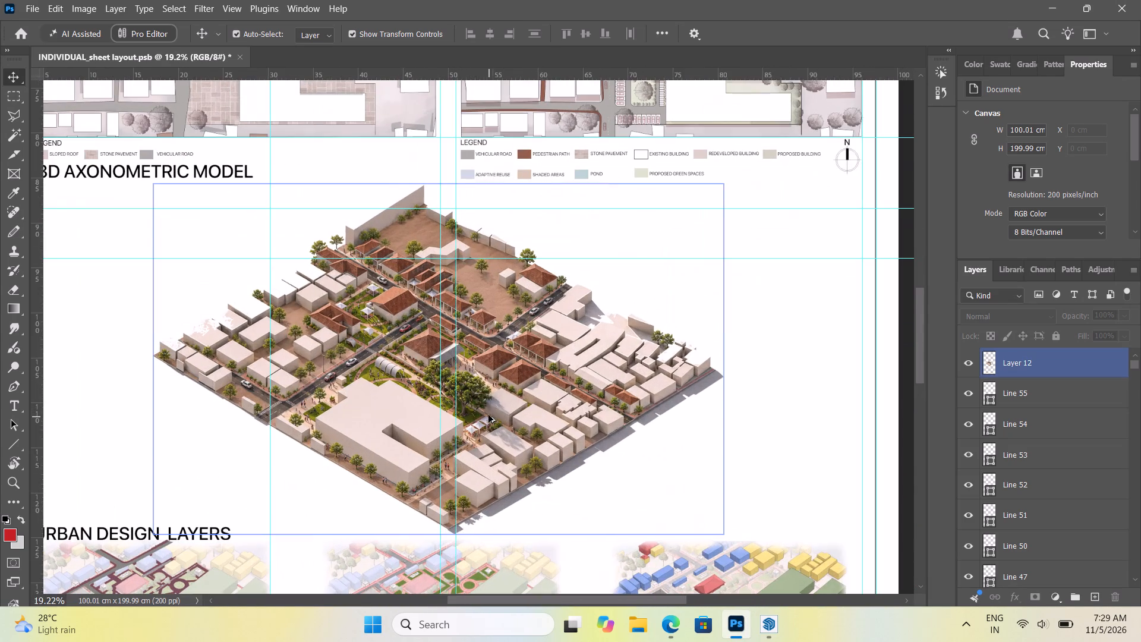
pyautogui.click(483, 383)
pyautogui.press('Delete')
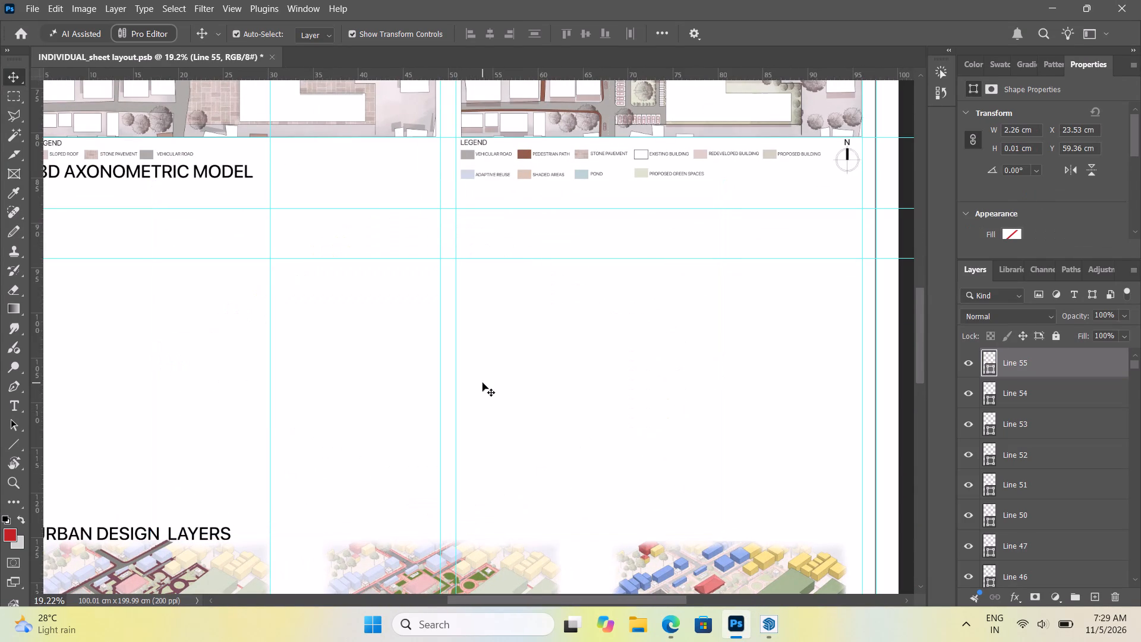
# Paste the copied image, enlarge it to about 40 by 30 cm, and place it below the 3D AXONOMETRIC MODEL heading.
pyautogui.hotkey('ctrl', 'v')
pyautogui.moveTo(554, 396); pyautogui.dragTo(736, 561)
pyautogui.moveTo(617, 405); pyautogui.dragTo(454, 360)
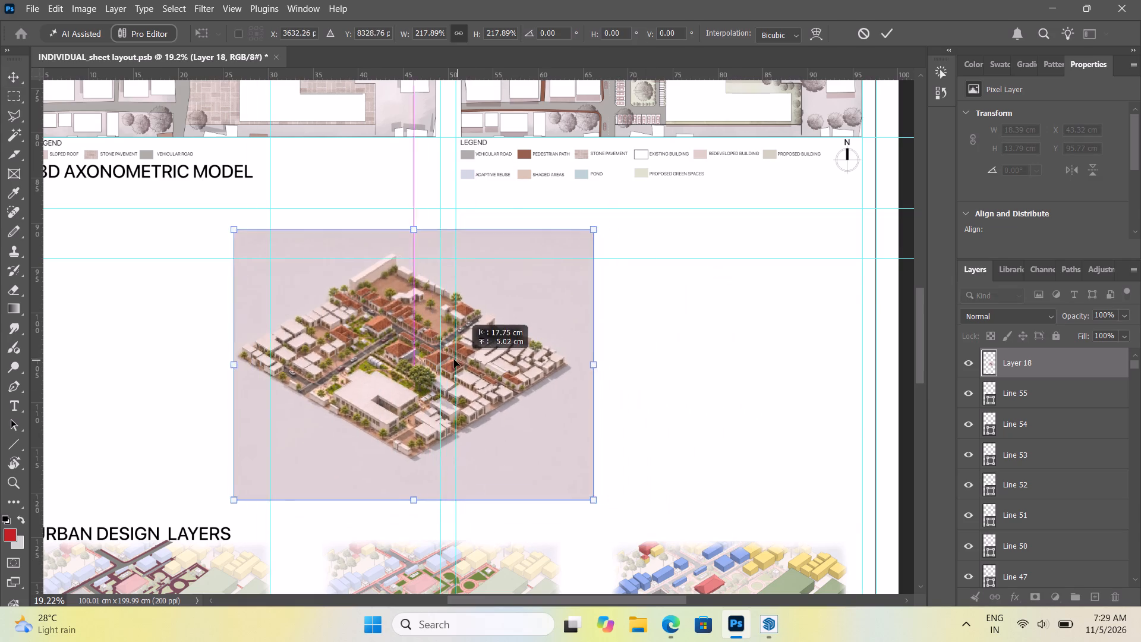
pyautogui.moveTo(454, 360); pyautogui.dragTo(423, 340)
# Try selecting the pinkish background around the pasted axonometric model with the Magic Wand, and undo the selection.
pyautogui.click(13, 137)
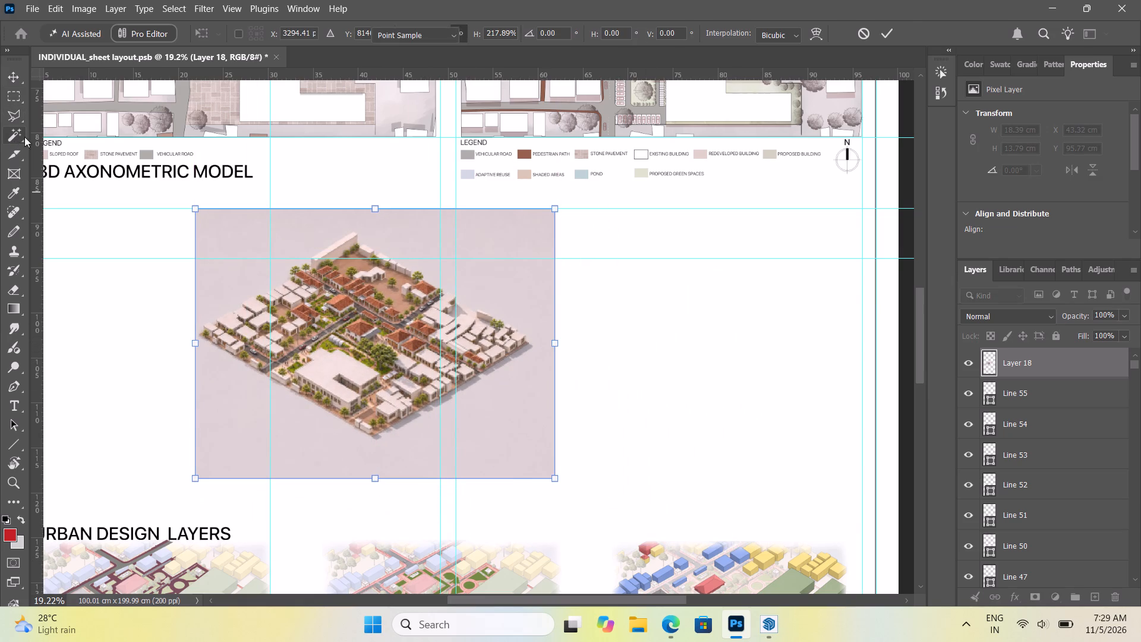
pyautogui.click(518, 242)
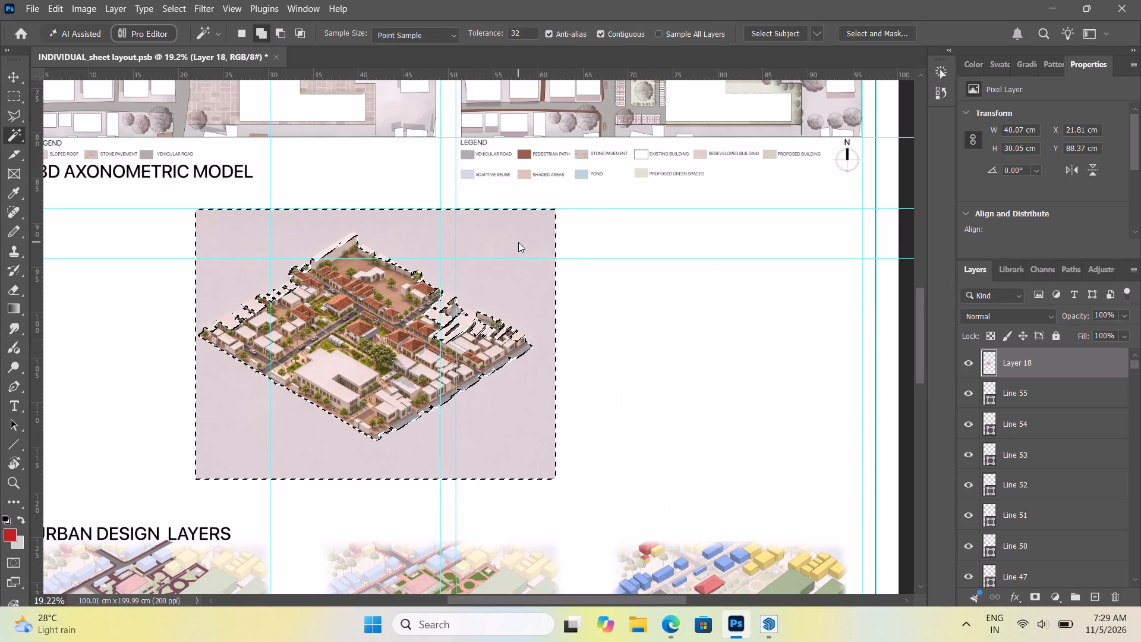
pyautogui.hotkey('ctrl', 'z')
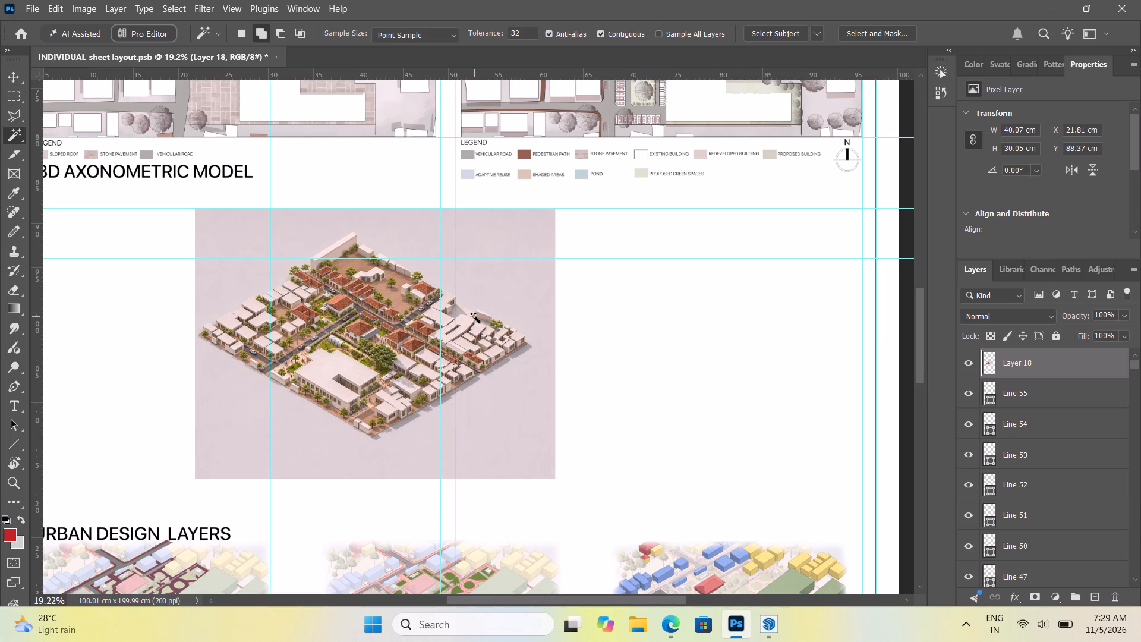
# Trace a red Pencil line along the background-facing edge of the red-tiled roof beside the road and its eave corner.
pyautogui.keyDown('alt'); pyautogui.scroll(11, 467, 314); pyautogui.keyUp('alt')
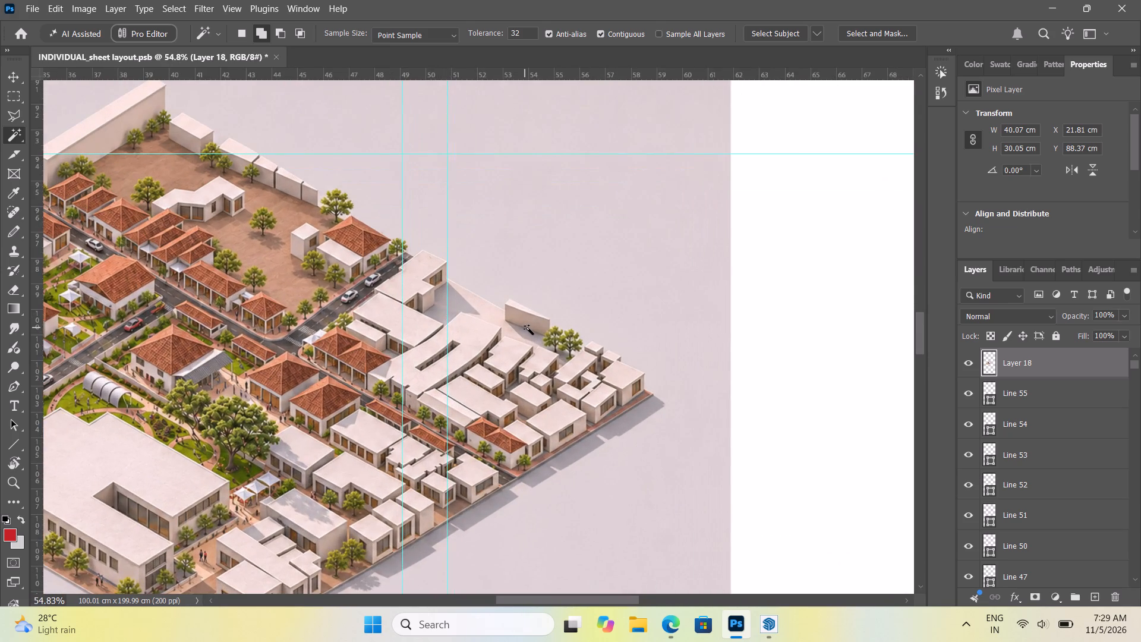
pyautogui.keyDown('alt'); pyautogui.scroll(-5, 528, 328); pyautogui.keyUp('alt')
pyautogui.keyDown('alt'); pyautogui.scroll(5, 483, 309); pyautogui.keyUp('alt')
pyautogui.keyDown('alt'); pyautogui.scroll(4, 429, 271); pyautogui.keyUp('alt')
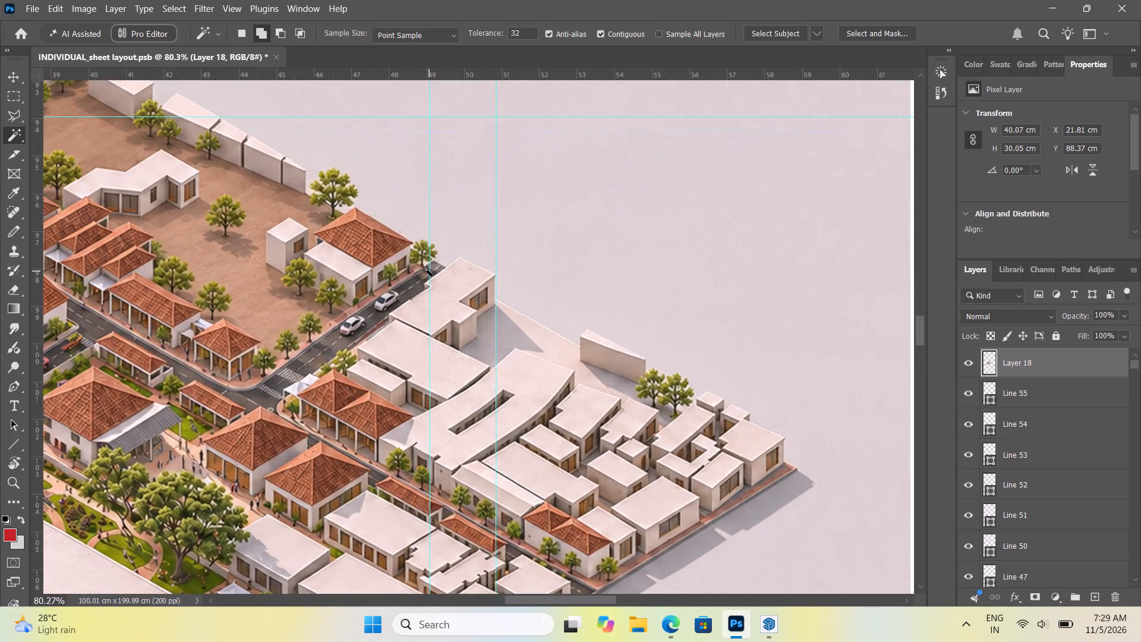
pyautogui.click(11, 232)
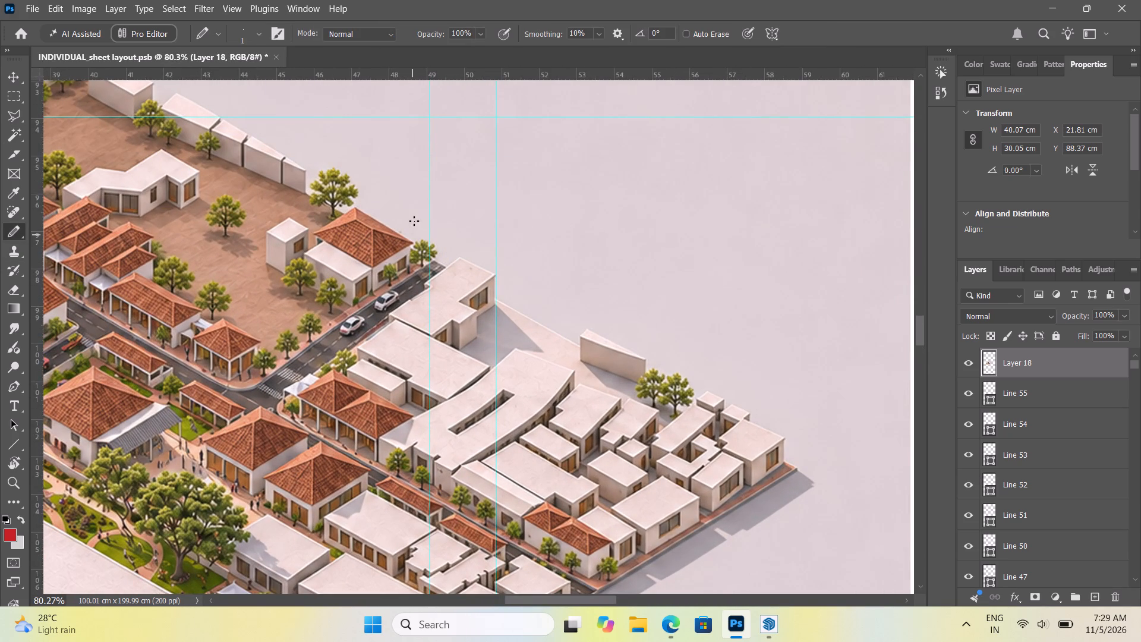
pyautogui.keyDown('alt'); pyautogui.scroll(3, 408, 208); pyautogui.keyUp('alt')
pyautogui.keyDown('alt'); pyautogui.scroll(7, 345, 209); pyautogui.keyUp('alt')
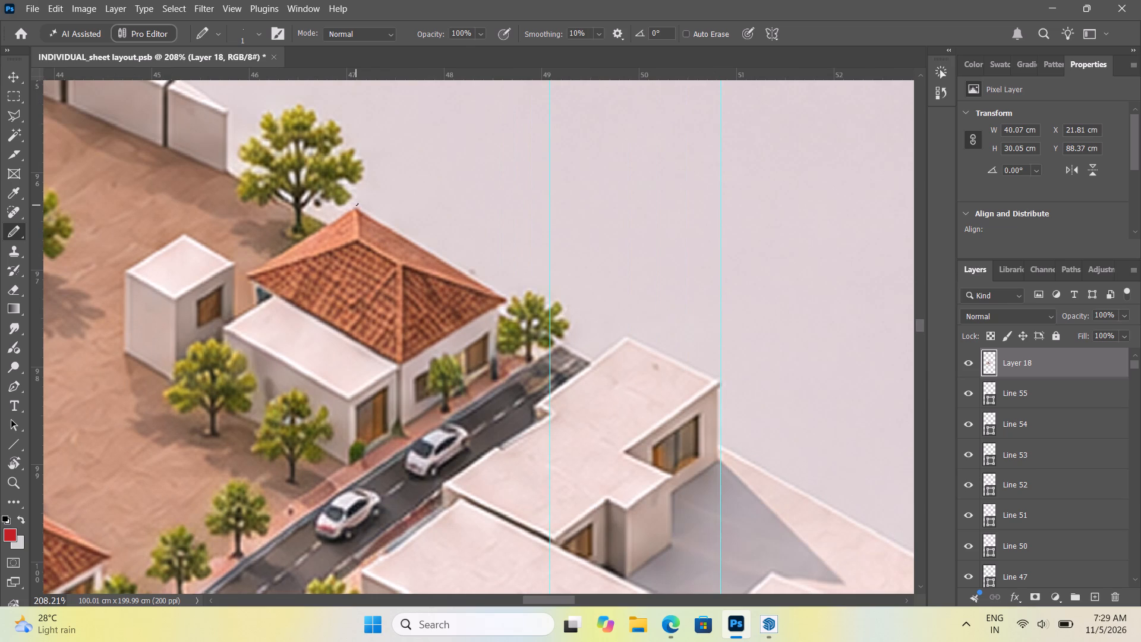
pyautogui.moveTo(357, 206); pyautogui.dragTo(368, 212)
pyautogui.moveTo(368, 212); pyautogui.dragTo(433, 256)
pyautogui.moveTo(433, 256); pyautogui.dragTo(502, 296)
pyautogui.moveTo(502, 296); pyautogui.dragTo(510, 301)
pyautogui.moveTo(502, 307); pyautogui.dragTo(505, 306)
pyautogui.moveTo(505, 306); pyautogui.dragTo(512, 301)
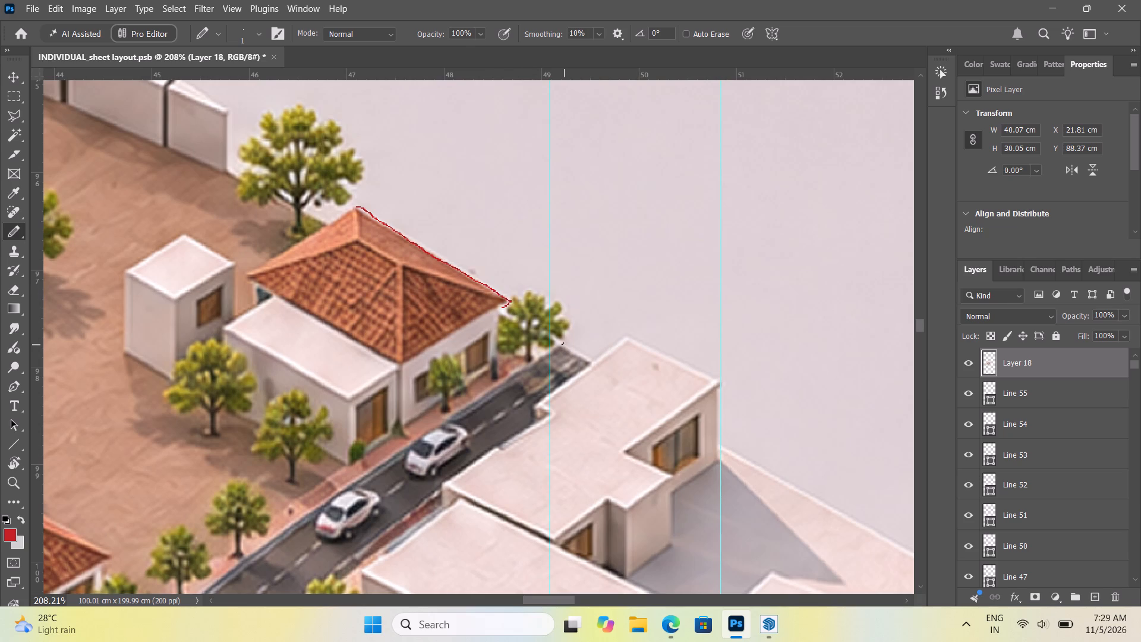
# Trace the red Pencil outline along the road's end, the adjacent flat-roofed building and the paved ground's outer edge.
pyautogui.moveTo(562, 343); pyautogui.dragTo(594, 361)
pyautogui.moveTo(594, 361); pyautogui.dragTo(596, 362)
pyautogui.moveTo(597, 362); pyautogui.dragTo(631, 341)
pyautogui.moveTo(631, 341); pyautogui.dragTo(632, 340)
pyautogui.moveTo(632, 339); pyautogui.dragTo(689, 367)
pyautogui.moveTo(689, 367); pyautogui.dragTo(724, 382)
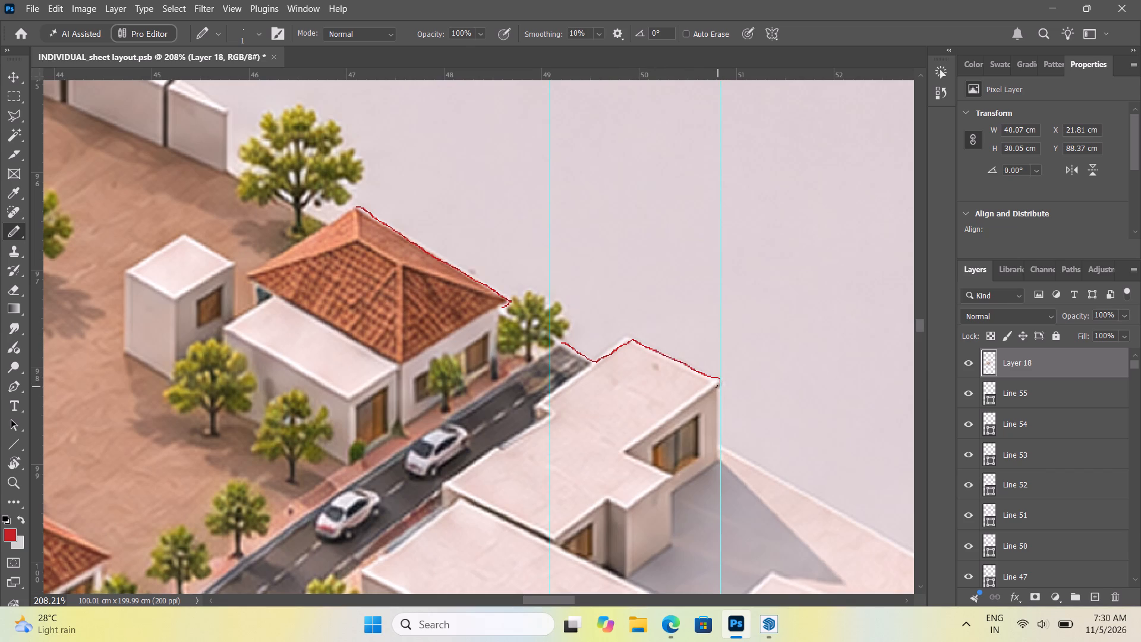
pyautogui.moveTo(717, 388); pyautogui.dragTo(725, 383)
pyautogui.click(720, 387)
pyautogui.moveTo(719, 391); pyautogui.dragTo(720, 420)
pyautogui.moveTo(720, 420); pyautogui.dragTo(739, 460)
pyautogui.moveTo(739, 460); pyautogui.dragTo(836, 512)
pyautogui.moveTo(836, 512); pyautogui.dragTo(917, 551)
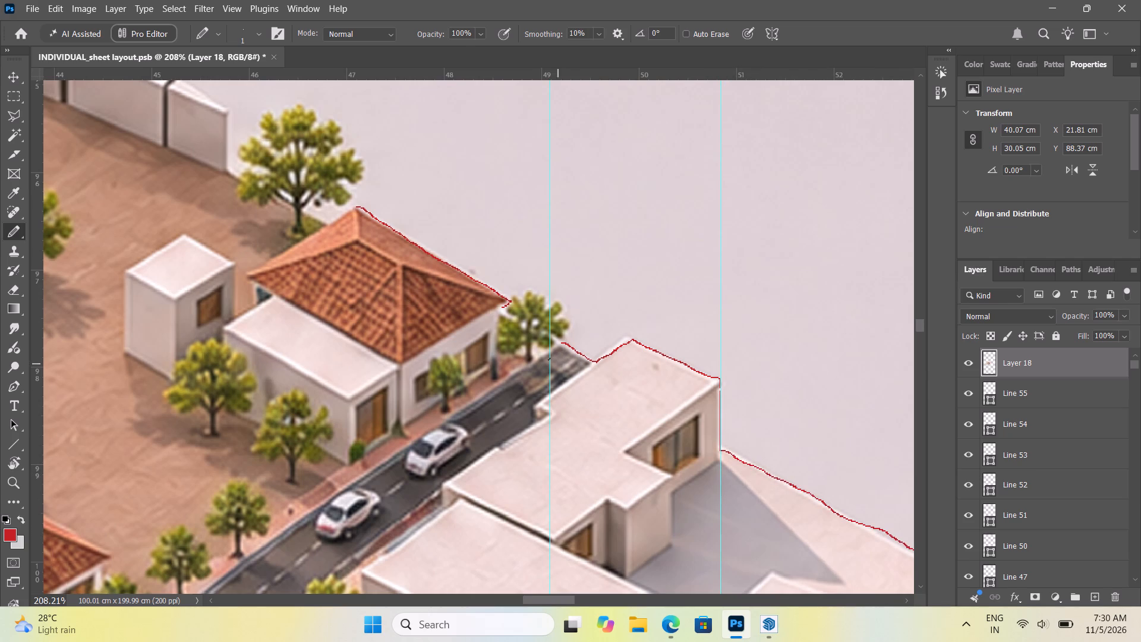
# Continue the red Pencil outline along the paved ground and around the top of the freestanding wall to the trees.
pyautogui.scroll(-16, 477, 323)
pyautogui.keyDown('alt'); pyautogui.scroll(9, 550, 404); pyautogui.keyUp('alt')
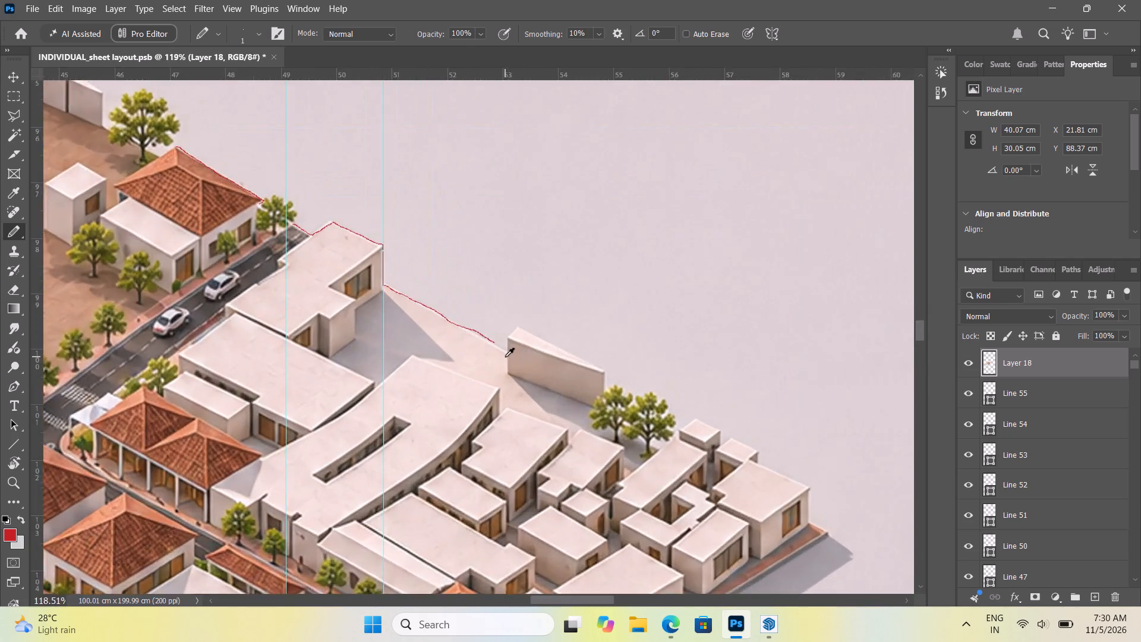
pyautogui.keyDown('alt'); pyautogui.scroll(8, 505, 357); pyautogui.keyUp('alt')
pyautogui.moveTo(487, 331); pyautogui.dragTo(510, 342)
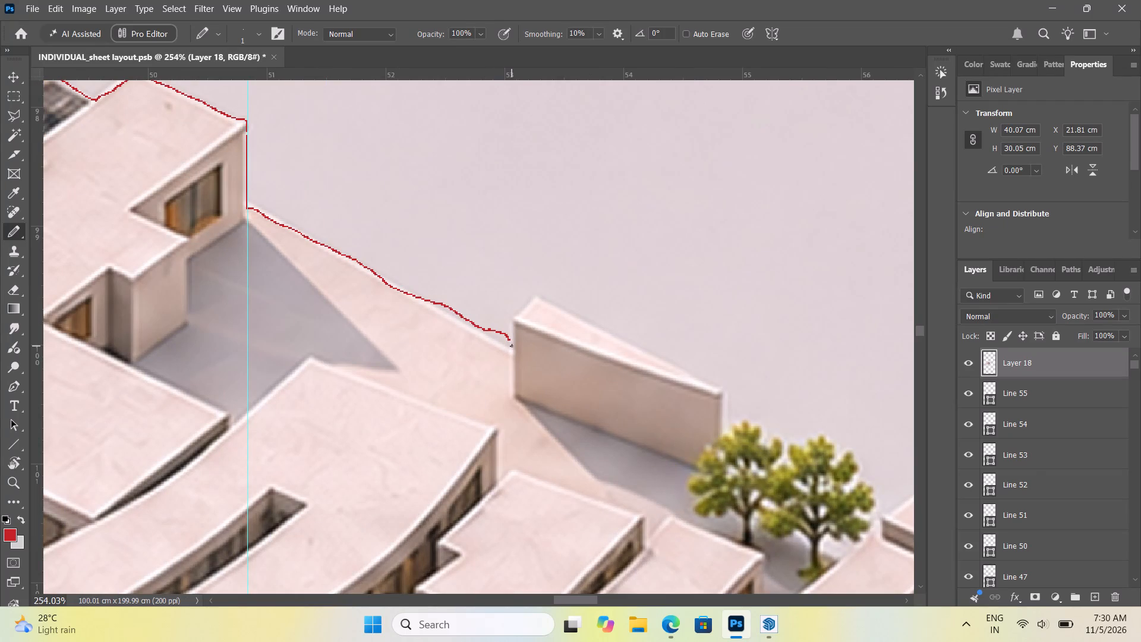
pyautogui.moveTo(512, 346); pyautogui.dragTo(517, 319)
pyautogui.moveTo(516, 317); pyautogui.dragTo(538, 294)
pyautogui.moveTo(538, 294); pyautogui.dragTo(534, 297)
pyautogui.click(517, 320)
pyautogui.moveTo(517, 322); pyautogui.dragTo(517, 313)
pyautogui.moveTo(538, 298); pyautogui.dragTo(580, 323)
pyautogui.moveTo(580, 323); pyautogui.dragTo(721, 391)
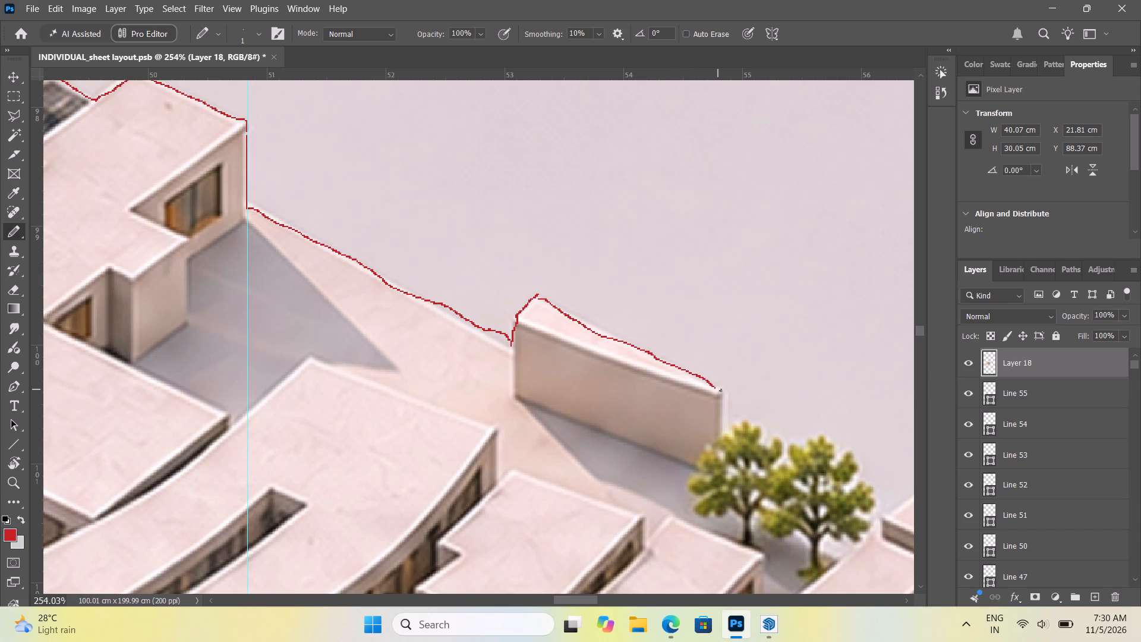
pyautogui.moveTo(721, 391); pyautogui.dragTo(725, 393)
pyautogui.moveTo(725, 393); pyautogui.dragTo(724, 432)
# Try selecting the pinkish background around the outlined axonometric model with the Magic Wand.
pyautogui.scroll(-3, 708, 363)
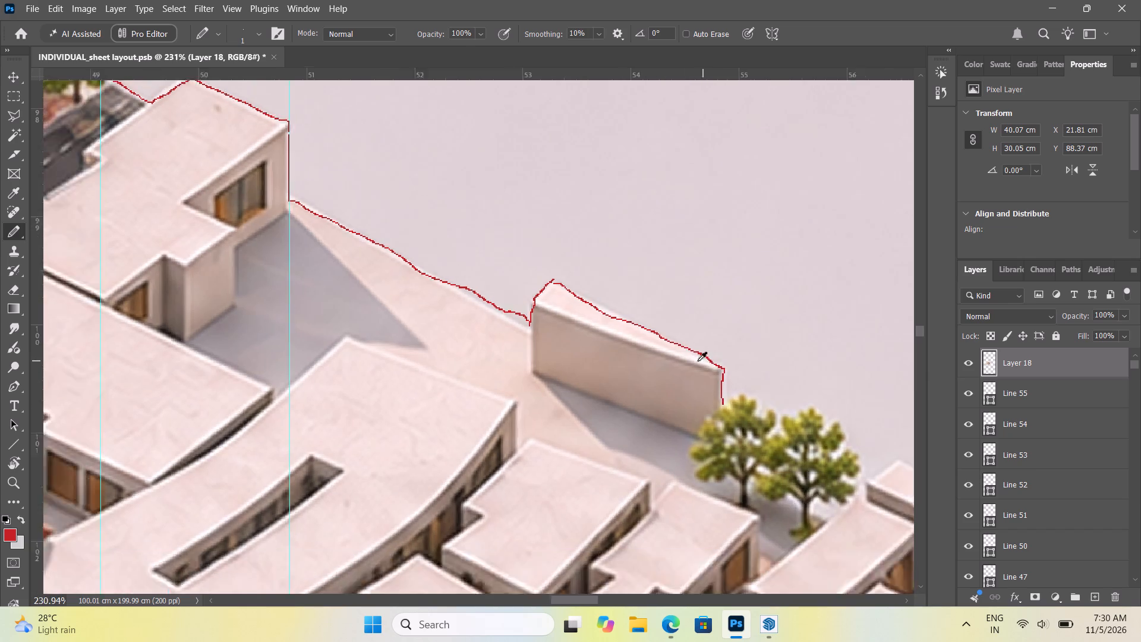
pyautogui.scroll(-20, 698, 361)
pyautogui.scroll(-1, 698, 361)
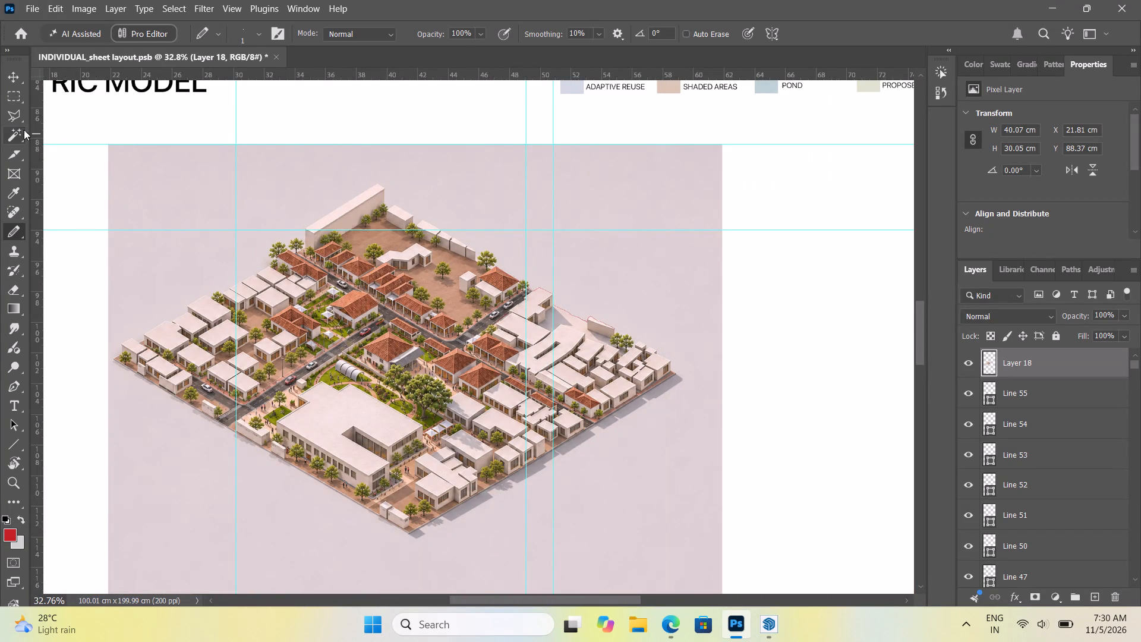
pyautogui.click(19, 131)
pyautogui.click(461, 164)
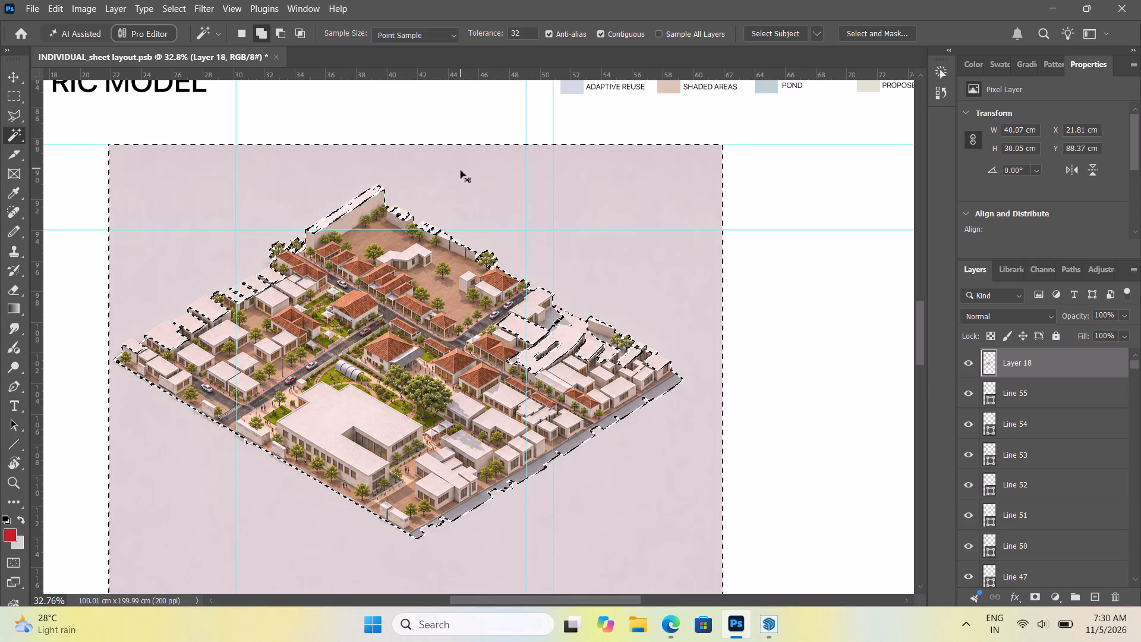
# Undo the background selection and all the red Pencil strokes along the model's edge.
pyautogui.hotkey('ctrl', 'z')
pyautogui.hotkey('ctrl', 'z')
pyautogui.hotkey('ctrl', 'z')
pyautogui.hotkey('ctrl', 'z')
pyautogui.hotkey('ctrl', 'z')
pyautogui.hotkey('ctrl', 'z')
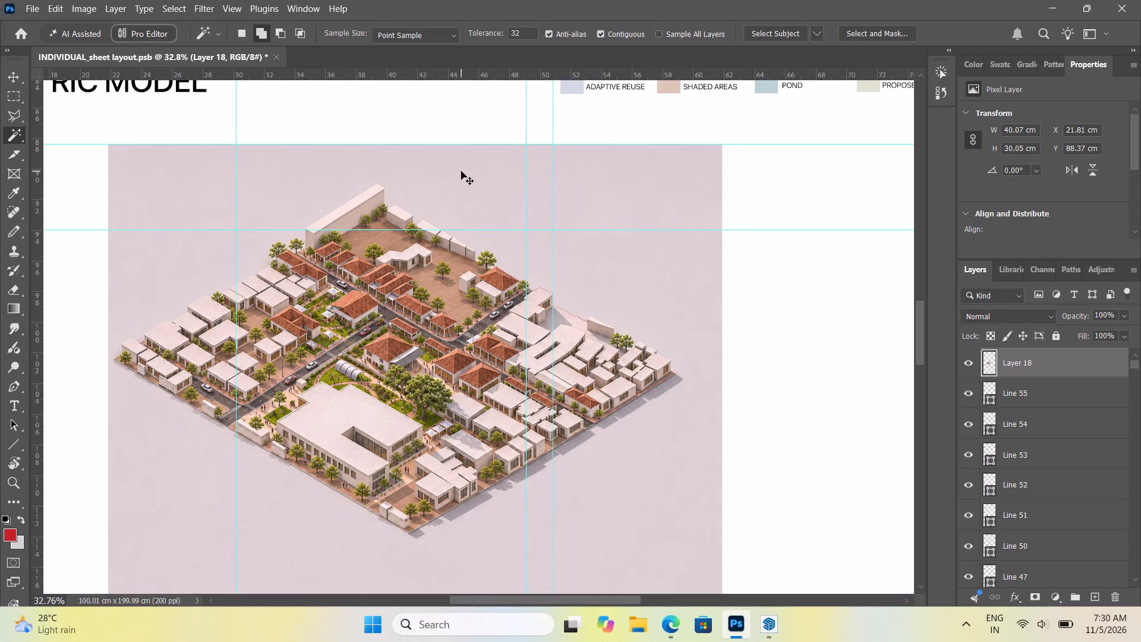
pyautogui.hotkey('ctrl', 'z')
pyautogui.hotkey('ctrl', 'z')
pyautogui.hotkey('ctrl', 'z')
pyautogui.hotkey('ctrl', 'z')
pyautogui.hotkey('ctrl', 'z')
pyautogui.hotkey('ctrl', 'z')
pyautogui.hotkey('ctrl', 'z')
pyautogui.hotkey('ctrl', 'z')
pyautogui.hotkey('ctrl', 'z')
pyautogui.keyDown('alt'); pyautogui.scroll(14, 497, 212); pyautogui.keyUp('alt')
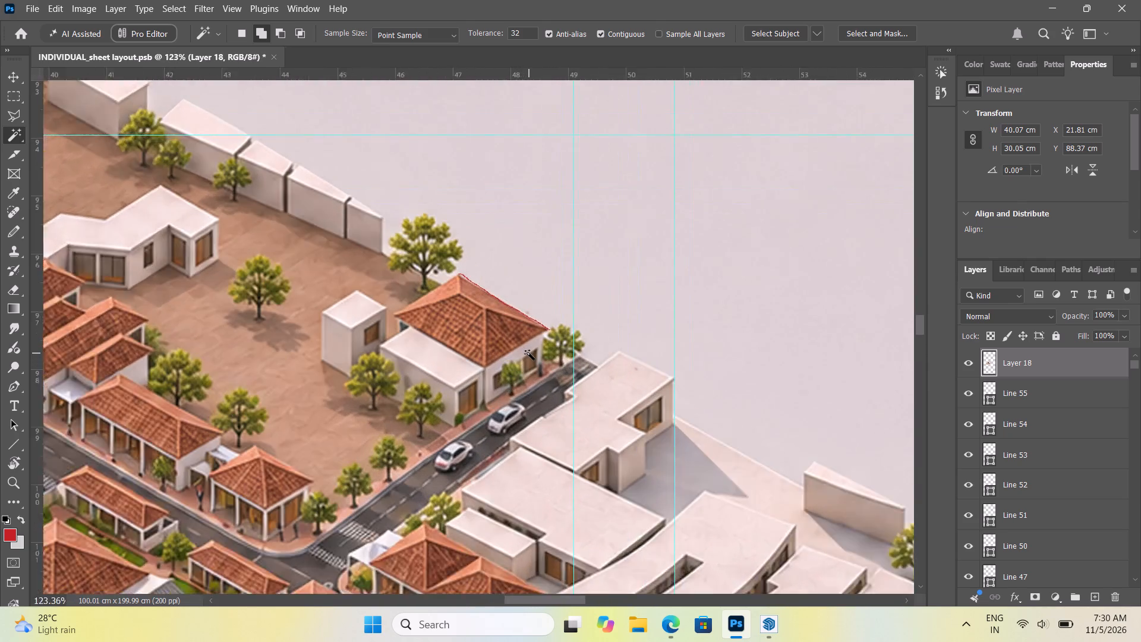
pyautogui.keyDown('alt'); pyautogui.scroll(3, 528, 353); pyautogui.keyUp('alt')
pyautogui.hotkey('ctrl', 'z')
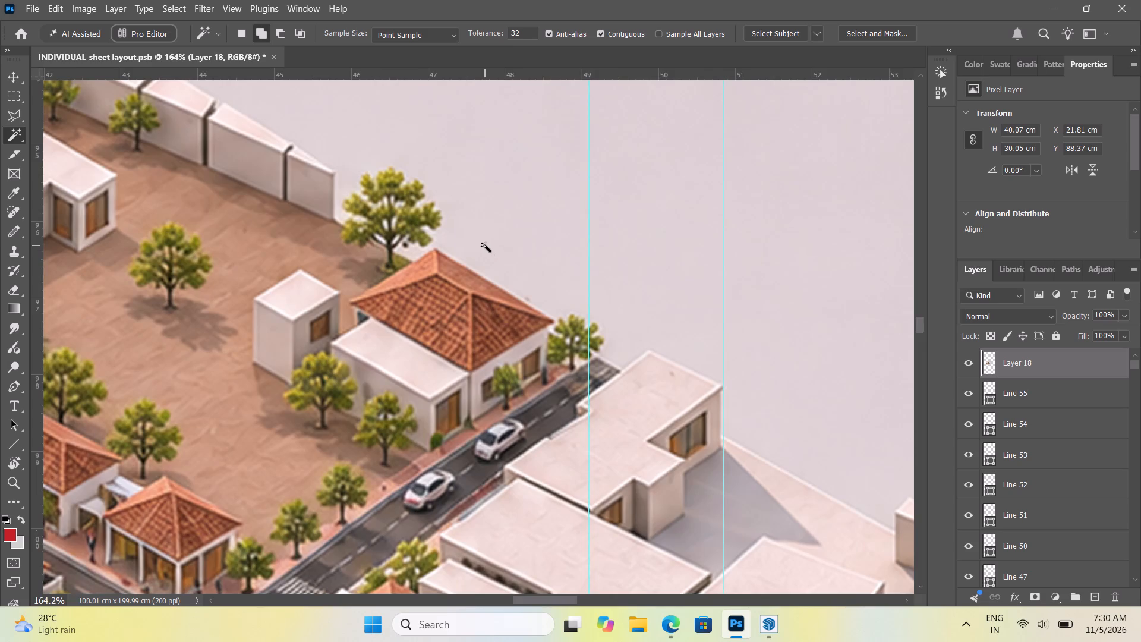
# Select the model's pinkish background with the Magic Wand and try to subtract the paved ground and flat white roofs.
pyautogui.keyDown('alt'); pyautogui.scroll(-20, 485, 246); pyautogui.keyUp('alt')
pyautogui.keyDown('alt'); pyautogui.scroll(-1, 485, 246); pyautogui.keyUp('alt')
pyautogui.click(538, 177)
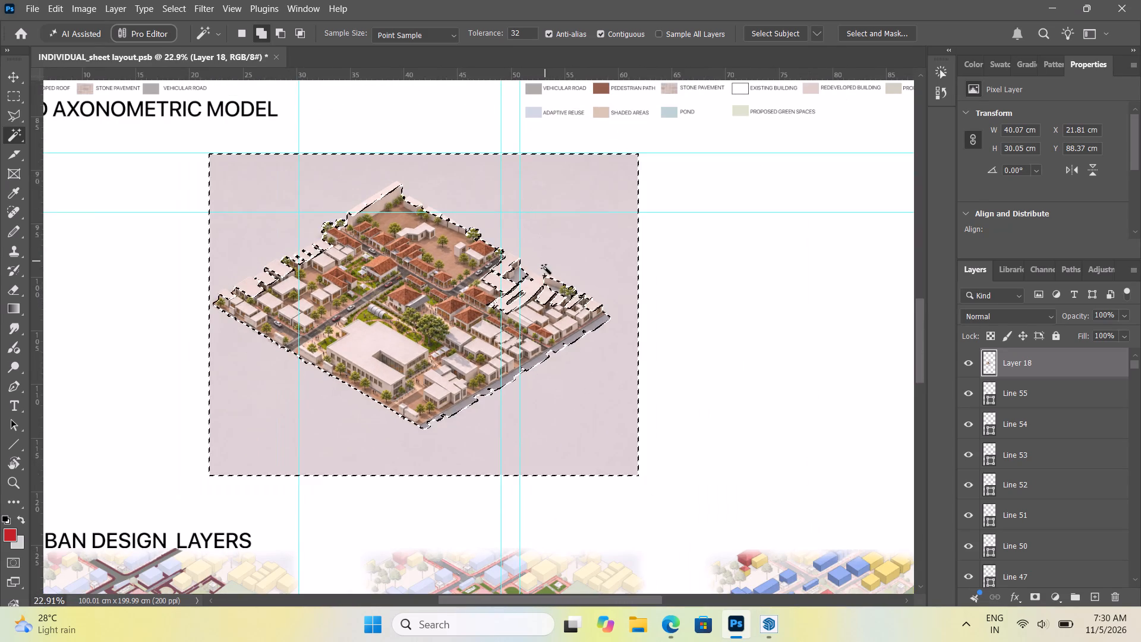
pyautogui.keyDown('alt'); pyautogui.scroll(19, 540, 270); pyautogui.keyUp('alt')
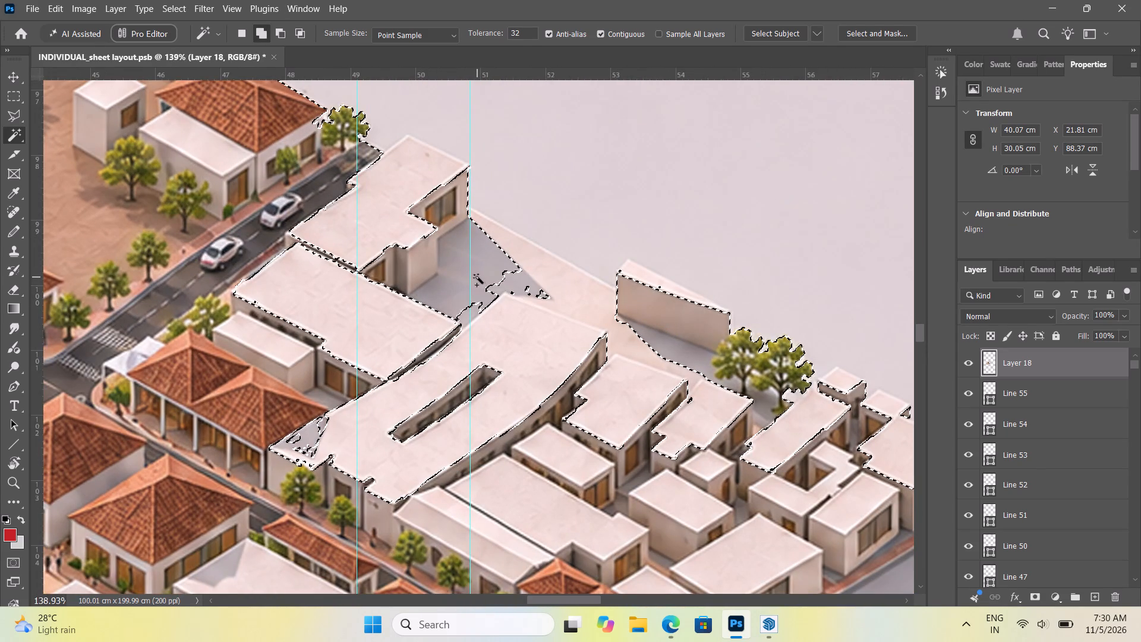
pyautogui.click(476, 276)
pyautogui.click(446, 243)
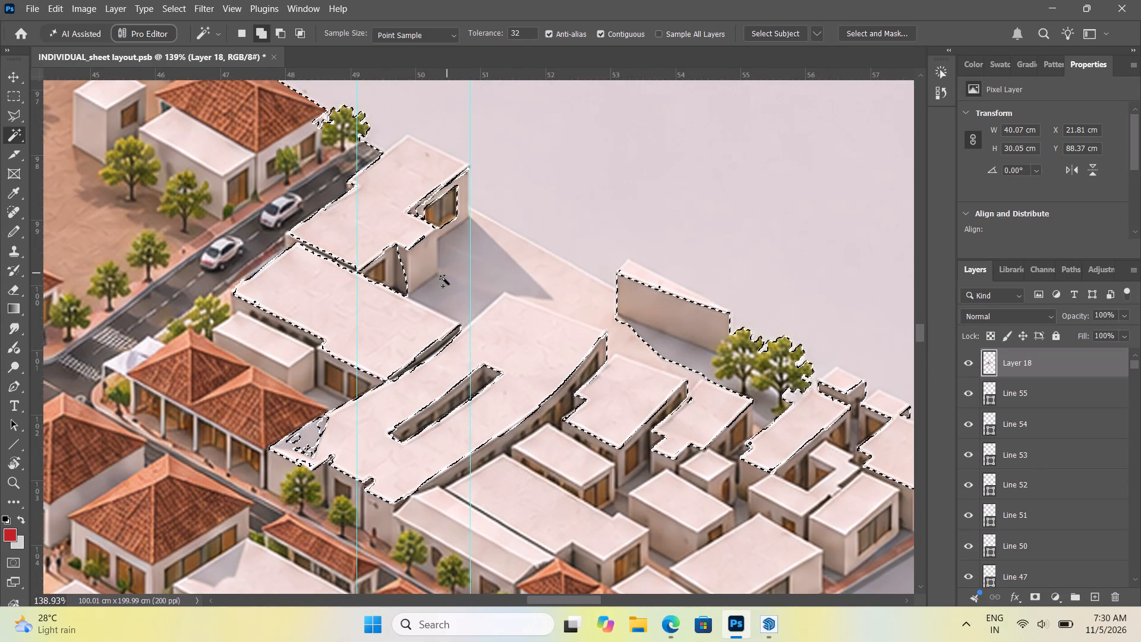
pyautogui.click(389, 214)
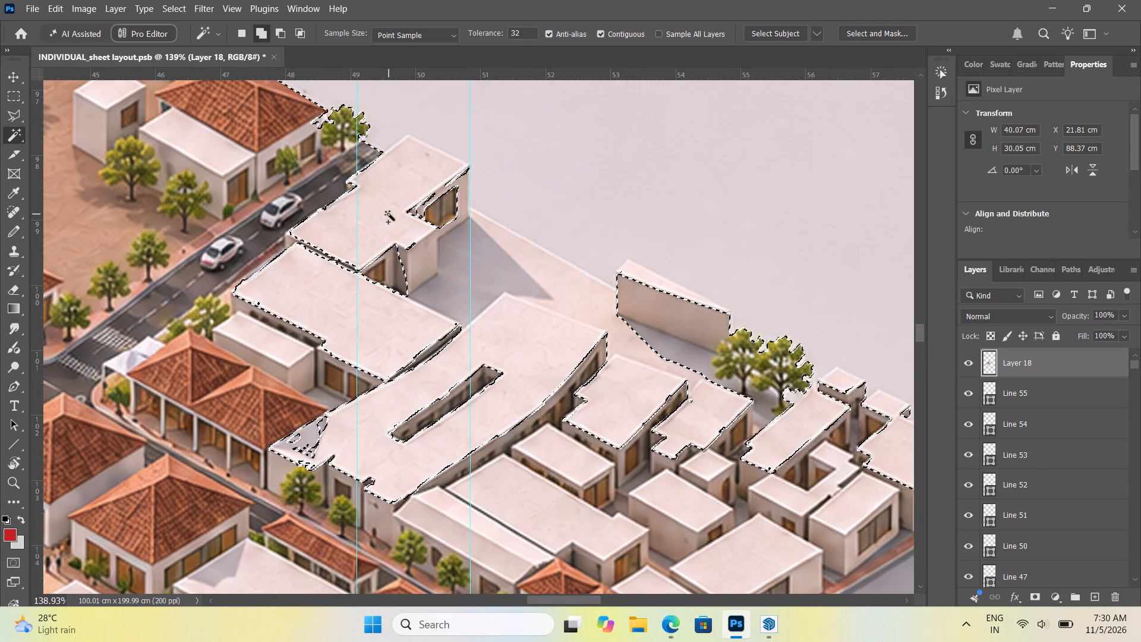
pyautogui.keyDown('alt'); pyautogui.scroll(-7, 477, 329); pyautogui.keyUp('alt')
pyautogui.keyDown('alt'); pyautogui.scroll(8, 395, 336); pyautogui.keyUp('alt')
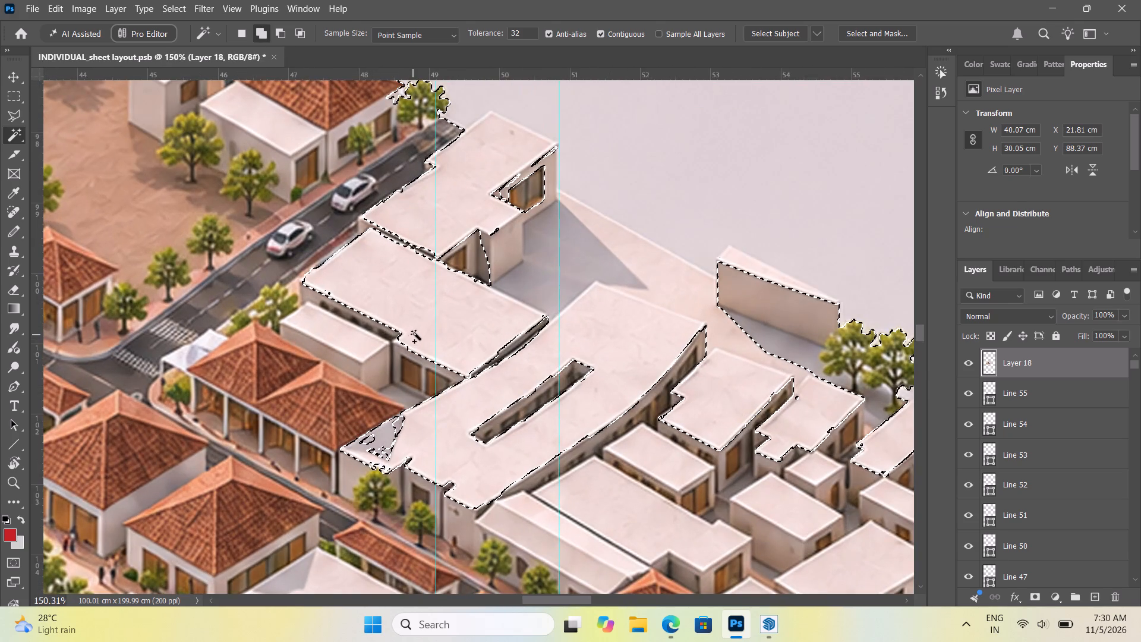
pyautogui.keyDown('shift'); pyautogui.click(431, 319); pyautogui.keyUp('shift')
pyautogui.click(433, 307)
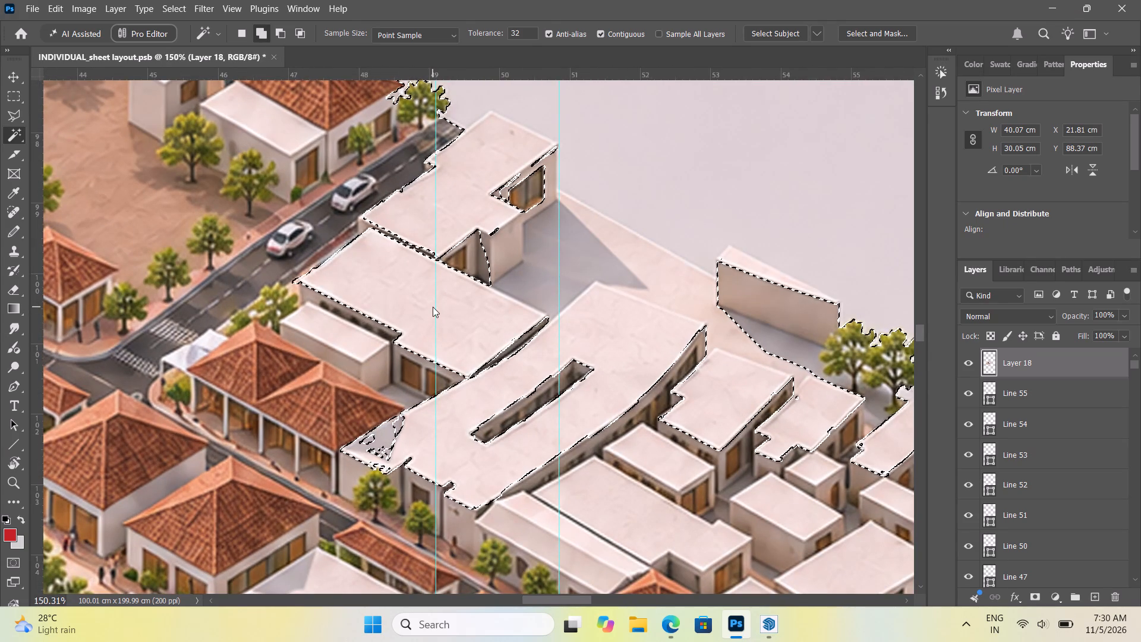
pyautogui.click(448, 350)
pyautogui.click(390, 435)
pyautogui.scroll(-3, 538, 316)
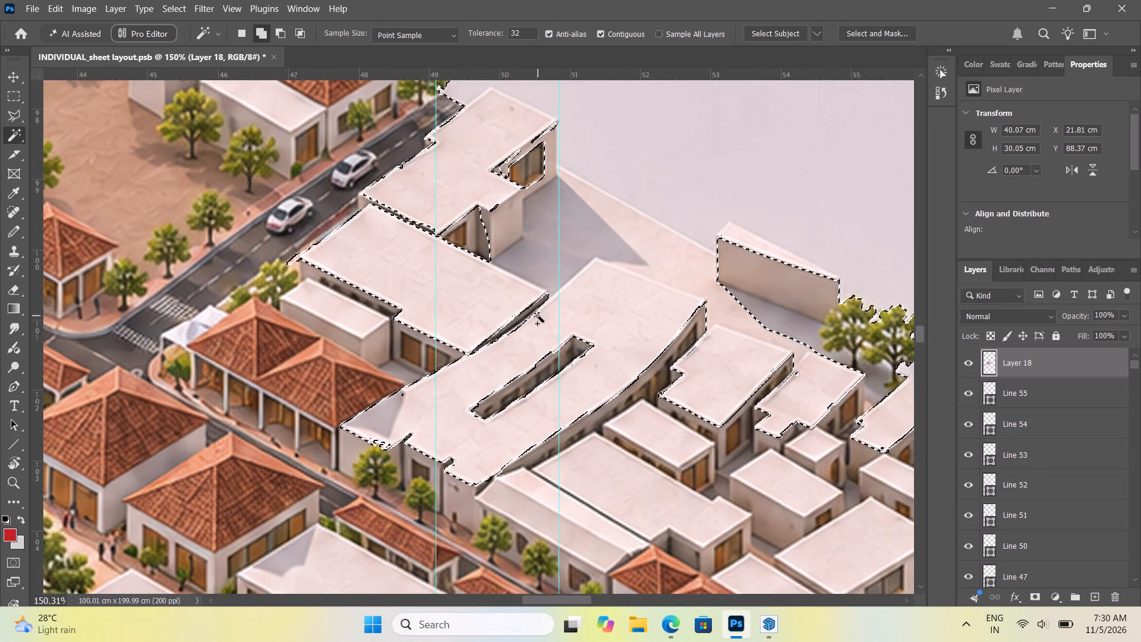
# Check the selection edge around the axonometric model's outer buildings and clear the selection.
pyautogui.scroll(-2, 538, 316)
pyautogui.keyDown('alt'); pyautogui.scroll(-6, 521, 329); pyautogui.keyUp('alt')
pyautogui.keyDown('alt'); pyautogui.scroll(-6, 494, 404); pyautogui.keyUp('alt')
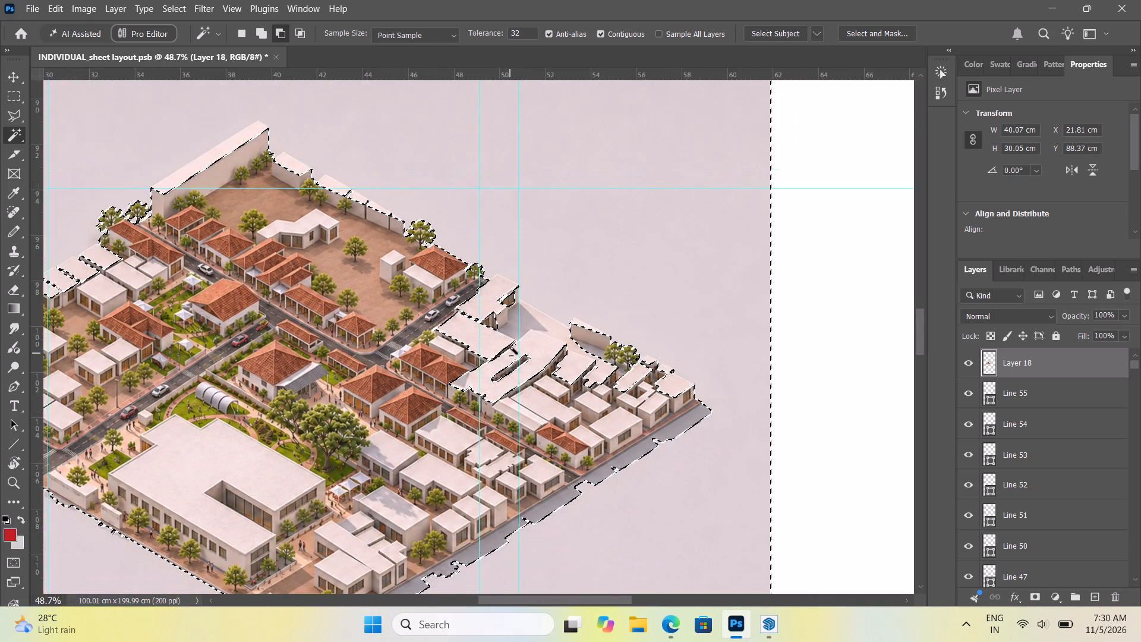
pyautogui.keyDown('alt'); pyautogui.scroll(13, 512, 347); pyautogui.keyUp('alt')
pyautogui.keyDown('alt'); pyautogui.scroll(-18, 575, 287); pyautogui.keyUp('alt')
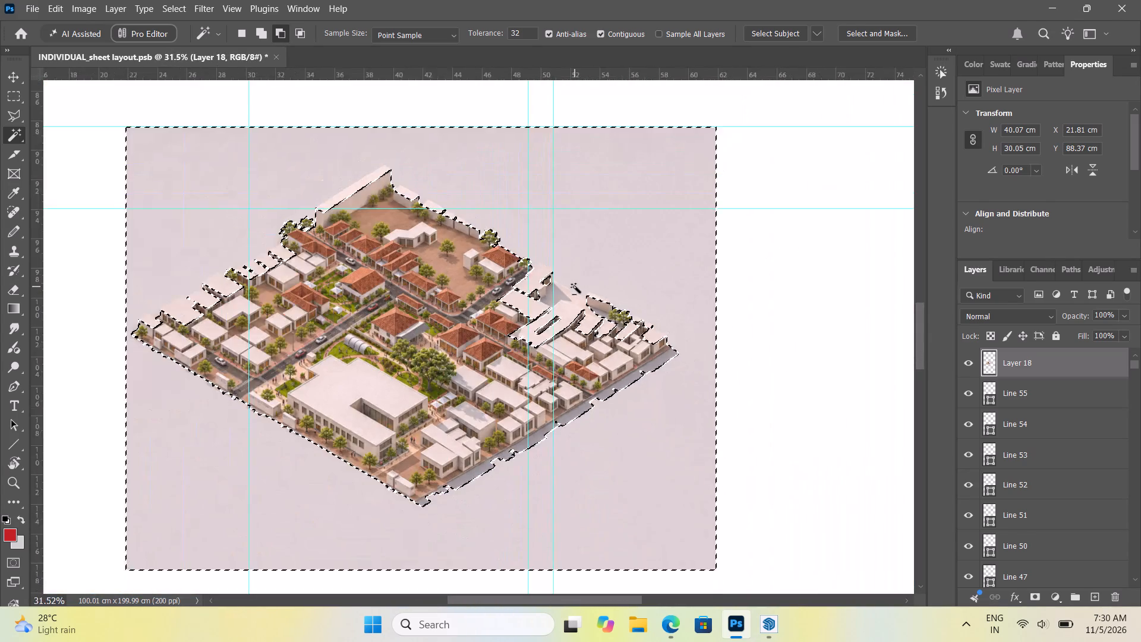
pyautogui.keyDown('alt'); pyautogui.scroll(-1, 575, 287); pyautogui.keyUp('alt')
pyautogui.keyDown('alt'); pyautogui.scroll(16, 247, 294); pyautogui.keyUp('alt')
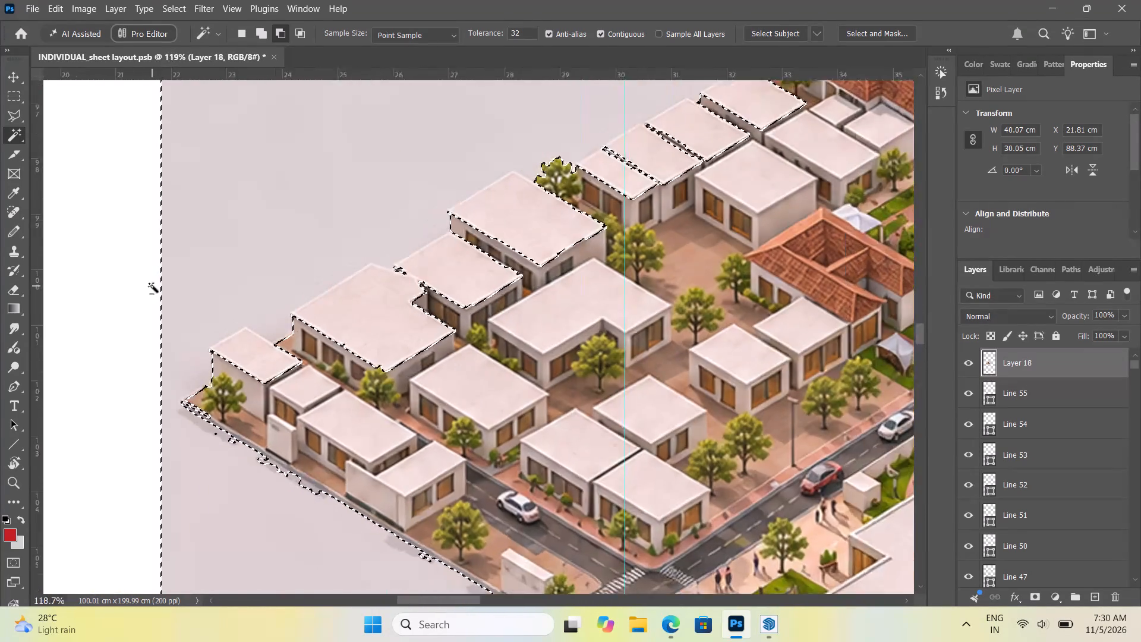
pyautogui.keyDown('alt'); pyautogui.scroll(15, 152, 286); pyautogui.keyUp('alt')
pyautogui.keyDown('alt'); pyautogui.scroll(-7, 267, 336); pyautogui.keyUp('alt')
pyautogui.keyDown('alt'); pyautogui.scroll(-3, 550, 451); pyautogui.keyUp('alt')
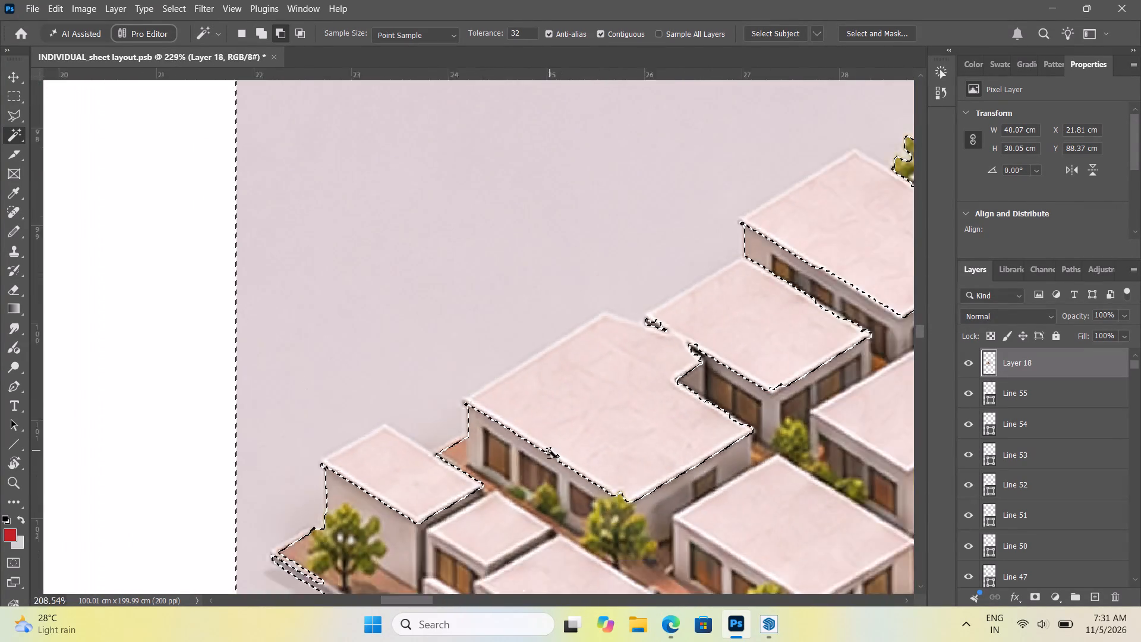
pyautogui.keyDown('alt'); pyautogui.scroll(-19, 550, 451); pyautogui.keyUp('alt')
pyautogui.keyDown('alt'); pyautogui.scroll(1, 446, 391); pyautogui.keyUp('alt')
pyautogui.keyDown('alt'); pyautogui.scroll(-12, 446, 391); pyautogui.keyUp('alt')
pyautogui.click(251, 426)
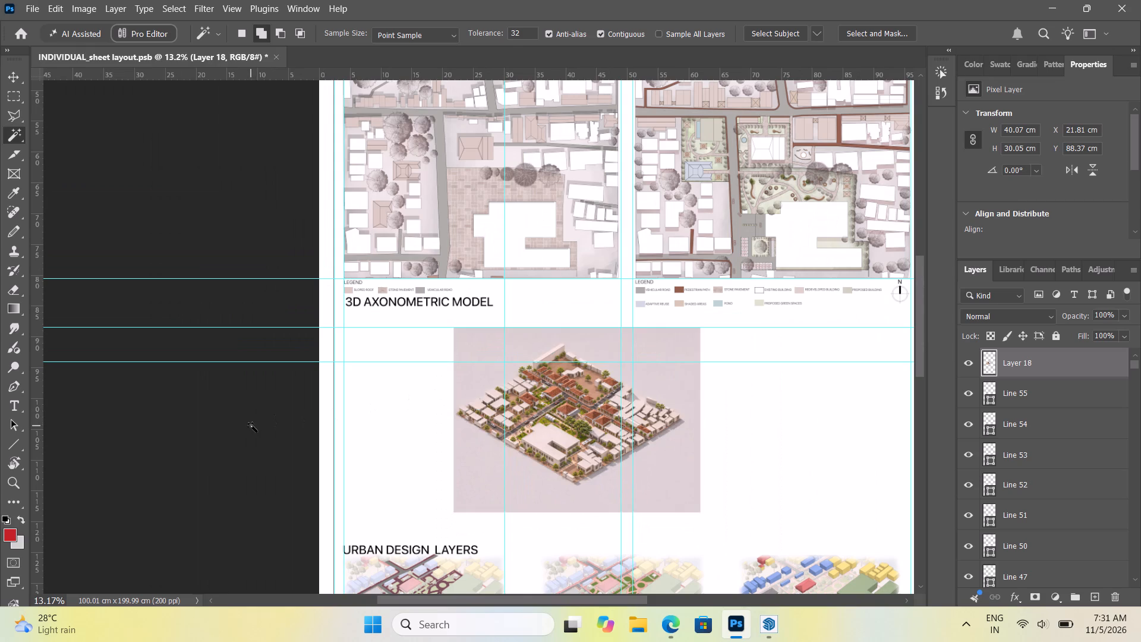
# Select the pinkish background around the axonometric model with the Magic Wand, delete it, and deselect.
pyautogui.keyDown('alt'); pyautogui.scroll(13, 677, 432); pyautogui.keyUp('alt')
pyautogui.keyDown('alt'); pyautogui.scroll(-9, 495, 323); pyautogui.keyUp('alt')
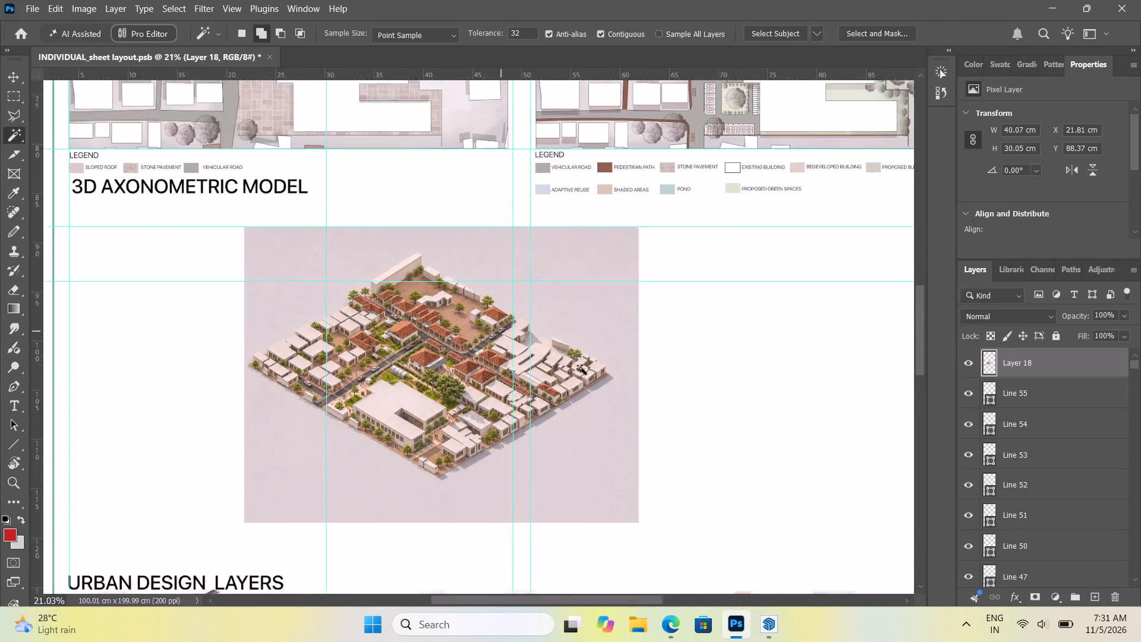
pyautogui.keyDown('alt'); pyautogui.scroll(2, 550, 369); pyautogui.keyUp('alt')
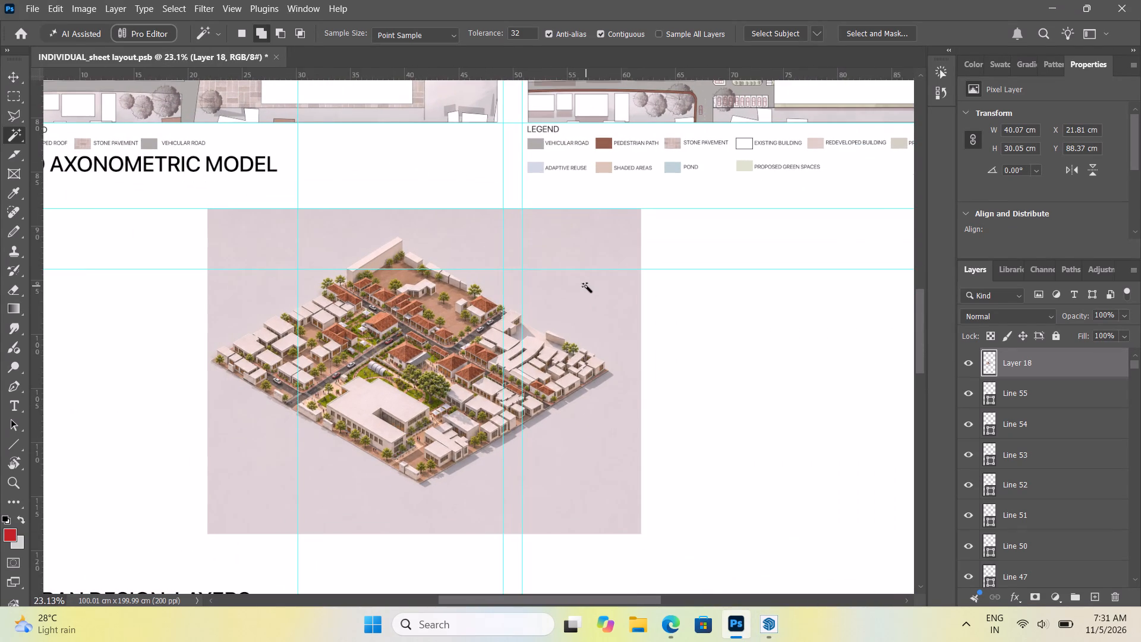
pyautogui.click(586, 286)
pyautogui.press('Delete')
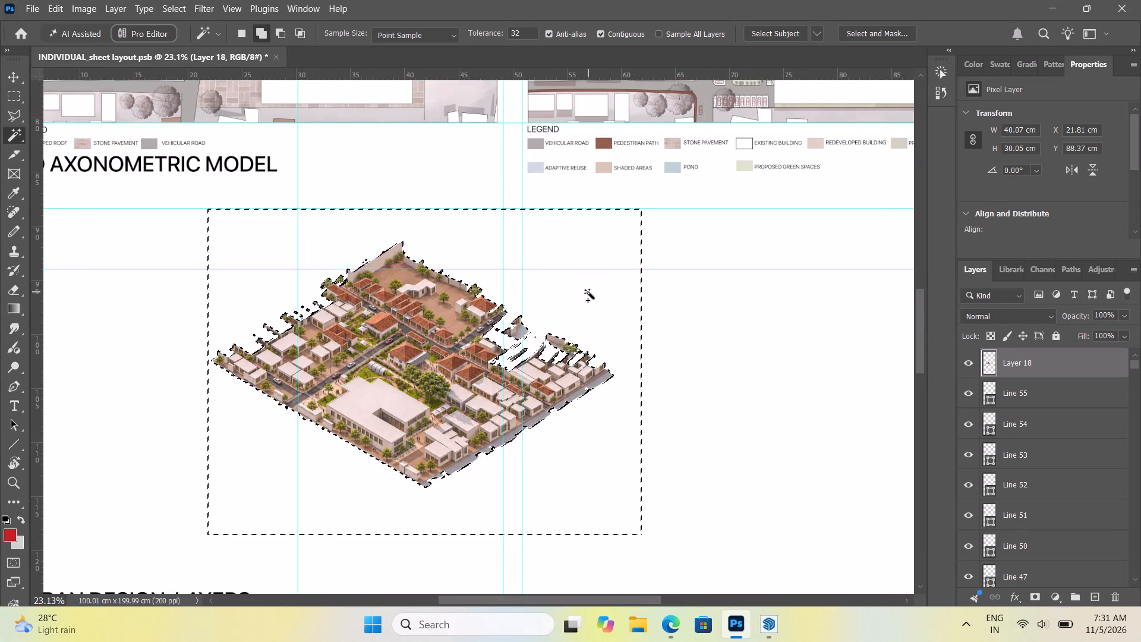
pyautogui.keyDown('alt'); pyautogui.scroll(-9, 636, 495); pyautogui.keyUp('alt')
pyautogui.click(280, 276)
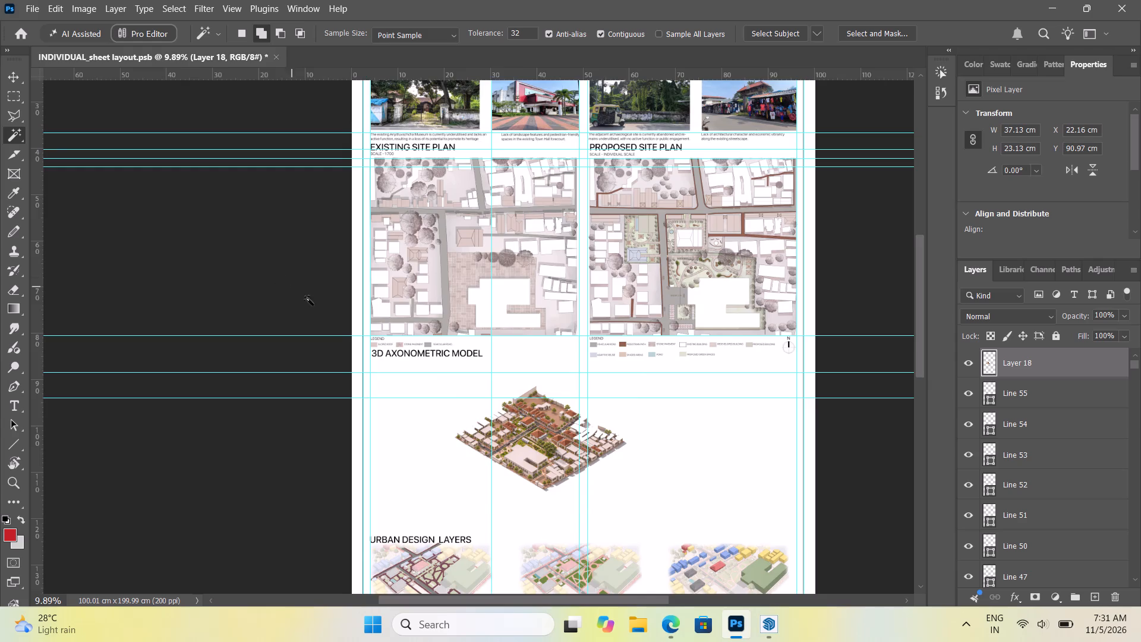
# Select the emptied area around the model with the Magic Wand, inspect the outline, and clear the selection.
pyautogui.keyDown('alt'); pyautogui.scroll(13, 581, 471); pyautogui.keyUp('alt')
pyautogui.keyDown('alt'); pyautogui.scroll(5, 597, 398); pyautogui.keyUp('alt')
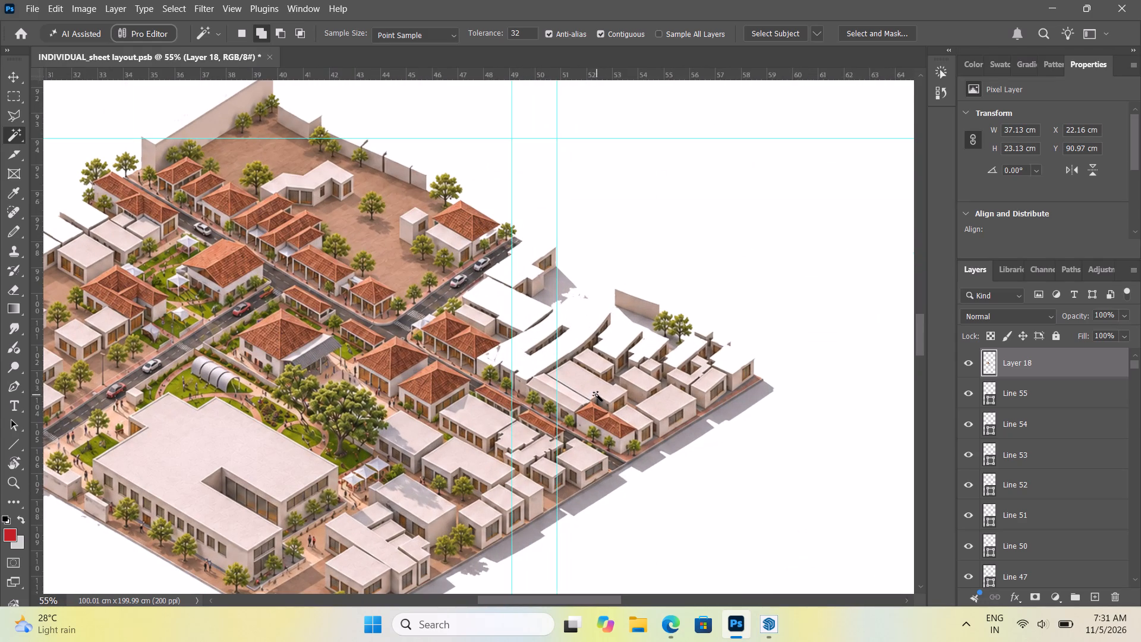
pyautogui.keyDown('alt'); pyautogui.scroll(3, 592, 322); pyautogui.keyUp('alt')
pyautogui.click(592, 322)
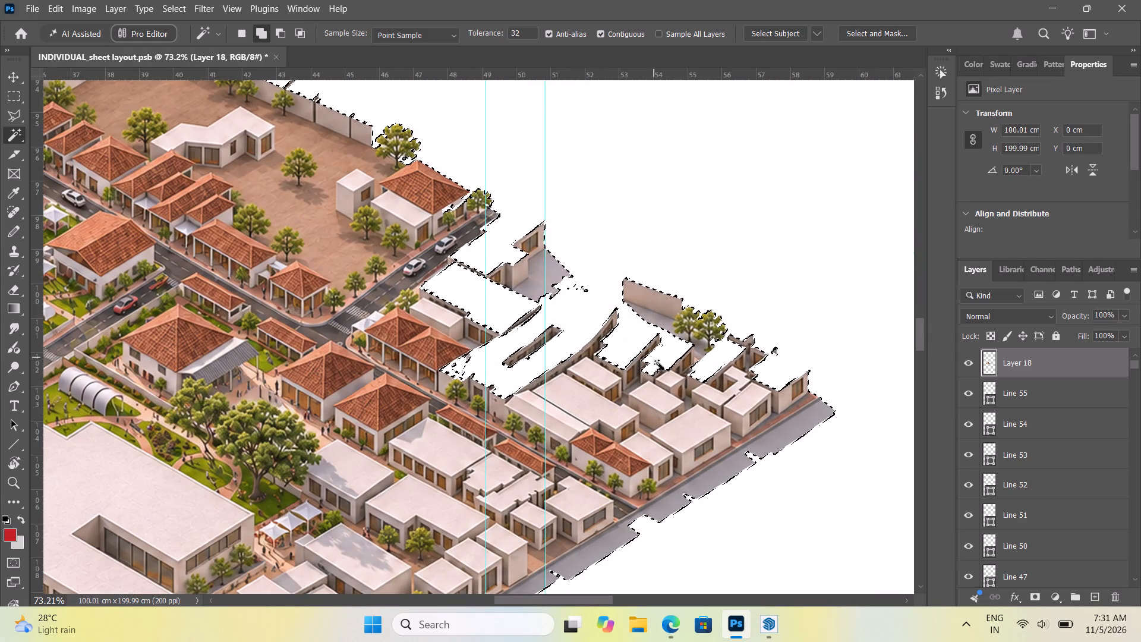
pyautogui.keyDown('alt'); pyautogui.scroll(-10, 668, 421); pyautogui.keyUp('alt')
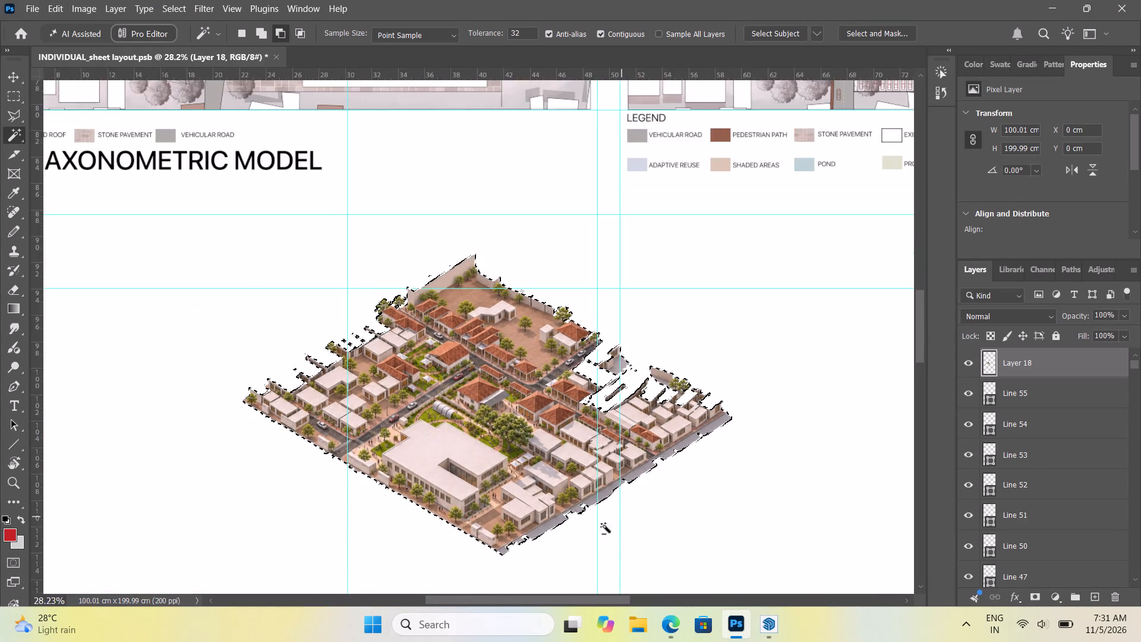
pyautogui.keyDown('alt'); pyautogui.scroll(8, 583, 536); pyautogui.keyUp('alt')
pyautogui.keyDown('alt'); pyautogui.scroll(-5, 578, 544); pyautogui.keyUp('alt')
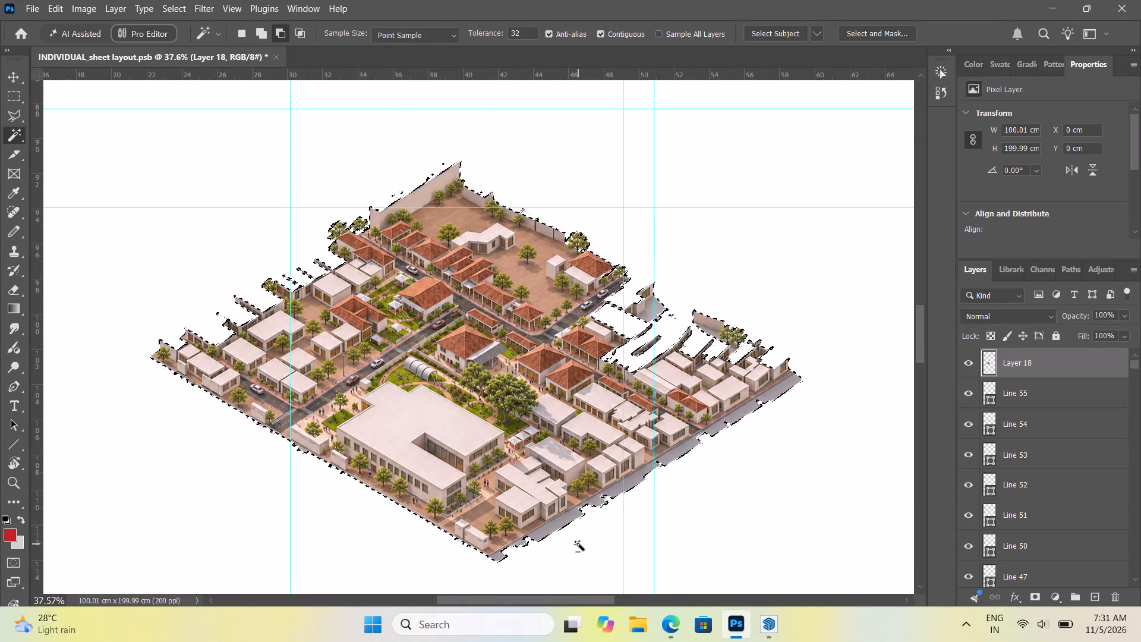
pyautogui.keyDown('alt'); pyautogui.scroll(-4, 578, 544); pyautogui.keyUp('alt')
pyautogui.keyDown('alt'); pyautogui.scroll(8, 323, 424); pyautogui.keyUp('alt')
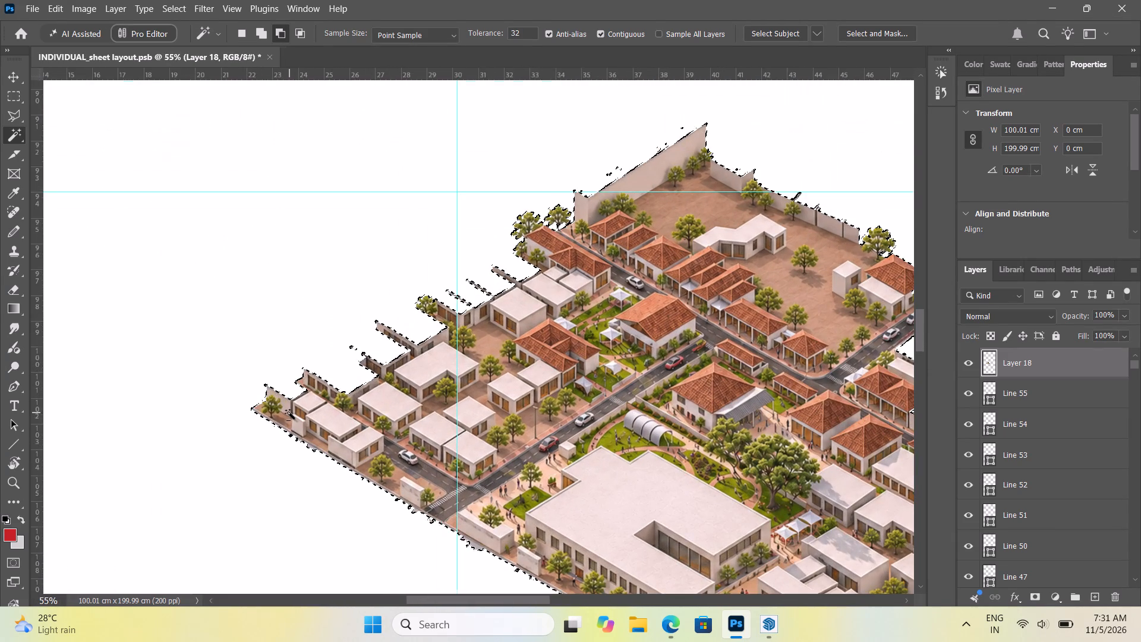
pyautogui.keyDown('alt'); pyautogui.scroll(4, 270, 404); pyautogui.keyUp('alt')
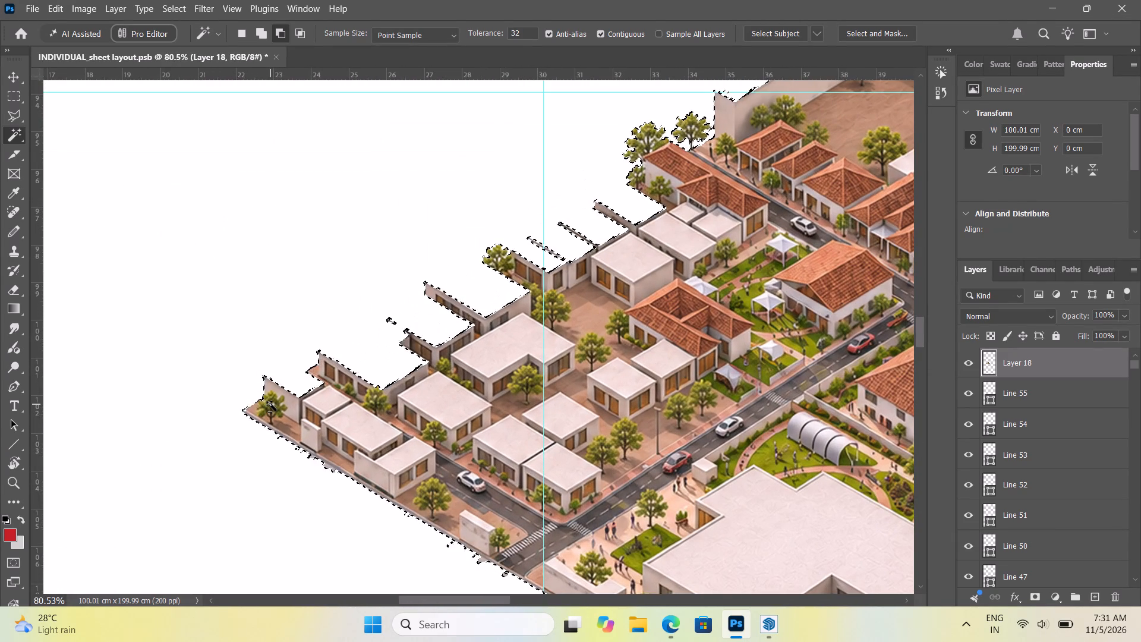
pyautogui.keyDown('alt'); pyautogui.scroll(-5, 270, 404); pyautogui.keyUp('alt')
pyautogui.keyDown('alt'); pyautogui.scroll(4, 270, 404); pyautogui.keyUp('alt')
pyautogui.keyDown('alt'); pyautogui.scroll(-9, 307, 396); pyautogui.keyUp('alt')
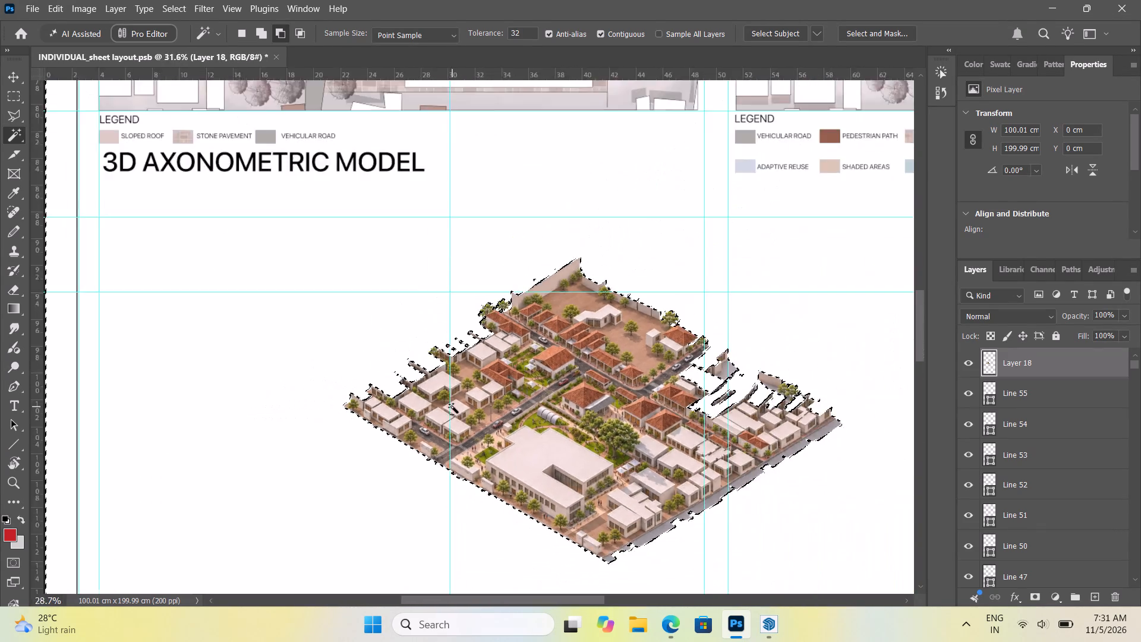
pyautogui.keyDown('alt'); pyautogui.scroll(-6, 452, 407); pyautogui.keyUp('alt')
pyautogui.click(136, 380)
# Examine the edges and outer roofs of the cut-out axonometric model on the sheet.
pyautogui.keyDown('alt'); pyautogui.scroll(2, 723, 467); pyautogui.keyUp('alt')
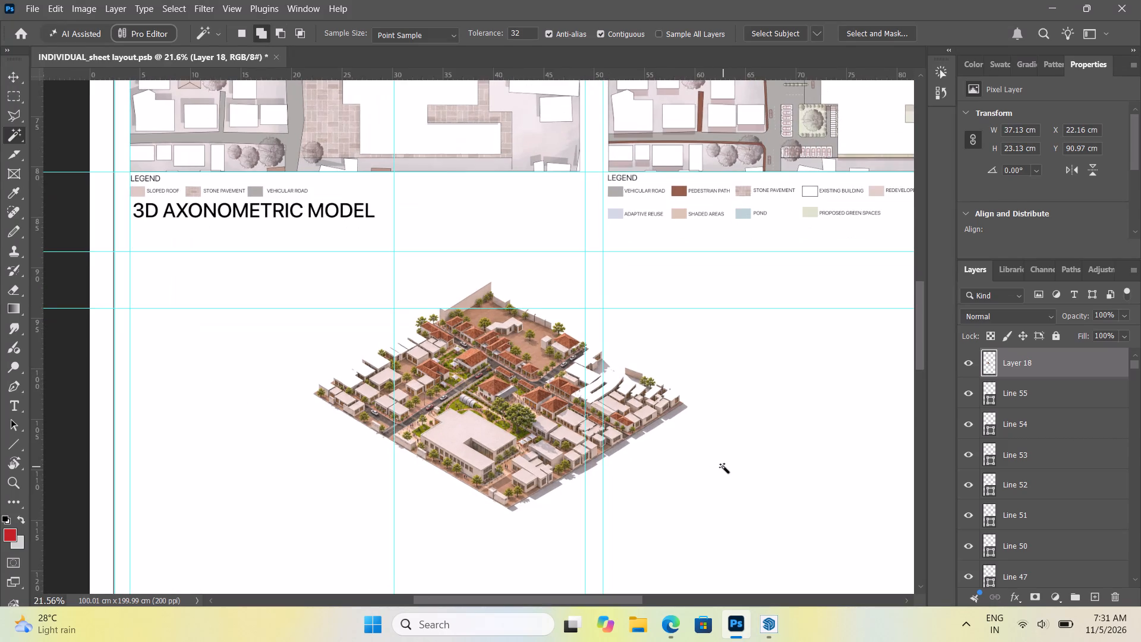
pyautogui.keyDown('alt'); pyautogui.scroll(3, 552, 407); pyautogui.keyUp('alt')
pyautogui.keyDown('alt'); pyautogui.scroll(5, 635, 404); pyautogui.keyUp('alt')
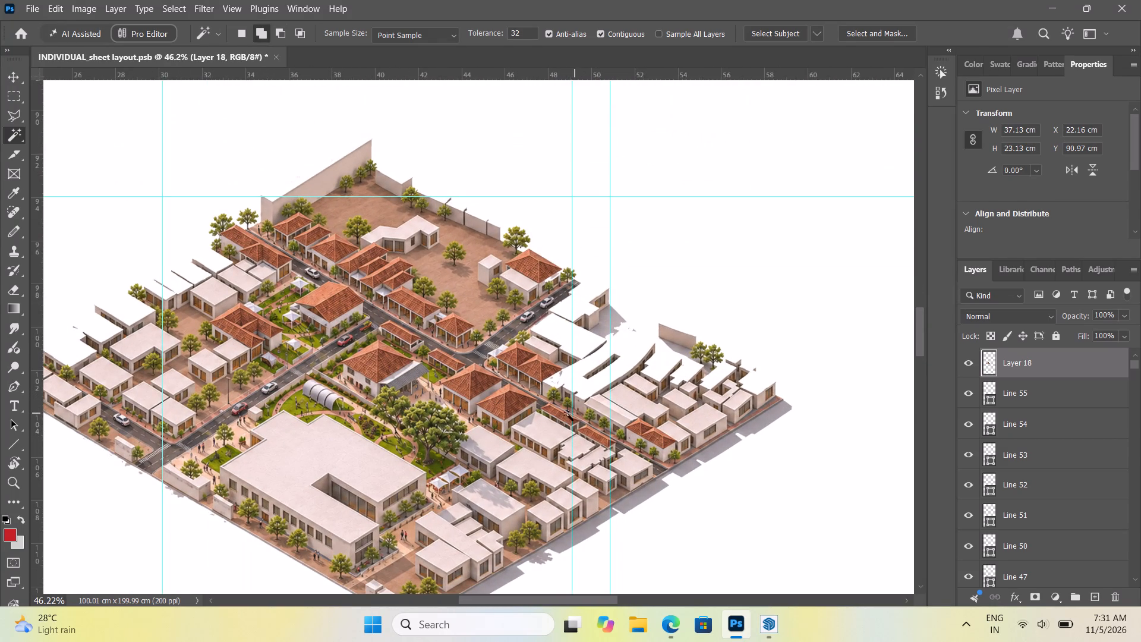
pyautogui.keyDown('alt'); pyautogui.scroll(-10, 591, 388); pyautogui.keyUp('alt')
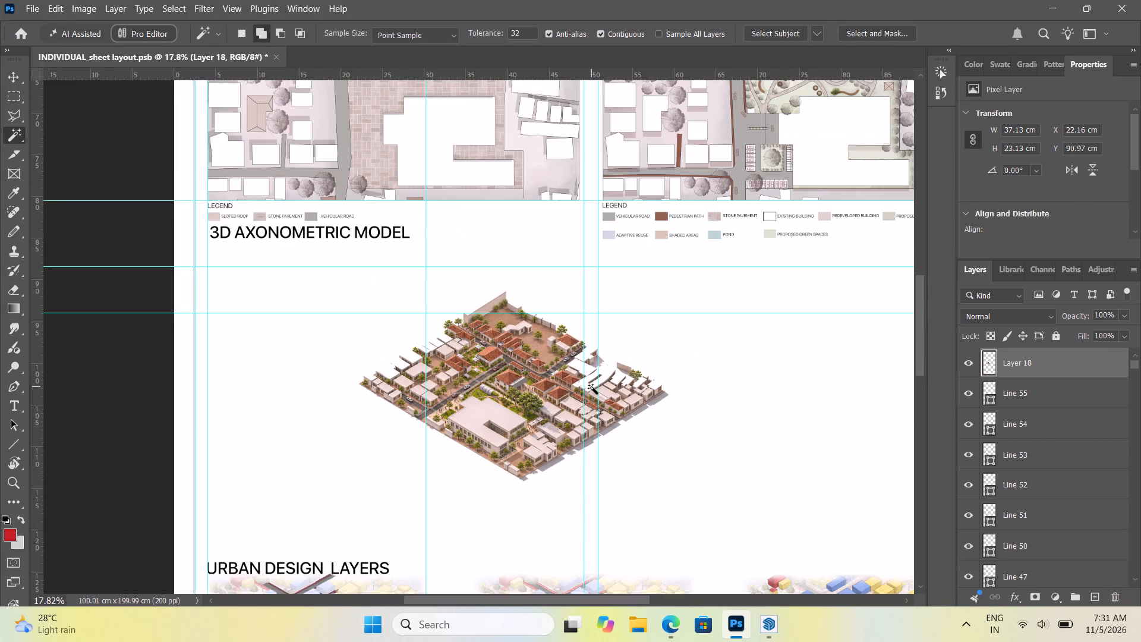
pyautogui.keyDown('alt'); pyautogui.scroll(-4, 592, 388); pyautogui.keyUp('alt')
pyautogui.keyDown('alt'); pyautogui.scroll(6, 618, 433); pyautogui.keyUp('alt')
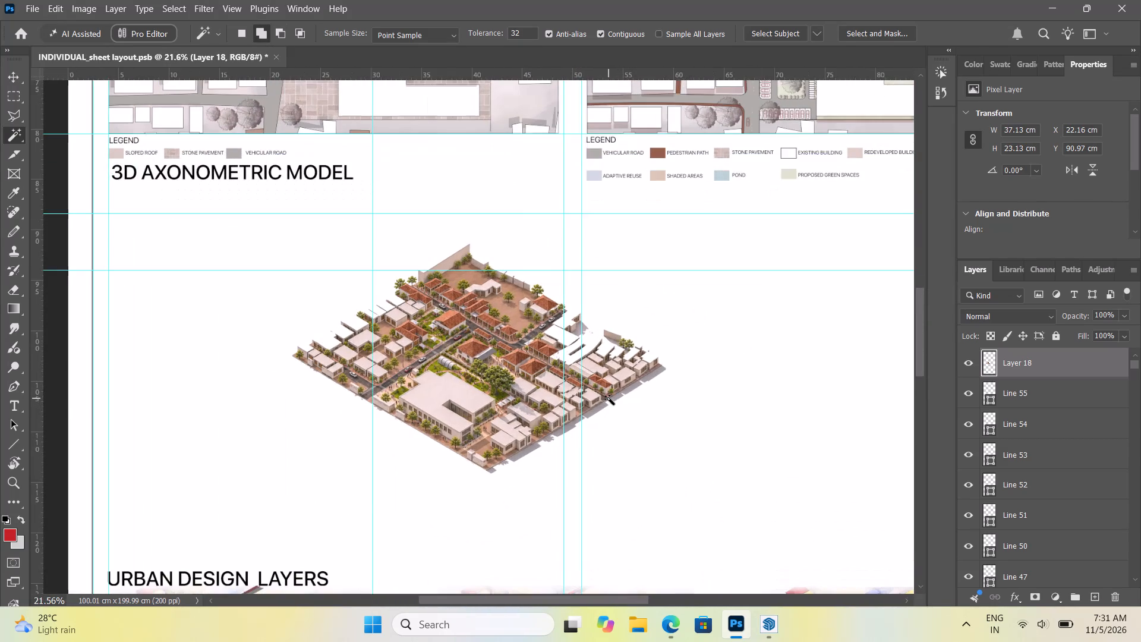
pyautogui.keyDown('alt'); pyautogui.scroll(19, 315, 350); pyautogui.keyUp('alt')
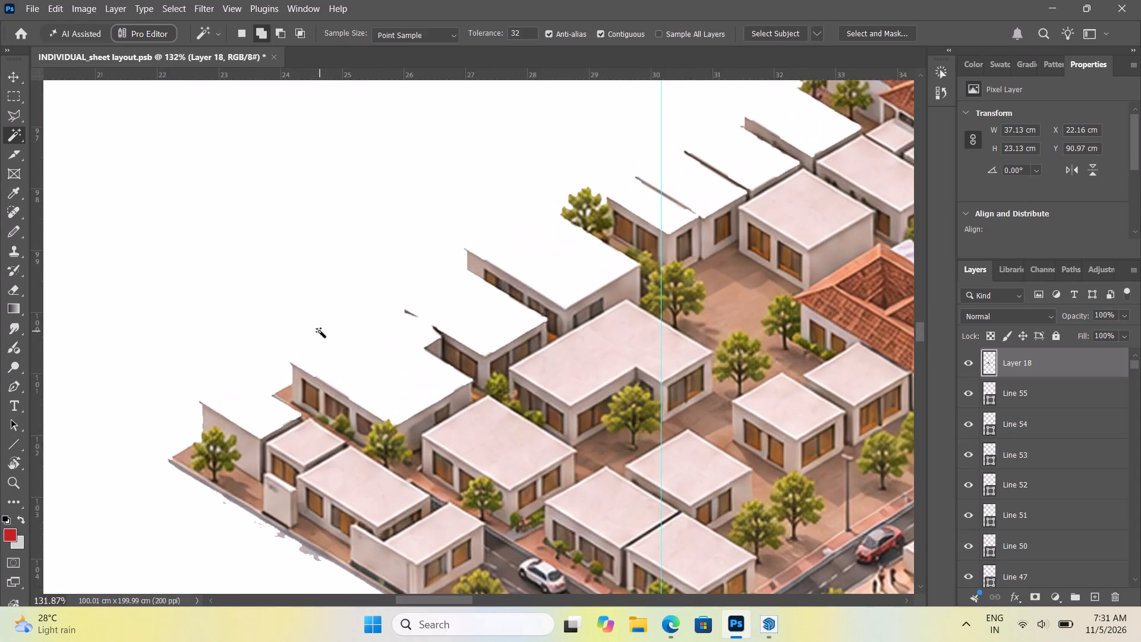
pyautogui.keyDown('alt'); pyautogui.scroll(-11, 377, 394); pyautogui.keyUp('alt')
pyautogui.keyDown('alt'); pyautogui.scroll(1, 473, 409); pyautogui.keyUp('alt')
pyautogui.keyDown('alt'); pyautogui.scroll(-7, 483, 410); pyautogui.keyUp('alt')
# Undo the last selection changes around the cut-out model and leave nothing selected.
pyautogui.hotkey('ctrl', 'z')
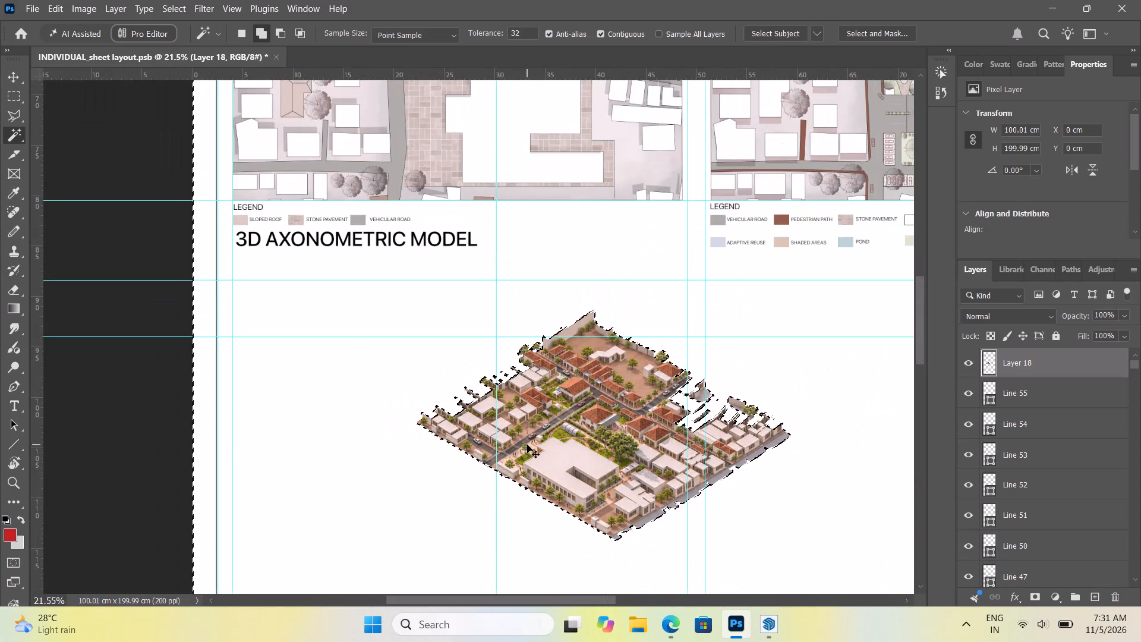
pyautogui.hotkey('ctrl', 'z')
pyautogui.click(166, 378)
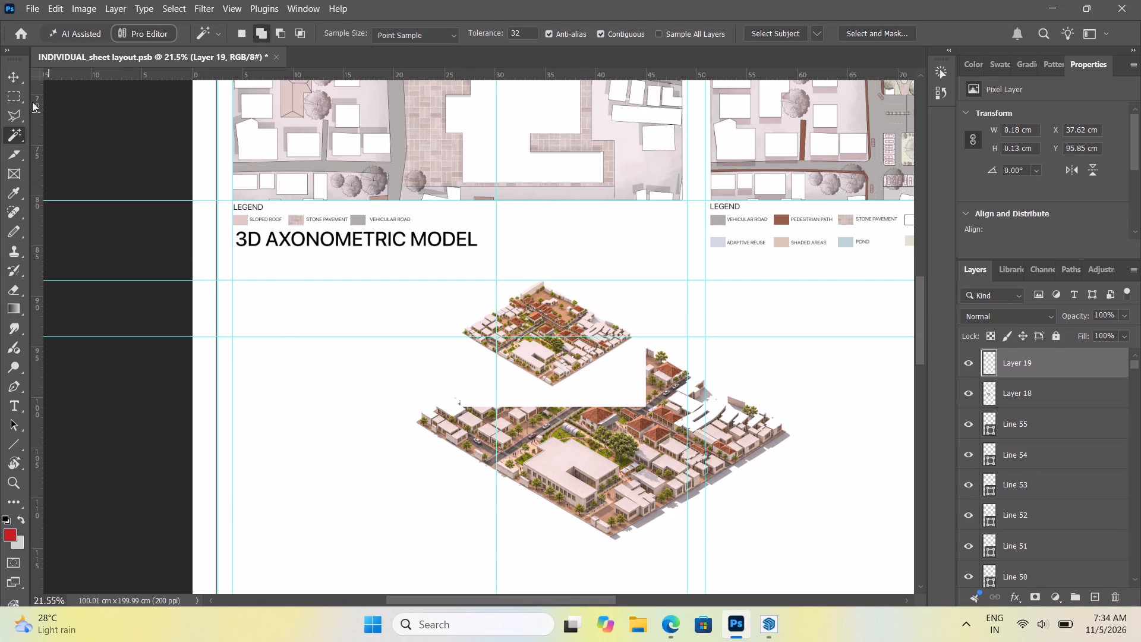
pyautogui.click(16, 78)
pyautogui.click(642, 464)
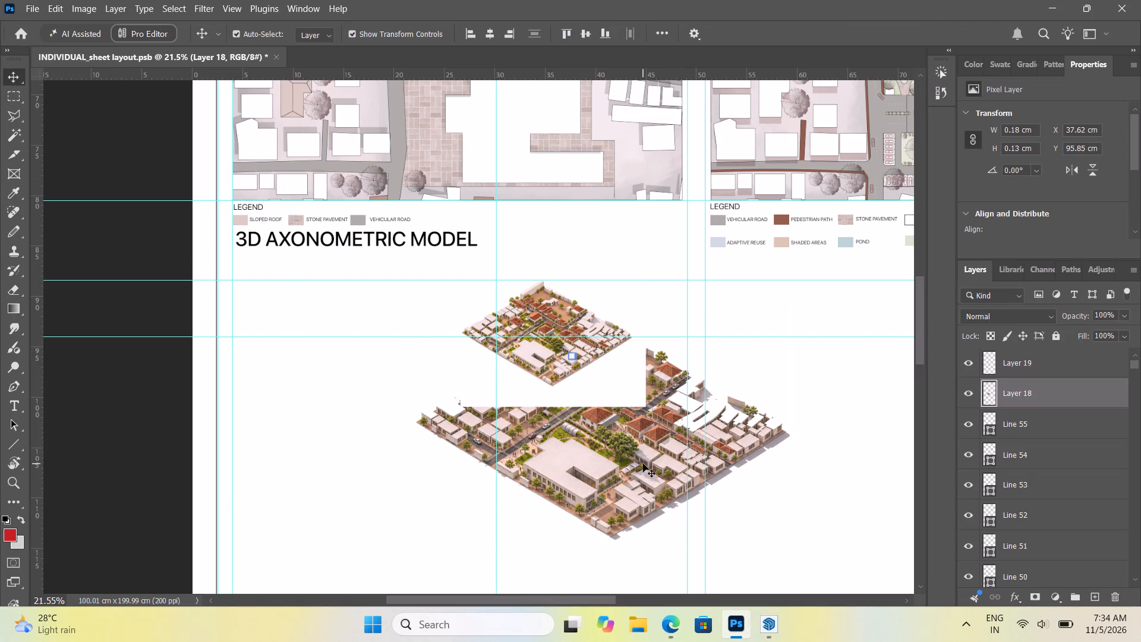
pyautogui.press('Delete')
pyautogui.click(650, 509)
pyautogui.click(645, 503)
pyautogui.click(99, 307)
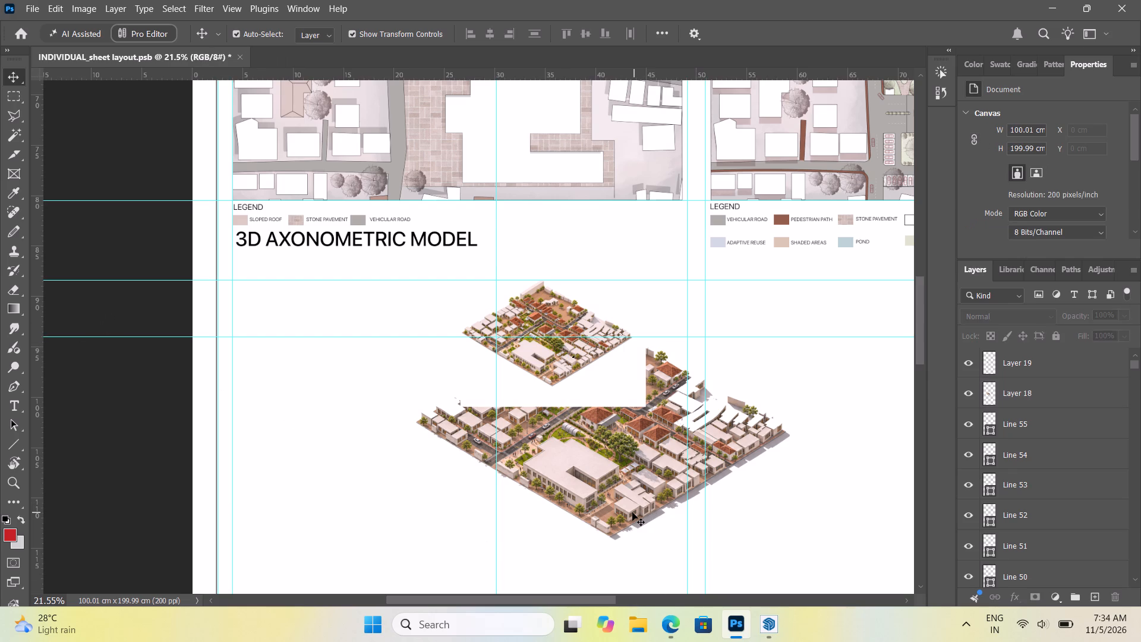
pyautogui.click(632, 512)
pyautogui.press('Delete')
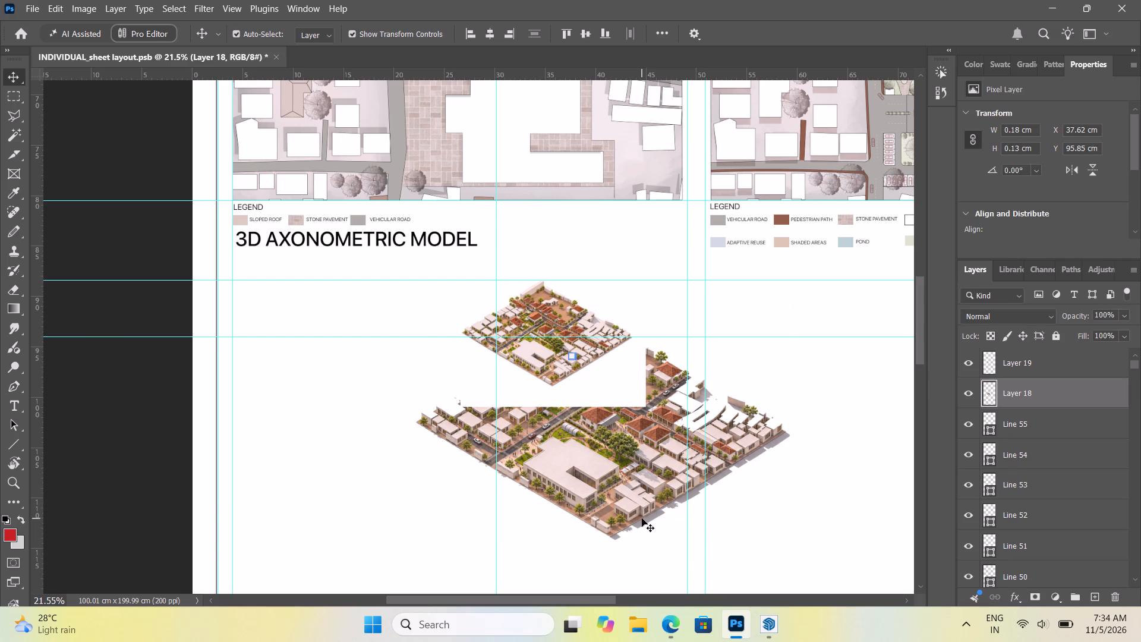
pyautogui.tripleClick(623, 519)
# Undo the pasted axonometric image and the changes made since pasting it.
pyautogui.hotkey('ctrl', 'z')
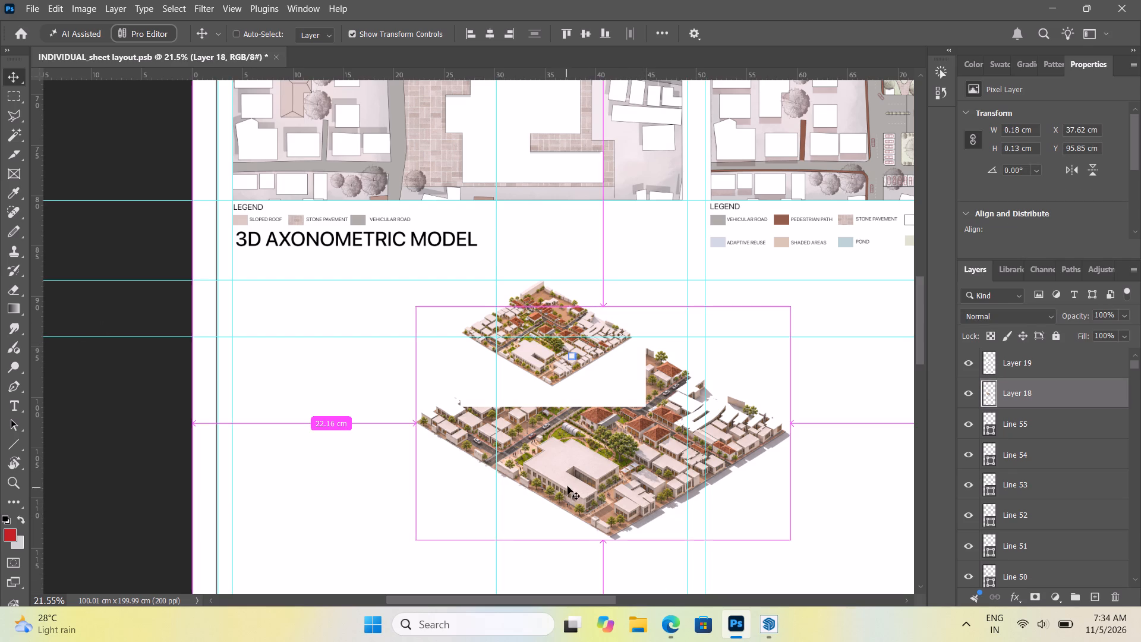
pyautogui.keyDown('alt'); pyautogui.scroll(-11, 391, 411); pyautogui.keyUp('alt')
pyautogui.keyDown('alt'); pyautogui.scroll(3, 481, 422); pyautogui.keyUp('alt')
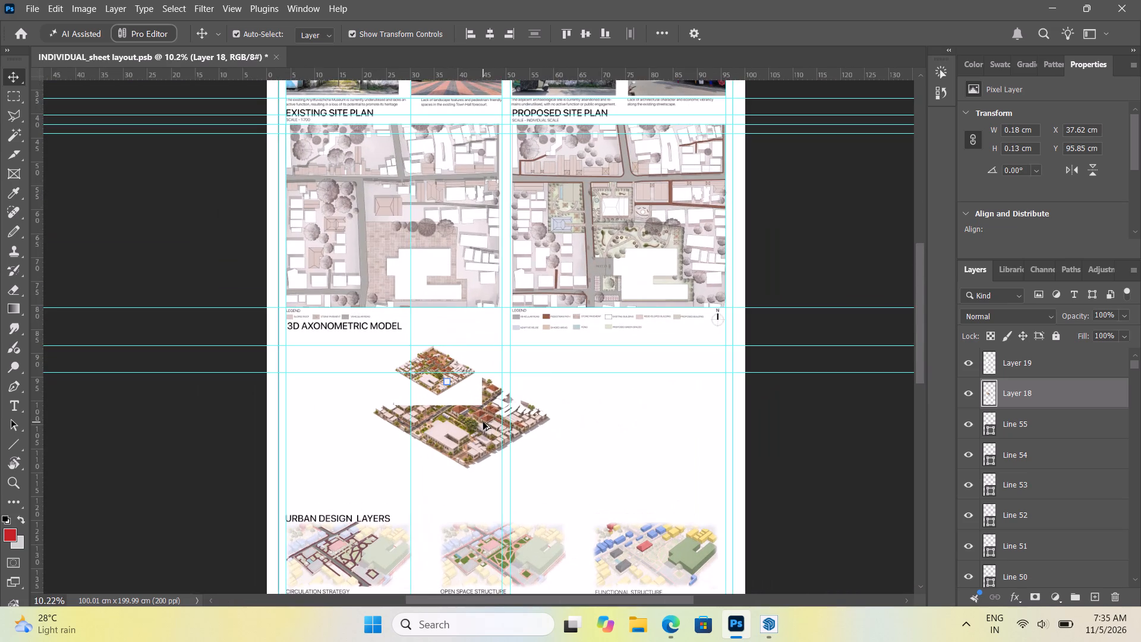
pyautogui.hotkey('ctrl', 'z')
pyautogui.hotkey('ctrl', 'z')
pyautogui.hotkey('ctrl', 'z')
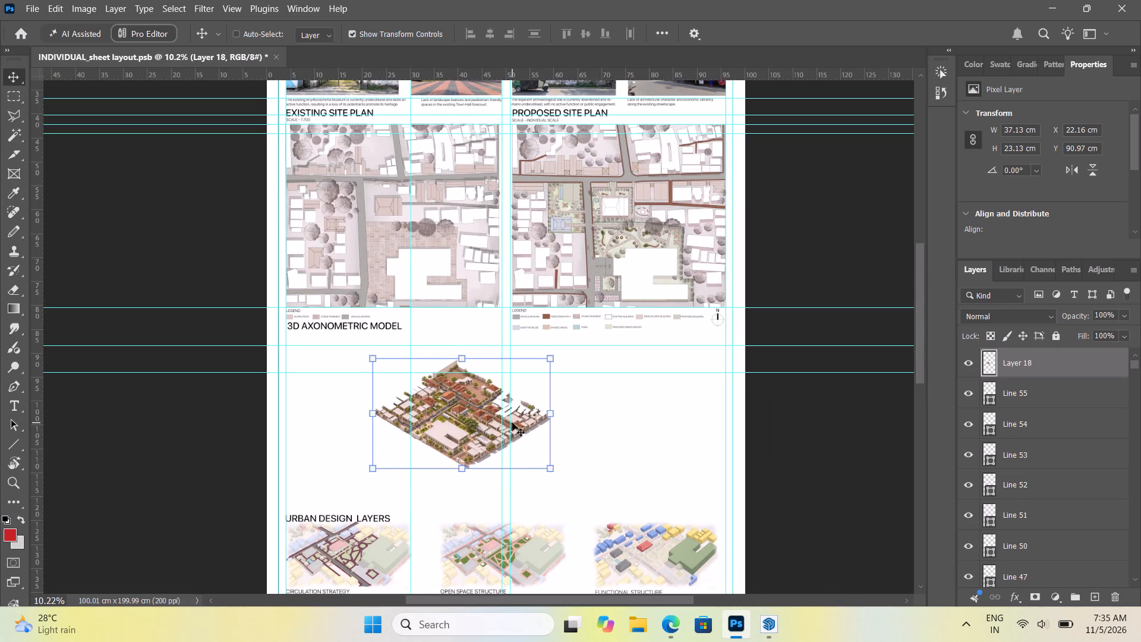
# Delete the old axonometric model from the sheet.
pyautogui.click(460, 432)
pyautogui.press('Delete')
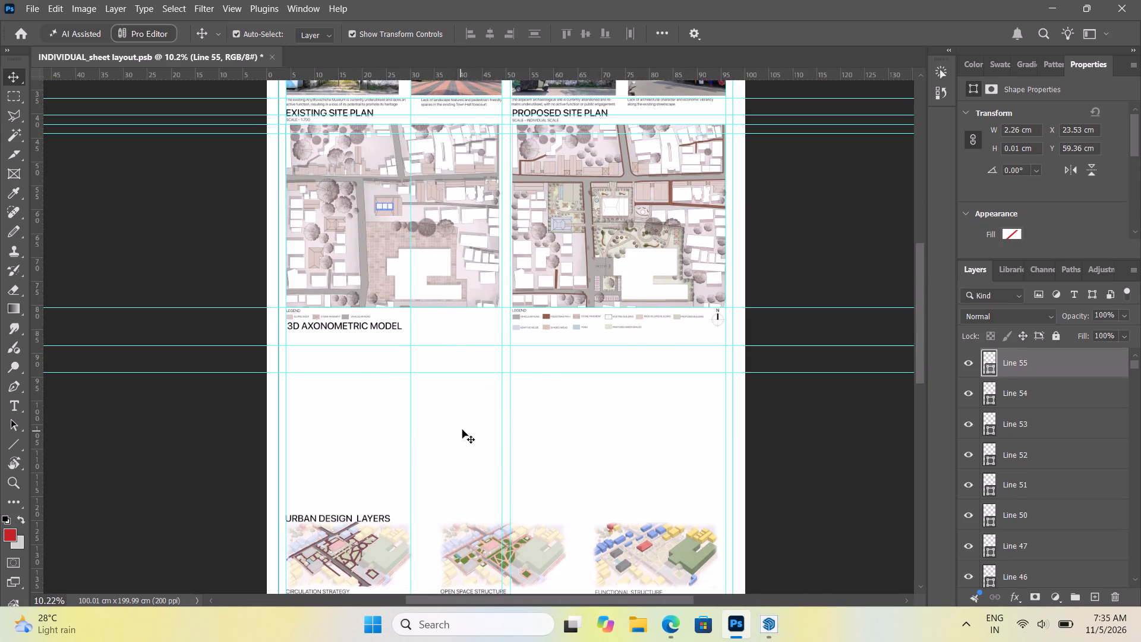
# Paste the white-background axonometric image into the blank area below the 3D Axonometric Model heading and set its blend mode to Multiply.
pyautogui.click(836, 439)
pyautogui.hotkey('ctrl', 'v')
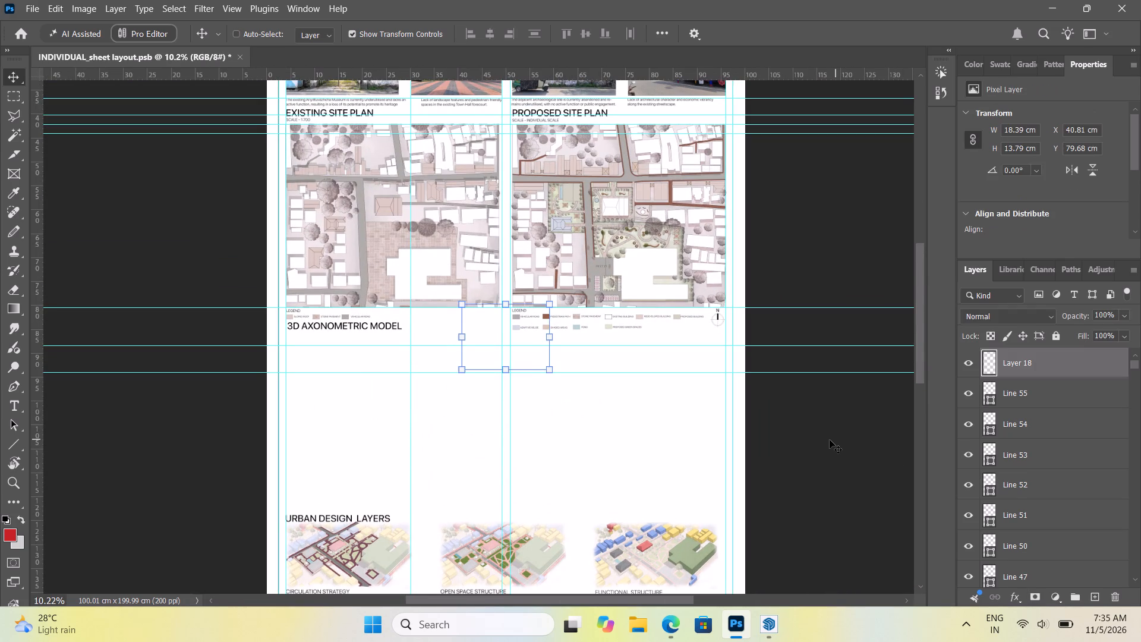
pyautogui.moveTo(508, 341); pyautogui.dragTo(505, 413)
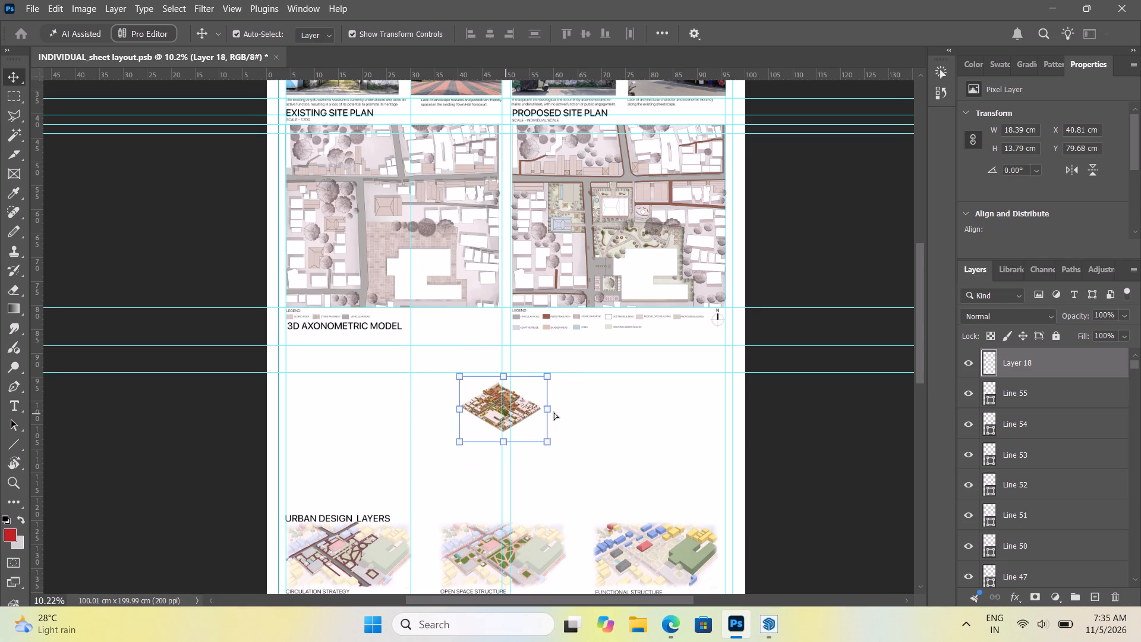
pyautogui.click(1026, 316)
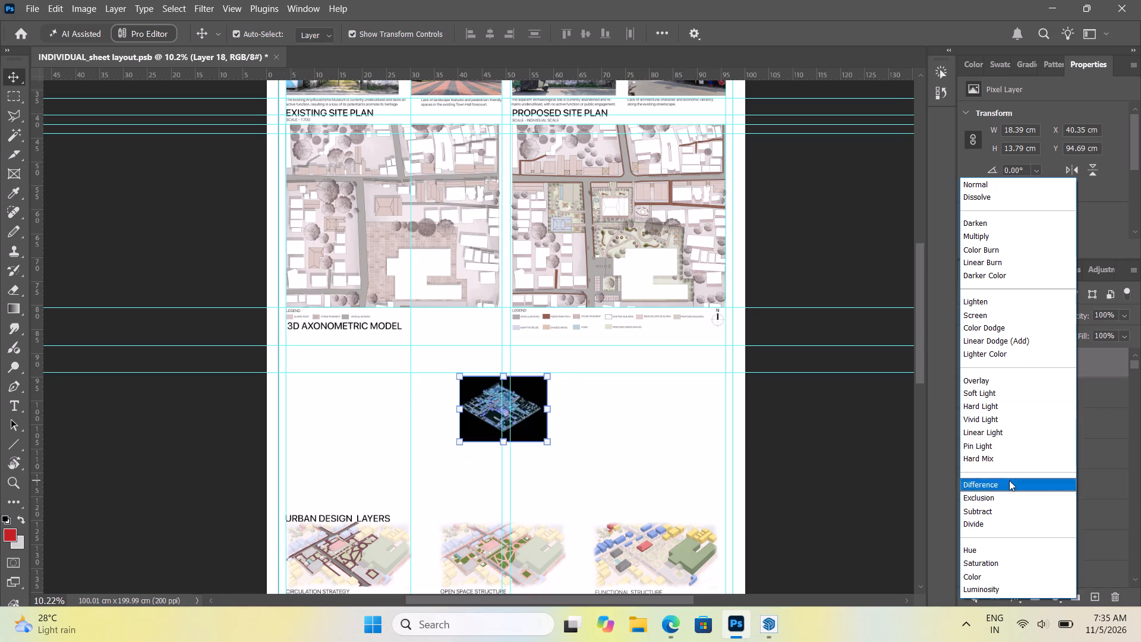
pyautogui.click(1011, 242)
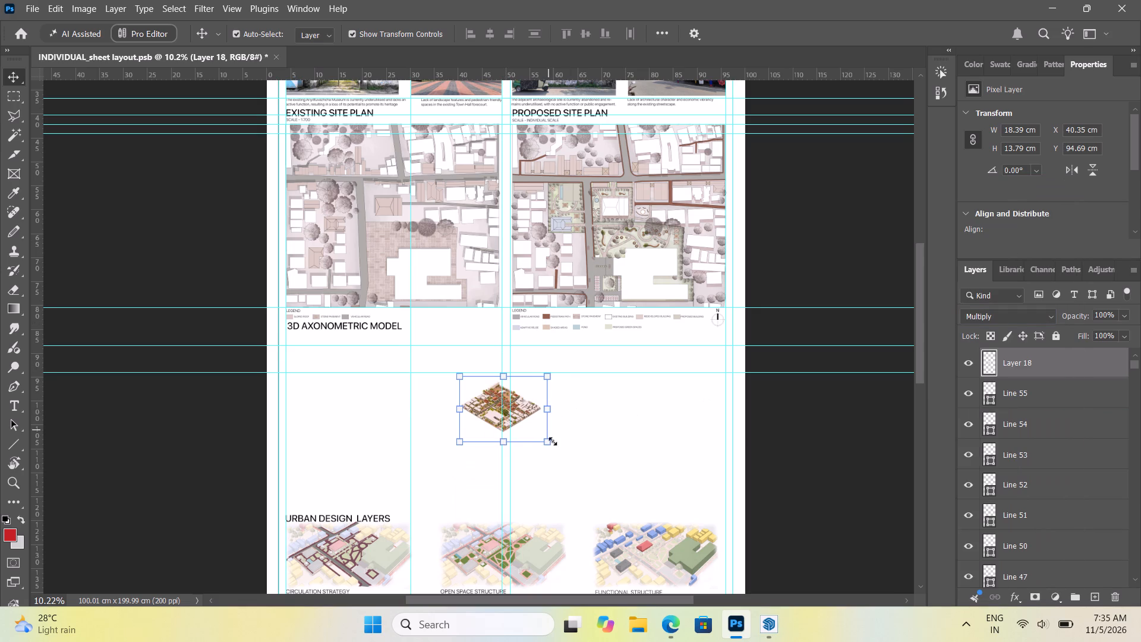
# Enlarge the axonometric image to about 64 by 48 cm and centre it across the sheet, above the Urban Design Layers diagrams.
pyautogui.moveTo(548, 444); pyautogui.dragTo(705, 579)
pyautogui.moveTo(615, 469); pyautogui.dragTo(614, 469)
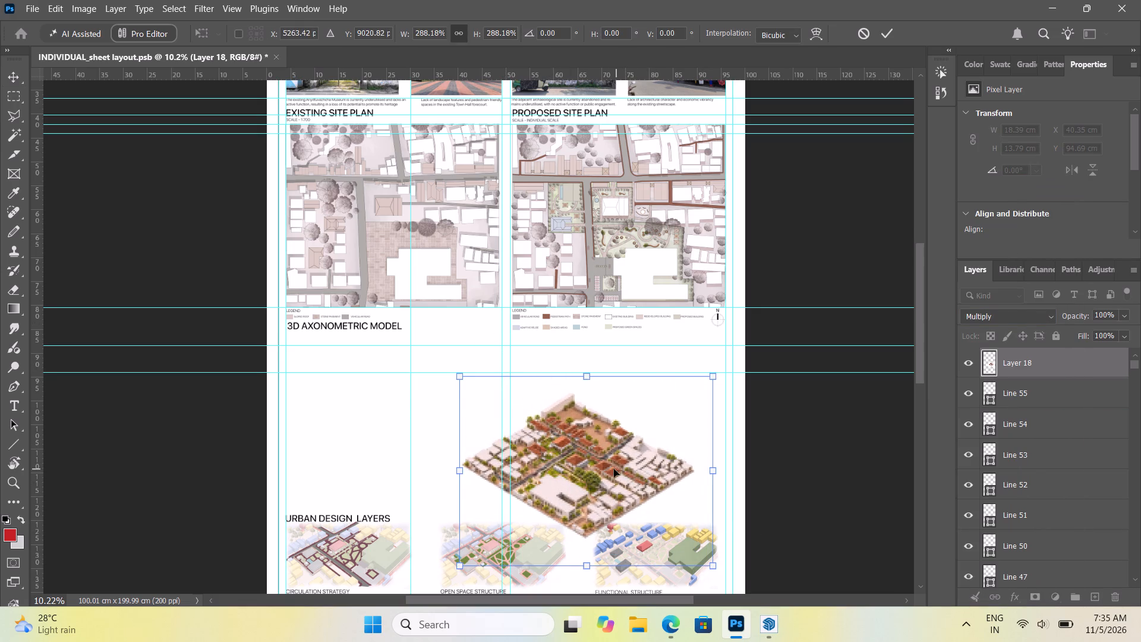
pyautogui.moveTo(614, 469); pyautogui.dragTo(425, 415)
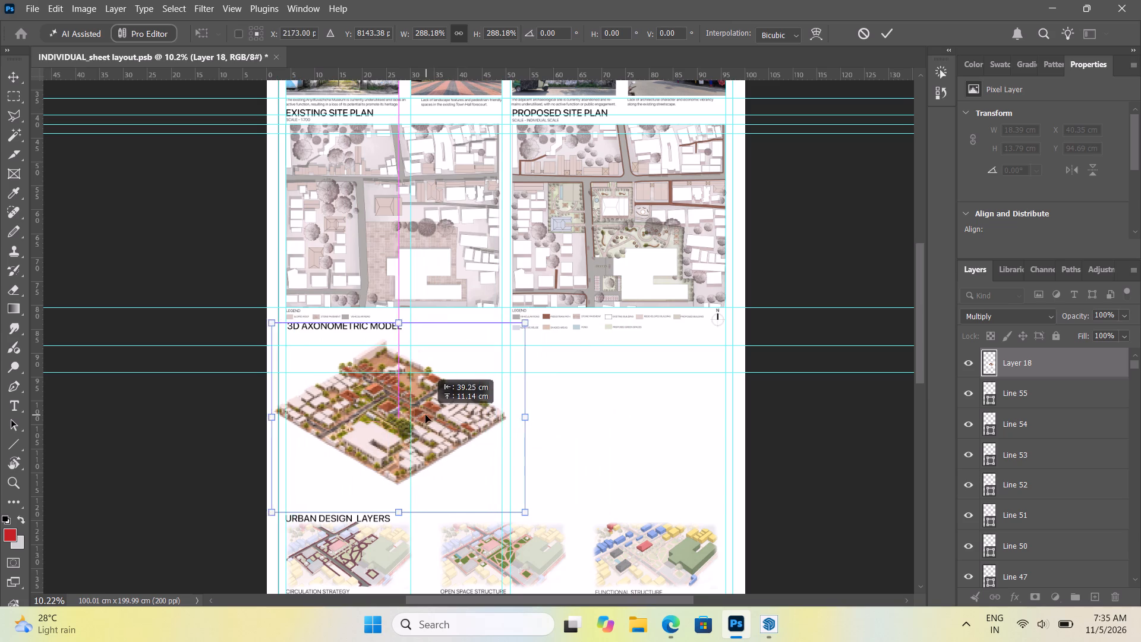
pyautogui.moveTo(425, 415); pyautogui.dragTo(434, 409)
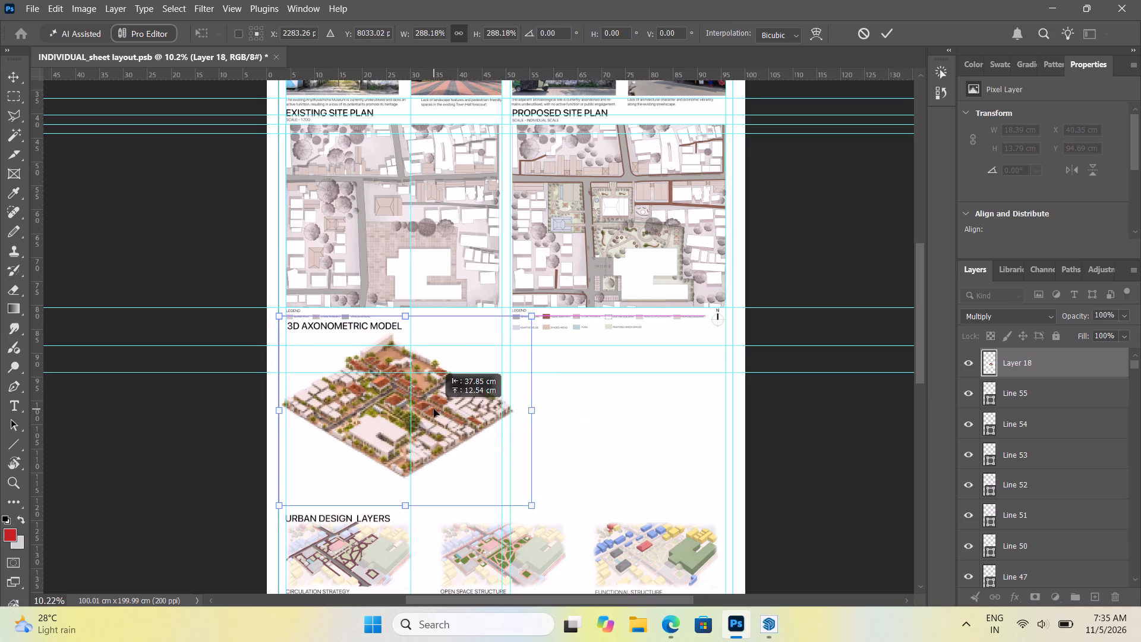
pyautogui.moveTo(434, 409); pyautogui.dragTo(438, 409)
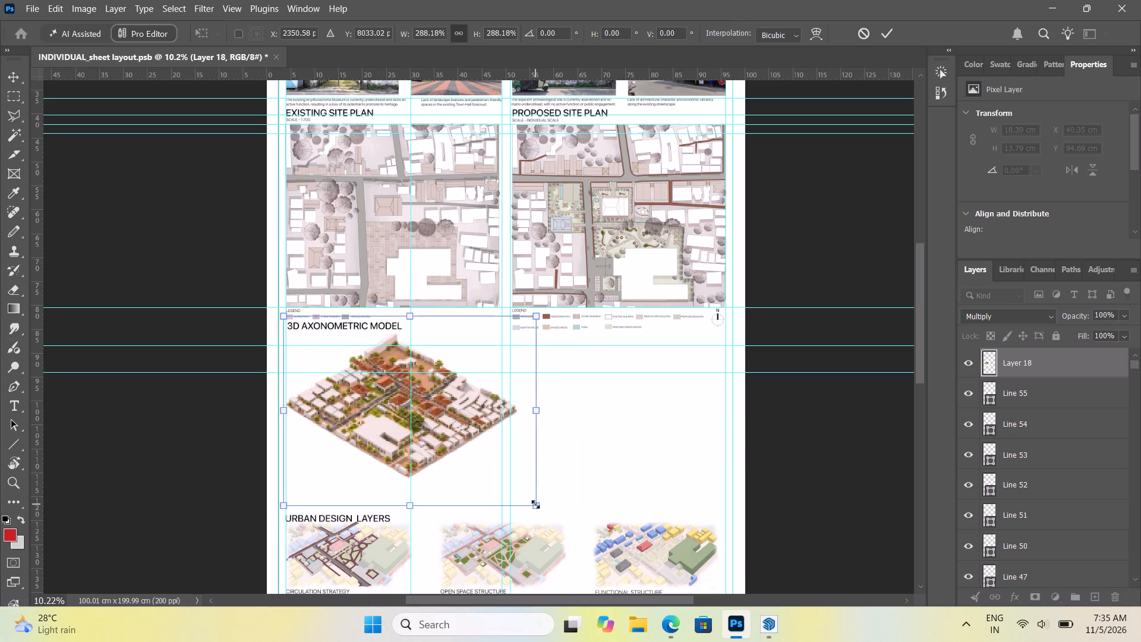
pyautogui.moveTo(535, 504); pyautogui.dragTo(598, 530)
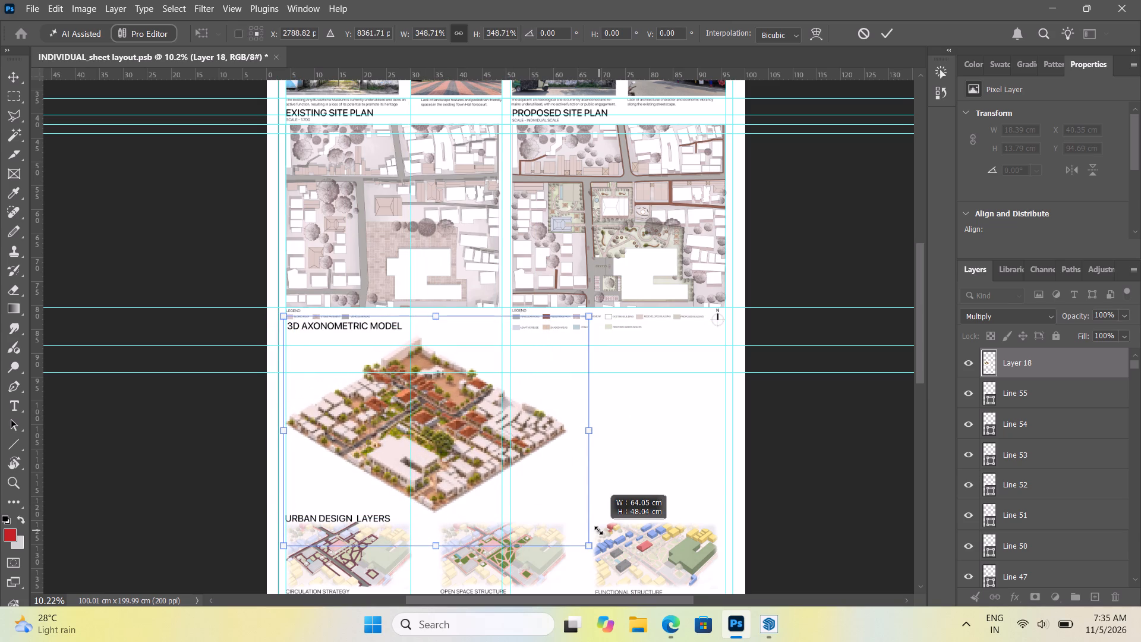
pyautogui.moveTo(598, 530); pyautogui.dragTo(598, 530)
pyautogui.moveTo(445, 385); pyautogui.dragTo(412, 383)
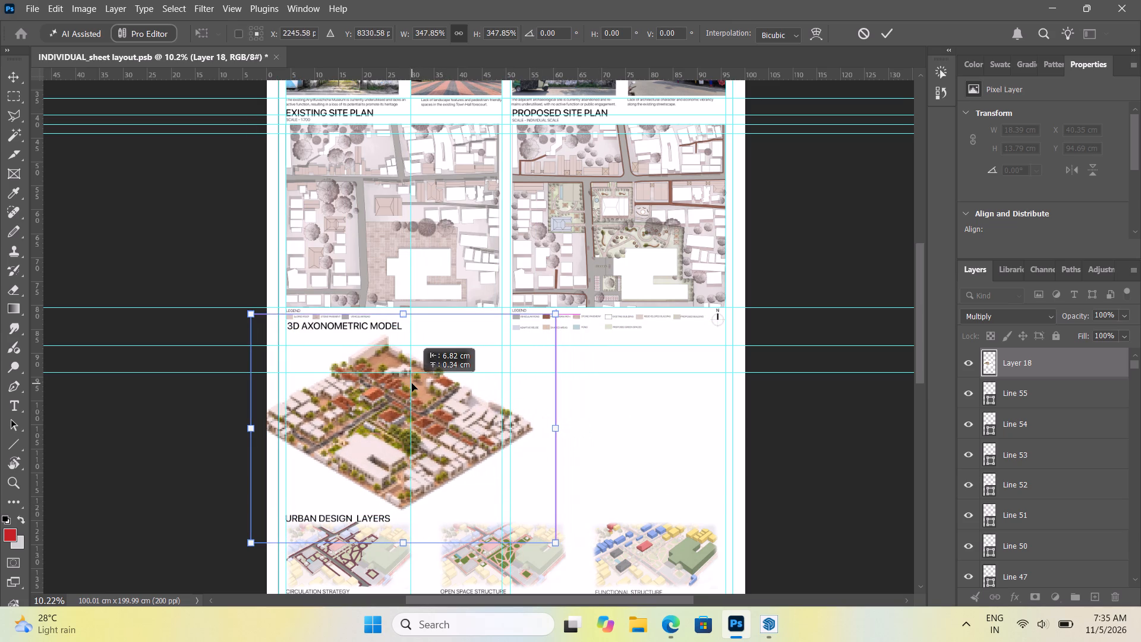
pyautogui.moveTo(412, 383); pyautogui.dragTo(461, 386)
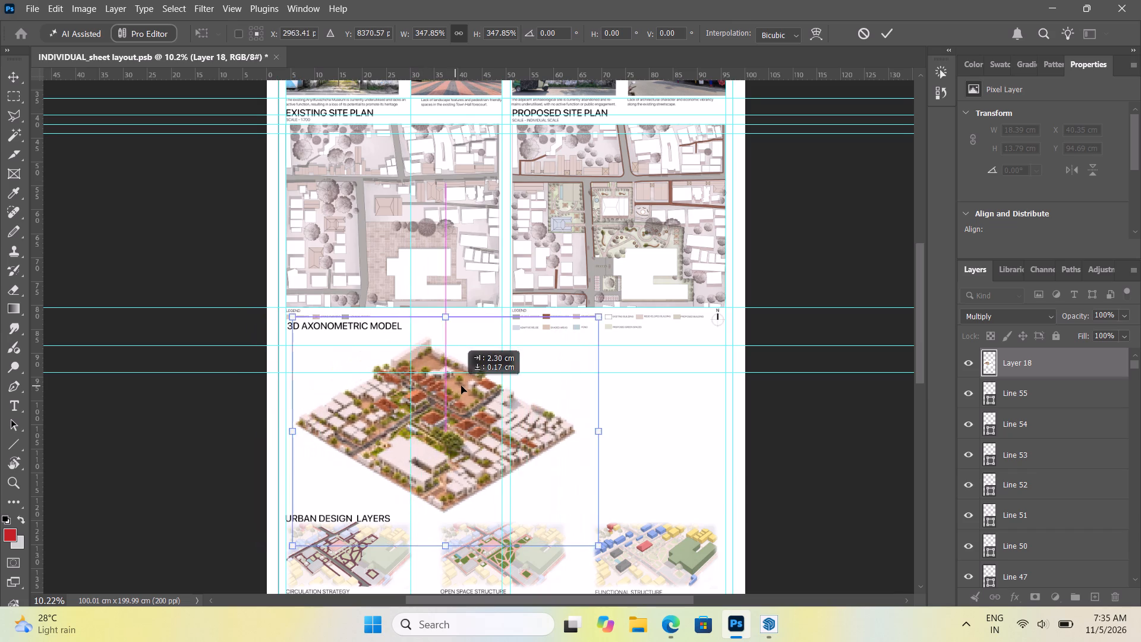
pyautogui.moveTo(461, 386); pyautogui.dragTo(530, 385)
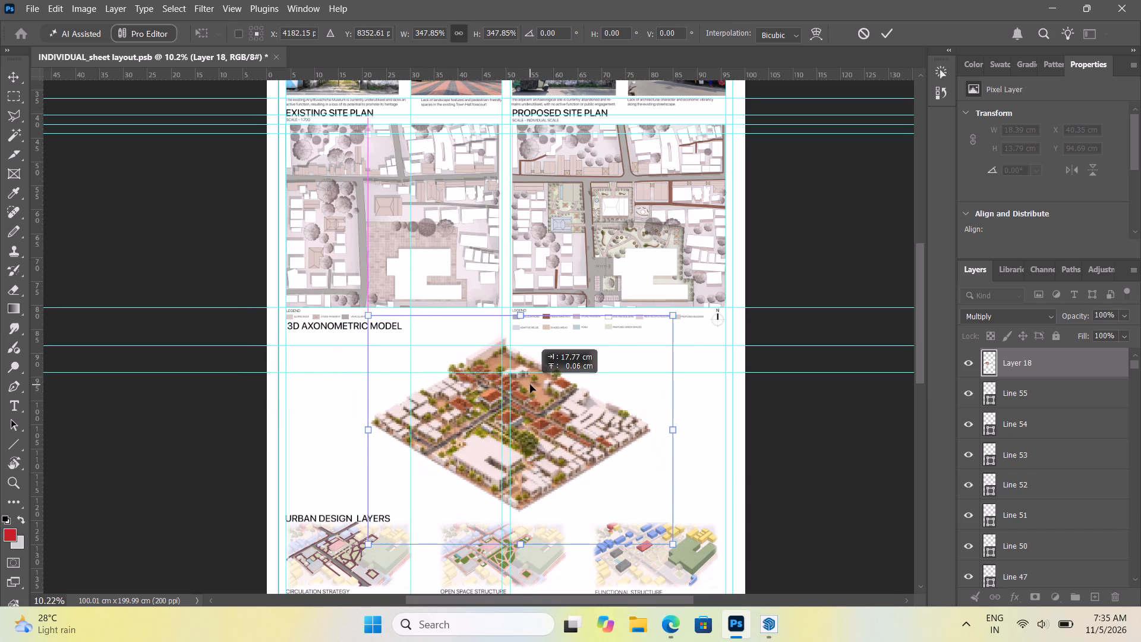
pyautogui.moveTo(530, 385); pyautogui.dragTo(528, 386)
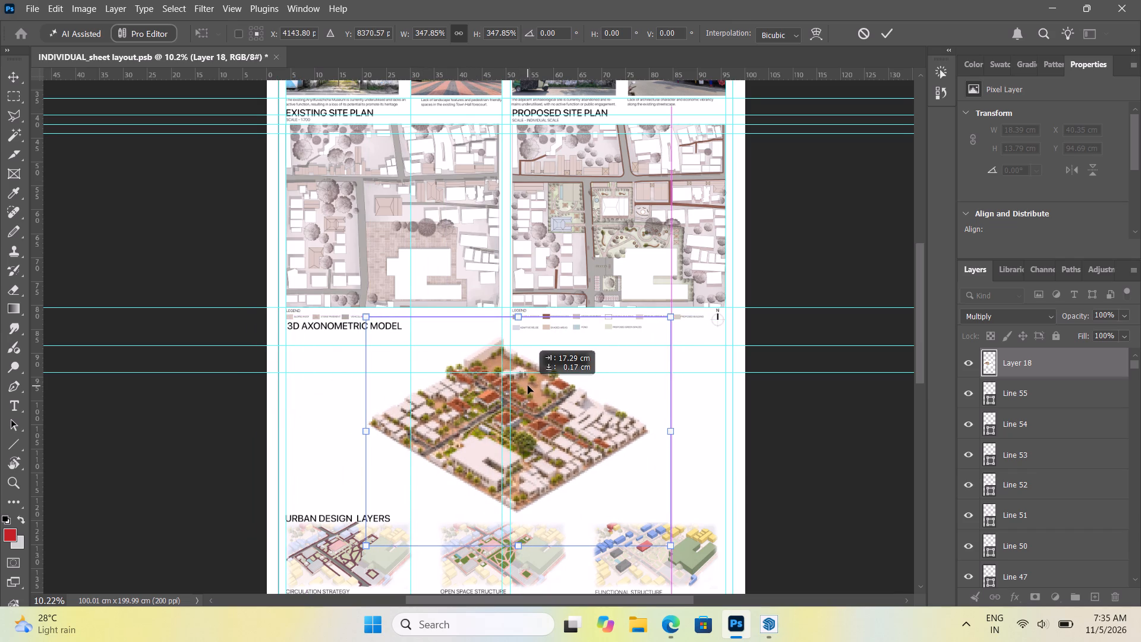
pyautogui.moveTo(528, 386); pyautogui.dragTo(524, 386)
pyautogui.click(96, 191)
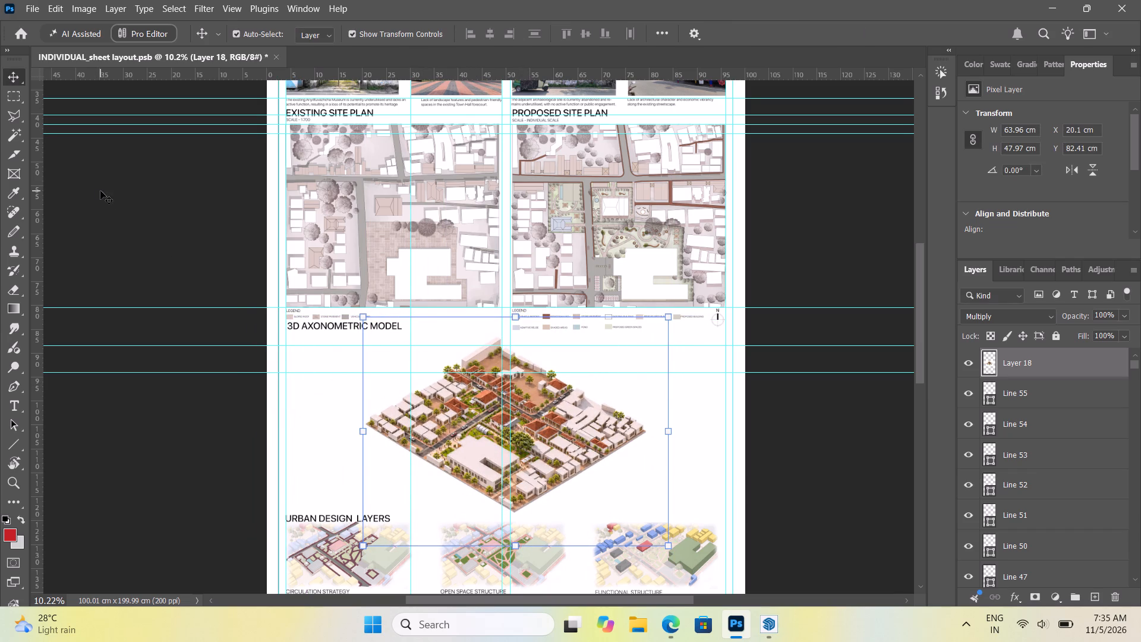
# Examine the enlarged axonometric model's placement on the sheet and the clarity of its roofs, roads, people and landscape at close range.
pyautogui.scroll(-8, 677, 411)
pyautogui.scroll(-6, 584, 444)
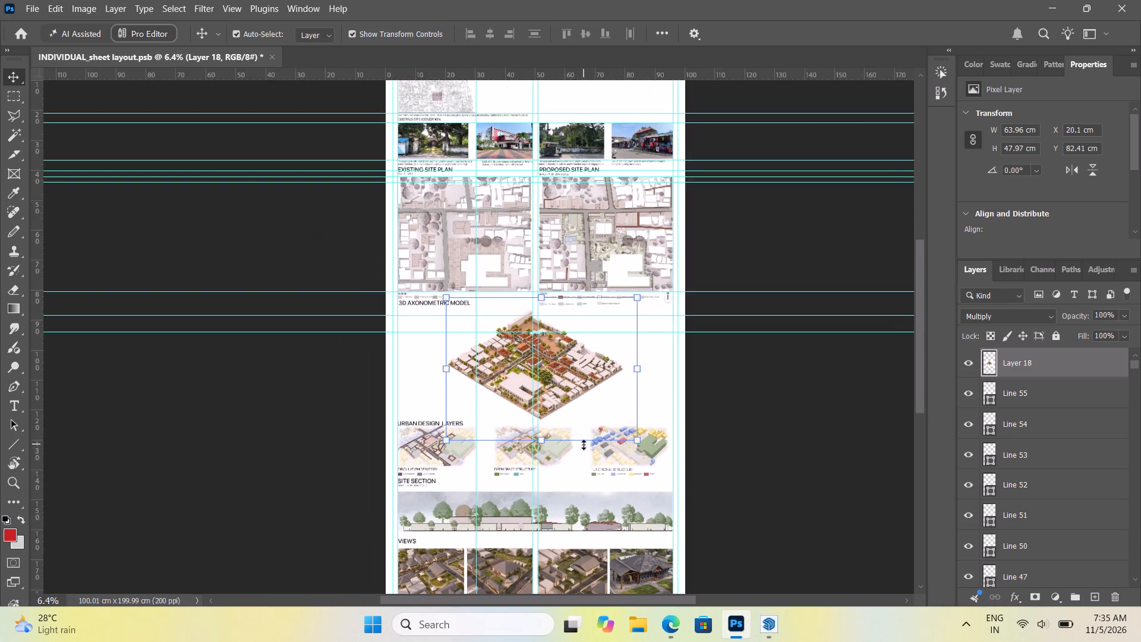
pyautogui.keyDown('alt'); pyautogui.scroll(-5, 544, 375); pyautogui.keyUp('alt')
pyautogui.keyDown('alt'); pyautogui.scroll(5, 586, 495); pyautogui.keyUp('alt')
pyautogui.scroll(3, 586, 495)
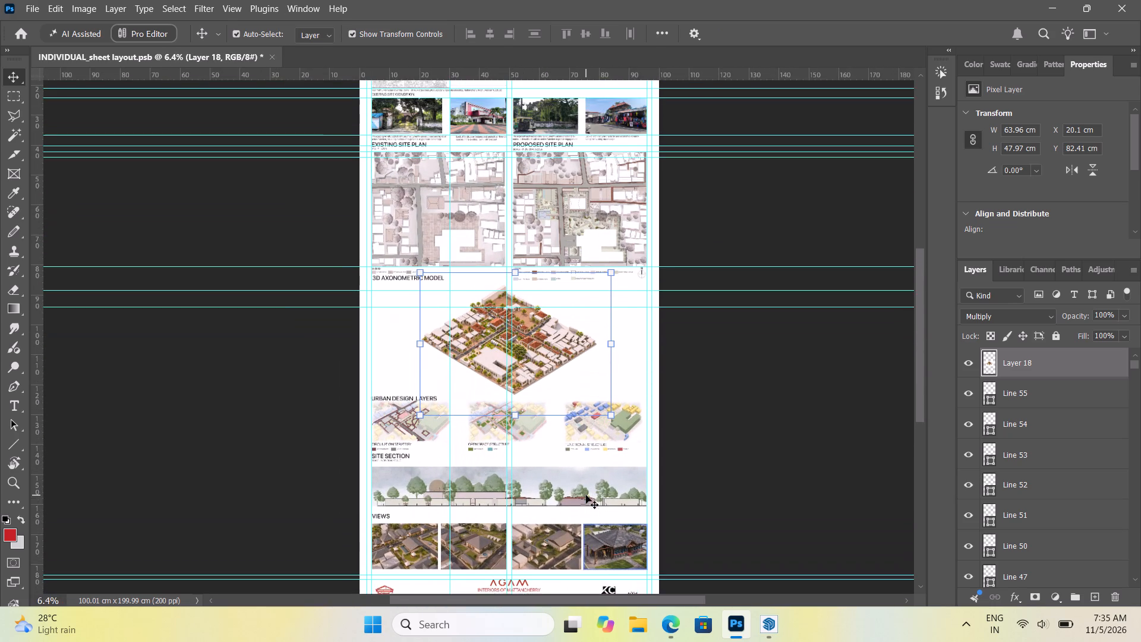
pyautogui.scroll(19, 586, 495)
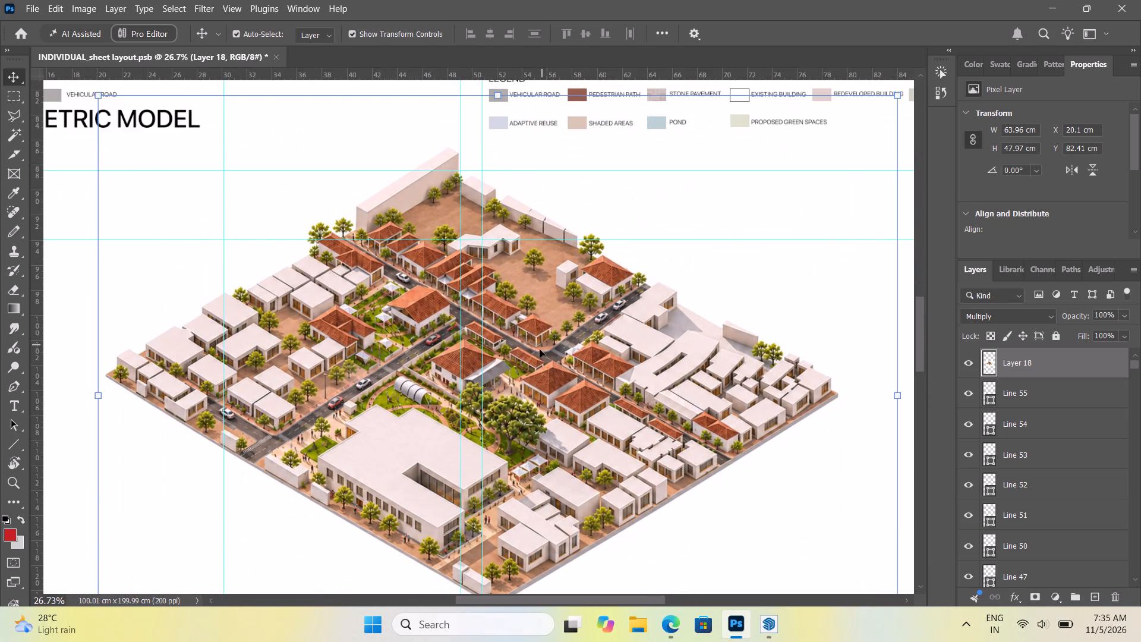
pyautogui.keyDown('alt'); pyautogui.scroll(10, 398, 442); pyautogui.keyUp('alt')
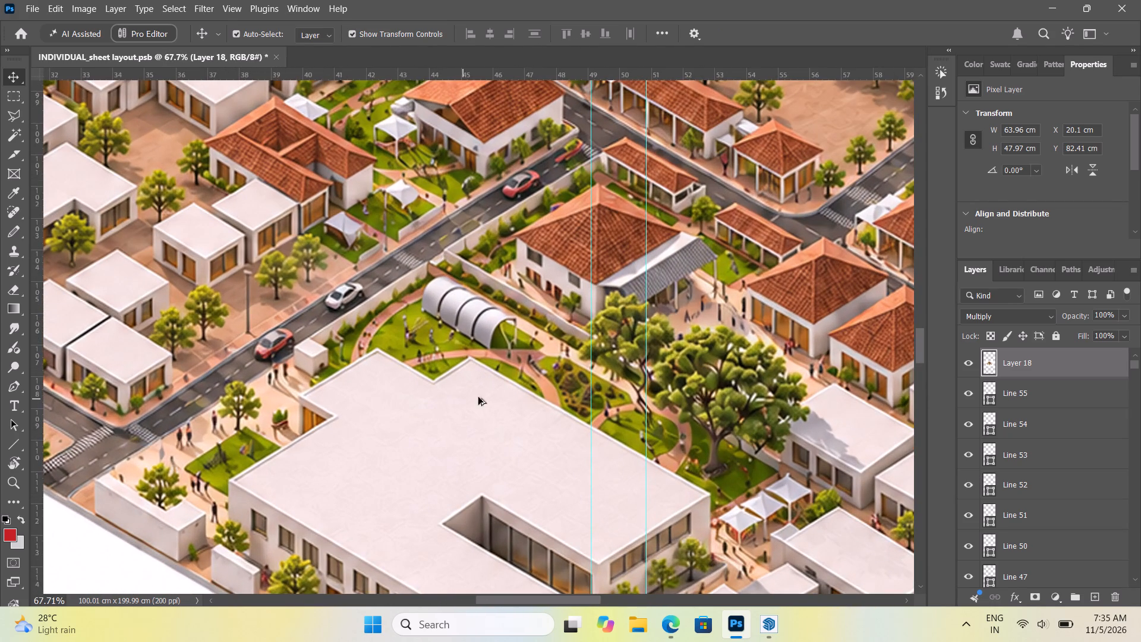
pyautogui.keyDown('alt'); pyautogui.scroll(-1, 556, 380); pyautogui.keyUp('alt')
pyautogui.keyDown('alt'); pyautogui.scroll(5, 691, 417); pyautogui.keyUp('alt')
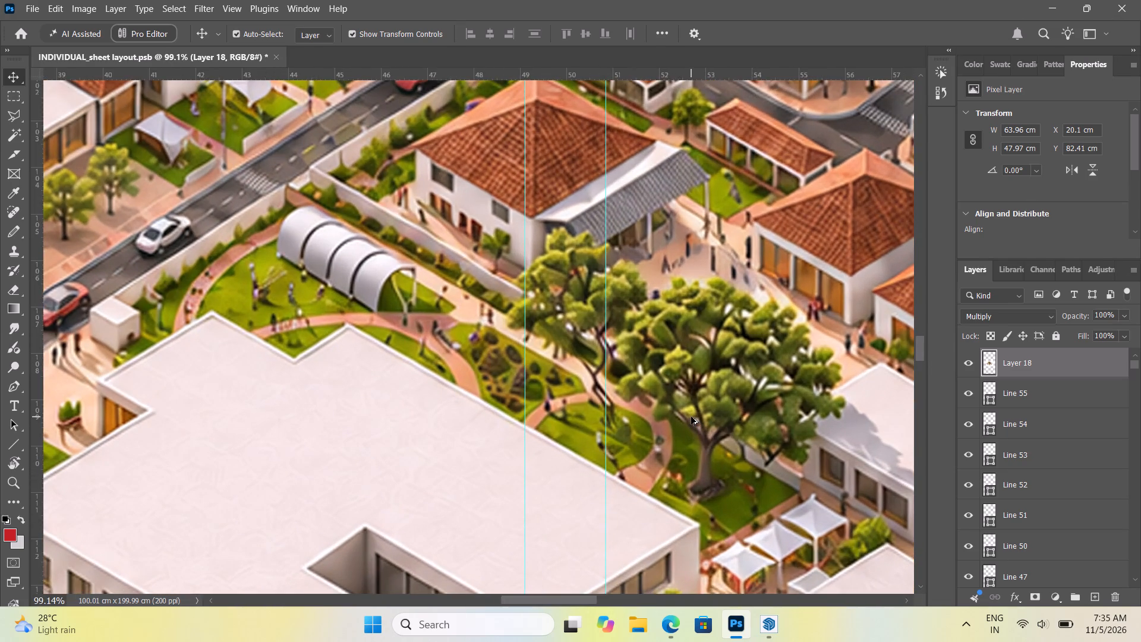
pyautogui.keyDown('alt'); pyautogui.scroll(-5, 691, 417); pyautogui.keyUp('alt')
pyautogui.keyDown('alt'); pyautogui.scroll(8, 603, 415); pyautogui.keyUp('alt')
pyautogui.keyDown('alt'); pyautogui.scroll(-2, 598, 406); pyautogui.keyUp('alt')
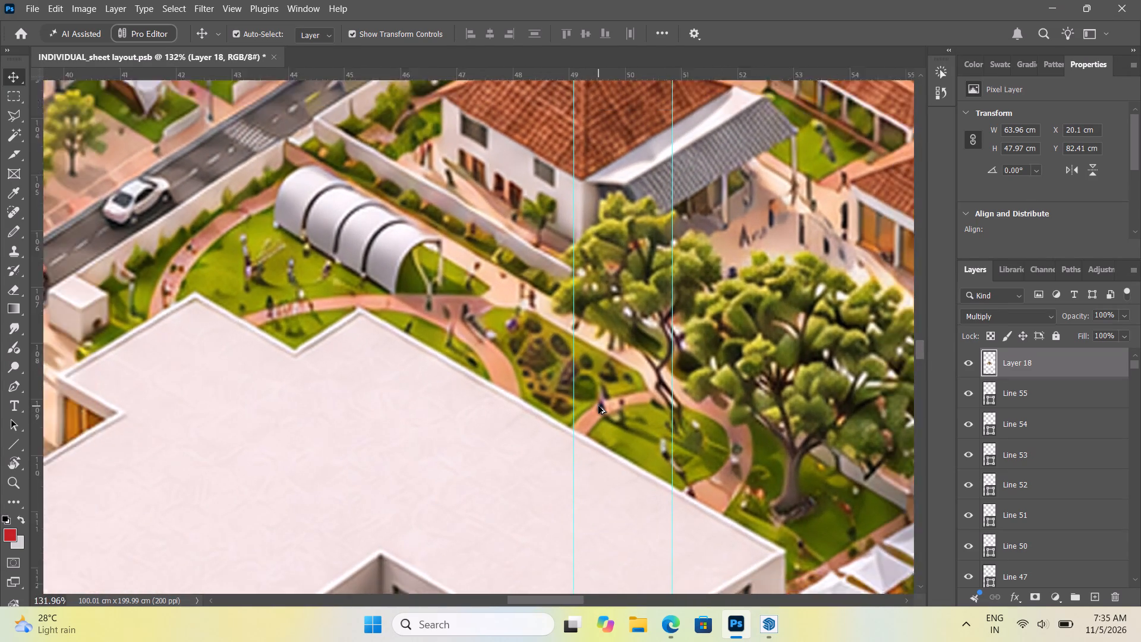
pyautogui.keyDown('alt'); pyautogui.scroll(-8, 598, 406); pyautogui.keyUp('alt')
pyautogui.keyDown('alt'); pyautogui.scroll(9, 268, 501); pyautogui.keyUp('alt')
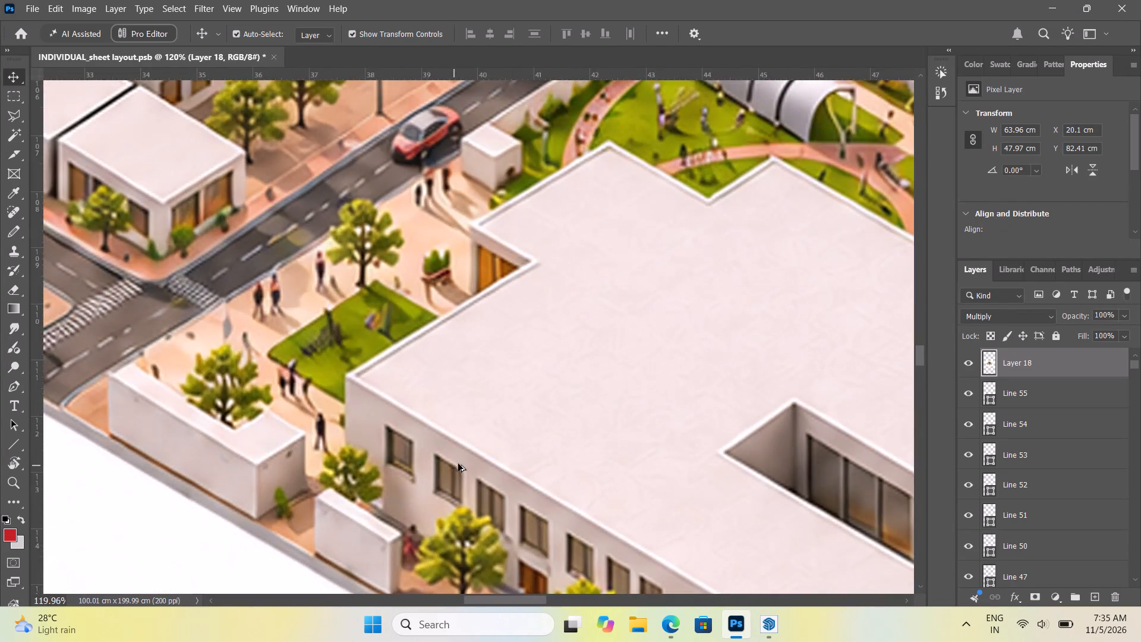
pyautogui.keyDown('alt'); pyautogui.scroll(-4, 460, 464); pyautogui.keyUp('alt')
pyautogui.keyDown('alt'); pyautogui.scroll(9, 181, 392); pyautogui.keyUp('alt')
pyautogui.keyDown('alt'); pyautogui.scroll(-5, 261, 379); pyautogui.keyUp('alt')
pyautogui.keyDown('alt'); pyautogui.scroll(-2, 292, 423); pyautogui.keyUp('alt')
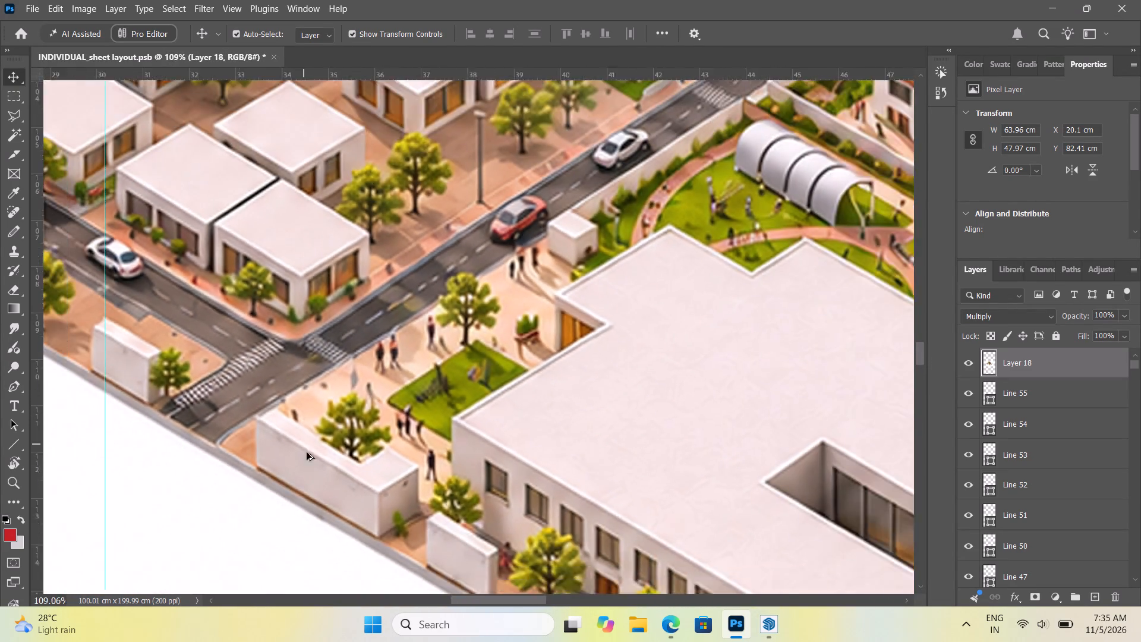
pyautogui.keyDown('alt'); pyautogui.scroll(-9, 307, 452); pyautogui.keyUp('alt')
pyautogui.keyDown('alt'); pyautogui.scroll(8, 438, 253); pyautogui.keyUp('alt')
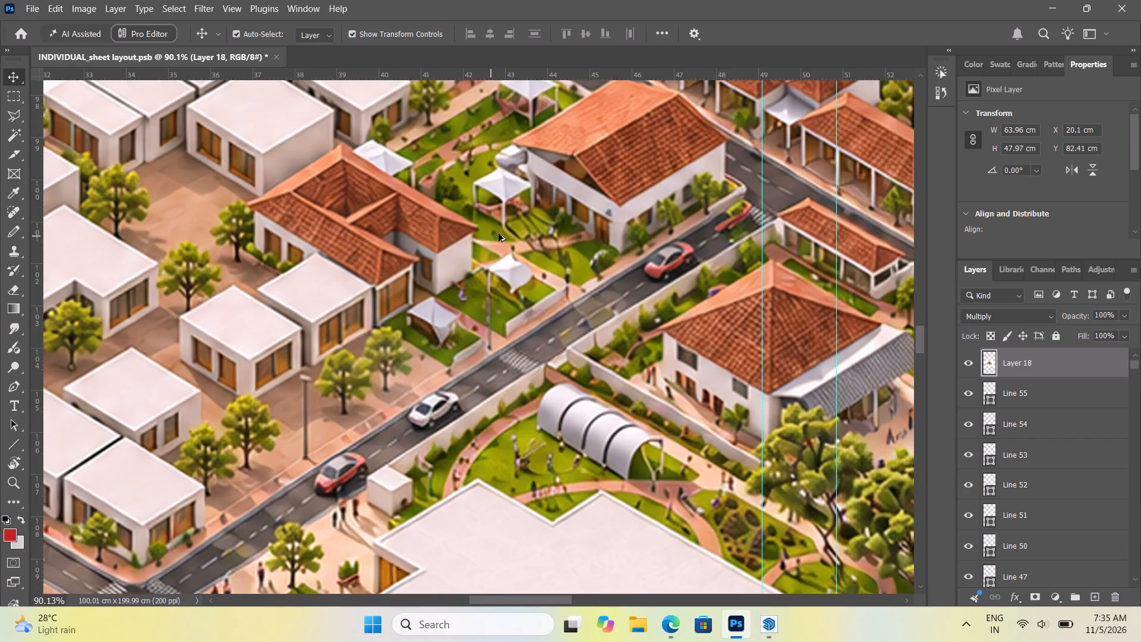
pyautogui.keyDown('alt'); pyautogui.scroll(6, 503, 232); pyautogui.keyUp('alt')
pyautogui.keyDown('alt'); pyautogui.scroll(-19, 471, 294); pyautogui.keyUp('alt')
pyautogui.keyDown('alt'); pyautogui.scroll(-3, 481, 312); pyautogui.keyUp('alt')
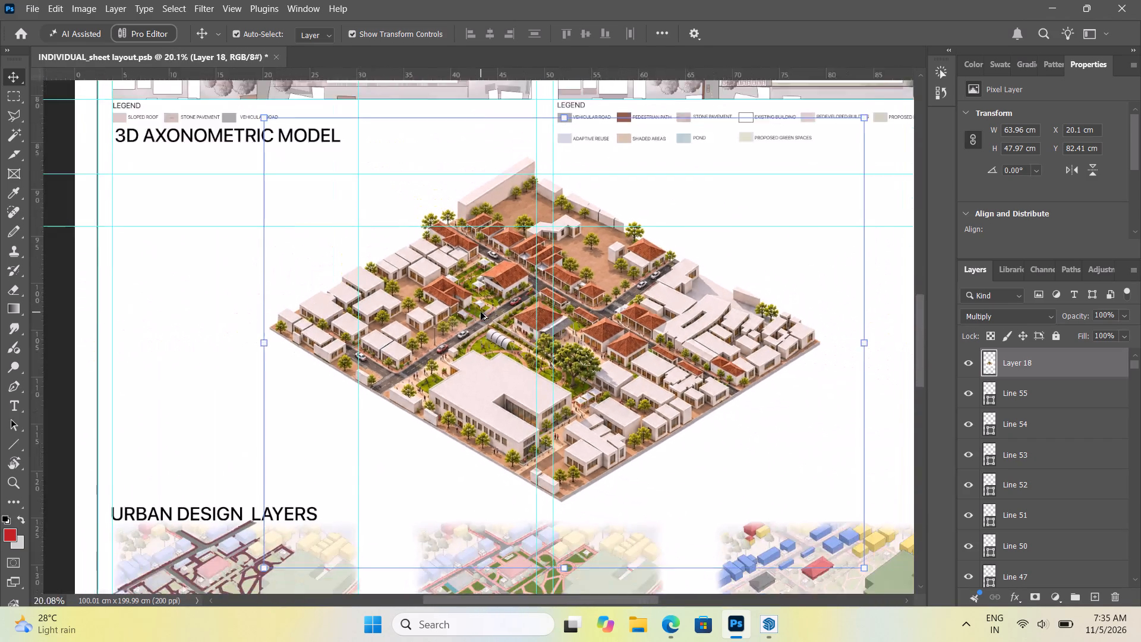
pyautogui.keyDown('alt'); pyautogui.scroll(-2, 481, 312); pyautogui.keyUp('alt')
pyautogui.keyDown('alt'); pyautogui.scroll(9, 594, 320); pyautogui.keyUp('alt')
pyautogui.keyDown('alt'); pyautogui.scroll(-12, 365, 366); pyautogui.keyUp('alt')
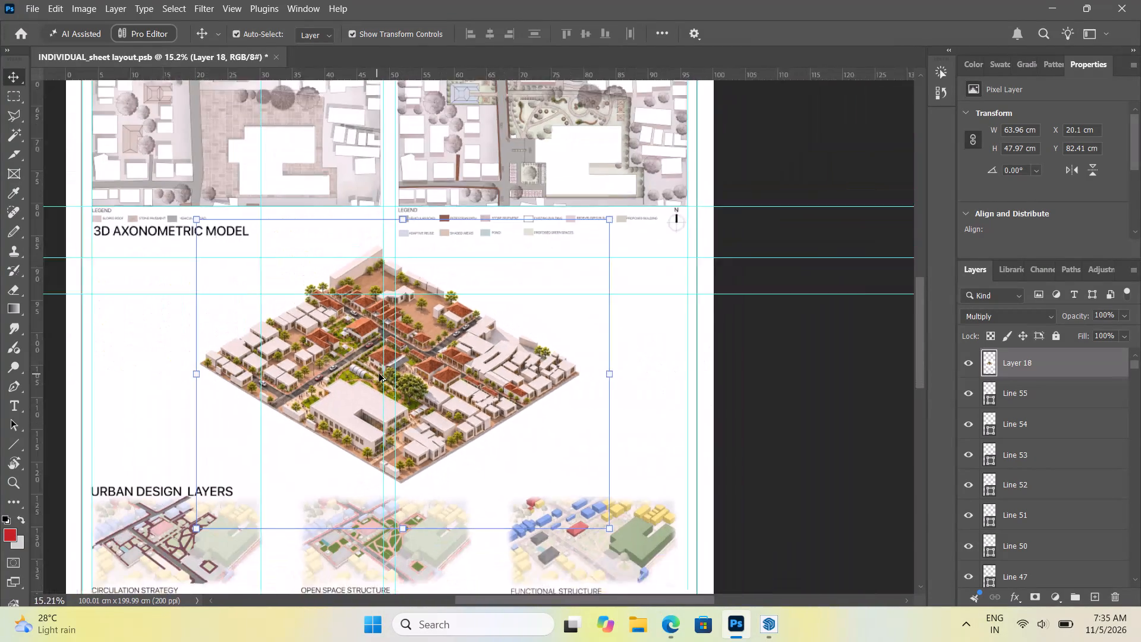
pyautogui.click(766, 190)
pyautogui.click(681, 624)
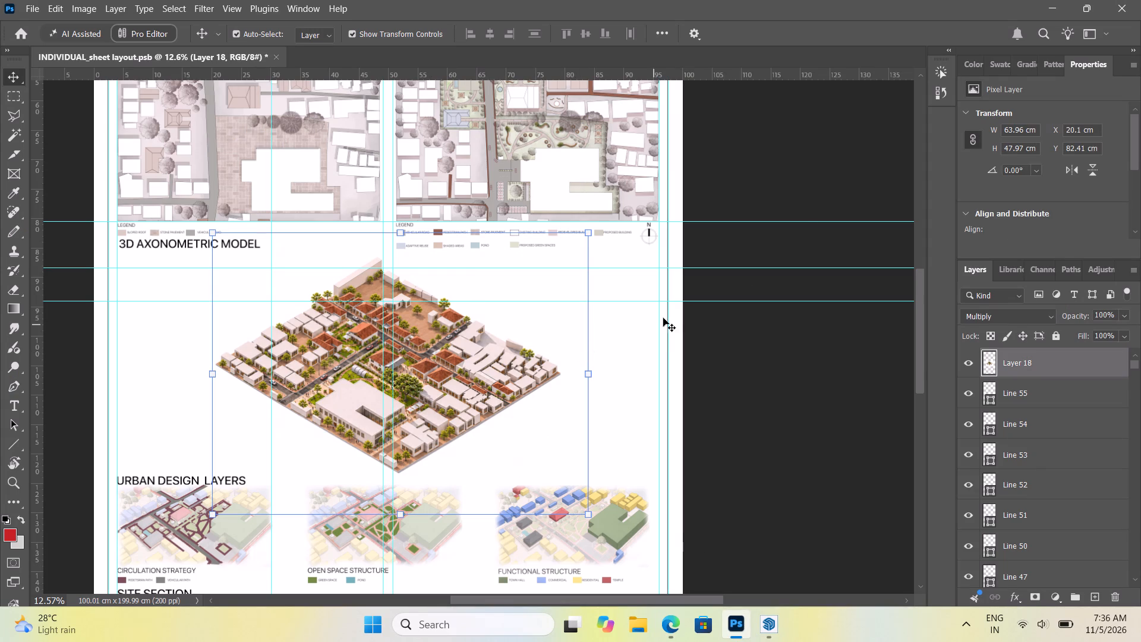
pyautogui.click(796, 159)
pyautogui.hotkey('ctrl', 'v')
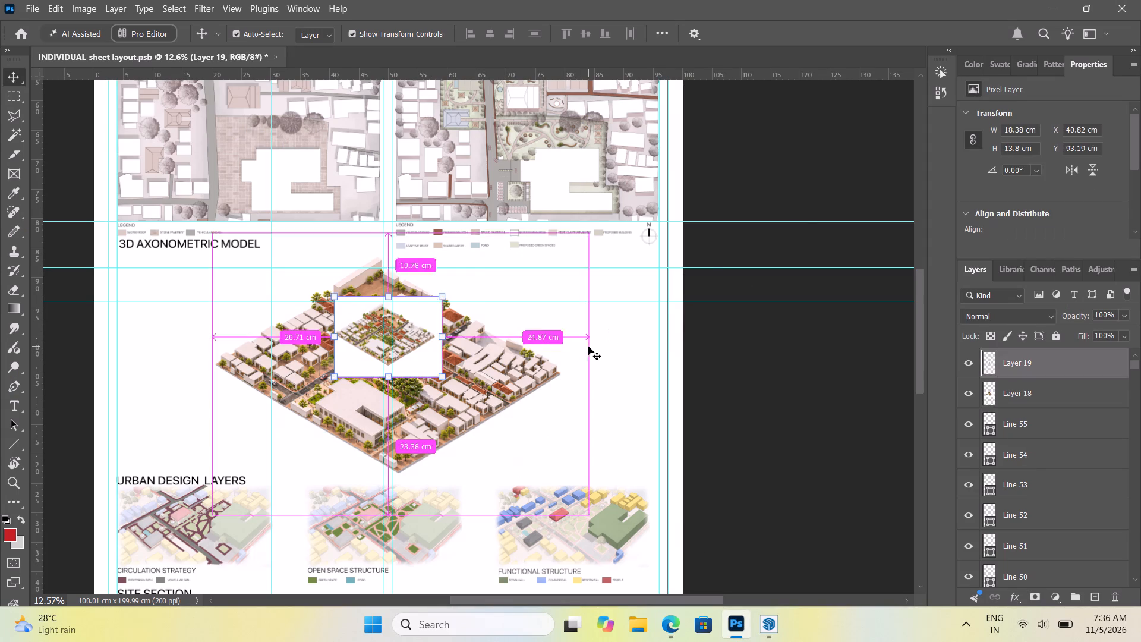
pyautogui.moveTo(403, 333); pyautogui.dragTo(597, 361)
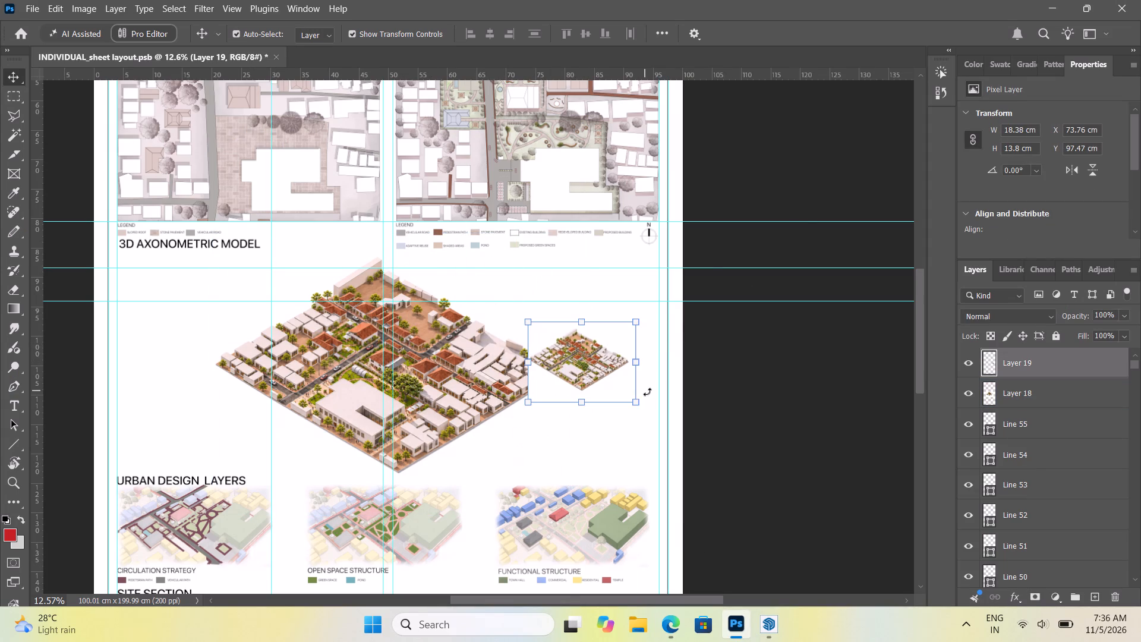
pyautogui.moveTo(634, 403); pyautogui.dragTo(803, 562)
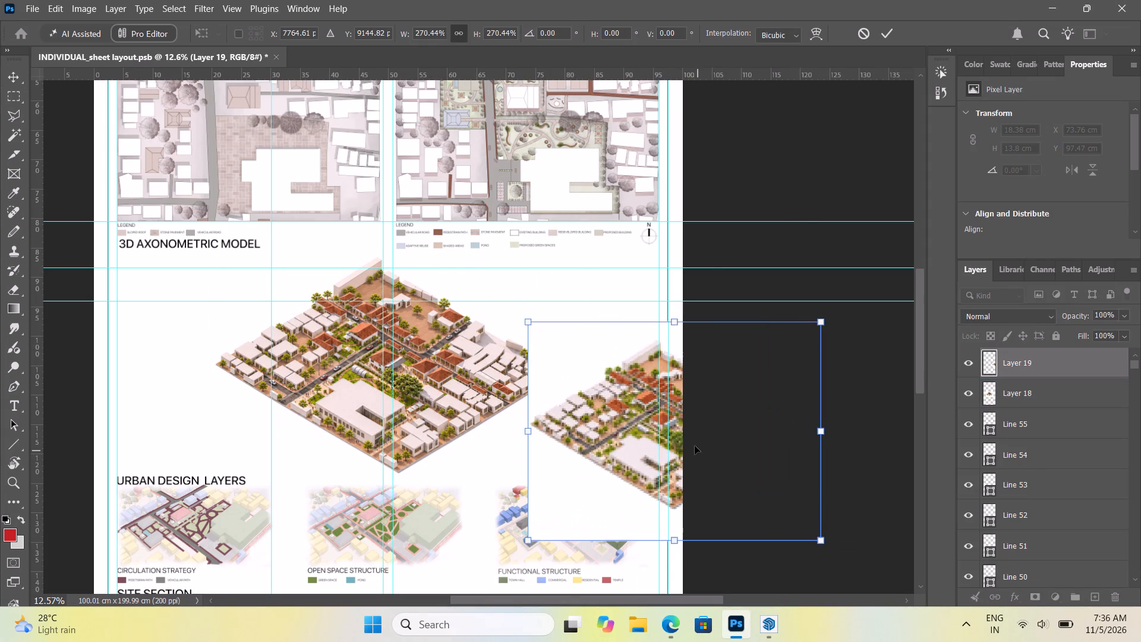
pyautogui.moveTo(613, 398); pyautogui.dragTo(498, 334)
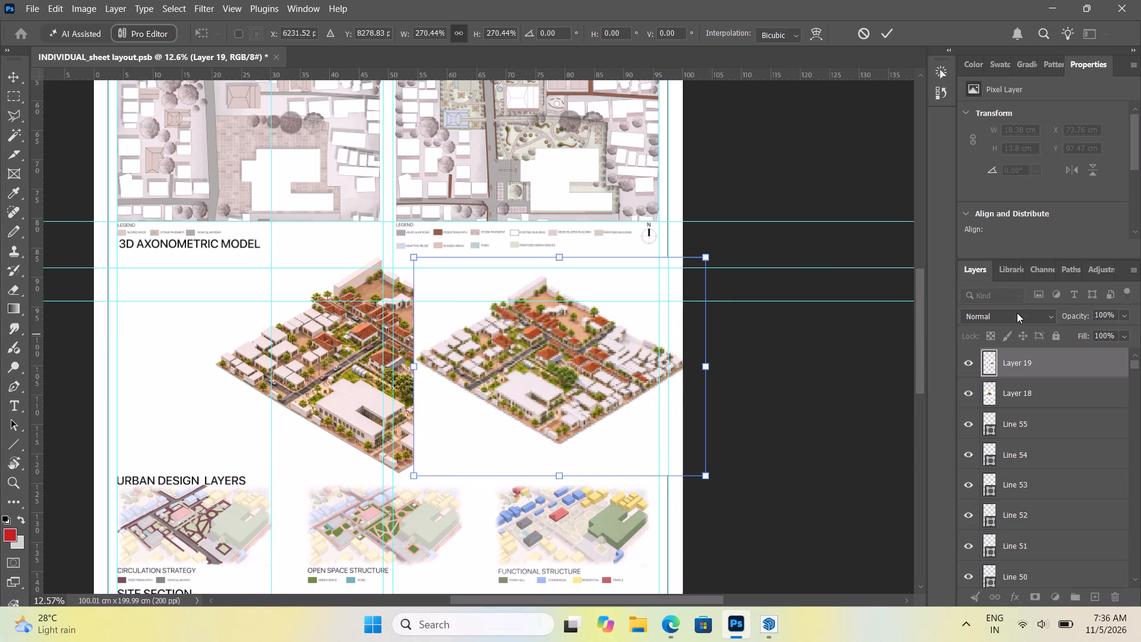
# Set the pasted axonometric image's blend mode to Multiply, compare it closely with the existing model, and commit its transform.
pyautogui.click(1017, 313)
pyautogui.click(1006, 238)
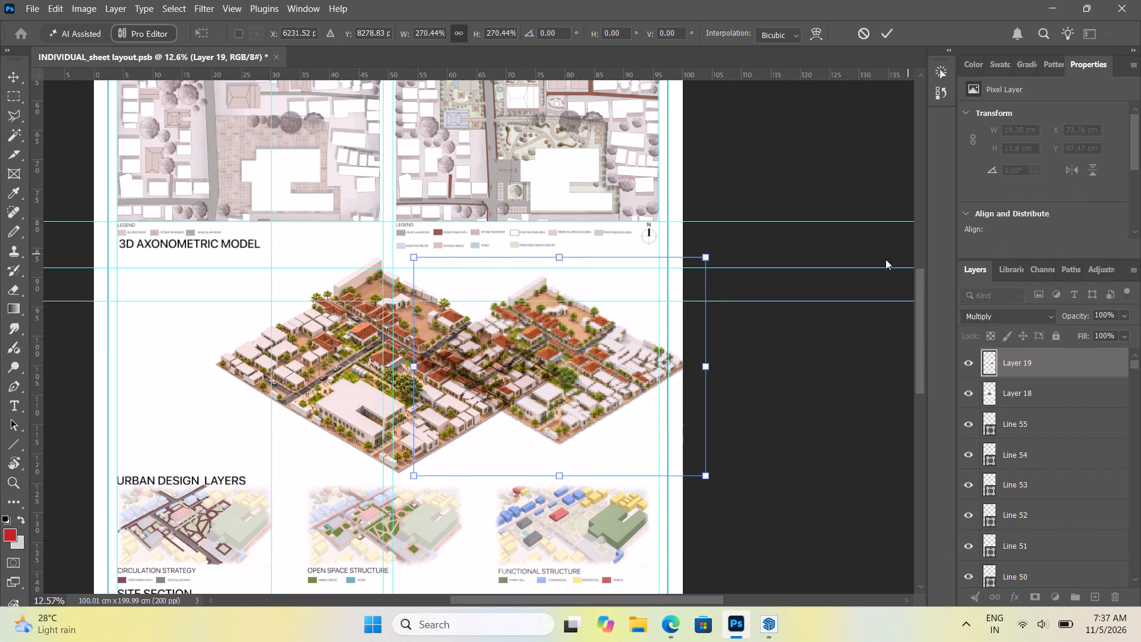
pyautogui.keyDown('alt'); pyautogui.scroll(3, 416, 354); pyautogui.keyUp('alt')
pyautogui.keyDown('alt'); pyautogui.scroll(4, 393, 272); pyautogui.keyUp('alt')
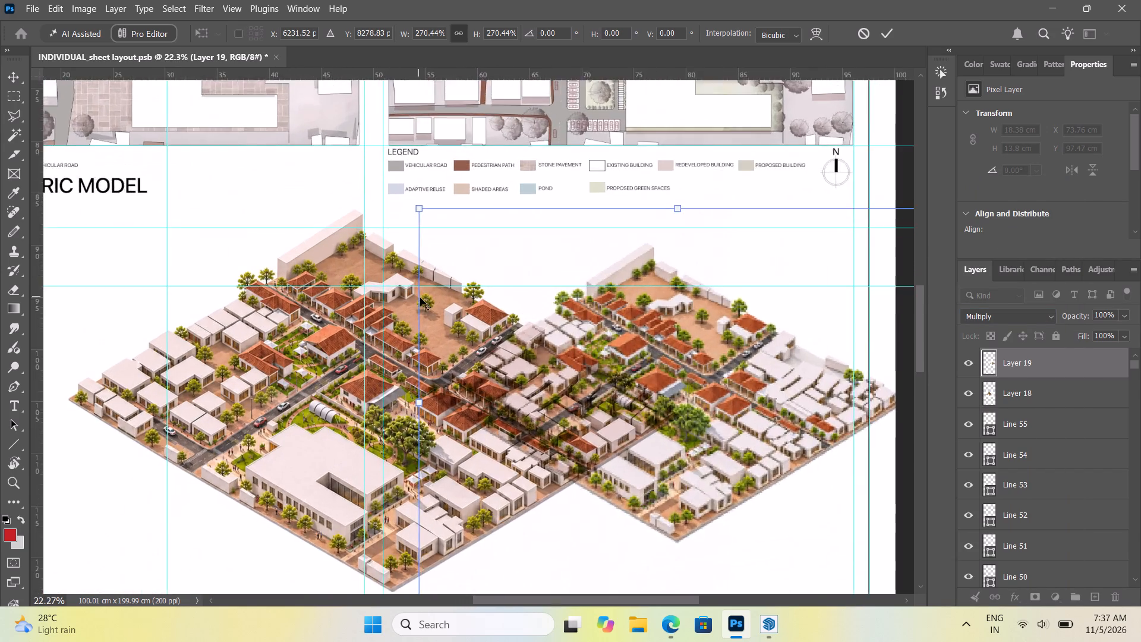
pyautogui.keyDown('alt'); pyautogui.scroll(3, 420, 298); pyautogui.keyUp('alt')
pyautogui.keyDown('alt'); pyautogui.scroll(2, 443, 341); pyautogui.keyUp('alt')
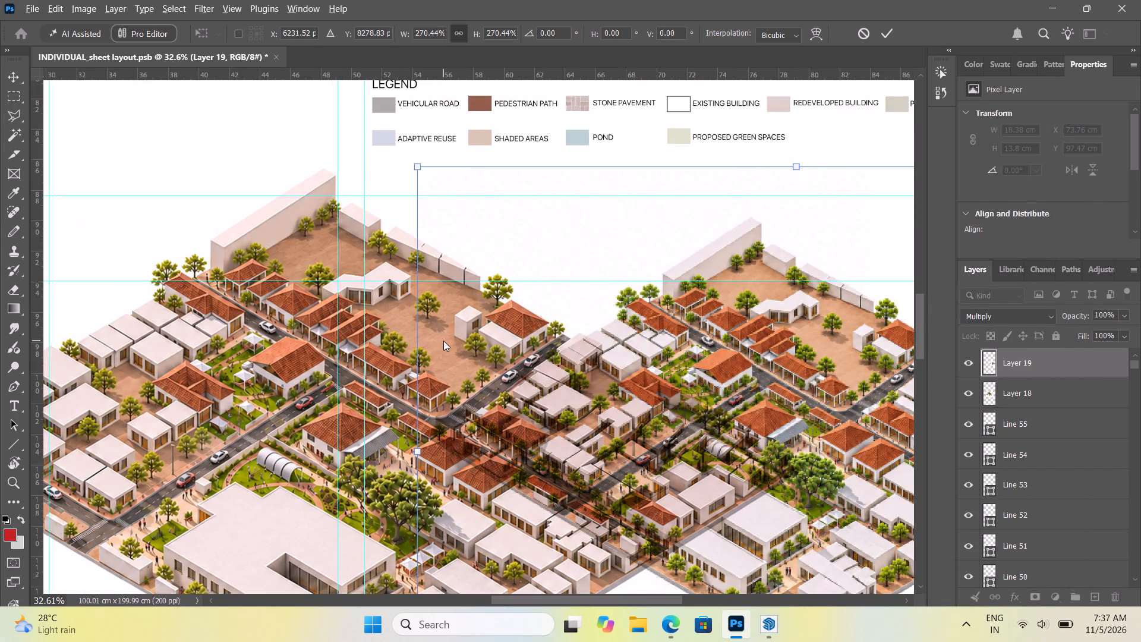
pyautogui.keyDown('alt'); pyautogui.scroll(1, 443, 341); pyautogui.keyUp('alt')
pyautogui.keyDown('alt'); pyautogui.scroll(-4, 503, 300); pyautogui.keyUp('alt')
pyautogui.keyDown('alt'); pyautogui.scroll(-4, 575, 377); pyautogui.keyUp('alt')
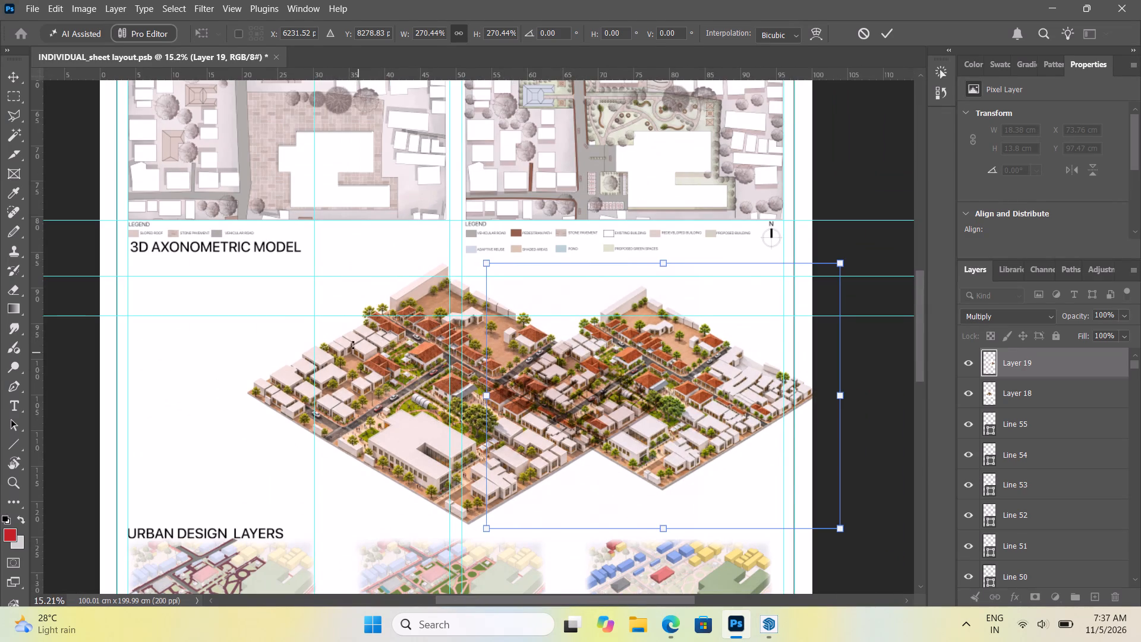
pyautogui.click(273, 387)
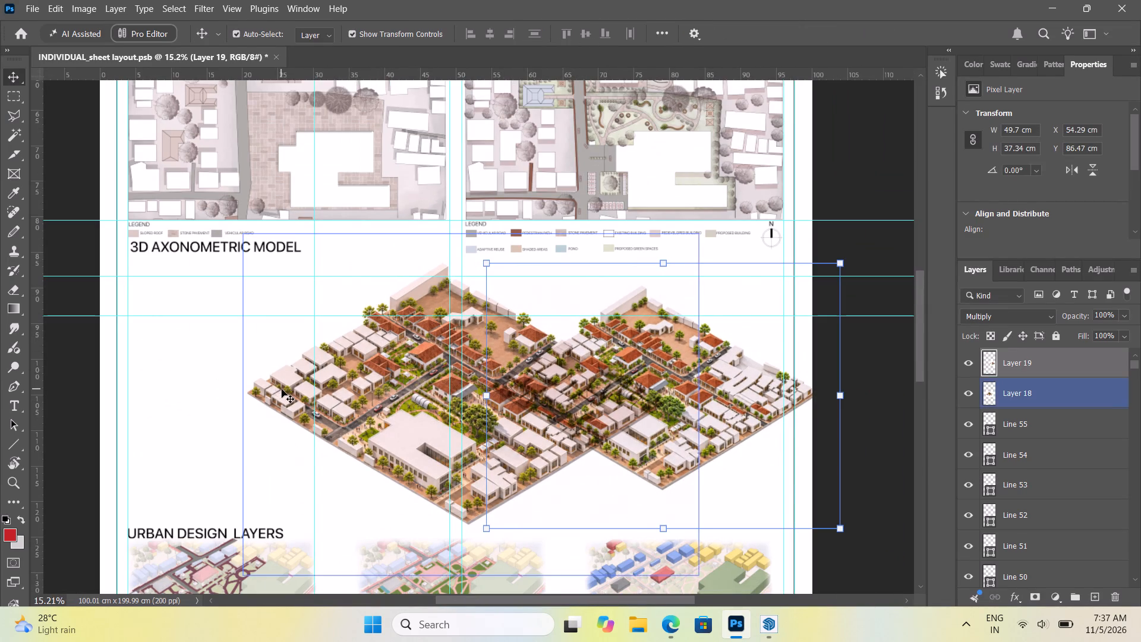
# Move the existing axonometric model to the sheet's west side and compare it closely with the pasted one for clarity of roofs, courtyard and trees.
pyautogui.moveTo(282, 389); pyautogui.dragTo(147, 391)
pyautogui.keyDown('alt'); pyautogui.scroll(2, 488, 394); pyautogui.keyUp('alt')
pyautogui.keyDown('alt'); pyautogui.scroll(5, 691, 439); pyautogui.keyUp('alt')
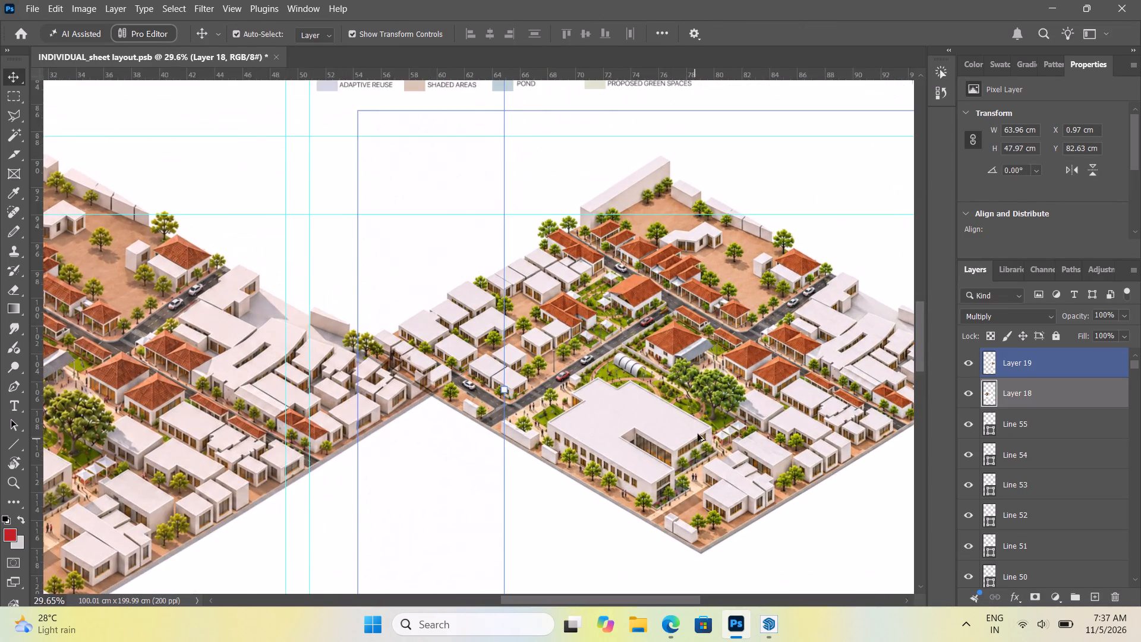
pyautogui.keyDown('alt'); pyautogui.scroll(4, 705, 426); pyautogui.keyUp('alt')
pyautogui.keyDown('alt'); pyautogui.scroll(-7, 705, 426); pyautogui.keyUp('alt')
pyautogui.keyDown('alt'); pyautogui.scroll(13, 109, 395); pyautogui.keyUp('alt')
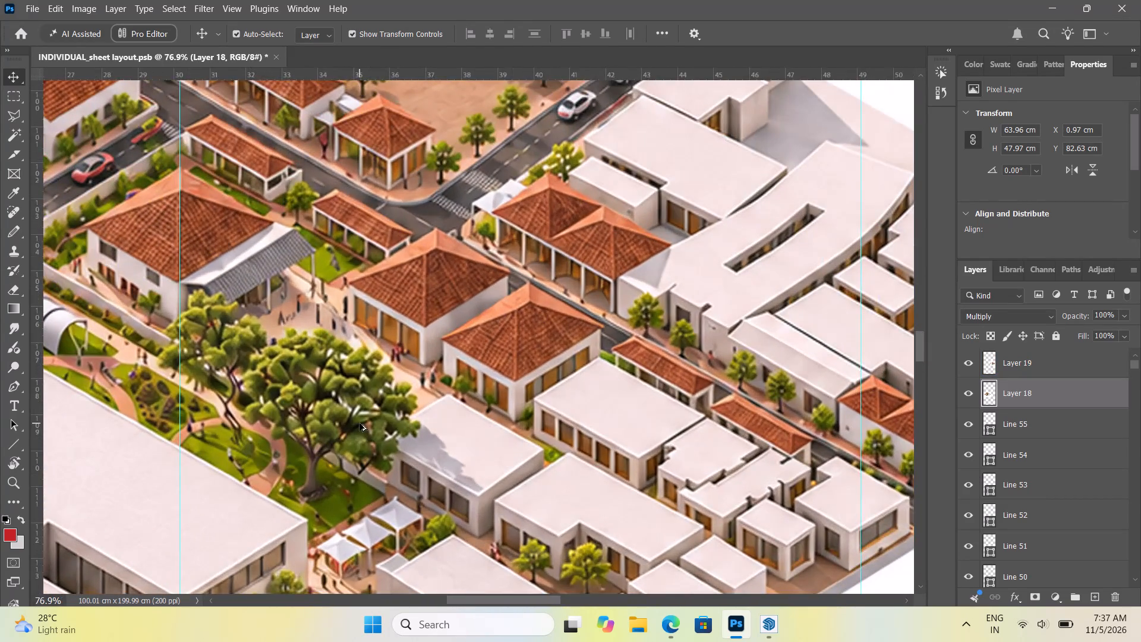
pyautogui.keyDown('alt'); pyautogui.scroll(-17, 360, 423); pyautogui.keyUp('alt')
pyautogui.keyDown('alt'); pyautogui.scroll(12, 661, 408); pyautogui.keyUp('alt')
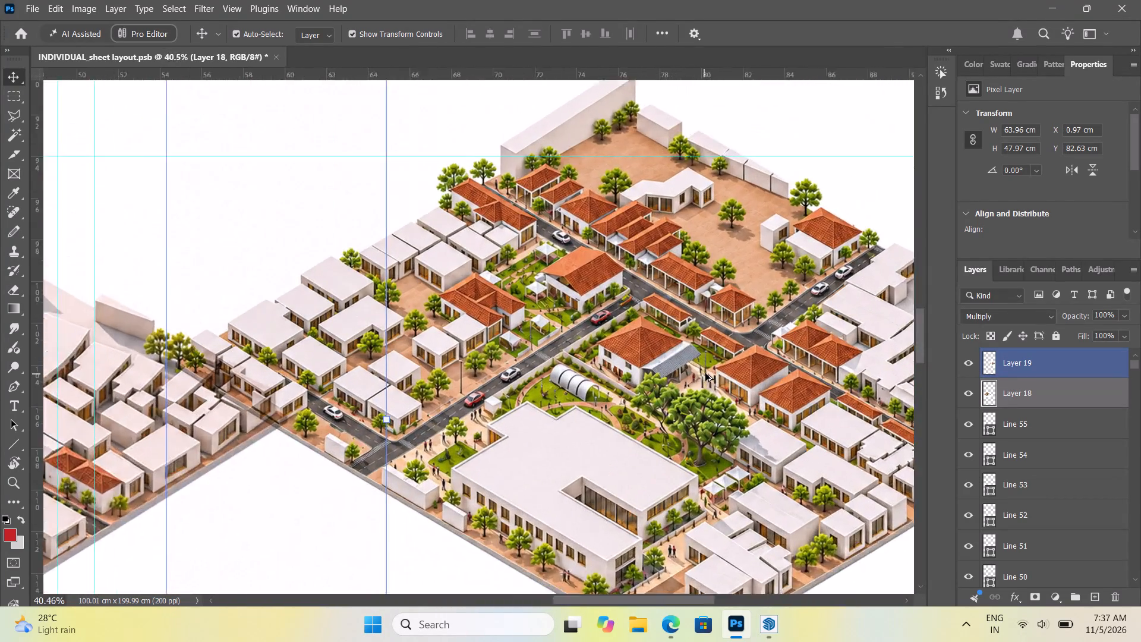
pyautogui.keyDown('alt'); pyautogui.scroll(10, 705, 373); pyautogui.keyUp('alt')
pyautogui.keyDown('alt'); pyautogui.scroll(-16, 734, 370); pyautogui.keyUp('alt')
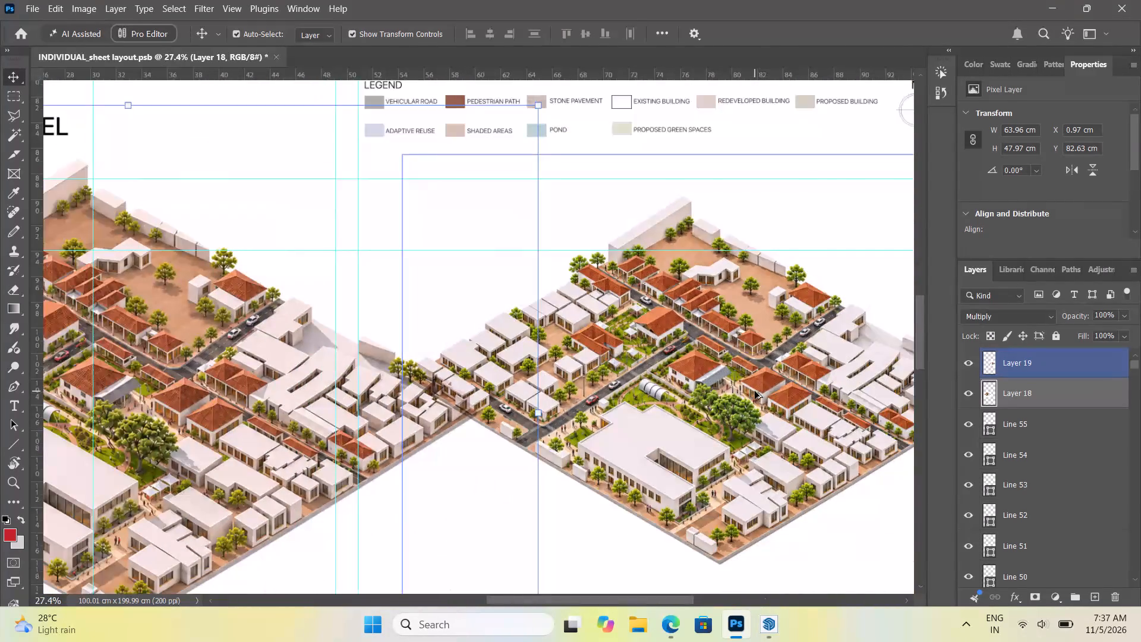
pyautogui.keyDown('alt'); pyautogui.scroll(-5, 496, 414); pyautogui.keyUp('alt')
pyautogui.keyDown('alt'); pyautogui.scroll(19, 247, 442); pyautogui.keyUp('alt')
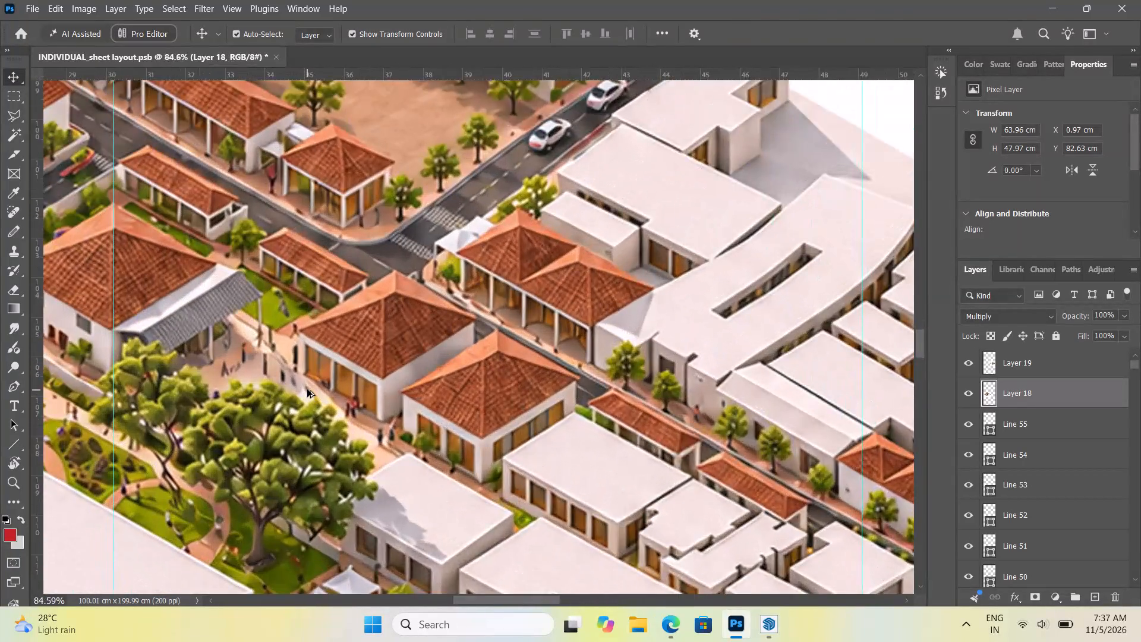
pyautogui.keyDown('alt'); pyautogui.scroll(-17, 307, 389); pyautogui.keyUp('alt')
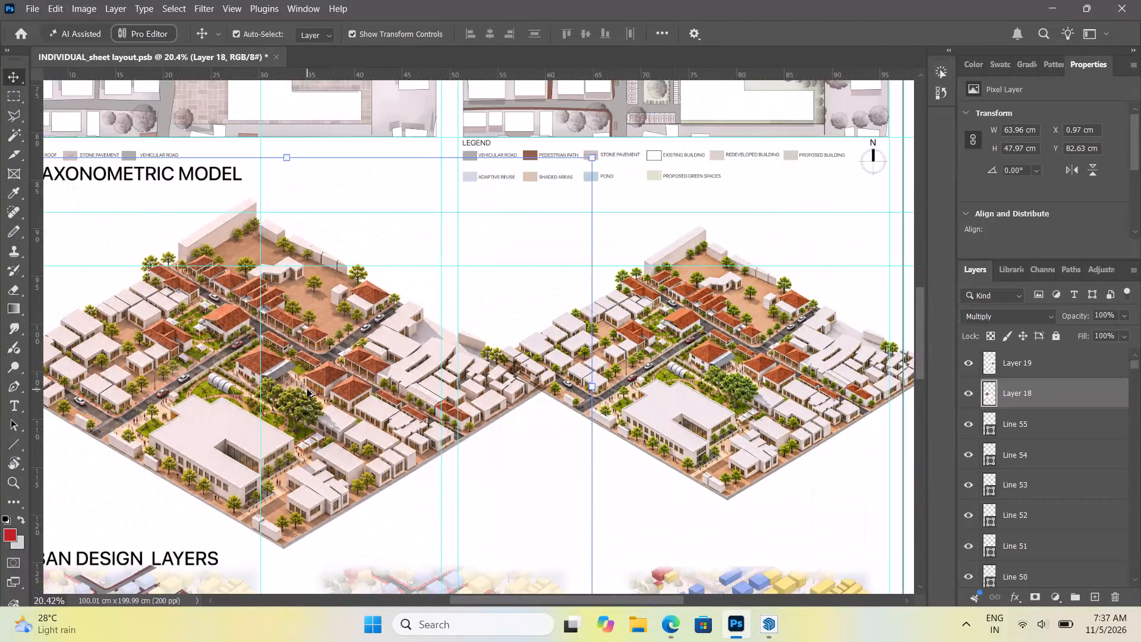
pyautogui.keyDown('alt'); pyautogui.scroll(20, 675, 384); pyautogui.keyUp('alt')
pyautogui.keyDown('alt'); pyautogui.scroll(1, 675, 384); pyautogui.keyUp('alt')
pyautogui.keyDown('alt'); pyautogui.scroll(-6, 789, 365); pyautogui.keyUp('alt')
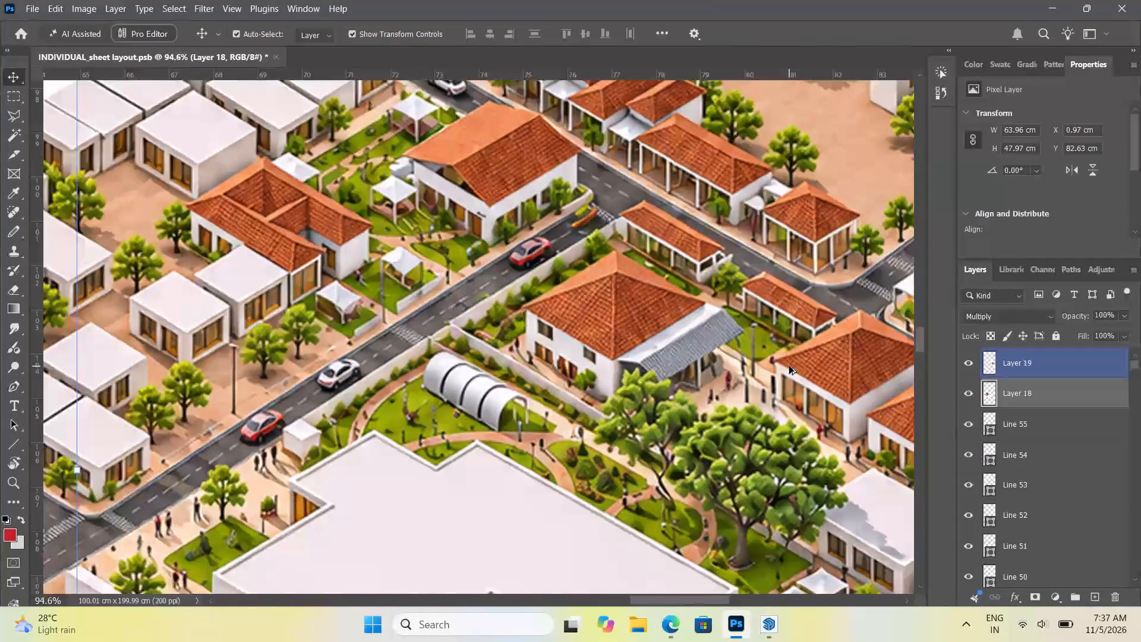
pyautogui.keyDown('alt'); pyautogui.scroll(-4, 789, 366); pyautogui.keyUp('alt')
pyautogui.keyDown('alt'); pyautogui.scroll(-14, 662, 411); pyautogui.keyUp('alt')
pyautogui.keyDown('alt'); pyautogui.scroll(7, 310, 415); pyautogui.keyUp('alt')
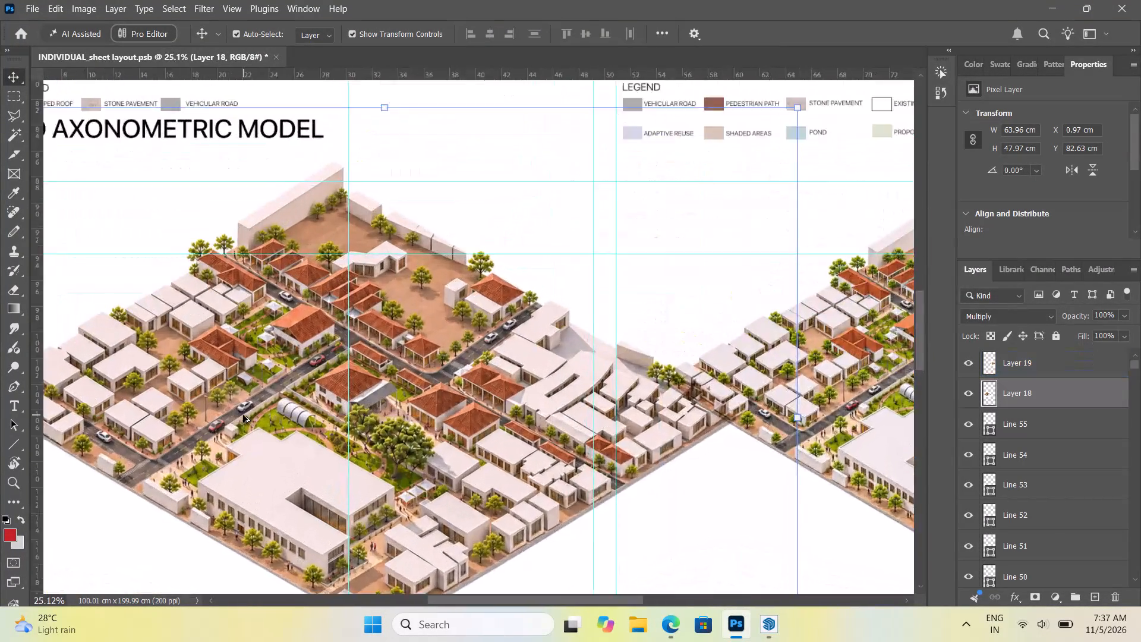
pyautogui.keyDown('alt'); pyautogui.scroll(12, 243, 415); pyautogui.keyUp('alt')
pyautogui.keyDown('alt'); pyautogui.scroll(-3, 231, 414); pyautogui.keyUp('alt')
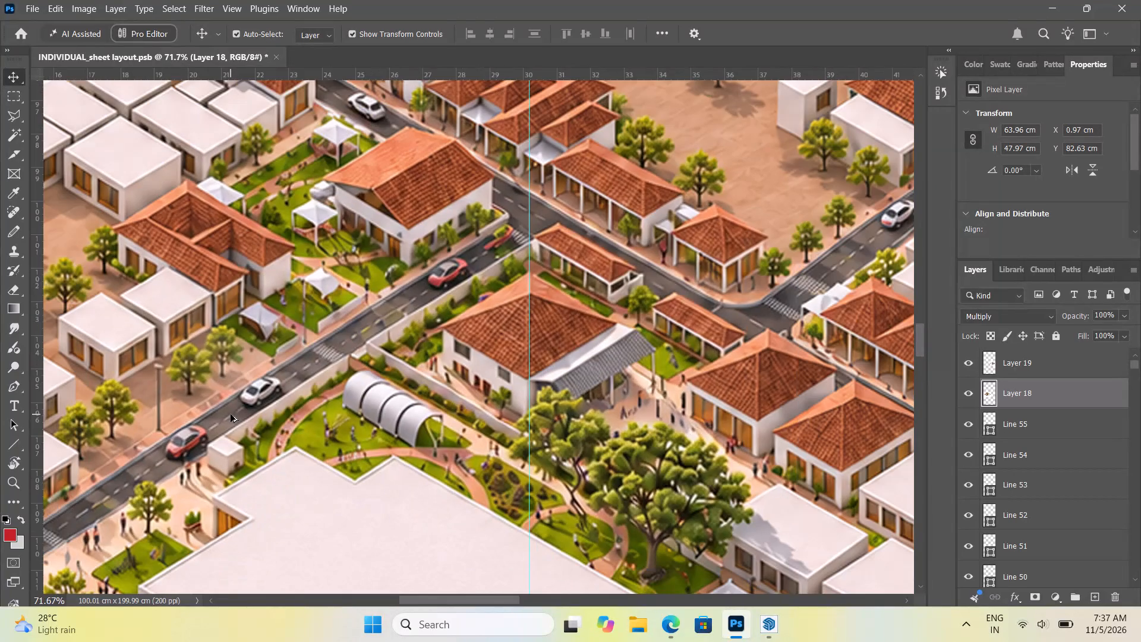
pyautogui.keyDown('alt'); pyautogui.scroll(-8, 425, 393); pyautogui.keyUp('alt')
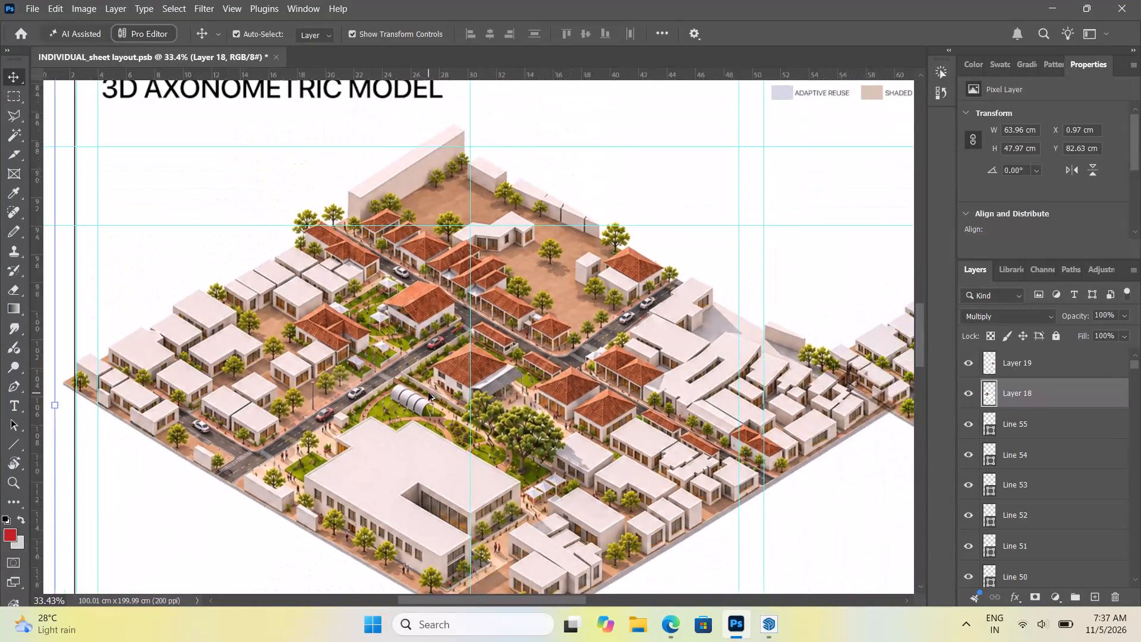
pyautogui.keyDown('alt'); pyautogui.scroll(-7, 428, 393); pyautogui.keyUp('alt')
pyautogui.keyDown('alt'); pyautogui.scroll(-5, 439, 451); pyautogui.keyUp('alt')
pyautogui.keyDown('alt'); pyautogui.scroll(6, 680, 449); pyautogui.keyUp('alt')
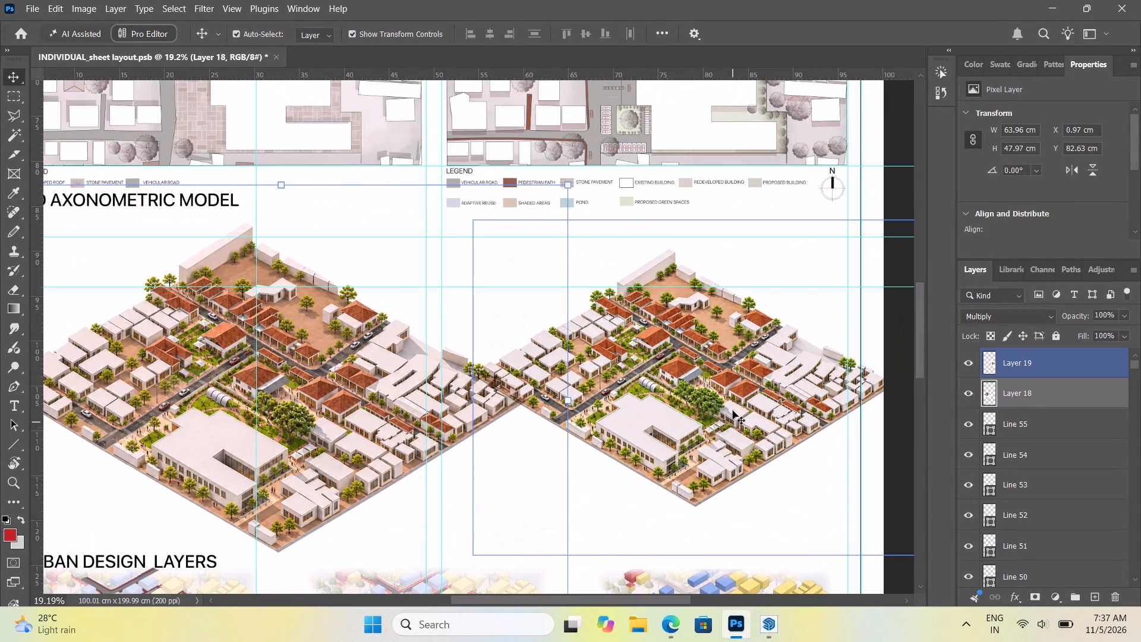
# Delete the smaller pasted axonometric model on the sheet's east side.
pyautogui.click(733, 401)
pyautogui.press('Delete')
# Place the remaining axonometric model at about X 19.7 cm, centred across the sheet beneath the 3D Axonometric Model heading, and deselect it.
pyautogui.scroll(-5, 732, 398)
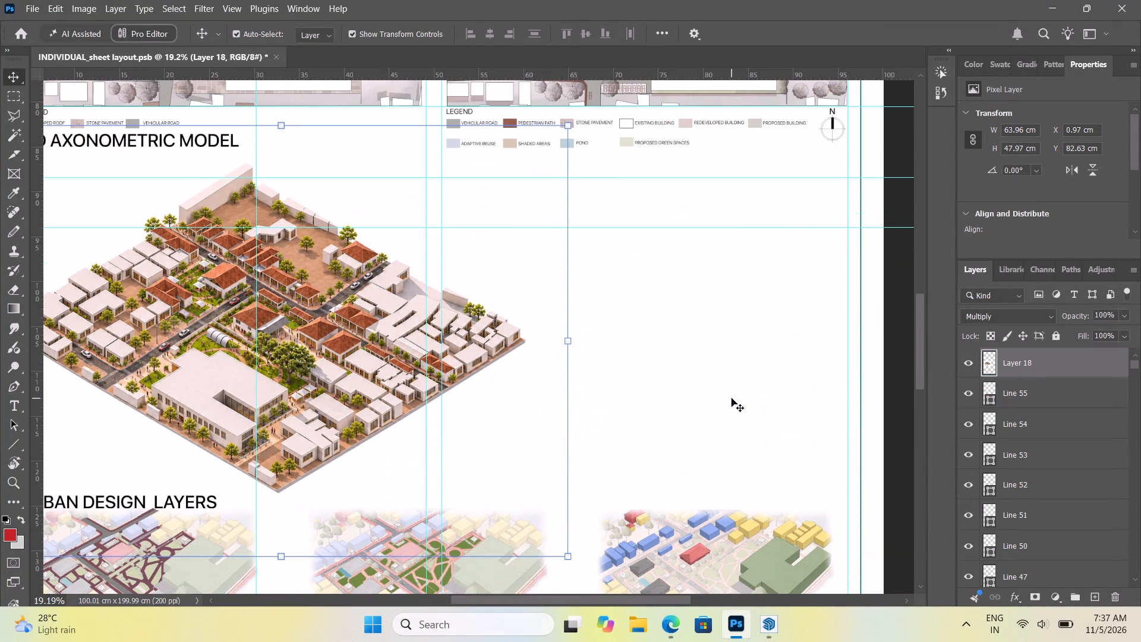
pyautogui.keyDown('alt'); pyautogui.scroll(-5, 732, 398); pyautogui.keyUp('alt')
pyautogui.moveTo(483, 349); pyautogui.dragTo(533, 348)
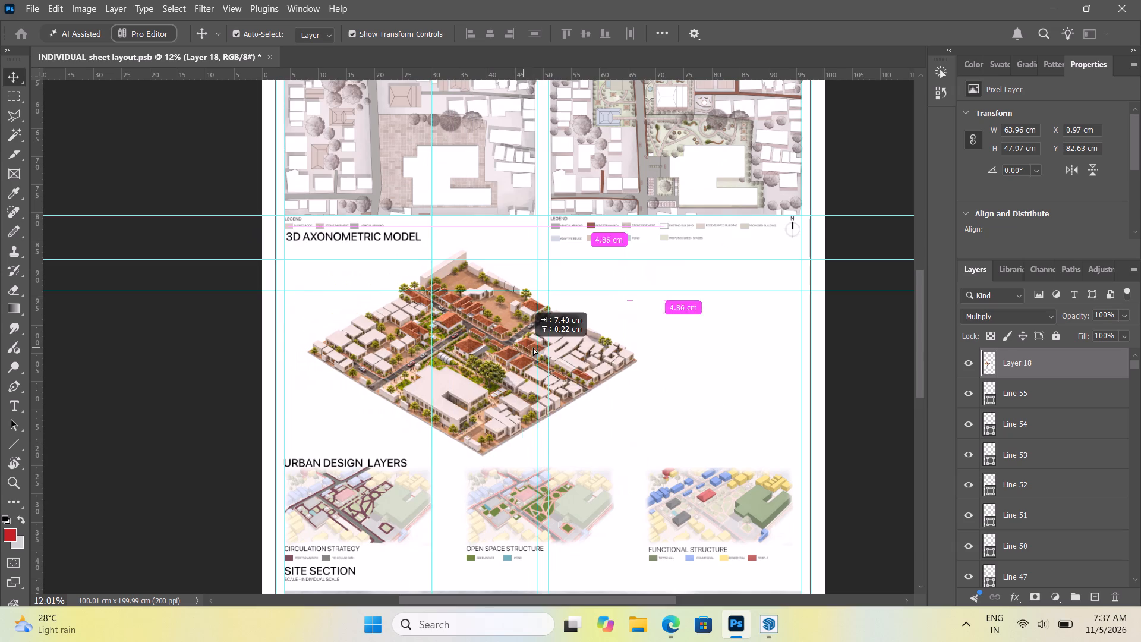
pyautogui.moveTo(533, 348); pyautogui.dragTo(579, 348)
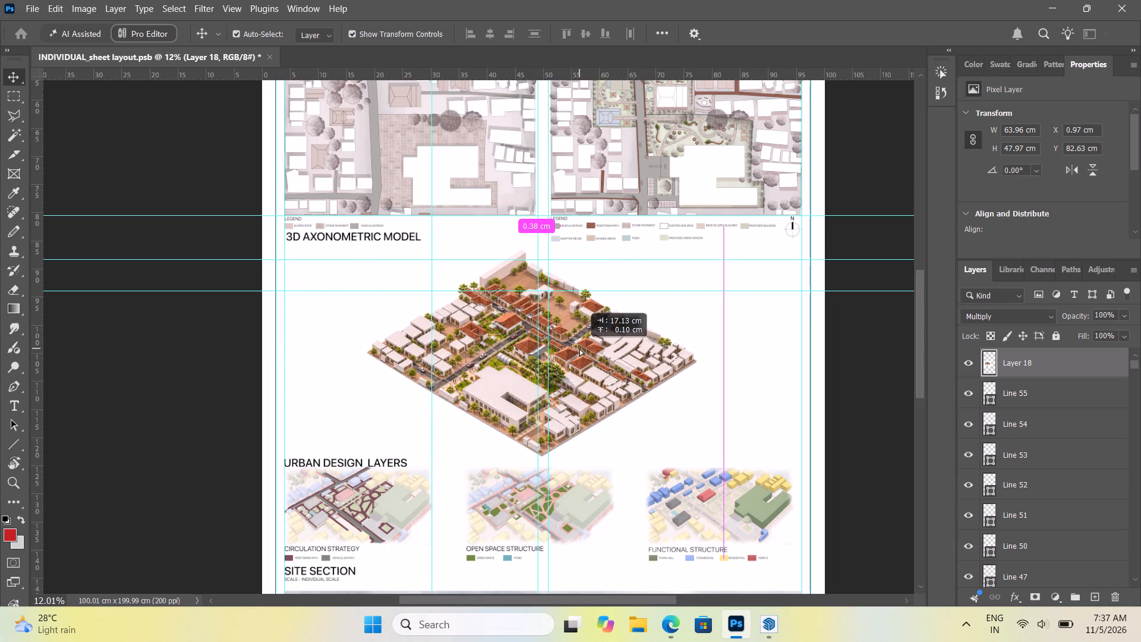
pyautogui.moveTo(579, 348); pyautogui.dragTo(589, 348)
pyautogui.keyDown('alt'); pyautogui.scroll(-8, 544, 388); pyautogui.keyUp('alt')
pyautogui.click(297, 259)
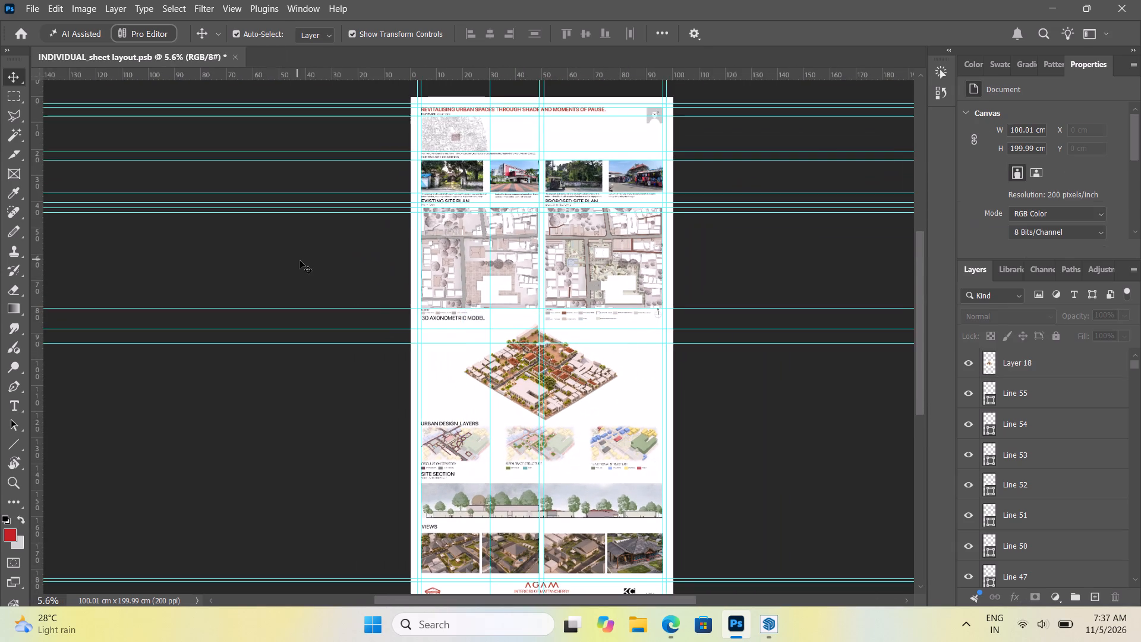
# Examine the whole sheet, then the axonometric model and the Urban Design Layers diagrams at close range.
pyautogui.scroll(-9, 599, 373)
pyautogui.scroll(10, 532, 350)
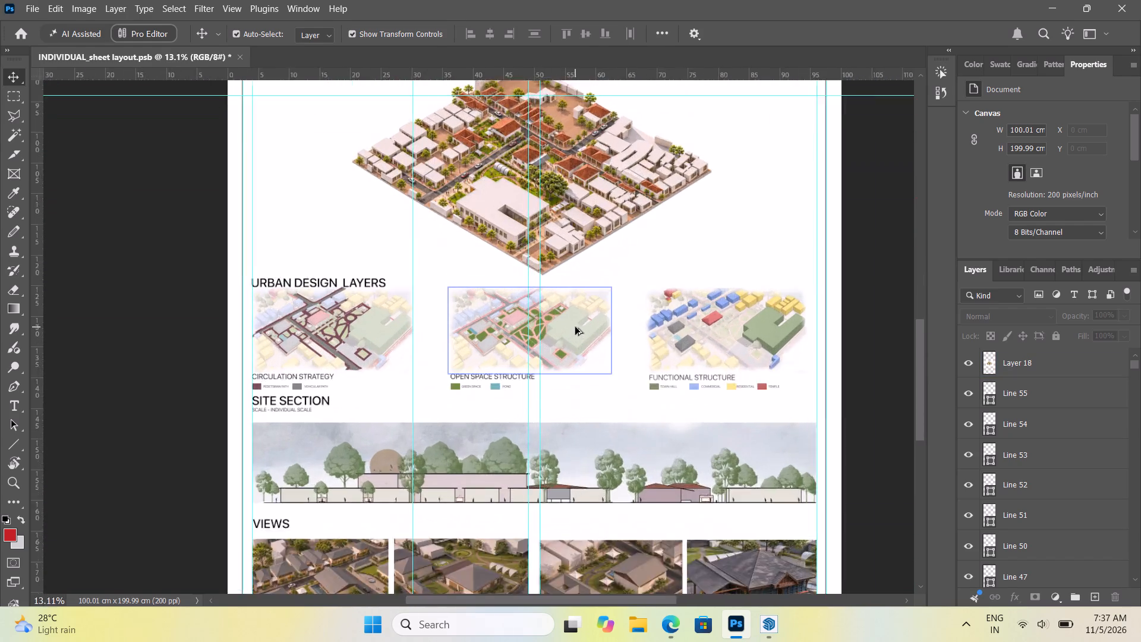
pyautogui.scroll(3, 575, 327)
pyautogui.keyDown('alt'); pyautogui.scroll(-5, 582, 396); pyautogui.keyUp('alt')
pyautogui.keyDown('alt'); pyautogui.scroll(13, 538, 206); pyautogui.keyUp('alt')
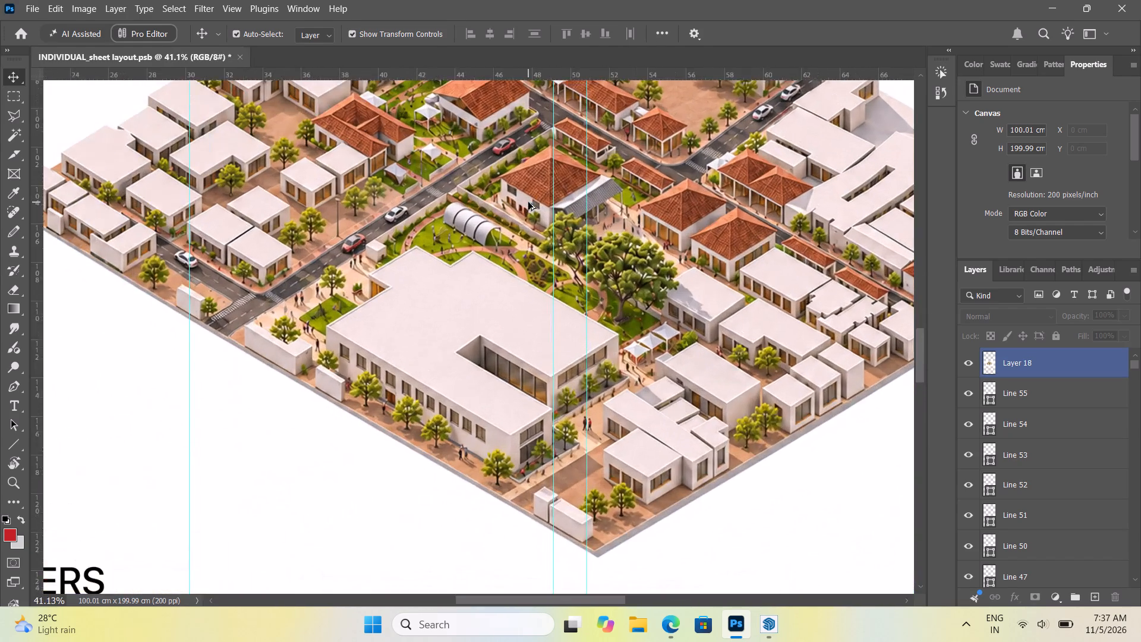
pyautogui.keyDown('alt'); pyautogui.scroll(-16, 582, 377); pyautogui.keyUp('alt')
pyautogui.keyDown('alt'); pyautogui.scroll(8, 435, 435); pyautogui.keyUp('alt')
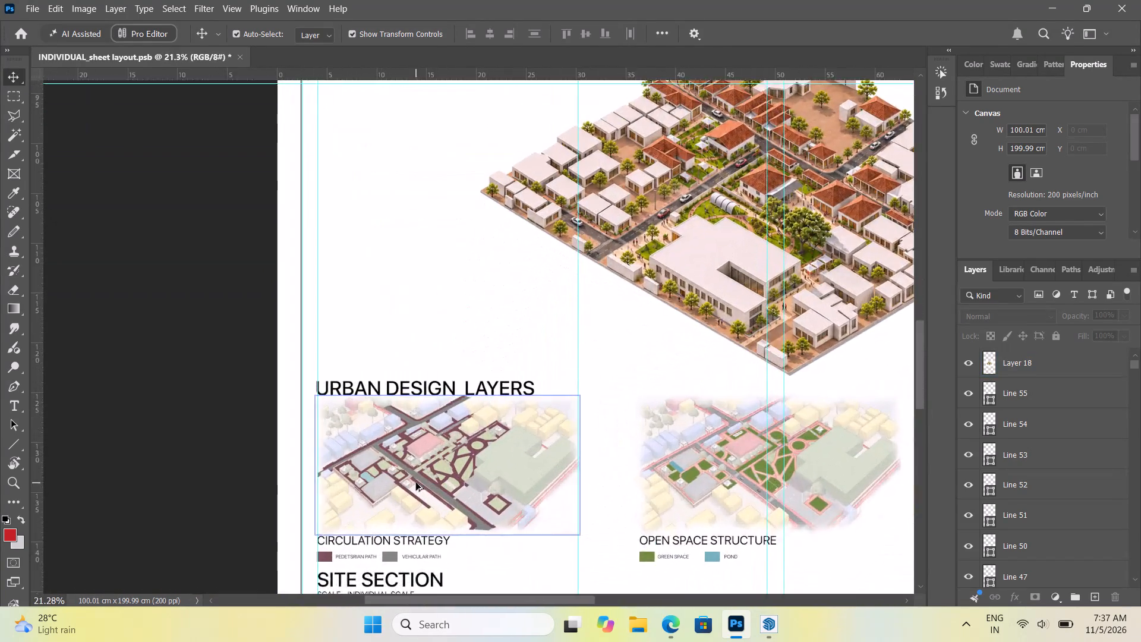
pyautogui.keyDown('alt'); pyautogui.scroll(10, 416, 483); pyautogui.keyUp('alt')
pyautogui.keyDown('alt'); pyautogui.scroll(-12, 403, 402); pyautogui.keyUp('alt')
pyautogui.keyDown('alt'); pyautogui.scroll(4, 403, 402); pyautogui.keyUp('alt')
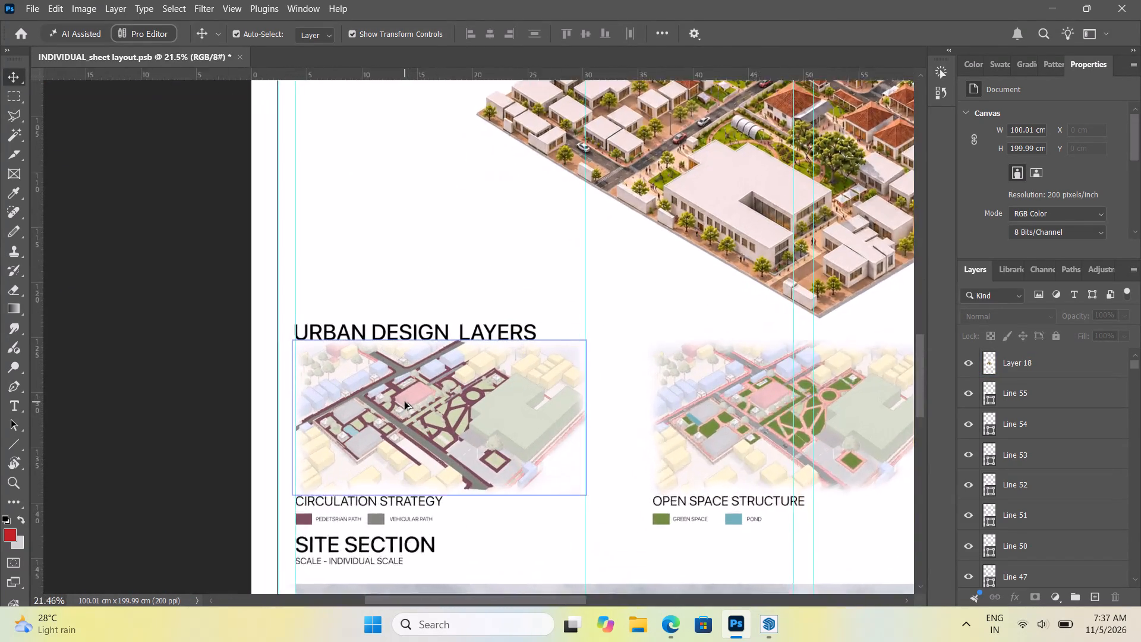
pyautogui.keyDown('alt'); pyautogui.scroll(5, 405, 402); pyautogui.keyUp('alt')
pyautogui.keyDown('alt'); pyautogui.scroll(-13, 430, 406); pyautogui.keyUp('alt')
pyautogui.keyDown('alt'); pyautogui.scroll(7, 456, 440); pyautogui.keyUp('alt')
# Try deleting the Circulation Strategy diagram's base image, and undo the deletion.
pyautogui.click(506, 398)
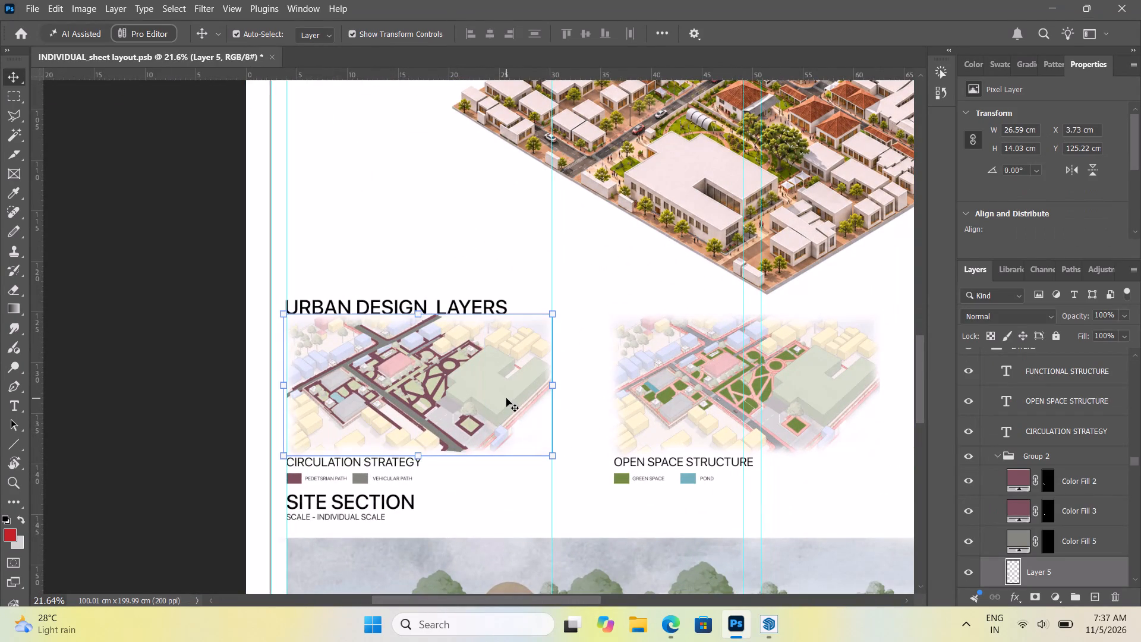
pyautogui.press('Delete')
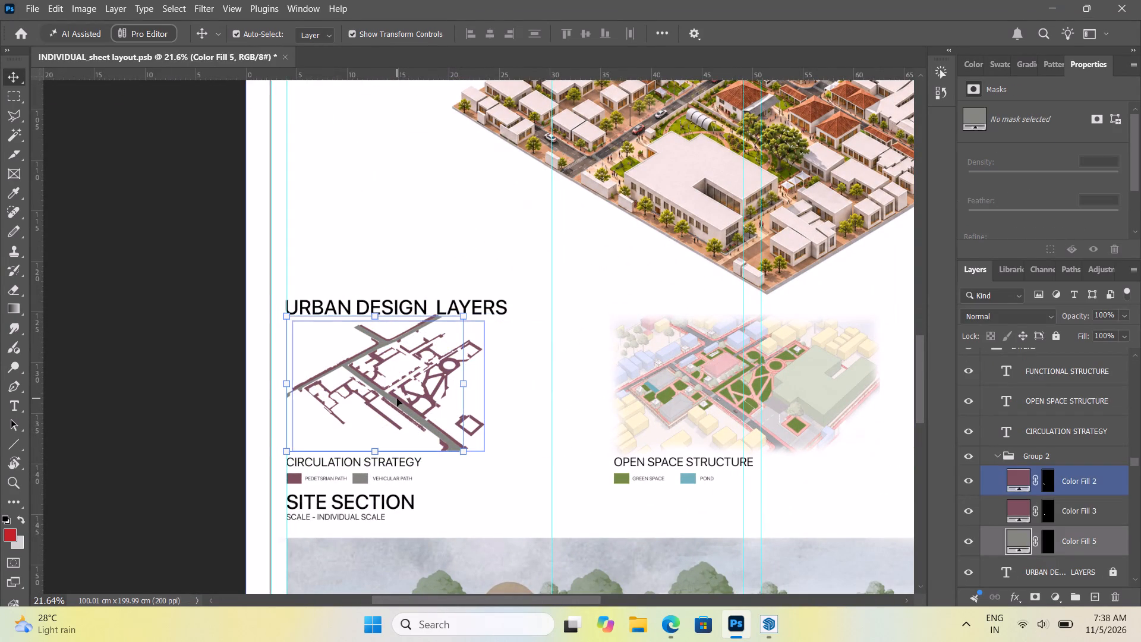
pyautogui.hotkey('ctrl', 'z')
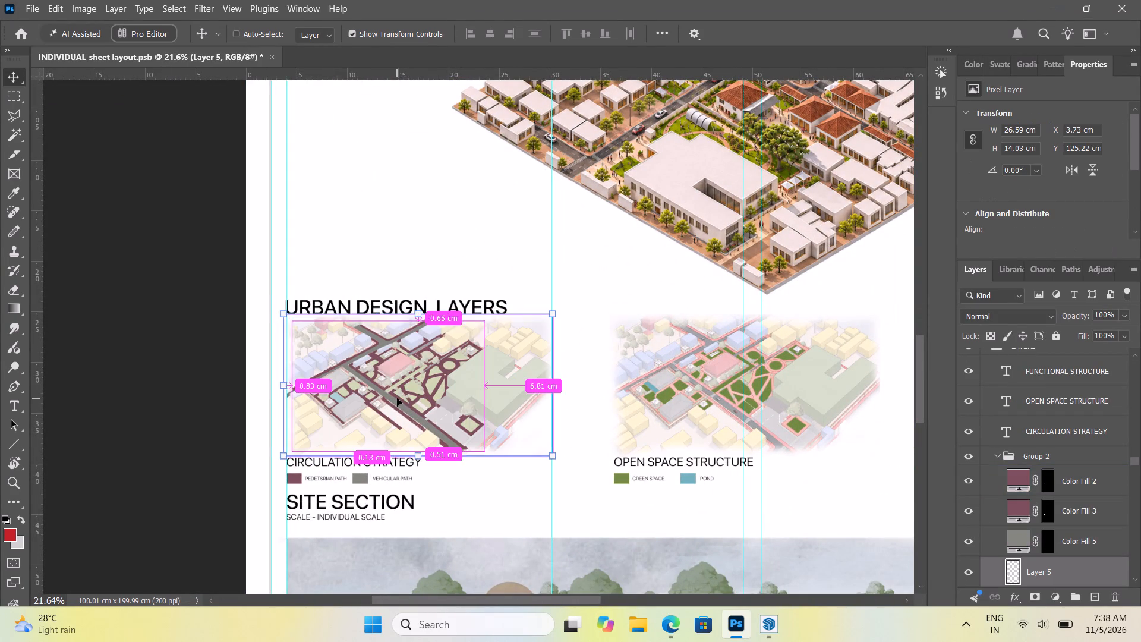
# Hide the Circulation Strategy diagram's base image, Layer 5, and its path overlays, Color Fill 2, 3, 4 and 5.
pyautogui.click(478, 394)
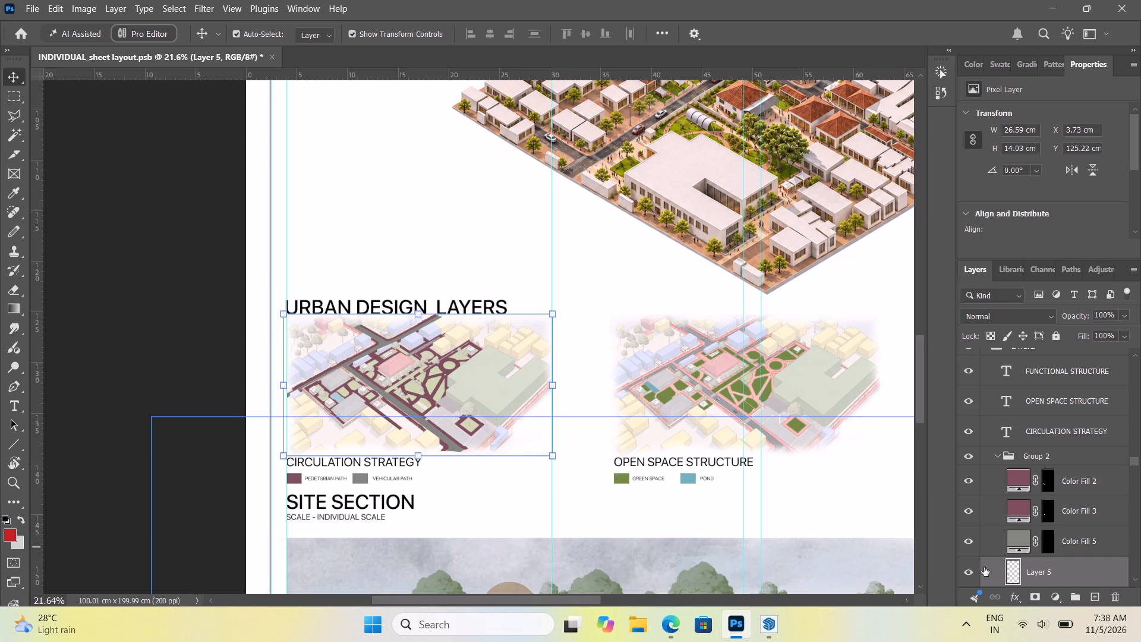
pyautogui.click(969, 569)
pyautogui.click(962, 539)
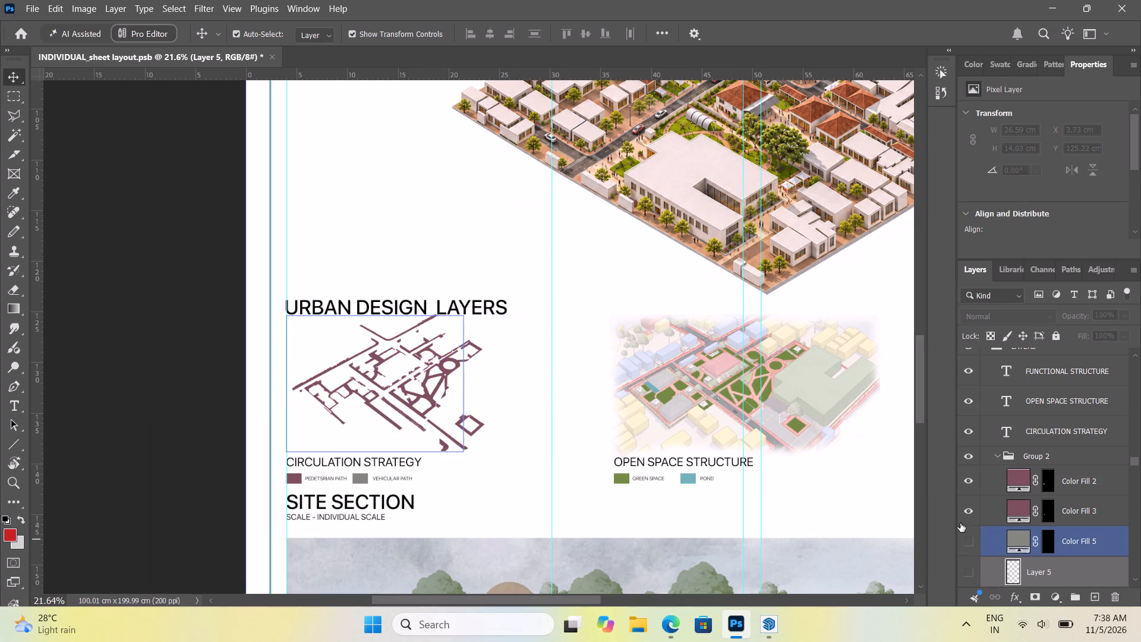
pyautogui.click(966, 507)
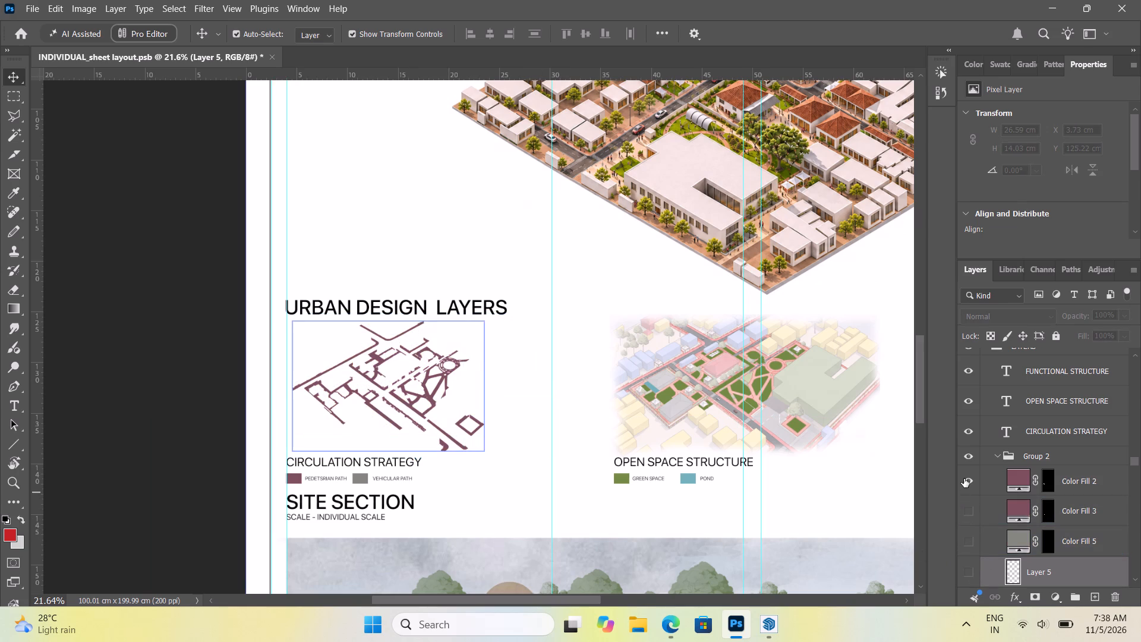
pyautogui.click(964, 479)
pyautogui.scroll(-3, 1020, 495)
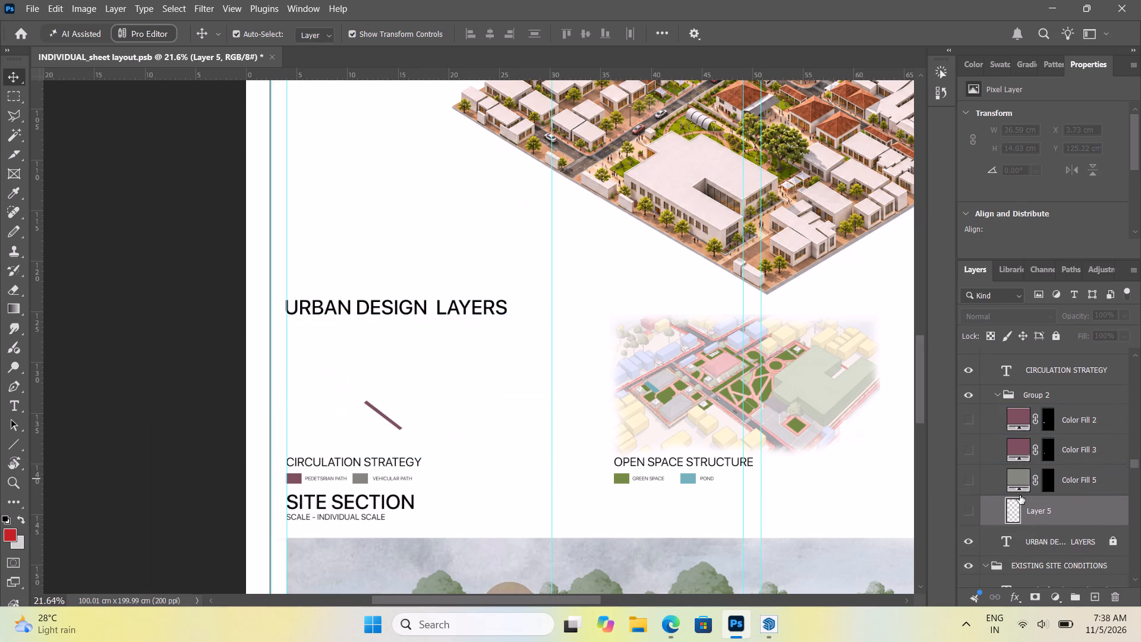
pyautogui.scroll(-2, 1020, 495)
pyautogui.scroll(18, 1020, 495)
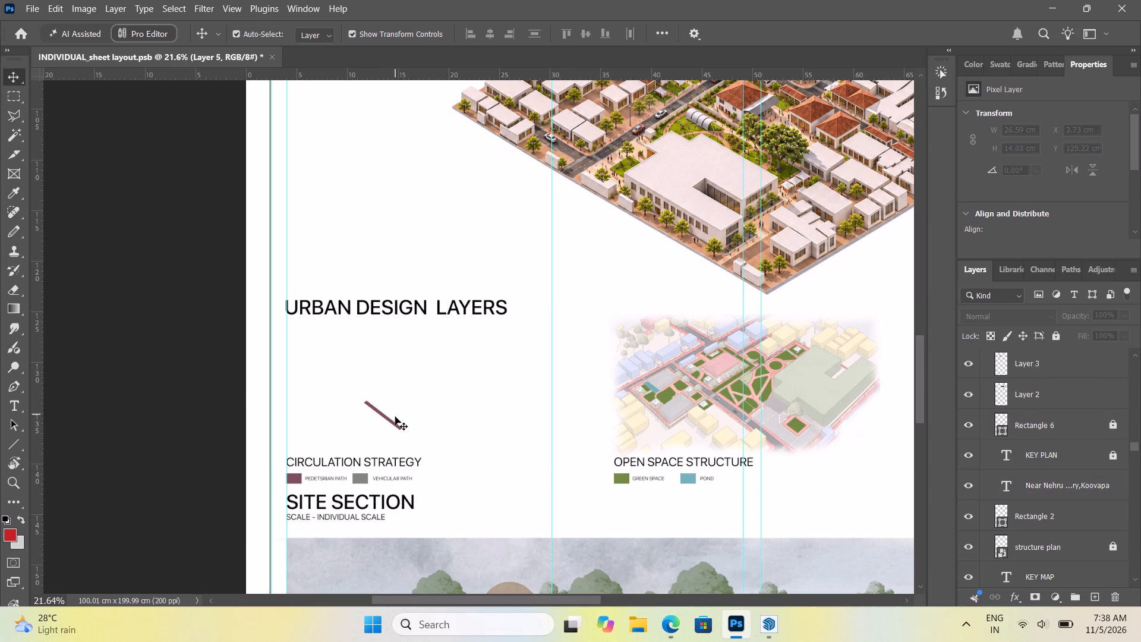
pyautogui.click(395, 425)
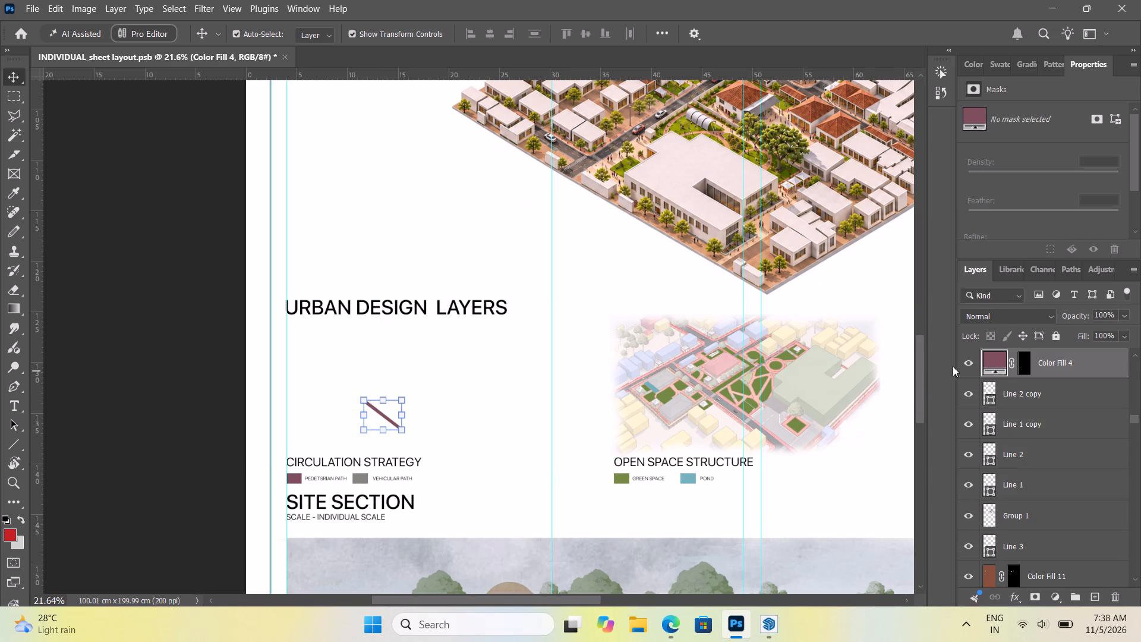
pyautogui.click(970, 363)
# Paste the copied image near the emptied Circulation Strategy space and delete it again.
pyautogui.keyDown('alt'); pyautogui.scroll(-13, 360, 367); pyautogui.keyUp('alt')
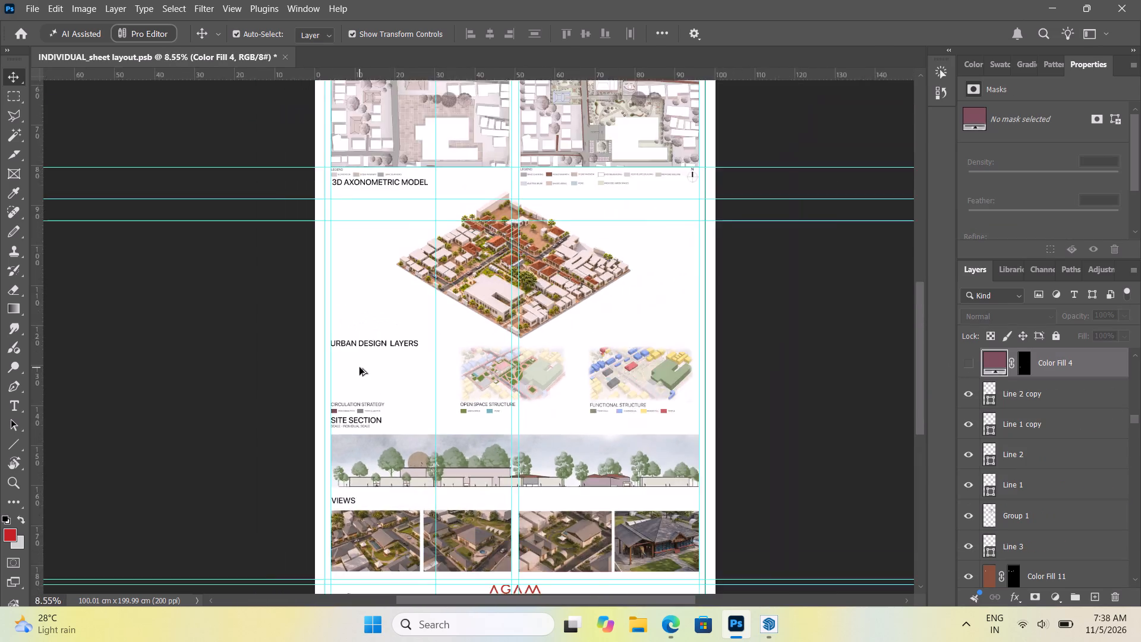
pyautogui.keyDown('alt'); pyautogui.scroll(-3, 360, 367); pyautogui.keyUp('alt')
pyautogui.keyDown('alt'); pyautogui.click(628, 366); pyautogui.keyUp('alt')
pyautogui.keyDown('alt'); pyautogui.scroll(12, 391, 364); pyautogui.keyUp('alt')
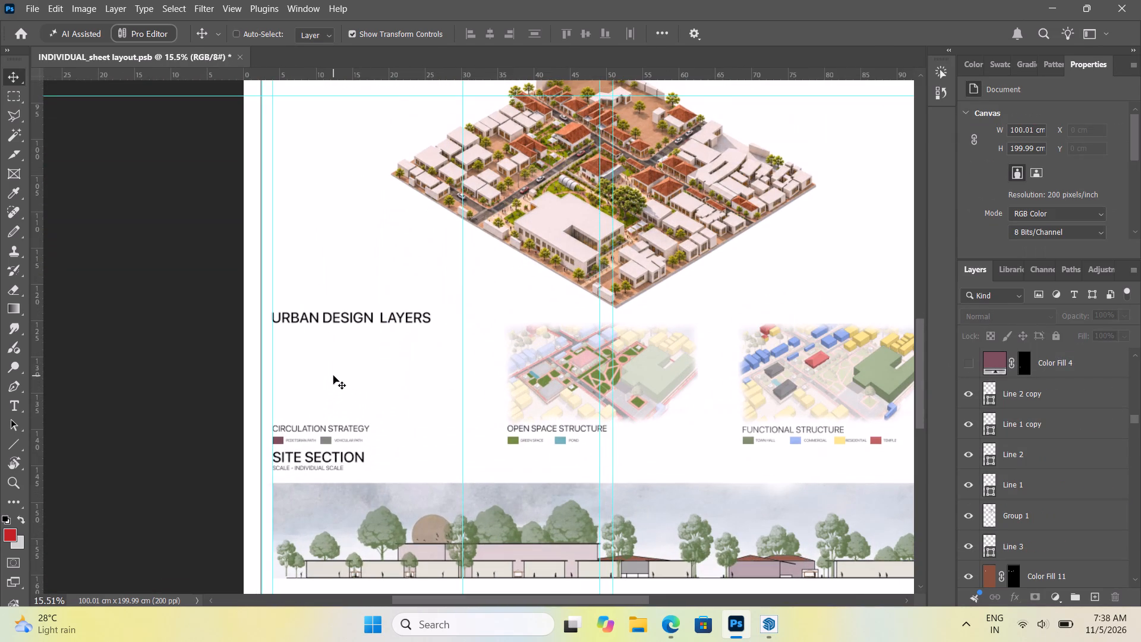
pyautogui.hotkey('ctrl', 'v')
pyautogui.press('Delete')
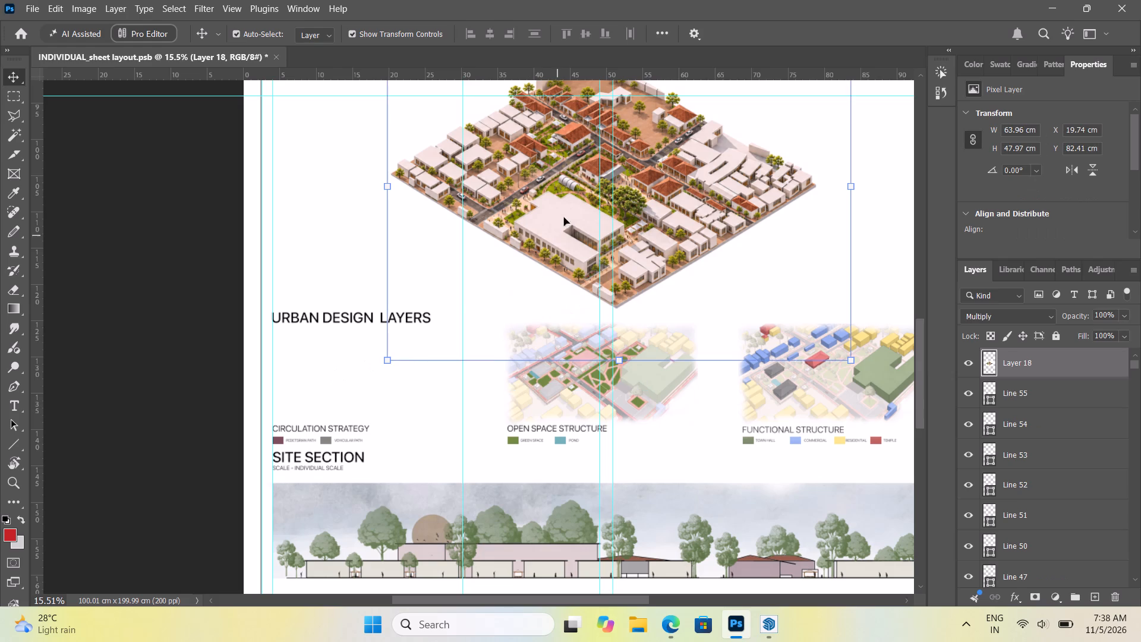
# Duplicate the axonometric model and place the copy over the Circulation Strategy area, at about X 5.4 cm, Y 110.2 cm.
pyautogui.keyDown('alt'); pyautogui.moveTo(569, 205); pyautogui.dragTo(544, 271); pyautogui.keyUp('alt')
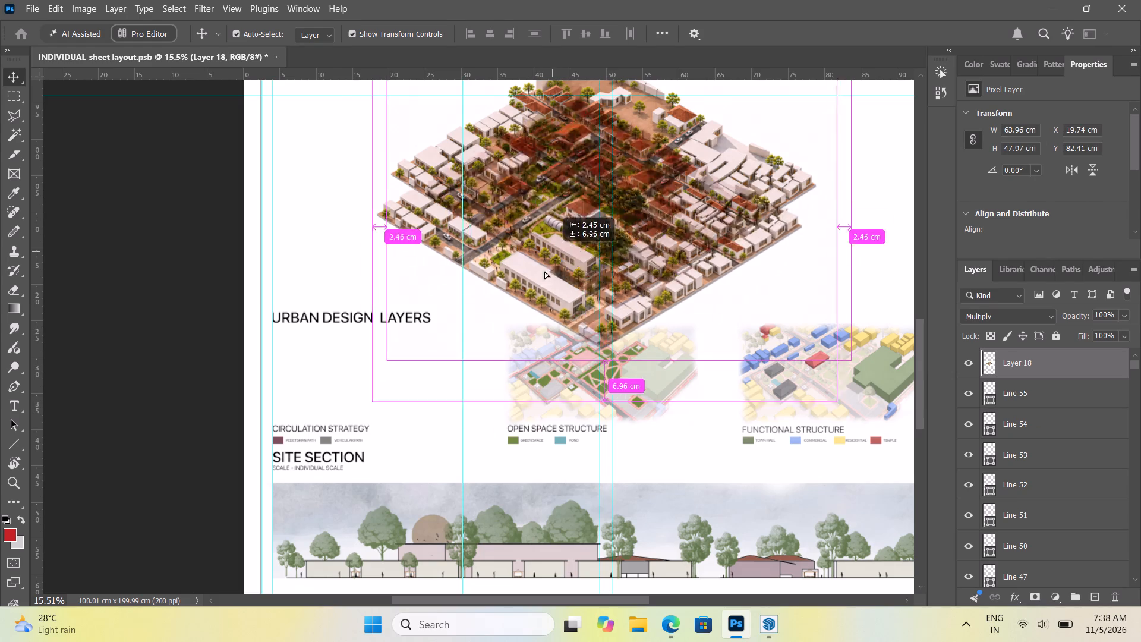
pyautogui.keyDown('alt'); pyautogui.moveTo(544, 271); pyautogui.dragTo(465, 404); pyautogui.keyUp('alt')
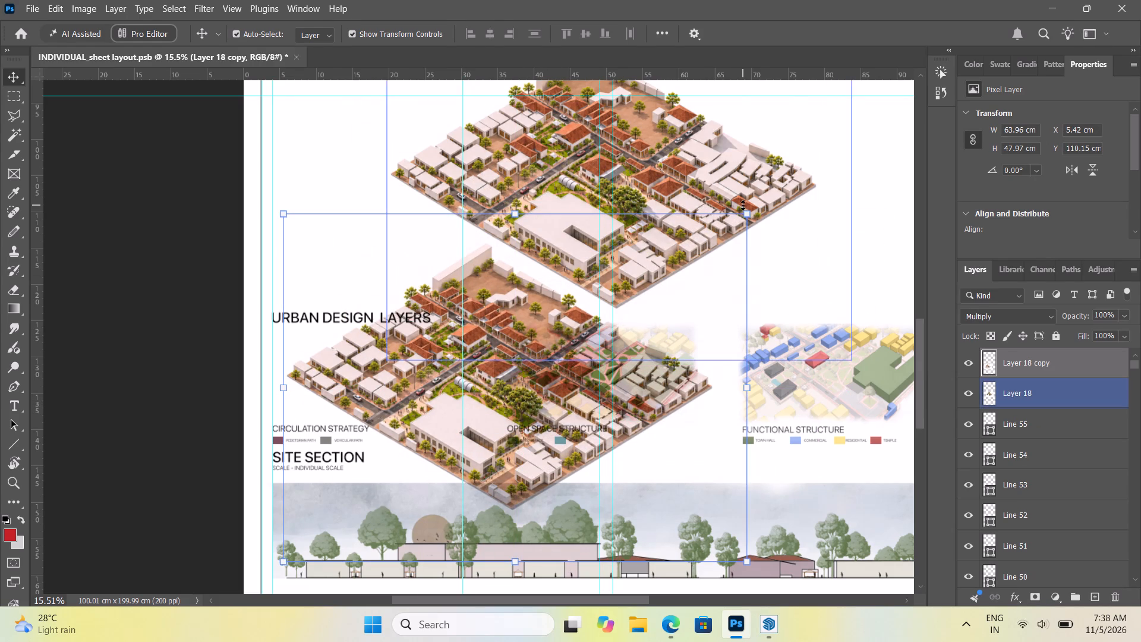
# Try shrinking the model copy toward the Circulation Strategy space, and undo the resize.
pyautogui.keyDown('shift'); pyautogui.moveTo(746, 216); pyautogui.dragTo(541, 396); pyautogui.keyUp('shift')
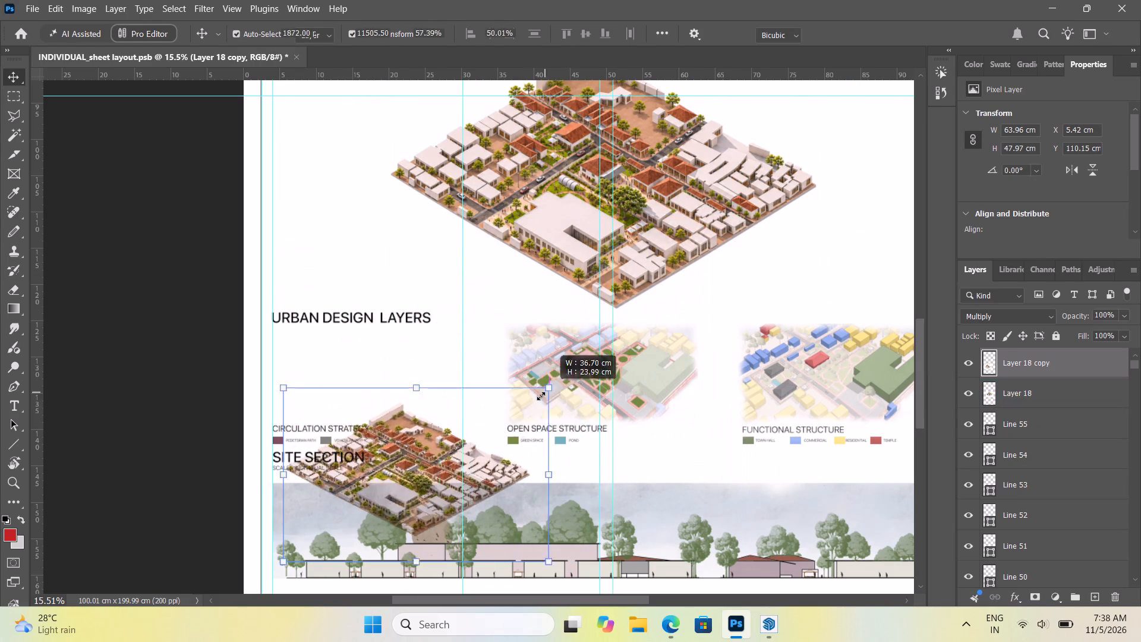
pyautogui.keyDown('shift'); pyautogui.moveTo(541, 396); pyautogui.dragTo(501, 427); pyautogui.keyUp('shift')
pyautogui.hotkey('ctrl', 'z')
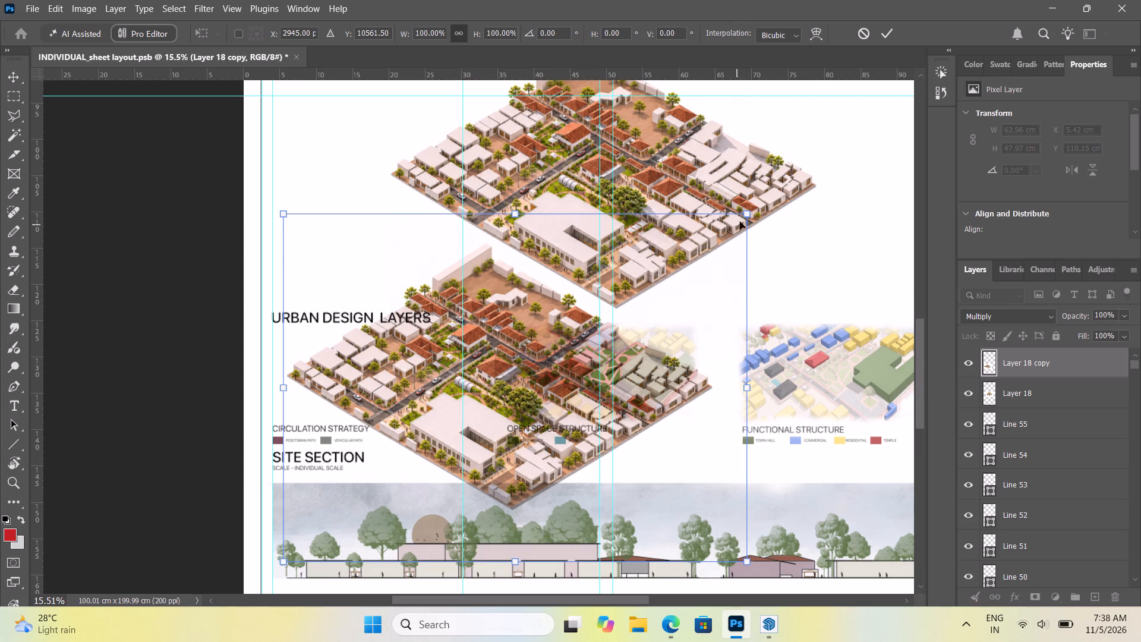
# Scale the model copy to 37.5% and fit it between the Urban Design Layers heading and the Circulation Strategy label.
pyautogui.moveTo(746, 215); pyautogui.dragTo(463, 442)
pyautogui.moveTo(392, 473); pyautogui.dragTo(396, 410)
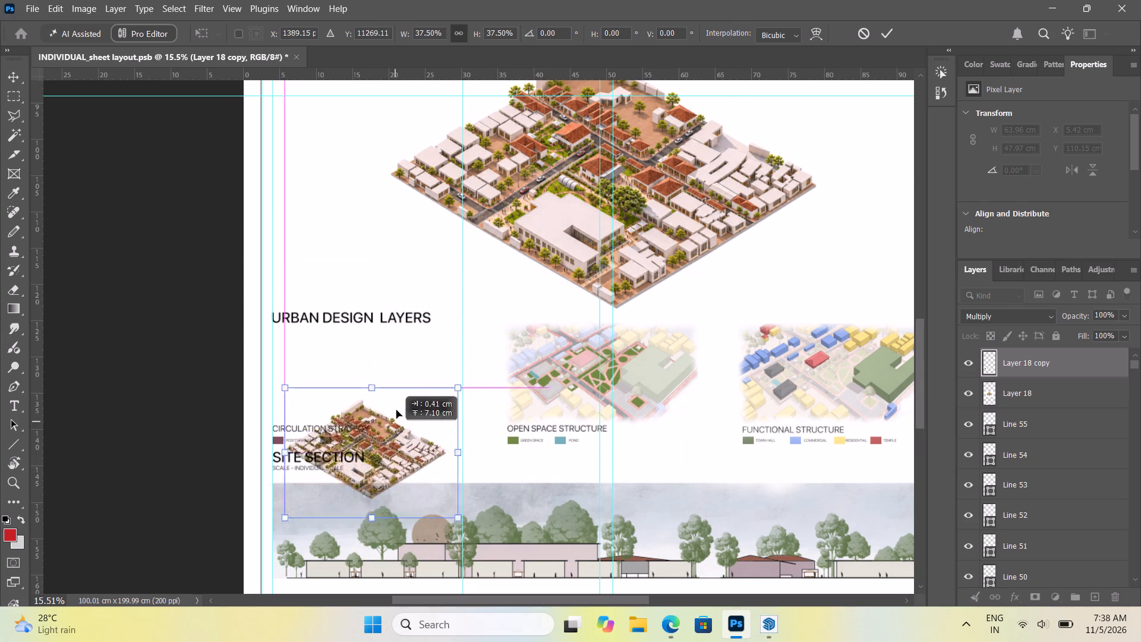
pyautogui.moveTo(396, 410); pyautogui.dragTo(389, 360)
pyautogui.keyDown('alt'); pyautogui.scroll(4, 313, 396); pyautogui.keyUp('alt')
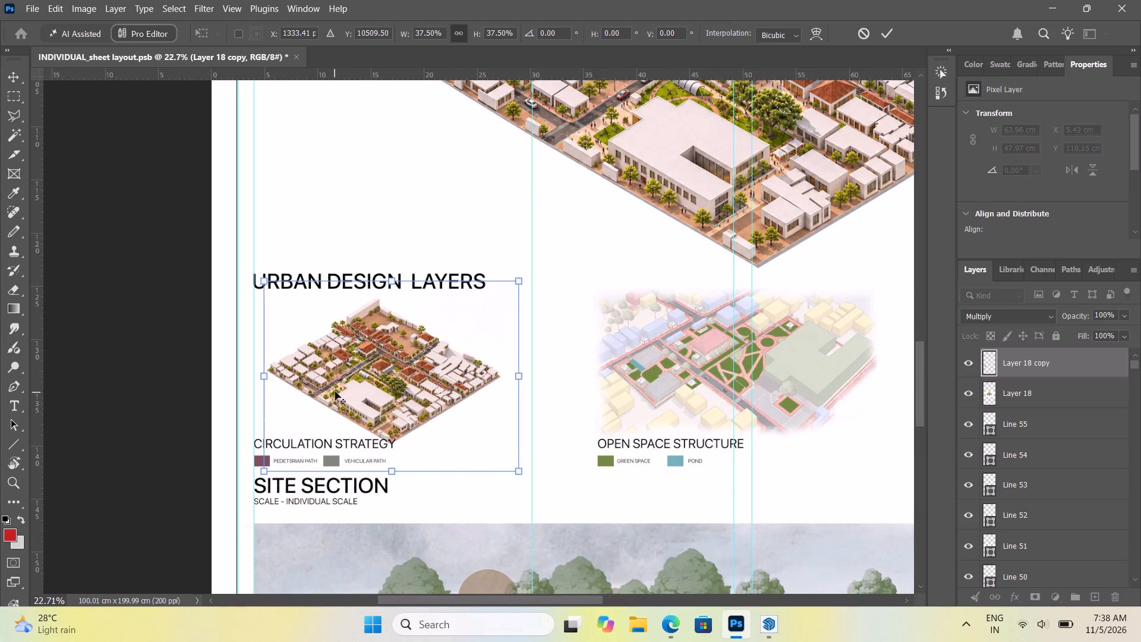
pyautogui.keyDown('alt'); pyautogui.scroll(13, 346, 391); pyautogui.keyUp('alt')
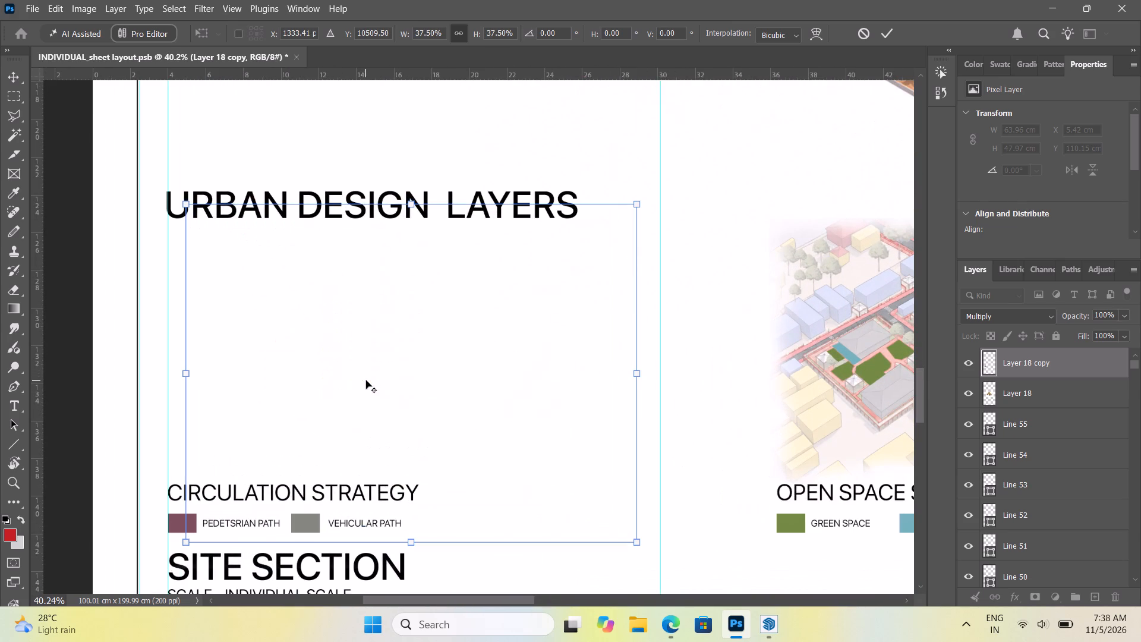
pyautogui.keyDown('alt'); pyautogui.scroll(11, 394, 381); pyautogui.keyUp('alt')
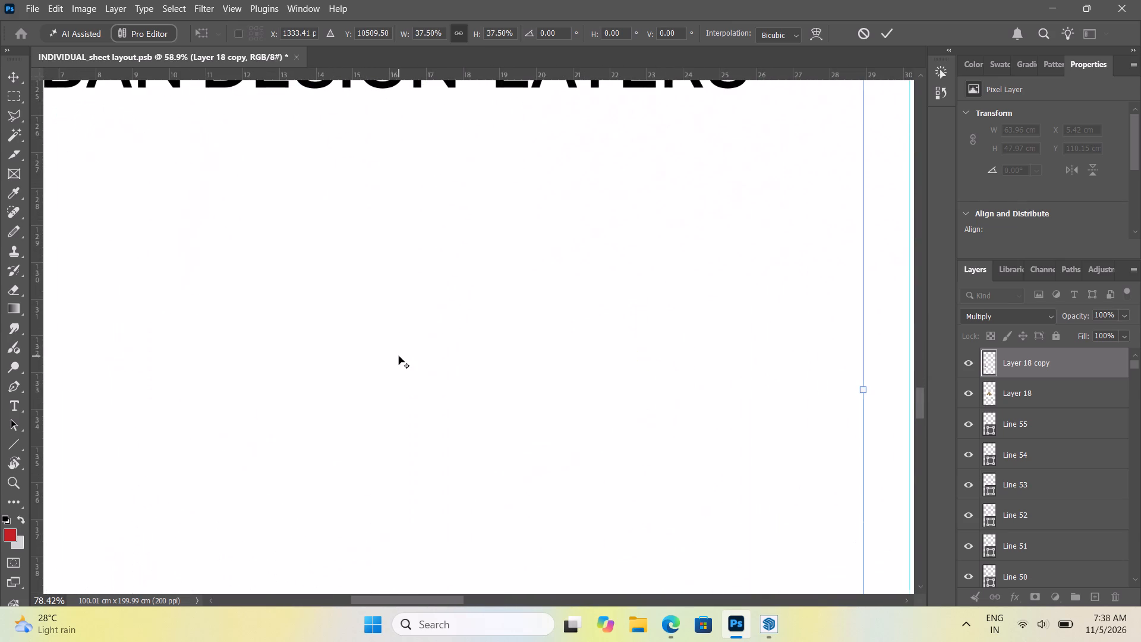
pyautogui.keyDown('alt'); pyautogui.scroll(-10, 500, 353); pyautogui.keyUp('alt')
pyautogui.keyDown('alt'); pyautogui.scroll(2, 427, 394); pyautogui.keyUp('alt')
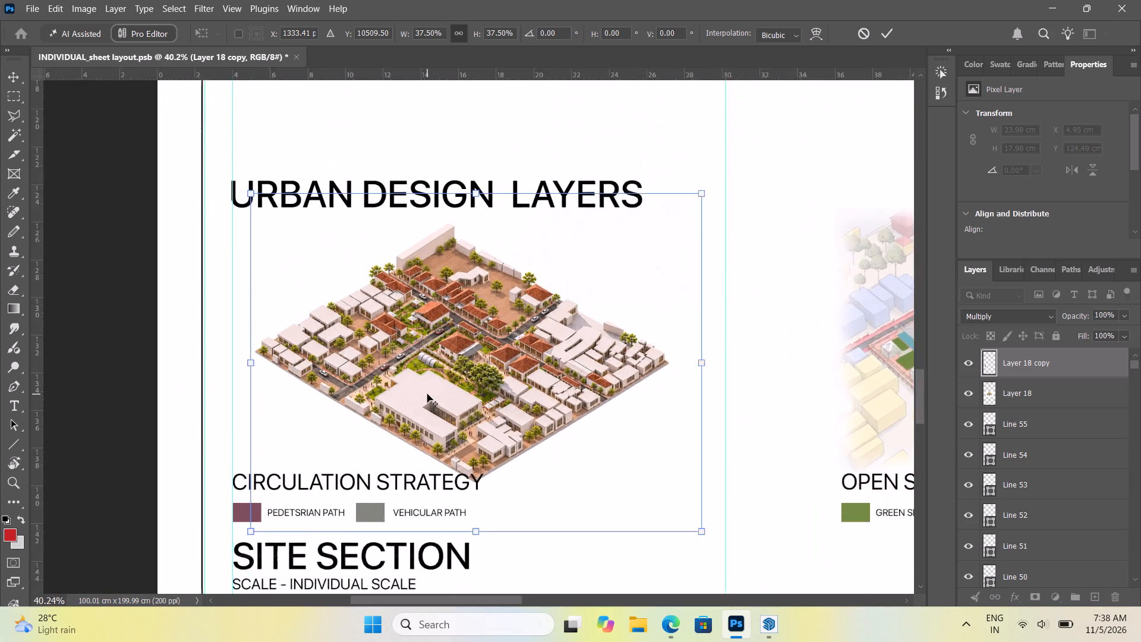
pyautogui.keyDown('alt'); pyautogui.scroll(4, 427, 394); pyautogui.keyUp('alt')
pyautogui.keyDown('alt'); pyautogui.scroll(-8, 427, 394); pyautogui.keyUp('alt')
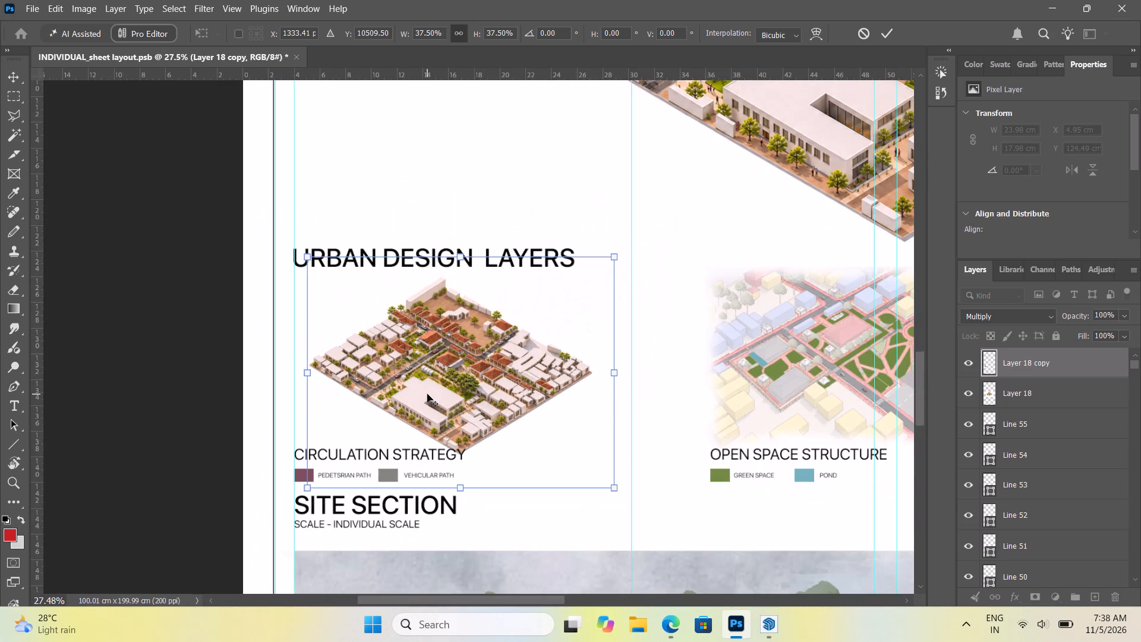
# Delete the reduced model copy, Layer 18 copy, from the Circulation Strategy space.
pyautogui.press('Delete')
pyautogui.click(17, 77)
pyautogui.click(156, 166)
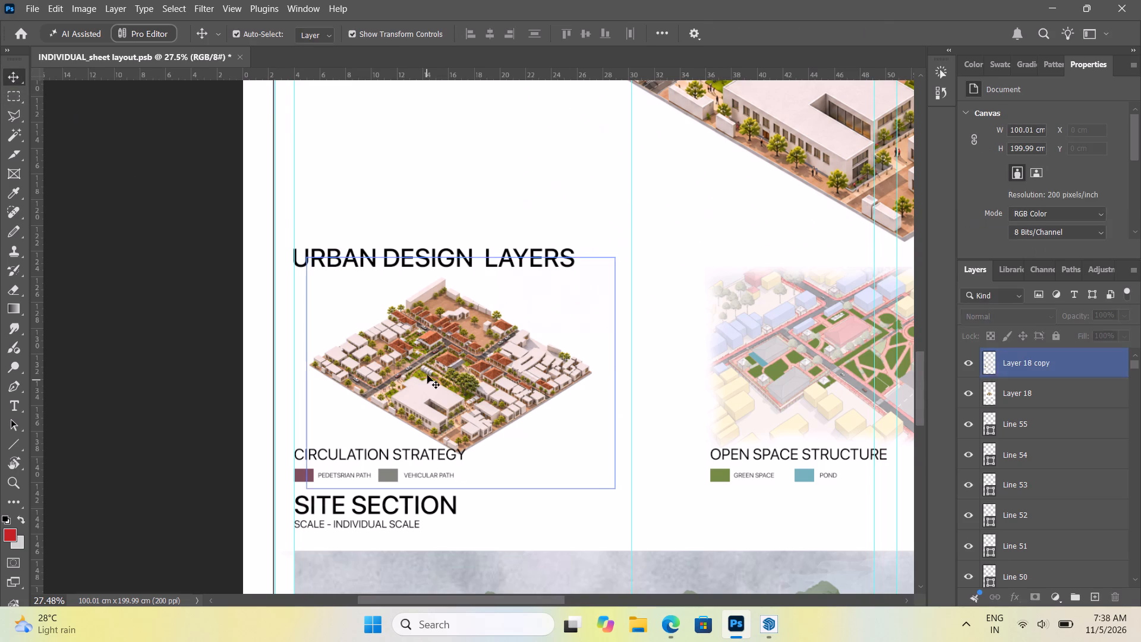
pyautogui.click(427, 375)
pyautogui.press('Delete')
pyautogui.click(111, 194)
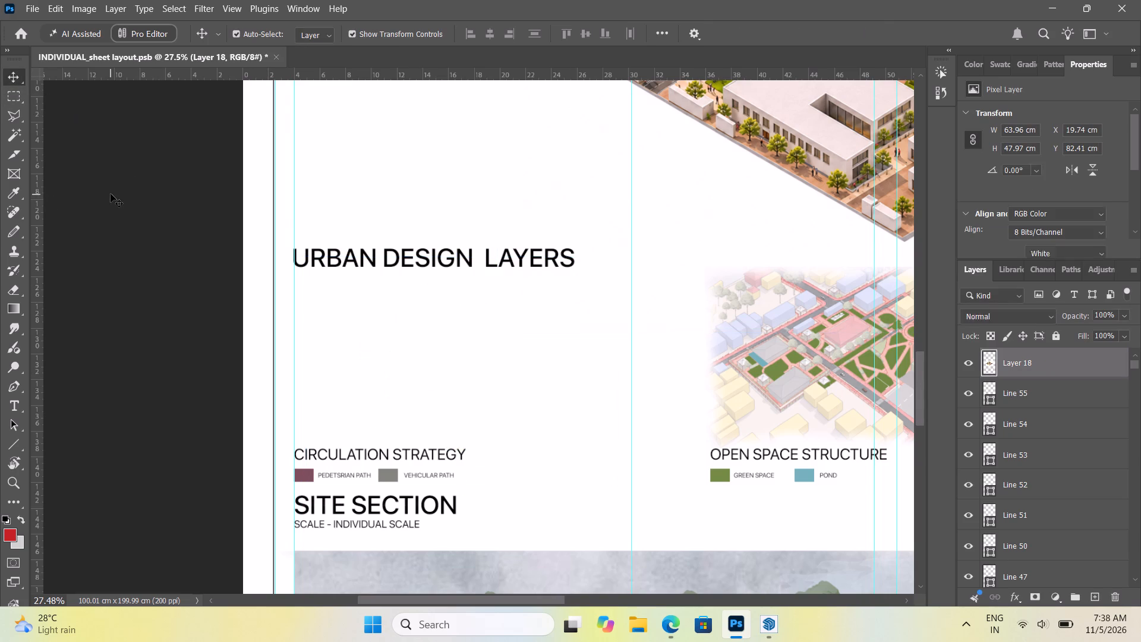
# Switch to File Explorer and examine the coloured massing screenshots of 2026-10-29 in the Pictures Screenshots folder as possible diagram bases.
pyautogui.click(771, 621)
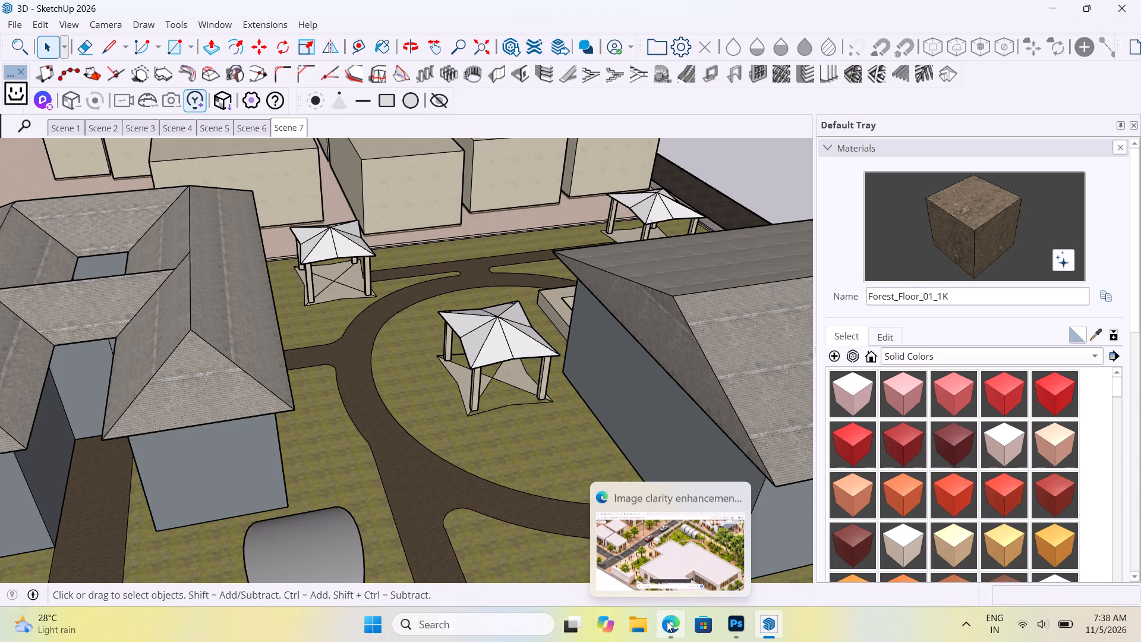
pyautogui.click(647, 622)
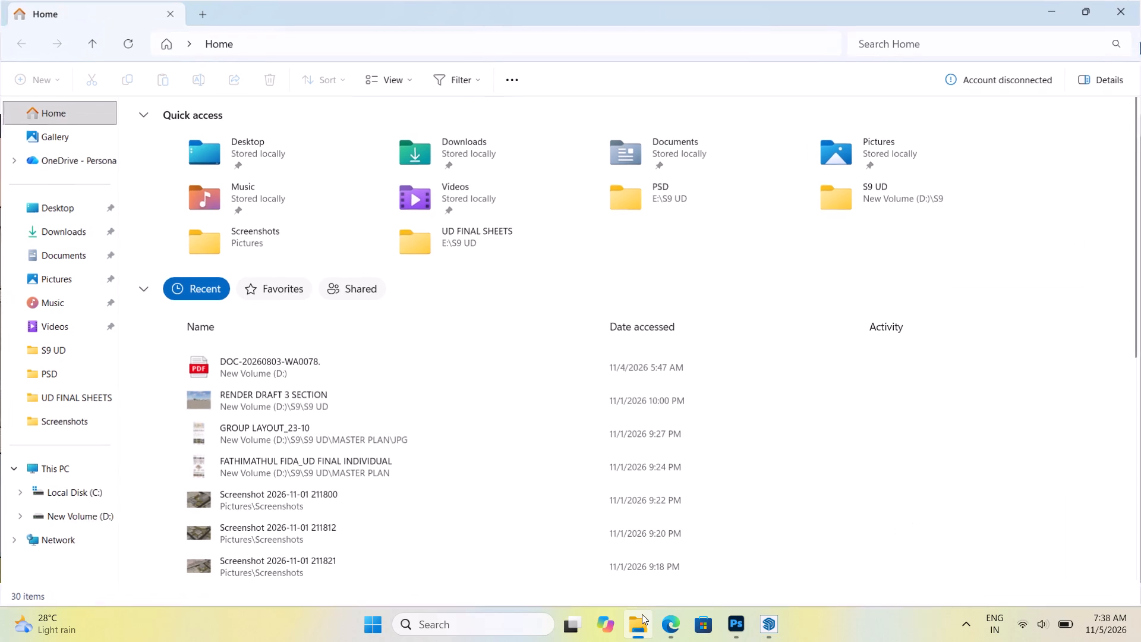
pyautogui.doubleClick(53, 280)
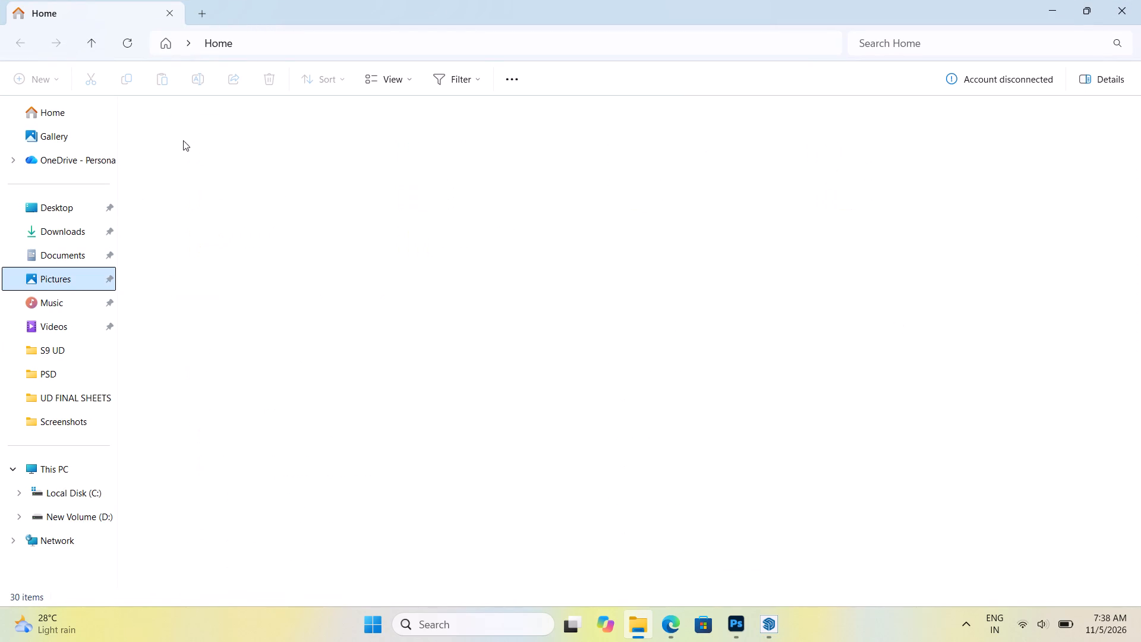
pyautogui.doubleClick(172, 156)
pyautogui.scroll(-5, 555, 375)
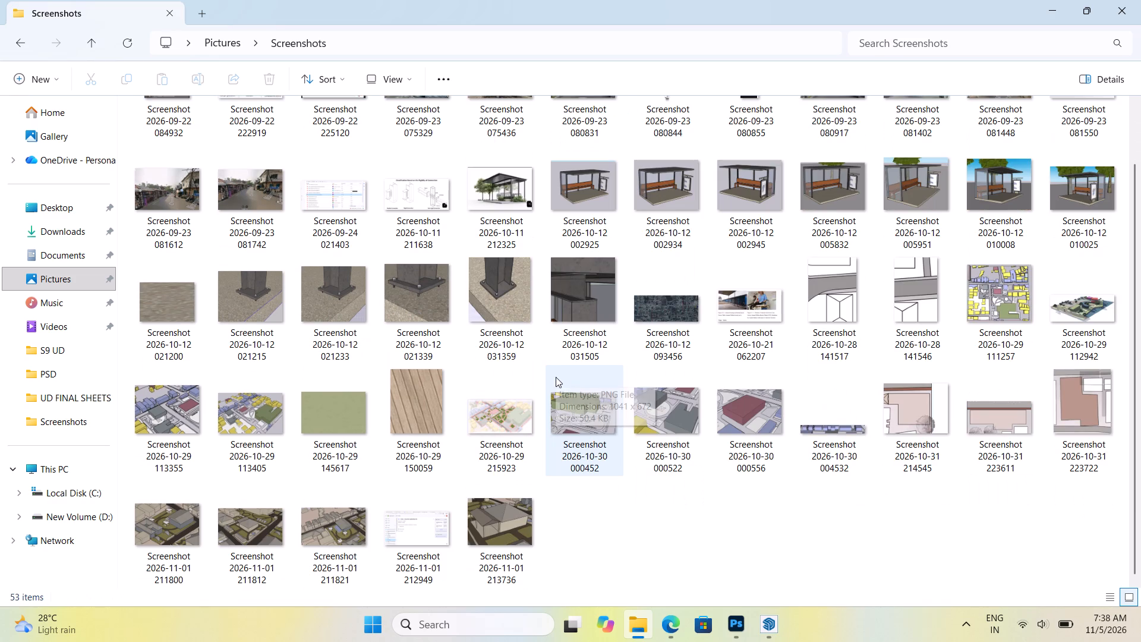
pyautogui.scroll(-6, 556, 377)
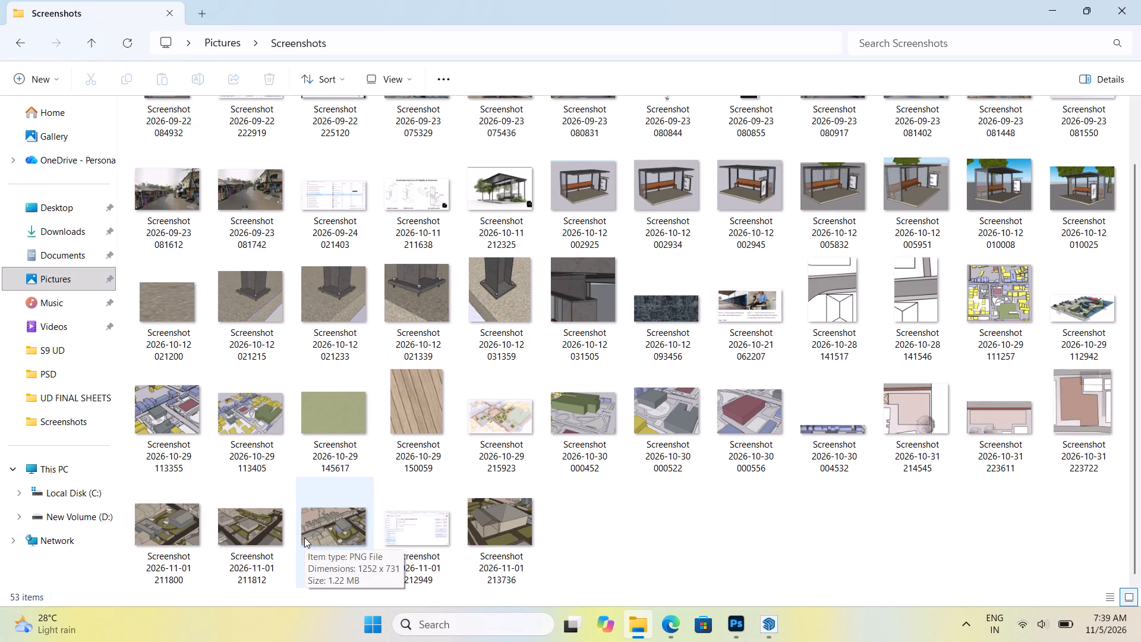
pyautogui.doubleClick(184, 413)
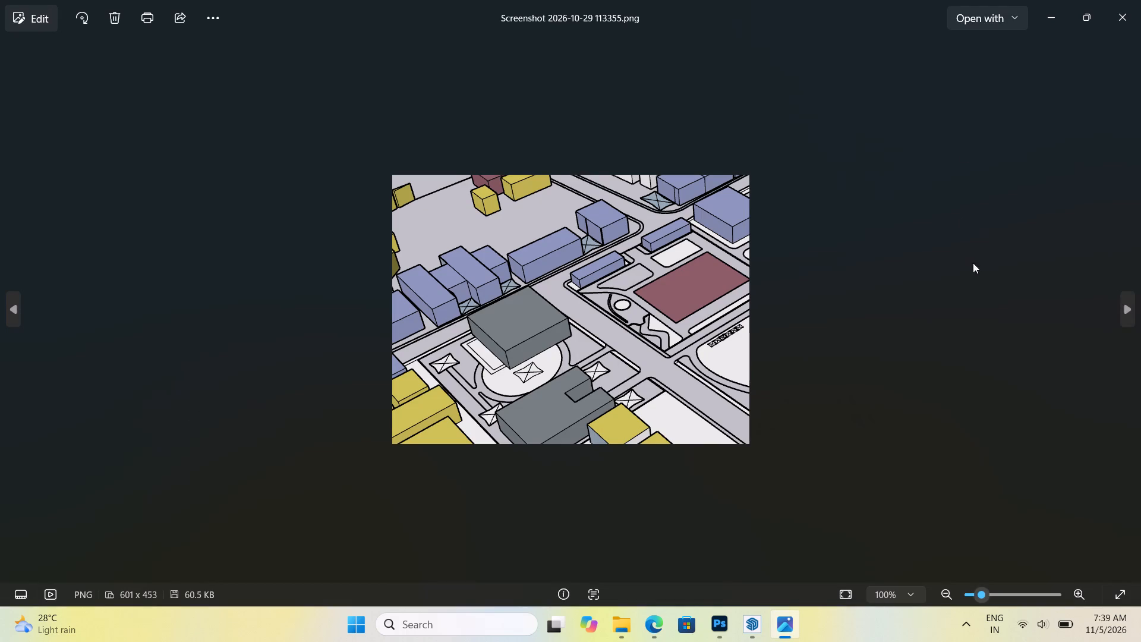
pyautogui.click(1128, 315)
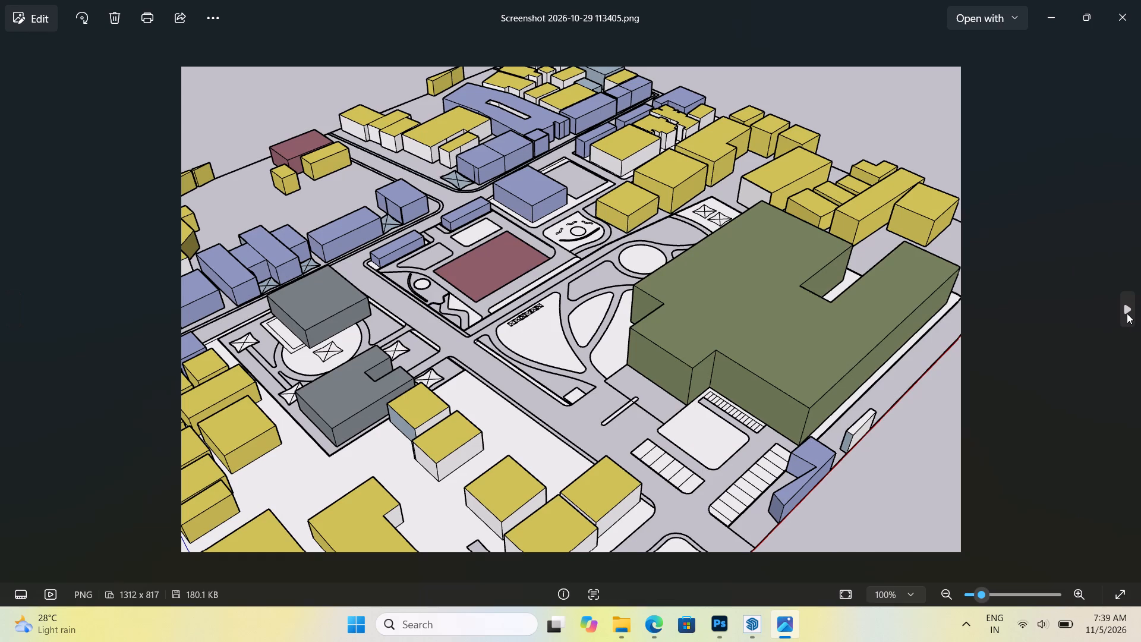
pyautogui.click(1133, 7)
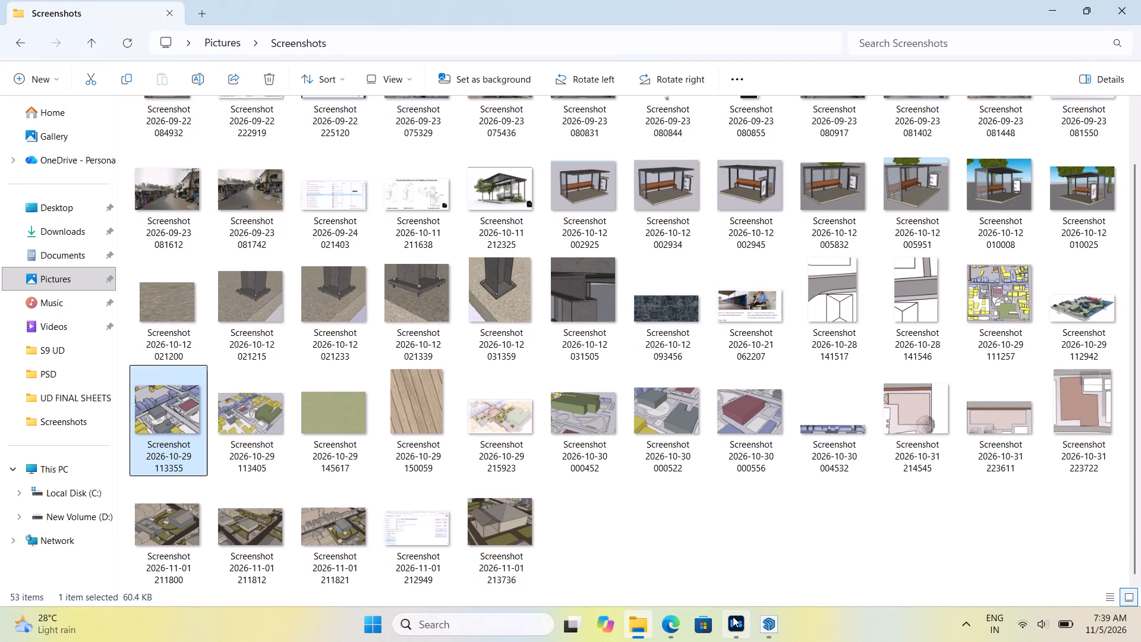
# Examine the 2026-11-01 site model screenshots, the 2026-10-31 plan screenshot and the rest of the Screenshots folder for a suitable base view.
pyautogui.click(604, 518)
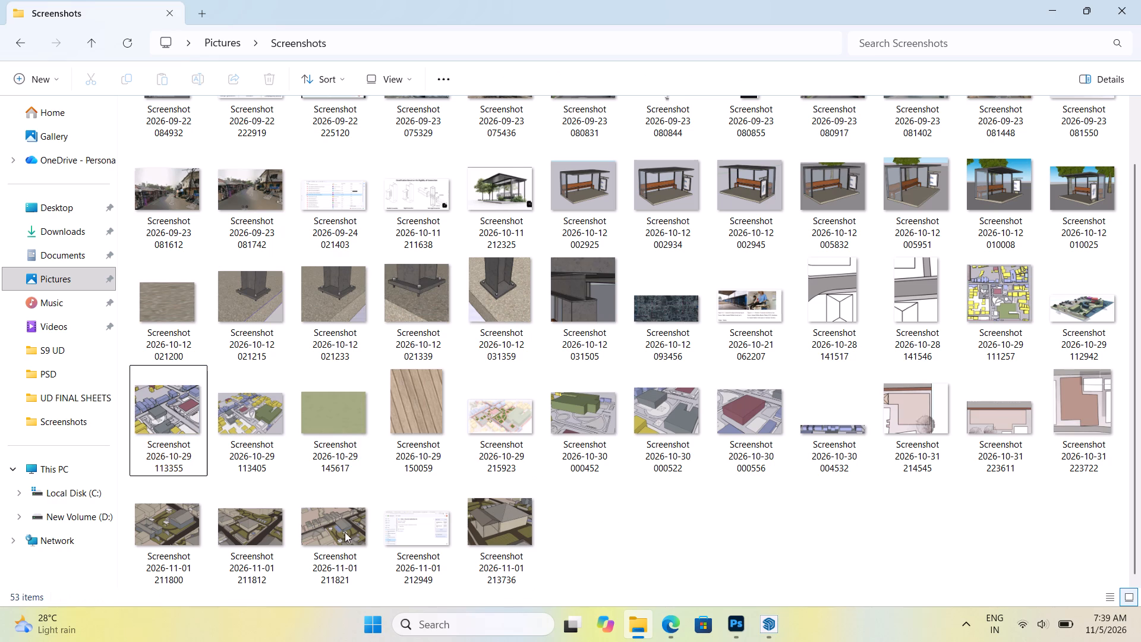
pyautogui.doubleClick(235, 529)
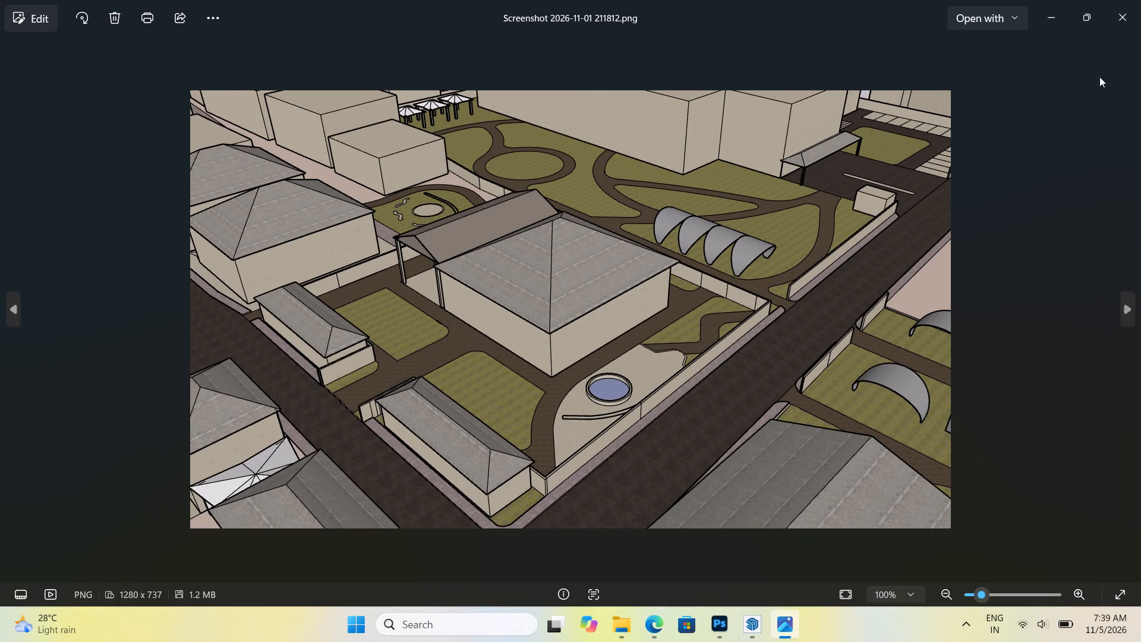
pyautogui.click(1127, 0)
pyautogui.doubleClick(146, 530)
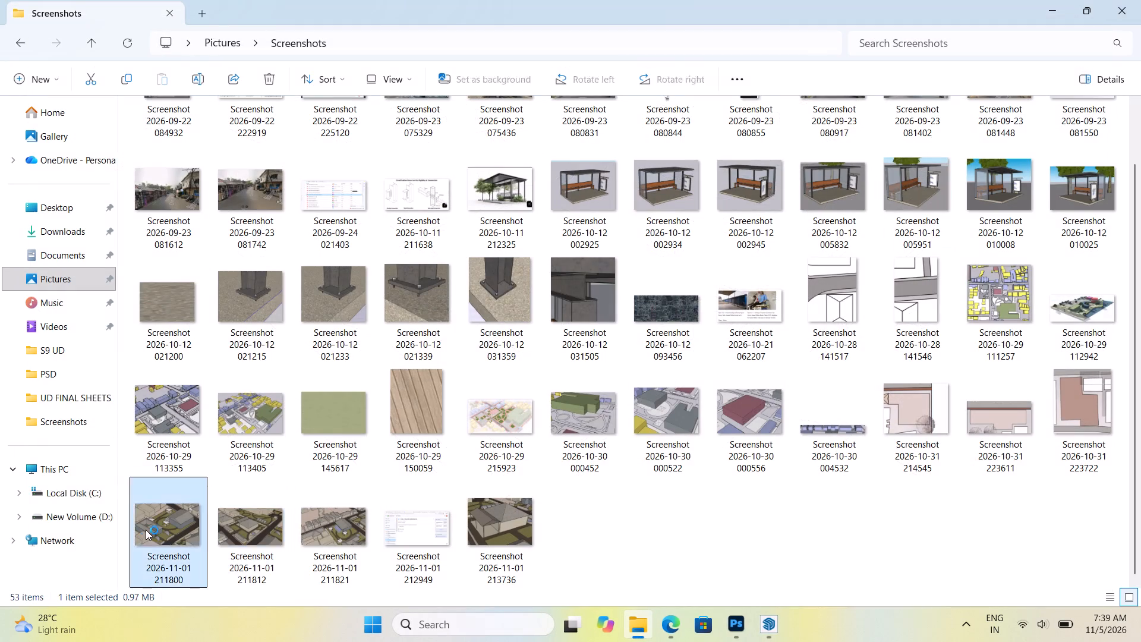
pyautogui.click(1133, 9)
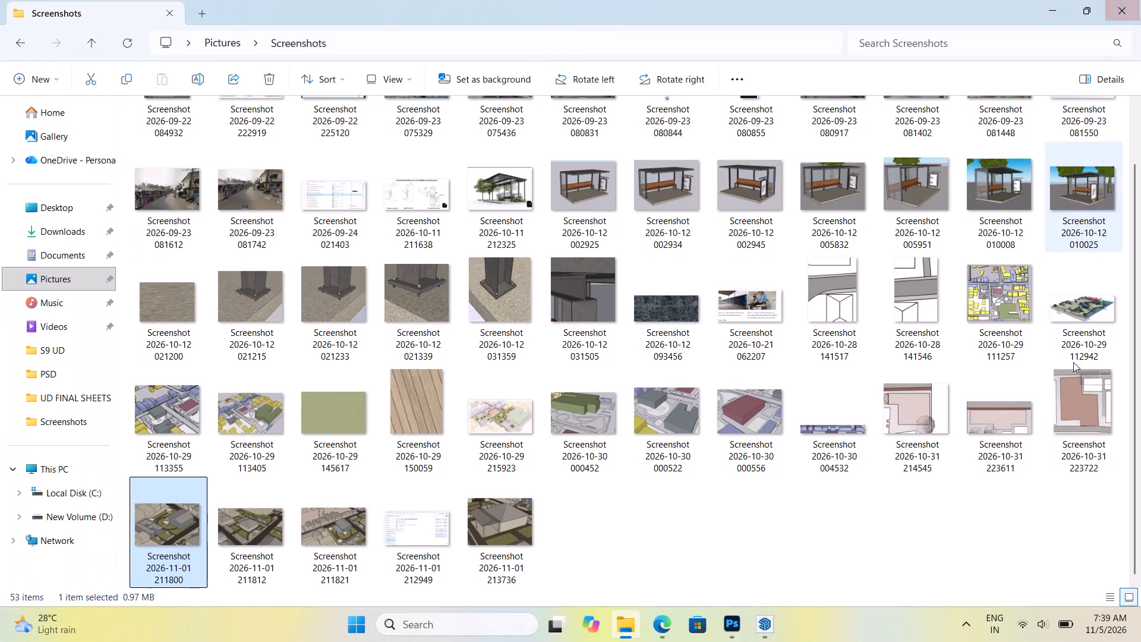
pyautogui.doubleClick(1084, 436)
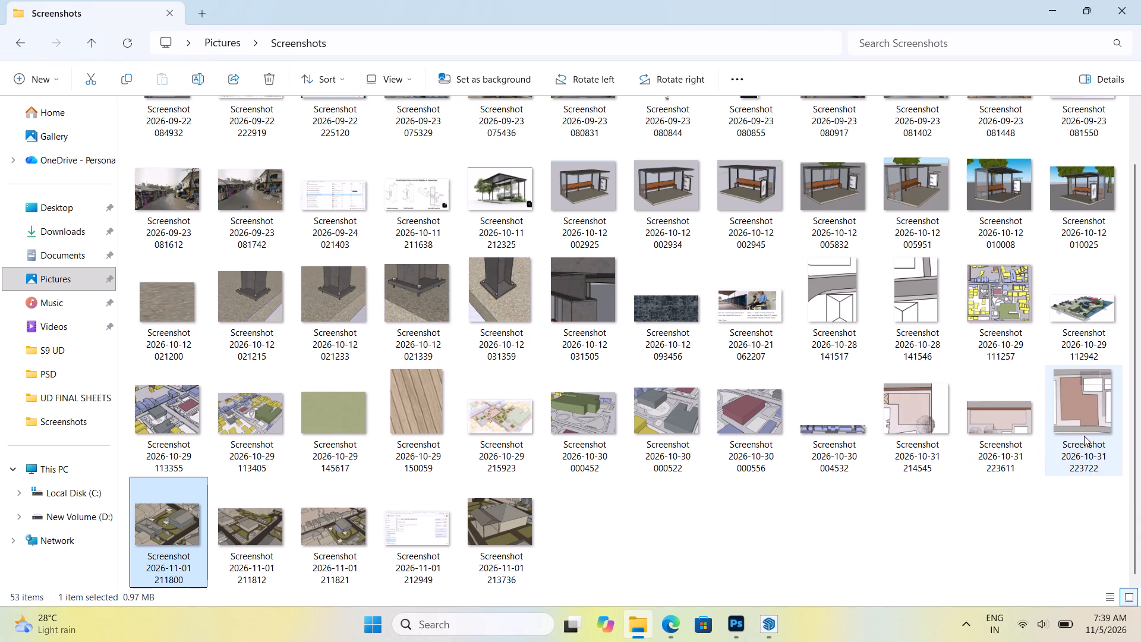
pyautogui.click(1132, 24)
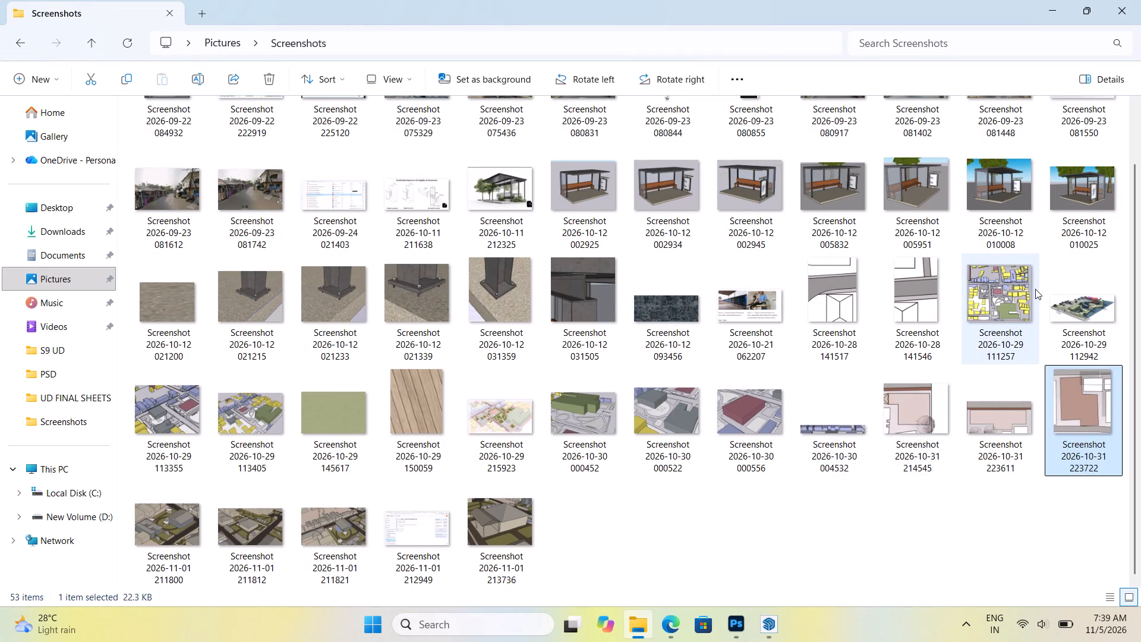
pyautogui.scroll(3, 1035, 289)
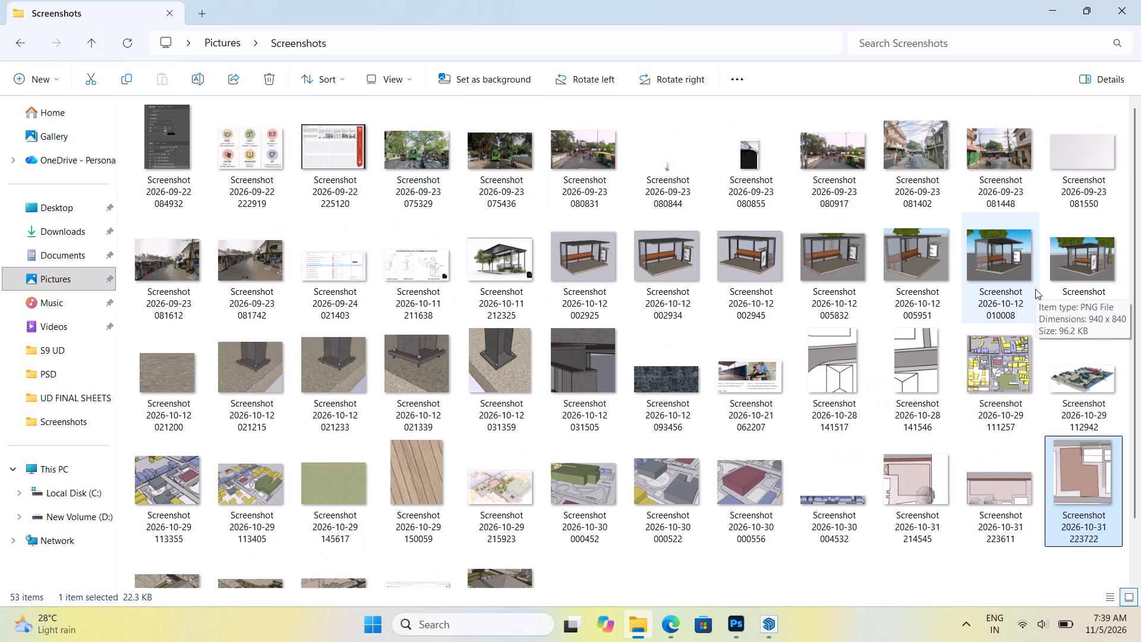
pyautogui.scroll(2, 1035, 289)
pyautogui.scroll(-7, 1035, 289)
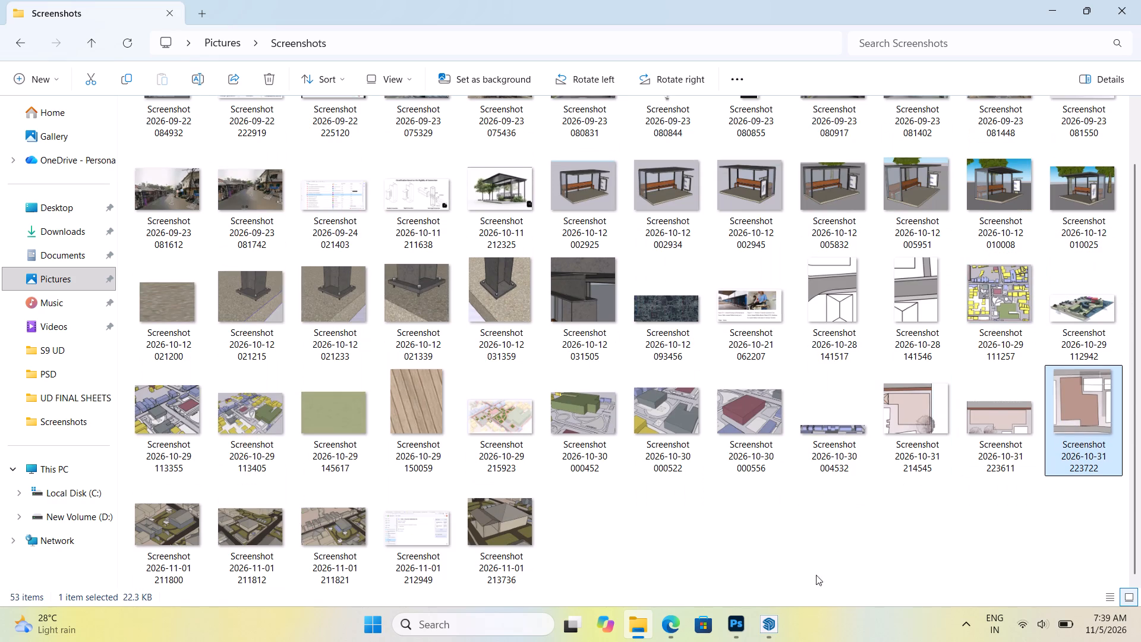
# Switch to SketchUp and bring up the whole-site axonometric view saved as Scene 2.
pyautogui.click(764, 625)
pyautogui.scroll(-7, 365, 413)
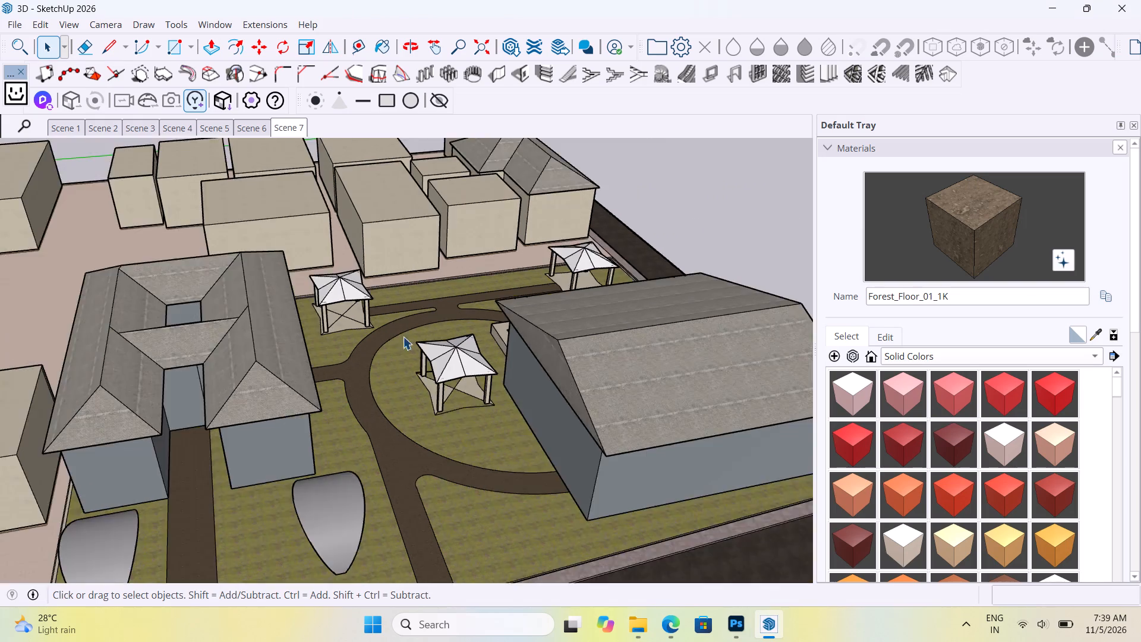
pyautogui.scroll(-10, 403, 336)
pyautogui.click(58, 132)
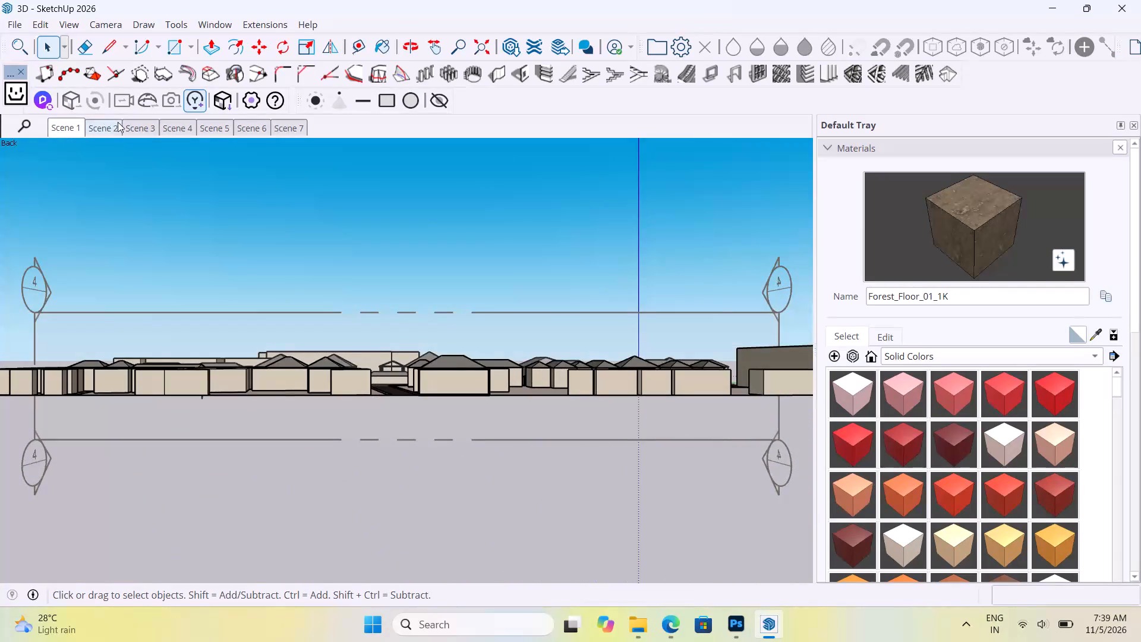
pyautogui.click(118, 125)
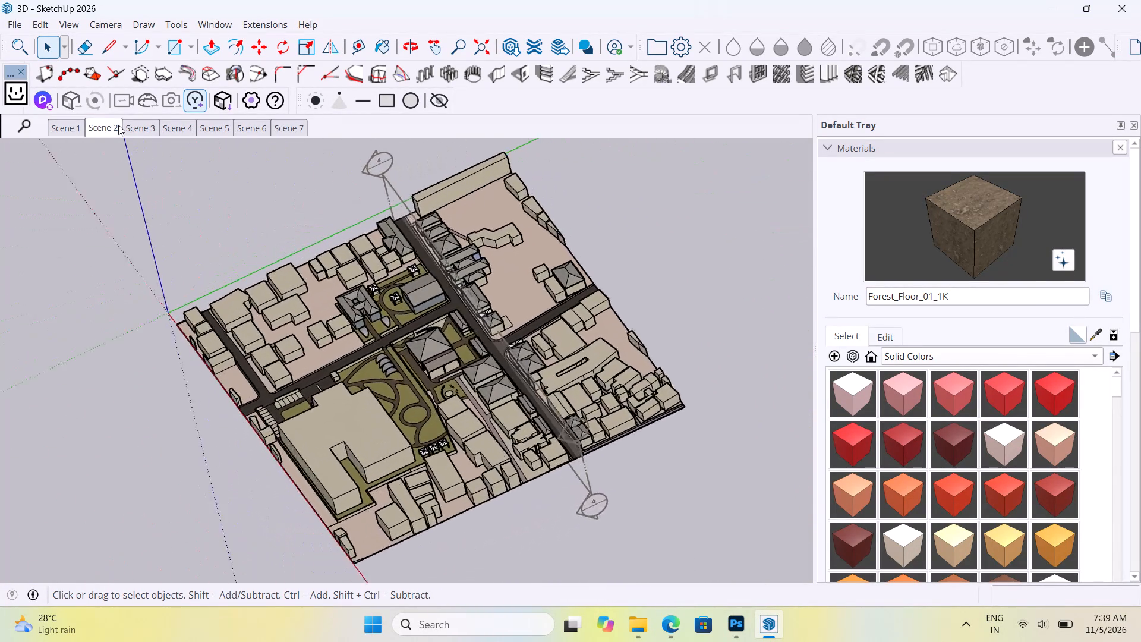
# Remove the section plane that crosses the site model from the Scene 2 view.
pyautogui.click(635, 482)
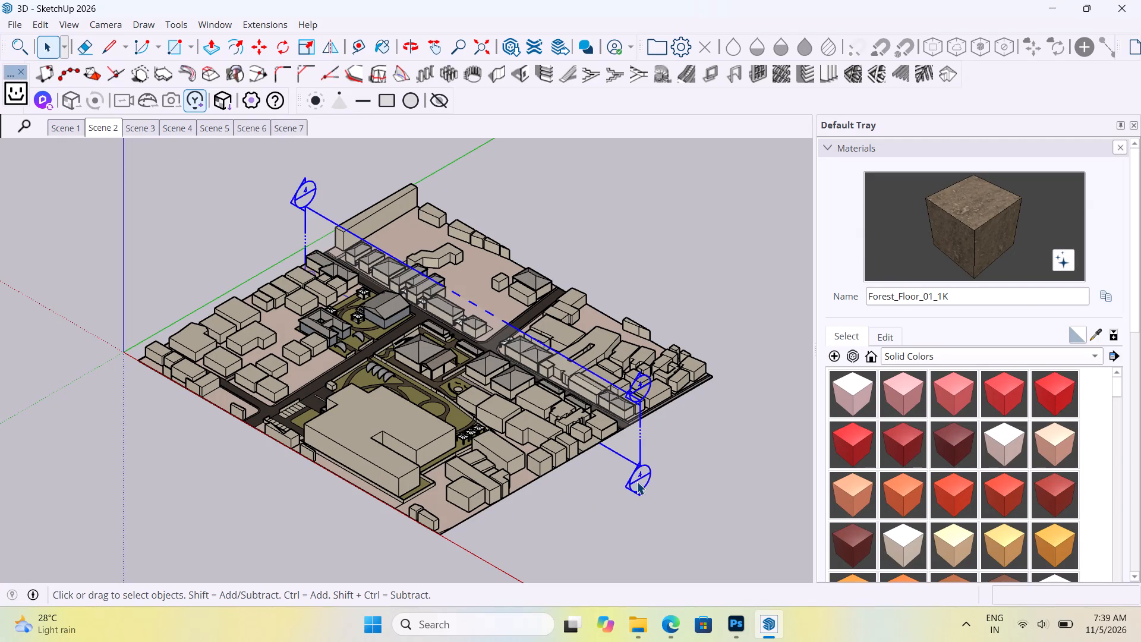
pyautogui.rightClick(627, 468)
pyautogui.click(638, 450)
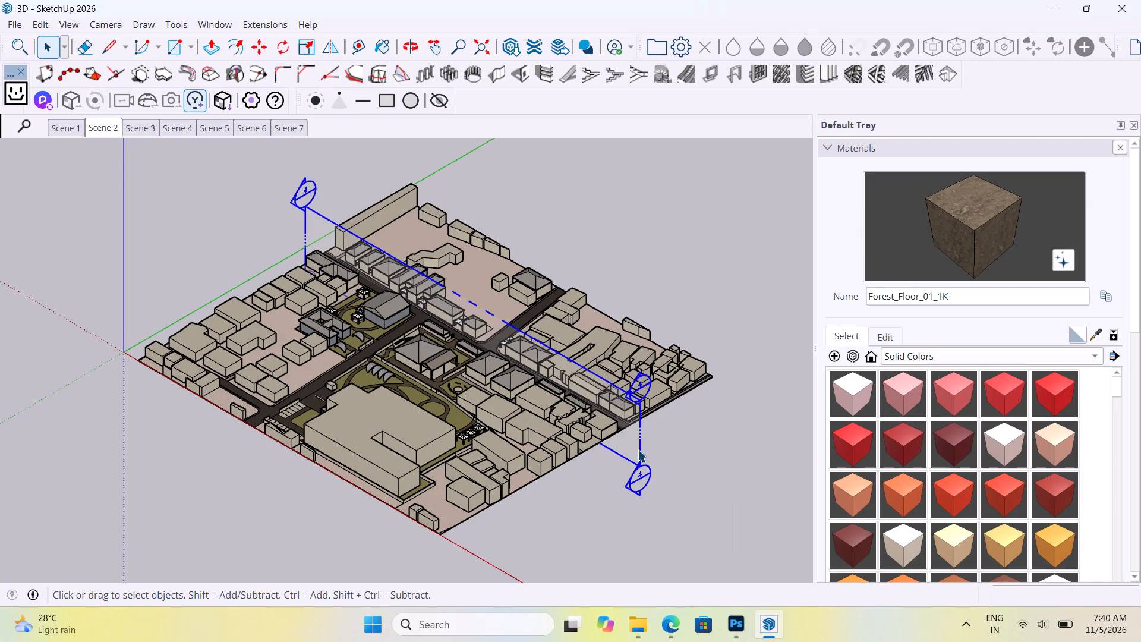
pyautogui.rightClick(640, 449)
pyautogui.click(727, 283)
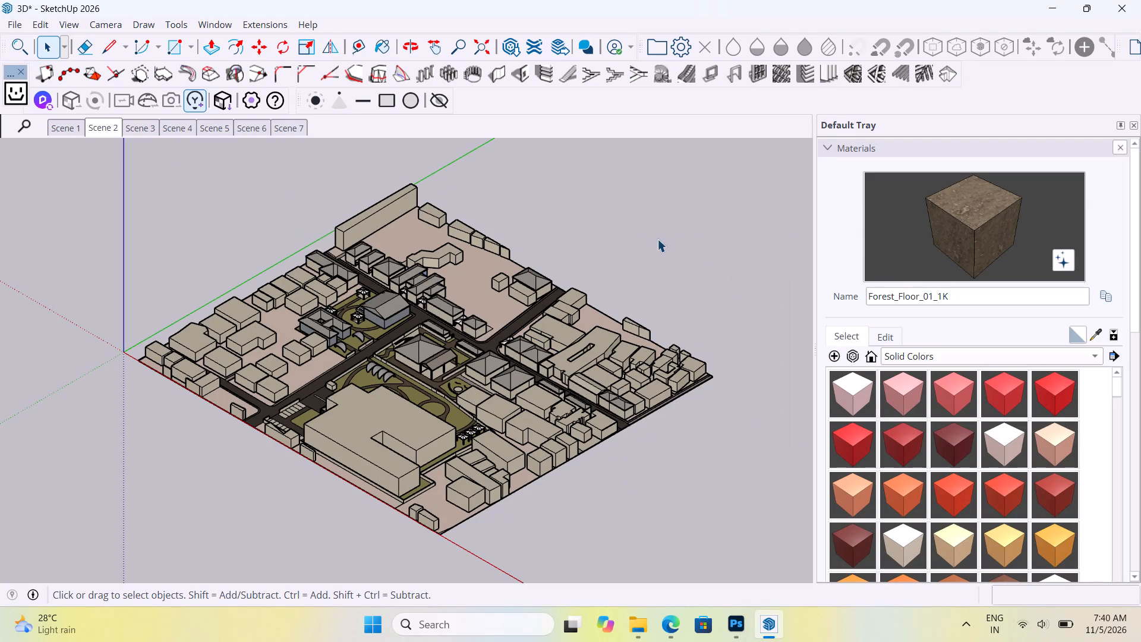
# Export the whole-site axonometric view as a JPEG image named "3D axano for structural layer" in the S9 UD folder on drive D.
pyautogui.scroll(1, 297, 274)
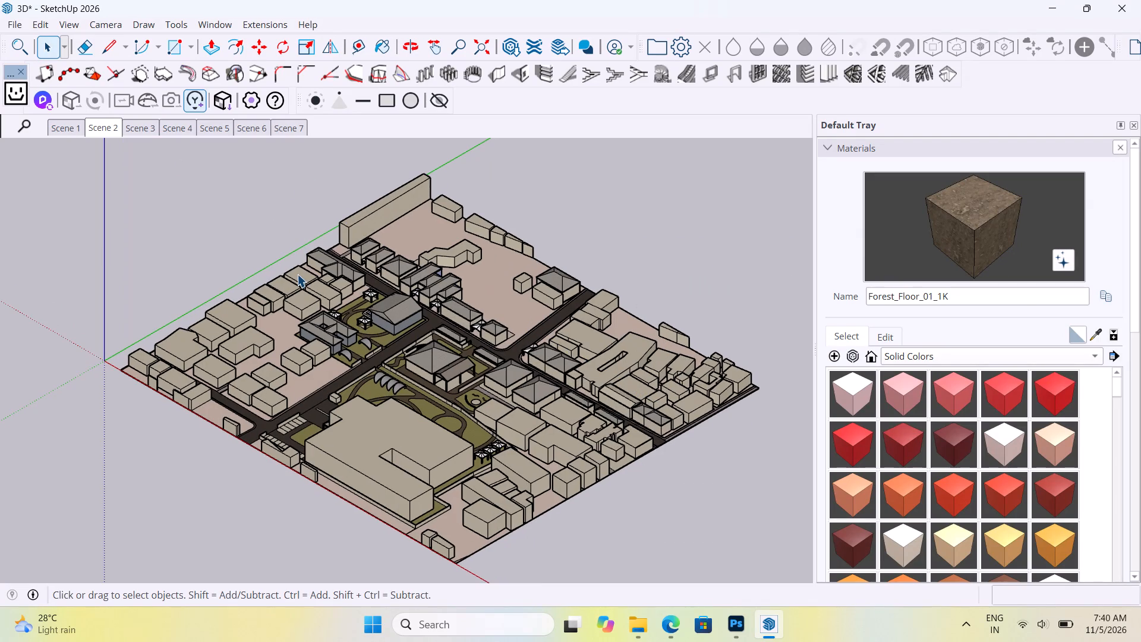
pyautogui.scroll(-1, 294, 275)
pyautogui.scroll(1, 209, 460)
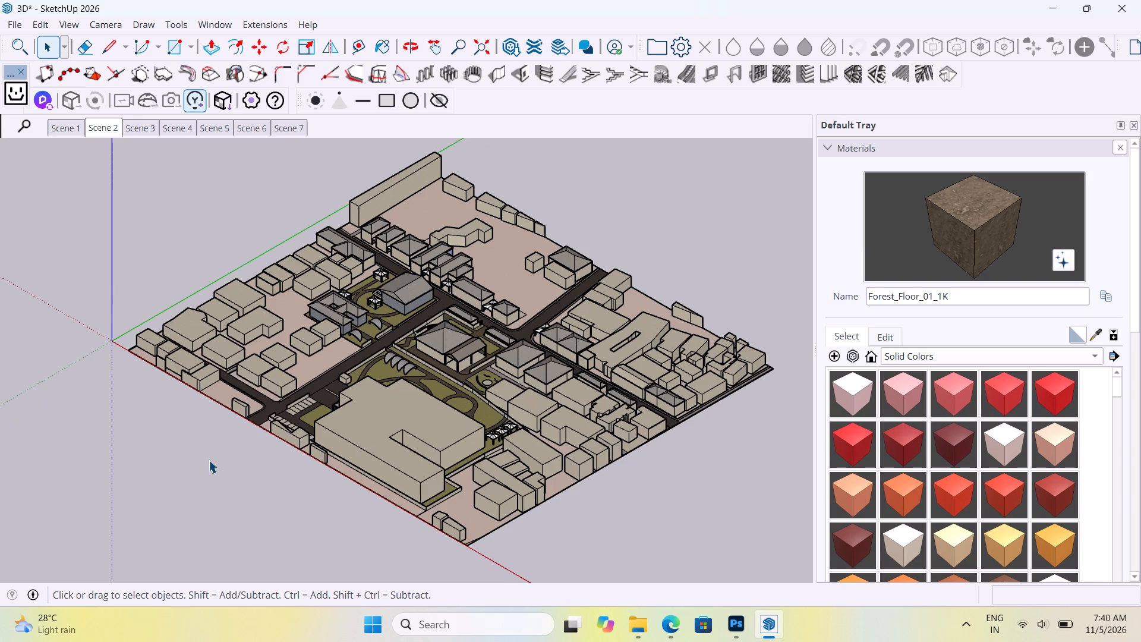
pyautogui.scroll(1, 190, 365)
pyautogui.scroll(-1, 194, 381)
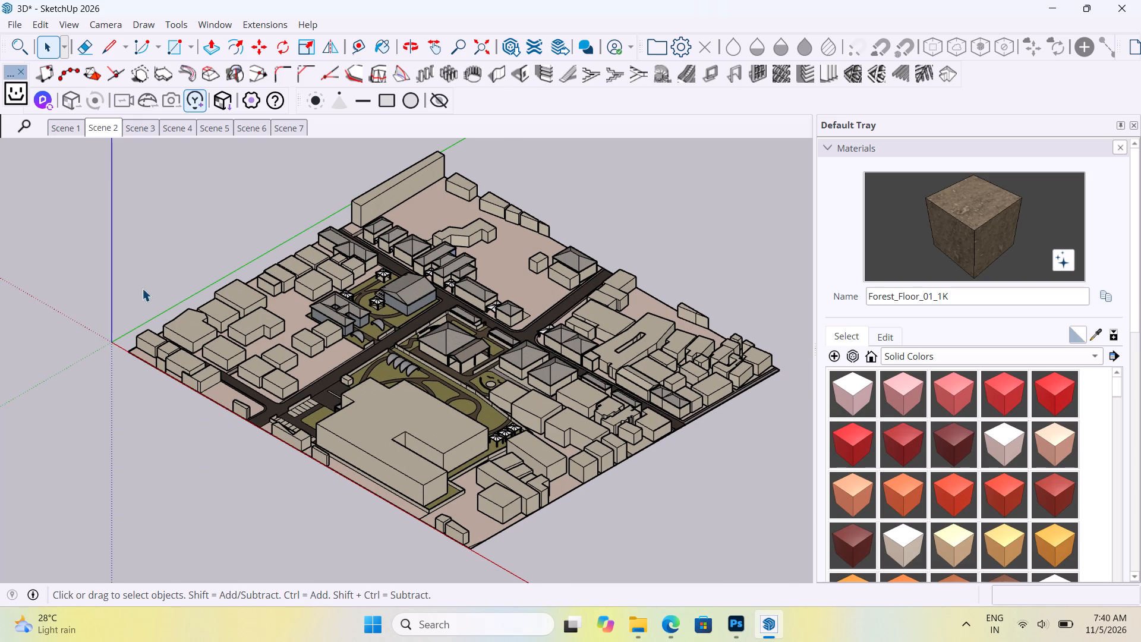
pyautogui.scroll(1, 142, 288)
pyautogui.scroll(-1, 153, 325)
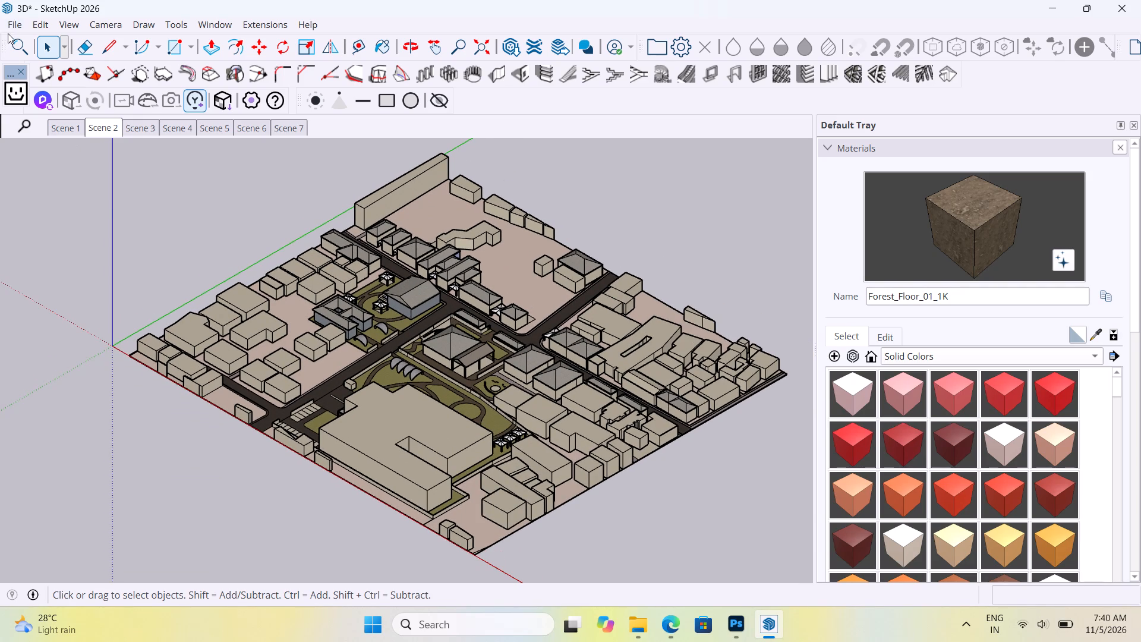
pyautogui.scroll(1, 807, 346)
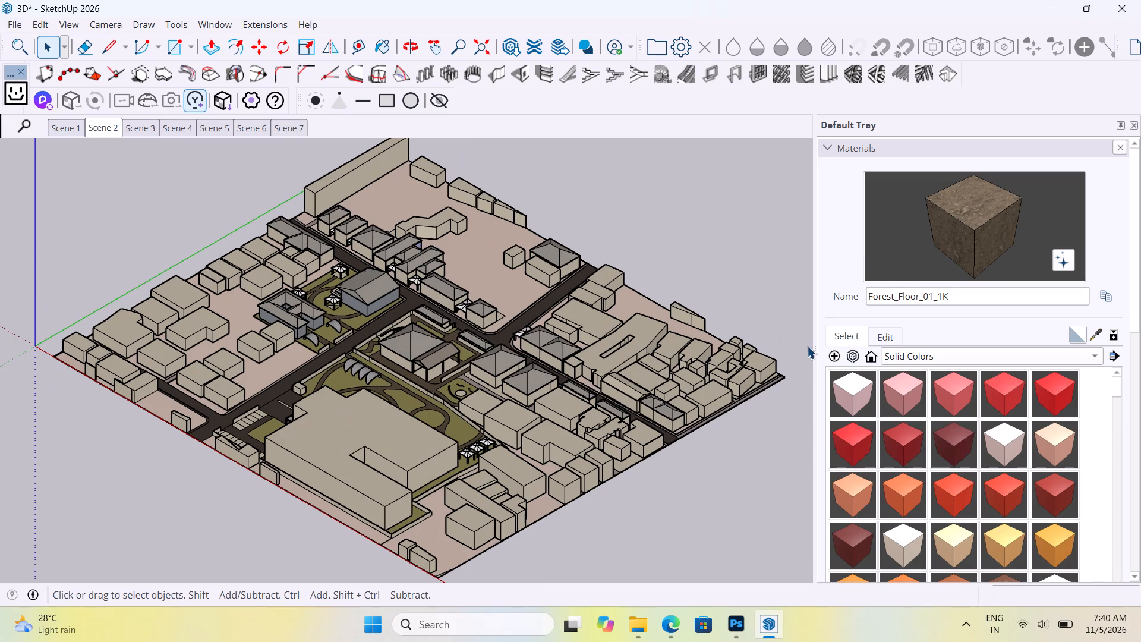
pyautogui.scroll(-1, 713, 417)
pyautogui.scroll(1, 629, 305)
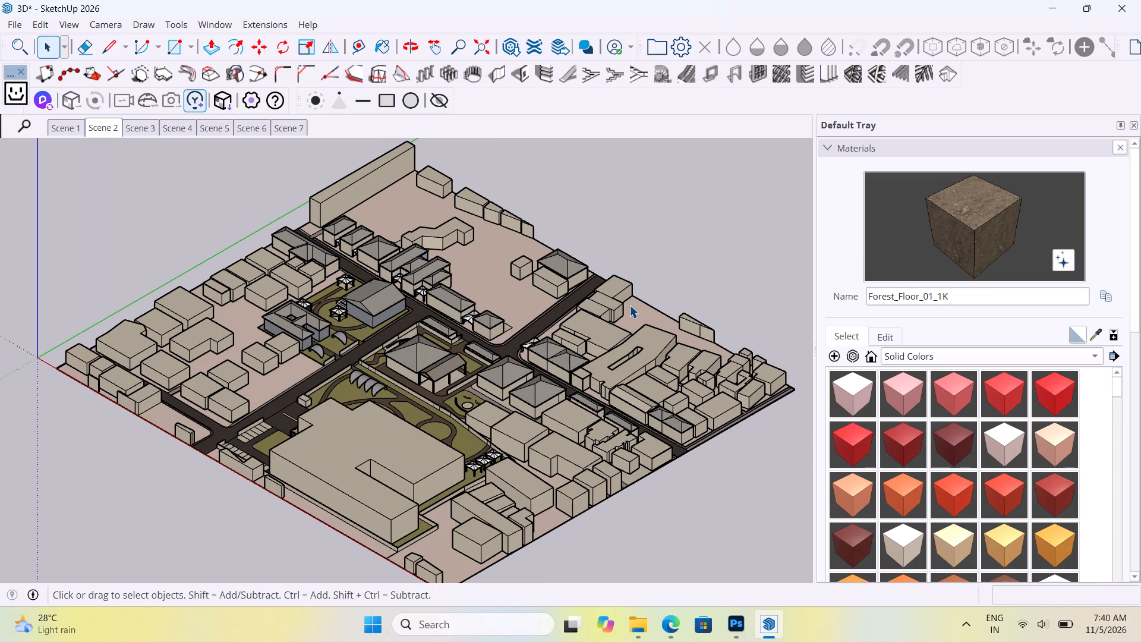
pyautogui.scroll(-1, 629, 305)
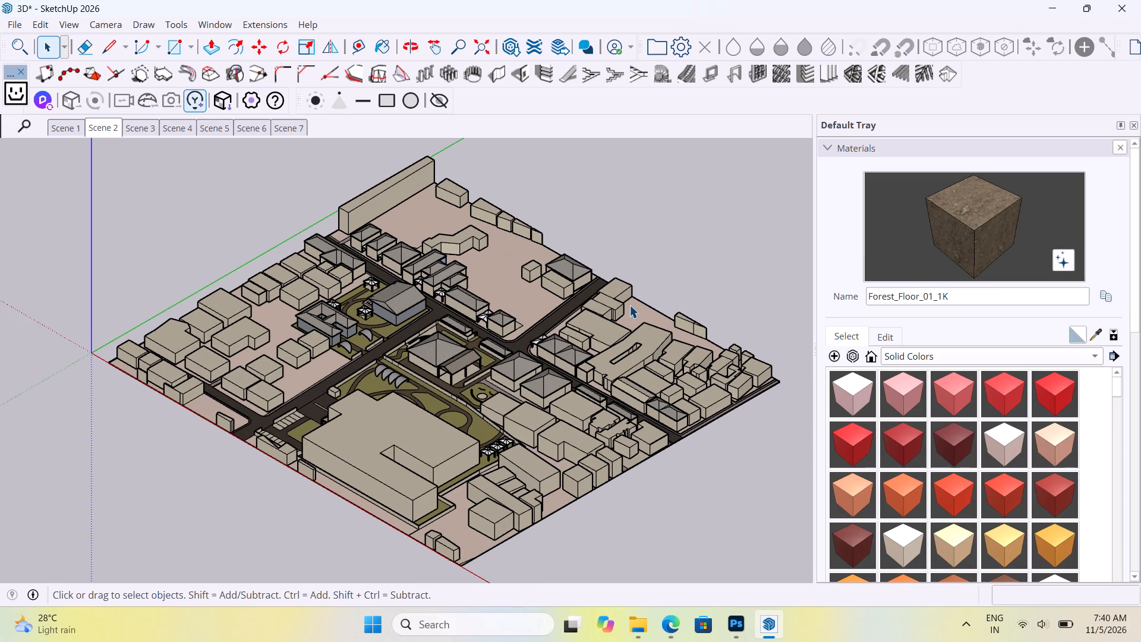
pyautogui.click(8, 26)
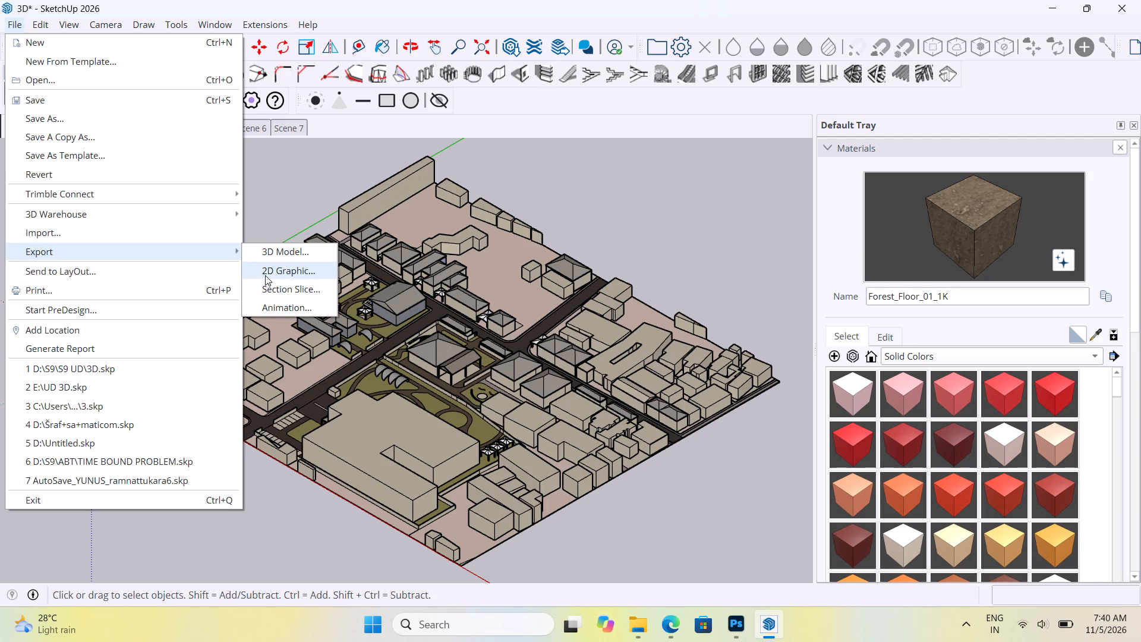
pyautogui.click(269, 271)
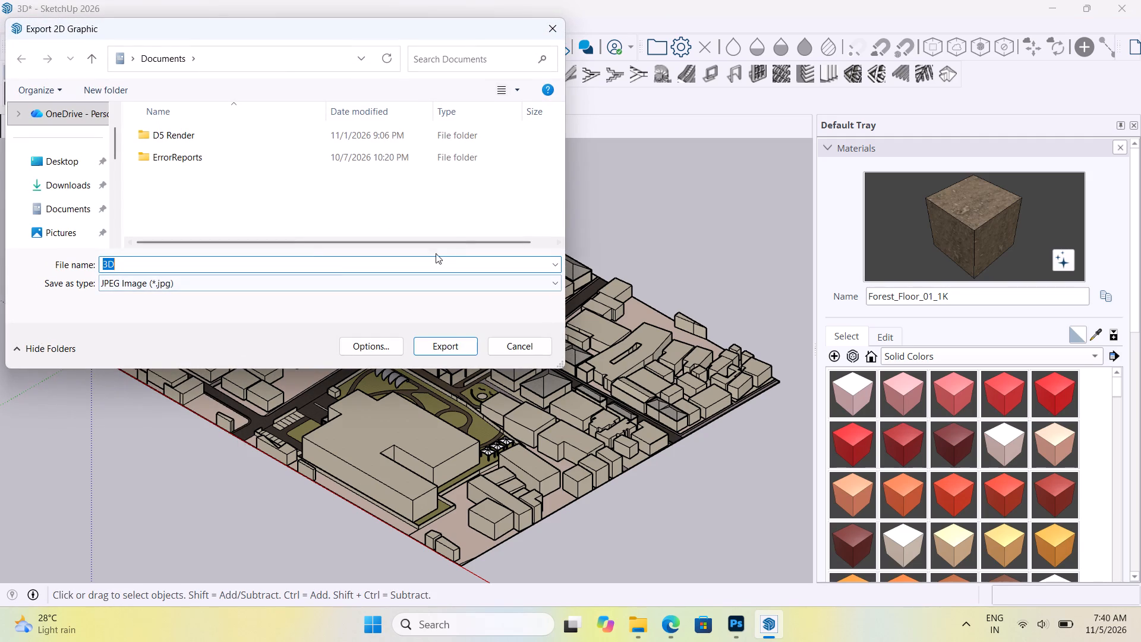
pyautogui.scroll(-6, 80, 208)
pyautogui.click(77, 182)
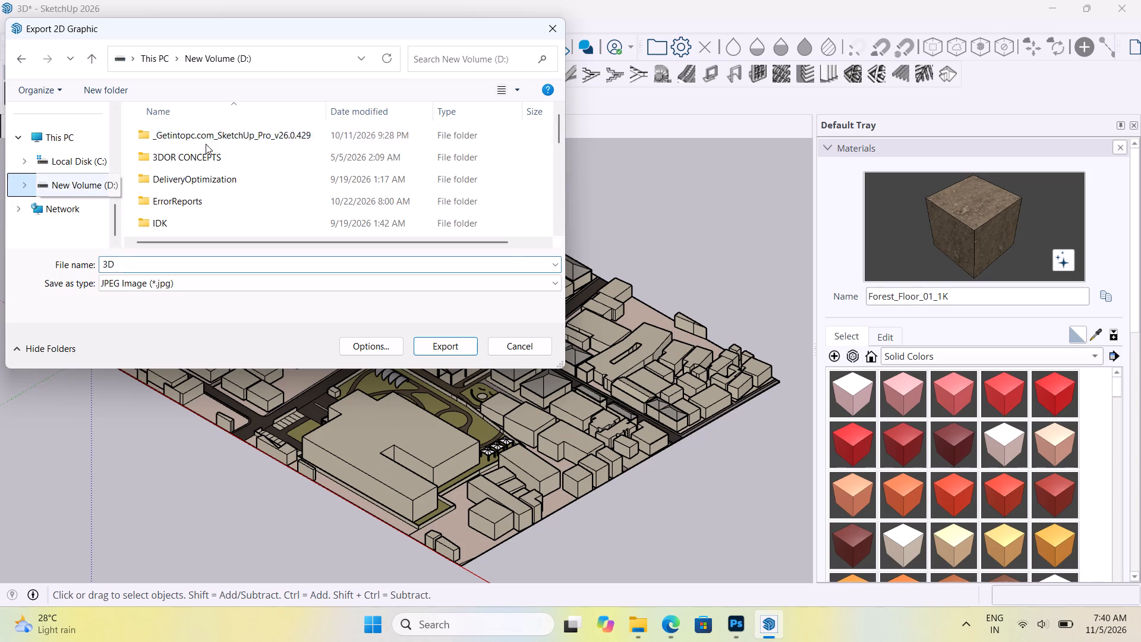
pyautogui.scroll(-2, 225, 149)
pyautogui.scroll(-1, 253, 199)
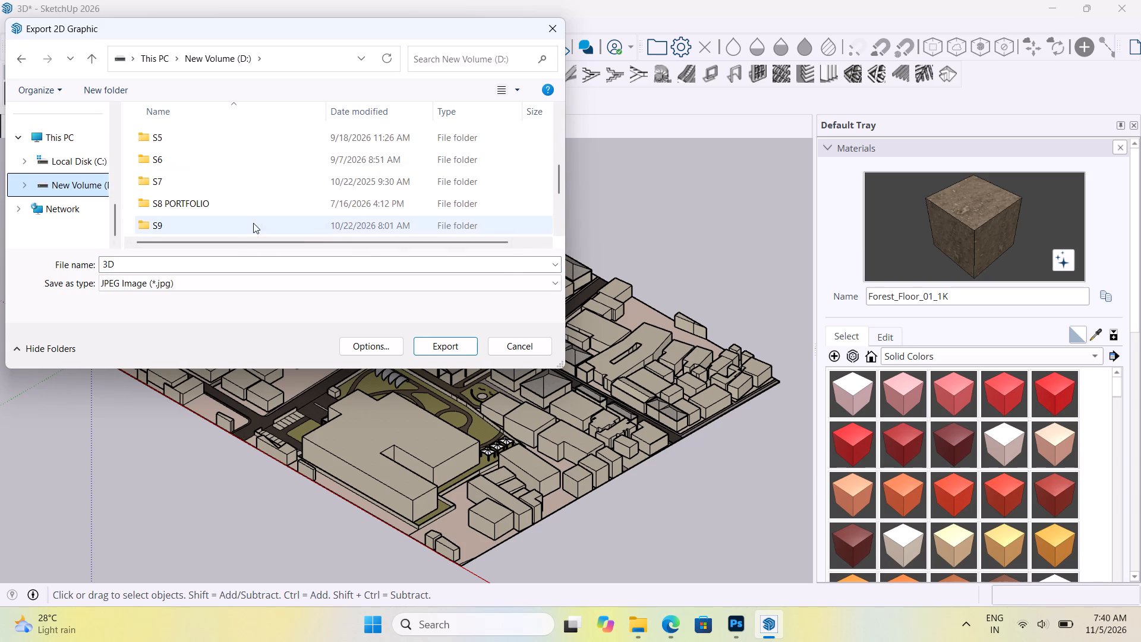
pyautogui.doubleClick(253, 223)
pyautogui.doubleClick(250, 187)
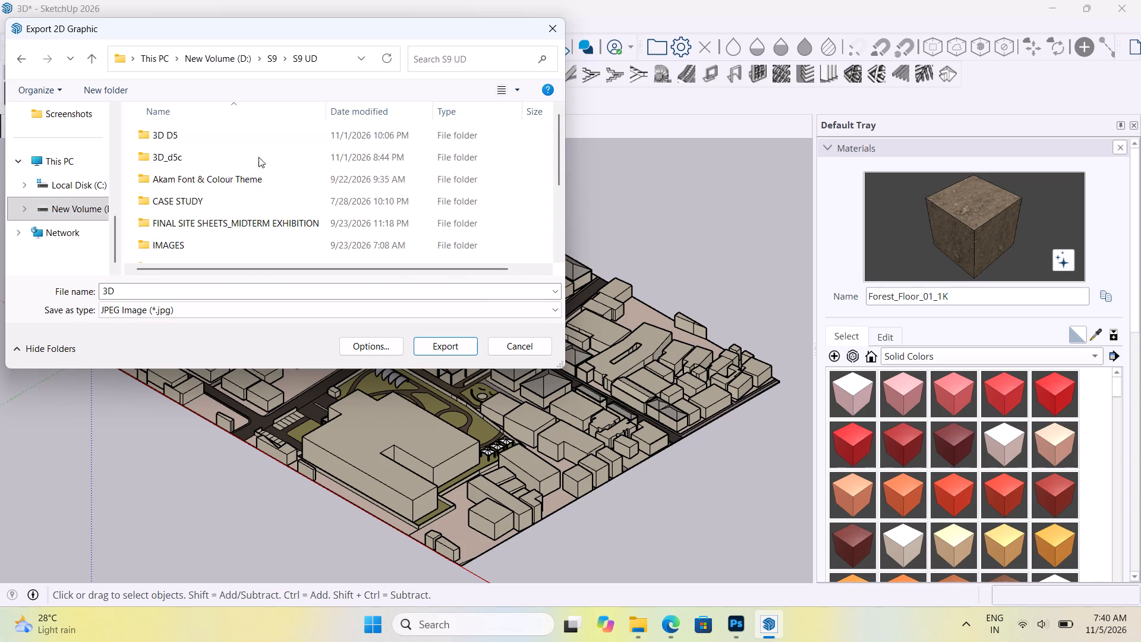
pyautogui.scroll(-9, 260, 155)
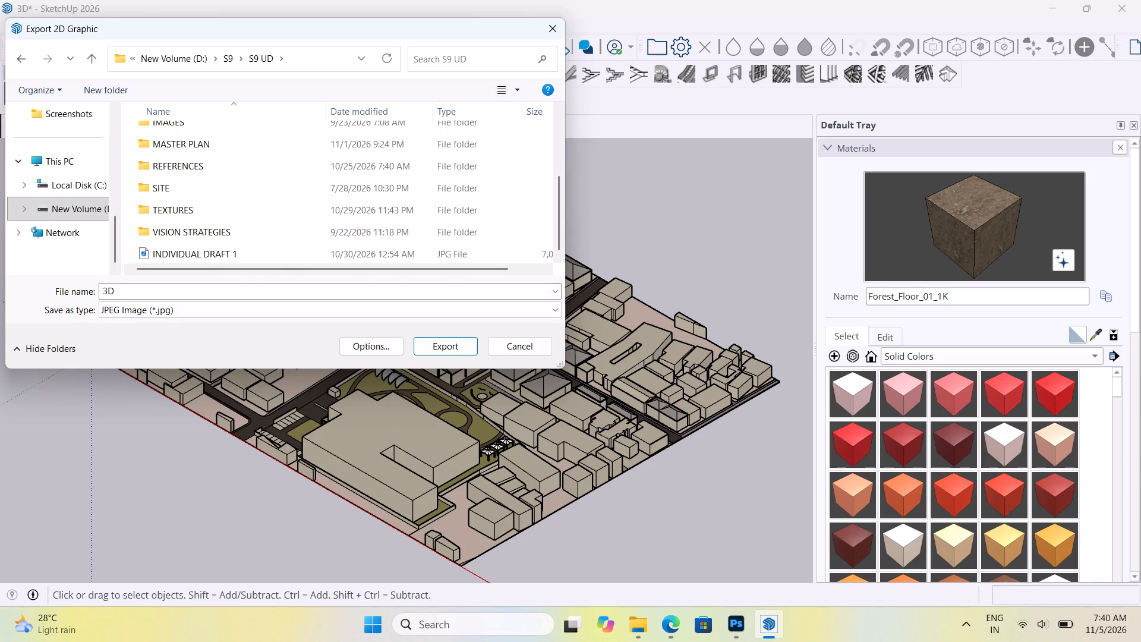
pyautogui.click(188, 288)
pyautogui.click(188, 288)
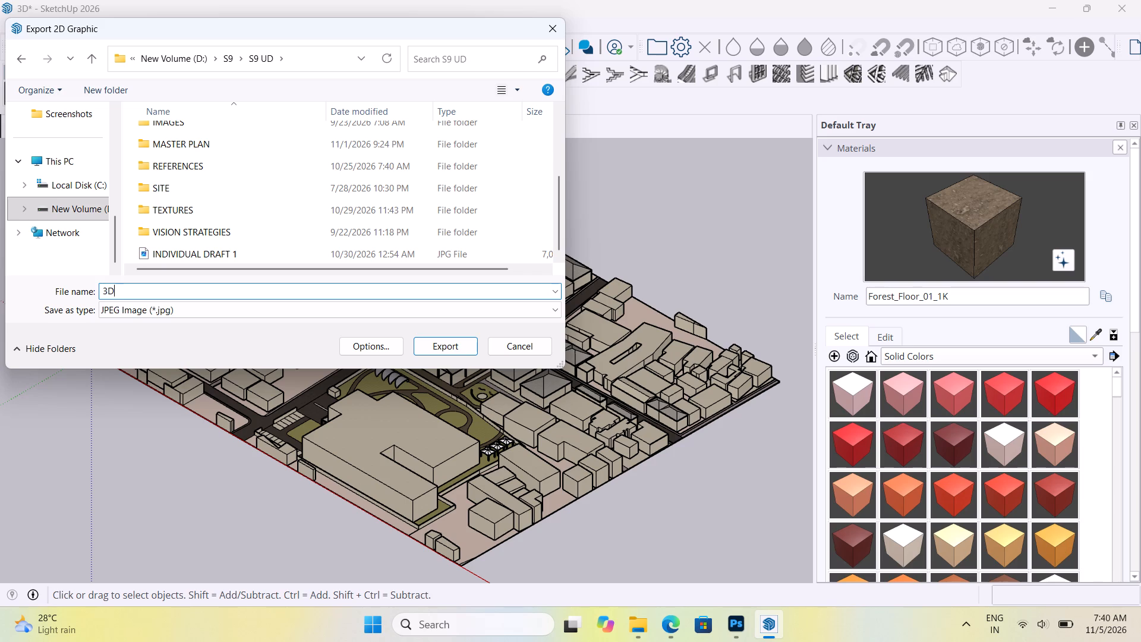
pyautogui.press('space')
pyautogui.write('axano')
pyautogui.press('space')
pyautogui.write('for structur')
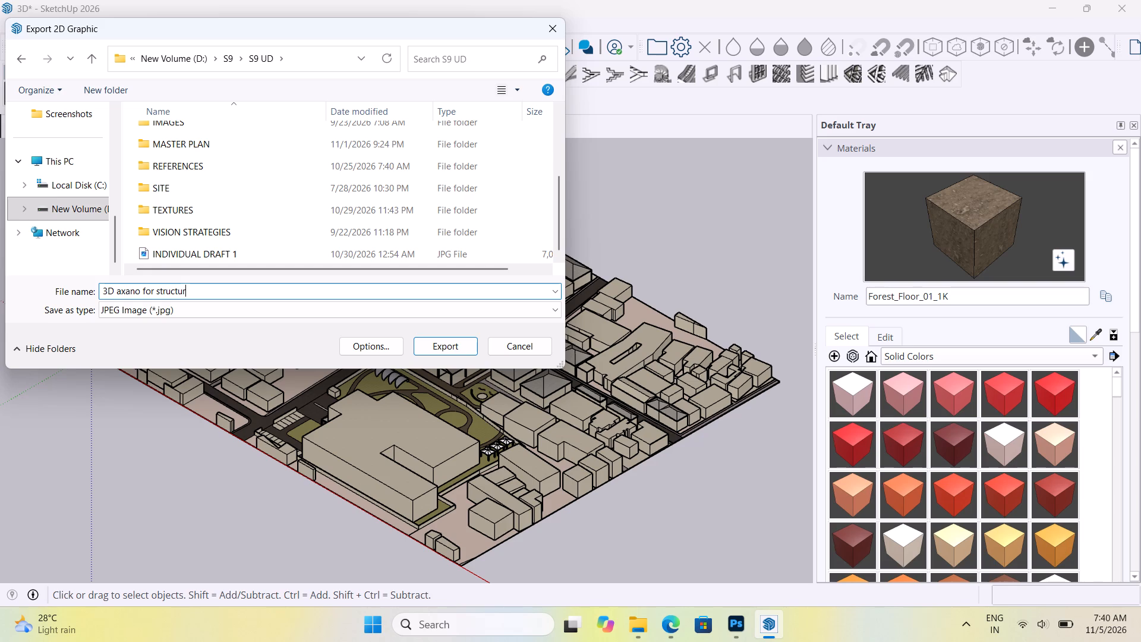
pyautogui.write('al layer')
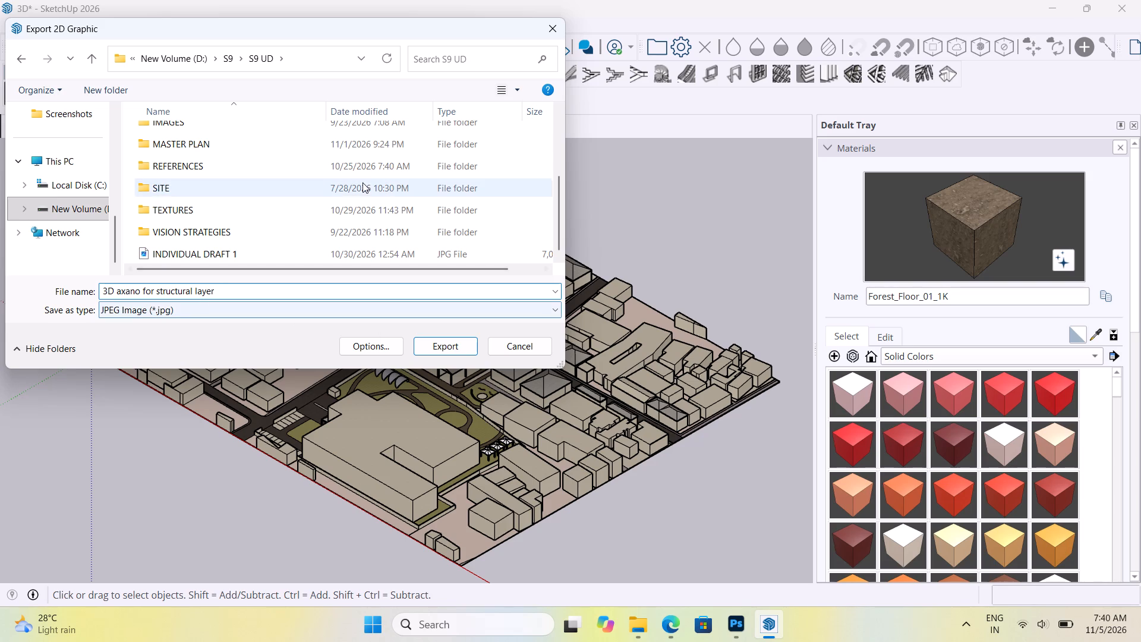
pyautogui.scroll(-5, 363, 182)
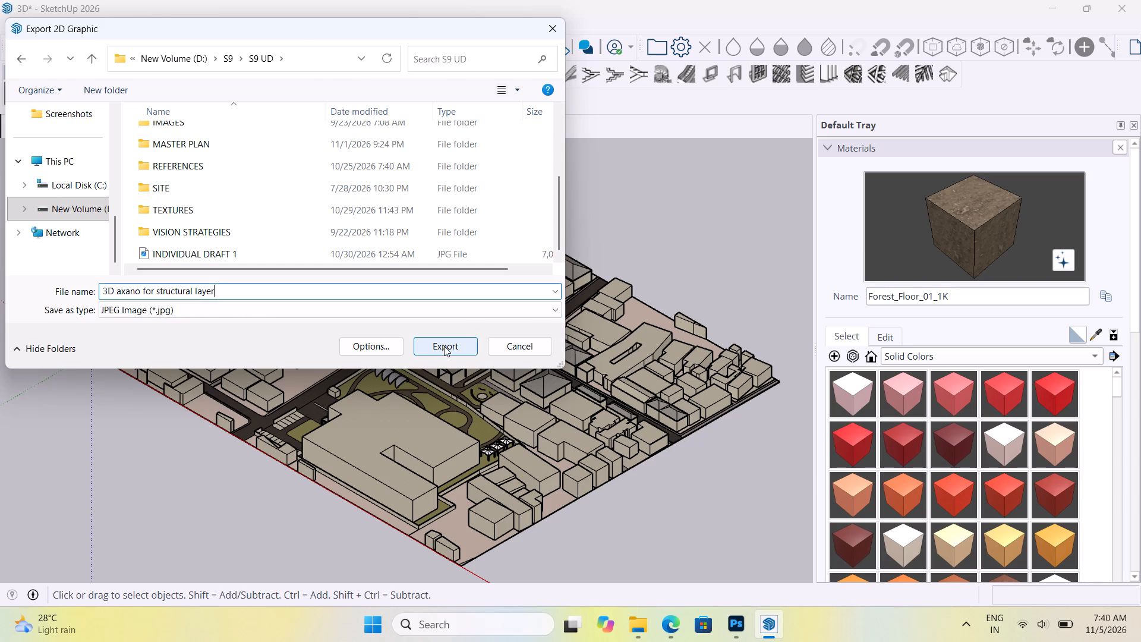
pyautogui.click(444, 346)
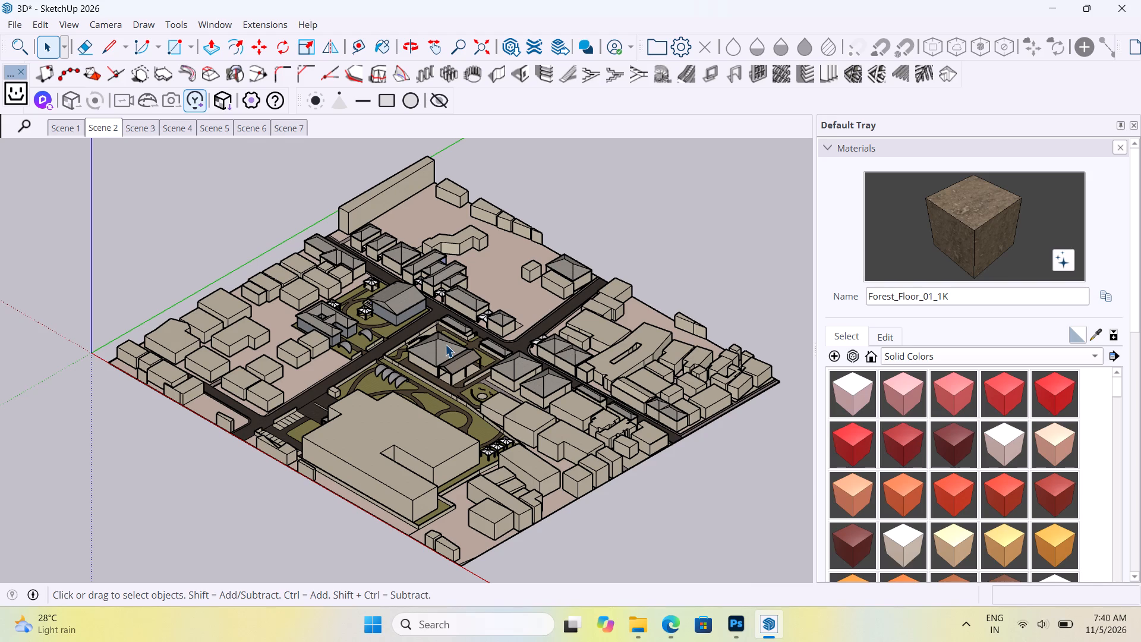
# Switch to Photoshop and open the exported "3D axano for structural layer" image from the S9 UD folder.
pyautogui.click(744, 627)
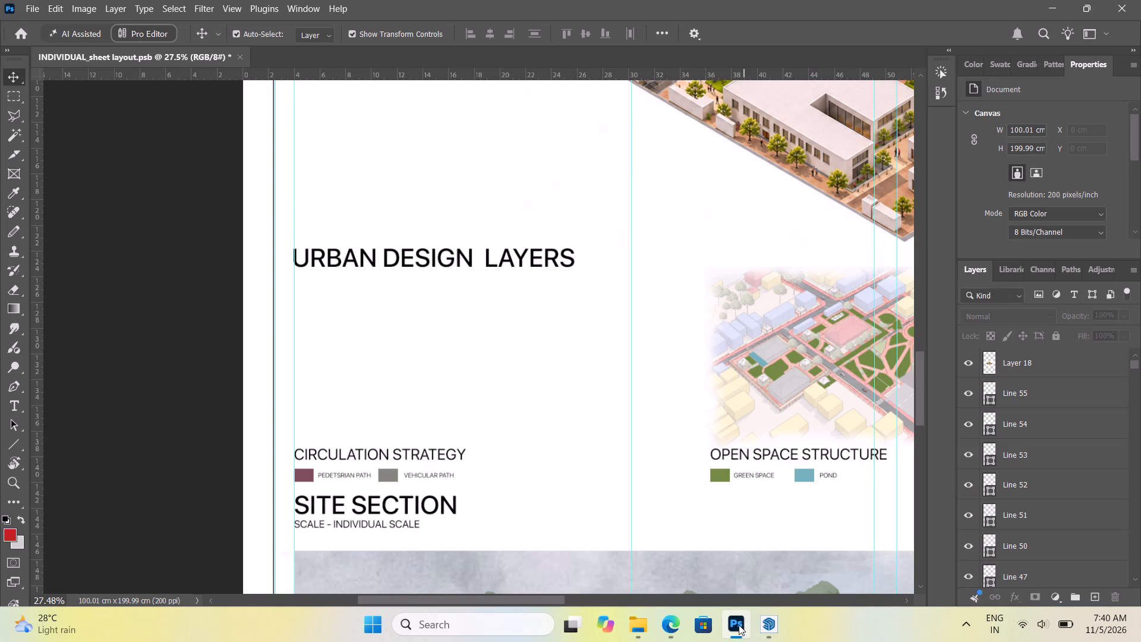
pyautogui.click(40, 11)
pyautogui.click(46, 39)
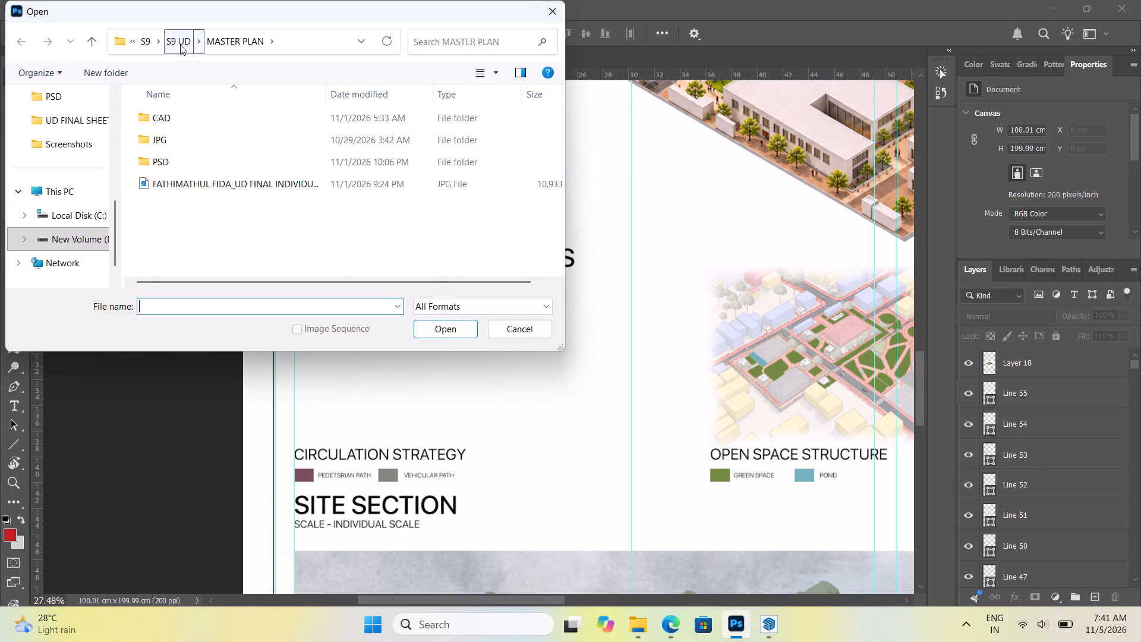
pyautogui.click(180, 45)
pyautogui.scroll(-17, 223, 191)
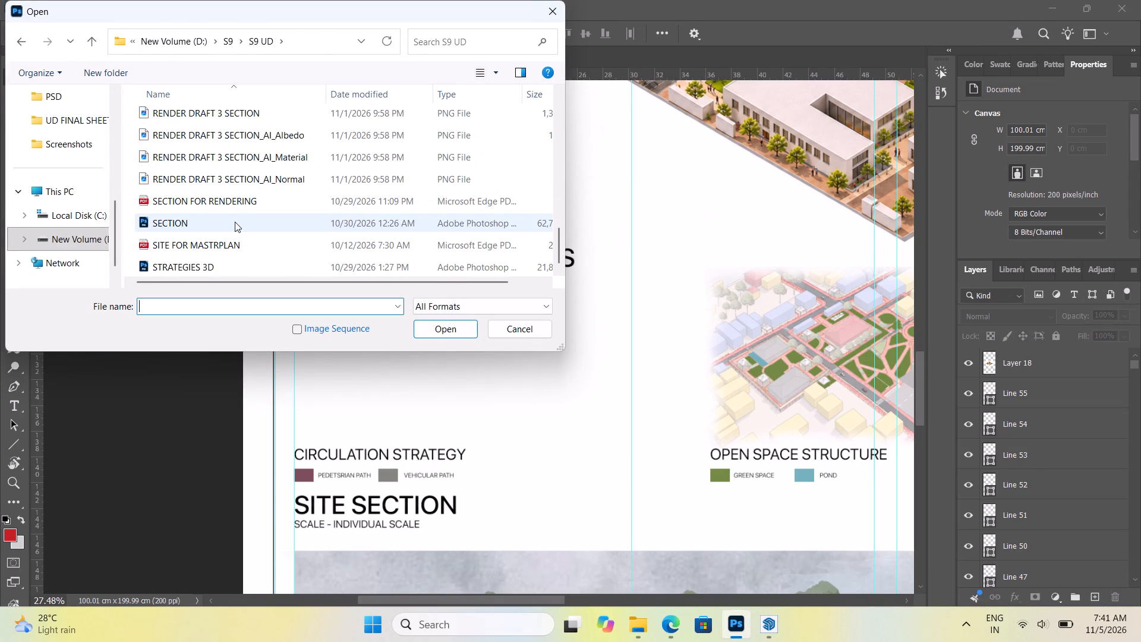
pyautogui.scroll(2, 233, 202)
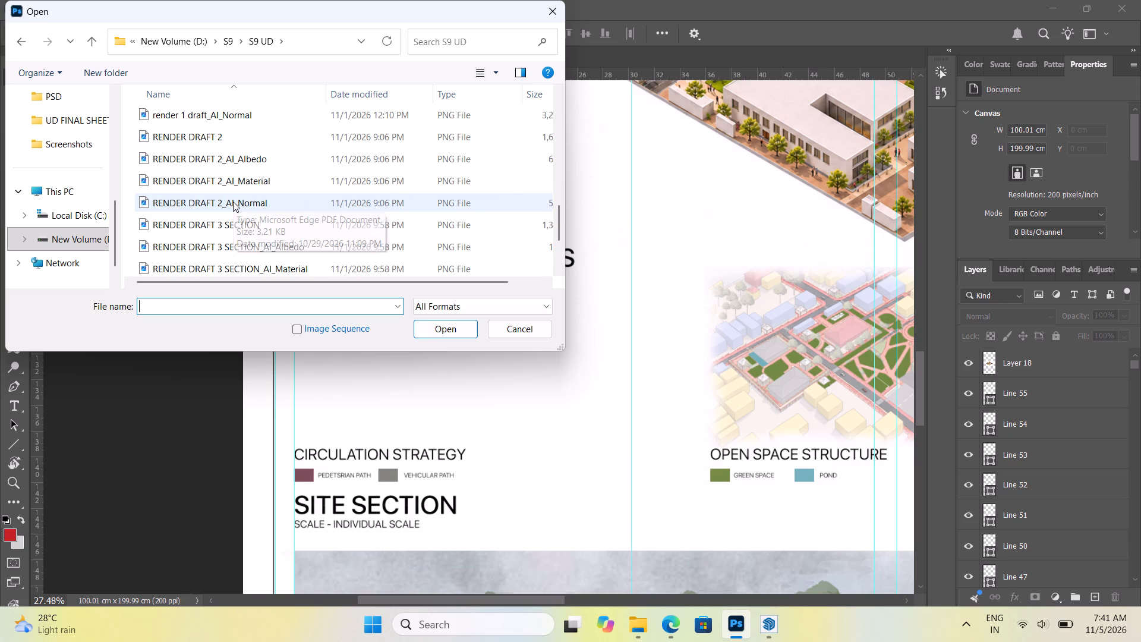
pyautogui.scroll(2, 233, 202)
pyautogui.scroll(-7, 233, 202)
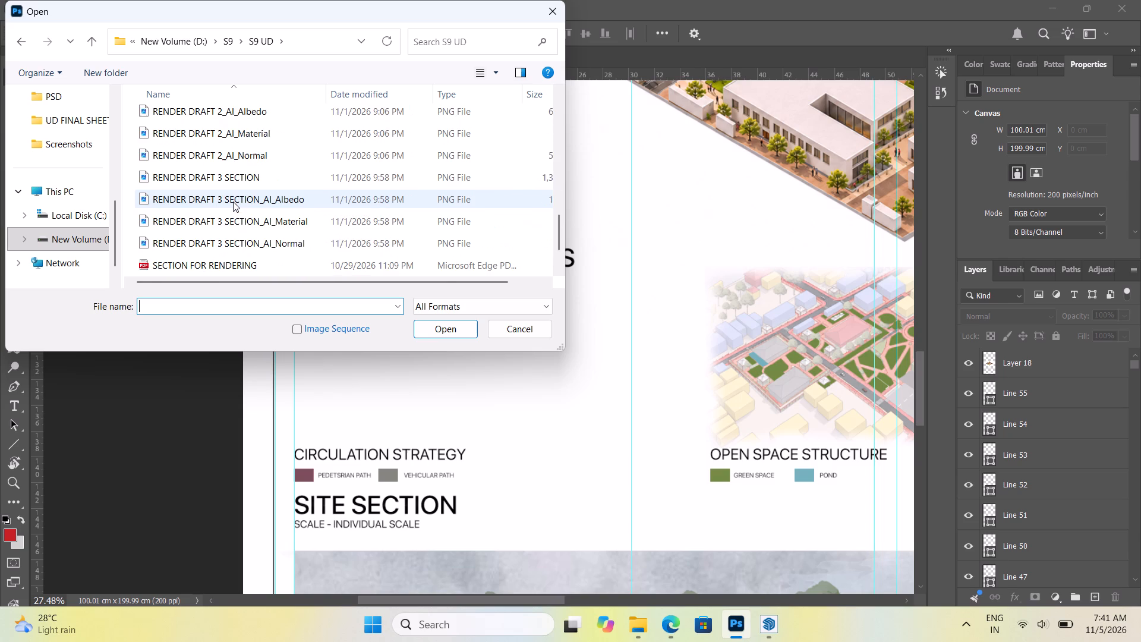
pyautogui.scroll(-3, 233, 202)
pyautogui.click(263, 39)
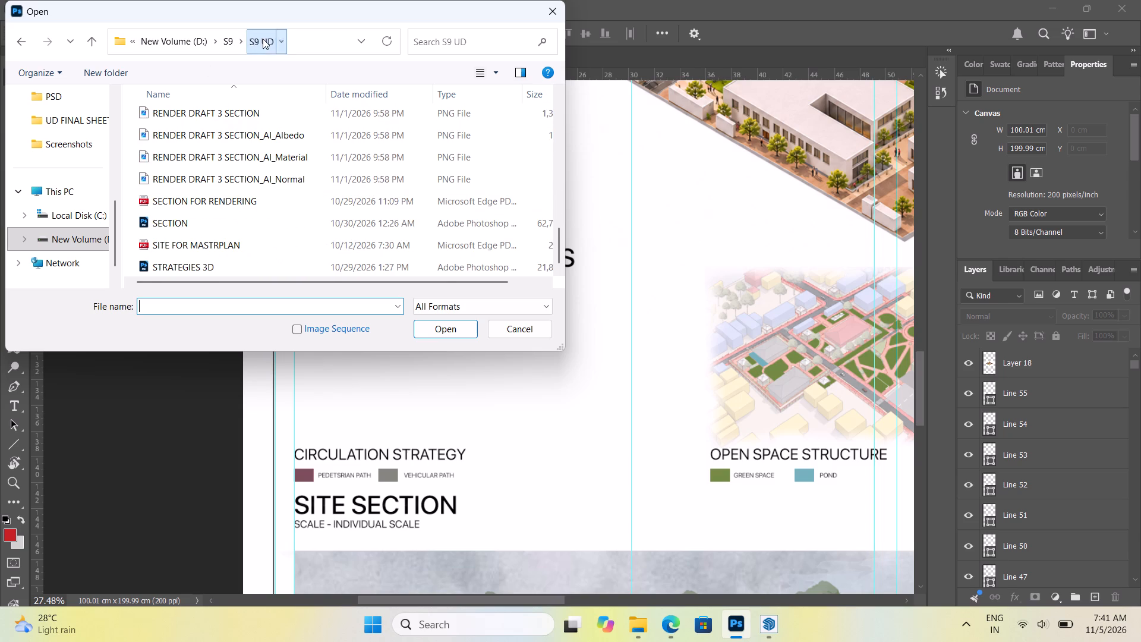
pyautogui.scroll(-5, 256, 173)
pyautogui.scroll(2, 256, 173)
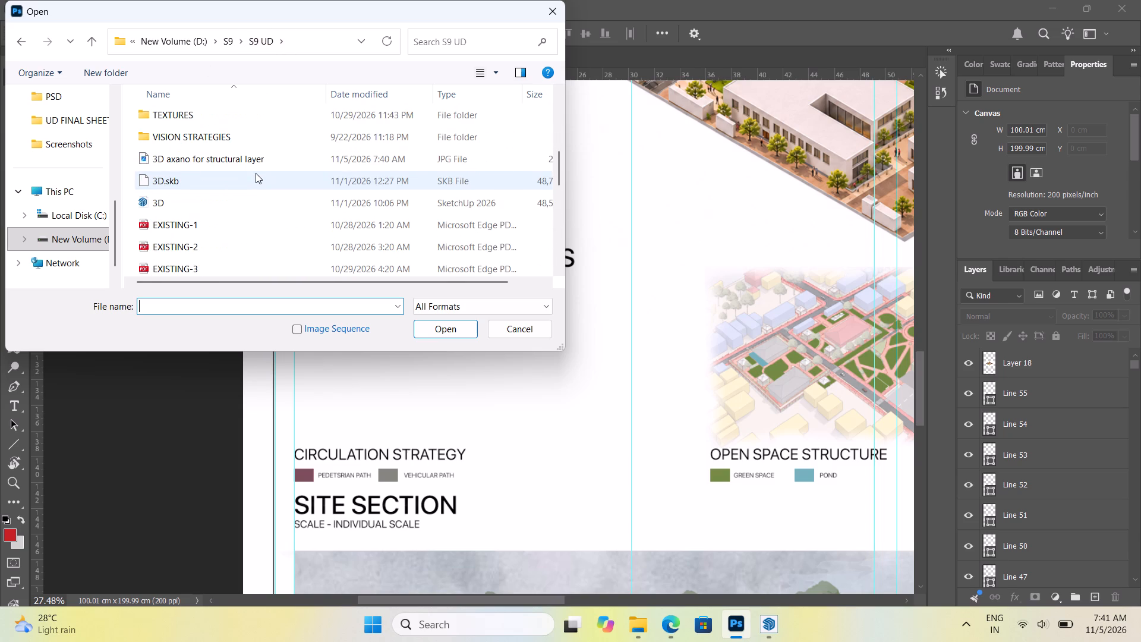
pyautogui.click(254, 156)
pyautogui.click(430, 327)
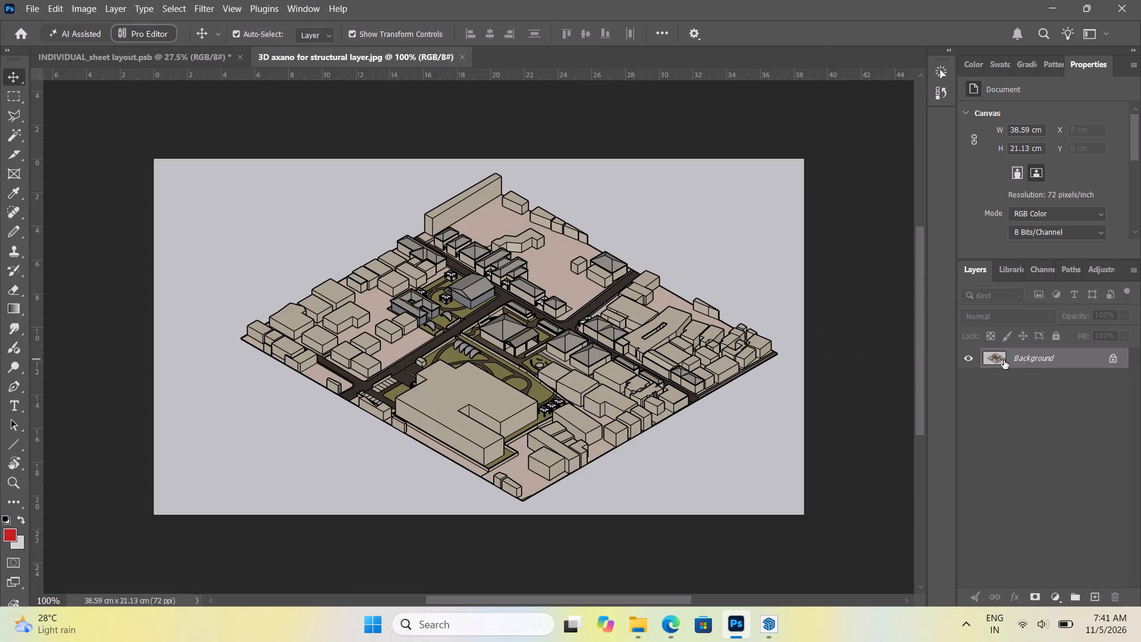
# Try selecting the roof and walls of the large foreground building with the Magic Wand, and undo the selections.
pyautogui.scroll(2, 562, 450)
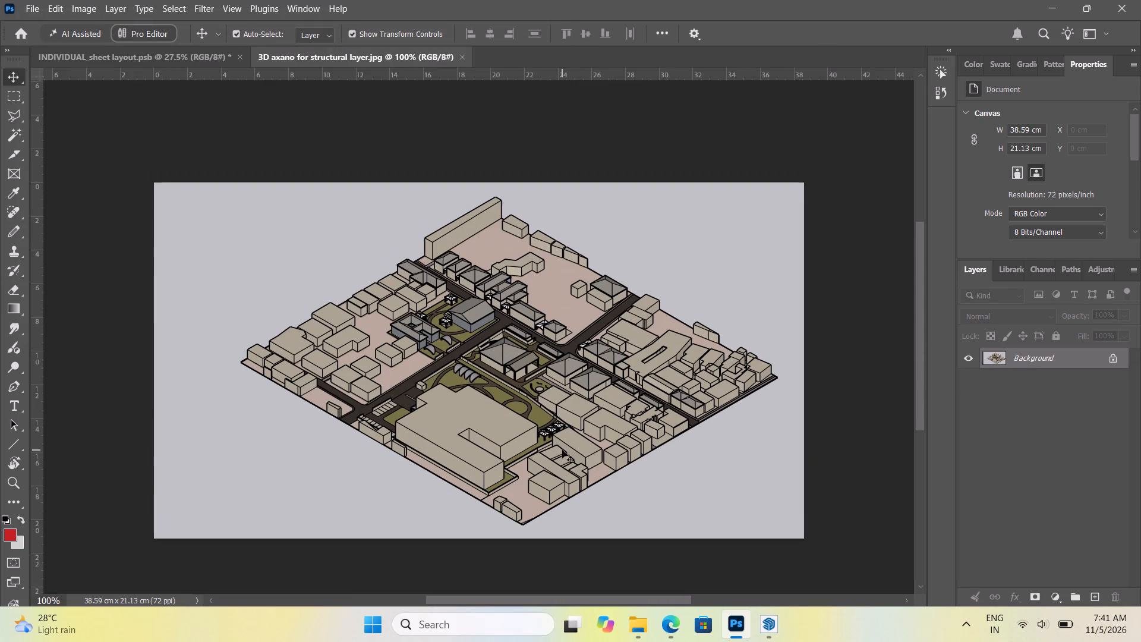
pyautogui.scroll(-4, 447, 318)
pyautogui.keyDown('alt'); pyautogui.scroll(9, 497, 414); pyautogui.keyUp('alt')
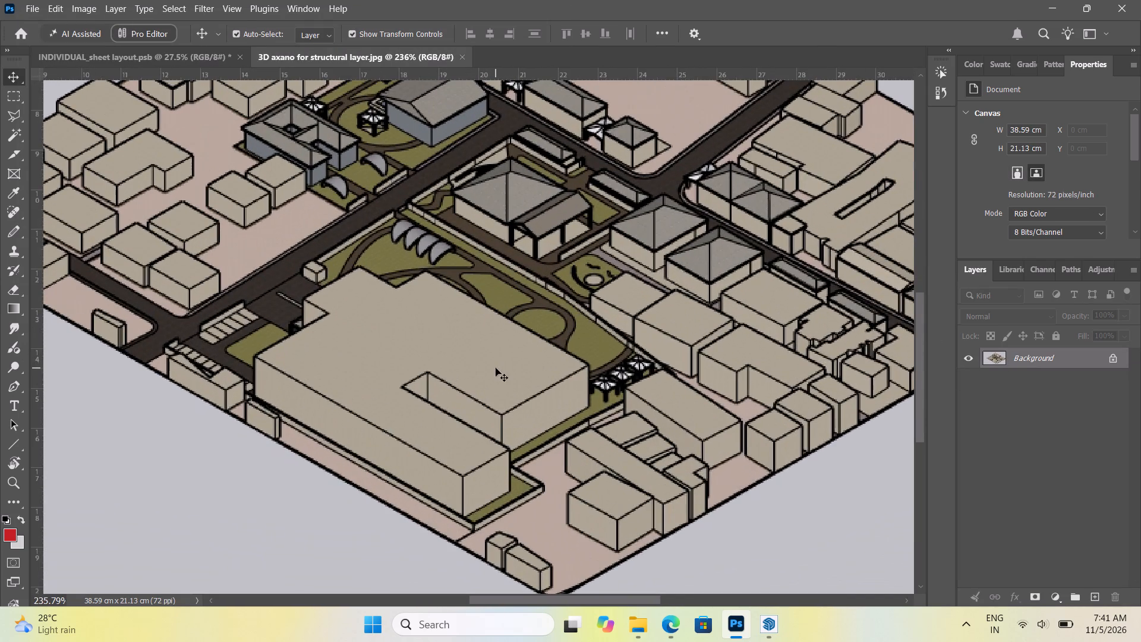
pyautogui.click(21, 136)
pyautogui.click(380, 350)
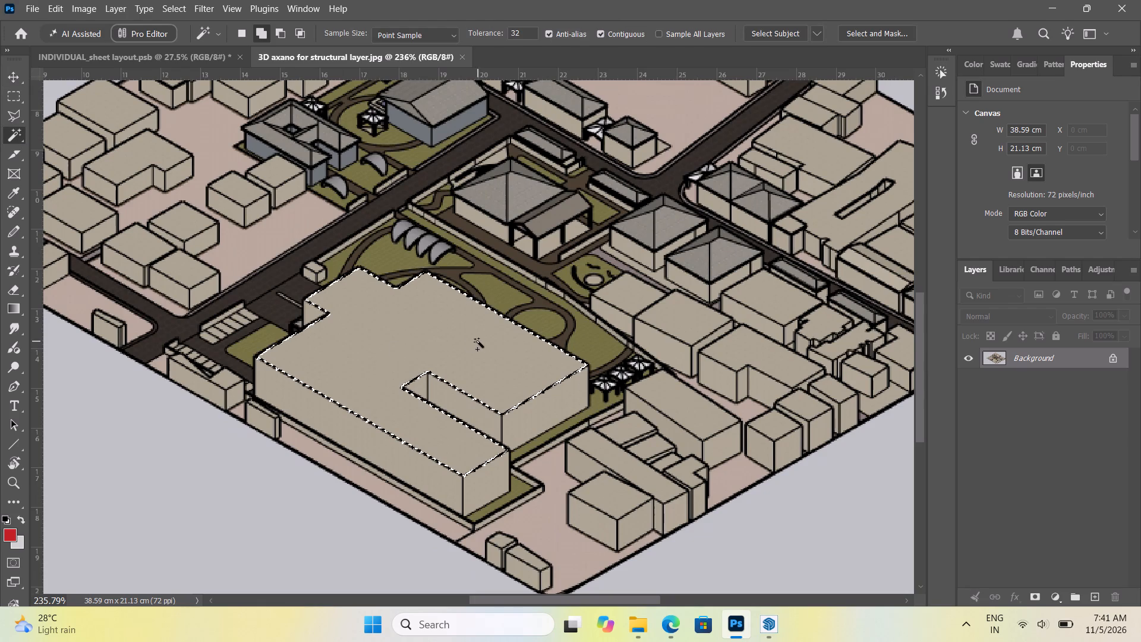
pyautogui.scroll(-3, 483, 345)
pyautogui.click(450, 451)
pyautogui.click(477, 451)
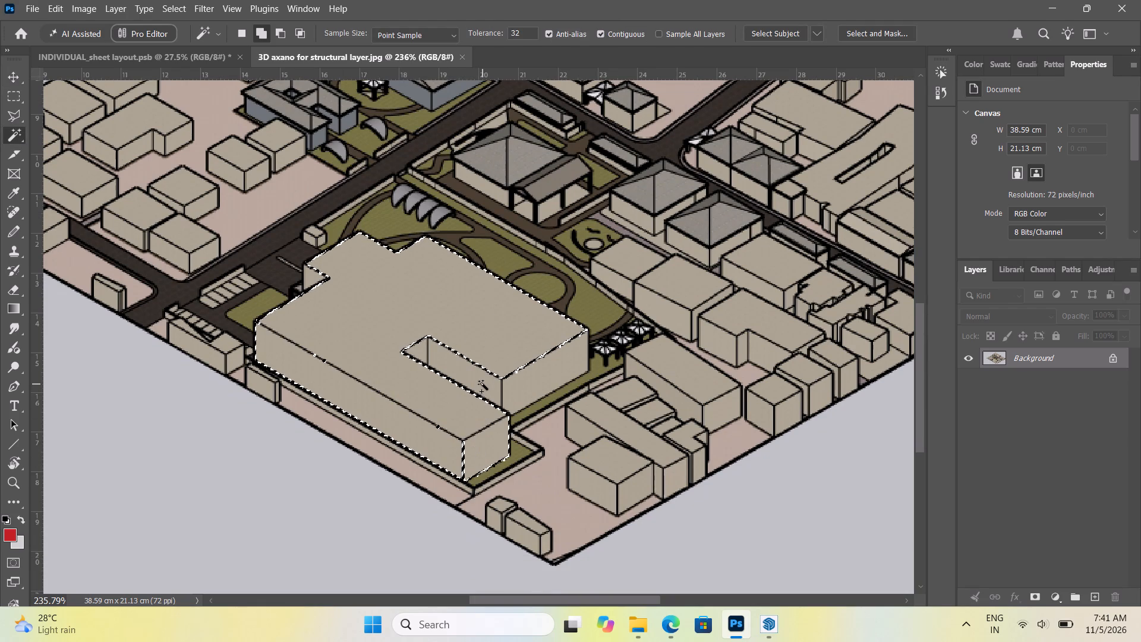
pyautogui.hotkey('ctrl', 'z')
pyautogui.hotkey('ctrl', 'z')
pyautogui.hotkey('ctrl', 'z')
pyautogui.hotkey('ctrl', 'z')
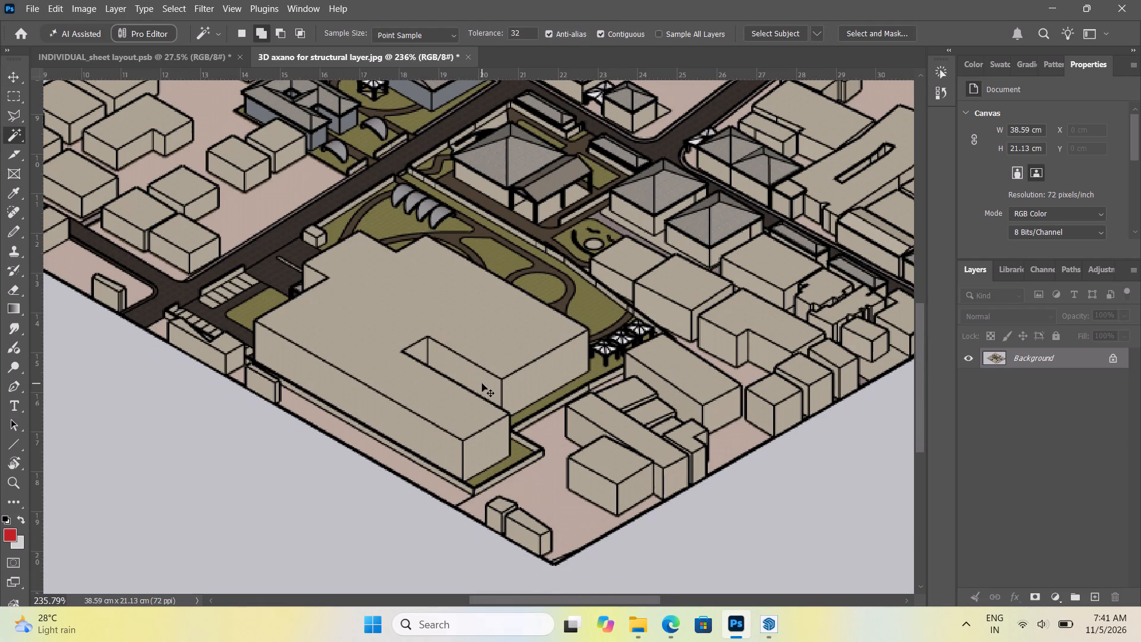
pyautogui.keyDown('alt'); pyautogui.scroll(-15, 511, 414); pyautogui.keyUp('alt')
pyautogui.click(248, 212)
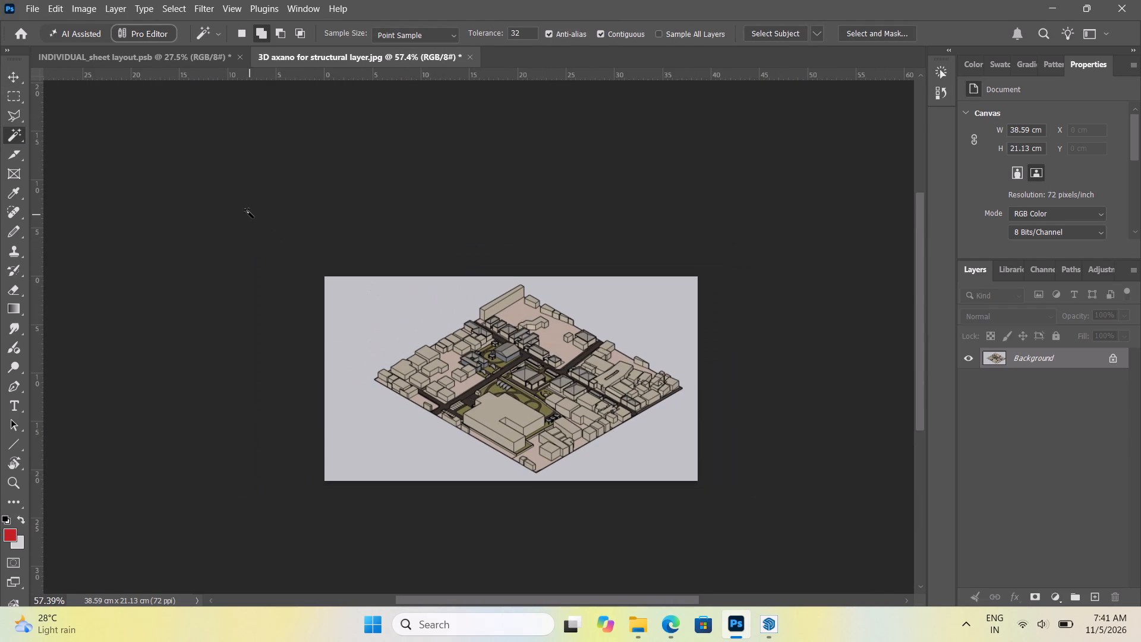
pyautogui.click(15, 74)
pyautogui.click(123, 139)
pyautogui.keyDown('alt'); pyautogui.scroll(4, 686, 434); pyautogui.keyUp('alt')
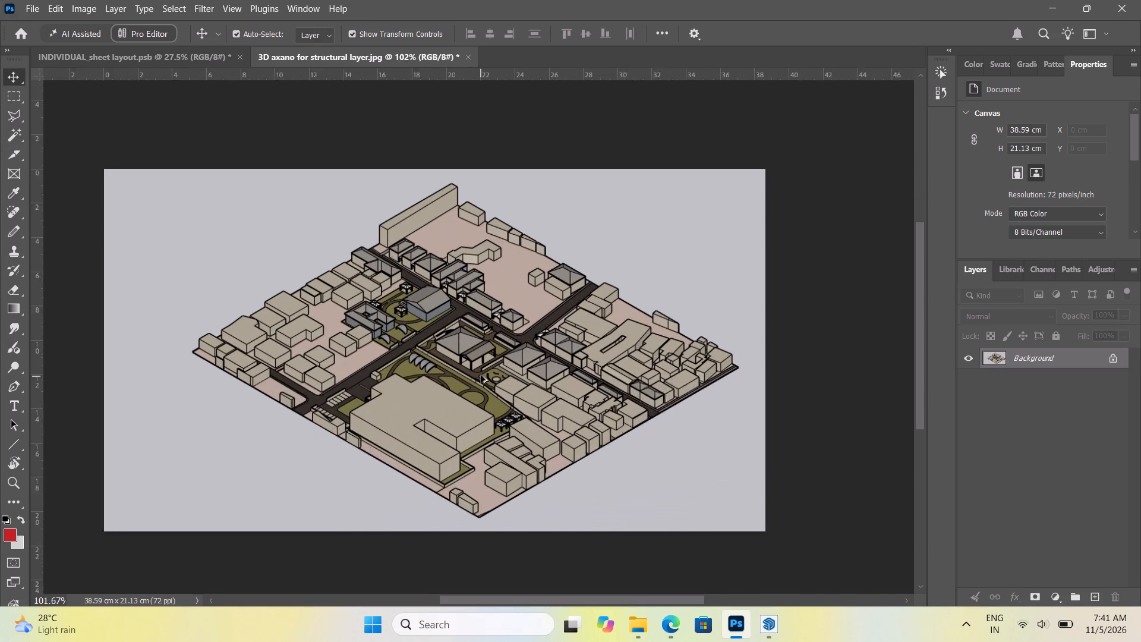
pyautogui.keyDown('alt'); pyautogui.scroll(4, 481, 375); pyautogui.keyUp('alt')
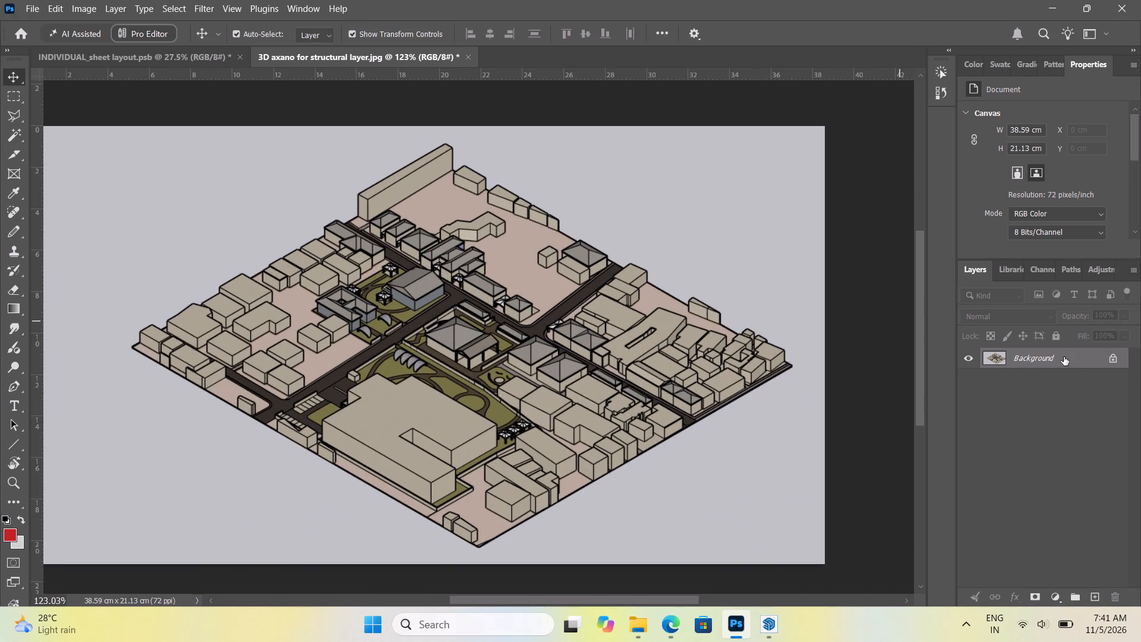
# Unlock the Background layer of the axonometric image so it becomes an editable layer.
pyautogui.click(1064, 357)
pyautogui.click(1109, 360)
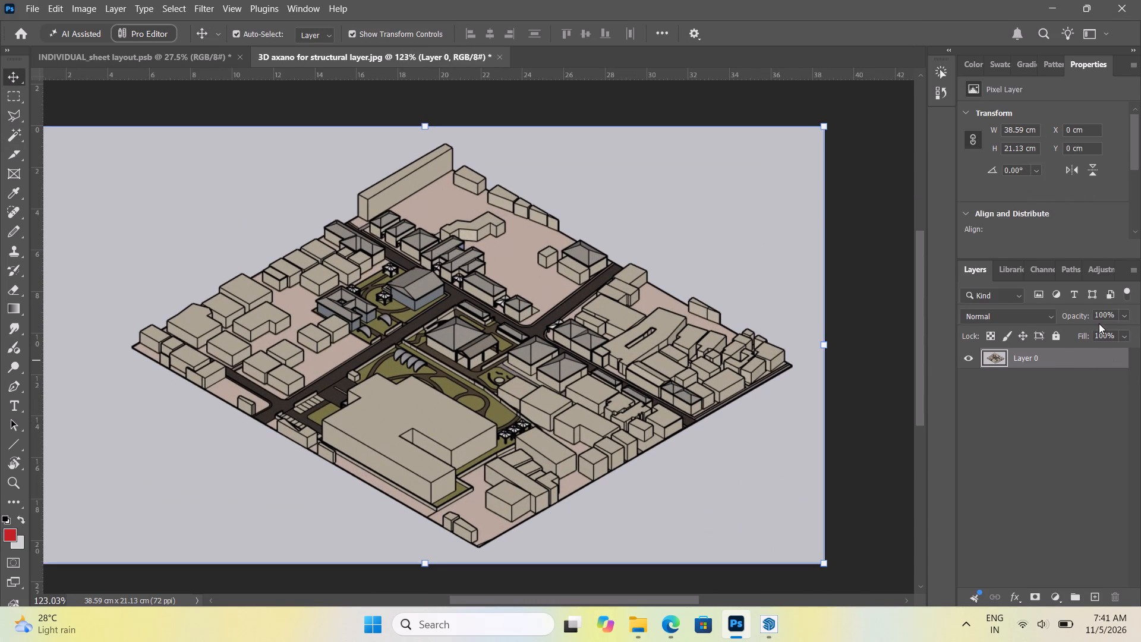
pyautogui.moveTo(1107, 317); pyautogui.dragTo(1075, 325)
pyautogui.click(850, 152)
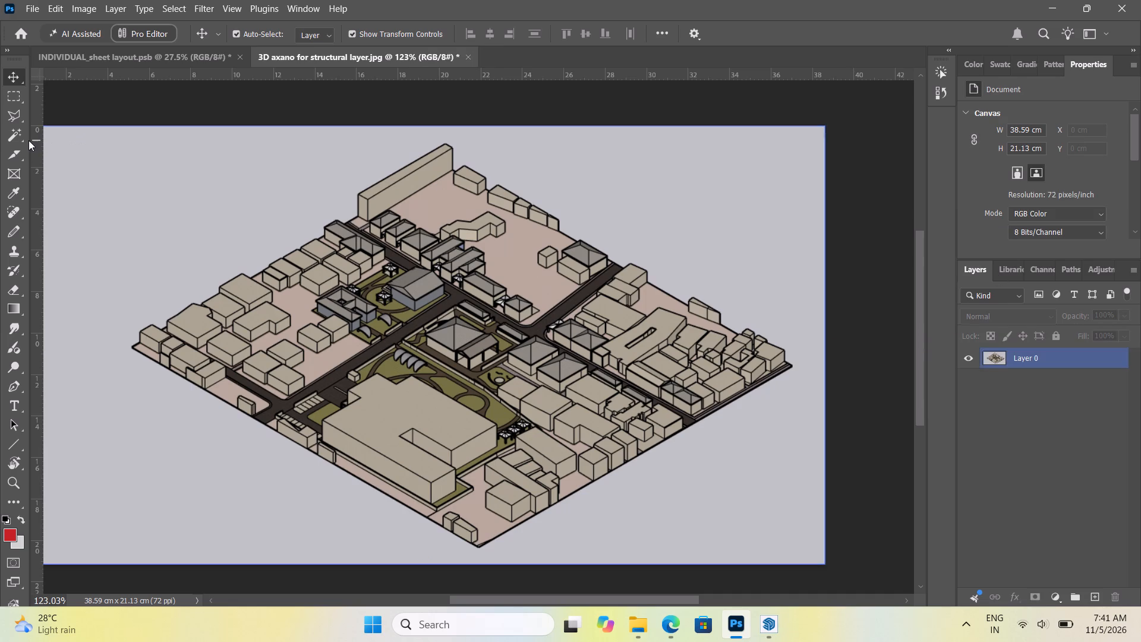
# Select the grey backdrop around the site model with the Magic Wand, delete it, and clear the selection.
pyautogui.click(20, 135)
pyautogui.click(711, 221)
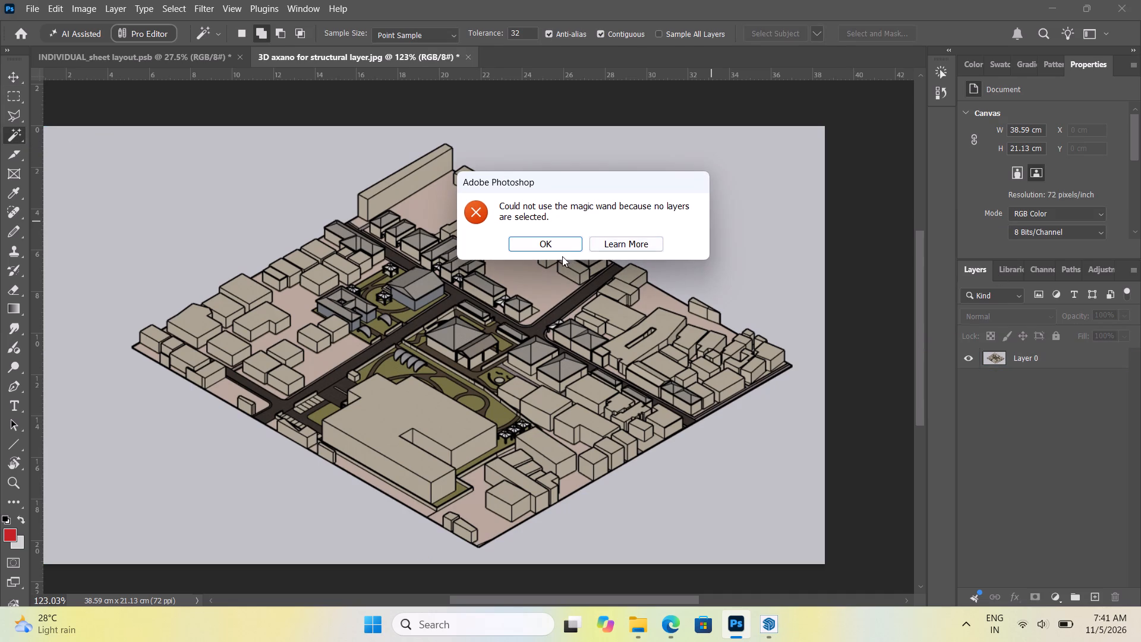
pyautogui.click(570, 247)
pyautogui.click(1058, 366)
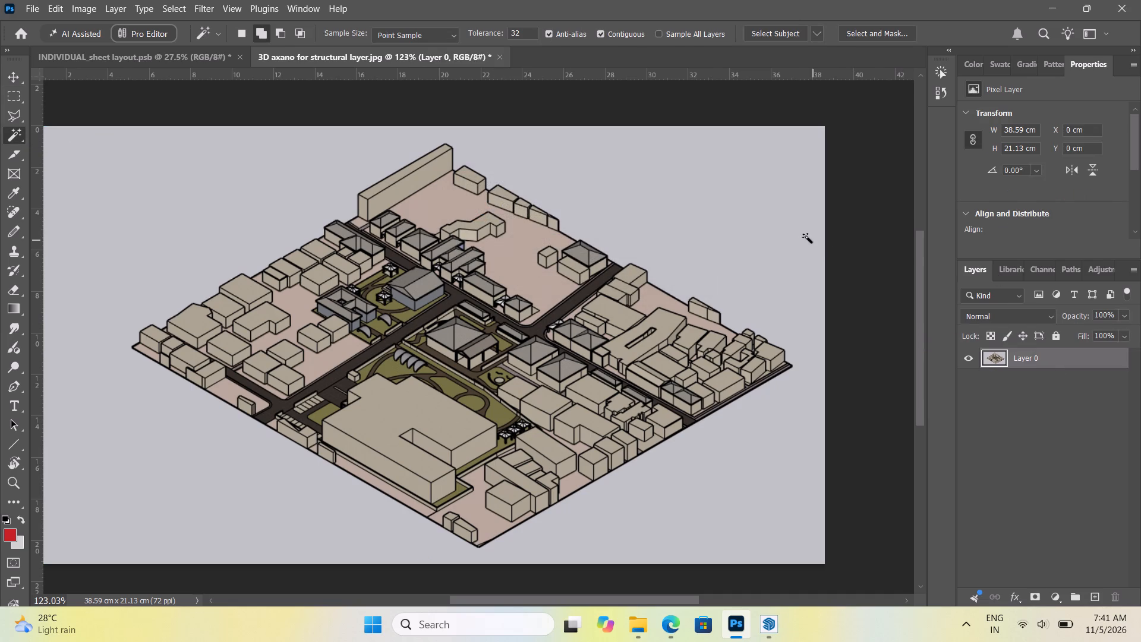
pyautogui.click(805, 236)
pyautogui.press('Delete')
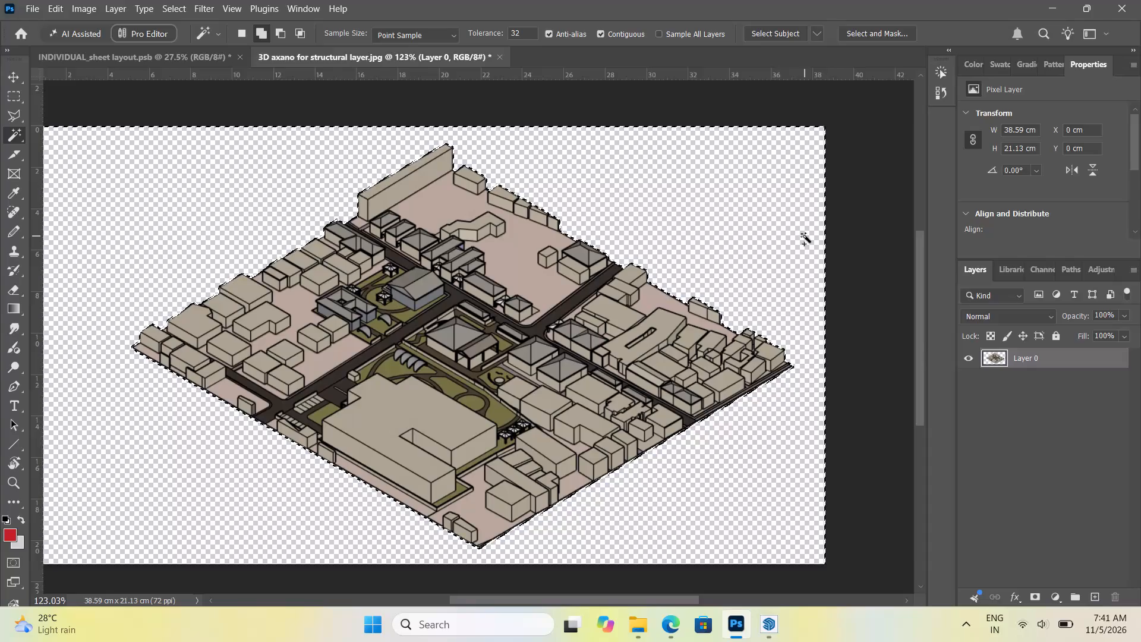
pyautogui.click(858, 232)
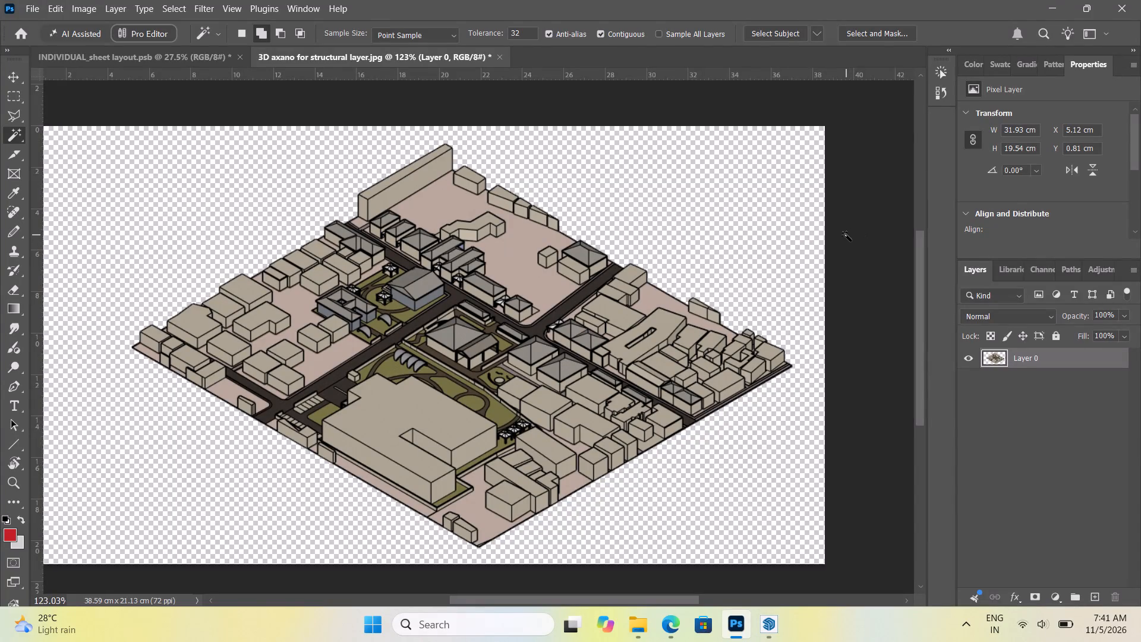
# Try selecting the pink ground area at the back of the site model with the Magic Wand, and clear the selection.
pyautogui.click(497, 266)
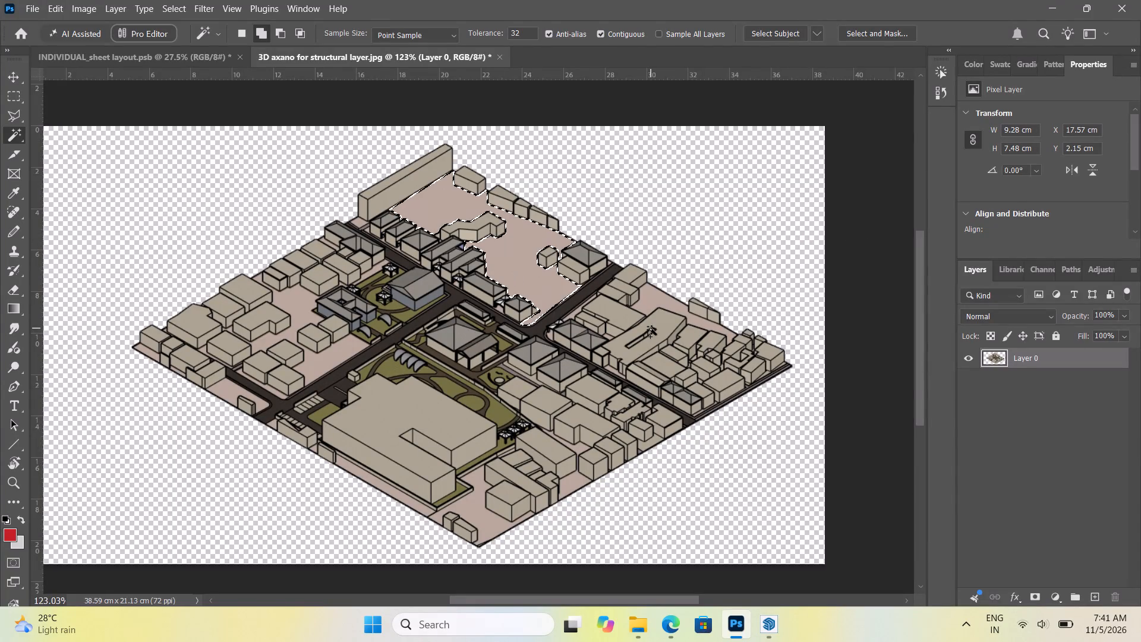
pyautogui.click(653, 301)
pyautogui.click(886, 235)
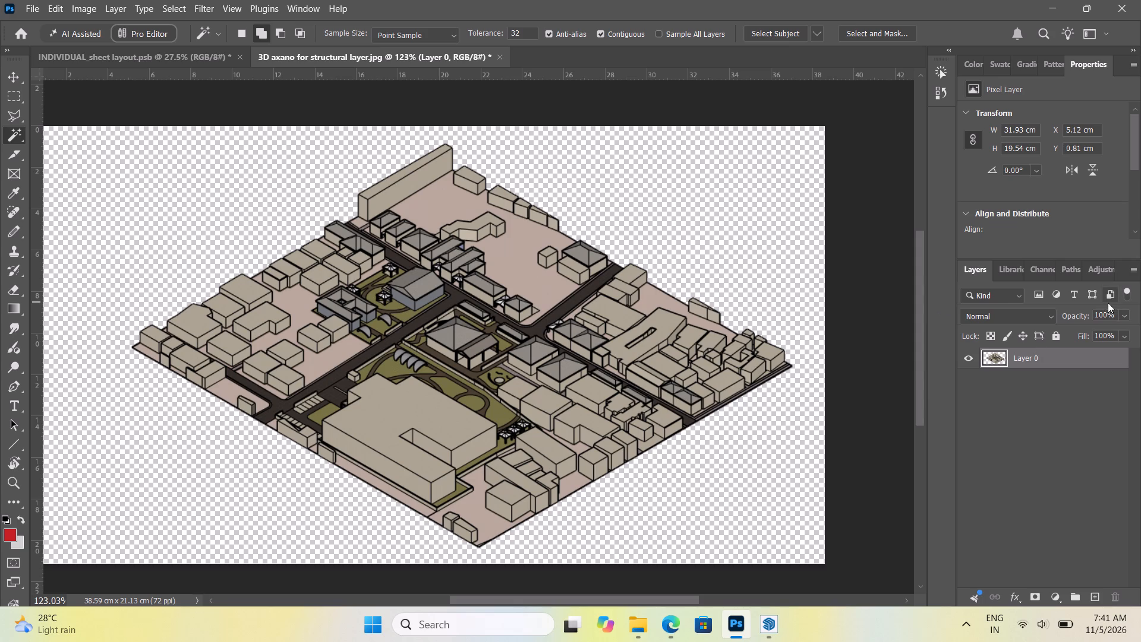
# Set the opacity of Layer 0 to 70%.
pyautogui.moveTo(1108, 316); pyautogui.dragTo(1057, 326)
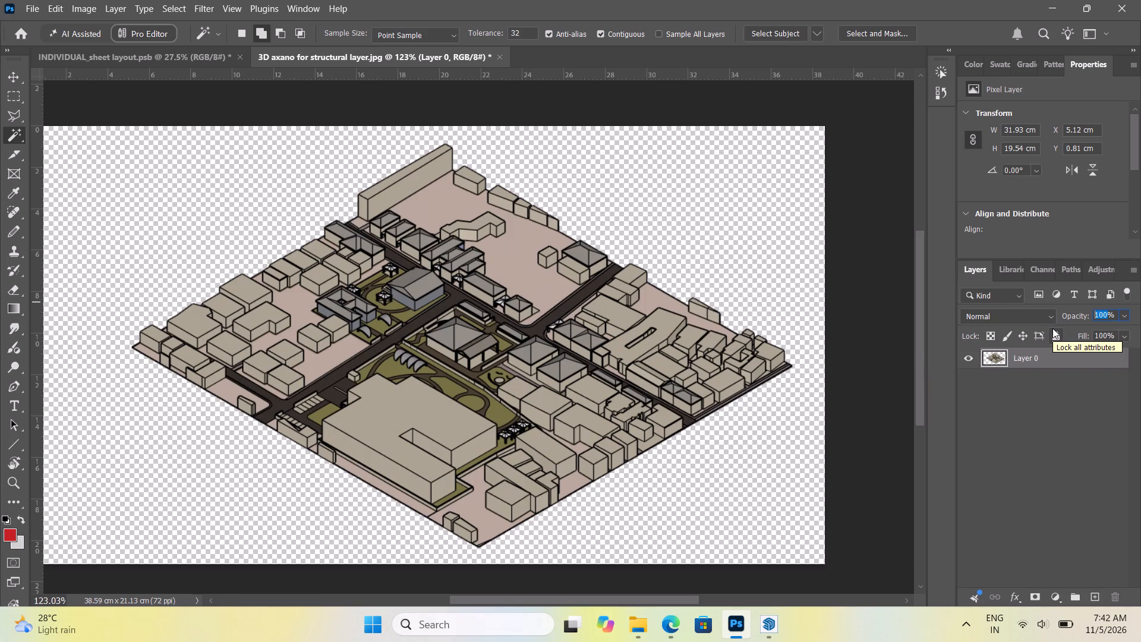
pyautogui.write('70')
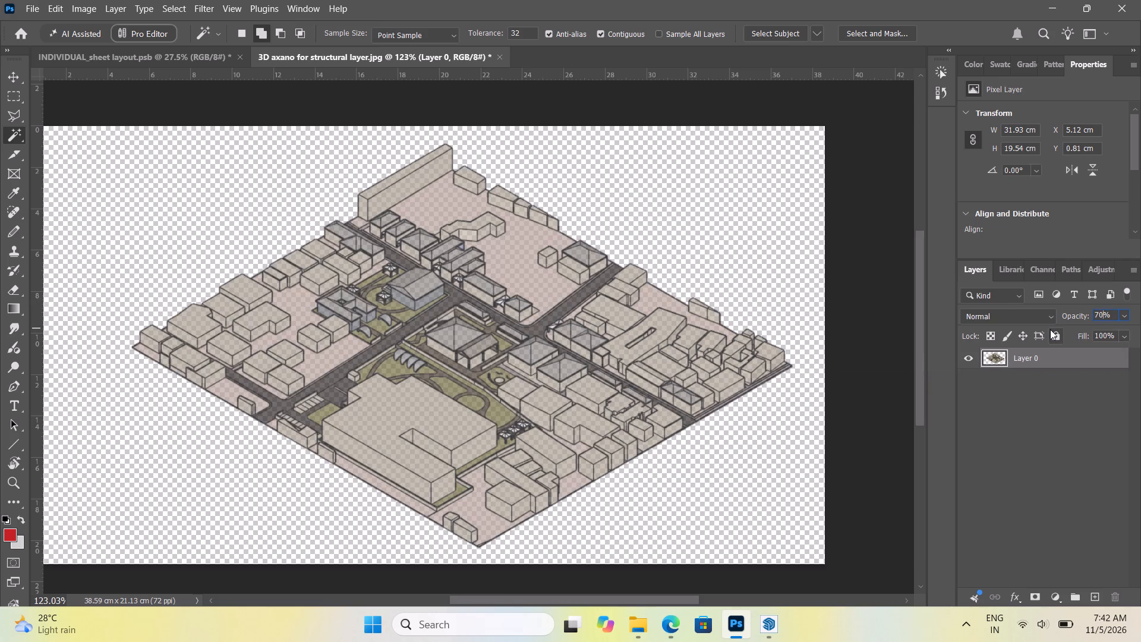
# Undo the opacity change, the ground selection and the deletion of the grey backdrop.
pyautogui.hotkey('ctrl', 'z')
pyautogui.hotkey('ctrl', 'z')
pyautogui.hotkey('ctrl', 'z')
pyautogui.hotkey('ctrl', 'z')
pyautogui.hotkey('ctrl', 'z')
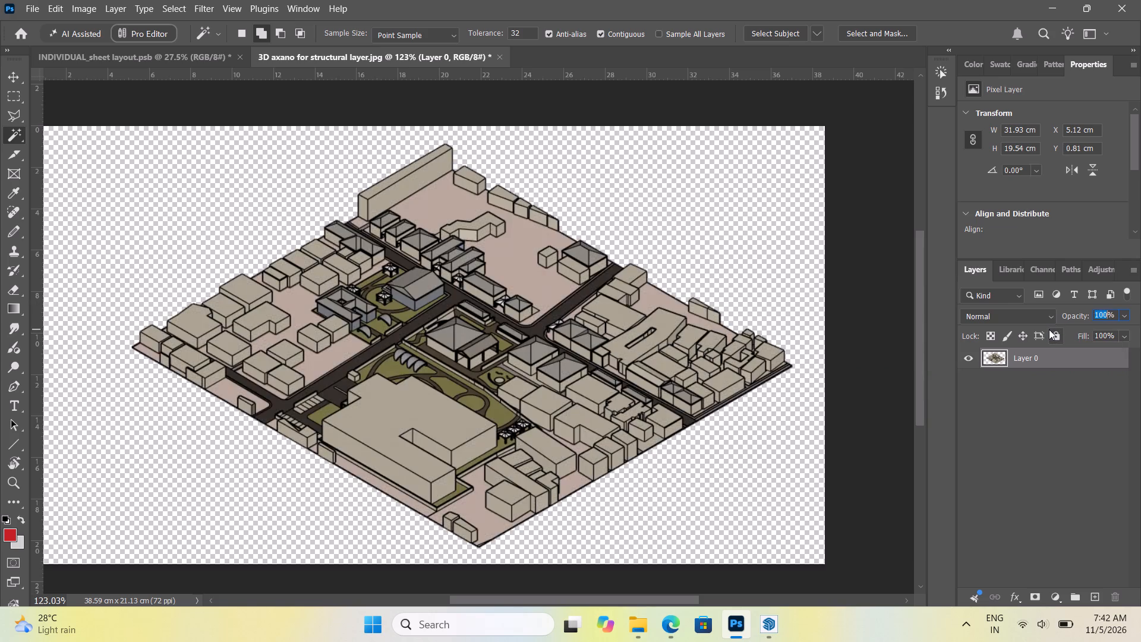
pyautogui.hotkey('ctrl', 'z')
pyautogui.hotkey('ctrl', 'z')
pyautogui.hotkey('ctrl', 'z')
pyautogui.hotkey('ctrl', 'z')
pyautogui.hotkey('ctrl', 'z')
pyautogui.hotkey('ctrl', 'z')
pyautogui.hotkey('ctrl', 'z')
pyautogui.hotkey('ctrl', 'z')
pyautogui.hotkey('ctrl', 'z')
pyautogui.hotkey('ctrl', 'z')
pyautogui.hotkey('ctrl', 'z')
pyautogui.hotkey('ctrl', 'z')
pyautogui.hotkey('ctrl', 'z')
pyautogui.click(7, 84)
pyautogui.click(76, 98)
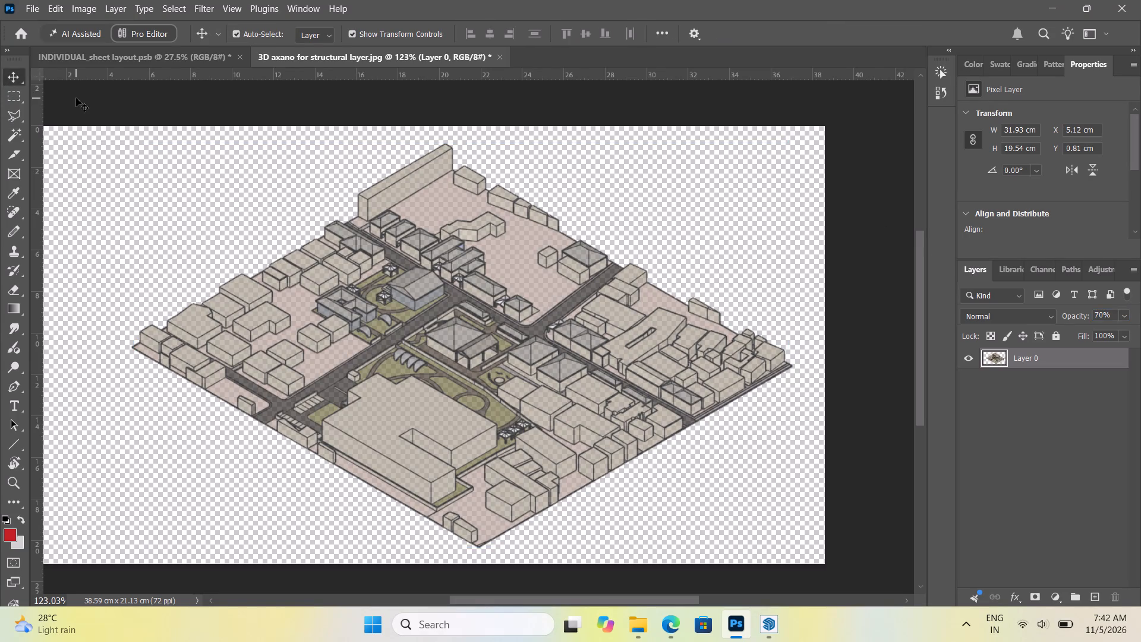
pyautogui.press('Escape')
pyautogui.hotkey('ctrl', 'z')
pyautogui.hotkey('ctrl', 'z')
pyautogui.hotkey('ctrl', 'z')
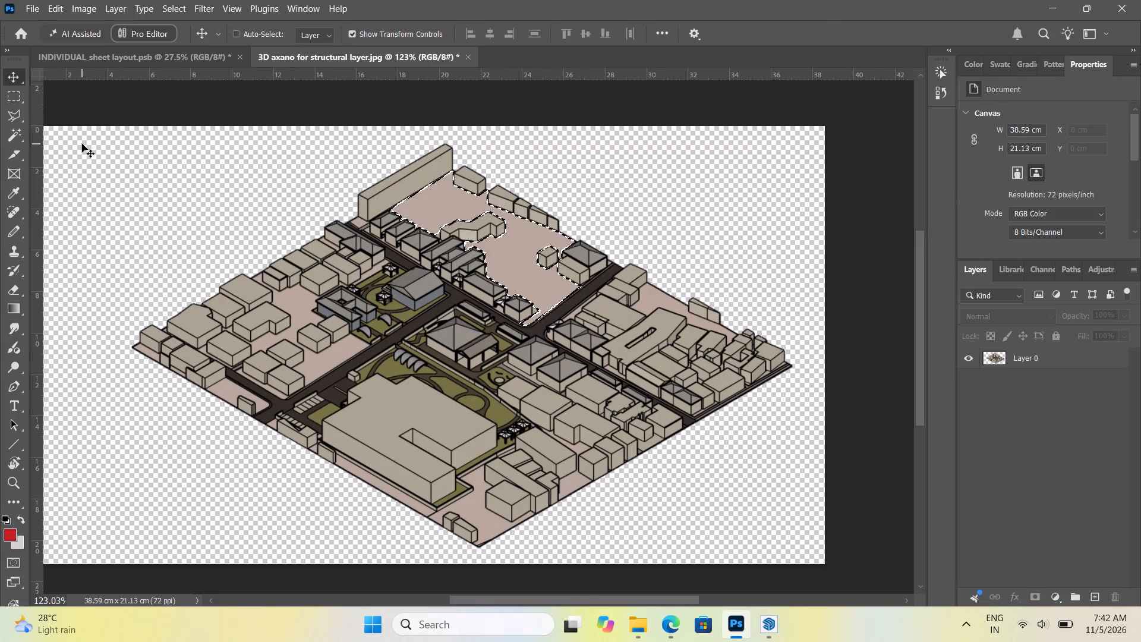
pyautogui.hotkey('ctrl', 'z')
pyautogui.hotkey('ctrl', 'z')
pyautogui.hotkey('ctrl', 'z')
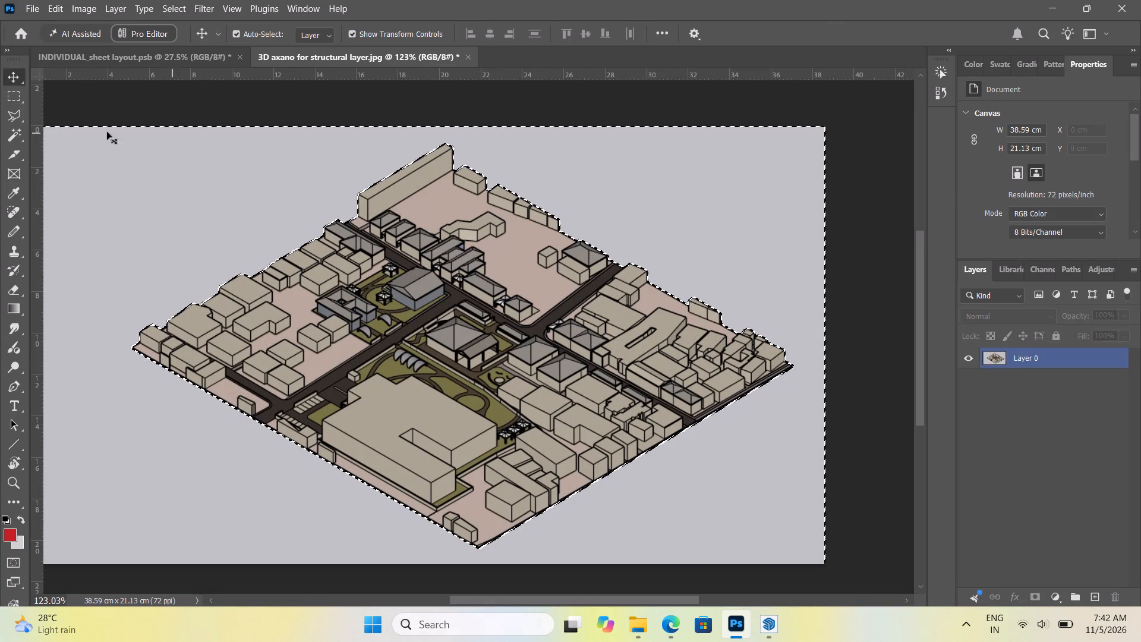
# Make Layer 0 active again and clear the leftover selection of the grey backdrop.
pyautogui.click(21, 131)
pyautogui.click(37, 115)
pyautogui.click(167, 104)
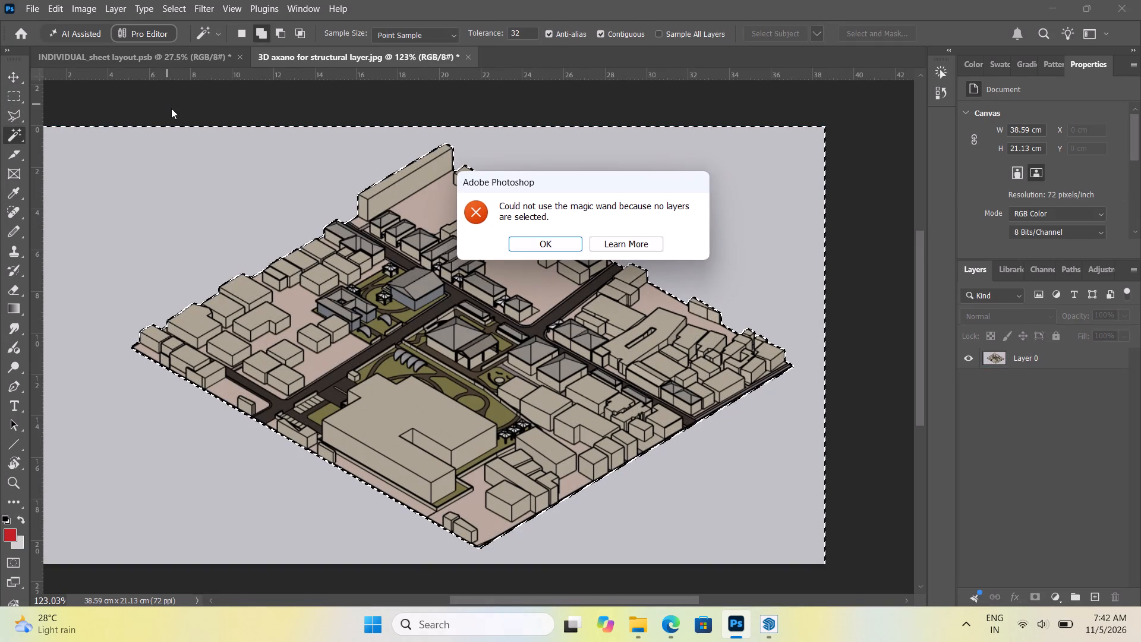
pyautogui.click(563, 241)
pyautogui.click(1030, 360)
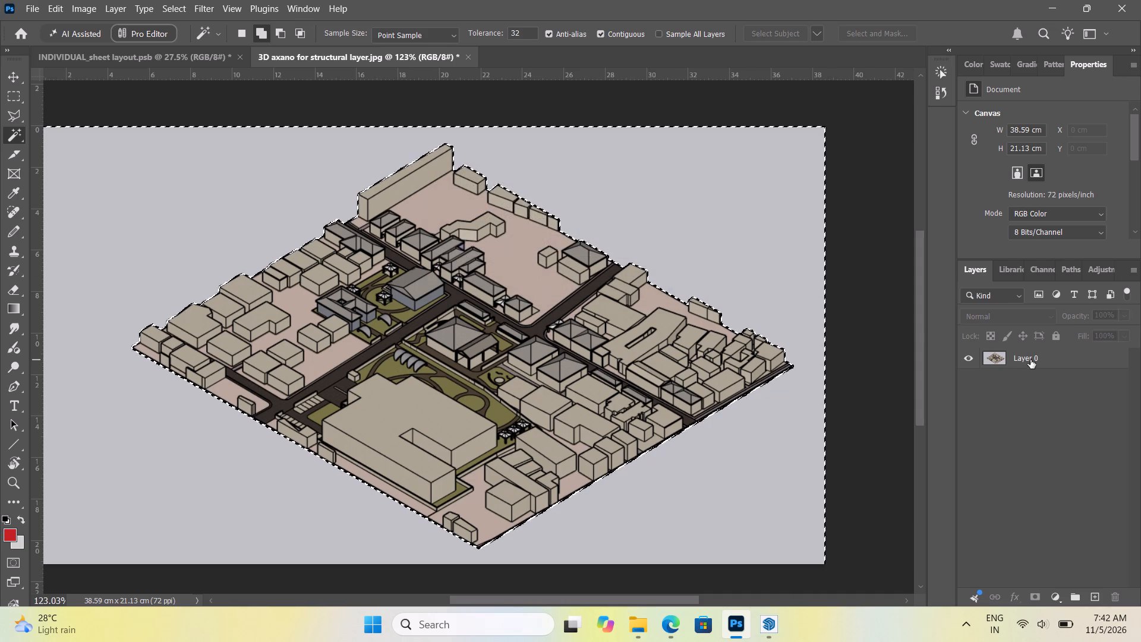
pyautogui.click(850, 229)
pyautogui.scroll(-5, 684, 332)
pyautogui.scroll(4, 556, 269)
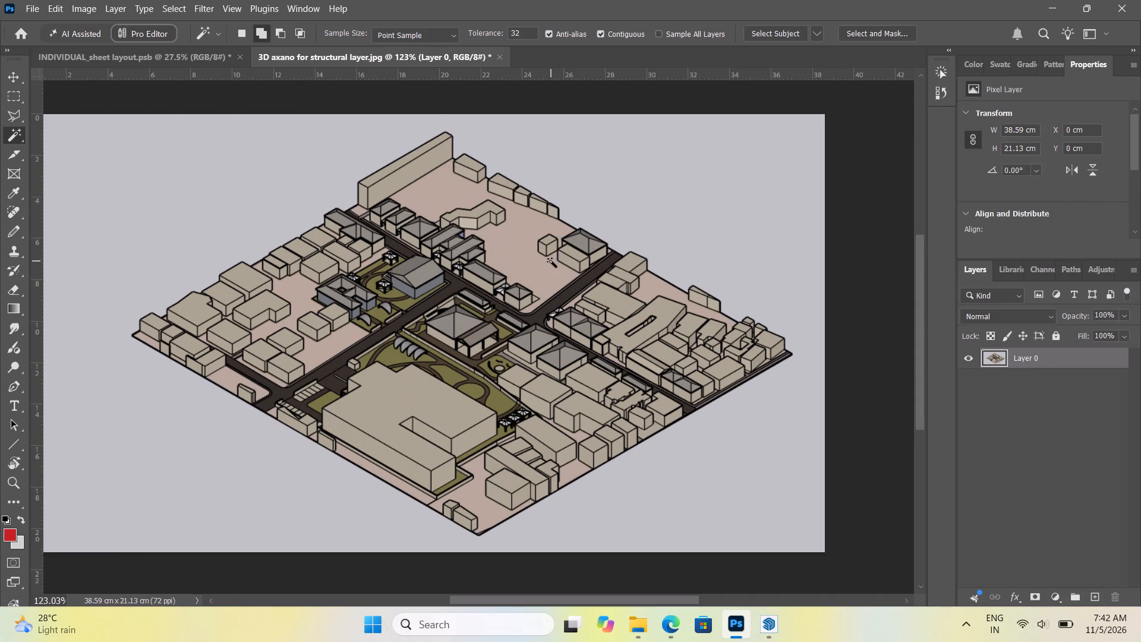
# Set the opacity of Layer 0, with its grey backdrop, to 70%.
pyautogui.moveTo(1108, 317); pyautogui.dragTo(1052, 316)
pyautogui.moveTo(1052, 316); pyautogui.dragTo(1051, 316)
pyautogui.press('7')
pyautogui.press('0')
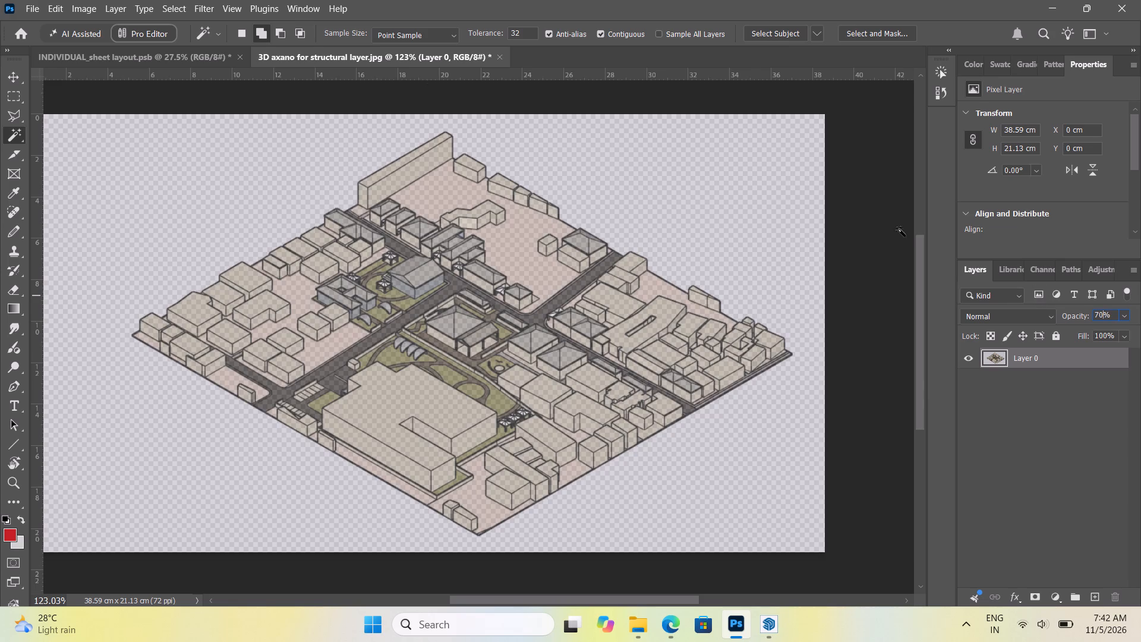
# Create a new document from the recent custom size of 118.9 x 84.1 cm at 300 ppi with a white background.
pyautogui.click(32, 6)
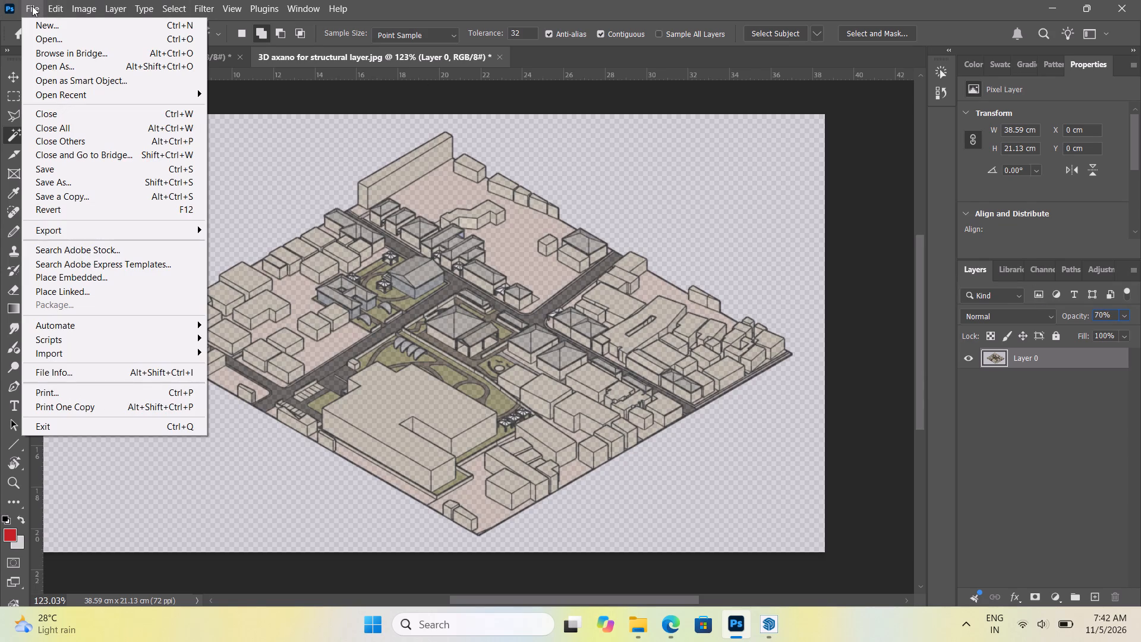
pyautogui.click(45, 24)
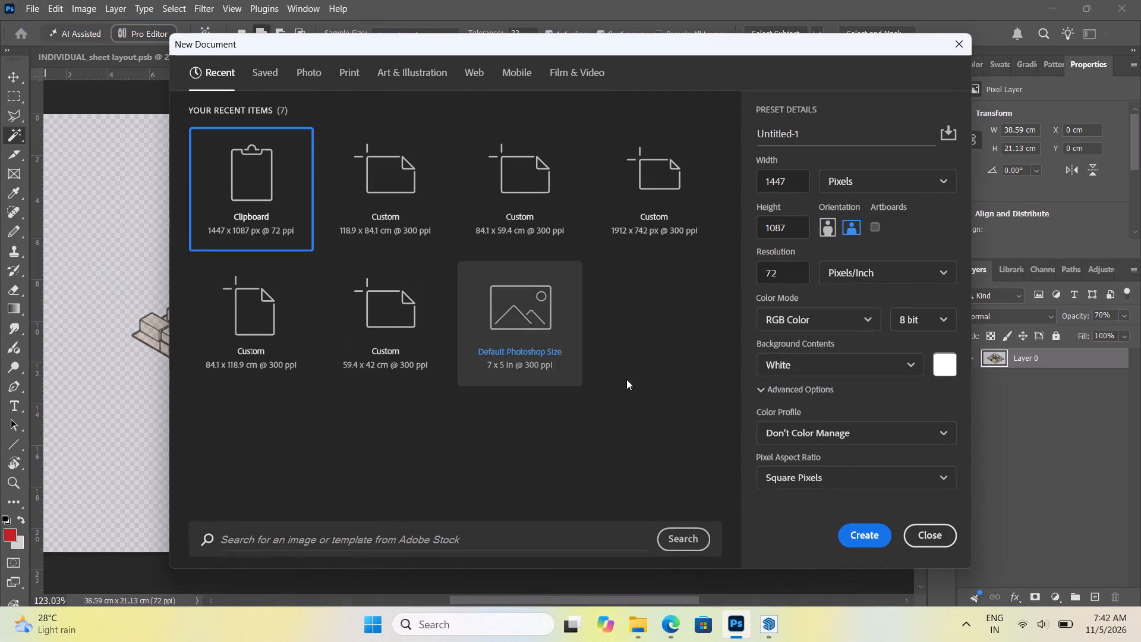
pyautogui.click(349, 198)
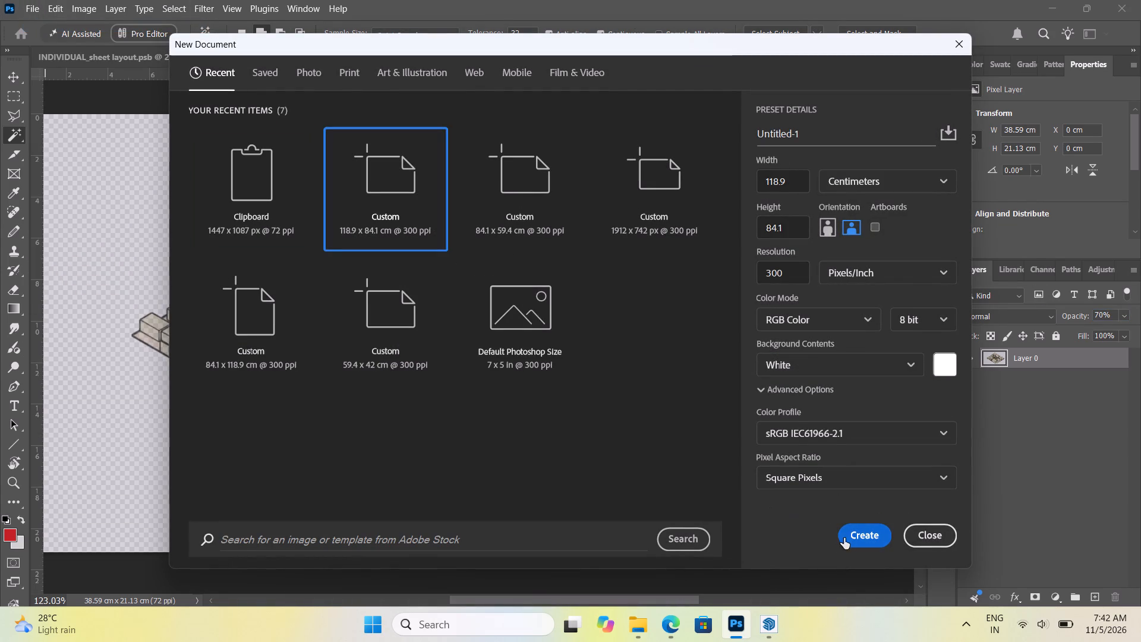
pyautogui.click(866, 540)
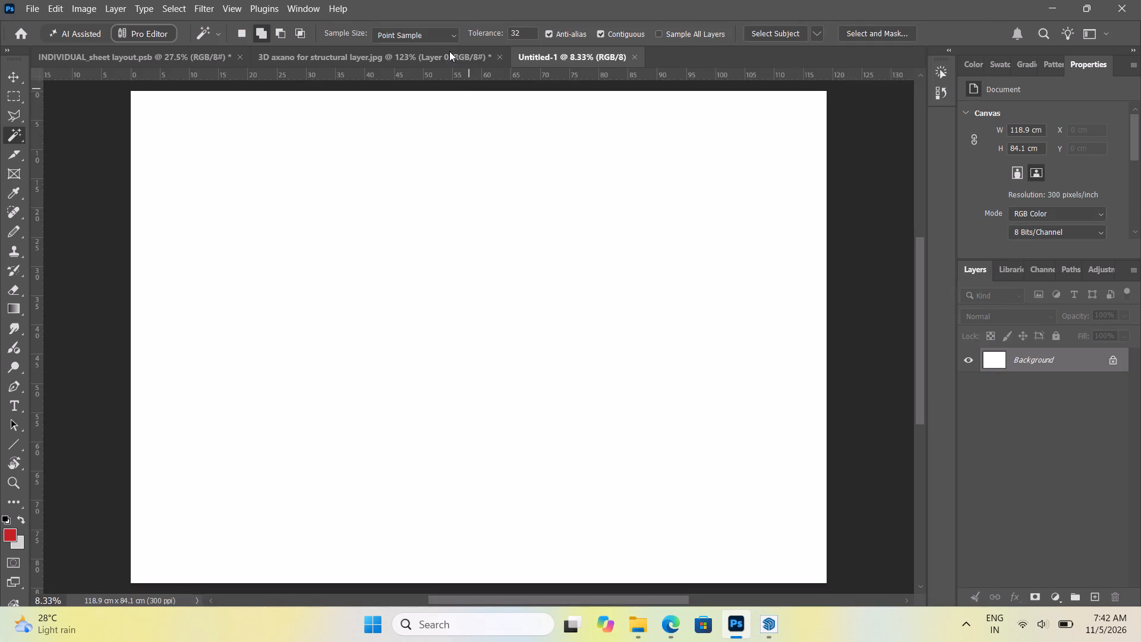
# Copy Layer 0 of the axonometric image onto the blank canvas of the new Untitled-1 document.
pyautogui.click(449, 51)
pyautogui.moveTo(1039, 359); pyautogui.dragTo(618, 75)
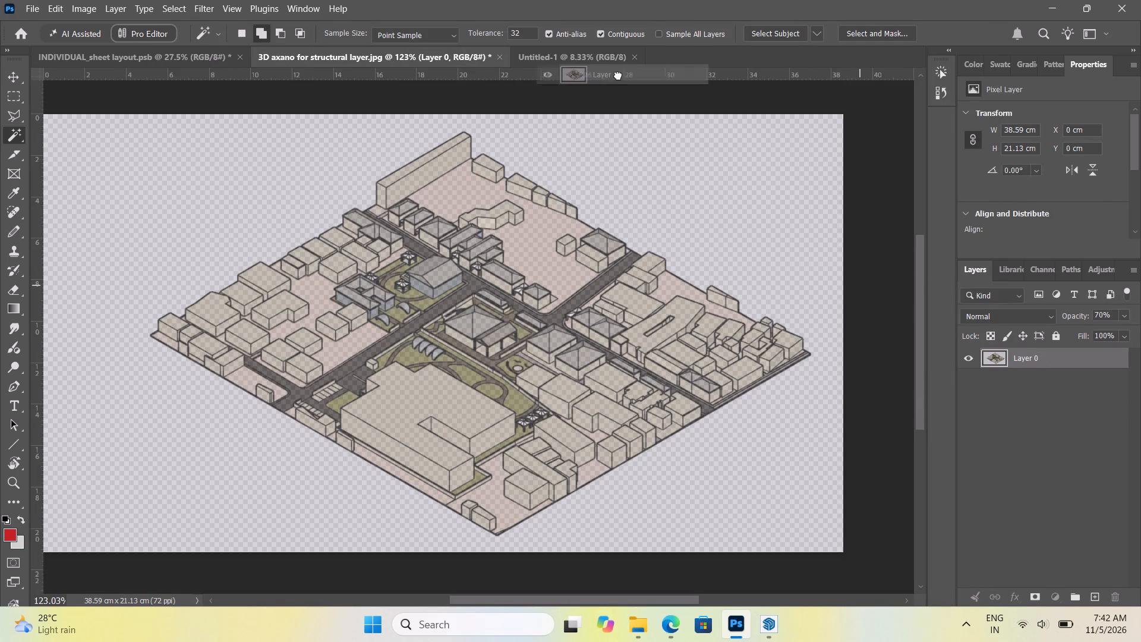
pyautogui.moveTo(618, 75); pyautogui.dragTo(535, 269)
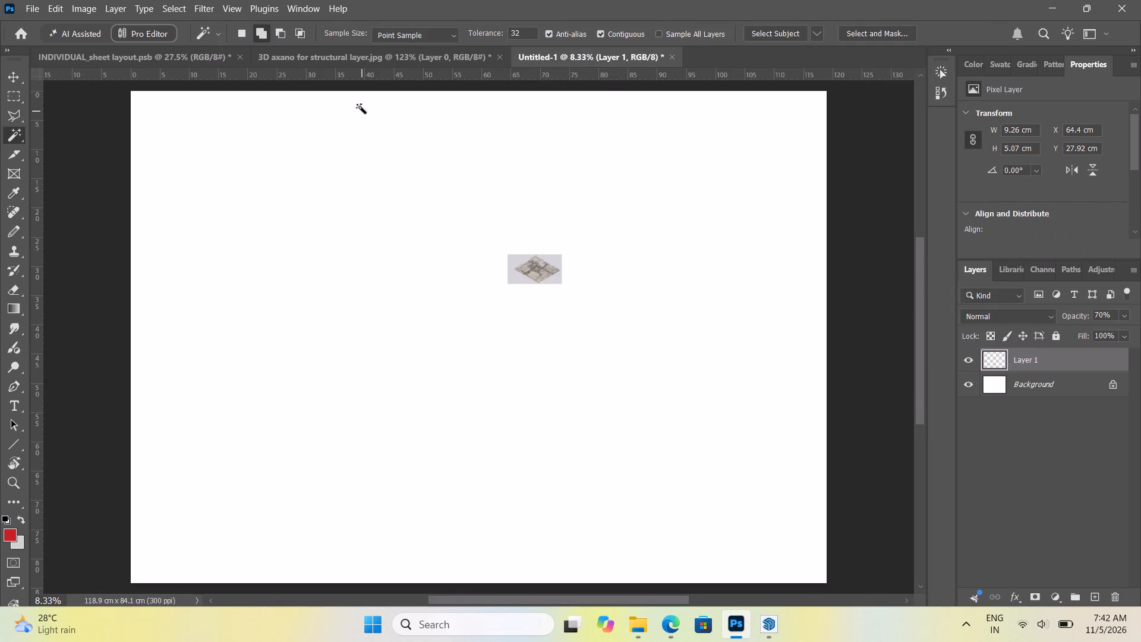
# Close the "3D axano for structural layer" image without saving its changes.
pyautogui.click(384, 57)
pyautogui.click(503, 59)
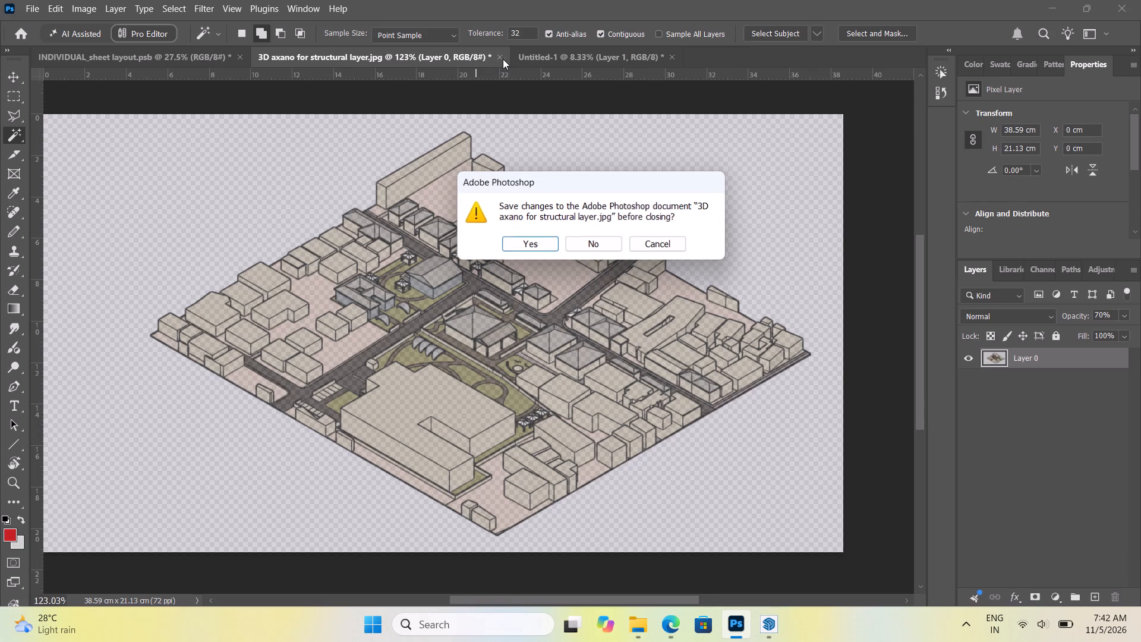
pyautogui.click(617, 242)
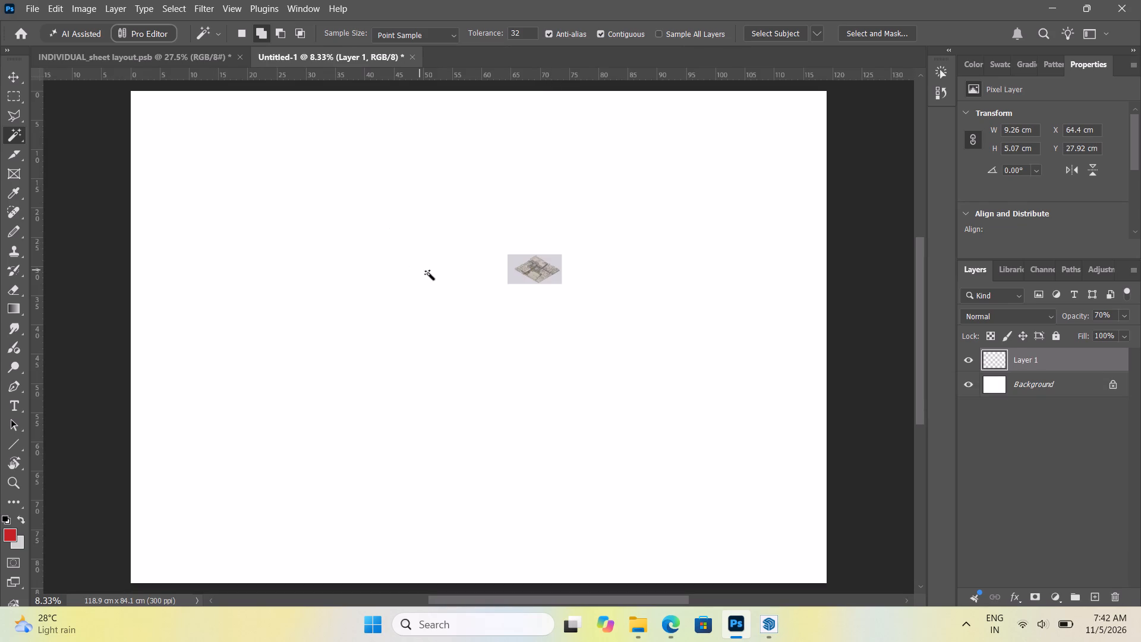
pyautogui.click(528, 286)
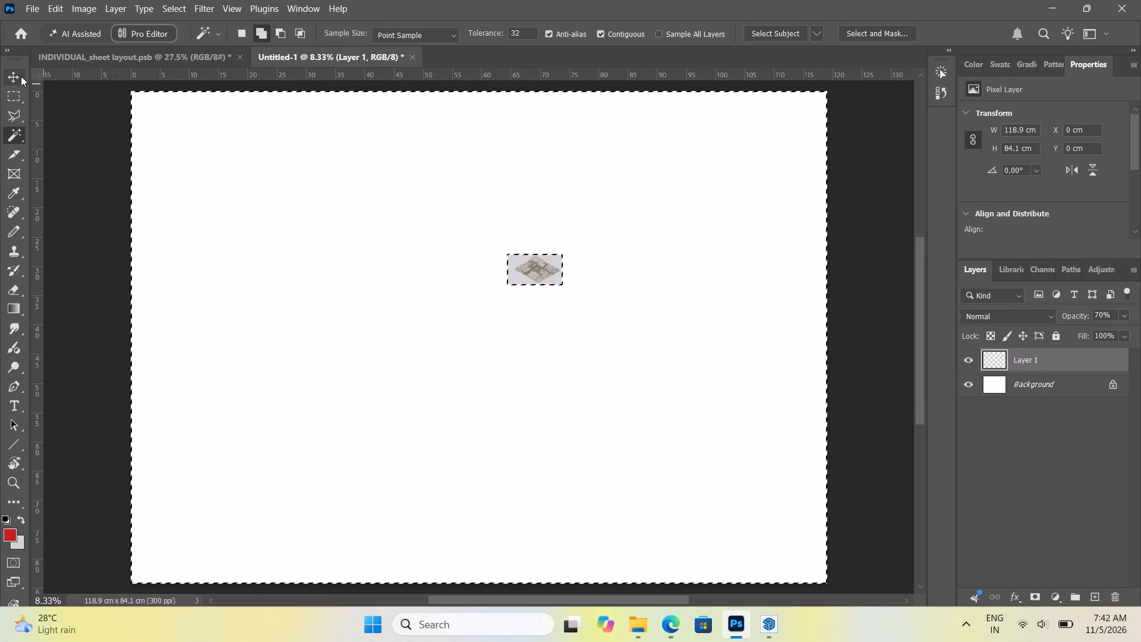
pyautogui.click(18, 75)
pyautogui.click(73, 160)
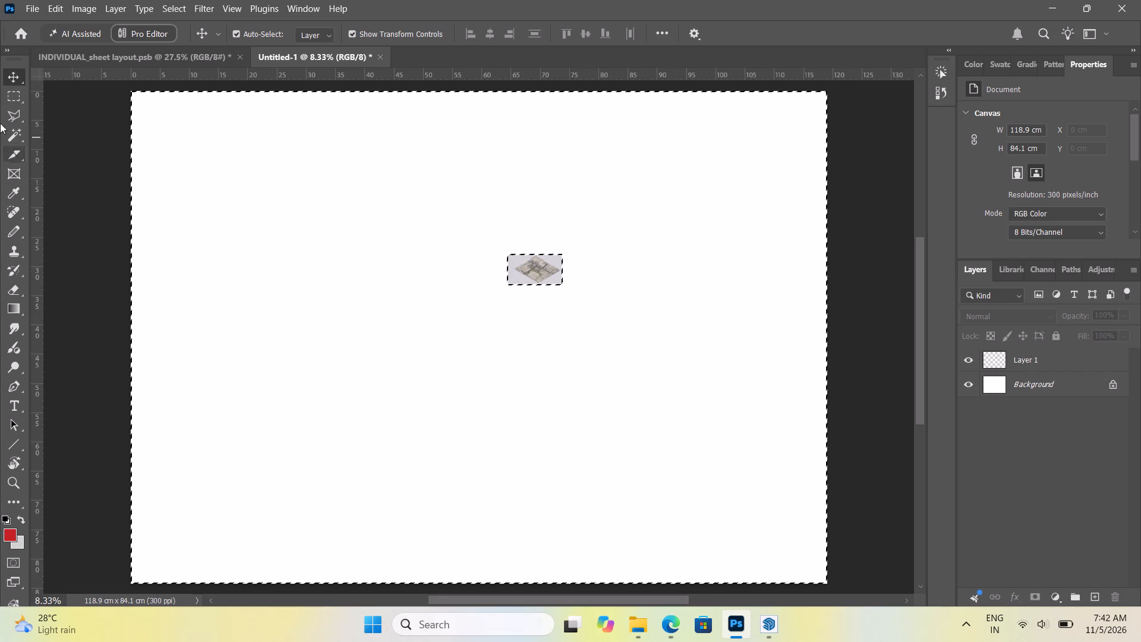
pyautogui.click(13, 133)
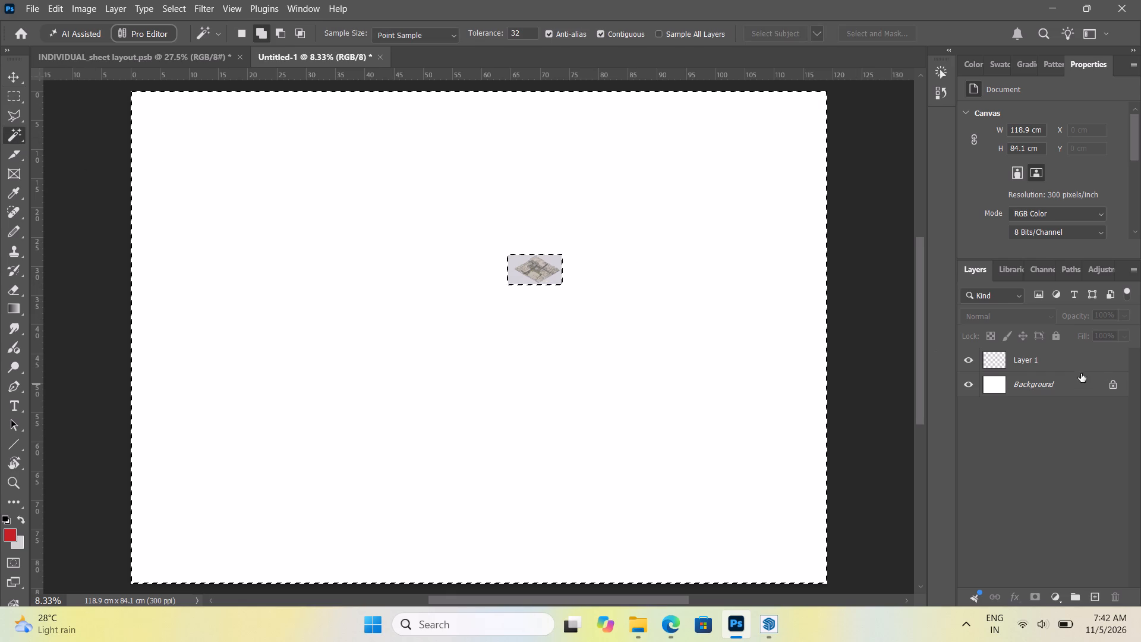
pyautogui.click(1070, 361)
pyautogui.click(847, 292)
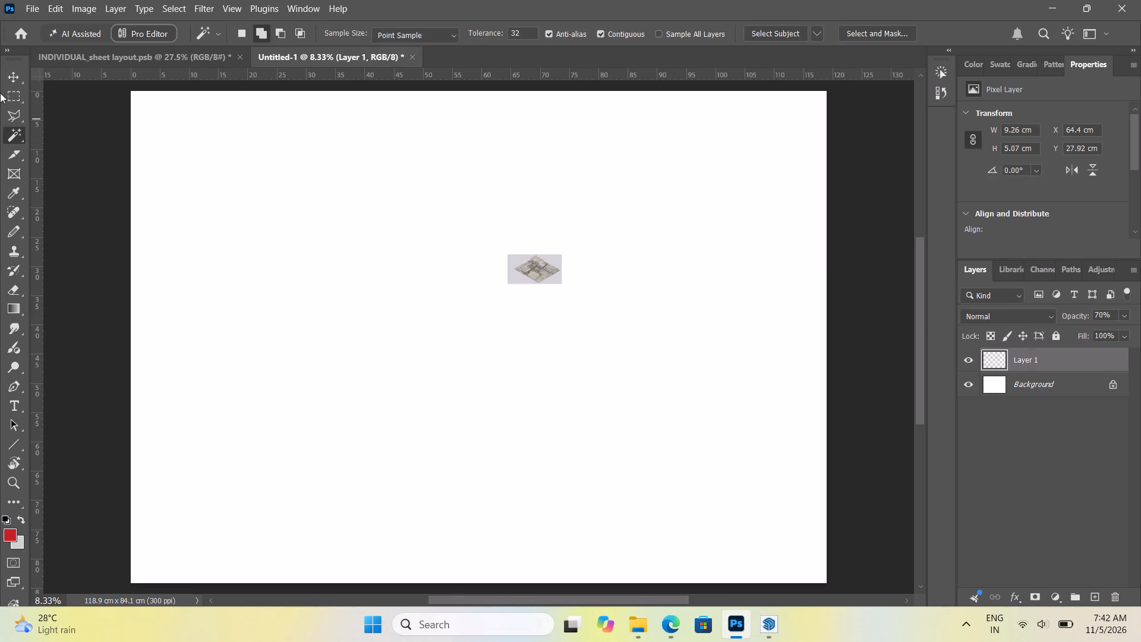
# Enlarge the axonometric image on Layer 1 to about 83 x 45 cm and move it to around the middle of the canvas.
pyautogui.click(9, 77)
pyautogui.moveTo(560, 284); pyautogui.dragTo(600, 329)
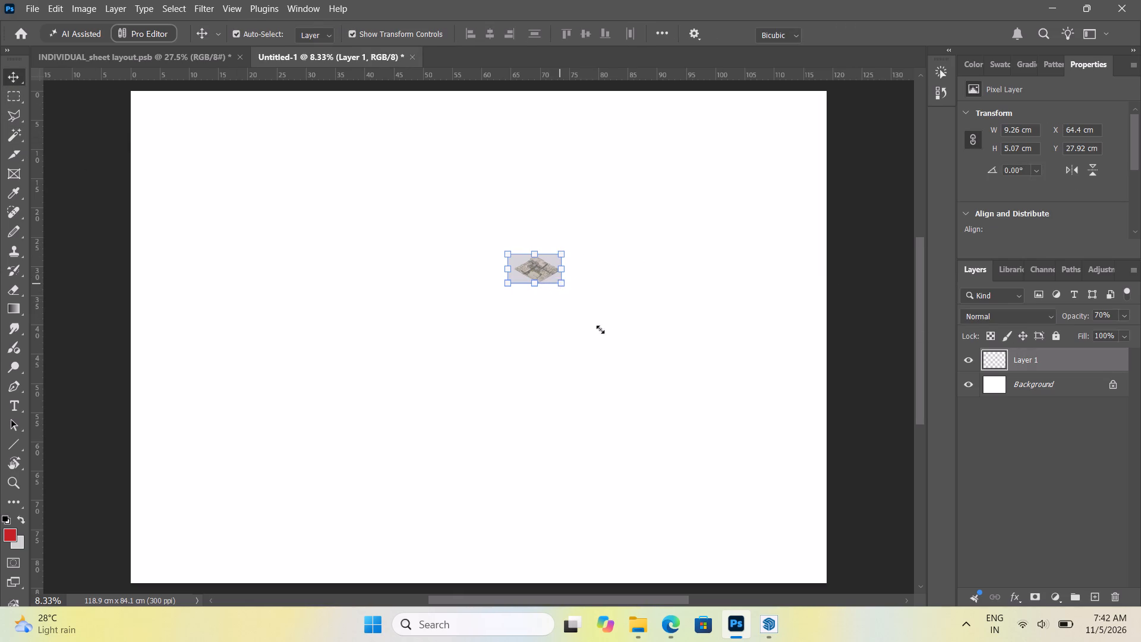
pyautogui.moveTo(600, 329); pyautogui.dragTo(800, 545)
pyautogui.moveTo(716, 304); pyautogui.dragTo(489, 279)
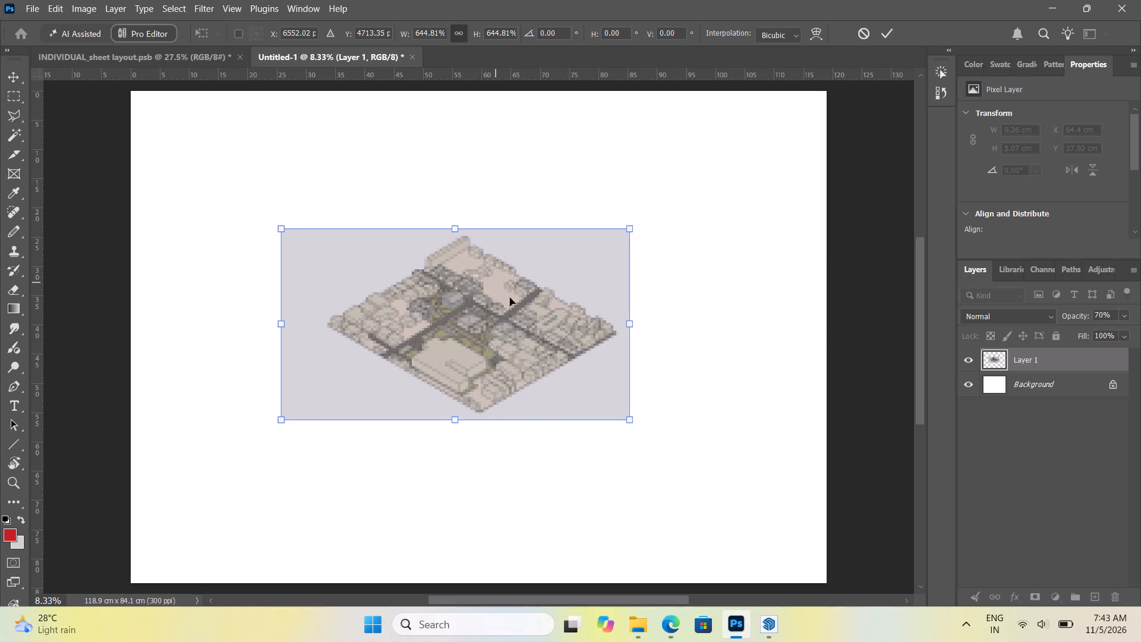
pyautogui.moveTo(634, 425); pyautogui.dragTo(747, 540)
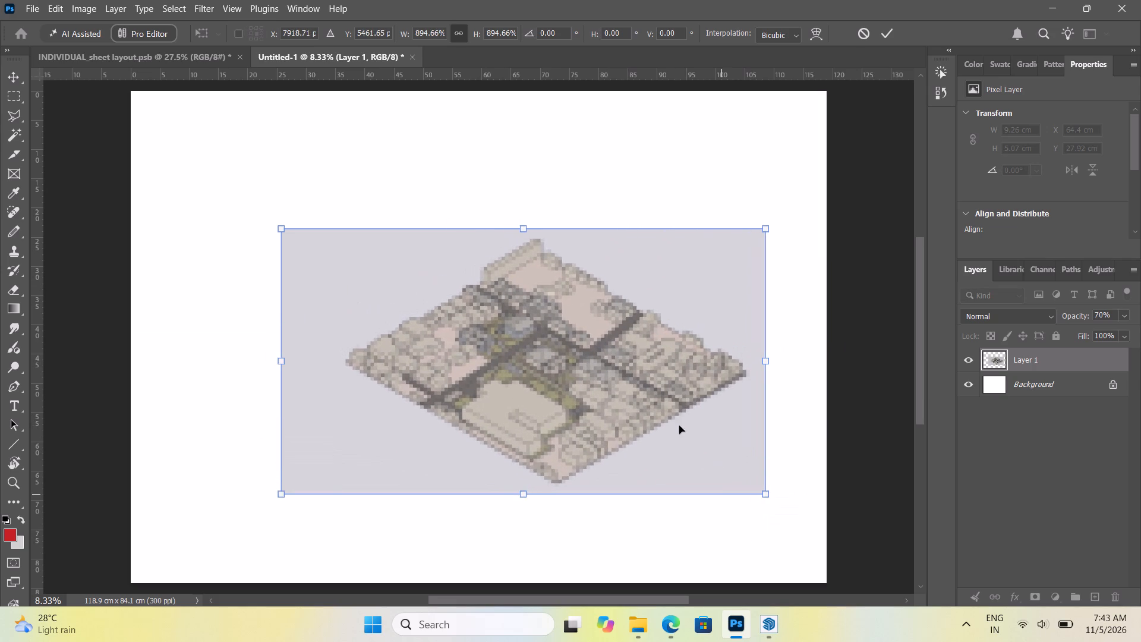
pyautogui.moveTo(619, 343); pyautogui.dragTo(578, 319)
pyautogui.click(875, 136)
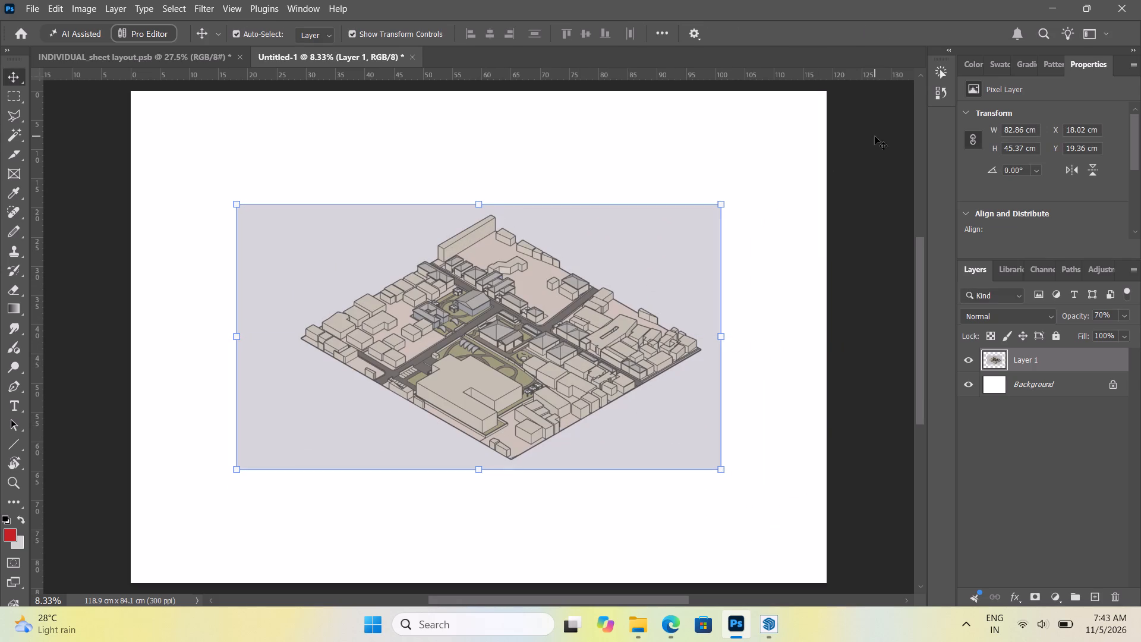
pyautogui.click(865, 137)
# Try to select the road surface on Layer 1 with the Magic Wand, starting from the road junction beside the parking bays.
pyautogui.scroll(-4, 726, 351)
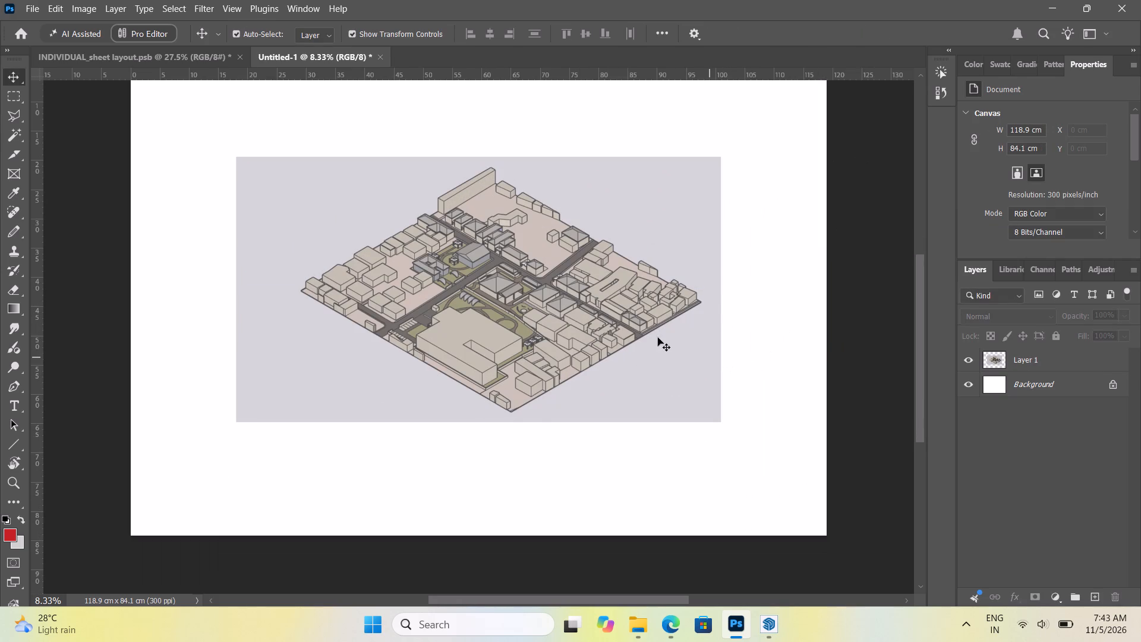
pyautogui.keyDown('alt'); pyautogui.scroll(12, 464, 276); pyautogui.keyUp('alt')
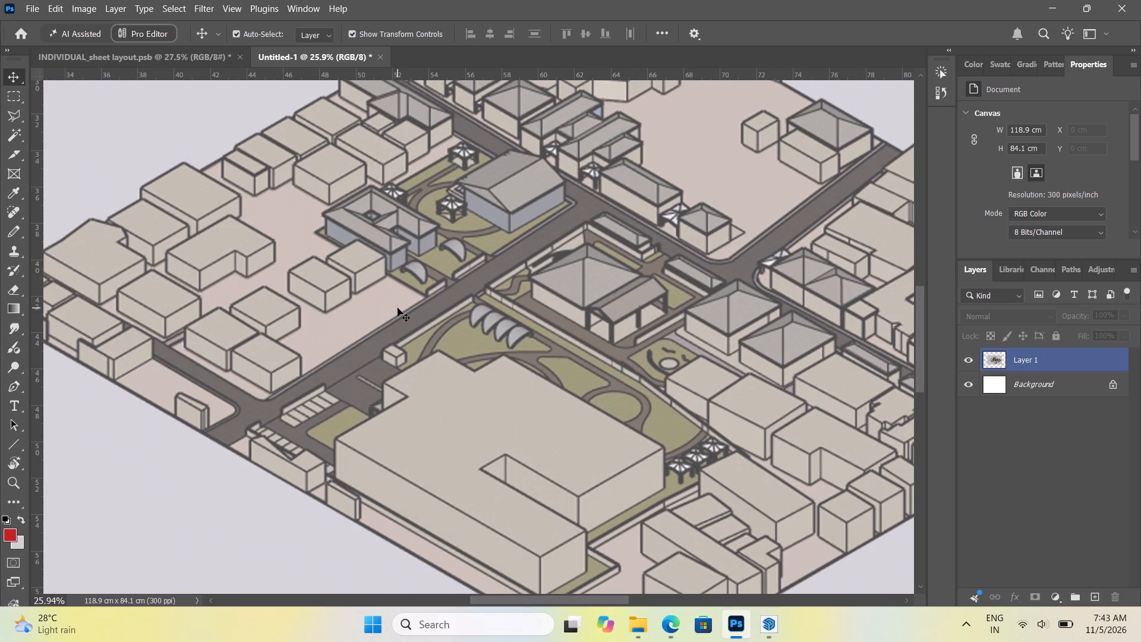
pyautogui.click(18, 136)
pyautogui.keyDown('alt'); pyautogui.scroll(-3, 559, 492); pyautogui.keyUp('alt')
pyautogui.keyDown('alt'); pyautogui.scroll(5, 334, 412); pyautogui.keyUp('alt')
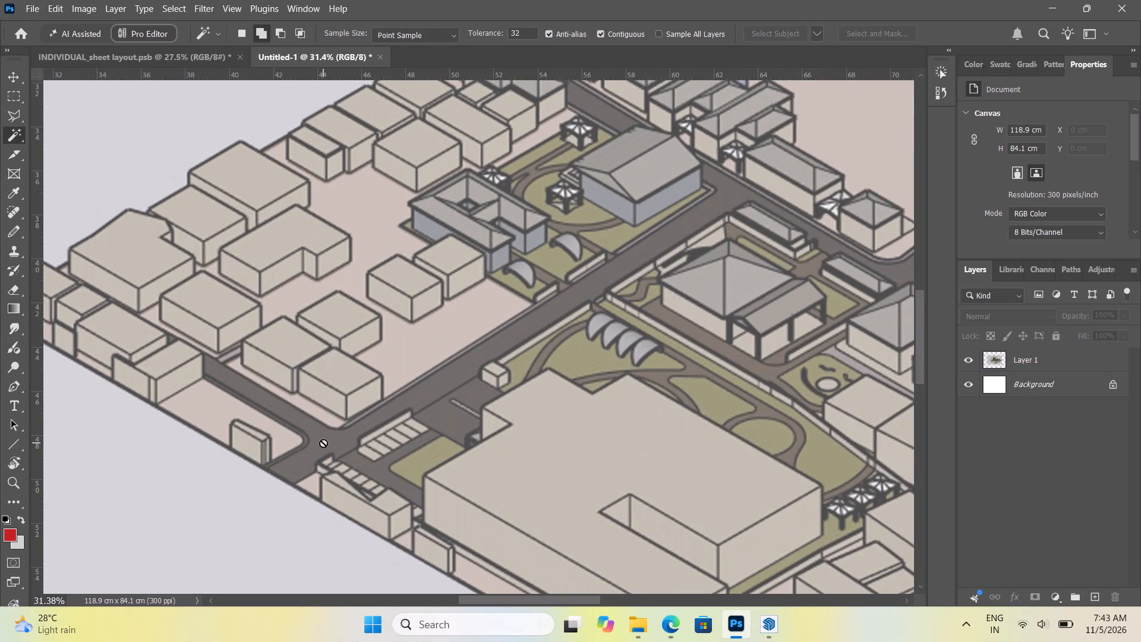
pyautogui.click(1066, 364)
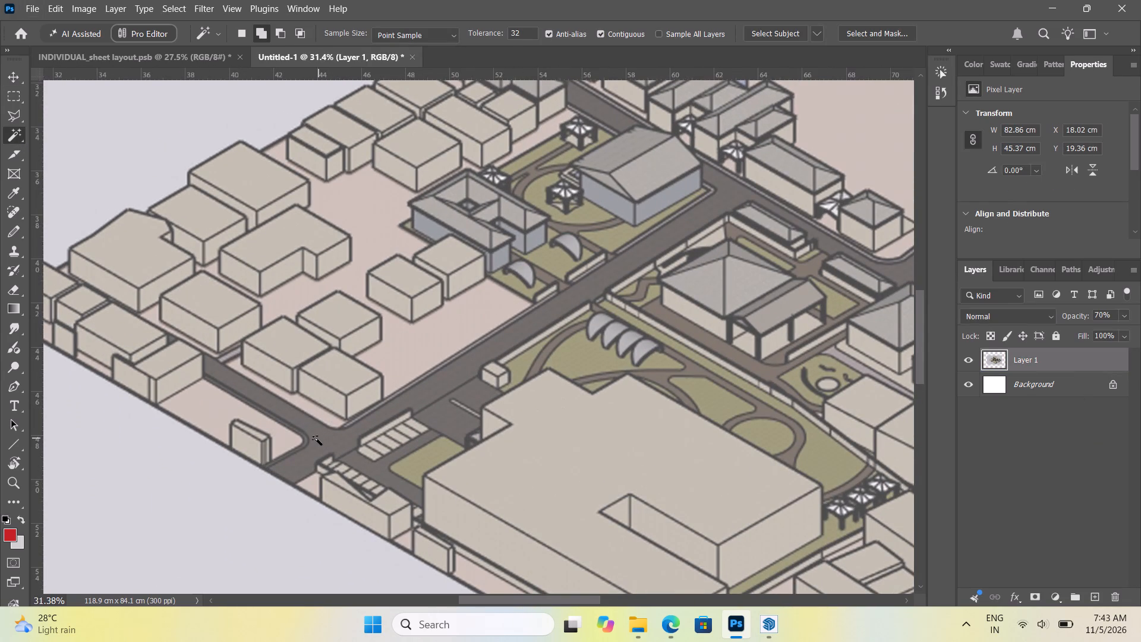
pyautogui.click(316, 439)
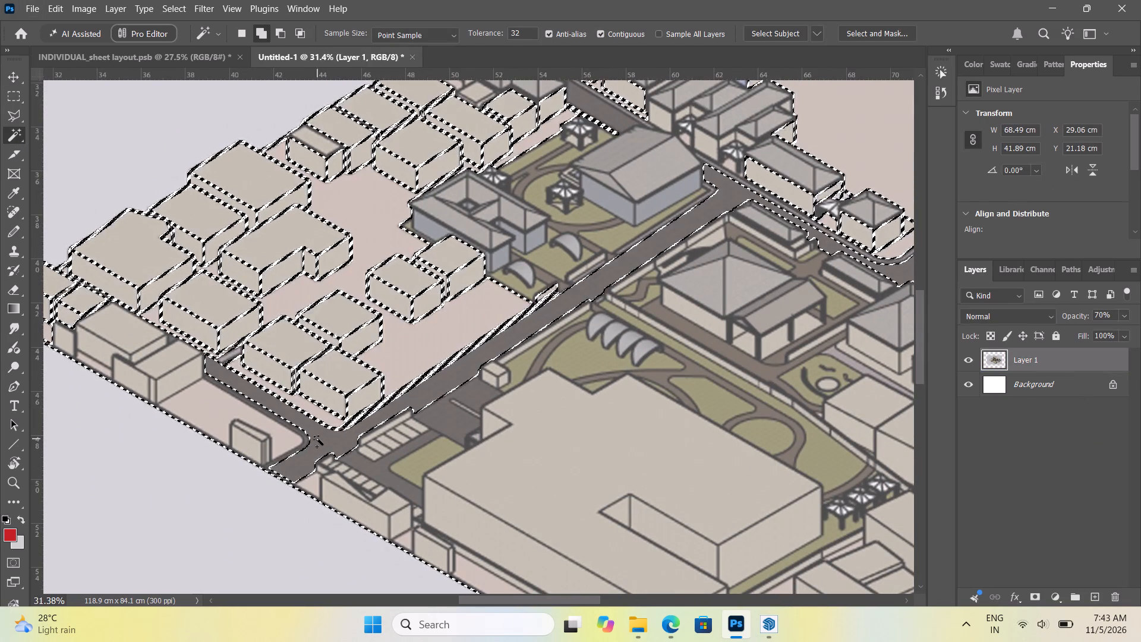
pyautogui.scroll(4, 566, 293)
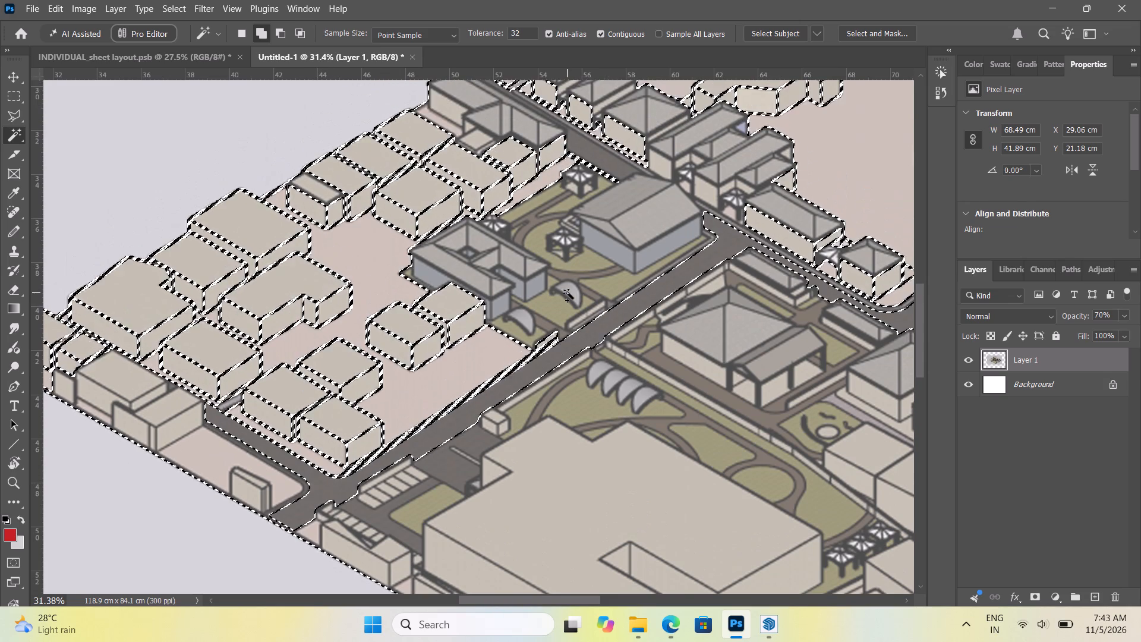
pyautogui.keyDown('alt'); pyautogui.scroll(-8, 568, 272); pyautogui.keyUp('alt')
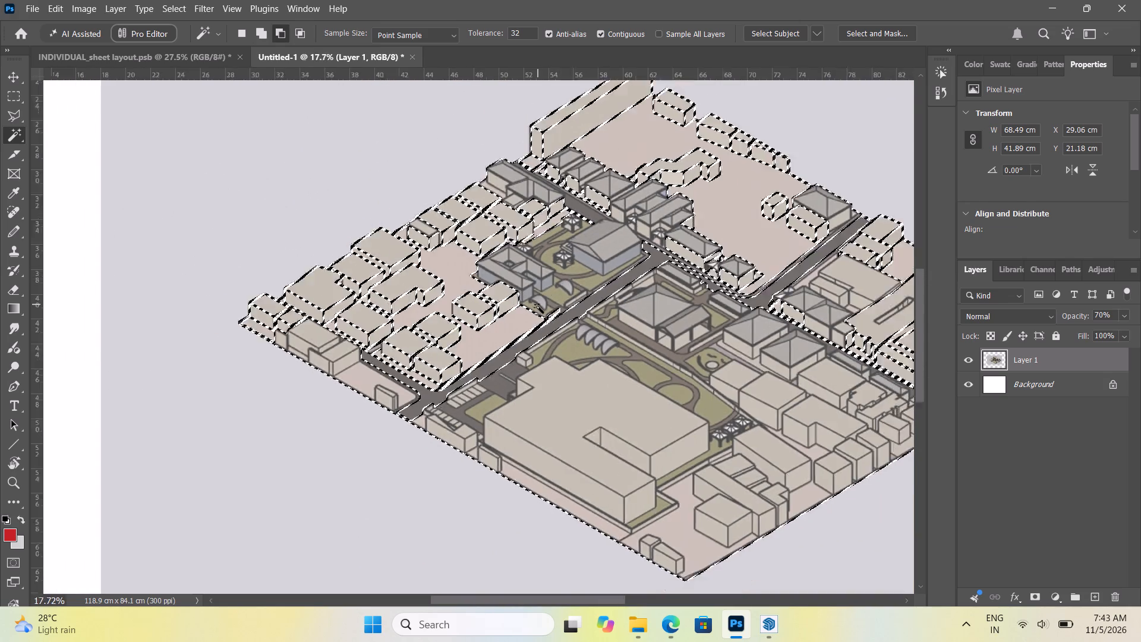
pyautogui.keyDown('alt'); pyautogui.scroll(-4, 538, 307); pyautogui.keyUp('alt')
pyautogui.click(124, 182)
# Select the continuous dark road surface on Layer 1 with the Magic Wand at tolerance 32, sampling the side road near the junction.
pyautogui.keyDown('alt'); pyautogui.scroll(7, 527, 370); pyautogui.keyUp('alt')
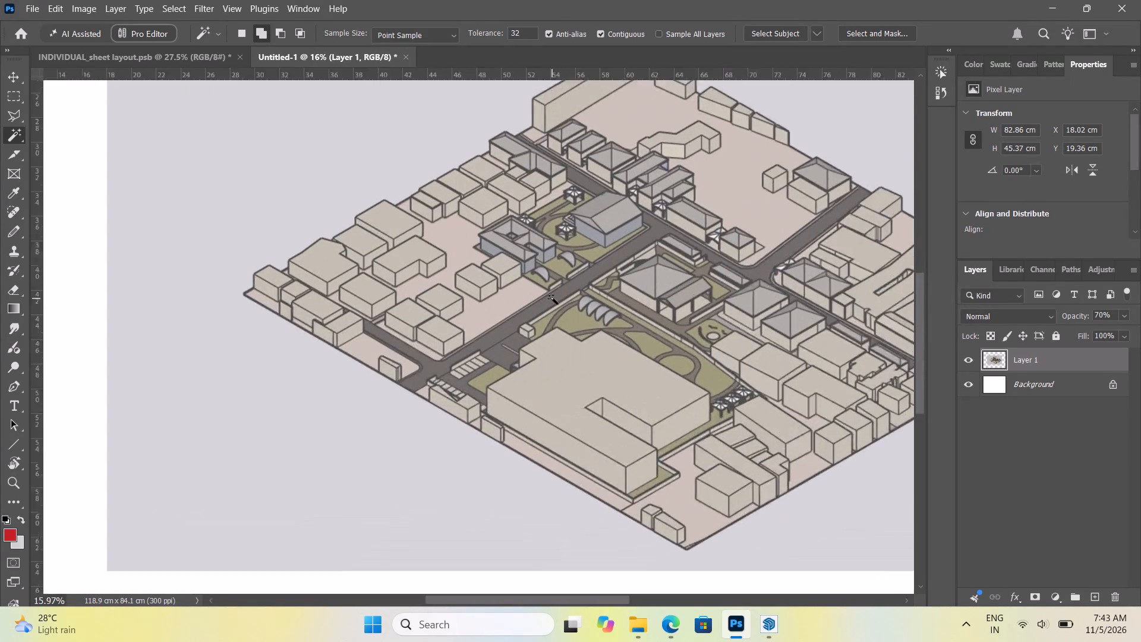
pyautogui.keyDown('alt'); pyautogui.scroll(13, 552, 298); pyautogui.keyUp('alt')
pyautogui.keyDown('alt'); pyautogui.scroll(-5, 487, 462); pyautogui.keyUp('alt')
pyautogui.keyDown('alt'); pyautogui.scroll(2, 294, 361); pyautogui.keyUp('alt')
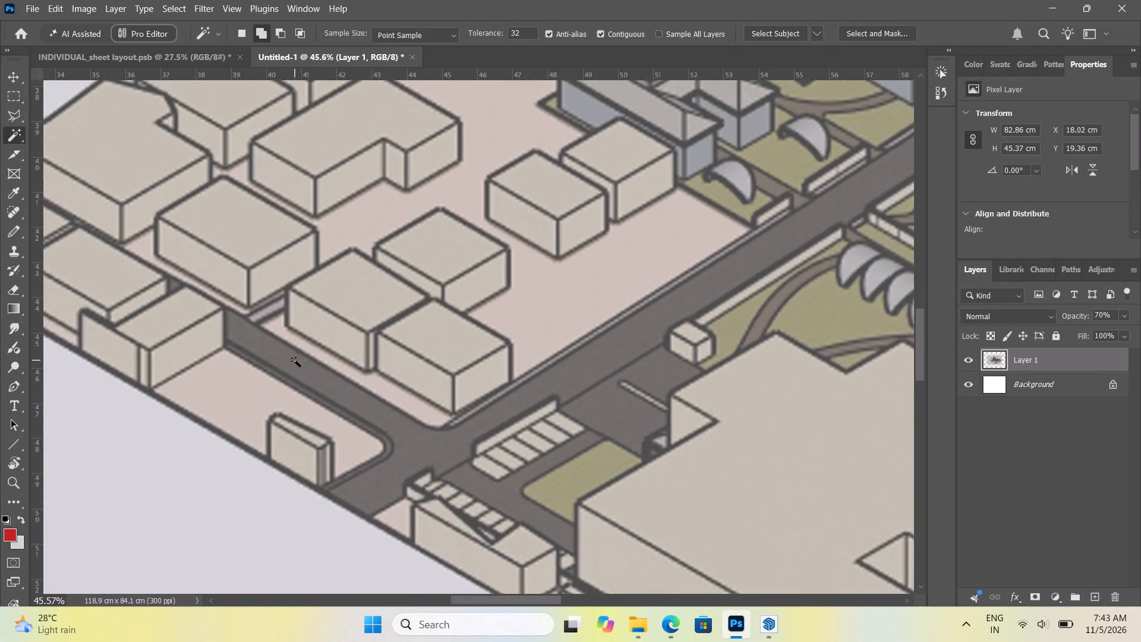
pyautogui.click(302, 369)
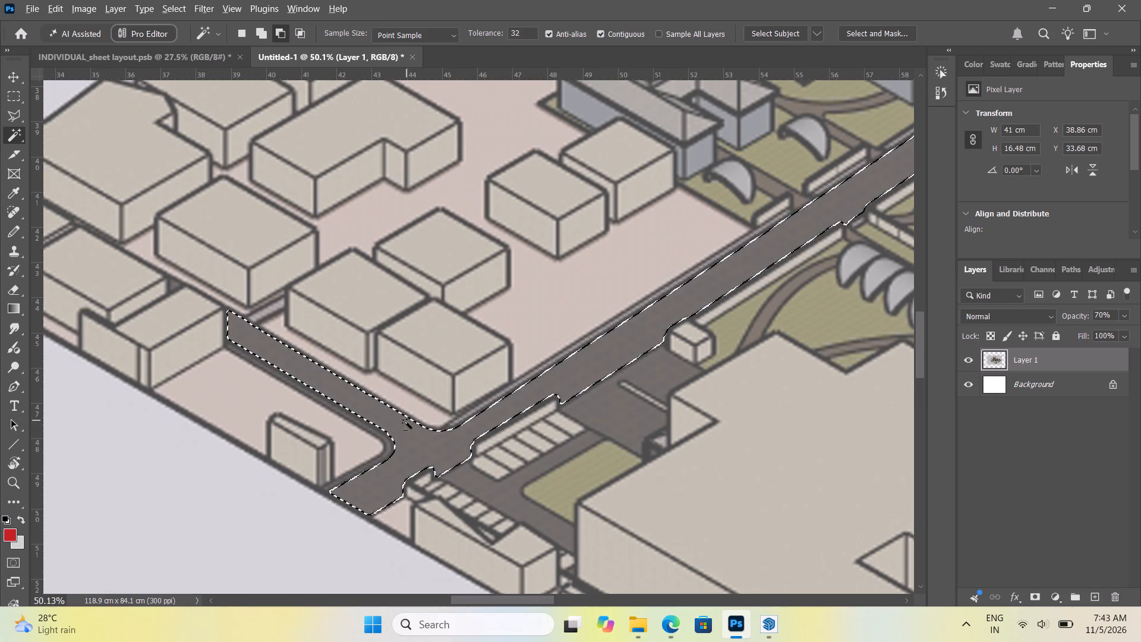
# Add the two road stretches beyond the gabled park building, running behind the grey-roofed houses to the block's edge, to the selection.
pyautogui.keyDown('alt'); pyautogui.scroll(-10, 382, 427); pyautogui.keyUp('alt')
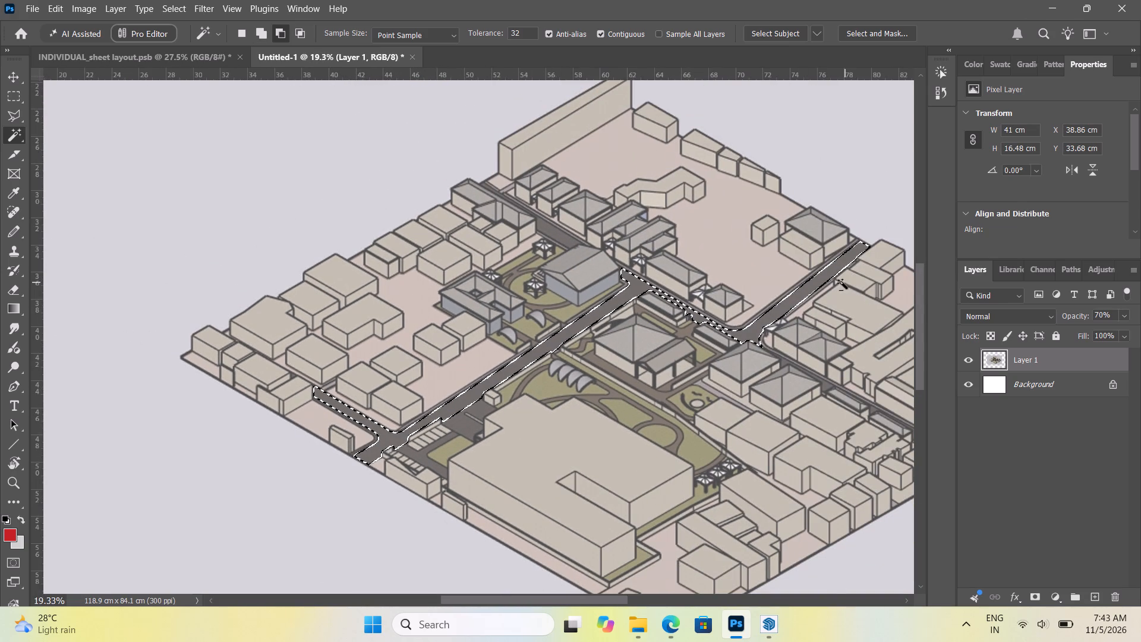
pyautogui.keyDown('alt'); pyautogui.scroll(12, 553, 216); pyautogui.keyUp('alt')
pyautogui.click(563, 267)
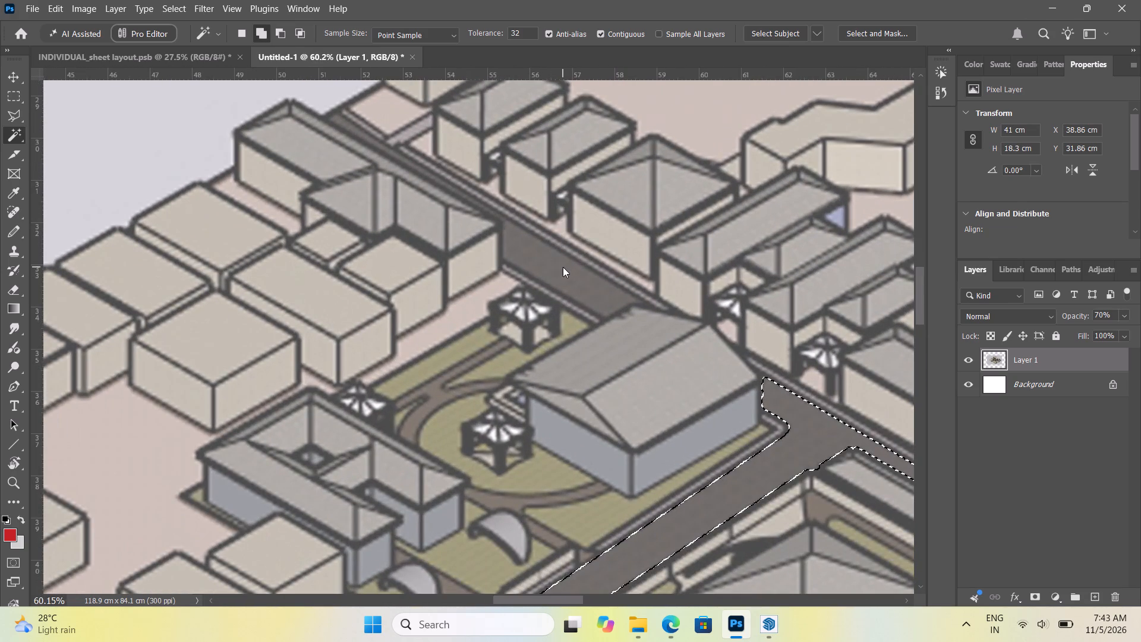
pyautogui.keyDown('alt'); pyautogui.scroll(8, 357, 95); pyautogui.keyUp('alt')
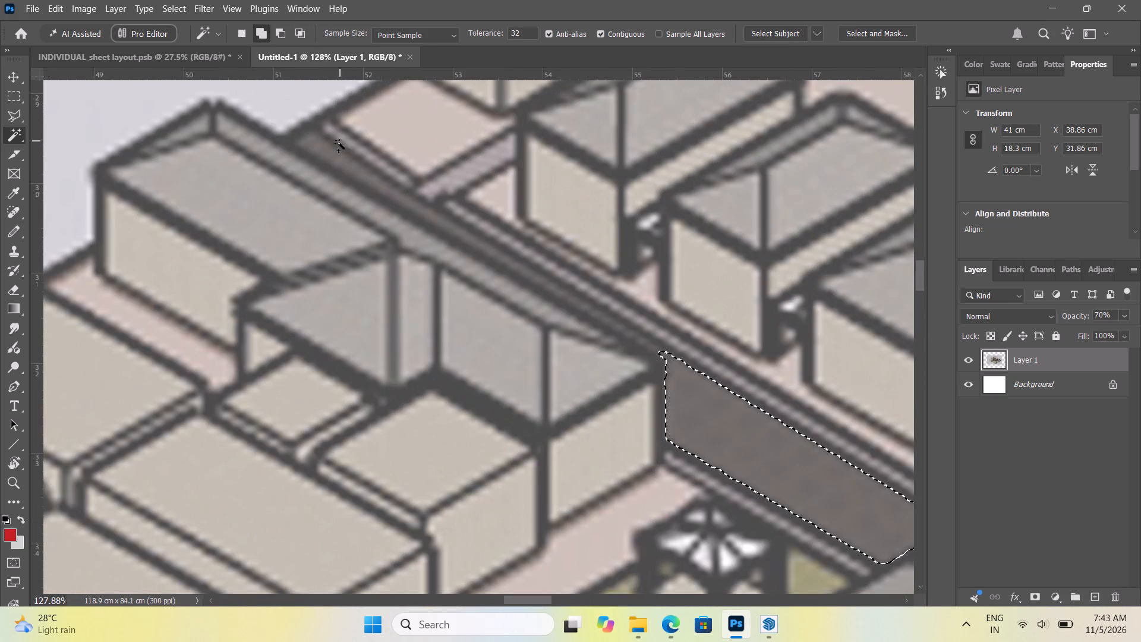
pyautogui.click(332, 154)
pyautogui.keyDown('alt'); pyautogui.scroll(-8, 414, 159); pyautogui.keyUp('alt')
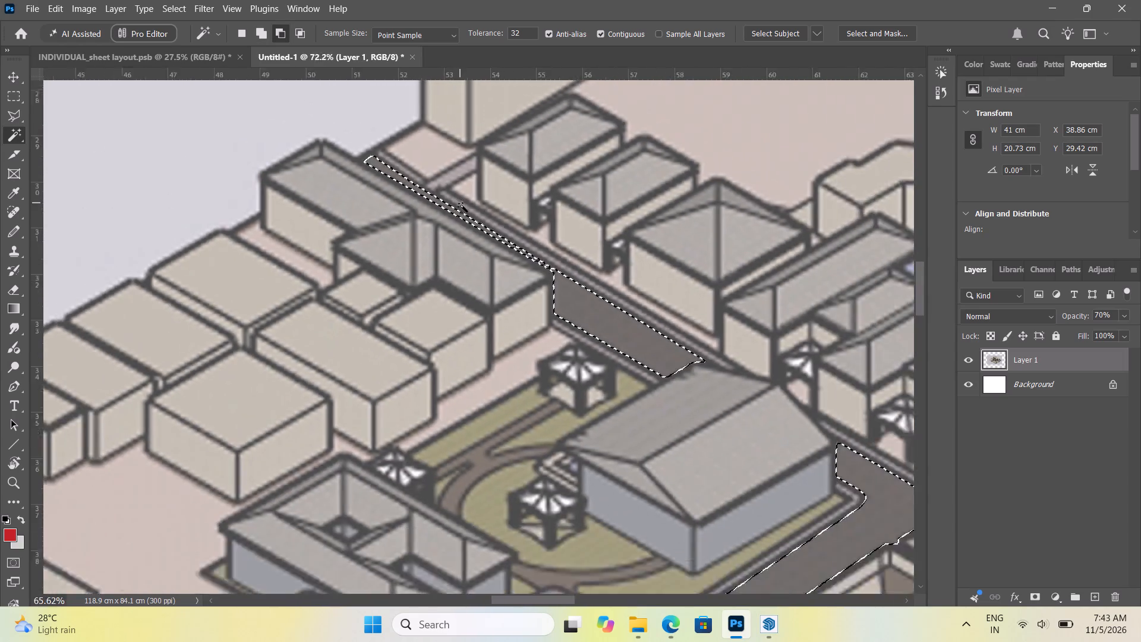
# Add the road strip behind the two hip-roofed houses below the crossing to the selection, undoing any pick that spreads into the outlines.
pyautogui.keyDown('alt'); pyautogui.scroll(-14, 462, 206); pyautogui.keyUp('alt')
pyautogui.keyDown('alt'); pyautogui.scroll(12, 719, 358); pyautogui.keyUp('alt')
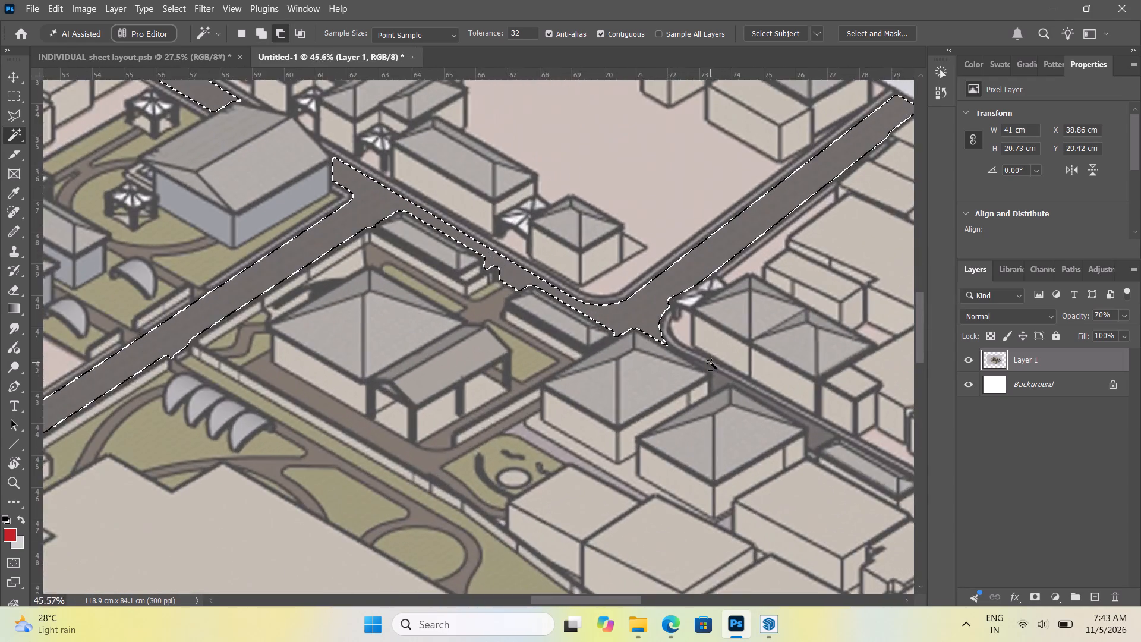
pyautogui.keyDown('alt'); pyautogui.scroll(4, 711, 363); pyautogui.keyUp('alt')
pyautogui.keyDown('alt'); pyautogui.scroll(-5, 395, 223); pyautogui.keyUp('alt')
pyautogui.keyDown('alt'); pyautogui.scroll(5, 695, 384); pyautogui.keyUp('alt')
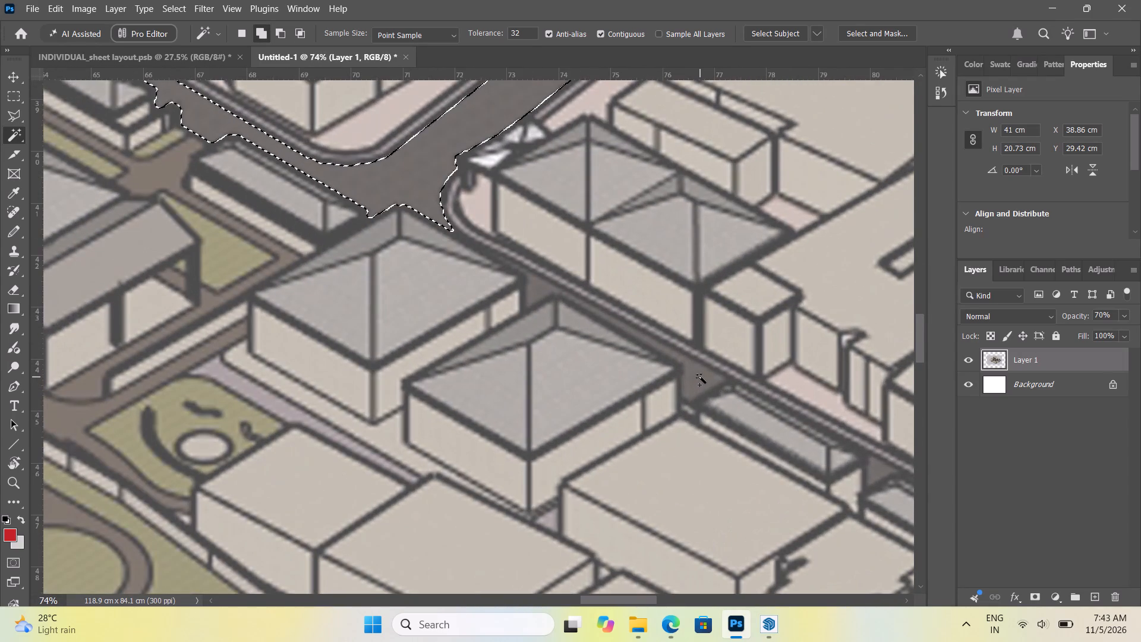
pyautogui.click(700, 377)
pyautogui.keyDown('alt'); pyautogui.scroll(10, 491, 239); pyautogui.keyUp('alt')
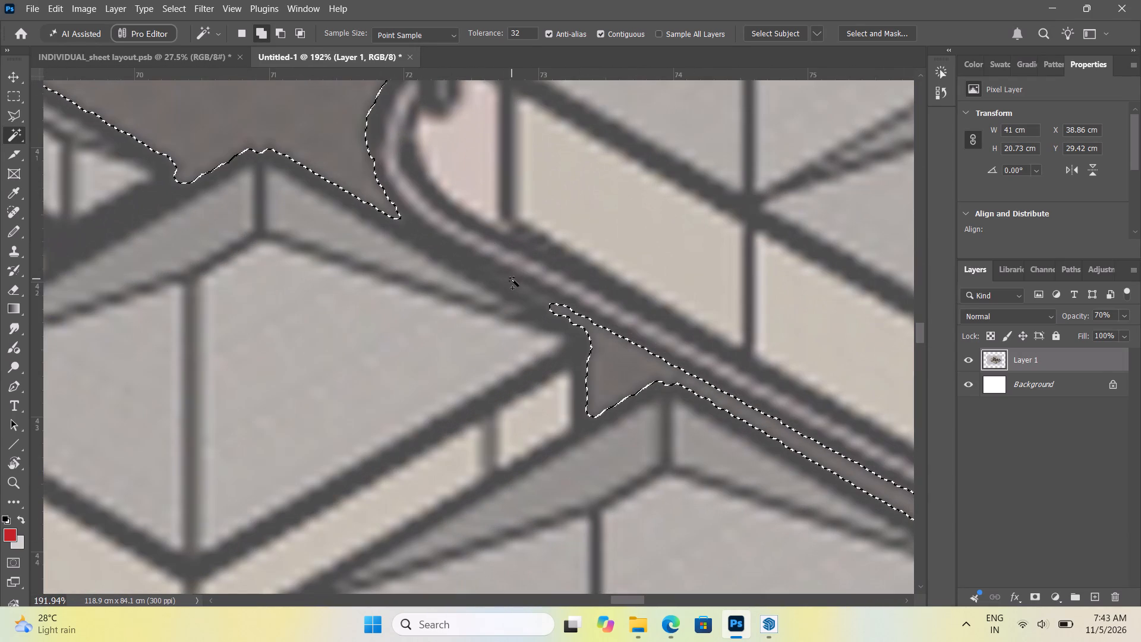
pyautogui.click(525, 294)
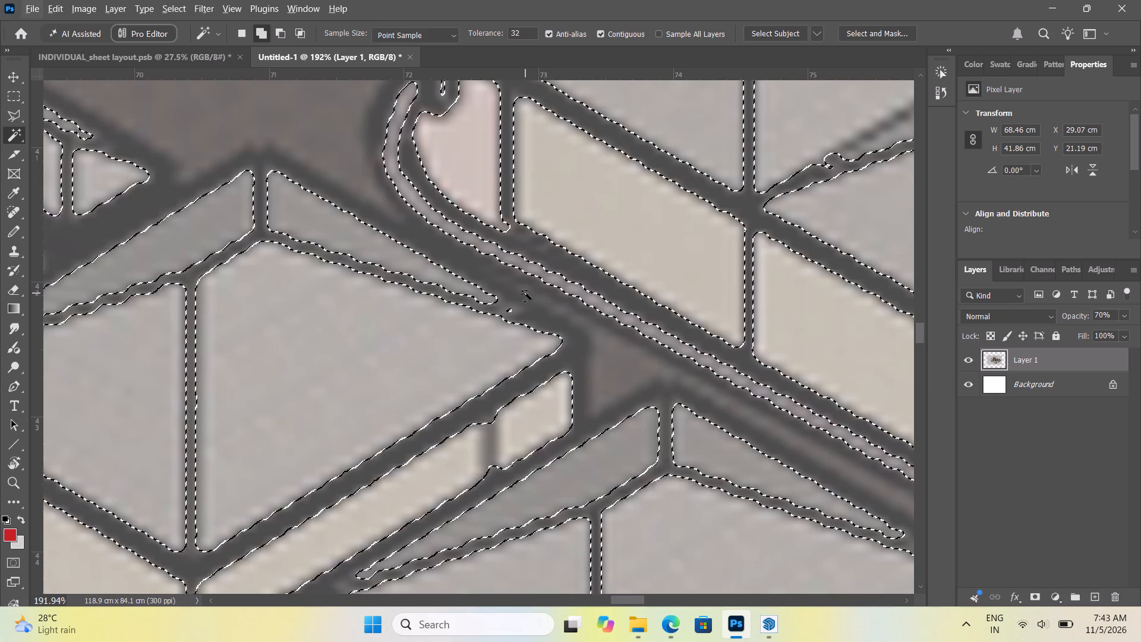
pyautogui.hotkey('ctrl', 'z')
# Add the remaining road pieces between the long roadside shelters and down to the block's southeastern edge to the selection.
pyautogui.keyDown('alt'); pyautogui.scroll(-9, 407, 246); pyautogui.keyUp('alt')
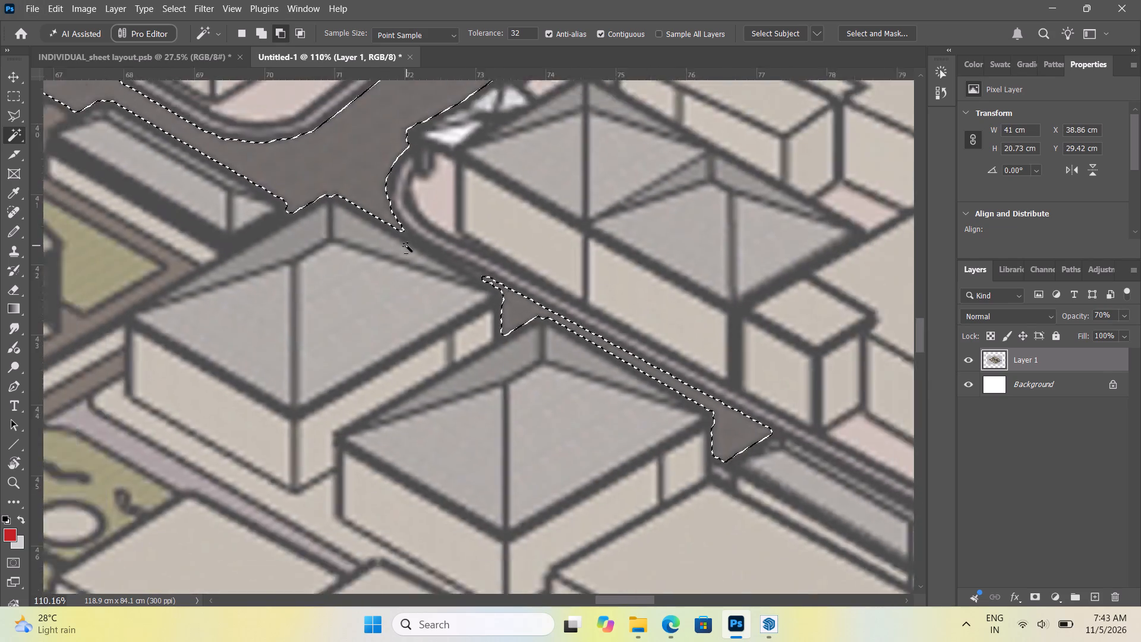
pyautogui.keyDown('alt'); pyautogui.scroll(-13, 406, 246); pyautogui.keyUp('alt')
pyautogui.keyDown('alt'); pyautogui.scroll(9, 529, 313); pyautogui.keyUp('alt')
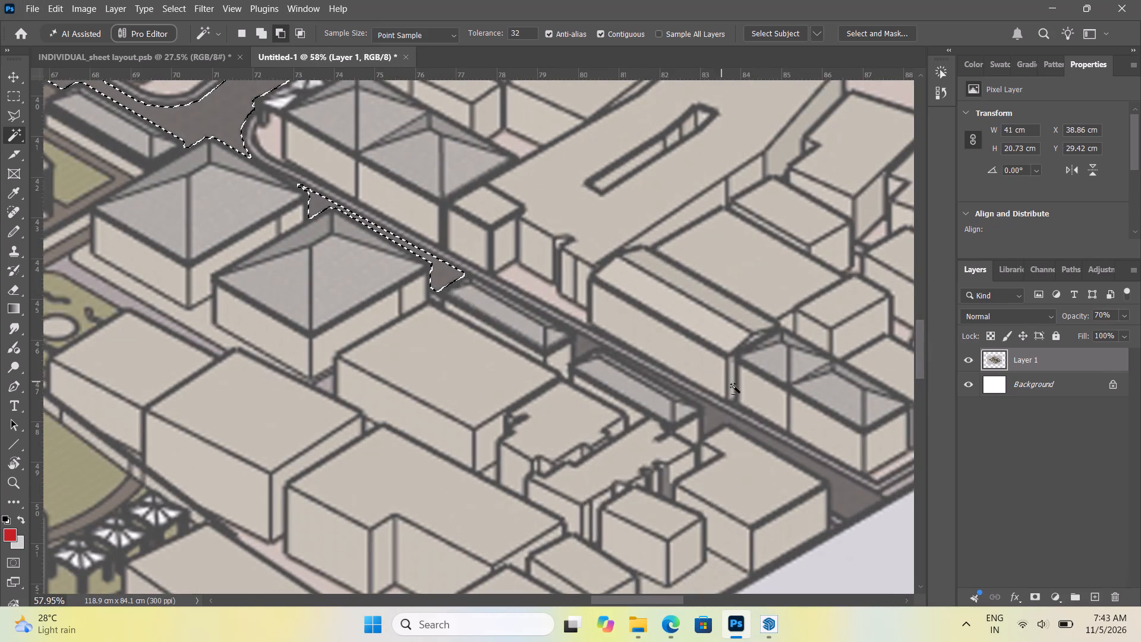
pyautogui.keyDown('alt'); pyautogui.scroll(5, 600, 358); pyautogui.keyUp('alt')
pyautogui.click(578, 338)
pyautogui.keyDown('alt'); pyautogui.scroll(-6, 399, 317); pyautogui.keyUp('alt')
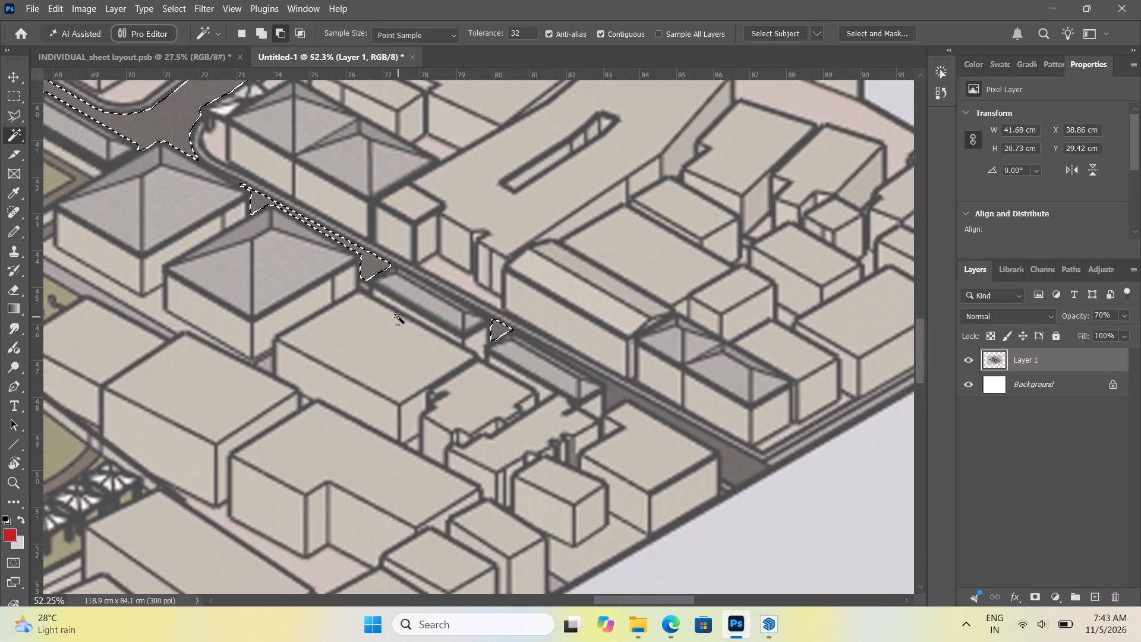
pyautogui.keyDown('alt'); pyautogui.scroll(4, 625, 395); pyautogui.keyUp('alt')
pyautogui.click(619, 397)
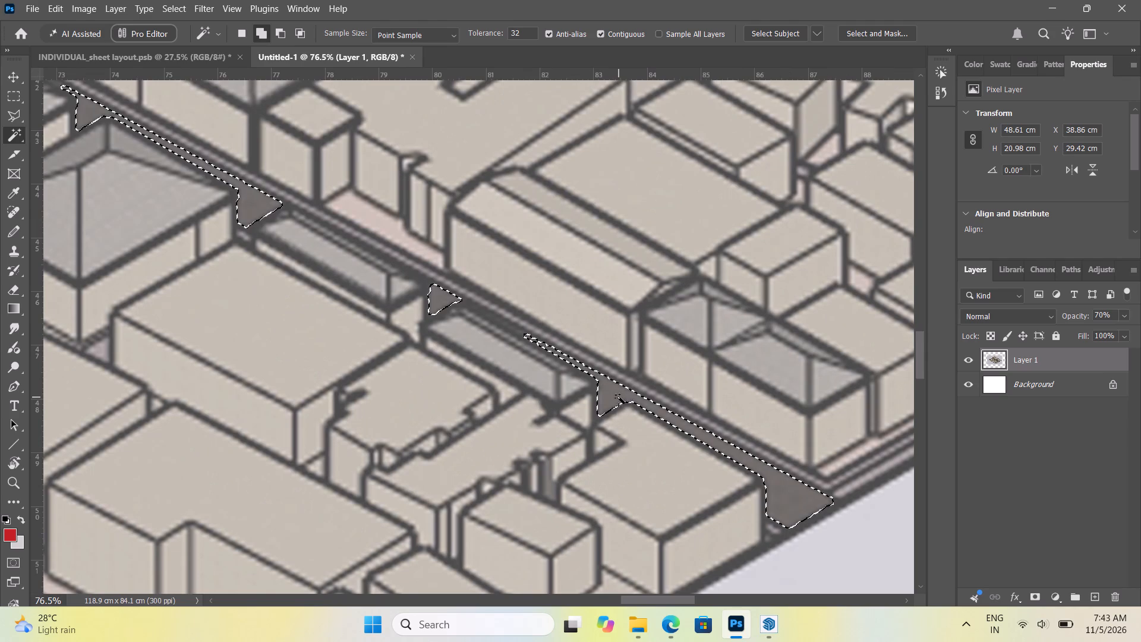
# Add the dark paving of the parking area beside the large flat-roofed building to the road selection.
pyautogui.scroll(-11, 673, 394)
pyautogui.keyDown('alt'); pyautogui.scroll(-11, 663, 370); pyautogui.keyUp('alt')
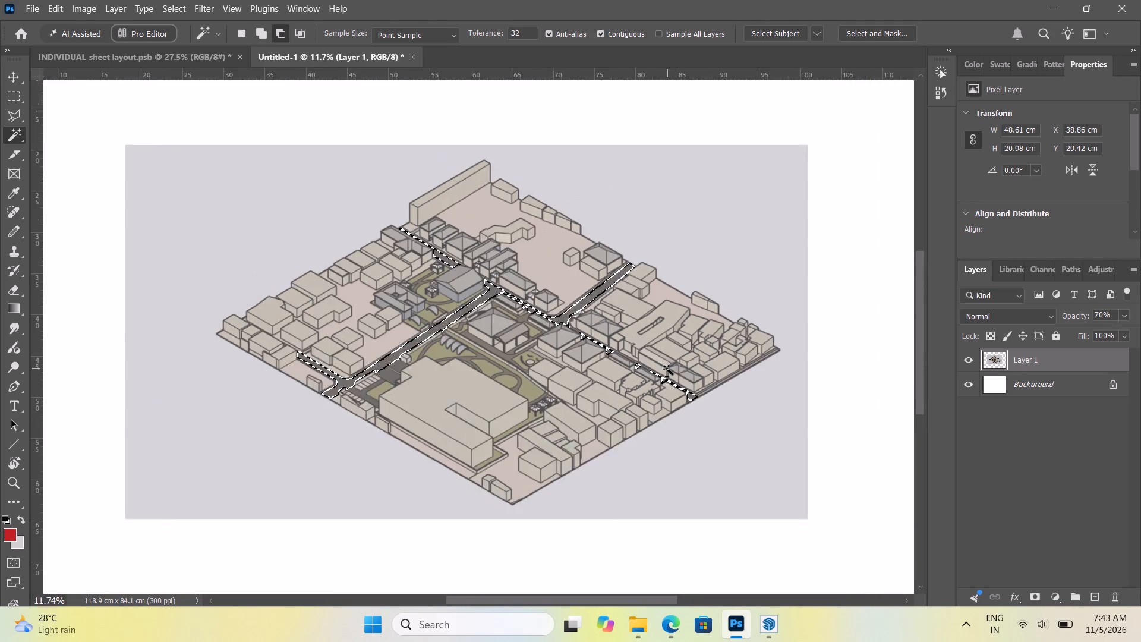
pyautogui.keyDown('alt'); pyautogui.scroll(20, 427, 357); pyautogui.keyUp('alt')
pyautogui.keyDown('alt'); pyautogui.scroll(1, 427, 357); pyautogui.keyUp('alt')
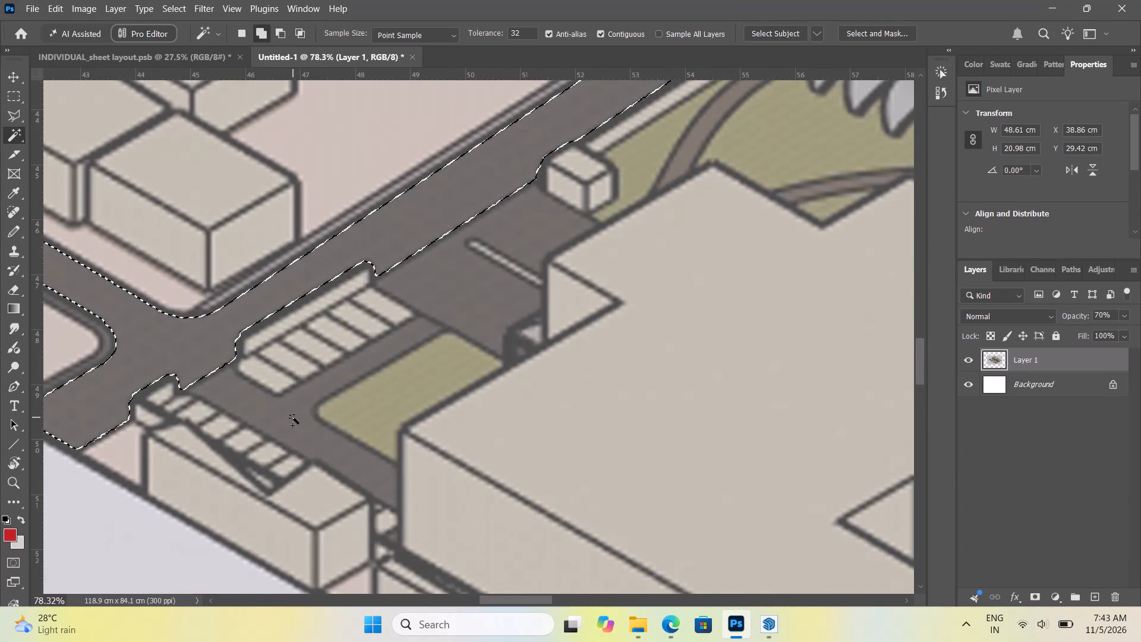
pyautogui.click(293, 417)
pyautogui.hotkey('ctrl', 'z')
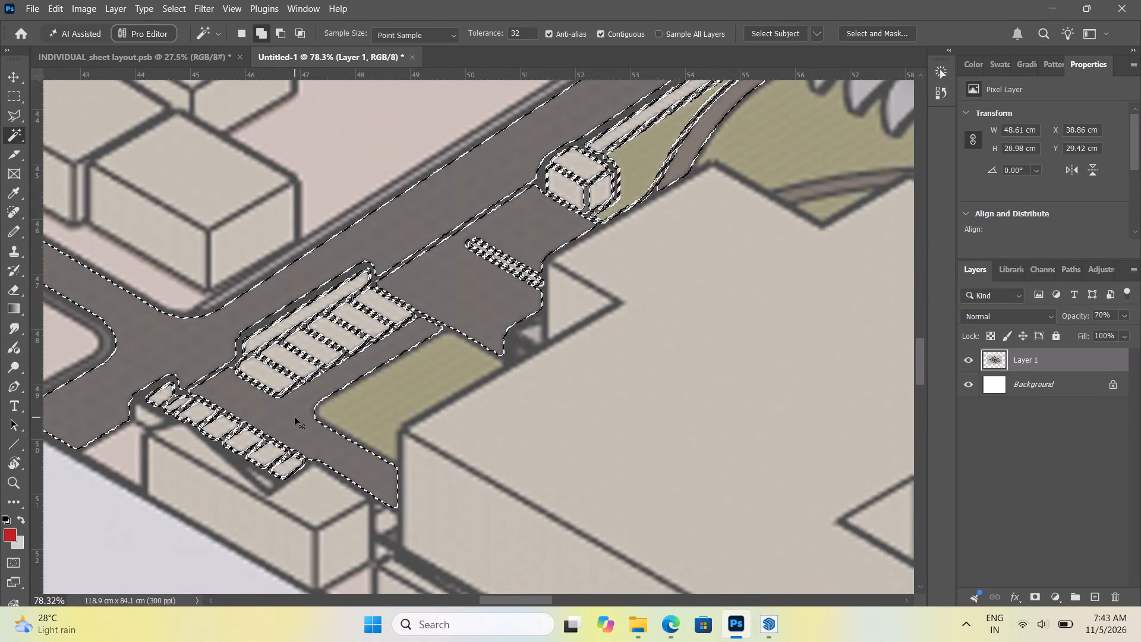
pyautogui.keyDown('alt'); pyautogui.scroll(6, 254, 457); pyautogui.keyUp('alt')
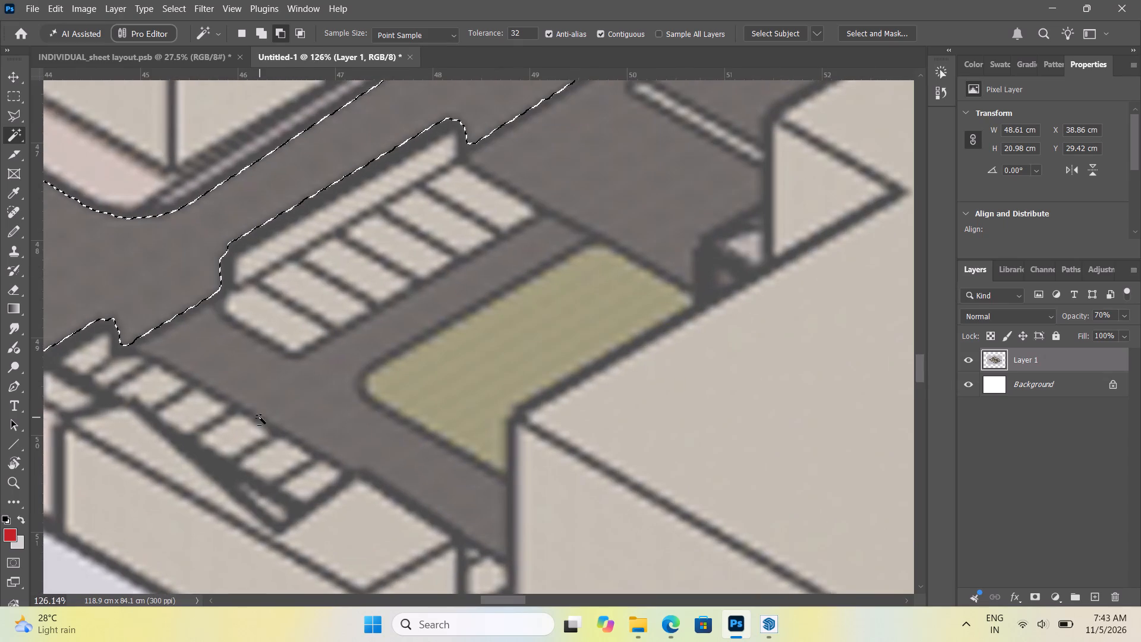
pyautogui.click(305, 398)
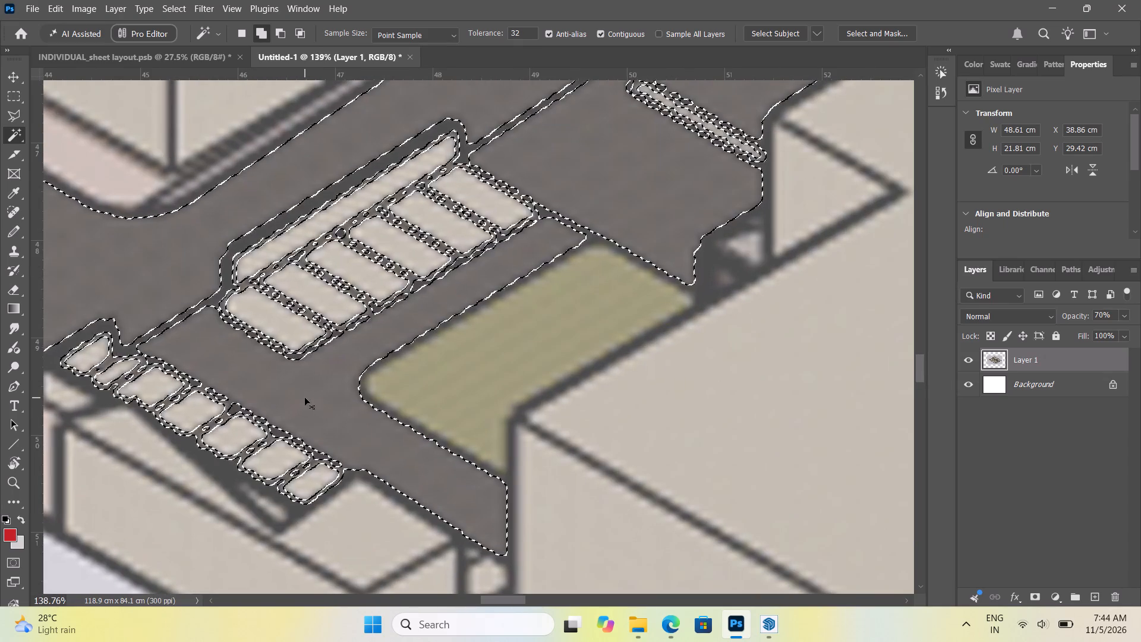
pyautogui.hotkey('ctrl', 'z')
pyautogui.click(305, 398)
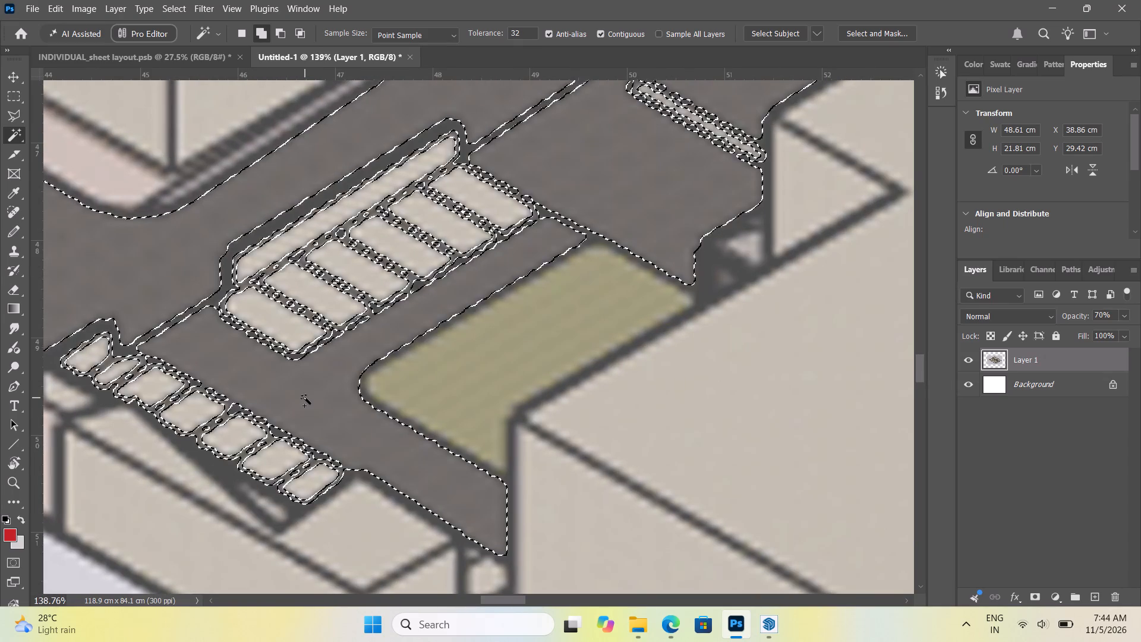
# Add the small dark road fragment between the box houses near the block's western edge to the road selection.
pyautogui.keyDown('alt'); pyautogui.scroll(-1, 314, 476); pyautogui.keyUp('alt')
pyautogui.keyDown('alt'); pyautogui.scroll(1, 316, 479); pyautogui.keyUp('alt')
pyautogui.keyDown('alt'); pyautogui.scroll(-10, 316, 480); pyautogui.keyUp('alt')
pyautogui.keyDown('alt'); pyautogui.scroll(1, 450, 366); pyautogui.keyUp('alt')
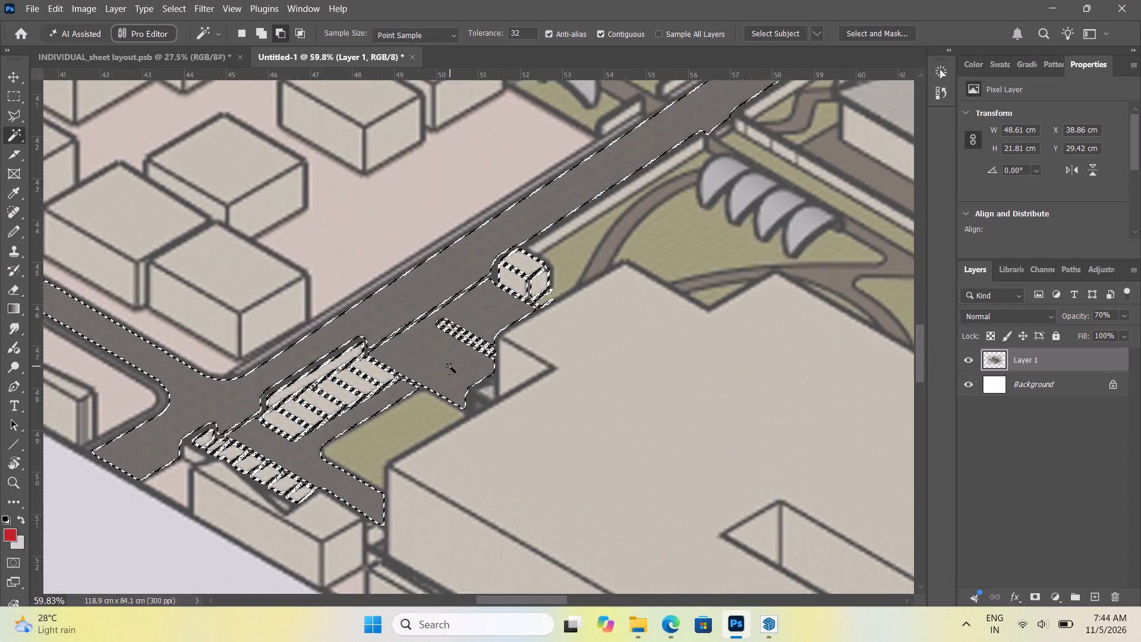
pyautogui.keyDown('alt'); pyautogui.scroll(-18, 450, 366); pyautogui.keyUp('alt')
pyautogui.keyDown('alt'); pyautogui.scroll(6, 443, 348); pyautogui.keyUp('alt')
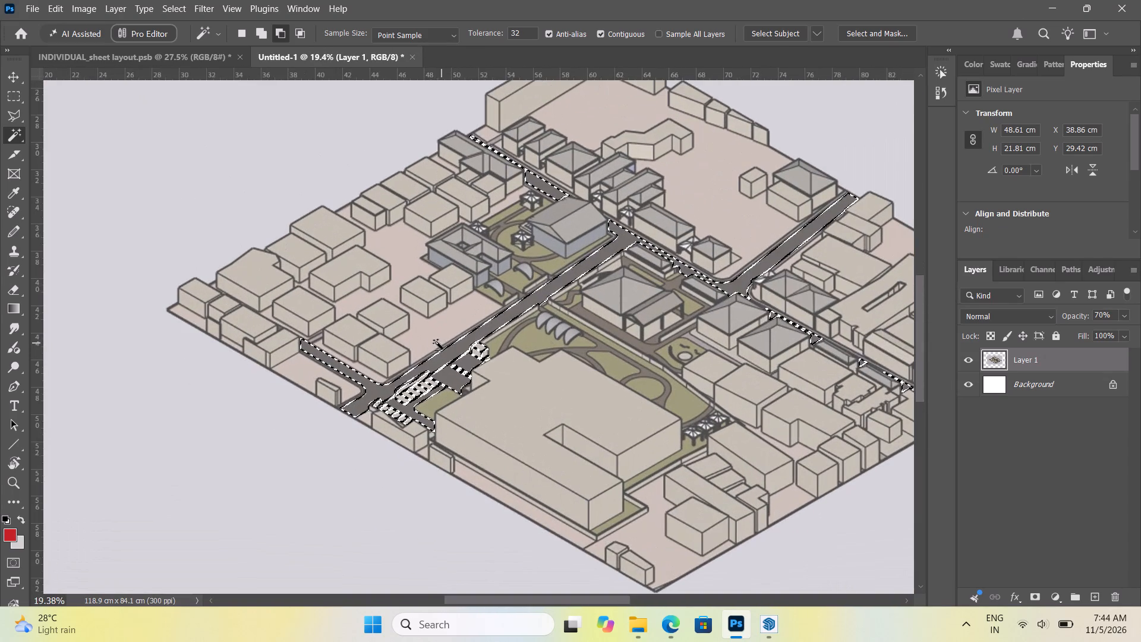
pyautogui.keyDown('alt'); pyautogui.scroll(20, 245, 313); pyautogui.keyUp('alt')
pyautogui.keyDown('alt'); pyautogui.scroll(2, 245, 313); pyautogui.keyUp('alt')
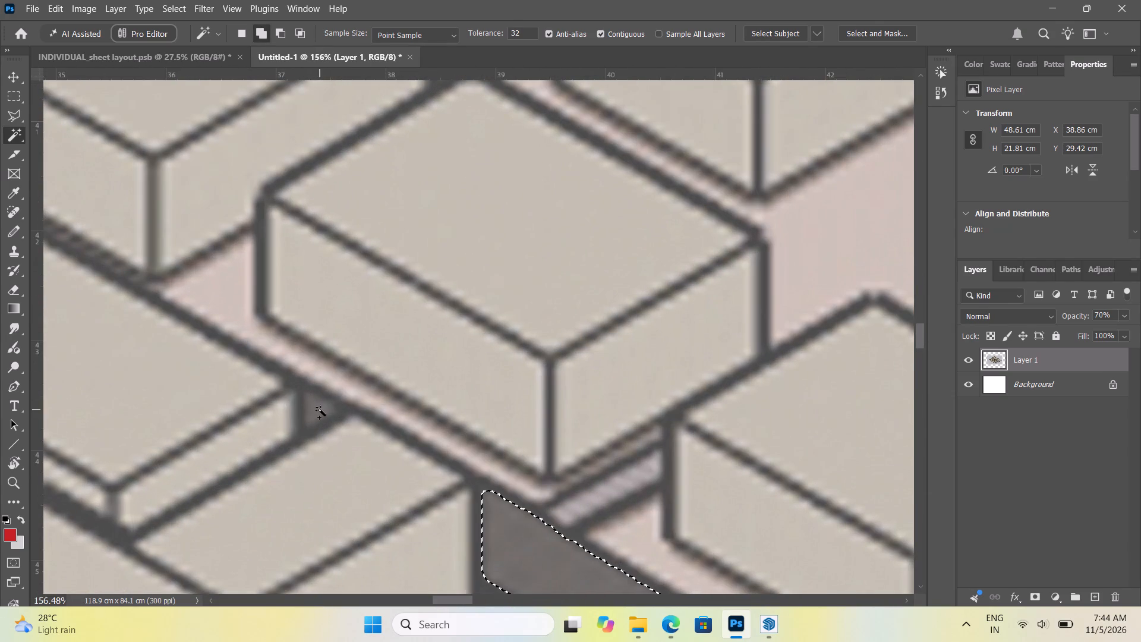
pyautogui.click(320, 410)
# Create a Solid Color fill layer from the road selection, using the dark grey #656262.
pyautogui.scroll(-13, 428, 439)
pyautogui.keyDown('alt'); pyautogui.scroll(11, 287, 364); pyautogui.keyUp('alt')
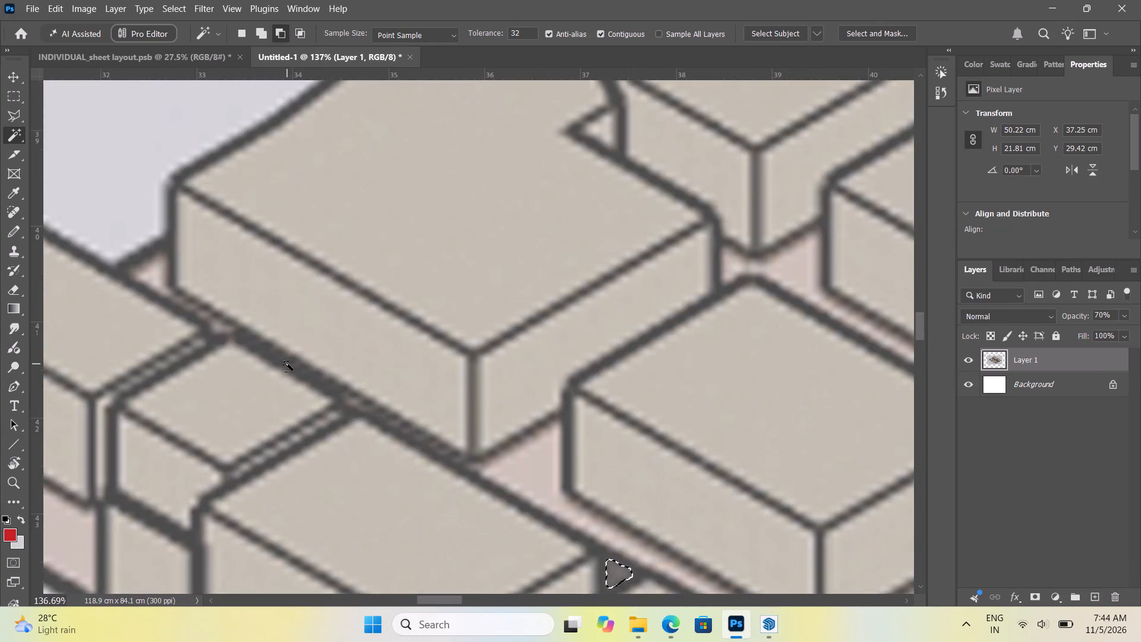
pyautogui.keyDown('alt'); pyautogui.scroll(-20, 287, 364); pyautogui.keyUp('alt')
pyautogui.keyDown('alt'); pyautogui.scroll(-4, 287, 364); pyautogui.keyUp('alt')
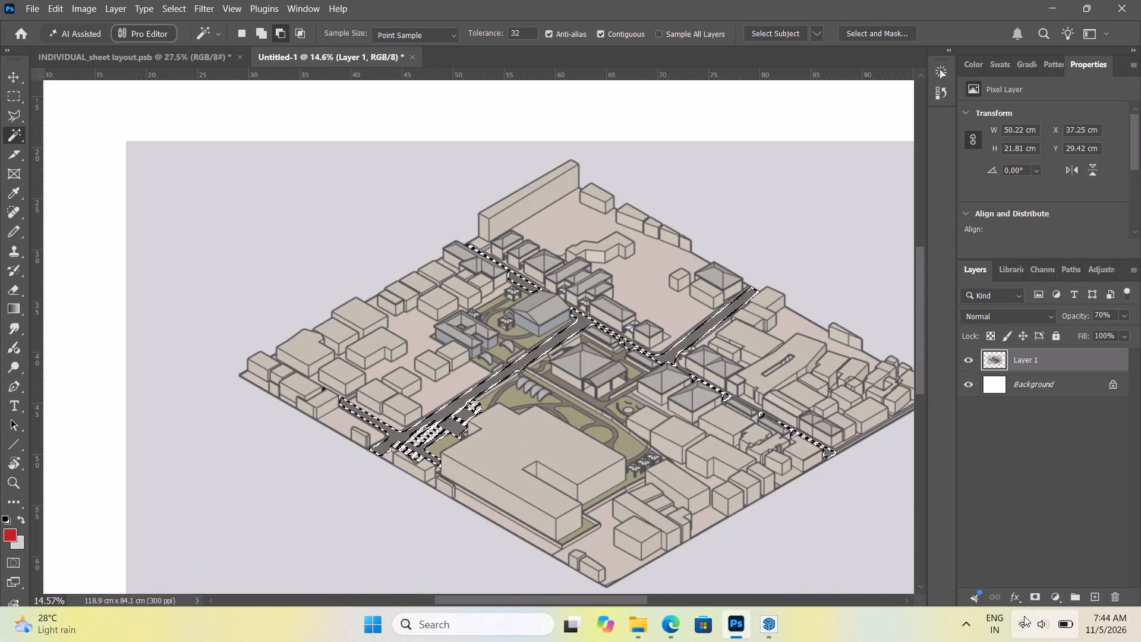
pyautogui.click(1063, 596)
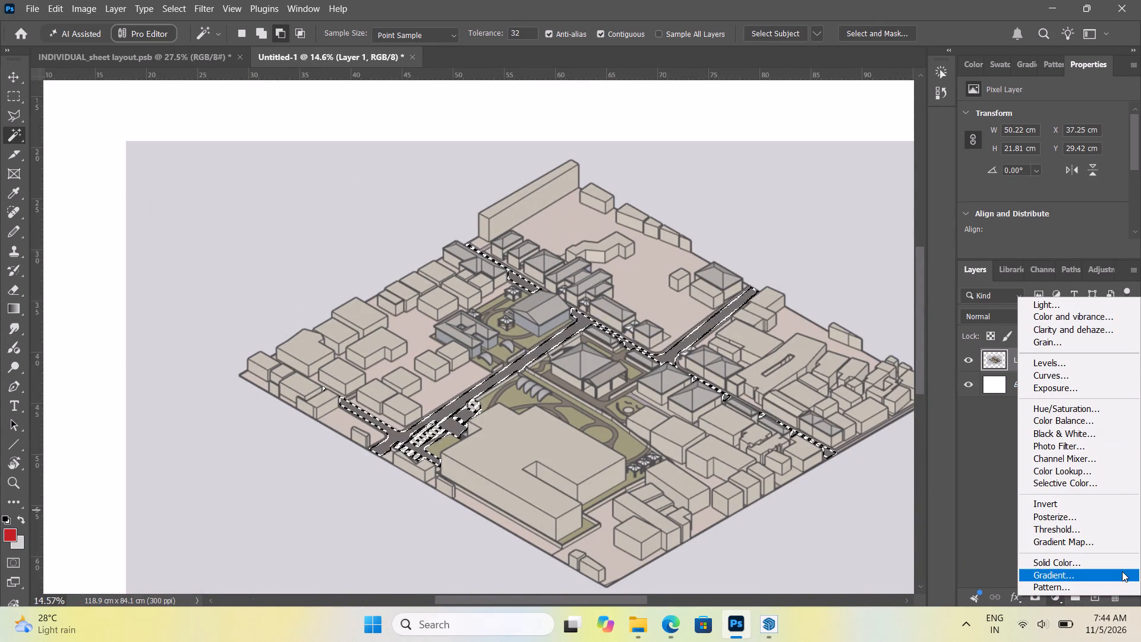
pyautogui.click(1122, 562)
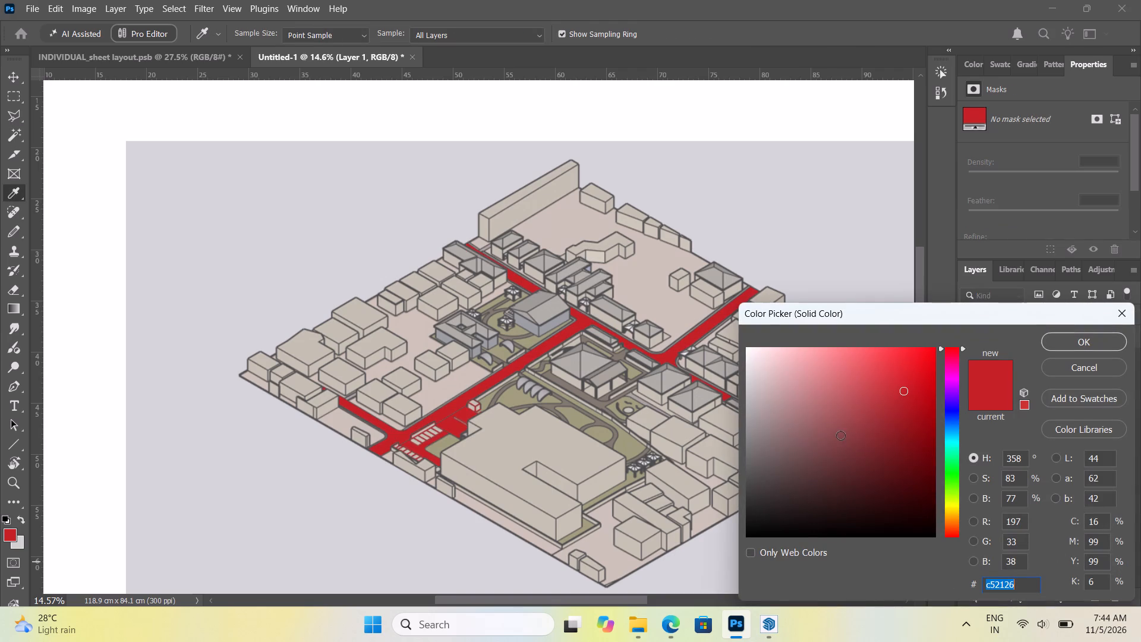
pyautogui.moveTo(878, 488); pyautogui.dragTo(846, 510)
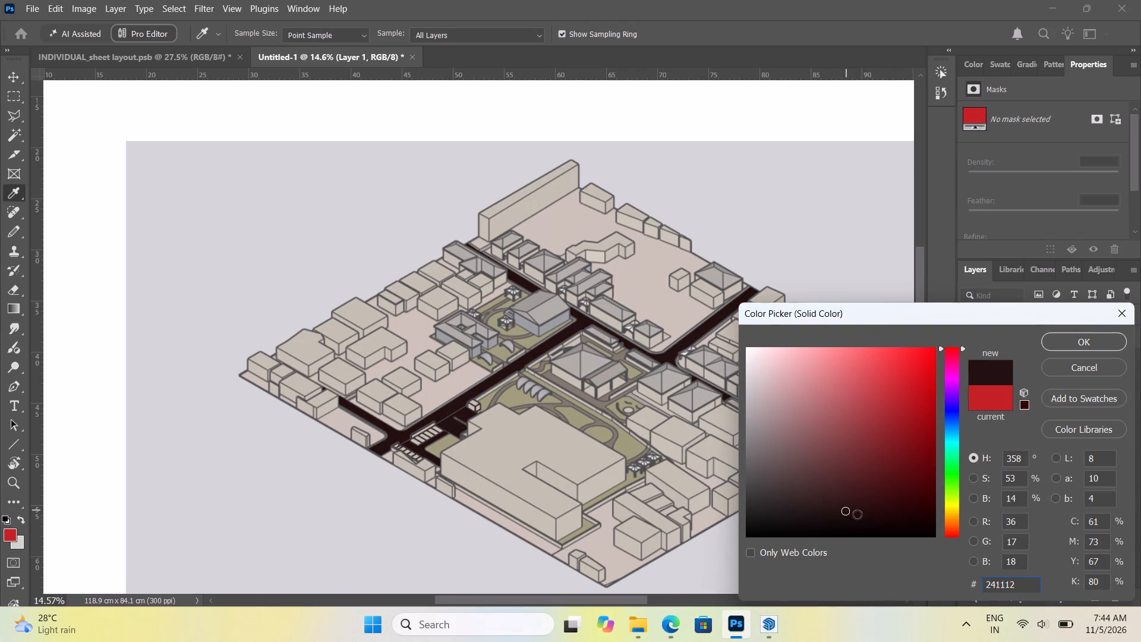
pyautogui.moveTo(873, 519); pyautogui.dragTo(876, 510)
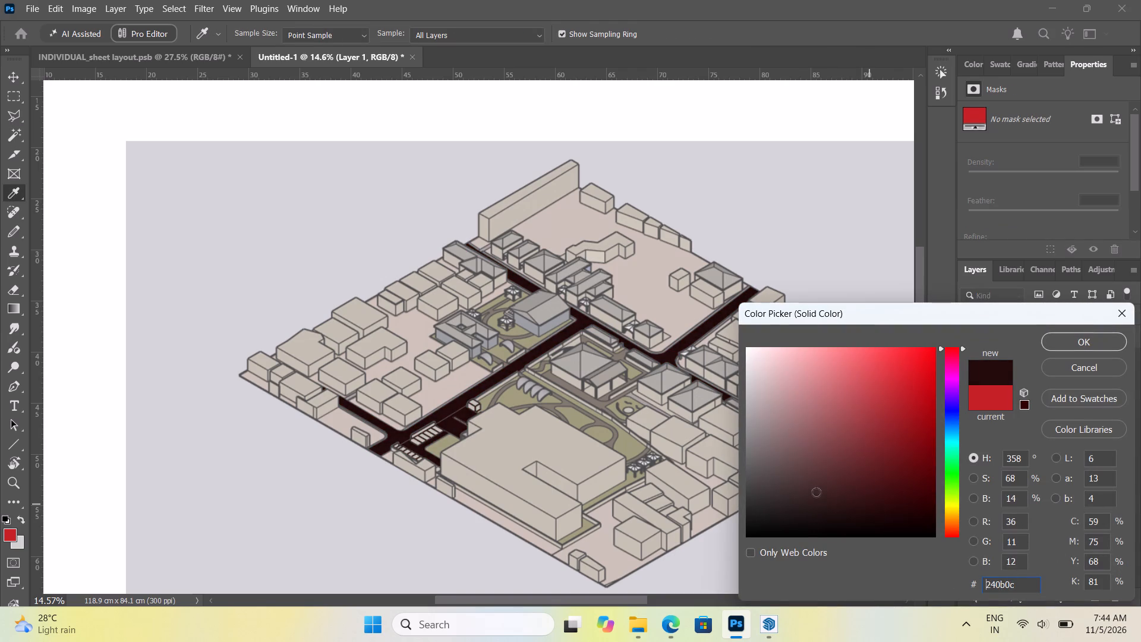
pyautogui.moveTo(800, 492); pyautogui.dragTo(747, 481)
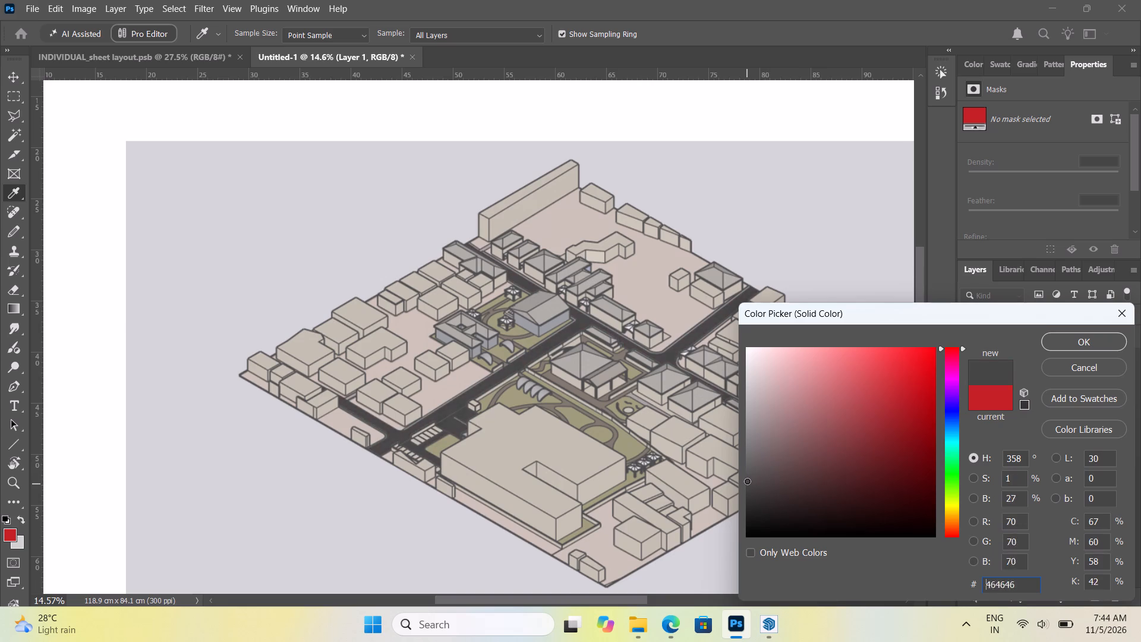
pyautogui.moveTo(747, 481); pyautogui.dragTo(783, 511)
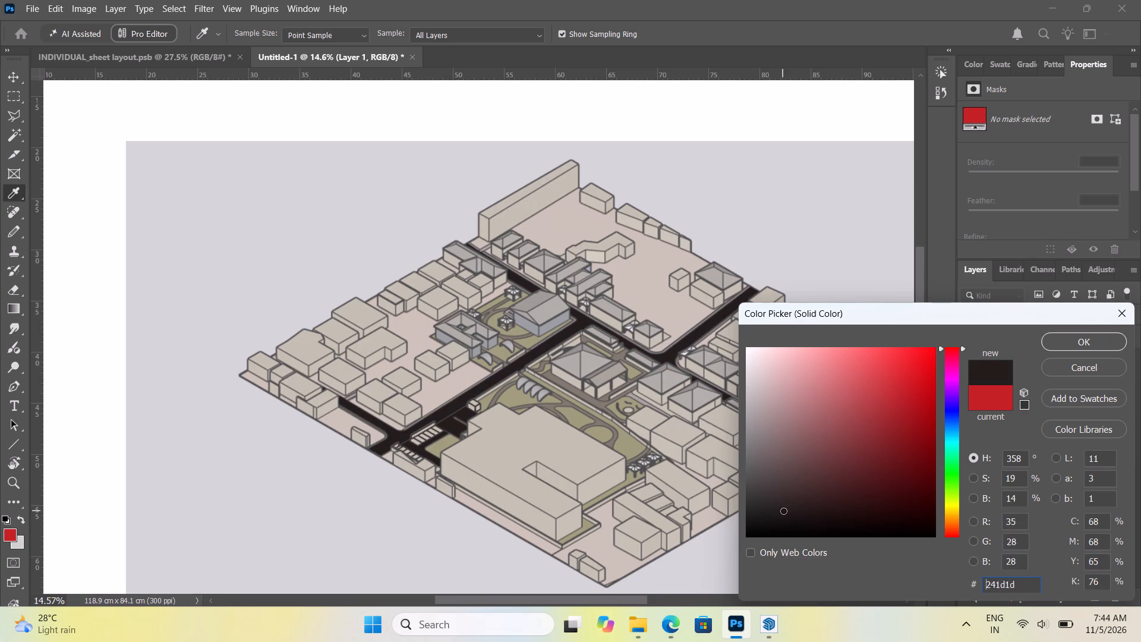
pyautogui.moveTo(783, 511); pyautogui.dragTo(796, 523)
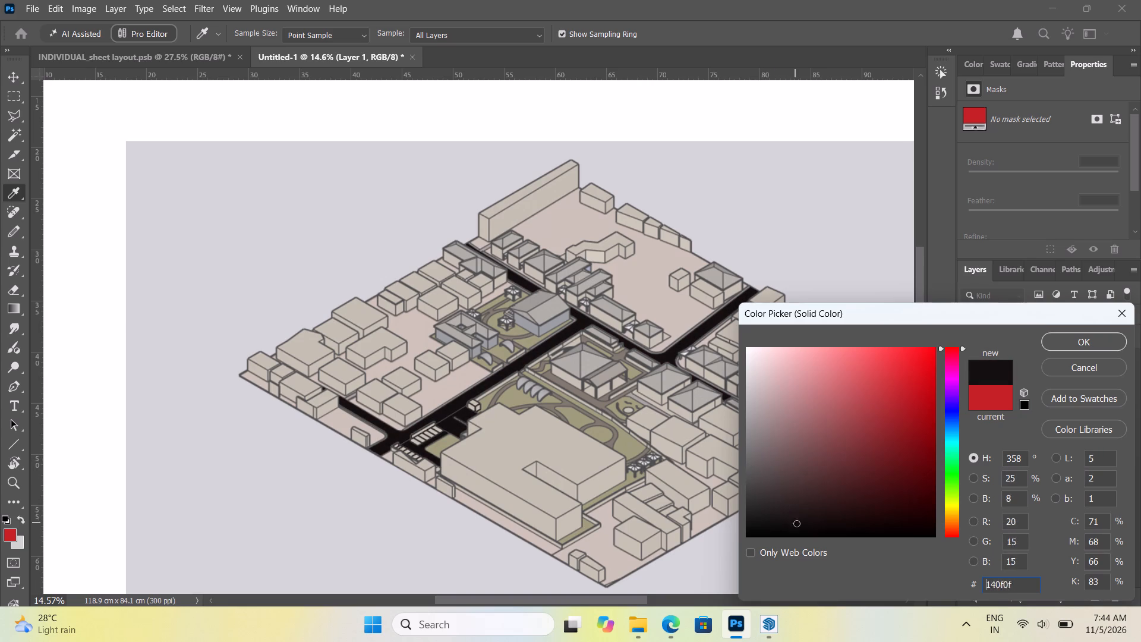
pyautogui.moveTo(796, 523); pyautogui.dragTo(797, 523)
pyautogui.click(789, 506)
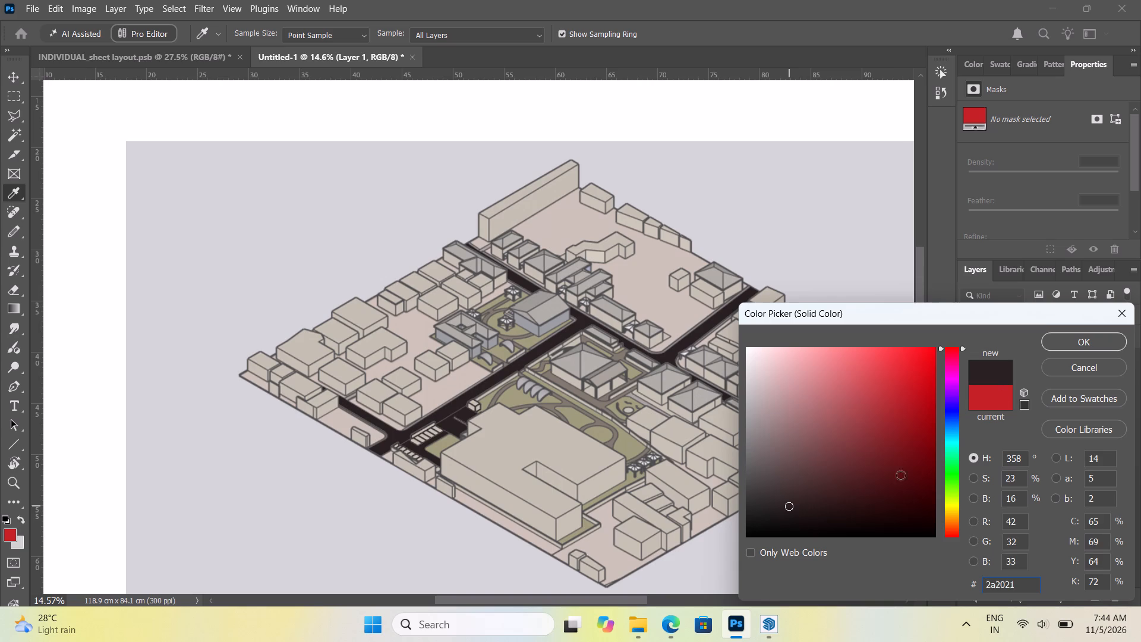
pyautogui.moveTo(855, 483); pyautogui.dragTo(735, 477)
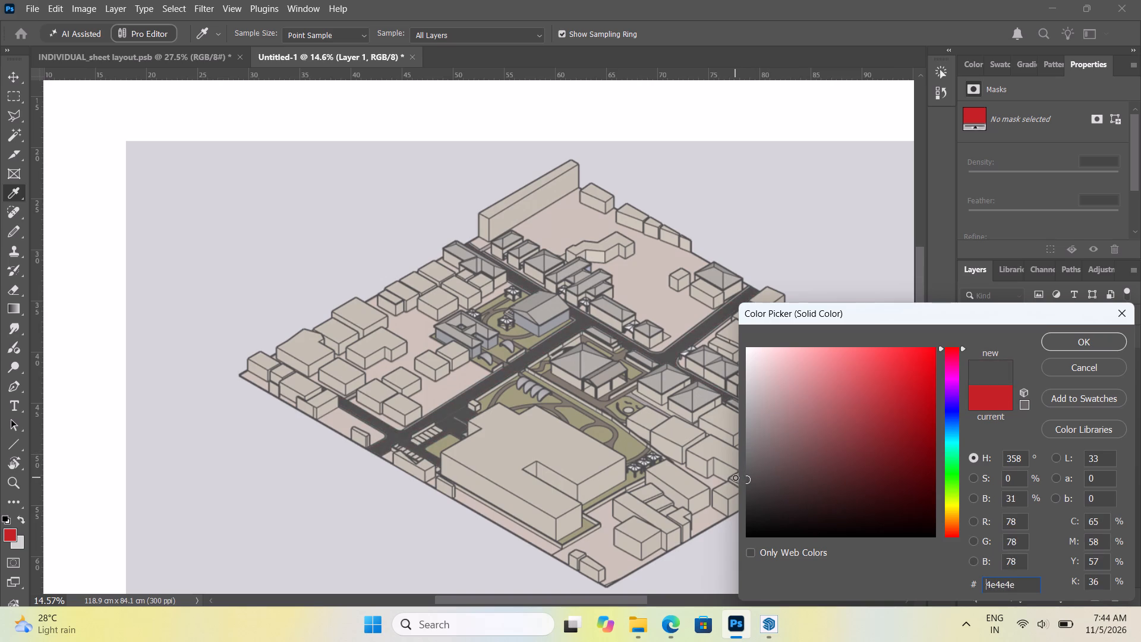
pyautogui.moveTo(735, 477); pyautogui.dragTo(738, 465)
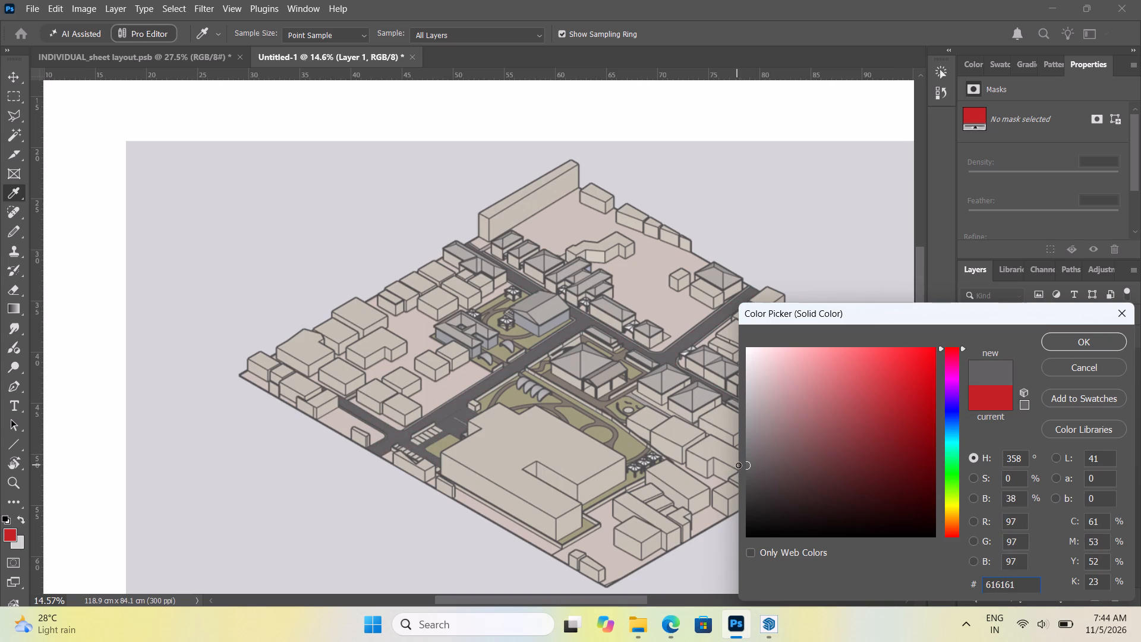
pyautogui.moveTo(738, 465); pyautogui.dragTo(754, 464)
pyautogui.moveTo(754, 464); pyautogui.dragTo(752, 462)
pyautogui.click(1096, 342)
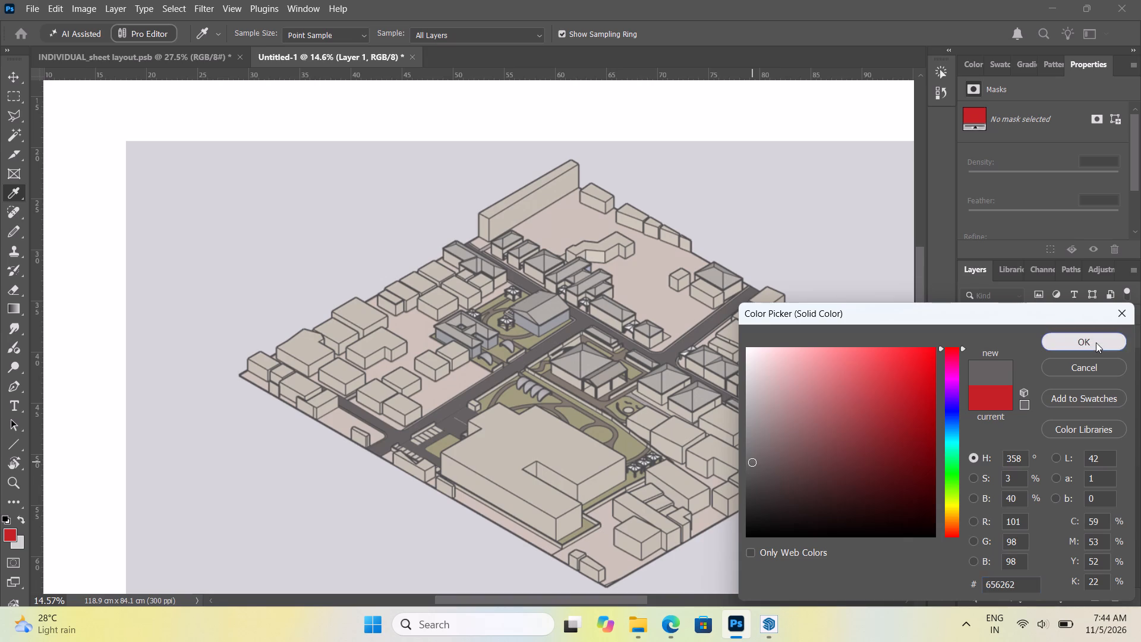
# Set the opacity of the axonometric image layer, Layer 1, to 50%.
pyautogui.click(1088, 392)
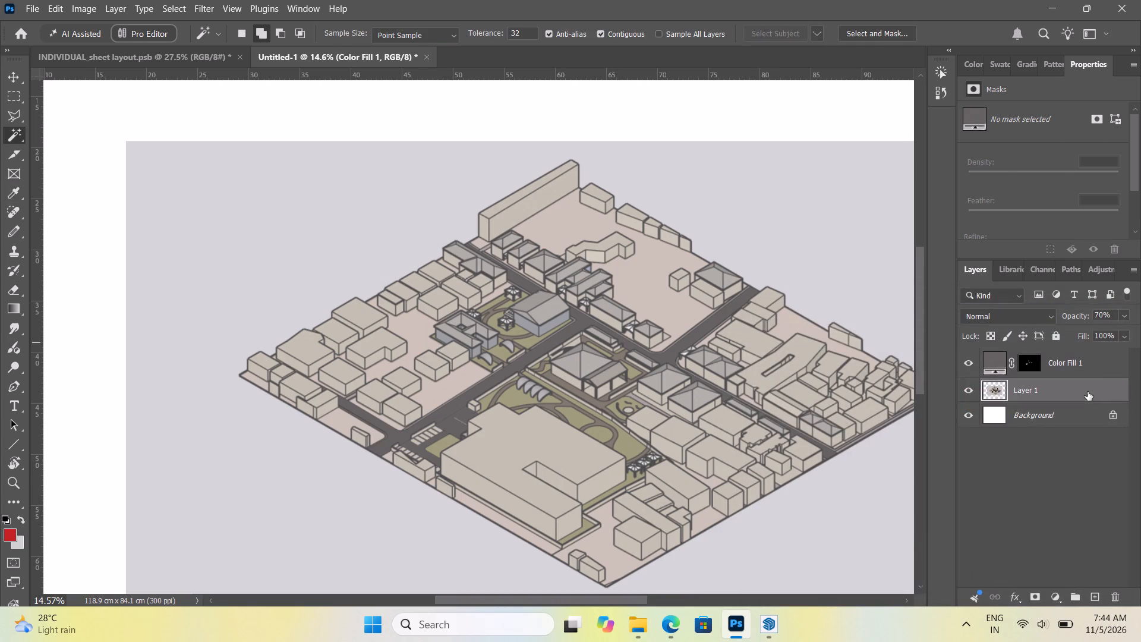
pyautogui.moveTo(1103, 318); pyautogui.dragTo(1086, 322)
pyautogui.write('50')
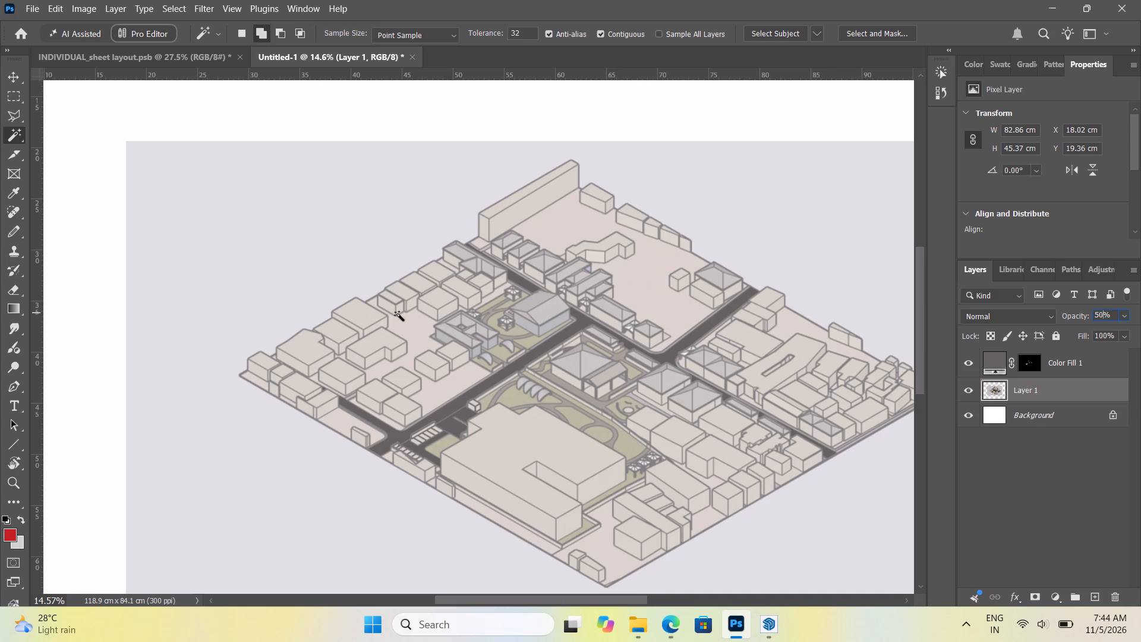
pyautogui.keyDown('alt'); pyautogui.scroll(-6, 398, 314); pyautogui.keyUp('alt')
pyautogui.scroll(-5, 292, 335)
# Move Layer 1 above the Color Fill 1 layer in the stacking order.
pyautogui.moveTo(1066, 388); pyautogui.dragTo(1059, 351)
# Delete the pale lavender backdrop surrounding the axonometric block from Layer 1 and clear the selection.
pyautogui.click(718, 172)
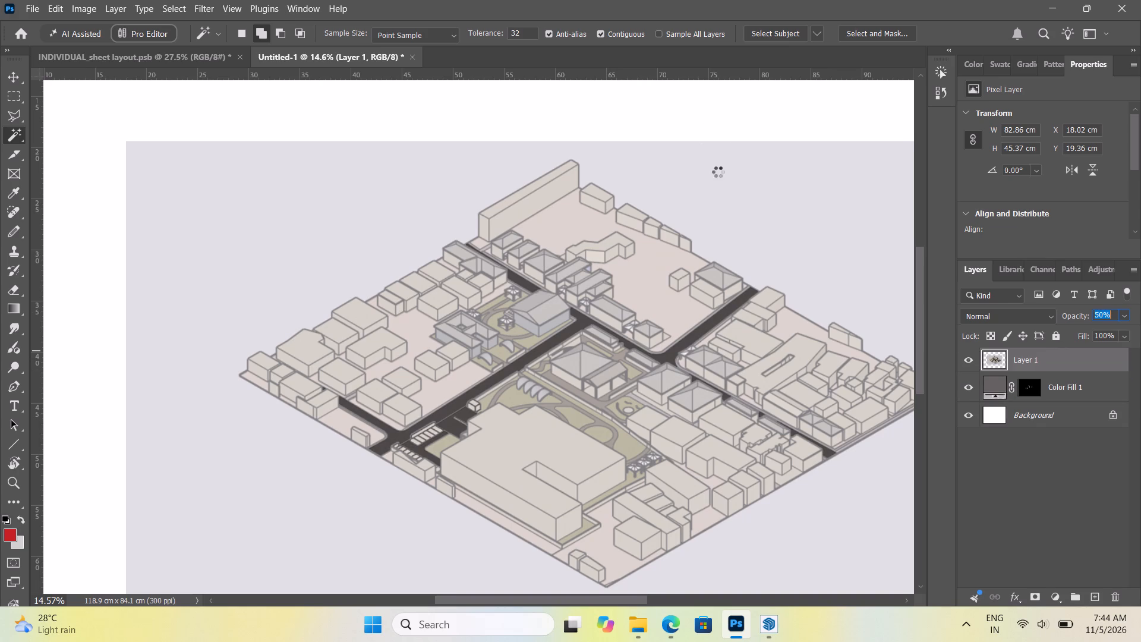
pyautogui.press('Delete')
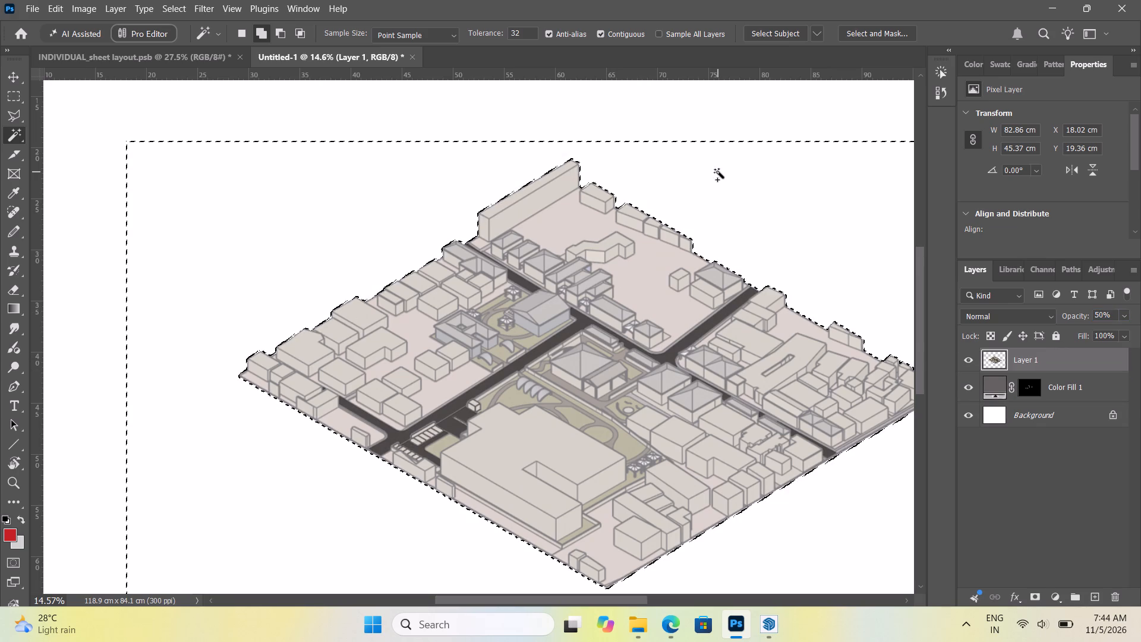
pyautogui.keyDown('alt'); pyautogui.scroll(-10, 457, 330); pyautogui.keyUp('alt')
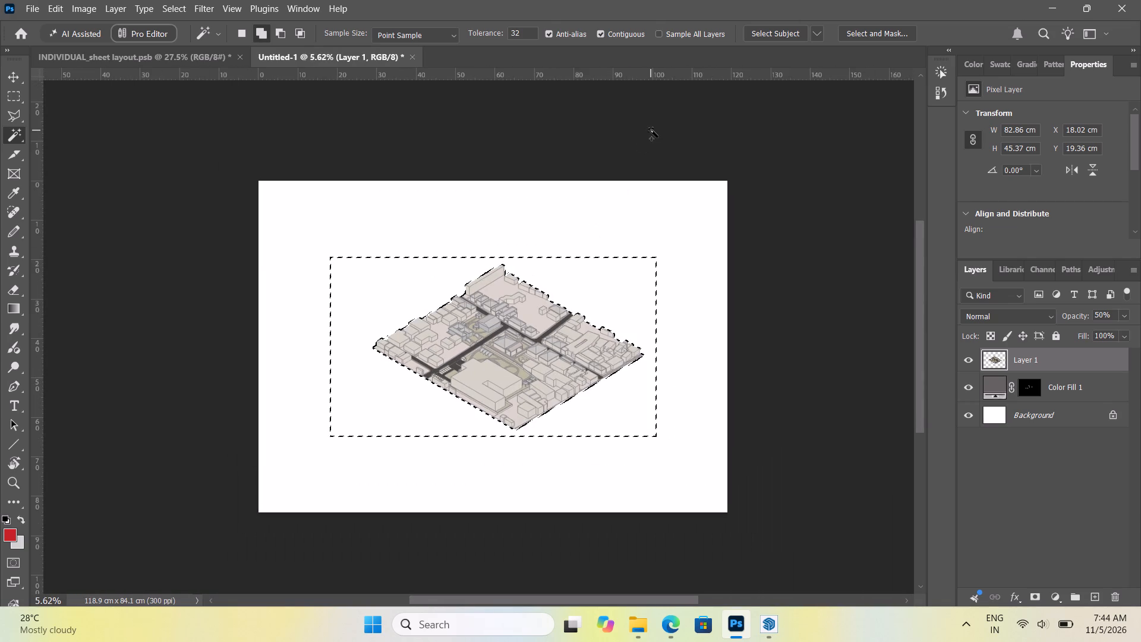
pyautogui.click(652, 131)
# Select the curved garden footpaths beside the large flat-roofed building, including the path next to the white shell canopies.
pyautogui.keyDown('alt'); pyautogui.scroll(6, 532, 340); pyautogui.keyUp('alt')
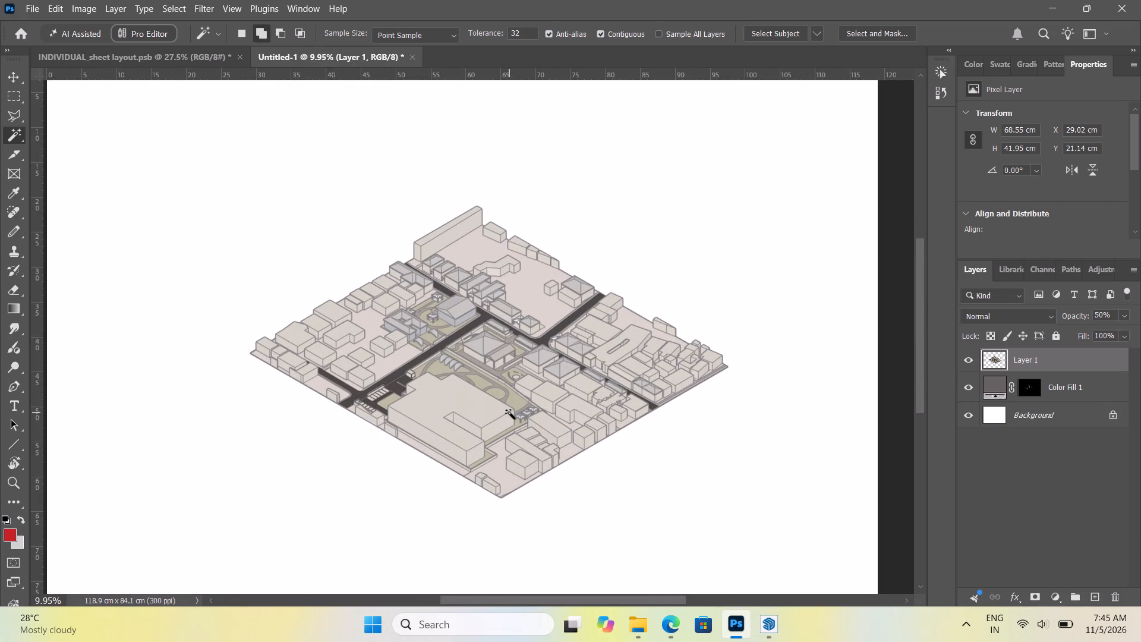
pyautogui.keyDown('alt'); pyautogui.scroll(4, 509, 413); pyautogui.keyUp('alt')
pyautogui.keyDown('alt'); pyautogui.scroll(1, 459, 375); pyautogui.keyUp('alt')
pyautogui.scroll(5, 459, 375)
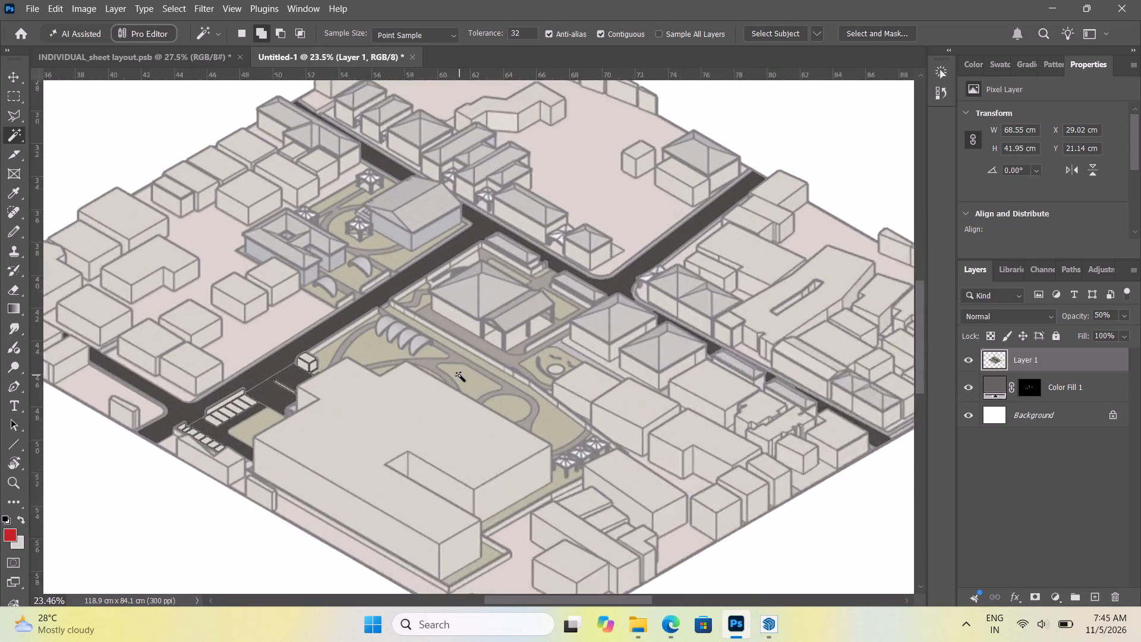
pyautogui.scroll(2, 459, 375)
pyautogui.keyDown('alt'); pyautogui.scroll(7, 433, 373); pyautogui.keyUp('alt')
pyautogui.click(418, 350)
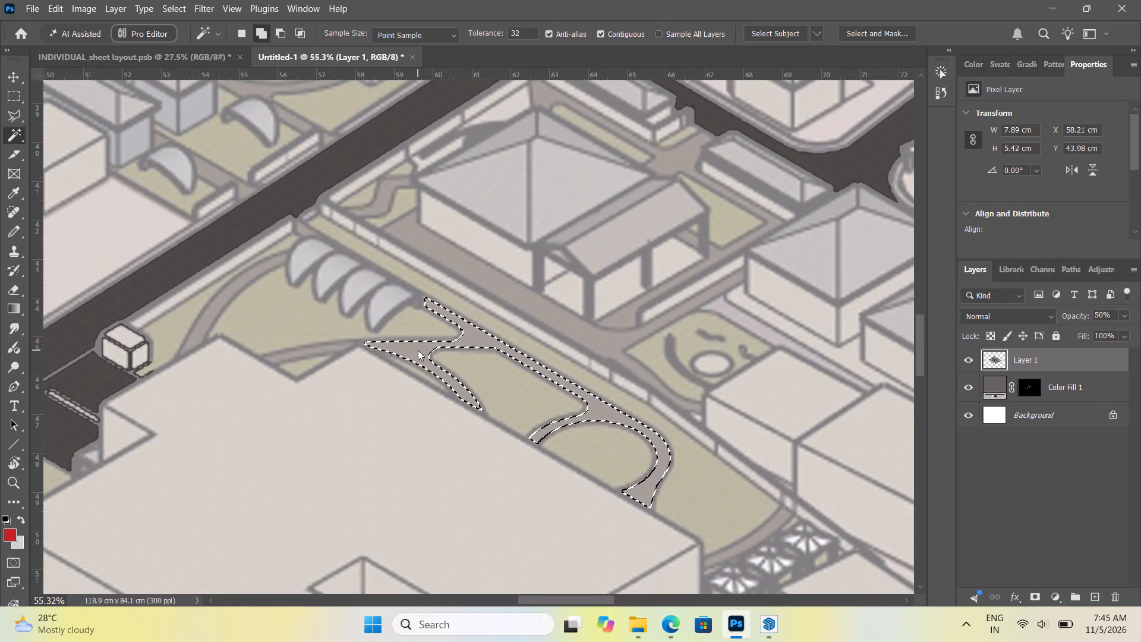
pyautogui.keyDown('alt'); pyautogui.scroll(6, 281, 354); pyautogui.keyUp('alt')
pyautogui.click(295, 356)
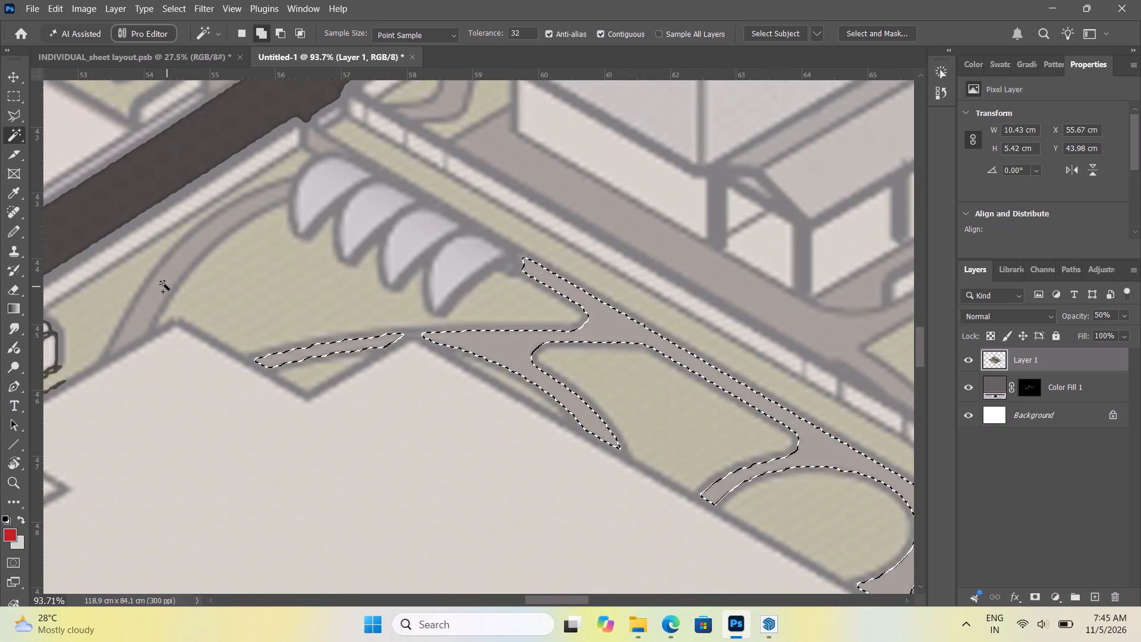
pyautogui.click(164, 284)
# Add the footpaths around the hip-roofed building with the gabled porch, including the wide front walkway and short winding path, to the selection.
pyautogui.keyDown('alt'); pyautogui.scroll(-12, 286, 365); pyautogui.keyUp('alt')
pyautogui.keyDown('alt'); pyautogui.scroll(4, 373, 320); pyautogui.keyUp('alt')
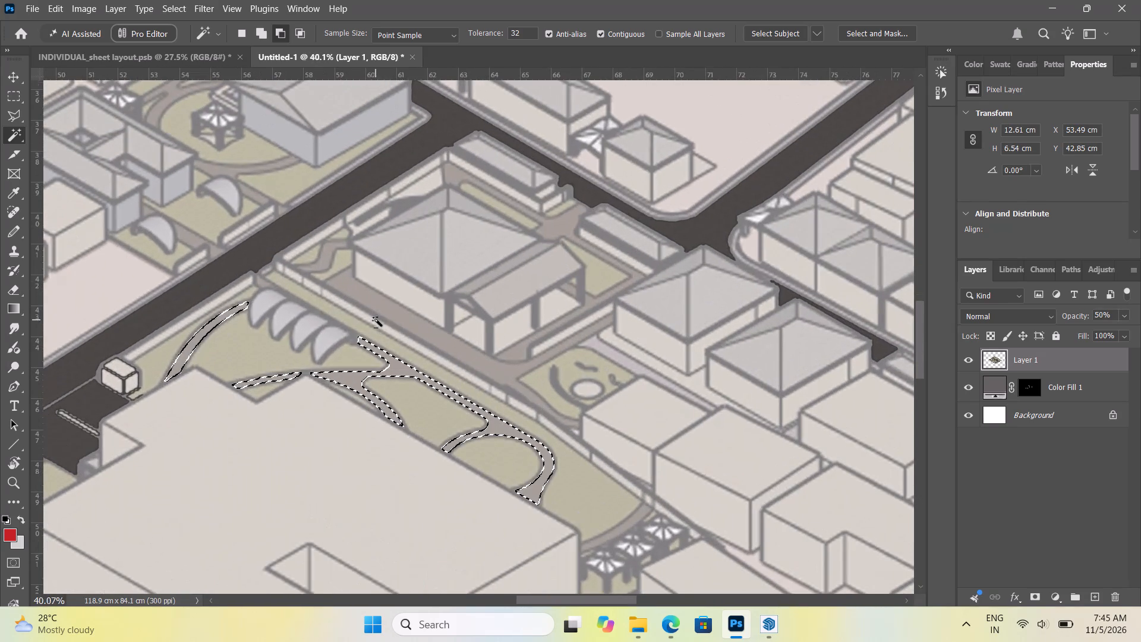
pyautogui.keyDown('alt'); pyautogui.scroll(-6, 506, 402); pyautogui.keyUp('alt')
pyautogui.keyDown('alt'); pyautogui.scroll(6, 480, 358); pyautogui.keyUp('alt')
pyautogui.keyDown('alt'); pyautogui.scroll(3, 566, 267); pyautogui.keyUp('alt')
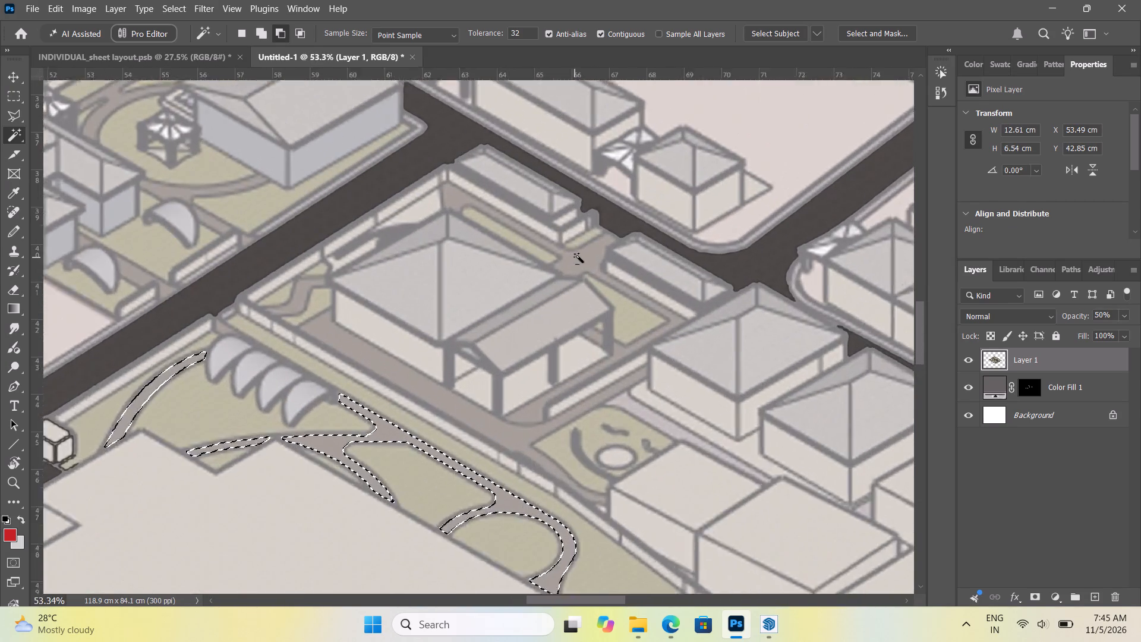
pyautogui.keyDown('alt'); pyautogui.scroll(1, 578, 256); pyautogui.keyUp('alt')
pyautogui.click(590, 263)
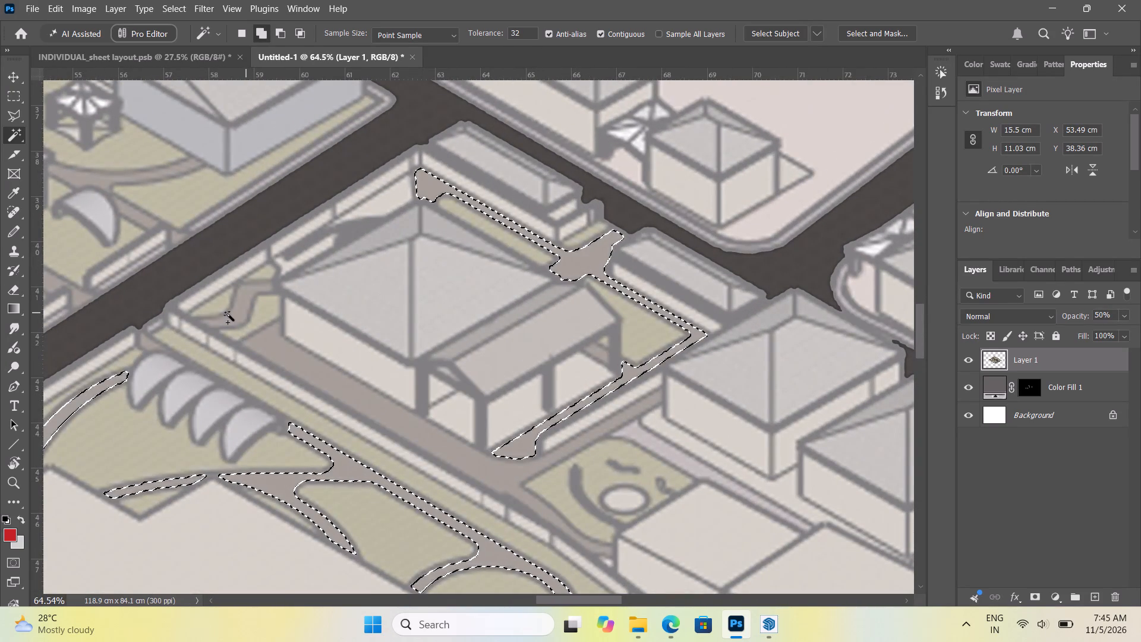
pyautogui.keyDown('alt'); pyautogui.scroll(5, 229, 312); pyautogui.keyUp('alt')
pyautogui.click(245, 311)
pyautogui.scroll(-6, 267, 301)
pyautogui.keyDown('alt'); pyautogui.scroll(2, 354, 405); pyautogui.keyUp('alt')
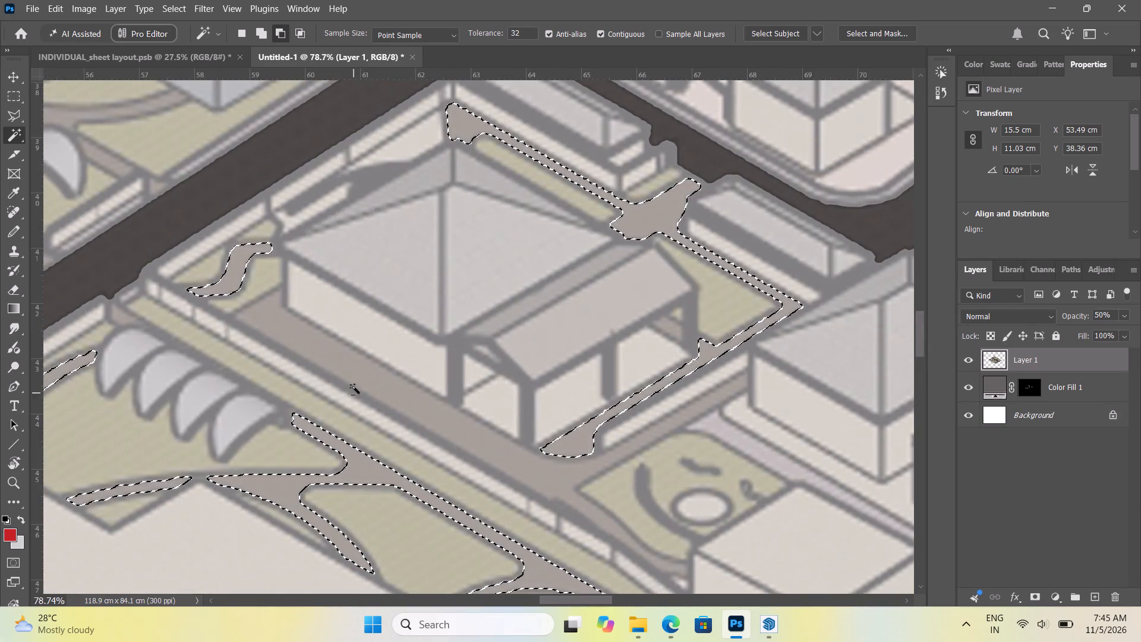
pyautogui.click(363, 374)
# Add the pale paved strip running between the small round-feature garden and the neighbouring hip-roofed houses to the footpath selection.
pyautogui.keyDown('alt'); pyautogui.scroll(-6, 358, 358); pyautogui.keyUp('alt')
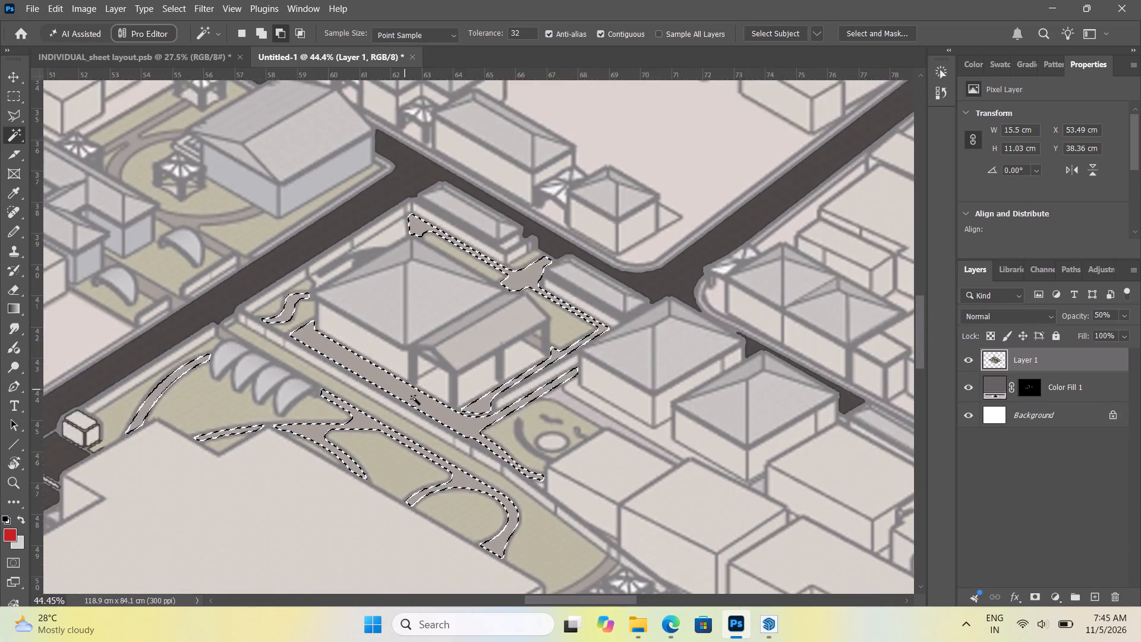
pyautogui.keyDown('alt'); pyautogui.scroll(-6, 433, 414); pyautogui.keyUp('alt')
pyautogui.keyDown('alt'); pyautogui.scroll(11, 521, 411); pyautogui.keyUp('alt')
pyautogui.click(537, 421)
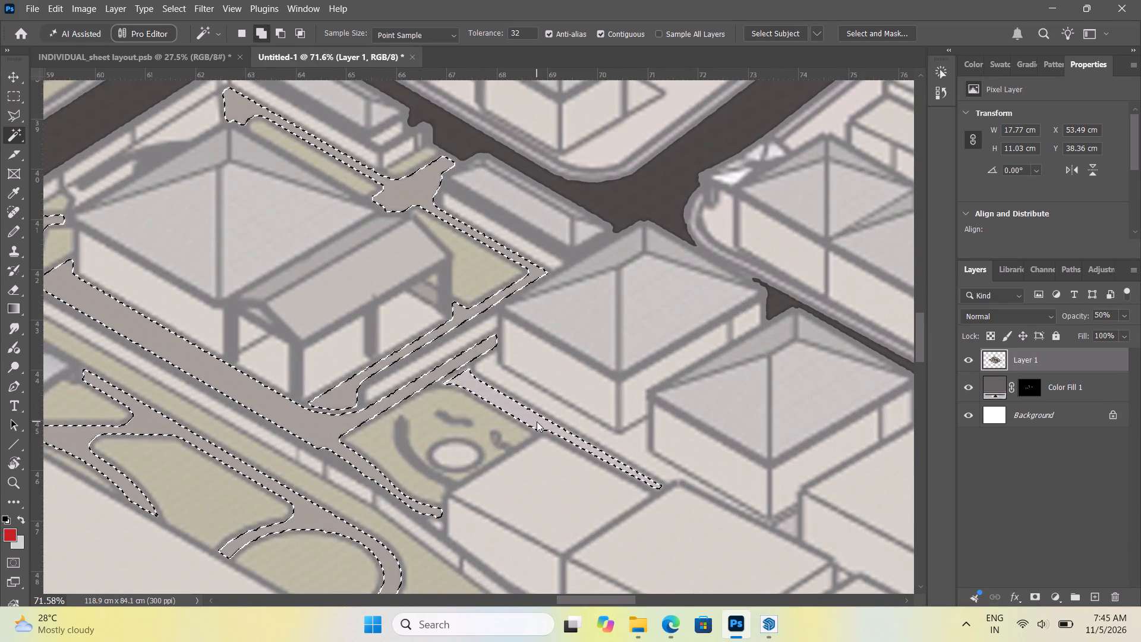
pyautogui.keyDown('alt'); pyautogui.scroll(-14, 482, 393); pyautogui.keyUp('alt')
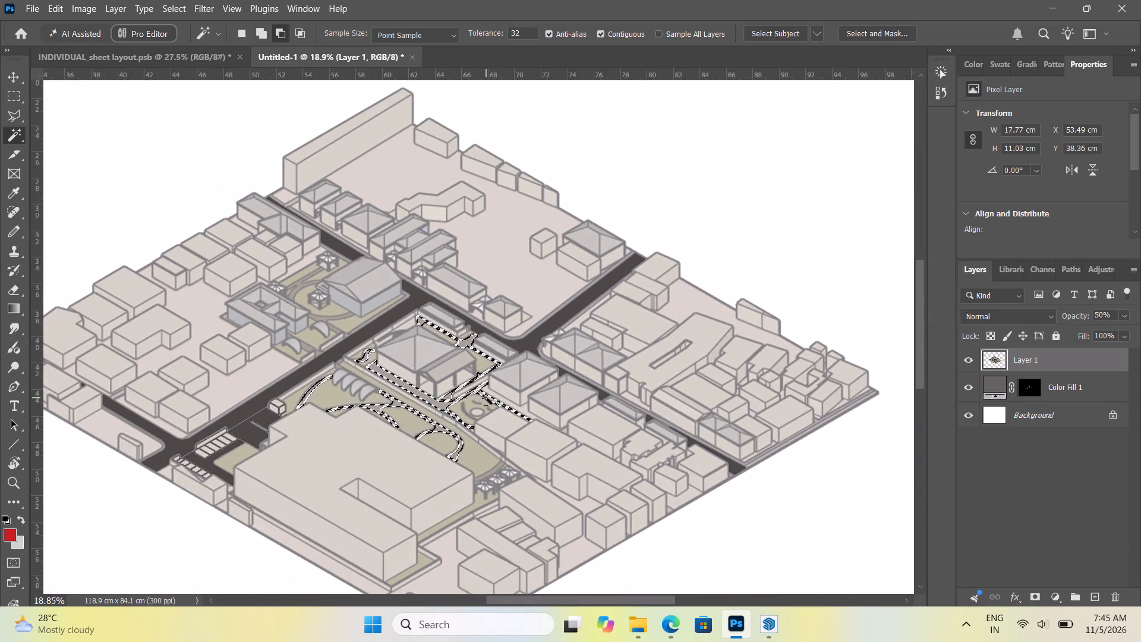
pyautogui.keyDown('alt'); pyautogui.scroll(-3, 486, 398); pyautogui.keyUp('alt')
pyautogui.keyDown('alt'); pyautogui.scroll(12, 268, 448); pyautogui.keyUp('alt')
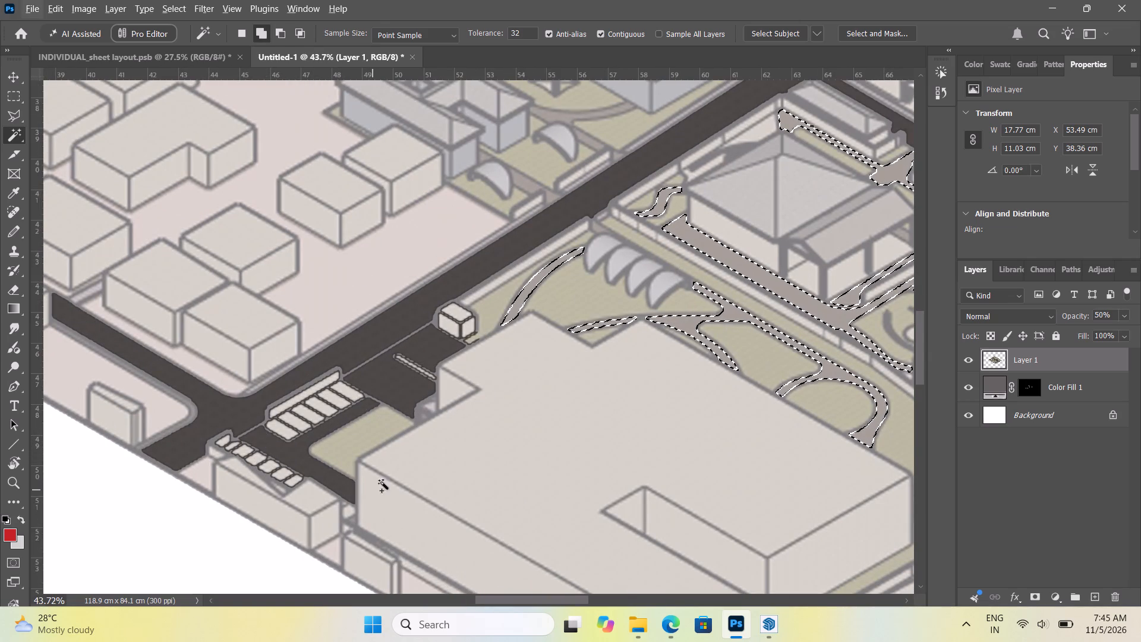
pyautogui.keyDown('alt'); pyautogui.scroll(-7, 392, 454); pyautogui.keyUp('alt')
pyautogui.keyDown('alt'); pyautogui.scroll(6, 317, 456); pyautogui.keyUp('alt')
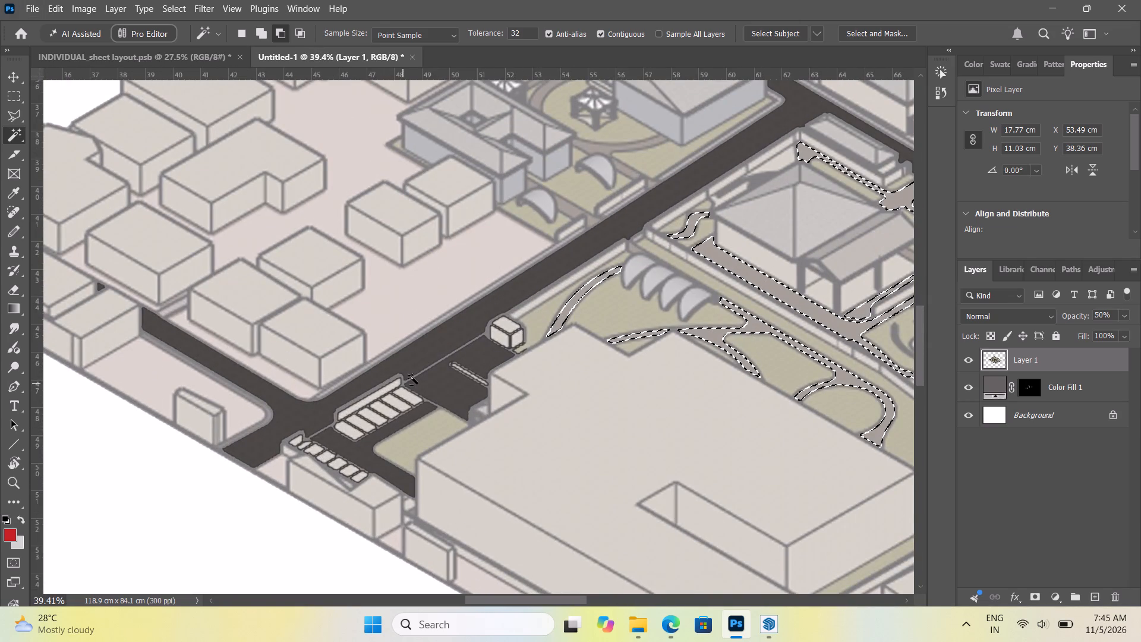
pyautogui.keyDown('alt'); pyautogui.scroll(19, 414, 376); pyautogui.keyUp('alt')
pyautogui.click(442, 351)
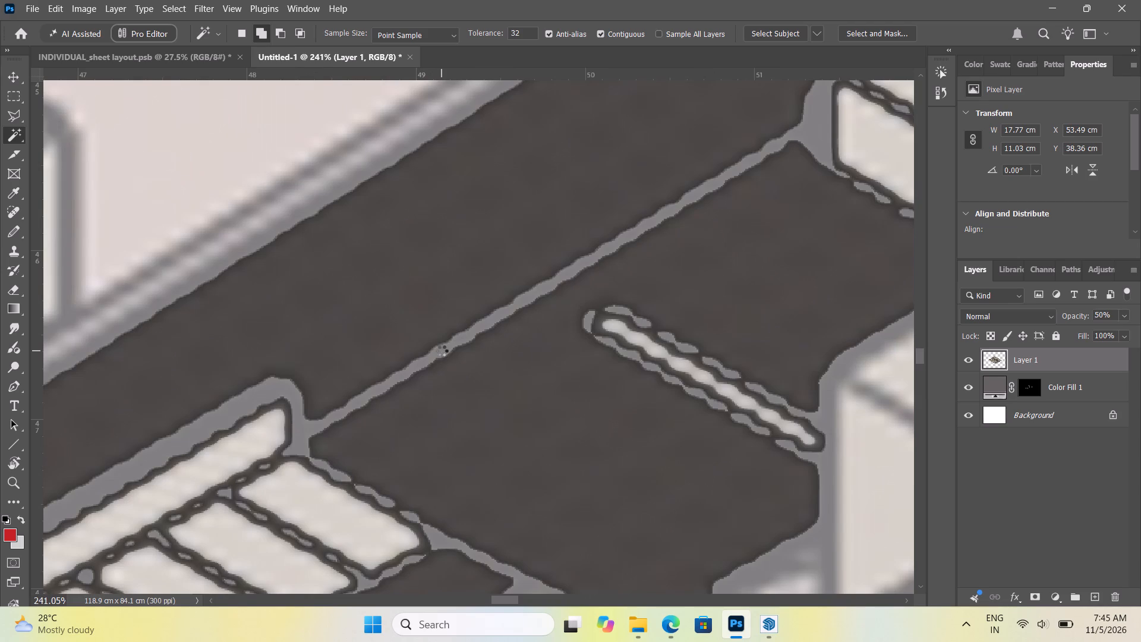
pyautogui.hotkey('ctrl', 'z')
# Add the long sidewalk strip across the main road from the parking bays to the footpath selection.
pyautogui.keyDown('alt'); pyautogui.scroll(-5, 442, 350); pyautogui.keyUp('alt')
pyautogui.keyDown('alt'); pyautogui.scroll(-14, 415, 440); pyautogui.keyUp('alt')
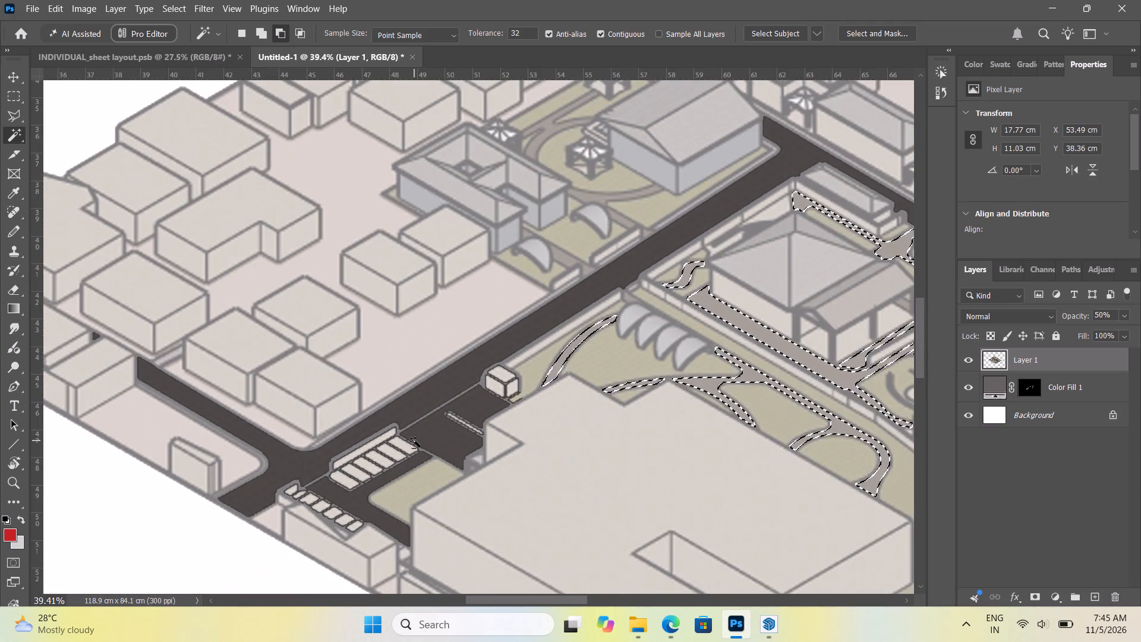
pyautogui.keyDown('alt'); pyautogui.scroll(19, 314, 426); pyautogui.keyUp('alt')
pyautogui.click(351, 439)
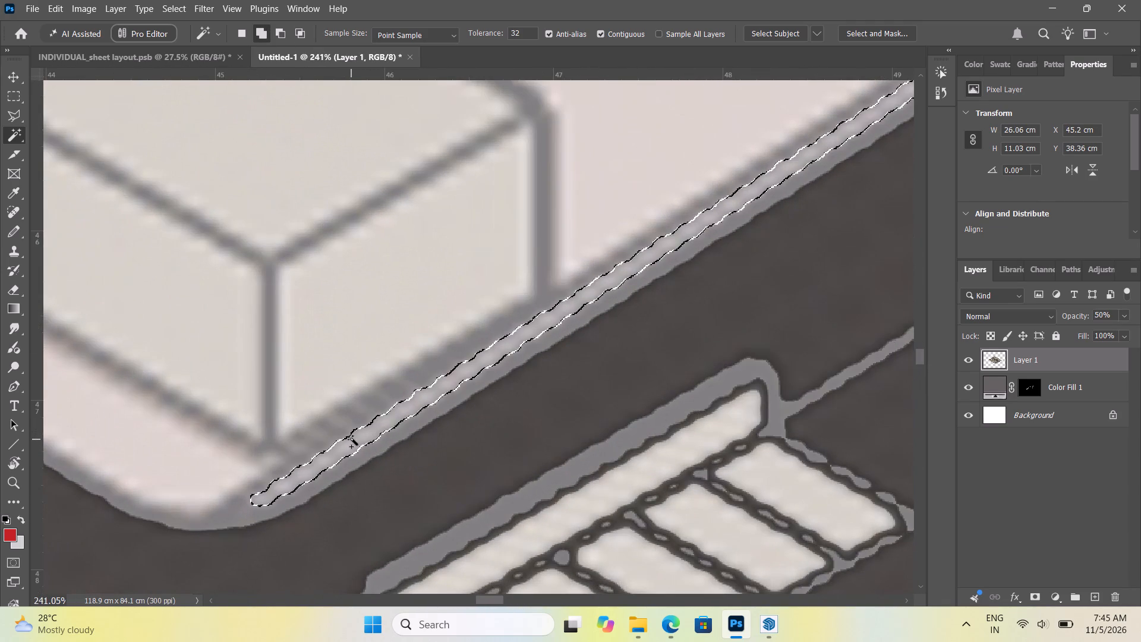
# Add the roadside sidewalk strips fronting the garden with two crescent canopies and the grey gabled hall to the selection.
pyautogui.keyDown('alt'); pyautogui.scroll(-17, 373, 462); pyautogui.keyUp('alt')
pyautogui.keyDown('alt'); pyautogui.scroll(1, 368, 476); pyautogui.keyUp('alt')
pyautogui.keyDown('alt'); pyautogui.scroll(-3, 368, 476); pyautogui.keyUp('alt')
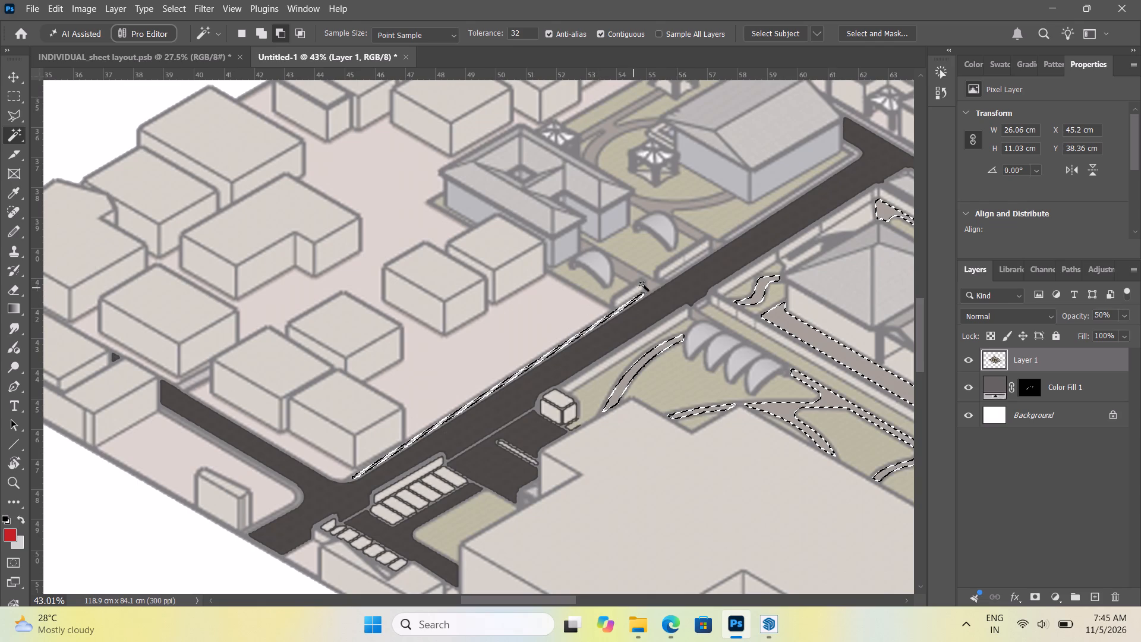
pyautogui.keyDown('alt'); pyautogui.scroll(5, 694, 280); pyautogui.keyUp('alt')
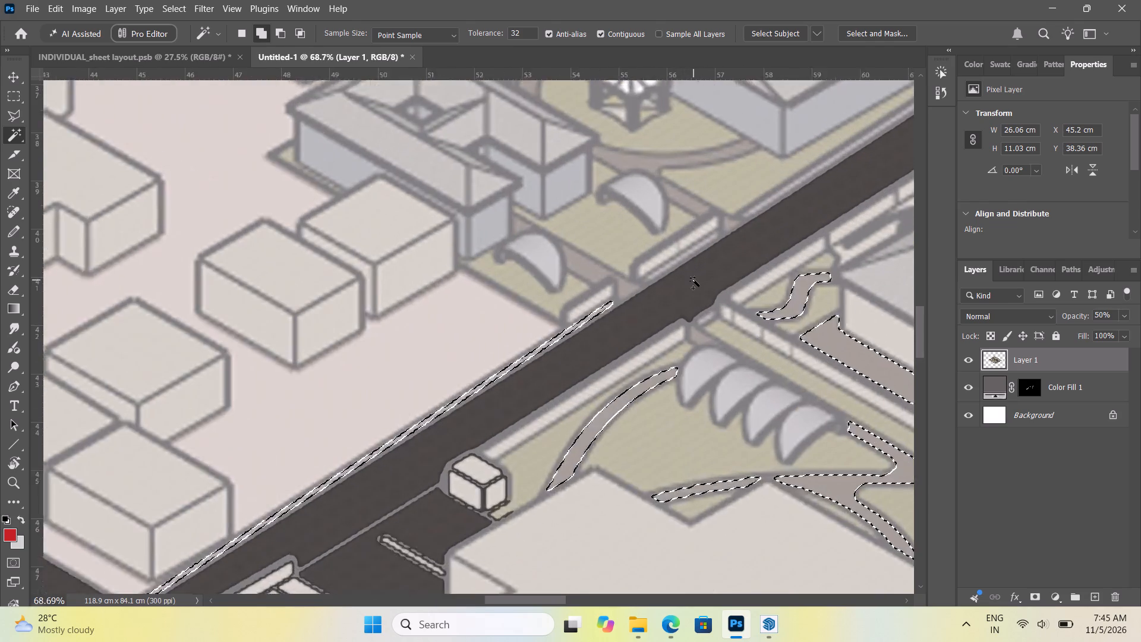
pyautogui.keyDown('alt'); pyautogui.scroll(1, 694, 280); pyautogui.keyUp('alt')
pyautogui.keyDown('alt'); pyautogui.scroll(-7, 701, 392); pyautogui.keyUp('alt')
pyautogui.keyDown('alt'); pyautogui.scroll(16, 699, 317); pyautogui.keyUp('alt')
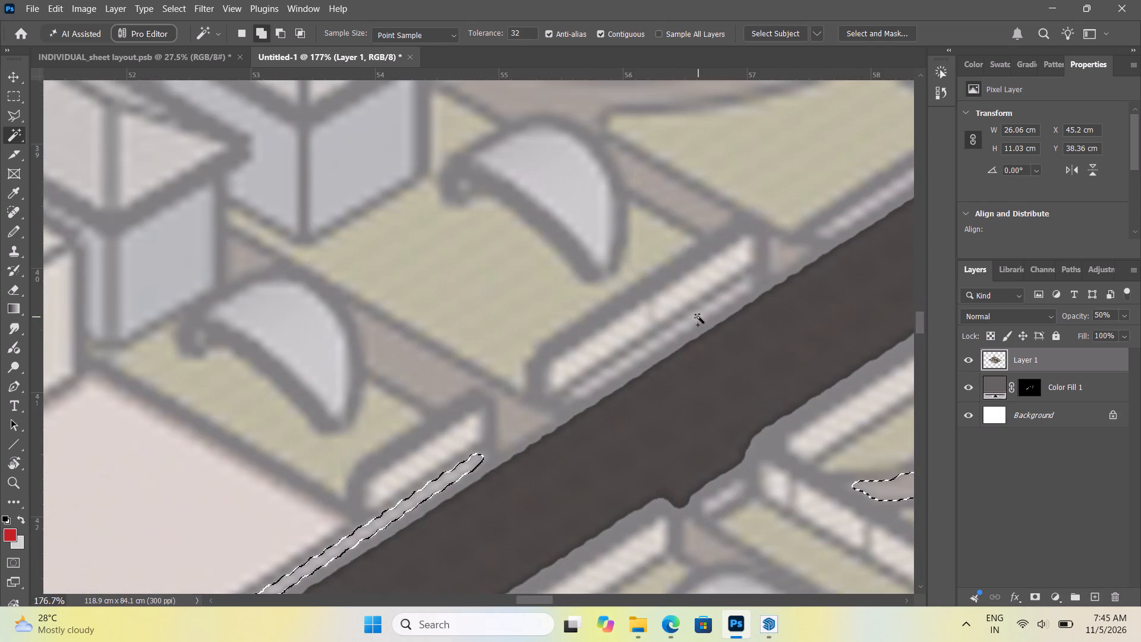
pyautogui.click(698, 316)
pyautogui.click(644, 353)
pyautogui.keyDown('alt'); pyautogui.scroll(-2, 528, 436); pyautogui.keyUp('alt')
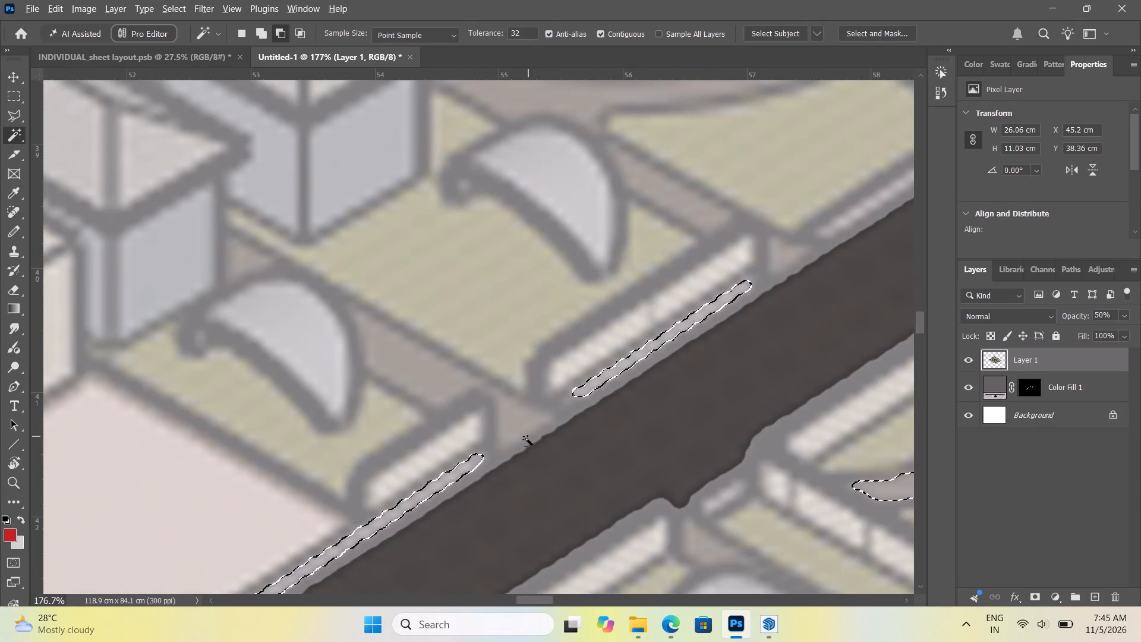
pyautogui.keyDown('alt'); pyautogui.scroll(-12, 527, 439); pyautogui.keyUp('alt')
pyautogui.keyDown('alt'); pyautogui.scroll(12, 655, 339); pyautogui.keyUp('alt')
pyautogui.click(647, 373)
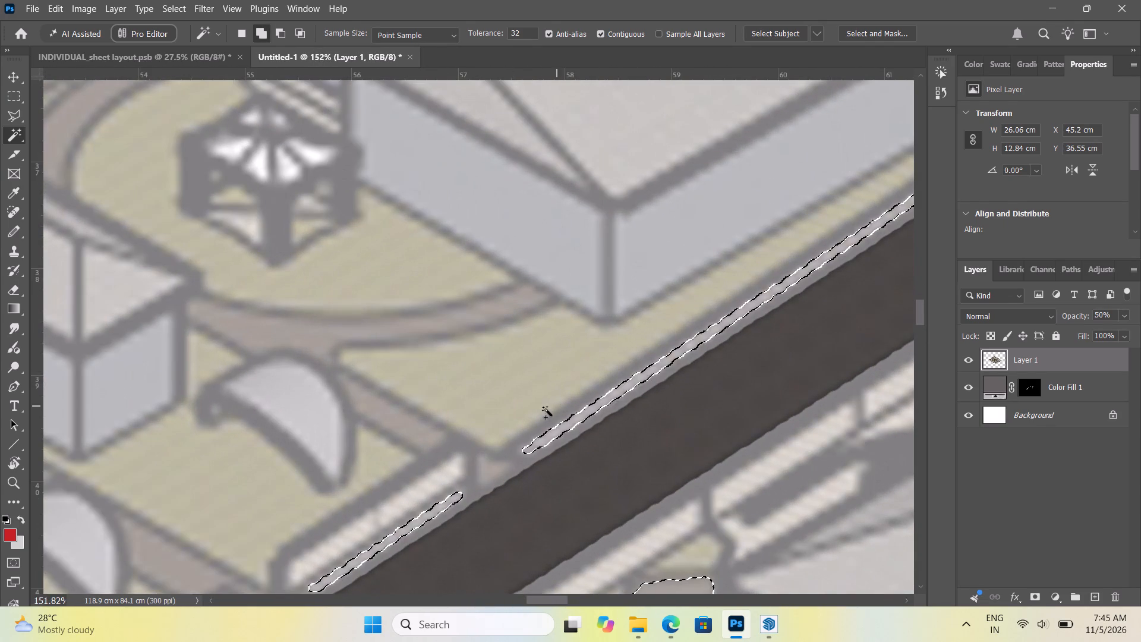
# Add the sidewalk strips on both sides of the road section behind the grey gabled hall to the selection.
pyautogui.keyDown('alt'); pyautogui.scroll(-9, 540, 413); pyautogui.keyUp('alt')
pyautogui.keyDown('alt'); pyautogui.scroll(1, 540, 418); pyautogui.keyUp('alt')
pyautogui.keyDown('alt'); pyautogui.scroll(-5, 540, 418); pyautogui.keyUp('alt')
pyautogui.keyDown('alt'); pyautogui.scroll(-5, 592, 297); pyautogui.keyUp('alt')
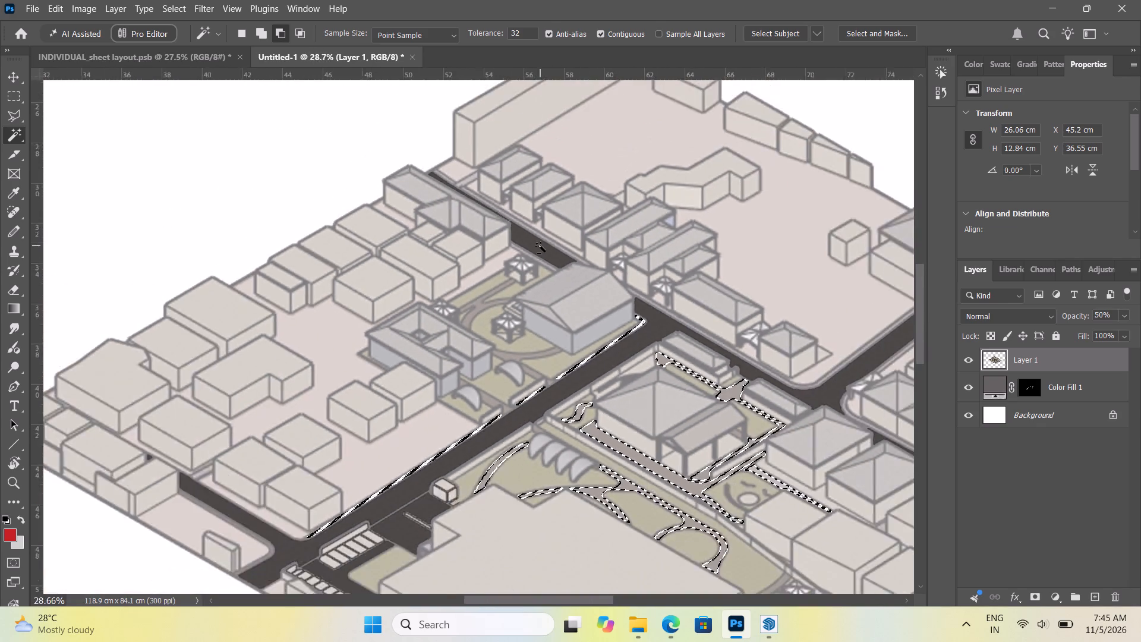
pyautogui.keyDown('alt'); pyautogui.scroll(20, 540, 246); pyautogui.keyUp('alt')
pyautogui.keyDown('alt'); pyautogui.scroll(1, 540, 246); pyautogui.keyUp('alt')
pyautogui.click(601, 372)
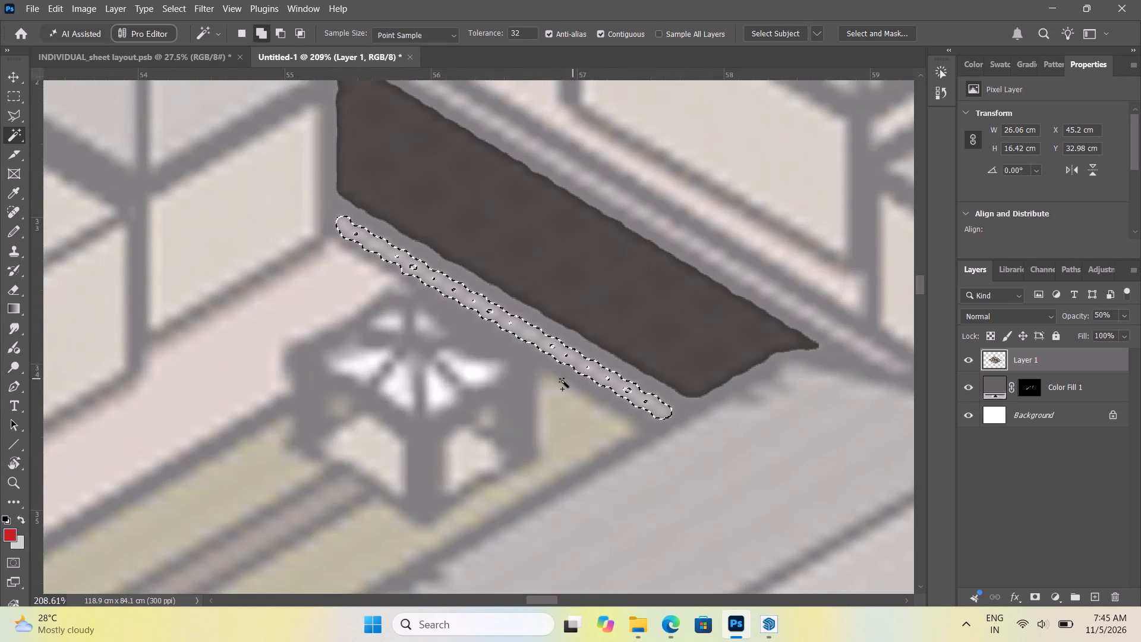
pyautogui.keyDown('alt'); pyautogui.scroll(-13, 521, 383); pyautogui.keyUp('alt')
pyautogui.keyDown('alt'); pyautogui.scroll(8, 525, 317); pyautogui.keyUp('alt')
pyautogui.click(544, 322)
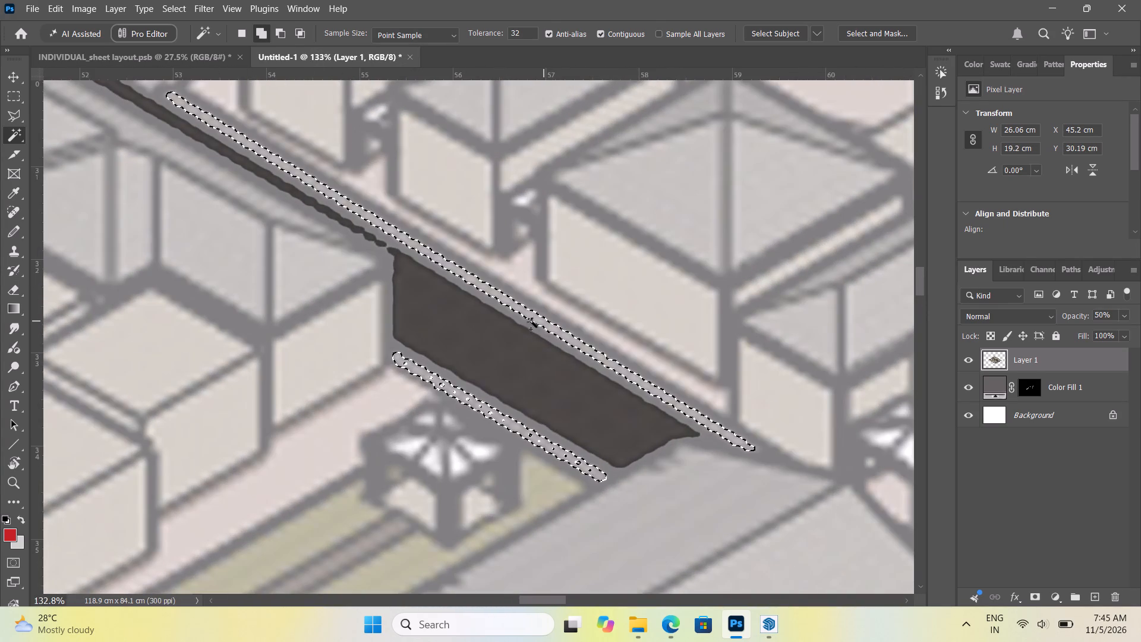
# Add the sidewalk piece at that road's far end and the short branching path beside the first house to the selection.
pyautogui.keyDown('alt'); pyautogui.scroll(-11, 427, 319); pyautogui.keyUp('alt')
pyautogui.keyDown('alt'); pyautogui.scroll(16, 325, 204); pyautogui.keyUp('alt')
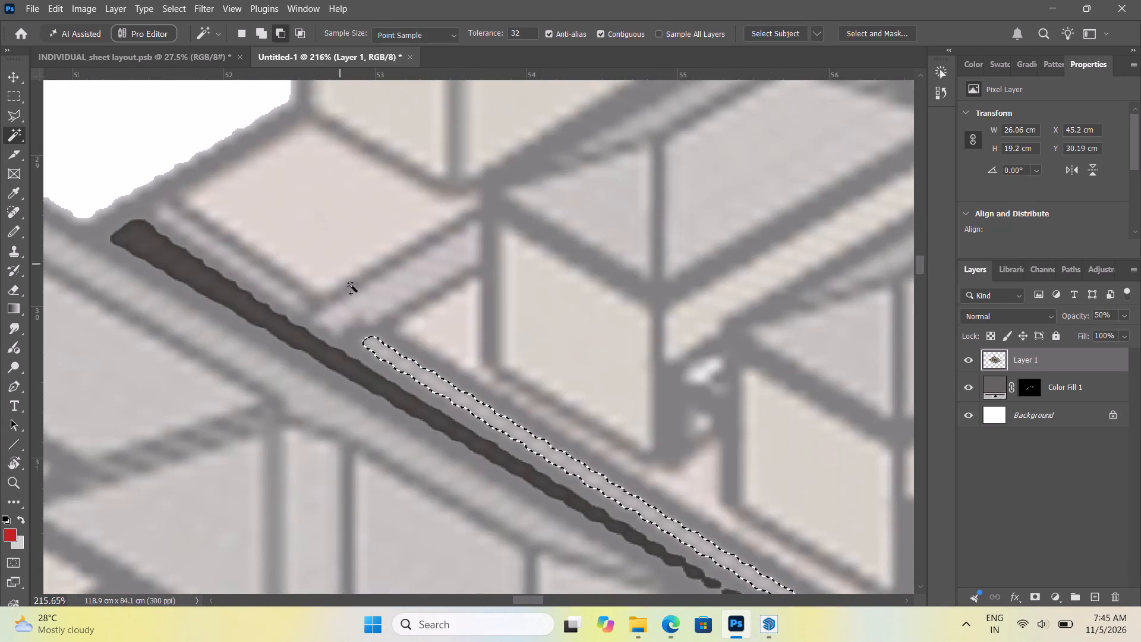
pyautogui.click(364, 300)
pyautogui.click(273, 286)
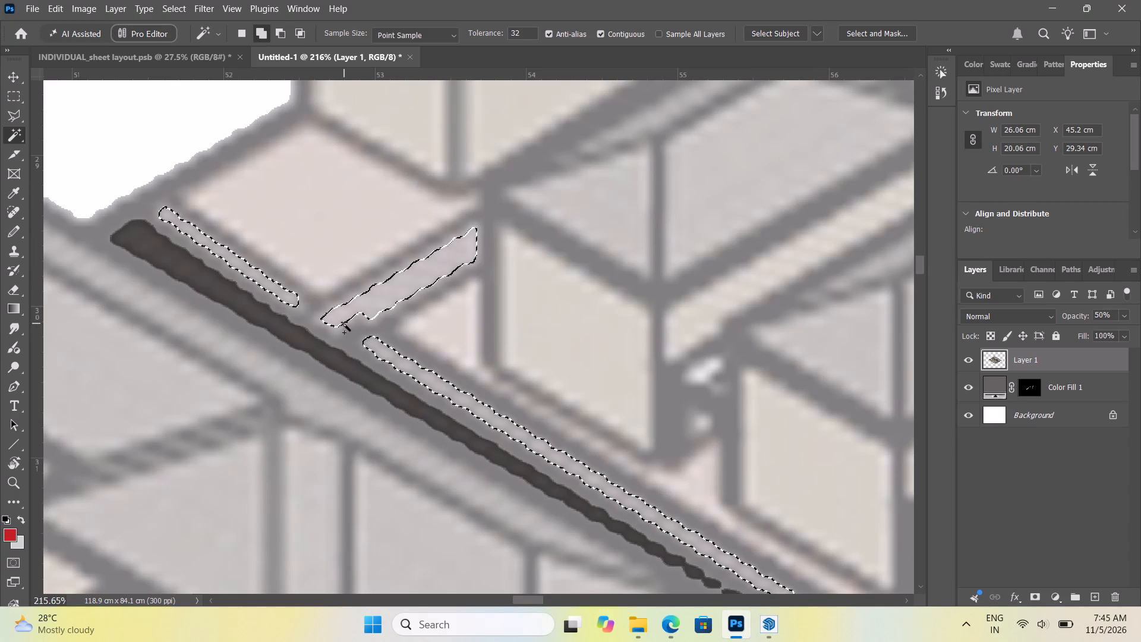
pyautogui.click(357, 320)
pyautogui.hotkey('ctrl', 'z')
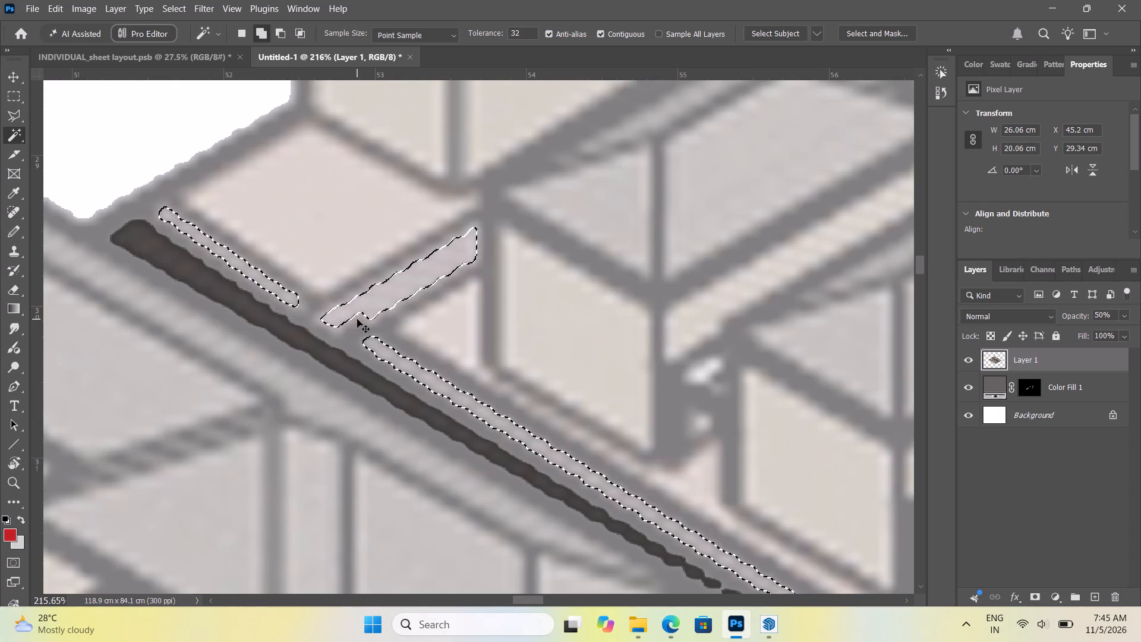
# Add the sidewalk fronting the long hip-roofed house, its rounded corner, and its continuation along the open plot's other road to the selection.
pyautogui.keyDown('alt'); pyautogui.scroll(-10, 329, 278); pyautogui.keyUp('alt')
pyautogui.keyDown('alt'); pyautogui.scroll(1, 329, 278); pyautogui.keyUp('alt')
pyautogui.keyDown('alt'); pyautogui.scroll(-10, 329, 278); pyautogui.keyUp('alt')
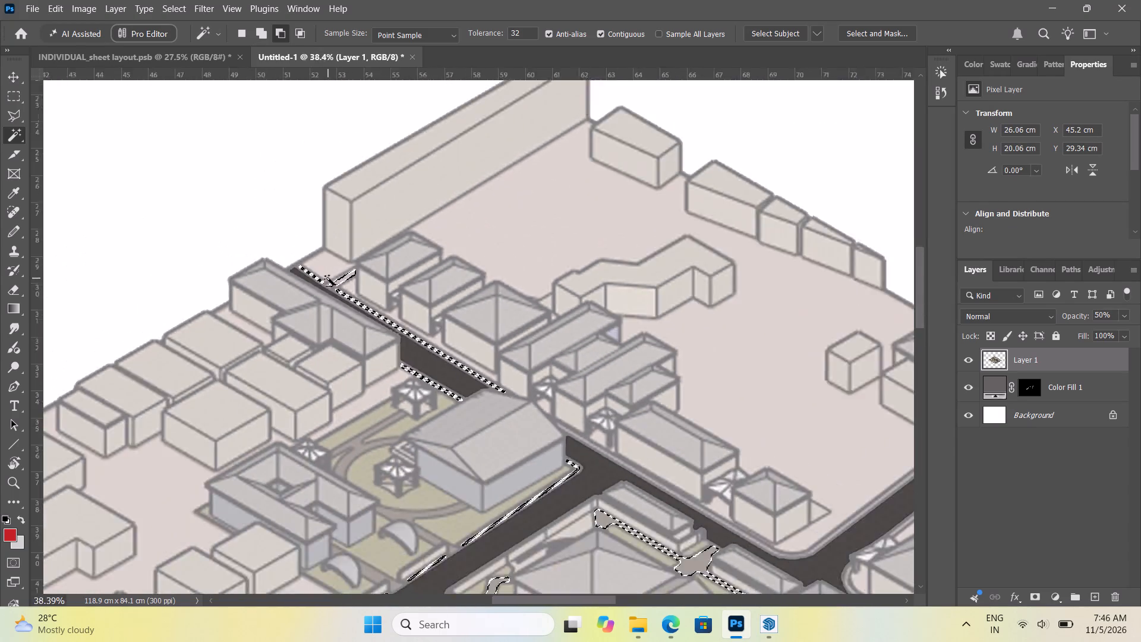
pyautogui.keyDown('alt'); pyautogui.scroll(-6, 328, 278); pyautogui.keyUp('alt')
pyautogui.keyDown('alt'); pyautogui.scroll(20, 443, 373); pyautogui.keyUp('alt')
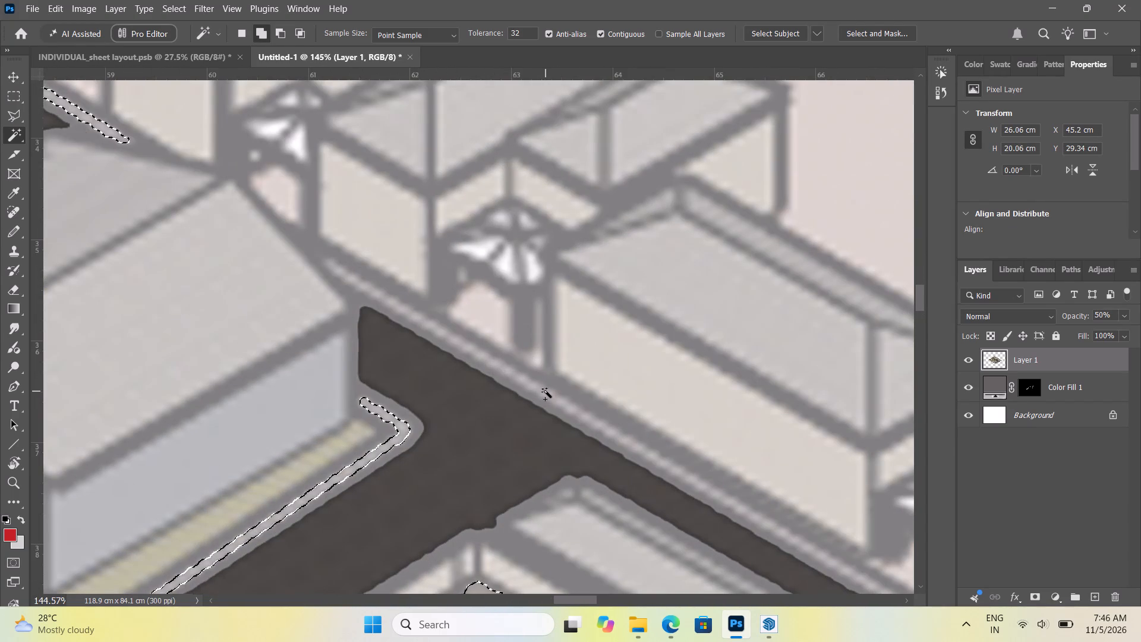
pyautogui.click(546, 391)
pyautogui.scroll(-15, 267, 243)
pyautogui.keyDown('alt'); pyautogui.scroll(2, 600, 399); pyautogui.keyUp('alt')
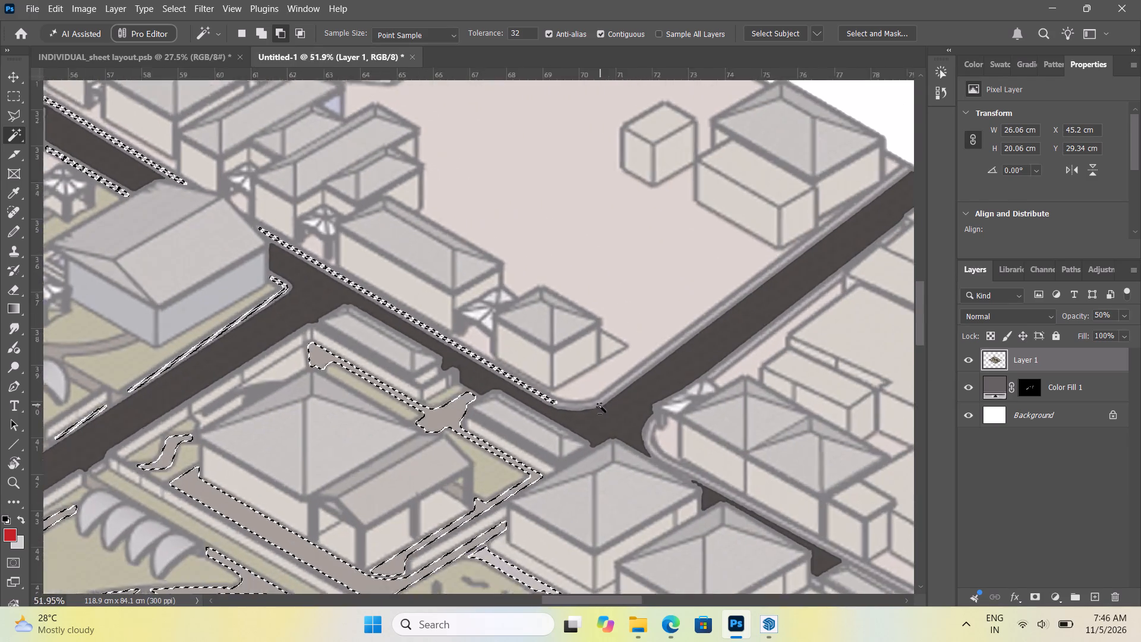
pyautogui.keyDown('alt'); pyautogui.scroll(12, 600, 406); pyautogui.keyUp('alt')
pyautogui.click(574, 401)
pyautogui.click(537, 402)
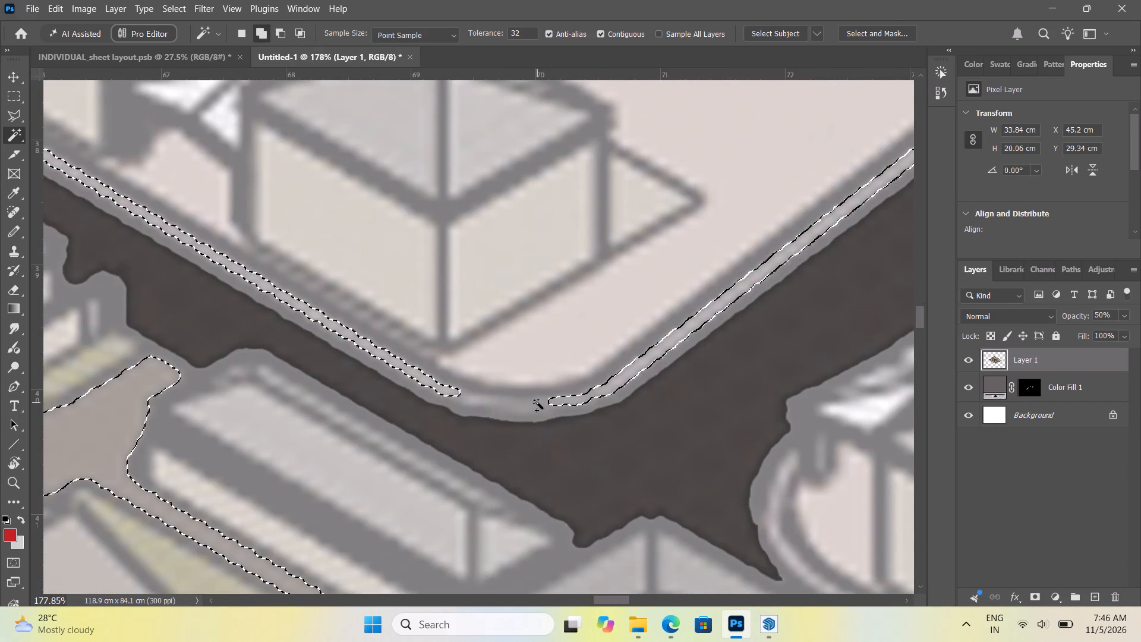
pyautogui.click(477, 400)
# Add the curved corner sidewalk across the junction and its long run beside the narrow road to the selection.
pyautogui.keyDown('alt'); pyautogui.scroll(-20, 428, 370); pyautogui.keyUp('alt')
pyautogui.keyDown('alt'); pyautogui.scroll(11, 519, 442); pyautogui.keyUp('alt')
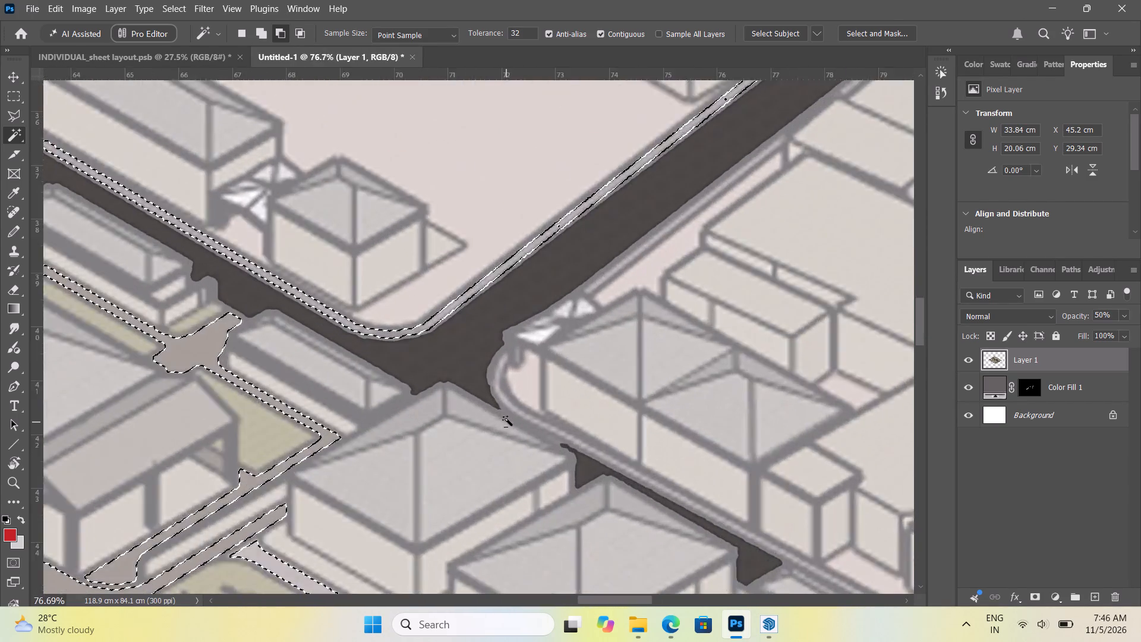
pyautogui.keyDown('alt'); pyautogui.scroll(5, 506, 419); pyautogui.keyUp('alt')
pyautogui.click(517, 398)
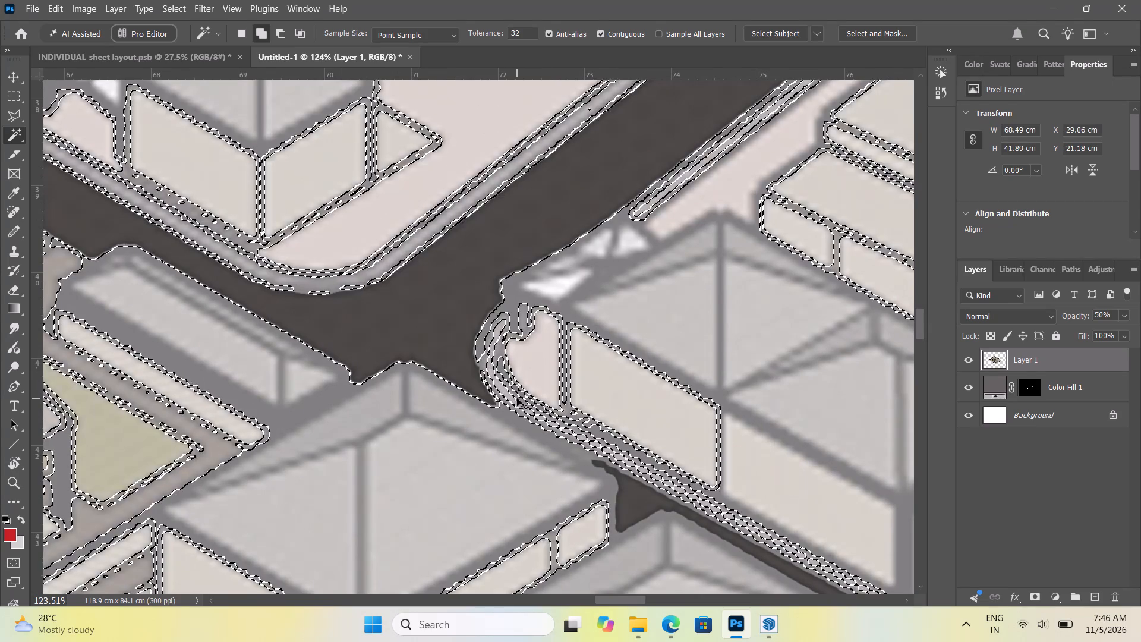
pyautogui.hotkey('ctrl', 'z')
pyautogui.click(519, 407)
pyautogui.keyDown('alt'); pyautogui.scroll(-4, 422, 297); pyautogui.keyUp('alt')
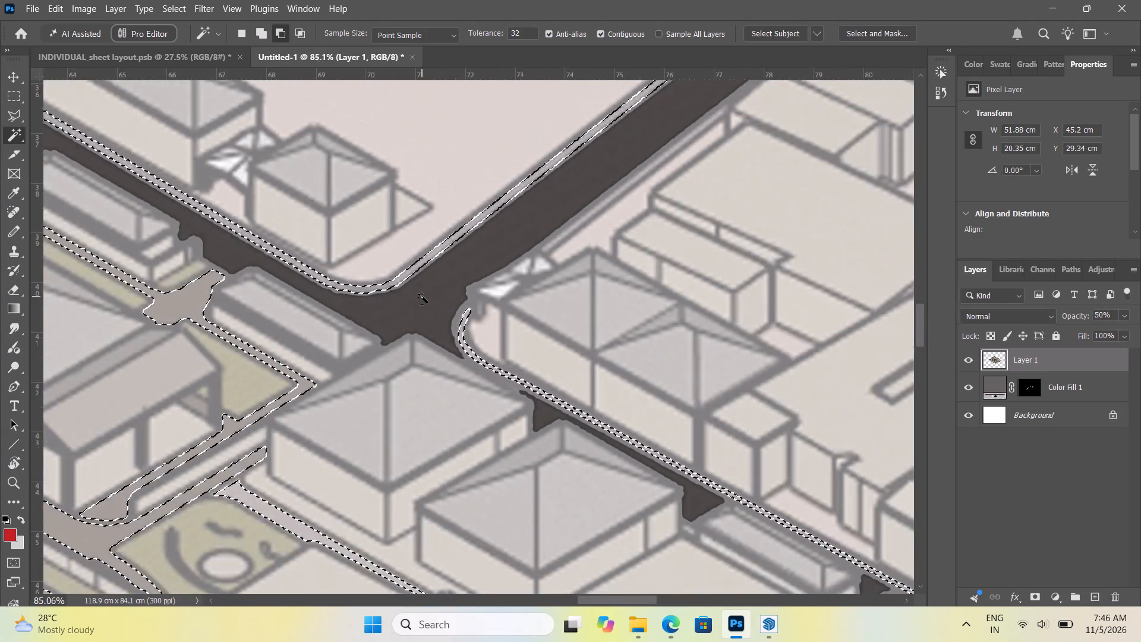
# Add the small pavement patch at the narrow road's outer end, by the site edge, to the selection.
pyautogui.keyDown('alt'); pyautogui.scroll(-13, 422, 297); pyautogui.keyUp('alt')
pyautogui.keyDown('alt'); pyautogui.scroll(9, 718, 487); pyautogui.keyUp('alt')
pyautogui.keyDown('alt'); pyautogui.scroll(-2, 645, 474); pyautogui.keyUp('alt')
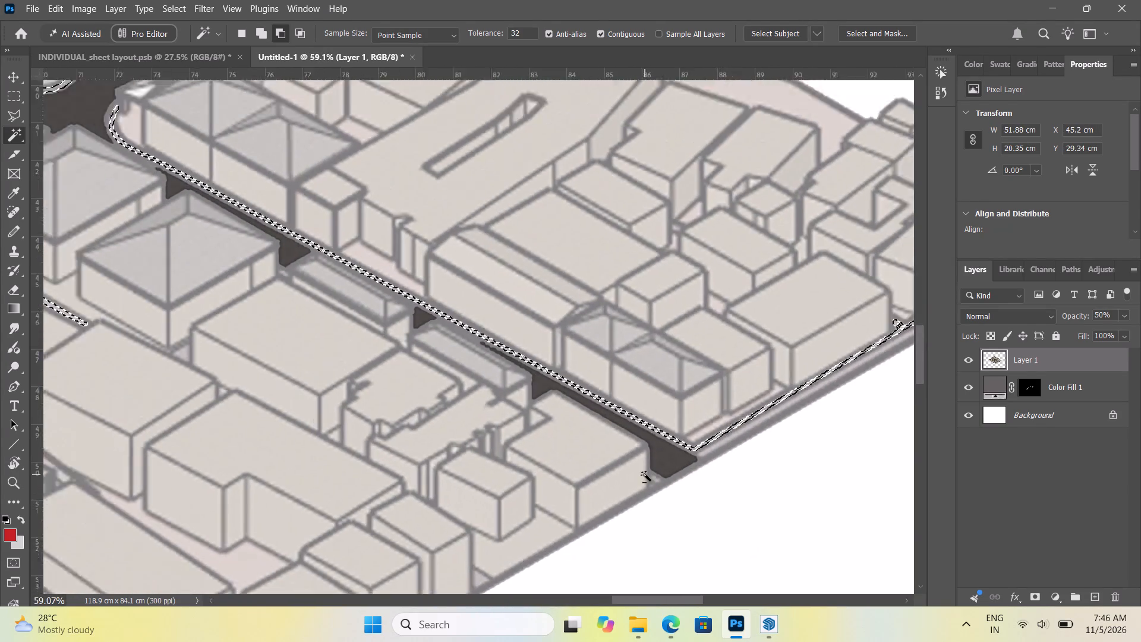
pyautogui.keyDown('alt'); pyautogui.scroll(-4, 645, 474); pyautogui.keyUp('alt')
pyautogui.keyDown('alt'); pyautogui.scroll(12, 797, 372); pyautogui.keyUp('alt')
pyautogui.keyDown('alt'); pyautogui.scroll(-4, 830, 392); pyautogui.keyUp('alt')
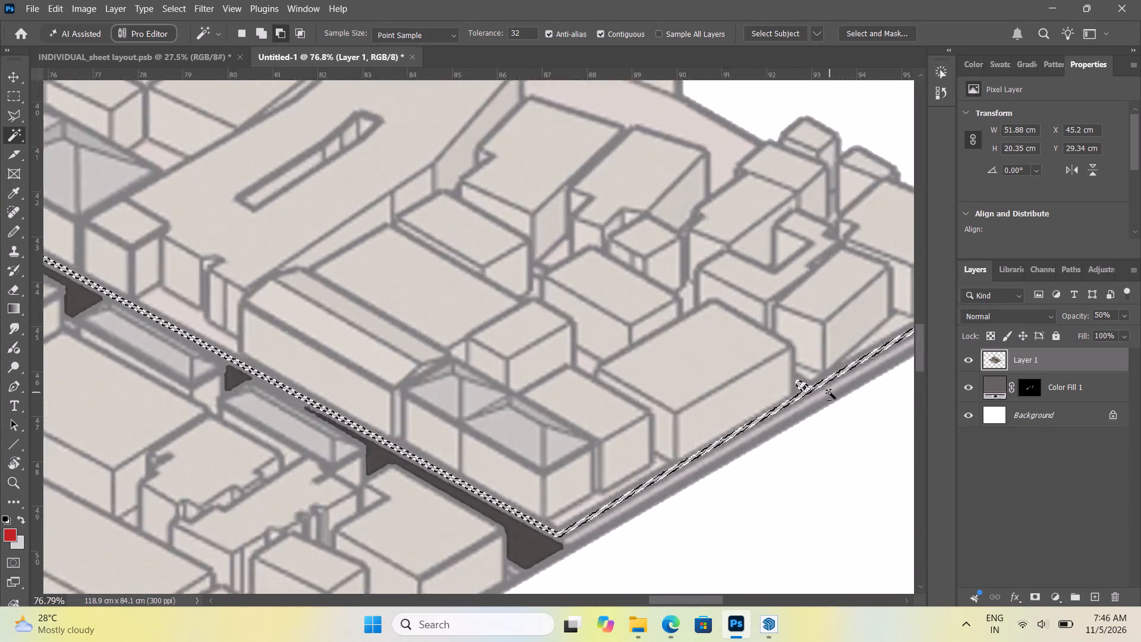
pyautogui.keyDown('alt'); pyautogui.scroll(-9, 830, 392); pyautogui.keyUp('alt')
pyautogui.keyDown('alt'); pyautogui.scroll(20, 694, 470); pyautogui.keyUp('alt')
pyautogui.keyDown('alt'); pyautogui.scroll(1, 694, 470); pyautogui.keyUp('alt')
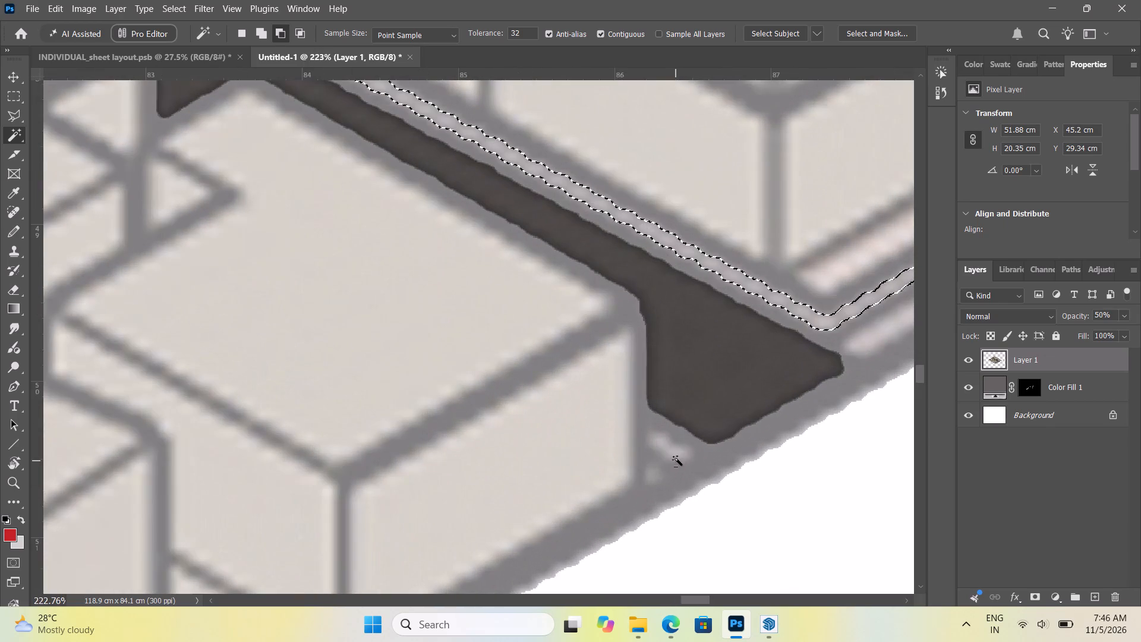
pyautogui.click(680, 451)
# Add the sidewalk strip across the road from the large open plot, ending near the junction's white canopy, to the selection.
pyautogui.keyDown('alt'); pyautogui.scroll(-13, 664, 438); pyautogui.keyUp('alt')
pyautogui.keyDown('alt'); pyautogui.scroll(-7, 698, 473); pyautogui.keyUp('alt')
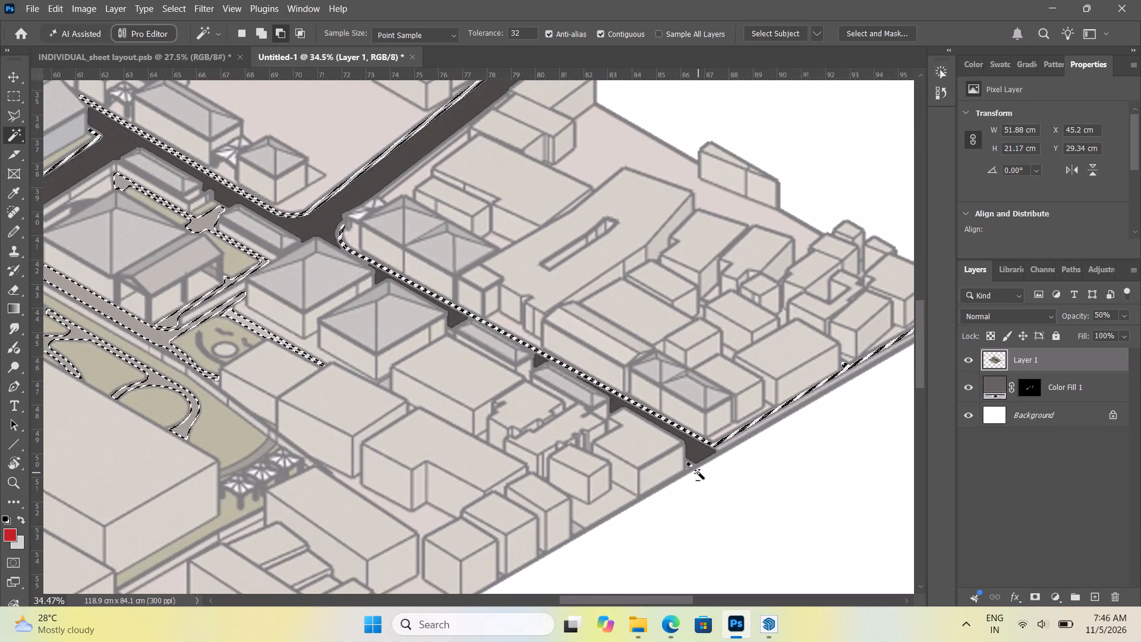
pyautogui.keyDown('alt'); pyautogui.scroll(8, 500, 354); pyautogui.keyUp('alt')
pyautogui.keyDown('alt'); pyautogui.scroll(-6, 524, 390); pyautogui.keyUp('alt')
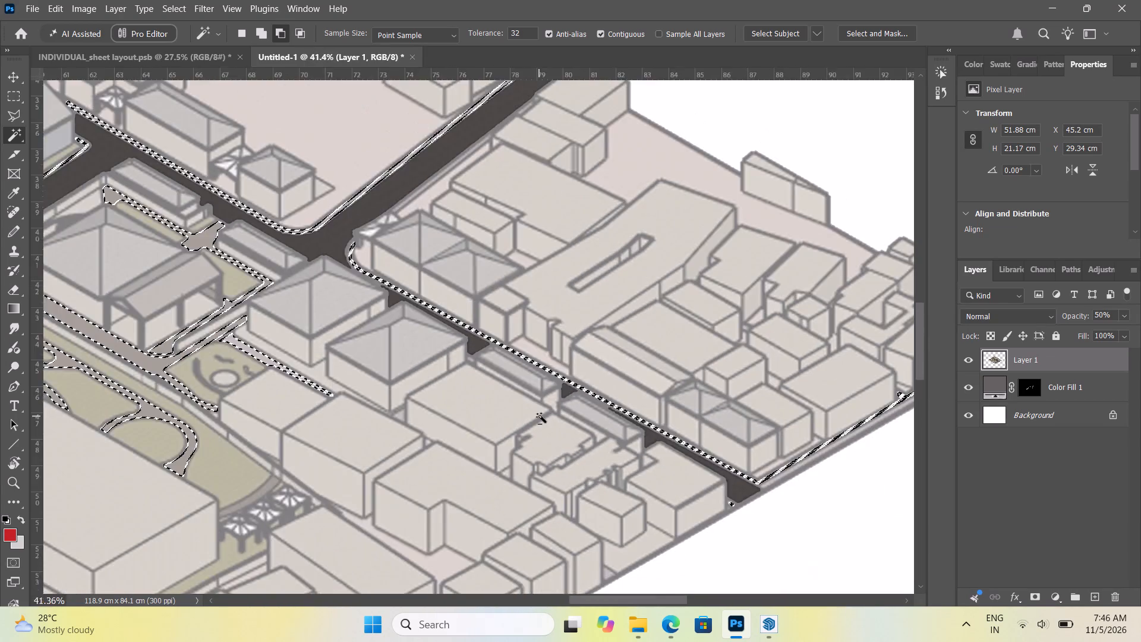
pyautogui.keyDown('alt'); pyautogui.scroll(-9, 540, 416); pyautogui.keyUp('alt')
pyautogui.keyDown('alt'); pyautogui.scroll(13, 401, 312); pyautogui.keyUp('alt')
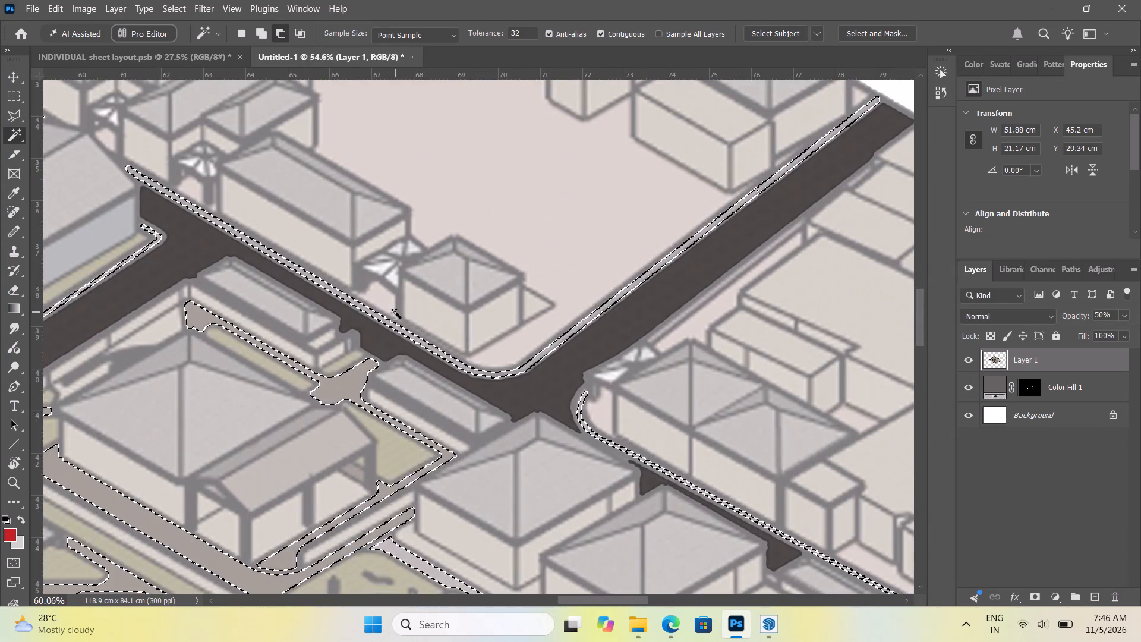
pyautogui.keyDown('alt'); pyautogui.scroll(-4, 534, 401); pyautogui.keyUp('alt')
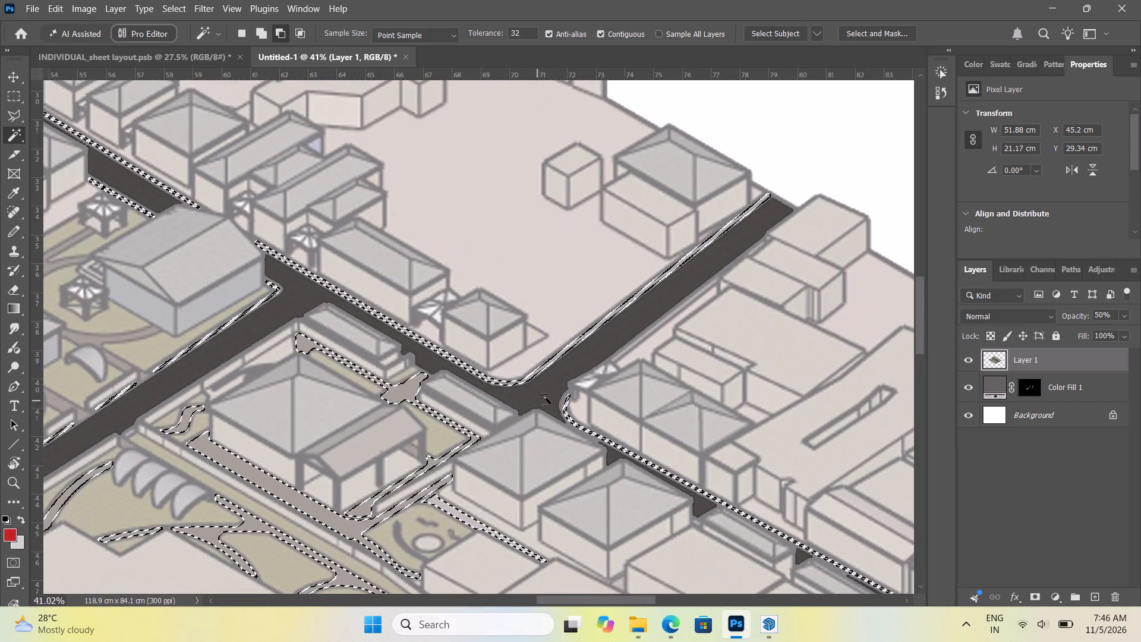
pyautogui.keyDown('alt'); pyautogui.scroll(5, 638, 339); pyautogui.keyUp('alt')
pyautogui.keyDown('alt'); pyautogui.scroll(-5, 641, 342); pyautogui.keyUp('alt')
pyautogui.keyDown('alt'); pyautogui.scroll(7, 660, 325); pyautogui.keyUp('alt')
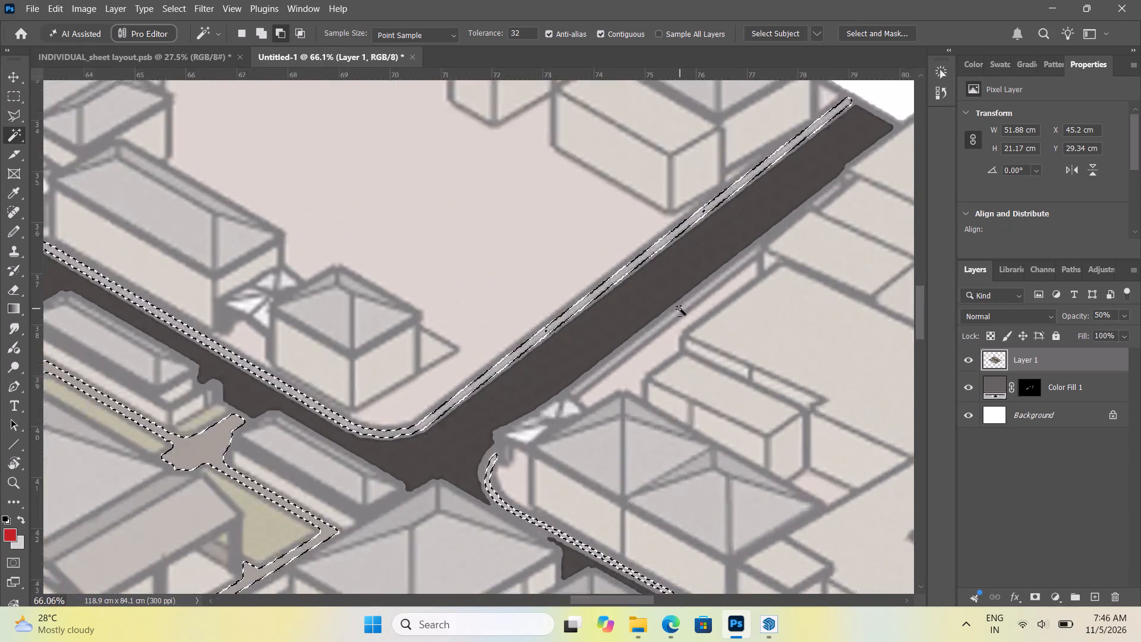
pyautogui.keyDown('alt'); pyautogui.scroll(2, 680, 309); pyautogui.keyUp('alt')
pyautogui.click(682, 312)
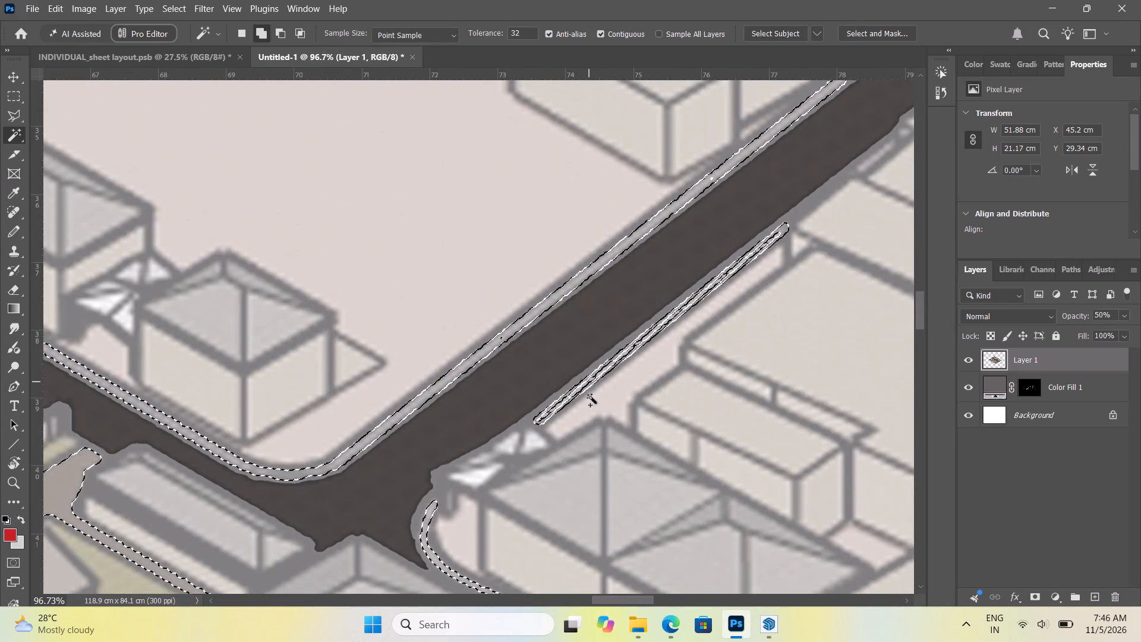
pyautogui.keyDown('alt'); pyautogui.scroll(12, 573, 398); pyautogui.keyUp('alt')
pyautogui.click(578, 370)
pyautogui.keyDown('alt'); pyautogui.scroll(-2, 506, 442); pyautogui.keyUp('alt')
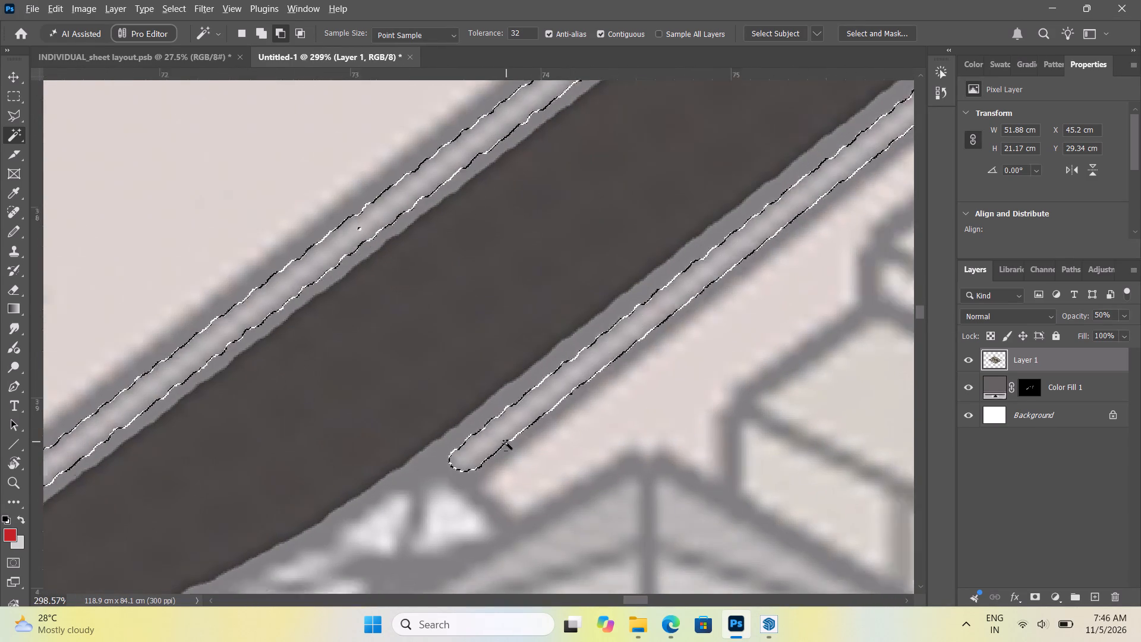
pyautogui.keyDown('alt'); pyautogui.scroll(-16, 506, 443); pyautogui.keyUp('alt')
pyautogui.keyDown('alt'); pyautogui.scroll(-7, 657, 382); pyautogui.keyUp('alt')
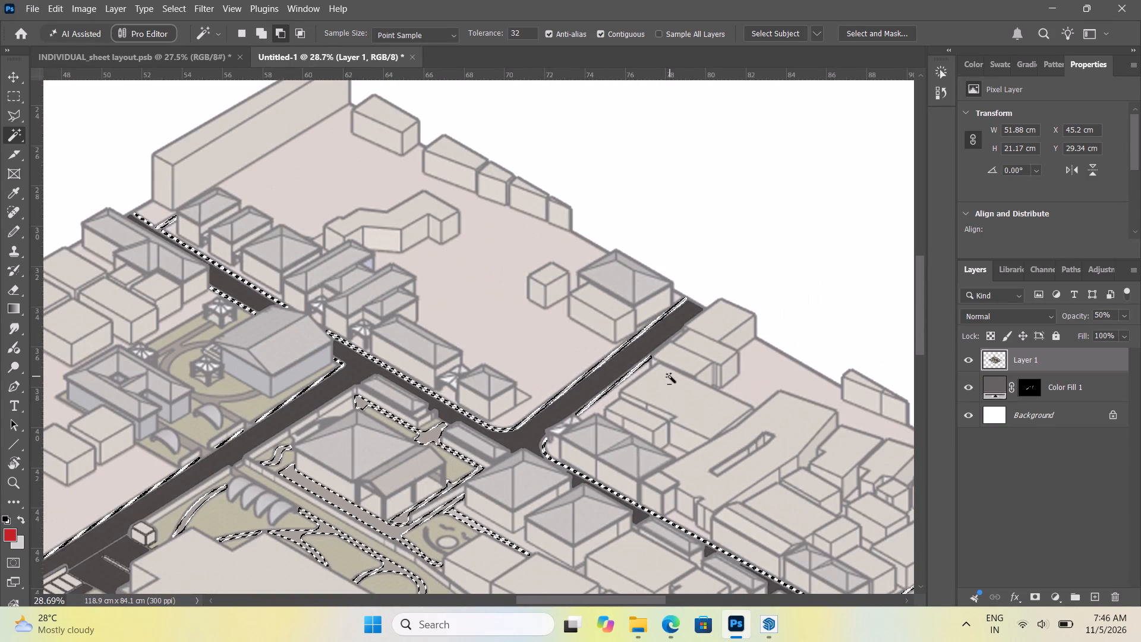
# Add the short curved footpath beside the row of white canopies at the garden's far end to the selection.
pyautogui.keyDown('alt'); pyautogui.scroll(-10, 593, 325); pyautogui.keyUp('alt')
pyautogui.keyDown('alt'); pyautogui.scroll(5, 515, 428); pyautogui.keyUp('alt')
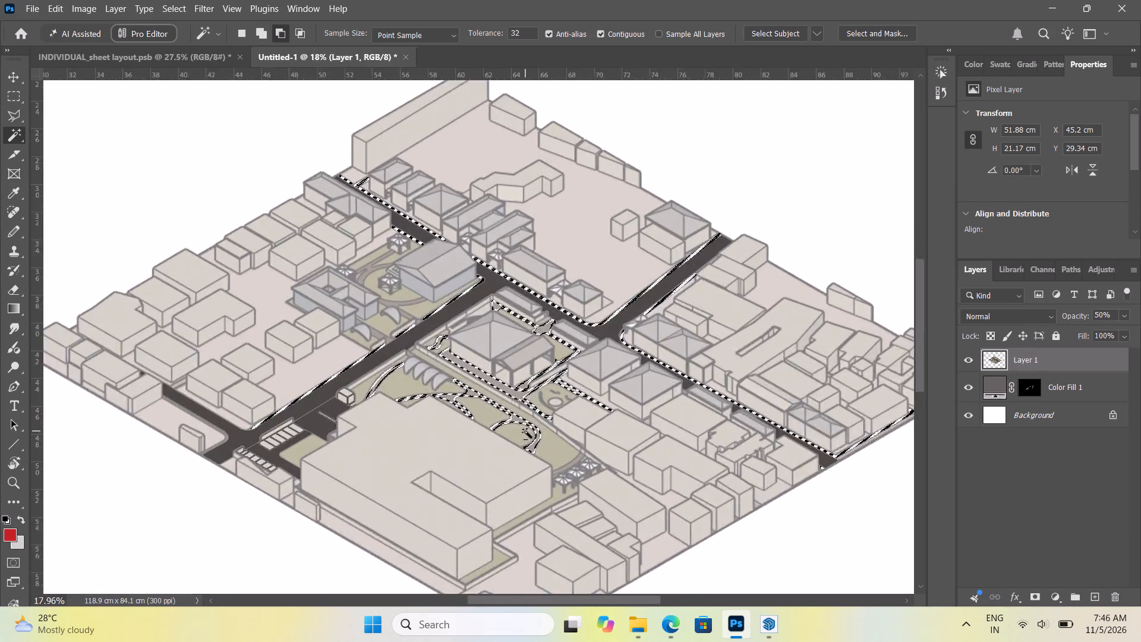
pyautogui.keyDown('alt'); pyautogui.scroll(11, 526, 432); pyautogui.keyUp('alt')
pyautogui.keyDown('alt'); pyautogui.scroll(8, 636, 518); pyautogui.keyUp('alt')
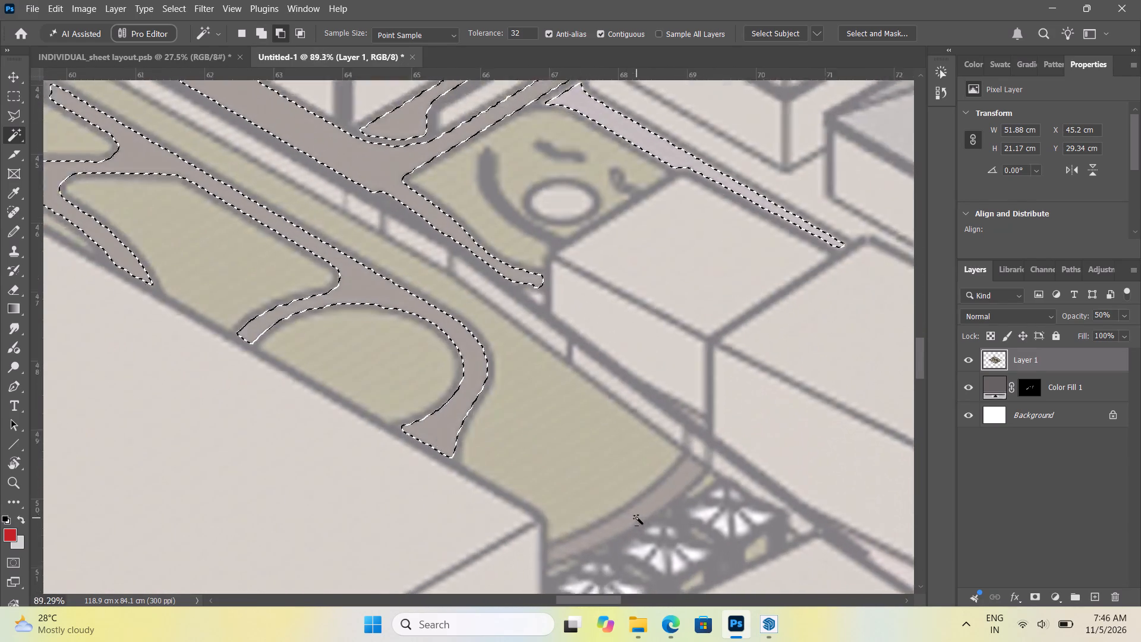
pyautogui.click(641, 508)
pyautogui.keyDown('alt'); pyautogui.scroll(-13, 604, 402); pyautogui.keyUp('alt')
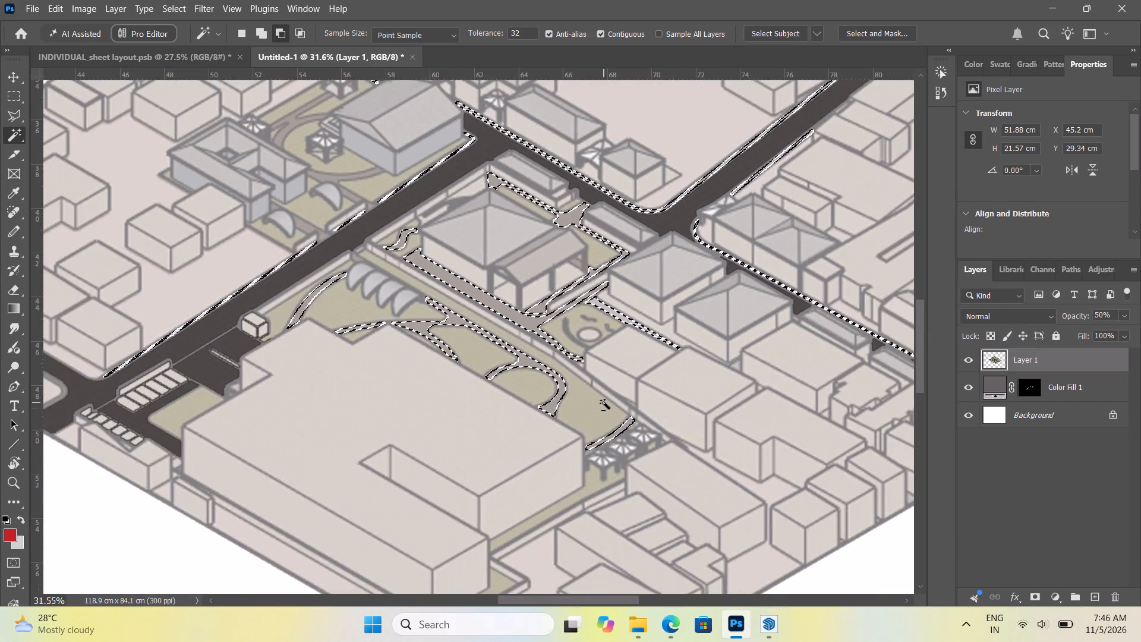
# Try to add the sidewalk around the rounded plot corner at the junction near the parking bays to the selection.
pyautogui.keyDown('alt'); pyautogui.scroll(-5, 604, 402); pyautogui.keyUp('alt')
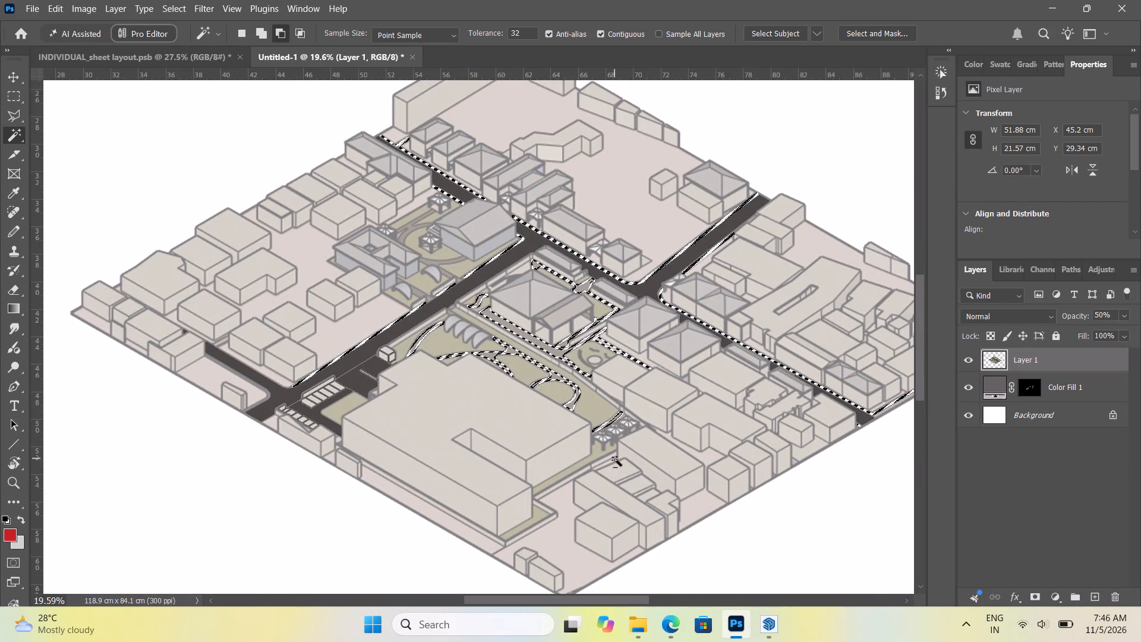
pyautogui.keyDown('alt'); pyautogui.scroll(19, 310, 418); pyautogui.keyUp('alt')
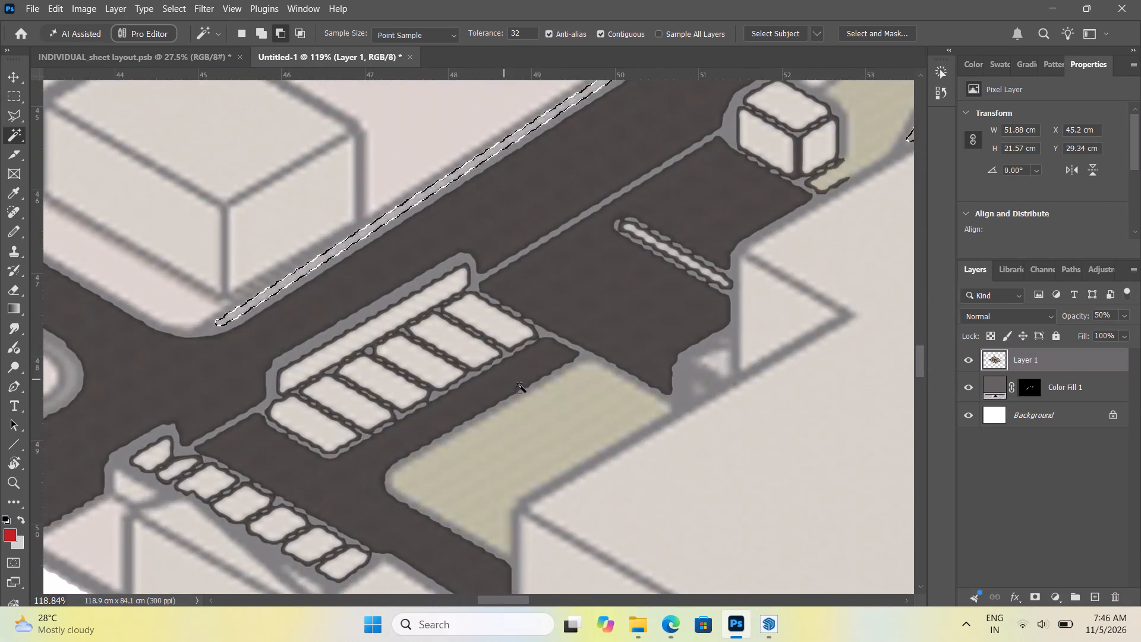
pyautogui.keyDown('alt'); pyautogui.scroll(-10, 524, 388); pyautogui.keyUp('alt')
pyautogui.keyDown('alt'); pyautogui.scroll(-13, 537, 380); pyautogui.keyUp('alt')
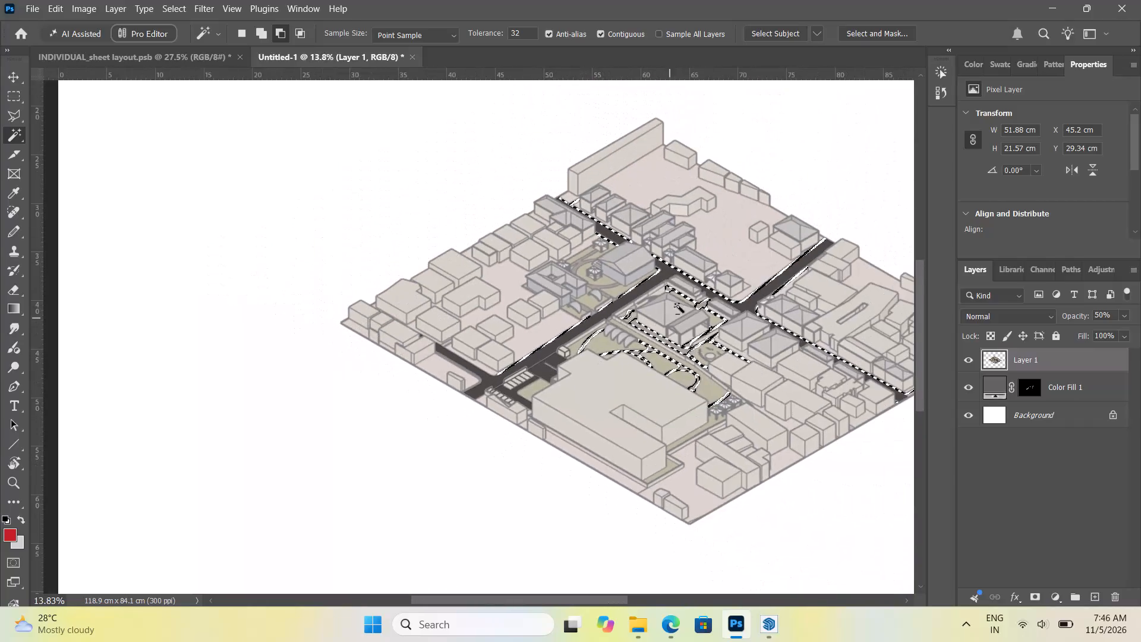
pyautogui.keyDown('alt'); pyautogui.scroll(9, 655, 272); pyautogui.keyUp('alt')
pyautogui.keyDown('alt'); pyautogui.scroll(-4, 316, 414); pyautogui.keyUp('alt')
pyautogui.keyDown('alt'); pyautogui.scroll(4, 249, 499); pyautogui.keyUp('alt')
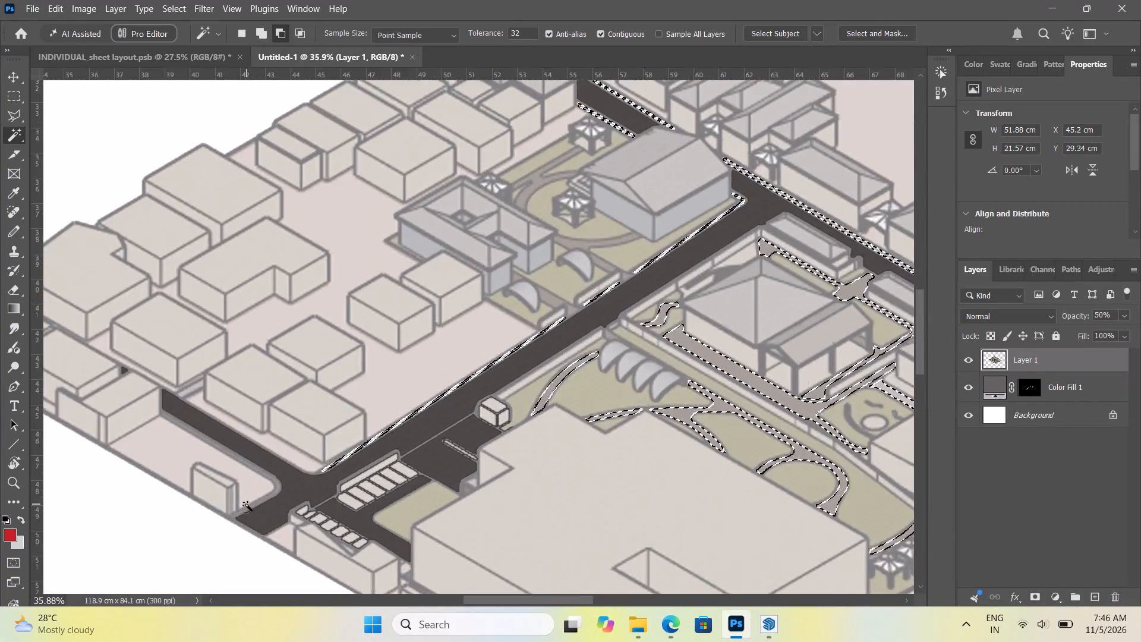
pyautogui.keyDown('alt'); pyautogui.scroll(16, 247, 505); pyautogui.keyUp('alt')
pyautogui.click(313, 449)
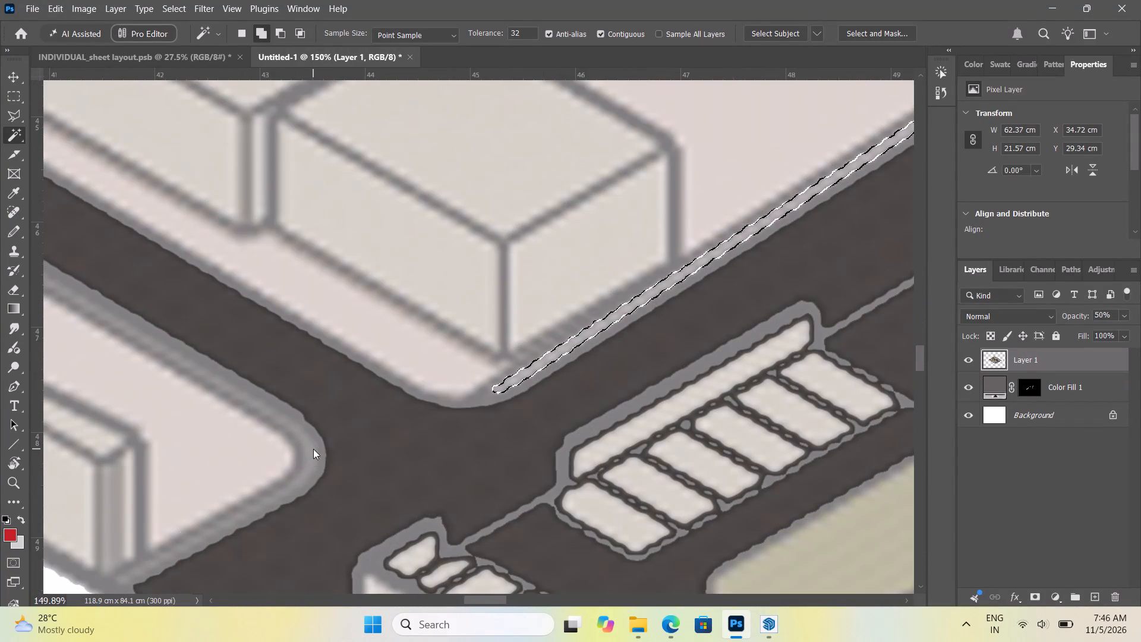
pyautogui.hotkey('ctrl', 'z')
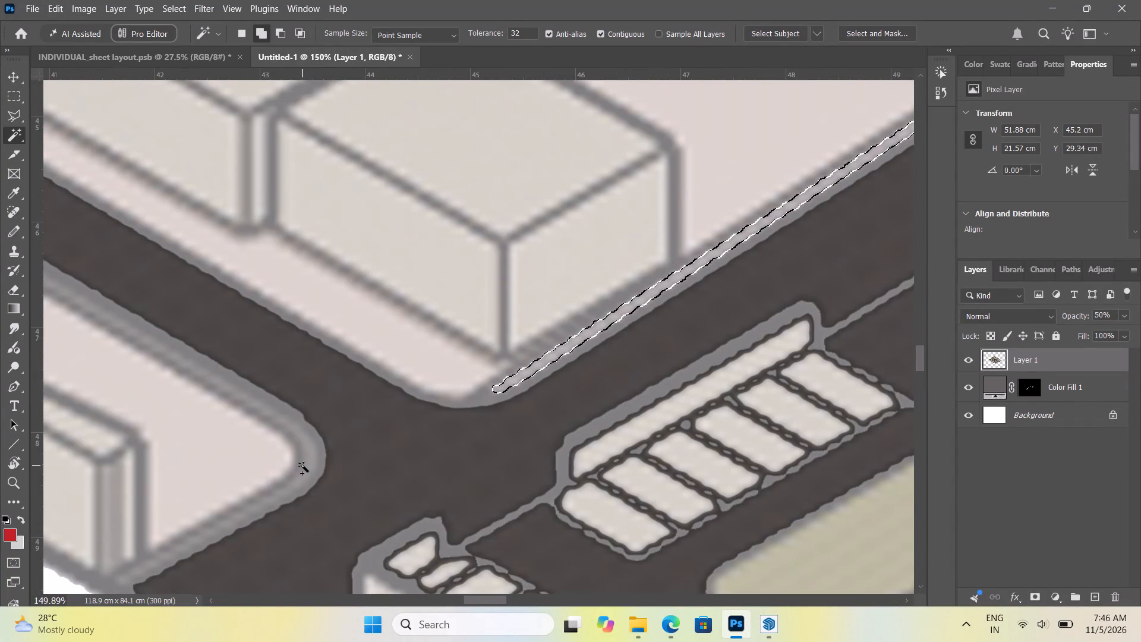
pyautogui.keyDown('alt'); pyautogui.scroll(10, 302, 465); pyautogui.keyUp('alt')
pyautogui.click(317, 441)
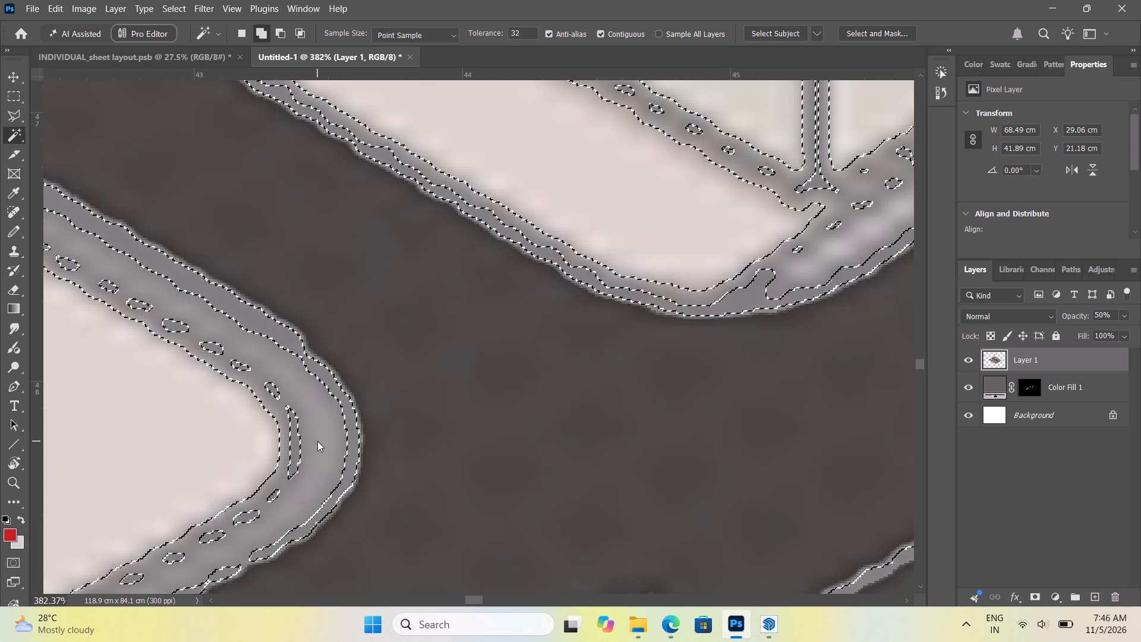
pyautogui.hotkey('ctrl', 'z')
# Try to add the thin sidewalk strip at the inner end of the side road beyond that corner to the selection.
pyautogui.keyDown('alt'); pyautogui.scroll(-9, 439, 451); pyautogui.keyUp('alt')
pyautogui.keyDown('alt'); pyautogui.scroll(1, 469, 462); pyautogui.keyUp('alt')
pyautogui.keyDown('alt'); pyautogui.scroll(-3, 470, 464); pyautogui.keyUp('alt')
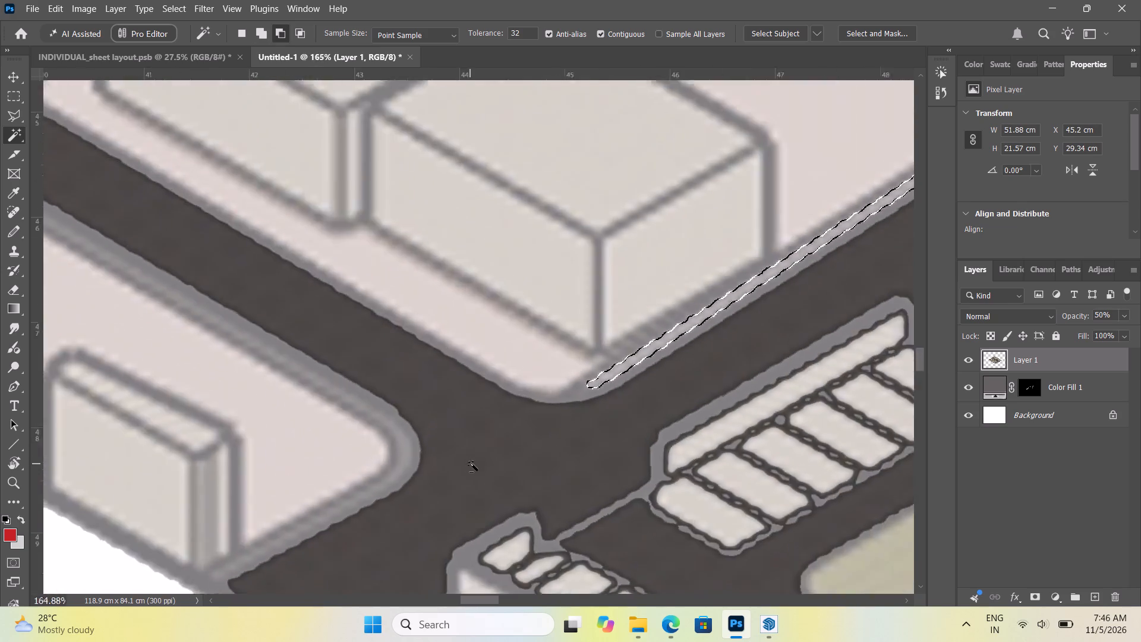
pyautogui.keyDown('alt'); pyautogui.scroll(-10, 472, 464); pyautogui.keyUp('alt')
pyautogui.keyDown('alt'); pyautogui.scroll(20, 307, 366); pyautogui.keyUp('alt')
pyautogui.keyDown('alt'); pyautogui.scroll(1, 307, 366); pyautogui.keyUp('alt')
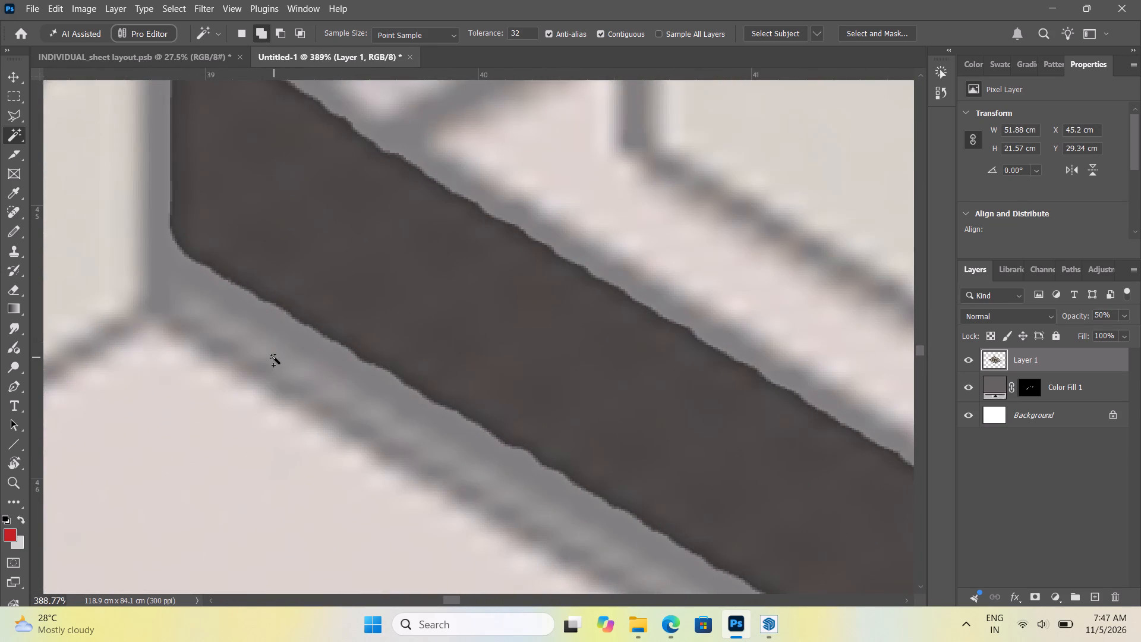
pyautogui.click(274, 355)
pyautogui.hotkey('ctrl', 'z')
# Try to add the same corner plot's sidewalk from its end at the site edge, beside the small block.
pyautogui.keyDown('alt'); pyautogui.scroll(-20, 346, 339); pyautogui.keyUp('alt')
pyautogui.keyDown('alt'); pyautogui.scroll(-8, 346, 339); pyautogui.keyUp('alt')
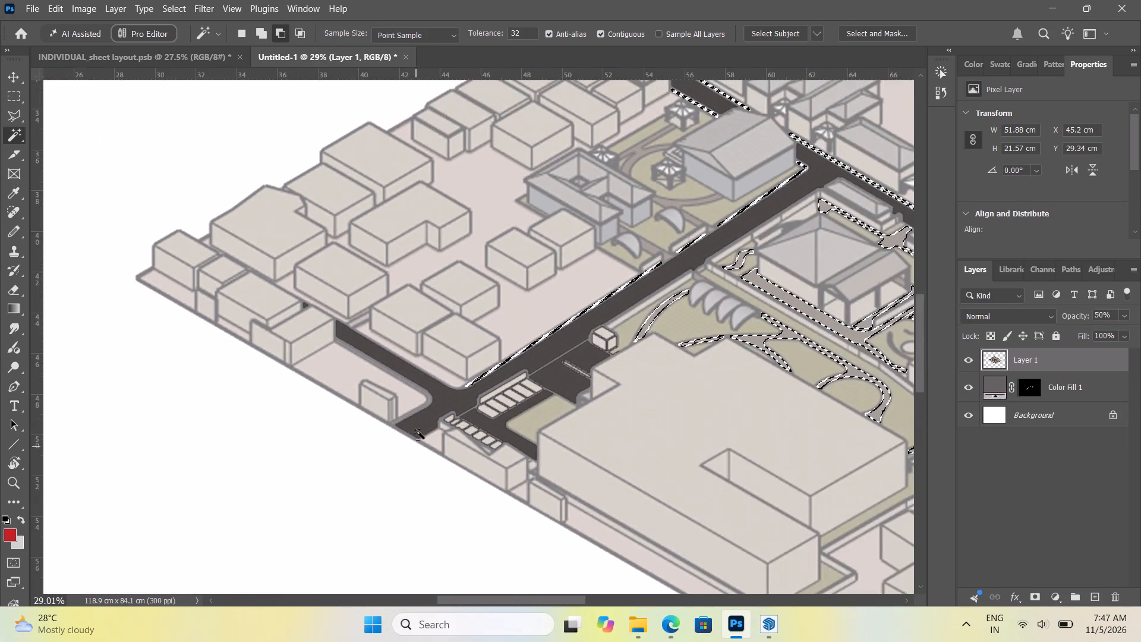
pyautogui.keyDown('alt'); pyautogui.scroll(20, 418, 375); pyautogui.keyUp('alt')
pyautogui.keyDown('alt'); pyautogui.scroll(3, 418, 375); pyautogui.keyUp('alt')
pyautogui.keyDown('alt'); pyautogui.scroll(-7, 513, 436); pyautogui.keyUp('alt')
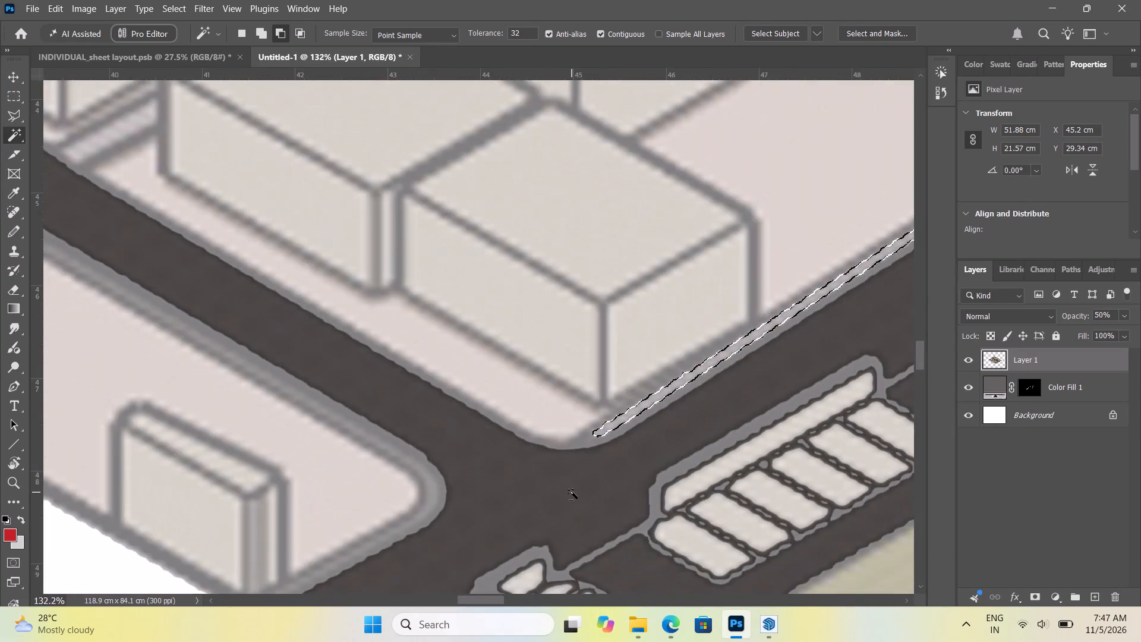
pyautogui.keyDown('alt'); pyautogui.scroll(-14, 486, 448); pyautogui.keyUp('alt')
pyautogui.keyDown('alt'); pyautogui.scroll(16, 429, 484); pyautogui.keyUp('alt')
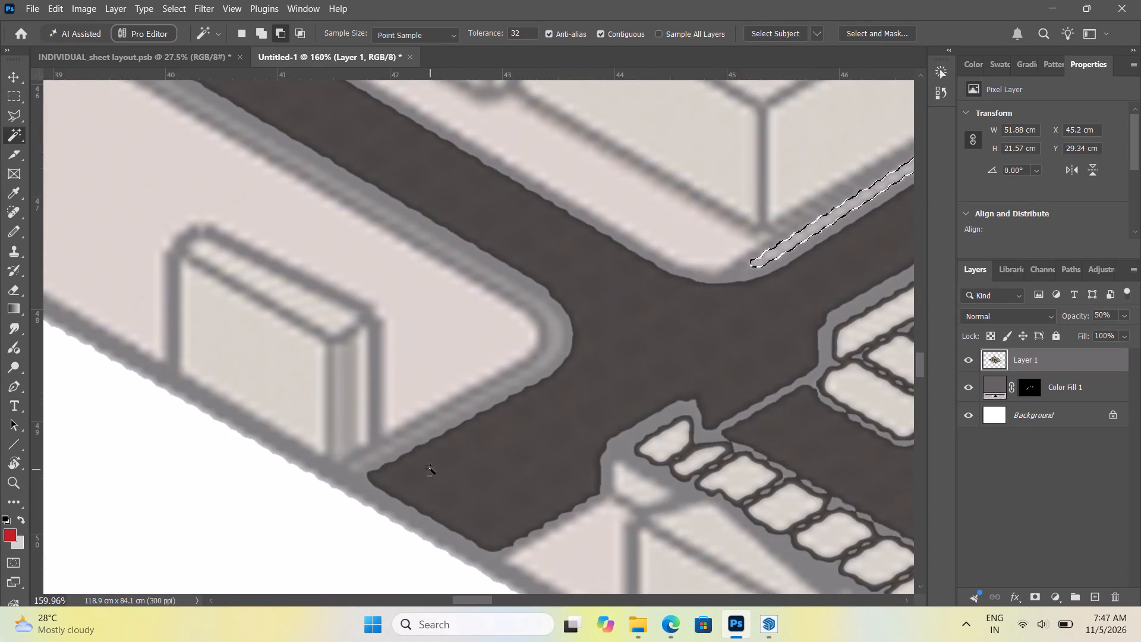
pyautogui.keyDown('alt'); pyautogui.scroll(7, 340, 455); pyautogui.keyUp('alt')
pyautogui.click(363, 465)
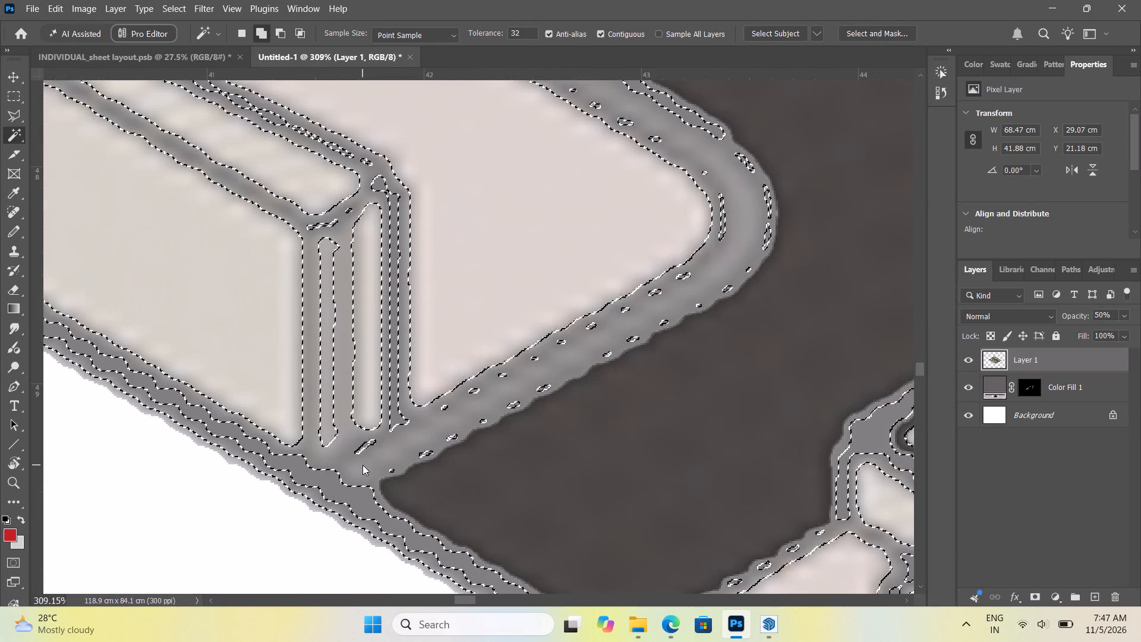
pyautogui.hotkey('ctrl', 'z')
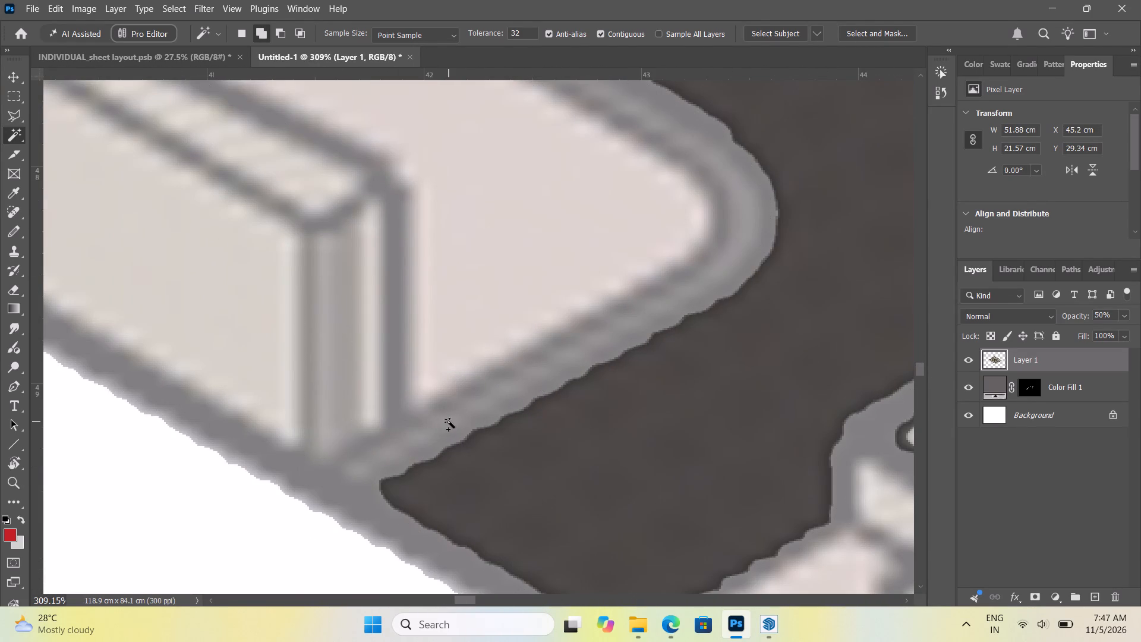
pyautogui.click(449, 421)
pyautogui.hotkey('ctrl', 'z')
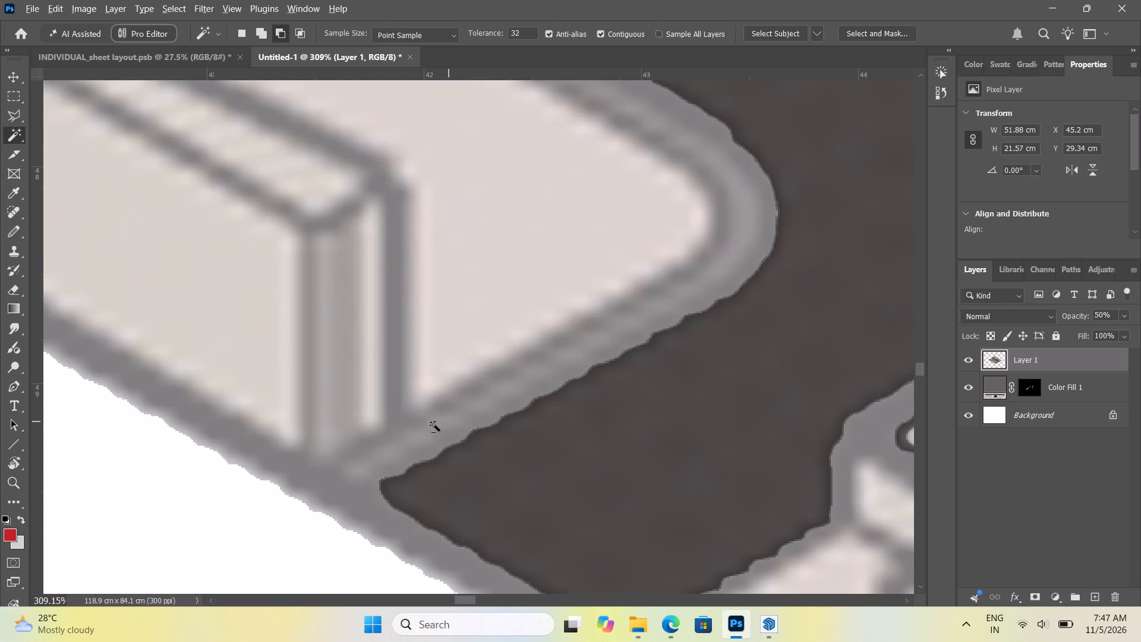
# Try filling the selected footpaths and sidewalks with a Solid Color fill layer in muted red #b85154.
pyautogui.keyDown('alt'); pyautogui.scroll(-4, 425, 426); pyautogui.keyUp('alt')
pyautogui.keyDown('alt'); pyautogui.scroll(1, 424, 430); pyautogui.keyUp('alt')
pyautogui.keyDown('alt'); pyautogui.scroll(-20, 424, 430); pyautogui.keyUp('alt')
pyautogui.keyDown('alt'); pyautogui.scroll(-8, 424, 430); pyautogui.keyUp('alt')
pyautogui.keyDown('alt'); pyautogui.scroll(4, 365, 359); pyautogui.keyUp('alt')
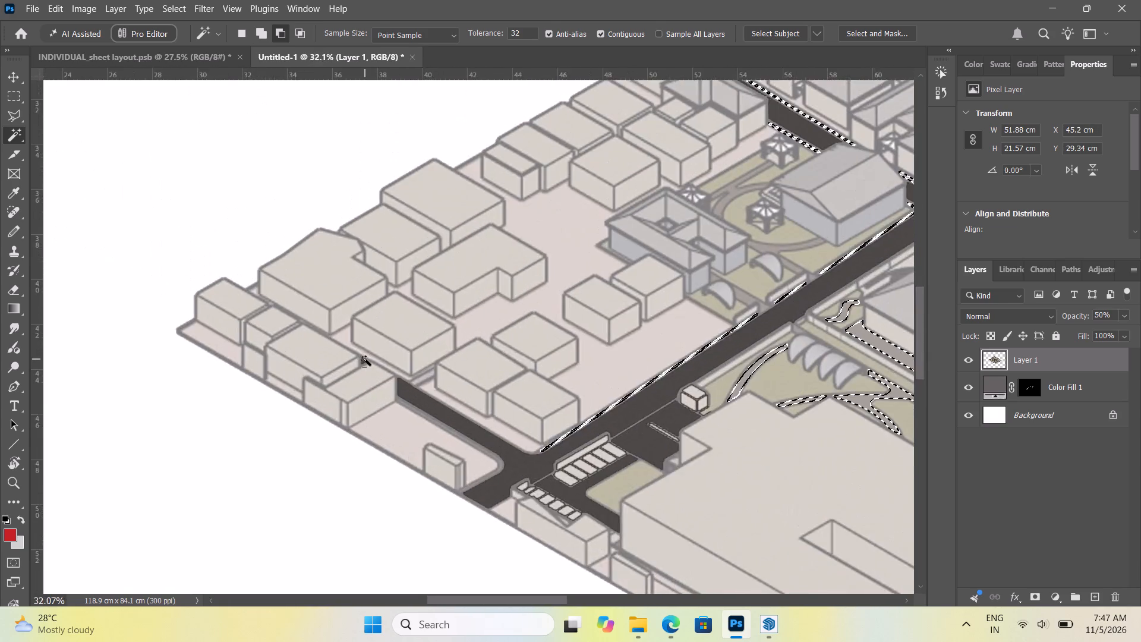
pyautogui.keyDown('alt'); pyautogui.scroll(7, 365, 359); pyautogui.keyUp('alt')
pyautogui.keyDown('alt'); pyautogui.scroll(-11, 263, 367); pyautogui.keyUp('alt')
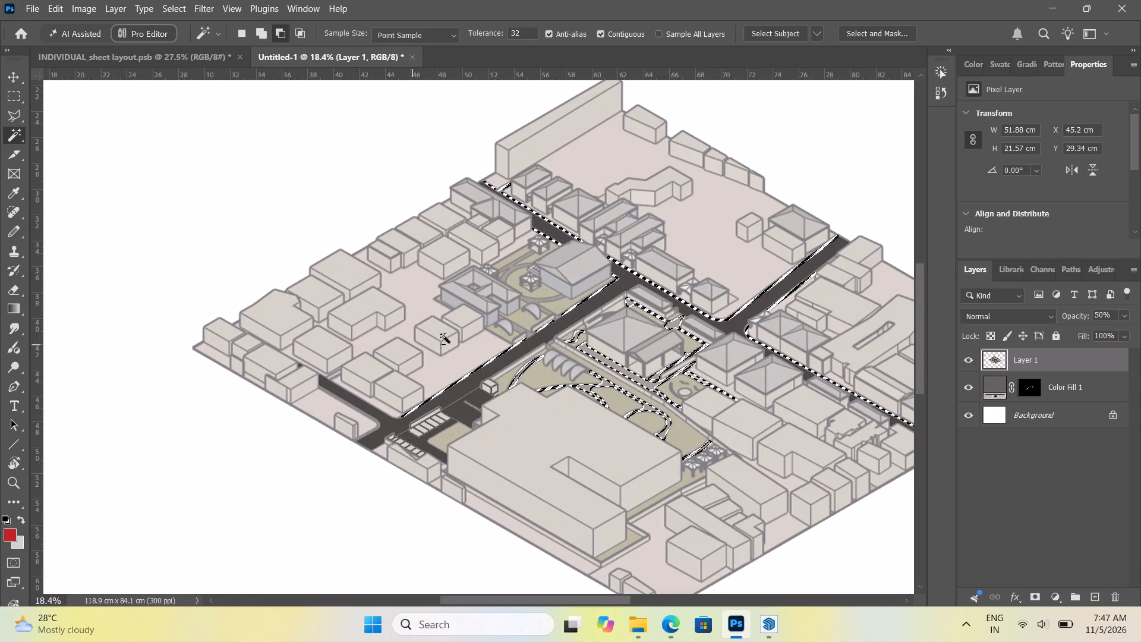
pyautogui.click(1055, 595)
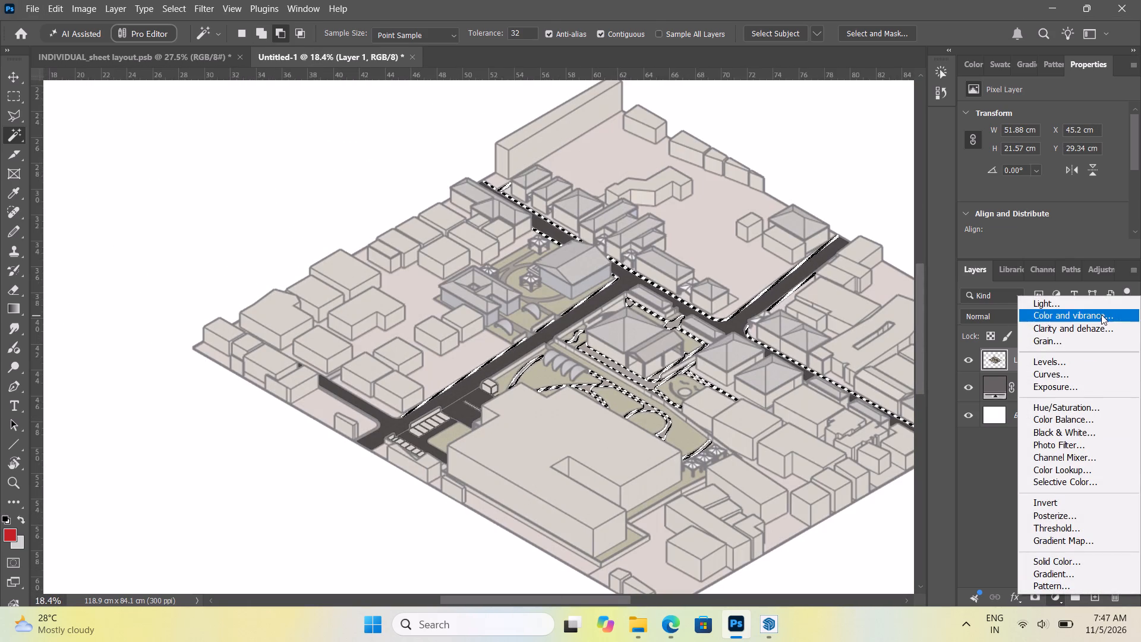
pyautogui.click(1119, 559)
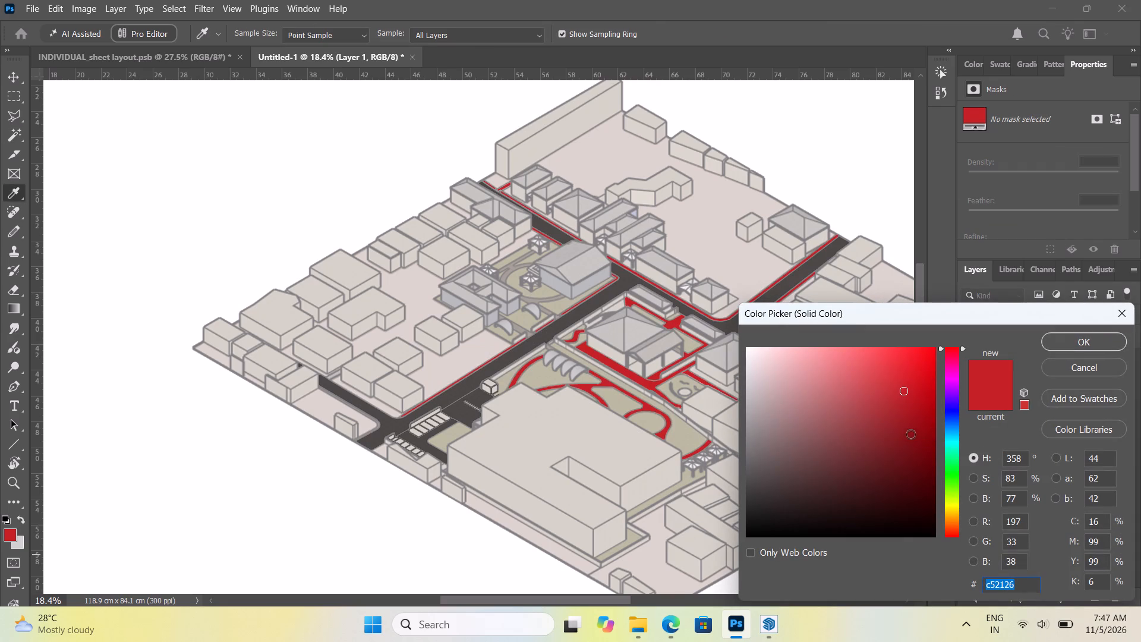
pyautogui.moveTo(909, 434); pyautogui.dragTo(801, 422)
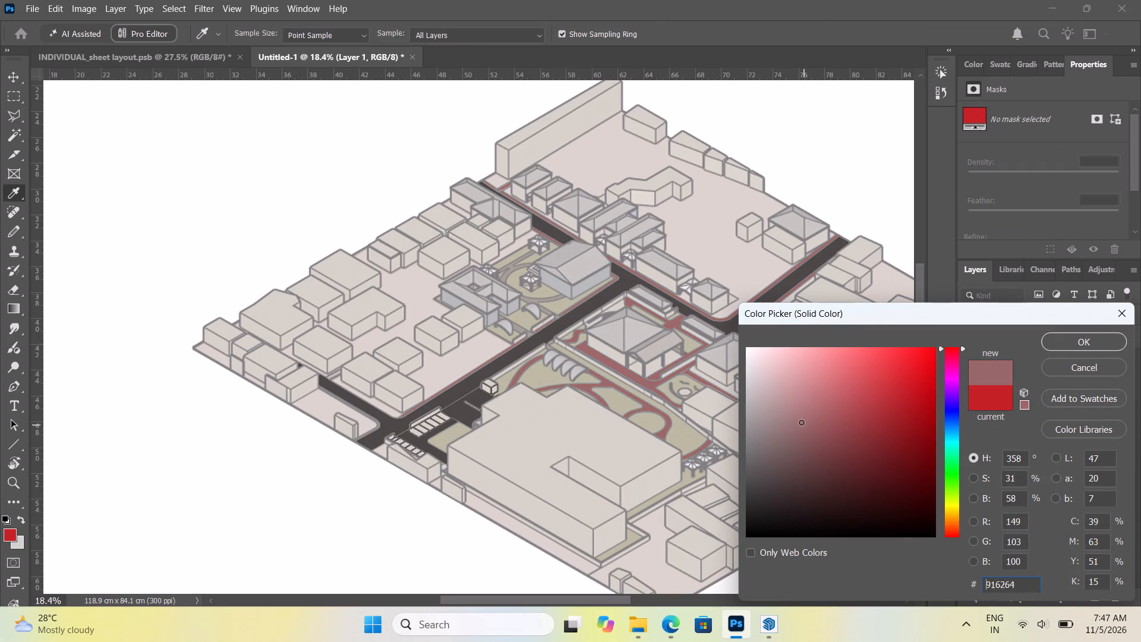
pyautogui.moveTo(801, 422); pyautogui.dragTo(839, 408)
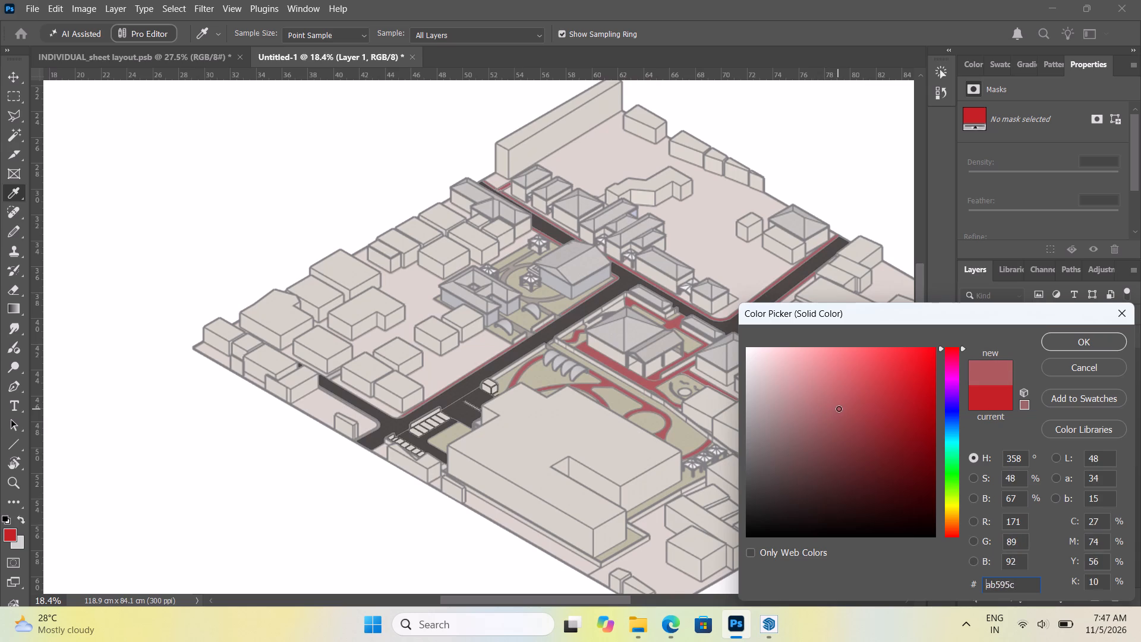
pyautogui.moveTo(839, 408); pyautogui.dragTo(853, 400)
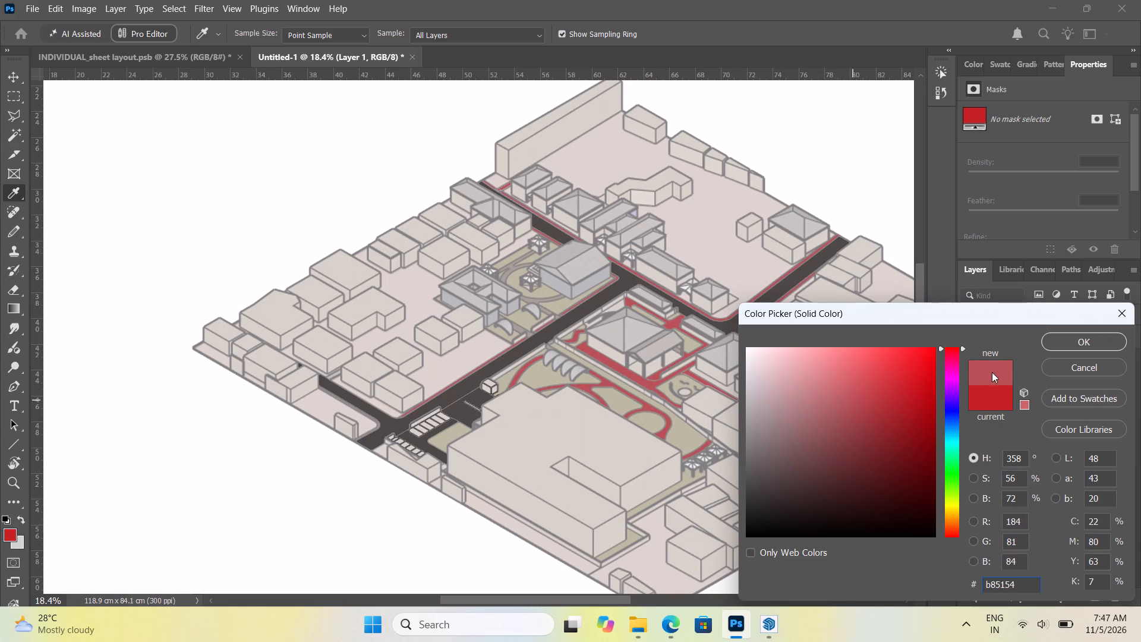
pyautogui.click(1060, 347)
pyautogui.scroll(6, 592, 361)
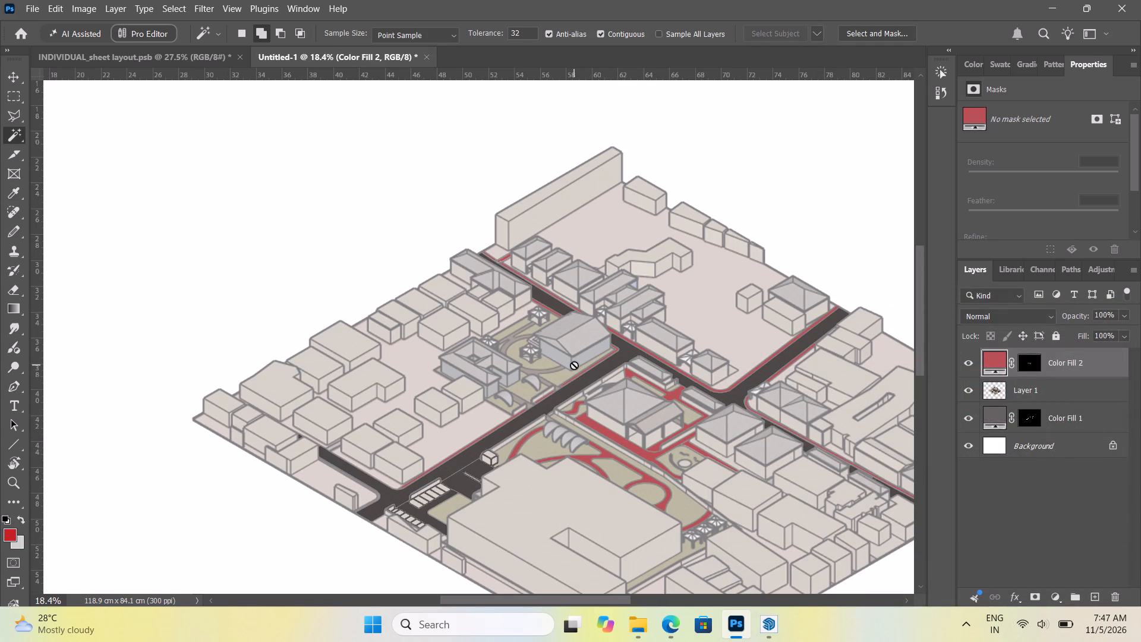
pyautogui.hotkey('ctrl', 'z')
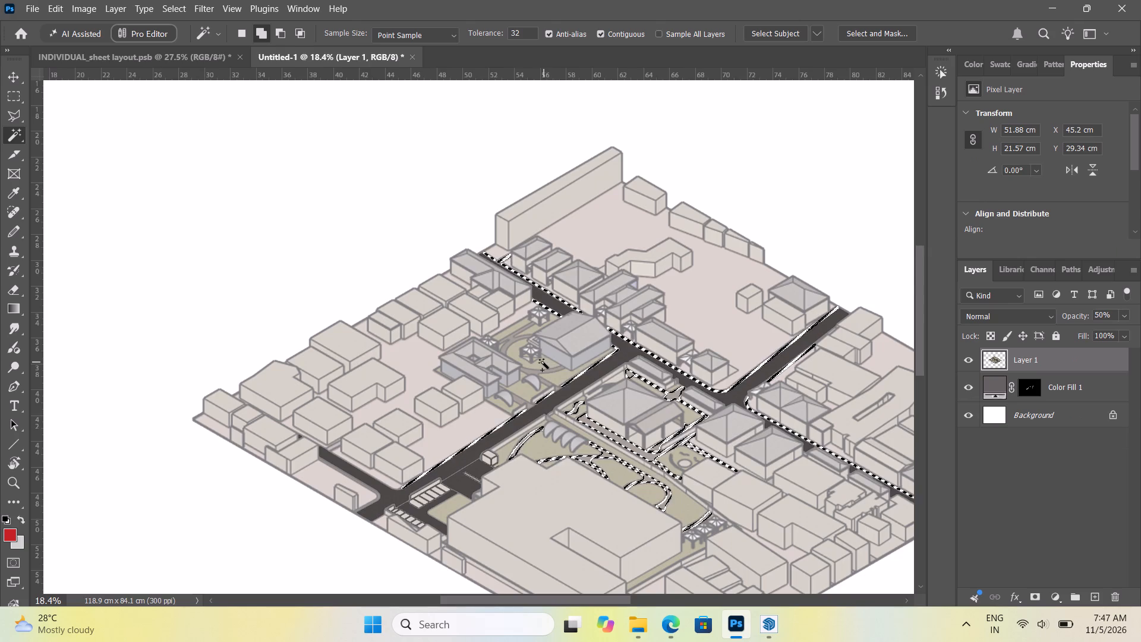
# Add the curved path before the gabled hall, the short path beside the crescent canopy, and its roadside patch to the selection.
pyautogui.keyDown('alt'); pyautogui.scroll(20, 541, 362); pyautogui.keyUp('alt')
pyautogui.keyDown('alt'); pyautogui.scroll(1, 541, 362); pyautogui.keyUp('alt')
pyautogui.click(560, 405)
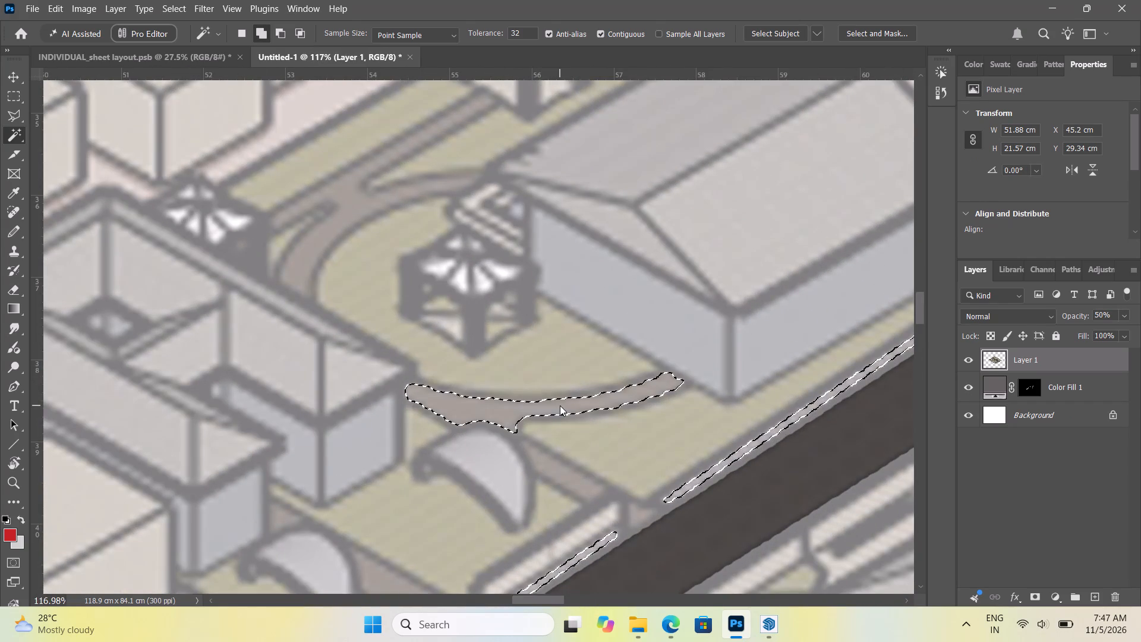
pyautogui.click(554, 473)
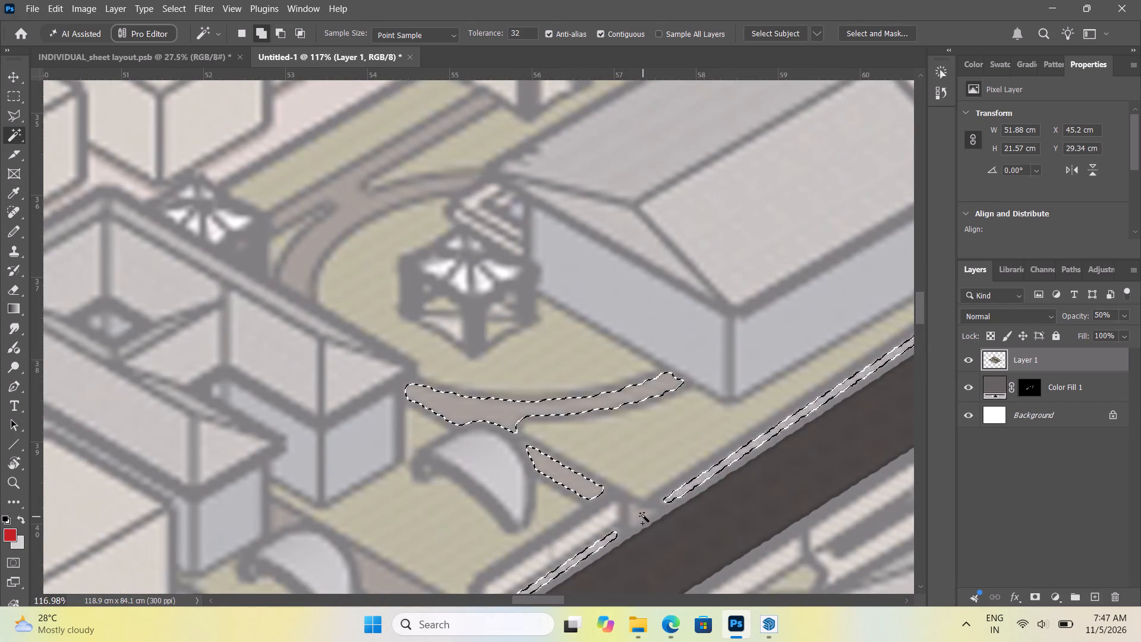
pyautogui.click(643, 515)
# Add the branching garden path between the white pavilions behind the gabled hall to the selection.
pyautogui.keyDown('alt'); pyautogui.scroll(-8, 675, 559); pyautogui.keyUp('alt')
pyautogui.keyDown('alt'); pyautogui.scroll(6, 512, 408); pyautogui.keyUp('alt')
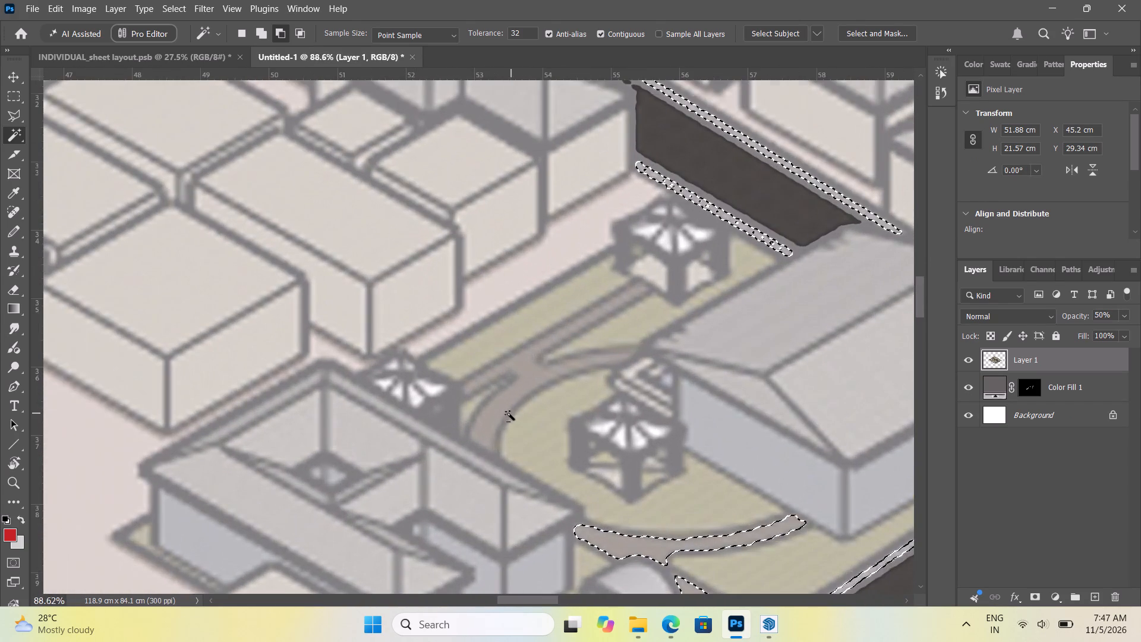
pyautogui.click(503, 410)
pyautogui.keyDown('alt'); pyautogui.scroll(-6, 560, 307); pyautogui.keyUp('alt')
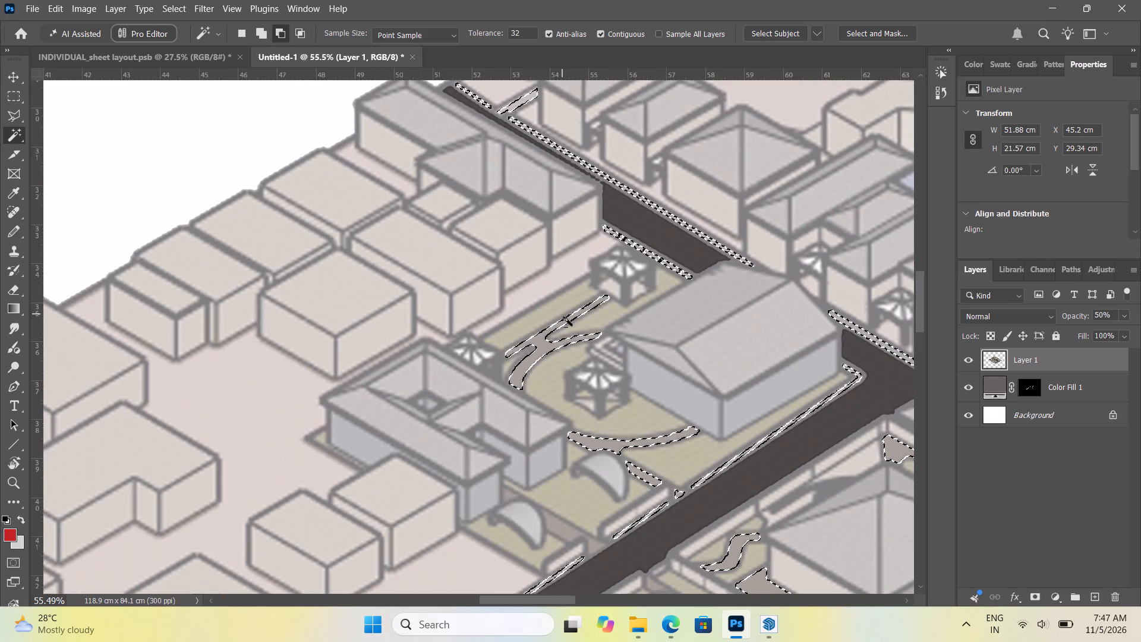
# Add the path piece beside the second crescent canopy and the small patch where it meets the road to the selection.
pyautogui.scroll(-2, 510, 319)
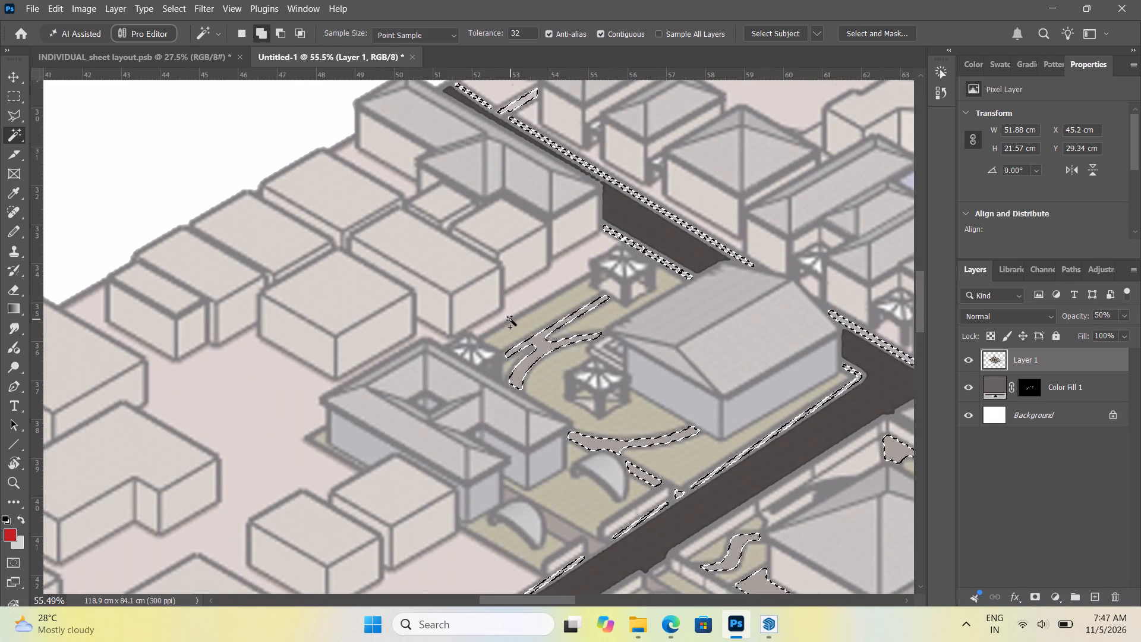
pyautogui.scroll(-2, 510, 319)
pyautogui.keyDown('alt'); pyautogui.scroll(5, 550, 477); pyautogui.keyUp('alt')
pyautogui.click(565, 479)
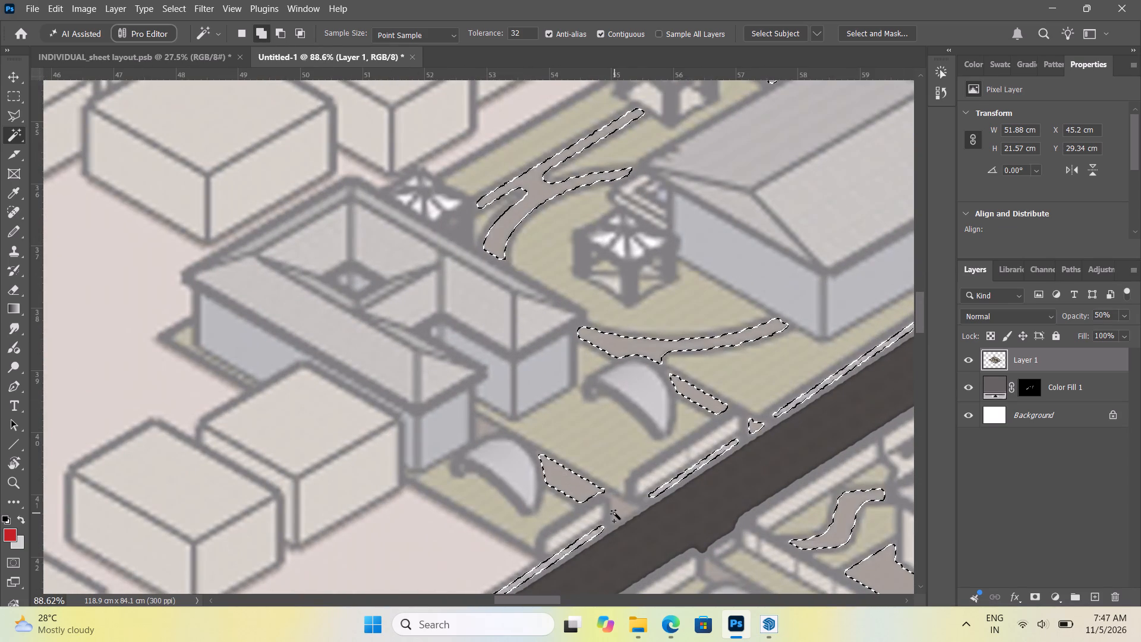
pyautogui.click(619, 511)
pyautogui.scroll(19, 610, 502)
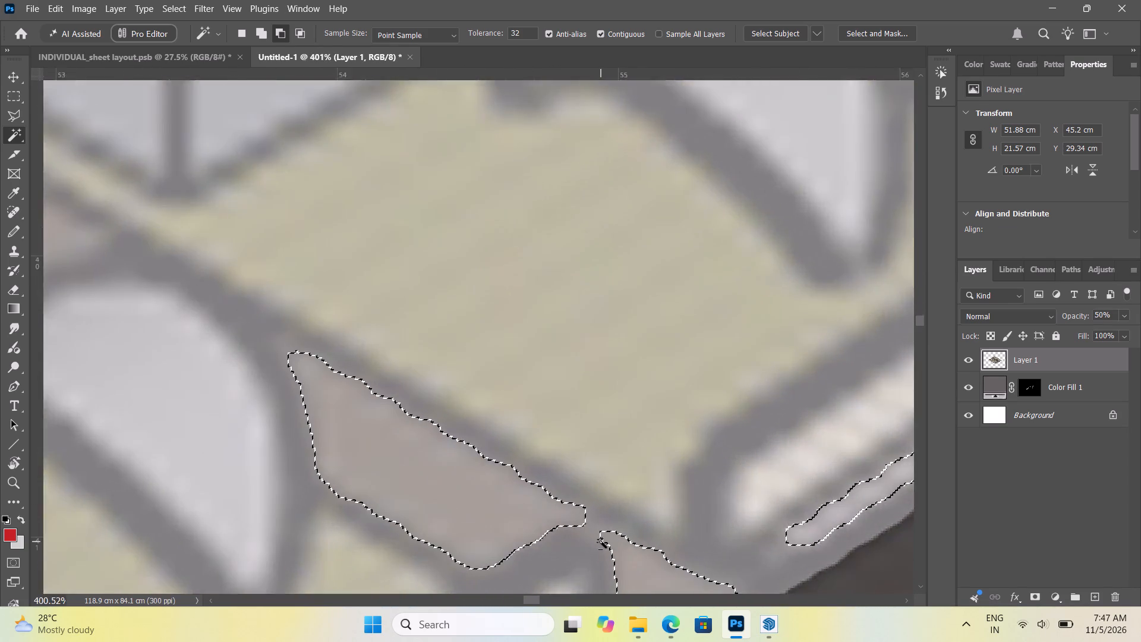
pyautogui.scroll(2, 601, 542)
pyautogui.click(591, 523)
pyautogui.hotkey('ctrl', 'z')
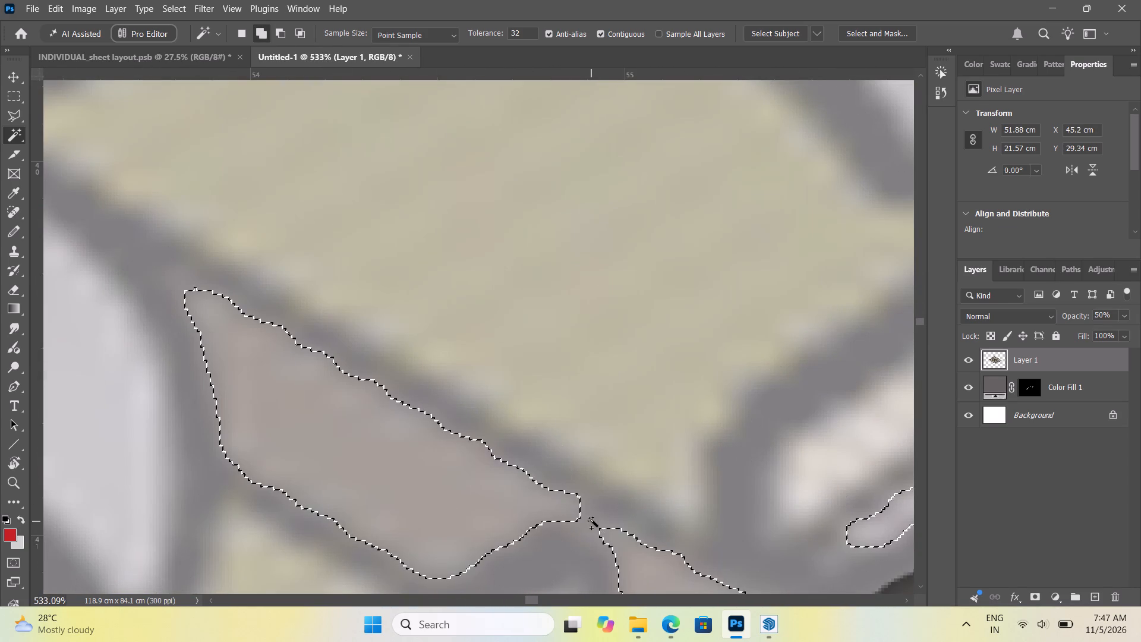
# Add the small path patch between the courtyard building and the second crescent canopy to the selection.
pyautogui.keyDown('alt'); pyautogui.scroll(-15, 588, 492); pyautogui.keyUp('alt')
pyautogui.keyDown('alt'); pyautogui.scroll(-7, 573, 477); pyautogui.keyUp('alt')
pyautogui.keyDown('alt'); pyautogui.scroll(5, 508, 453); pyautogui.keyUp('alt')
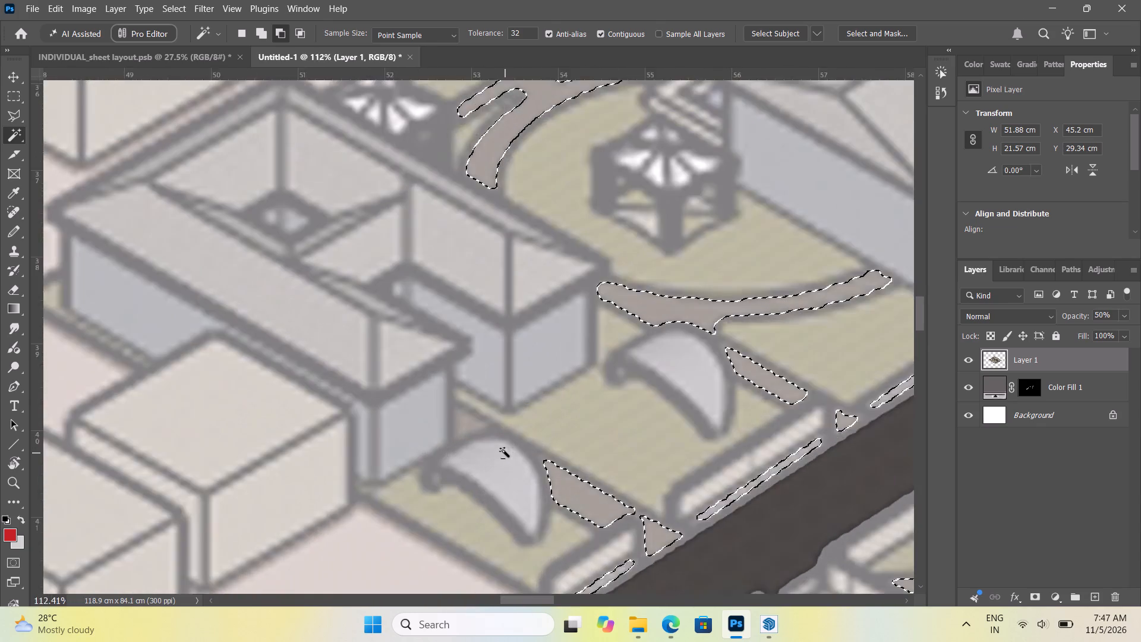
pyautogui.keyDown('alt'); pyautogui.scroll(5, 503, 451); pyautogui.keyUp('alt')
pyautogui.click(461, 414)
pyautogui.keyDown('alt'); pyautogui.scroll(-11, 491, 374); pyautogui.keyUp('alt')
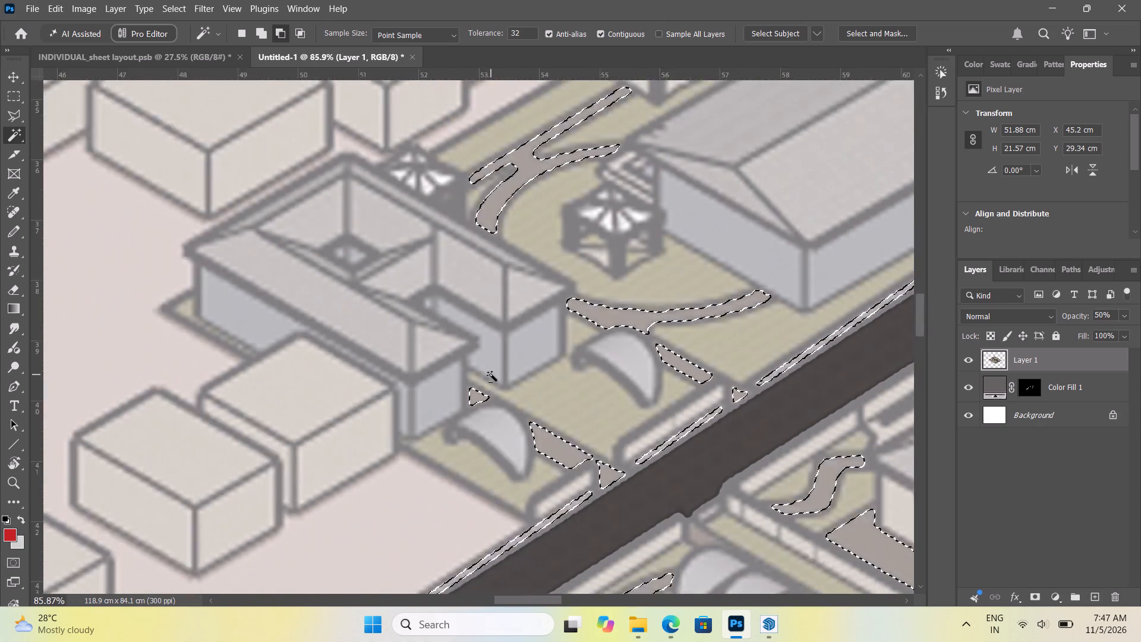
# Fill the selected footpaths and sidewalks with a Solid Color fill layer in muted red #be5a5d.
pyautogui.keyDown('alt'); pyautogui.scroll(-1, 491, 374); pyautogui.keyUp('alt')
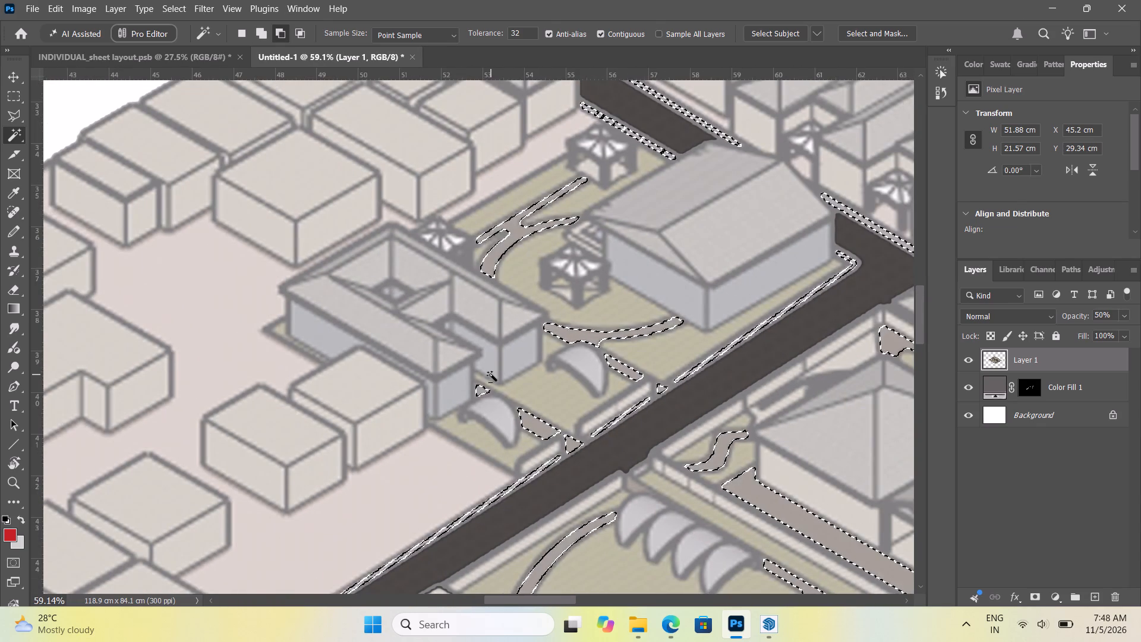
pyautogui.keyDown('alt'); pyautogui.scroll(-15, 491, 374); pyautogui.keyUp('alt')
pyautogui.keyDown('alt'); pyautogui.scroll(13, 511, 373); pyautogui.keyUp('alt')
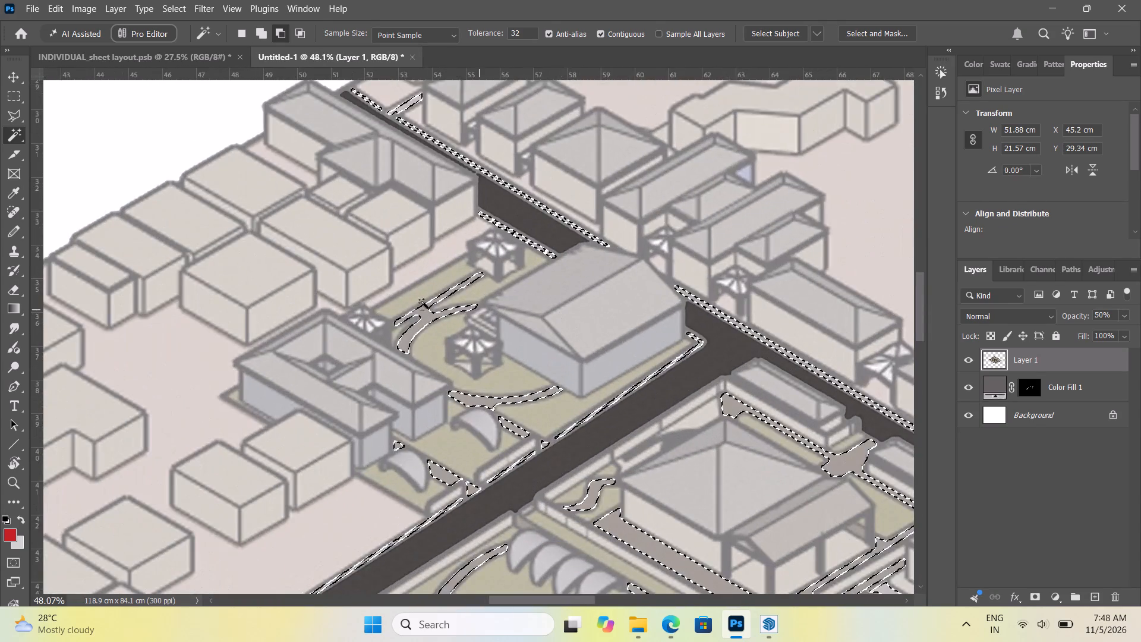
pyautogui.keyDown('alt'); pyautogui.scroll(-12, 386, 289); pyautogui.keyUp('alt')
pyautogui.click(1056, 596)
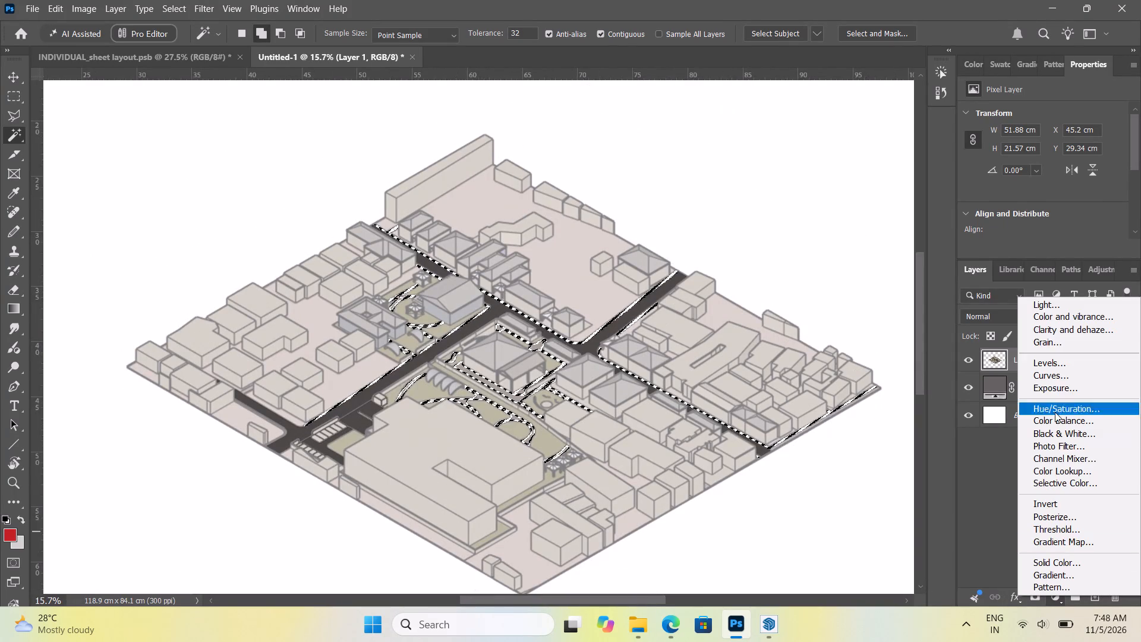
pyautogui.click(1105, 556)
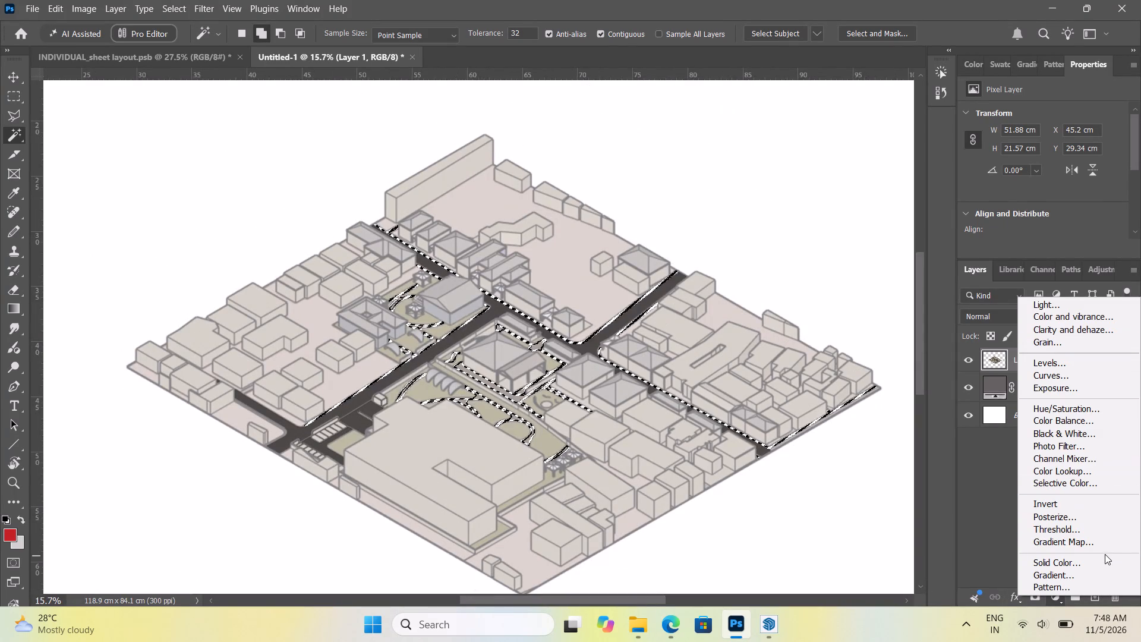
pyautogui.click(1111, 561)
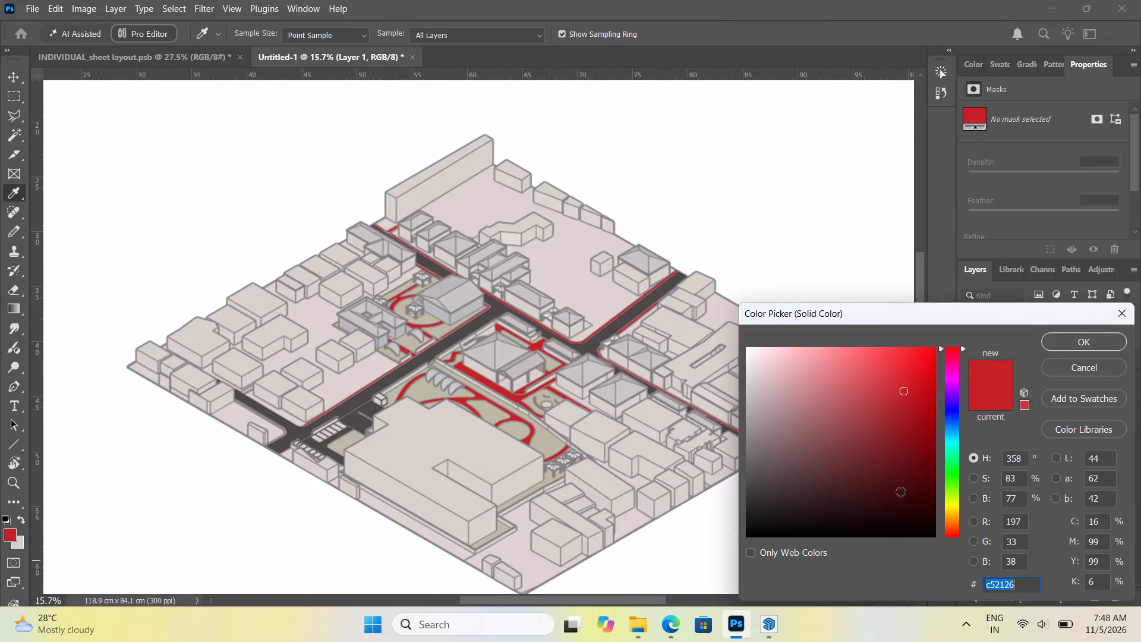
pyautogui.moveTo(865, 418); pyautogui.dragTo(850, 399)
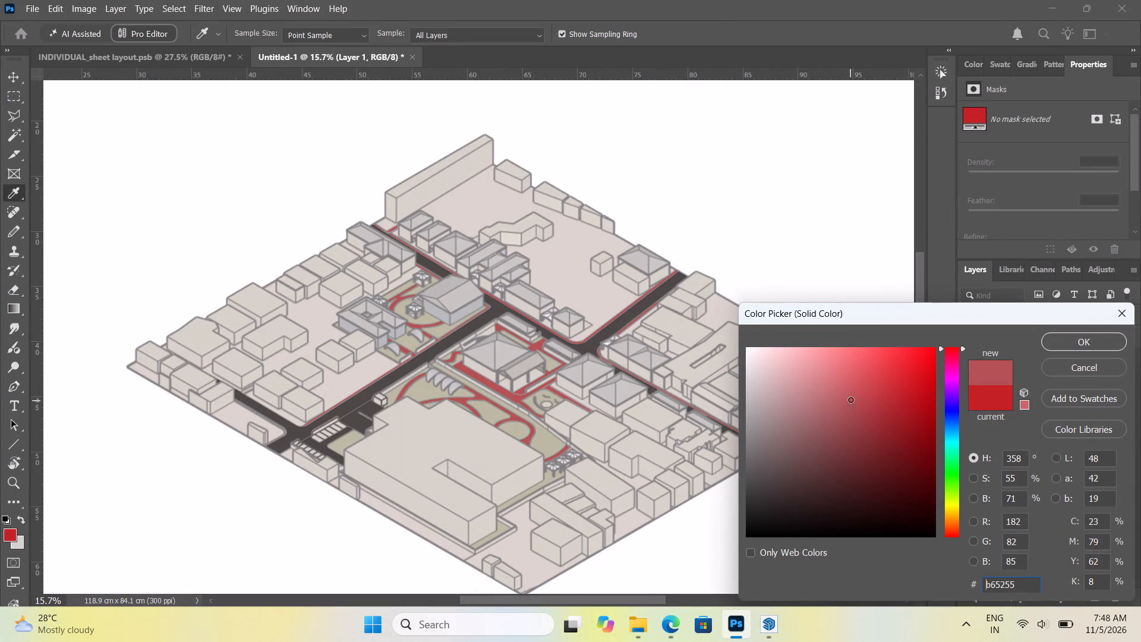
pyautogui.moveTo(850, 399); pyautogui.dragTo(846, 396)
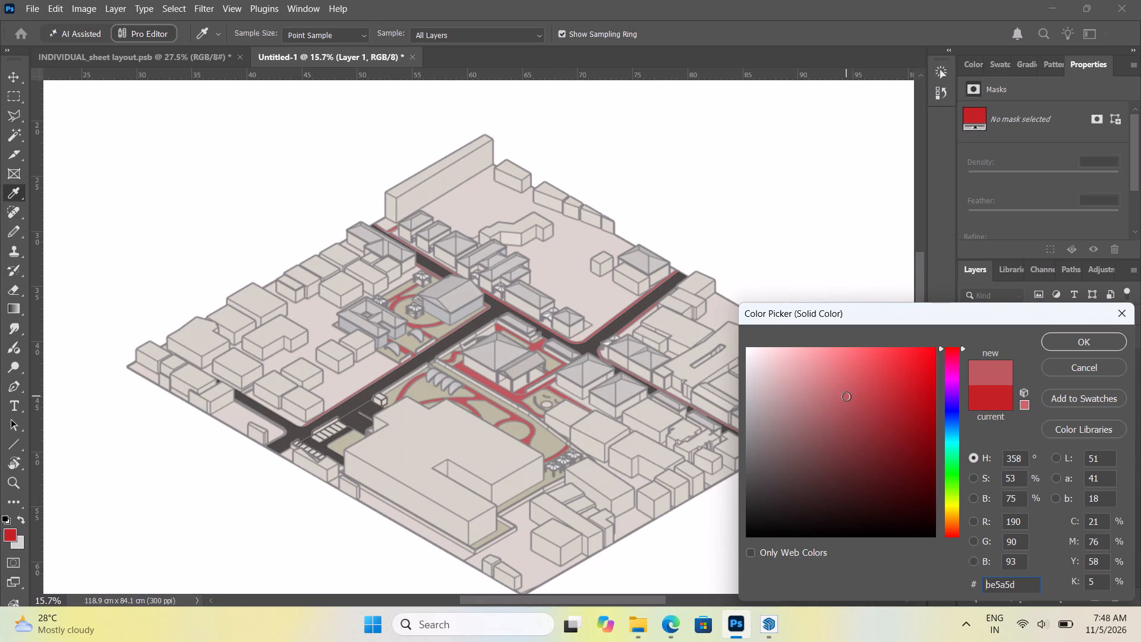
pyautogui.click(1066, 344)
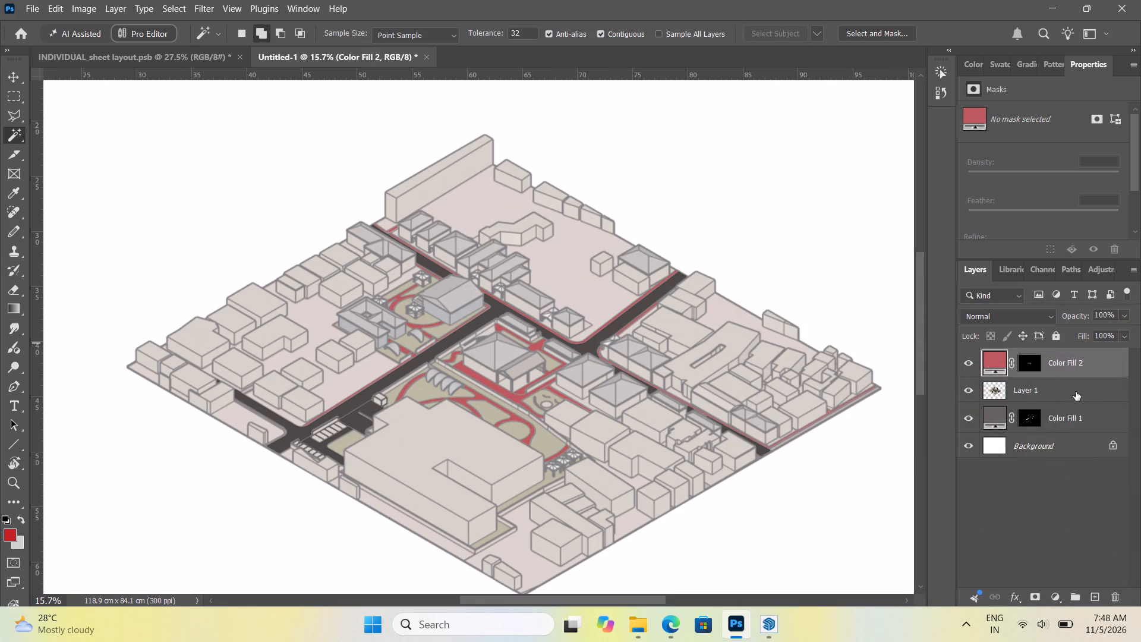
# Move Layer 1 above the red fill layer, to the top of the layer stack.
pyautogui.moveTo(1076, 392); pyautogui.dragTo(1067, 352)
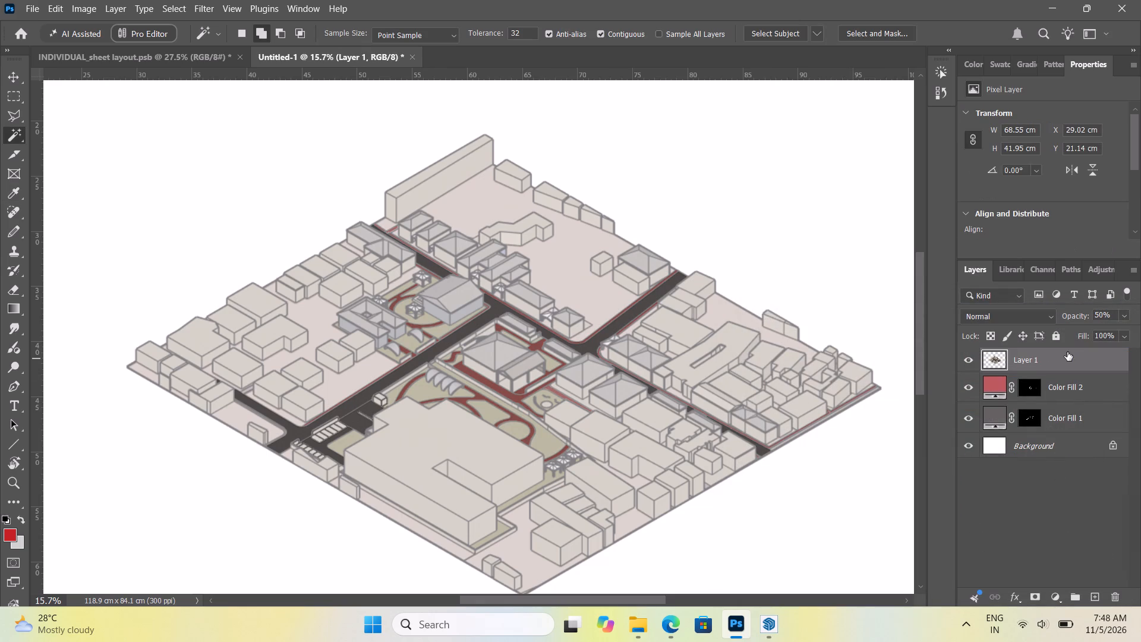
pyautogui.scroll(7, 636, 362)
pyautogui.scroll(-8, 603, 375)
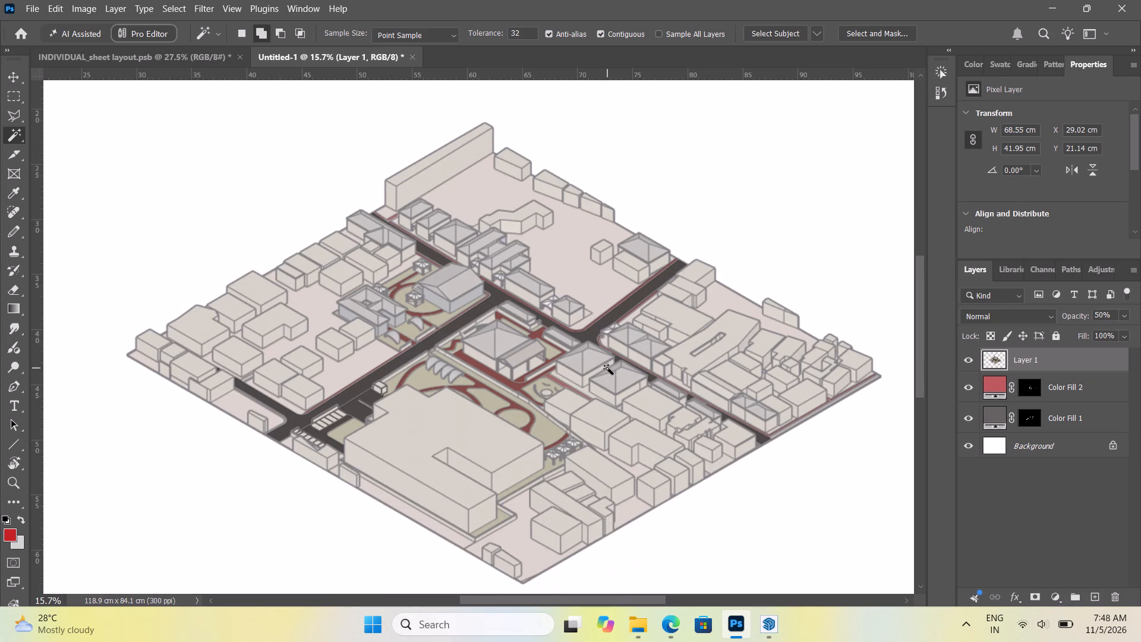
pyautogui.scroll(-12, 617, 378)
pyautogui.keyDown('alt'); pyautogui.scroll(6, 619, 386); pyautogui.keyUp('alt')
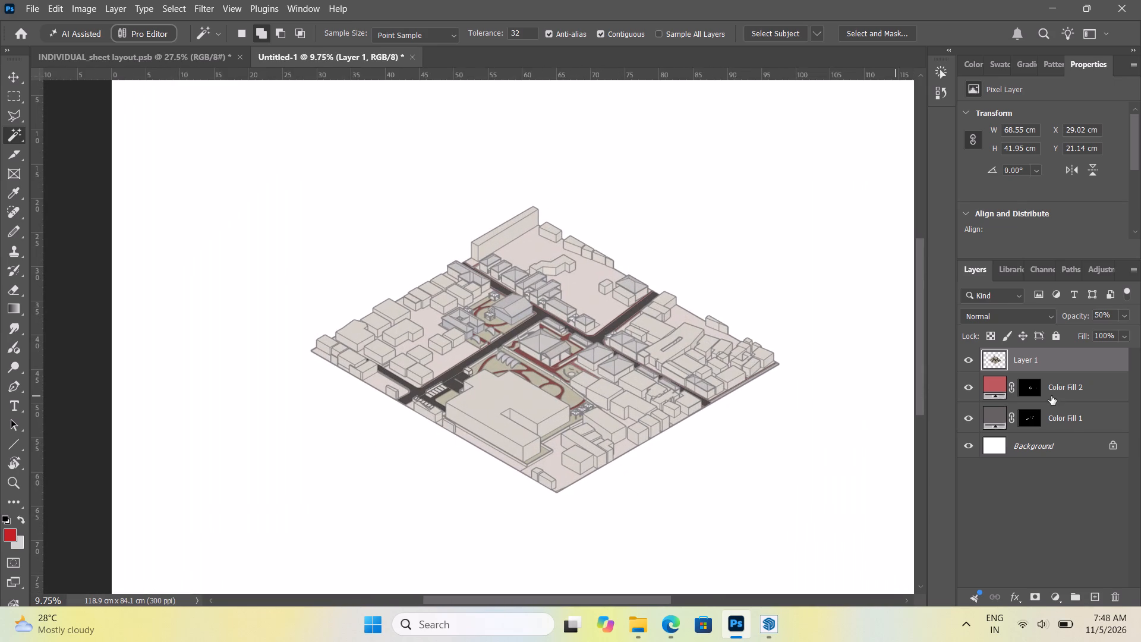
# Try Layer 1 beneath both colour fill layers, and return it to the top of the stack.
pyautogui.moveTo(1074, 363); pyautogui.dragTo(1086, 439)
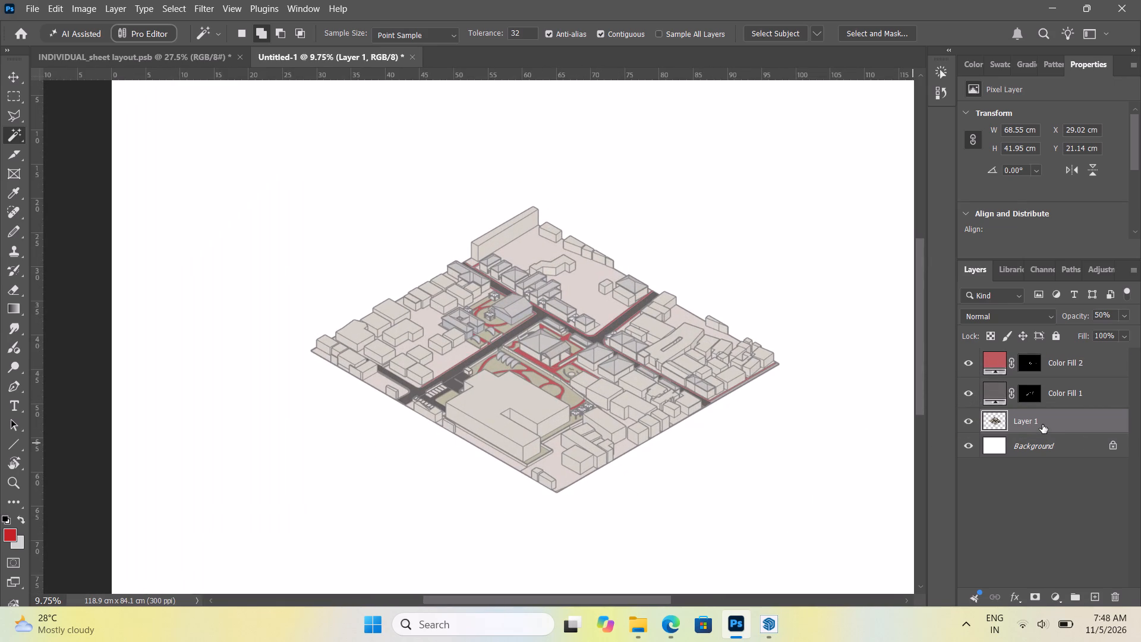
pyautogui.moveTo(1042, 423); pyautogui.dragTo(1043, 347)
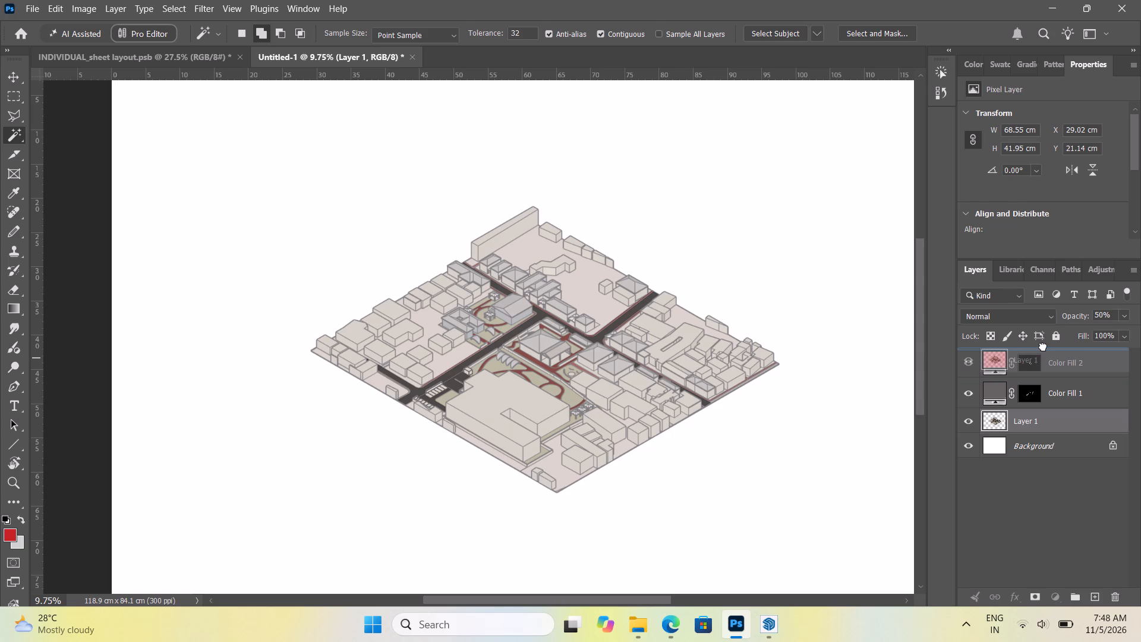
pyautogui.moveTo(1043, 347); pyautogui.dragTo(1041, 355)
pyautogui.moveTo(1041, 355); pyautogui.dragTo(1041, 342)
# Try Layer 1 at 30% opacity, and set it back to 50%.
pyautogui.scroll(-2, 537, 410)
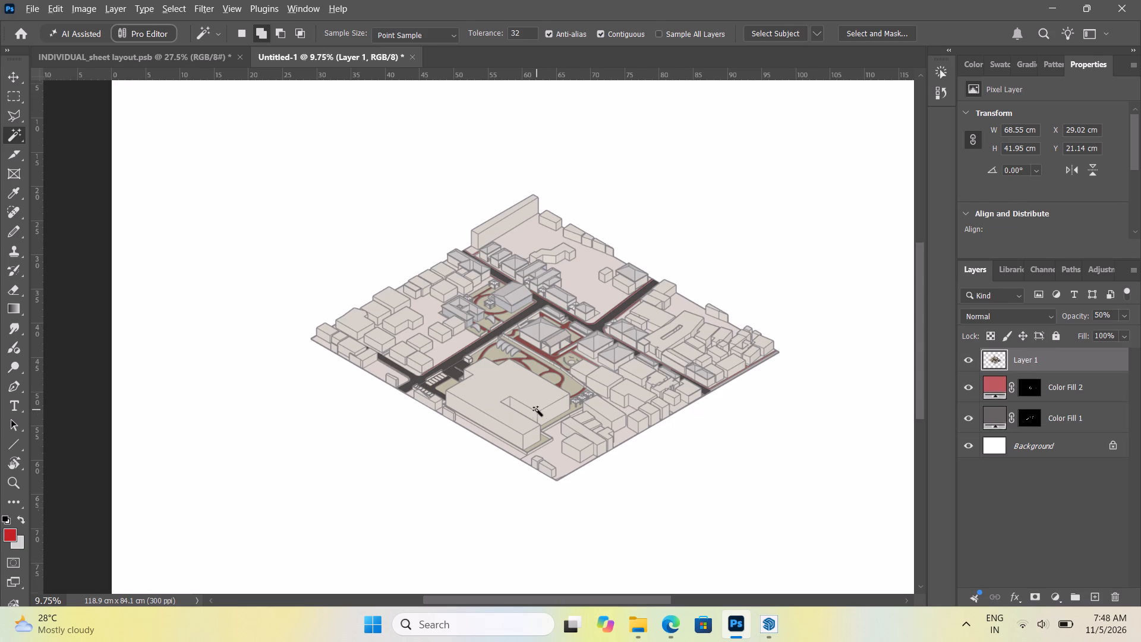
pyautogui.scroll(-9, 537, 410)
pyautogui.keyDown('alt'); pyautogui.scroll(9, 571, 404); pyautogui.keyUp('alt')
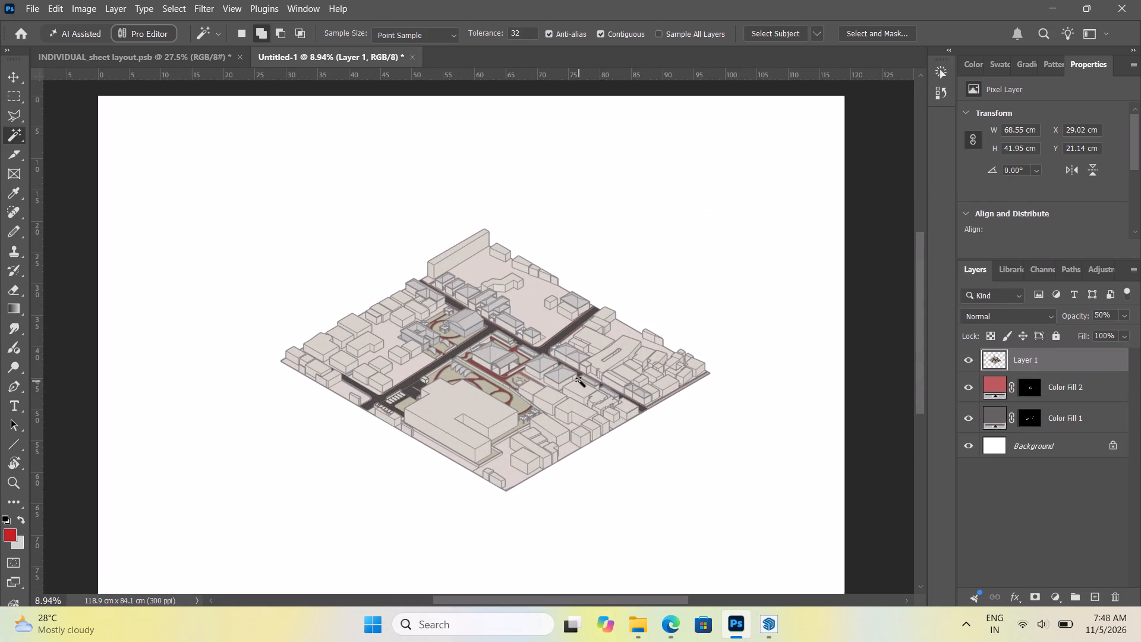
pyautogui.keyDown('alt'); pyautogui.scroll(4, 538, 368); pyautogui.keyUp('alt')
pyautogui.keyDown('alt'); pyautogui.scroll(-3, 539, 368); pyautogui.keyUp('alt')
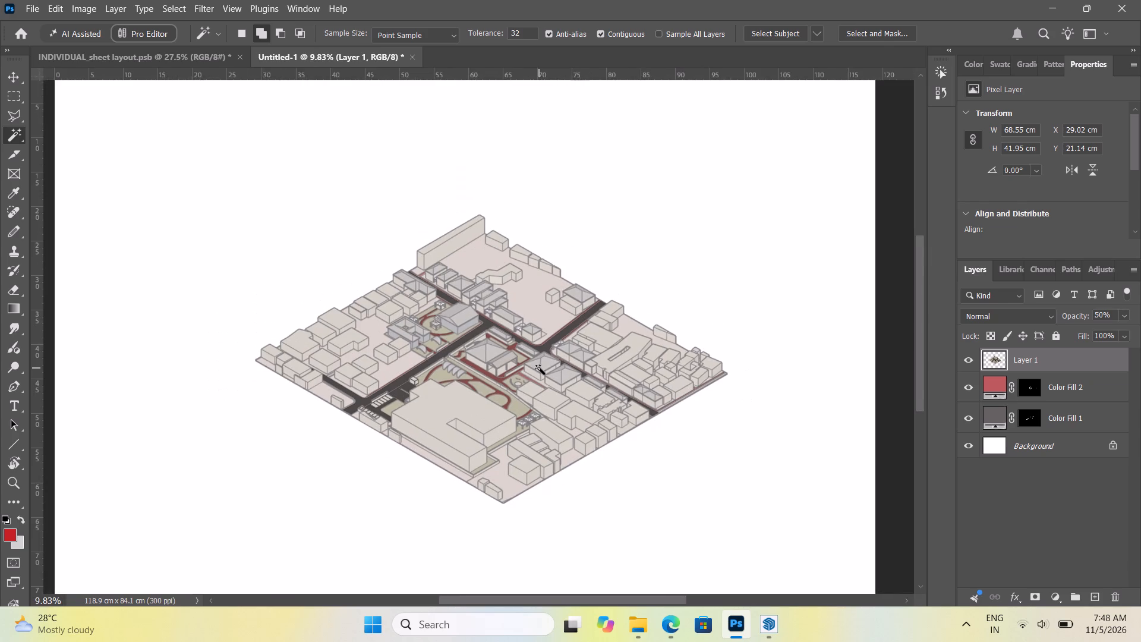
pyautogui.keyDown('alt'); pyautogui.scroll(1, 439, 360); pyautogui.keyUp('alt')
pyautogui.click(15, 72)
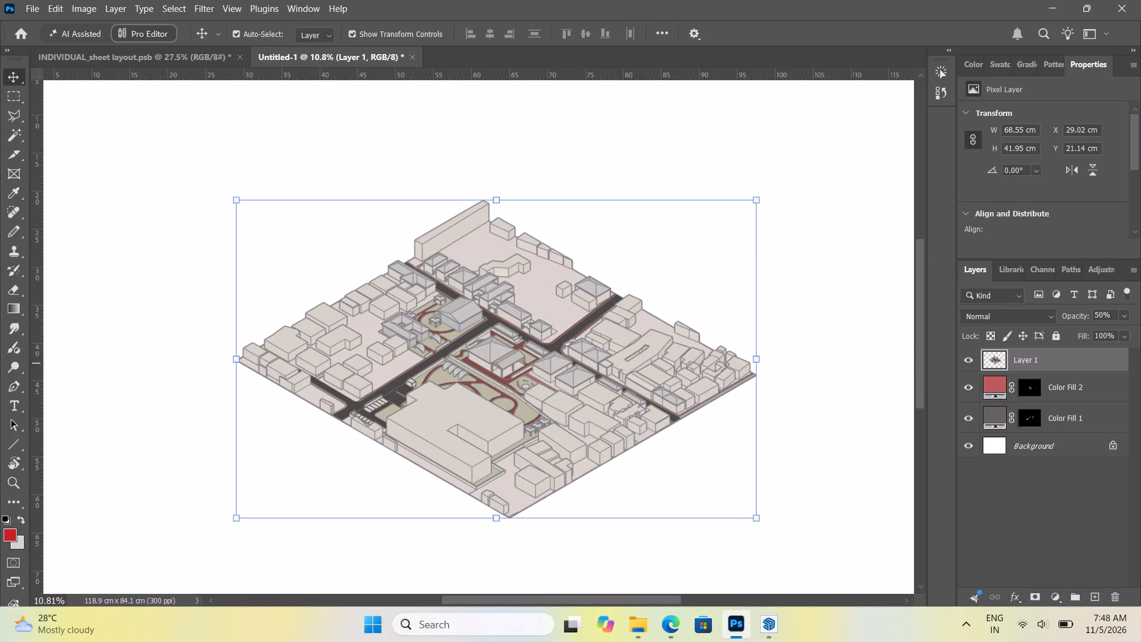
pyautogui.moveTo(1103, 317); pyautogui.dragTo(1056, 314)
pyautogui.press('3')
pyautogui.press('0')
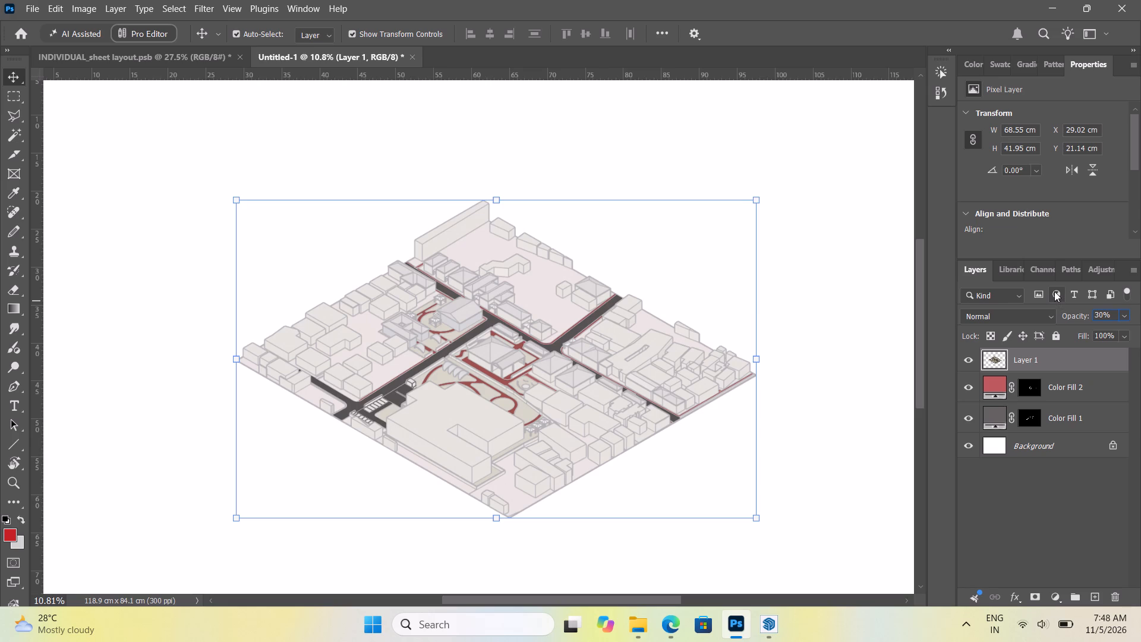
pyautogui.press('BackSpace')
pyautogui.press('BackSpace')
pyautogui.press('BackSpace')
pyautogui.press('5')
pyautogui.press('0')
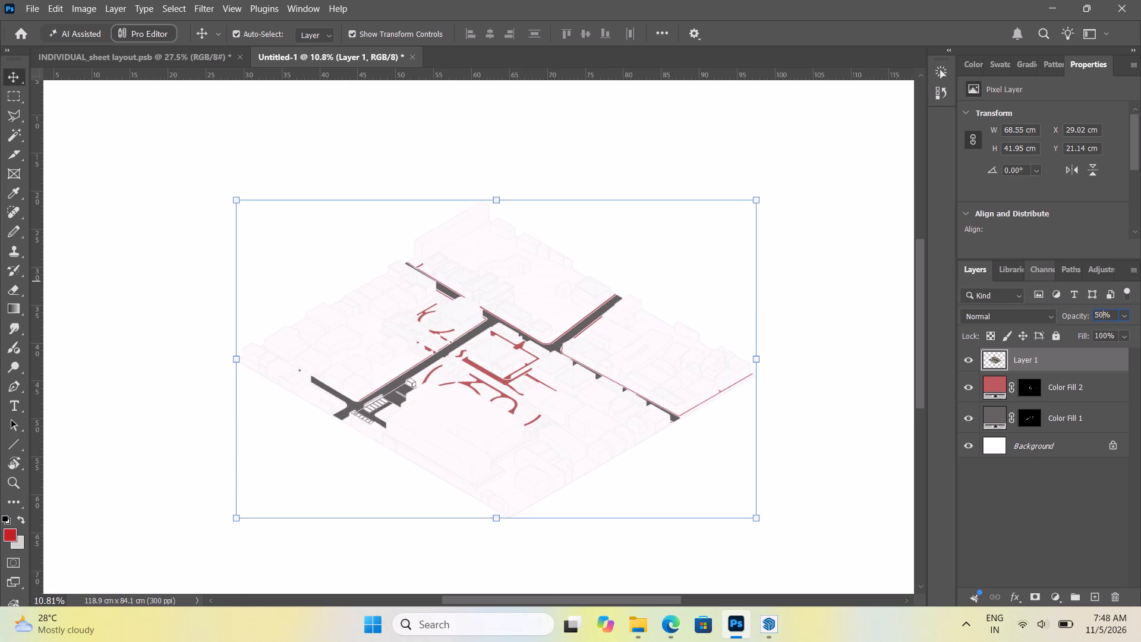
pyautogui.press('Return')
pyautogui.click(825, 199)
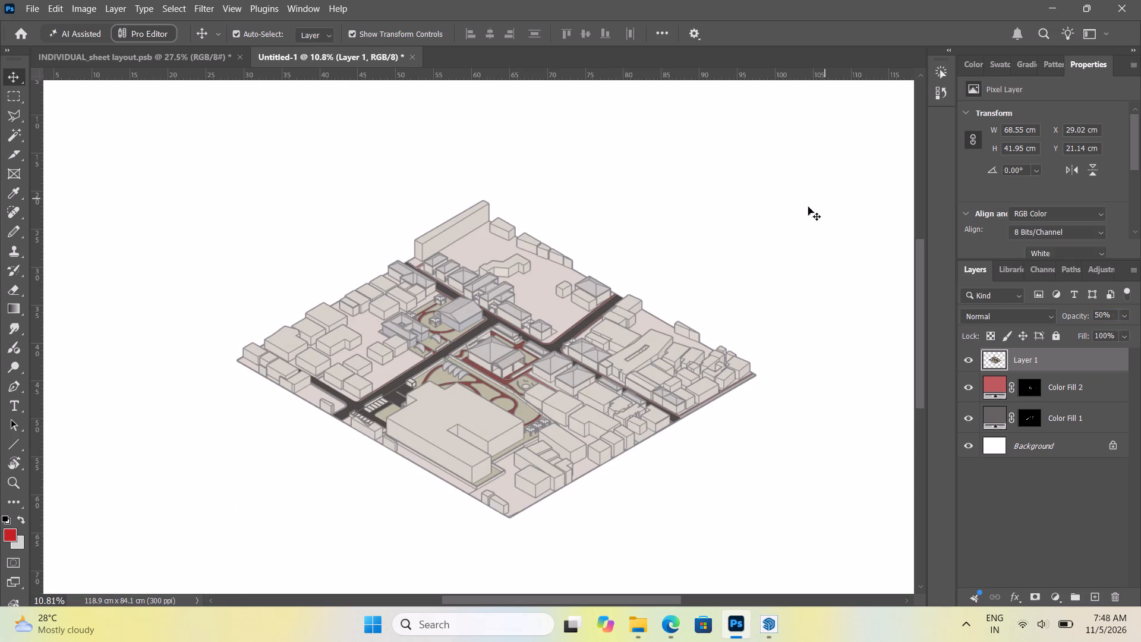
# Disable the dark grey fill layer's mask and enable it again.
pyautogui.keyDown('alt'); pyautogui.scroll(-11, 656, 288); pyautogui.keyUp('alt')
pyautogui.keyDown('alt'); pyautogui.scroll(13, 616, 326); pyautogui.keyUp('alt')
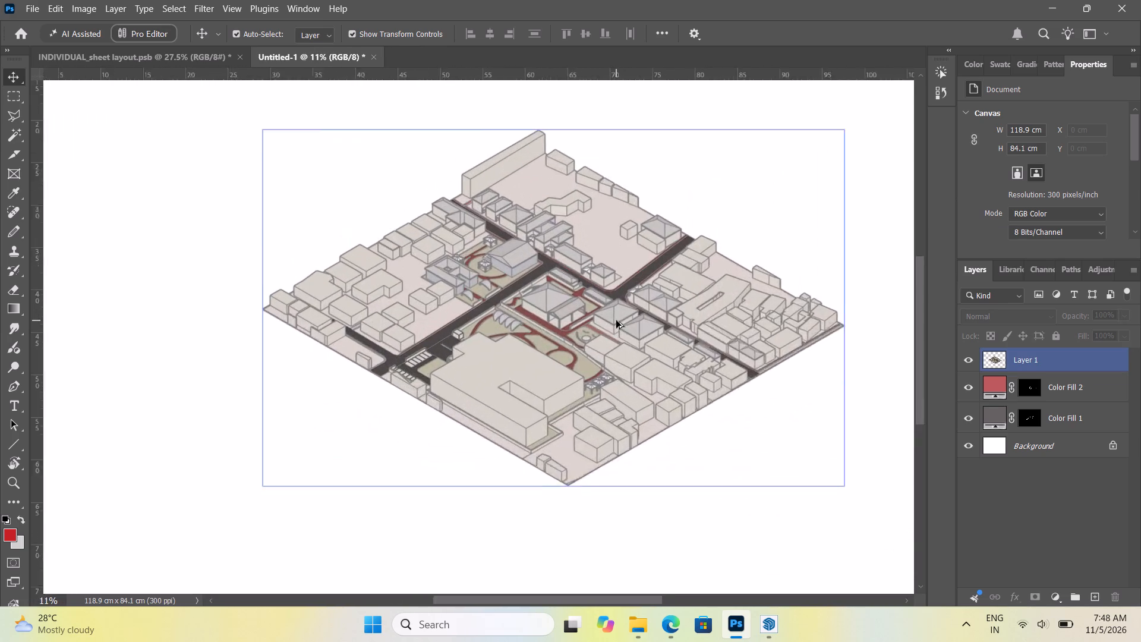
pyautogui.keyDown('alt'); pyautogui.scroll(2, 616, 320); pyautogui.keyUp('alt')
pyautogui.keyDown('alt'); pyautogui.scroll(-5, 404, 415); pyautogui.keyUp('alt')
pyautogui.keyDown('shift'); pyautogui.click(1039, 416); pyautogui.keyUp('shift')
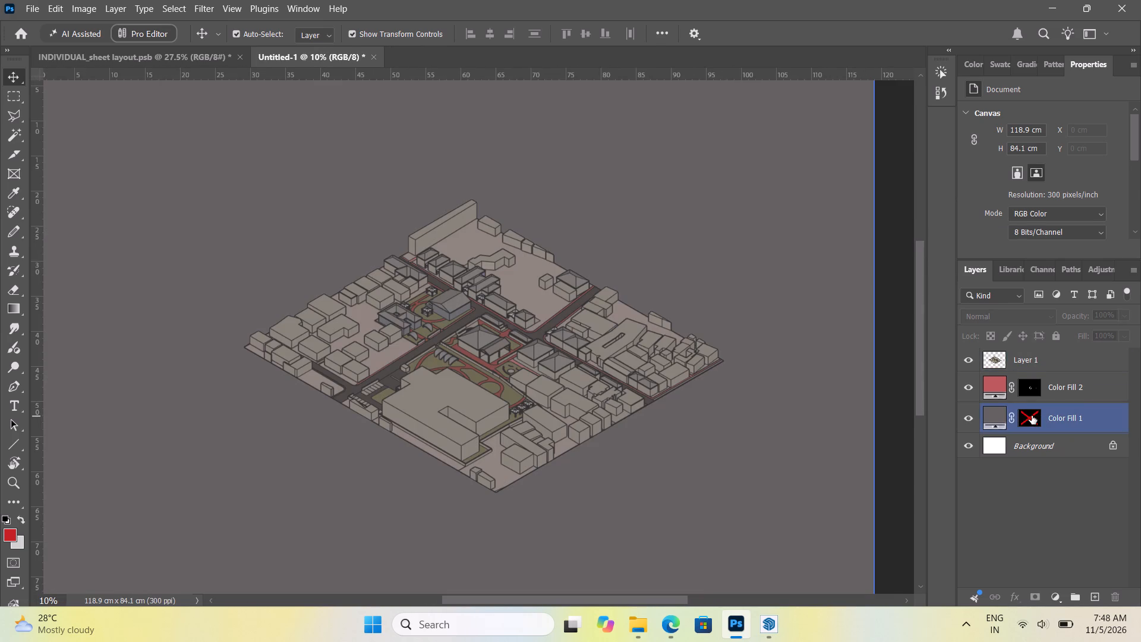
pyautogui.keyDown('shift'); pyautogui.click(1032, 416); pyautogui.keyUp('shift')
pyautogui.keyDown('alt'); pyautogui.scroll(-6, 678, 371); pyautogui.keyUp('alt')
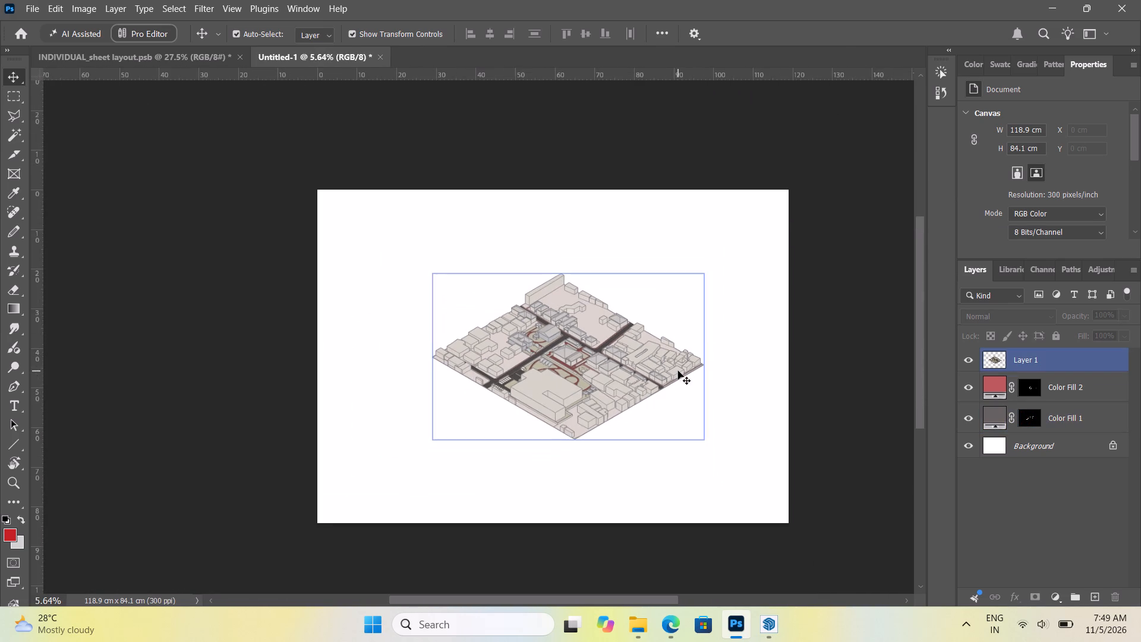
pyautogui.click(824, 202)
# Group Layer 1 with the red and dark grey fill layers.
pyautogui.click(1063, 359)
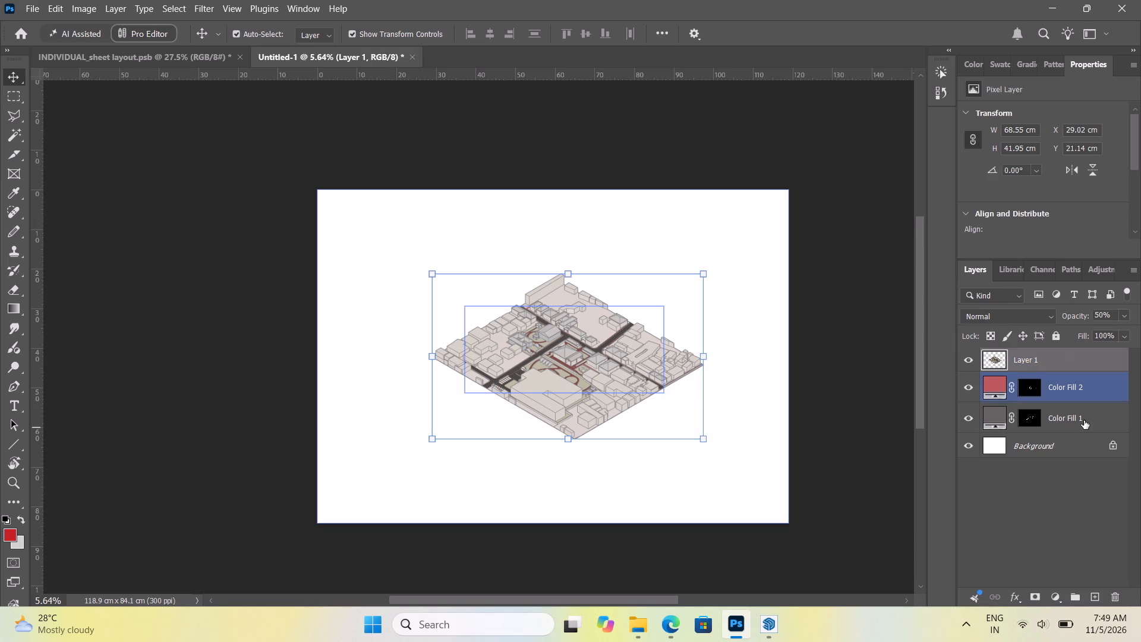
pyautogui.keyDown('shift'); pyautogui.click(1084, 420); pyautogui.keyUp('shift')
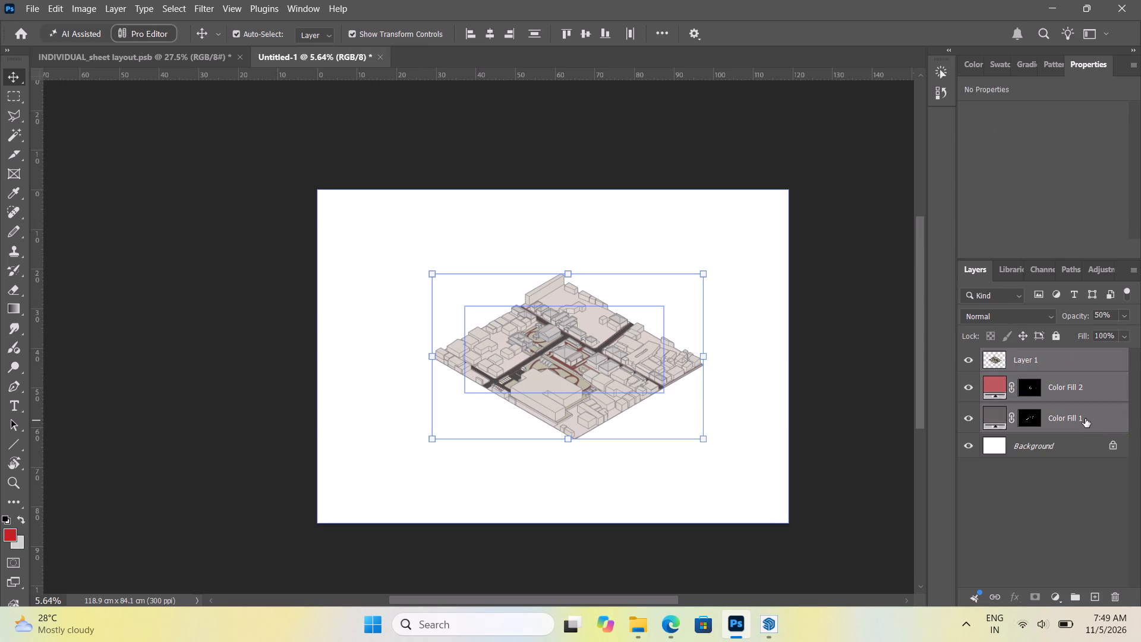
pyautogui.press('g')
pyautogui.scroll(-1, 1085, 419)
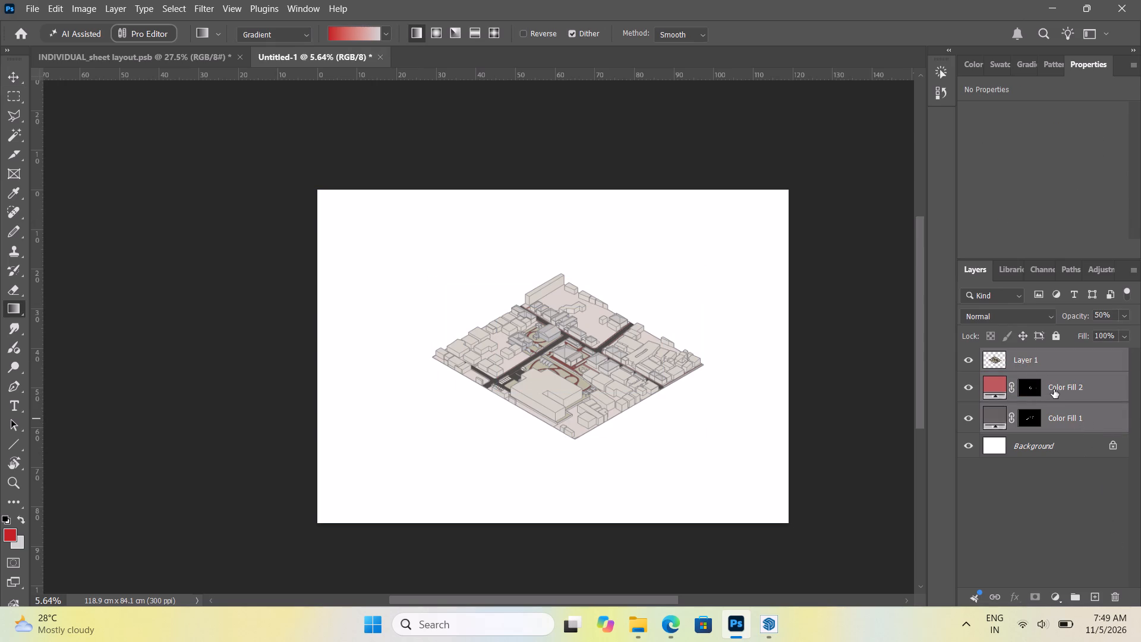
pyautogui.hotkey('ctrl', 'g')
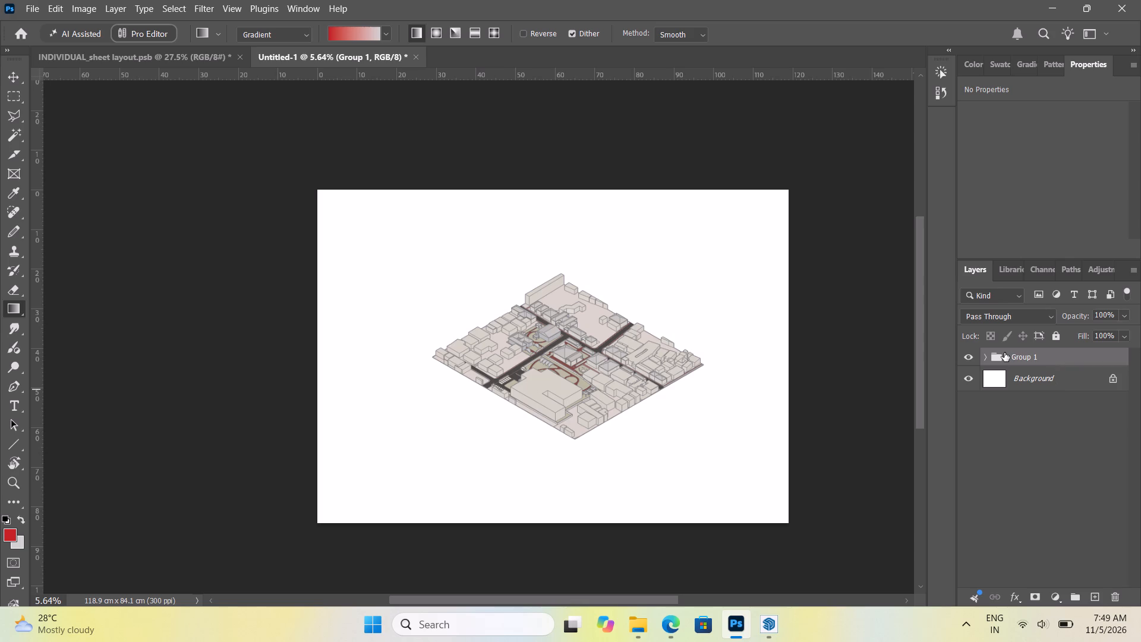
# Duplicate the diagram's layer group, keeping the suggested name.
pyautogui.rightClick(1004, 353)
pyautogui.click(932, 250)
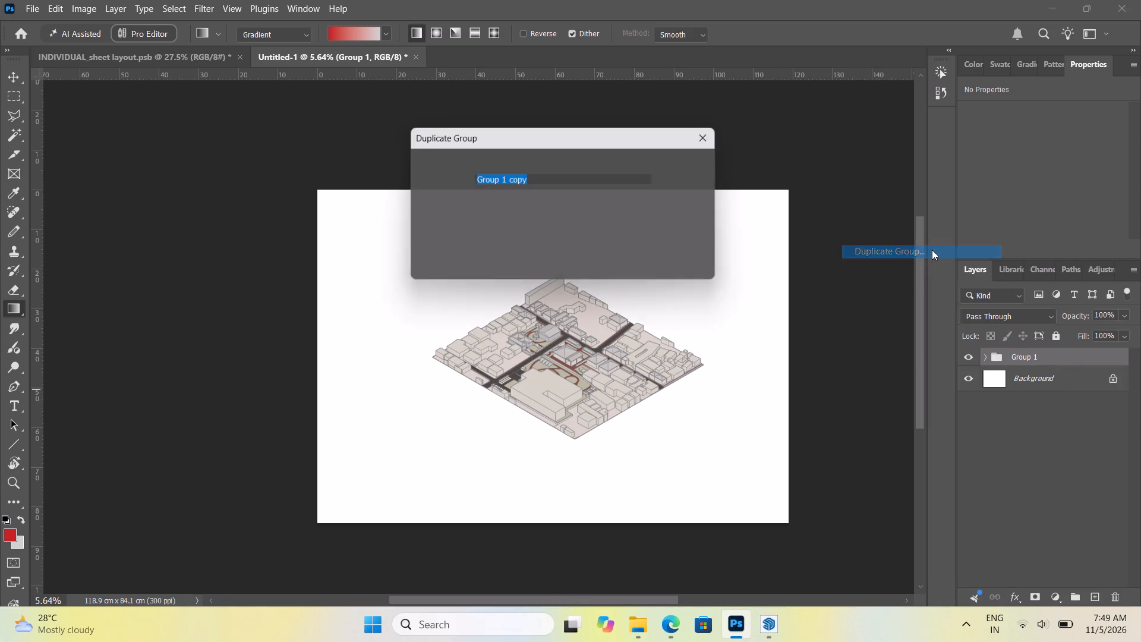
pyautogui.click(699, 162)
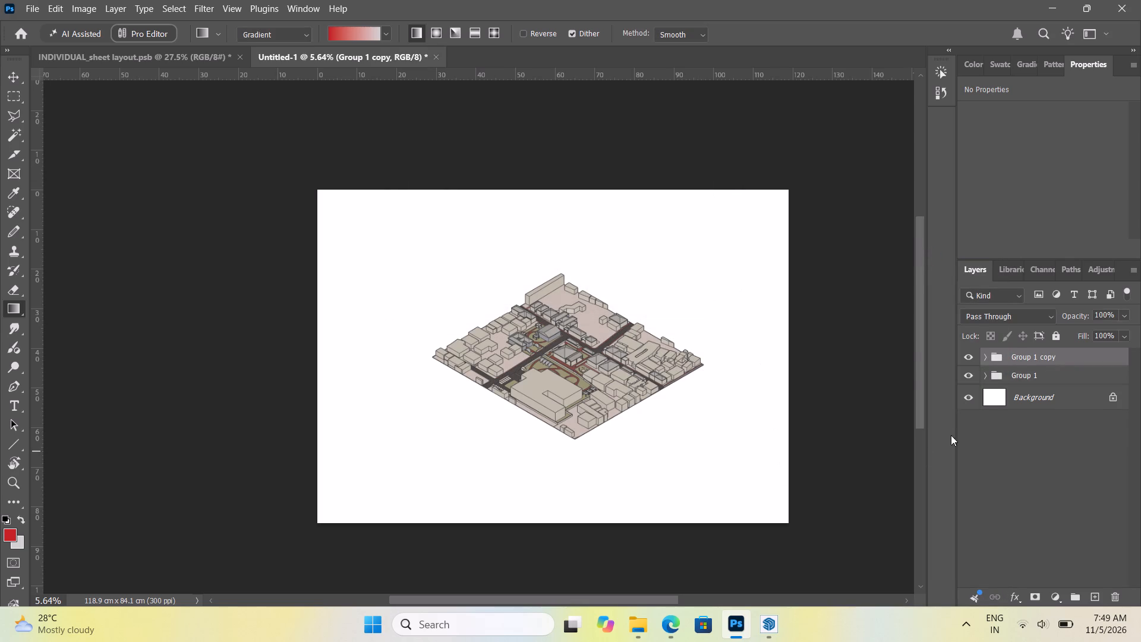
# Merge the duplicated diagram group, Group 1 copy, into a single pixel layer.
pyautogui.rightClick(1058, 357)
pyautogui.rightClick(1058, 357)
pyautogui.rightClick(1058, 357)
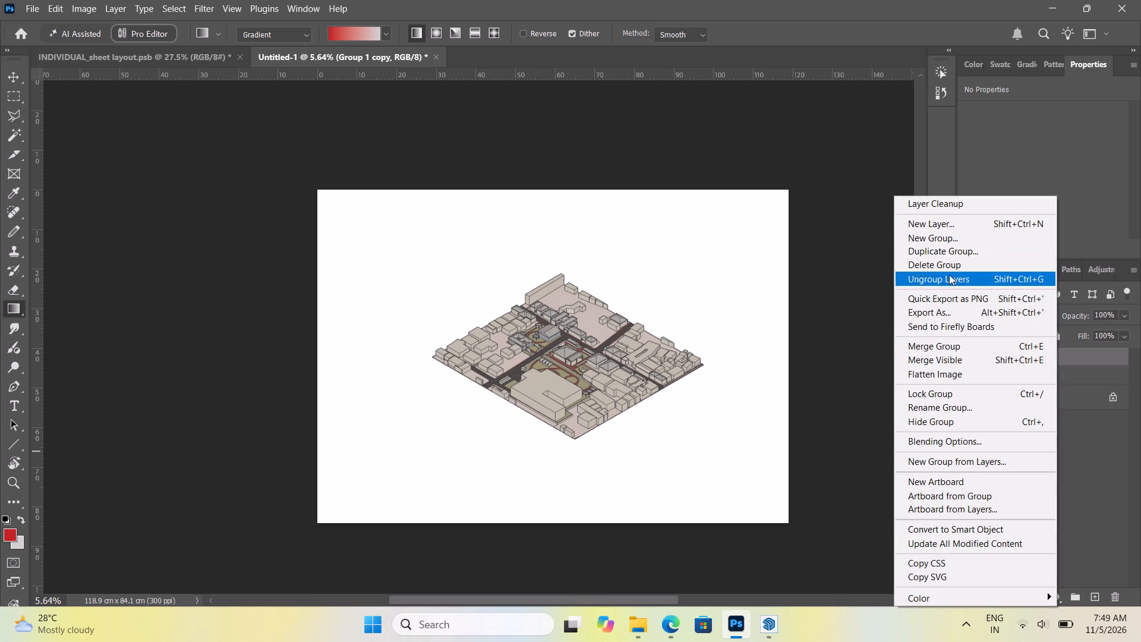
pyautogui.click(974, 350)
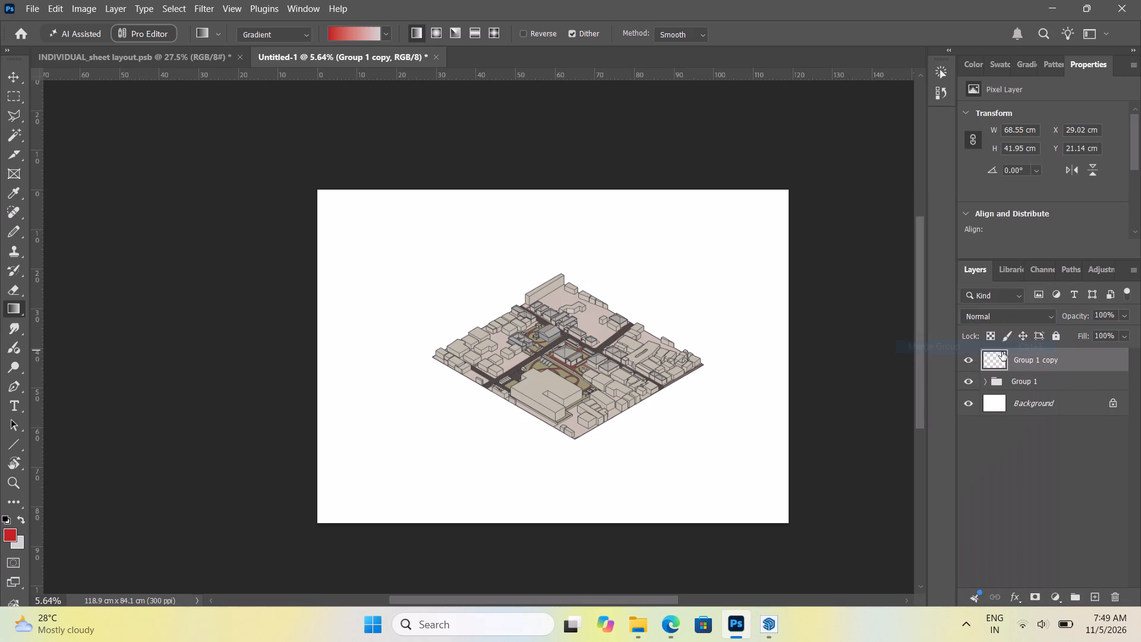
# Copy the merged diagram layer into the INDIVIDUAL_sheet layout document.
pyautogui.moveTo(1035, 360); pyautogui.dragTo(175, 54)
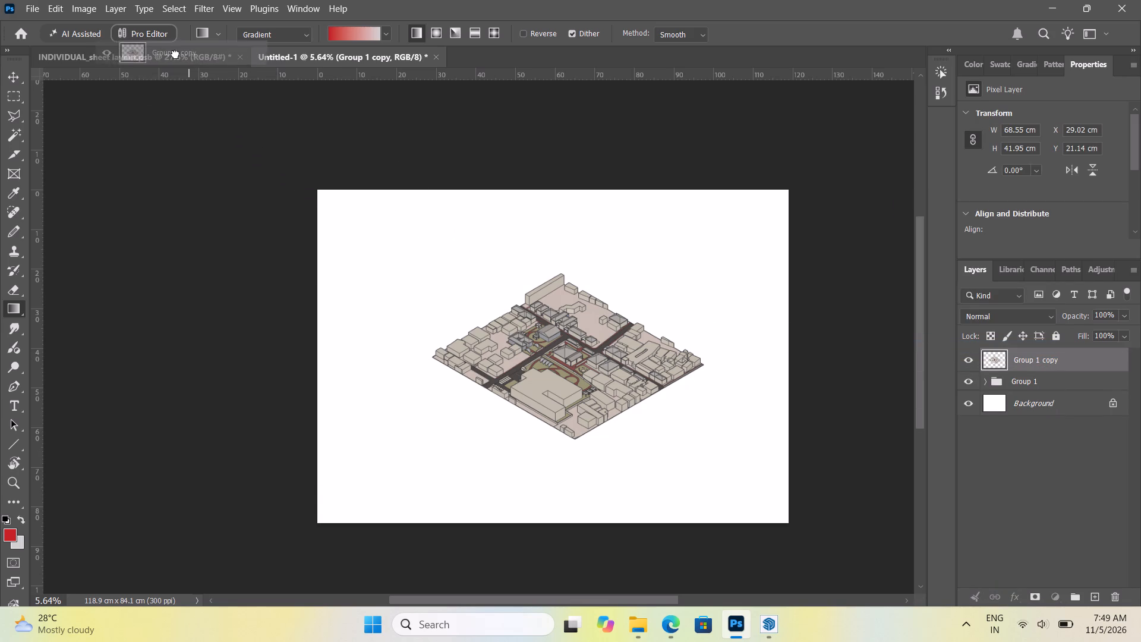
pyautogui.moveTo(175, 54); pyautogui.dragTo(276, 368)
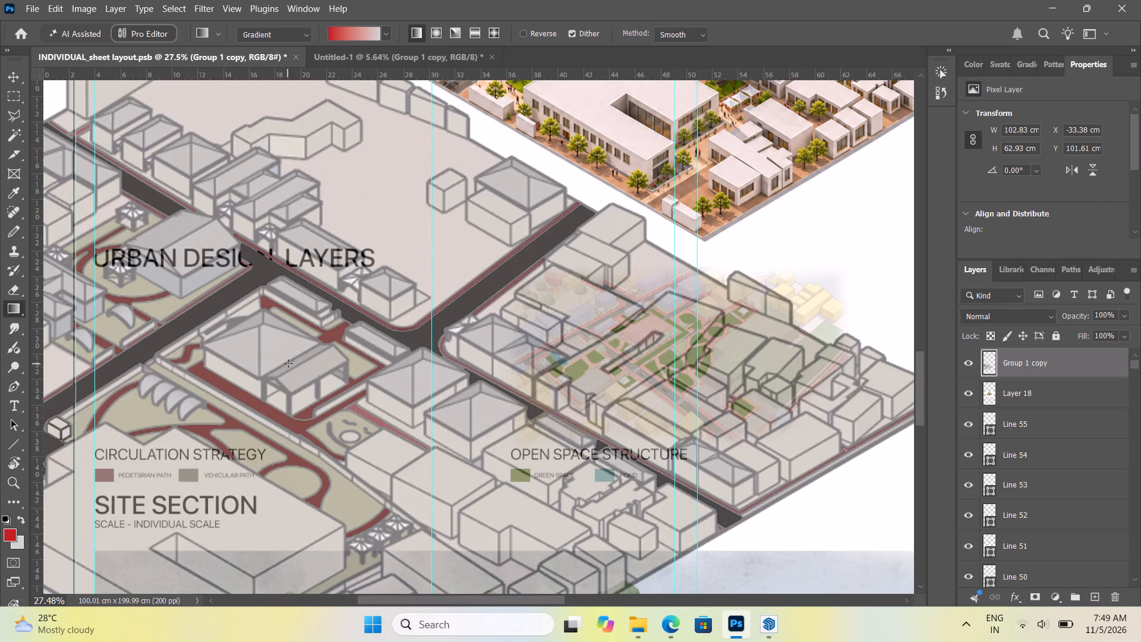
# Scale the pasted diagram to about 22% and position it between the Urban Design Layers heading and the Circulation Strategy label.
pyautogui.keyDown('alt'); pyautogui.scroll(-6, 411, 364); pyautogui.keyUp('alt')
pyautogui.keyDown('alt'); pyautogui.scroll(-5, 416, 427); pyautogui.keyUp('alt')
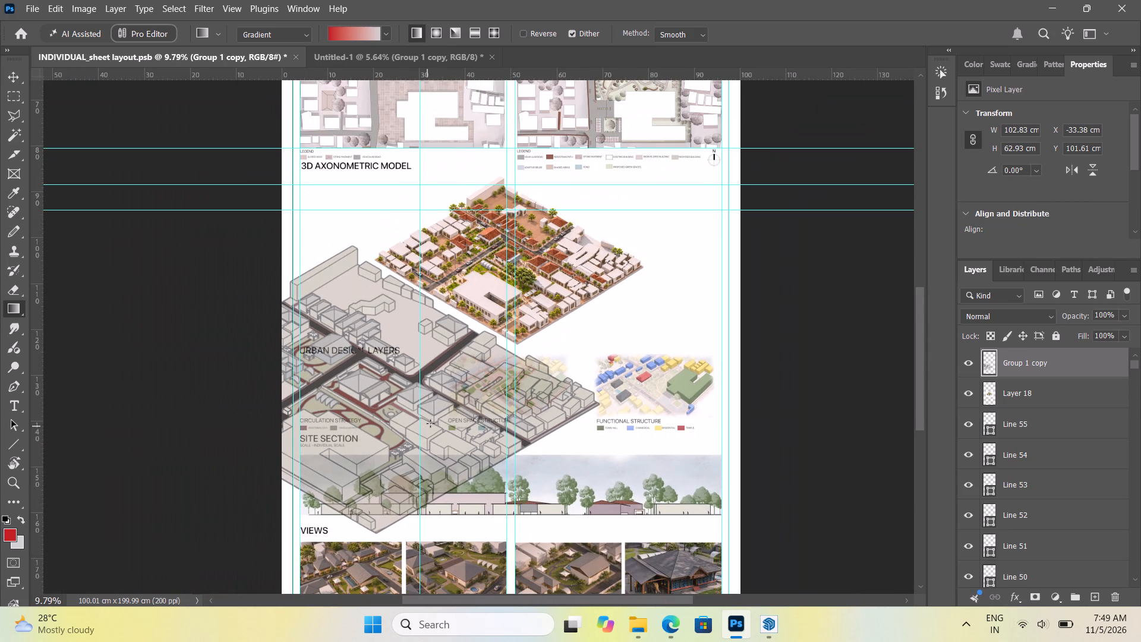
pyautogui.hotkey('ctrl', 't')
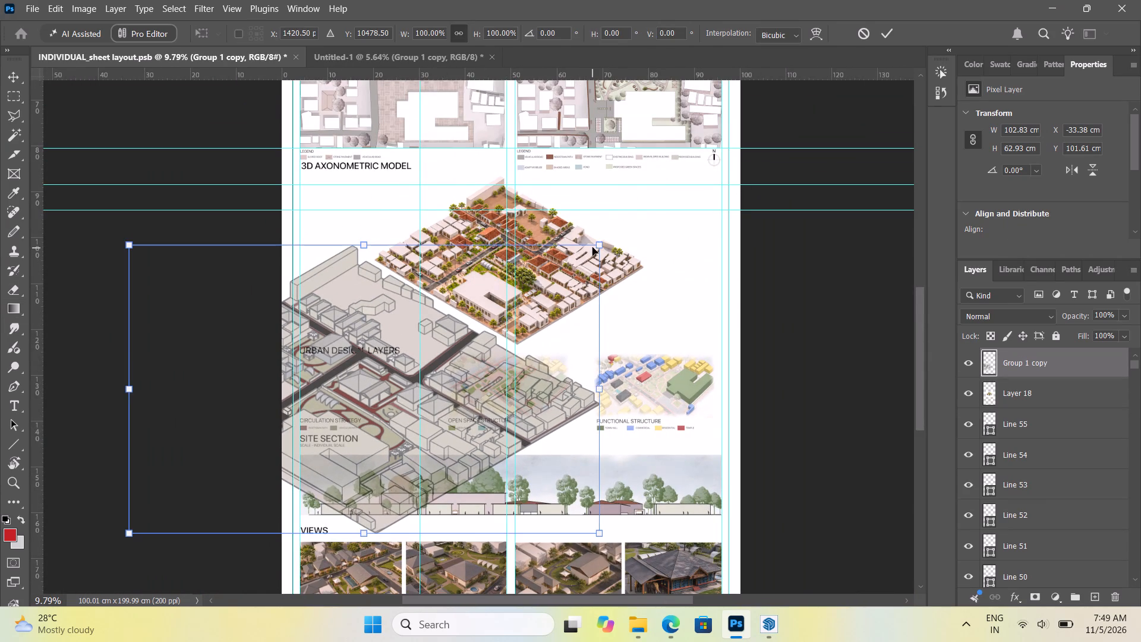
pyautogui.moveTo(601, 245); pyautogui.dragTo(345, 451)
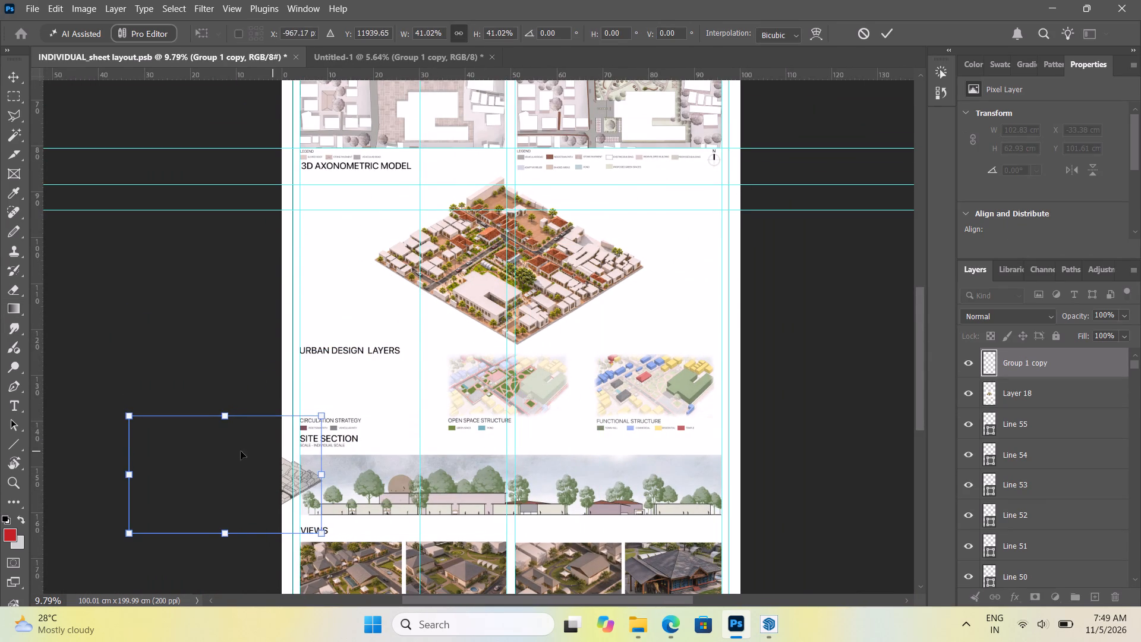
pyautogui.moveTo(223, 455); pyautogui.dragTo(377, 381)
pyautogui.keyDown('alt'); pyautogui.scroll(8, 342, 396); pyautogui.keyUp('alt')
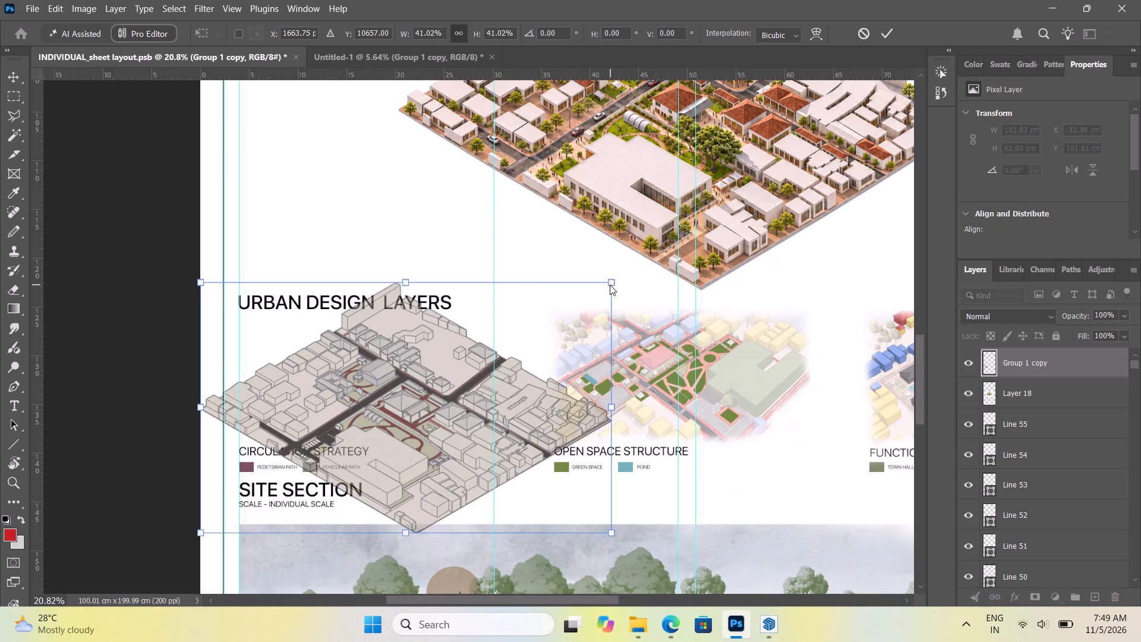
pyautogui.moveTo(610, 282); pyautogui.dragTo(568, 305)
pyautogui.moveTo(611, 284); pyautogui.dragTo(495, 411)
pyautogui.keyDown('alt'); pyautogui.scroll(3, 383, 415); pyautogui.keyUp('alt')
pyautogui.moveTo(376, 421); pyautogui.dragTo(431, 329)
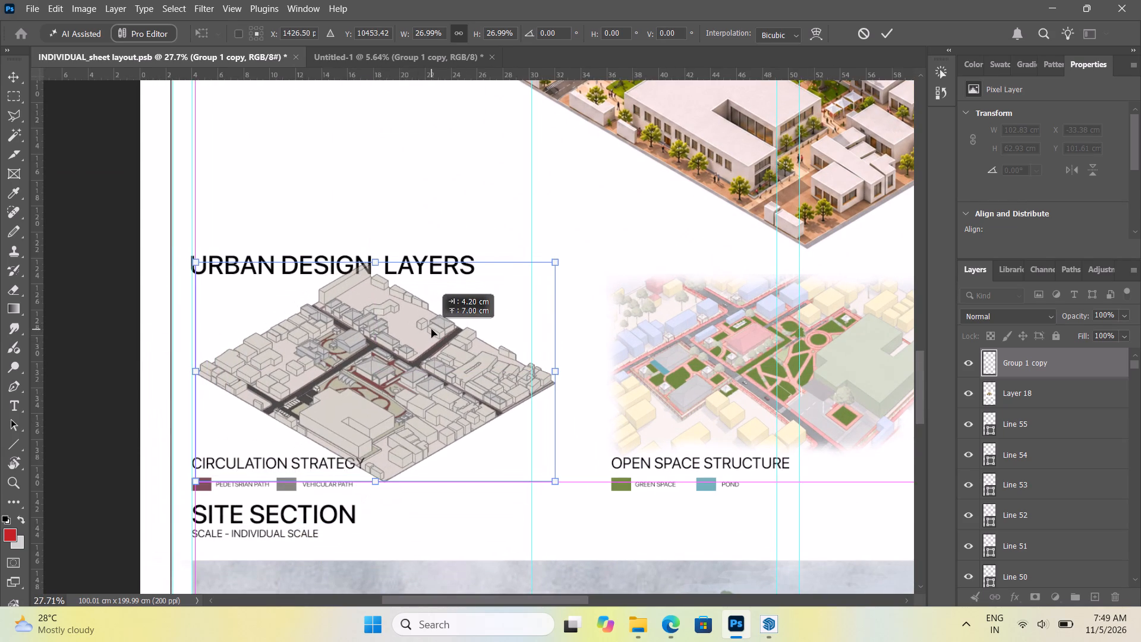
pyautogui.moveTo(431, 329); pyautogui.dragTo(430, 329)
pyautogui.moveTo(555, 265); pyautogui.dragTo(503, 323)
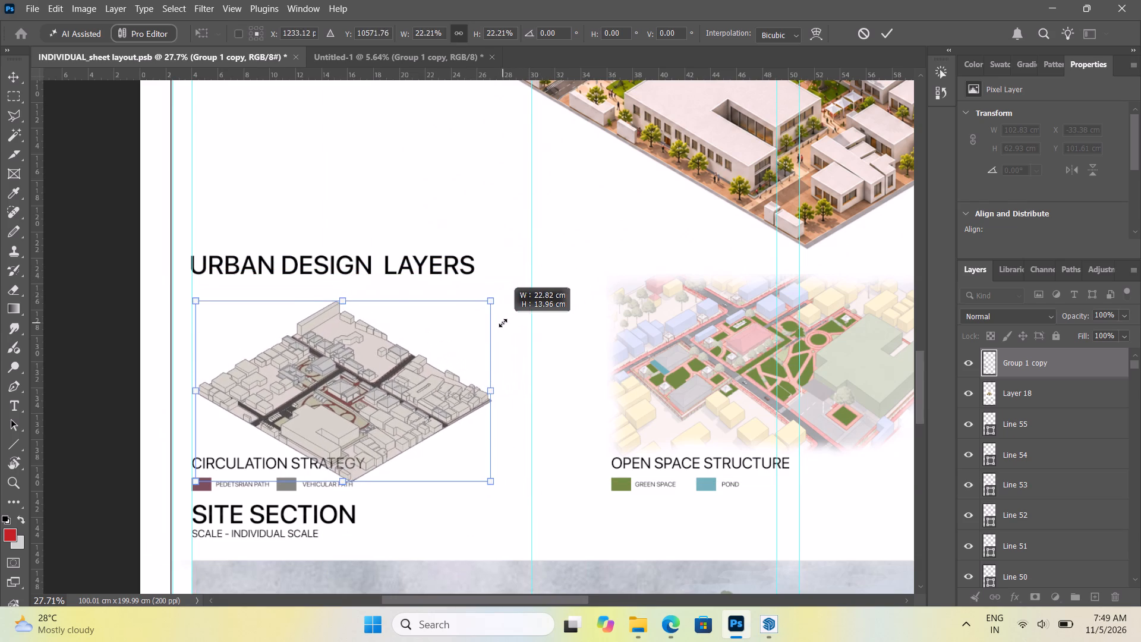
pyautogui.moveTo(503, 323); pyautogui.dragTo(497, 326)
pyautogui.moveTo(395, 389); pyautogui.dragTo(406, 363)
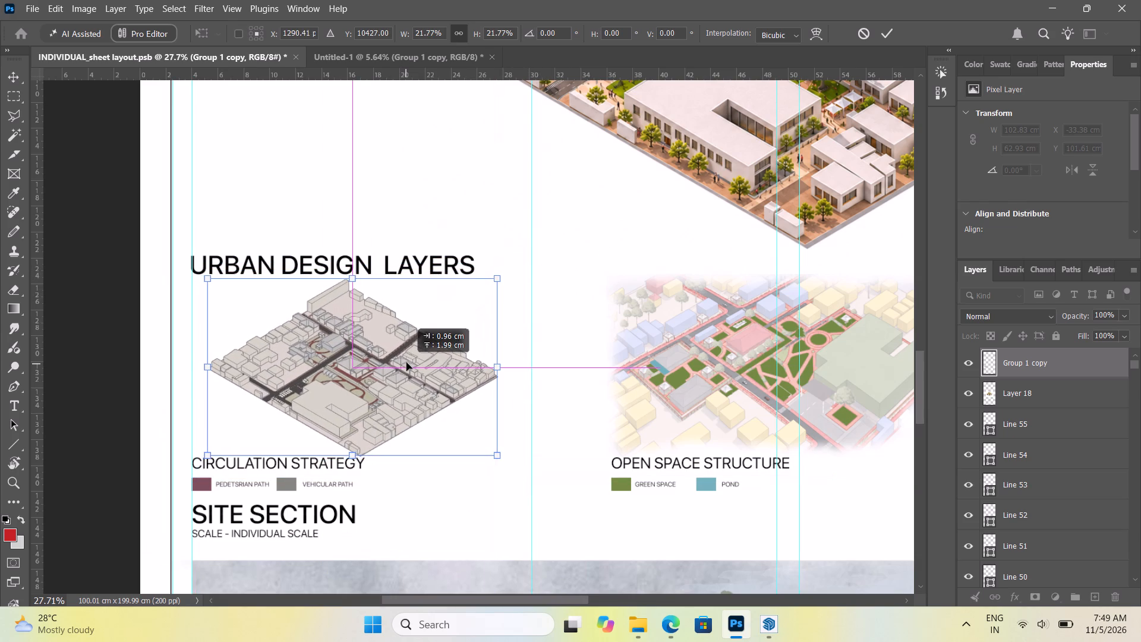
pyautogui.moveTo(406, 363); pyautogui.dragTo(393, 363)
pyautogui.click(19, 78)
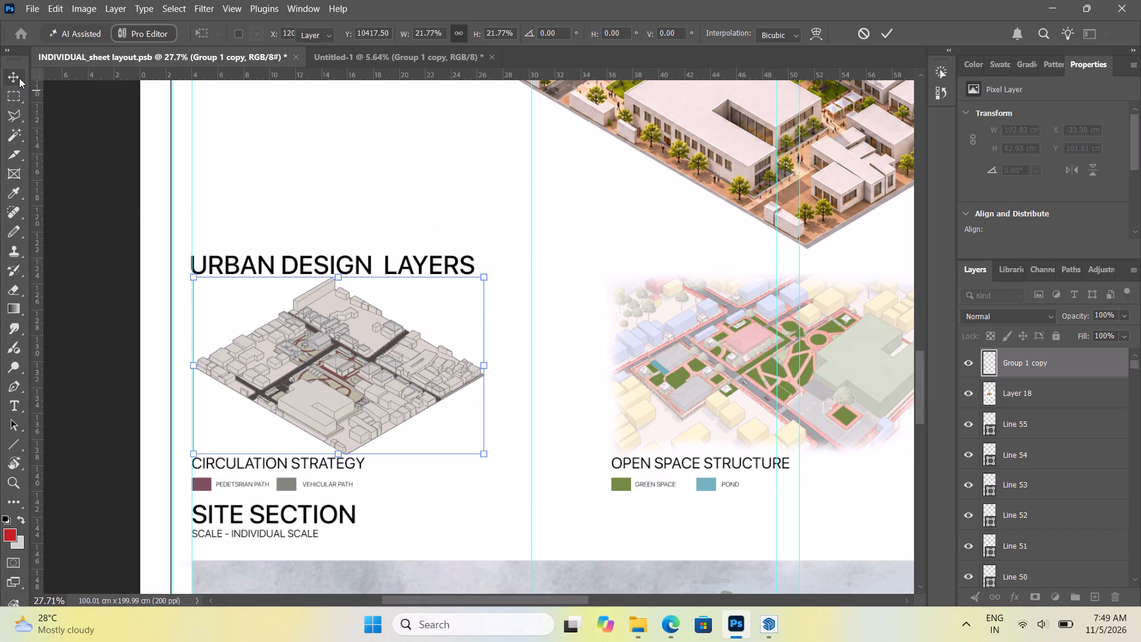
pyautogui.click(81, 113)
# Check the placed circulation diagram on the sheet and examine the 3D axonometric model render up close.
pyautogui.scroll(-6, 365, 360)
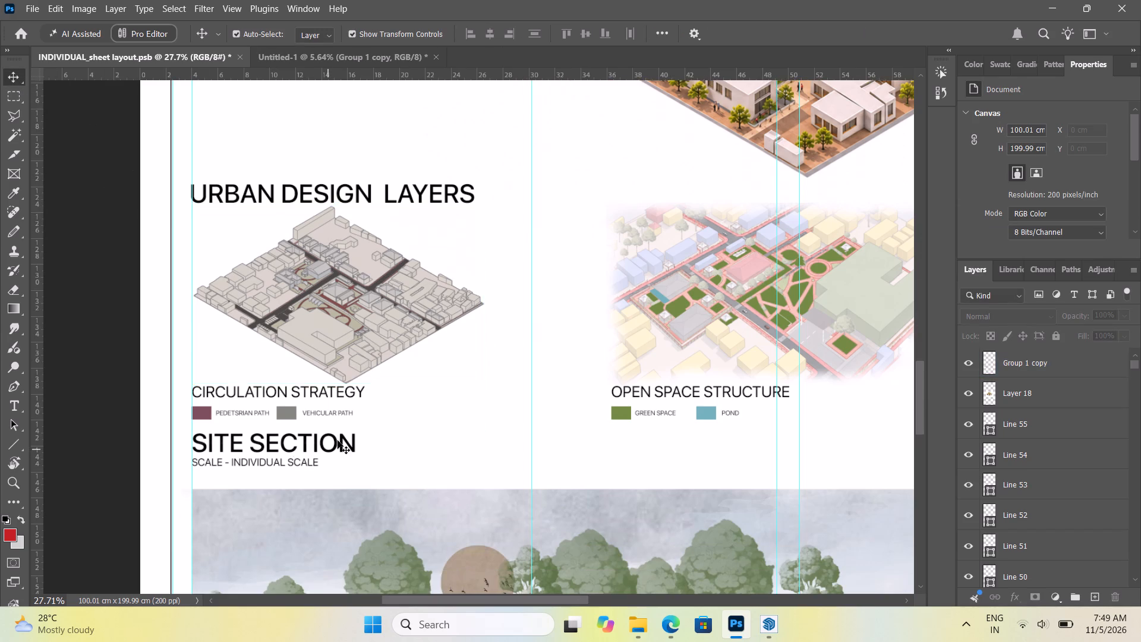
pyautogui.scroll(10, 338, 440)
pyautogui.scroll(-6, 255, 450)
pyautogui.keyDown('alt'); pyautogui.scroll(-7, 255, 450); pyautogui.keyUp('alt')
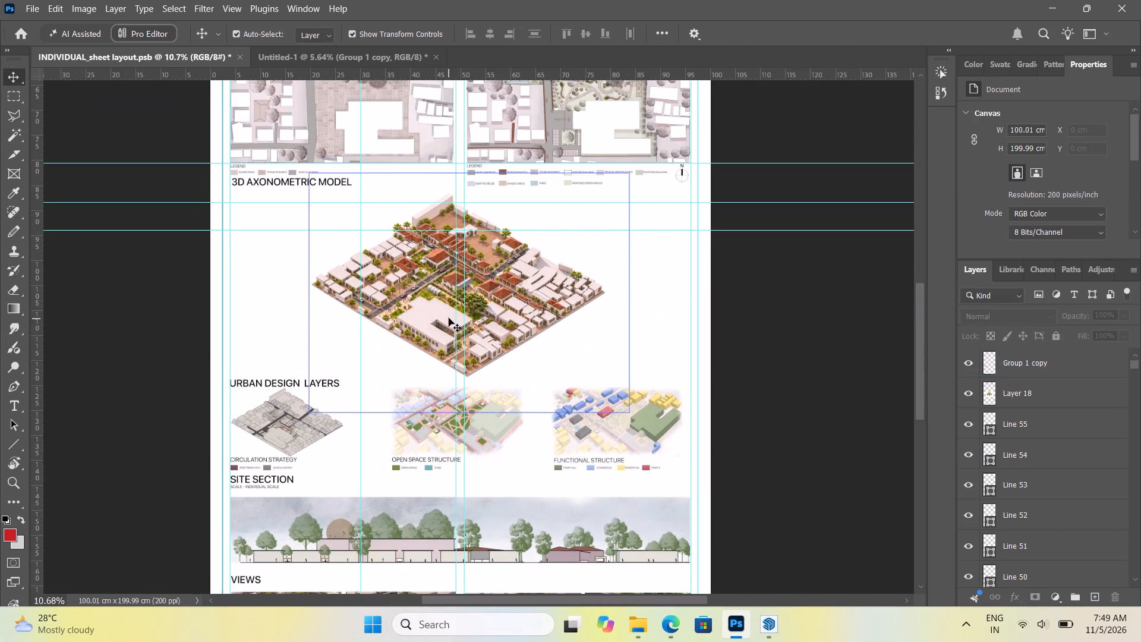
pyautogui.keyDown('alt'); pyautogui.scroll(12, 442, 267); pyautogui.keyUp('alt')
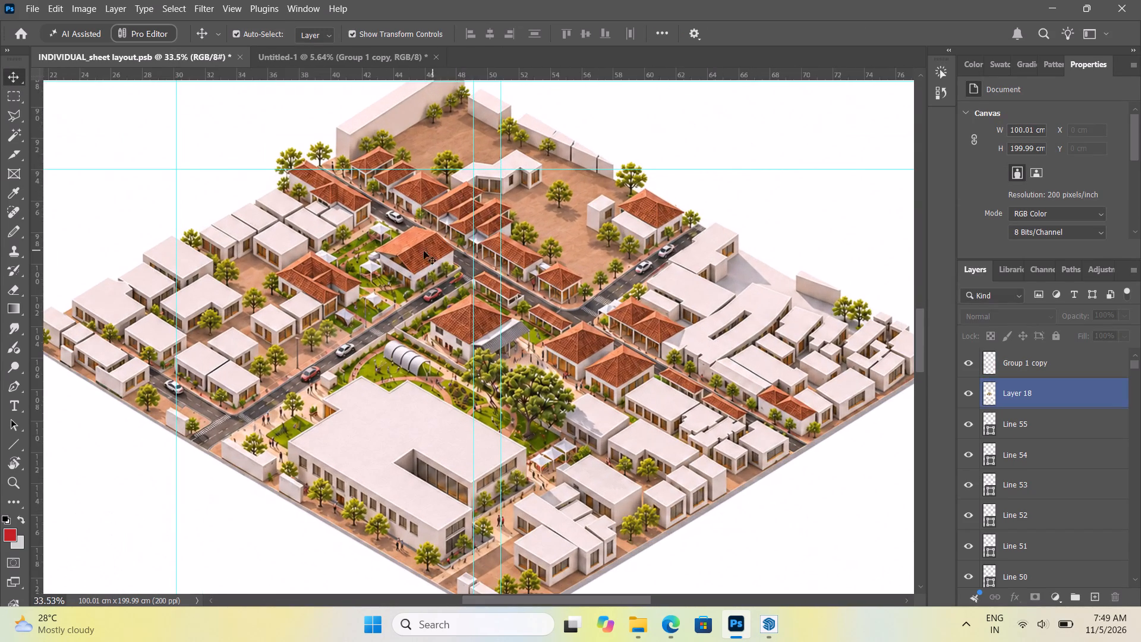
pyautogui.keyDown('alt'); pyautogui.scroll(5, 415, 251); pyautogui.keyUp('alt')
pyautogui.keyDown('alt'); pyautogui.scroll(3, 333, 238); pyautogui.keyUp('alt')
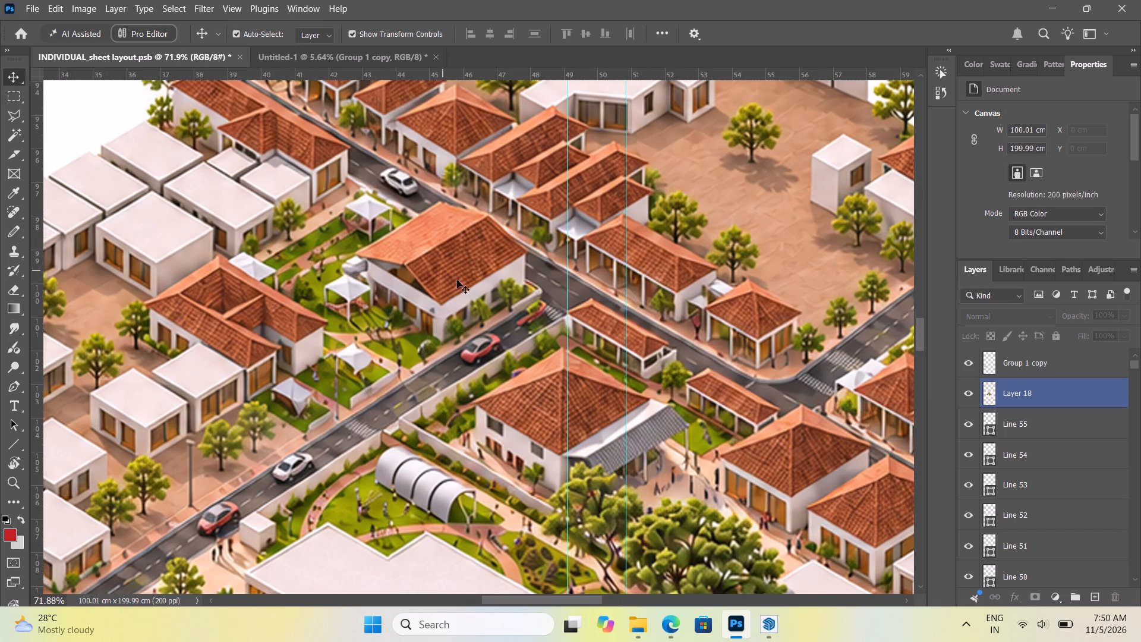
pyautogui.keyDown('alt'); pyautogui.scroll(4, 347, 321); pyautogui.keyUp('alt')
pyautogui.keyDown('alt'); pyautogui.scroll(-7, 446, 309); pyautogui.keyUp('alt')
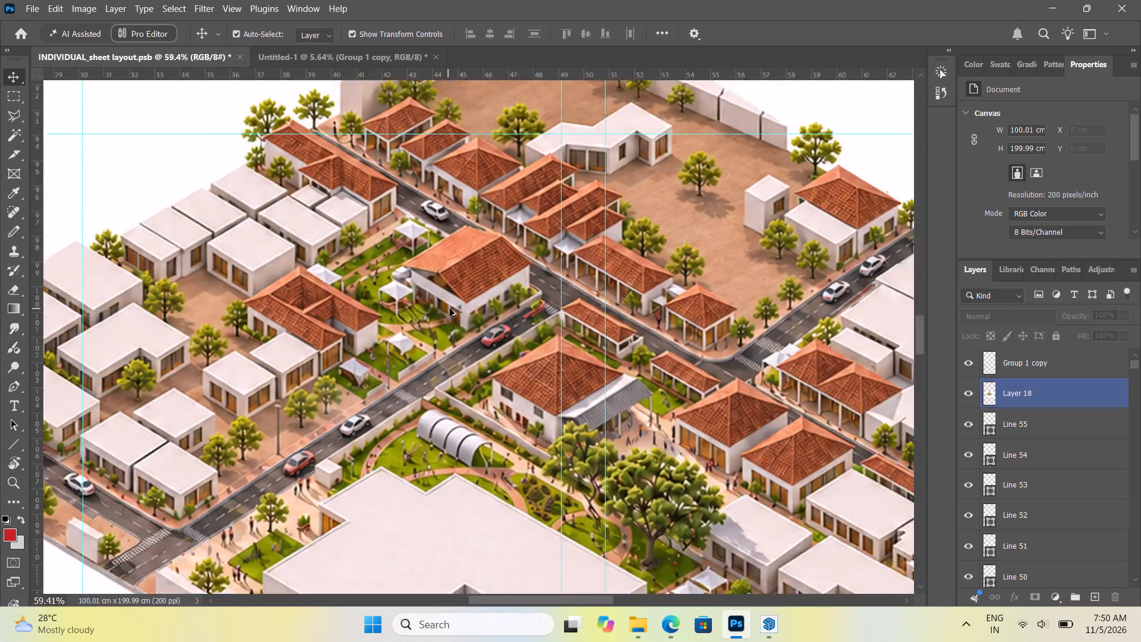
pyautogui.keyDown('alt'); pyautogui.scroll(-20, 450, 309); pyautogui.keyUp('alt')
pyautogui.keyDown('alt'); pyautogui.scroll(-1, 450, 309); pyautogui.keyUp('alt')
pyautogui.scroll(-12, 456, 310)
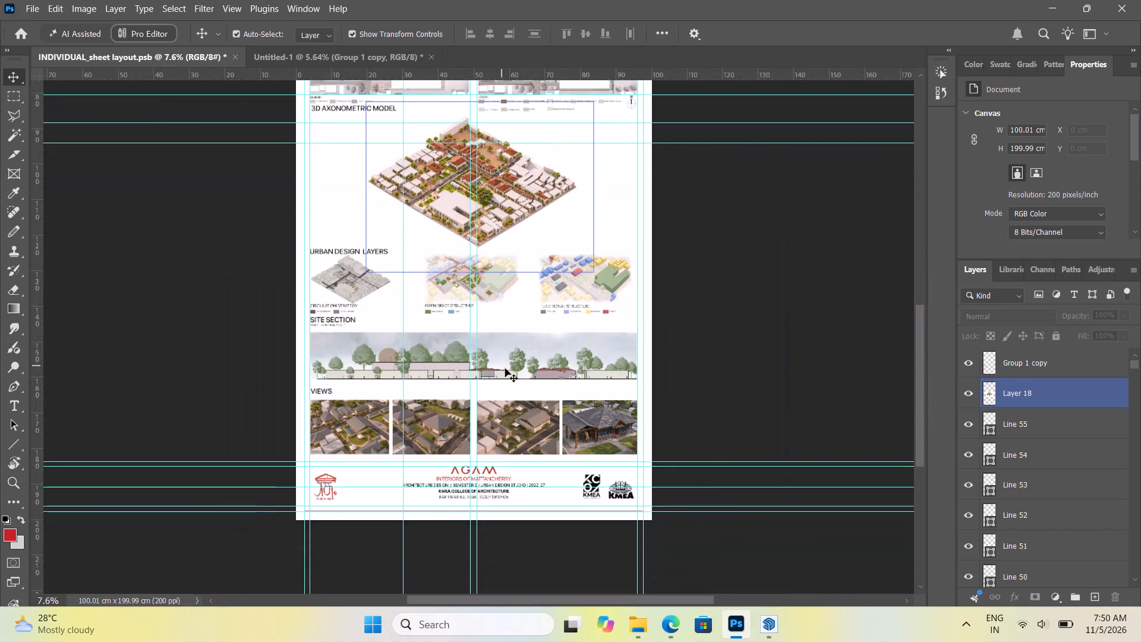
# Examine the renders in the sheet's Views row, especially the courtyard buildings, garden paths and tensile canopies.
pyautogui.keyDown('alt'); pyautogui.scroll(8, 591, 467); pyautogui.keyUp('alt')
pyautogui.keyDown('alt'); pyautogui.scroll(11, 372, 433); pyautogui.keyUp('alt')
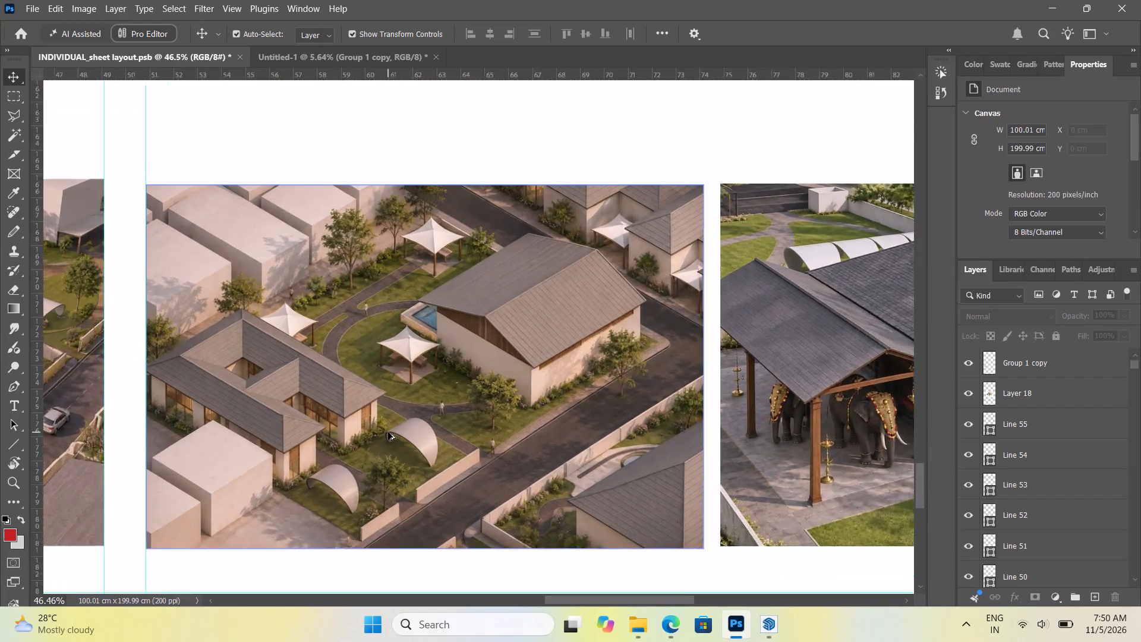
pyautogui.keyDown('alt'); pyautogui.scroll(3, 388, 432); pyautogui.keyUp('alt')
pyautogui.scroll(-4, 438, 334)
pyautogui.scroll(5, 450, 374)
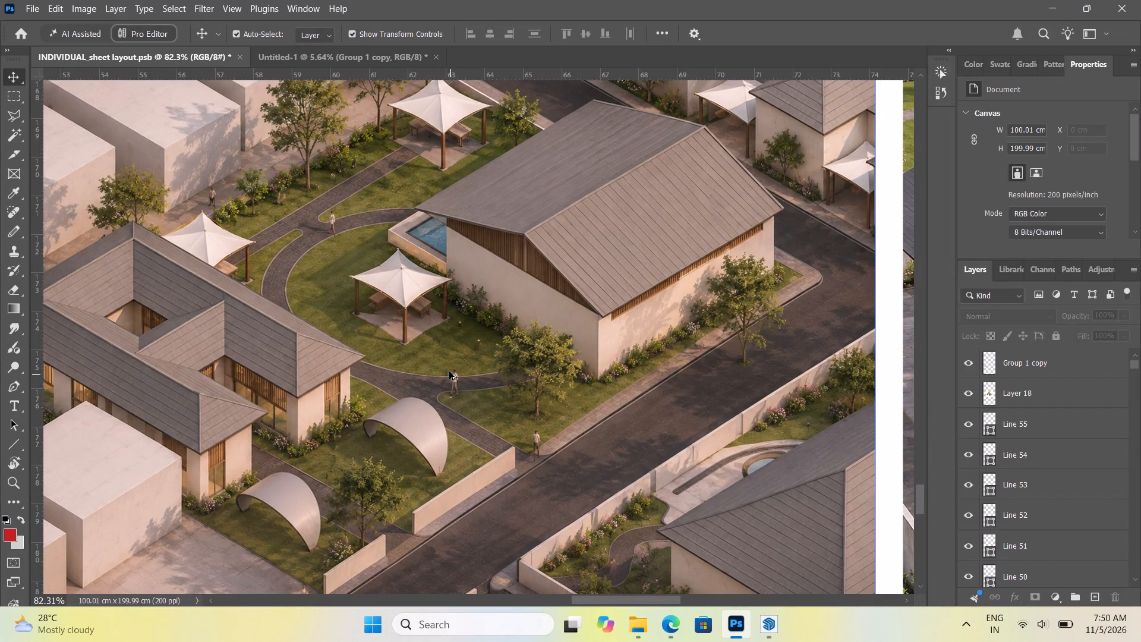
pyautogui.keyDown('alt'); pyautogui.scroll(2, 345, 300); pyautogui.keyUp('alt')
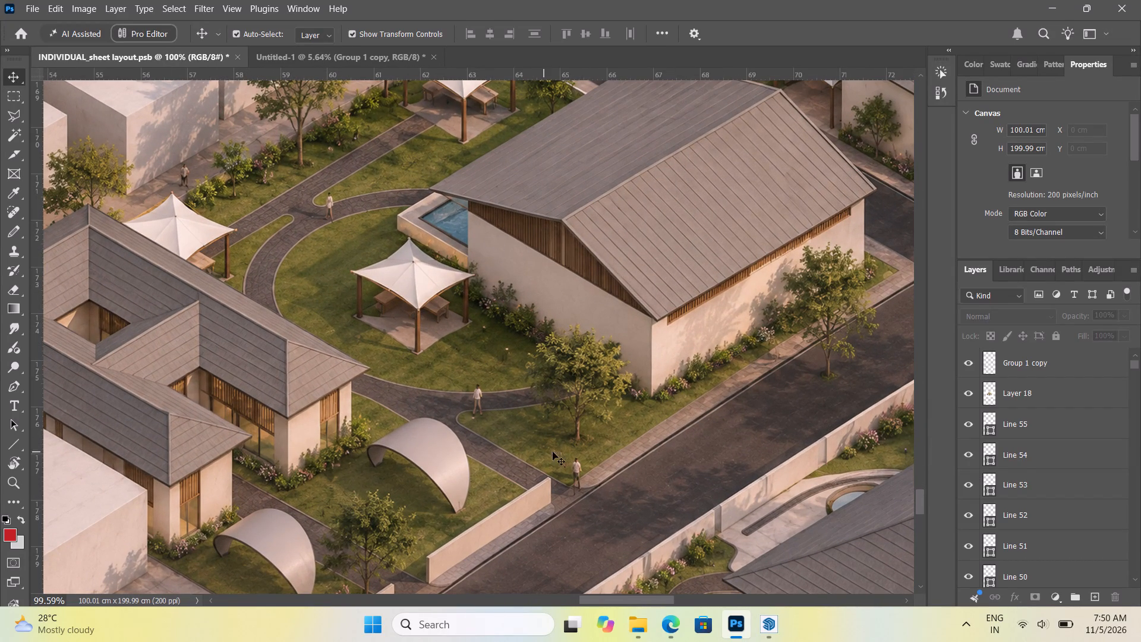
pyautogui.keyDown('alt'); pyautogui.scroll(-5, 598, 322); pyautogui.keyUp('alt')
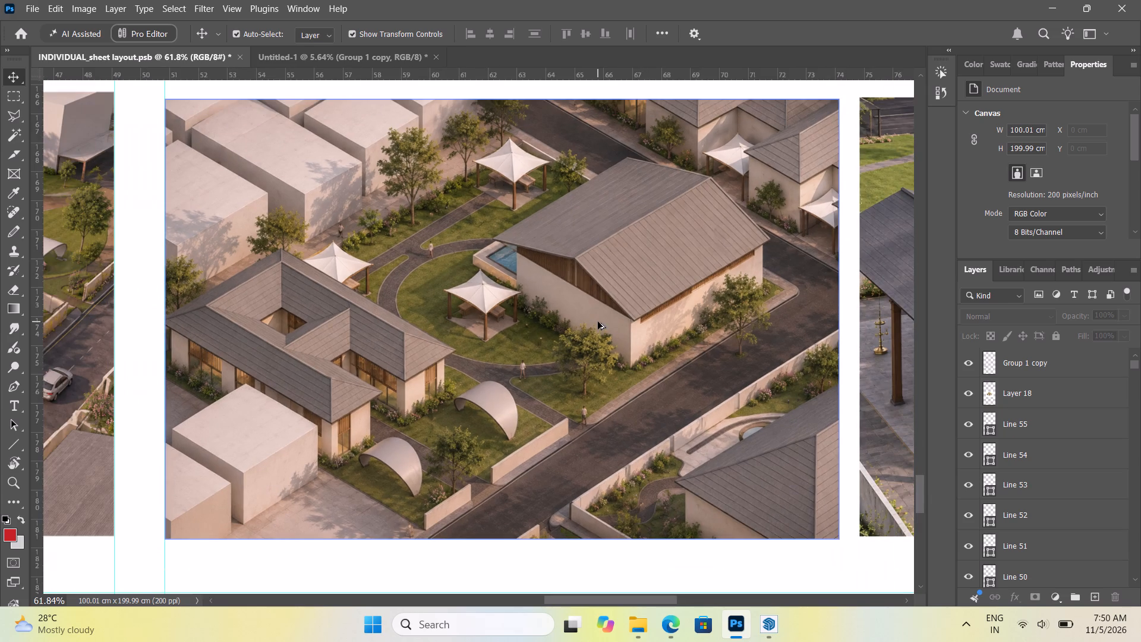
pyautogui.keyDown('alt'); pyautogui.scroll(-5, 651, 327); pyautogui.keyUp('alt')
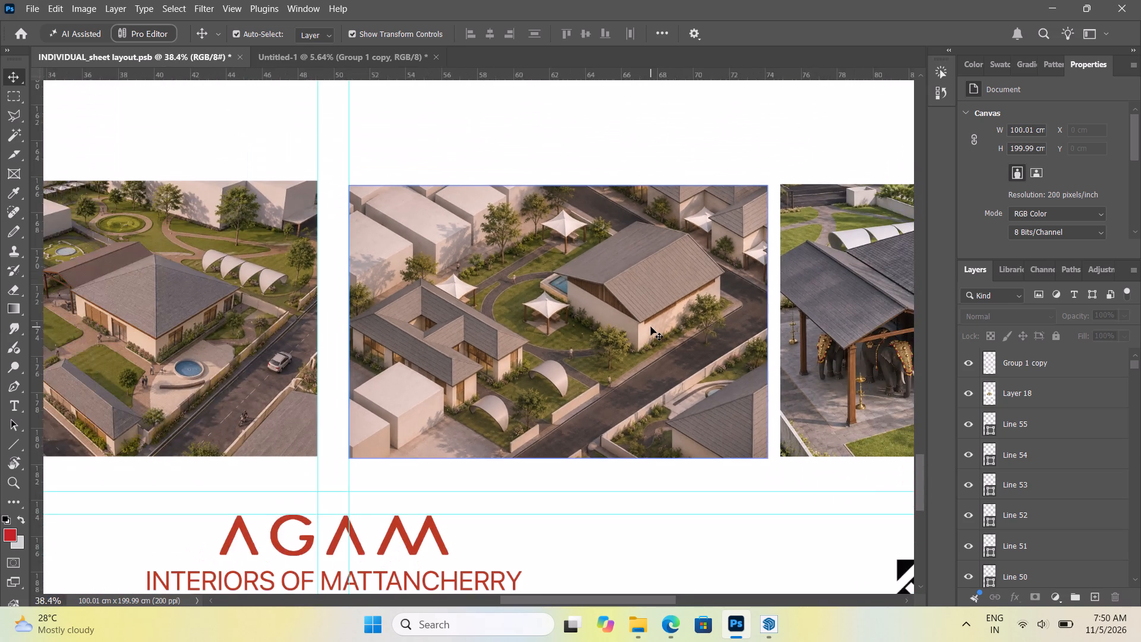
pyautogui.keyDown('alt'); pyautogui.scroll(-11, 651, 327); pyautogui.keyUp('alt')
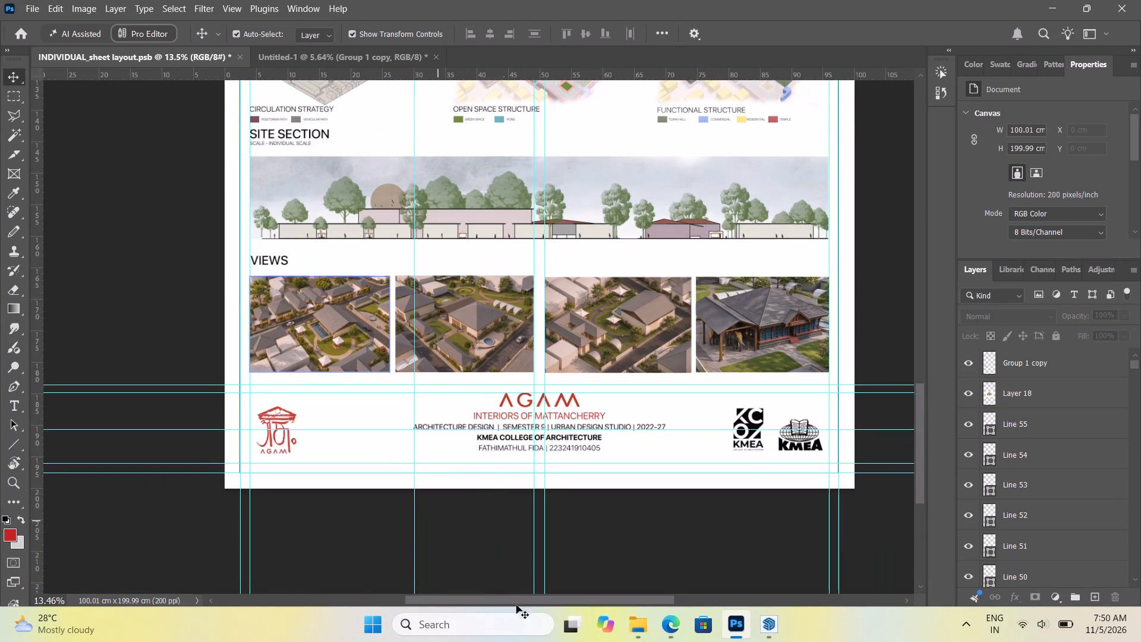
pyautogui.keyDown('alt'); pyautogui.scroll(11, 263, 318); pyautogui.keyUp('alt')
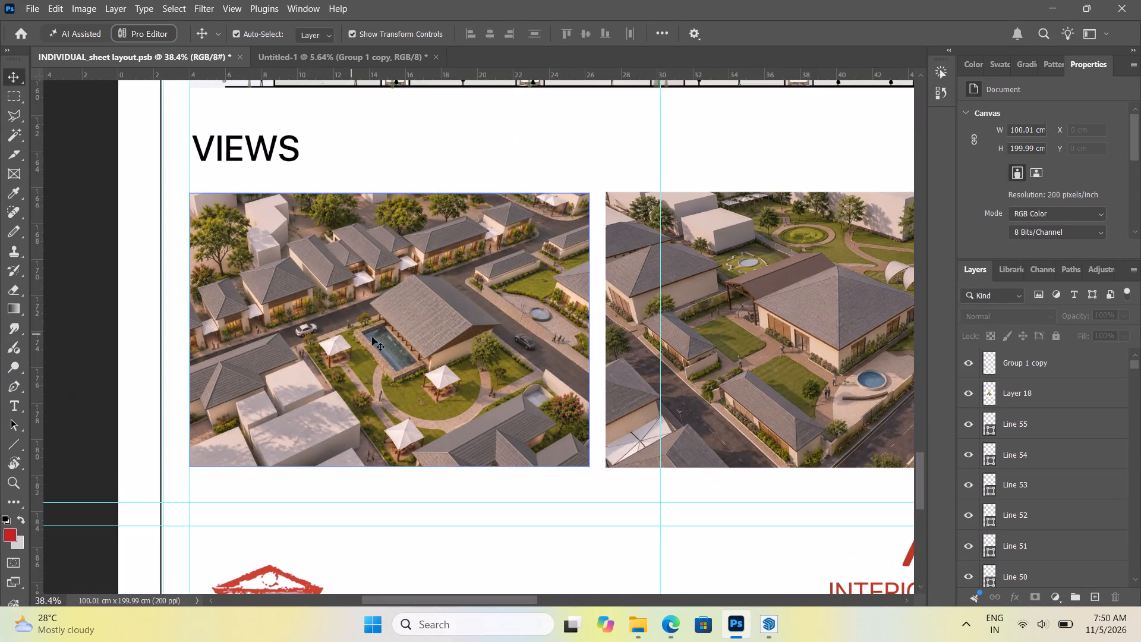
pyautogui.keyDown('alt'); pyautogui.scroll(5, 406, 340); pyautogui.keyUp('alt')
pyautogui.keyDown('alt'); pyautogui.scroll(-5, 486, 341); pyautogui.keyUp('alt')
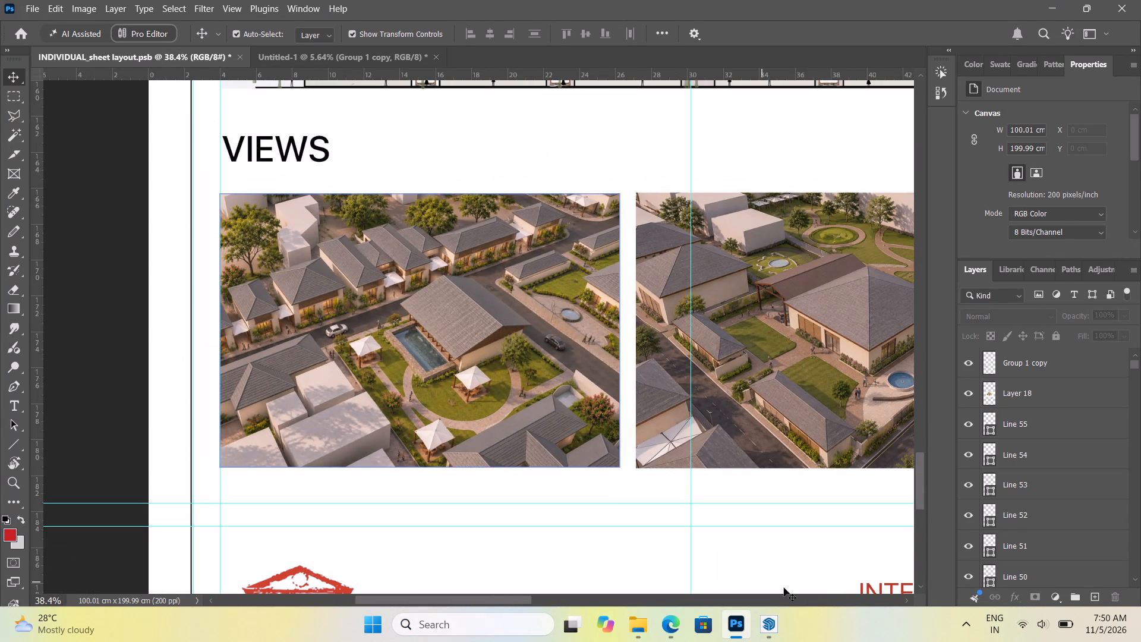
# Switch to SketchUp and examine the courtyard block, garden paths and canopies in the 3D model against the rendered view.
pyautogui.click(774, 624)
pyautogui.scroll(-5, 462, 376)
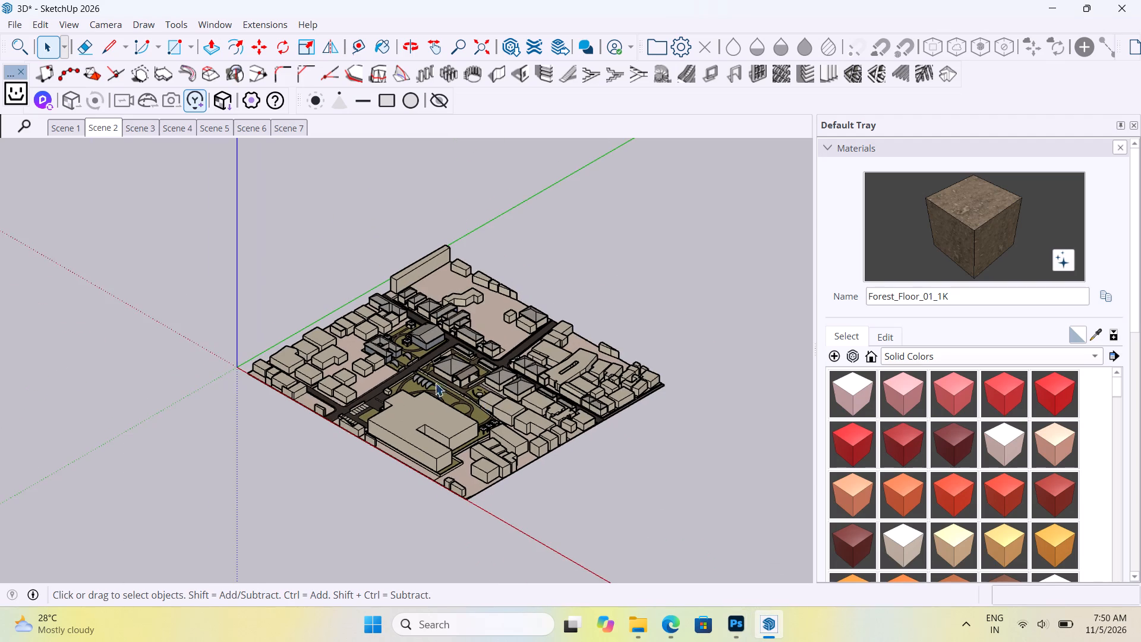
pyautogui.scroll(18, 383, 345)
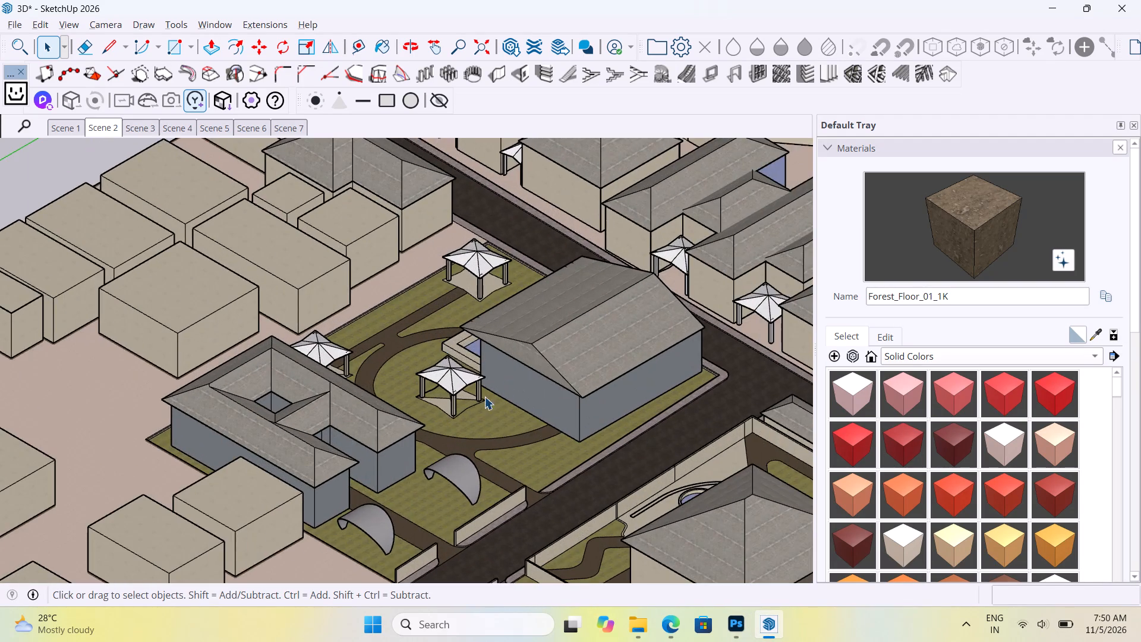
pyautogui.keyDown('alt'); pyautogui.scroll(7, 488, 411); pyautogui.keyUp('alt')
pyautogui.keyDown('alt'); pyautogui.scroll(-5, 508, 378); pyautogui.keyUp('alt')
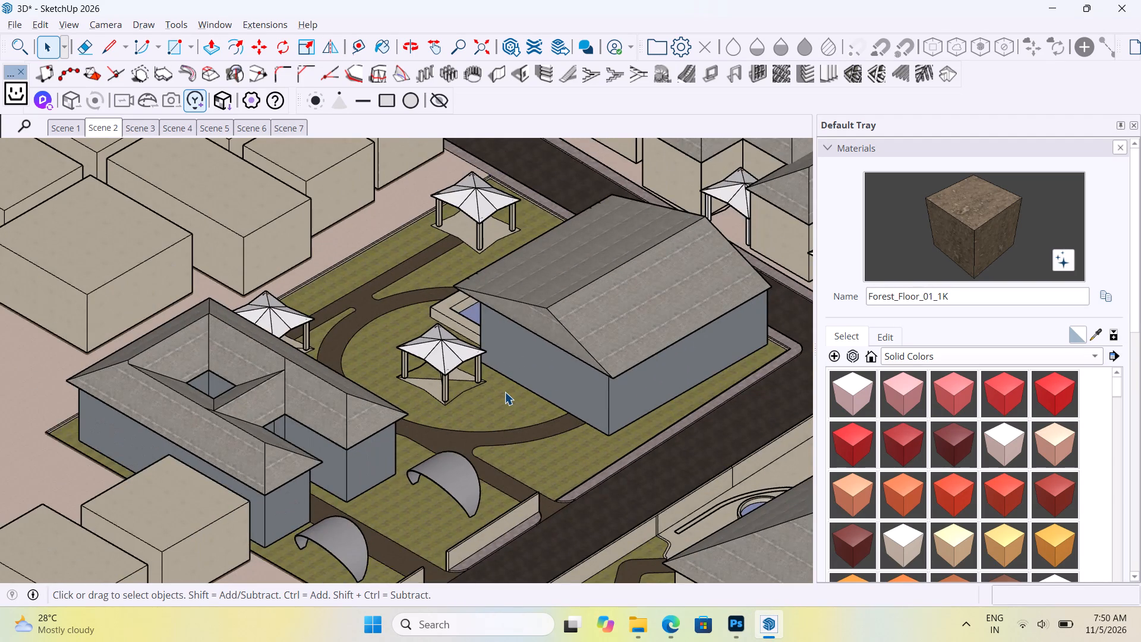
pyautogui.keyDown('alt'); pyautogui.scroll(-4, 505, 392); pyautogui.keyUp('alt')
pyautogui.keyDown('alt'); pyautogui.scroll(2, 481, 457); pyautogui.keyUp('alt')
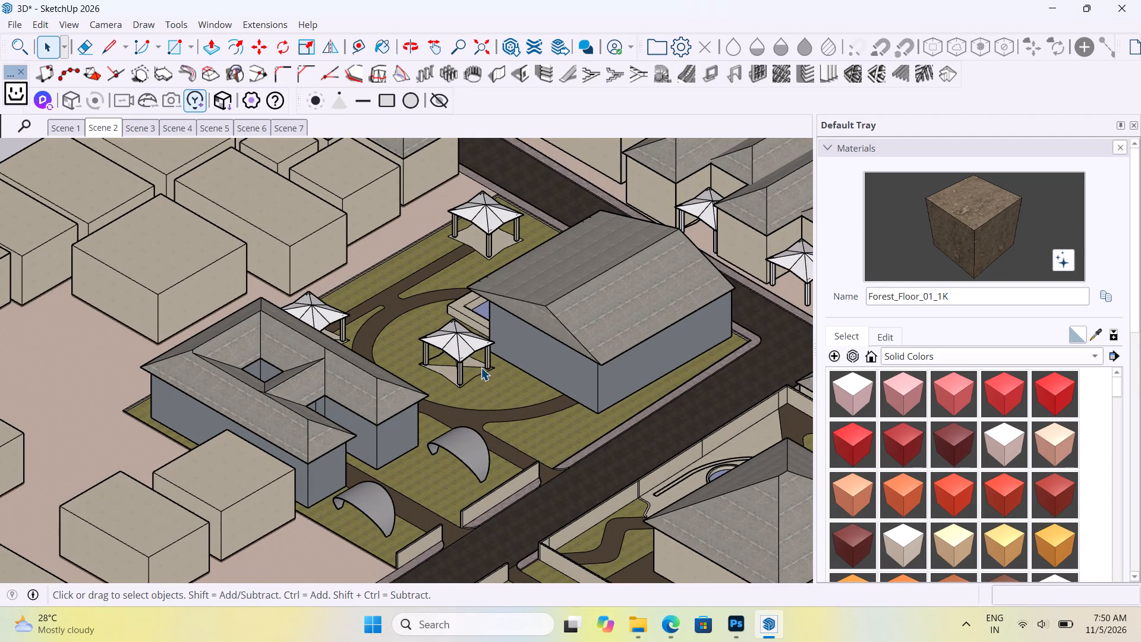
pyautogui.keyDown('alt'); pyautogui.scroll(-2, 481, 367); pyautogui.keyUp('alt')
pyautogui.keyDown('alt'); pyautogui.scroll(2, 477, 487); pyautogui.keyUp('alt')
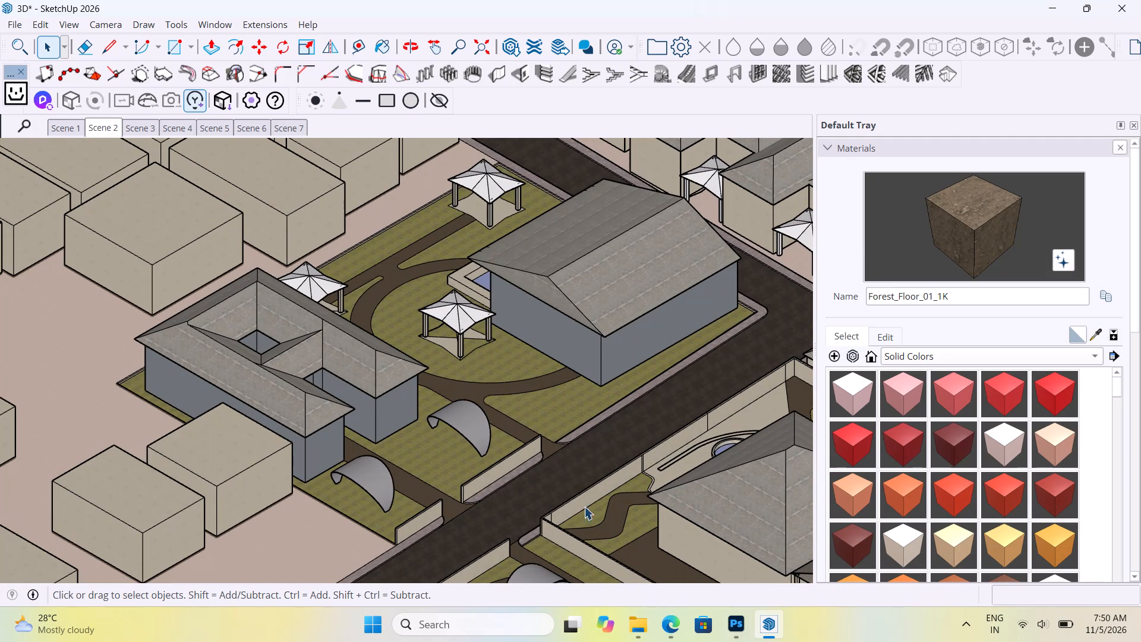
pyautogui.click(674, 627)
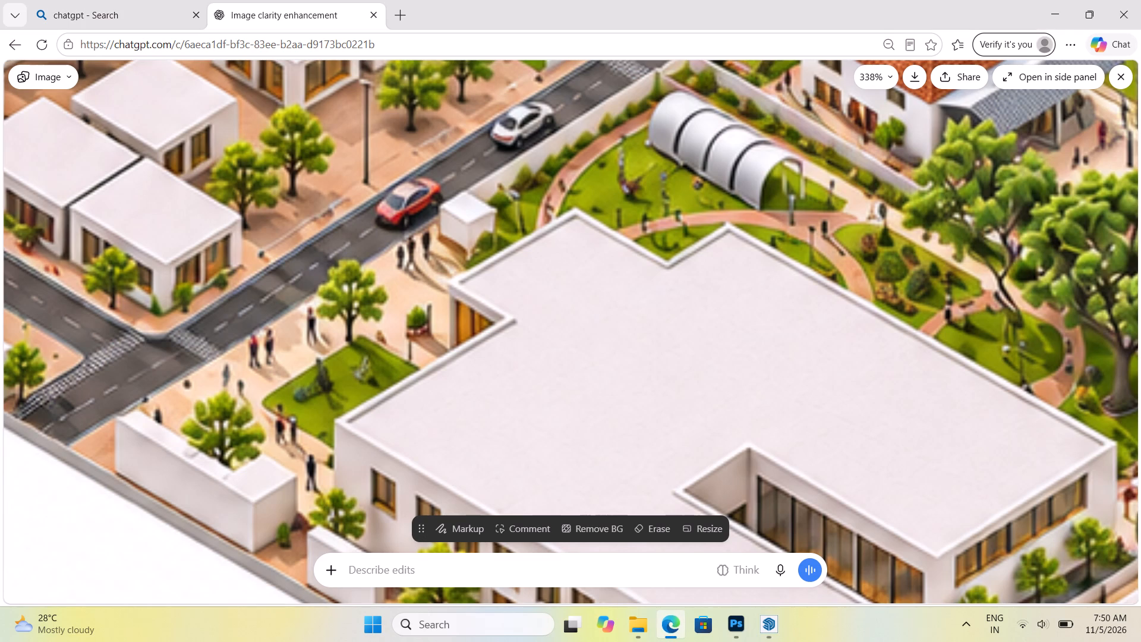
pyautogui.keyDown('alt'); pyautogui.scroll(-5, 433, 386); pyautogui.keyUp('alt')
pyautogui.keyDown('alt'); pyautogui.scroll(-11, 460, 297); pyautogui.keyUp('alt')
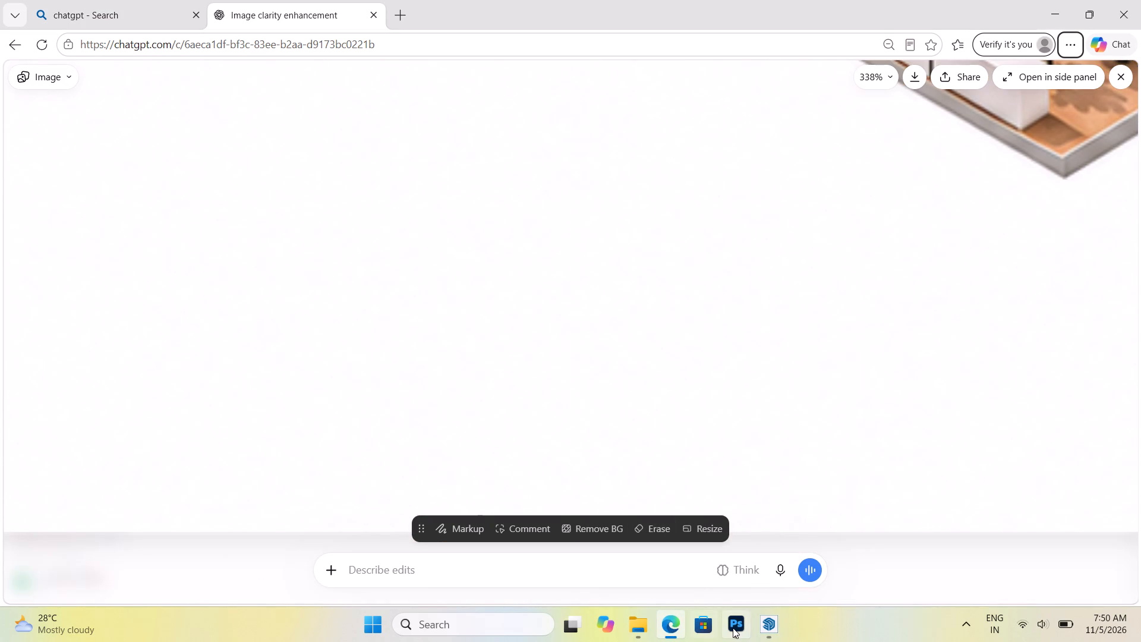
# Switch back to Photoshop and review the Site Section and Views rows of the sheet layout.
pyautogui.click(733, 628)
pyautogui.keyDown('alt'); pyautogui.scroll(-7, 441, 338); pyautogui.keyUp('alt')
pyautogui.keyDown('alt'); pyautogui.scroll(-7, 456, 437); pyautogui.keyUp('alt')
pyautogui.keyDown('alt'); pyautogui.scroll(5, 421, 374); pyautogui.keyUp('alt')
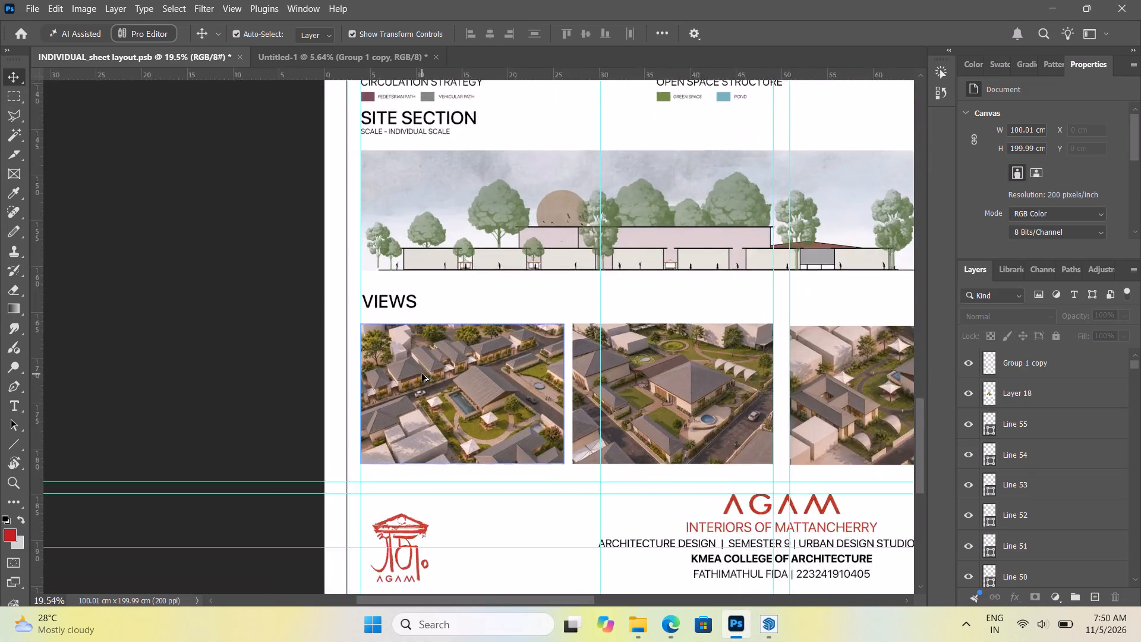
# Examine the pond courtyard render in the Views row, and the circulation diagram under Urban Design Layers.
pyautogui.keyDown('alt'); pyautogui.scroll(12, 422, 374); pyautogui.keyUp('alt')
pyautogui.keyDown('alt'); pyautogui.scroll(8, 453, 423); pyautogui.keyUp('alt')
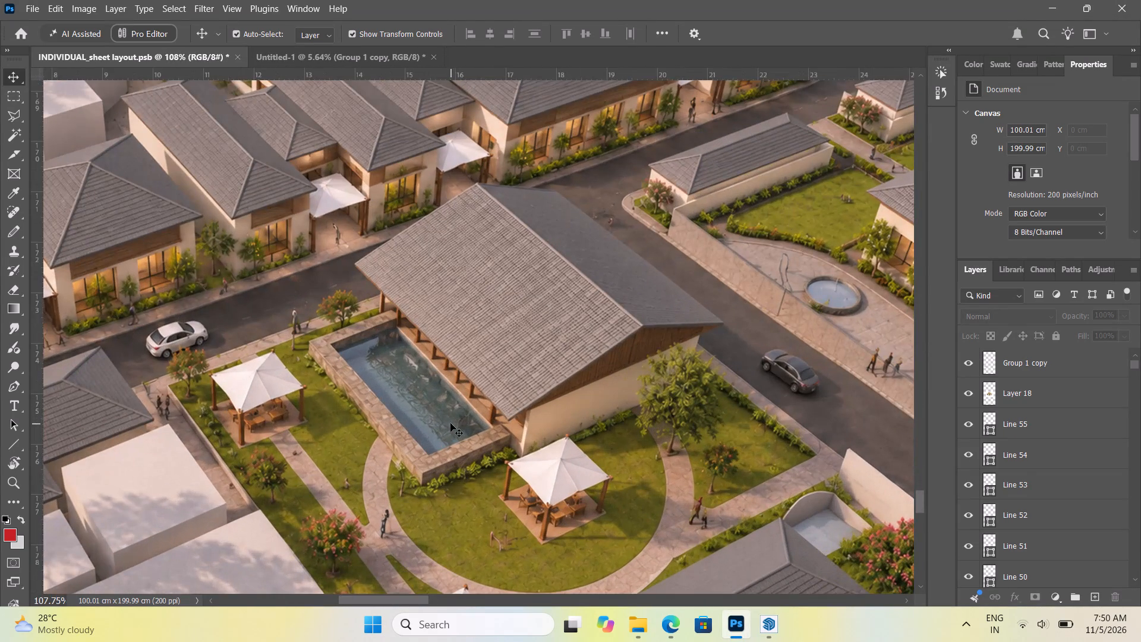
pyautogui.keyDown('alt'); pyautogui.scroll(6, 449, 421); pyautogui.keyUp('alt')
pyautogui.keyDown('alt'); pyautogui.scroll(-20, 449, 421); pyautogui.keyUp('alt')
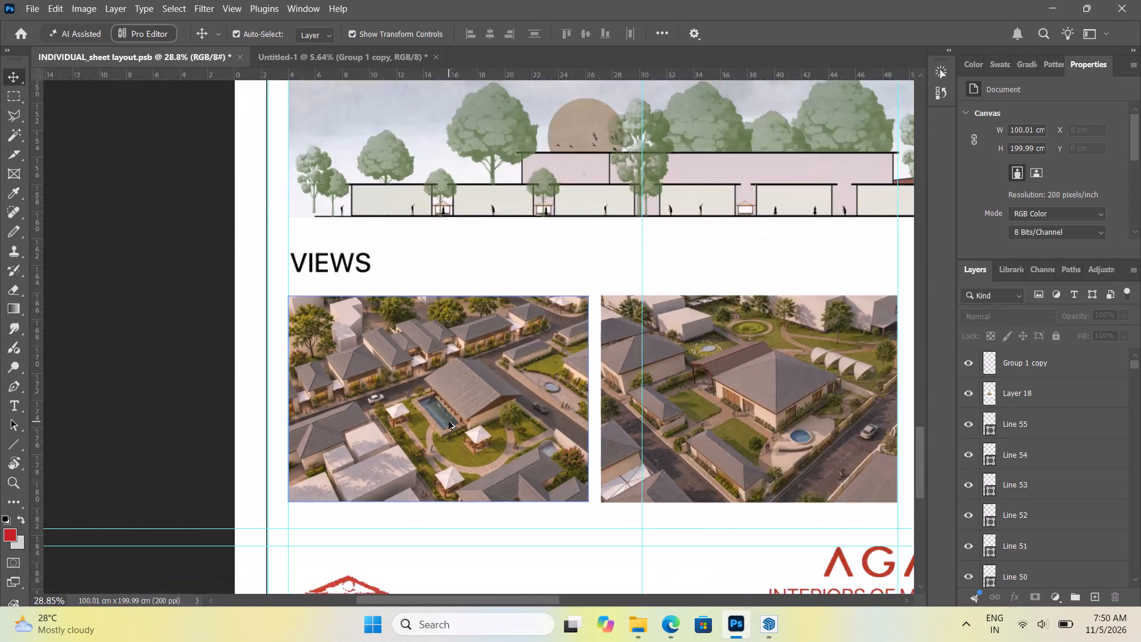
pyautogui.keyDown('alt'); pyautogui.scroll(-10, 449, 421); pyautogui.keyUp('alt')
pyautogui.scroll(20, 451, 401)
pyautogui.scroll(1, 451, 401)
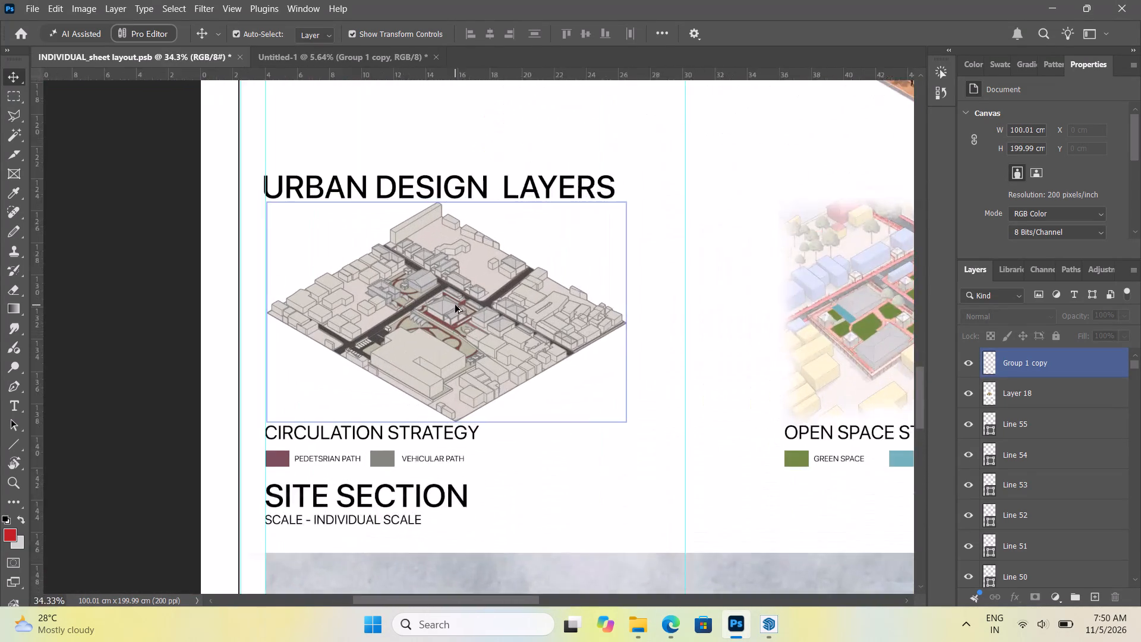
pyautogui.scroll(3, 455, 305)
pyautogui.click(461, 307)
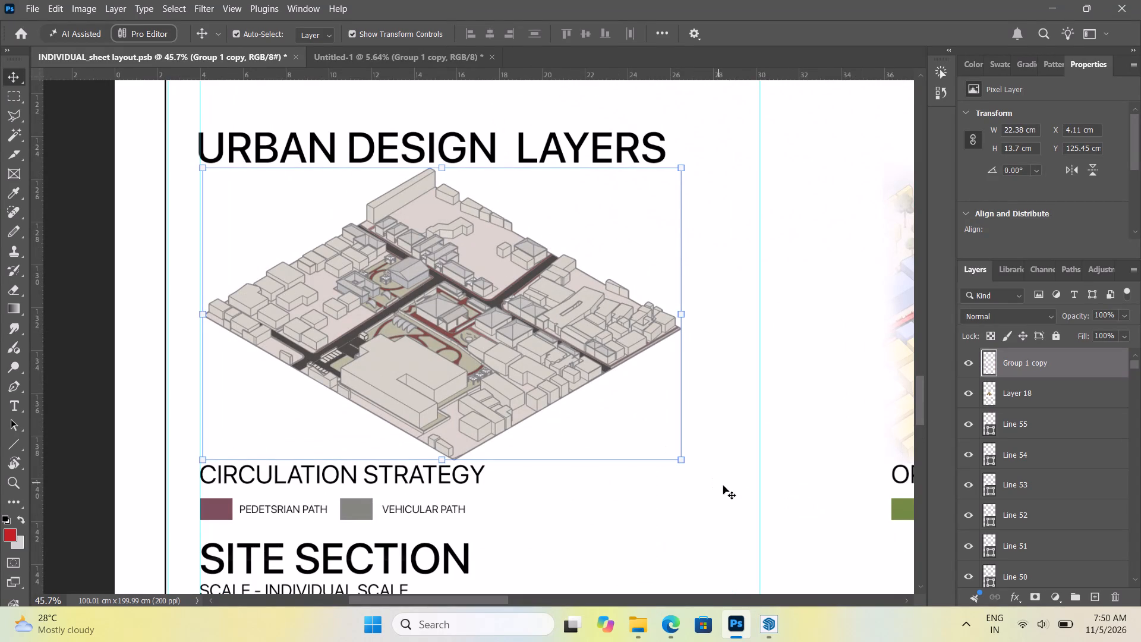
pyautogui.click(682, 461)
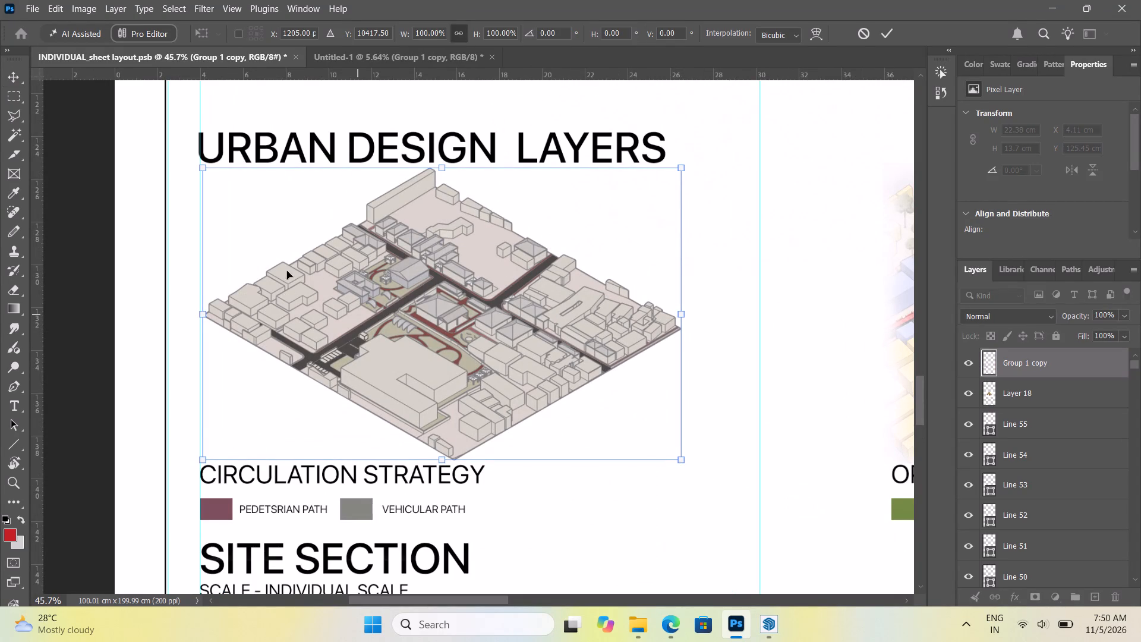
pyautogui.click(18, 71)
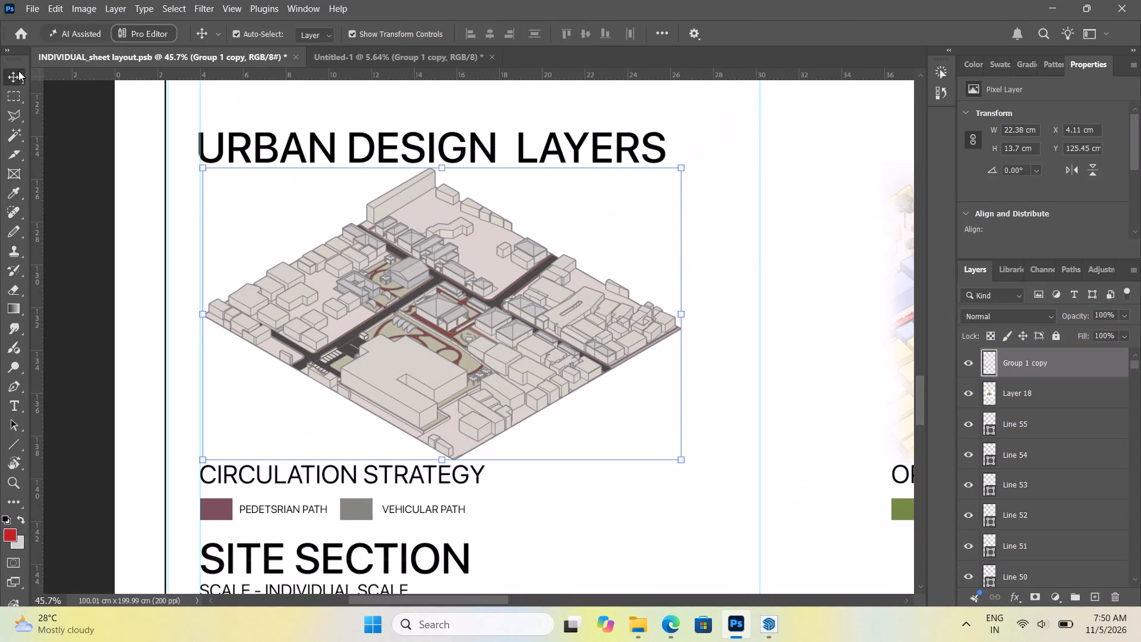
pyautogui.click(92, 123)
# Change the pedestrian path legend swatch's shape fill to the brownish red sampled from the paths in the circulation diagram.
pyautogui.scroll(-4, 383, 350)
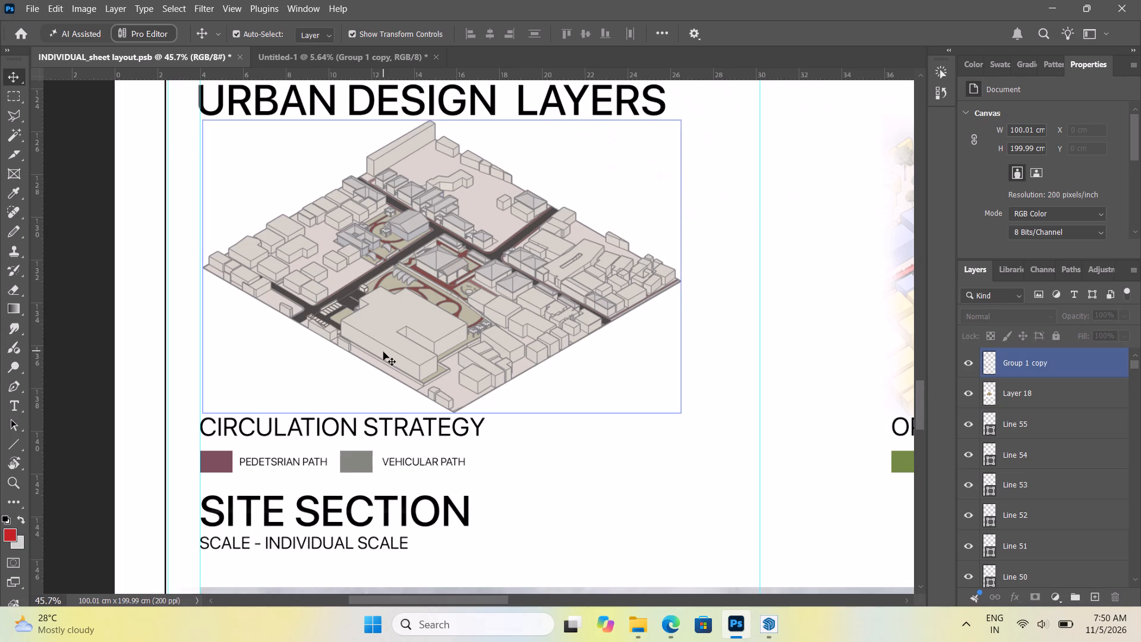
pyautogui.keyDown('alt'); pyautogui.scroll(3, 361, 316); pyautogui.keyUp('alt')
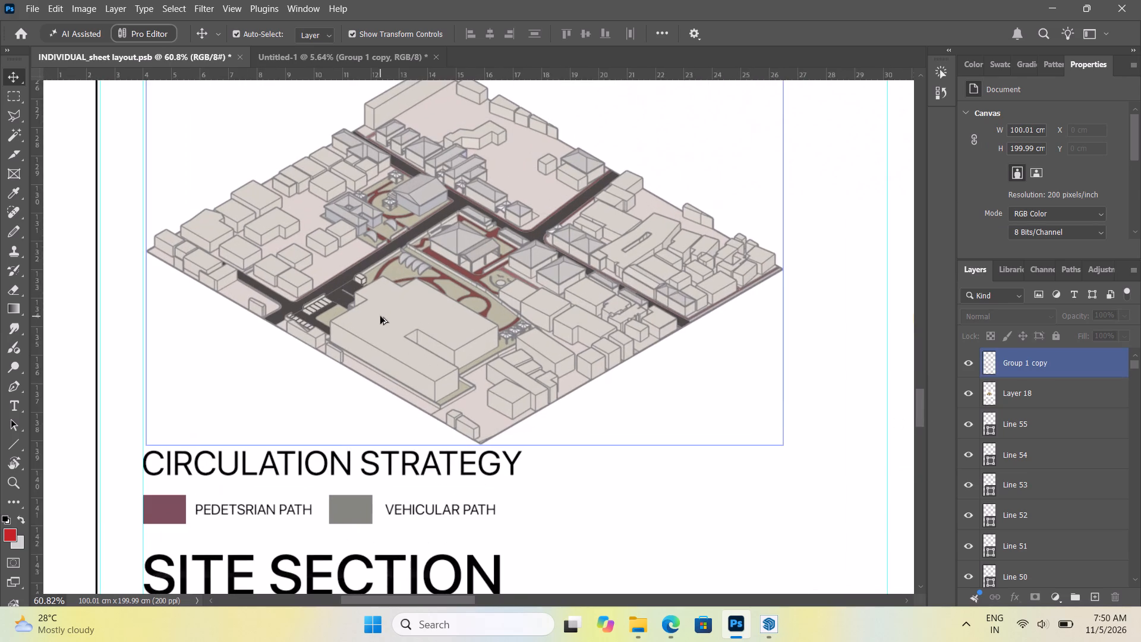
pyautogui.scroll(4, 446, 427)
pyautogui.click(175, 558)
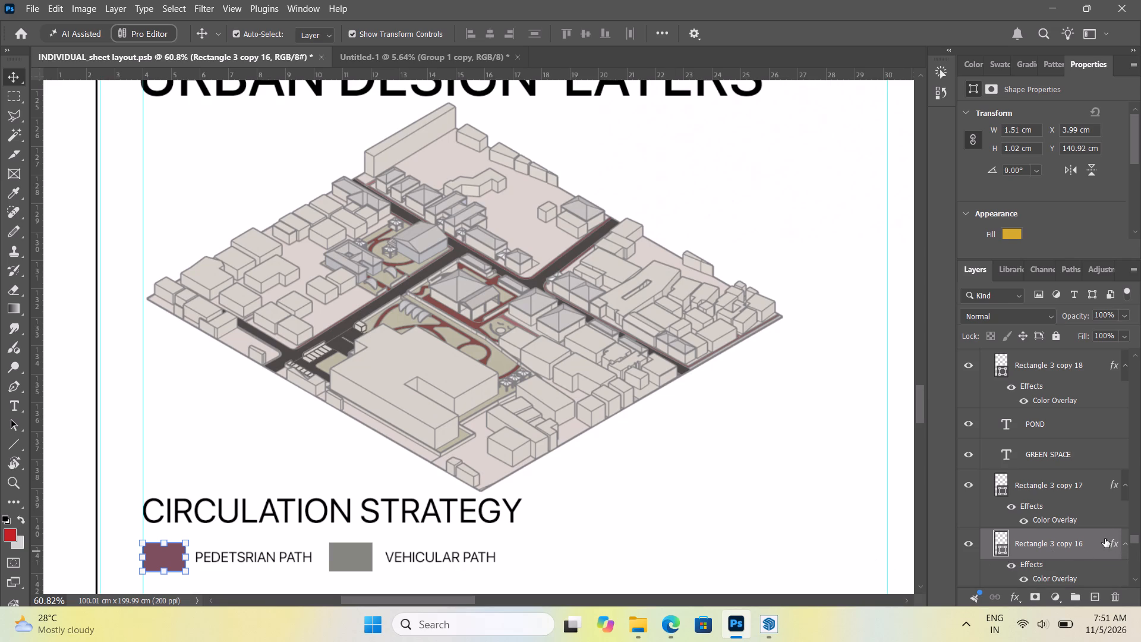
pyautogui.doubleClick(1003, 536)
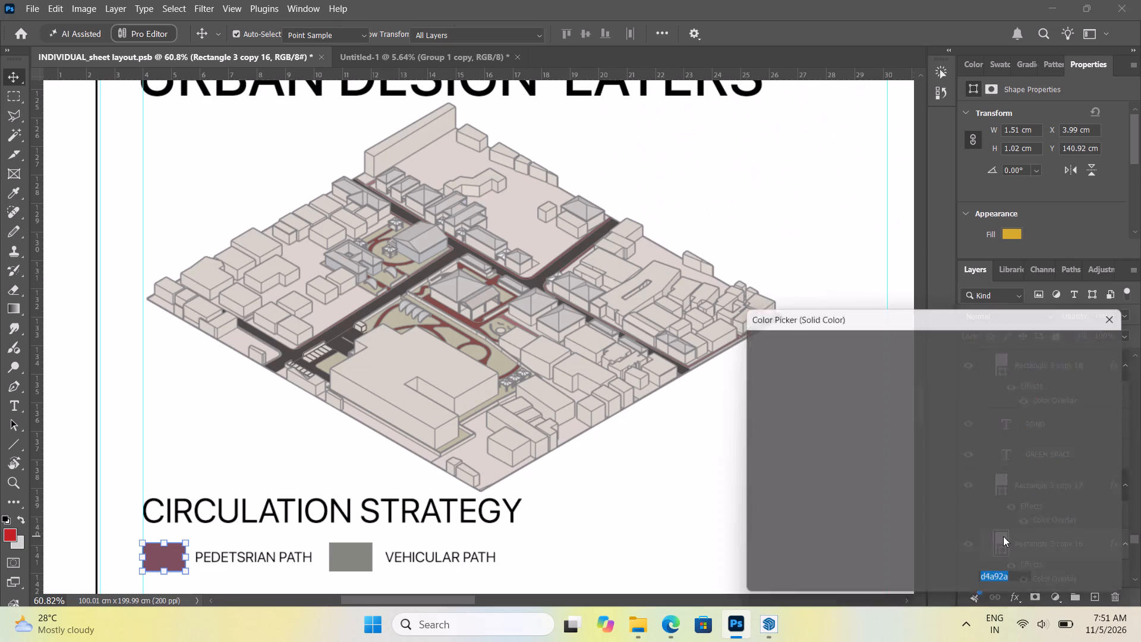
pyautogui.click(1120, 314)
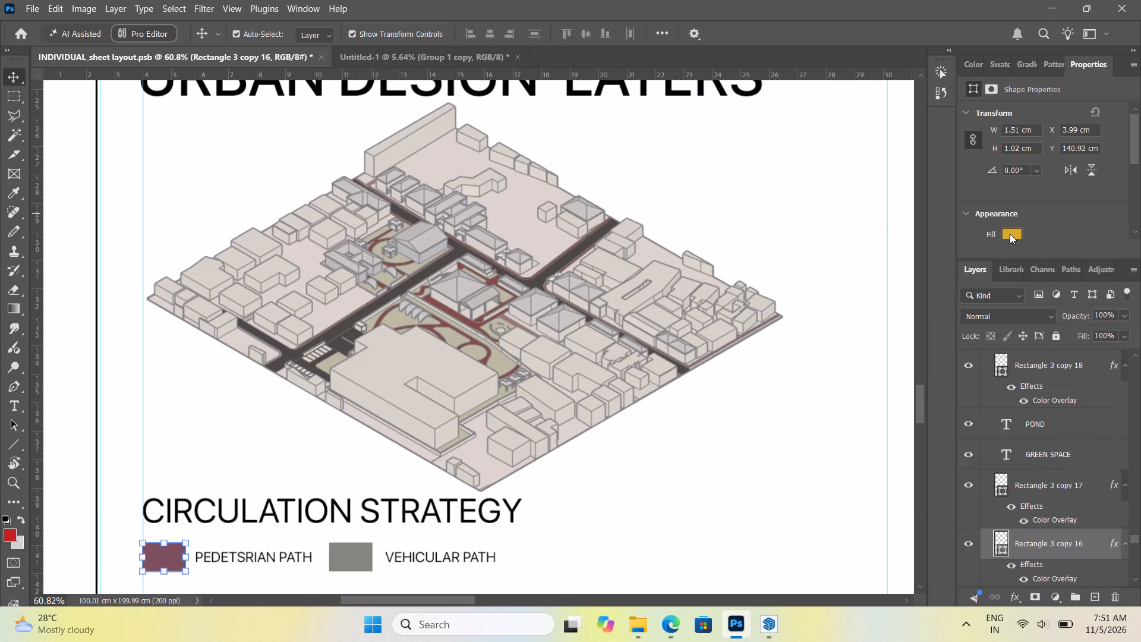
pyautogui.click(1010, 234)
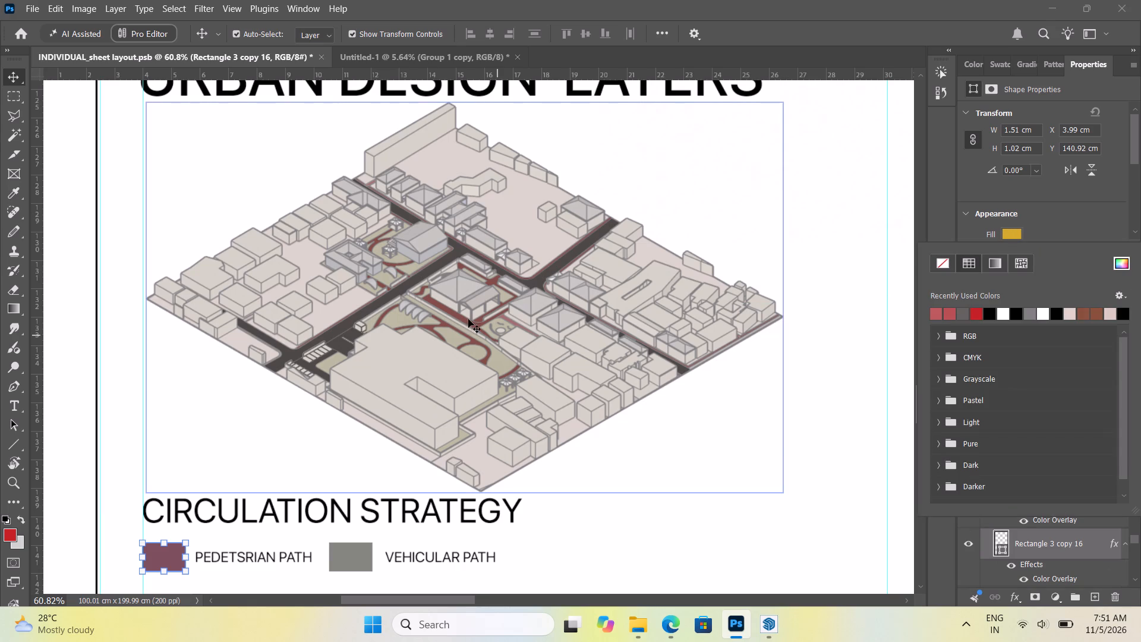
pyautogui.click(1014, 232)
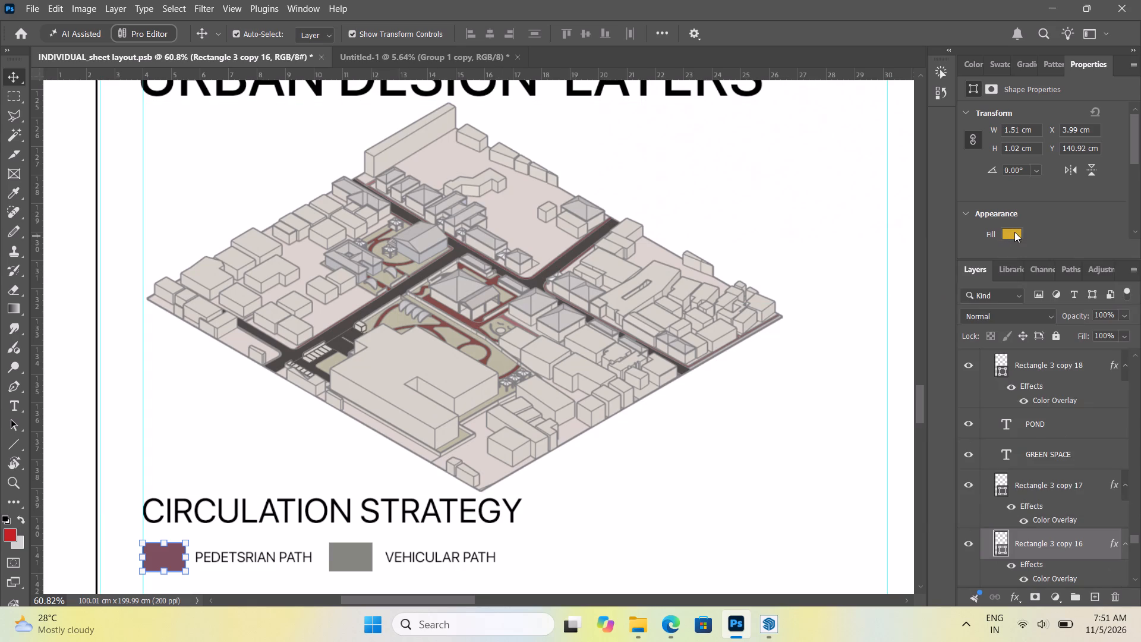
pyautogui.click(1015, 232)
pyautogui.click(1118, 260)
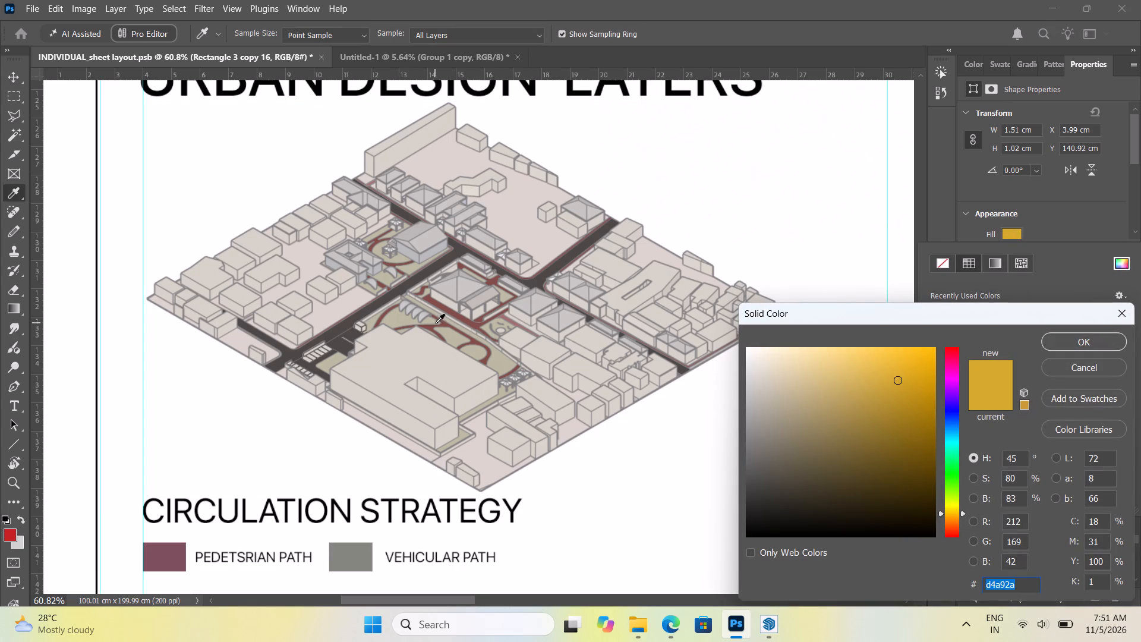
pyautogui.click(445, 310)
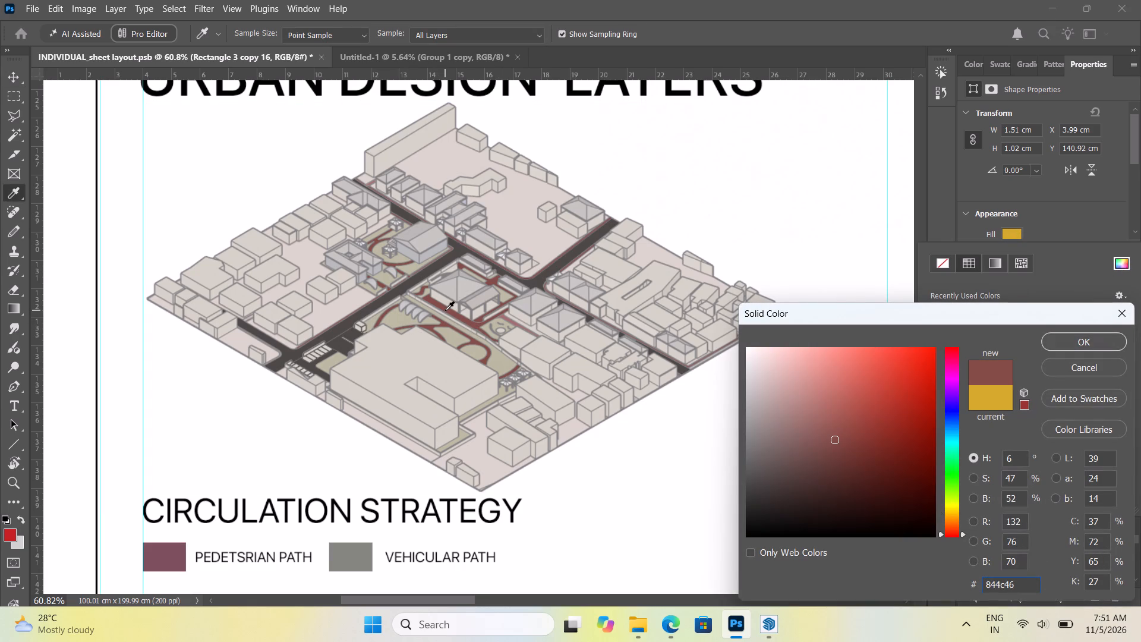
pyautogui.click(446, 308)
pyautogui.click(1068, 344)
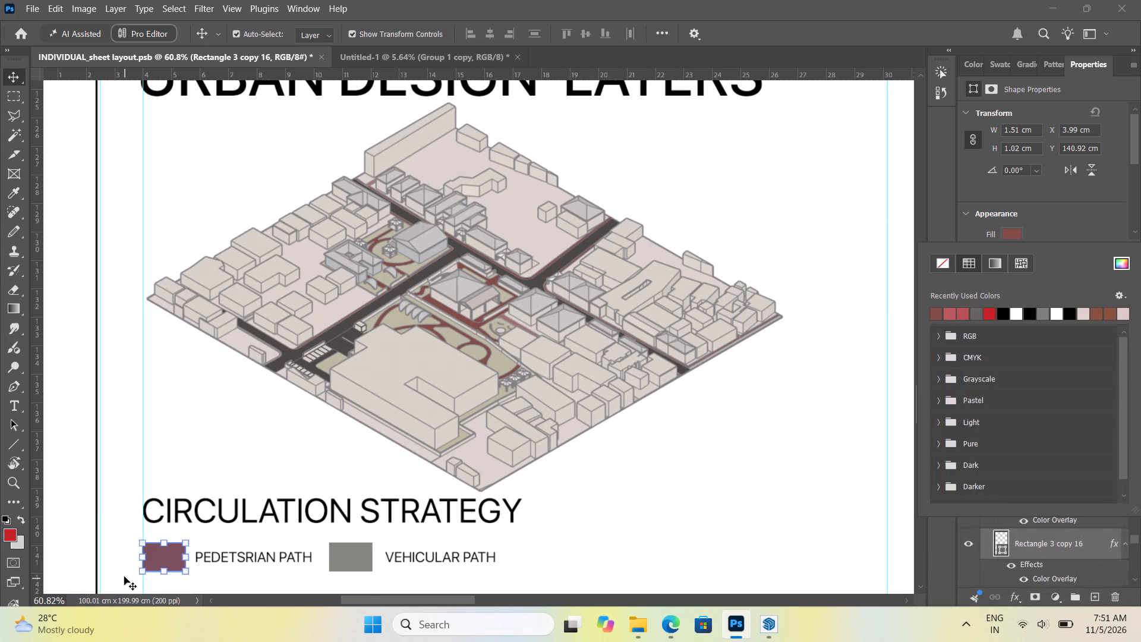
# Set the pedestrian path swatch's Color Overlay to #844c48, sampled from the red paths in the circulation diagram.
pyautogui.click(168, 556)
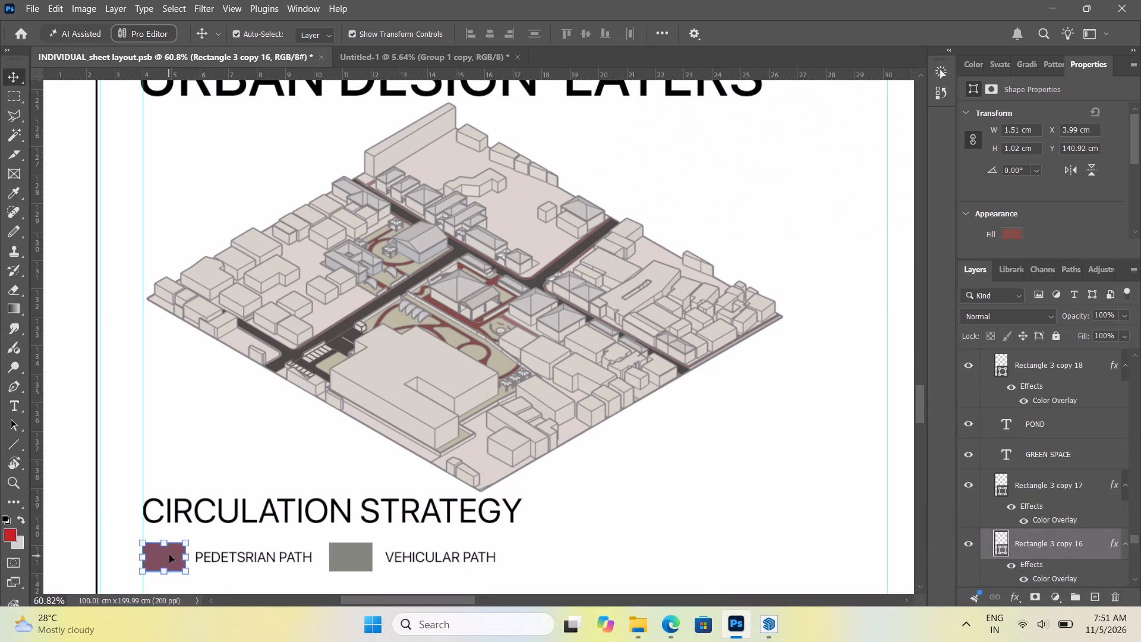
pyautogui.doubleClick(1105, 547)
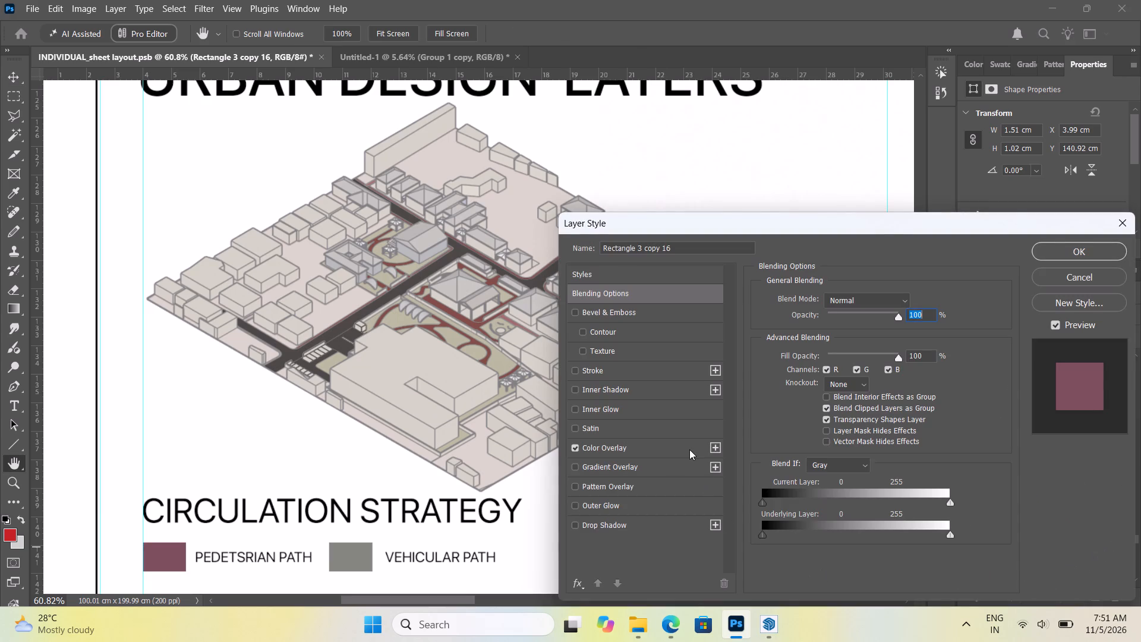
pyautogui.click(689, 449)
pyautogui.click(911, 299)
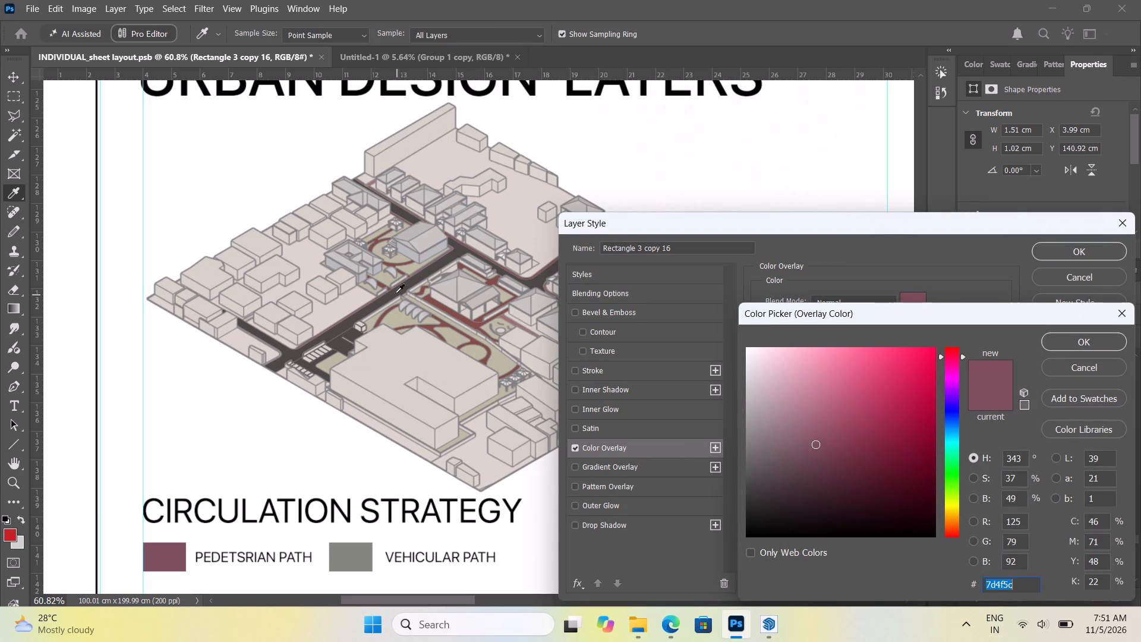
pyautogui.click(430, 301)
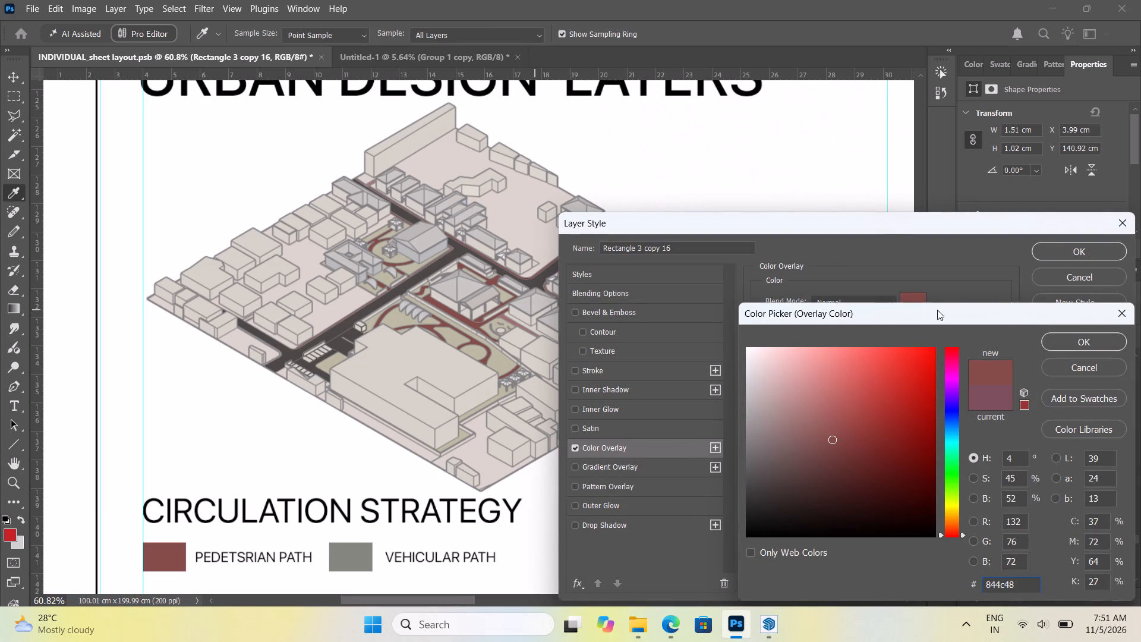
pyautogui.click(1079, 346)
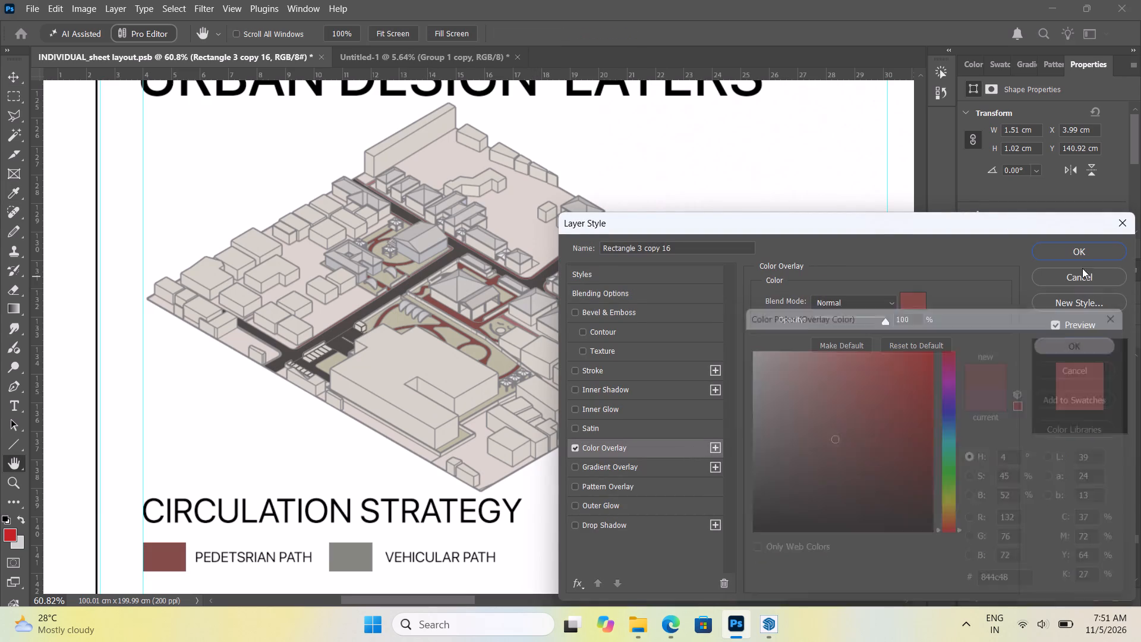
pyautogui.click(1088, 251)
# Set the vehicular path swatch's Color Overlay to #4d4948, sampled from the dark roads in the circulation diagram.
pyautogui.scroll(-1, 377, 360)
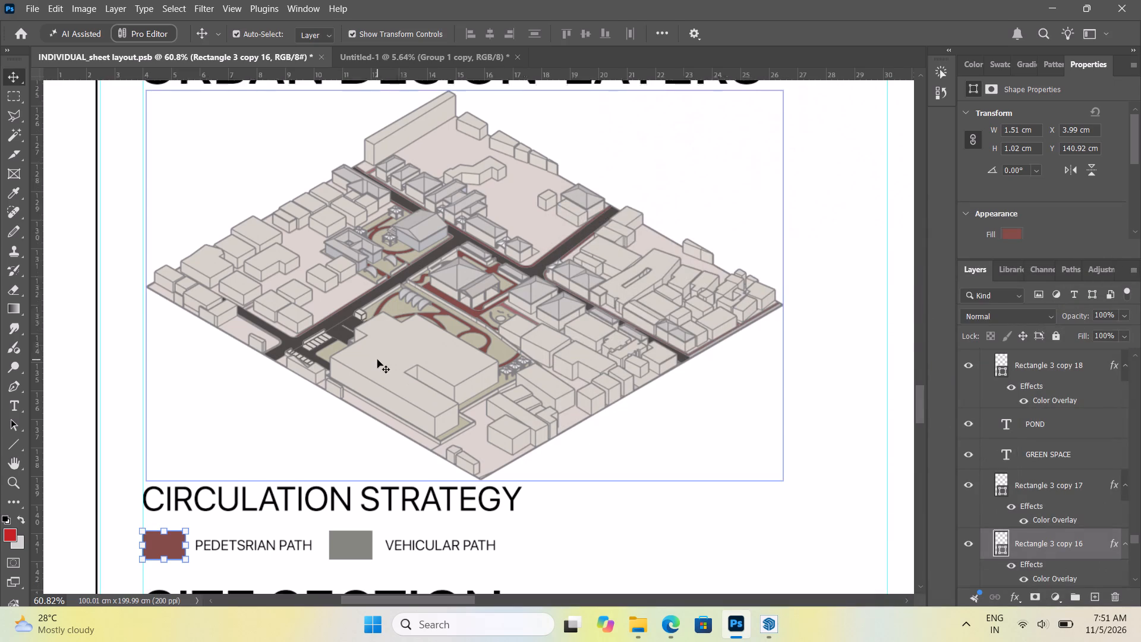
pyautogui.scroll(-2, 377, 360)
pyautogui.click(354, 524)
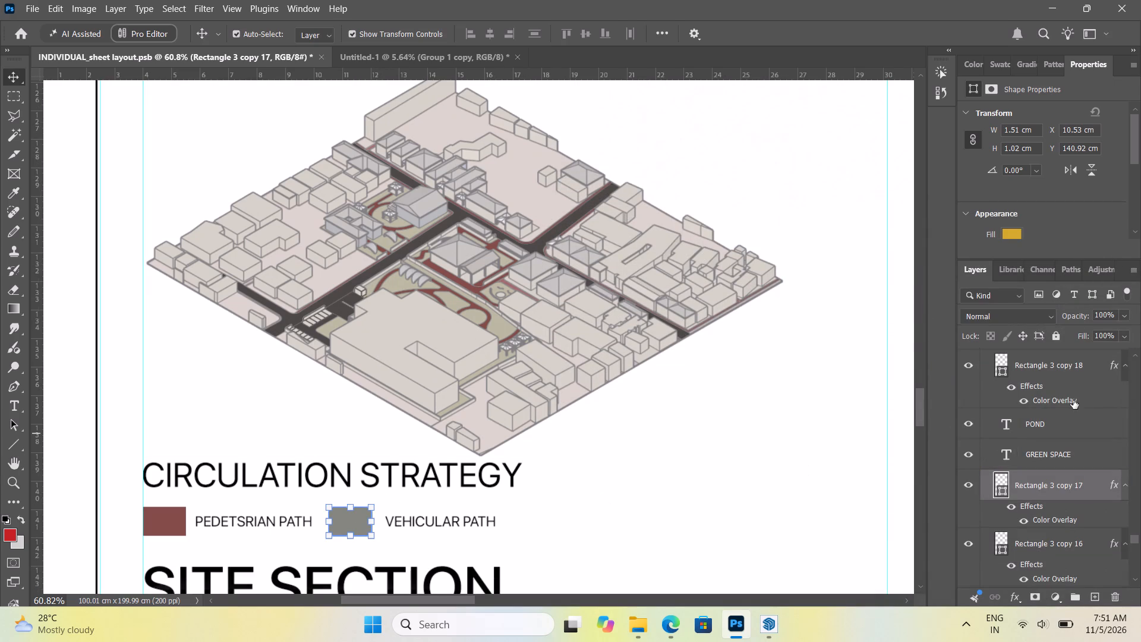
pyautogui.doubleClick(1099, 477)
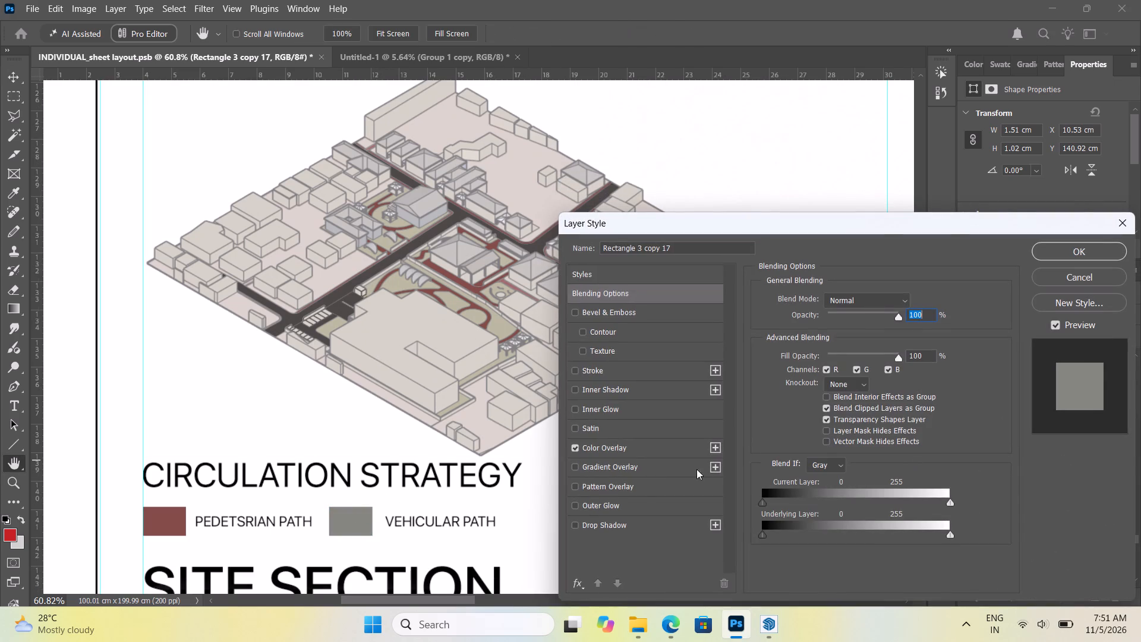
pyautogui.click(664, 446)
pyautogui.click(906, 300)
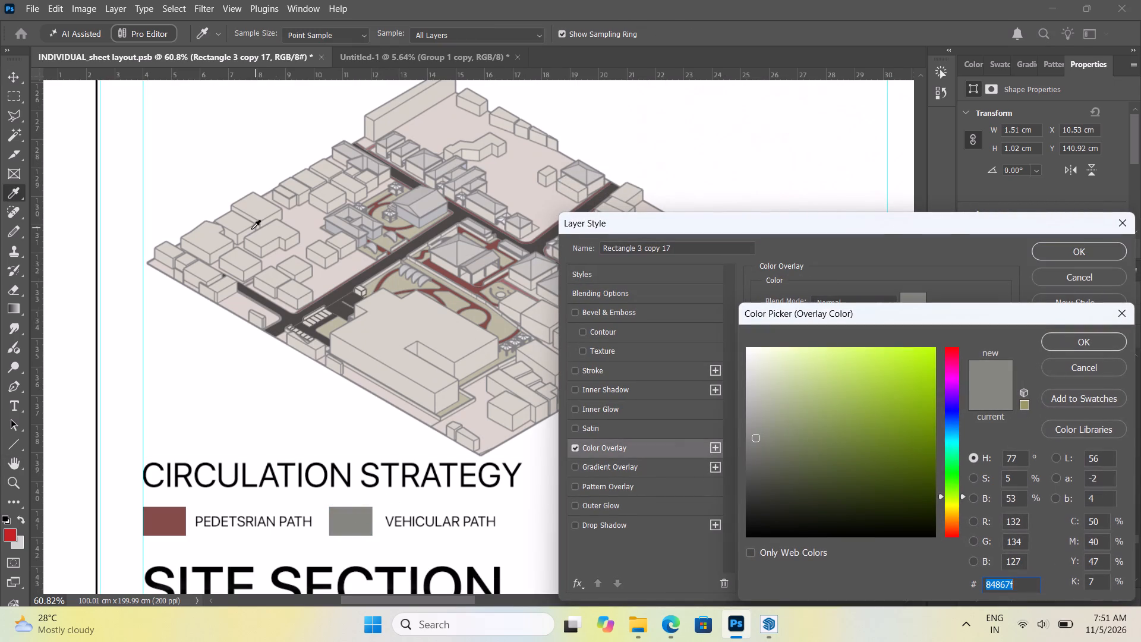
pyautogui.click(343, 289)
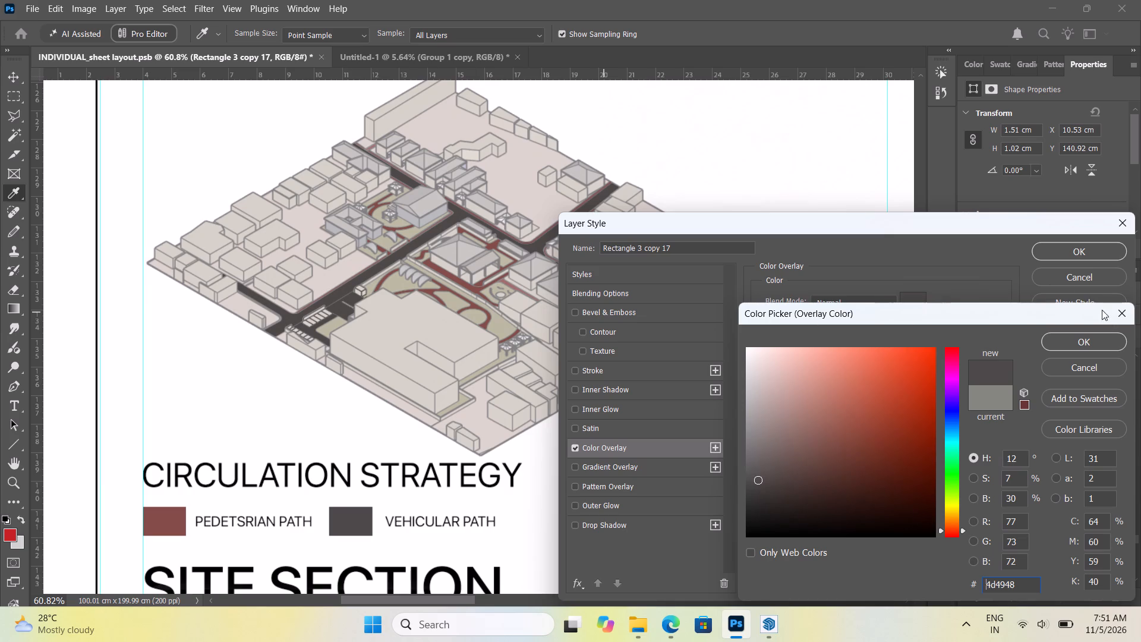
pyautogui.click(1107, 339)
pyautogui.click(1089, 248)
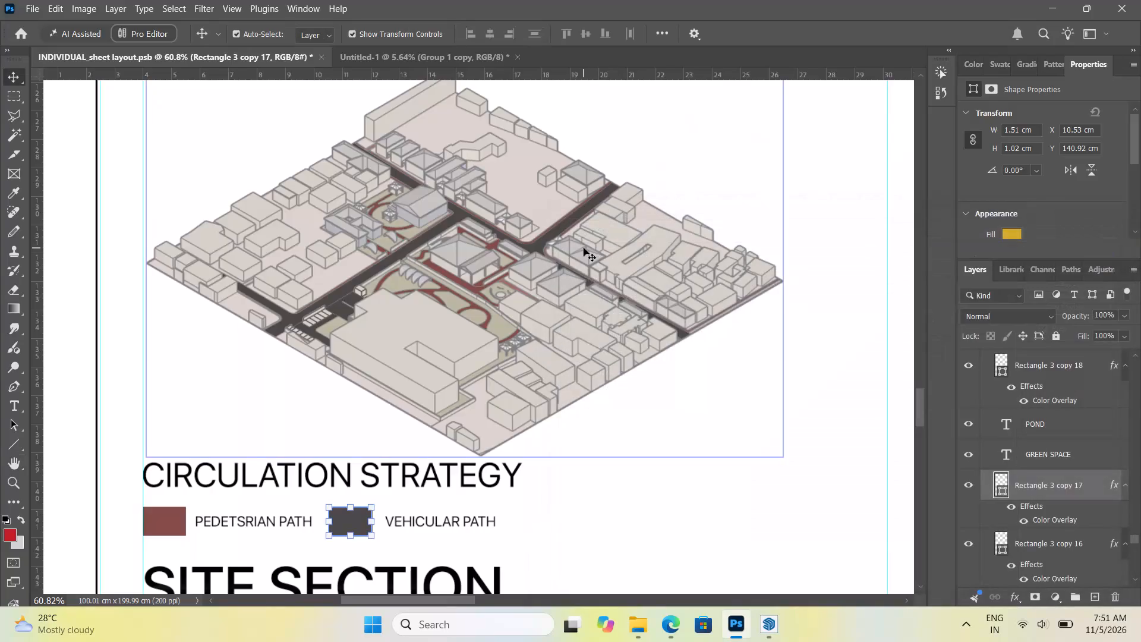
# Review the sheet and check the recoloured Circulation Strategy legend against the circulation diagram under Urban Design Layers.
pyautogui.scroll(2, 584, 248)
pyautogui.keyDown('alt'); pyautogui.scroll(-15, 537, 362); pyautogui.keyUp('alt')
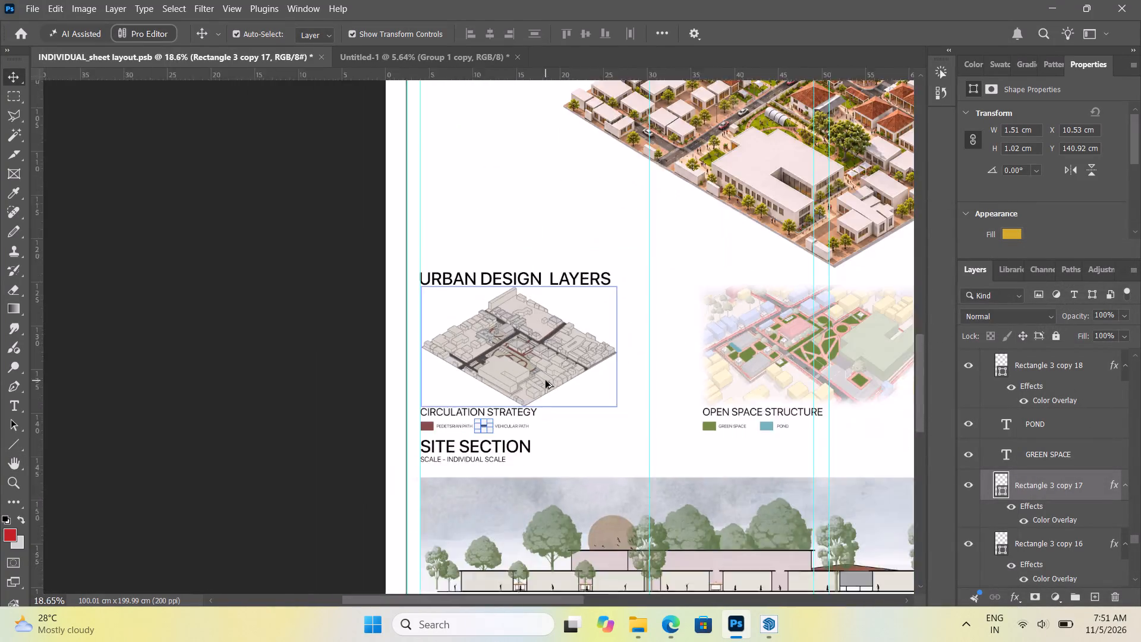
pyautogui.keyDown('alt'); pyautogui.scroll(-6, 411, 426); pyautogui.keyUp('alt')
pyautogui.click(363, 348)
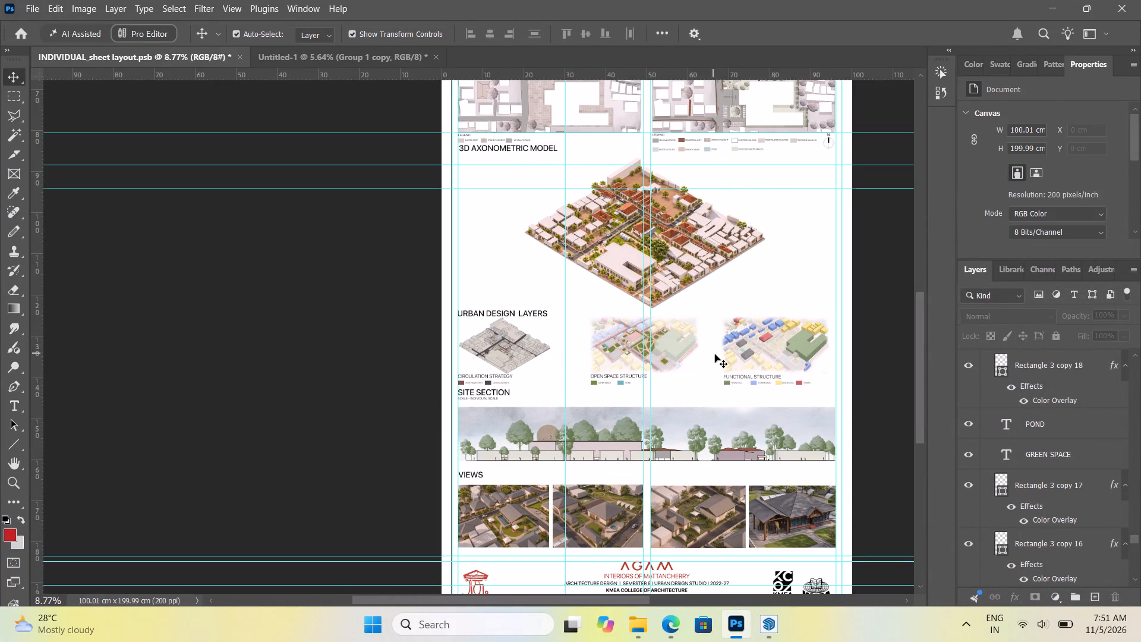
pyautogui.keyDown('alt'); pyautogui.scroll(5, 591, 331); pyautogui.keyUp('alt')
pyautogui.keyDown('alt'); pyautogui.scroll(10, 400, 404); pyautogui.keyUp('alt')
pyautogui.keyDown('alt'); pyautogui.scroll(4, 470, 360); pyautogui.keyUp('alt')
pyautogui.keyDown('alt'); pyautogui.scroll(3, 439, 401); pyautogui.keyUp('alt')
pyautogui.keyDown('alt'); pyautogui.scroll(-4, 663, 436); pyautogui.keyUp('alt')
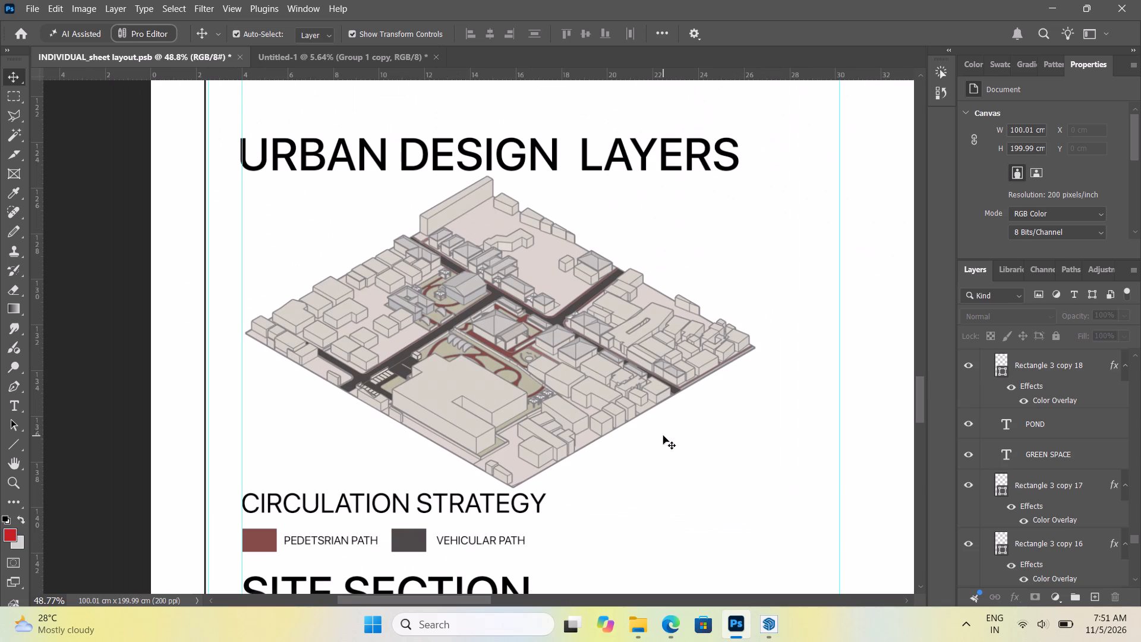
pyautogui.click(112, 316)
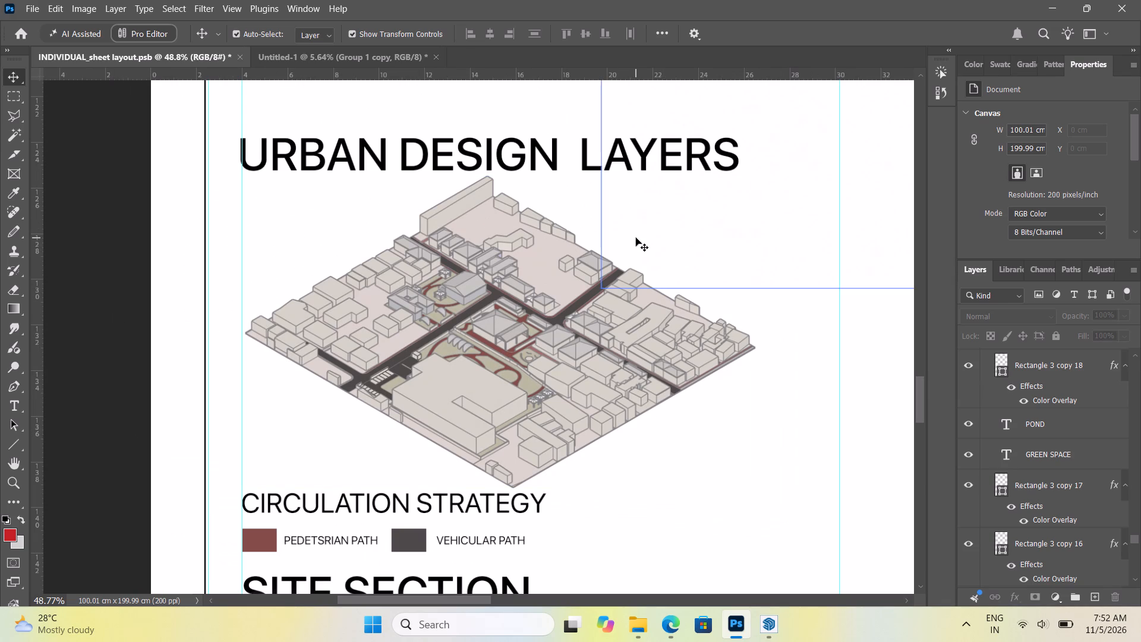
# Examine the roads, red pedestrian paths and central courtyard of the circulation diagram closely for colour and line quality.
pyautogui.keyDown('alt'); pyautogui.scroll(4, 535, 313); pyautogui.keyUp('alt')
pyautogui.keyDown('alt'); pyautogui.scroll(6, 465, 325); pyautogui.keyUp('alt')
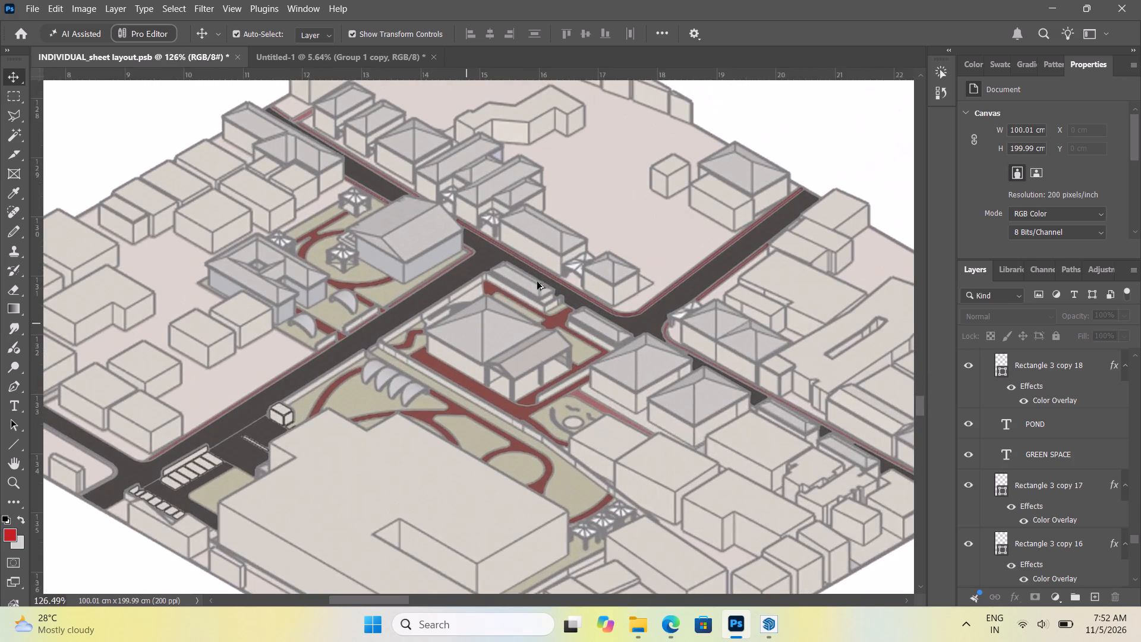
pyautogui.keyDown('alt'); pyautogui.scroll(6, 668, 229); pyautogui.keyUp('alt')
pyautogui.keyDown('alt'); pyautogui.scroll(-6, 648, 411); pyautogui.keyUp('alt')
pyautogui.keyDown('alt'); pyautogui.scroll(6, 361, 233); pyautogui.keyUp('alt')
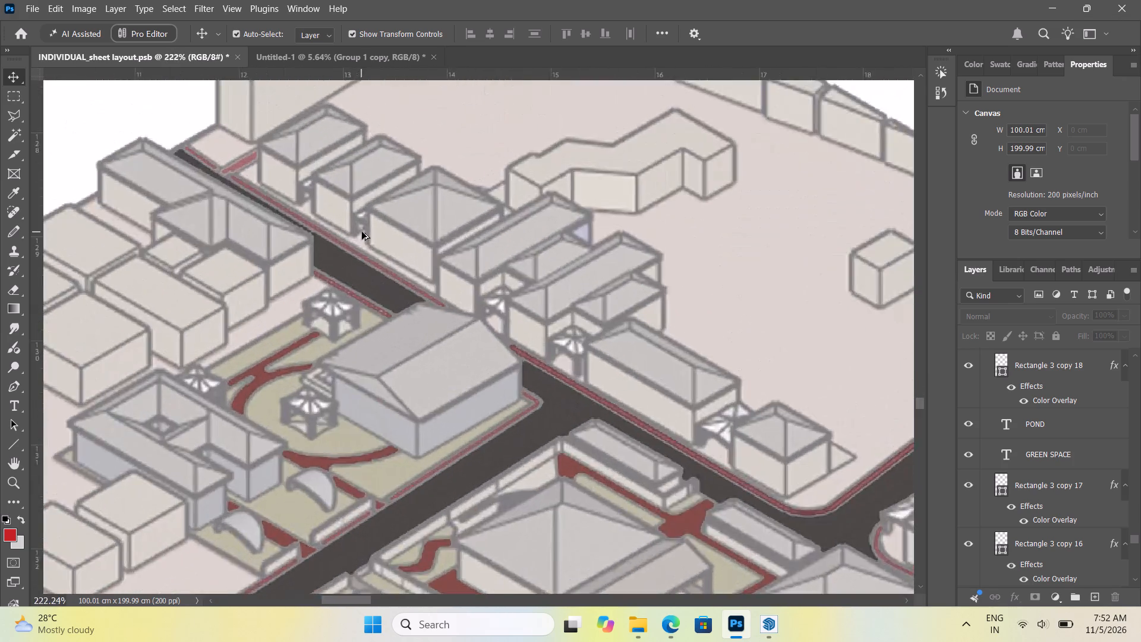
pyautogui.keyDown('alt'); pyautogui.scroll(12, 362, 232); pyautogui.keyUp('alt')
pyautogui.keyDown('alt'); pyautogui.scroll(-14, 398, 279); pyautogui.keyUp('alt')
pyautogui.keyDown('alt'); pyautogui.scroll(3, 398, 279); pyautogui.keyUp('alt')
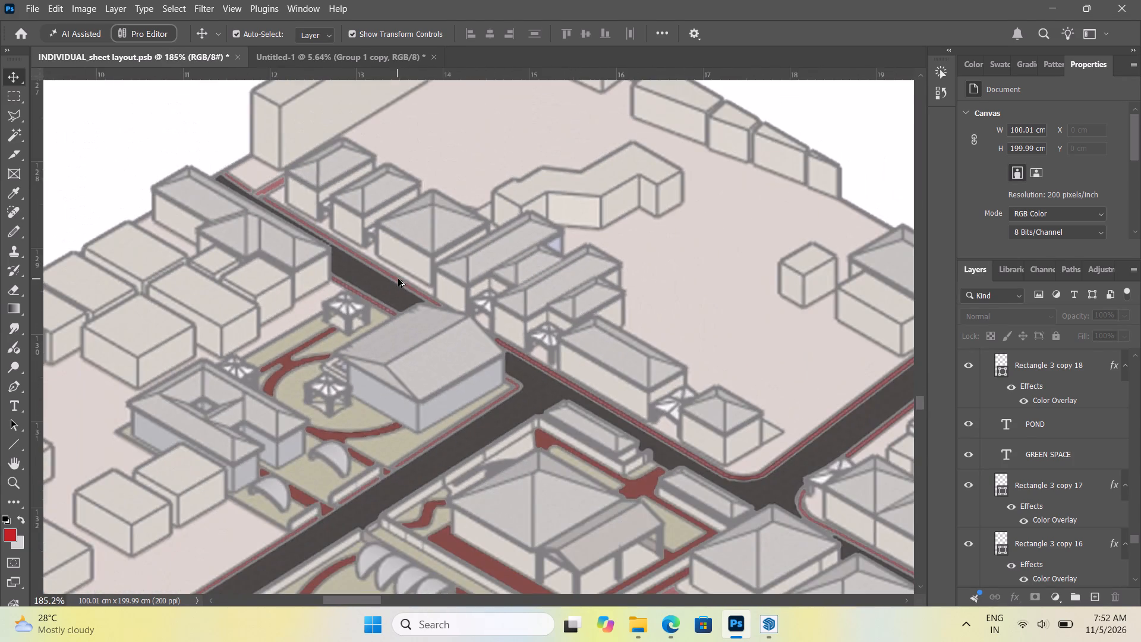
pyautogui.keyDown('alt'); pyautogui.scroll(10, 398, 279); pyautogui.keyUp('alt')
pyautogui.keyDown('alt'); pyautogui.scroll(-20, 398, 279); pyautogui.keyUp('alt')
pyautogui.keyDown('alt'); pyautogui.scroll(-8, 398, 279); pyautogui.keyUp('alt')
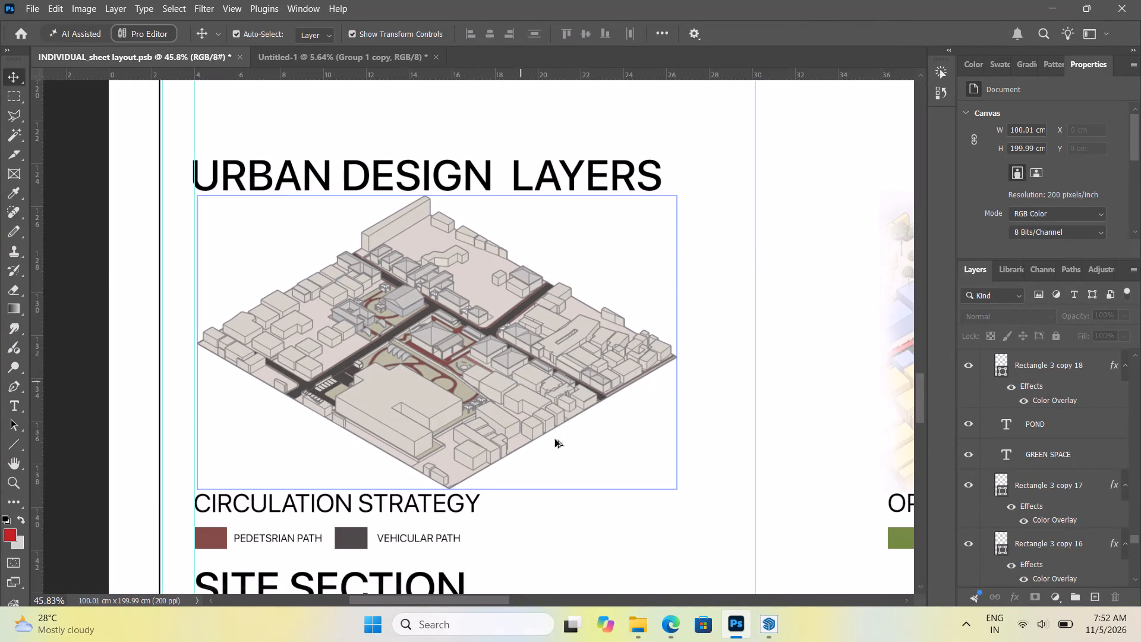
pyautogui.keyDown('alt'); pyautogui.scroll(-5, 314, 386); pyautogui.keyUp('alt')
pyautogui.keyDown('alt'); pyautogui.scroll(9, 384, 391); pyautogui.keyUp('alt')
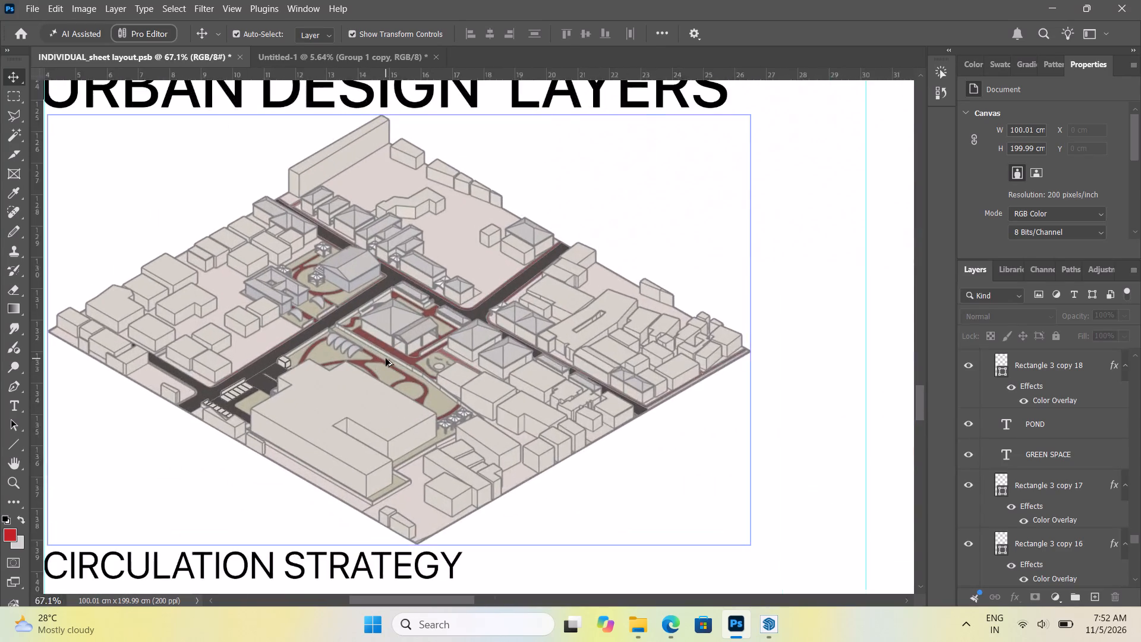
pyautogui.keyDown('alt'); pyautogui.scroll(11, 386, 358); pyautogui.keyUp('alt')
pyautogui.keyDown('alt'); pyautogui.scroll(4, 488, 388); pyautogui.keyUp('alt')
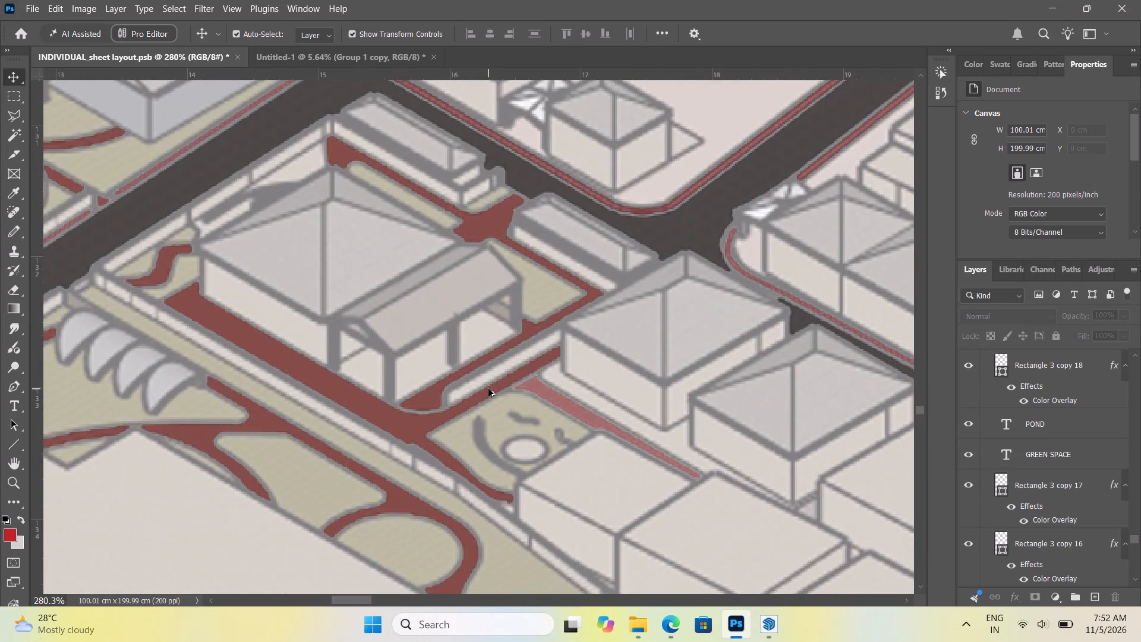
pyautogui.keyDown('alt'); pyautogui.scroll(-5, 488, 389); pyautogui.keyUp('alt')
pyautogui.keyDown('alt'); pyautogui.scroll(6, 525, 402); pyautogui.keyUp('alt')
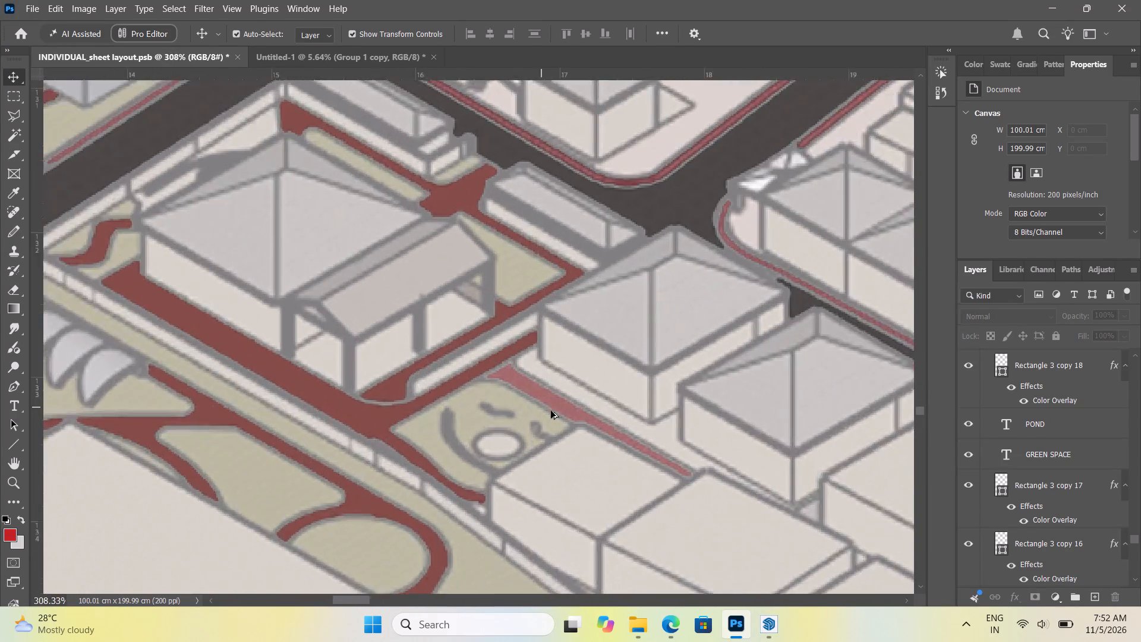
pyautogui.keyDown('alt'); pyautogui.scroll(3, 551, 411); pyautogui.keyUp('alt')
pyautogui.click(562, 403)
pyautogui.keyDown('alt'); pyautogui.scroll(-14, 492, 393); pyautogui.keyUp('alt')
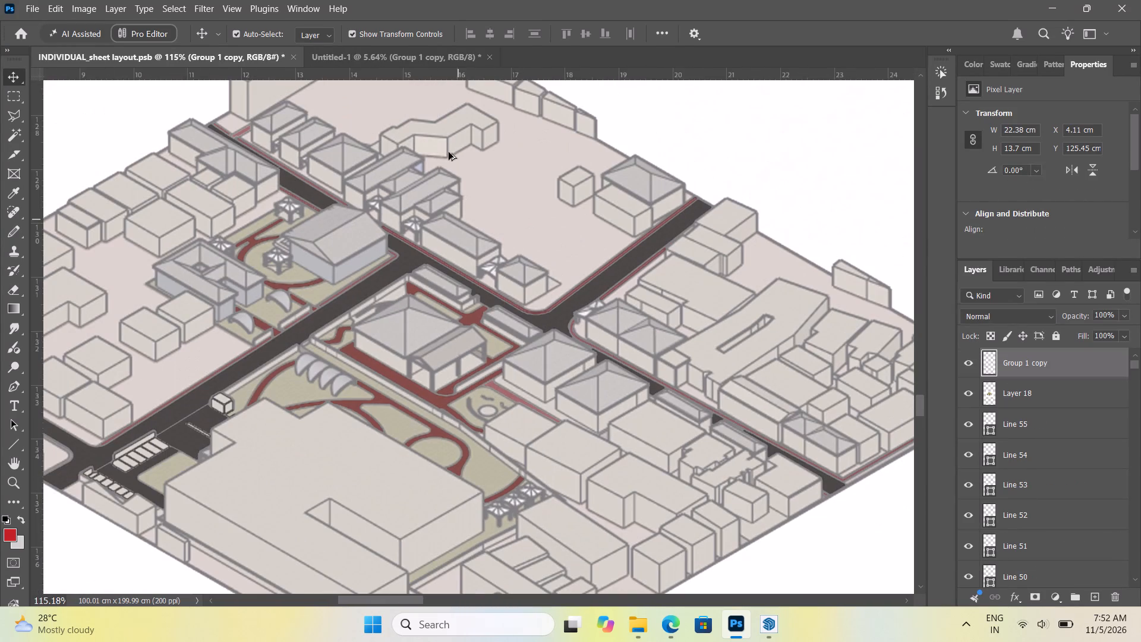
# Switch to the Untitled-1 document and move Layer 1 out of Group 1 to just above the Background layer.
pyautogui.click(439, 63)
pyautogui.scroll(-3, 486, 224)
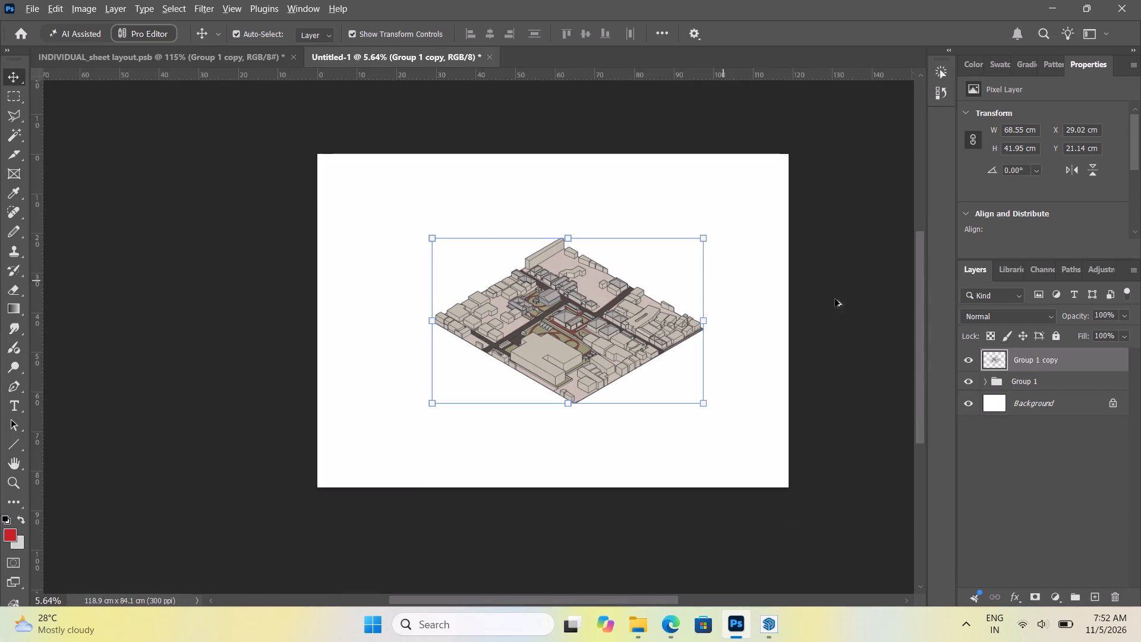
pyautogui.click(985, 383)
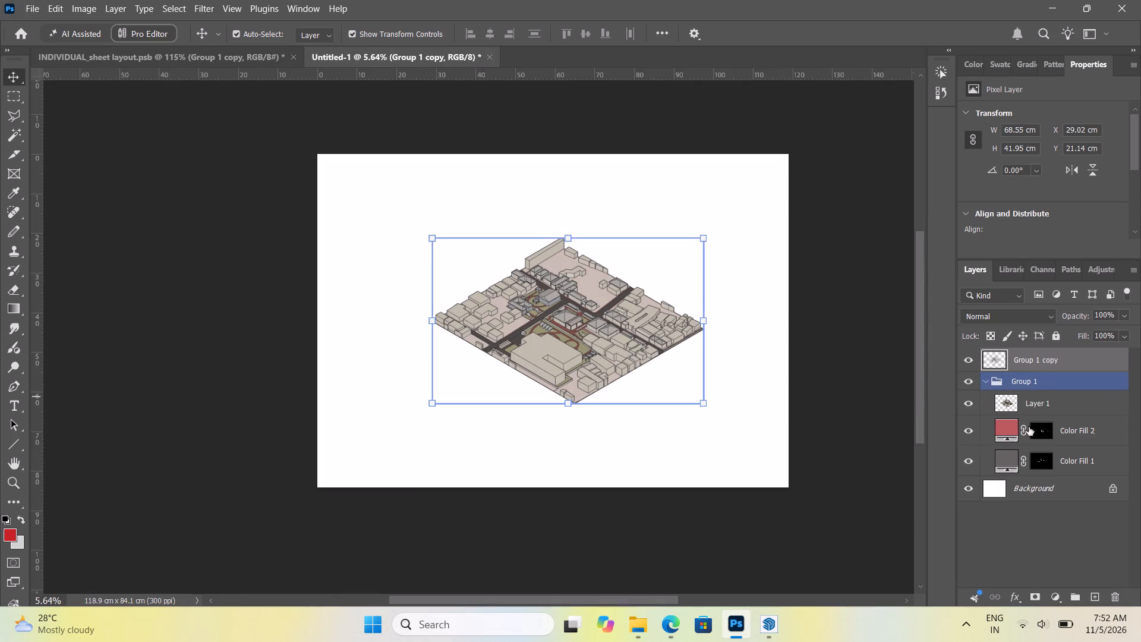
pyautogui.click(1045, 405)
pyautogui.moveTo(1045, 405); pyautogui.dragTo(1054, 465)
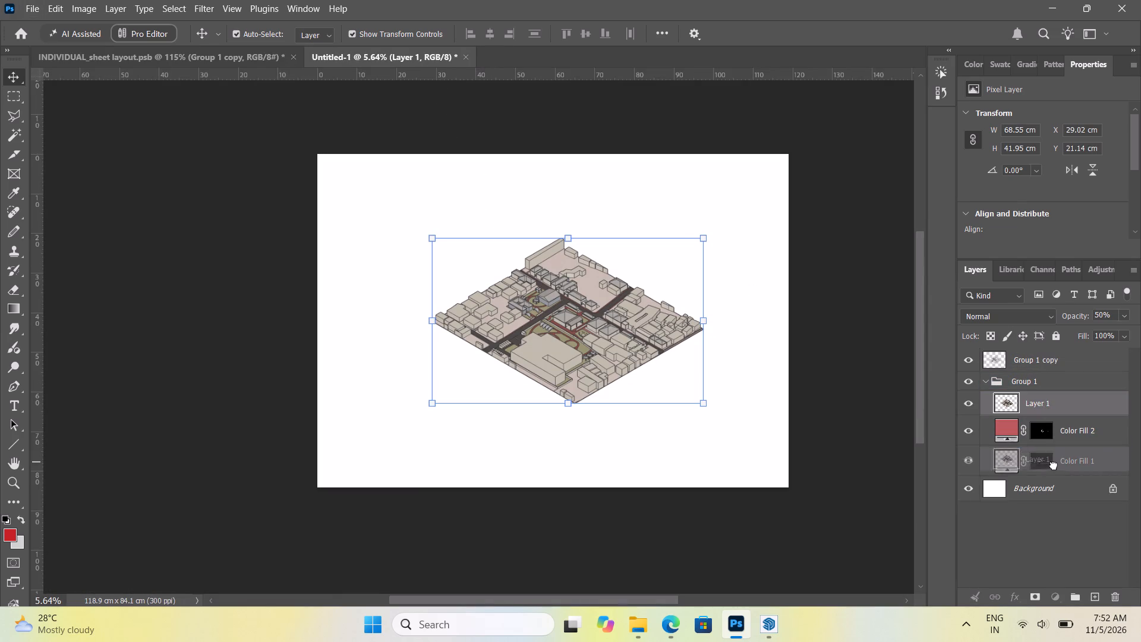
pyautogui.moveTo(1054, 465); pyautogui.dragTo(1055, 477)
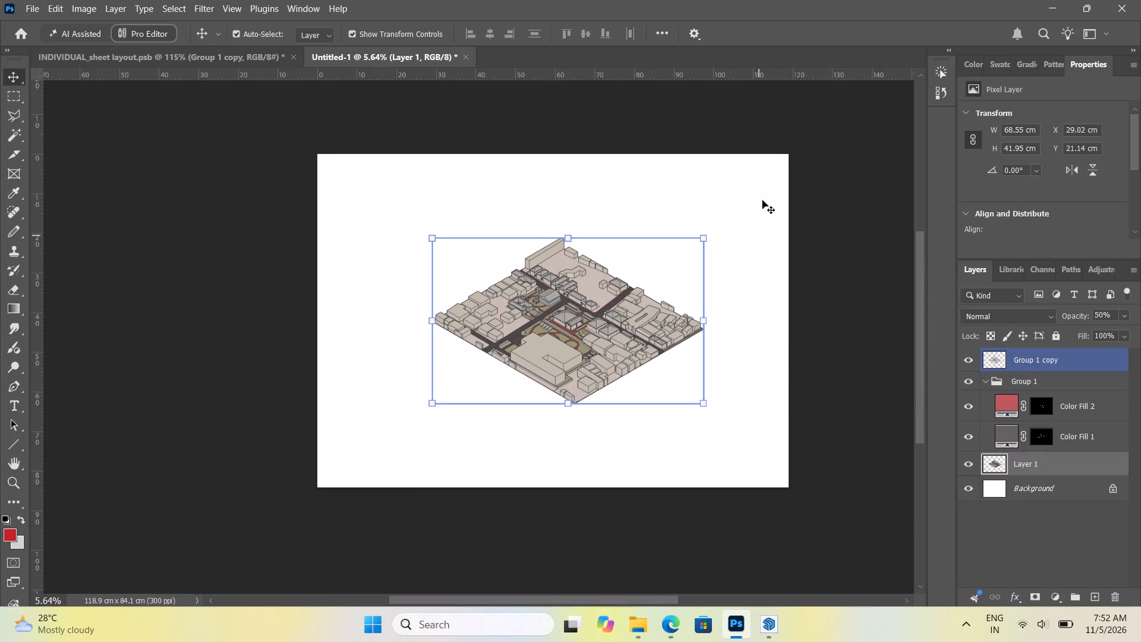
pyautogui.click(796, 143)
# Hide Group 1 and Layer 1 in order to examine the merged Group 1 copy on its own.
pyautogui.keyDown('alt'); pyautogui.scroll(12, 611, 285); pyautogui.keyUp('alt')
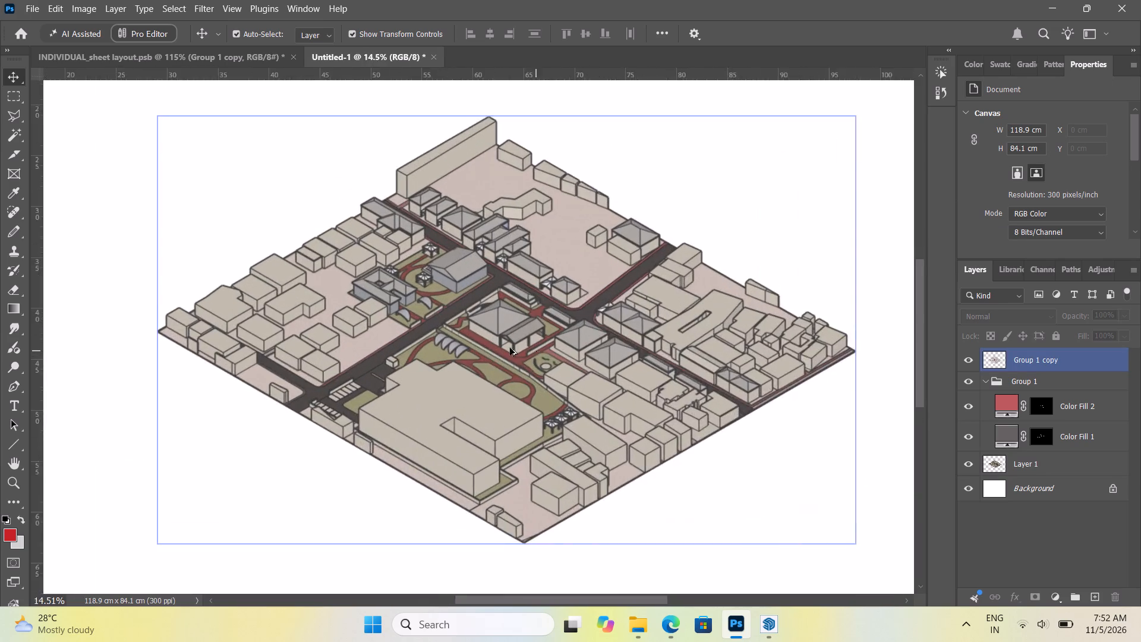
pyautogui.keyDown('alt'); pyautogui.scroll(5, 510, 348); pyautogui.keyUp('alt')
pyautogui.keyDown('alt'); pyautogui.scroll(-4, 483, 348); pyautogui.keyUp('alt')
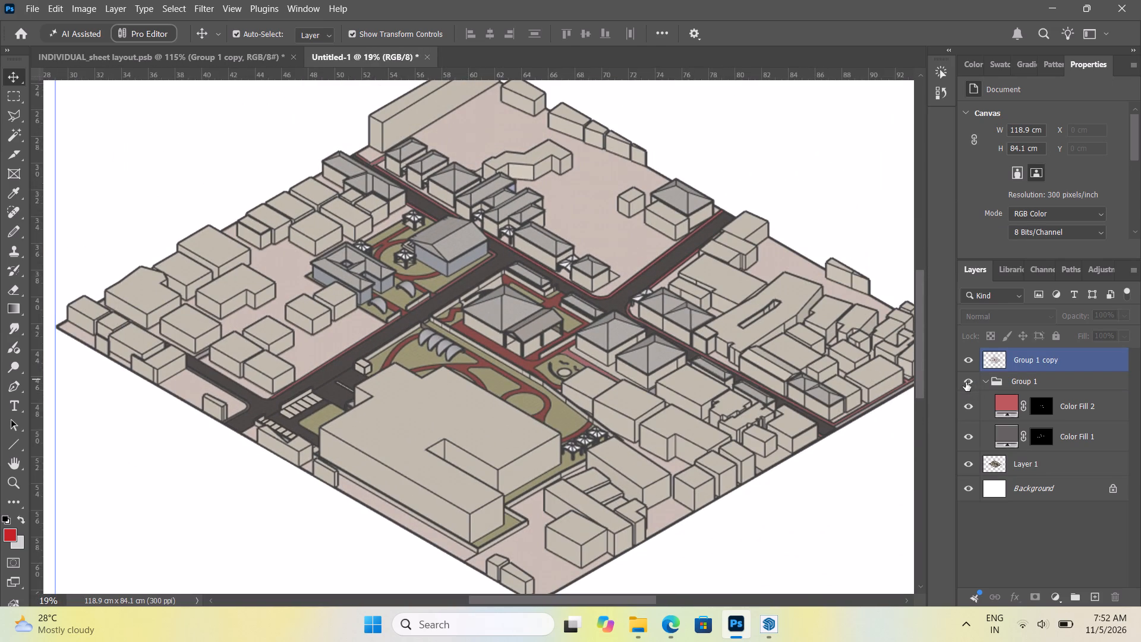
pyautogui.click(966, 382)
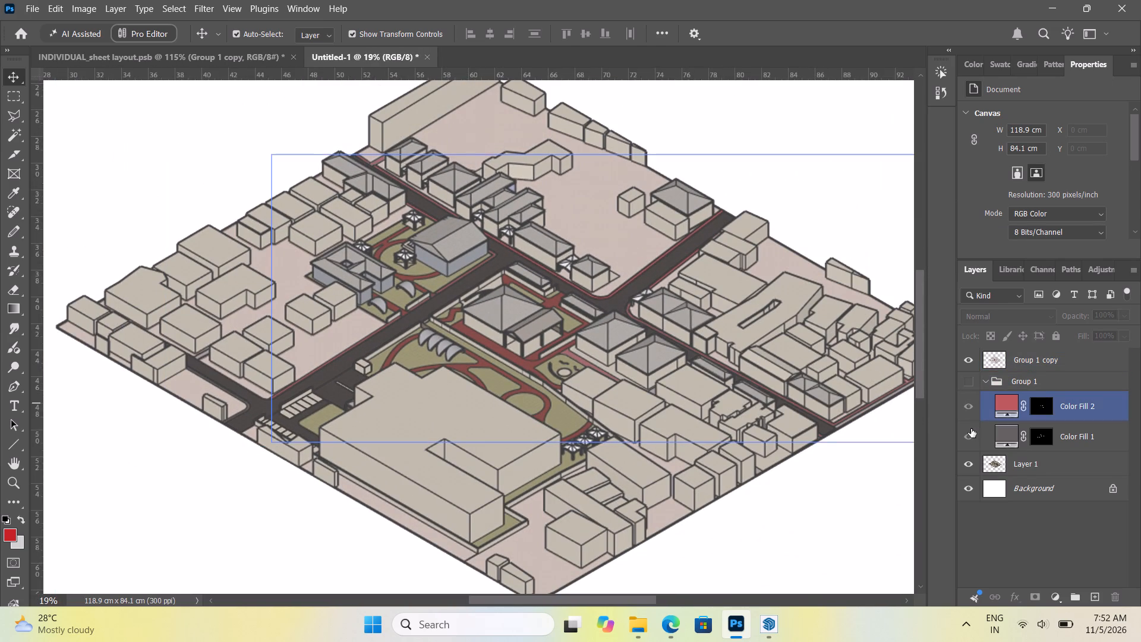
pyautogui.click(970, 379)
pyautogui.click(984, 382)
pyautogui.click(968, 380)
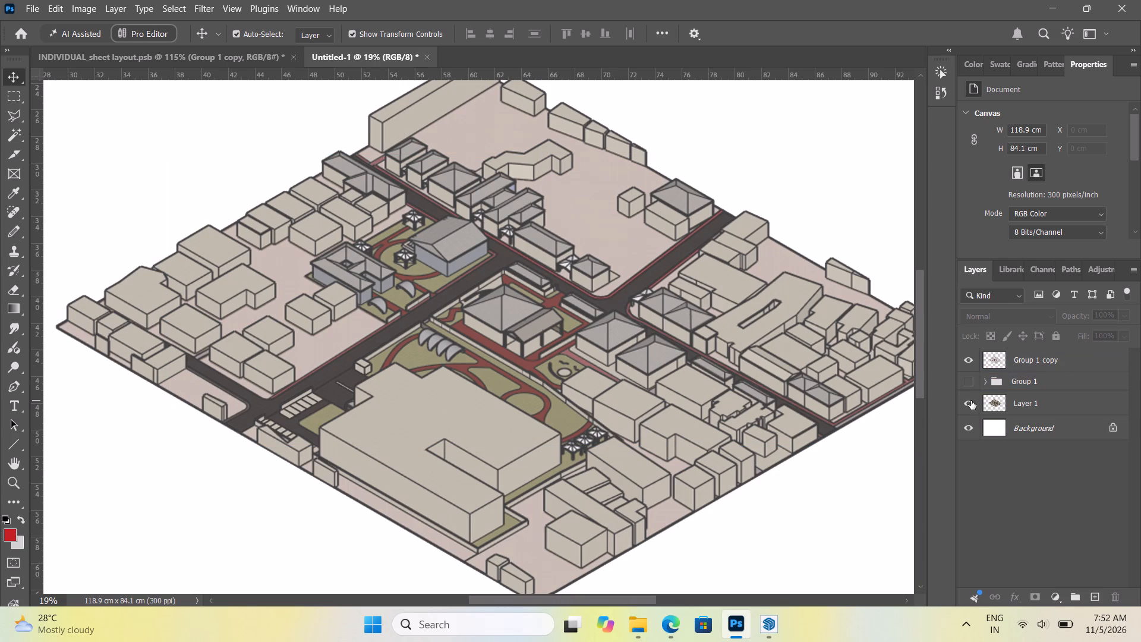
pyautogui.click(967, 399)
pyautogui.keyDown('alt'); pyautogui.scroll(-5, 525, 355); pyautogui.keyUp('alt')
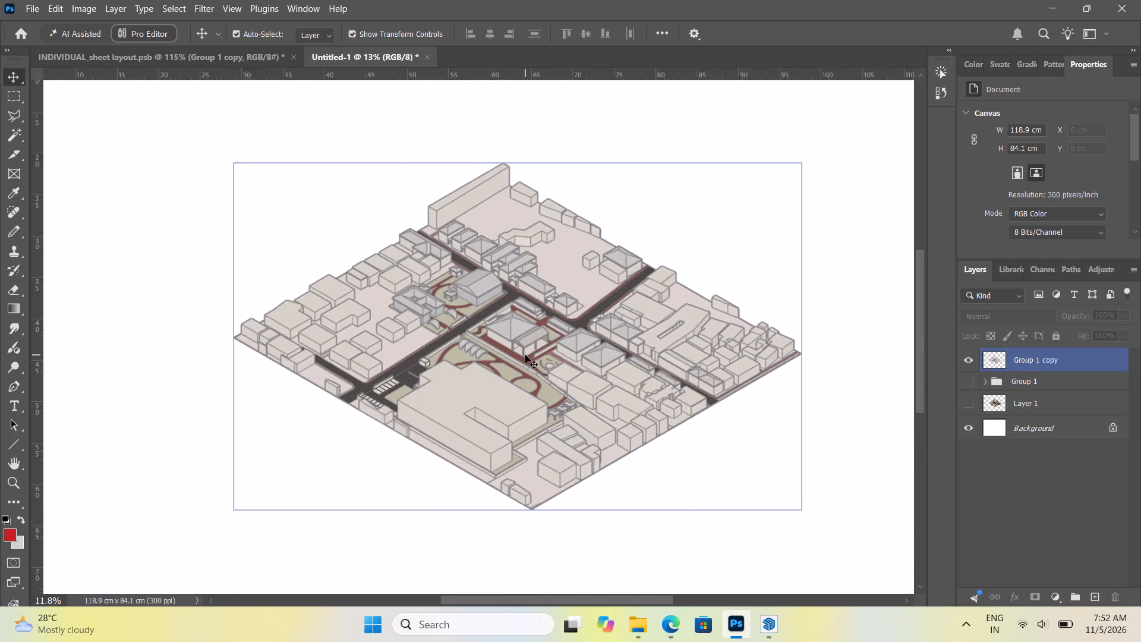
pyautogui.keyDown('alt'); pyautogui.scroll(-10, 525, 355); pyautogui.keyUp('alt')
pyautogui.click(755, 214)
pyautogui.keyDown('alt'); pyautogui.scroll(6, 583, 353); pyautogui.keyUp('alt')
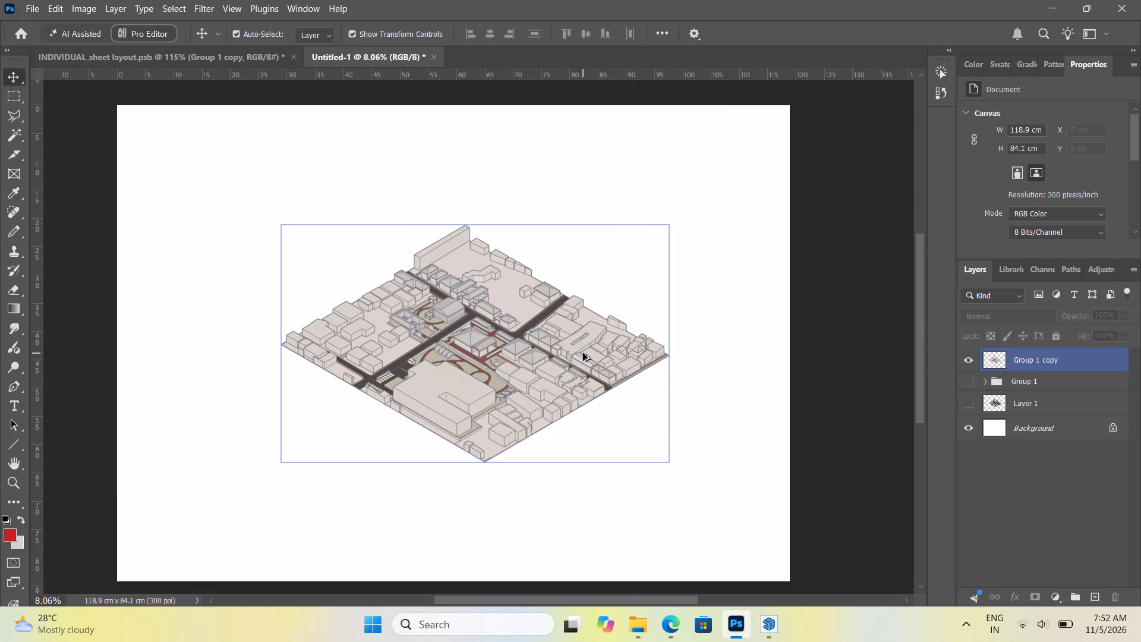
pyautogui.click(970, 357)
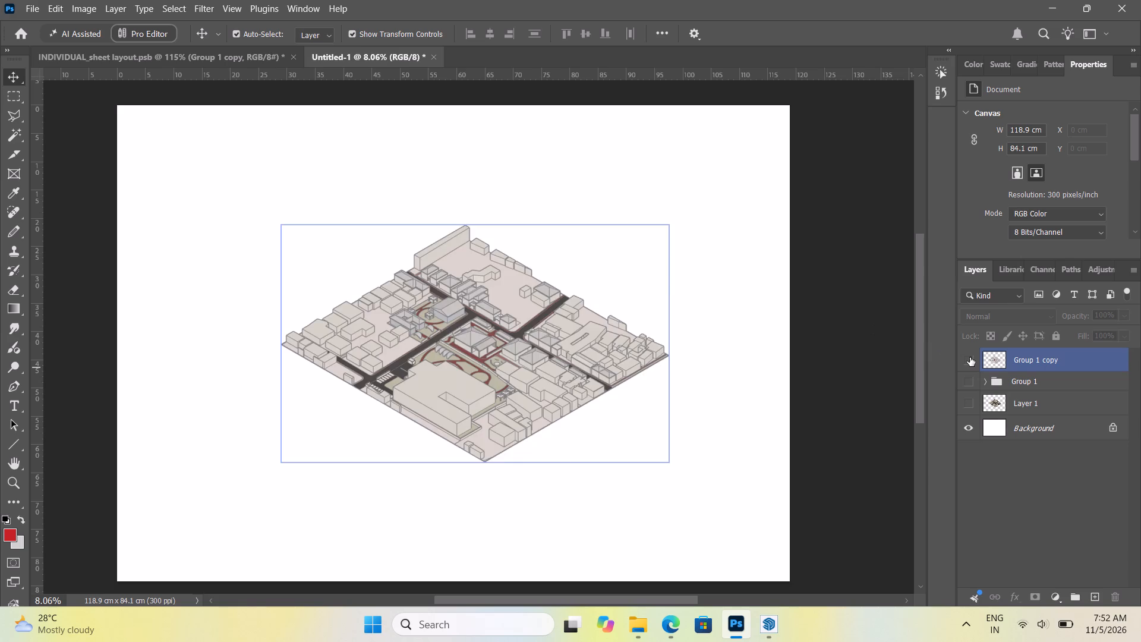
pyautogui.click(970, 357)
pyautogui.keyDown('alt'); pyautogui.scroll(5, 537, 355); pyautogui.keyUp('alt')
pyautogui.keyDown('alt'); pyautogui.scroll(3, 445, 340); pyautogui.keyUp('alt')
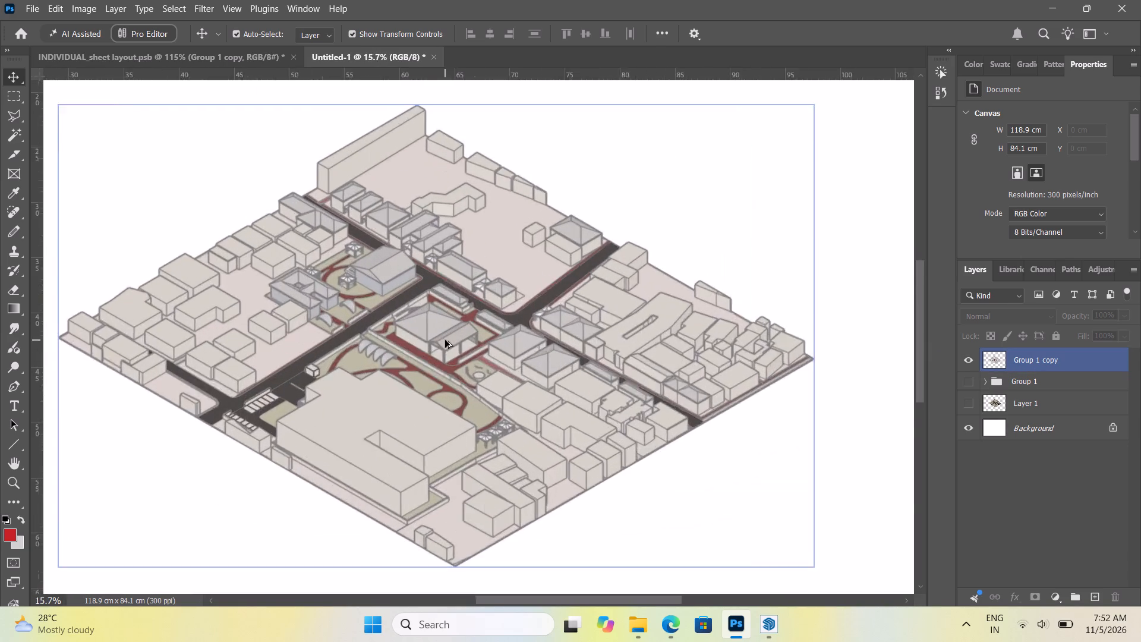
pyautogui.keyDown('alt'); pyautogui.scroll(14, 445, 340); pyautogui.keyUp('alt')
pyautogui.keyDown('alt'); pyautogui.scroll(-6, 556, 405); pyautogui.keyUp('alt')
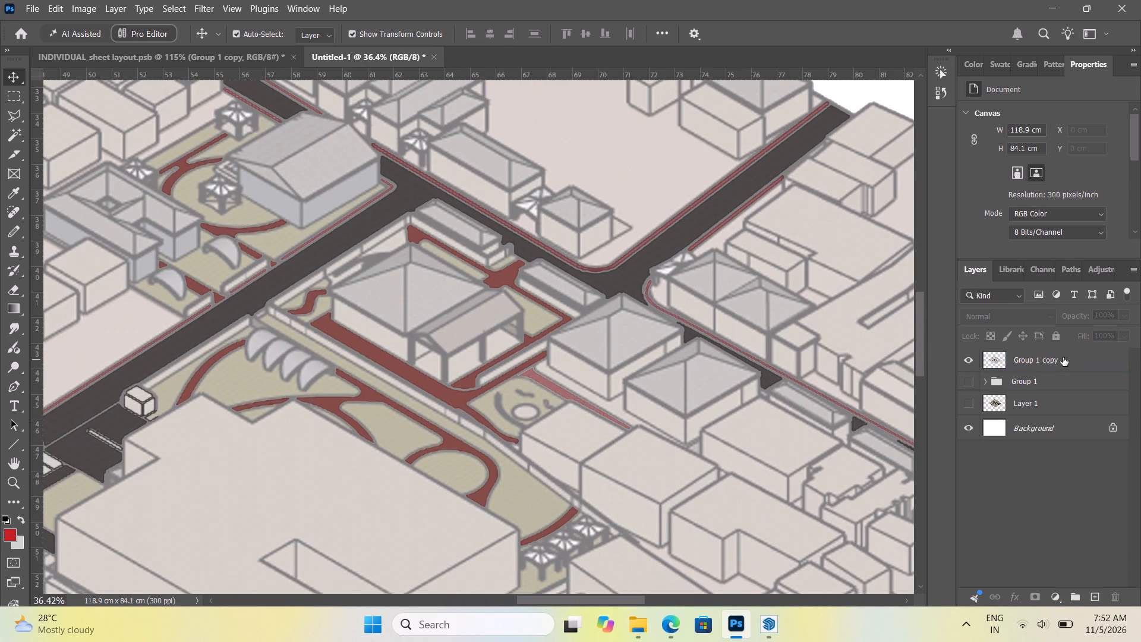
# Delete the merged Group 1 copy layer.
pyautogui.click(1063, 357)
pyautogui.press('Delete')
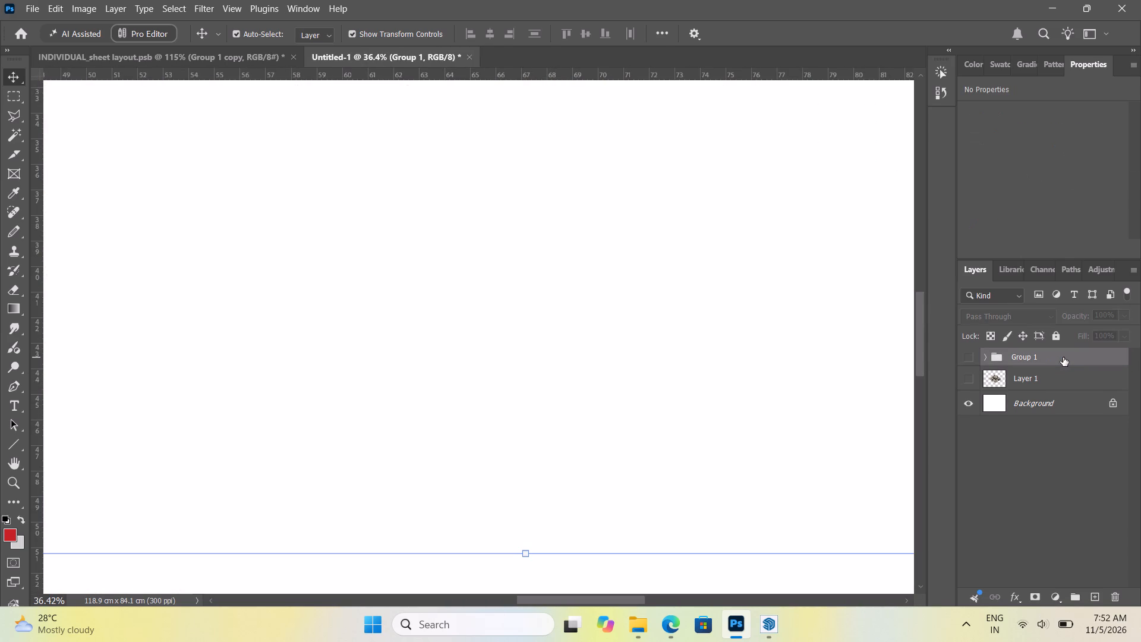
# Make the Layer 1 base drawing visible and undo the deletion of Group 1.
pyautogui.click(966, 379)
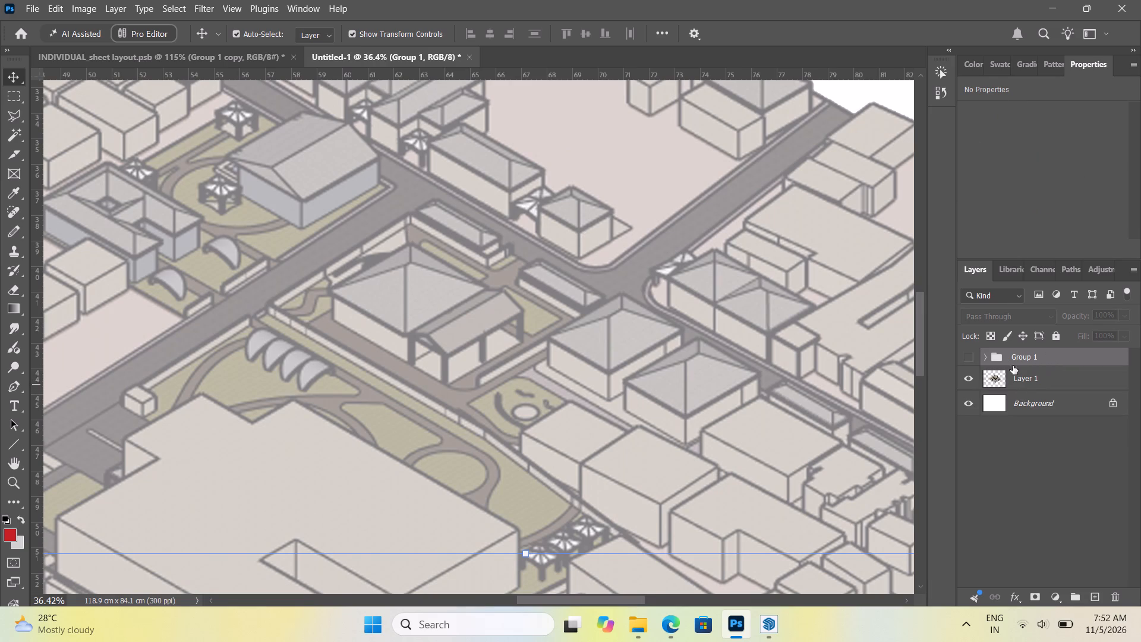
pyautogui.click(971, 376)
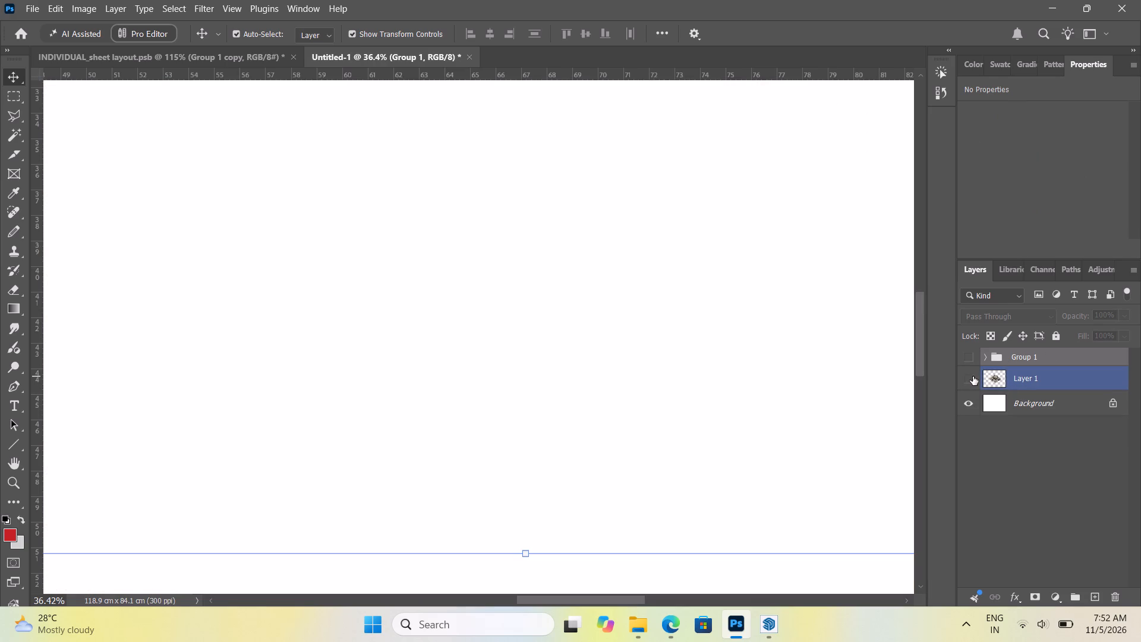
pyautogui.click(969, 377)
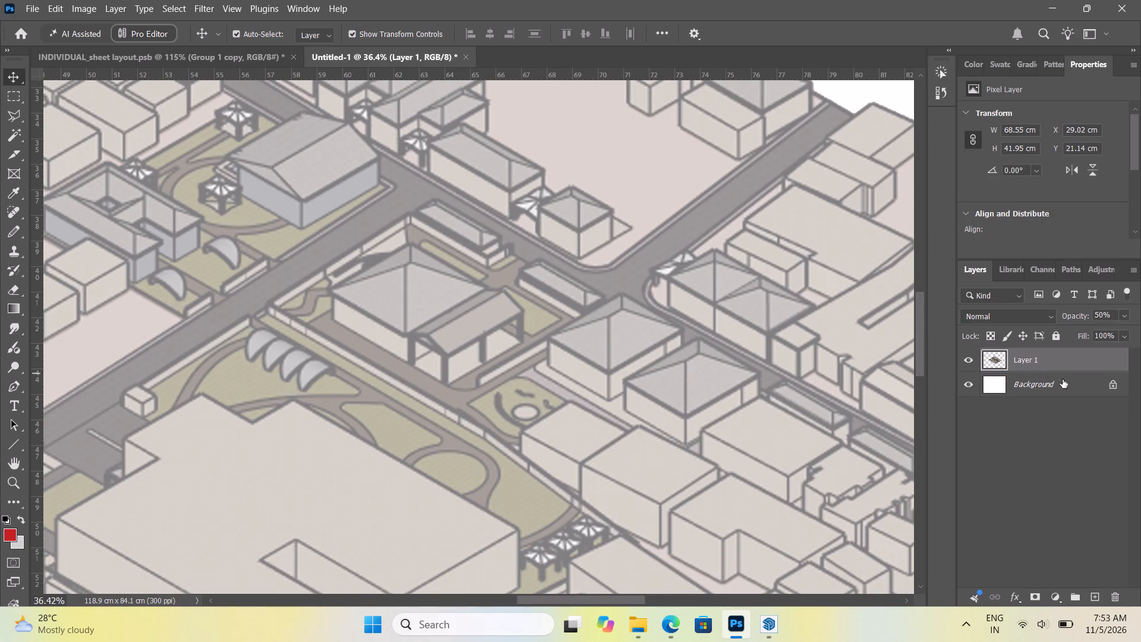
pyautogui.hotkey('ctrl', 'z')
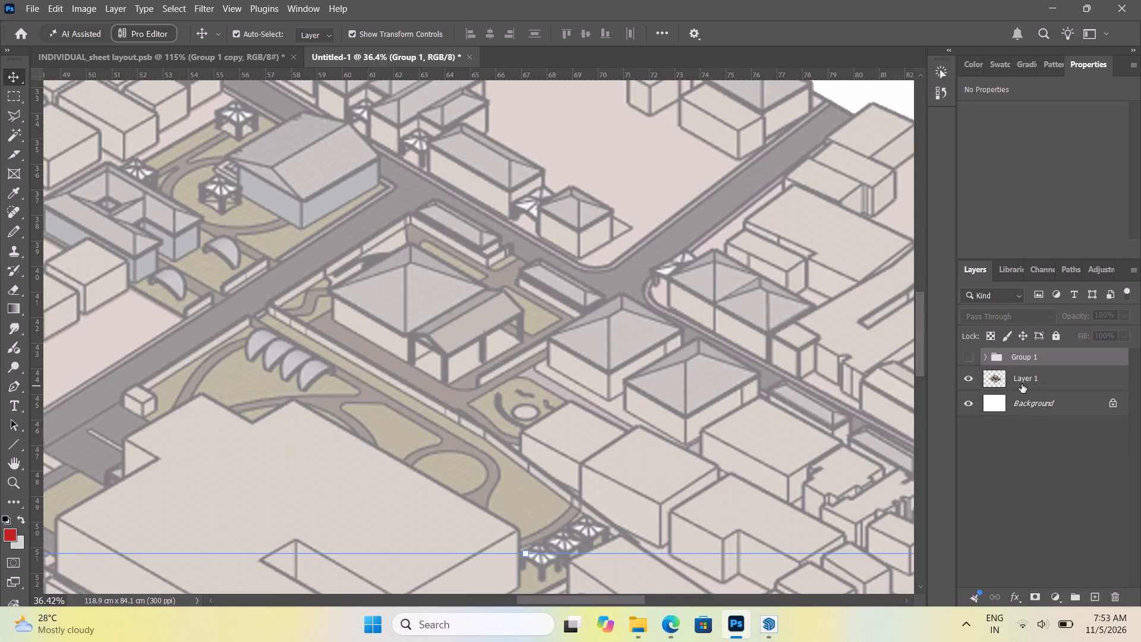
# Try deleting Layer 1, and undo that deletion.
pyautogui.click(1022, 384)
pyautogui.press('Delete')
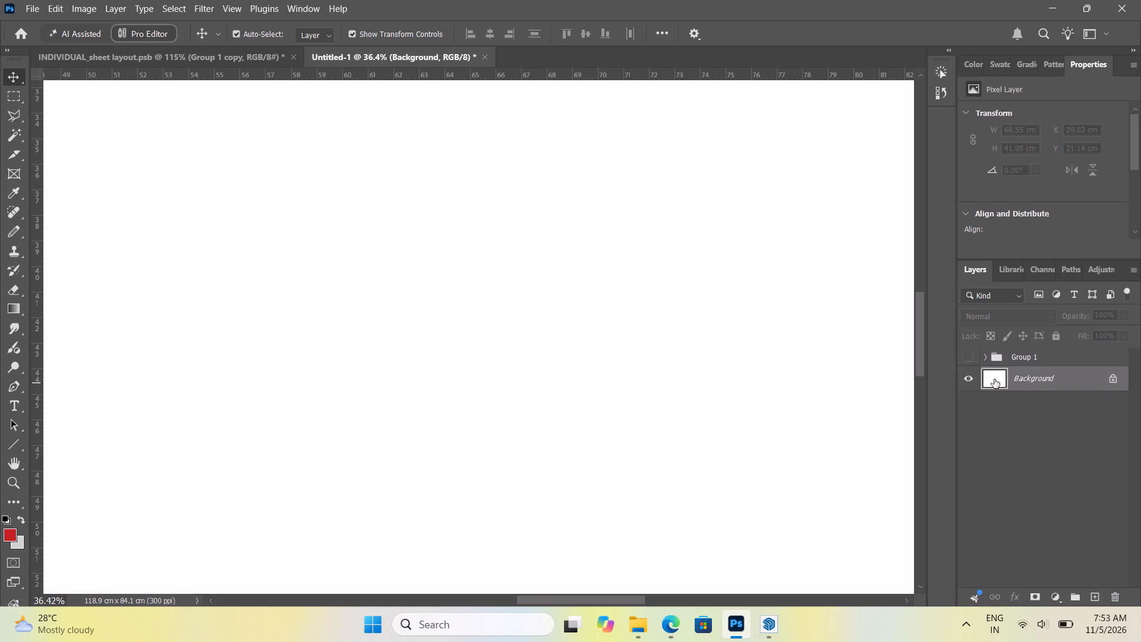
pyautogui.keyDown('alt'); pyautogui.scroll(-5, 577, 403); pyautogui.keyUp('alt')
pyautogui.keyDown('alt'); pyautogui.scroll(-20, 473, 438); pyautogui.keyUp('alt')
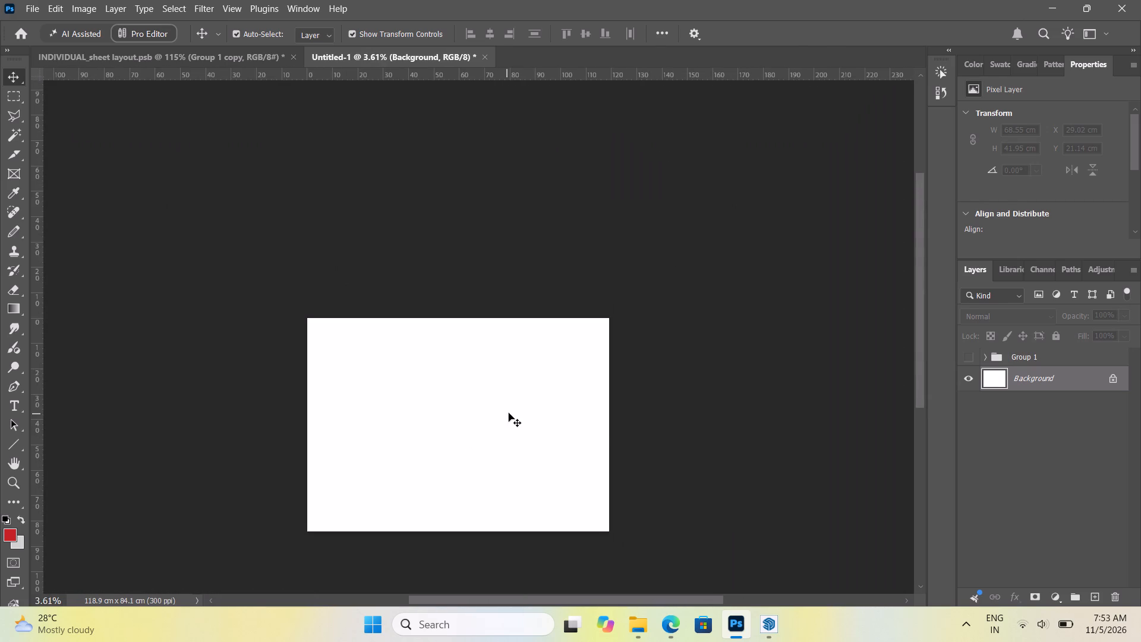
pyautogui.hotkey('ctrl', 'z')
# Show Group 1 above the Layer 1 base drawing and expand it to reach its two colour fill layers.
pyautogui.click(969, 356)
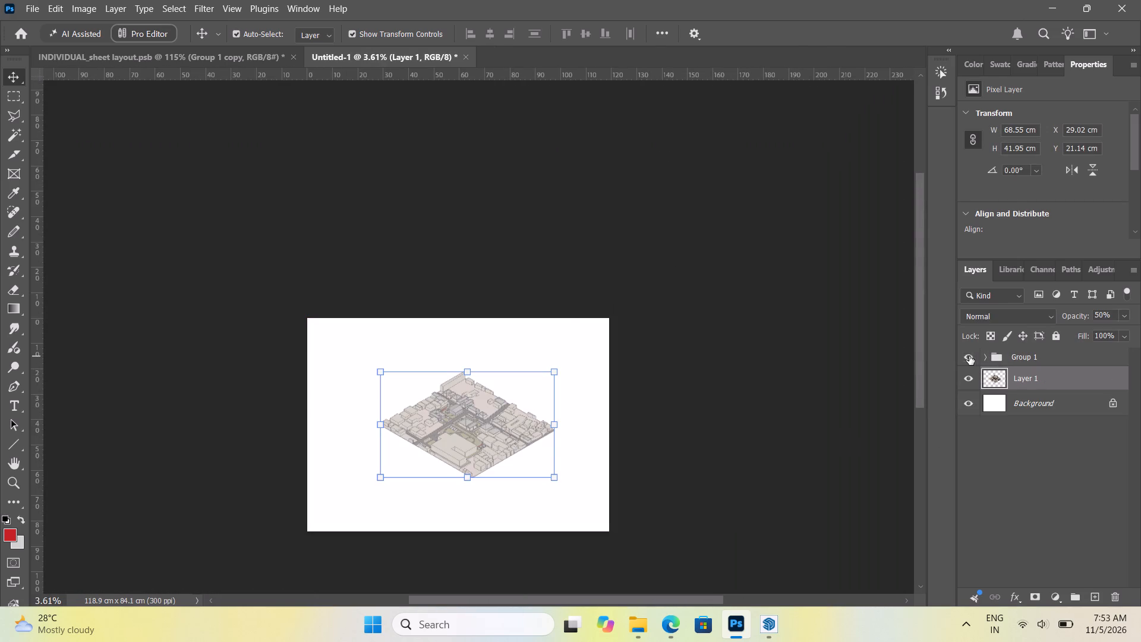
pyautogui.click(560, 316)
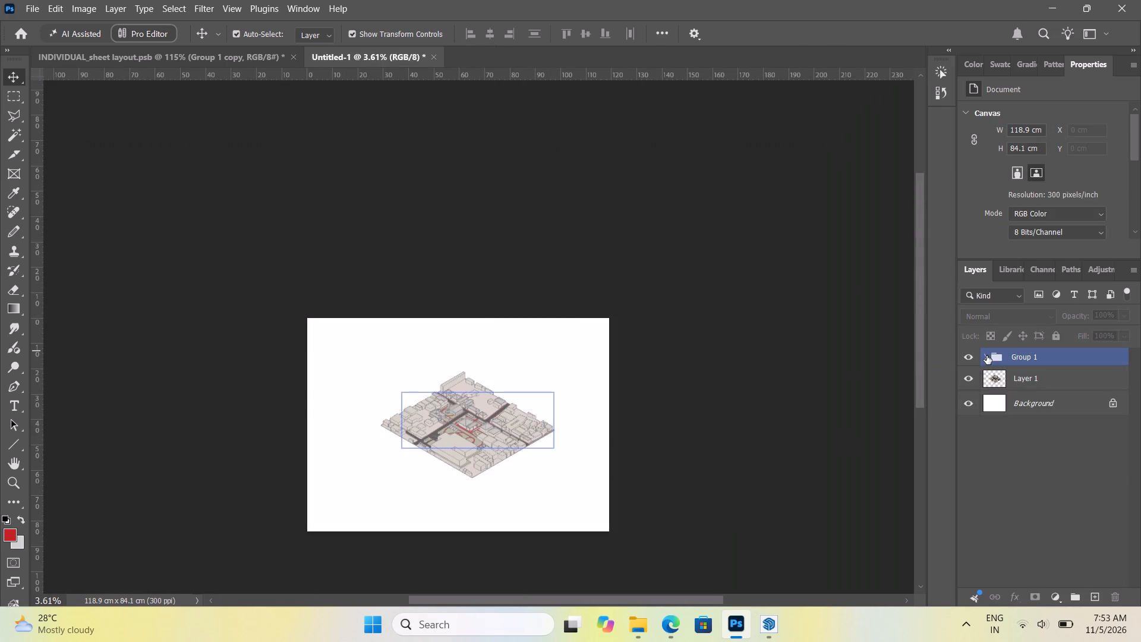
pyautogui.click(986, 355)
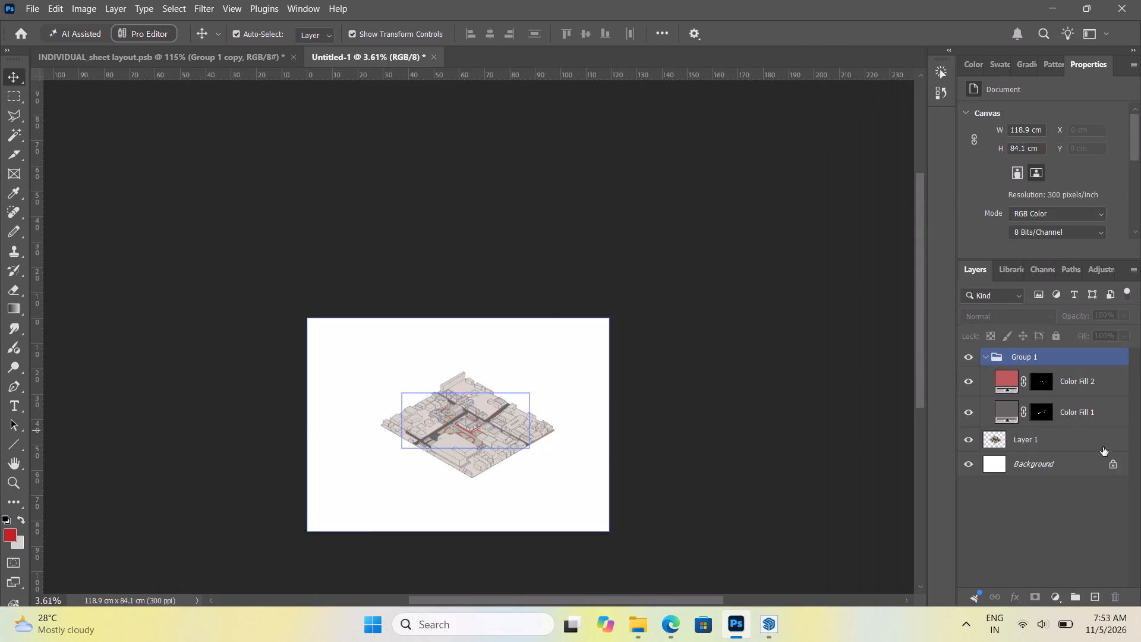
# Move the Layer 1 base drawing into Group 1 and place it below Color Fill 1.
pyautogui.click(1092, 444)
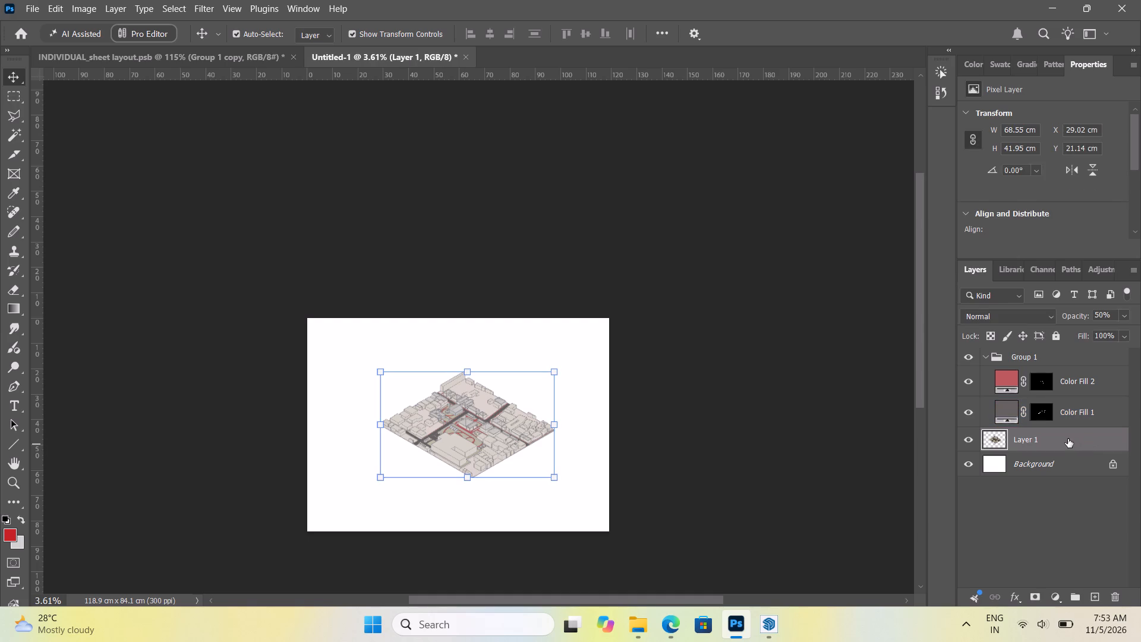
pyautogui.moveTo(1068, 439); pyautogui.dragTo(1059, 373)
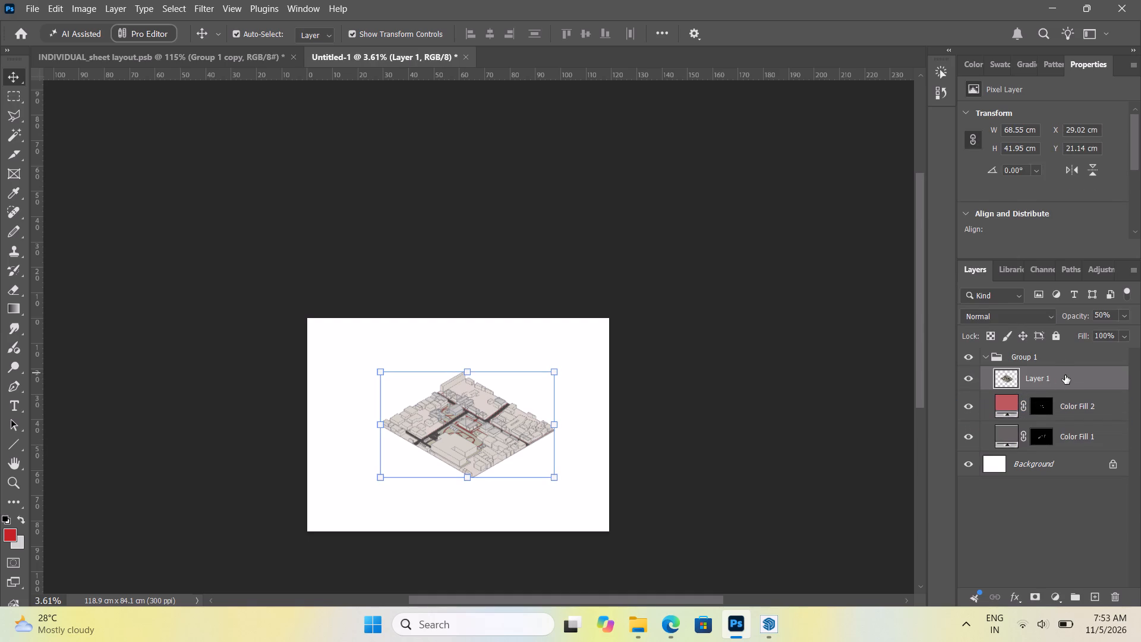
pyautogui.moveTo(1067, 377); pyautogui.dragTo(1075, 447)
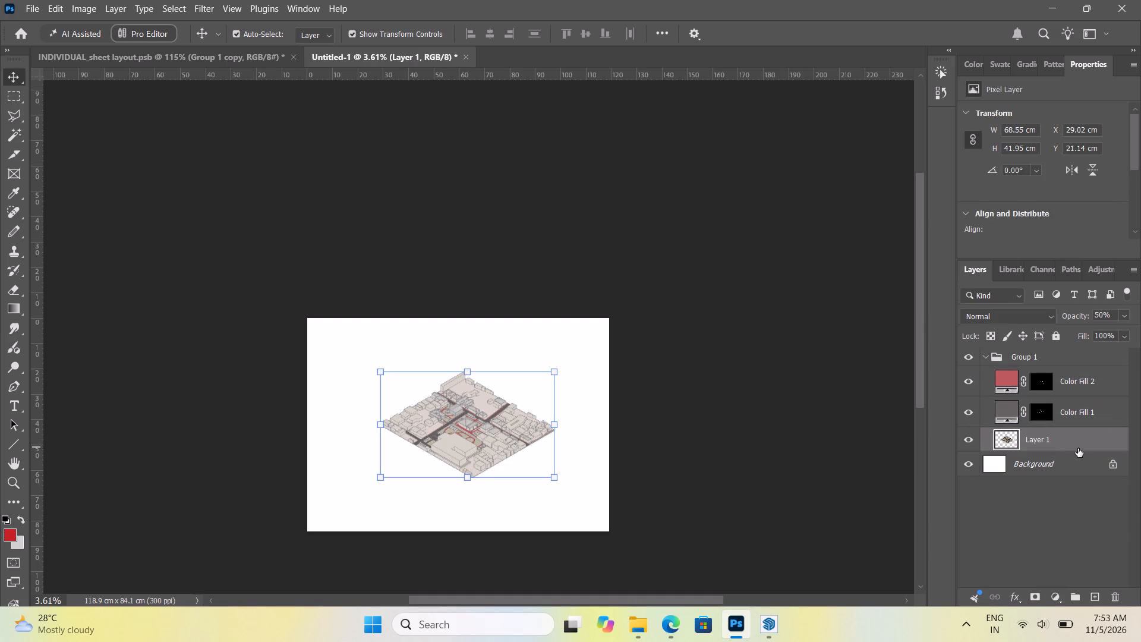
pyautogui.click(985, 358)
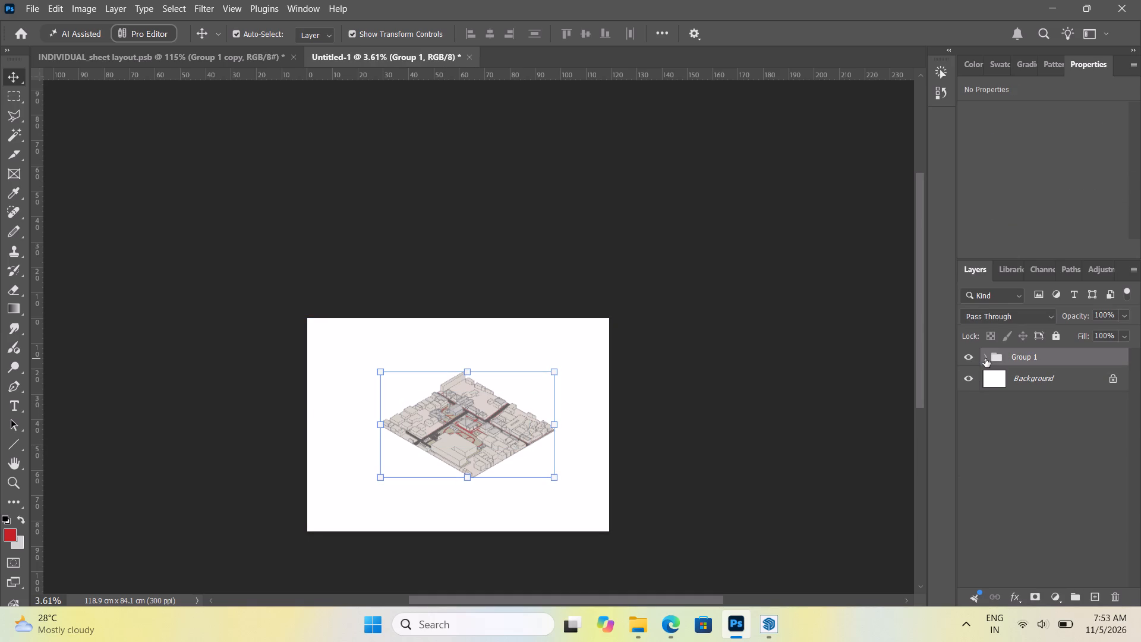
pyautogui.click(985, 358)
# Move Layer 1 to the top of Group 1, above Color Fill 2 and Color Fill 1.
pyautogui.click(581, 263)
pyautogui.scroll(-3, 560, 387)
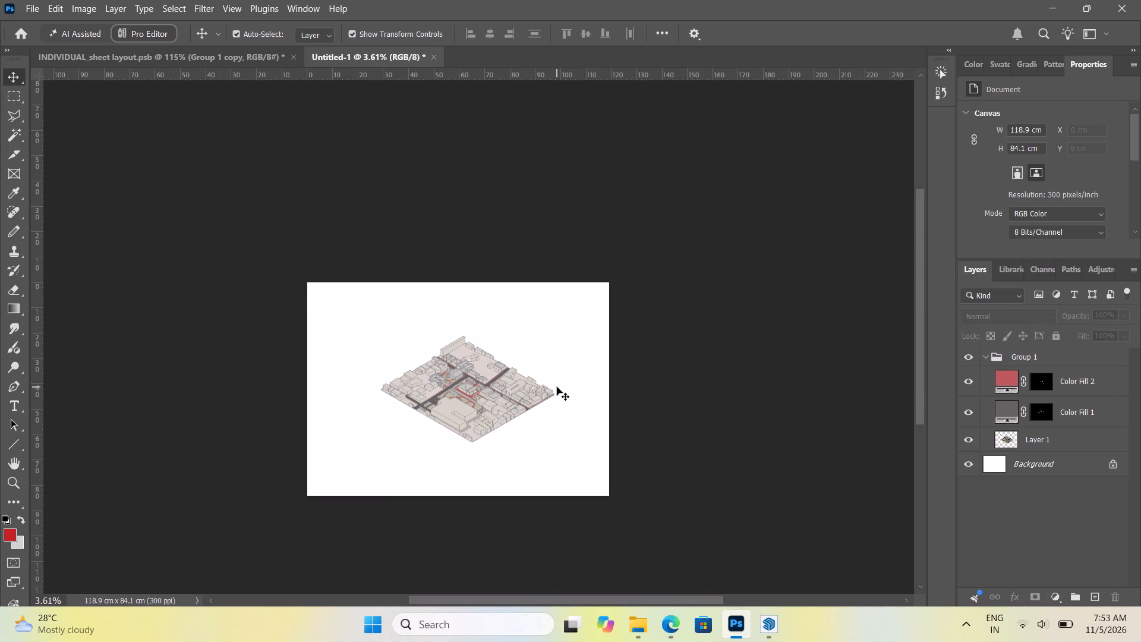
pyautogui.keyDown('alt'); pyautogui.scroll(20, 519, 394); pyautogui.keyUp('alt')
pyautogui.keyDown('alt'); pyautogui.scroll(6, 519, 394); pyautogui.keyUp('alt')
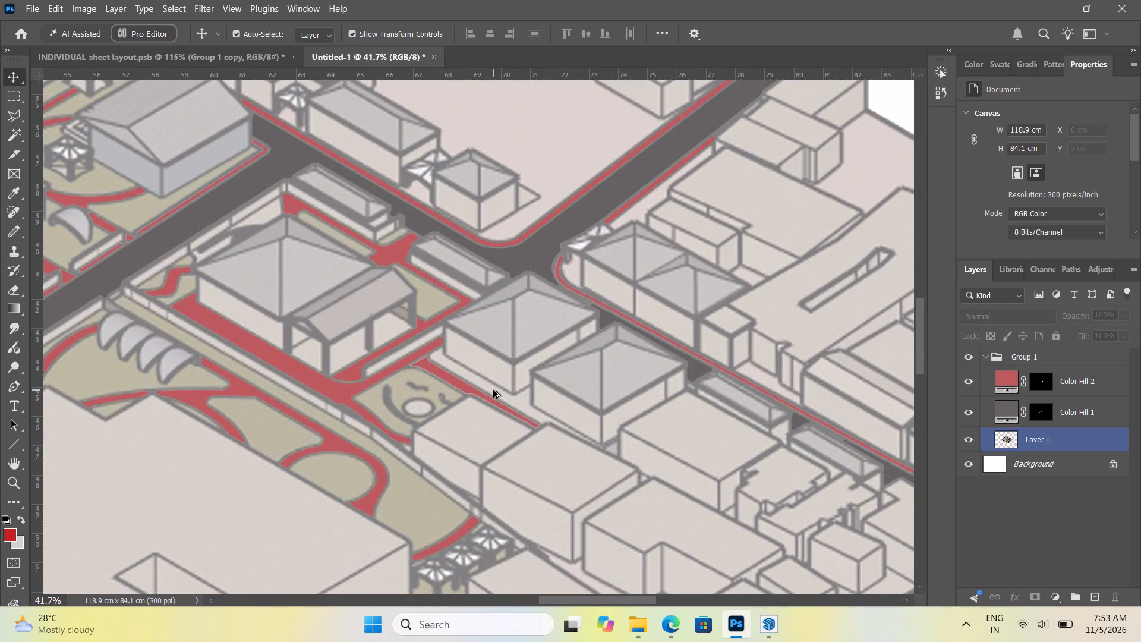
pyautogui.keyDown('alt'); pyautogui.scroll(-8, 489, 389); pyautogui.keyUp('alt')
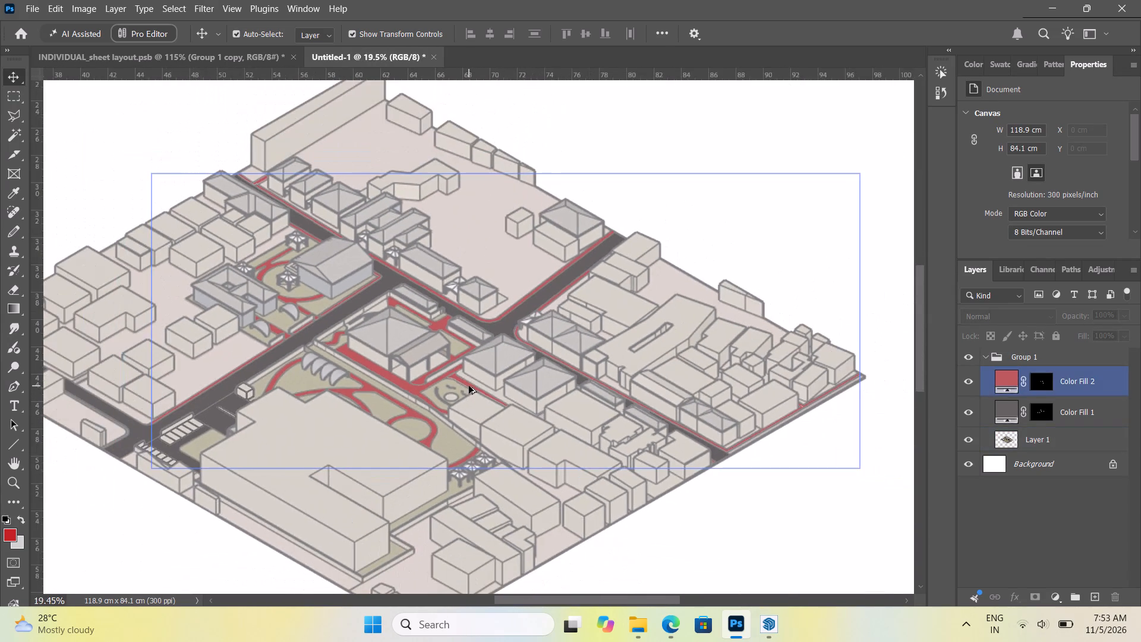
pyautogui.keyDown('alt'); pyautogui.scroll(-7, 469, 386); pyautogui.keyUp('alt')
pyautogui.keyDown('alt'); pyautogui.scroll(6, 424, 392); pyautogui.keyUp('alt')
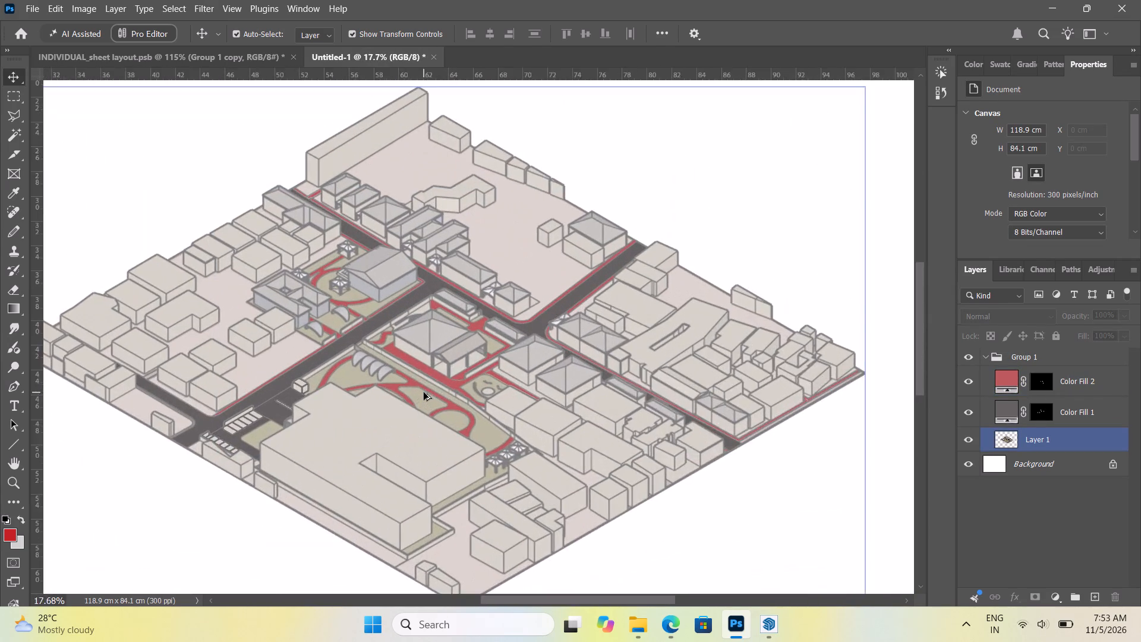
pyautogui.keyDown('alt'); pyautogui.scroll(6, 424, 392); pyautogui.keyUp('alt')
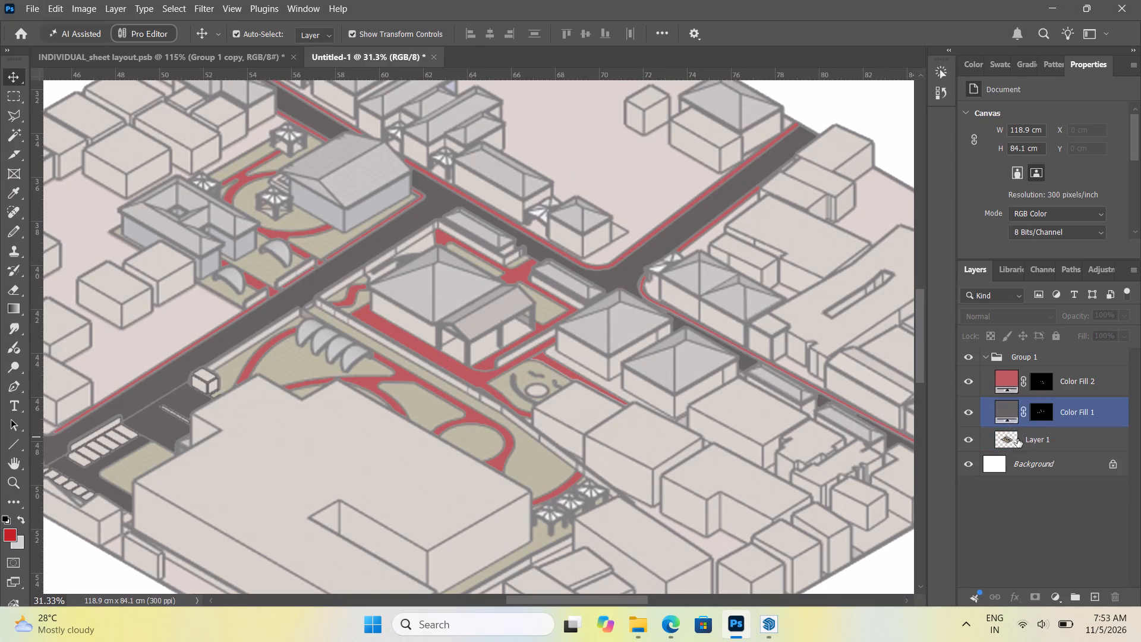
pyautogui.moveTo(1017, 439); pyautogui.dragTo(1019, 367)
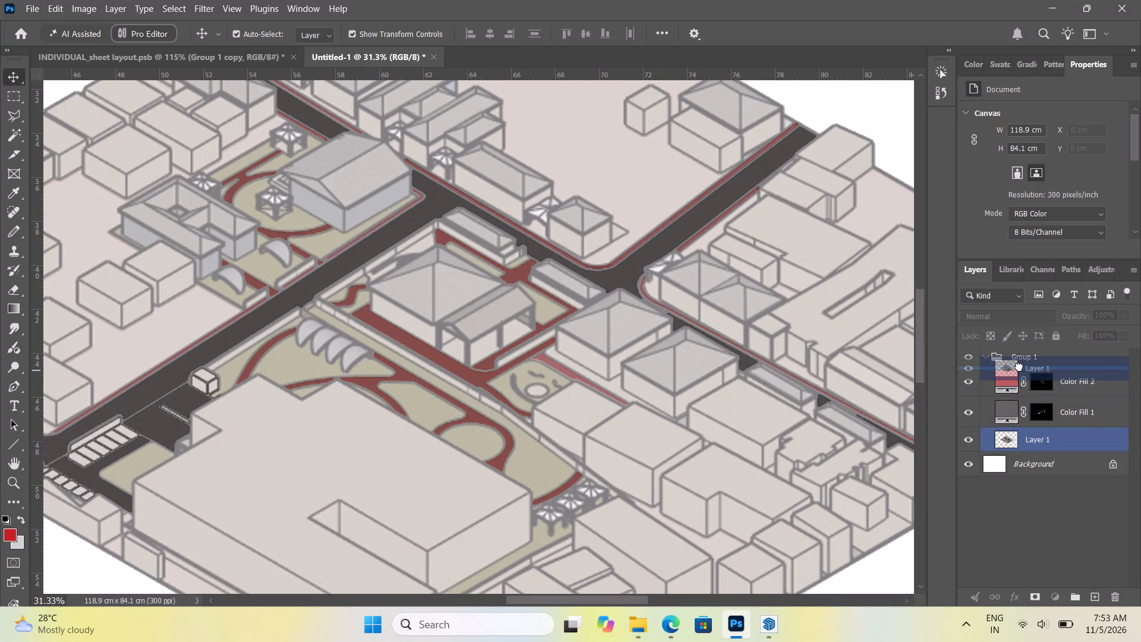
pyautogui.moveTo(1019, 367); pyautogui.dragTo(1026, 367)
pyautogui.moveTo(1026, 367); pyautogui.dragTo(1029, 367)
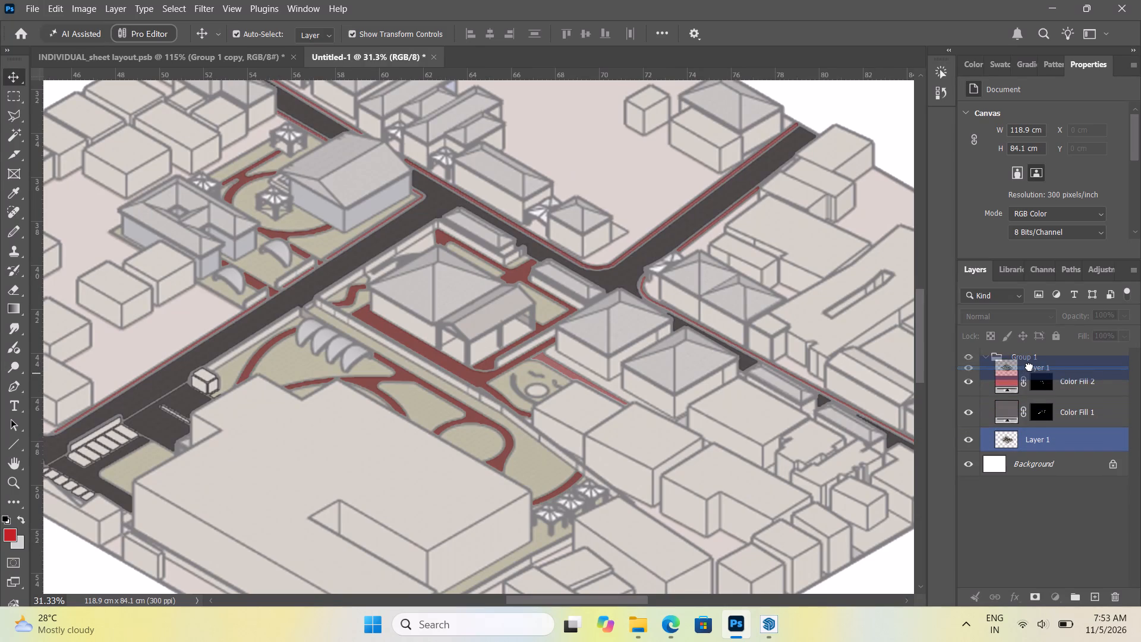
pyautogui.moveTo(1029, 367); pyautogui.dragTo(1032, 372)
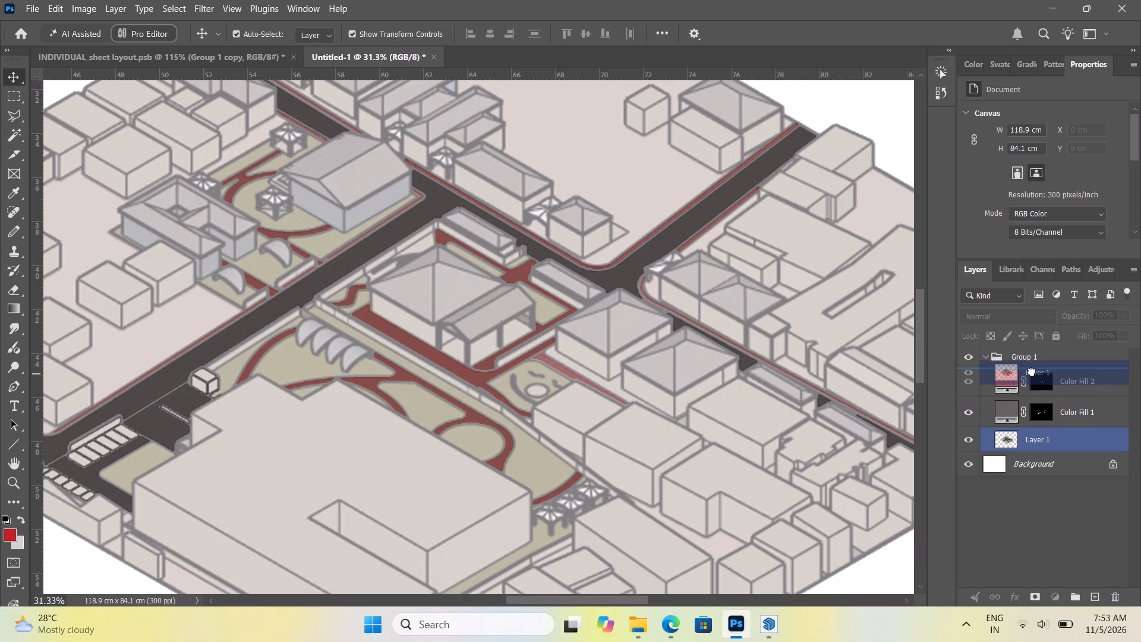
pyautogui.moveTo(1032, 372); pyautogui.dragTo(1033, 392)
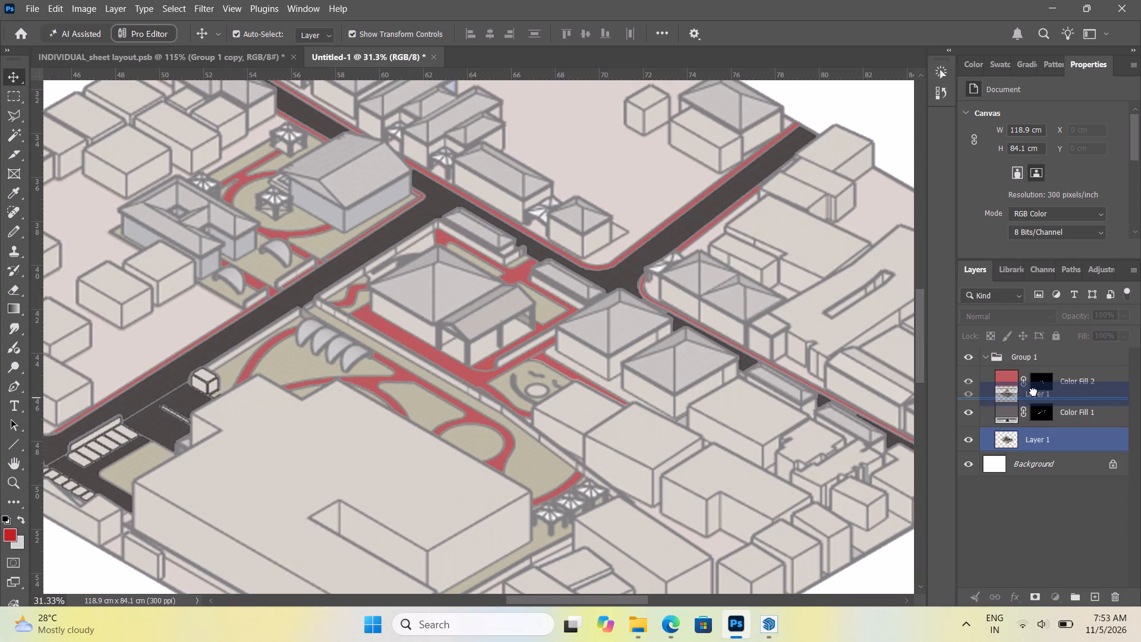
pyautogui.moveTo(1033, 392); pyautogui.dragTo(1030, 371)
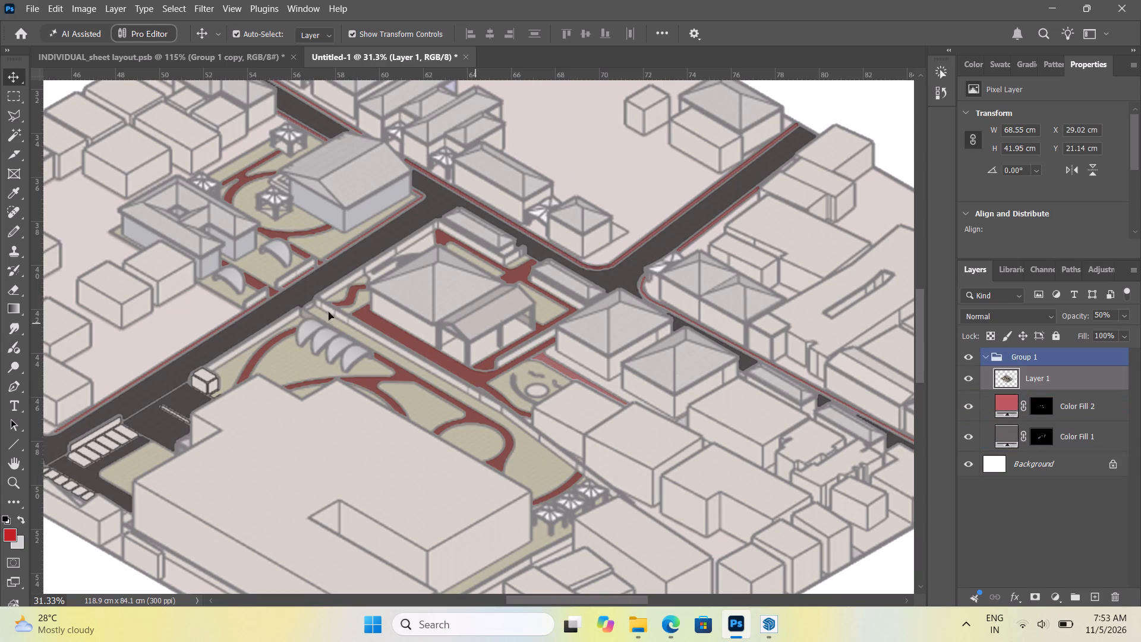
# Magic Wand the lighter path strip beside the circular seating garden and add a Solid Color fill sampled from the adjoining path, 844c46.
pyautogui.click(17, 127)
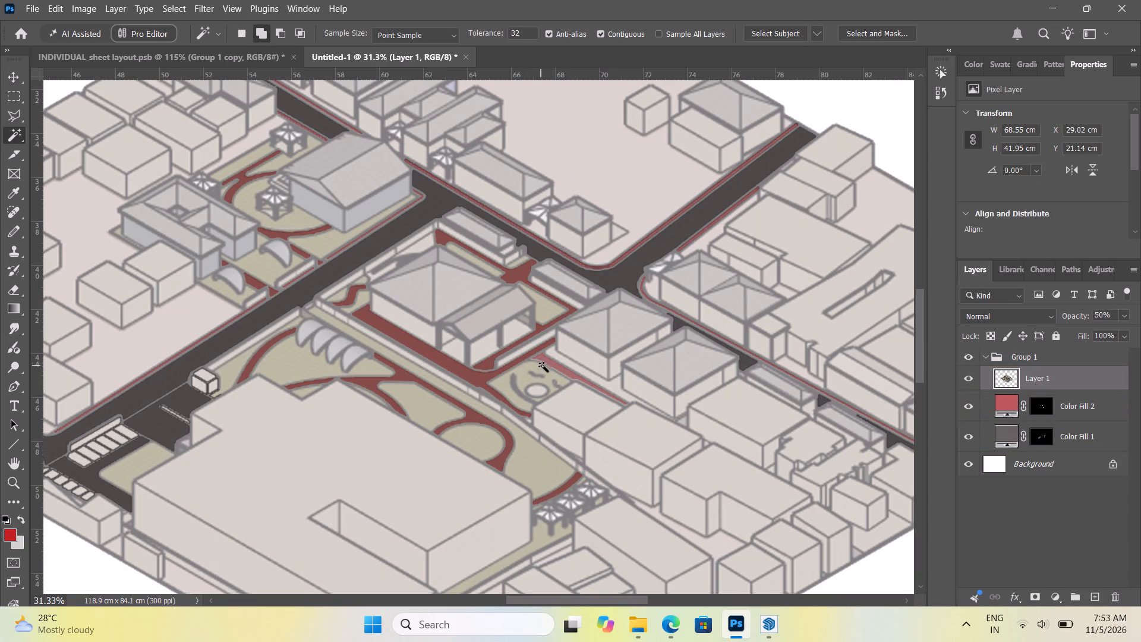
pyautogui.click(551, 363)
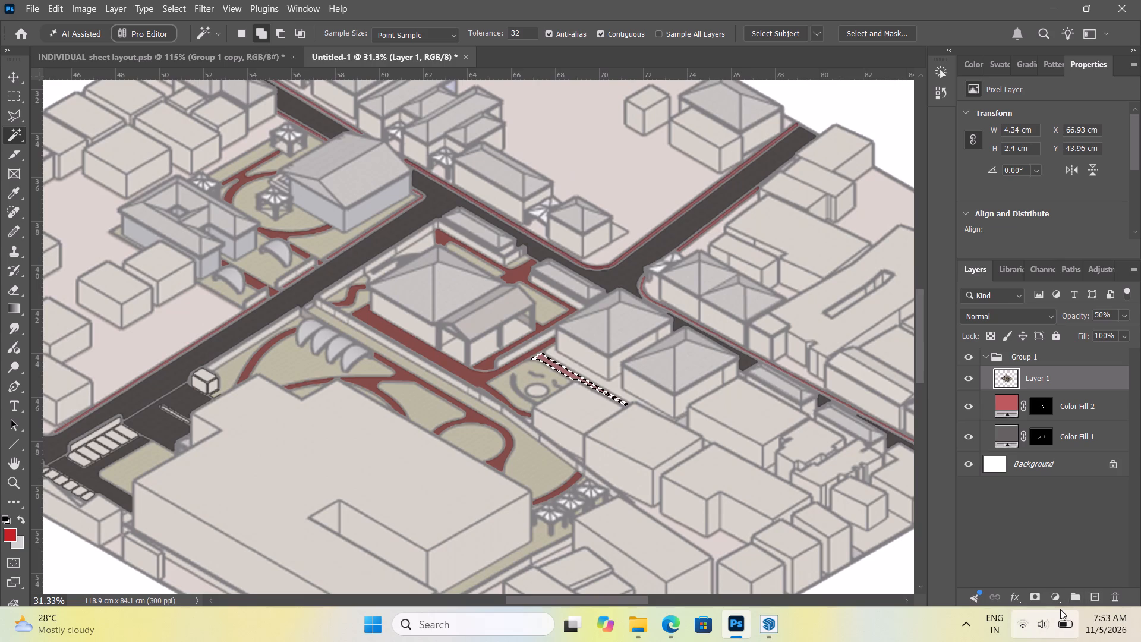
pyautogui.click(1060, 602)
pyautogui.click(1095, 565)
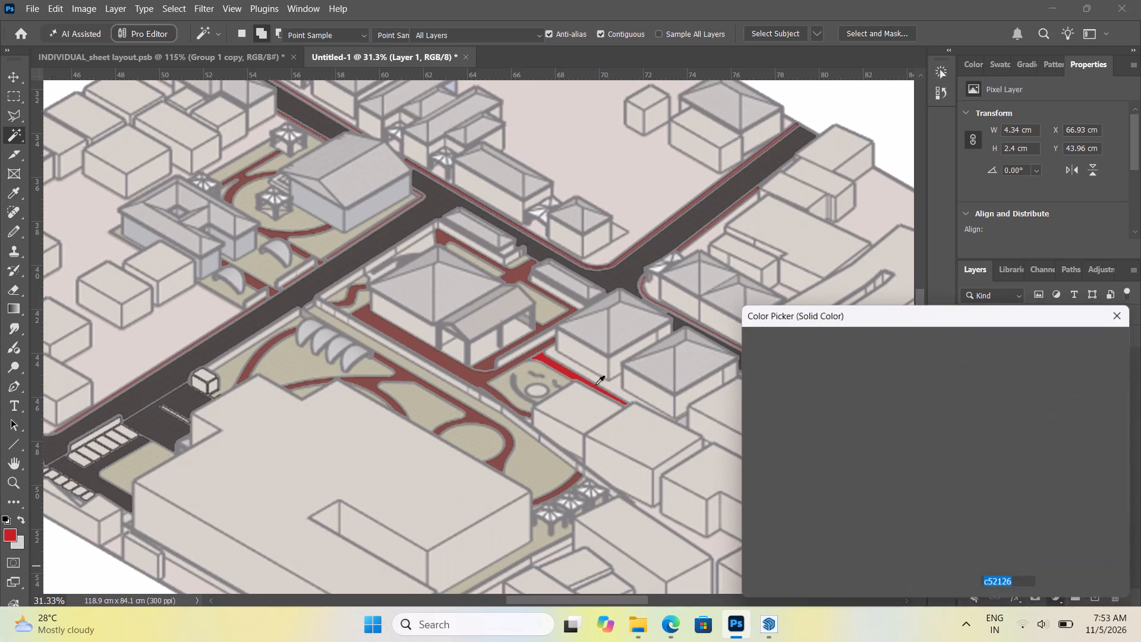
pyautogui.click(474, 375)
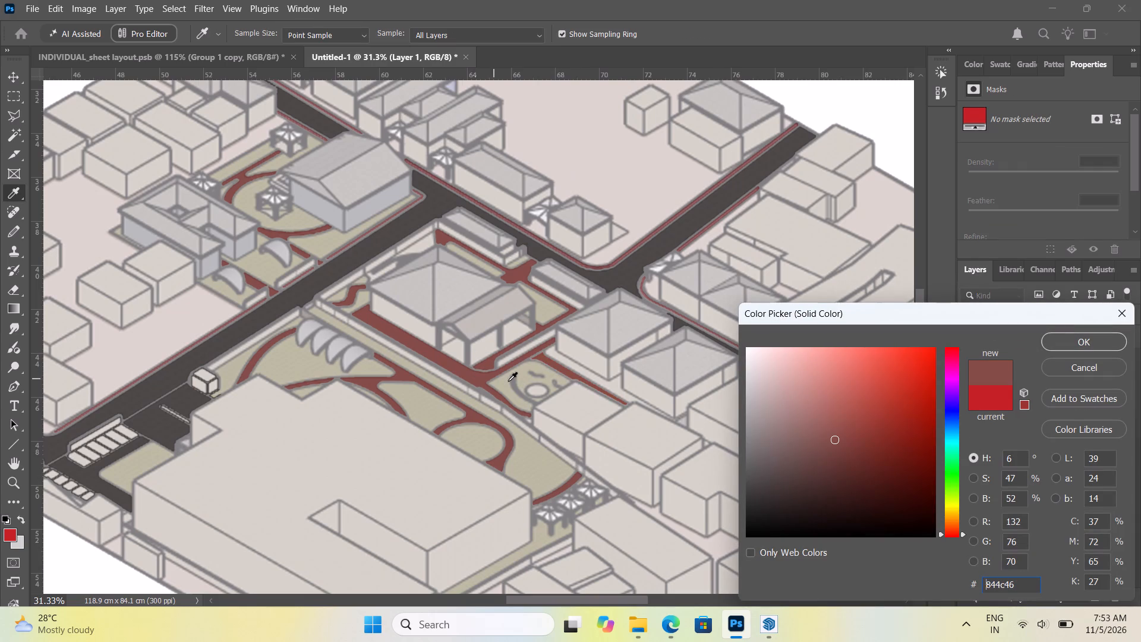
pyautogui.click(1064, 342)
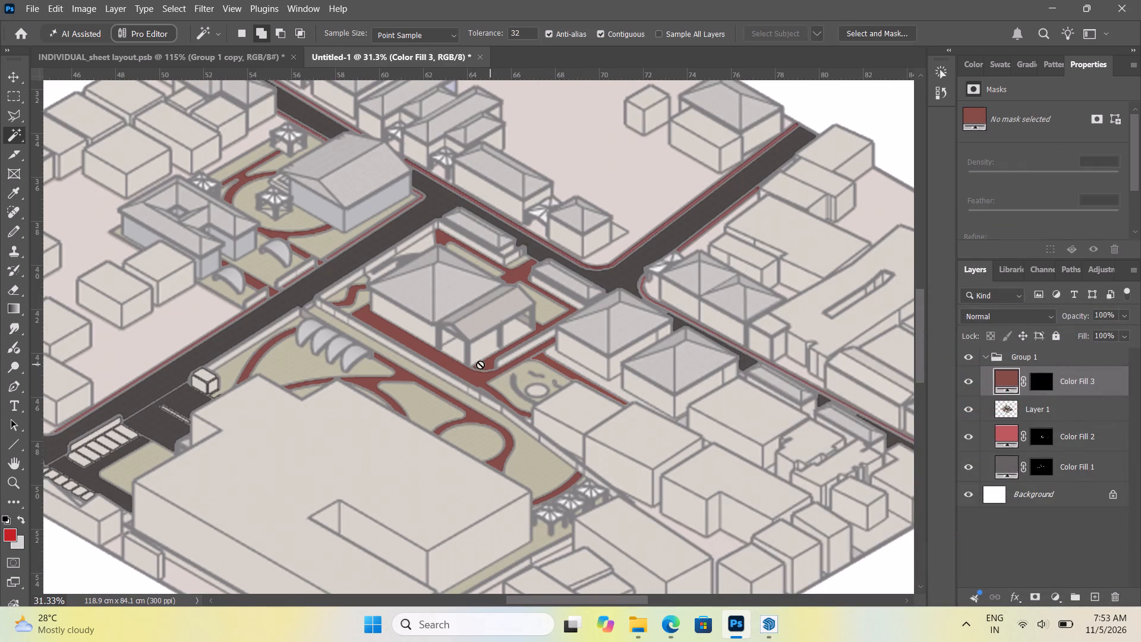
# Examine the path and road colouring across the drawing, including the red footpath edging beside the main road.
pyautogui.scroll(5, 359, 294)
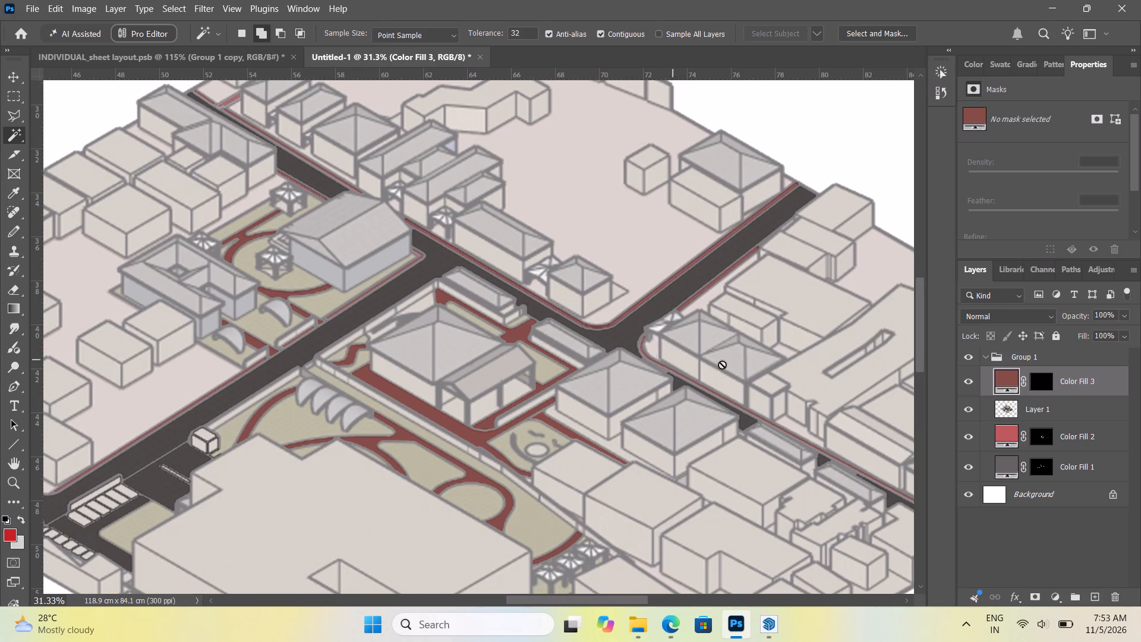
pyautogui.keyDown('alt'); pyautogui.scroll(-7, 599, 395); pyautogui.keyUp('alt')
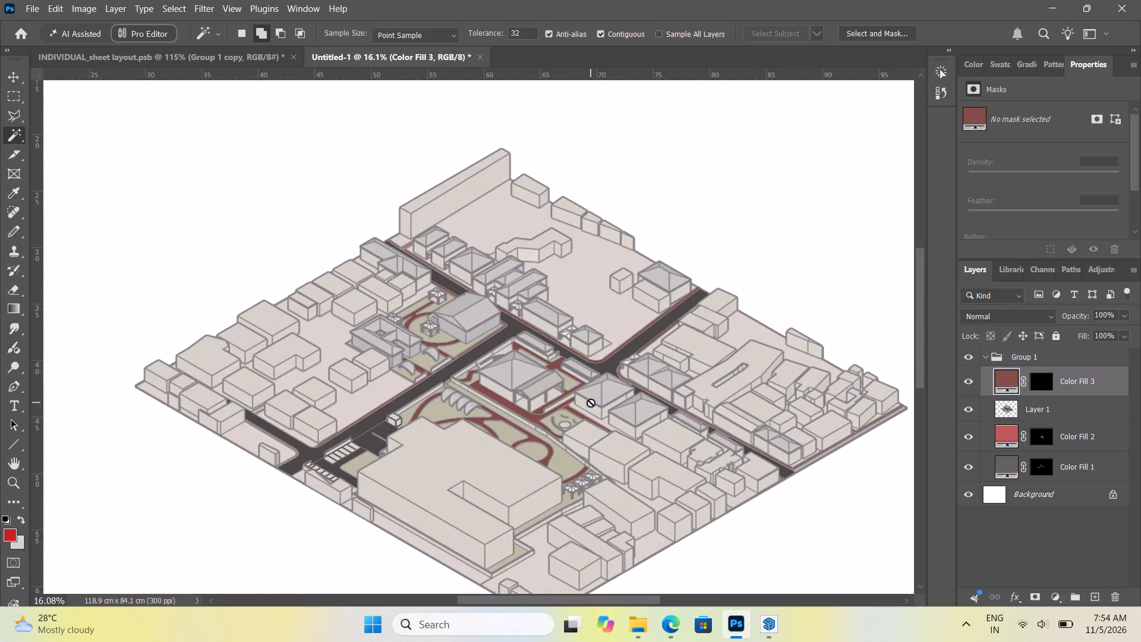
pyautogui.keyDown('alt'); pyautogui.scroll(15, 382, 429); pyautogui.keyUp('alt')
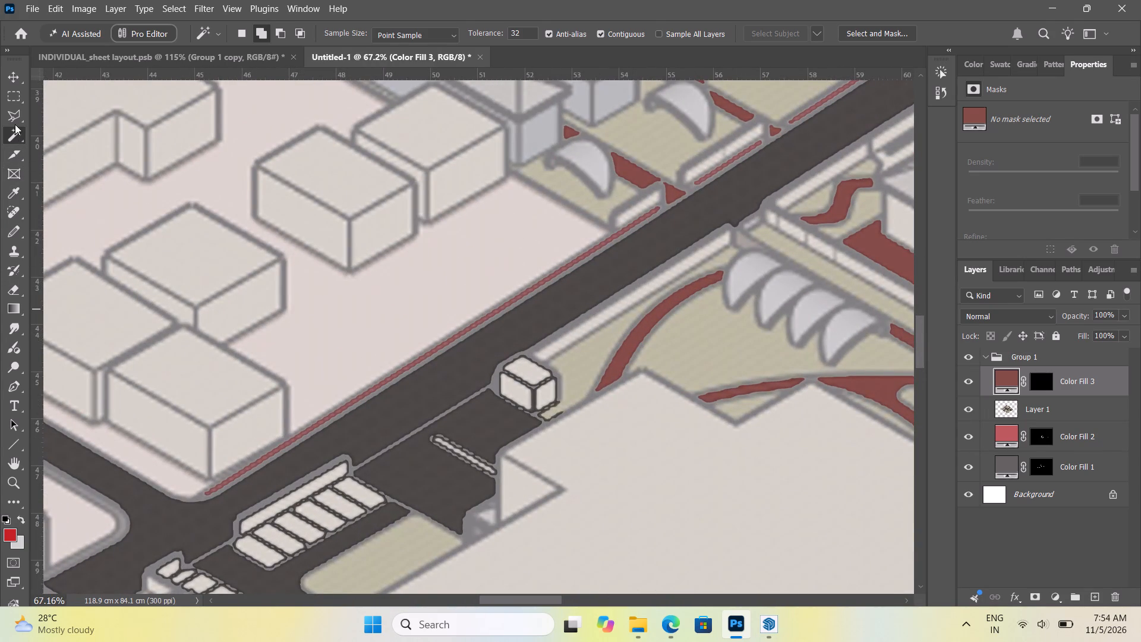
pyautogui.keyDown('alt'); pyautogui.scroll(-10, 338, 483); pyautogui.keyUp('alt')
pyautogui.keyDown('alt'); pyautogui.scroll(5, 326, 462); pyautogui.keyUp('alt')
pyautogui.keyDown('alt'); pyautogui.scroll(7, 261, 492); pyautogui.keyUp('alt')
pyautogui.keyDown('alt'); pyautogui.scroll(-3, 262, 495); pyautogui.keyUp('alt')
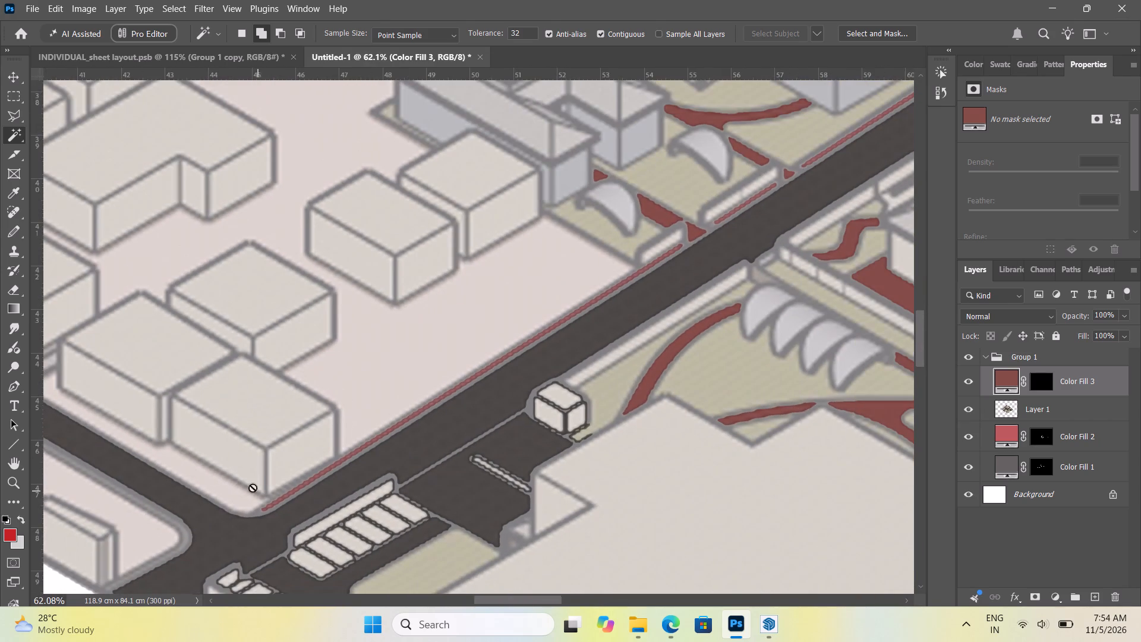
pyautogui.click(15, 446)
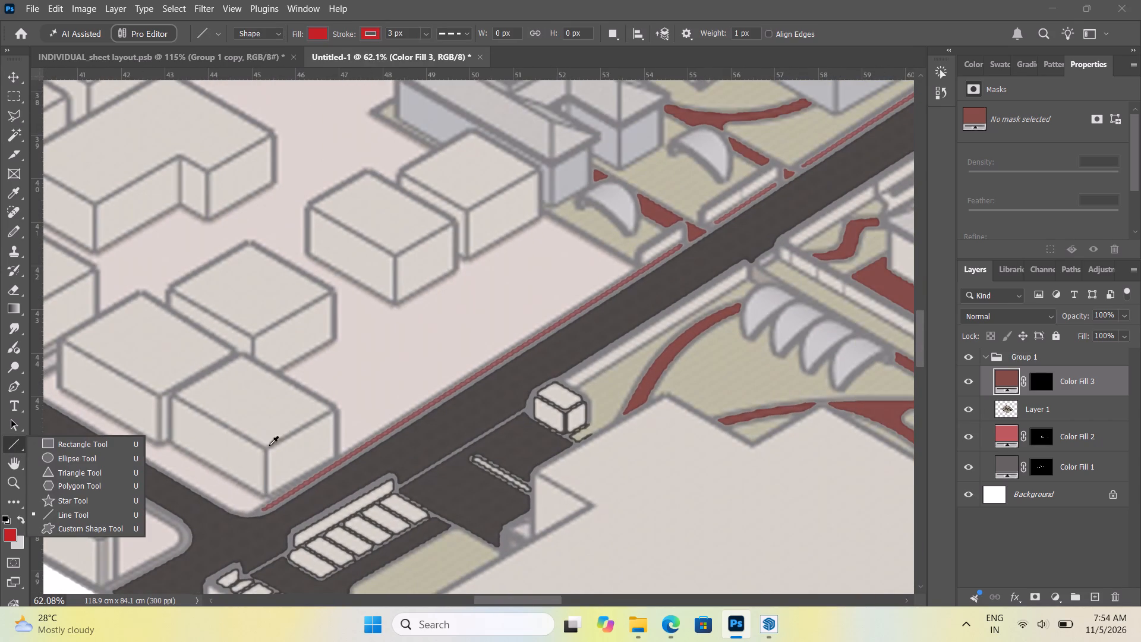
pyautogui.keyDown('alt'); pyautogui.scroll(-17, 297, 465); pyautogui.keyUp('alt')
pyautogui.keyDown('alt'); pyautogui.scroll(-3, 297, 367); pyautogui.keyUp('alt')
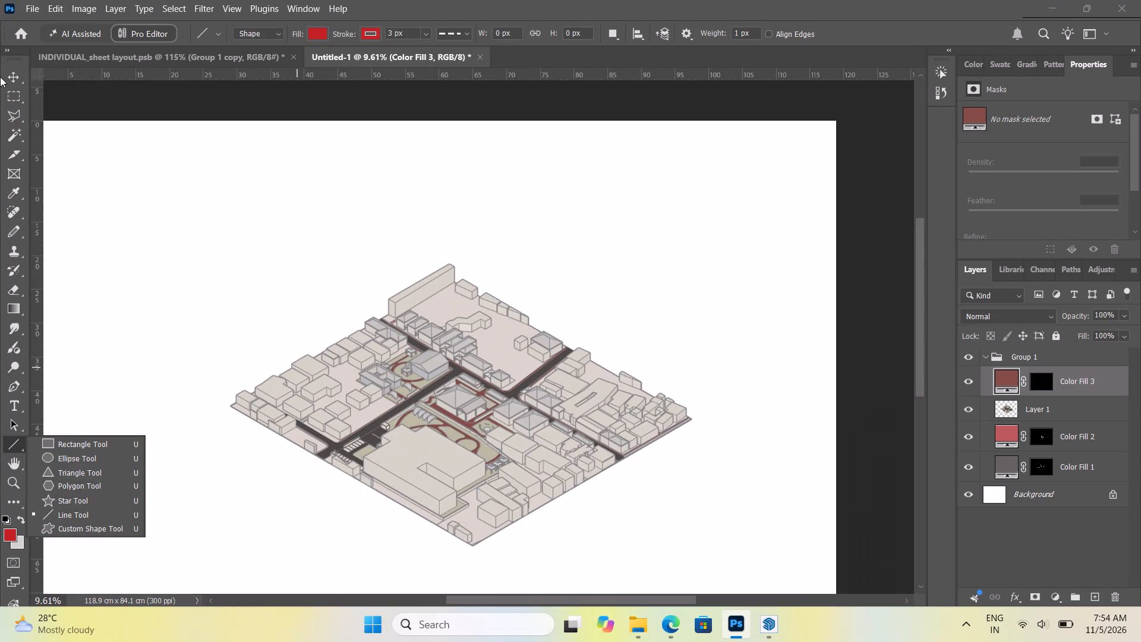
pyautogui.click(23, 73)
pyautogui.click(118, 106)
# Change the Color Fill 3 colour of the path strip beside the seating garden to ochre, 927b48.
pyautogui.keyDown('alt'); pyautogui.scroll(6, 542, 387); pyautogui.keyUp('alt')
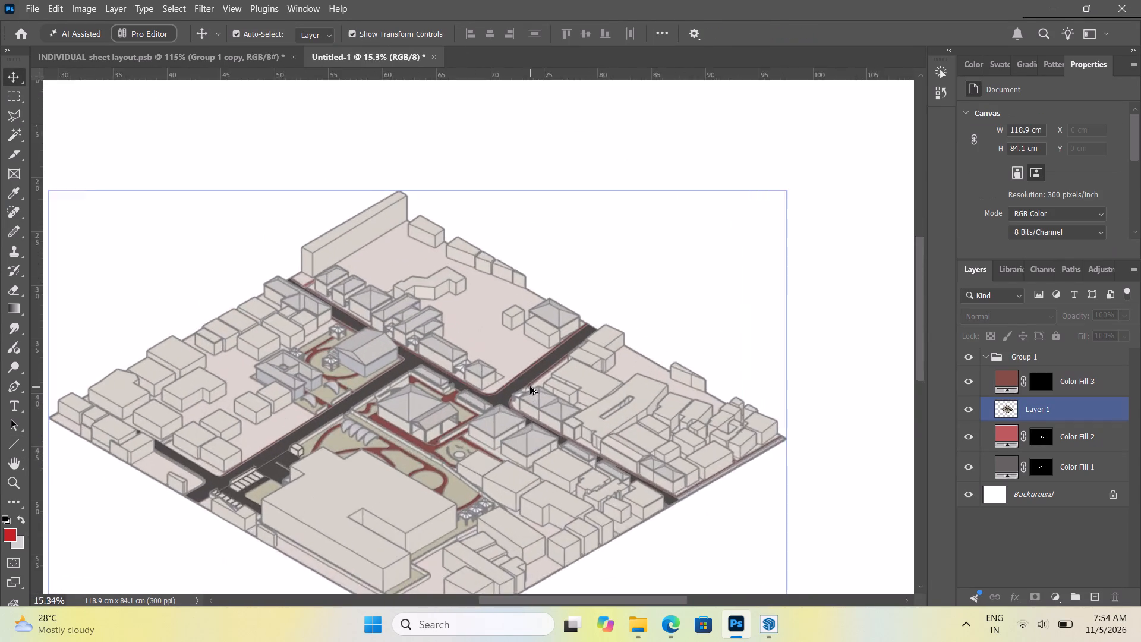
pyautogui.keyDown('alt'); pyautogui.scroll(15, 530, 386); pyautogui.keyUp('alt')
pyautogui.keyDown('alt'); pyautogui.scroll(5, 584, 339); pyautogui.keyUp('alt')
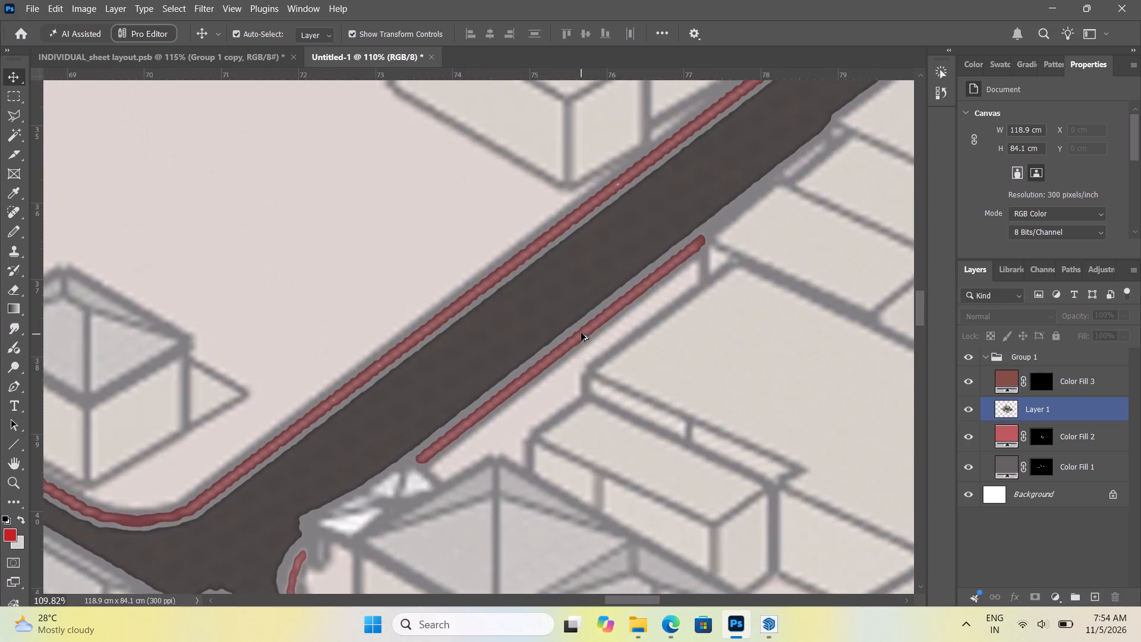
pyautogui.click(581, 336)
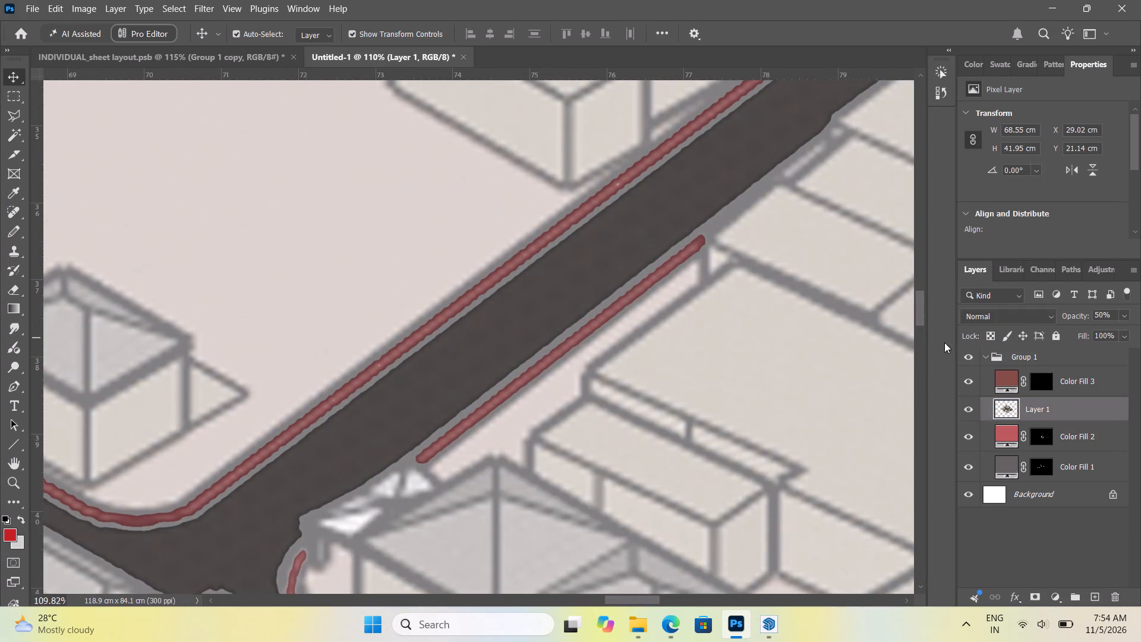
pyautogui.doubleClick(1011, 381)
pyautogui.moveTo(843, 452); pyautogui.dragTo(872, 421)
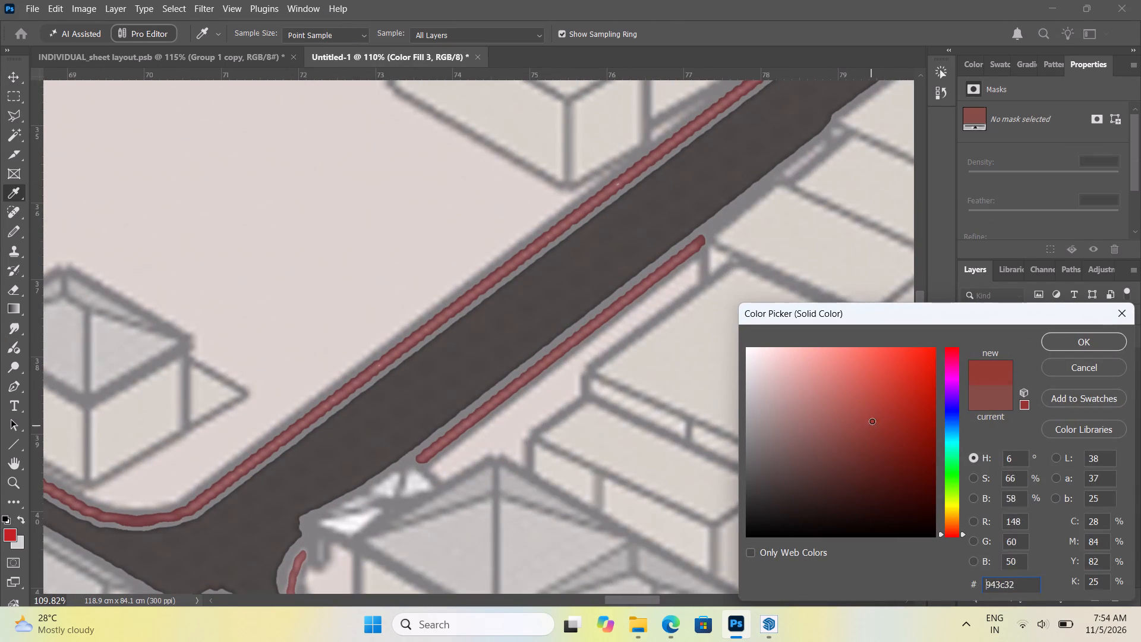
pyautogui.moveTo(872, 421); pyautogui.dragTo(875, 404)
pyautogui.moveTo(883, 434); pyautogui.dragTo(915, 461)
pyautogui.moveTo(903, 396); pyautogui.dragTo(943, 320)
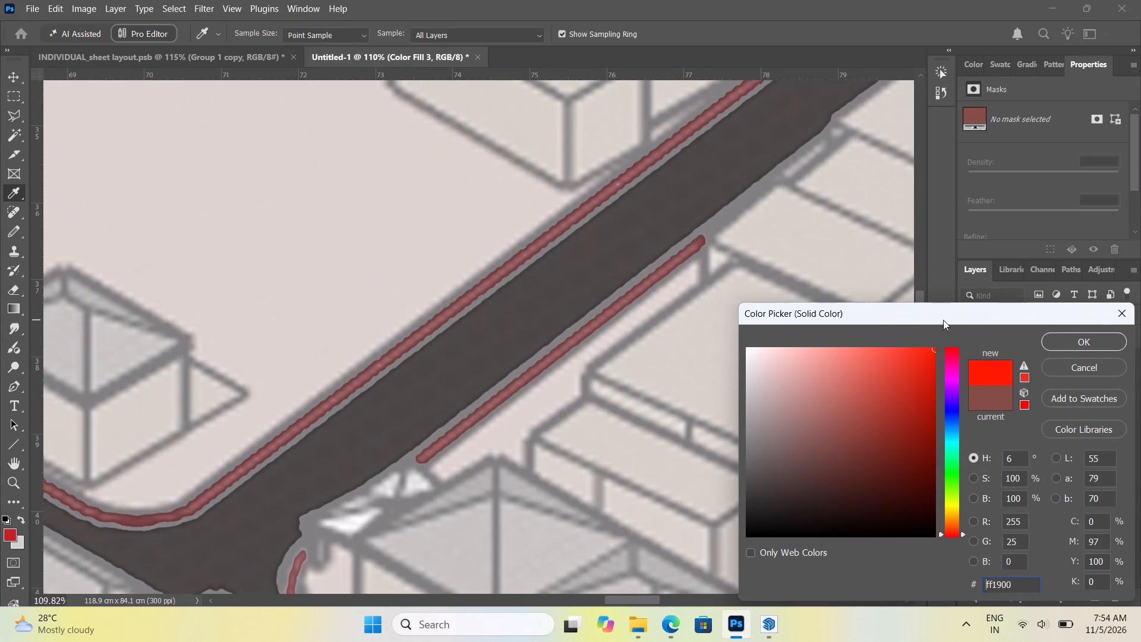
pyautogui.moveTo(916, 388); pyautogui.dragTo(951, 444)
pyautogui.moveTo(878, 466); pyautogui.dragTo(730, 511)
pyautogui.moveTo(733, 372); pyautogui.dragTo(720, 355)
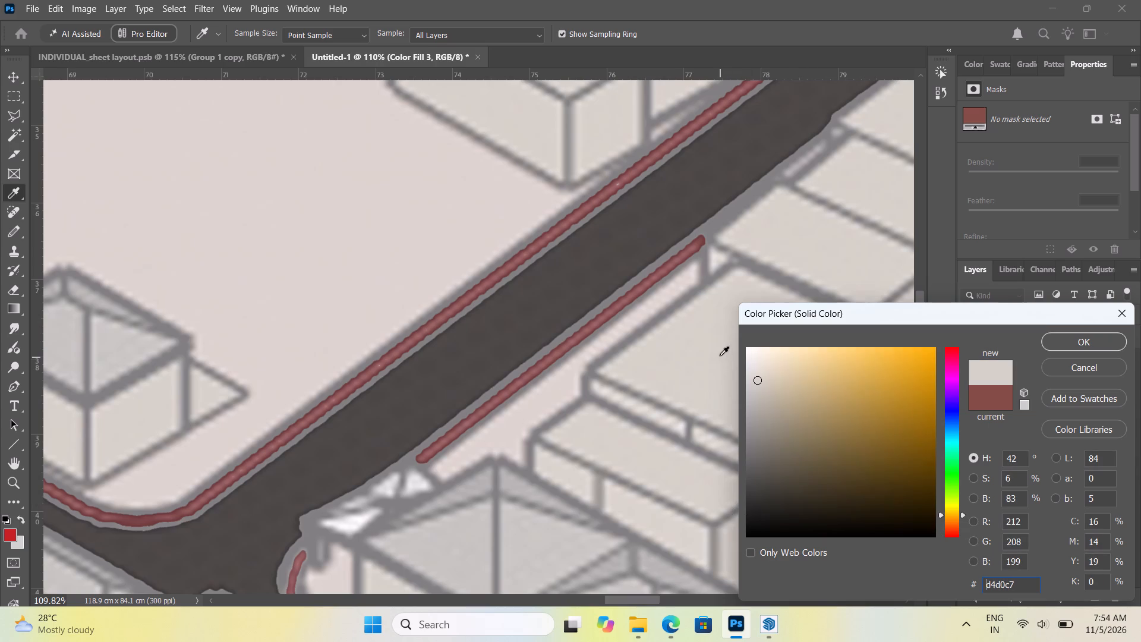
pyautogui.moveTo(720, 355); pyautogui.dragTo(720, 355)
pyautogui.click(843, 429)
pyautogui.keyDown('alt'); pyautogui.scroll(-5, 457, 325); pyautogui.keyUp('alt')
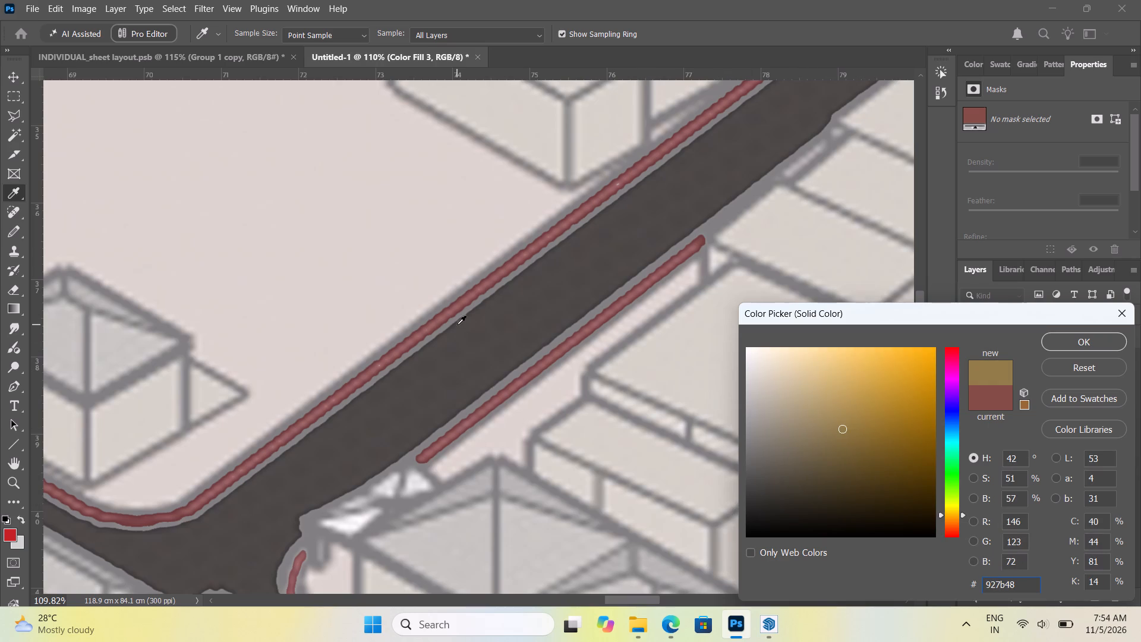
pyautogui.click(1104, 342)
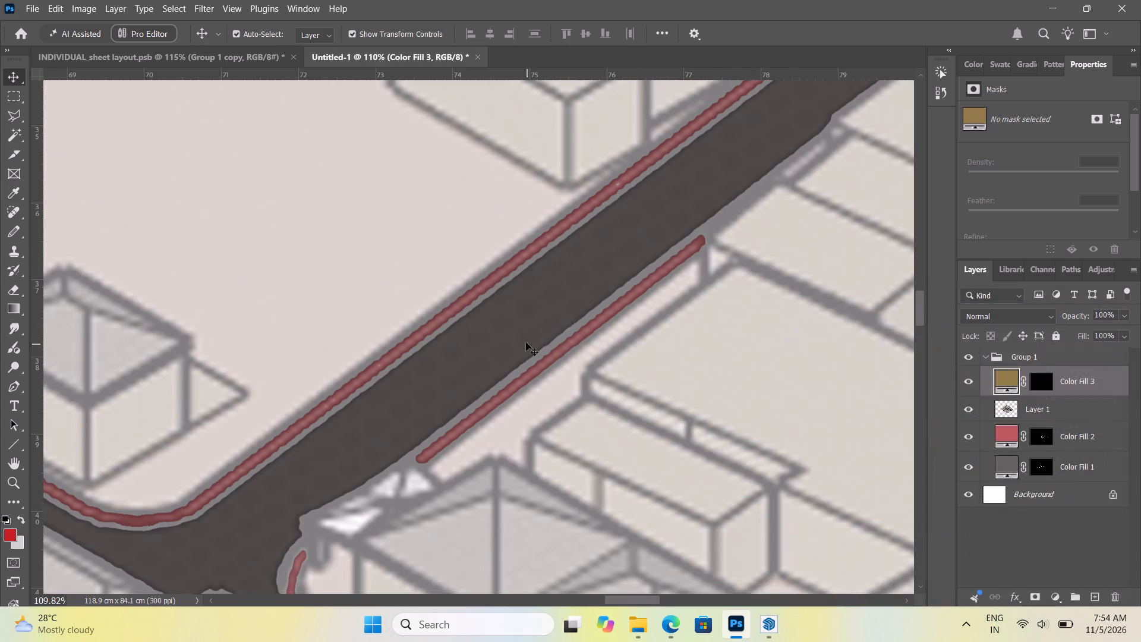
pyautogui.keyDown('alt'); pyautogui.scroll(-15, 559, 320); pyautogui.keyUp('alt')
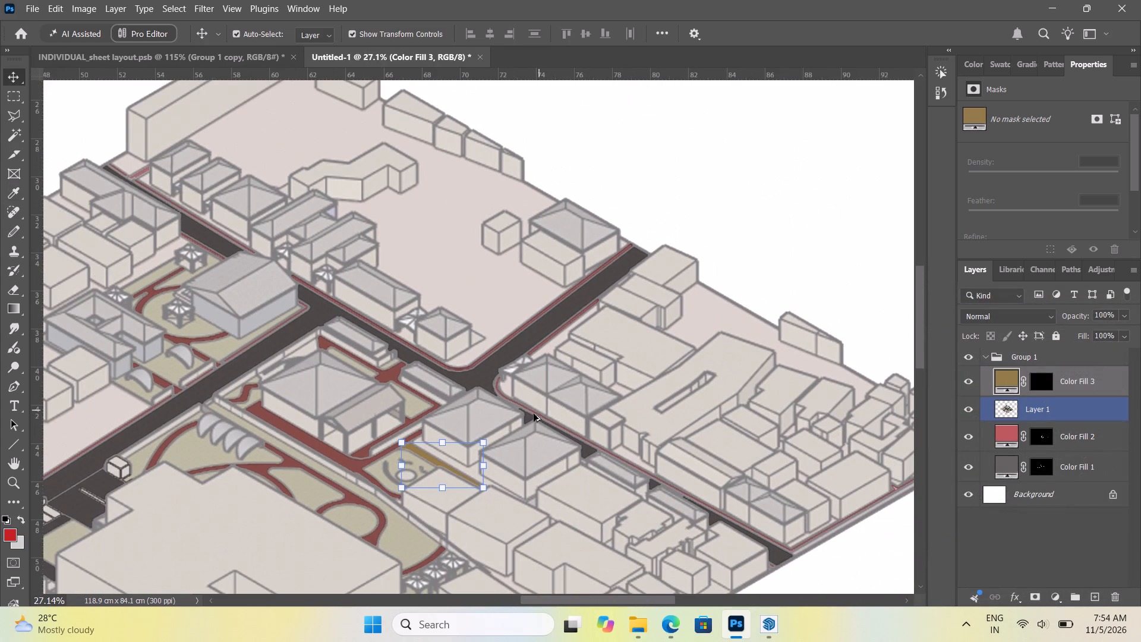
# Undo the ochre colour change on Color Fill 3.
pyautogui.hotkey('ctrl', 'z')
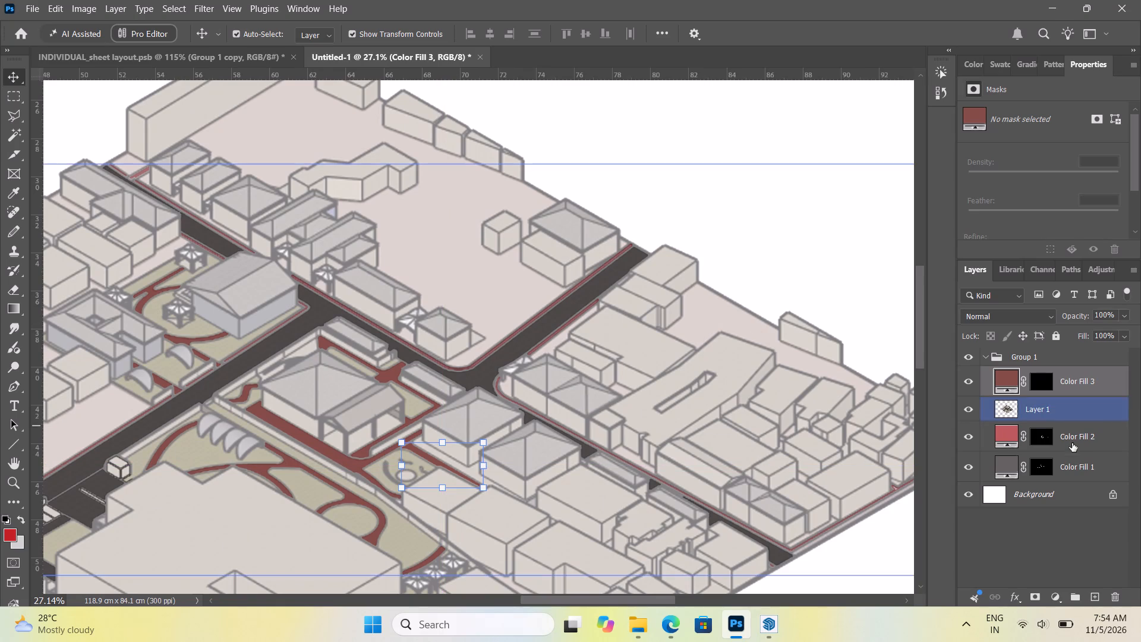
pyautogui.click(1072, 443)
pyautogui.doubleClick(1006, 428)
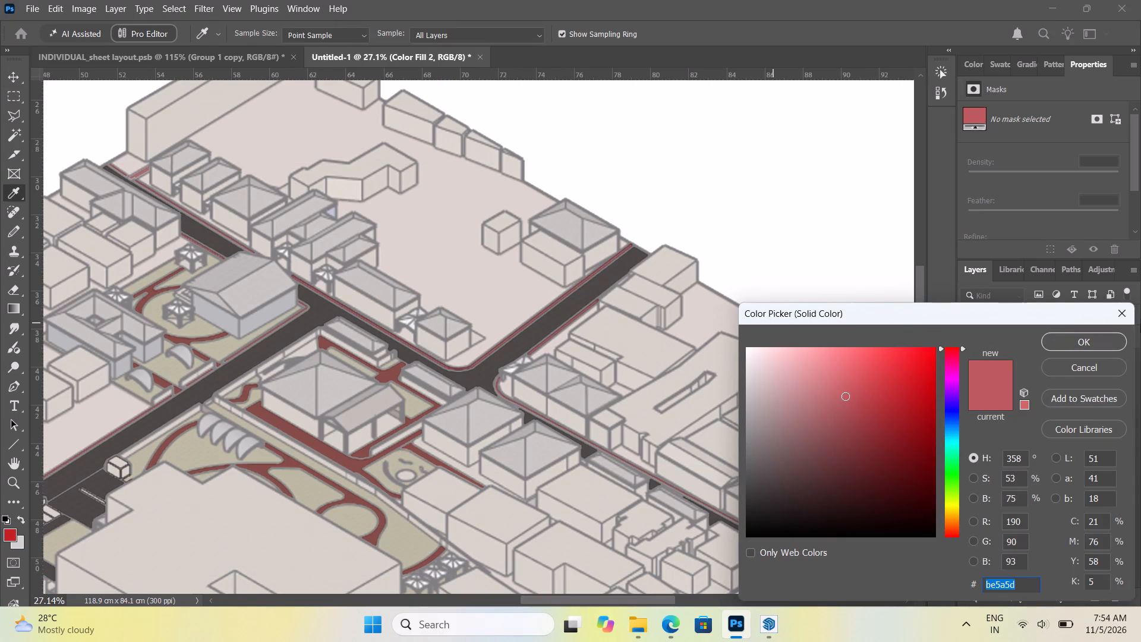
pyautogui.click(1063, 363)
# Change the Color Fill 2 colour of the footpaths and garden paths to dark red, 7d2225.
pyautogui.keyDown('alt'); pyautogui.scroll(9, 609, 297); pyautogui.keyUp('alt')
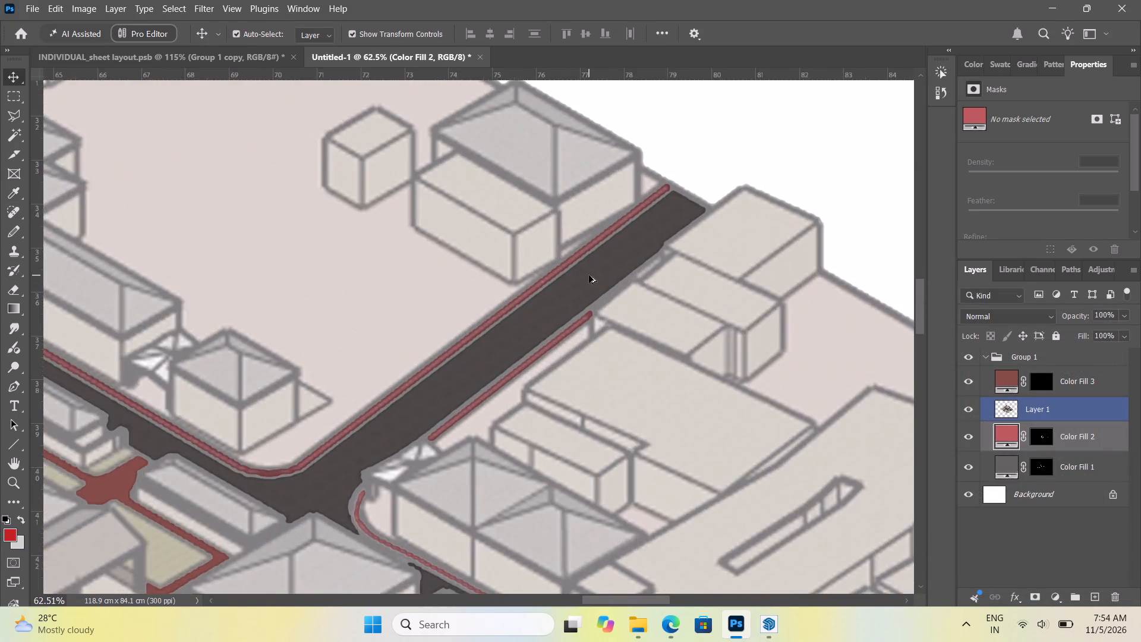
pyautogui.keyDown('alt'); pyautogui.scroll(3, 589, 275); pyautogui.keyUp('alt')
pyautogui.doubleClick(1003, 432)
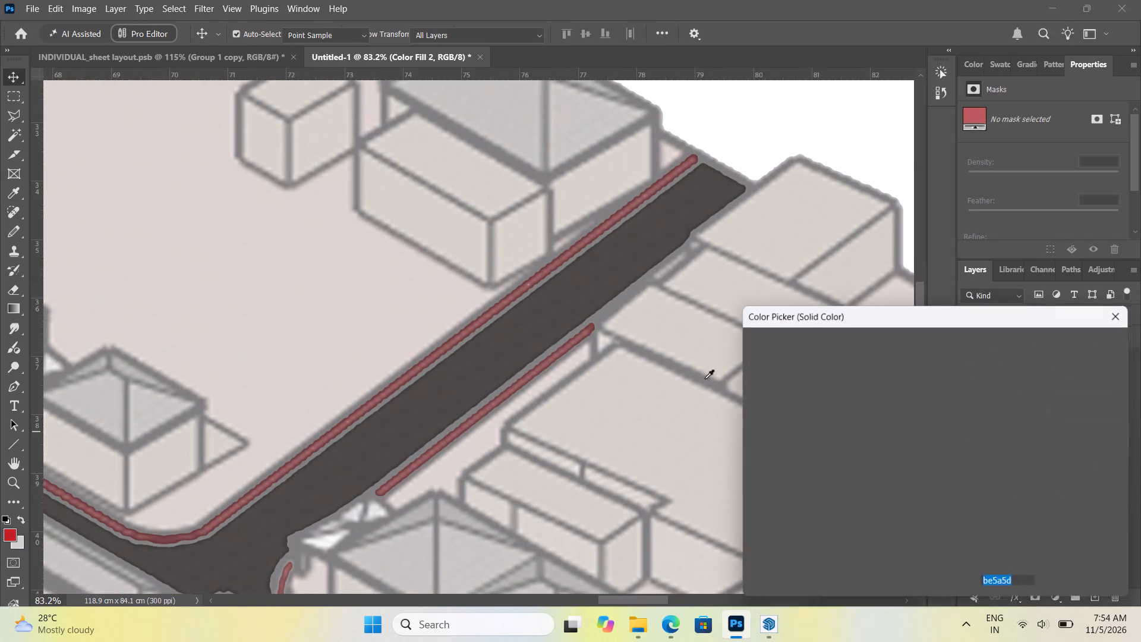
pyautogui.moveTo(814, 420); pyautogui.dragTo(871, 534)
pyautogui.moveTo(853, 484); pyautogui.dragTo(769, 432)
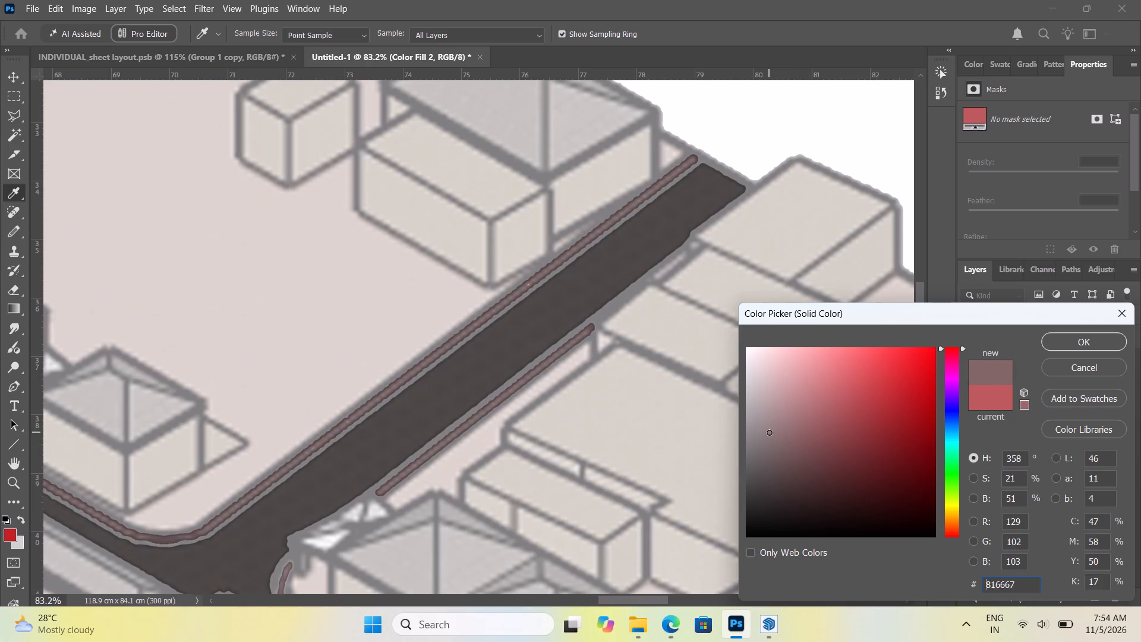
pyautogui.moveTo(769, 432); pyautogui.dragTo(881, 473)
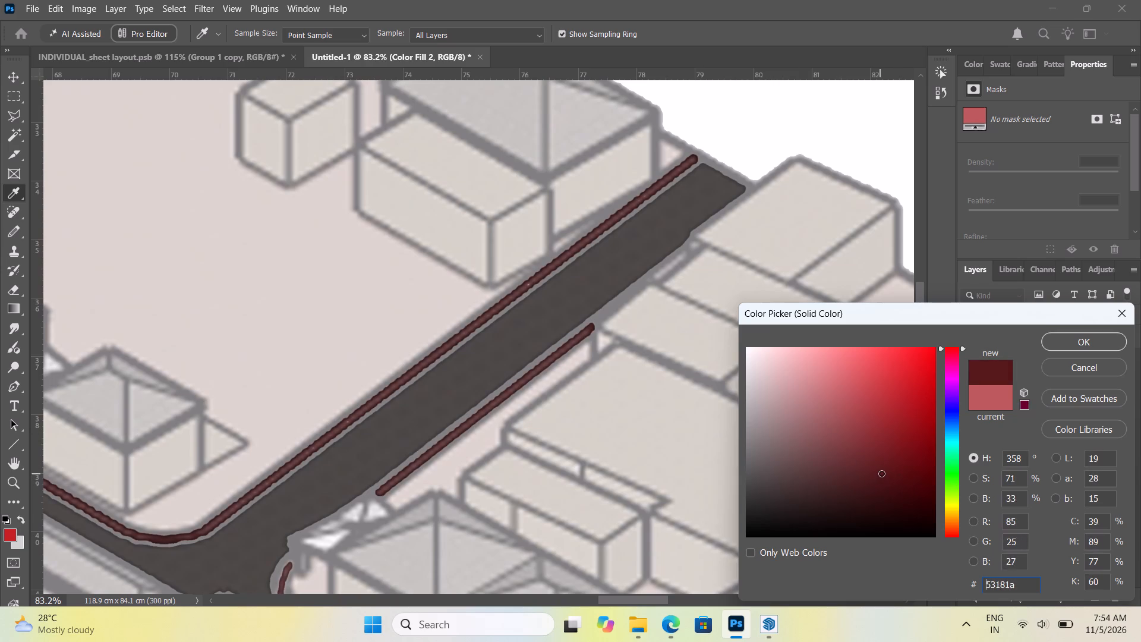
pyautogui.moveTo(881, 473); pyautogui.dragTo(885, 444)
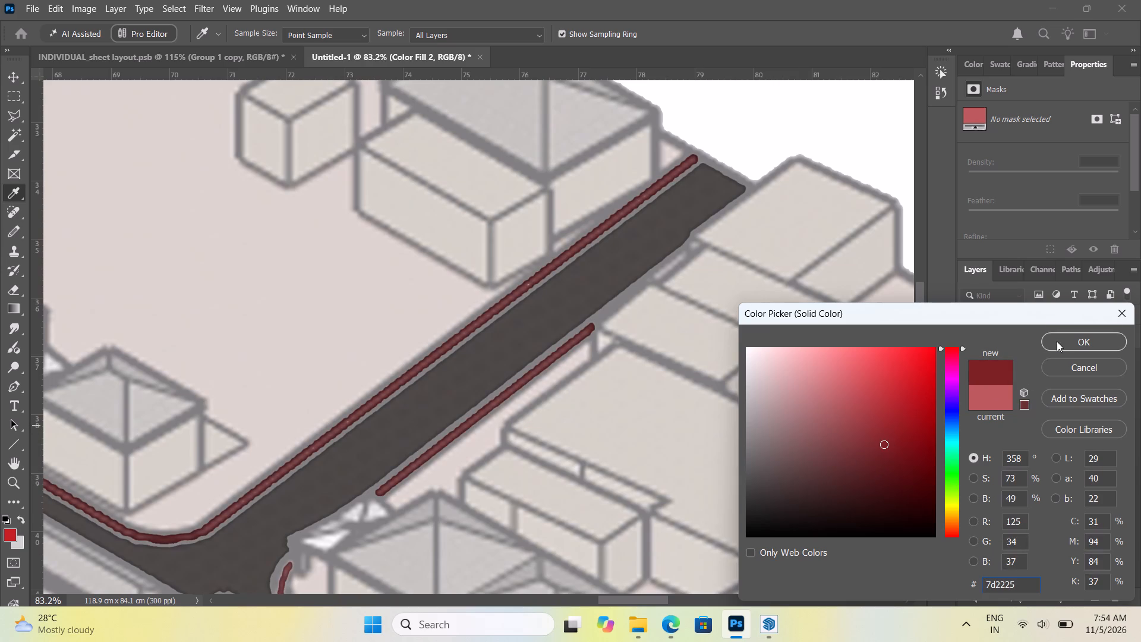
pyautogui.click(1057, 341)
# Recolour Color Fill 3 beside the circular seating garden to 62312b, sampled from the adjoining dark red path.
pyautogui.keyDown('alt'); pyautogui.scroll(-15, 701, 326); pyautogui.keyUp('alt')
pyautogui.keyDown('alt'); pyautogui.scroll(-3, 436, 285); pyautogui.keyUp('alt')
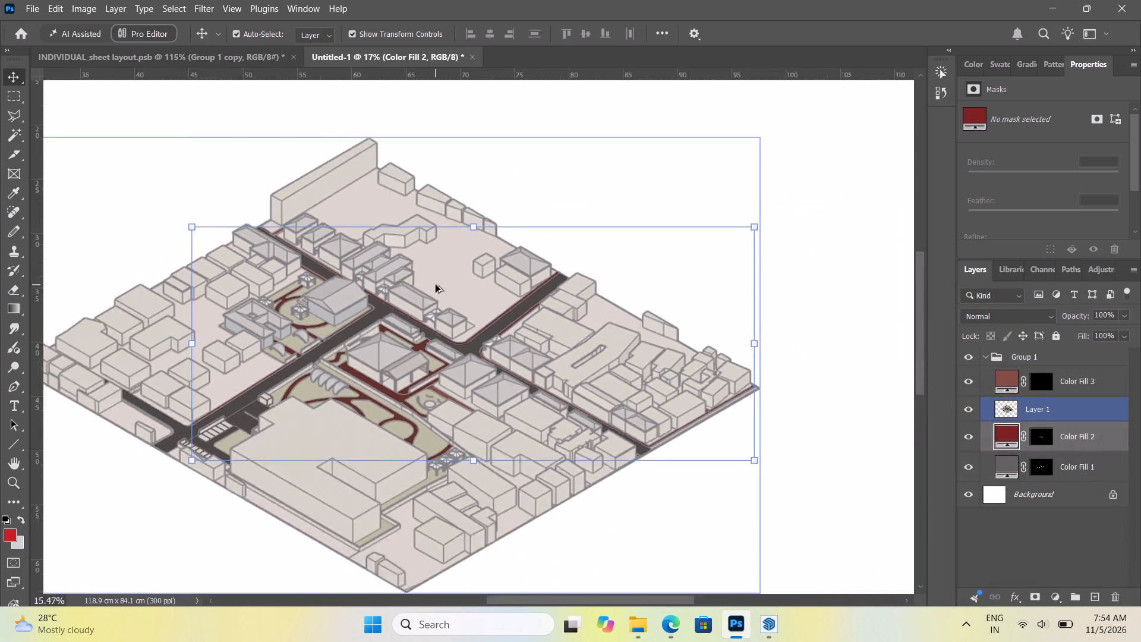
pyautogui.keyDown('alt'); pyautogui.scroll(-4, 436, 285); pyautogui.keyUp('alt')
pyautogui.keyDown('alt'); pyautogui.scroll(13, 449, 354); pyautogui.keyUp('alt')
pyautogui.click(431, 370)
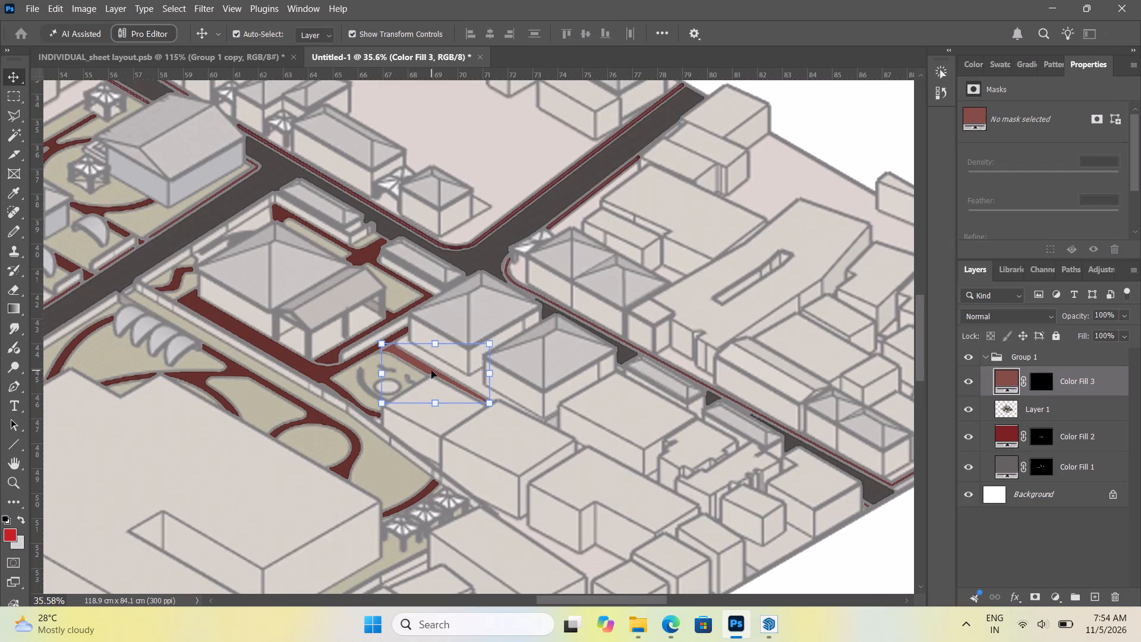
pyautogui.click(991, 377)
pyautogui.doubleClick(1007, 378)
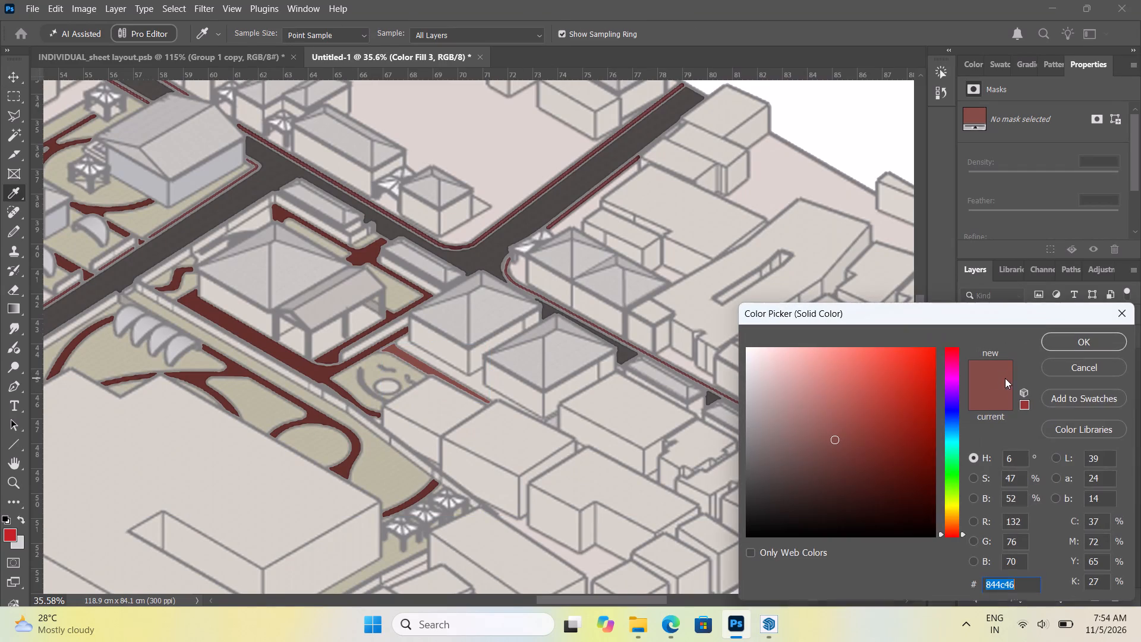
pyautogui.click(303, 364)
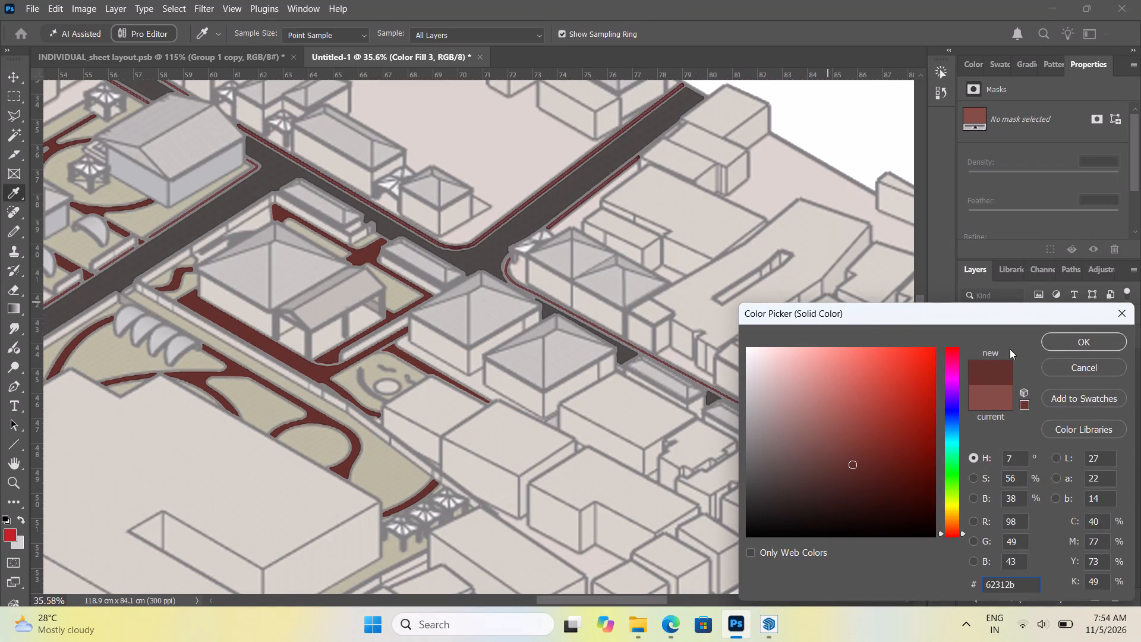
pyautogui.click(1071, 342)
# Examine the recoloured paths against the roads across the whole drawing.
pyautogui.keyDown('alt'); pyautogui.scroll(-10, 616, 318); pyautogui.keyUp('alt')
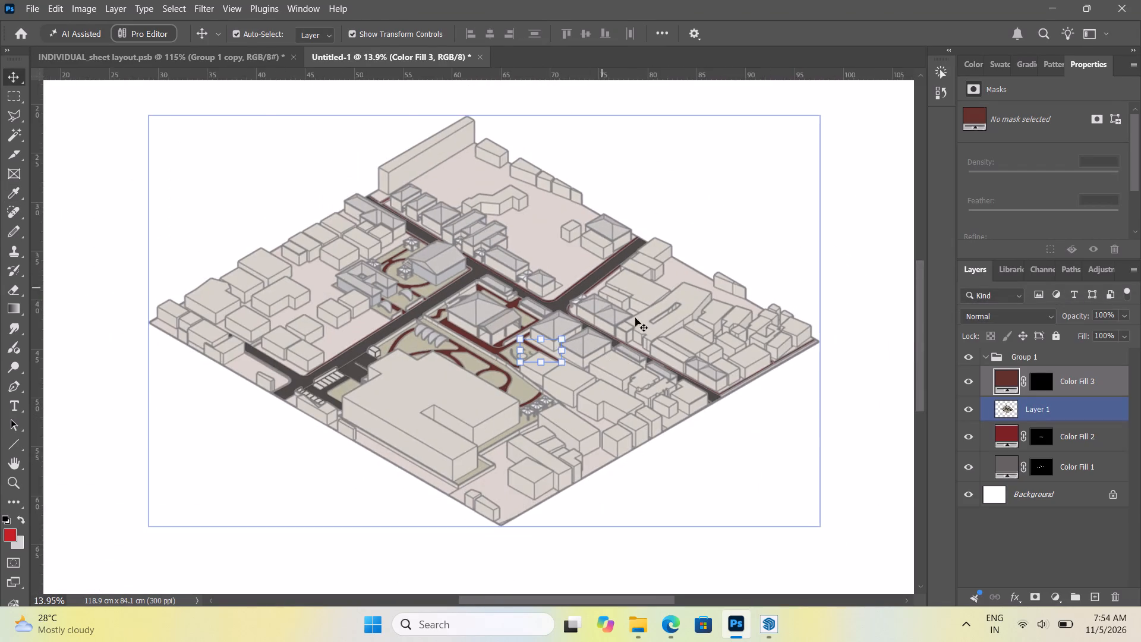
pyautogui.keyDown('alt'); pyautogui.scroll(-7, 644, 327); pyautogui.keyUp('alt')
pyautogui.click(185, 189)
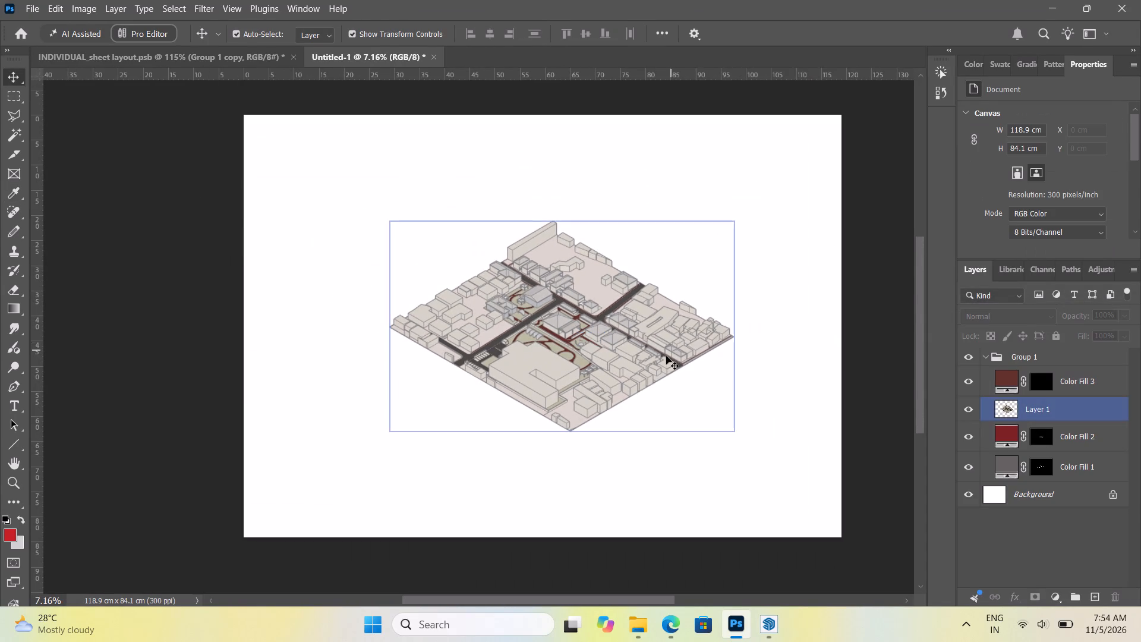
pyautogui.keyDown('alt'); pyautogui.scroll(12, 609, 321); pyautogui.keyUp('alt')
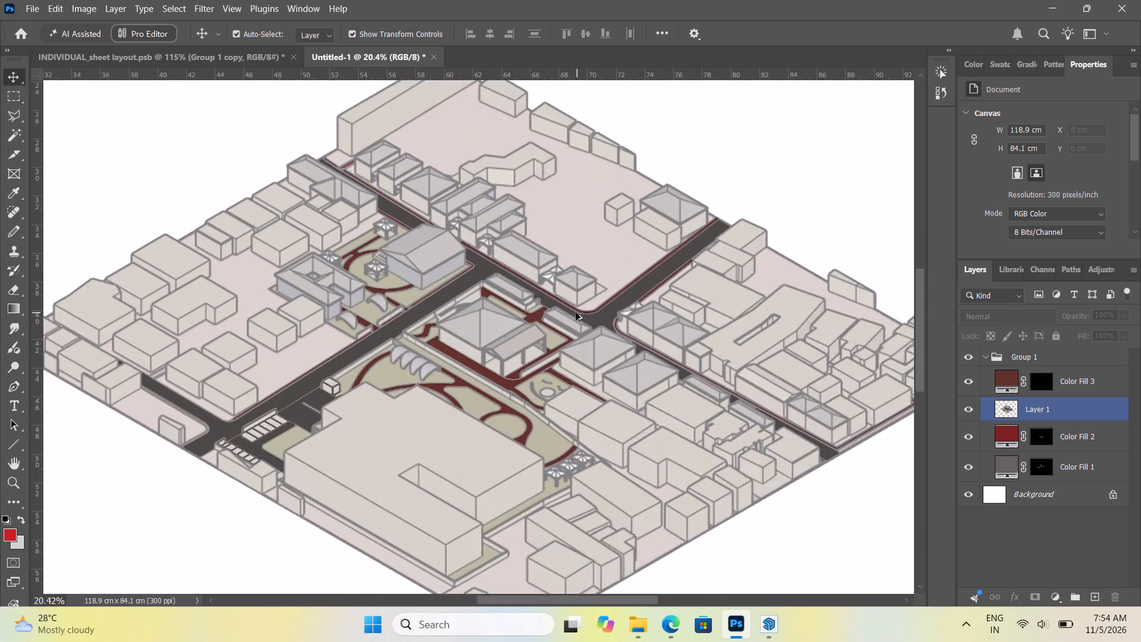
pyautogui.keyDown('alt'); pyautogui.scroll(1, 576, 313); pyautogui.keyUp('alt')
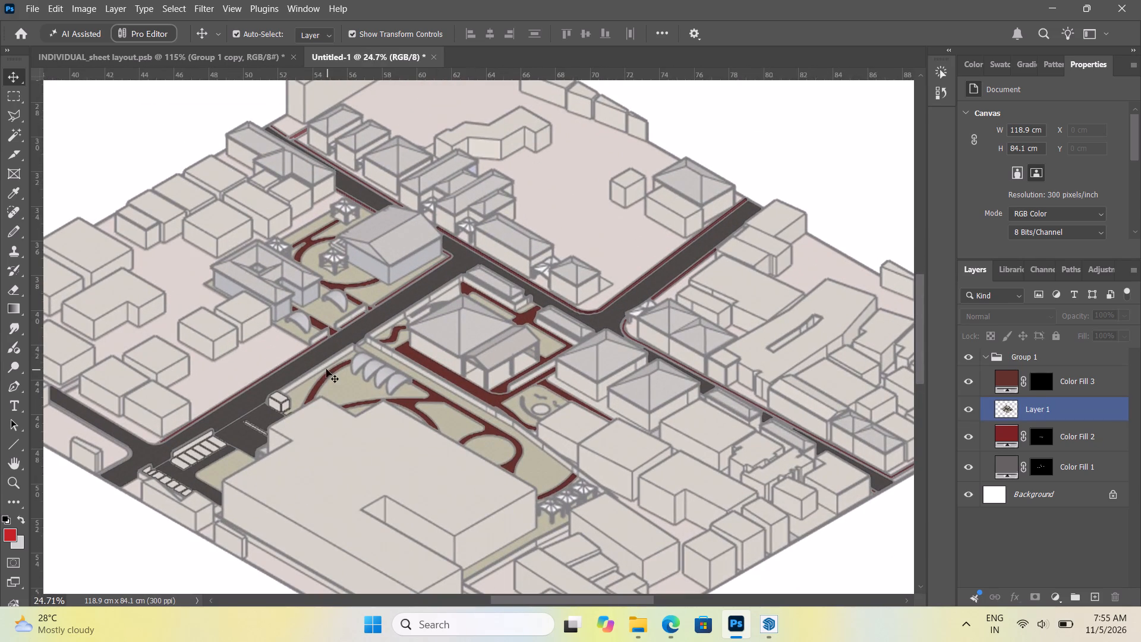
pyautogui.click(253, 404)
pyautogui.click(253, 404)
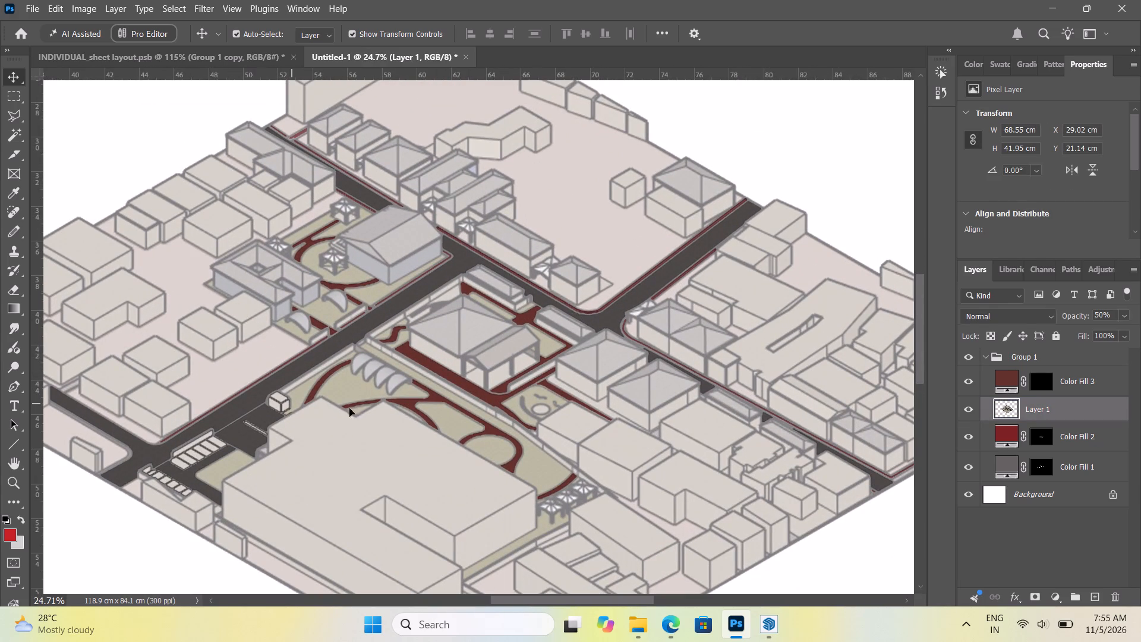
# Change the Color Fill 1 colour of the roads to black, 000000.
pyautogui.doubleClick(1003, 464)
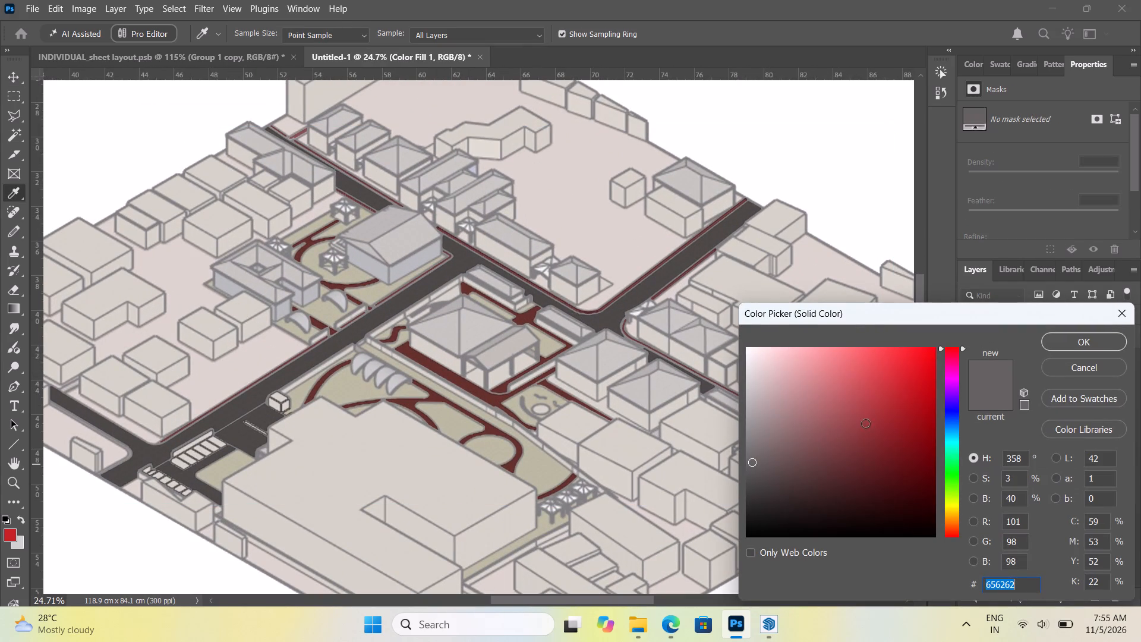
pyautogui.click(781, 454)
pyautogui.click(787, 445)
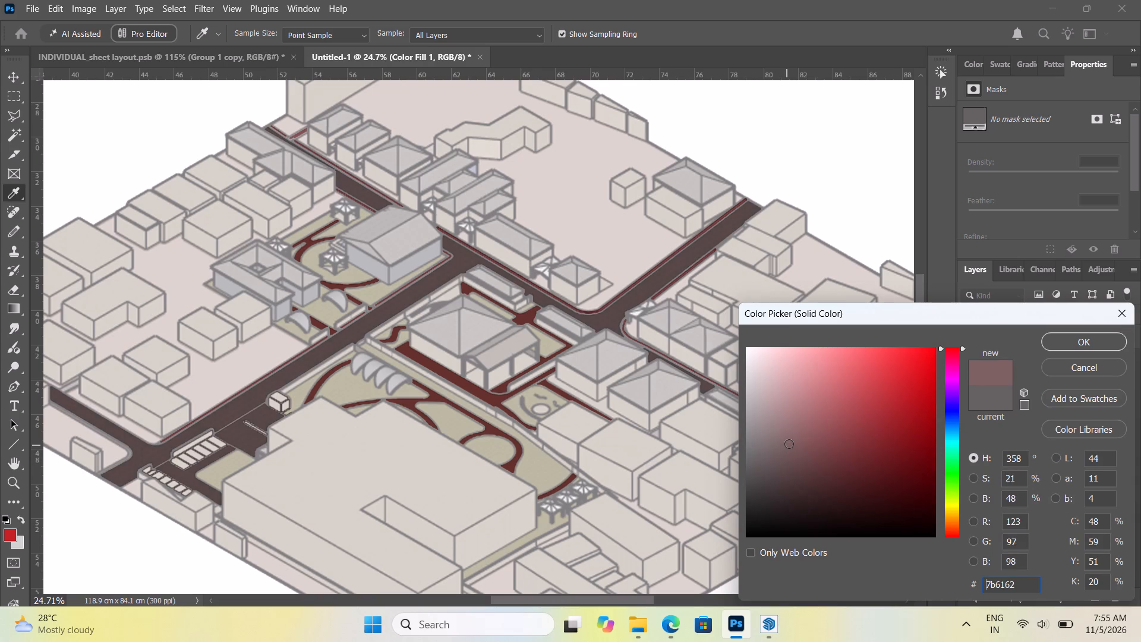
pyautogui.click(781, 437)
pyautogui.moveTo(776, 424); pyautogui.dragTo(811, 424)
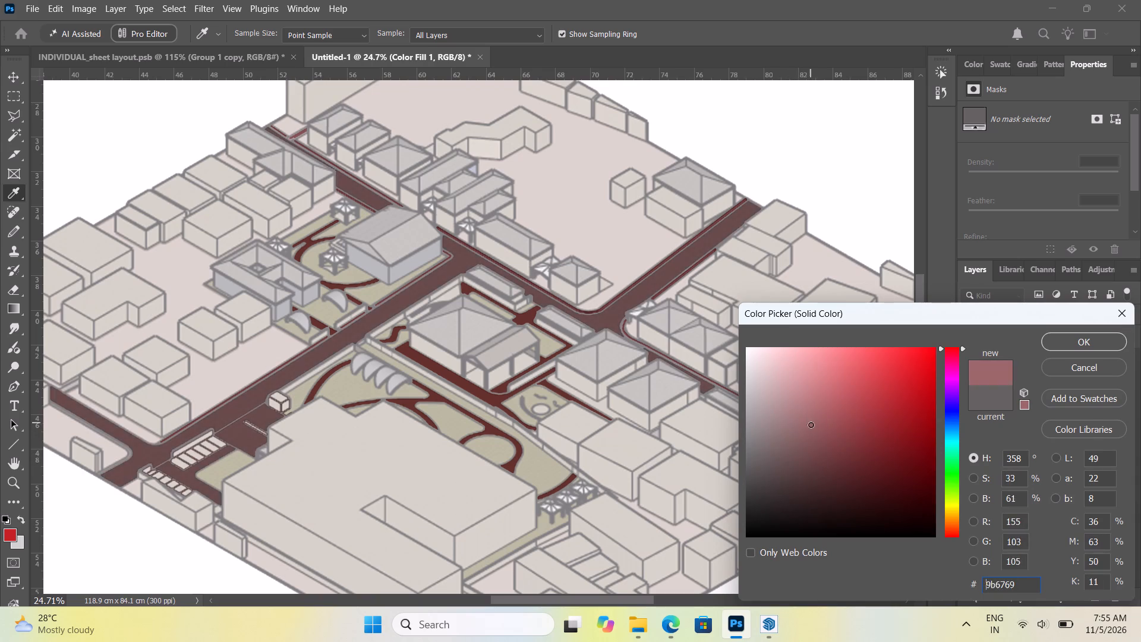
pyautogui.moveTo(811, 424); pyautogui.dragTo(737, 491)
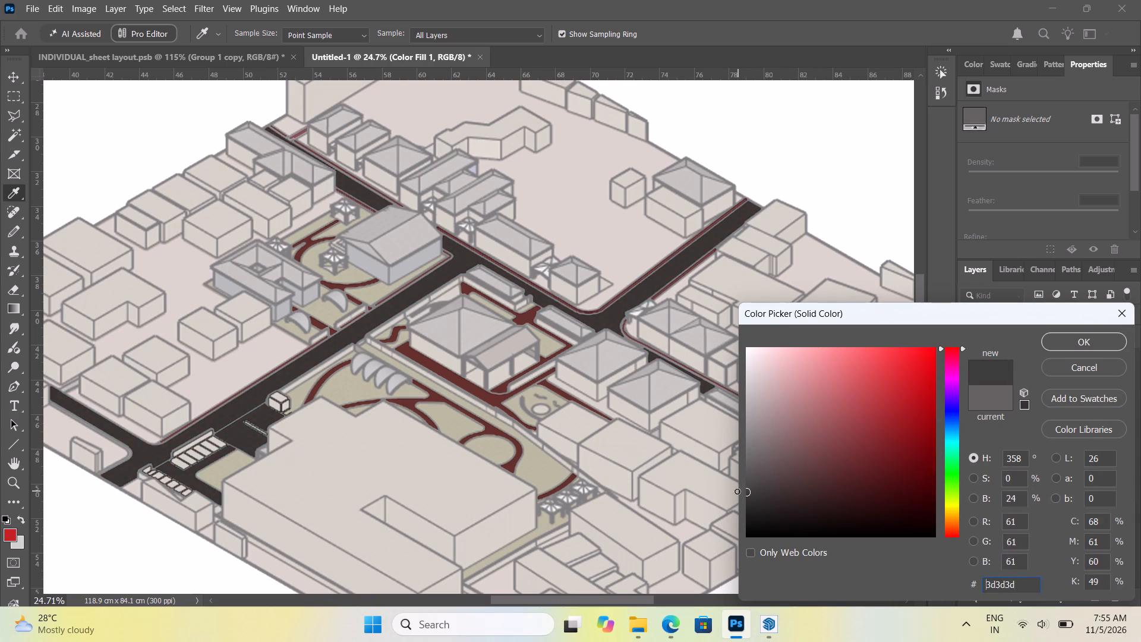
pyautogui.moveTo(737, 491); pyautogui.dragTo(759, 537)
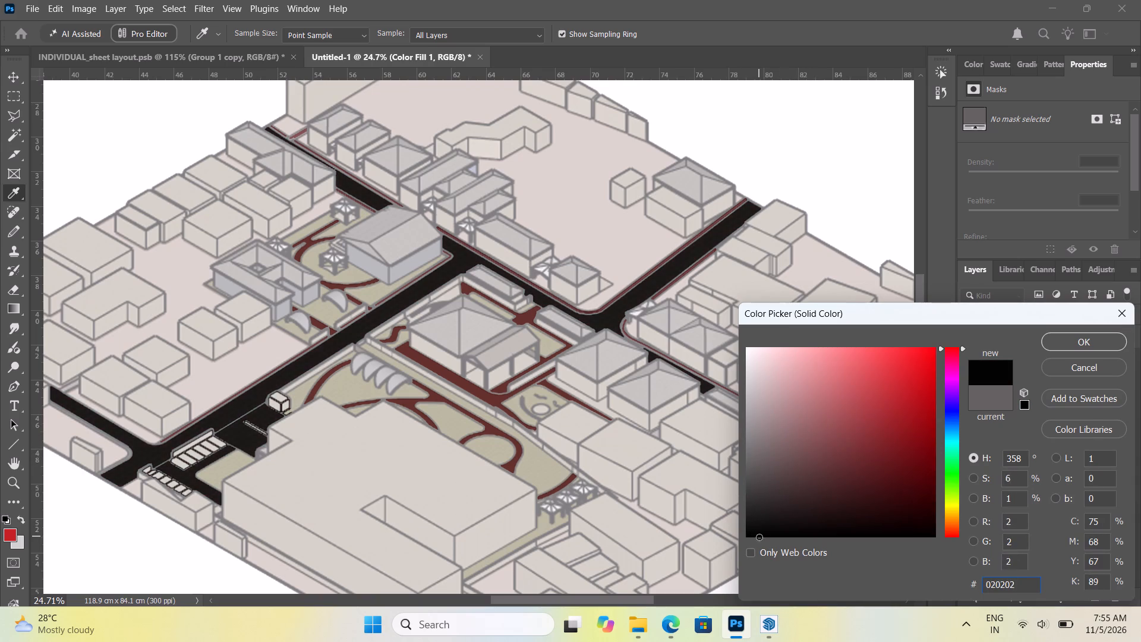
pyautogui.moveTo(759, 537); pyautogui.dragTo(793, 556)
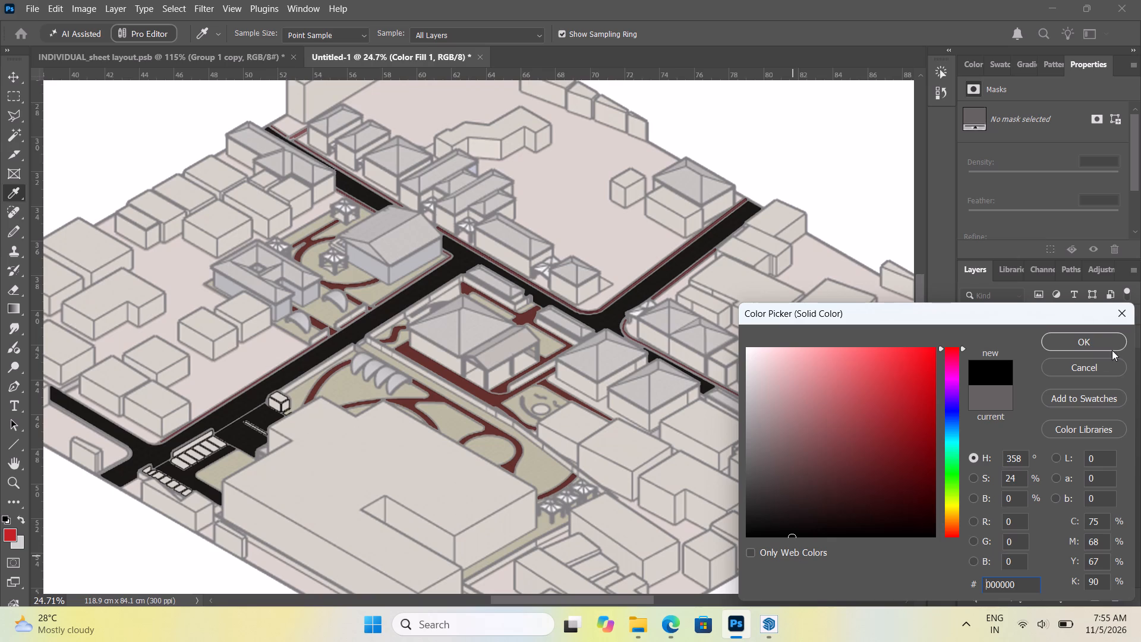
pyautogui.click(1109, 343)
# Set the Color Fill 1 colour of the roads to a dark brownish grey, 3c3434.
pyautogui.keyDown('alt'); pyautogui.scroll(-7, 574, 317); pyautogui.keyUp('alt')
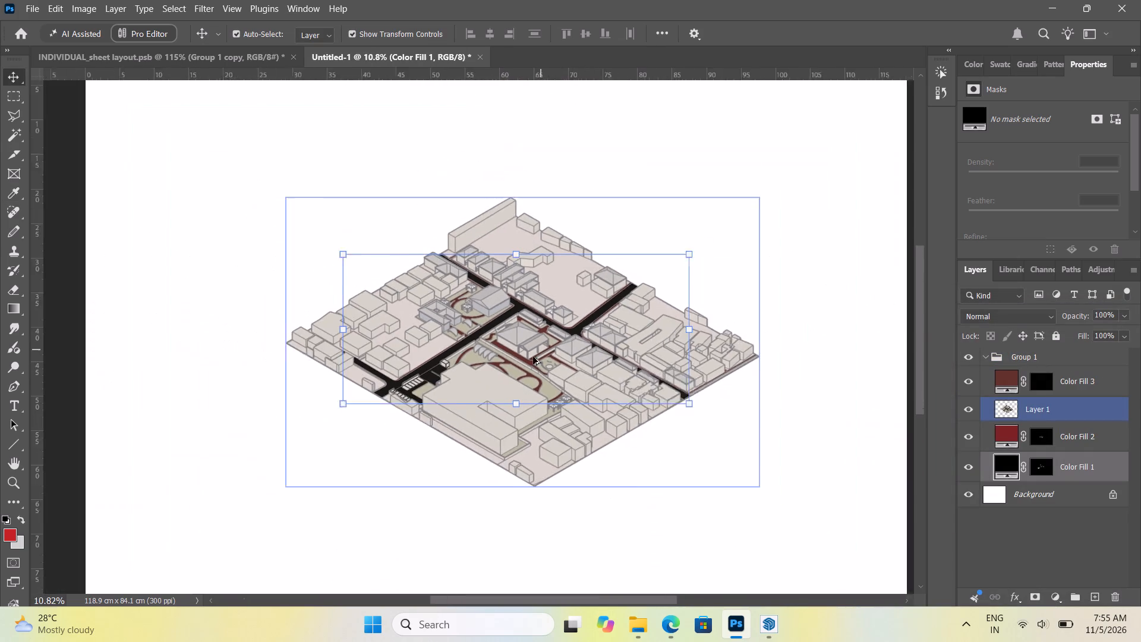
pyautogui.keyDown('alt'); pyautogui.scroll(-5, 533, 357); pyautogui.keyUp('alt')
pyautogui.click(862, 301)
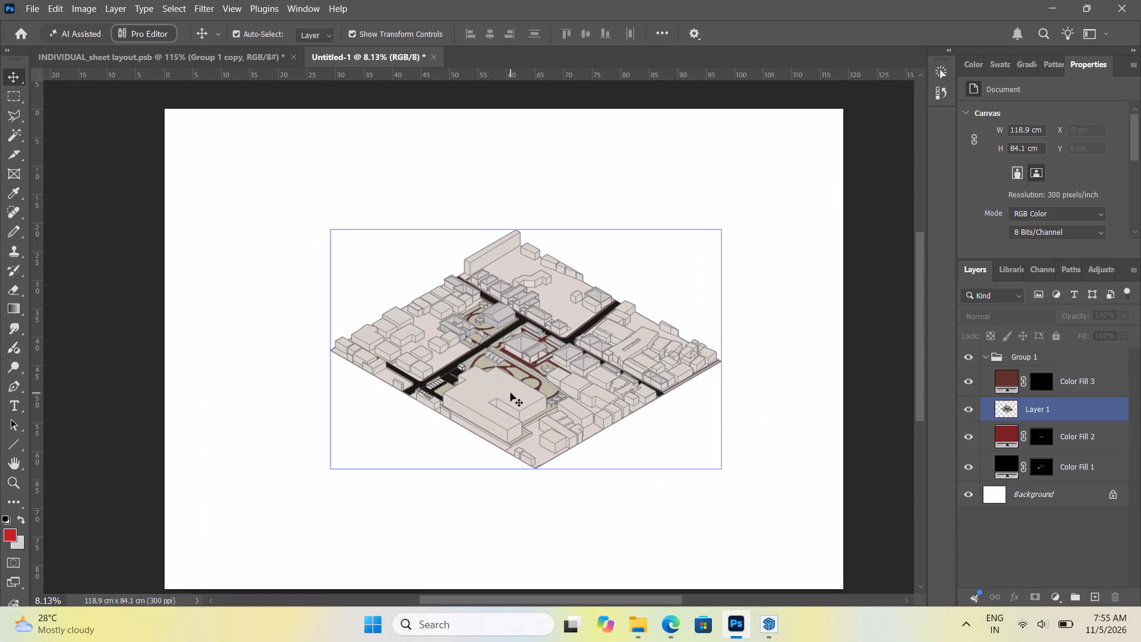
pyautogui.keyDown('alt'); pyautogui.scroll(3, 534, 378); pyautogui.keyUp('alt')
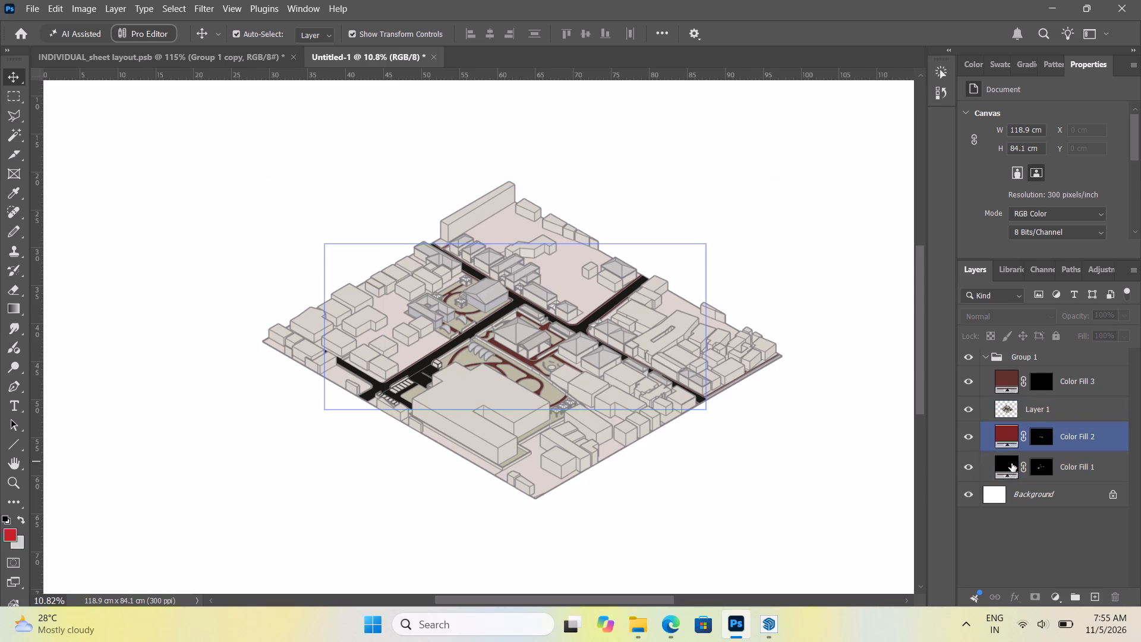
pyautogui.doubleClick(1010, 463)
pyautogui.click(770, 508)
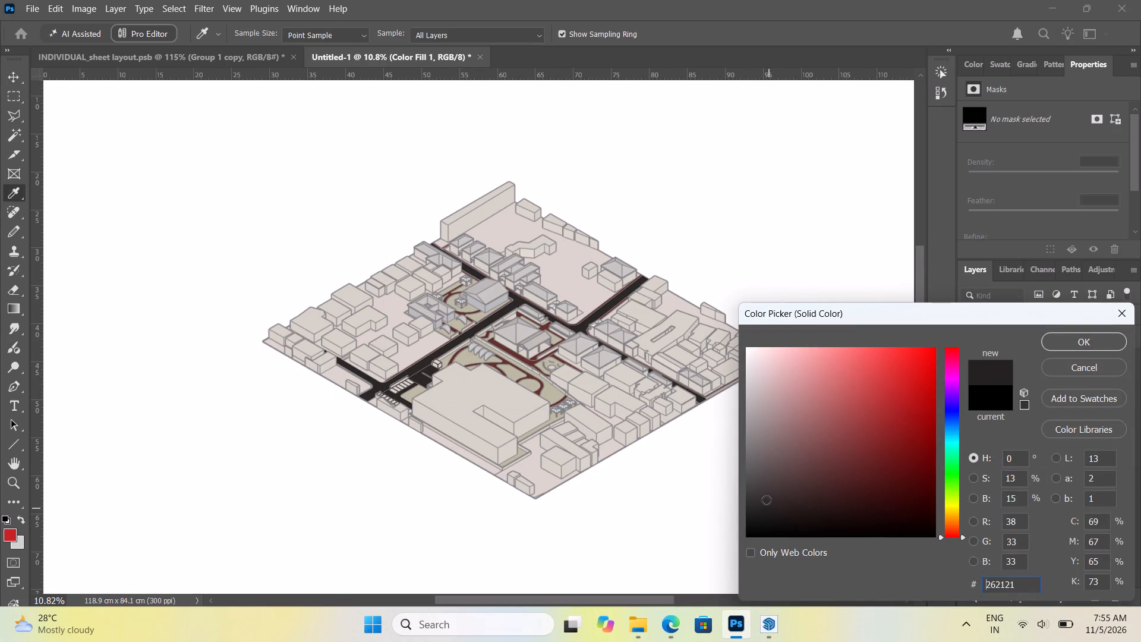
pyautogui.click(771, 499)
pyautogui.click(772, 492)
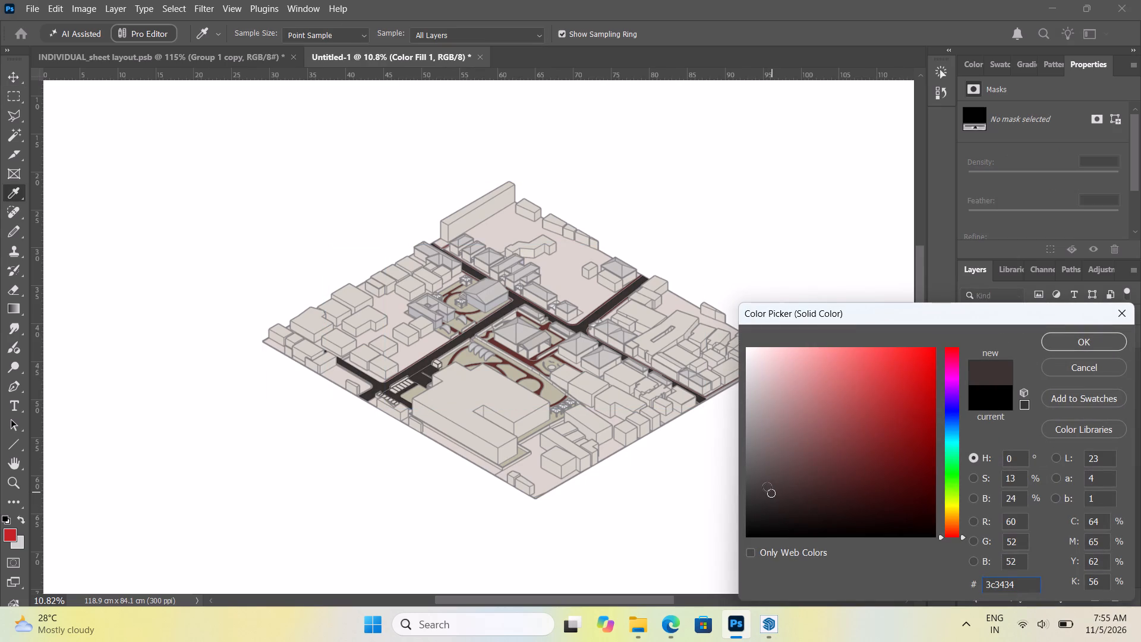
pyautogui.click(1089, 341)
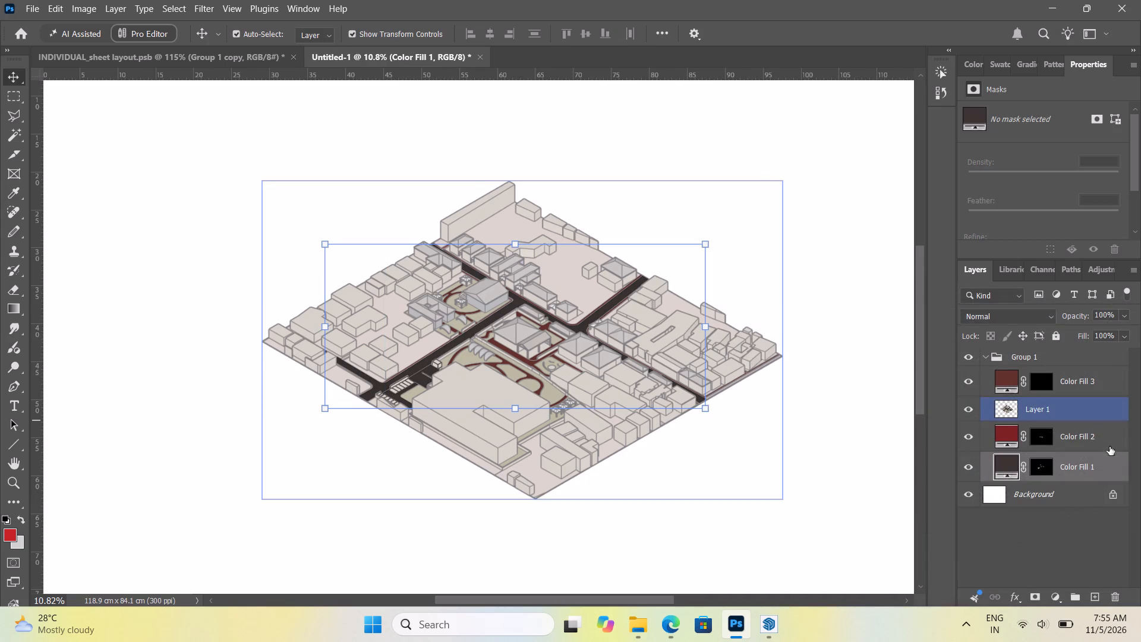
# Duplicate Group 1 within Untitled-1 as Group 1 copy and hide the original group.
pyautogui.click(1096, 385)
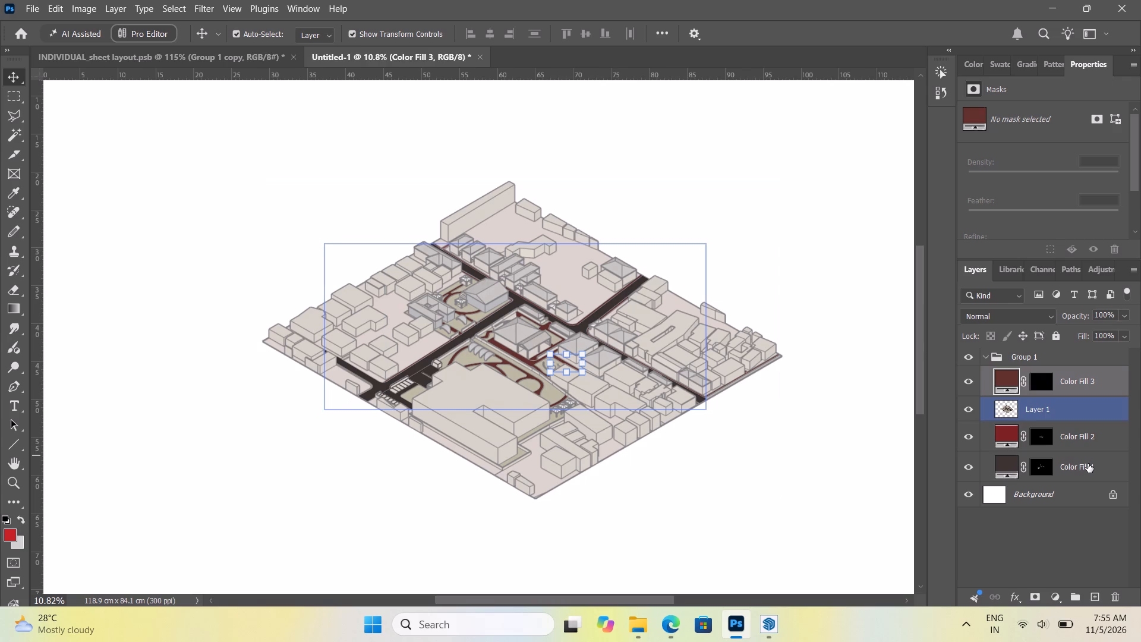
pyautogui.keyDown('shift'); pyautogui.click(1088, 464); pyautogui.keyUp('shift')
pyautogui.click(988, 356)
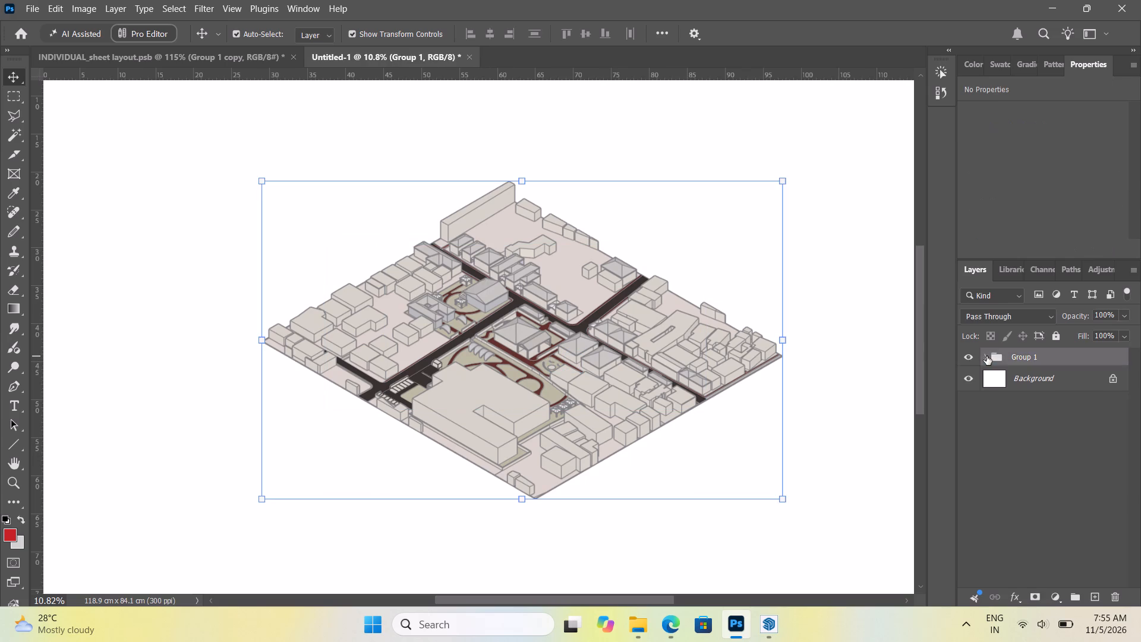
pyautogui.rightClick(1033, 357)
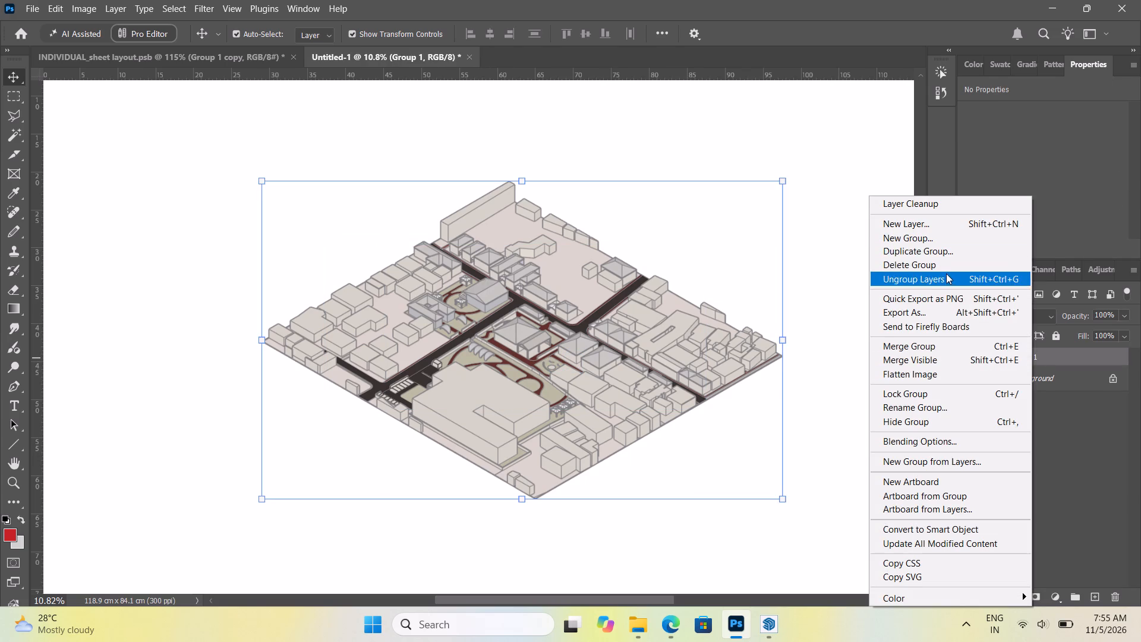
pyautogui.click(952, 250)
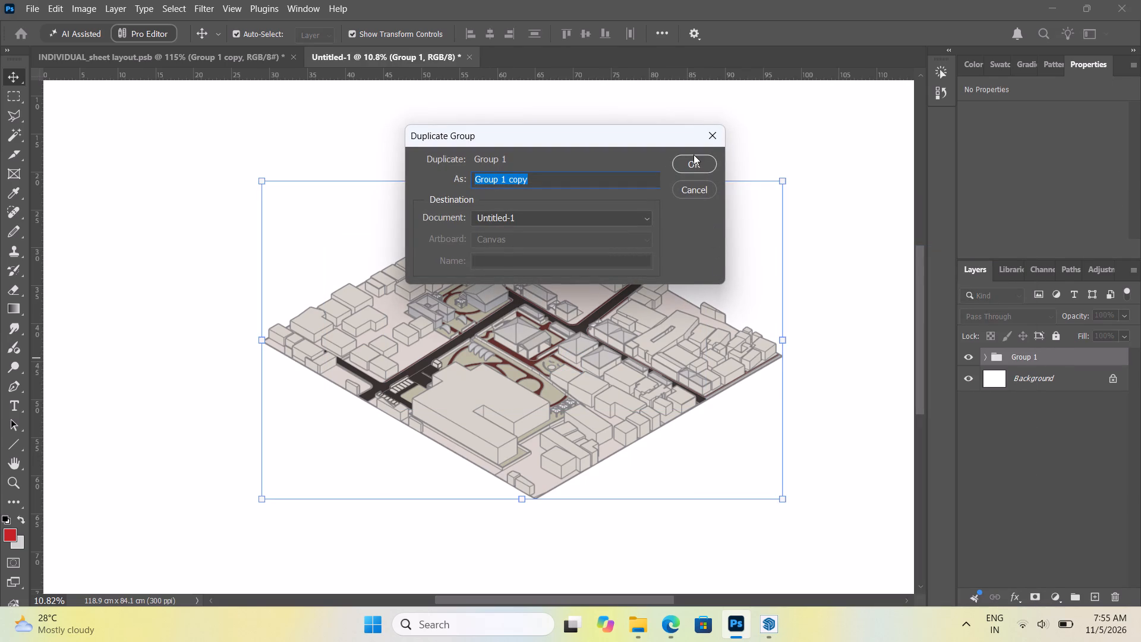
pyautogui.click(694, 162)
pyautogui.click(965, 377)
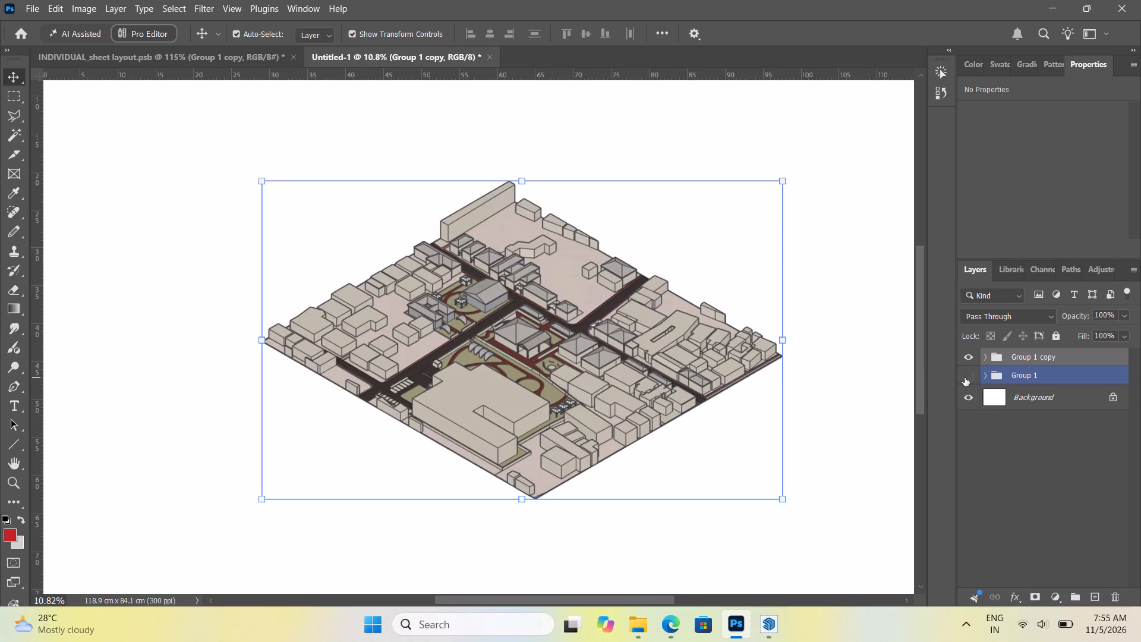
# Merge Group 1 copy into a single layer.
pyautogui.rightClick(1042, 349)
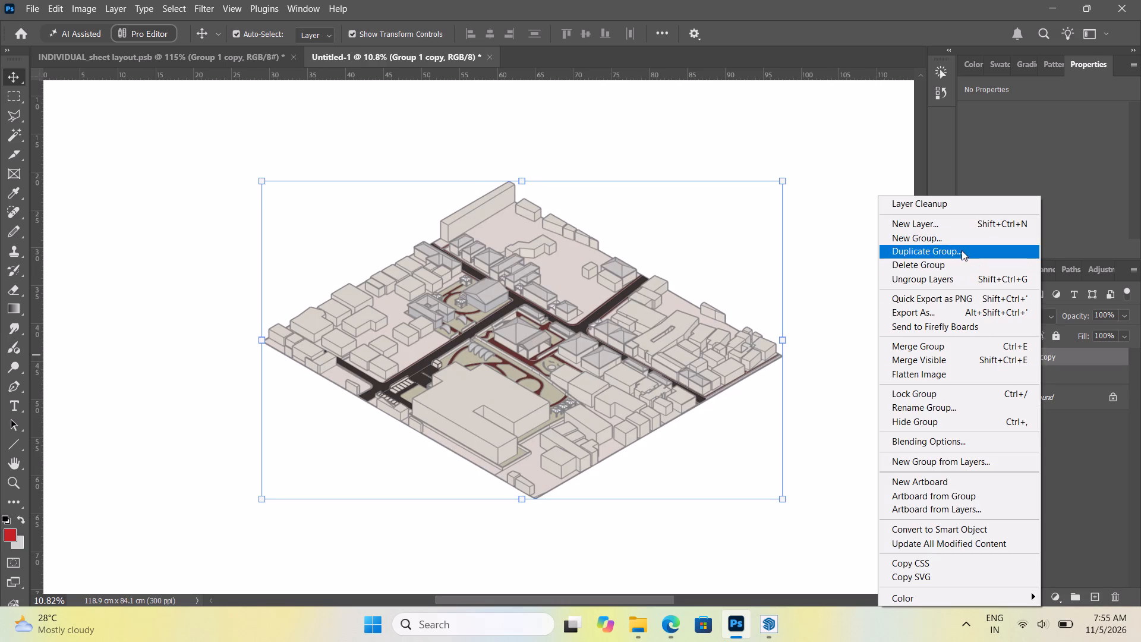
pyautogui.click(959, 346)
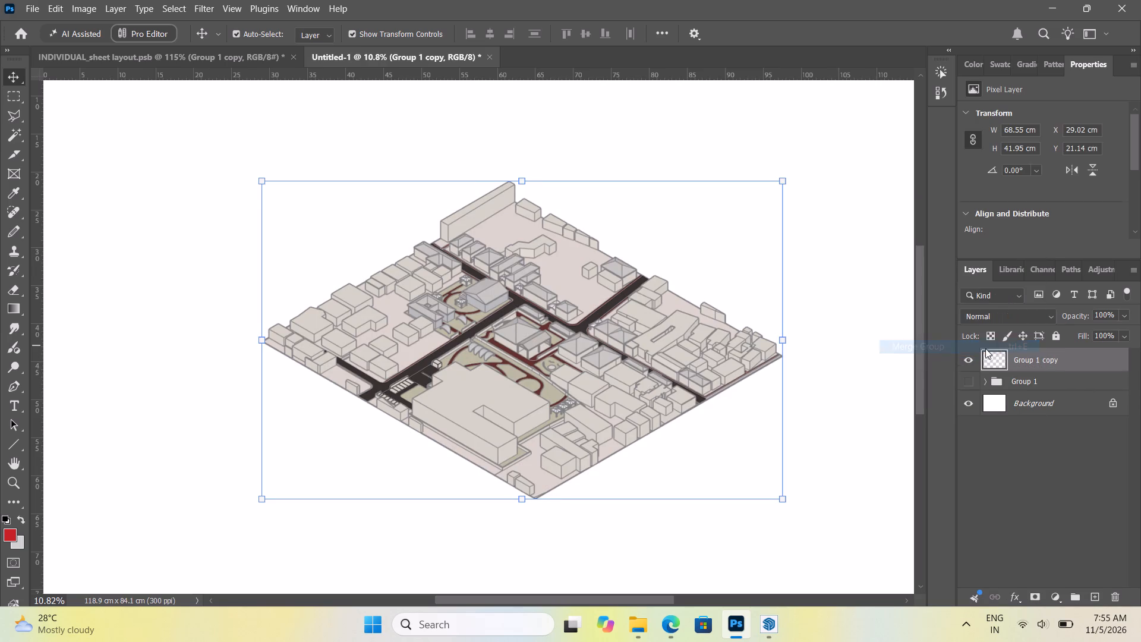
# Bring the merged Group 1 copy into INDIVIDUAL_sheet layout.psb and scale it down to about 20.72%.
pyautogui.moveTo(1036, 360); pyautogui.dragTo(173, 59)
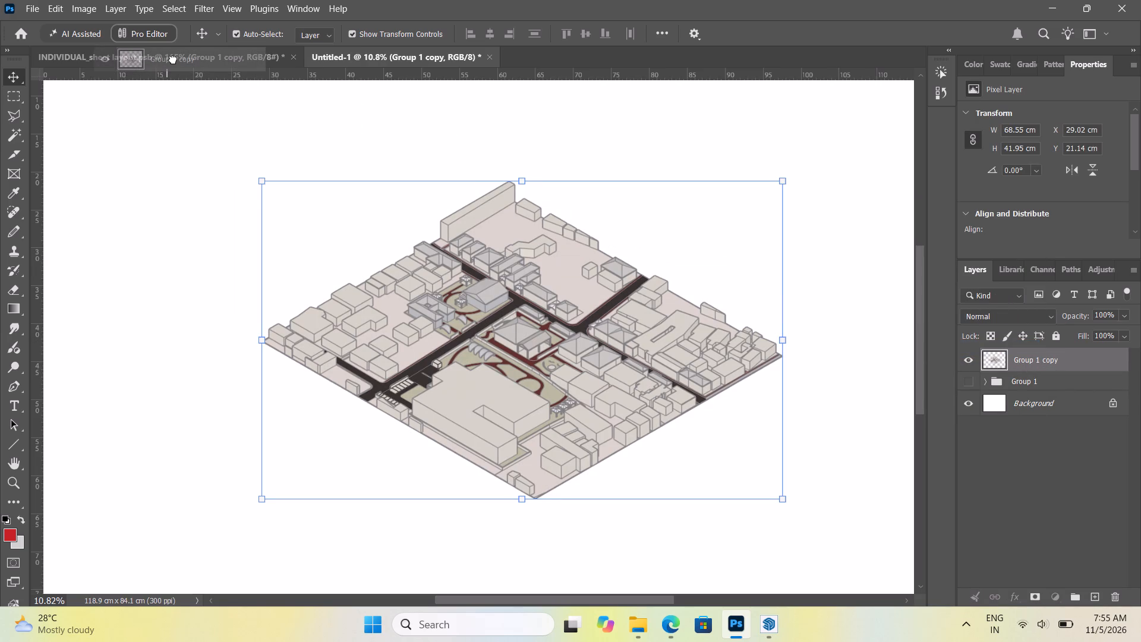
pyautogui.moveTo(173, 59); pyautogui.dragTo(393, 363)
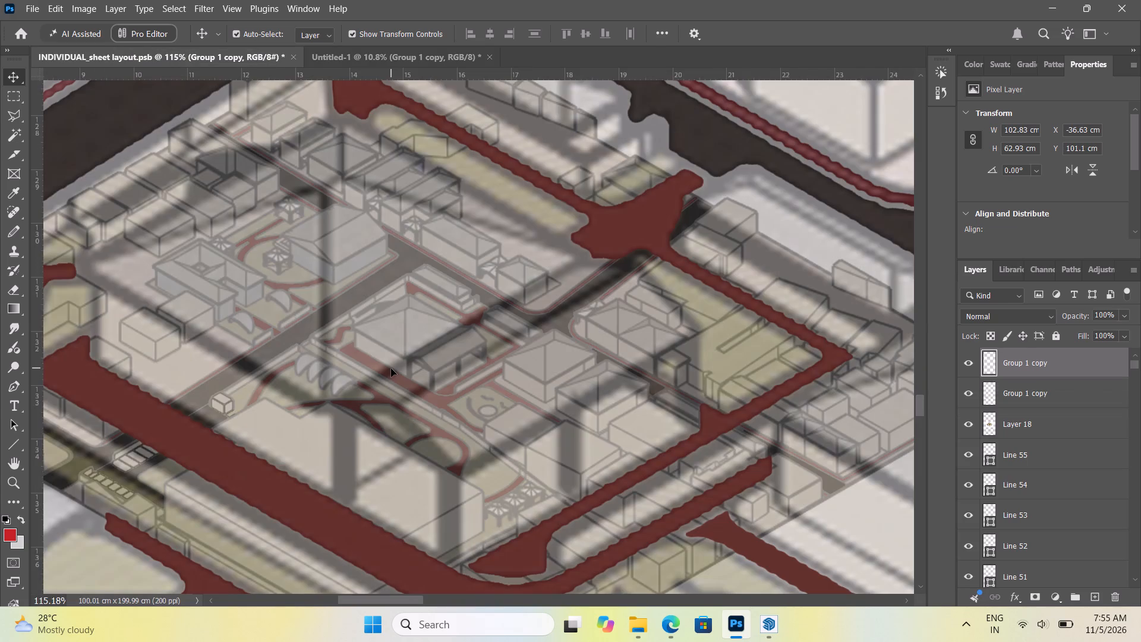
pyautogui.keyDown('alt'); pyautogui.scroll(-20, 365, 424); pyautogui.keyUp('alt')
pyautogui.keyDown('alt'); pyautogui.scroll(-9, 365, 424); pyautogui.keyUp('alt')
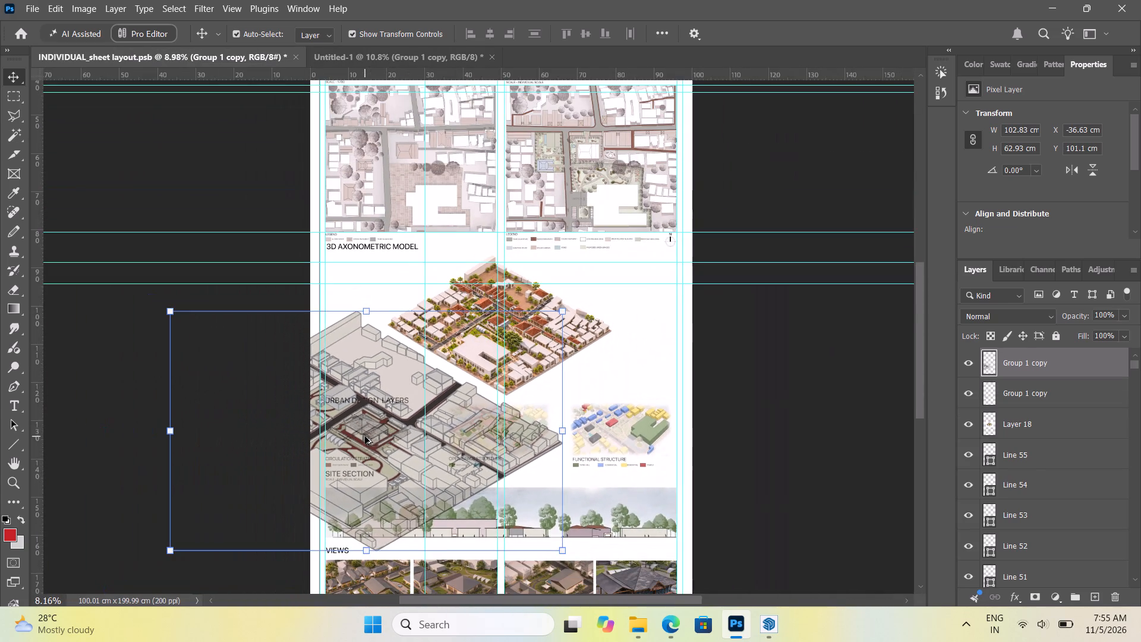
pyautogui.moveTo(172, 313); pyautogui.dragTo(322, 438)
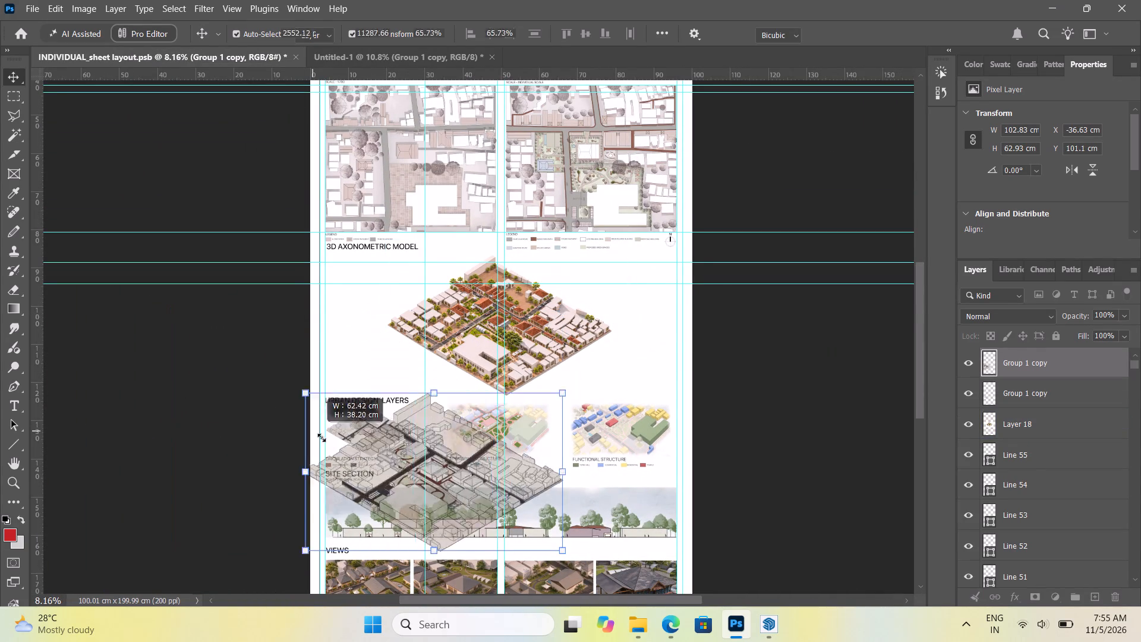
pyautogui.moveTo(322, 438); pyautogui.dragTo(459, 544)
pyautogui.keyDown('alt'); pyautogui.scroll(5, 423, 495); pyautogui.keyUp('alt')
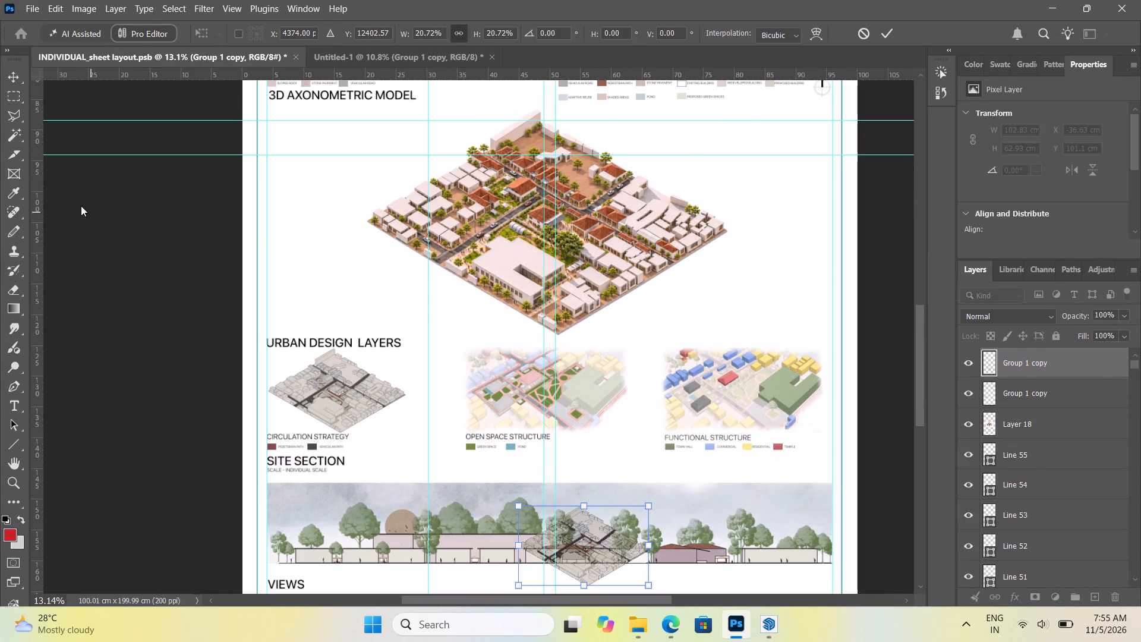
pyautogui.click(81, 206)
# Delete the old circulation diagram above the CIRCULATION STRATEGY title.
pyautogui.keyDown('alt'); pyautogui.scroll(2, 377, 420); pyautogui.keyUp('alt')
pyautogui.click(337, 380)
pyautogui.press('Delete')
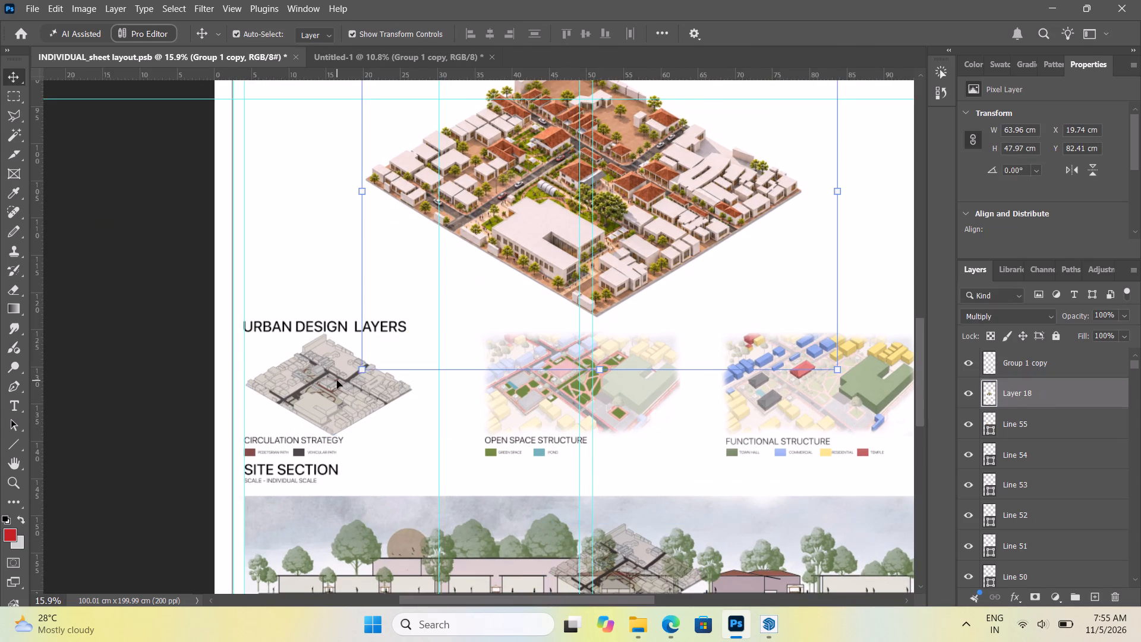
# Move the new circulation diagram under the URBAN DESIGN LAYERS heading, enlarge it to about 106.70% and align it with the margin guide.
pyautogui.scroll(-6, 324, 333)
pyautogui.moveTo(631, 489); pyautogui.dragTo(326, 303)
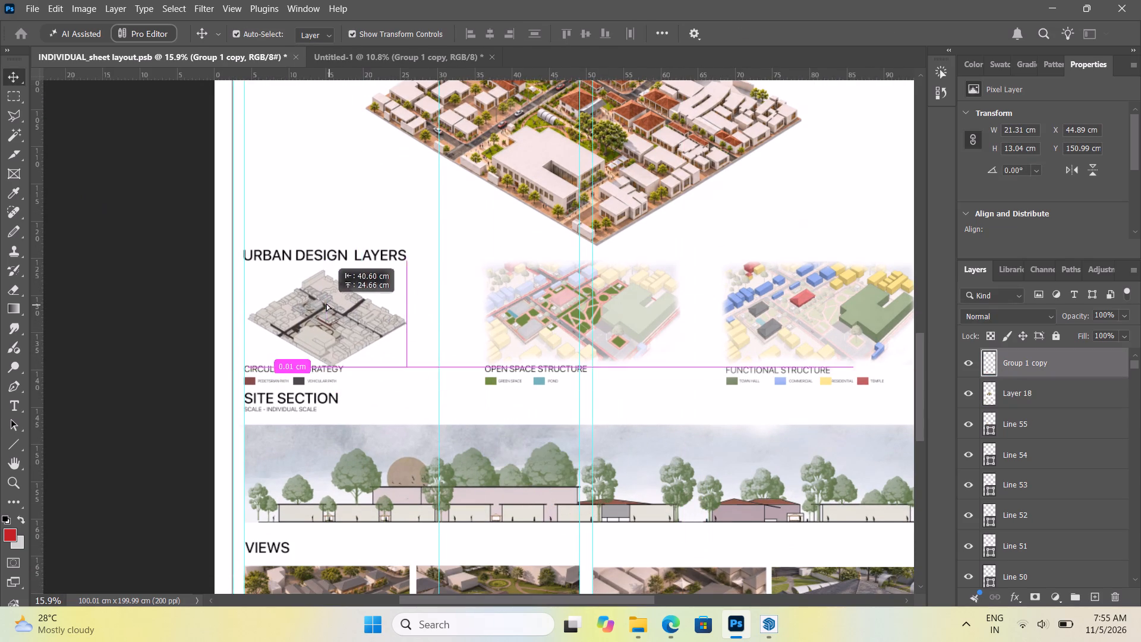
pyautogui.moveTo(326, 303); pyautogui.dragTo(338, 301)
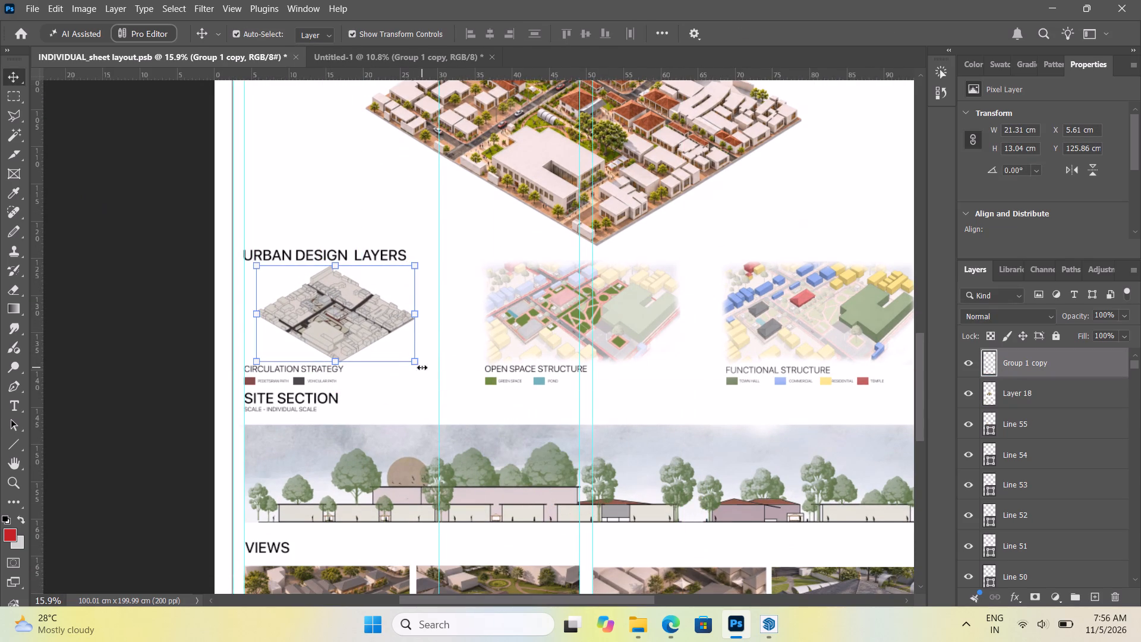
pyautogui.keyDown('alt'); pyautogui.scroll(10, 317, 323); pyautogui.keyUp('alt')
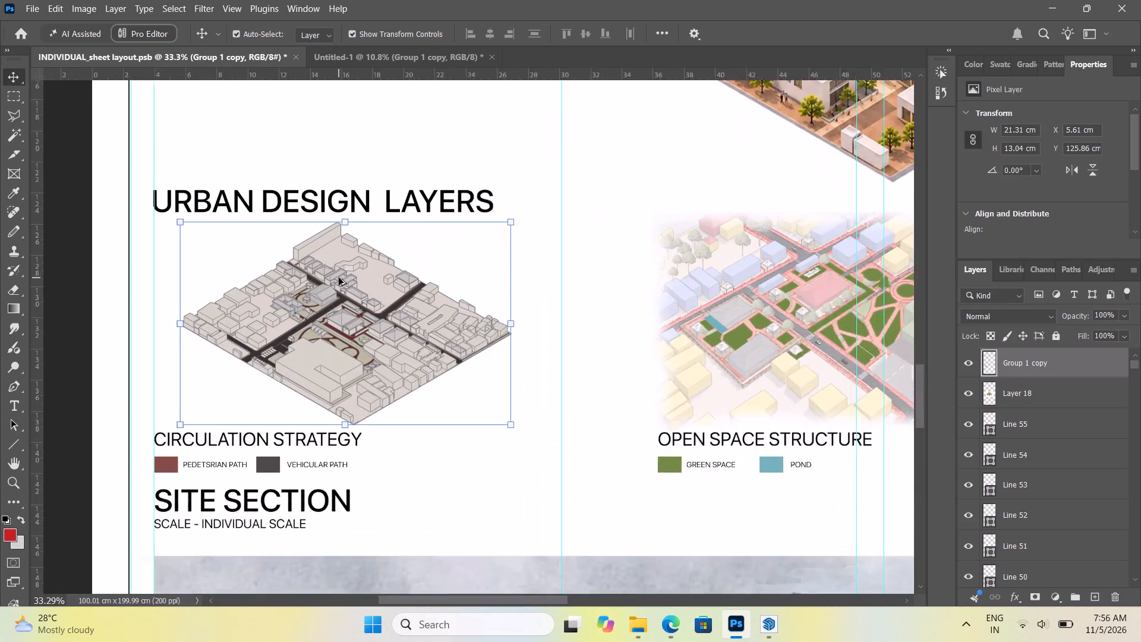
pyautogui.moveTo(150, 211); pyautogui.dragTo(139, 208)
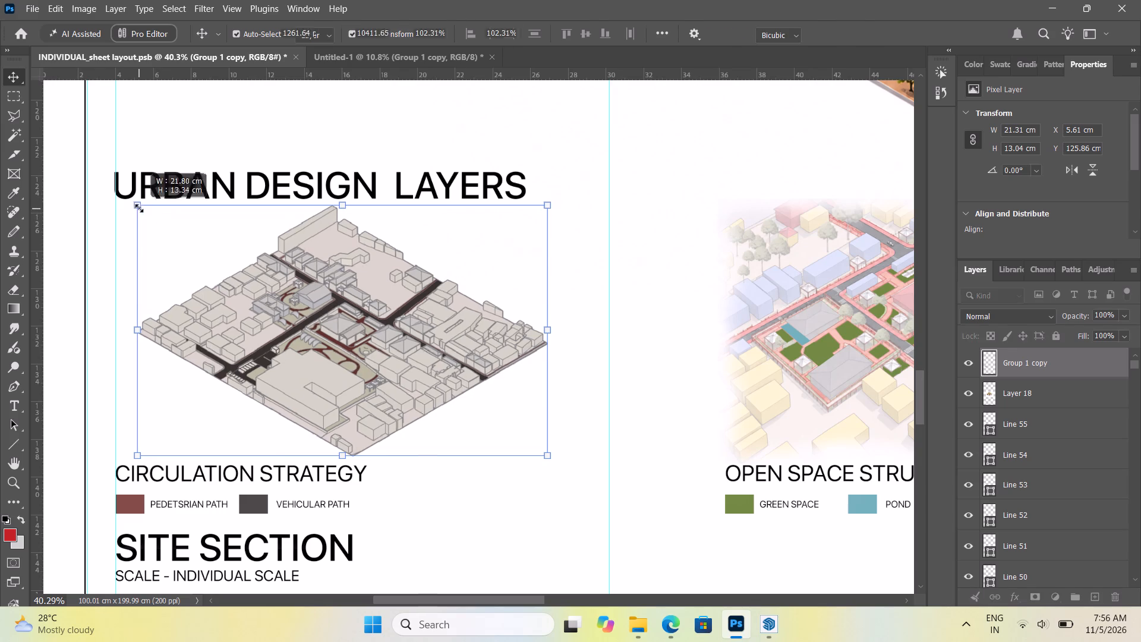
pyautogui.moveTo(139, 208); pyautogui.dragTo(121, 199)
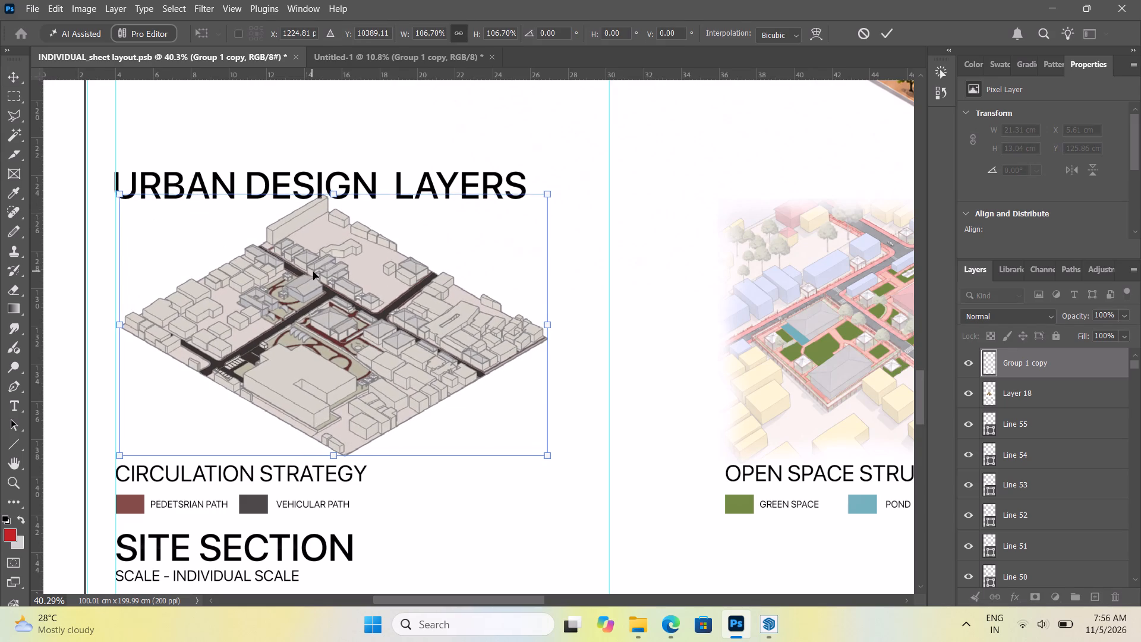
pyautogui.moveTo(313, 272); pyautogui.dragTo(306, 281)
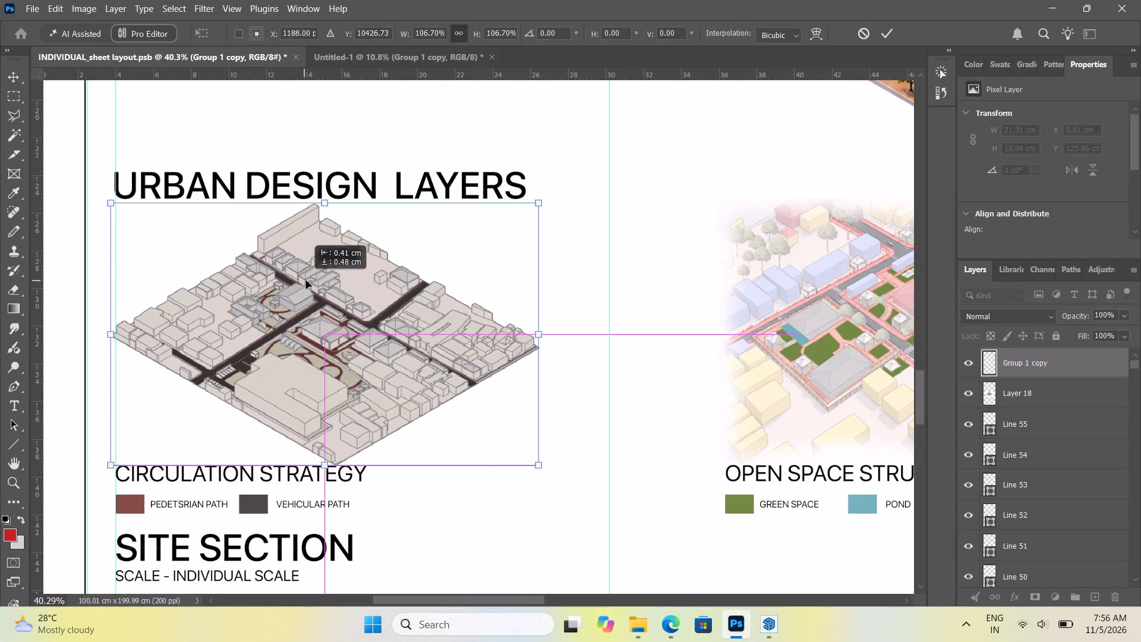
pyautogui.moveTo(306, 281); pyautogui.dragTo(307, 281)
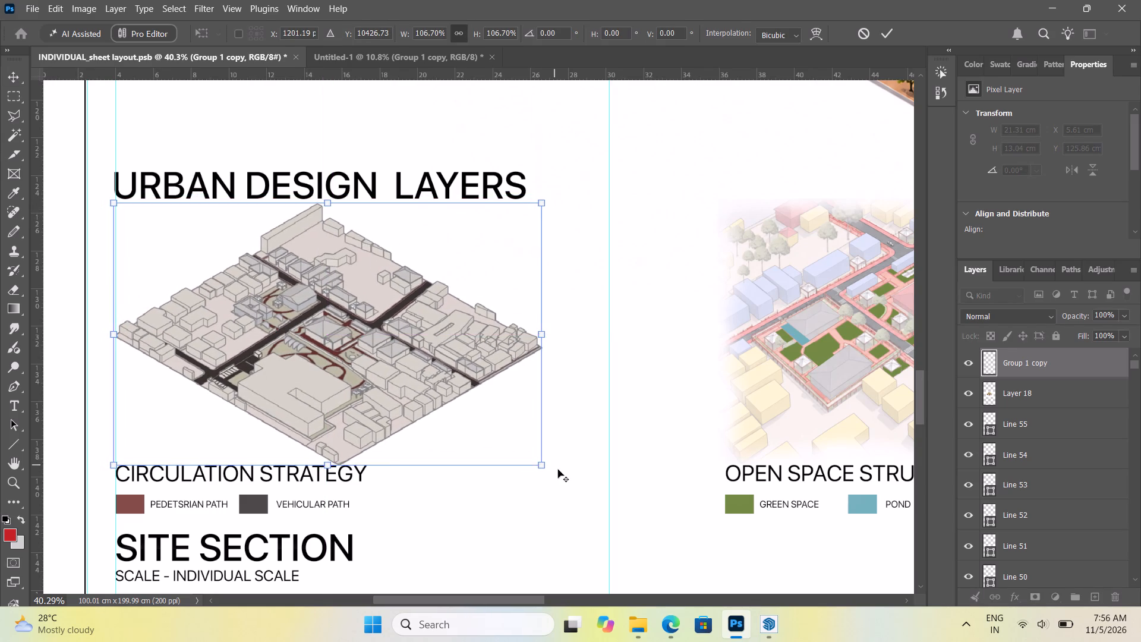
pyautogui.keyDown('alt'); pyautogui.scroll(-5, 558, 470); pyautogui.keyUp('alt')
pyautogui.click(176, 281)
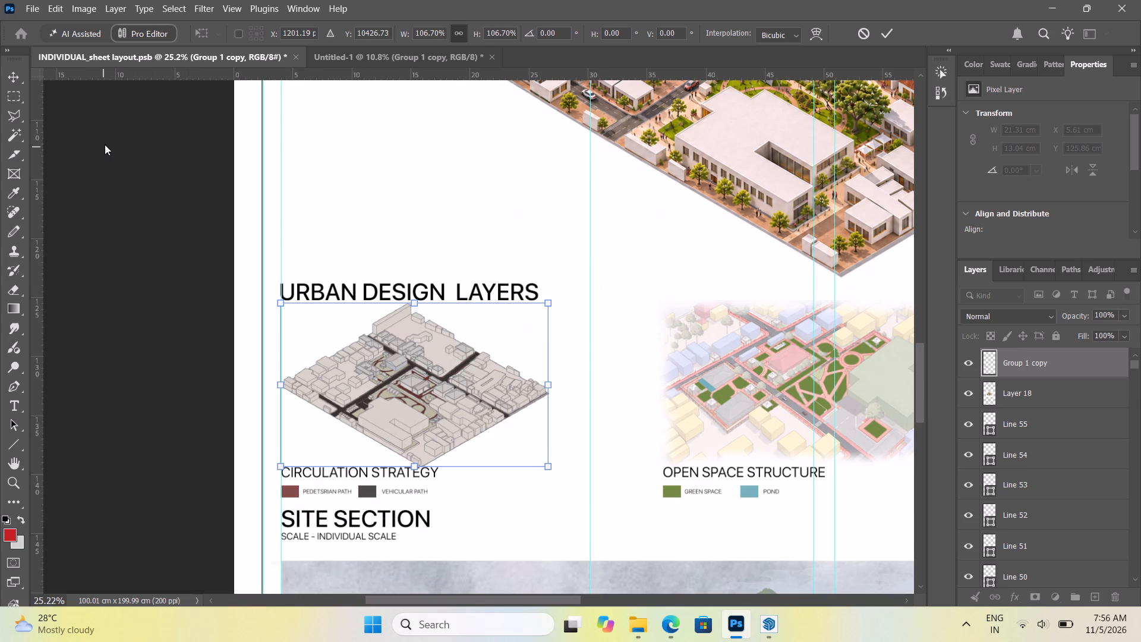
pyautogui.click(105, 144)
pyautogui.click(121, 154)
# Set the pedestrian path legend swatch's Color Overlay to the diagram's path colour, 64312b.
pyautogui.scroll(-5, 381, 429)
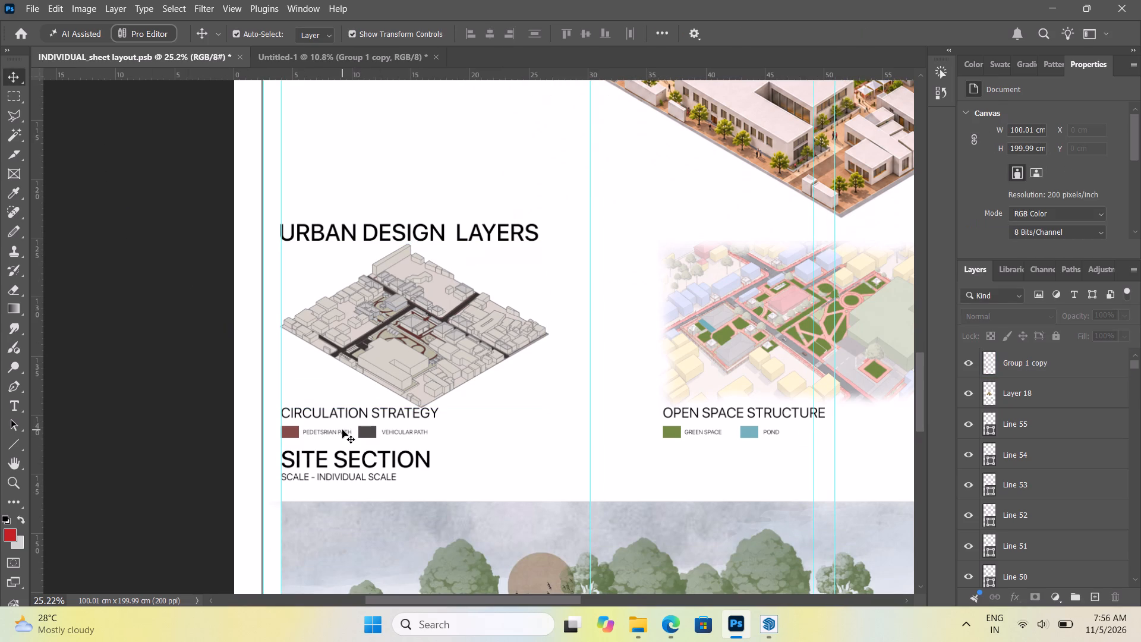
pyautogui.keyDown('alt'); pyautogui.scroll(7, 342, 427); pyautogui.keyUp('alt')
pyautogui.click(253, 436)
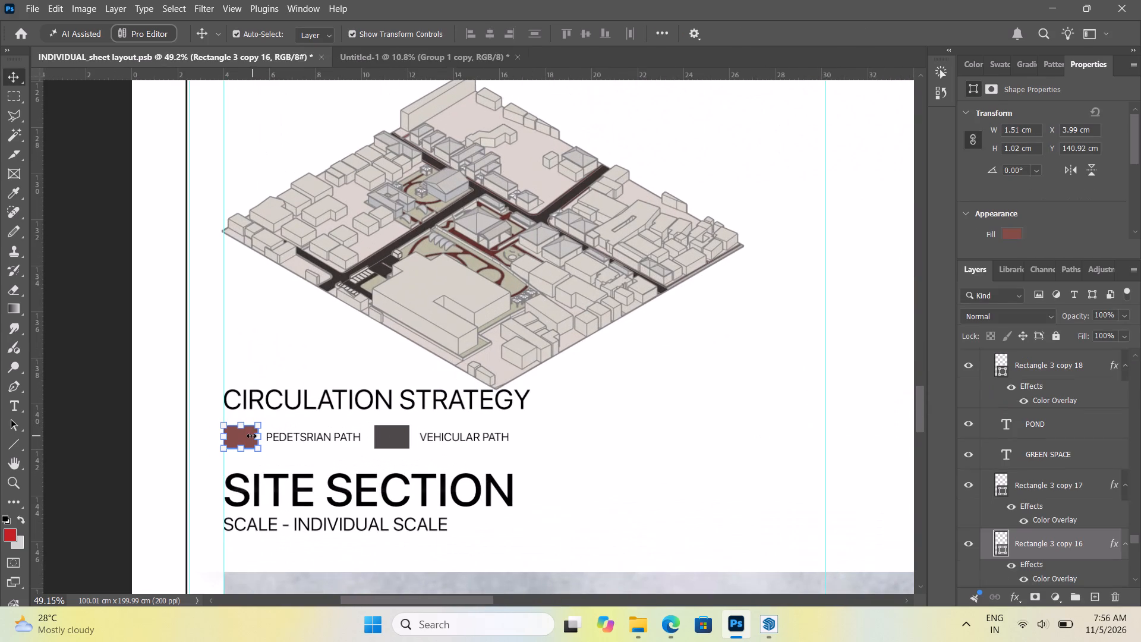
pyautogui.doubleClick(1098, 545)
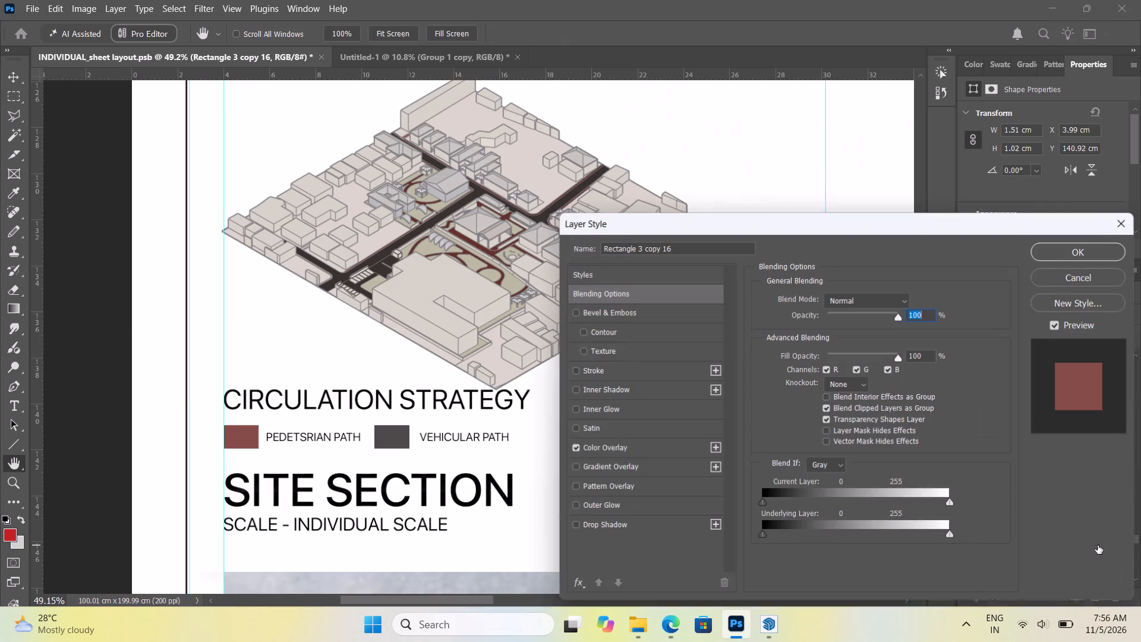
pyautogui.click(651, 446)
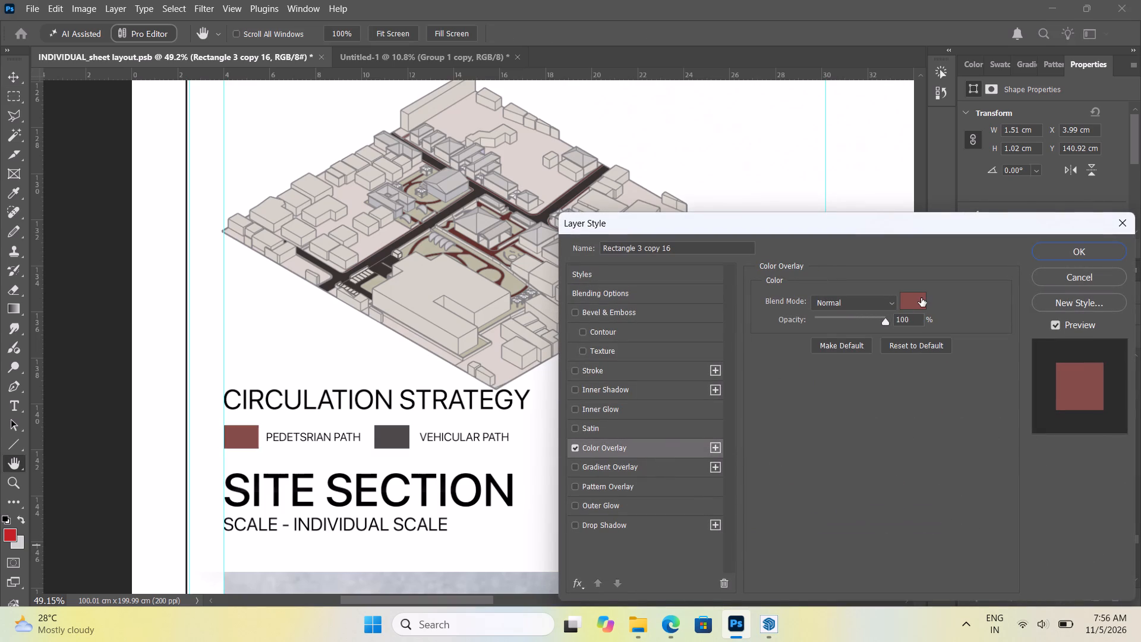
pyautogui.click(921, 298)
pyautogui.click(471, 241)
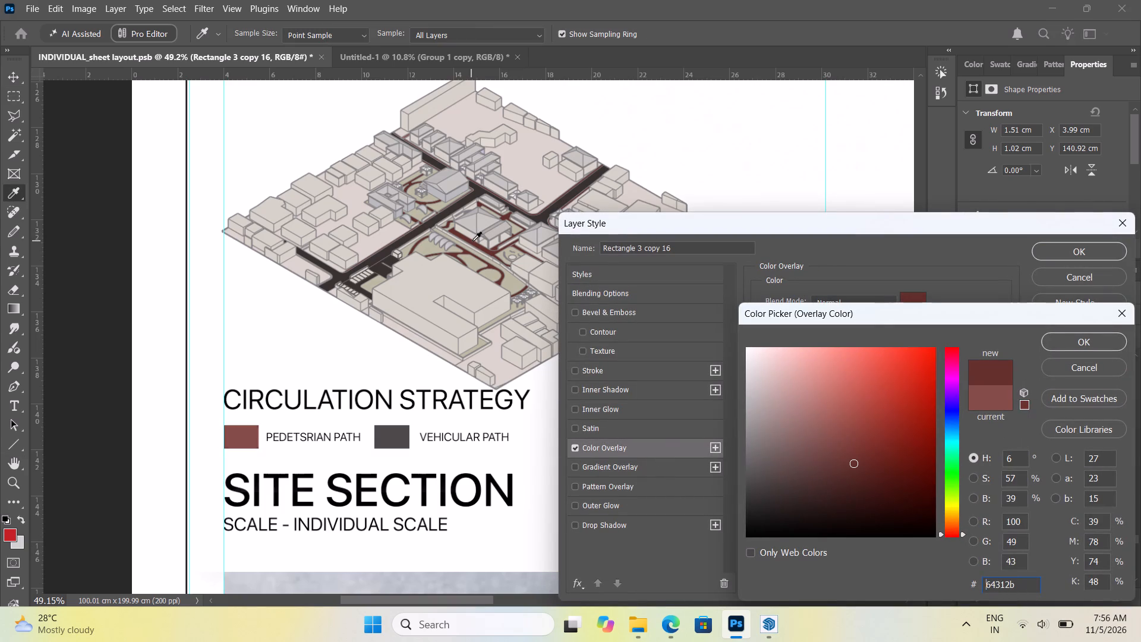
pyautogui.click(1067, 340)
pyautogui.click(1095, 252)
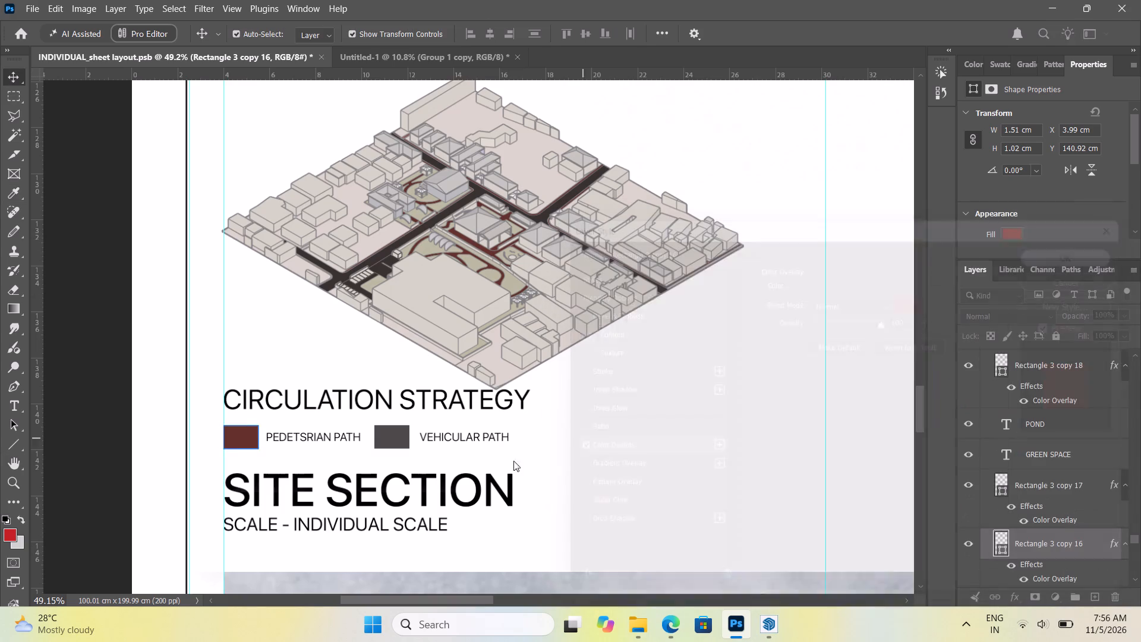
# Set the vehicular path legend swatch's Color Overlay to the diagram's road colour, 38312e.
pyautogui.click(392, 433)
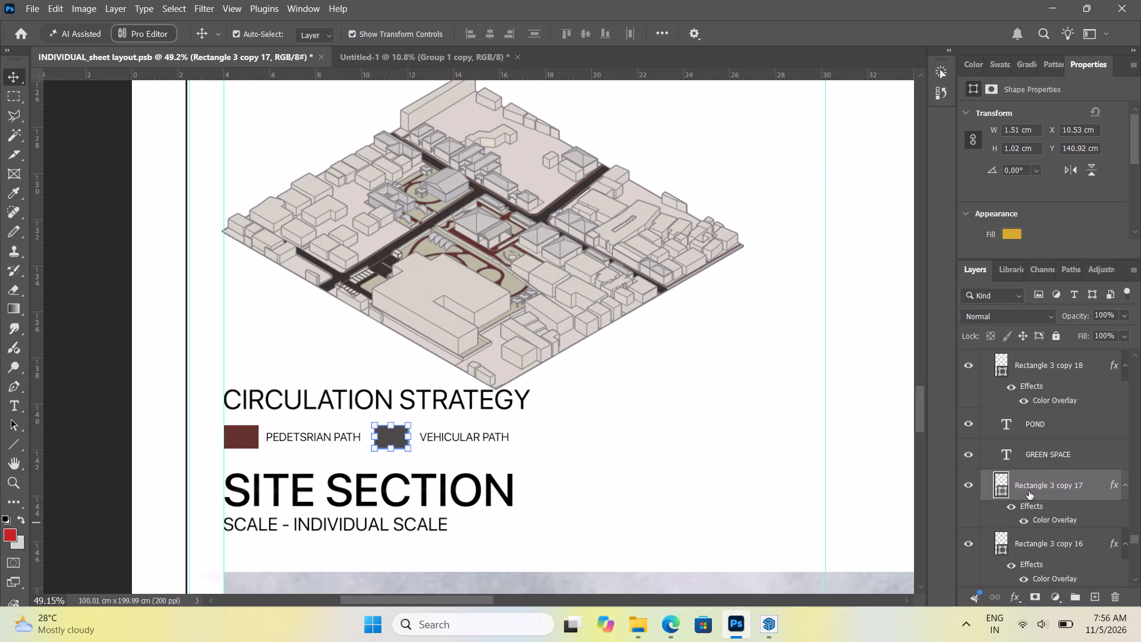
pyautogui.doubleClick(1107, 479)
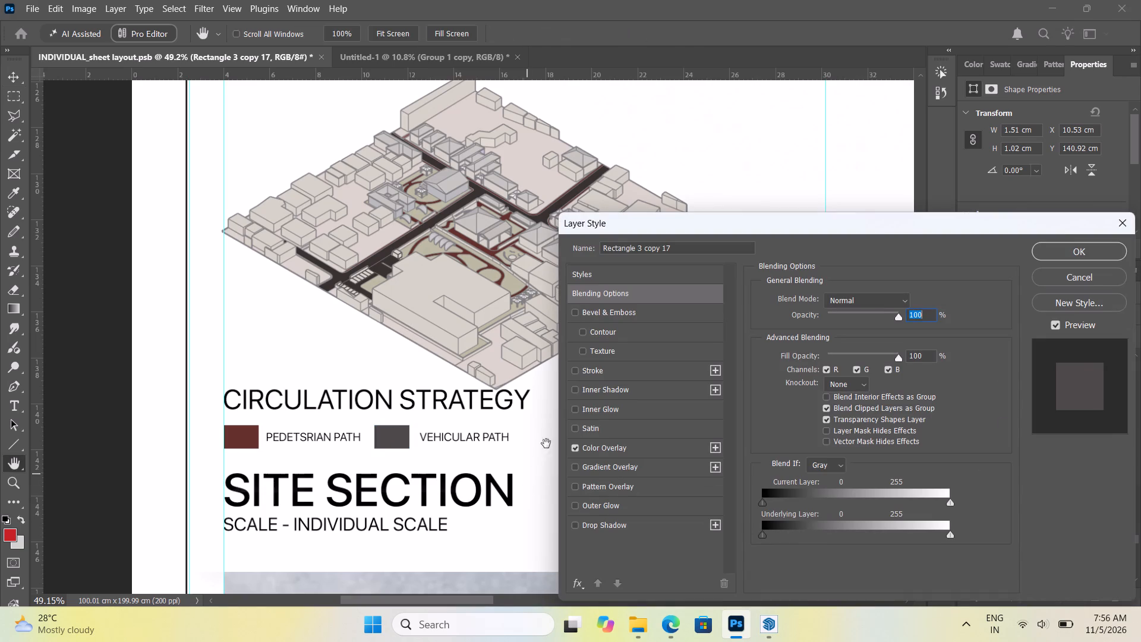
pyautogui.click(642, 445)
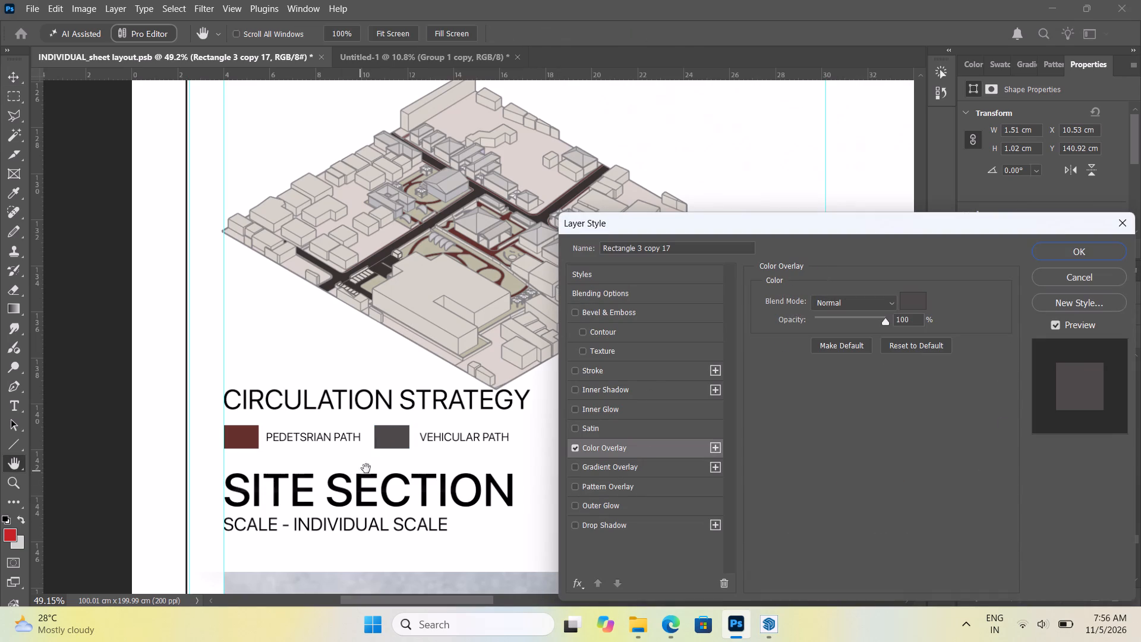
pyautogui.click(924, 301)
pyautogui.click(542, 215)
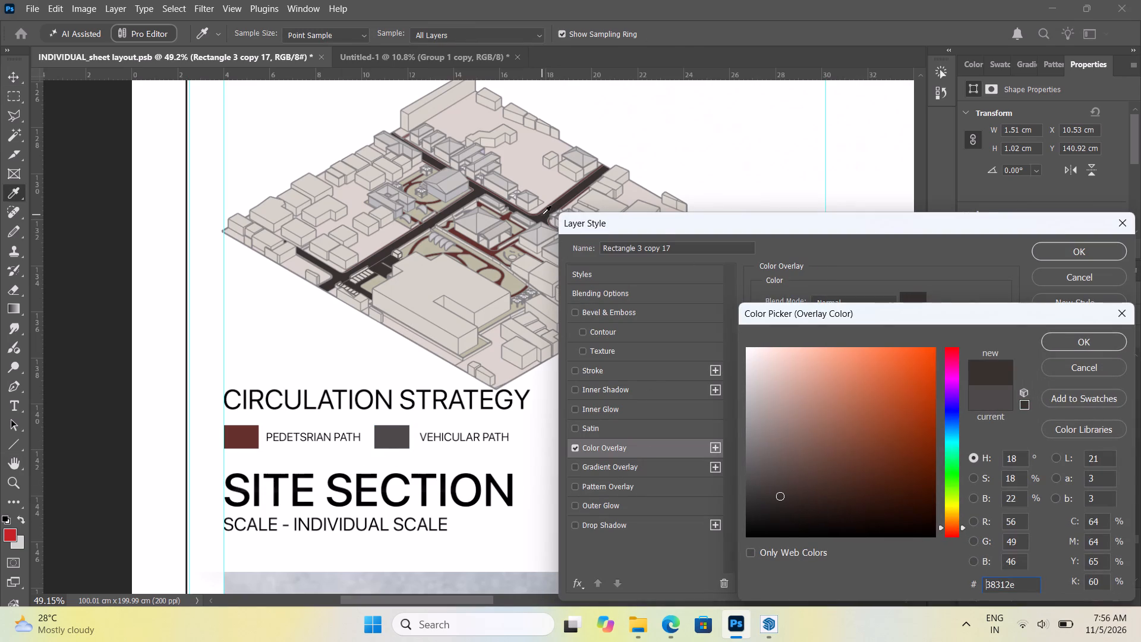
pyautogui.click(1048, 339)
pyautogui.click(1045, 249)
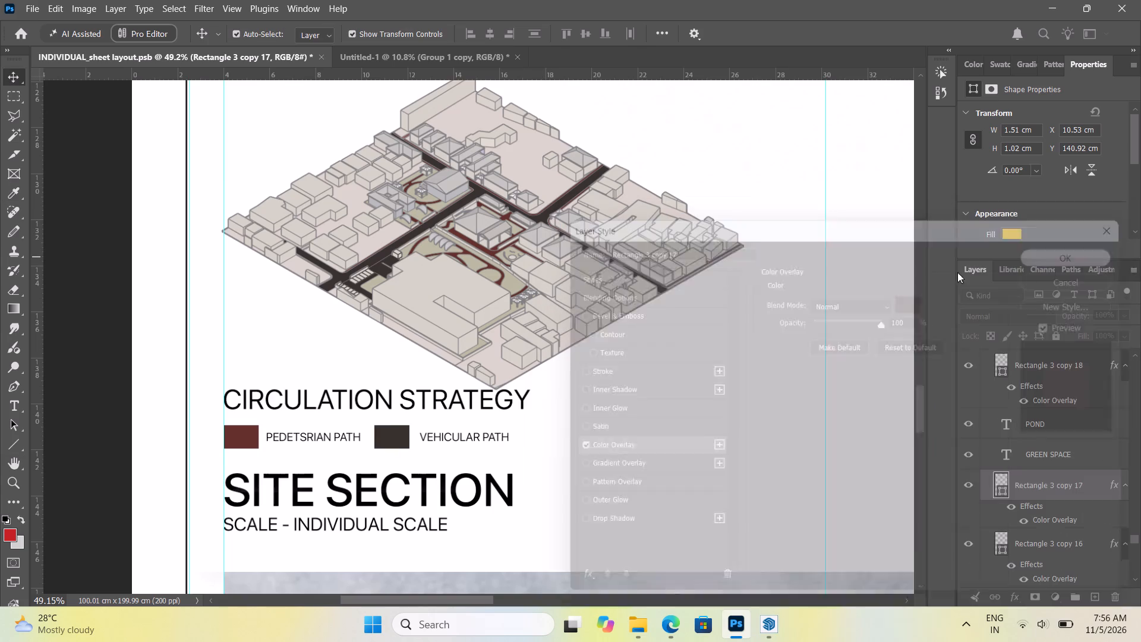
# Delete the base images of the Open Space Structure and Functional Structure diagrams, Layer 6 and Layer 7.
pyautogui.scroll(2, 676, 309)
pyautogui.keyDown('alt'); pyautogui.scroll(-14, 434, 401); pyautogui.keyUp('alt')
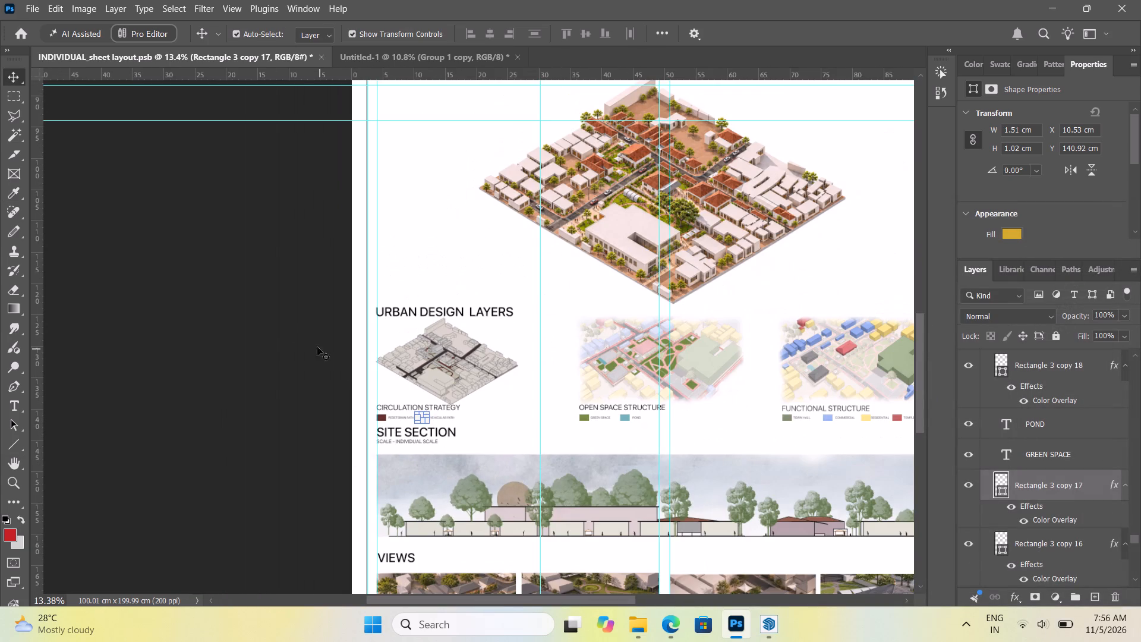
pyautogui.click(280, 325)
pyautogui.keyDown('alt'); pyautogui.scroll(-9, 300, 334); pyautogui.keyUp('alt')
pyautogui.keyDown('alt'); pyautogui.scroll(4, 658, 375); pyautogui.keyUp('alt')
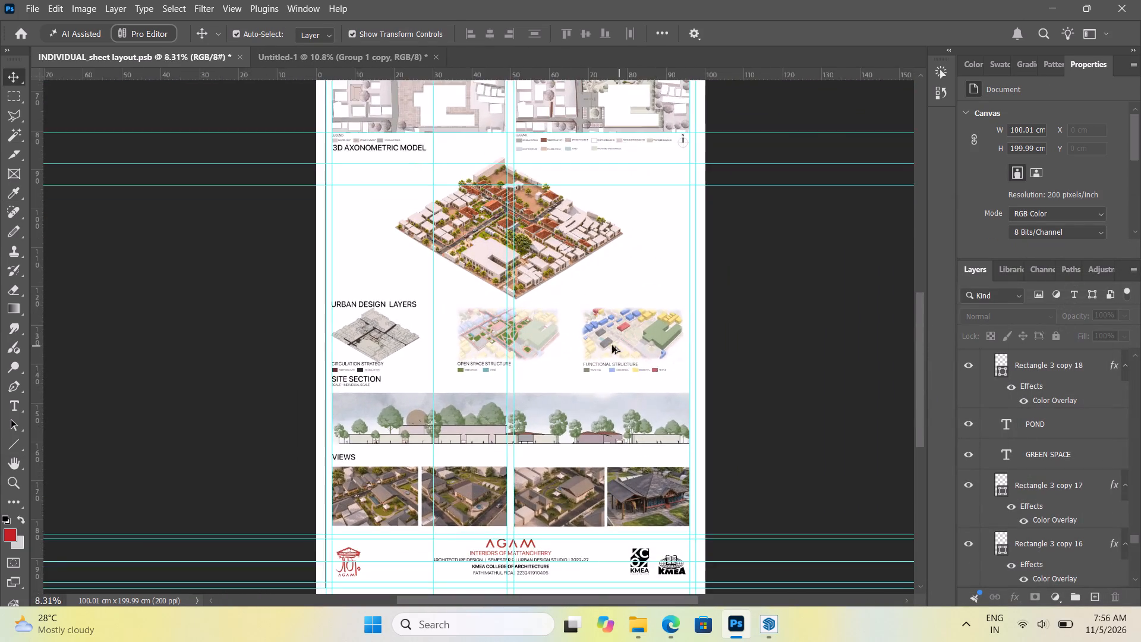
pyautogui.keyDown('alt'); pyautogui.scroll(4, 591, 350); pyautogui.keyUp('alt')
pyautogui.keyDown('alt'); pyautogui.scroll(4, 530, 331); pyautogui.keyUp('alt')
pyautogui.click(529, 331)
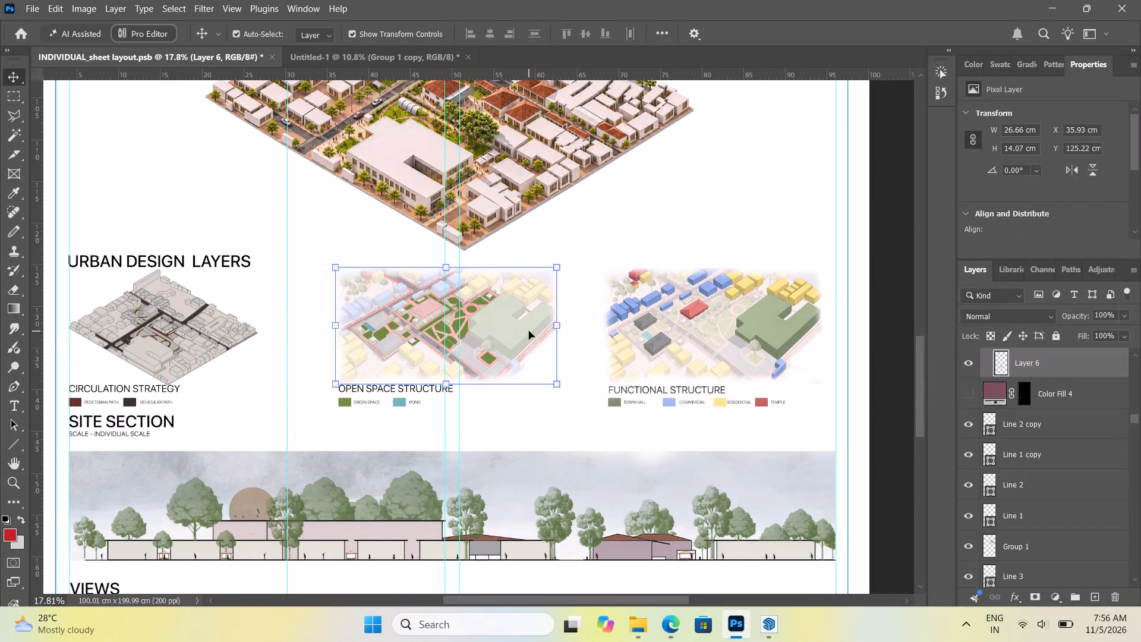
pyautogui.press('Delete')
pyautogui.click(678, 329)
pyautogui.press('Delete')
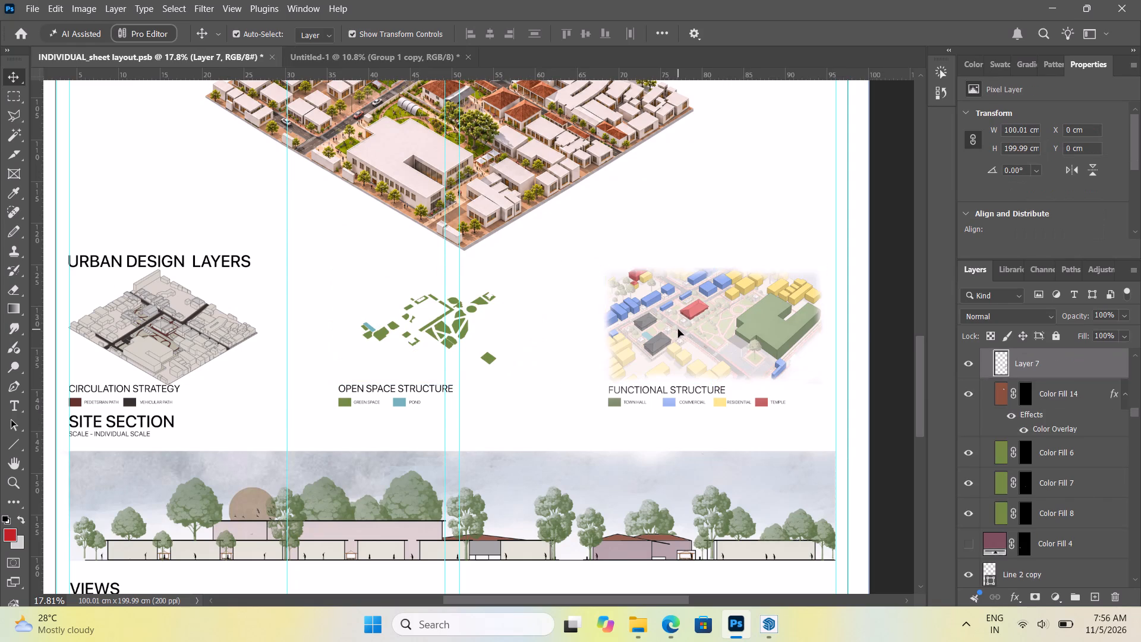
# Delete the leftover green-space and pond colour fills above the OPEN SPACE STRUCTURE title.
pyautogui.click(465, 331)
pyautogui.press('Delete')
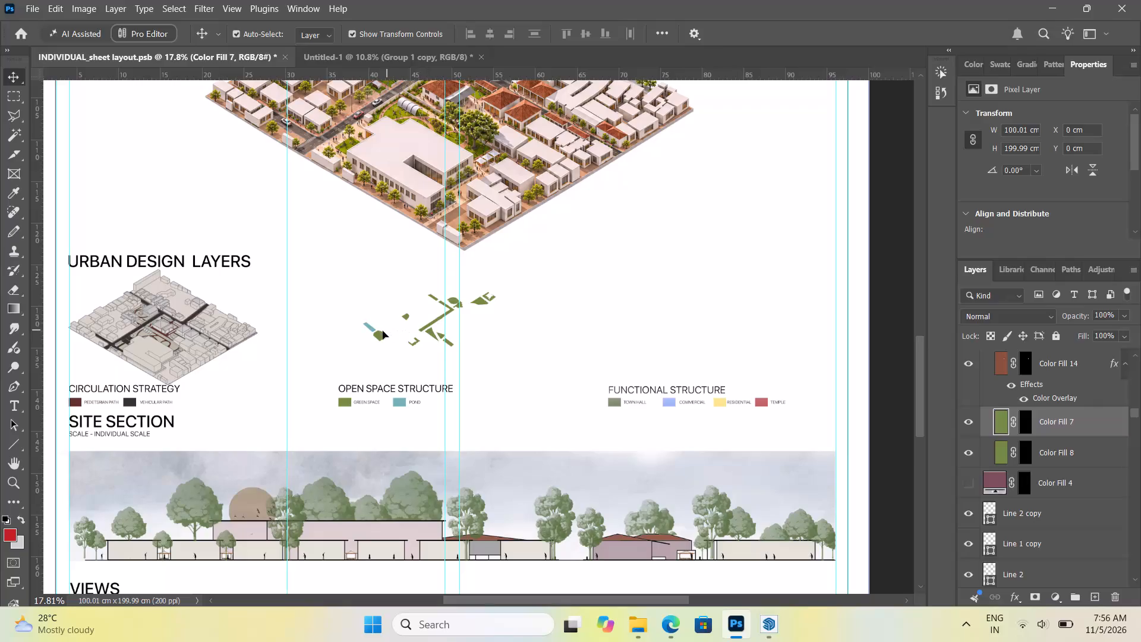
pyautogui.click(369, 326)
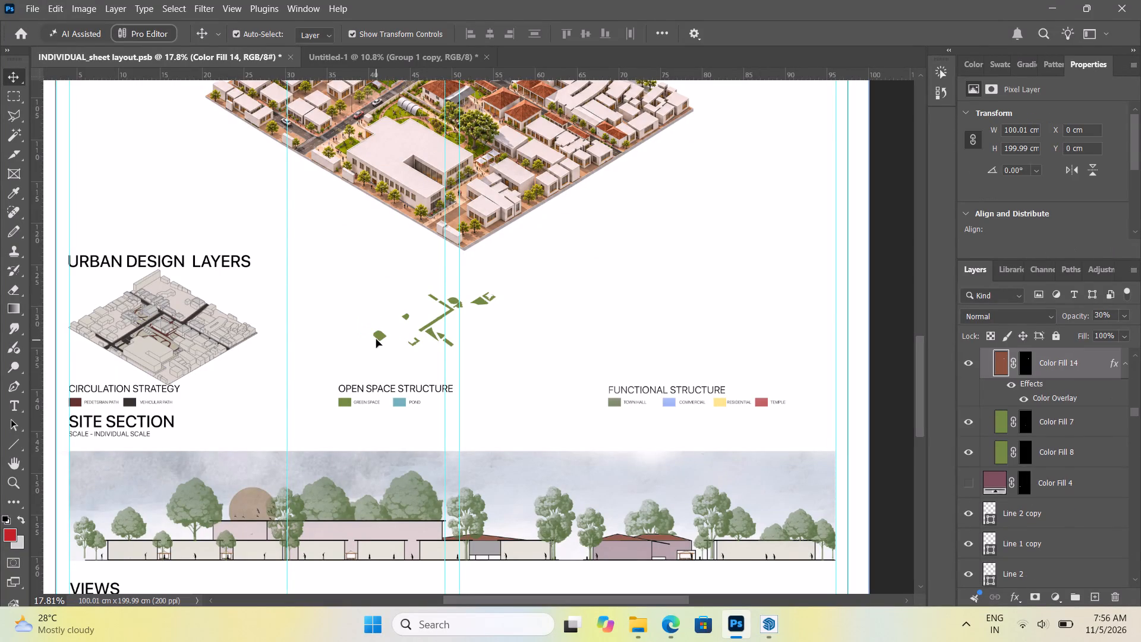
pyautogui.click(383, 338)
pyautogui.press('Delete')
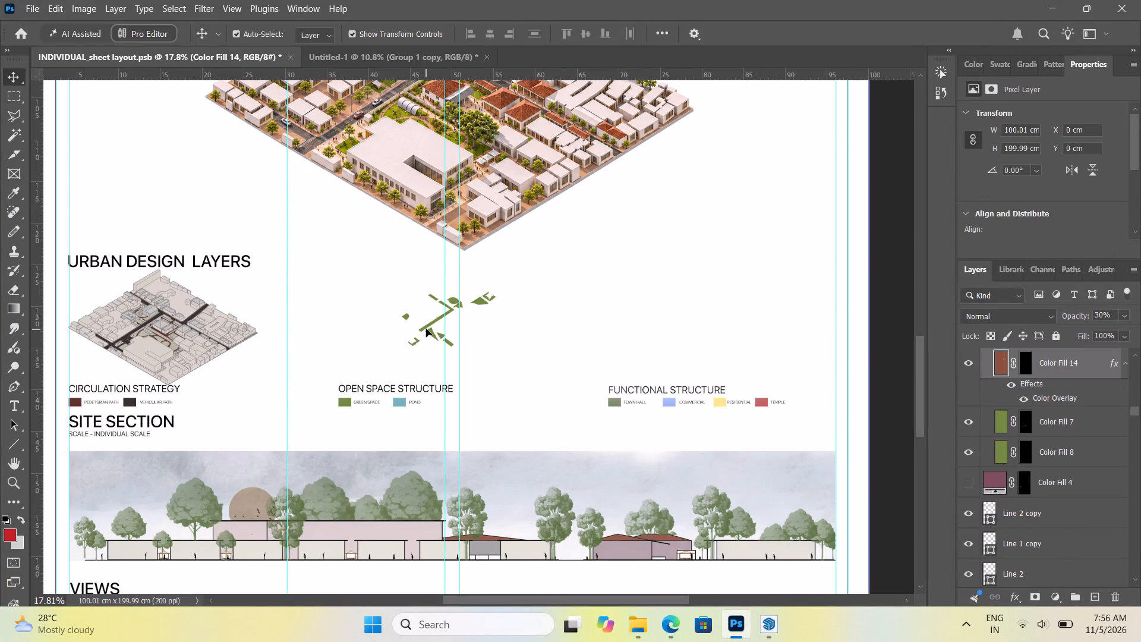
pyautogui.click(425, 327)
pyautogui.press('Delete')
pyautogui.click(407, 317)
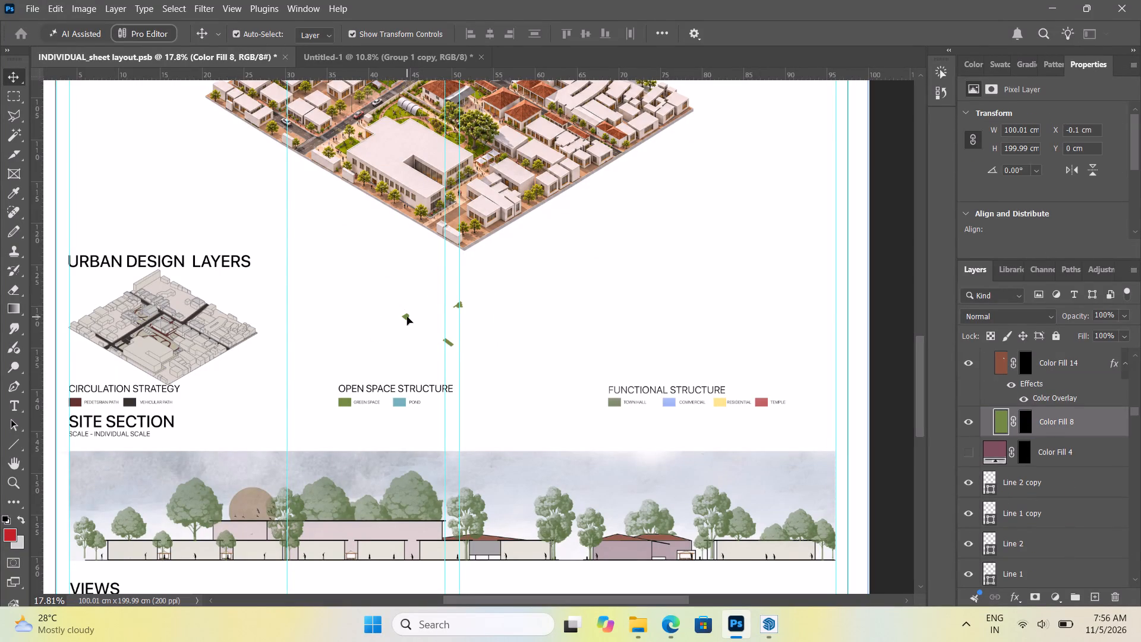
pyautogui.press('Delete')
pyautogui.scroll(-2, 526, 391)
pyautogui.scroll(7, 525, 392)
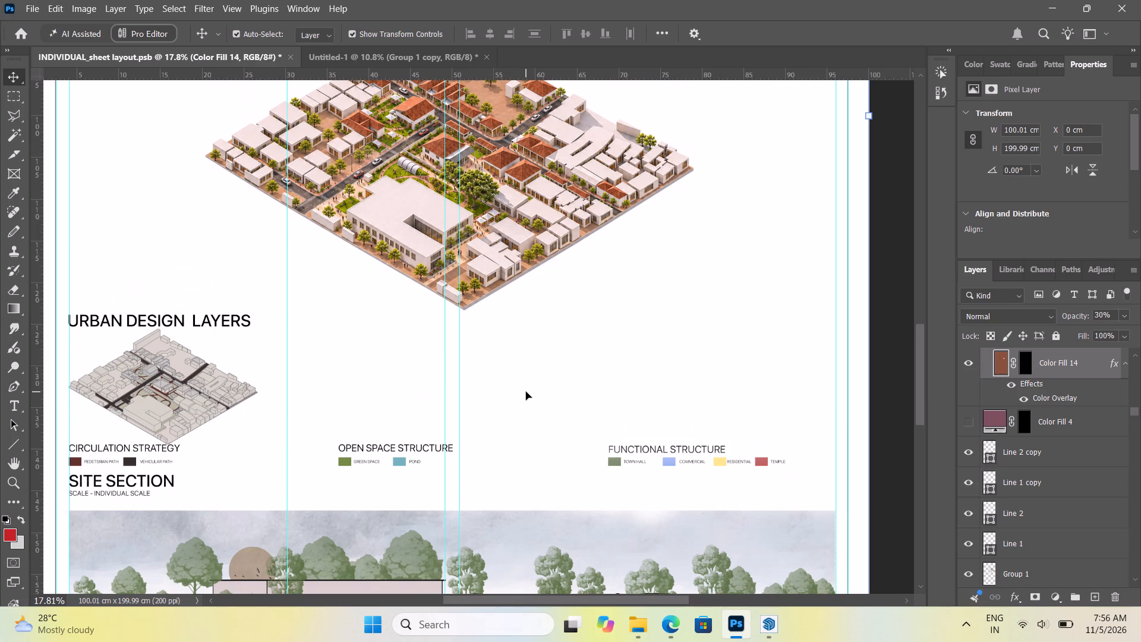
pyautogui.keyDown('alt'); pyautogui.scroll(-5, 524, 390); pyautogui.keyUp('alt')
pyautogui.keyDown('alt'); pyautogui.scroll(2, 428, 472); pyautogui.keyUp('alt')
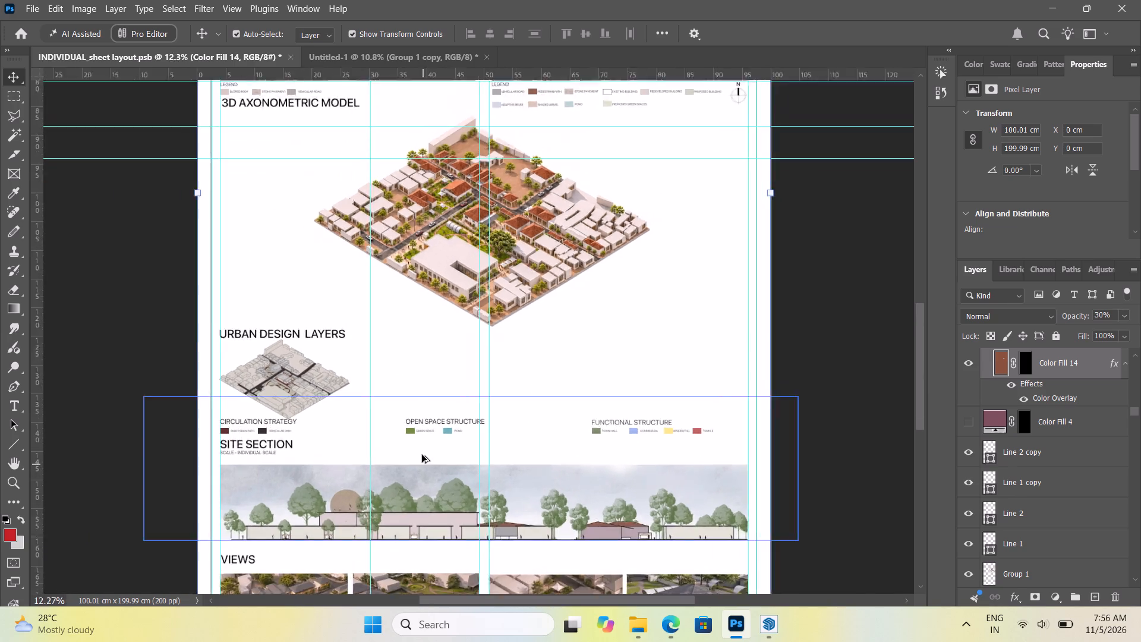
# Examine the Urban Design Layers section, its circulation diagram and the legends beneath the diagram titles.
pyautogui.keyDown('alt'); pyautogui.scroll(10, 422, 455); pyautogui.keyUp('alt')
pyautogui.keyDown('alt'); pyautogui.scroll(-6, 485, 433); pyautogui.keyUp('alt')
pyautogui.keyDown('alt'); pyautogui.scroll(2, 175, 413); pyautogui.keyUp('alt')
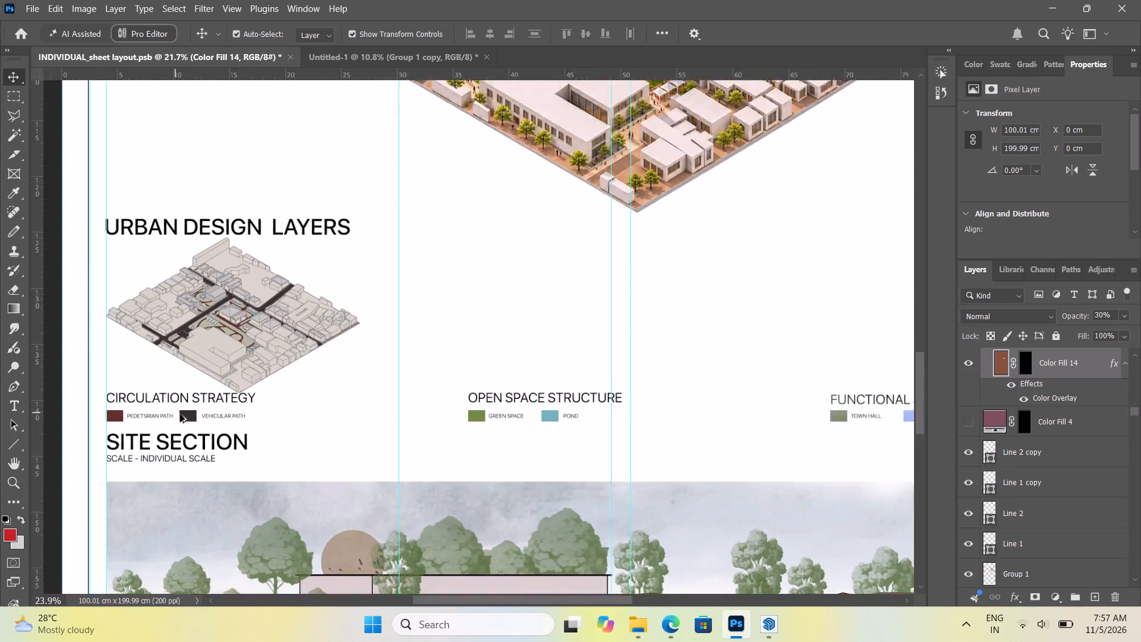
pyautogui.keyDown('alt'); pyautogui.scroll(6, 180, 414); pyautogui.keyUp('alt')
pyautogui.keyDown('alt'); pyautogui.scroll(-12, 357, 477); pyautogui.keyUp('alt')
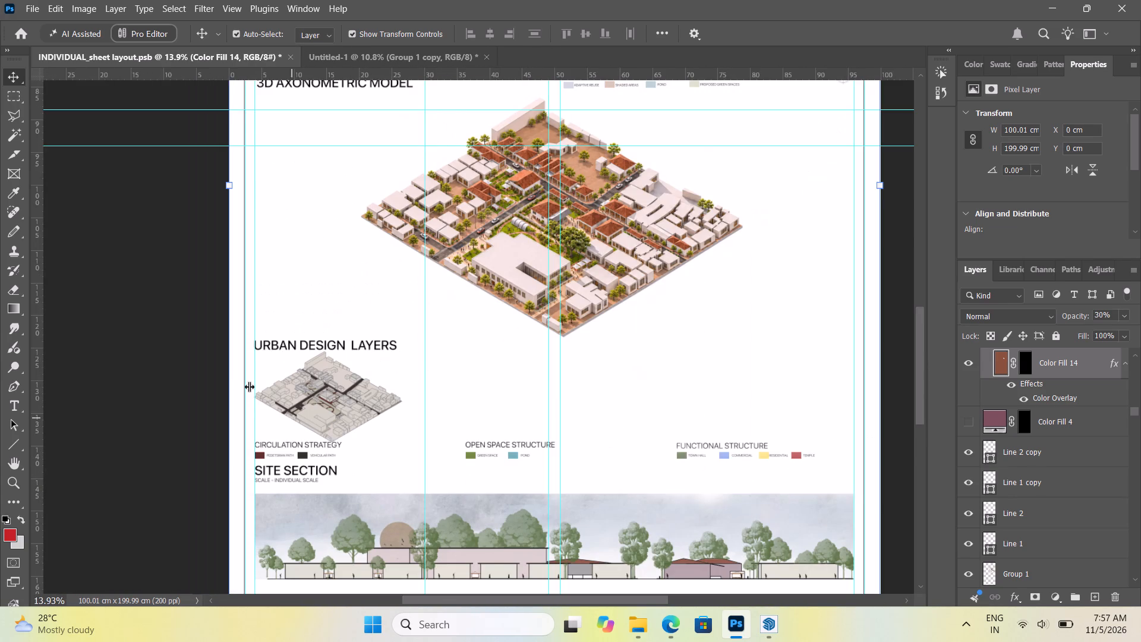
pyautogui.click(212, 361)
pyautogui.keyDown('alt'); pyautogui.scroll(16, 316, 389); pyautogui.keyUp('alt')
pyautogui.keyDown('alt'); pyautogui.scroll(-3, 329, 429); pyautogui.keyUp('alt')
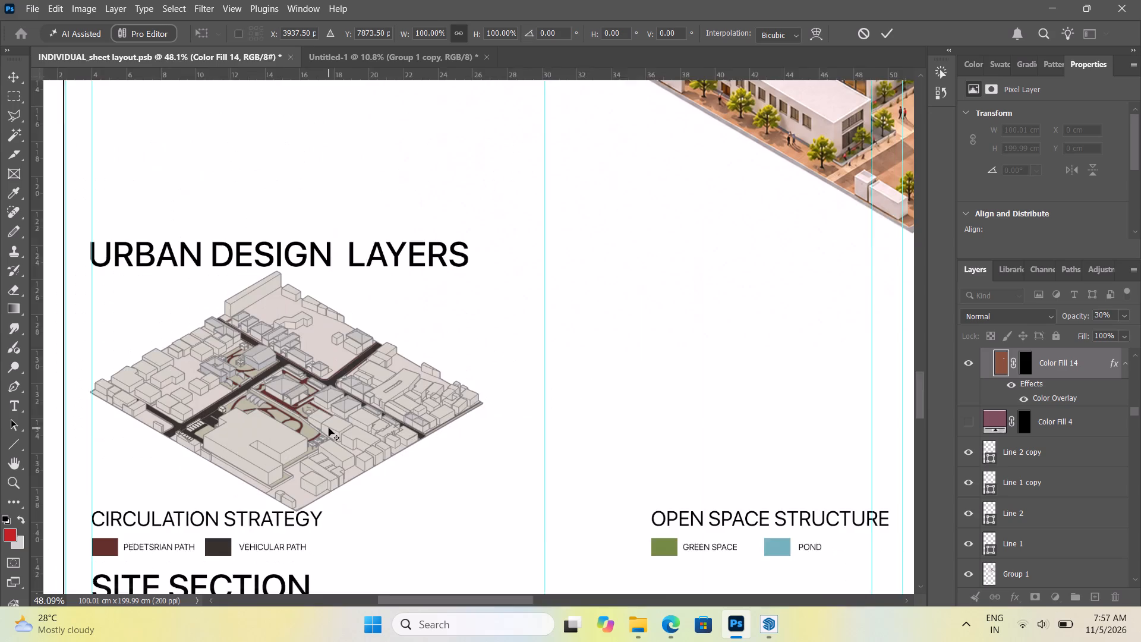
pyautogui.keyDown('alt'); pyautogui.scroll(-11, 329, 428); pyautogui.keyUp('alt')
# In the Untitled-1 document, hide Group 1 copy and duplicate Layer 1 out of Group 1 to the top of the layer stack.
pyautogui.click(393, 61)
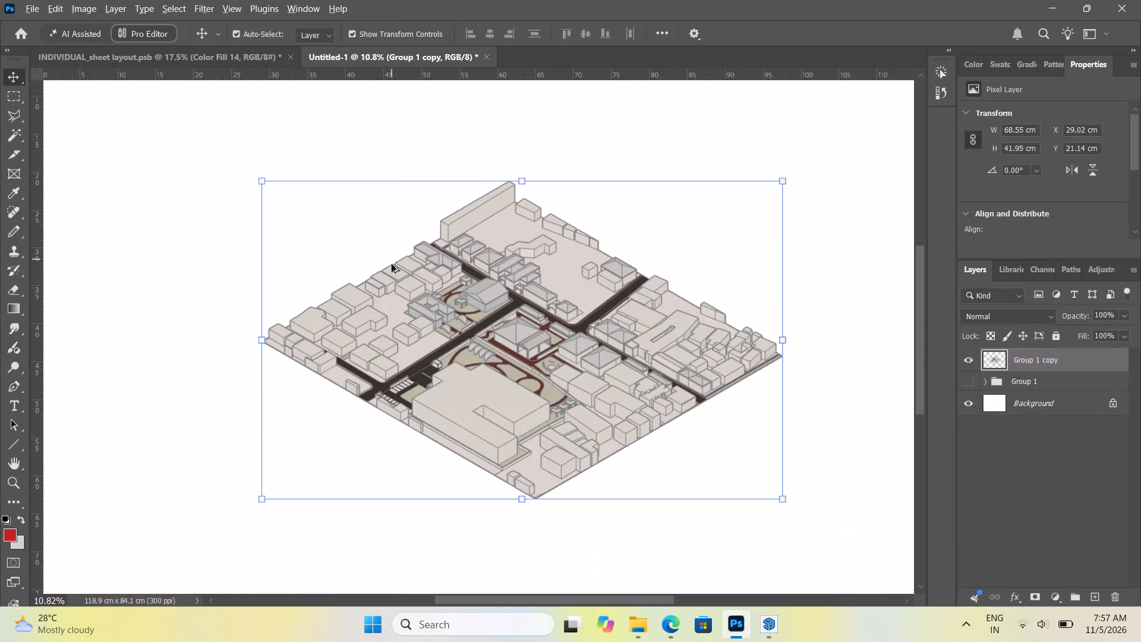
pyautogui.keyDown('alt'); pyautogui.scroll(-6, 392, 266); pyautogui.keyUp('alt')
pyautogui.click(968, 357)
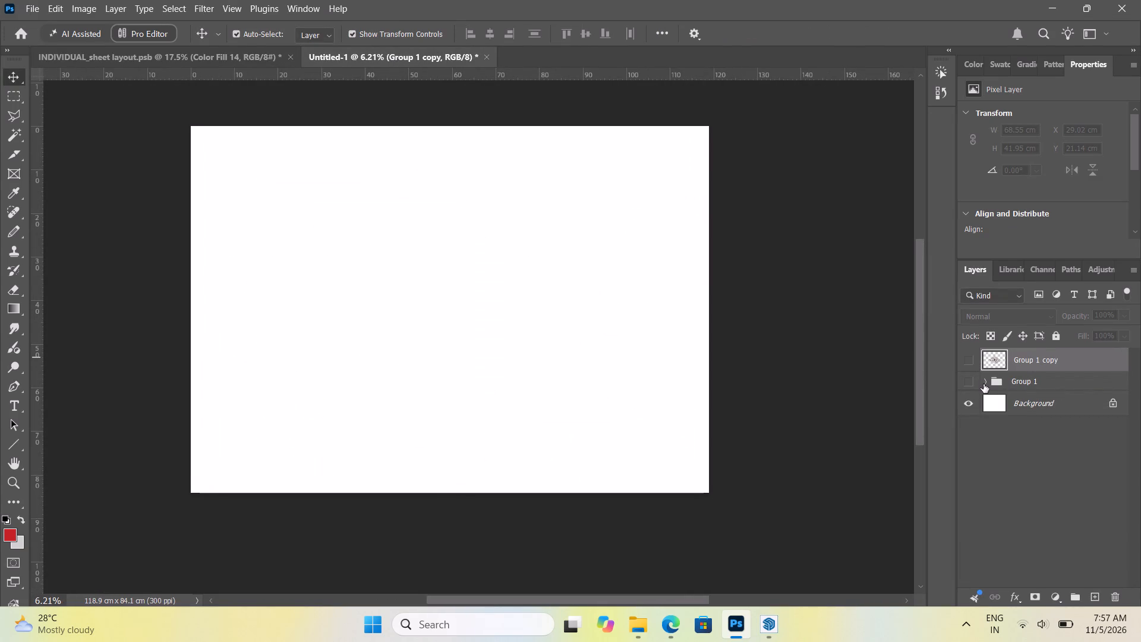
pyautogui.click(984, 383)
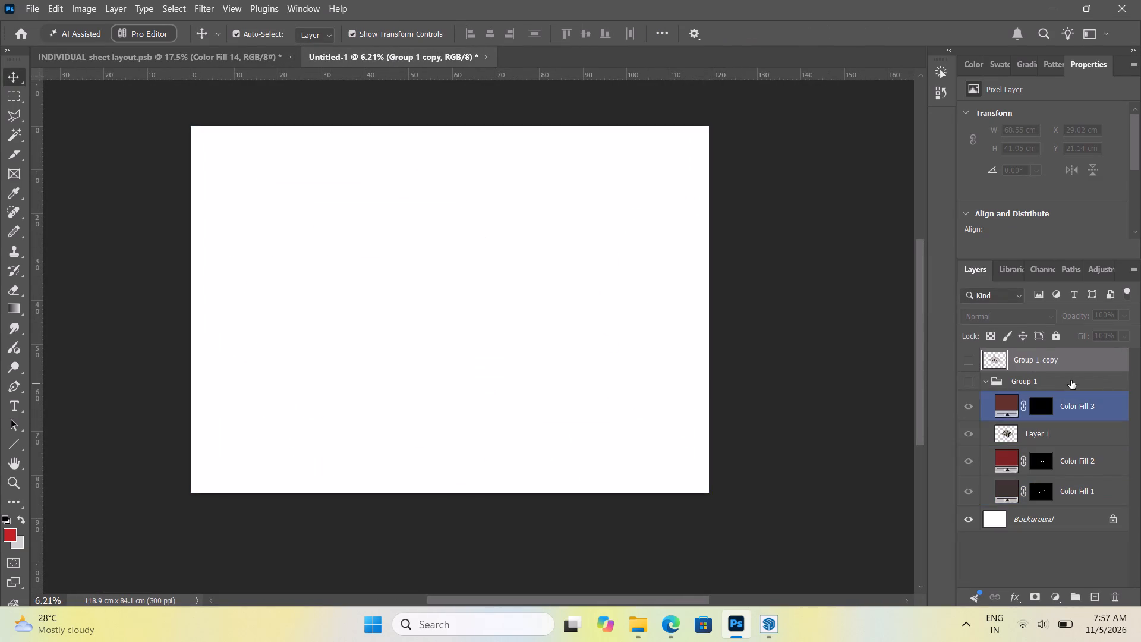
pyautogui.click(1085, 435)
pyautogui.rightClick(1086, 435)
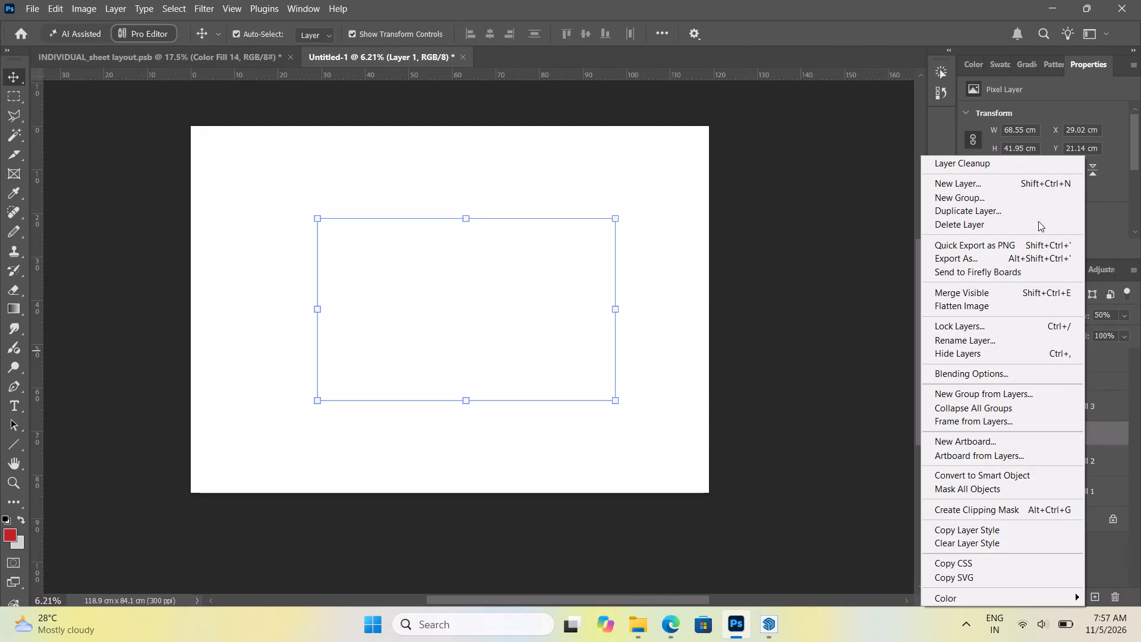
pyautogui.click(1038, 213)
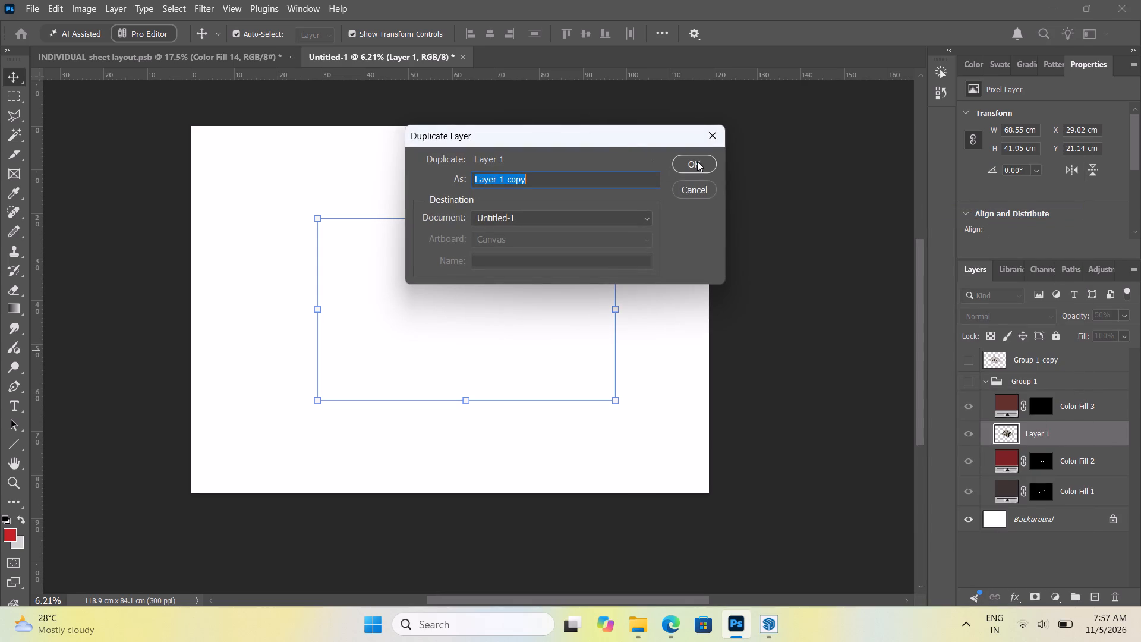
pyautogui.click(697, 161)
pyautogui.moveTo(1064, 439); pyautogui.dragTo(1063, 354)
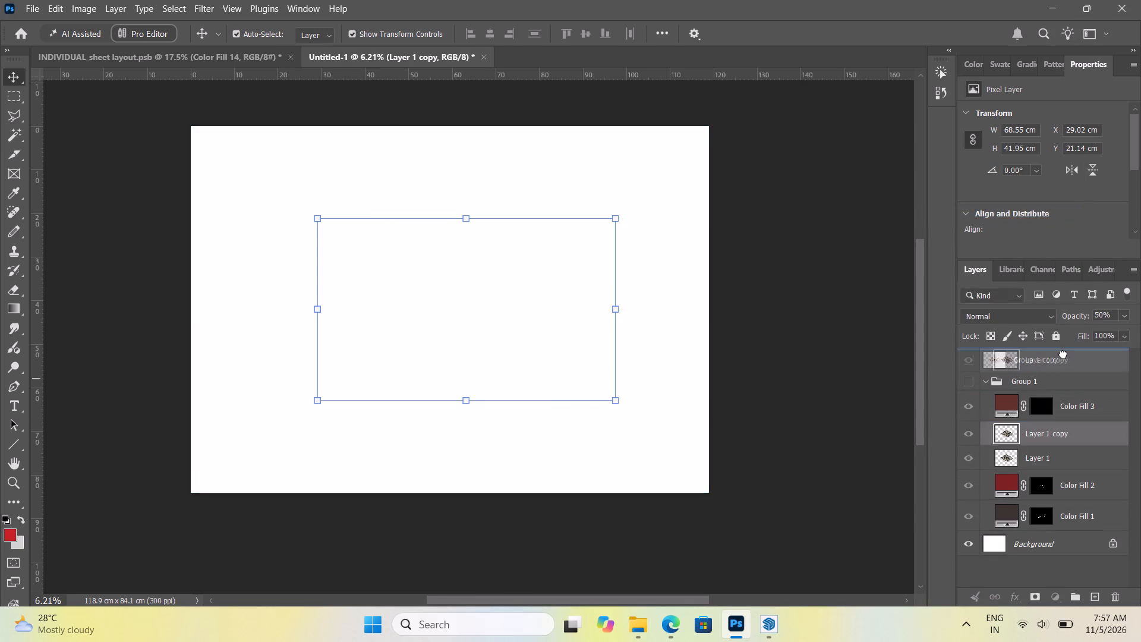
pyautogui.moveTo(1063, 354); pyautogui.dragTo(1063, 352)
pyautogui.click(808, 168)
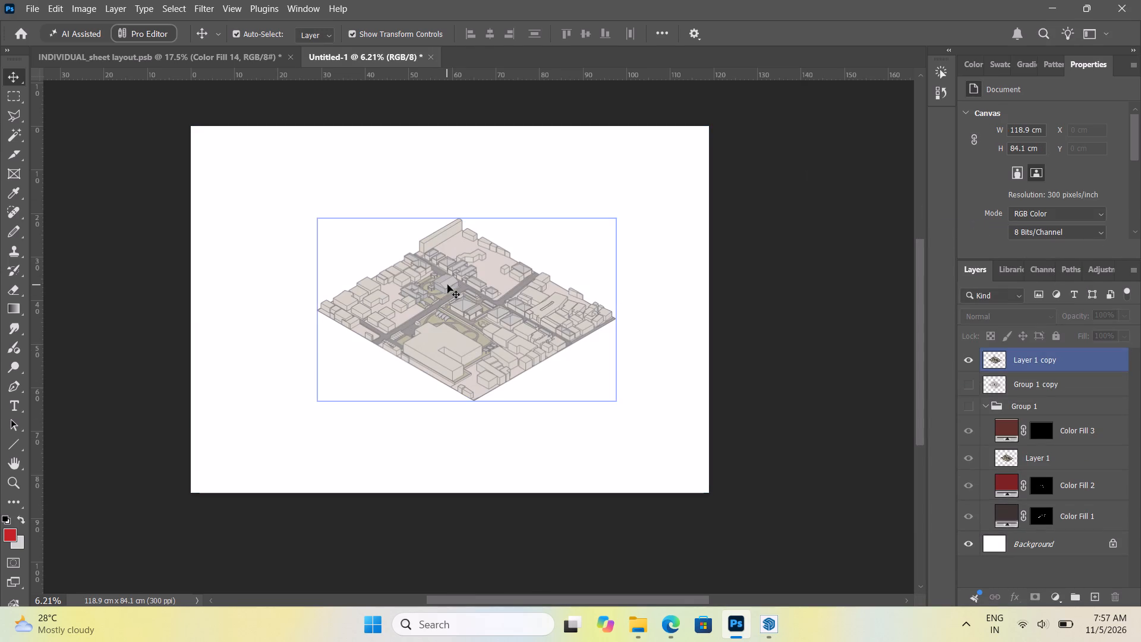
# Set the opacity of the duplicated axonometric layer, Layer 1 copy, to 100%.
pyautogui.click(1082, 363)
pyautogui.moveTo(1102, 314); pyautogui.dragTo(979, 308)
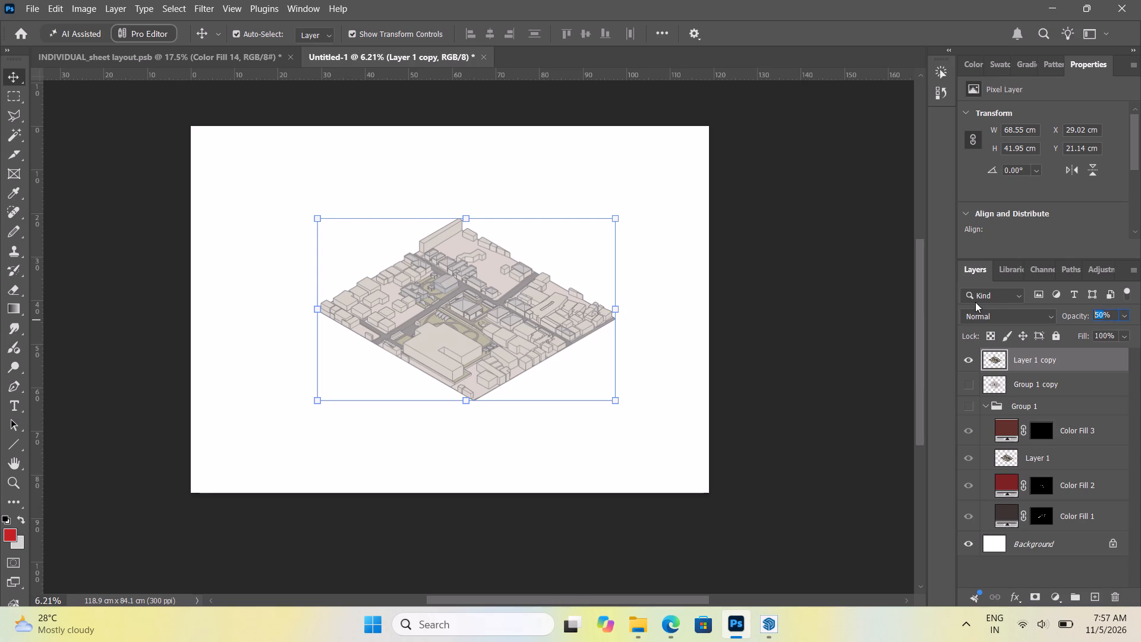
pyautogui.press('1')
pyautogui.press('0')
pyautogui.press('0')
pyautogui.press('Return')
pyautogui.click(825, 215)
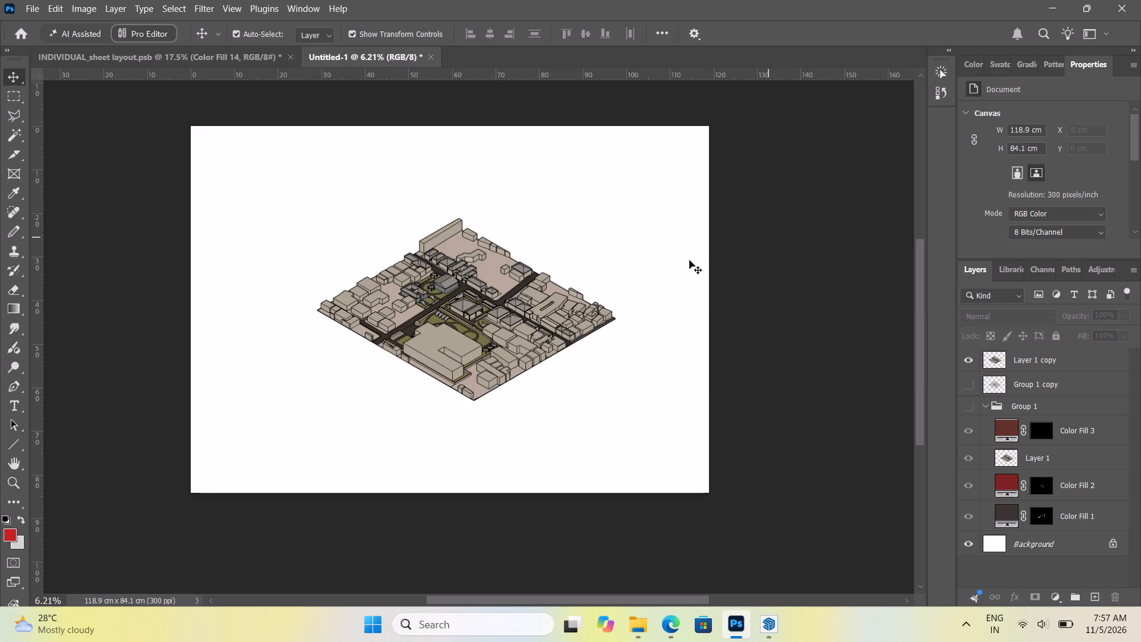
# Examine the buildings, roads and green areas of the full-opacity axonometric up close.
pyautogui.scroll(2, 524, 339)
pyautogui.keyDown('alt'); pyautogui.scroll(12, 484, 407); pyautogui.keyUp('alt')
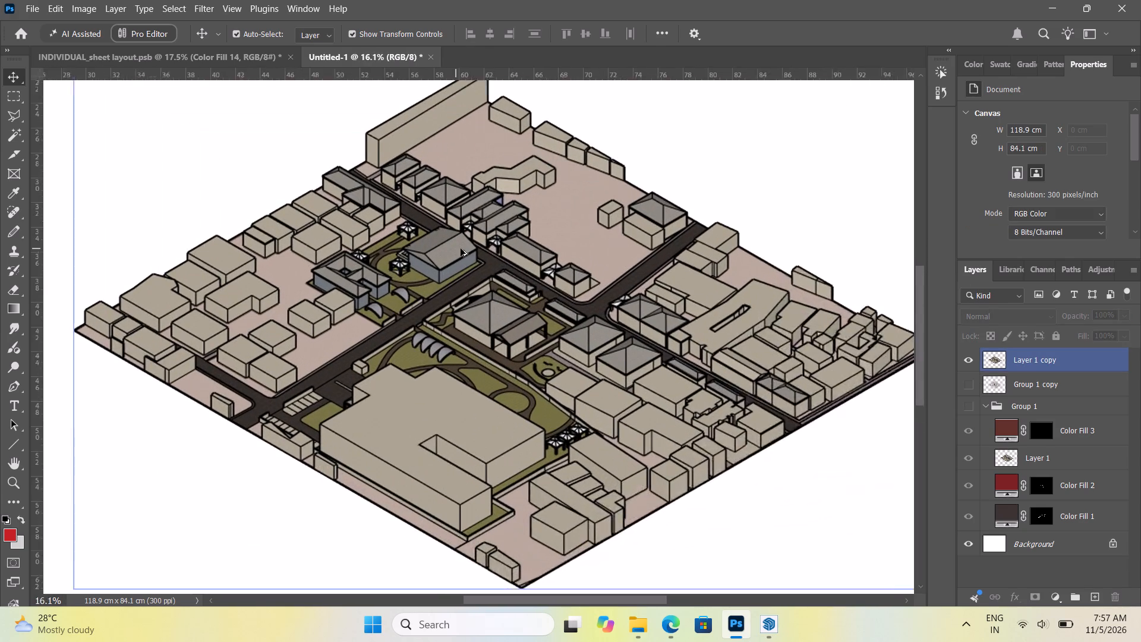
pyautogui.keyDown('alt'); pyautogui.scroll(-2, 439, 307); pyautogui.keyUp('alt')
pyautogui.keyDown('alt'); pyautogui.scroll(1, 506, 322); pyautogui.keyUp('alt')
pyautogui.keyDown('alt'); pyautogui.scroll(-1, 506, 322); pyautogui.keyUp('alt')
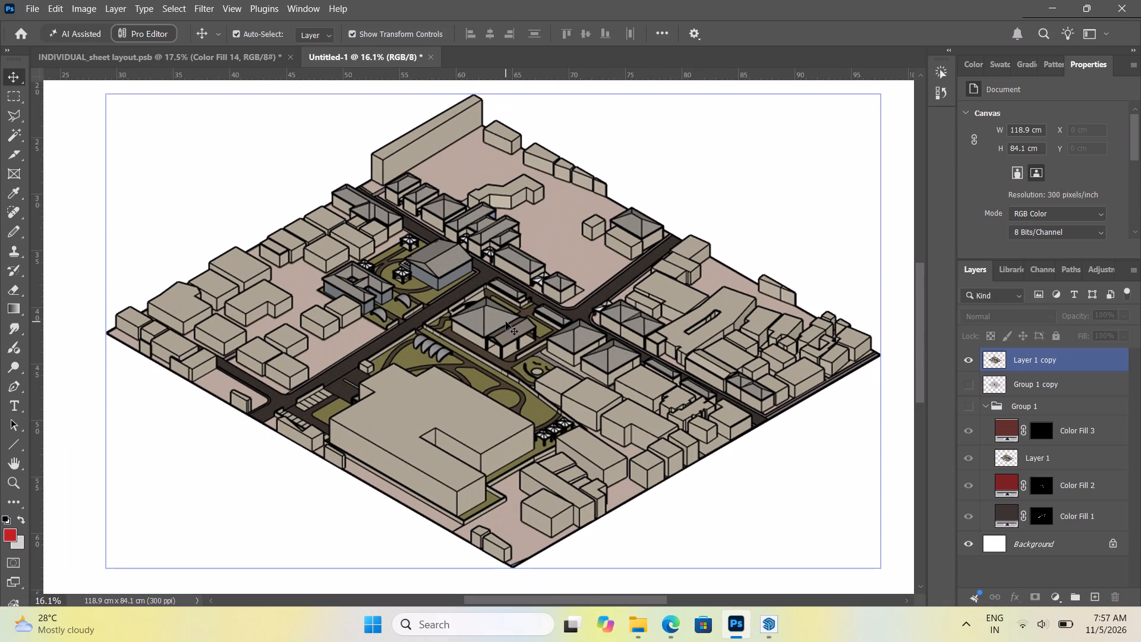
pyautogui.keyDown('alt'); pyautogui.scroll(3, 166, 304); pyautogui.keyUp('alt')
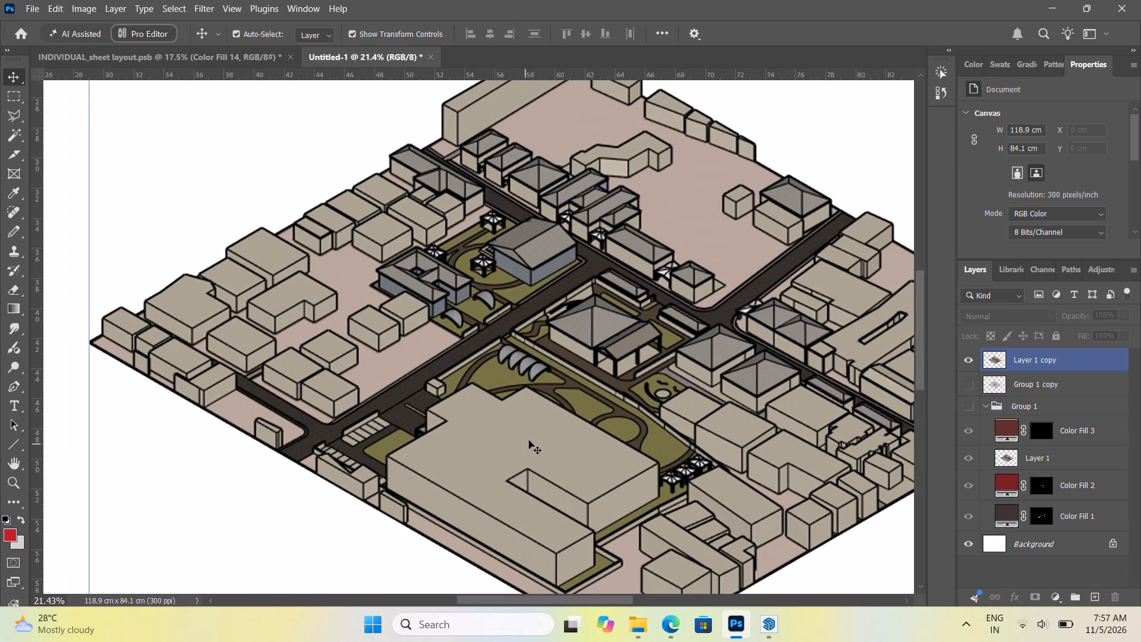
pyautogui.keyDown('alt'); pyautogui.scroll(5, 739, 195); pyautogui.keyUp('alt')
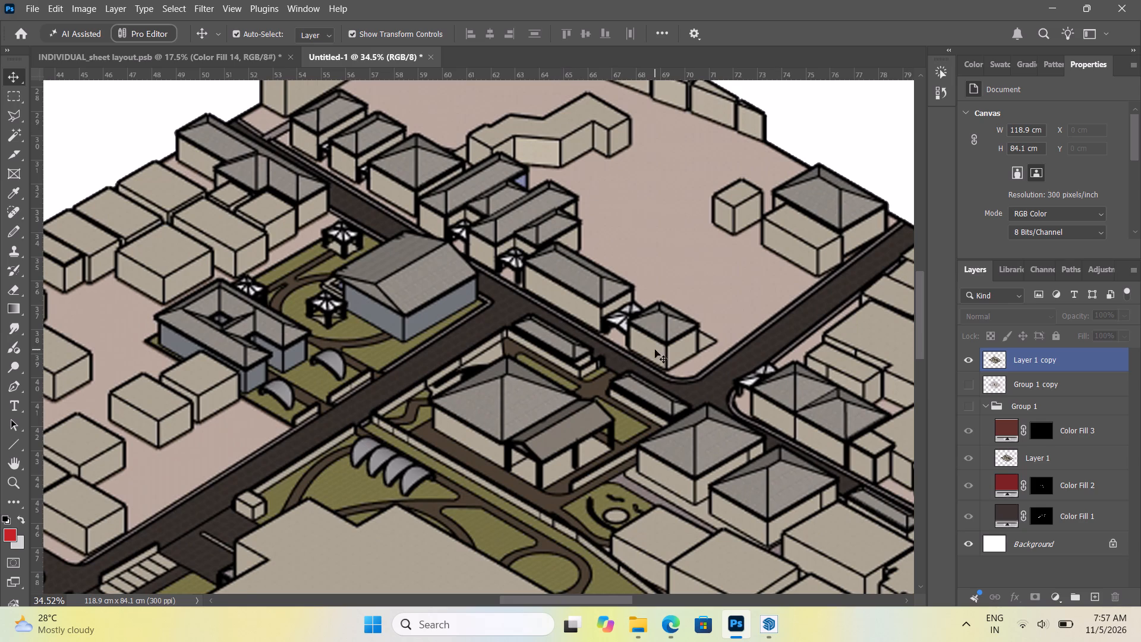
pyautogui.keyDown('alt'); pyautogui.scroll(8, 680, 333); pyautogui.keyUp('alt')
pyautogui.keyDown('alt'); pyautogui.scroll(-11, 609, 360); pyautogui.keyUp('alt')
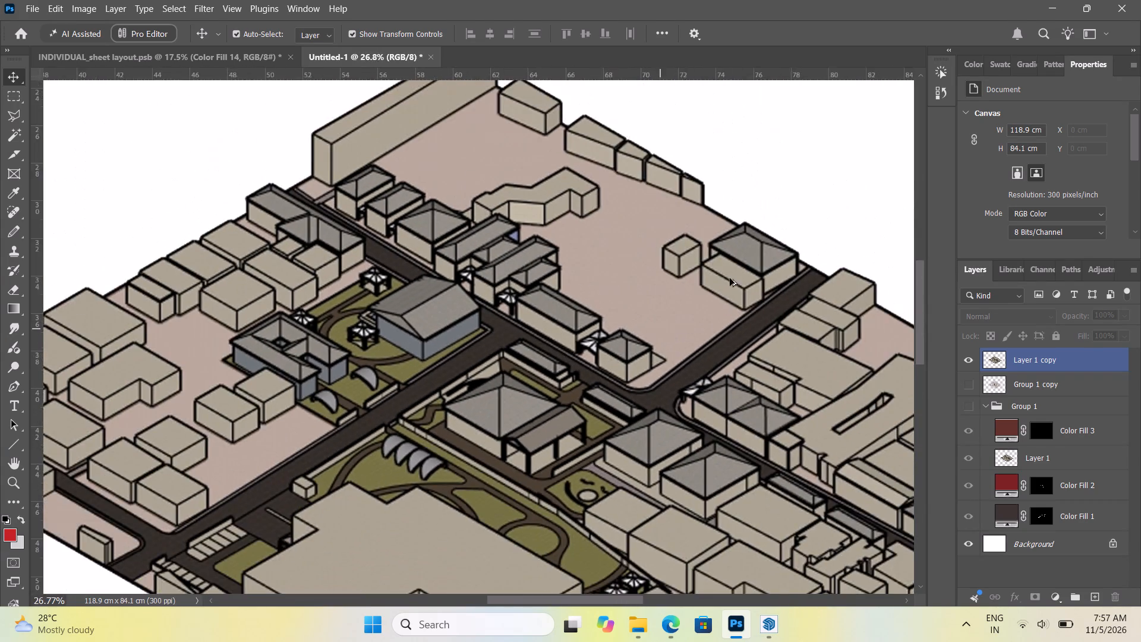
pyautogui.keyDown('alt'); pyautogui.scroll(6, 733, 216); pyautogui.keyUp('alt')
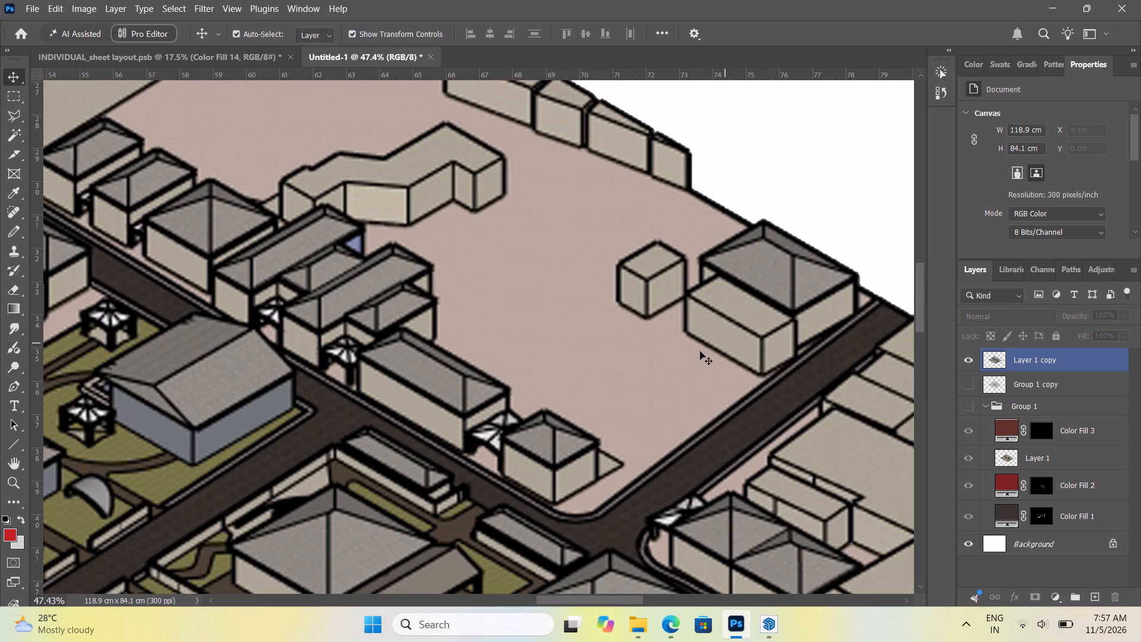
pyautogui.keyDown('alt'); pyautogui.scroll(-6, 730, 311); pyautogui.keyUp('alt')
pyautogui.keyDown('alt'); pyautogui.scroll(7, 638, 387); pyautogui.keyUp('alt')
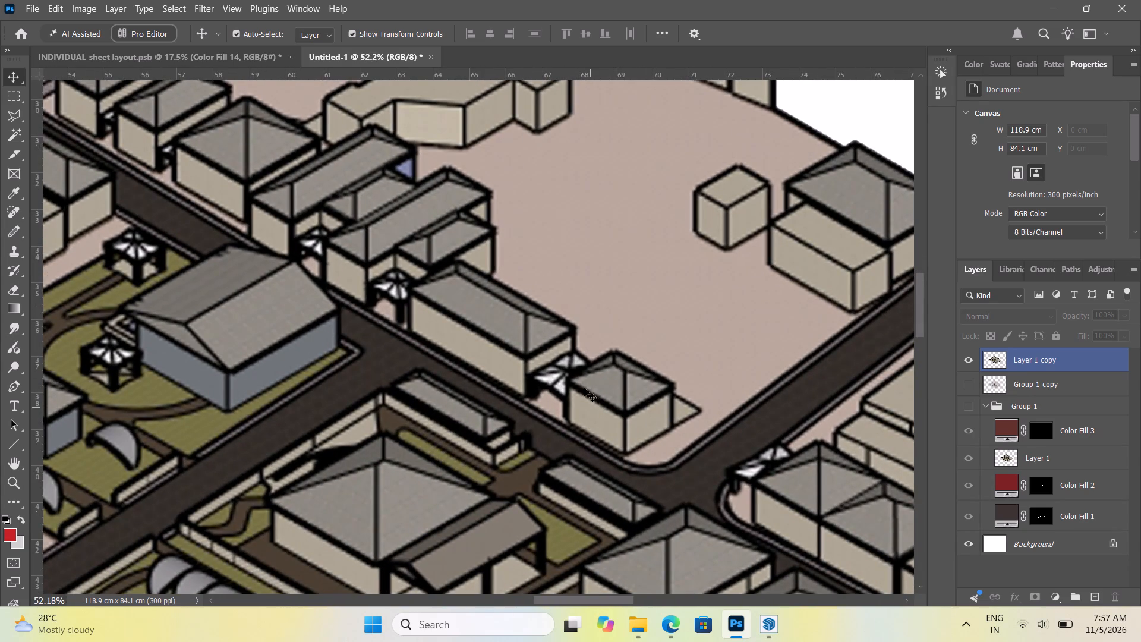
pyautogui.keyDown('alt'); pyautogui.scroll(3, 628, 391); pyautogui.keyUp('alt')
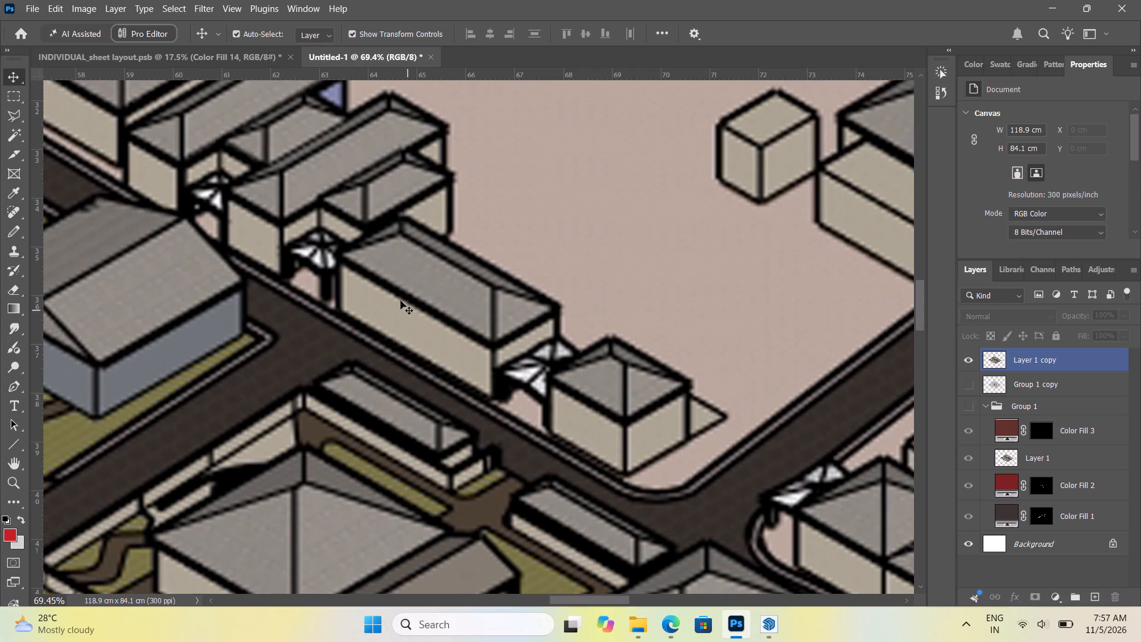
pyautogui.keyDown('alt'); pyautogui.scroll(-12, 537, 383); pyautogui.keyUp('alt')
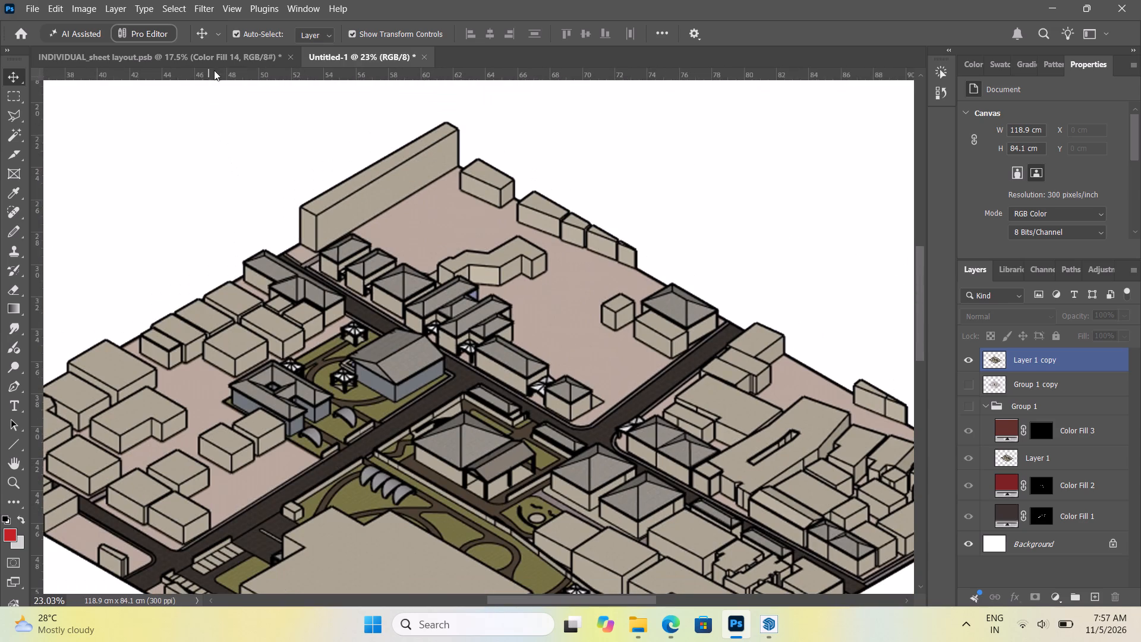
# Return to the INDIVIDUAL_sheet layout document and undo the recent deletions of the Functional Structure image and the open-space colour fills.
pyautogui.click(228, 55)
pyautogui.keyDown('alt'); pyautogui.scroll(-5, 353, 281); pyautogui.keyUp('alt')
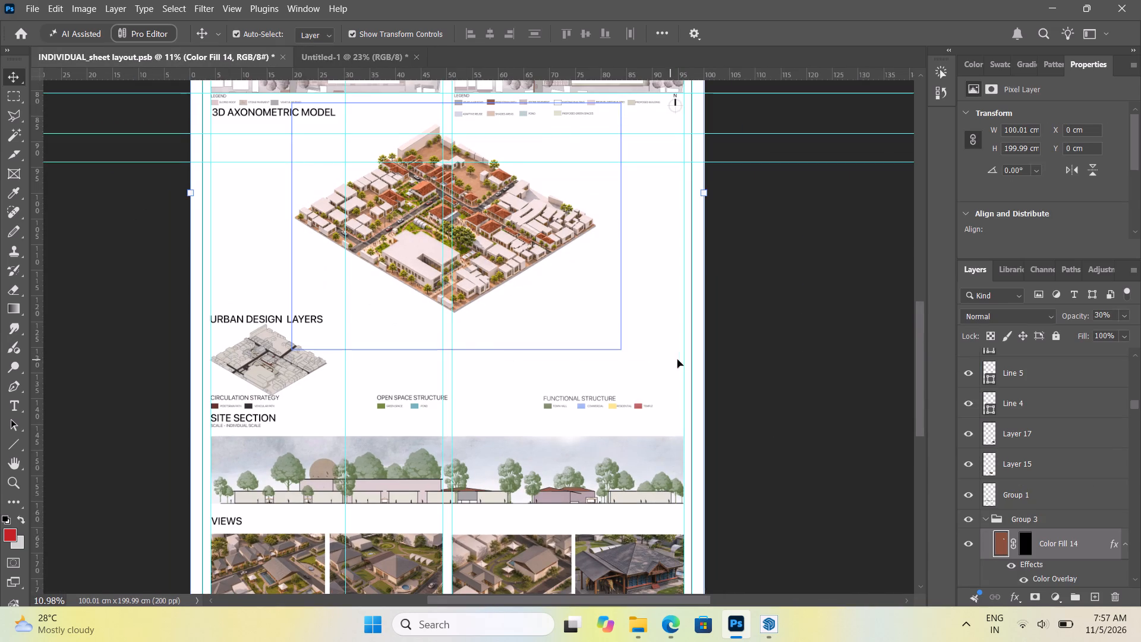
pyautogui.hotkey('ctrl', 'z')
pyautogui.hotkey('ctrl', 'z')
pyautogui.hotkey('ctrl', 'z')
pyautogui.hotkey('ctrl', 'z')
pyautogui.hotkey('ctrl', 'z')
pyautogui.hotkey('ctrl', 'z')
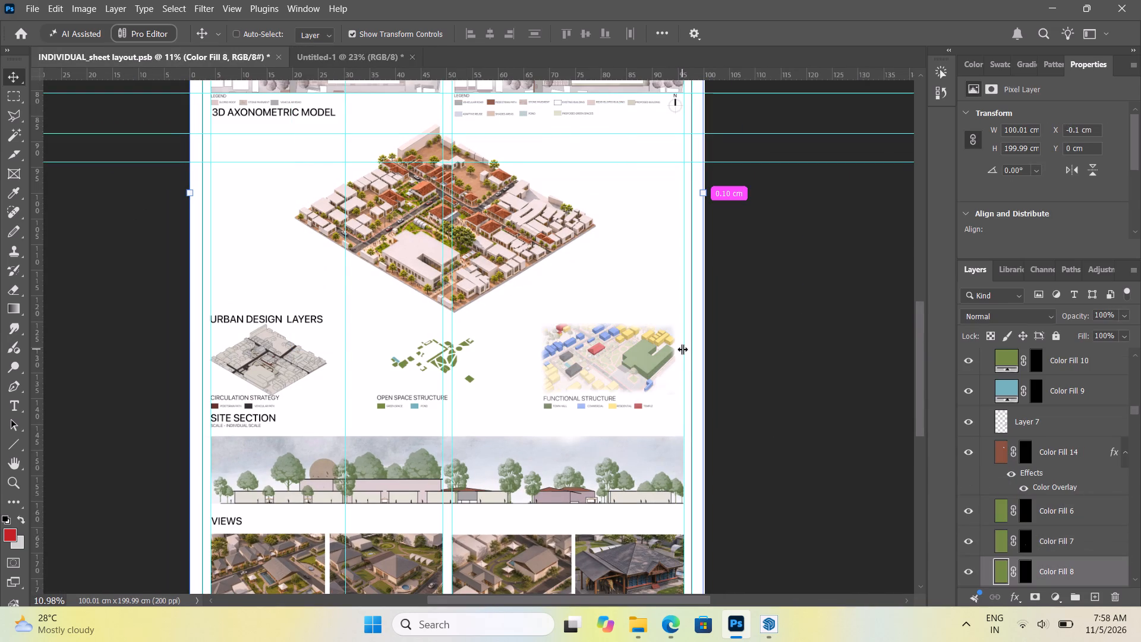
pyautogui.click(732, 310)
pyautogui.click(732, 307)
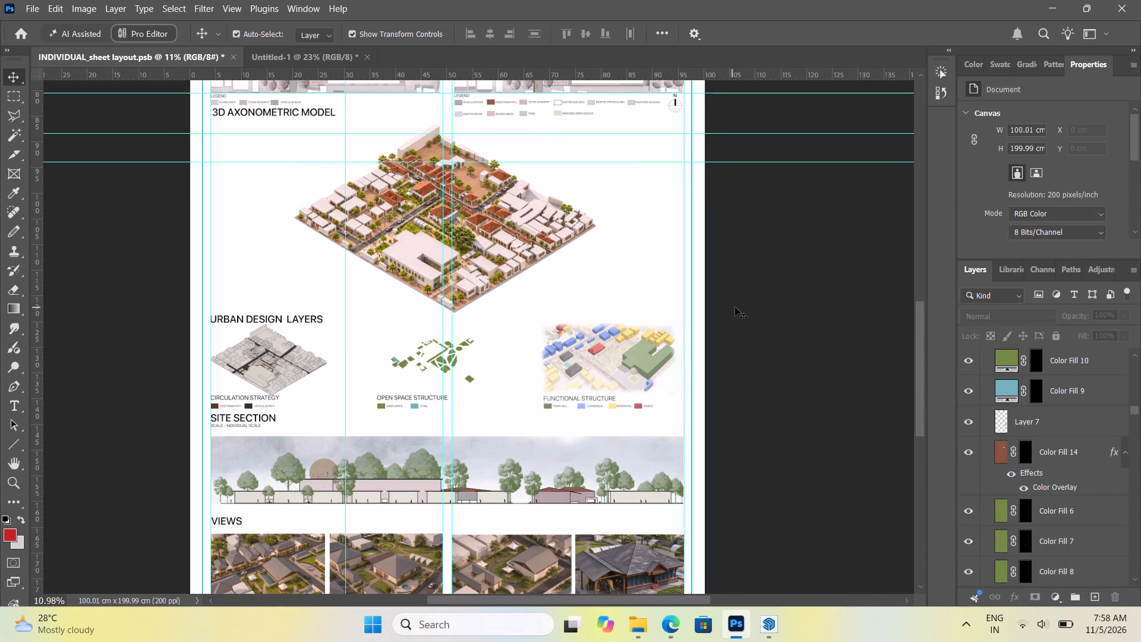
pyautogui.click(745, 306)
# Copy the old Functional Structure diagram, Layer 7, into Untitled-1 and place it in the blank area above and beside the axonometric.
pyautogui.keyDown('alt'); pyautogui.scroll(9, 649, 348); pyautogui.keyUp('alt')
pyautogui.click(553, 368)
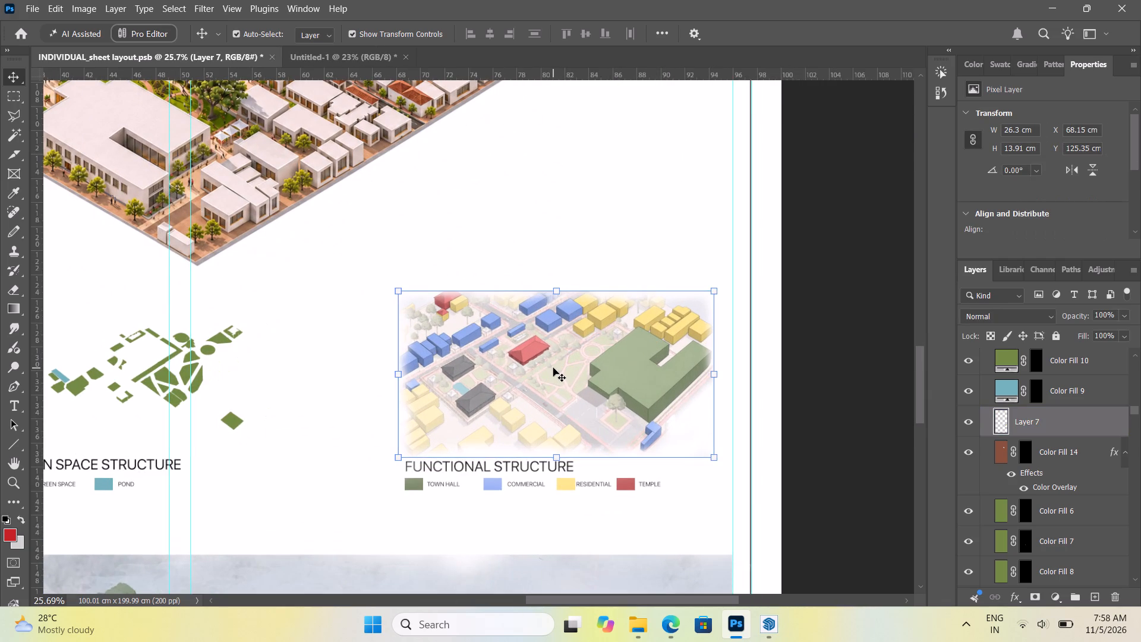
pyautogui.rightClick(553, 368)
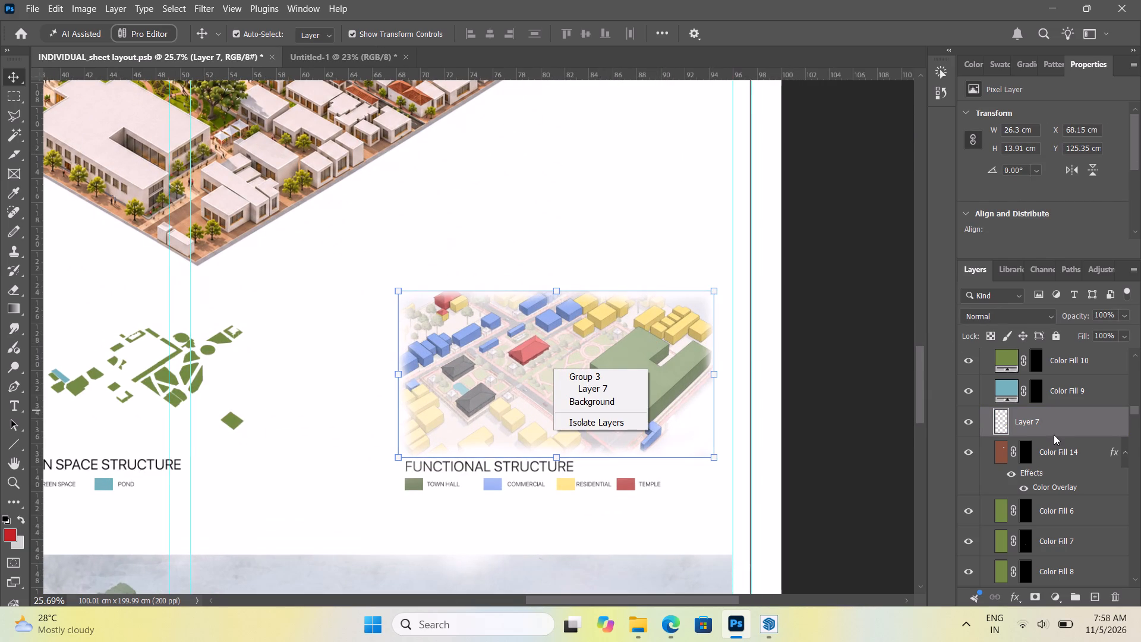
pyautogui.moveTo(1048, 418); pyautogui.dragTo(415, 151)
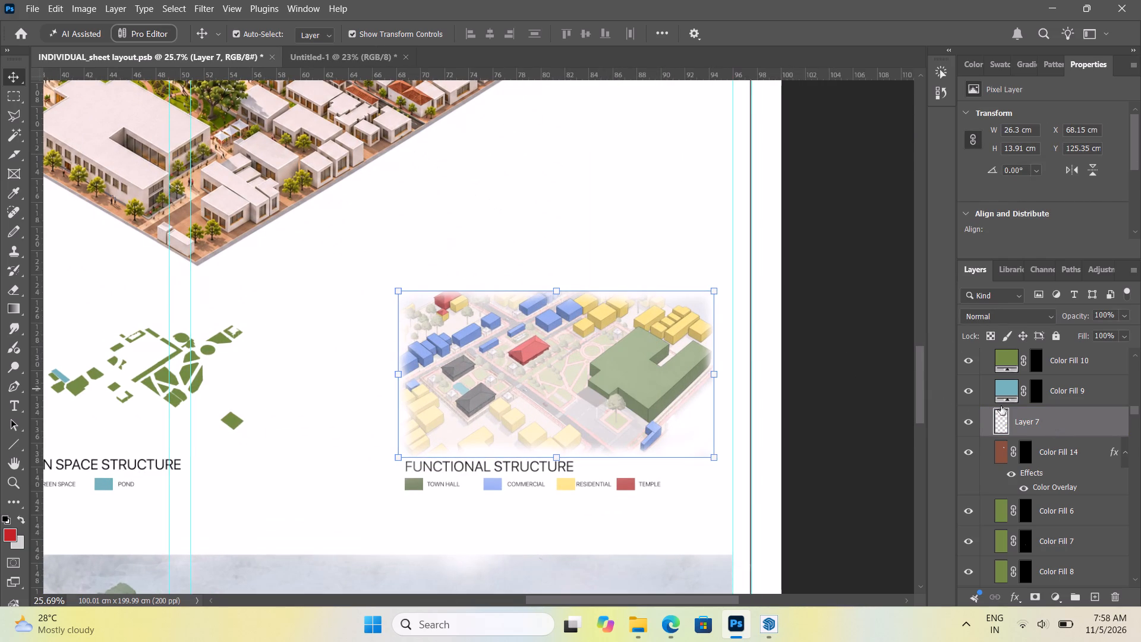
pyautogui.moveTo(1022, 421); pyautogui.dragTo(366, 52)
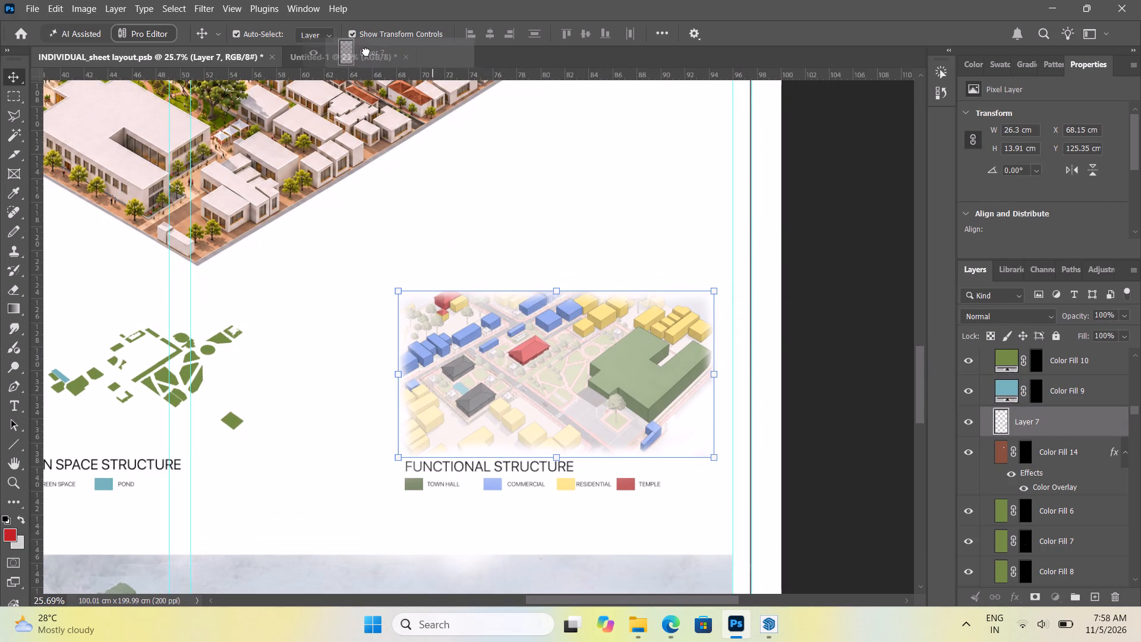
pyautogui.moveTo(366, 52); pyautogui.dragTo(561, 188)
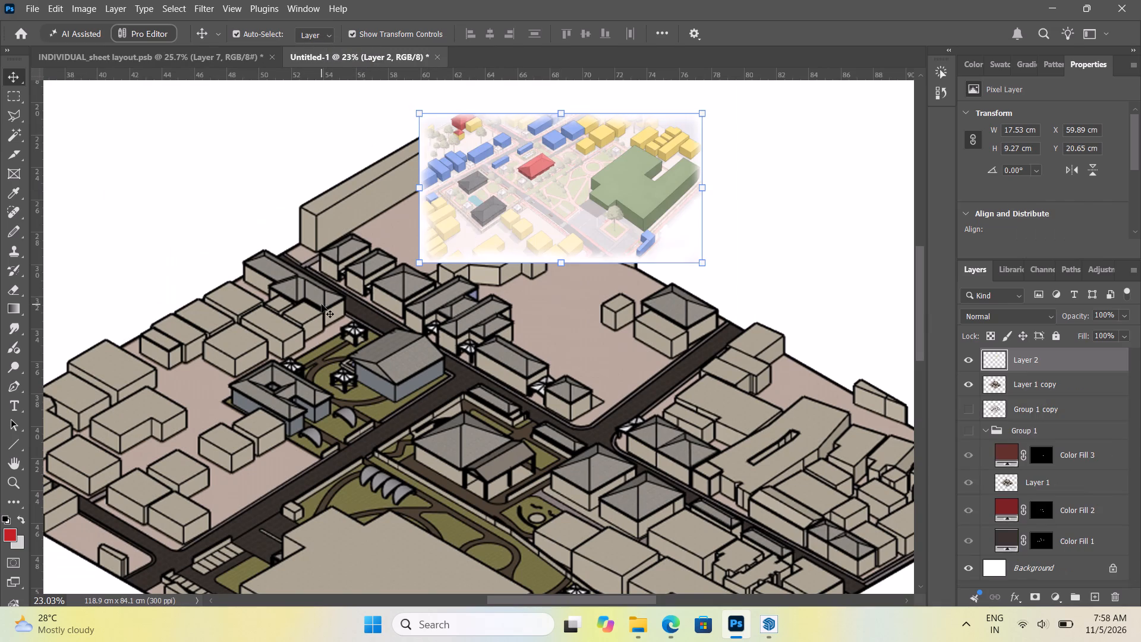
pyautogui.keyDown('alt'); pyautogui.scroll(-14, 314, 302); pyautogui.keyUp('alt')
pyautogui.keyDown('alt'); pyautogui.scroll(6, 370, 277); pyautogui.keyUp('alt')
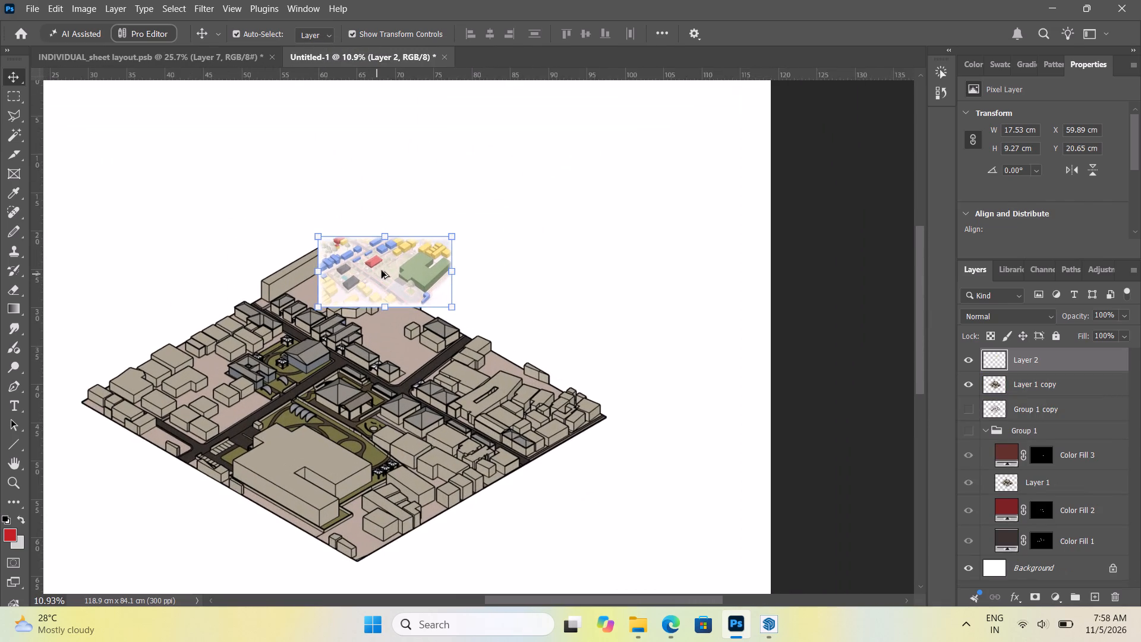
pyautogui.moveTo(399, 262); pyautogui.dragTo(632, 191)
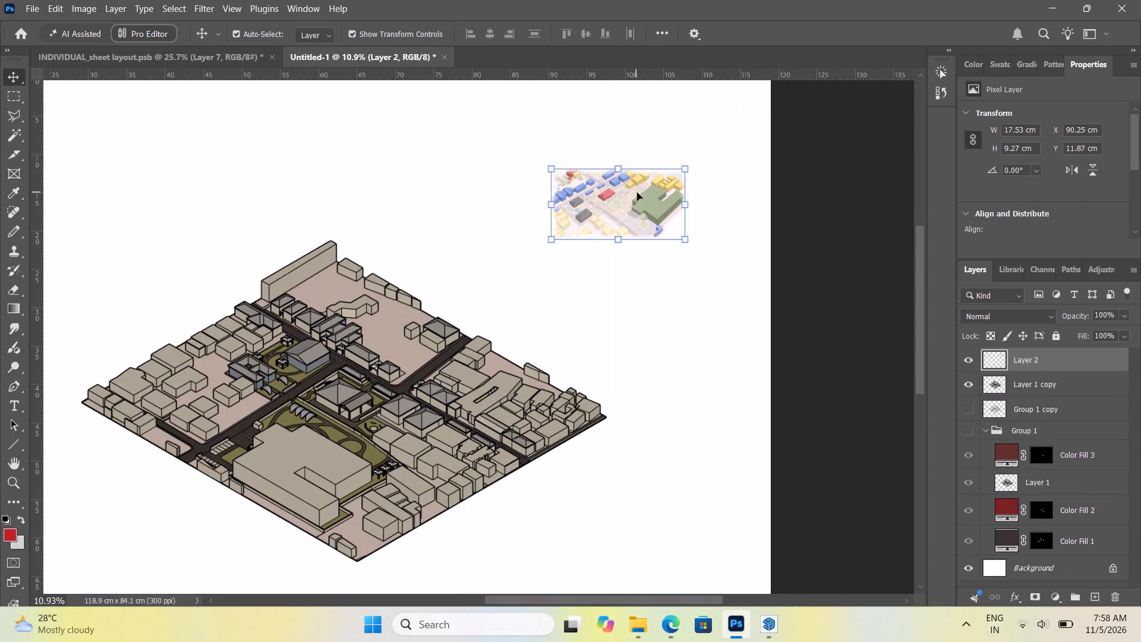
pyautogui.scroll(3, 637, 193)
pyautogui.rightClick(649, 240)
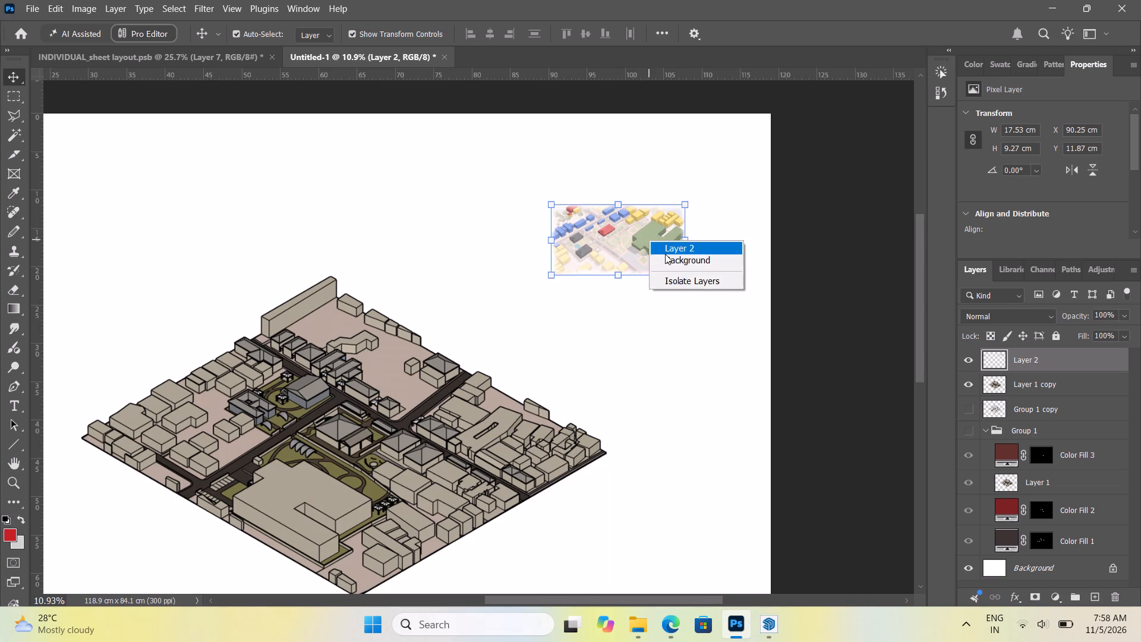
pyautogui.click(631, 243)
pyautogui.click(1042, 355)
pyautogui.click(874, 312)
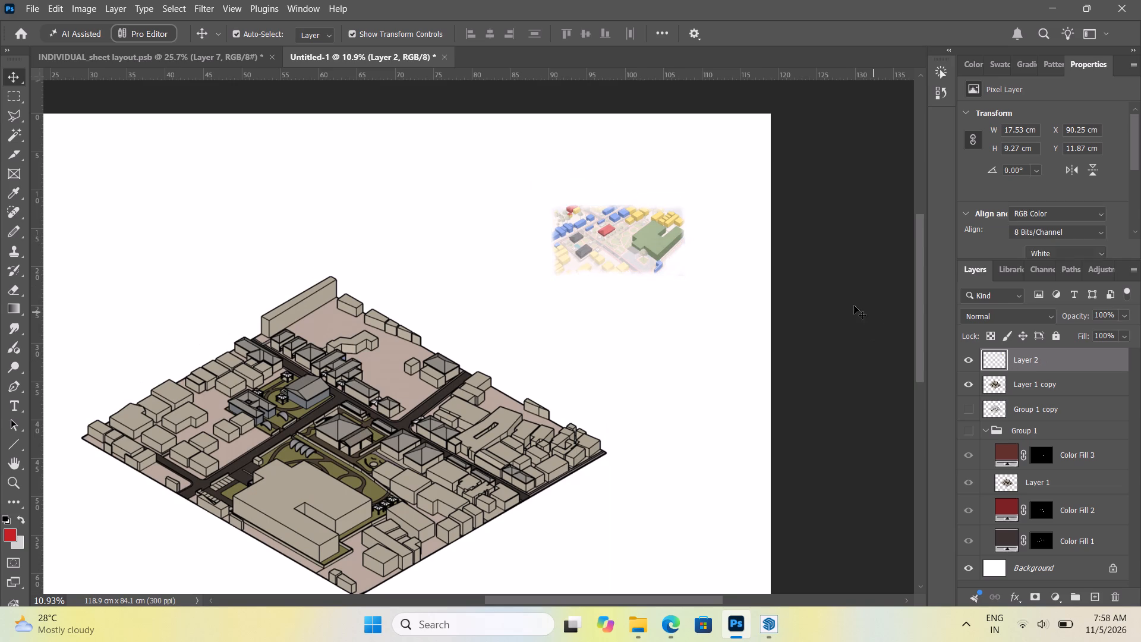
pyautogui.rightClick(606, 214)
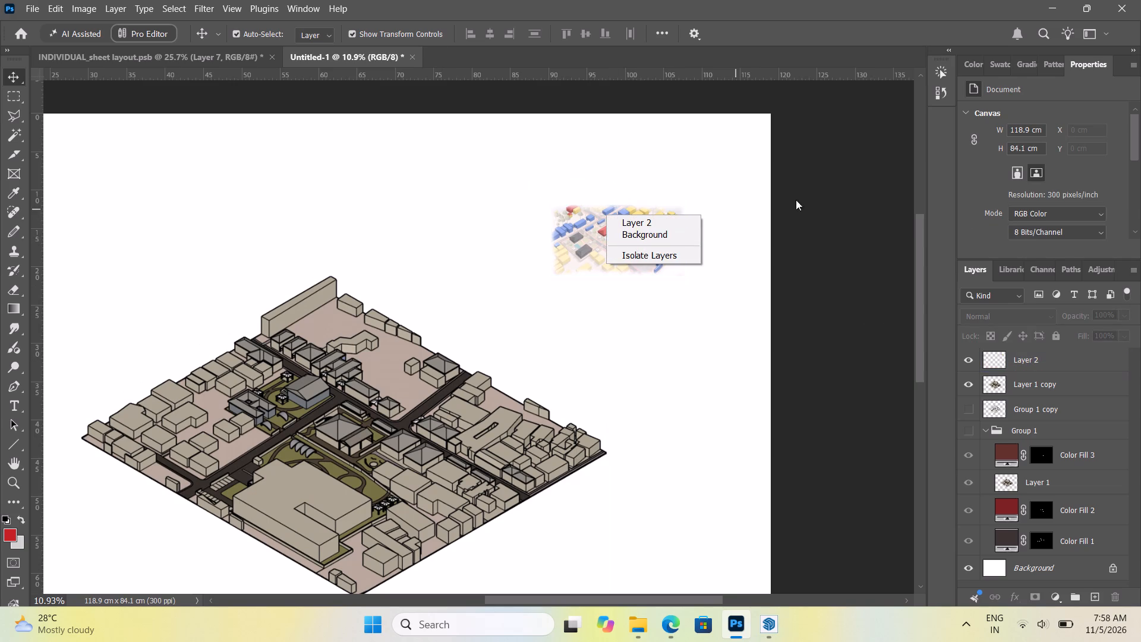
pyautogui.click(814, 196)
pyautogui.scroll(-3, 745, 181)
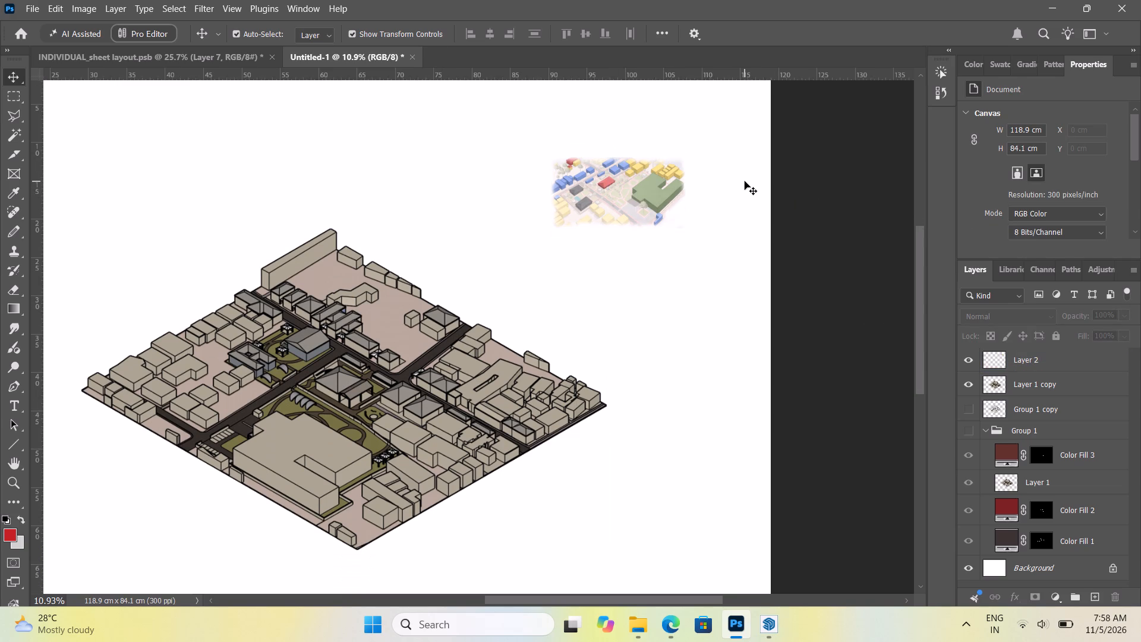
# Enlarge the pasted Functional Structure reference diagram to about 250% and position it in the blank area above the axonometric.
pyautogui.scroll(-1, 745, 181)
pyautogui.click(676, 216)
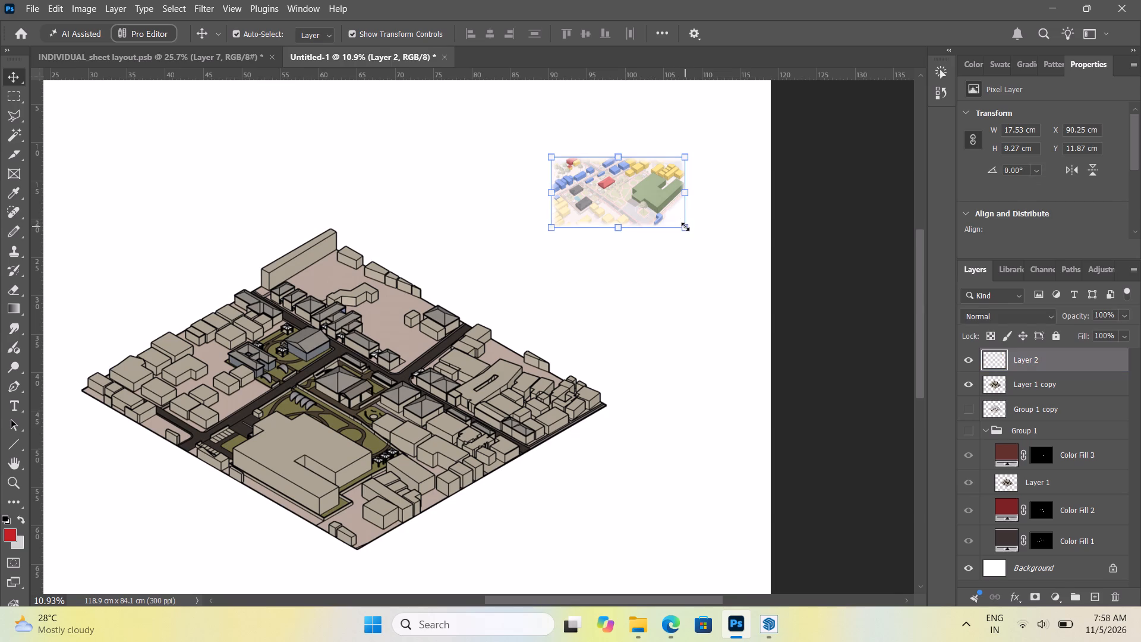
pyautogui.moveTo(685, 226); pyautogui.dragTo(849, 407)
pyautogui.moveTo(639, 208); pyautogui.dragTo(505, 143)
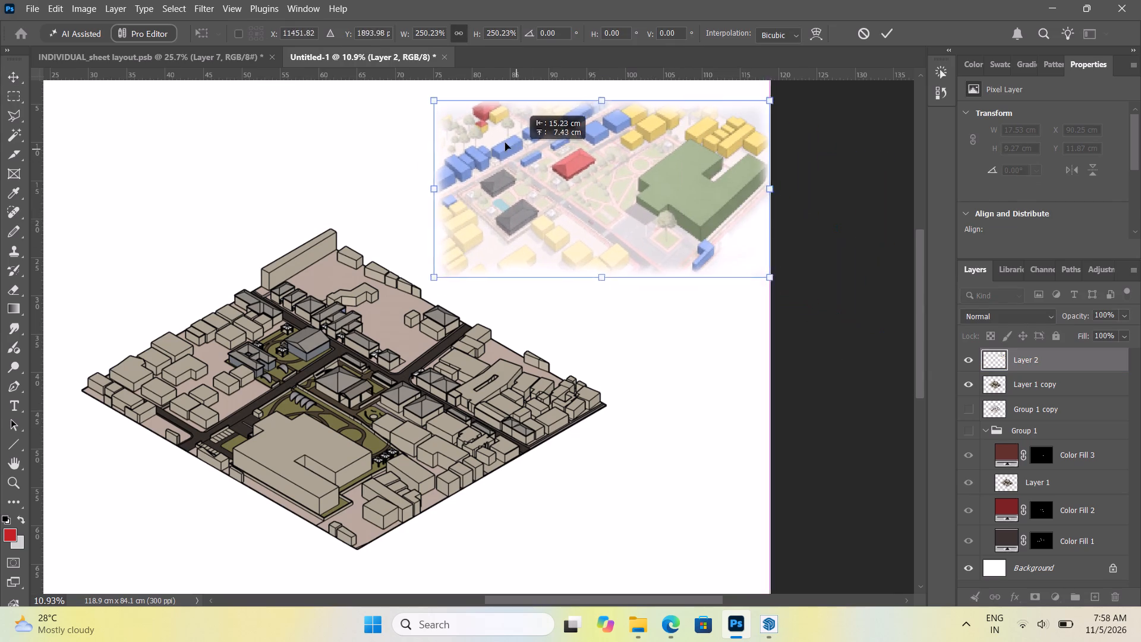
pyautogui.moveTo(505, 143); pyautogui.dragTo(478, 144)
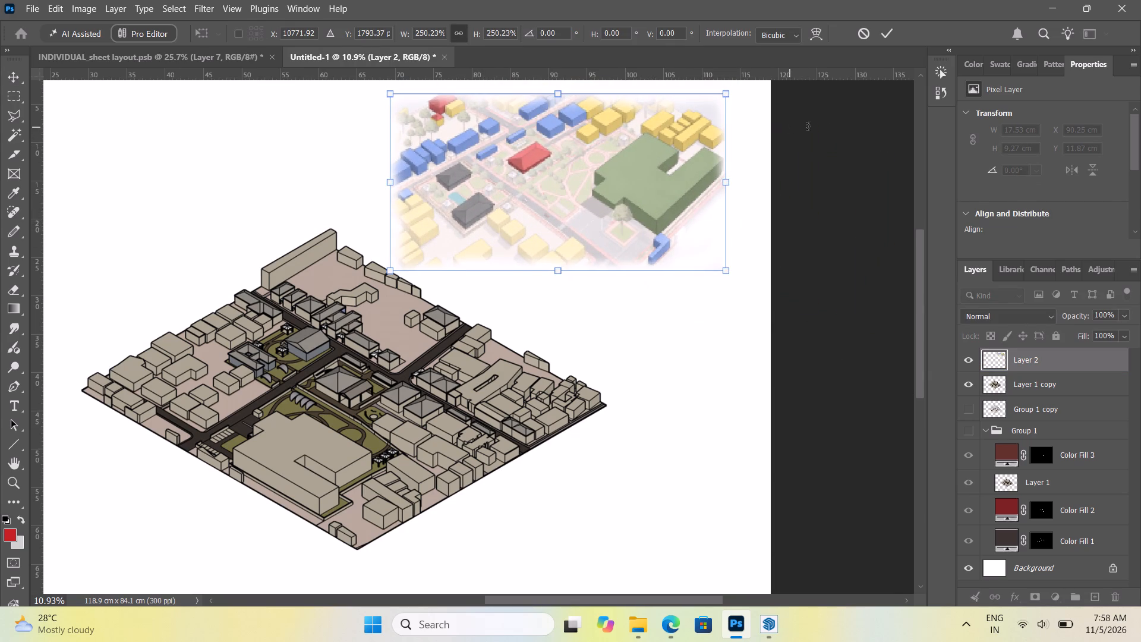
pyautogui.click(17, 73)
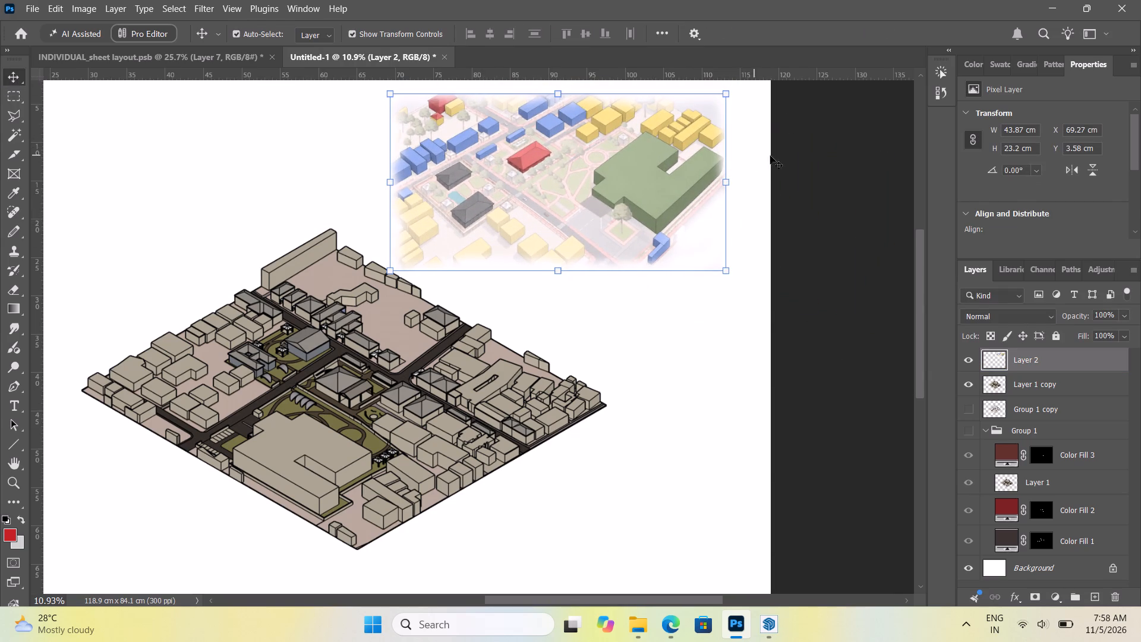
pyautogui.click(834, 146)
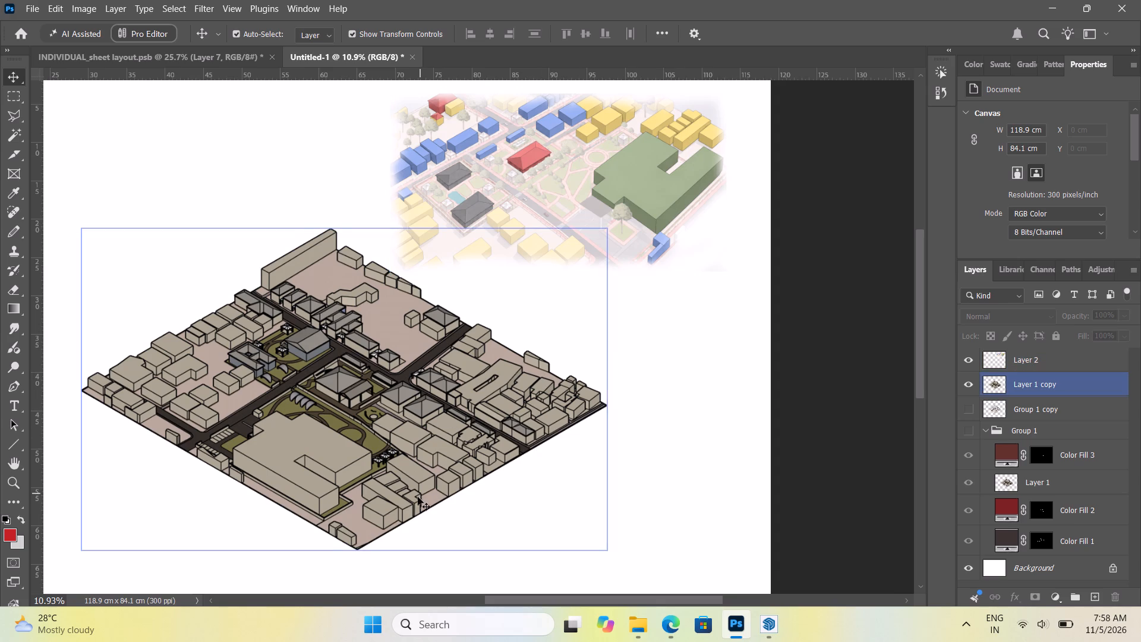
# Compare the buildings of the axonometric with the colour coding of the reference diagram.
pyautogui.keyDown('alt'); pyautogui.scroll(7, 394, 501); pyautogui.keyUp('alt')
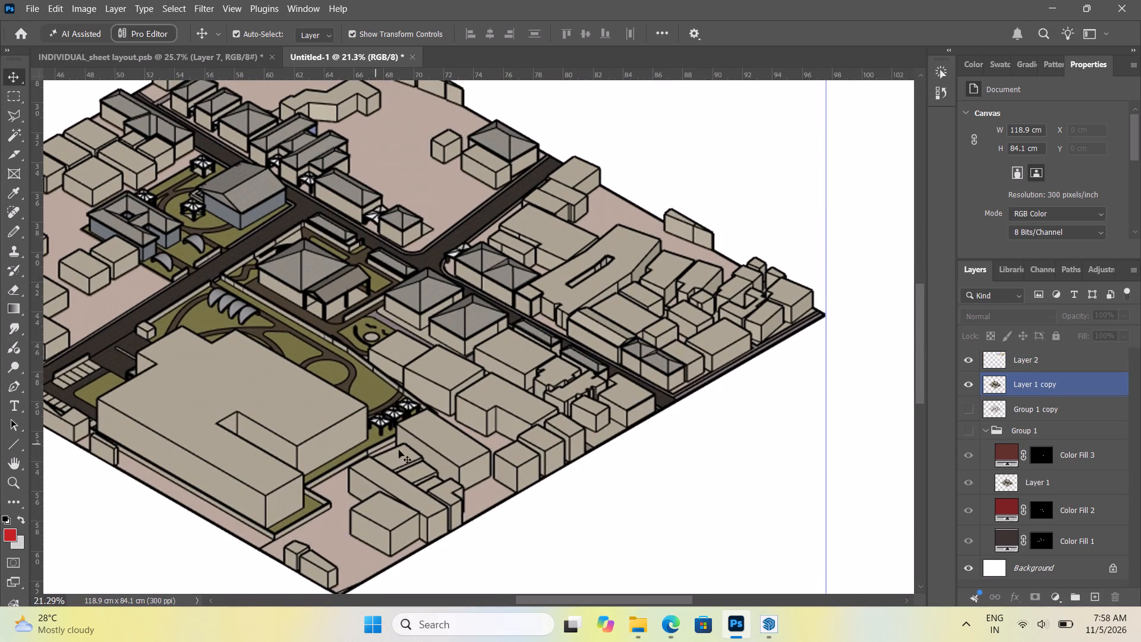
pyautogui.keyDown('alt'); pyautogui.scroll(-9, 447, 466); pyautogui.keyUp('alt')
pyautogui.keyDown('alt'); pyautogui.scroll(4, 669, 186); pyautogui.keyUp('alt')
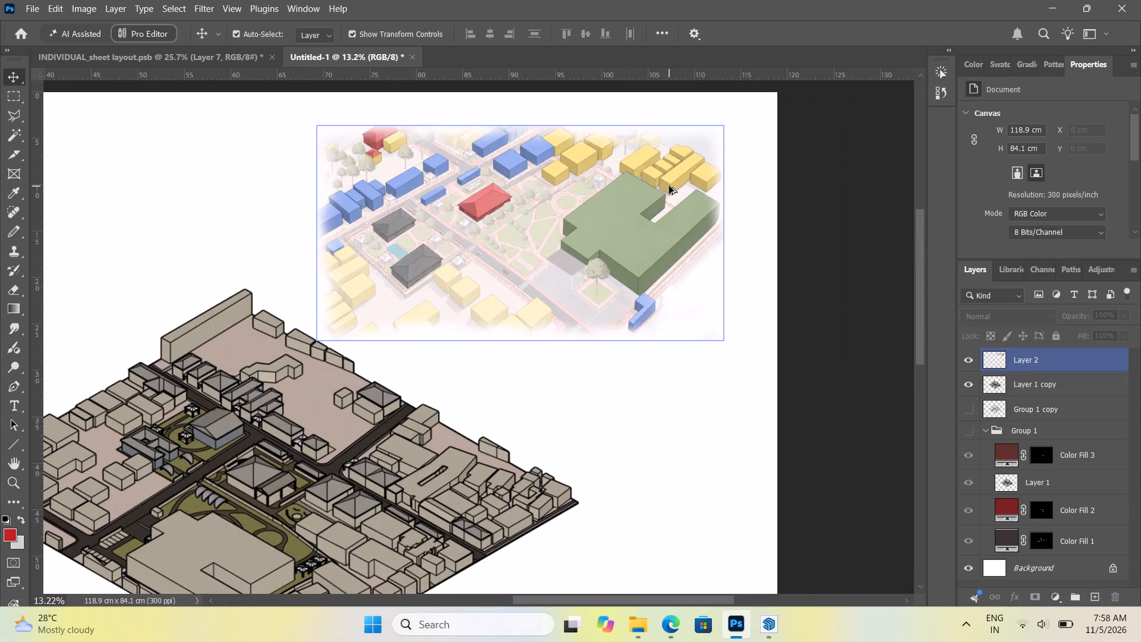
pyautogui.keyDown('alt'); pyautogui.scroll(-8, 669, 185); pyautogui.keyUp('alt')
pyautogui.keyDown('alt'); pyautogui.scroll(9, 494, 282); pyautogui.keyUp('alt')
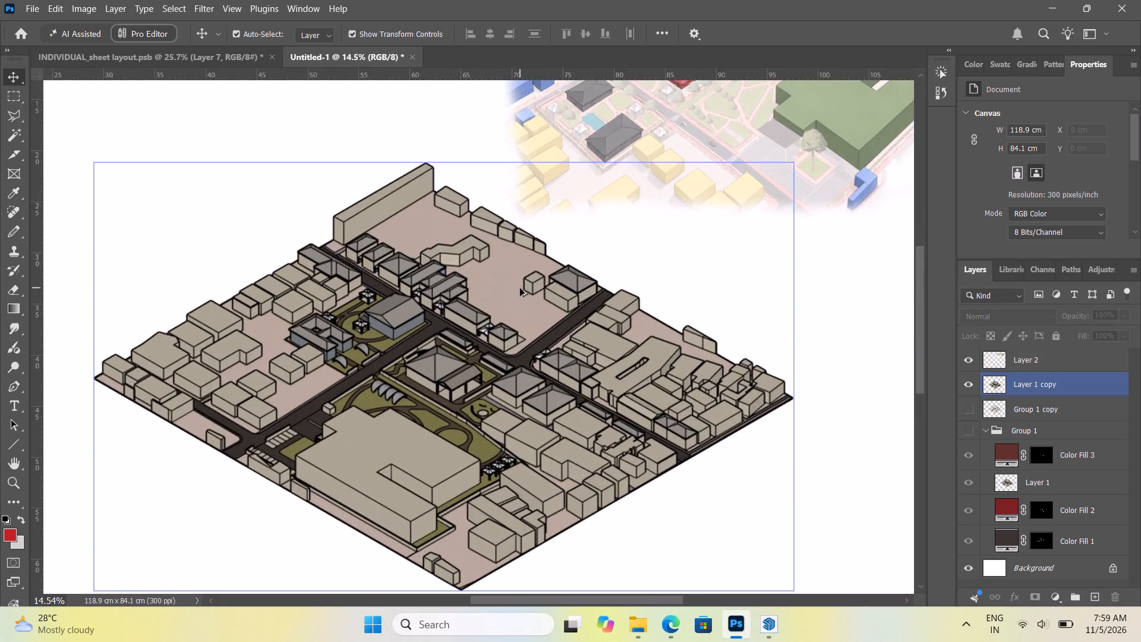
pyautogui.keyDown('alt'); pyautogui.scroll(-5, 528, 281); pyautogui.keyUp('alt')
pyautogui.keyDown('alt'); pyautogui.scroll(10, 462, 401); pyautogui.keyUp('alt')
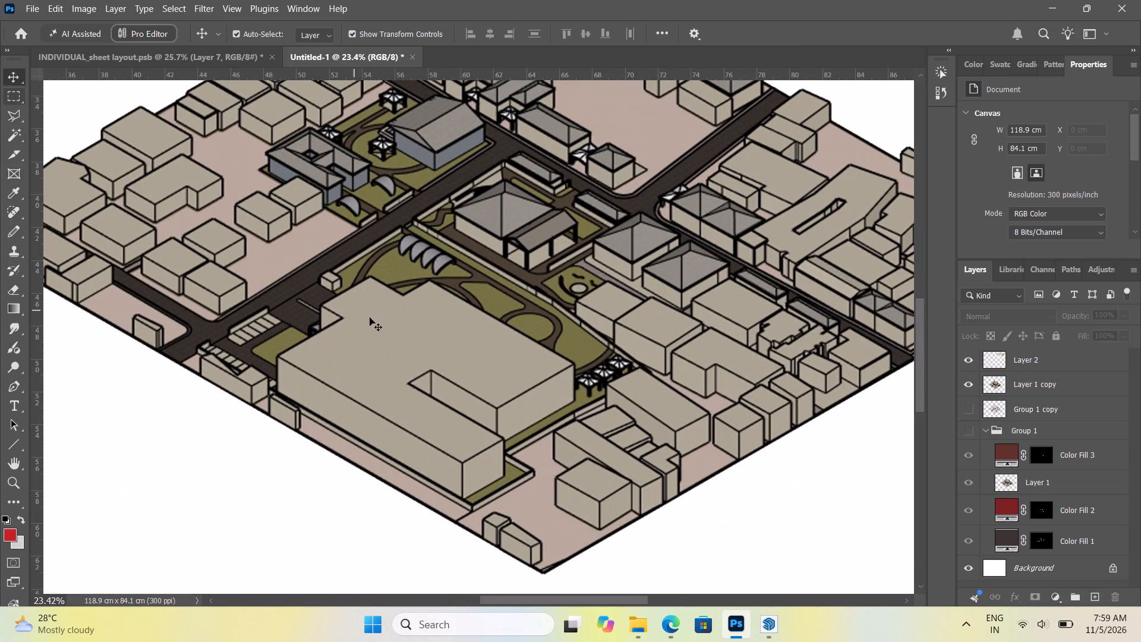
# Select all faces of the large L-notched building on Layer 1 copy with the Magic Wand and add a c52126 solid colour fill.
pyautogui.click(414, 351)
pyautogui.tripleClick(417, 352)
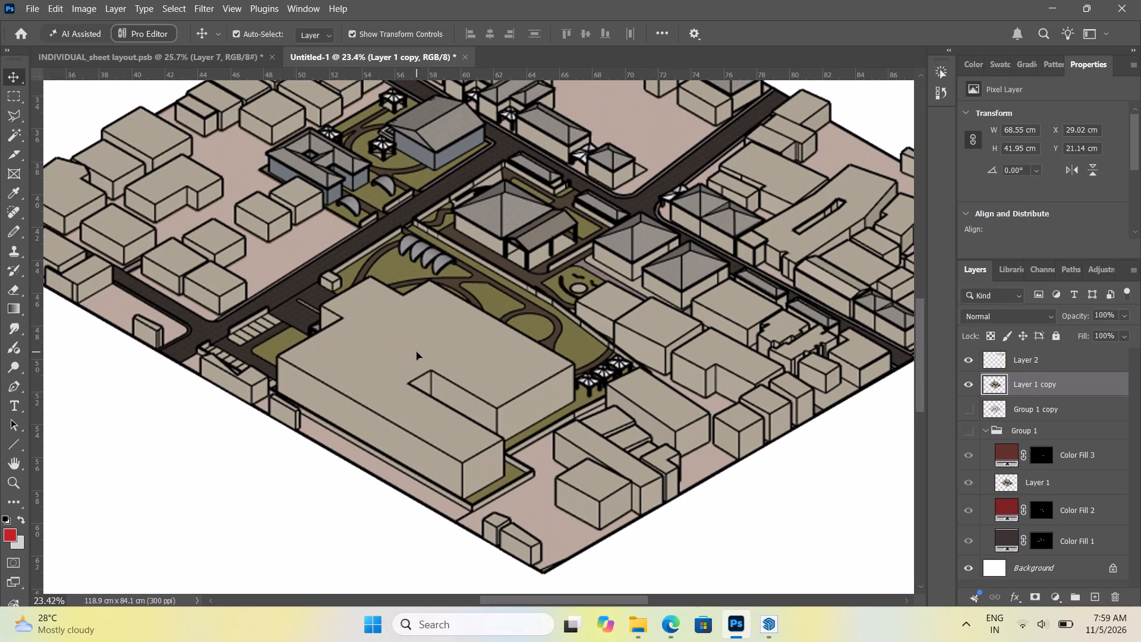
pyautogui.doubleClick(417, 352)
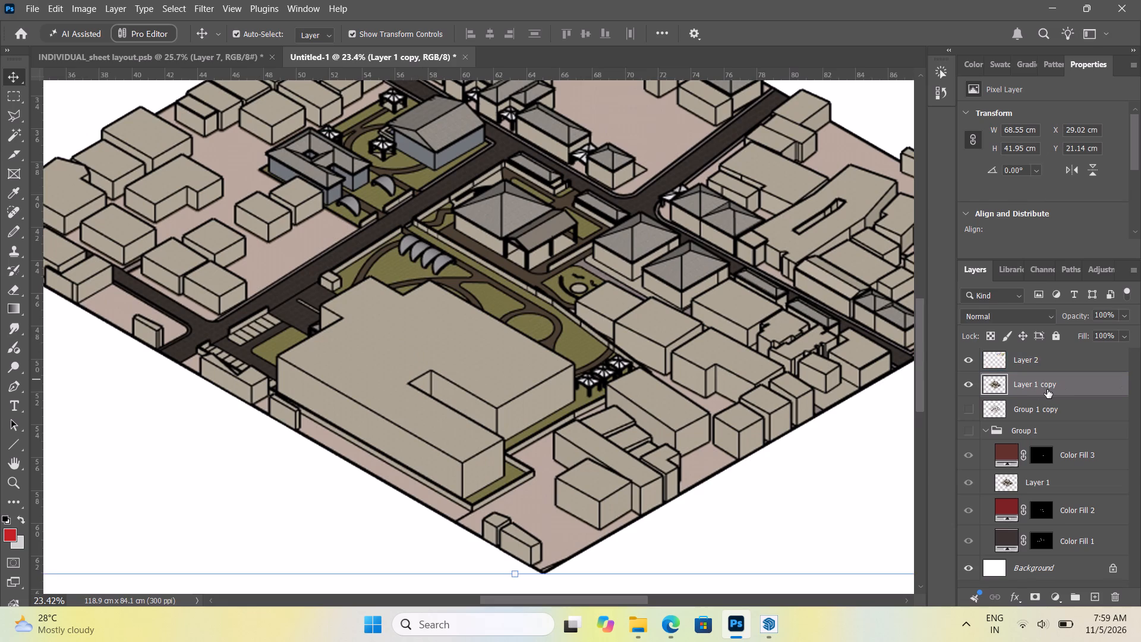
pyautogui.click(472, 354)
pyautogui.click(17, 136)
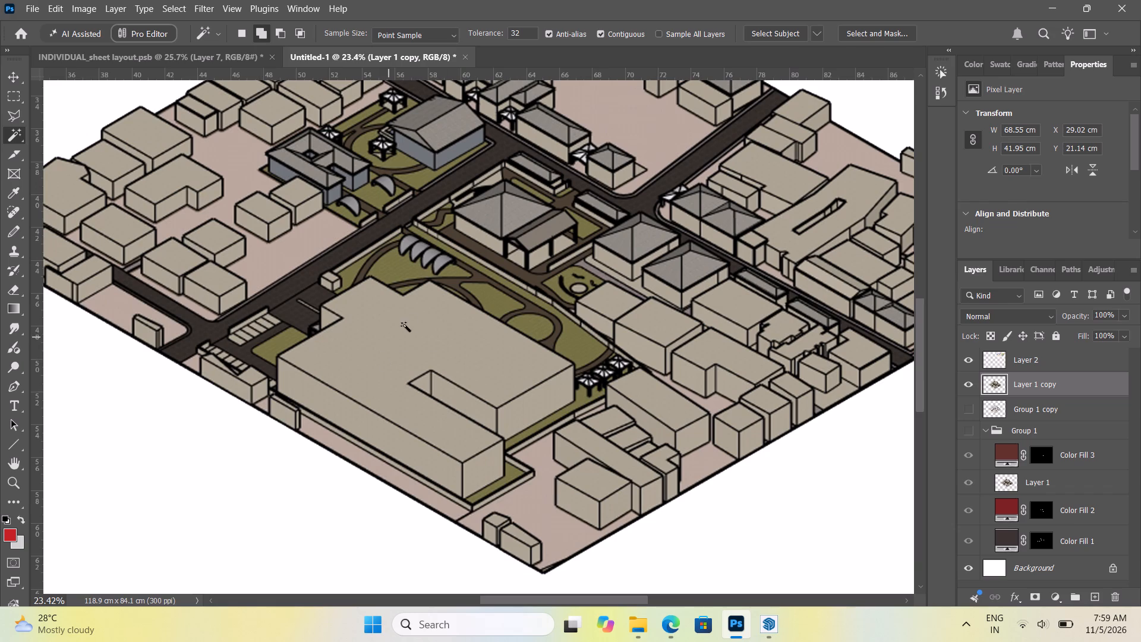
pyautogui.click(481, 357)
pyautogui.click(519, 410)
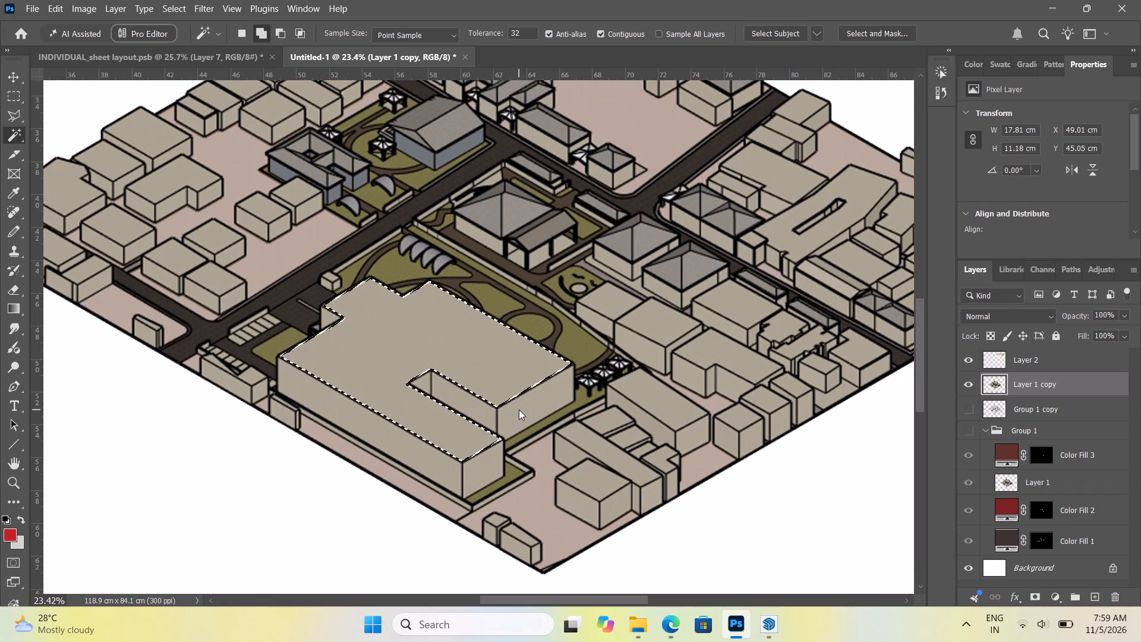
pyautogui.click(478, 411)
pyautogui.click(426, 383)
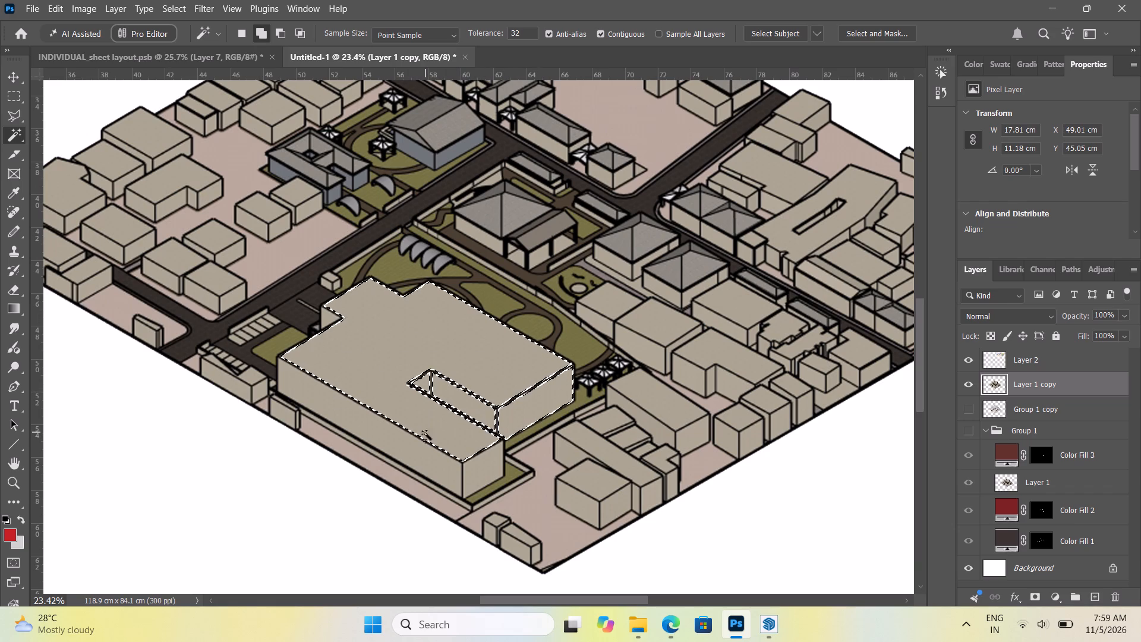
pyautogui.click(433, 461)
pyautogui.click(474, 466)
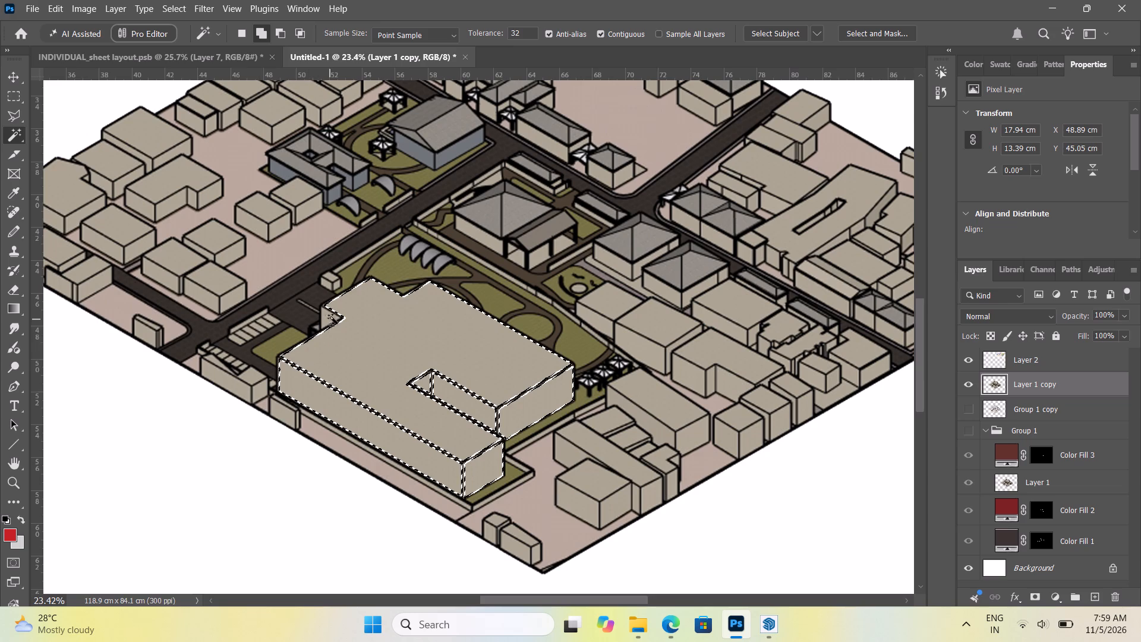
pyautogui.click(329, 317)
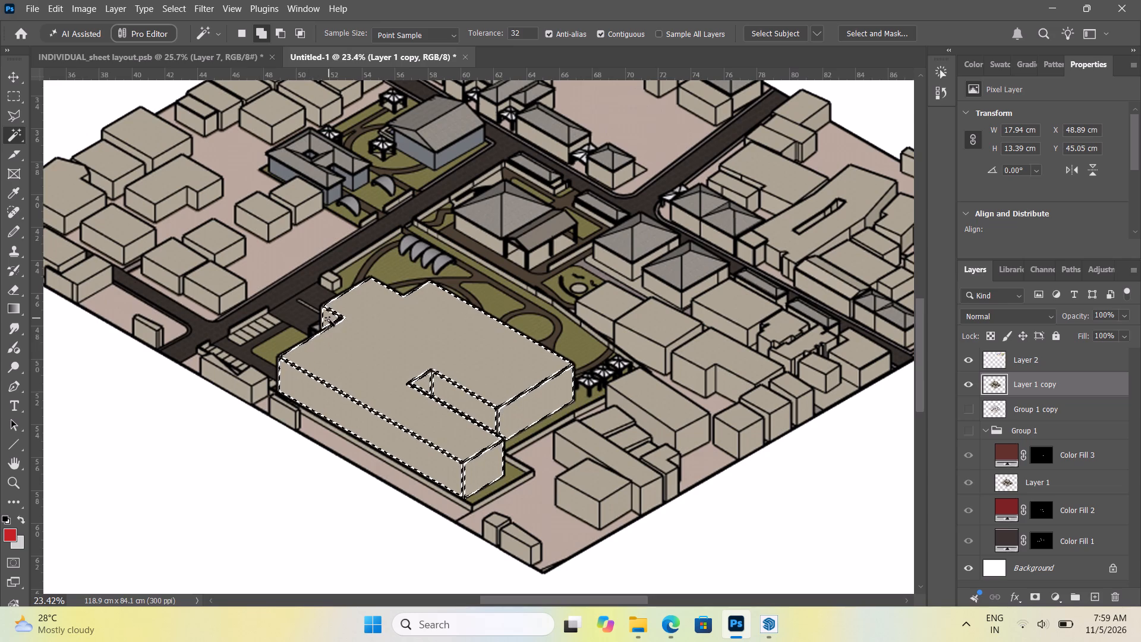
pyautogui.scroll(-3, 500, 352)
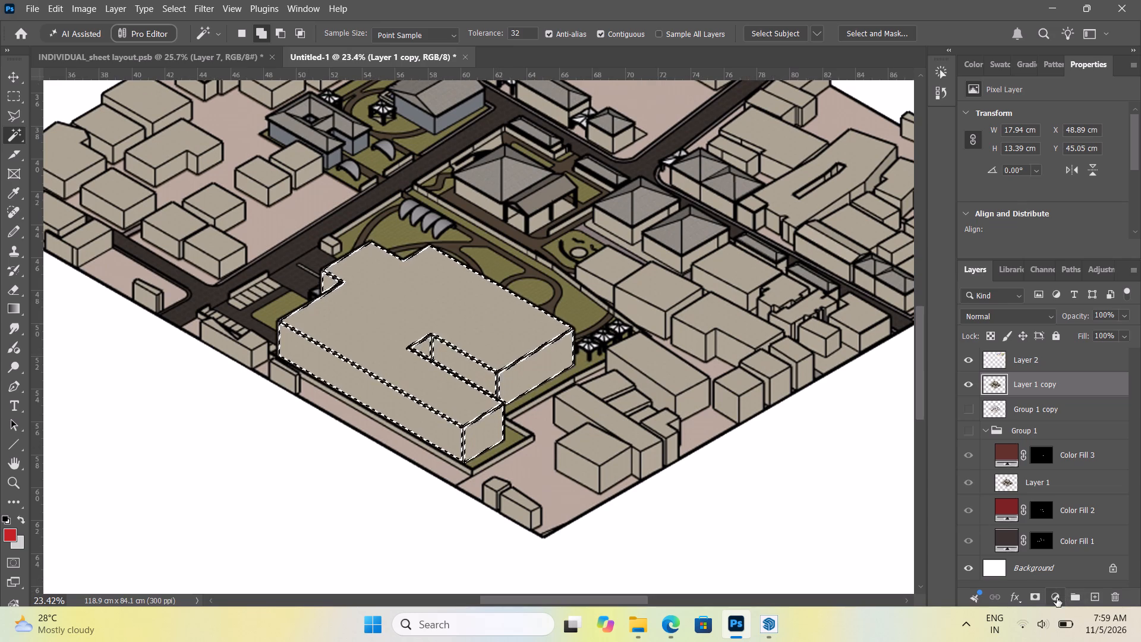
pyautogui.click(1059, 602)
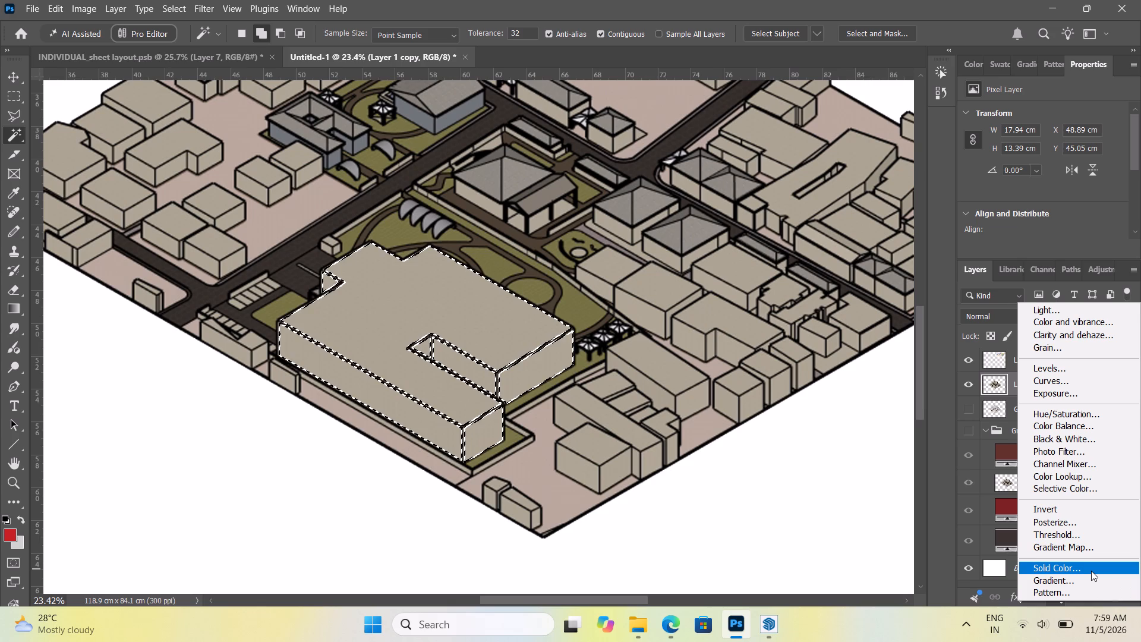
pyautogui.click(871, 553)
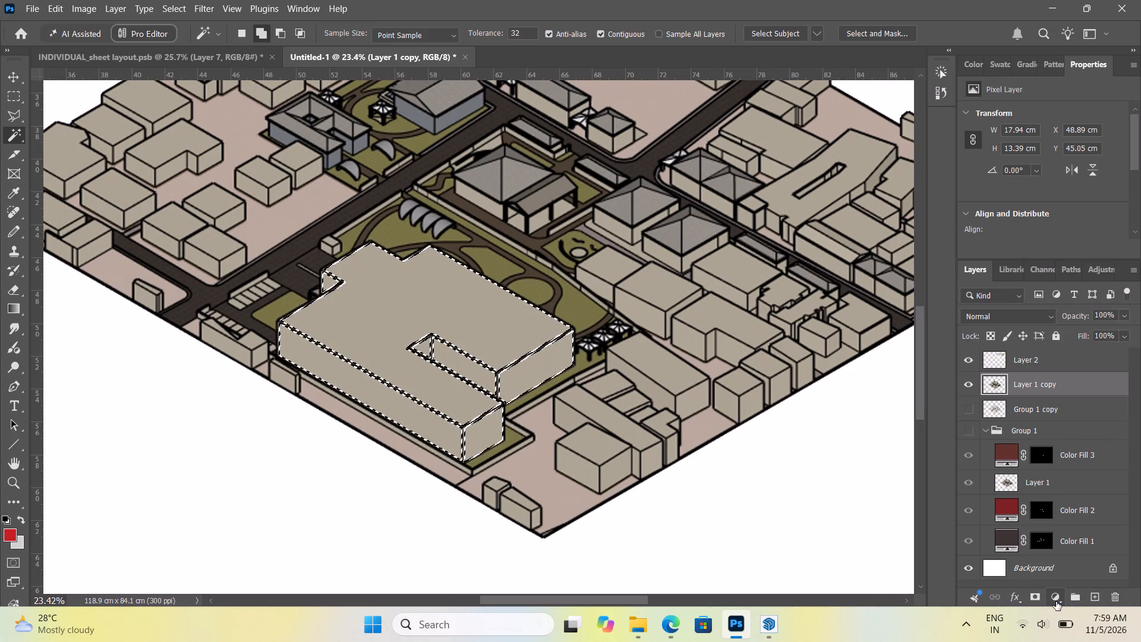
pyautogui.click(1058, 599)
pyautogui.click(1064, 568)
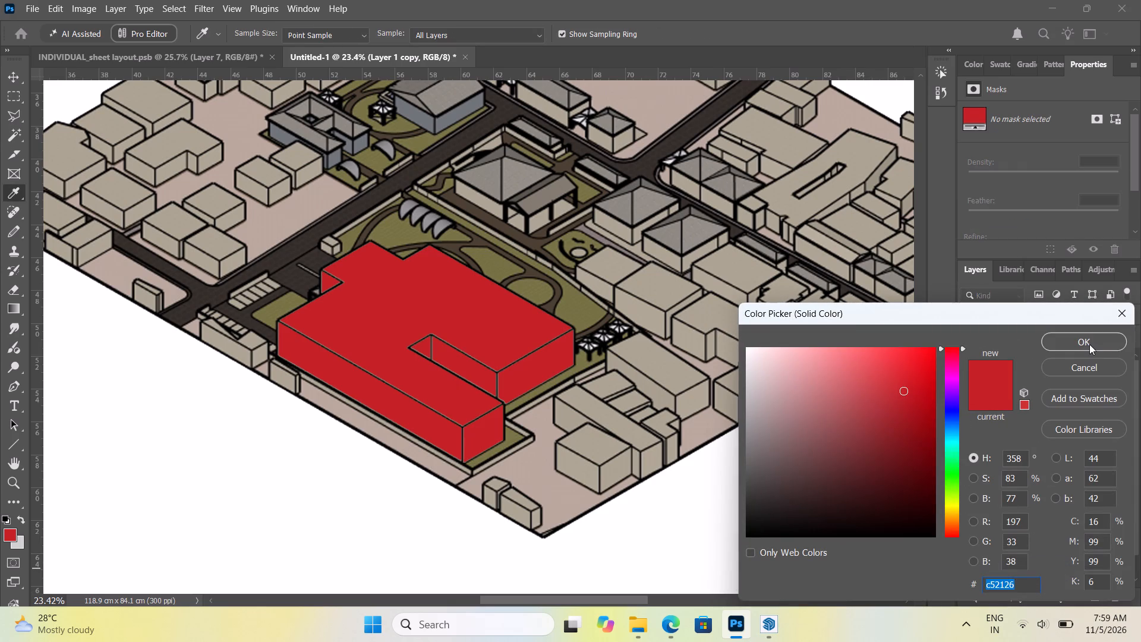
pyautogui.click(1089, 344)
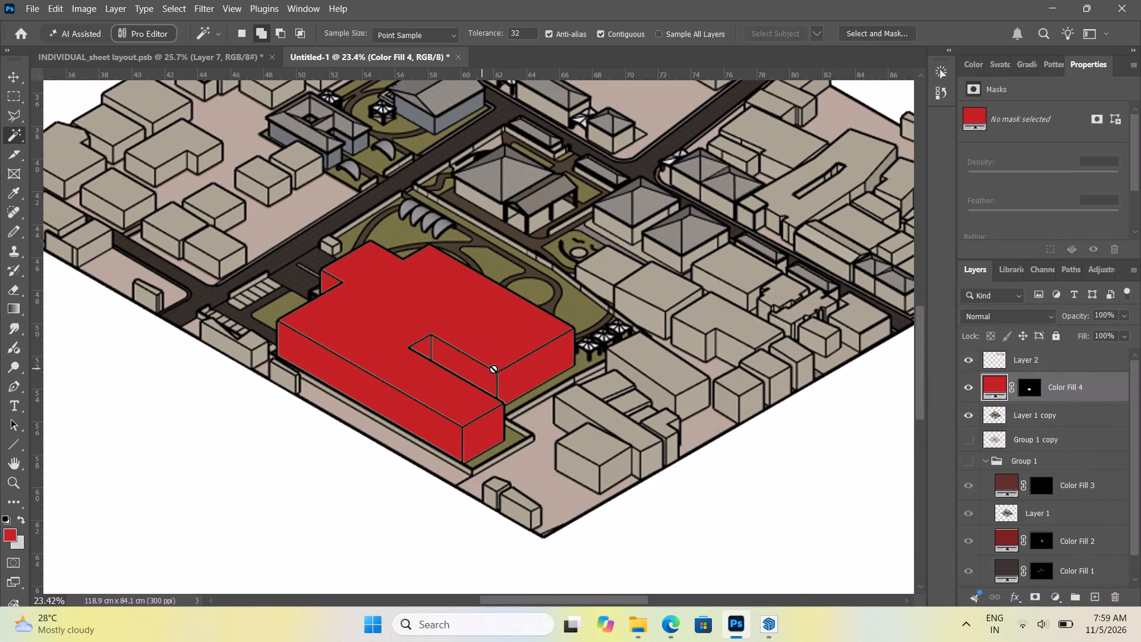
# Examine the red-filled large building in the whole axonometric against the colours of the reference diagram.
pyautogui.keyDown('alt'); pyautogui.scroll(-13, 551, 369); pyautogui.keyUp('alt')
pyautogui.keyDown('alt'); pyautogui.scroll(7, 521, 374); pyautogui.keyUp('alt')
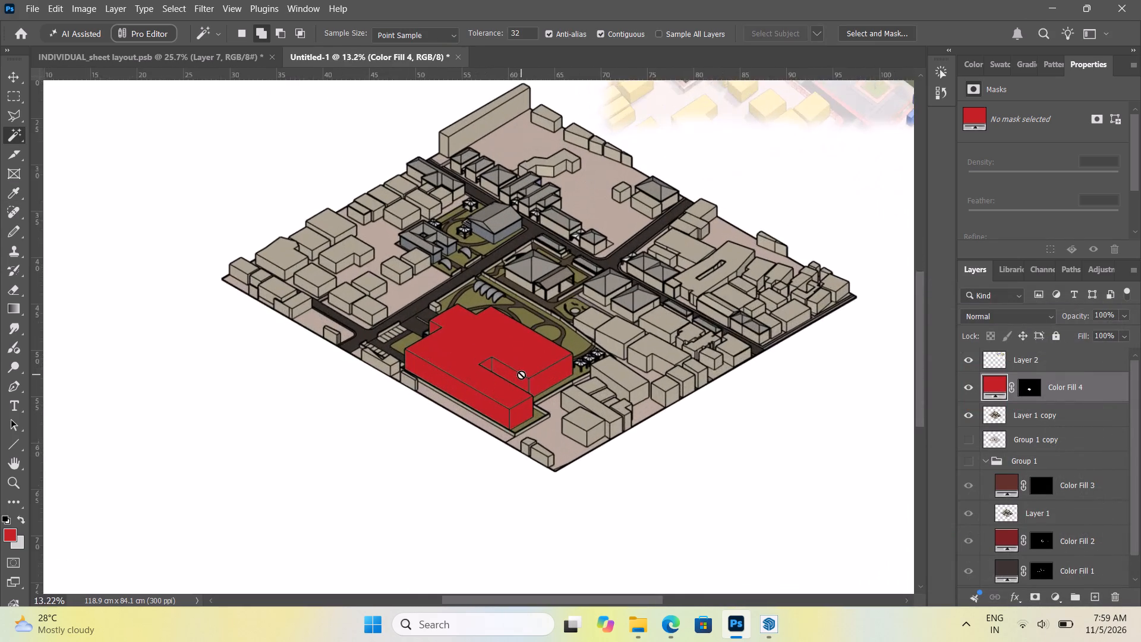
pyautogui.keyDown('alt'); pyautogui.scroll(-6, 461, 487); pyautogui.keyUp('alt')
pyautogui.keyDown('alt'); pyautogui.scroll(5, 489, 427); pyautogui.keyUp('alt')
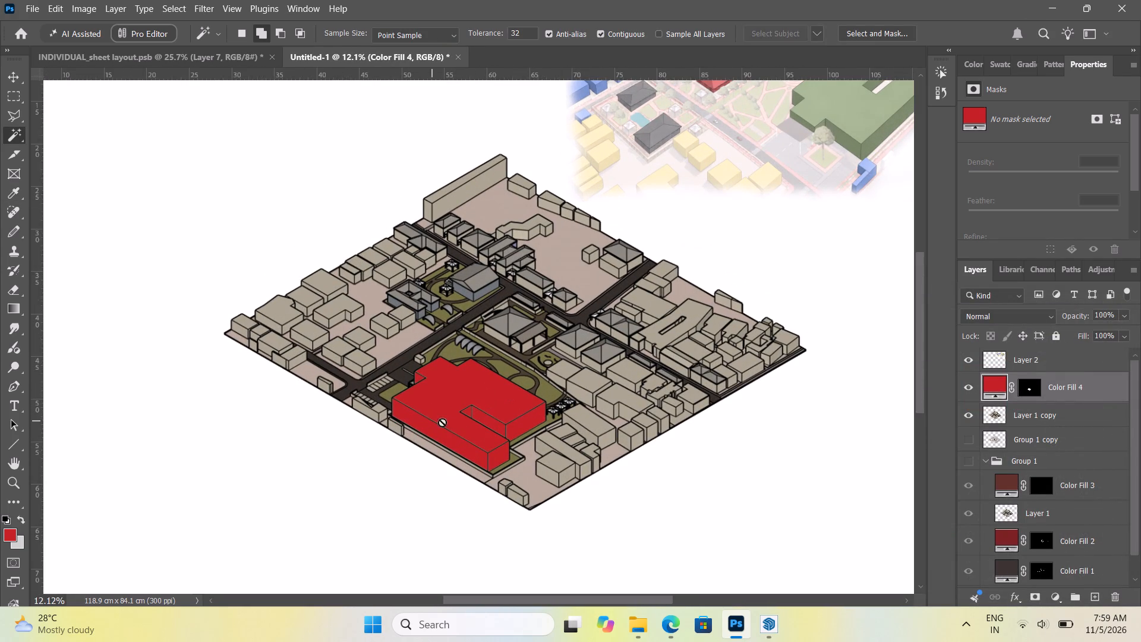
pyautogui.keyDown('alt'); pyautogui.scroll(-10, 474, 391); pyautogui.keyUp('alt')
pyautogui.click(11, 75)
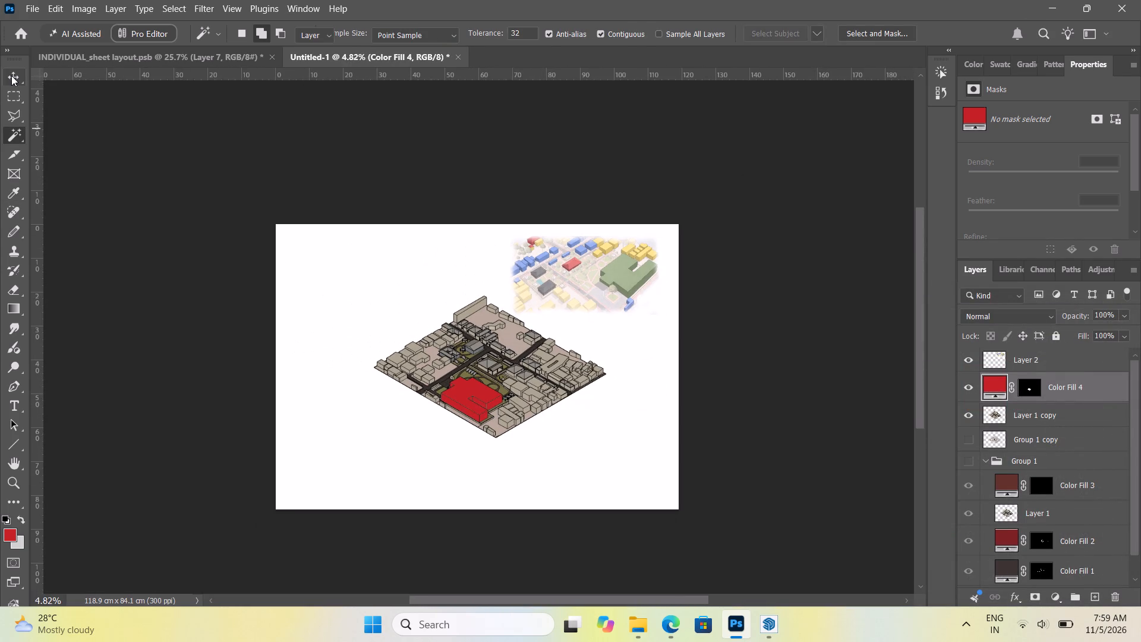
pyautogui.click(95, 156)
pyautogui.keyDown('alt'); pyautogui.scroll(7, 475, 399); pyautogui.keyUp('alt')
pyautogui.keyDown('alt'); pyautogui.scroll(-5, 462, 400); pyautogui.keyUp('alt')
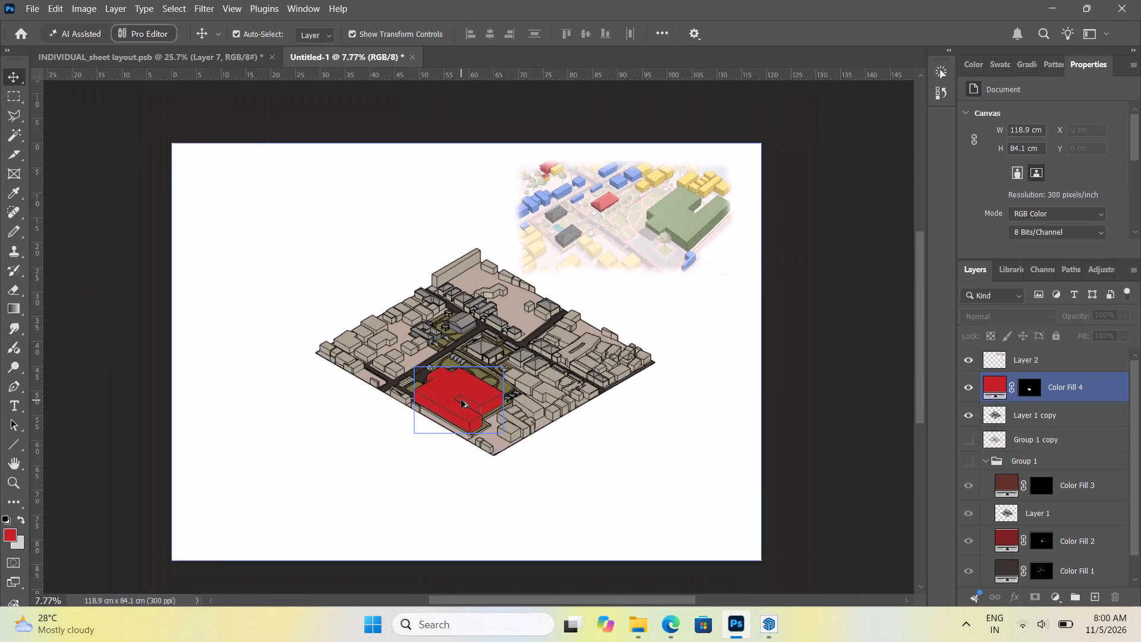
pyautogui.keyDown('alt'); pyautogui.scroll(2, 247, 300); pyautogui.keyUp('alt')
pyautogui.click(17, 134)
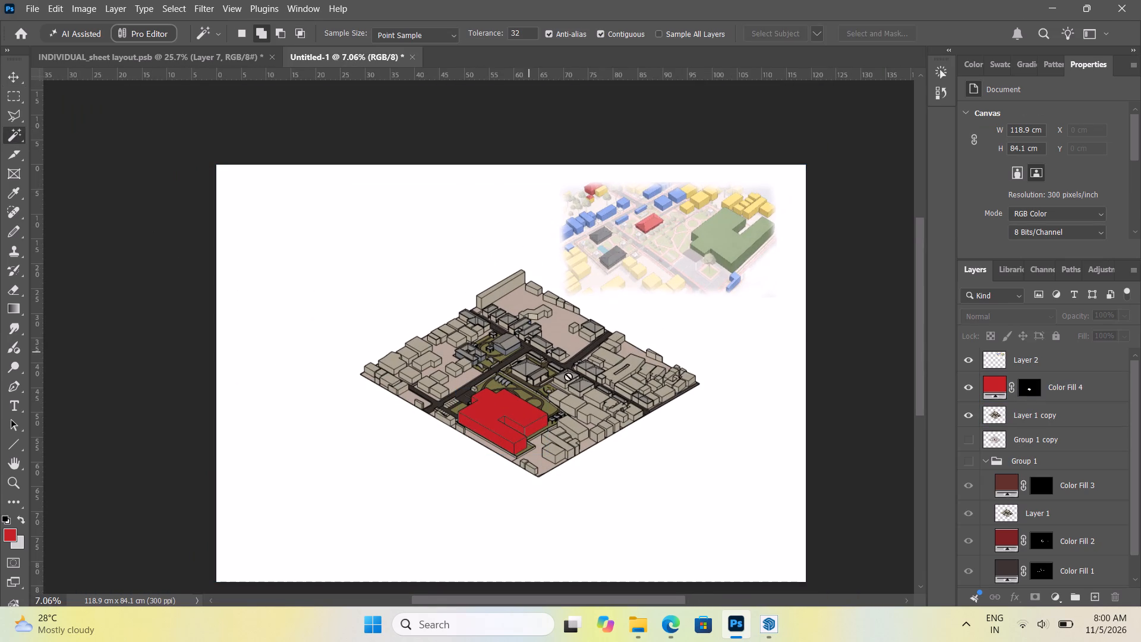
pyautogui.keyDown('alt'); pyautogui.scroll(4, 672, 468); pyautogui.keyUp('alt')
pyautogui.keyDown('alt'); pyautogui.scroll(-5, 270, 439); pyautogui.keyUp('alt')
pyautogui.keyDown('alt'); pyautogui.scroll(3, 385, 419); pyautogui.keyUp('alt')
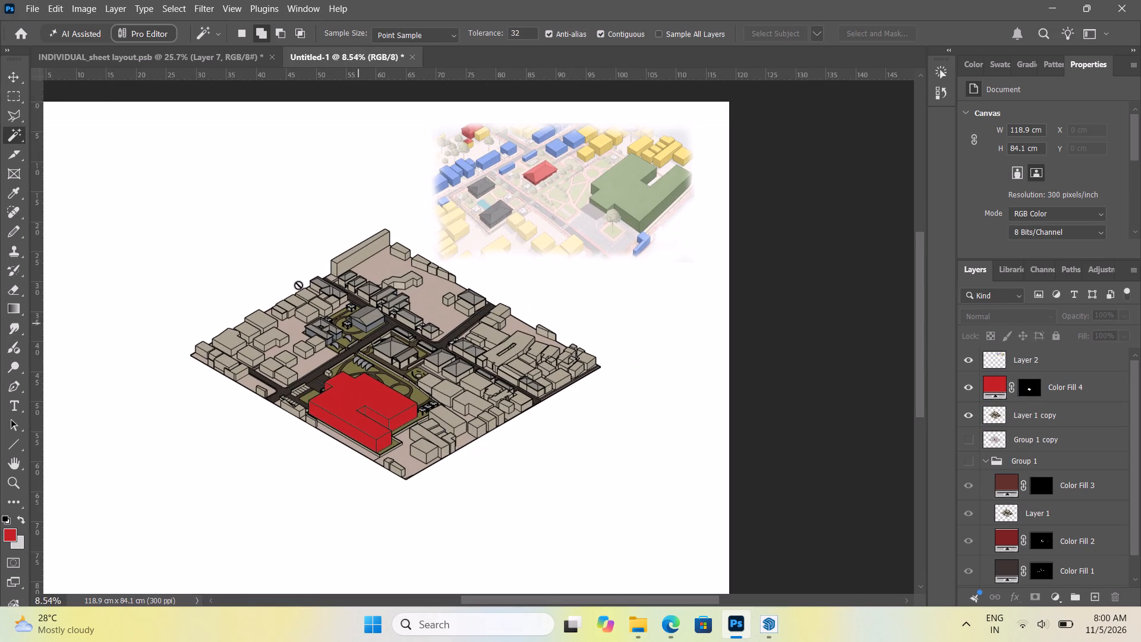
pyautogui.click(16, 77)
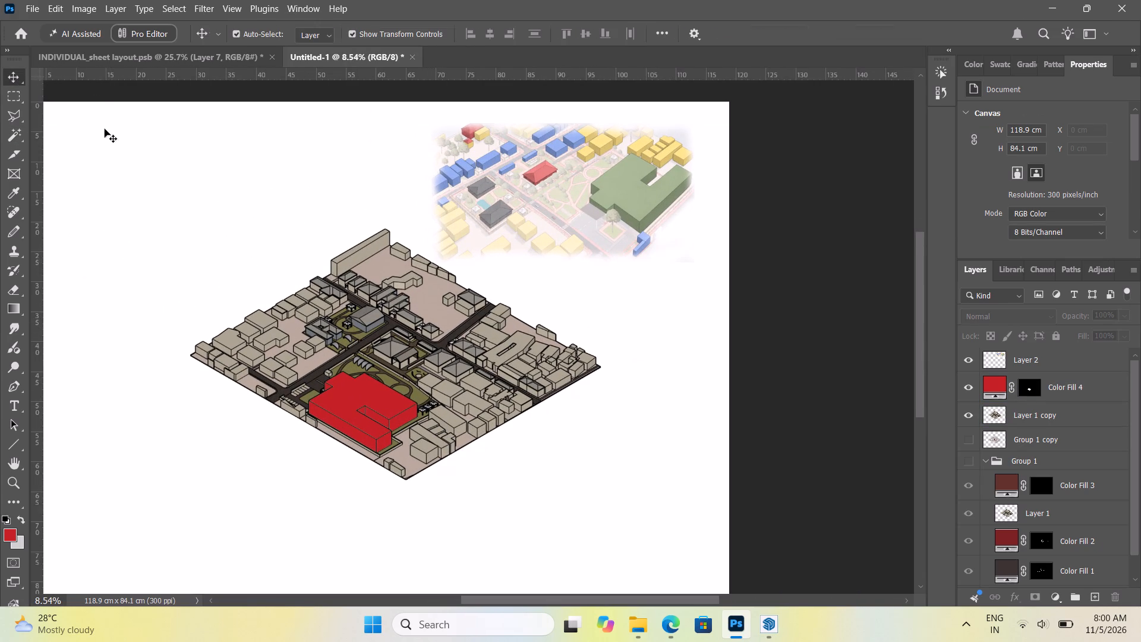
pyautogui.tripleClick(12, 74)
# Make Layer 1 copy the active layer and switch to the Magic Wand for selecting building faces.
pyautogui.scroll(6, 474, 359)
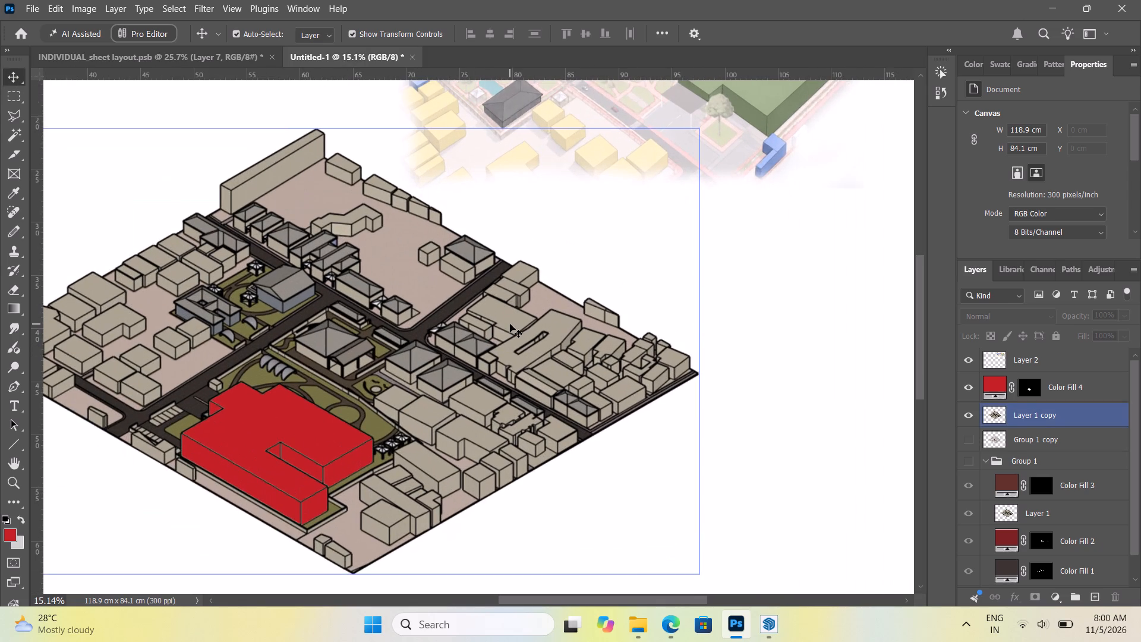
pyautogui.click(510, 324)
pyautogui.click(1076, 416)
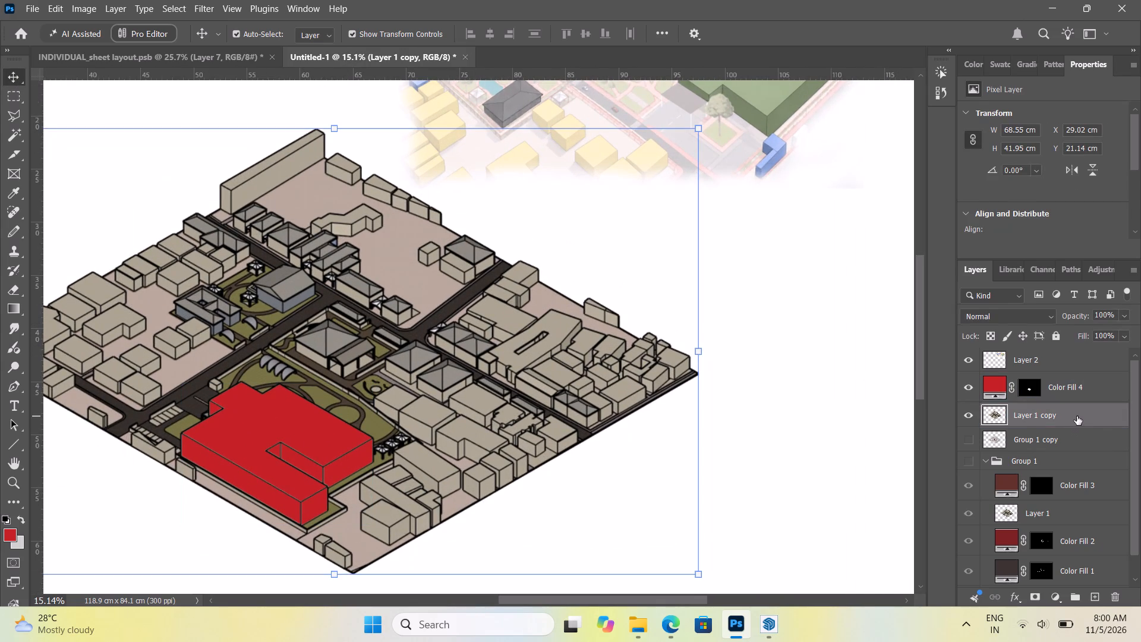
pyautogui.click(1077, 416)
pyautogui.click(14, 135)
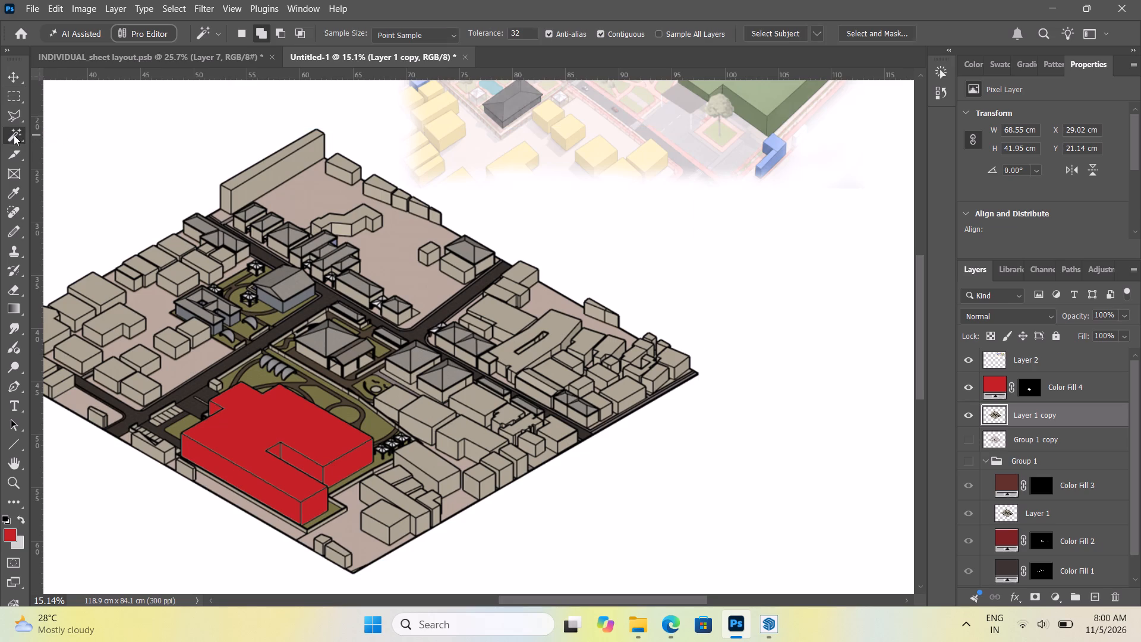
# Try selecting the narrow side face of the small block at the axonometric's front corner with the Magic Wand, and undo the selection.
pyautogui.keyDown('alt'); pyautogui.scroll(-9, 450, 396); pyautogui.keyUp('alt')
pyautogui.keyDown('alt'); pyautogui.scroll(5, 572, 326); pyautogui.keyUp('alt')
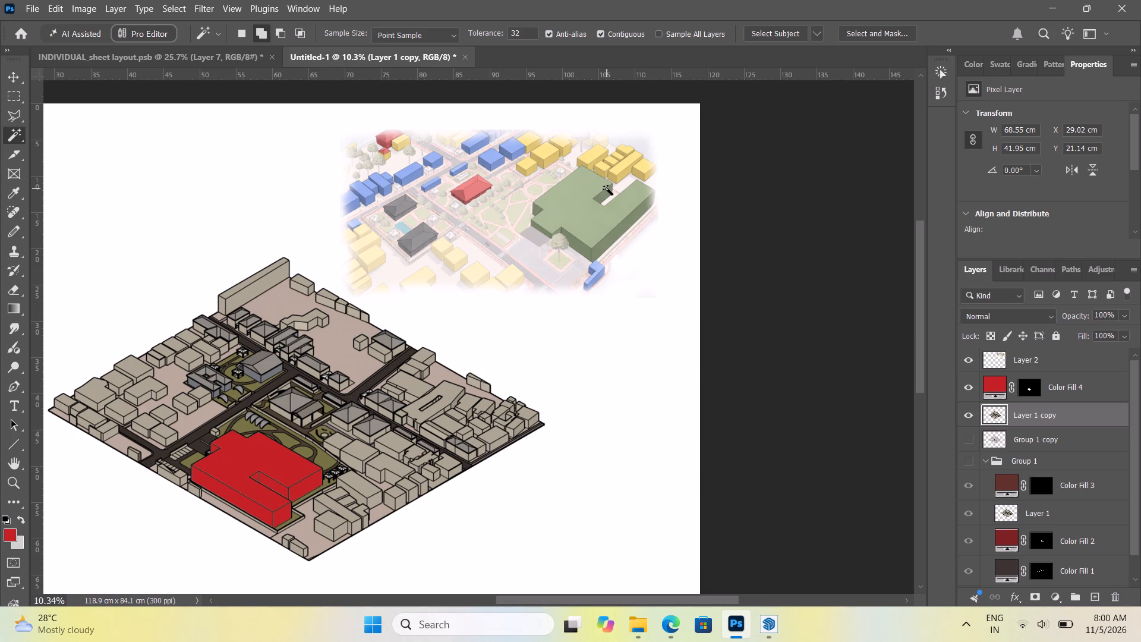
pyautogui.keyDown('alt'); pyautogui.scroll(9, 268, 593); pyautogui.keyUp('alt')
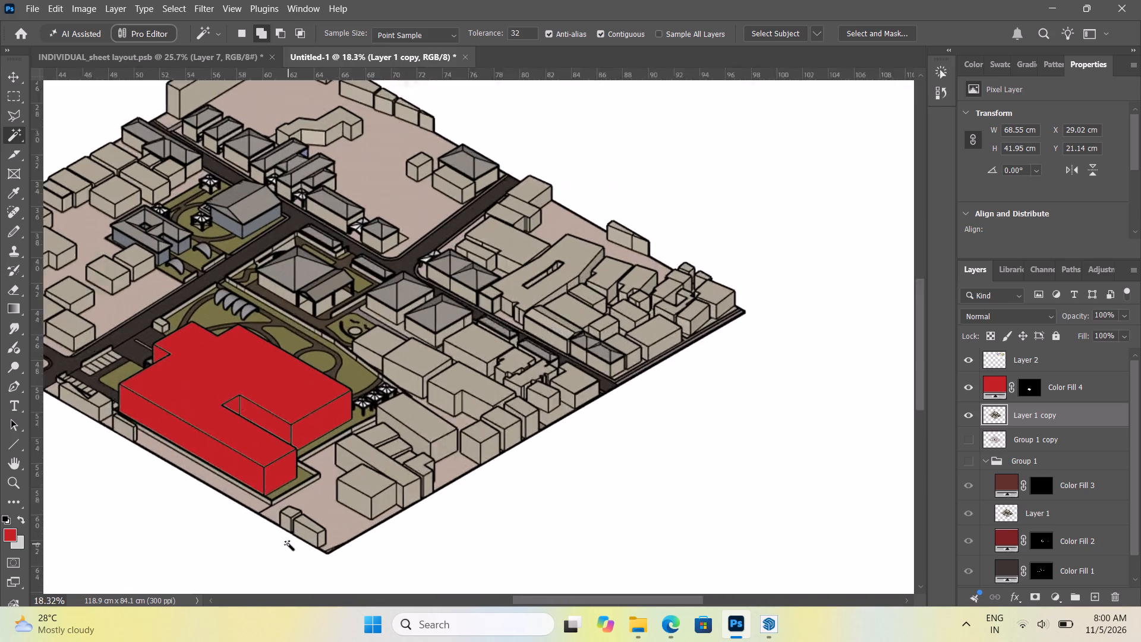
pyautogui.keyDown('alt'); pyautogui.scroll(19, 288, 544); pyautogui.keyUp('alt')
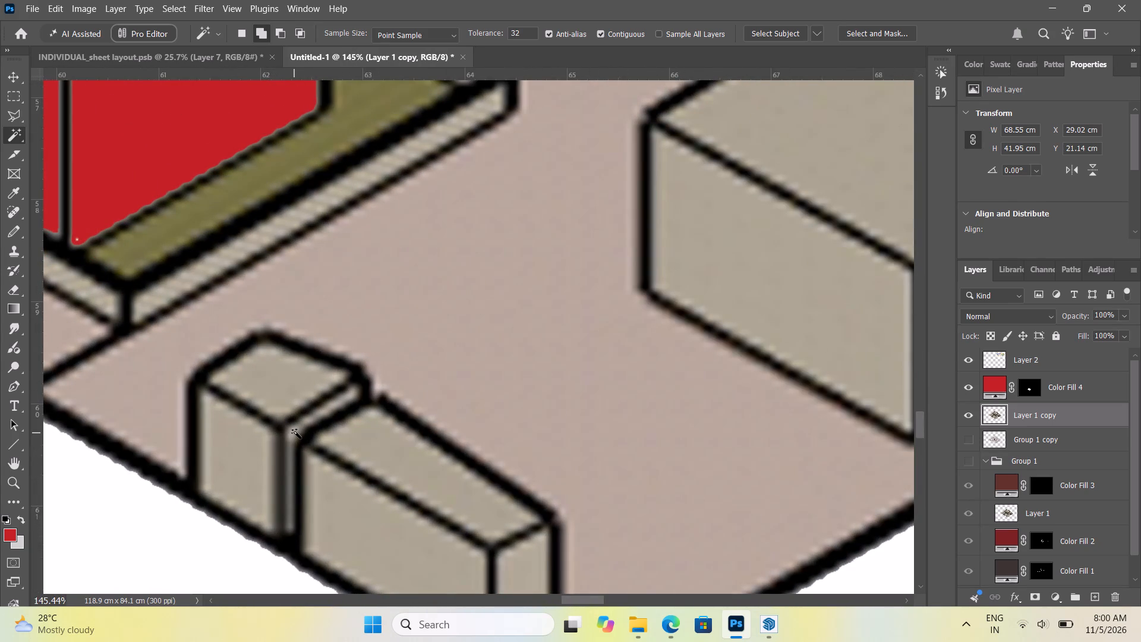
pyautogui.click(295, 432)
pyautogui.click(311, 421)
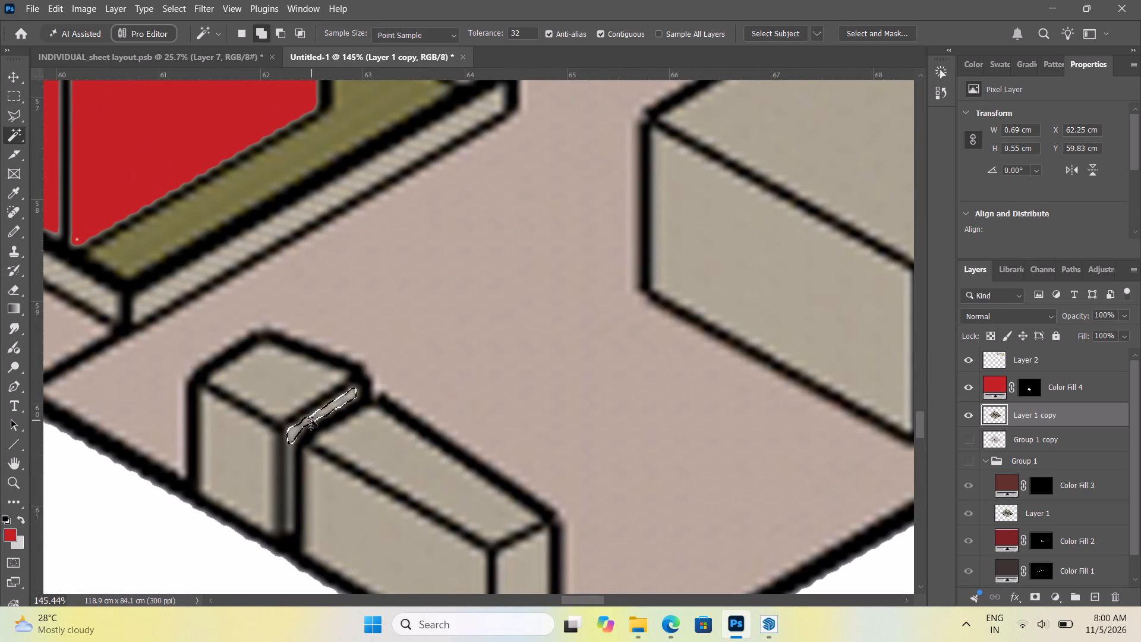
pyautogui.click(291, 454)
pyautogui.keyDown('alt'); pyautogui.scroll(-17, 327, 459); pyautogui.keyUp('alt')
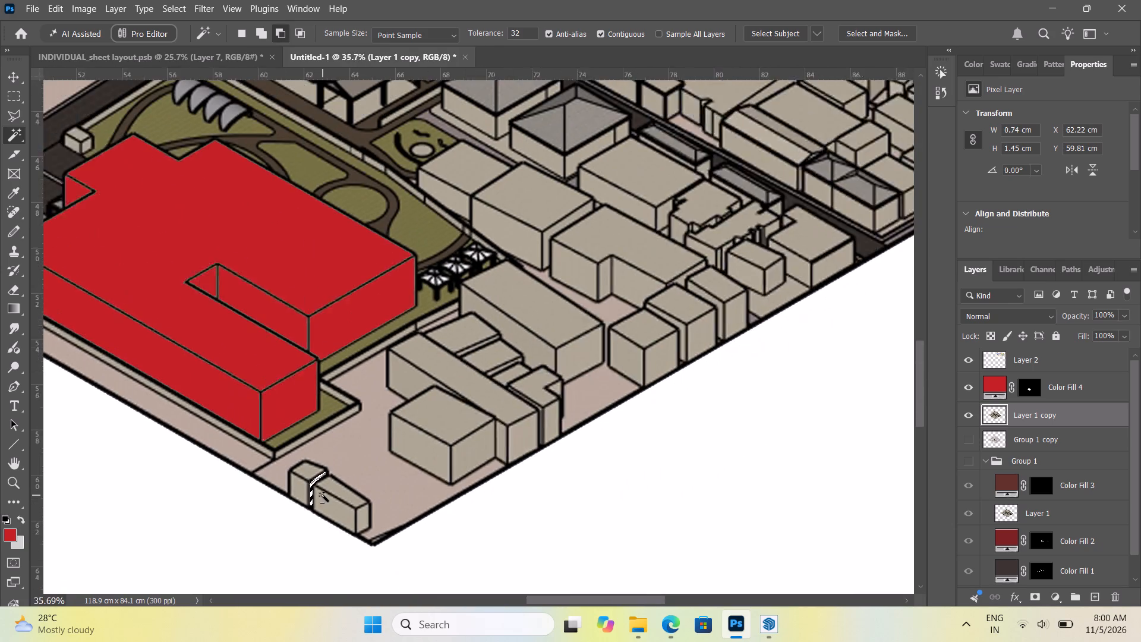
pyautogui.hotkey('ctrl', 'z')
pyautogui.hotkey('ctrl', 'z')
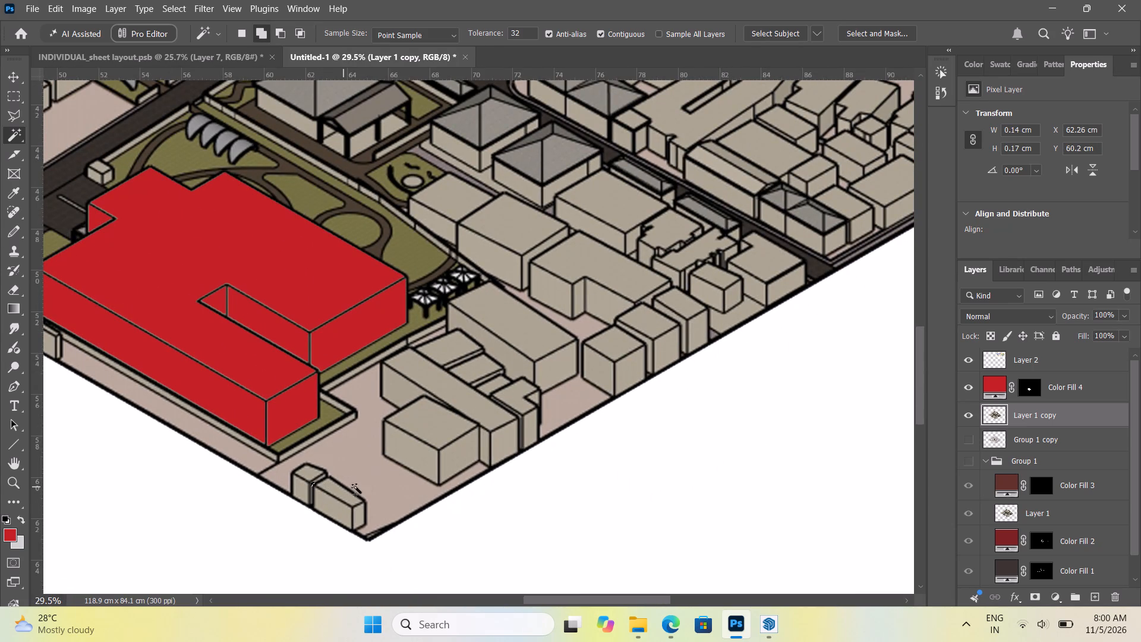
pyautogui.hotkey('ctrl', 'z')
# Compare the axonometric's building layout with the colour-coded buildings of the Functional Structure reference diagram.
pyautogui.keyDown('alt'); pyautogui.scroll(-9, 323, 523); pyautogui.keyUp('alt')
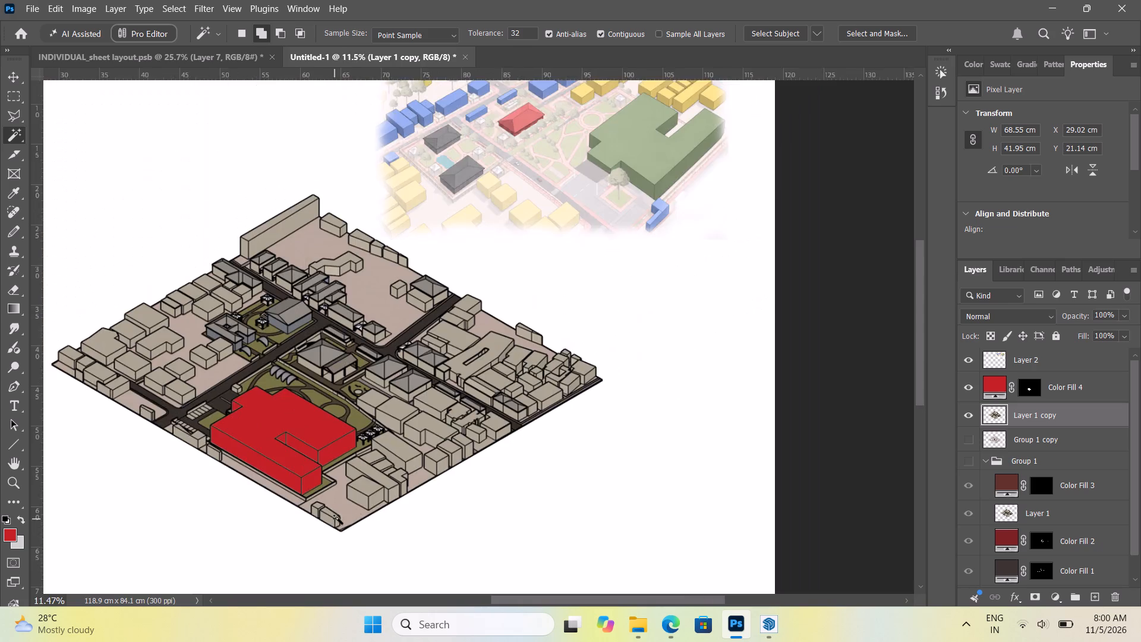
pyautogui.keyDown('alt'); pyautogui.scroll(-2, 337, 518); pyautogui.keyUp('alt')
pyautogui.keyDown('alt'); pyautogui.scroll(3, 382, 504); pyautogui.keyUp('alt')
pyautogui.keyDown('alt'); pyautogui.scroll(-6, 347, 506); pyautogui.keyUp('alt')
pyautogui.keyDown('alt'); pyautogui.scroll(4, 485, 317); pyautogui.keyUp('alt')
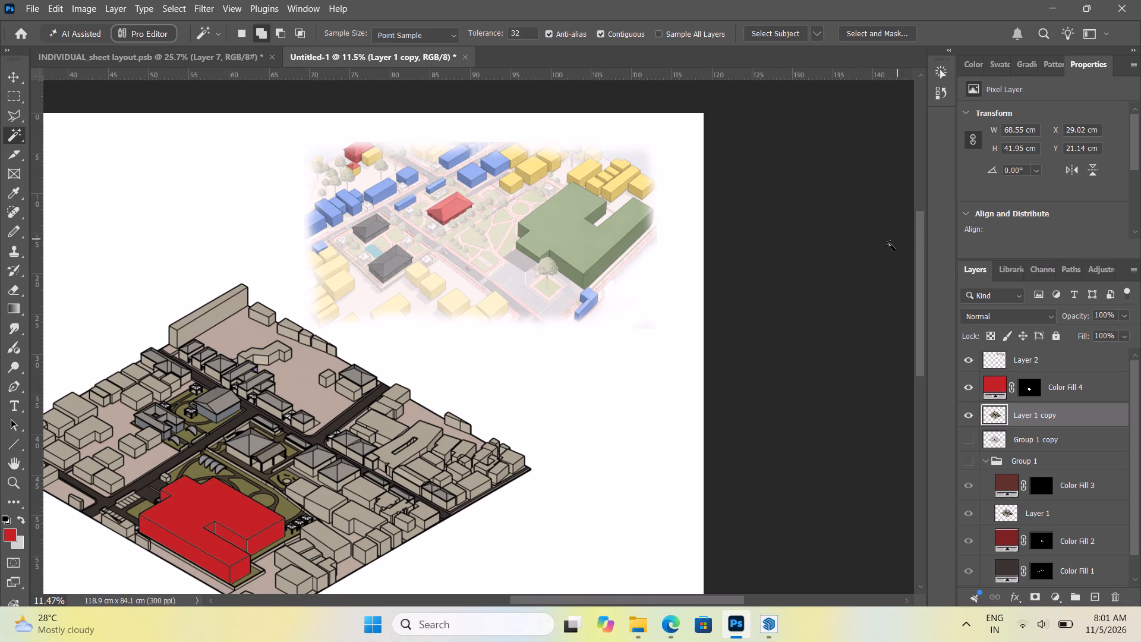
pyautogui.keyDown('alt'); pyautogui.scroll(5, 364, 567); pyautogui.keyUp('alt')
pyautogui.keyDown('alt'); pyautogui.scroll(-4, 310, 373); pyautogui.keyUp('alt')
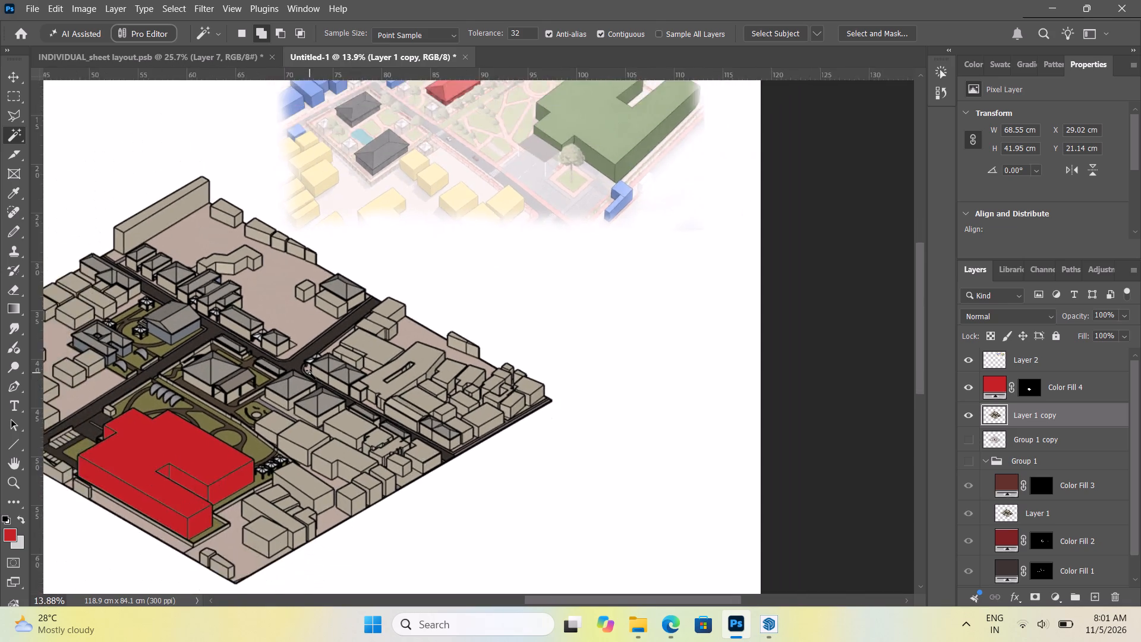
pyautogui.keyDown('alt'); pyautogui.scroll(-3, 310, 373); pyautogui.keyUp('alt')
pyautogui.keyDown('alt'); pyautogui.scroll(7, 303, 417); pyautogui.keyUp('alt')
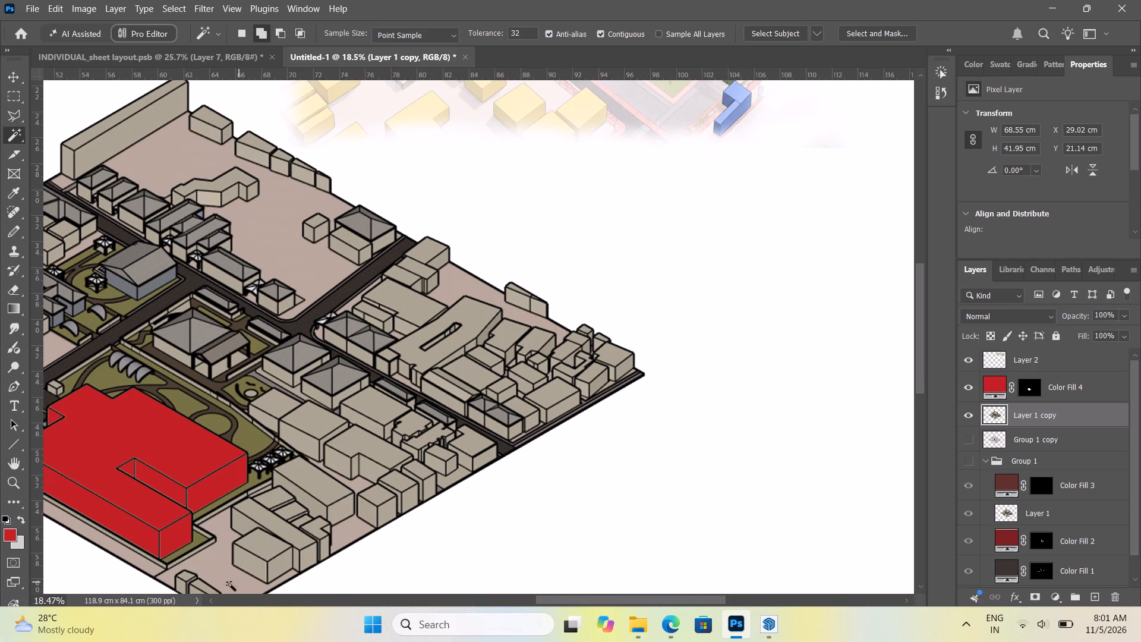
pyautogui.keyDown('alt'); pyautogui.scroll(-10, 373, 509); pyautogui.keyUp('alt')
pyautogui.keyDown('alt'); pyautogui.scroll(10, 261, 376); pyautogui.keyUp('alt')
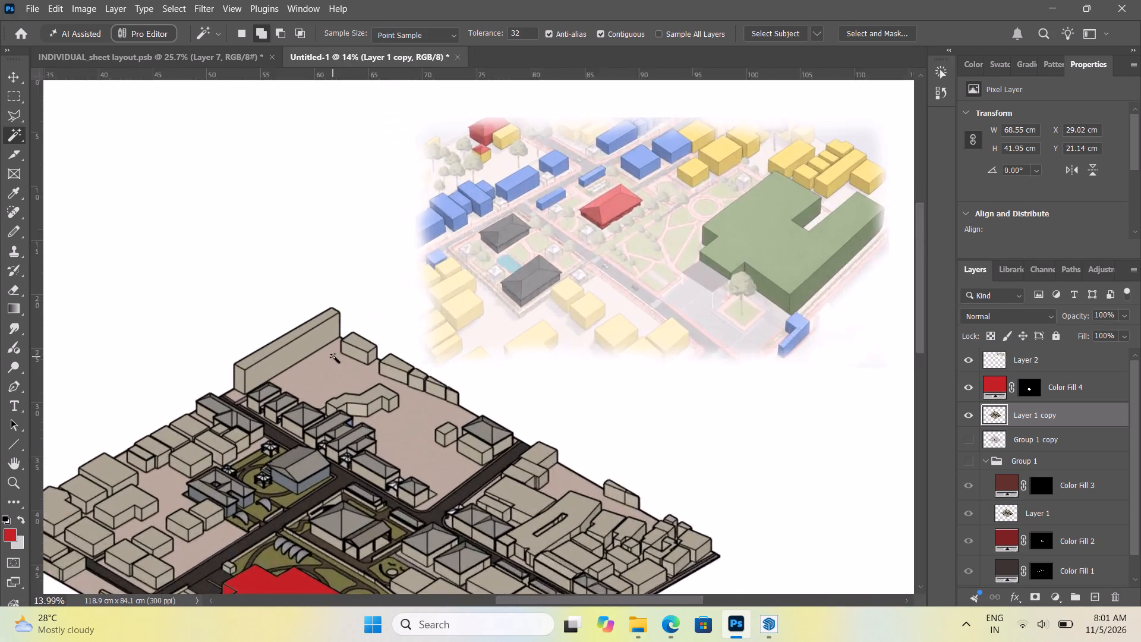
pyautogui.keyDown('alt'); pyautogui.scroll(3, 334, 357); pyautogui.keyUp('alt')
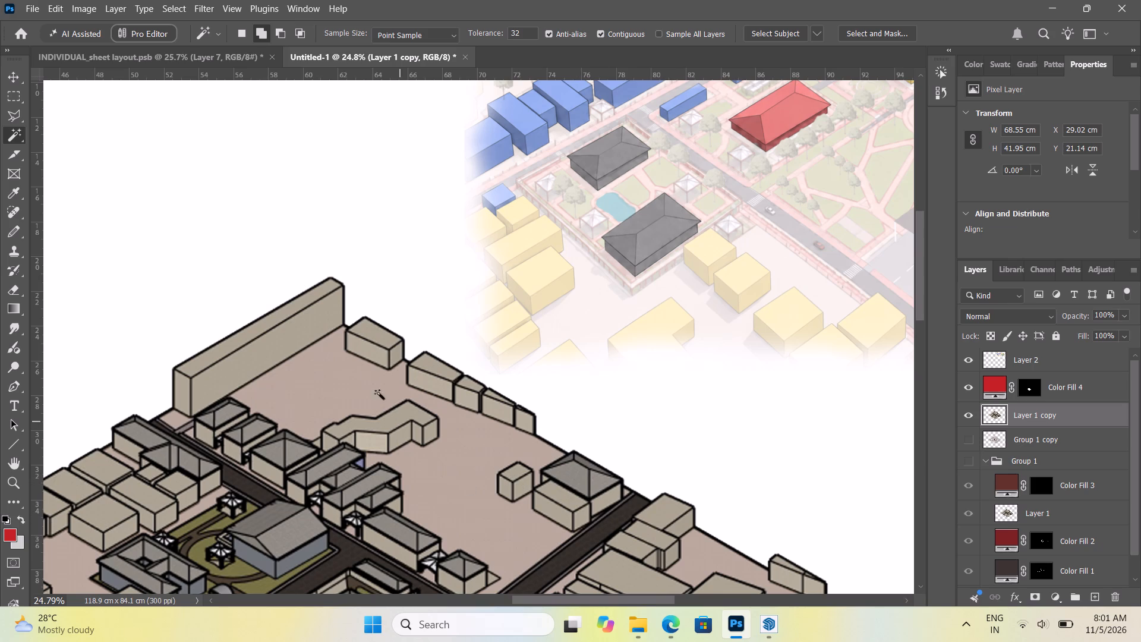
pyautogui.scroll(-7, 355, 338)
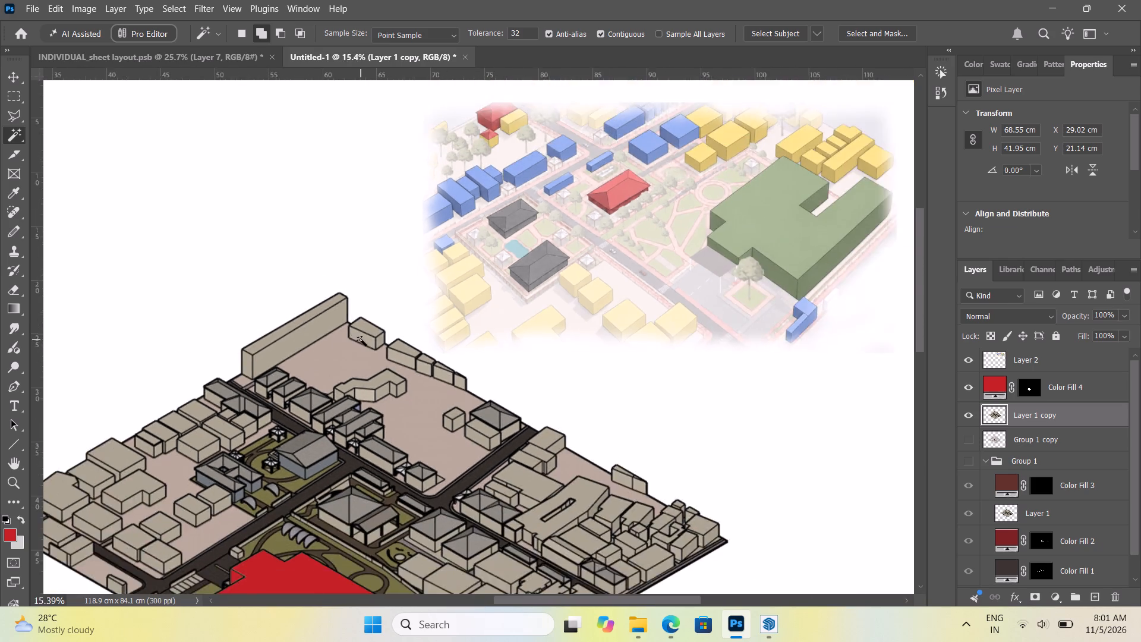
pyautogui.scroll(-5, 361, 339)
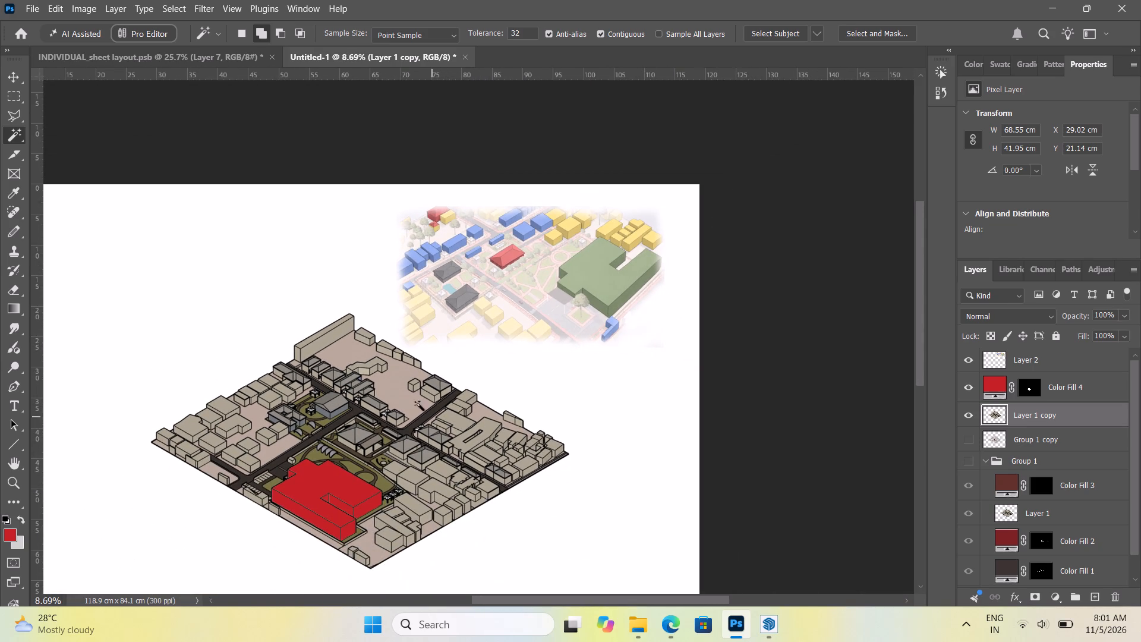
pyautogui.keyDown('alt'); pyautogui.scroll(5, 311, 335); pyautogui.keyUp('alt')
pyautogui.keyDown('alt'); pyautogui.scroll(-5, 447, 355); pyautogui.keyUp('alt')
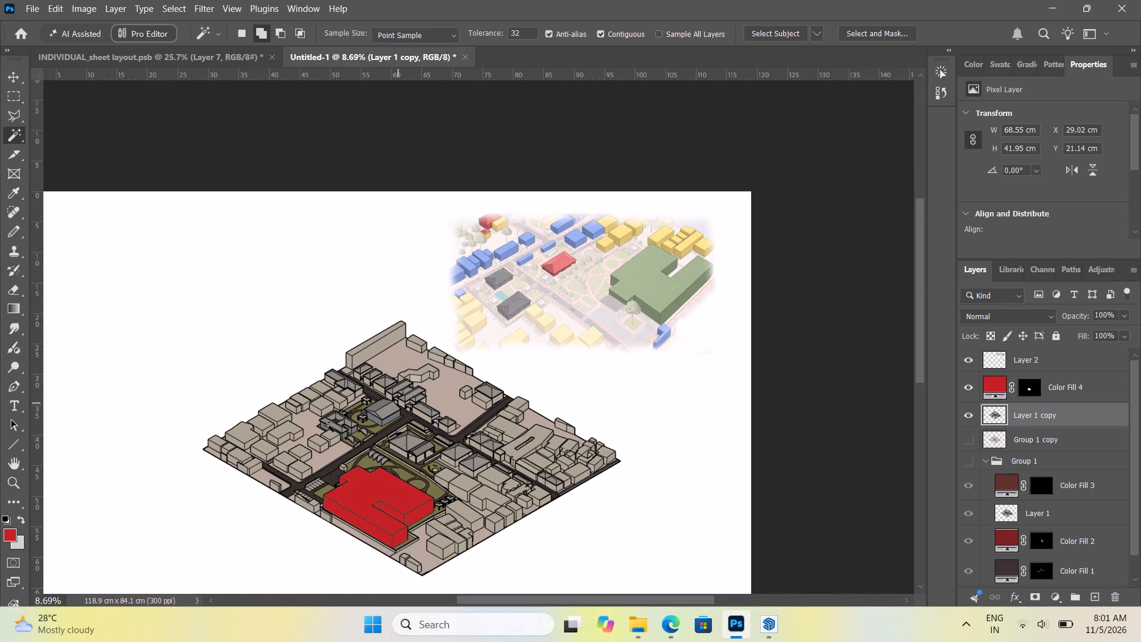
# Examine the blocks and pitched-roof buildings on the axonometric's western side against the reference diagram's colour coding.
pyautogui.keyDown('alt'); pyautogui.scroll(5, 229, 441); pyautogui.keyUp('alt')
pyautogui.keyDown('alt'); pyautogui.scroll(5, 311, 425); pyautogui.keyUp('alt')
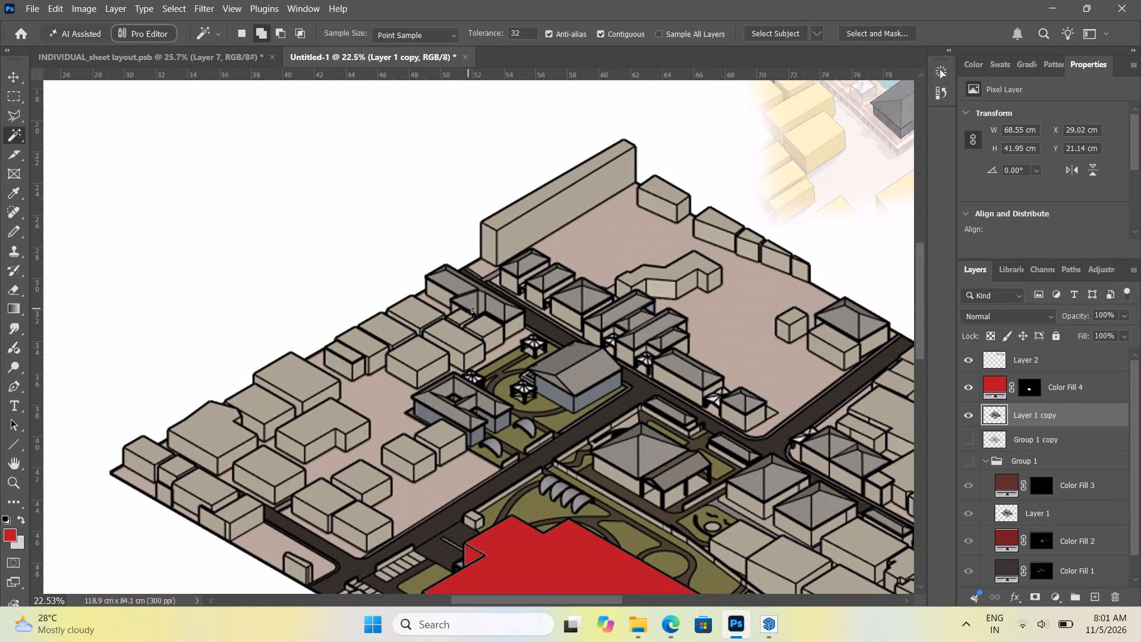
pyautogui.keyDown('alt'); pyautogui.scroll(11, 471, 294); pyautogui.keyUp('alt')
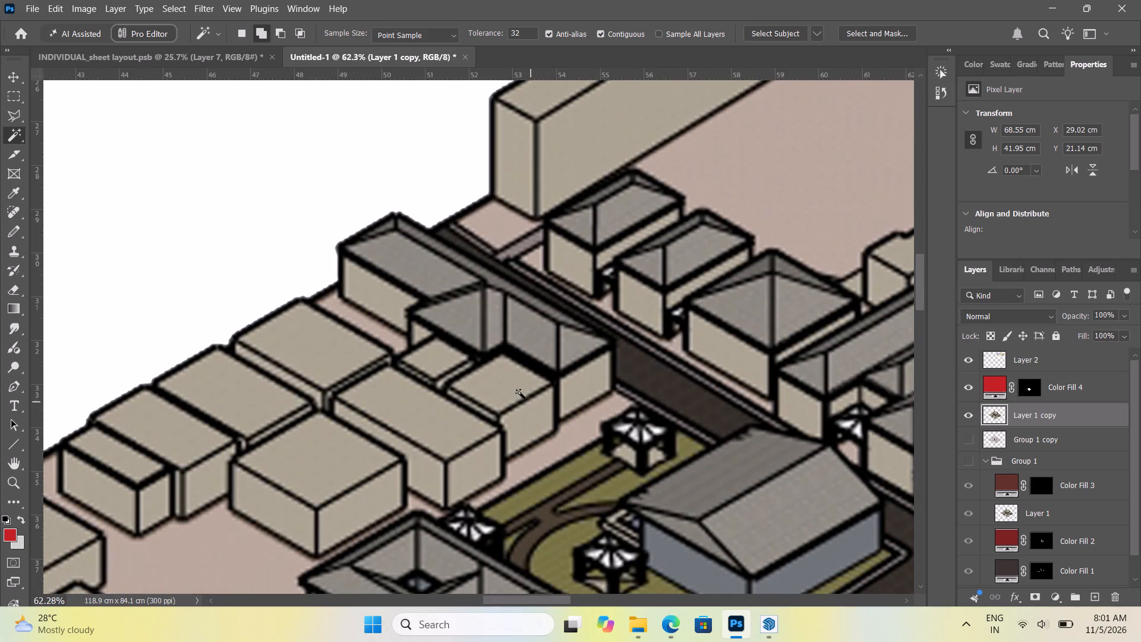
pyautogui.scroll(-2, 551, 326)
pyautogui.keyDown('alt'); pyautogui.scroll(1, 551, 326); pyautogui.keyUp('alt')
pyautogui.keyDown('alt'); pyautogui.scroll(-9, 551, 326); pyautogui.keyUp('alt')
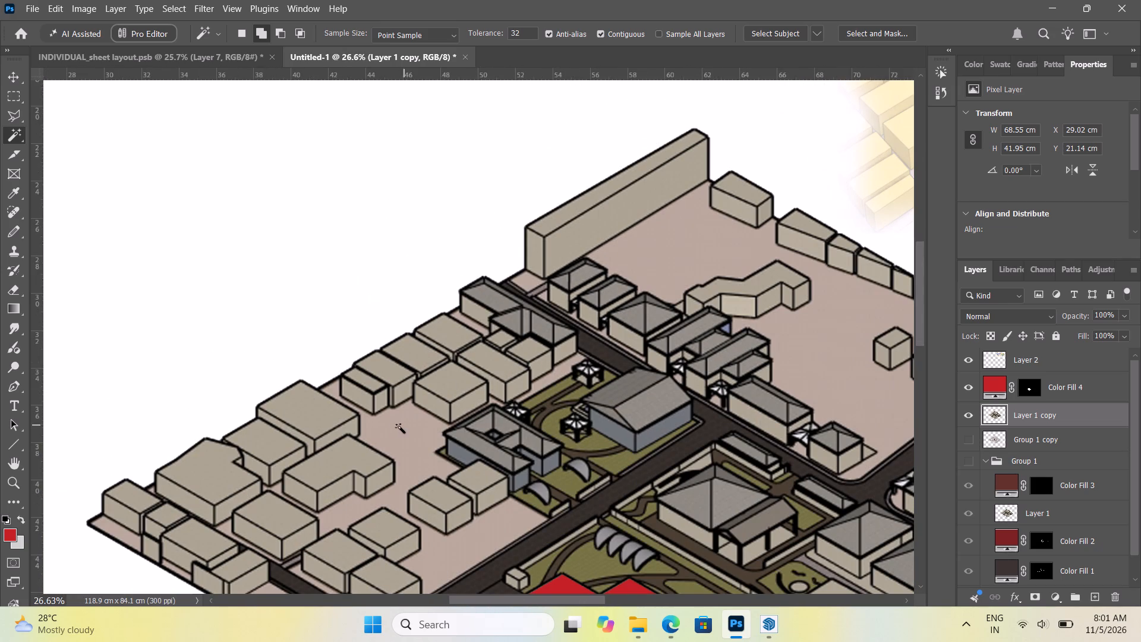
pyautogui.keyDown('alt'); pyautogui.scroll(-6, 396, 427); pyautogui.keyUp('alt')
pyautogui.keyDown('alt'); pyautogui.scroll(5, 289, 527); pyautogui.keyUp('alt')
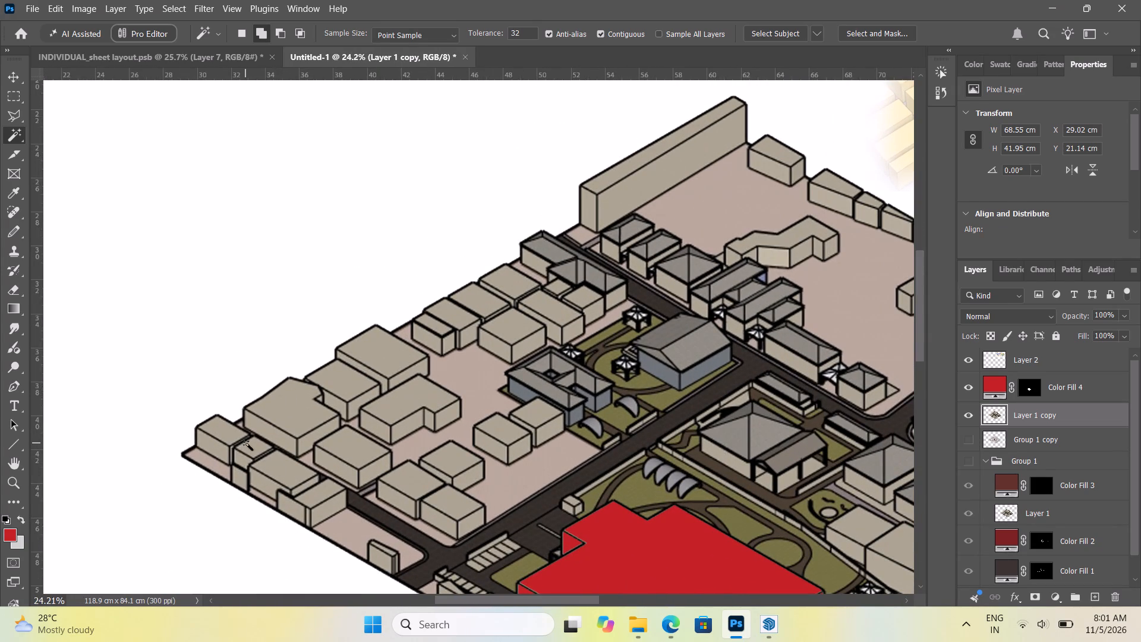
pyautogui.keyDown('alt'); pyautogui.scroll(4, 565, 282); pyautogui.keyUp('alt')
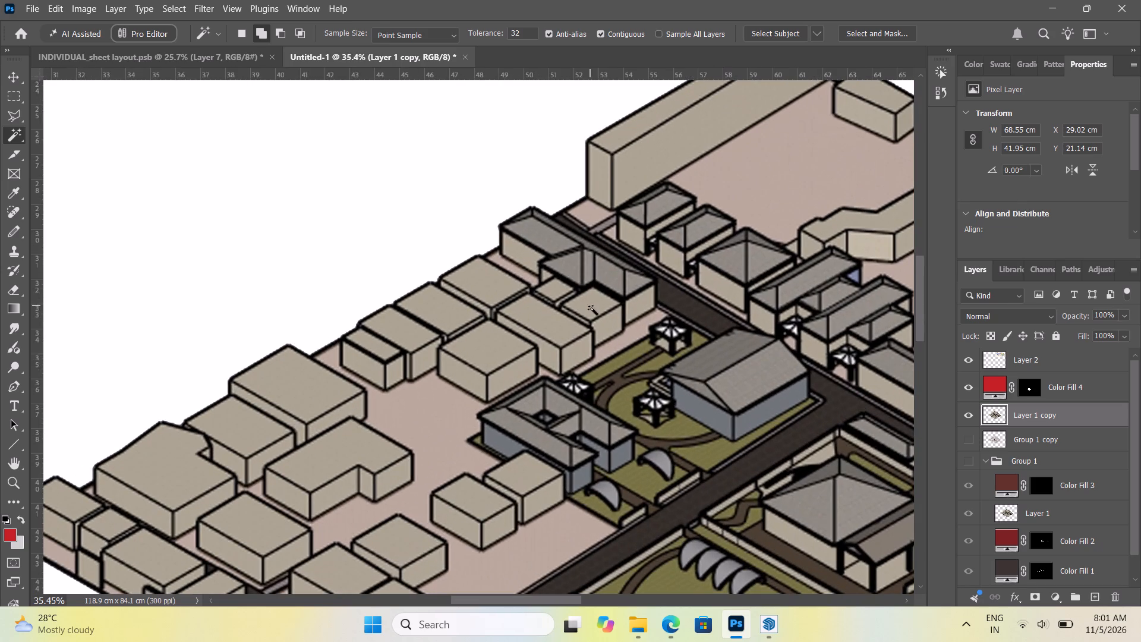
pyautogui.keyDown('alt'); pyautogui.scroll(3, 565, 254); pyautogui.keyUp('alt')
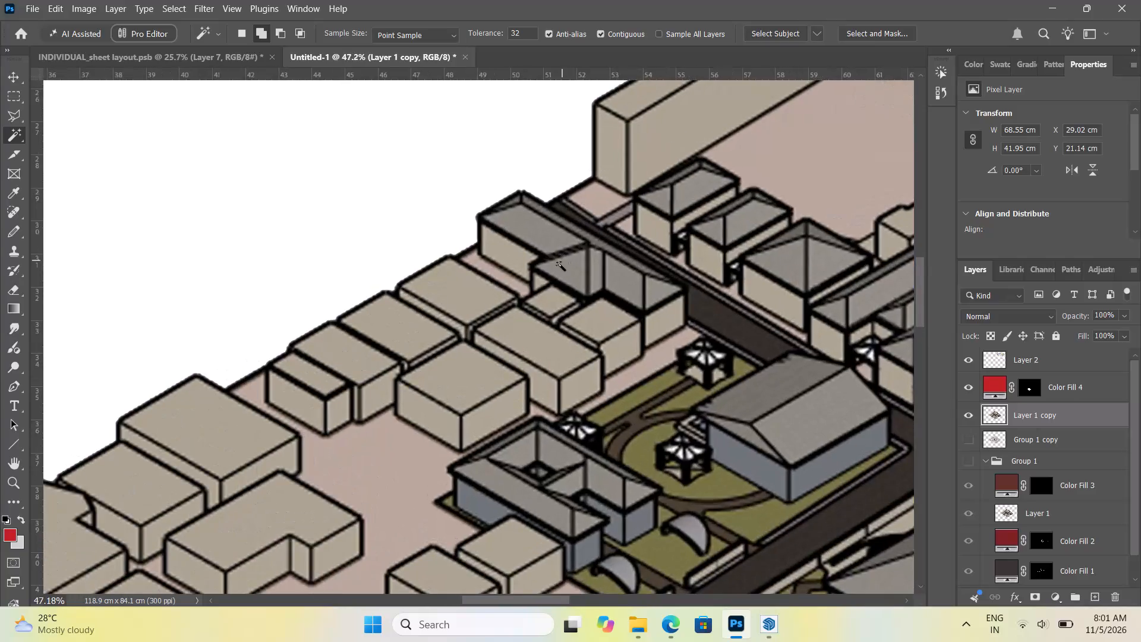
pyautogui.keyDown('alt'); pyautogui.scroll(-7, 561, 269); pyautogui.keyUp('alt')
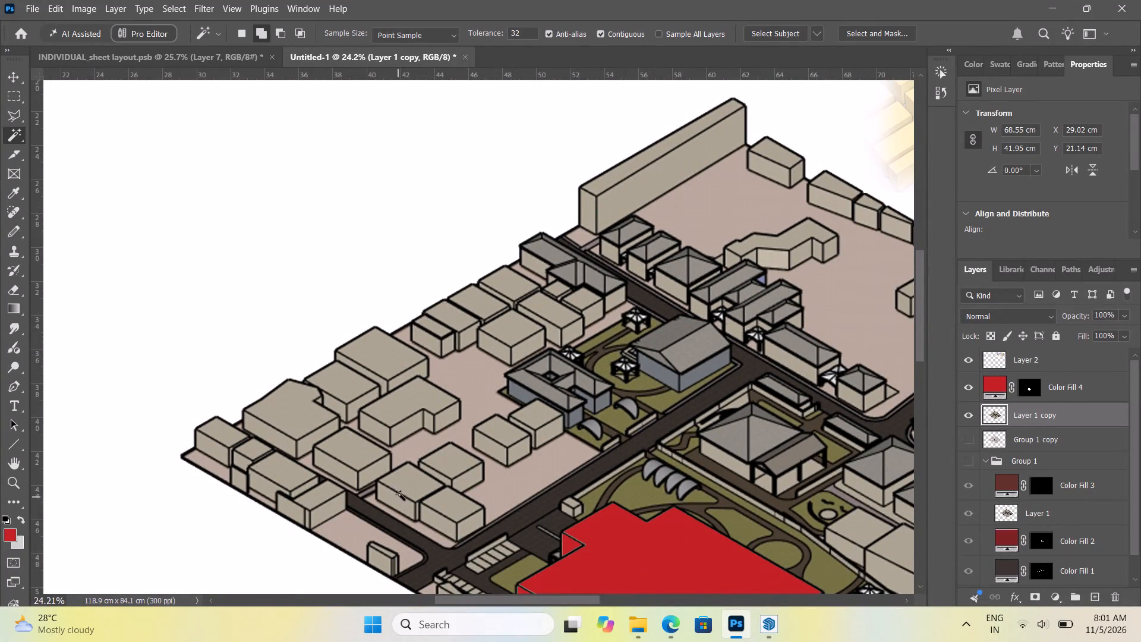
pyautogui.keyDown('alt'); pyautogui.scroll(-13, 386, 412); pyautogui.keyUp('alt')
pyautogui.keyDown('alt'); pyautogui.scroll(5, 580, 412); pyautogui.keyUp('alt')
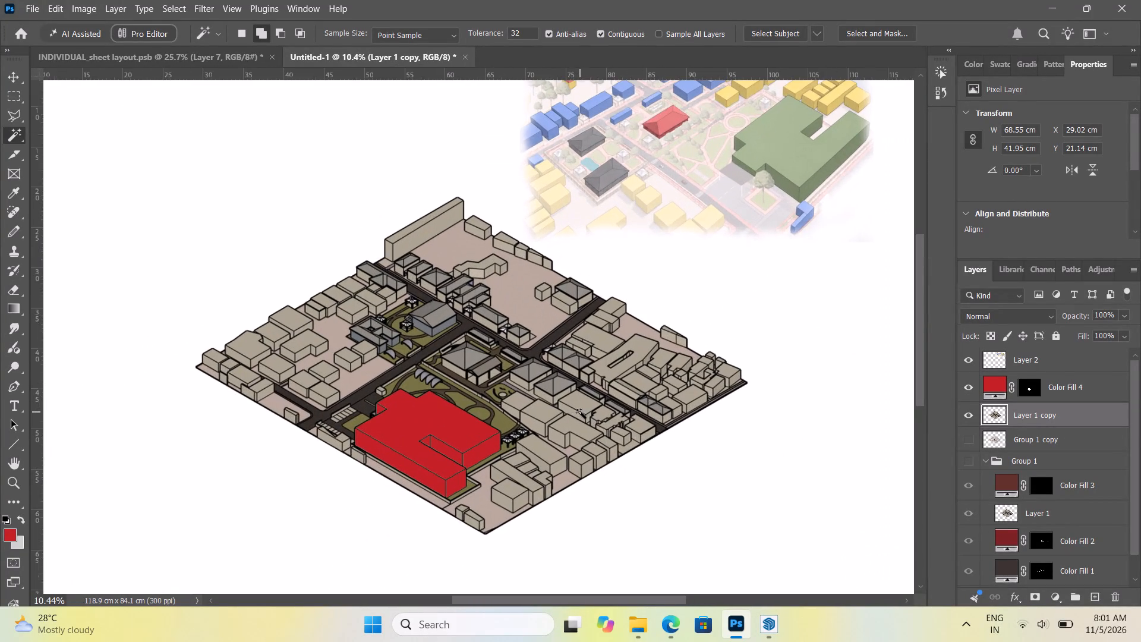
pyautogui.keyDown('alt'); pyautogui.scroll(4, 651, 407); pyautogui.keyUp('alt')
pyautogui.keyDown('alt'); pyautogui.scroll(-5, 587, 338); pyautogui.keyUp('alt')
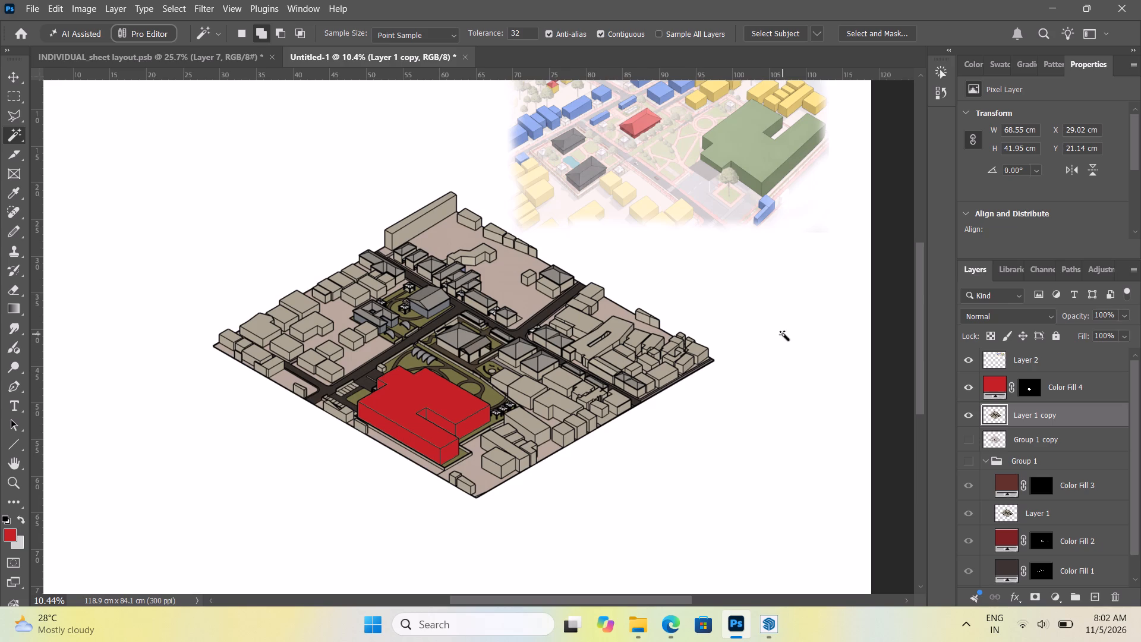
# Select faces of the large block near the western corner, the smaller block beside it and the front-edge block by the road with Magic Wand.
pyautogui.click(263, 328)
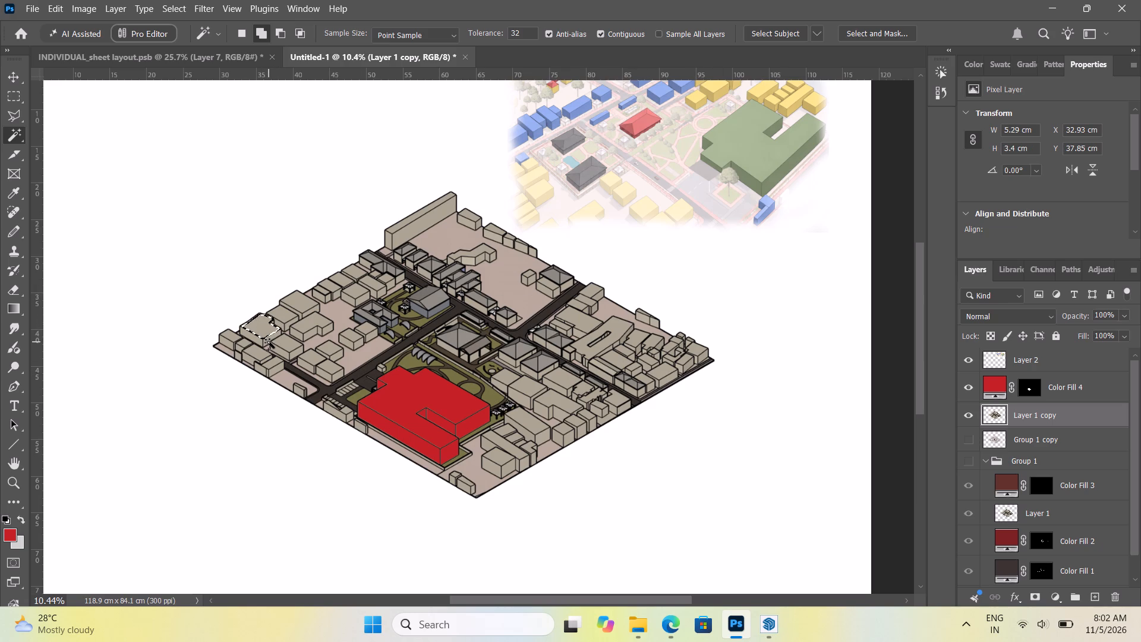
pyautogui.click(269, 342)
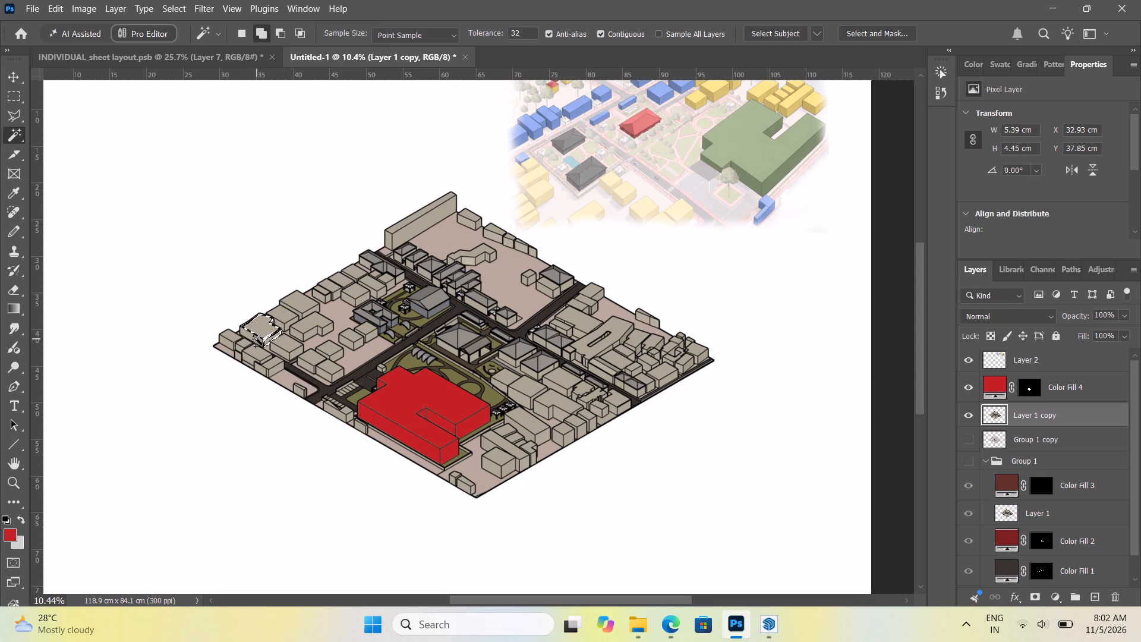
pyautogui.click(256, 338)
pyautogui.click(286, 345)
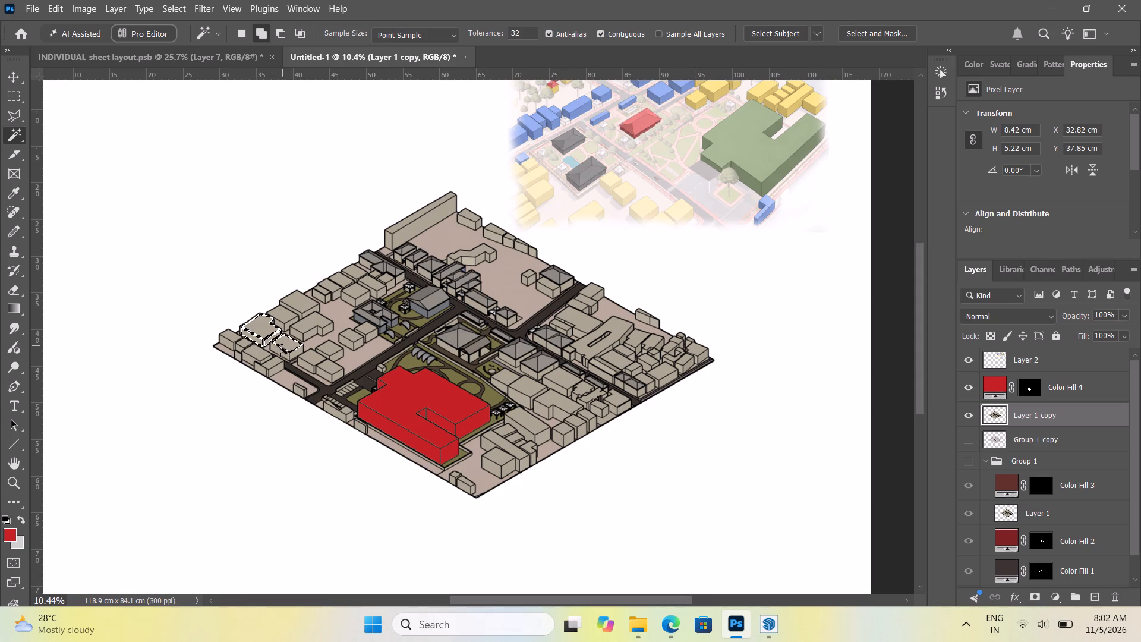
pyautogui.click(278, 350)
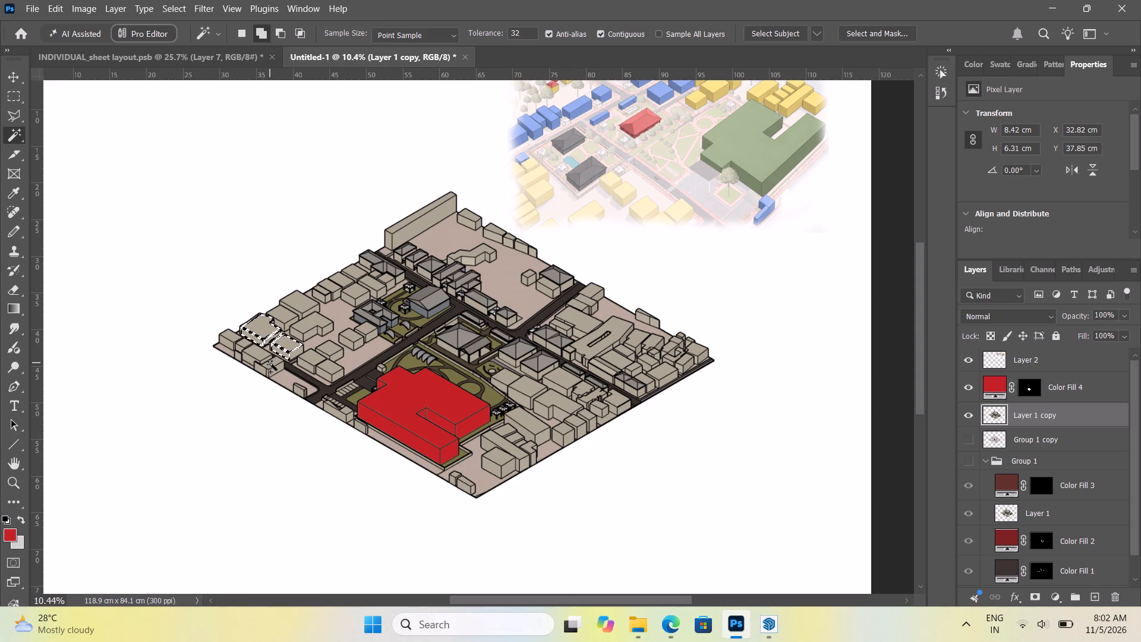
pyautogui.click(272, 364)
pyautogui.click(274, 369)
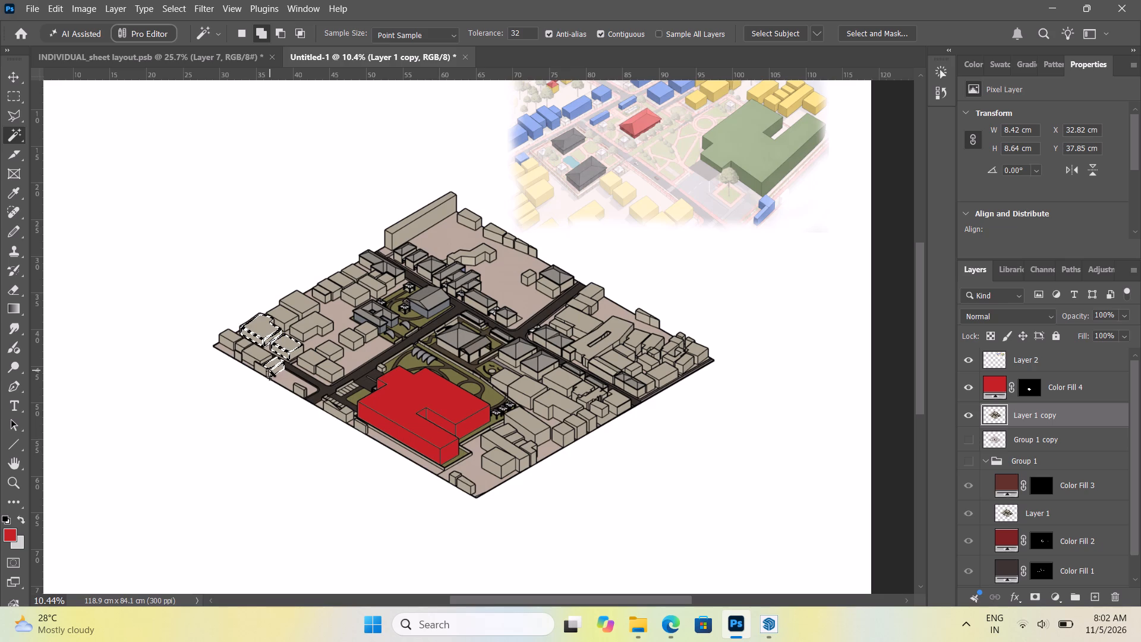
pyautogui.click(269, 370)
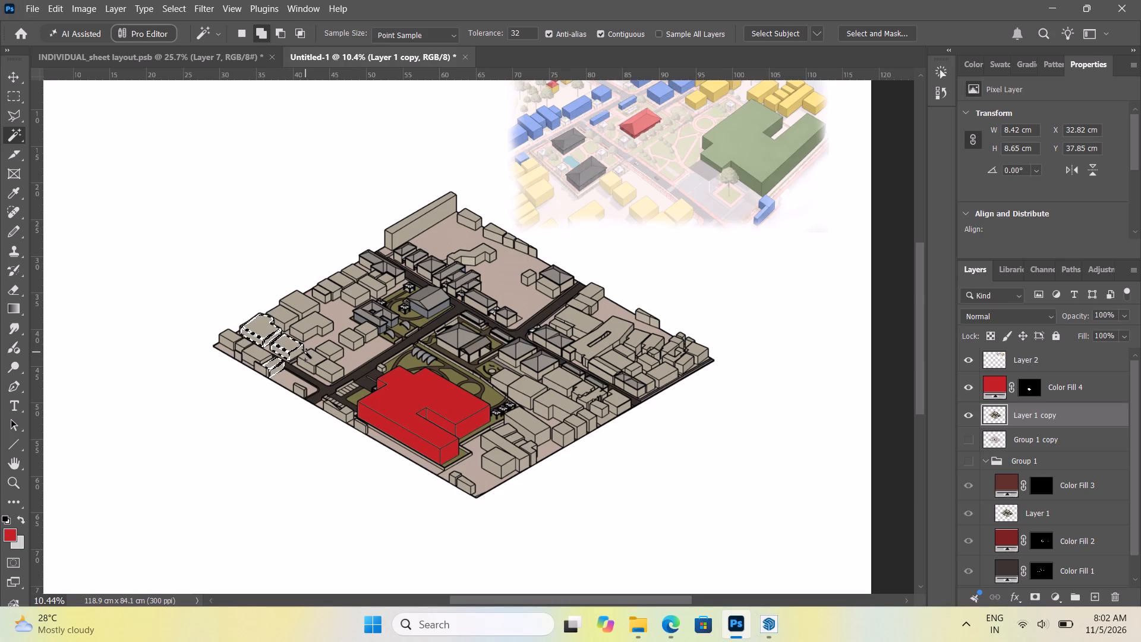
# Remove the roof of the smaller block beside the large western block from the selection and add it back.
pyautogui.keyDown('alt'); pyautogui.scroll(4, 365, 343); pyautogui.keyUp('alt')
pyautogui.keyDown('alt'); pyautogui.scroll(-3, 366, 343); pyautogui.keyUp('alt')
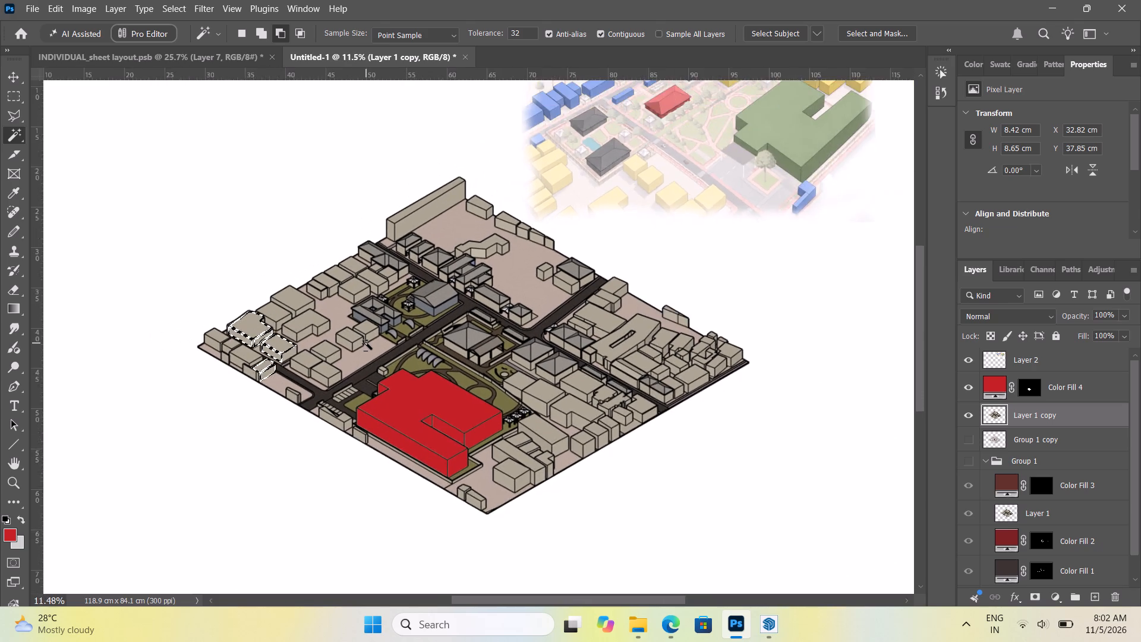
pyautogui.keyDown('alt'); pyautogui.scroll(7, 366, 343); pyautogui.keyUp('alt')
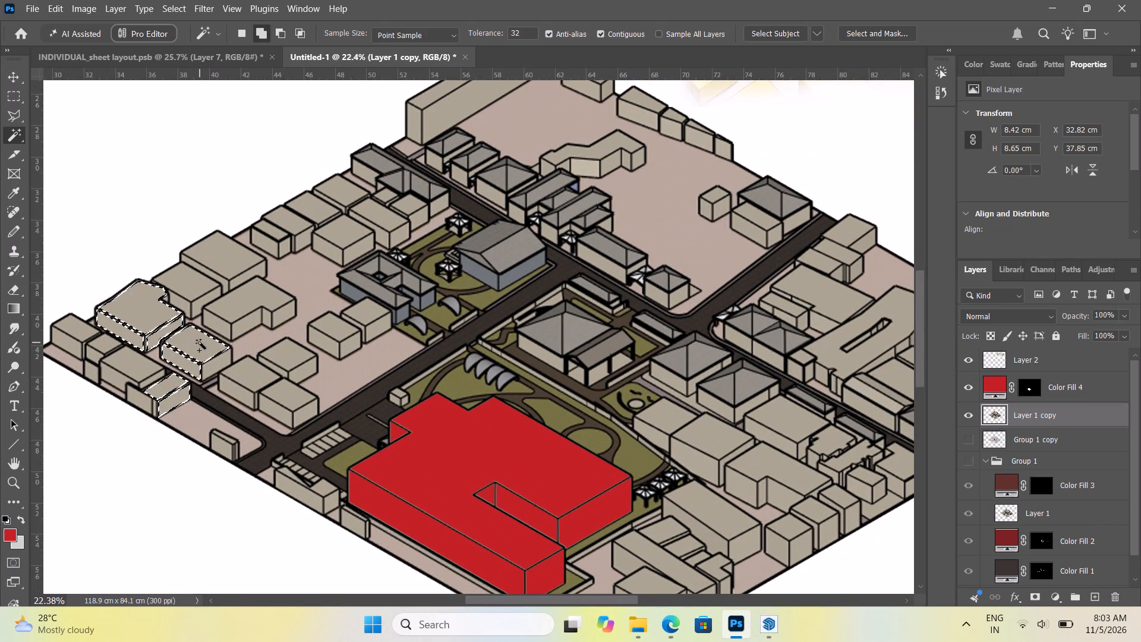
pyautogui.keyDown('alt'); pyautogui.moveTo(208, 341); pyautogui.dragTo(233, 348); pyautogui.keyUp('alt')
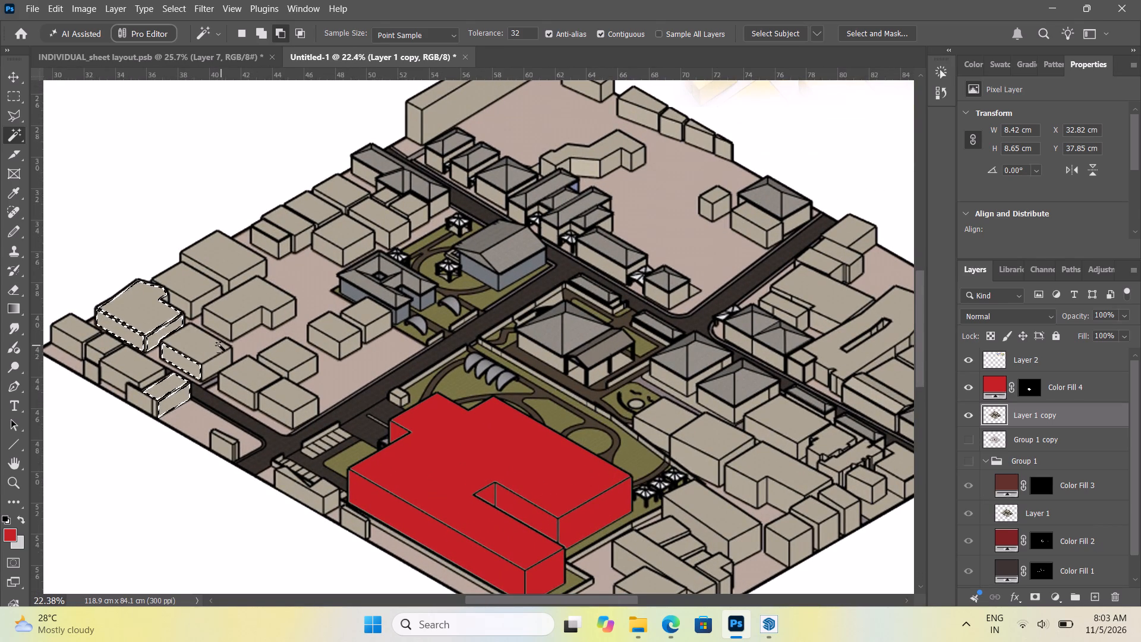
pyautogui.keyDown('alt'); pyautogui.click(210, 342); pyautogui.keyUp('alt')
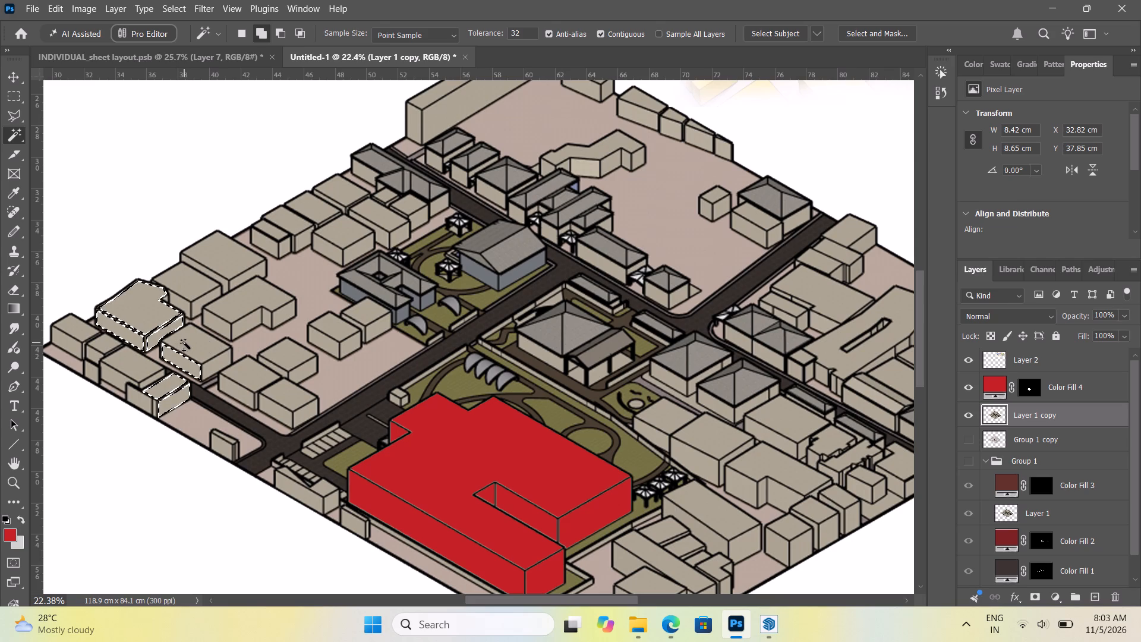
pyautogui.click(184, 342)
# Add the front-edge block's remaining faces, plus the roofs and sides of the two adjoining blocks towards the western corner, to the selection.
pyautogui.click(133, 398)
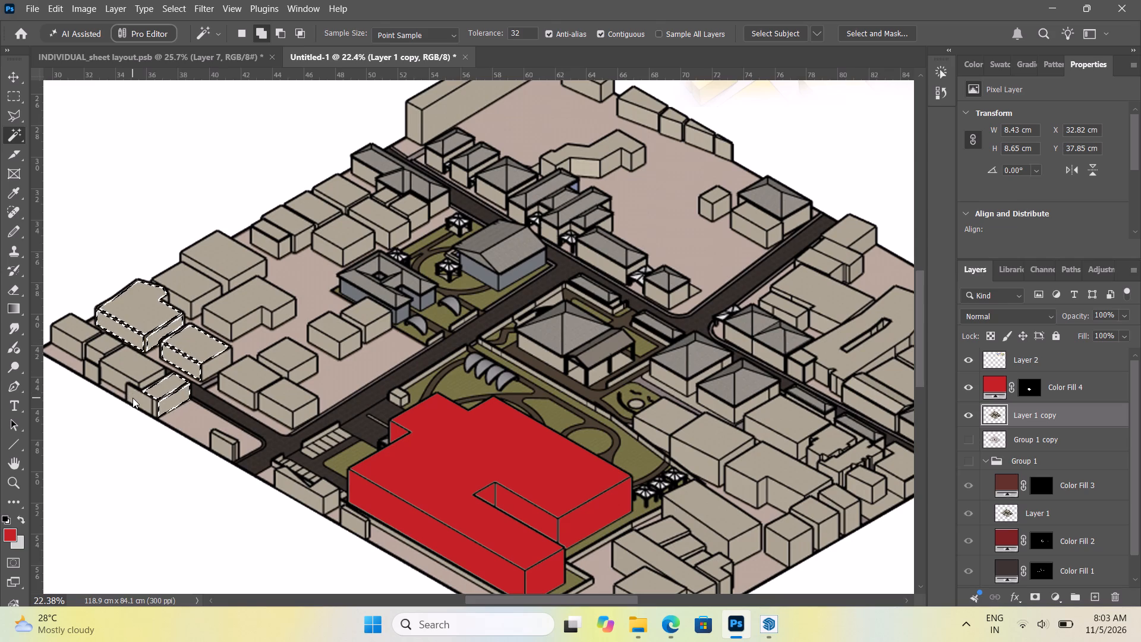
pyautogui.click(154, 410)
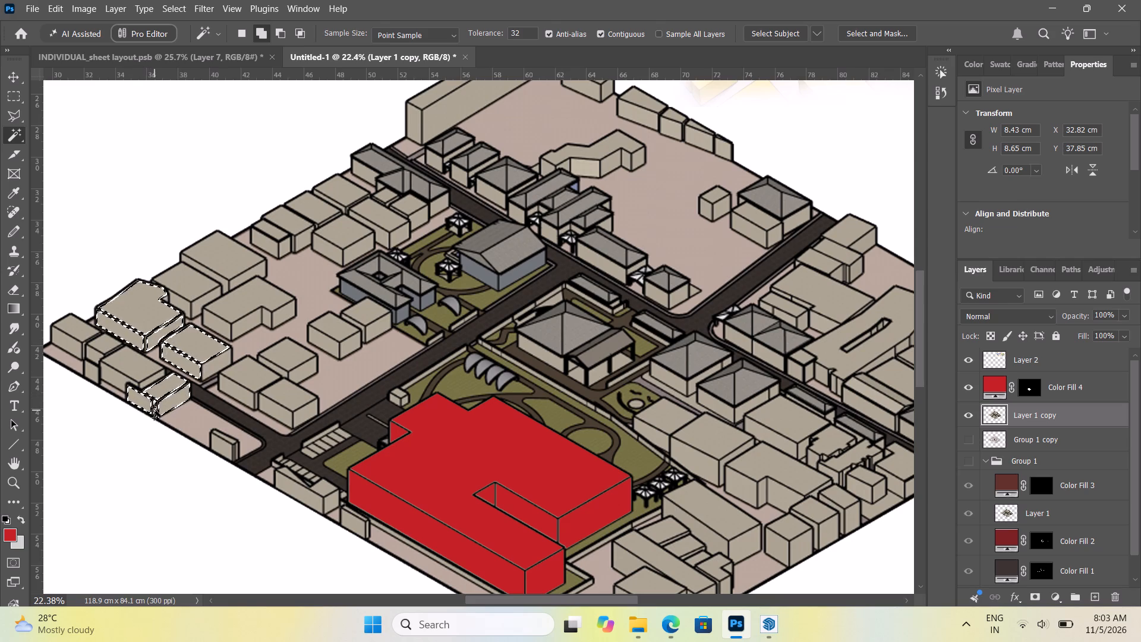
pyautogui.click(117, 382)
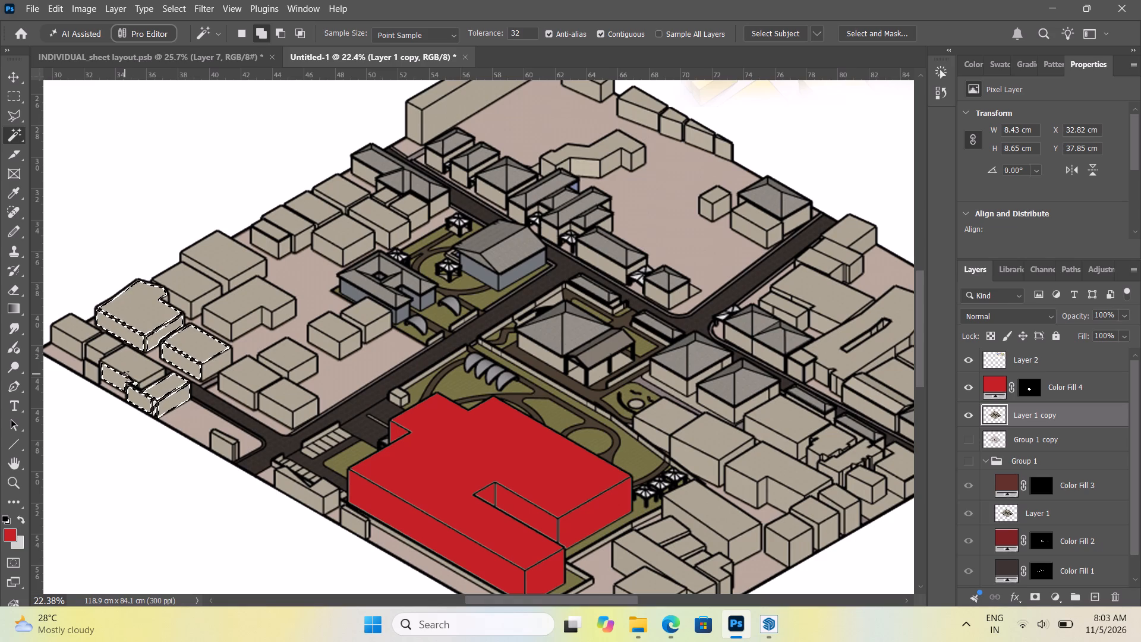
pyautogui.click(149, 382)
pyautogui.click(138, 372)
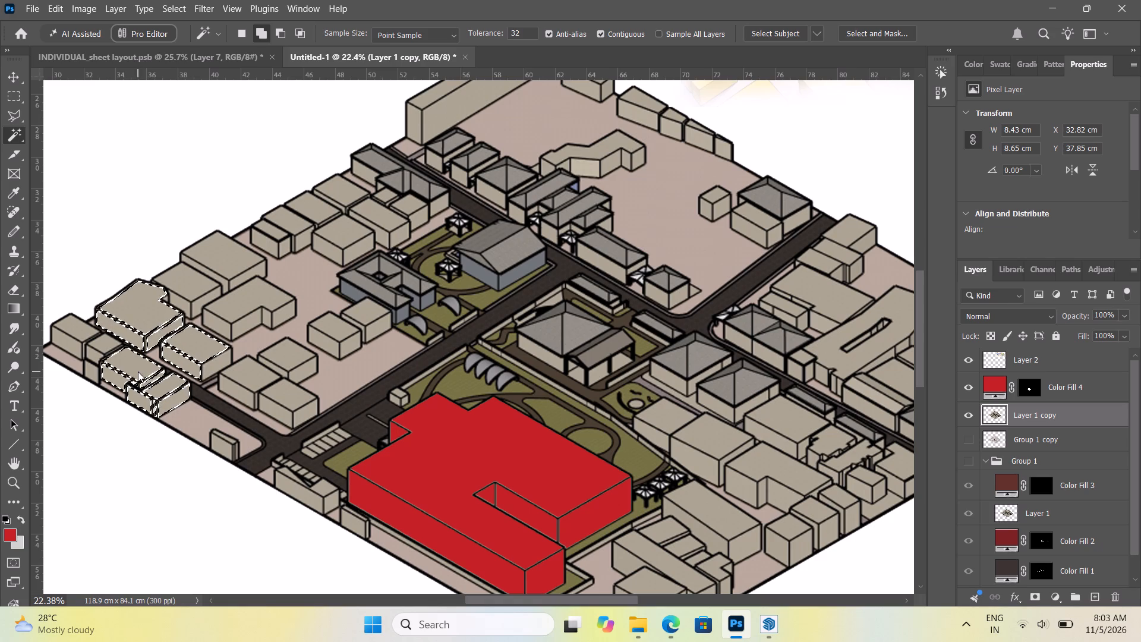
pyautogui.click(106, 350)
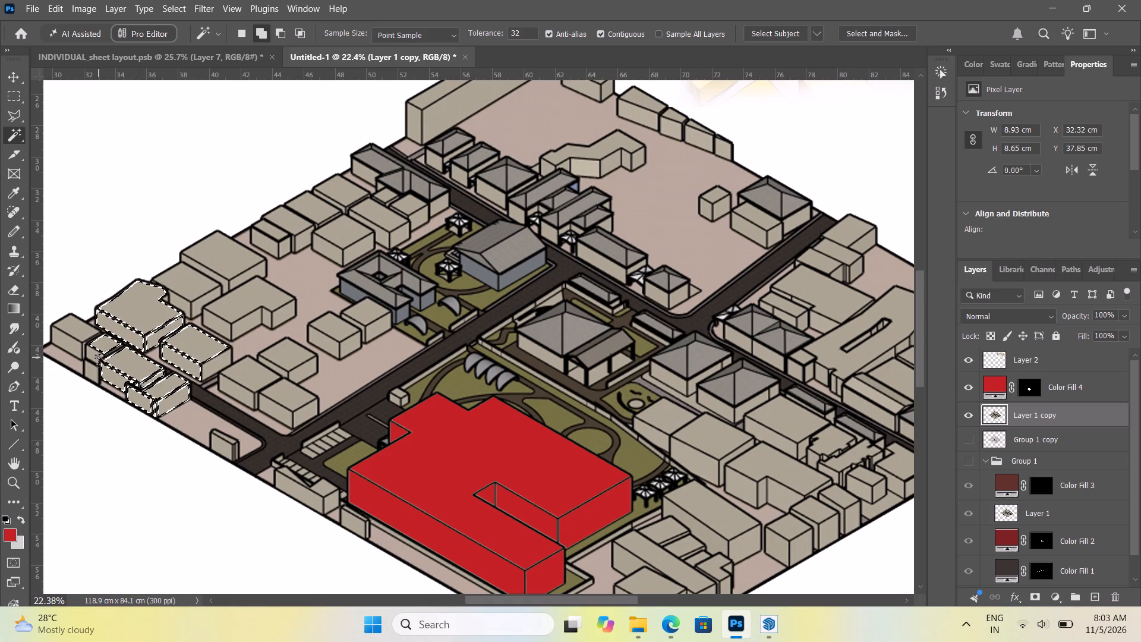
pyautogui.click(99, 357)
pyautogui.click(92, 369)
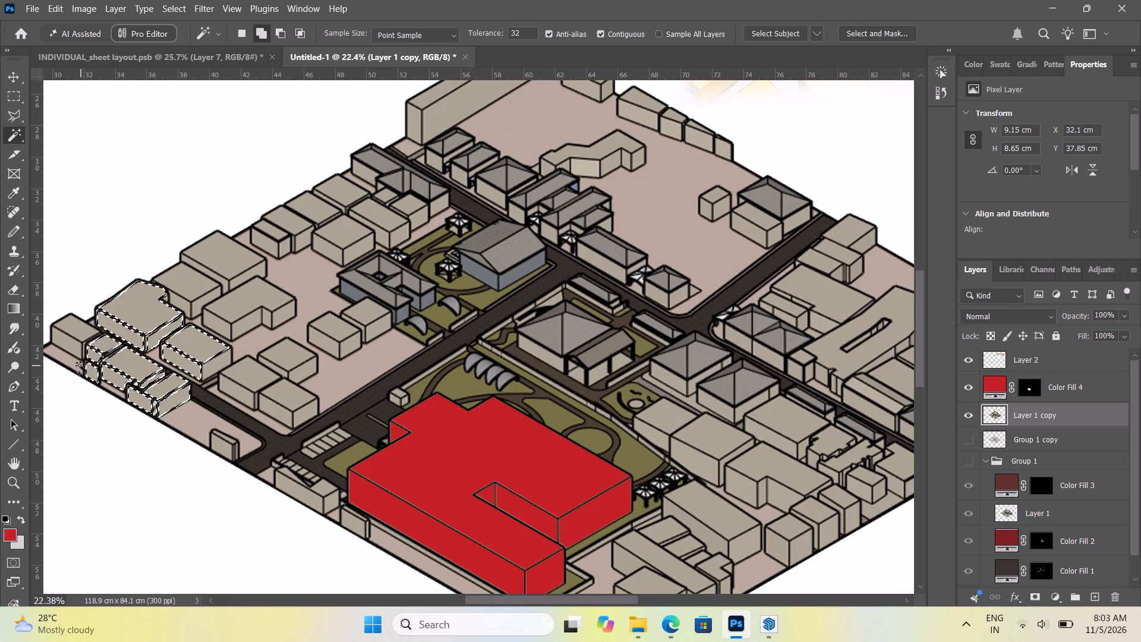
# Add the roof, front face and narrow side face of the block at the axonometric's western tip to the selection.
pyautogui.click(78, 353)
pyautogui.click(83, 337)
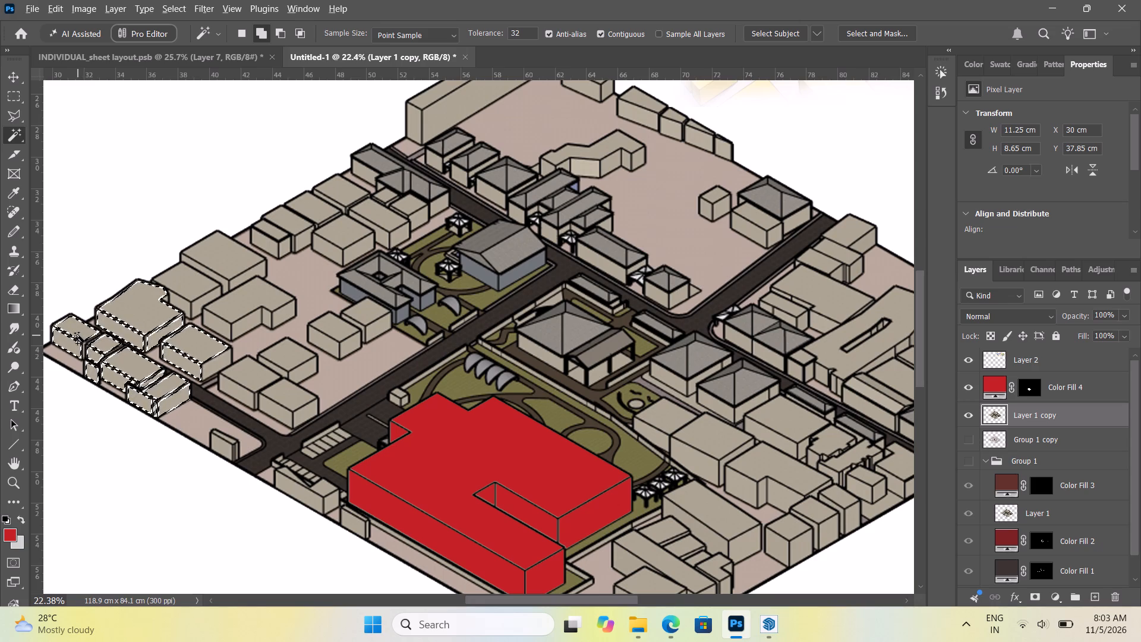
pyautogui.keyDown('alt'); pyautogui.scroll(4, 78, 334); pyautogui.keyUp('alt')
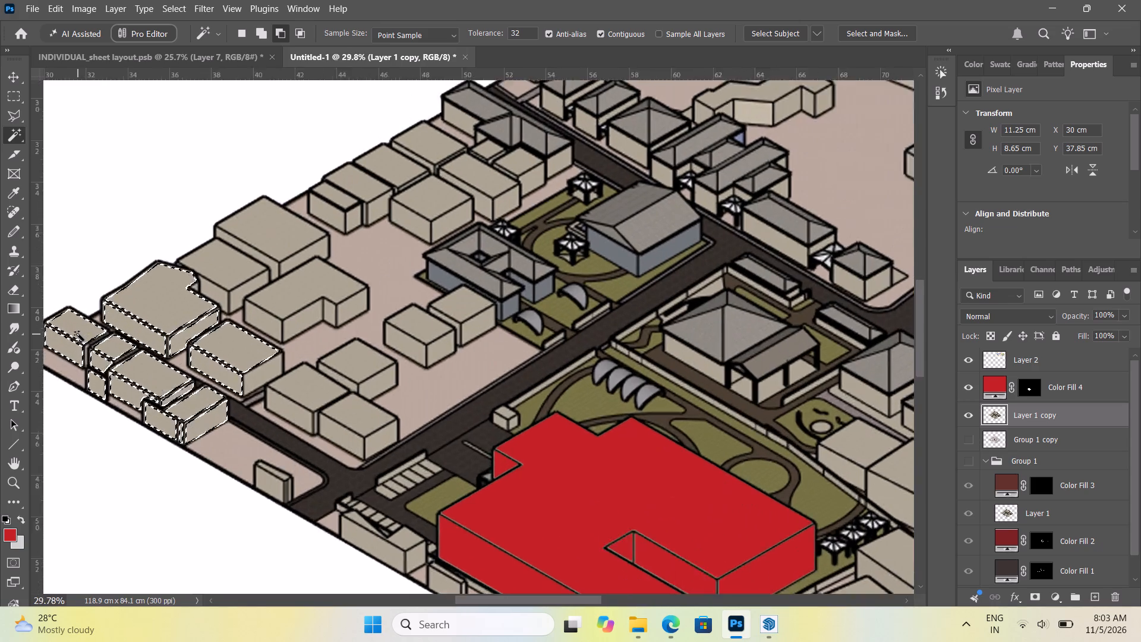
pyautogui.keyDown('alt'); pyautogui.scroll(6, 78, 334); pyautogui.keyUp('alt')
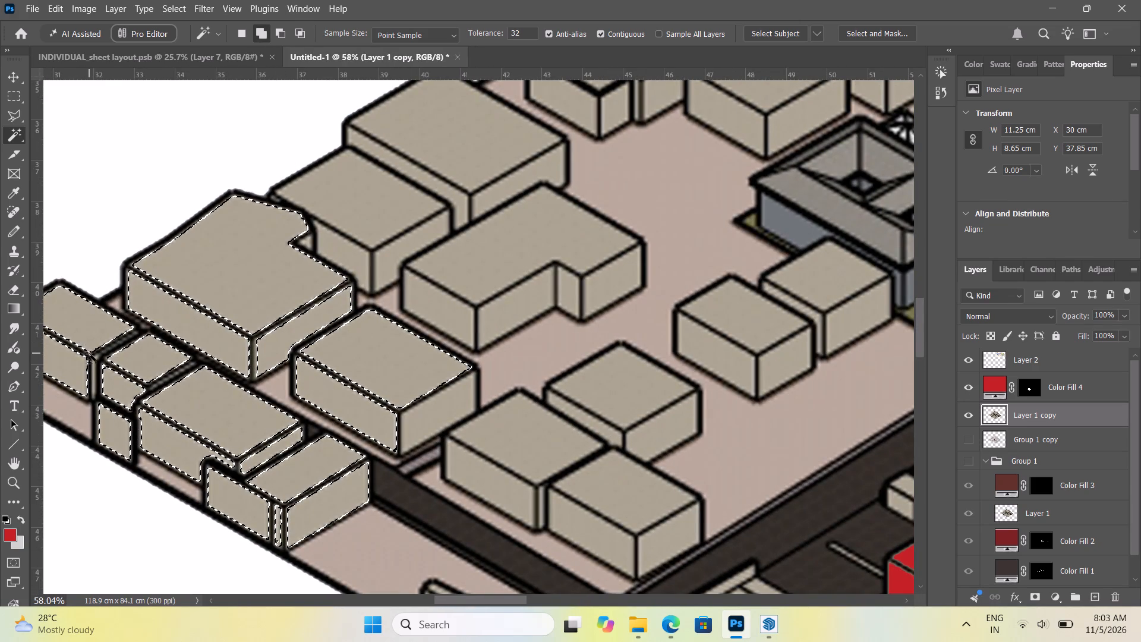
pyautogui.click(95, 364)
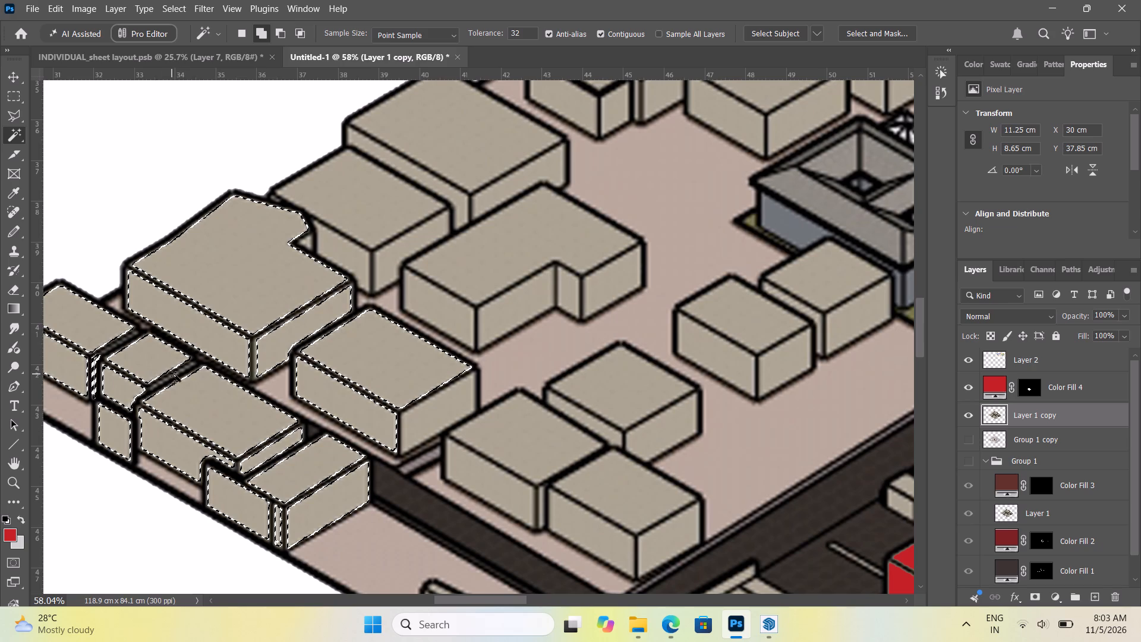
# Add the front, top and side faces of the small thin block beside the road junction on the front edge to the selection.
pyautogui.scroll(2, 210, 388)
pyautogui.scroll(-2, 210, 388)
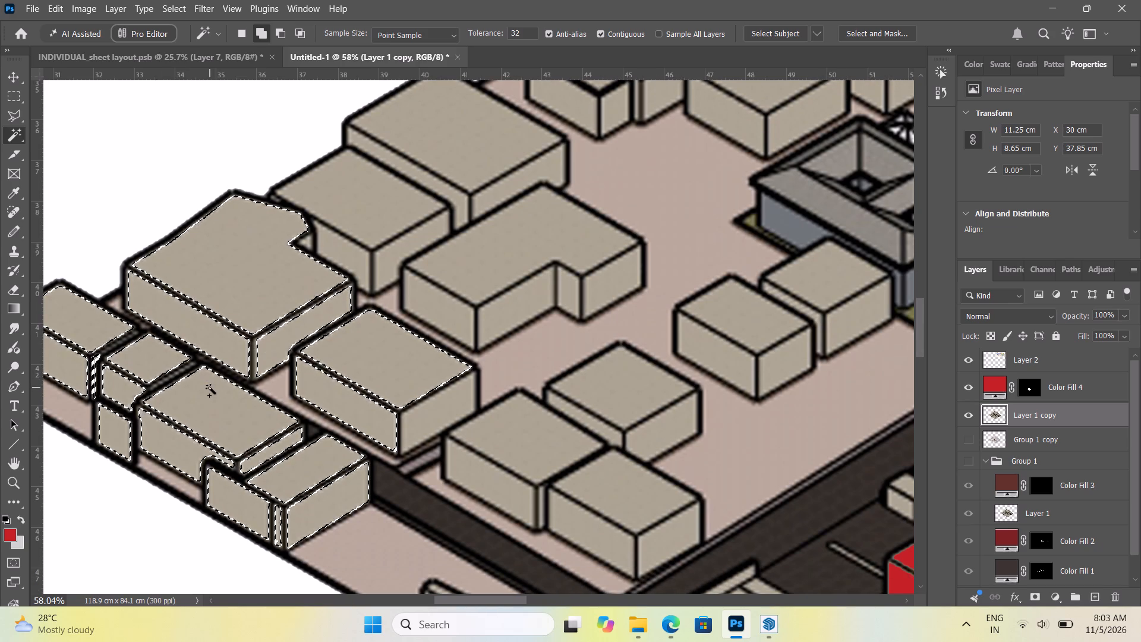
pyautogui.keyDown('alt'); pyautogui.scroll(-6, 210, 388); pyautogui.keyUp('alt')
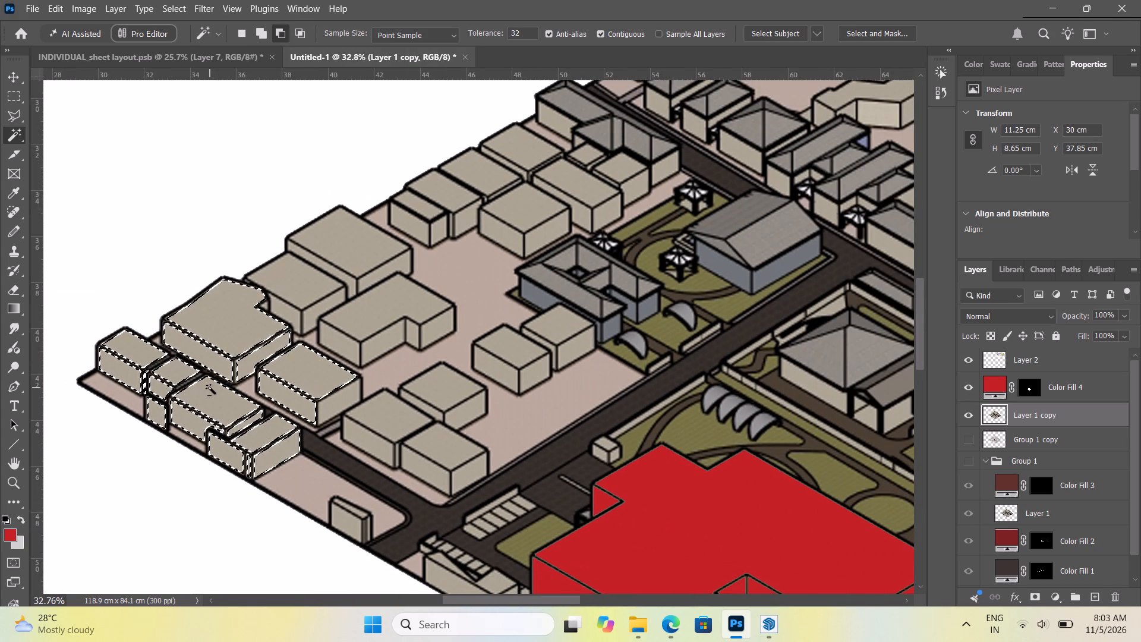
pyautogui.click(335, 512)
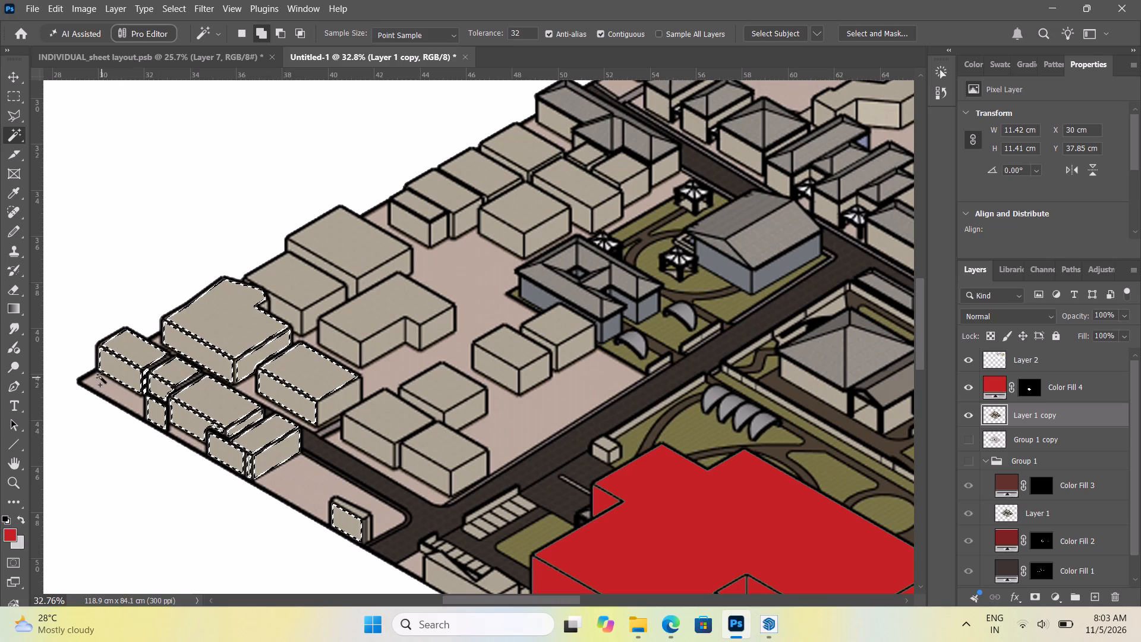
pyautogui.click(345, 505)
pyautogui.click(367, 524)
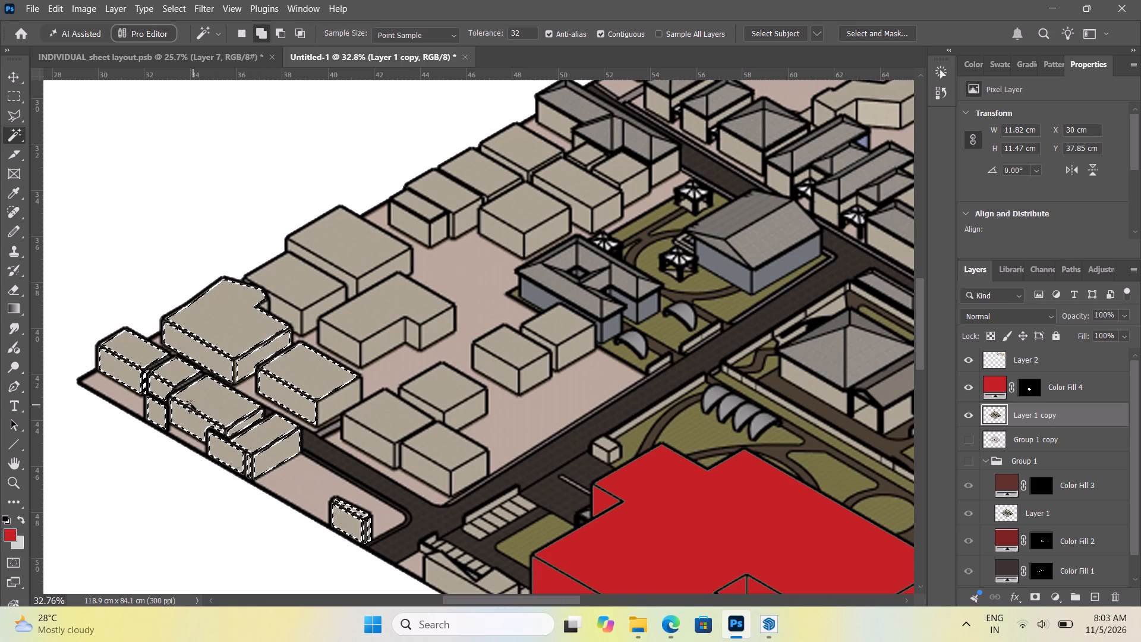
# Add the missing road-side face of the smaller block beside the large western block to the selection.
pyautogui.click(329, 408)
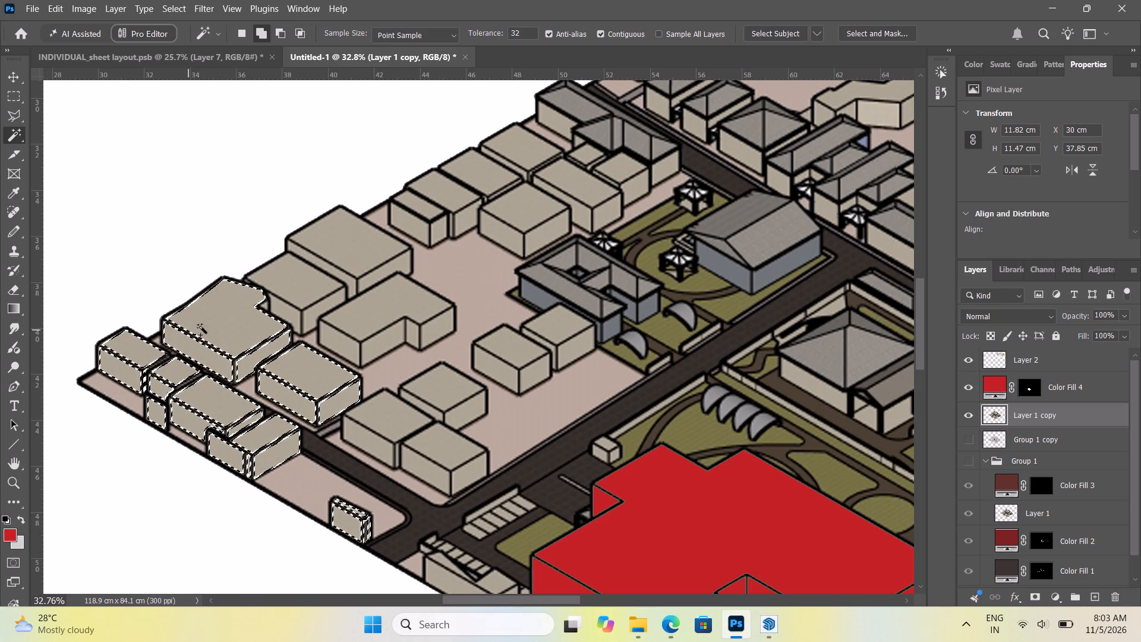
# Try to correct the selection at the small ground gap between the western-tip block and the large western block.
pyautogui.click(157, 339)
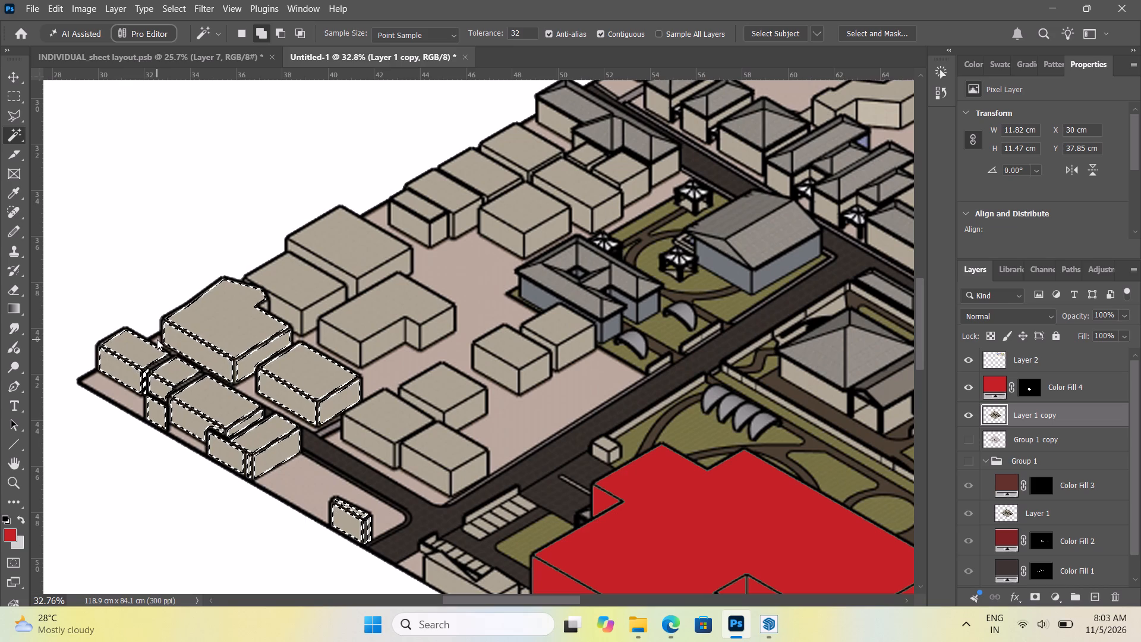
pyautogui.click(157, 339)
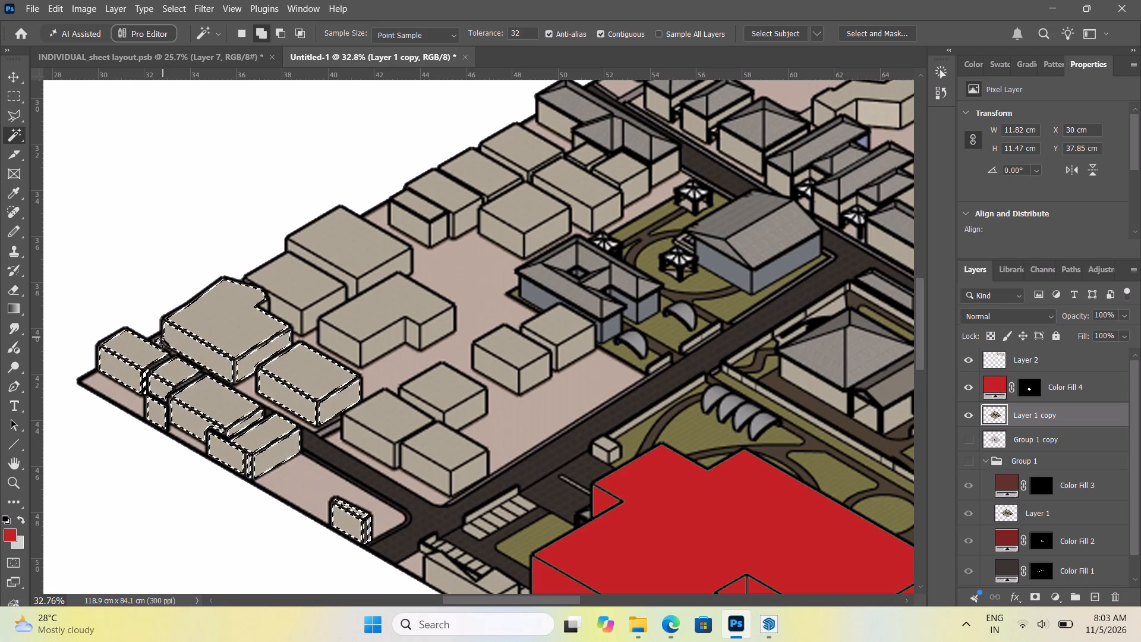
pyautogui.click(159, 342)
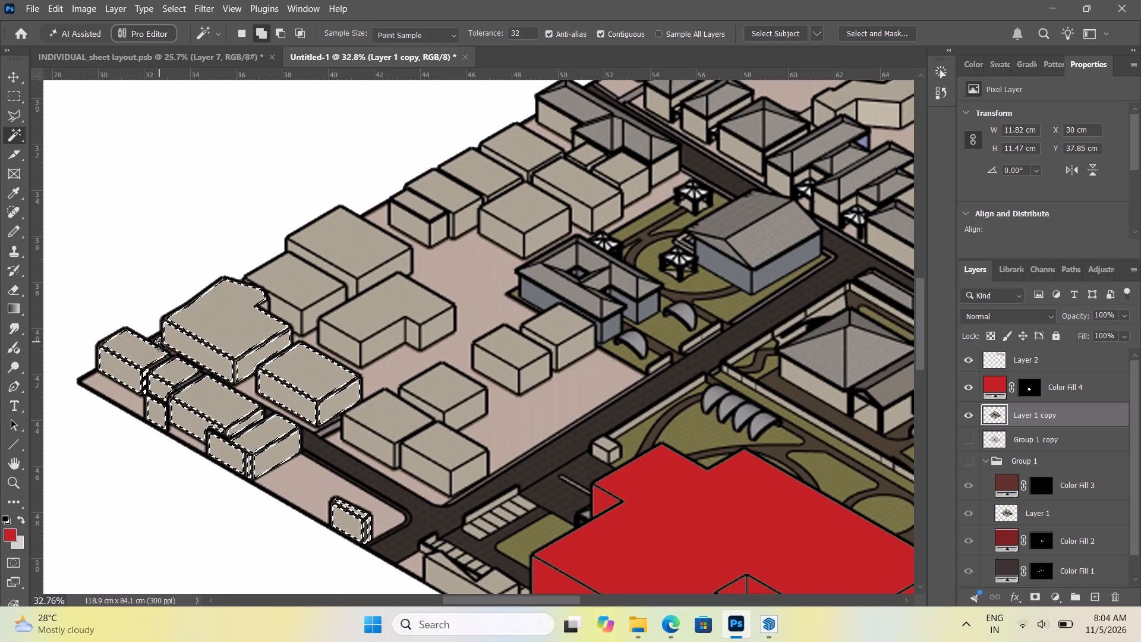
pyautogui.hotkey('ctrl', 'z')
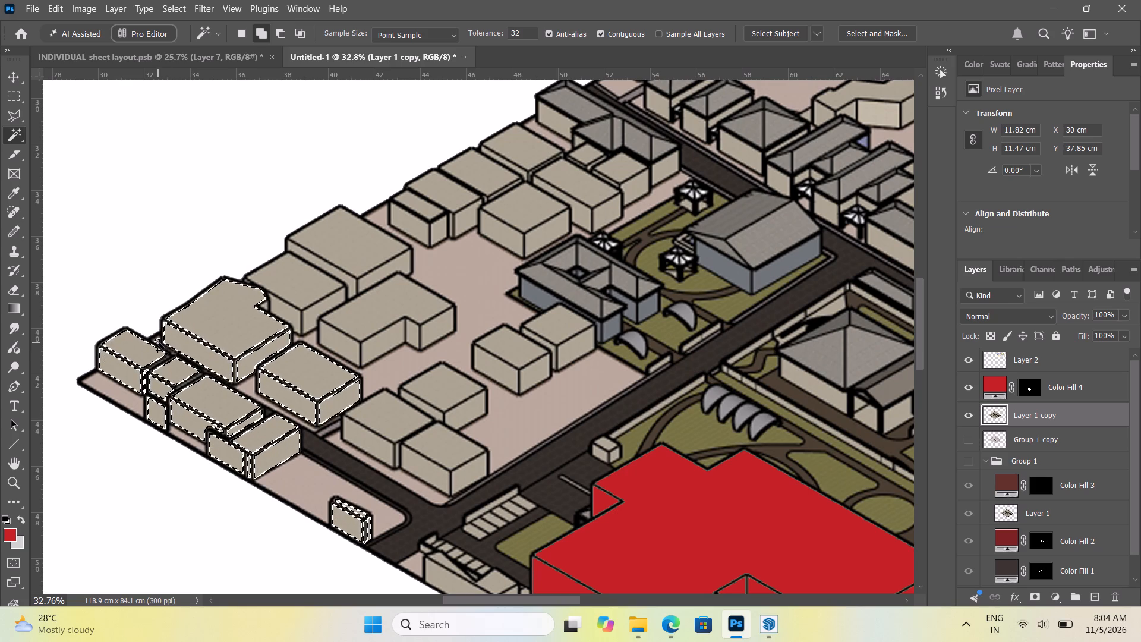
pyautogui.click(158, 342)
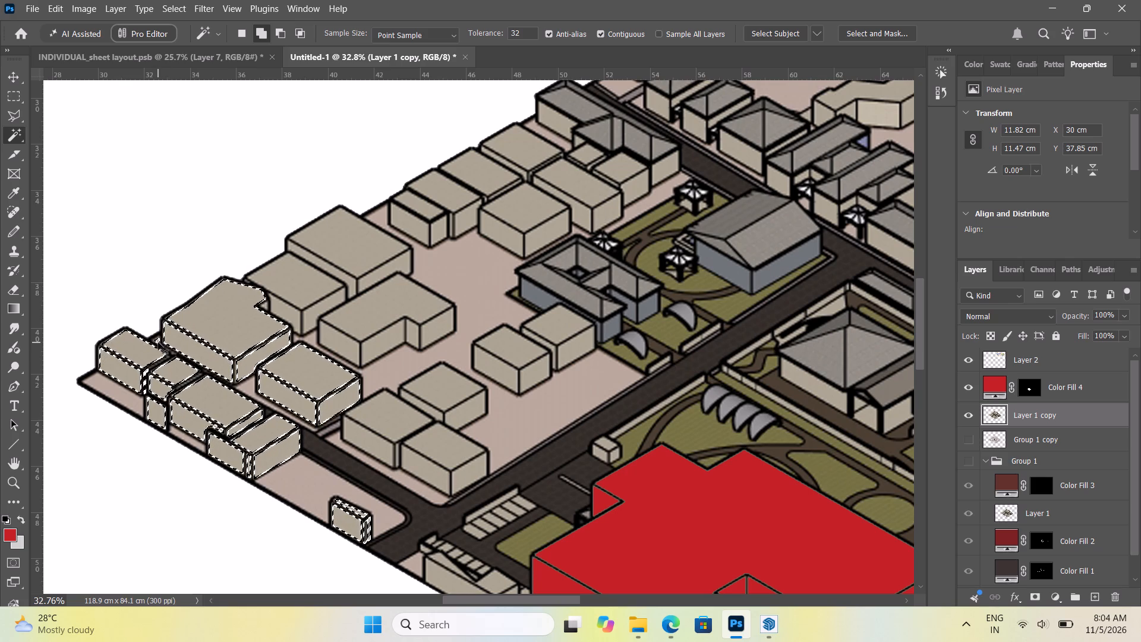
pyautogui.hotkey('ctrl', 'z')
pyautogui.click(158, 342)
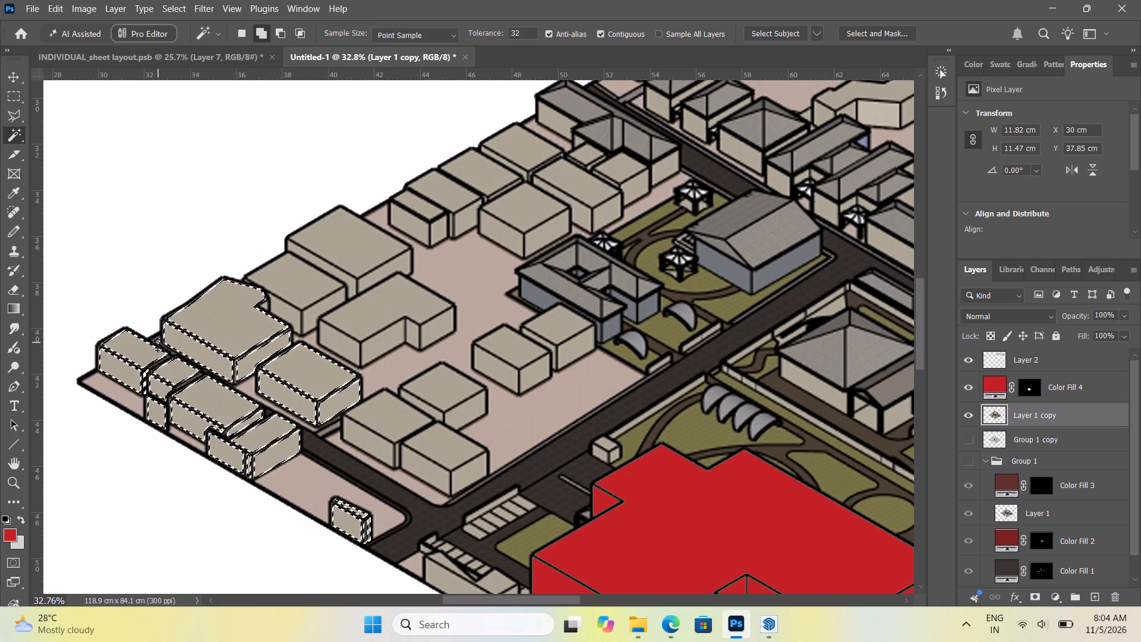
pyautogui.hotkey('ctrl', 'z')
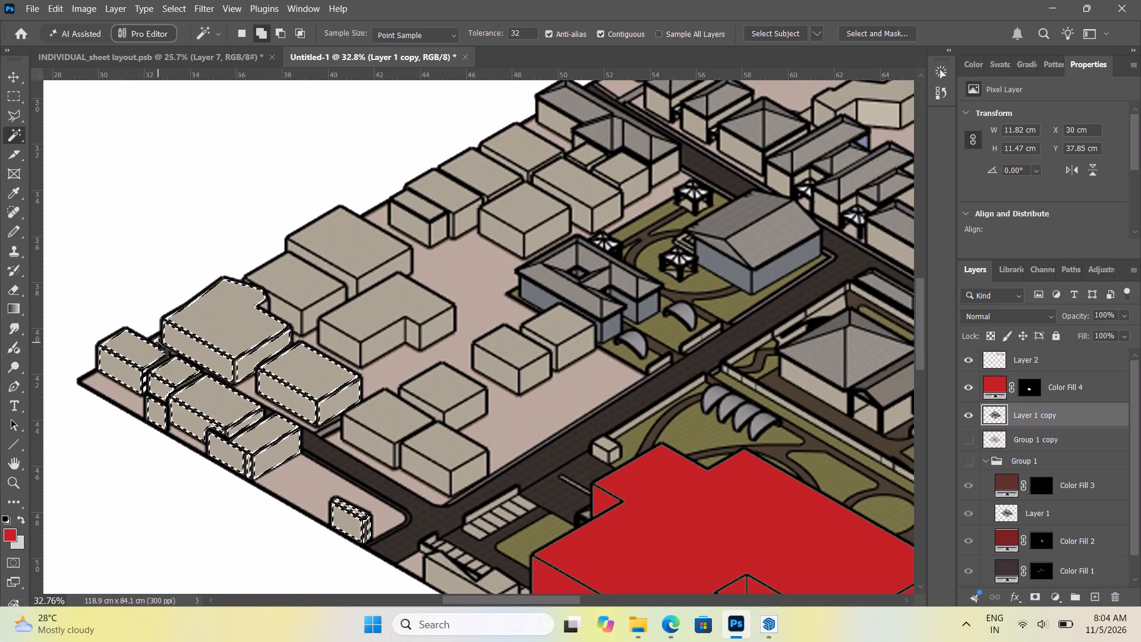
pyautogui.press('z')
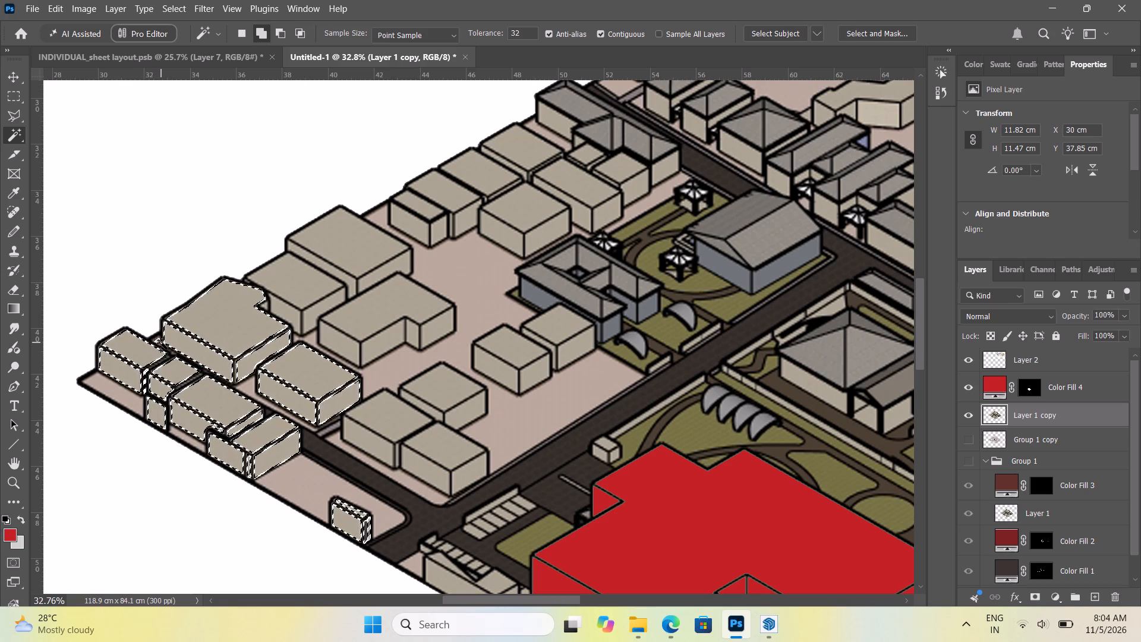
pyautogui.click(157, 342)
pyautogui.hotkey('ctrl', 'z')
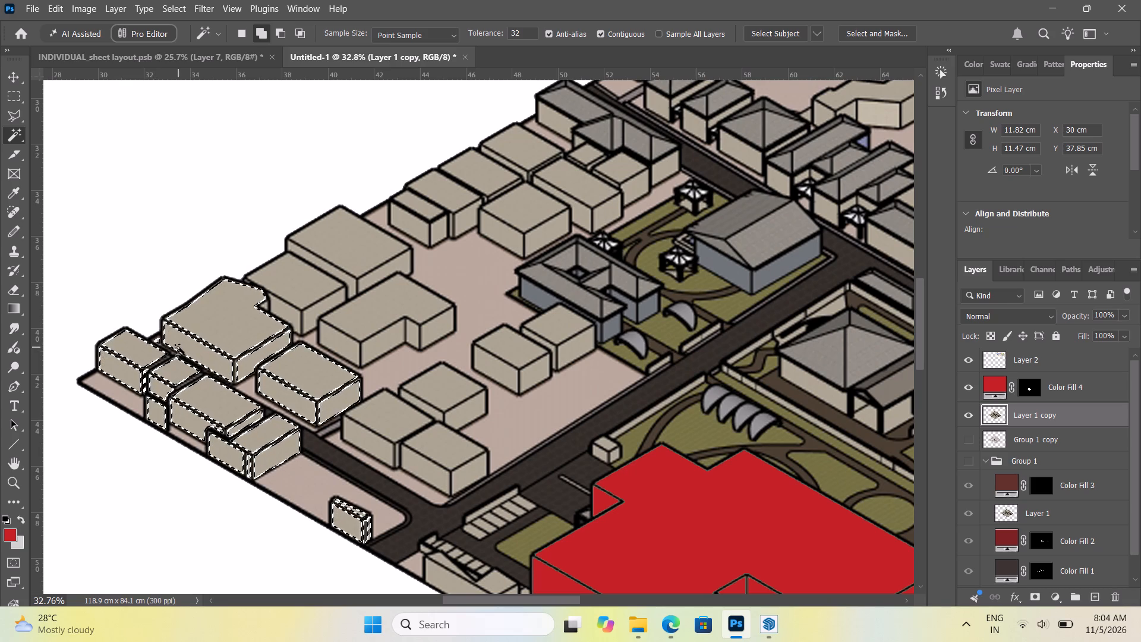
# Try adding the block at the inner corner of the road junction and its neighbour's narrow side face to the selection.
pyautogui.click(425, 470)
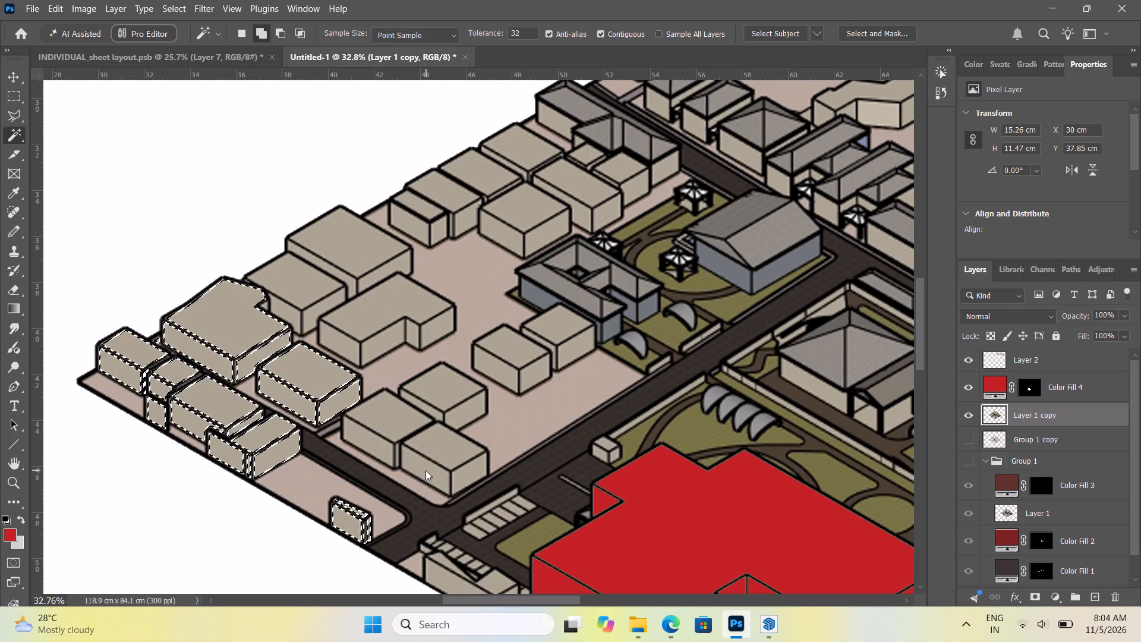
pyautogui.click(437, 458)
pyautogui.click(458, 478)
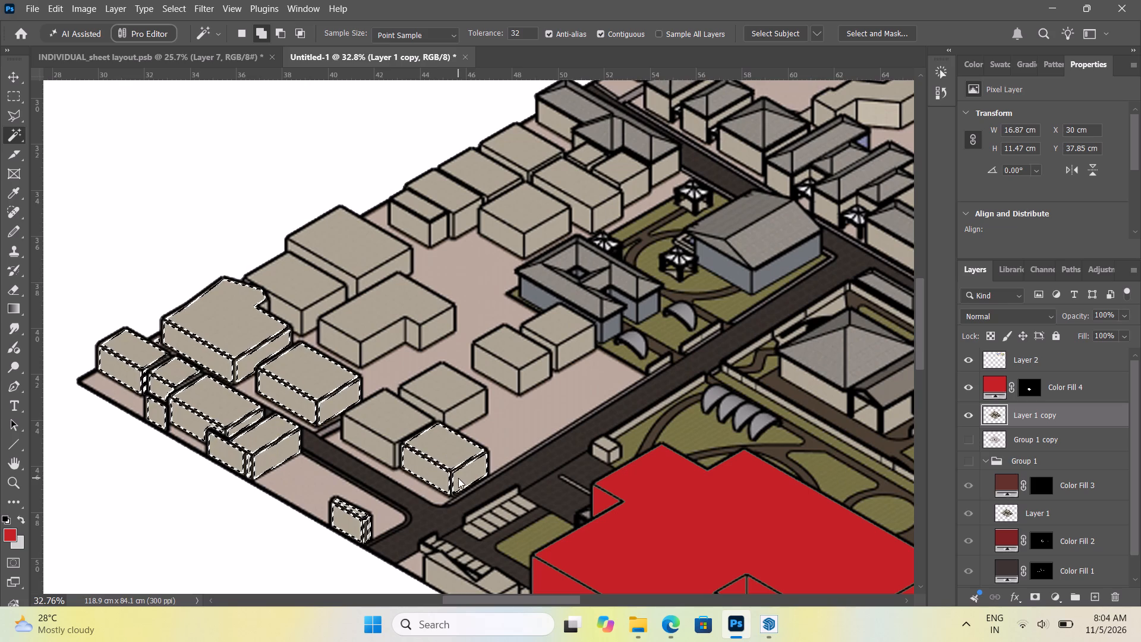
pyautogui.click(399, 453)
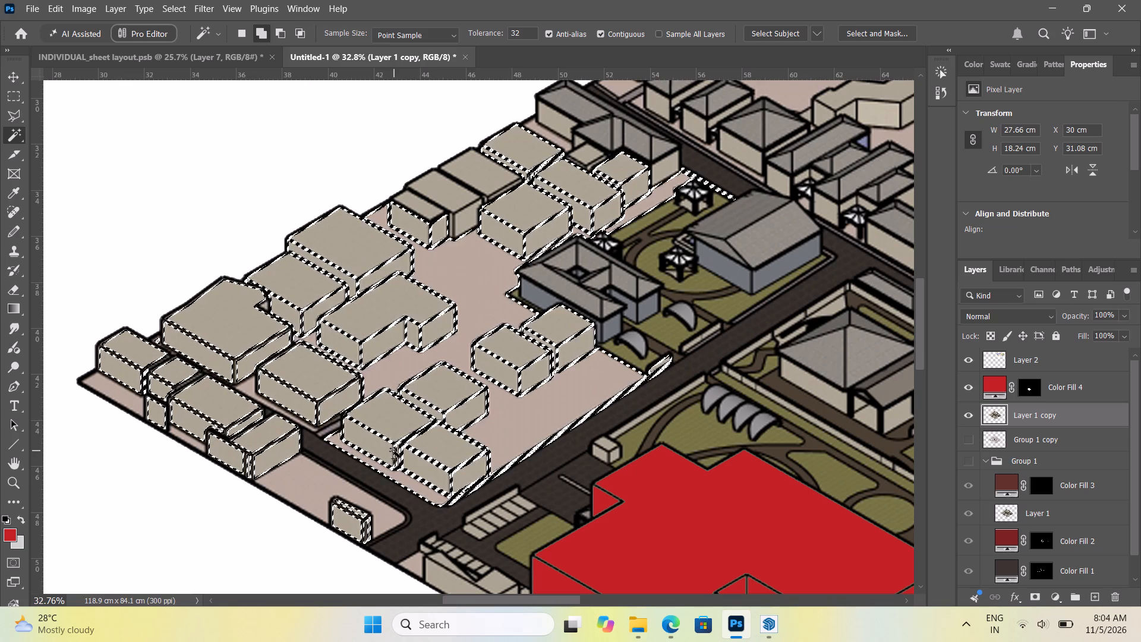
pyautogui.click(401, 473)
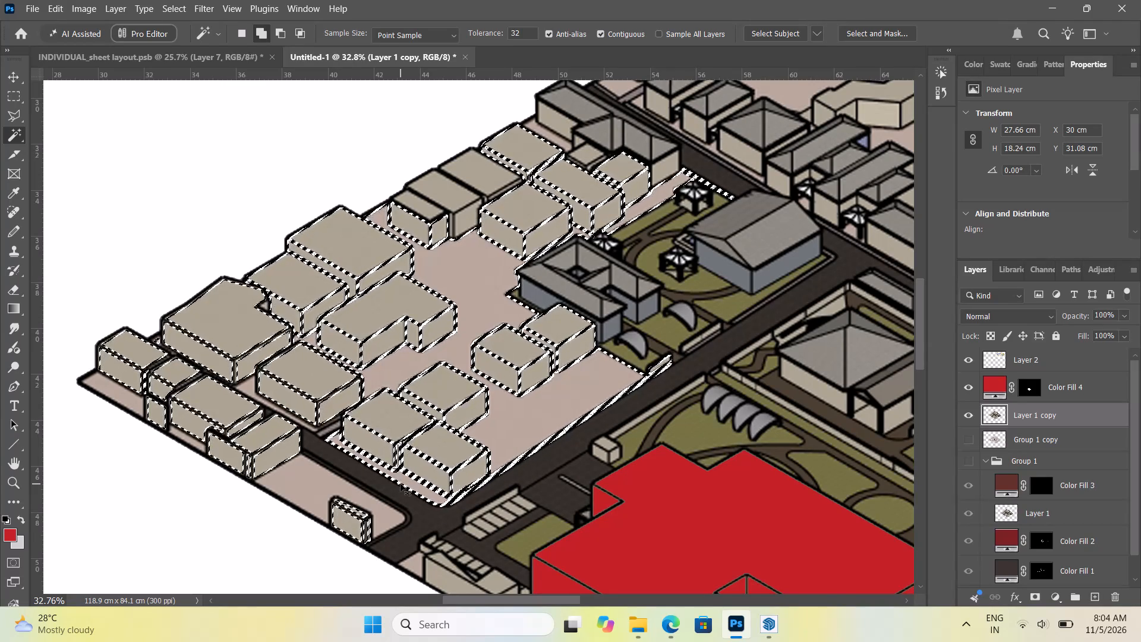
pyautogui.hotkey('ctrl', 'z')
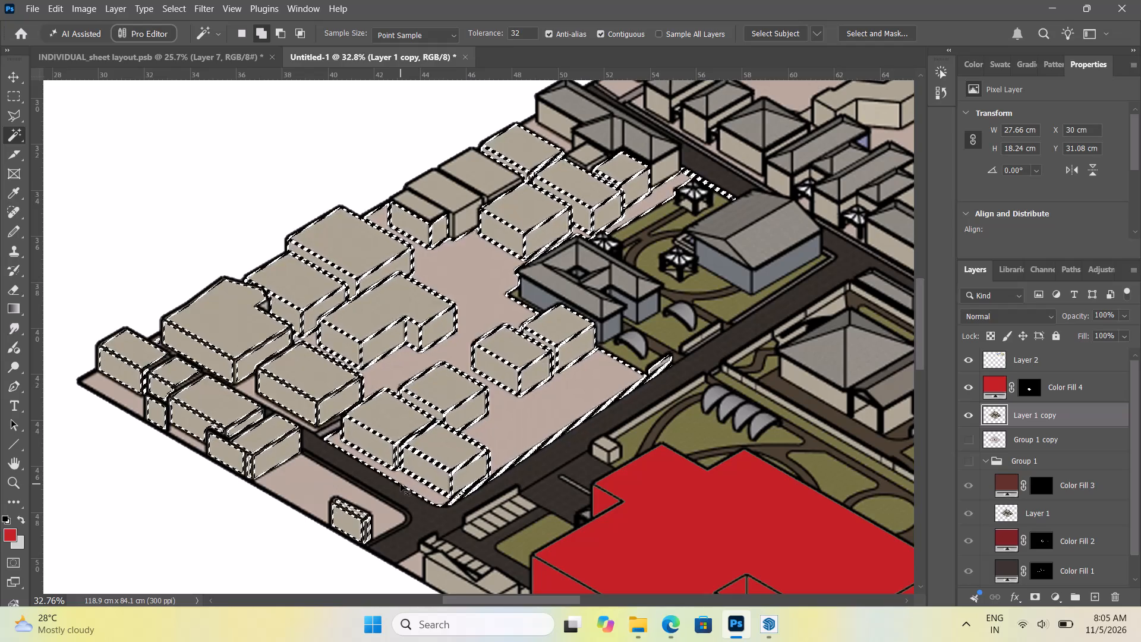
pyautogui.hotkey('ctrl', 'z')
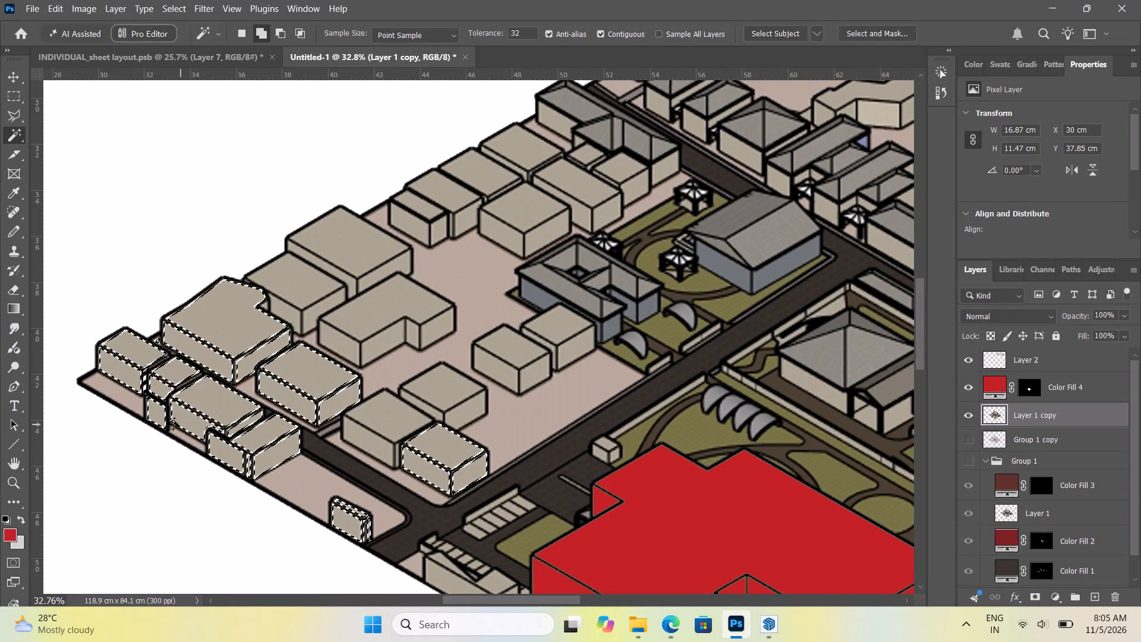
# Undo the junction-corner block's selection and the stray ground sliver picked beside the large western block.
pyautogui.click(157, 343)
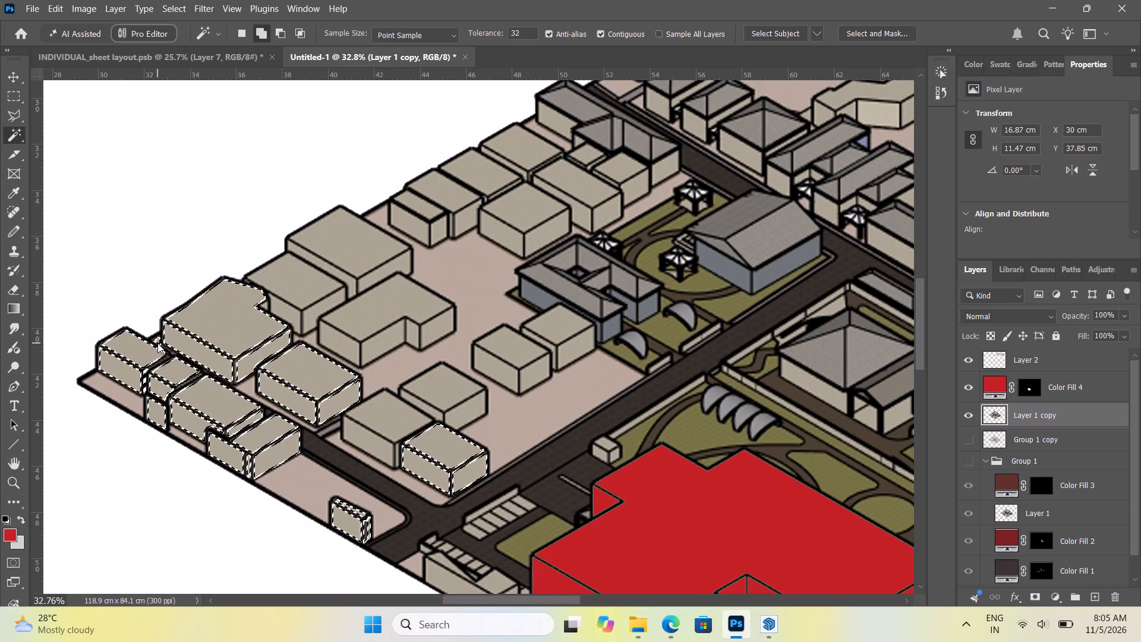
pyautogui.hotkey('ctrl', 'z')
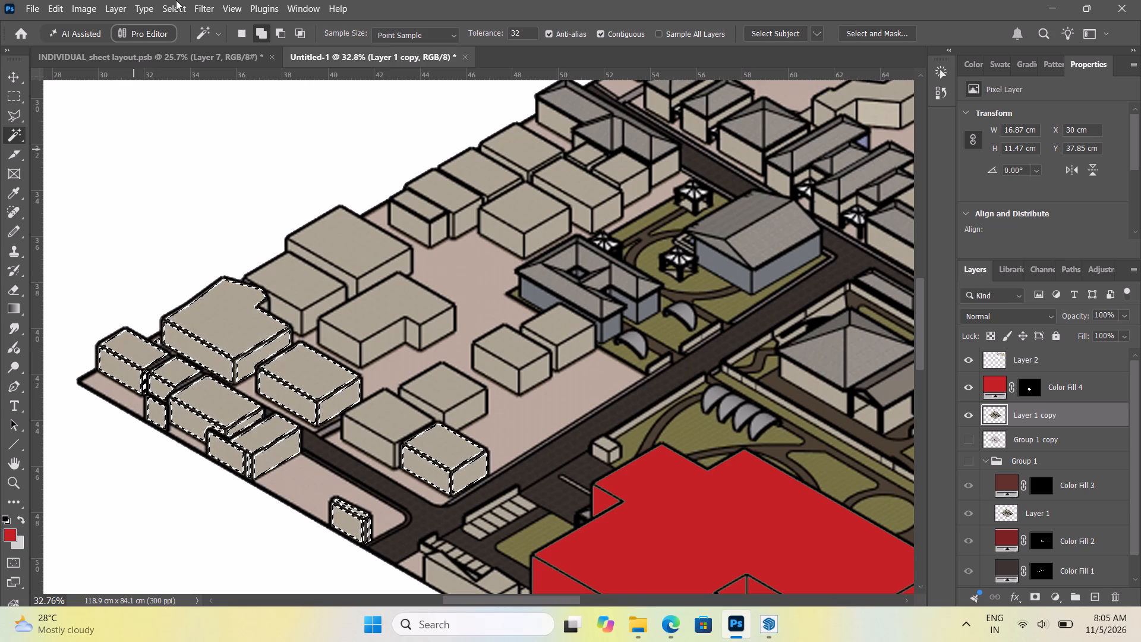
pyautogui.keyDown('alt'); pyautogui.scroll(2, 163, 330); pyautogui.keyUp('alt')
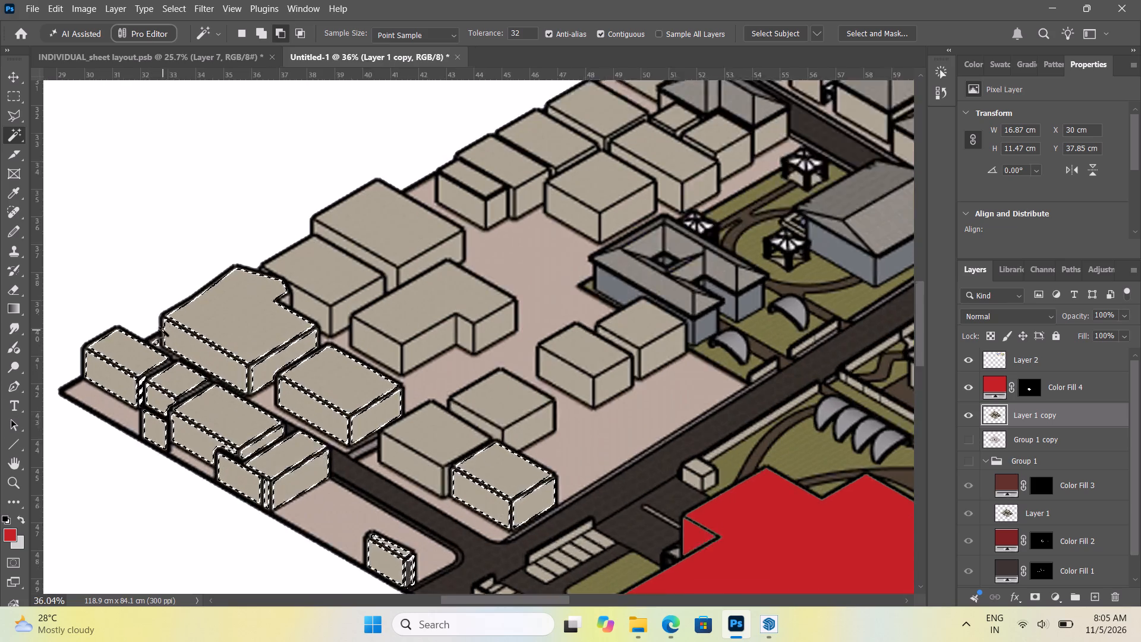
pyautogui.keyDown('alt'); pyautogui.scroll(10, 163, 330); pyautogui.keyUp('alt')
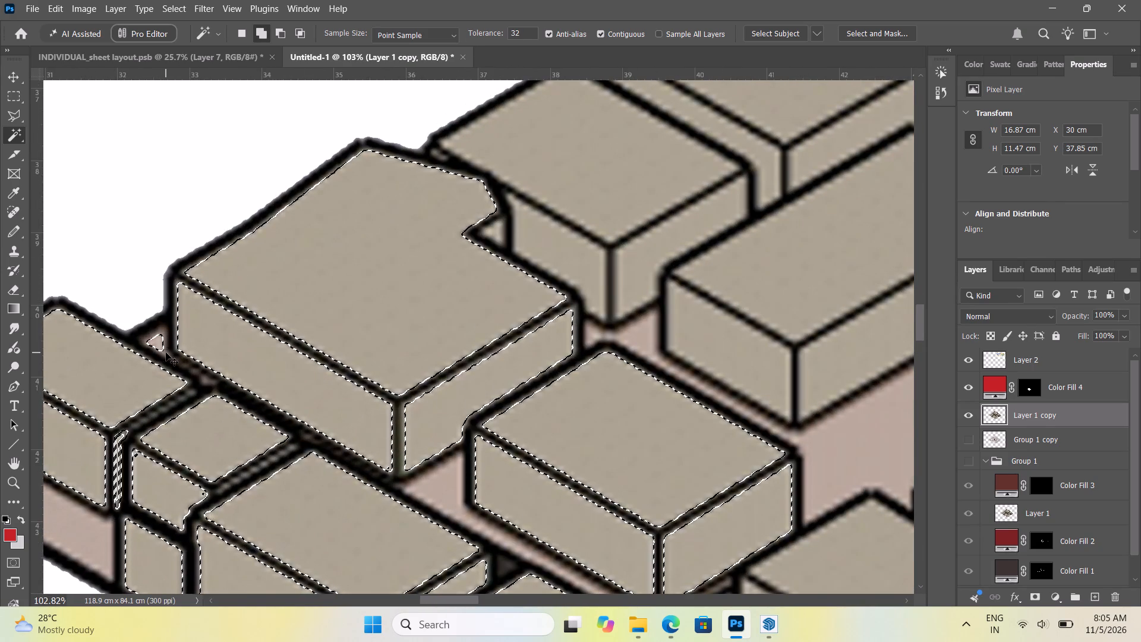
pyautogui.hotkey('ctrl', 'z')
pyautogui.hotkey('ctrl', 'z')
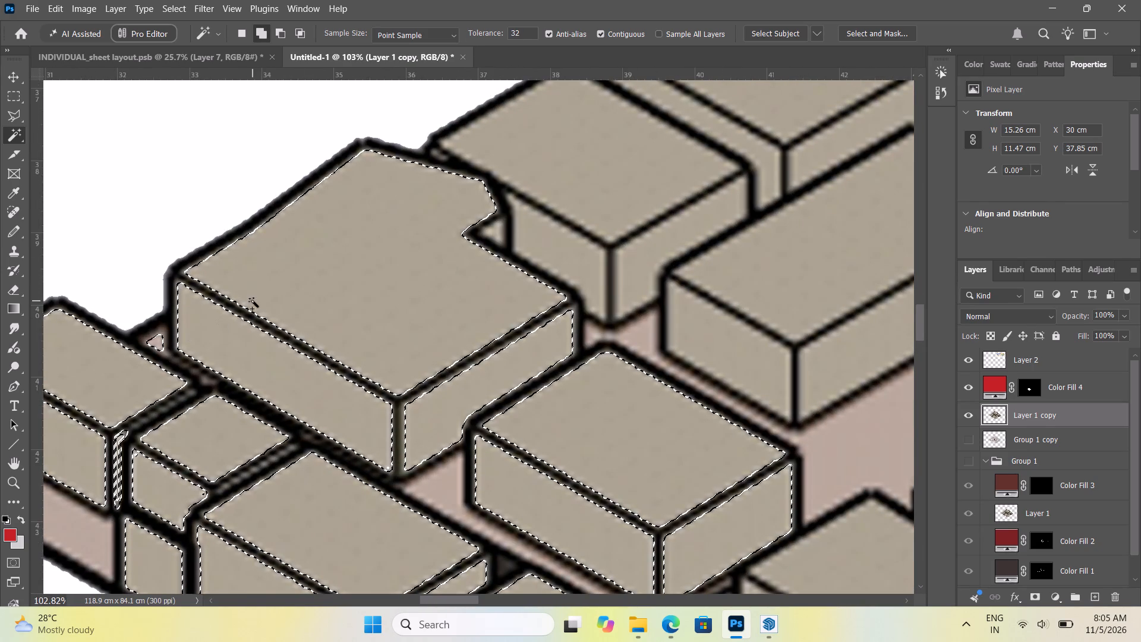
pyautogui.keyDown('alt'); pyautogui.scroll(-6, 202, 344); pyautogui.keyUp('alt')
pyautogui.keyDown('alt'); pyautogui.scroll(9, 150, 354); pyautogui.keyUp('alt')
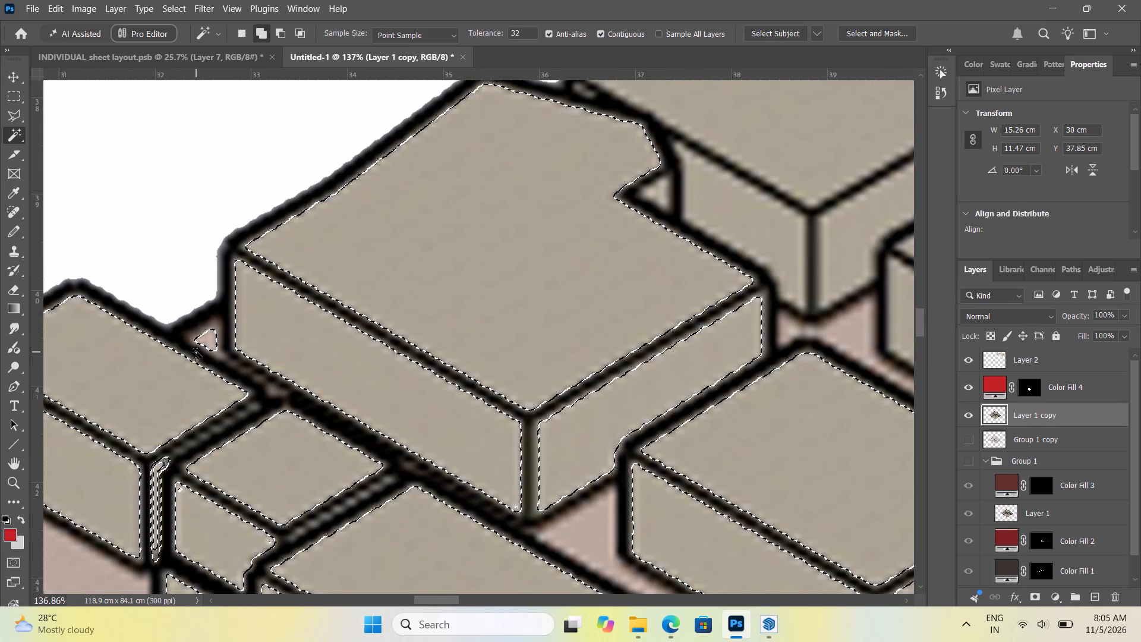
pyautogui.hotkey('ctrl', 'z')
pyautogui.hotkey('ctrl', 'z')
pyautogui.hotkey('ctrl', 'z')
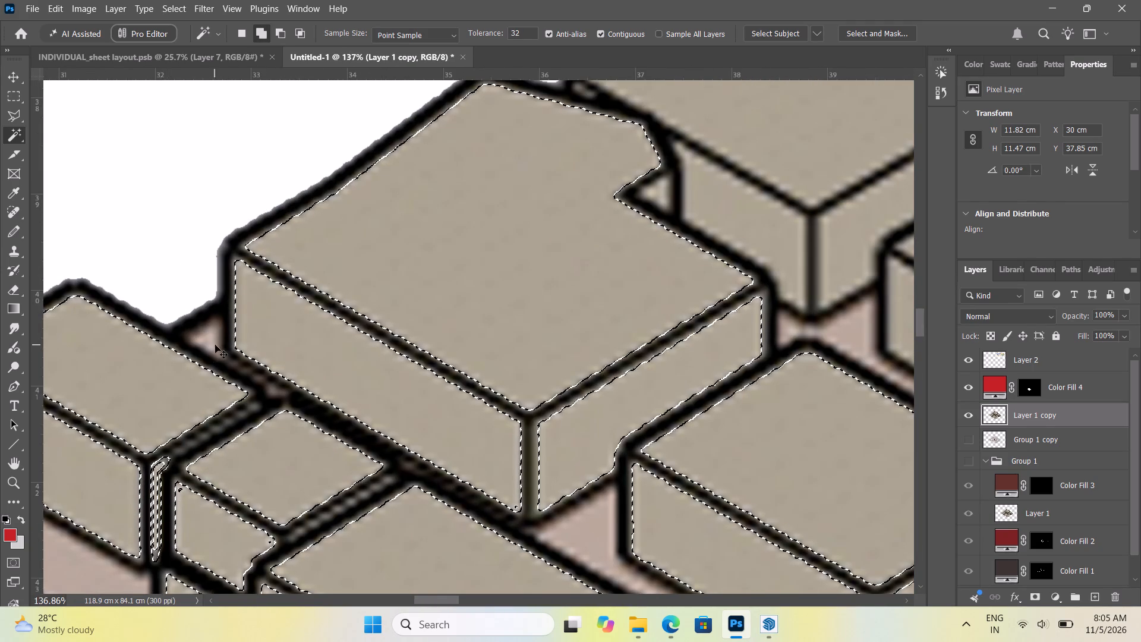
# Add the roofs, front faces and side faces of the two adjoining blocks at the road junction's inner corner to the selection.
pyautogui.keyDown('alt'); pyautogui.scroll(-16, 221, 342); pyautogui.keyUp('alt')
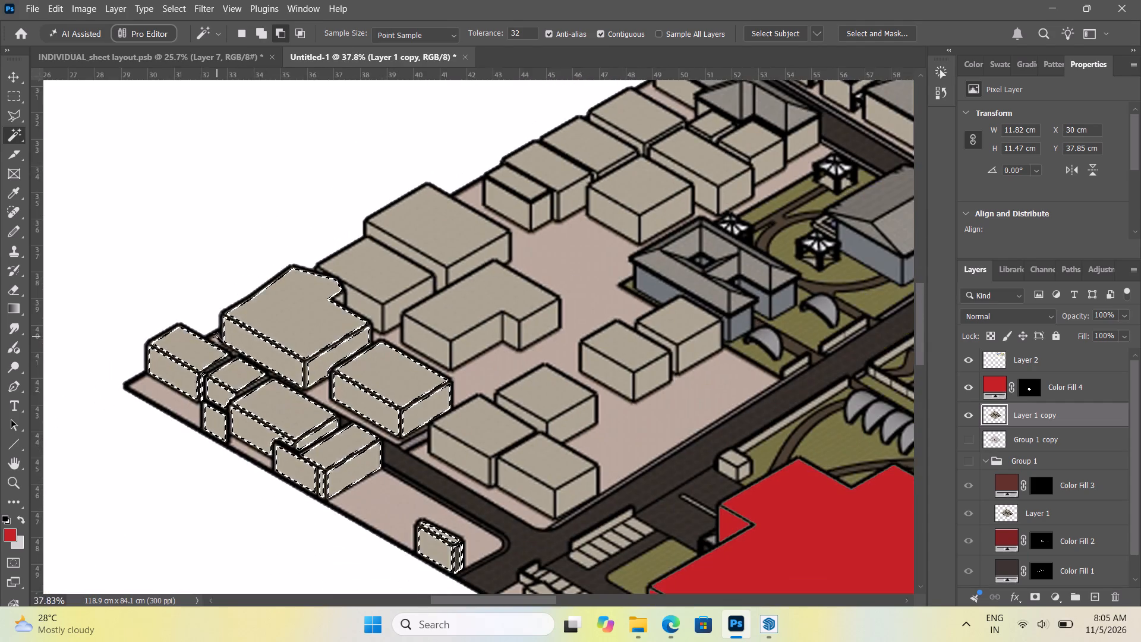
pyautogui.keyDown('alt'); pyautogui.scroll(-4, 217, 336); pyautogui.keyUp('alt')
pyautogui.keyDown('alt'); pyautogui.scroll(14, 294, 369); pyautogui.keyUp('alt')
pyautogui.keyDown('alt'); pyautogui.scroll(-7, 339, 335); pyautogui.keyUp('alt')
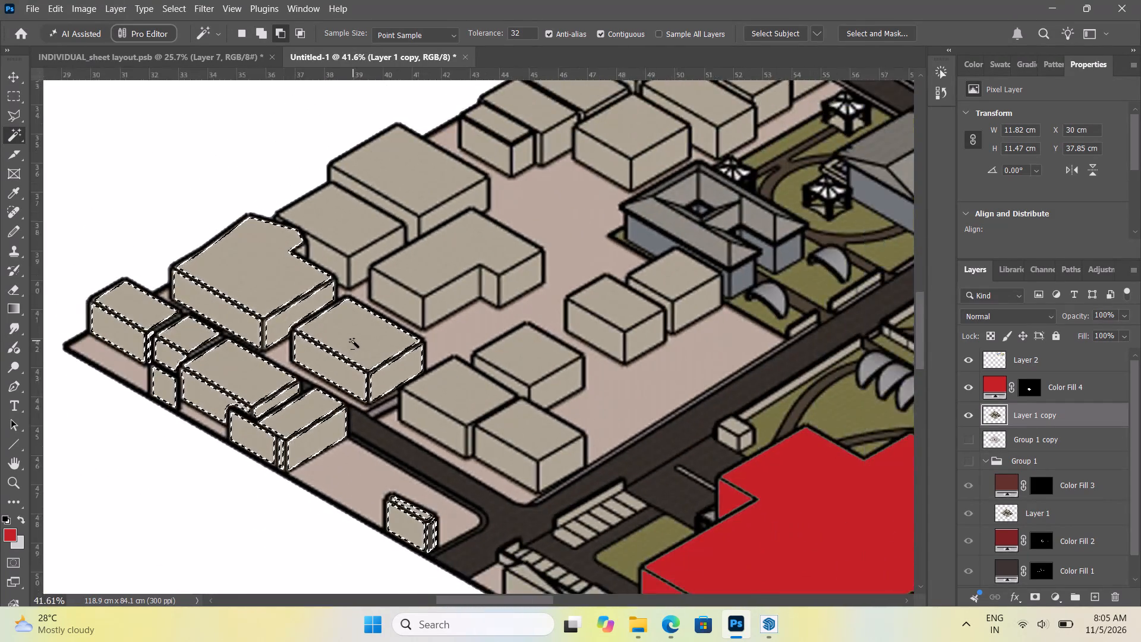
pyautogui.keyDown('alt'); pyautogui.scroll(-7, 363, 350); pyautogui.keyUp('alt')
pyautogui.keyDown('alt'); pyautogui.scroll(6, 369, 351); pyautogui.keyUp('alt')
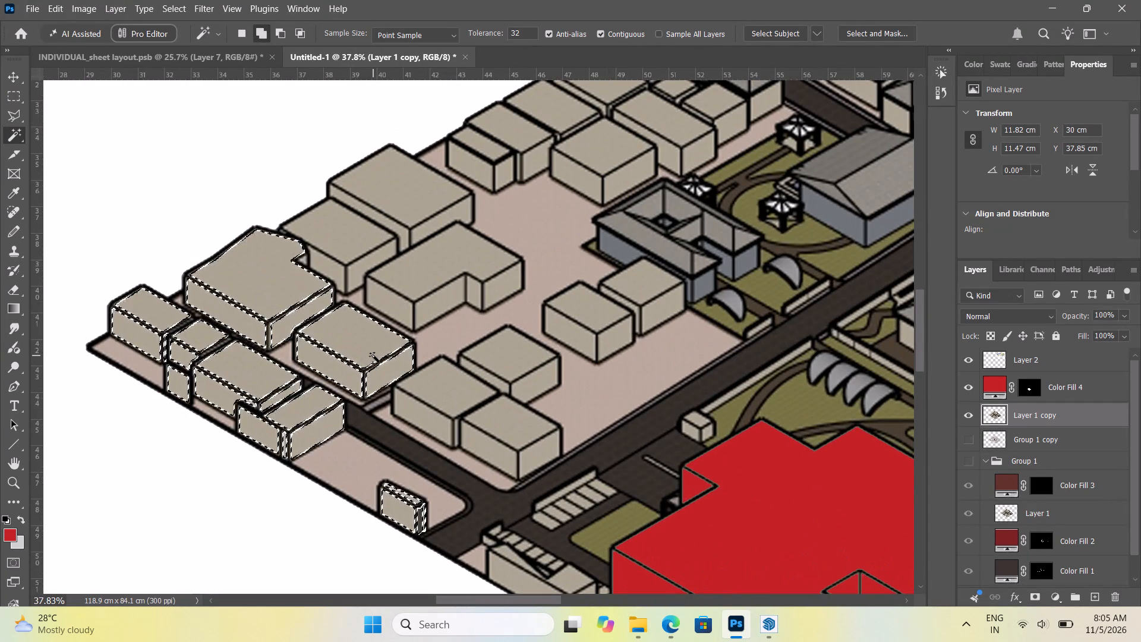
pyautogui.click(424, 415)
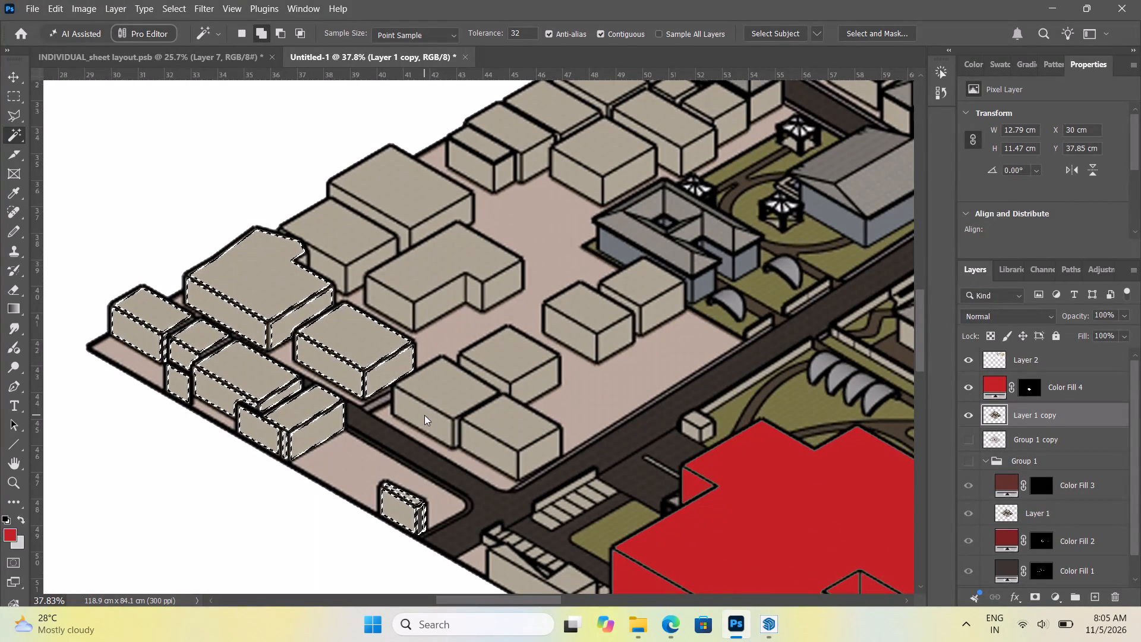
pyautogui.click(442, 404)
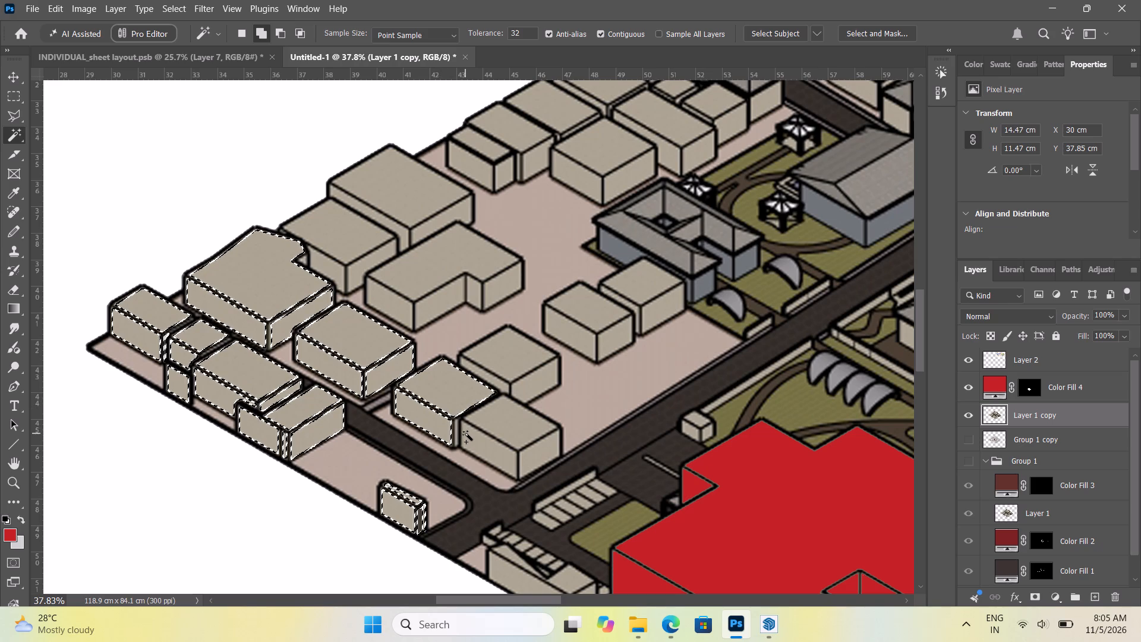
pyautogui.click(467, 434)
pyautogui.click(492, 424)
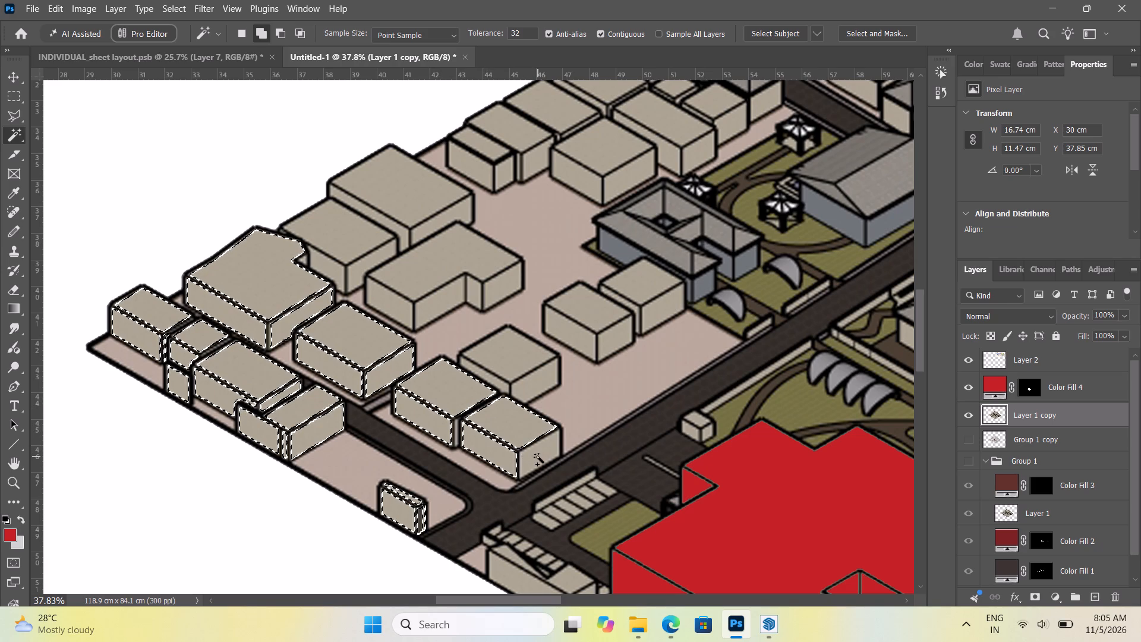
pyautogui.click(538, 457)
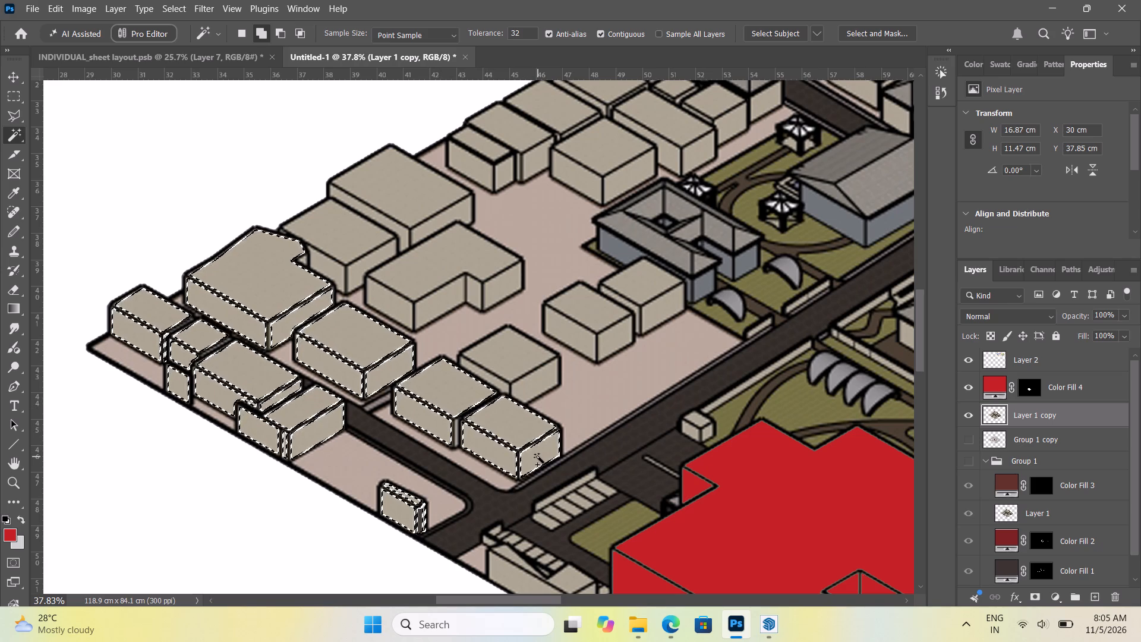
pyautogui.keyDown('alt'); pyautogui.scroll(8, 538, 457); pyautogui.keyUp('alt')
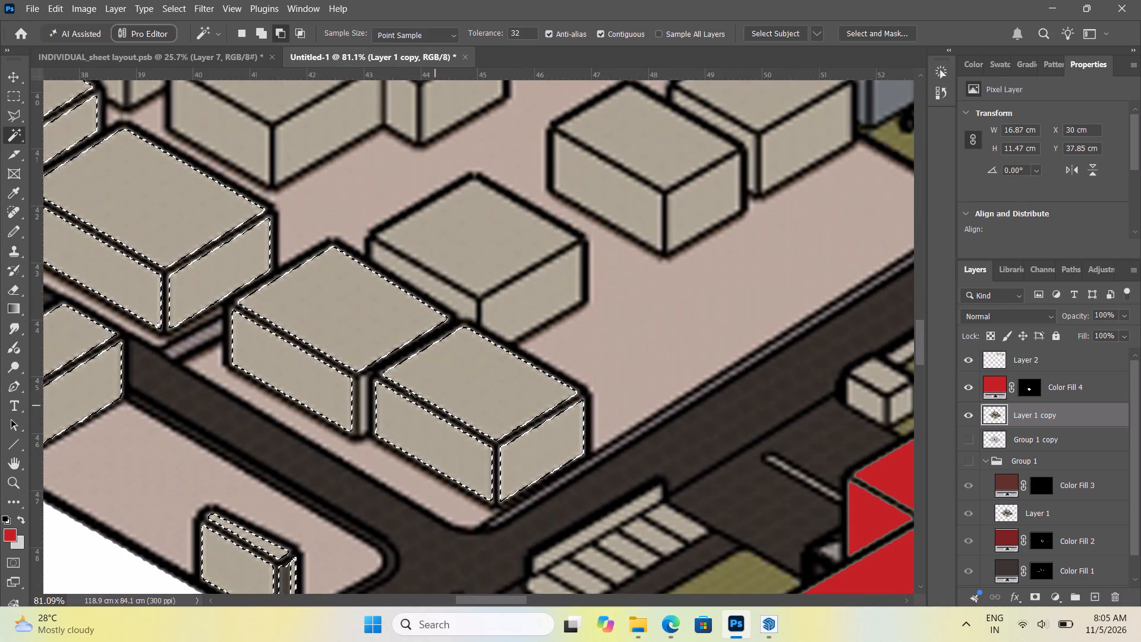
pyautogui.click(365, 395)
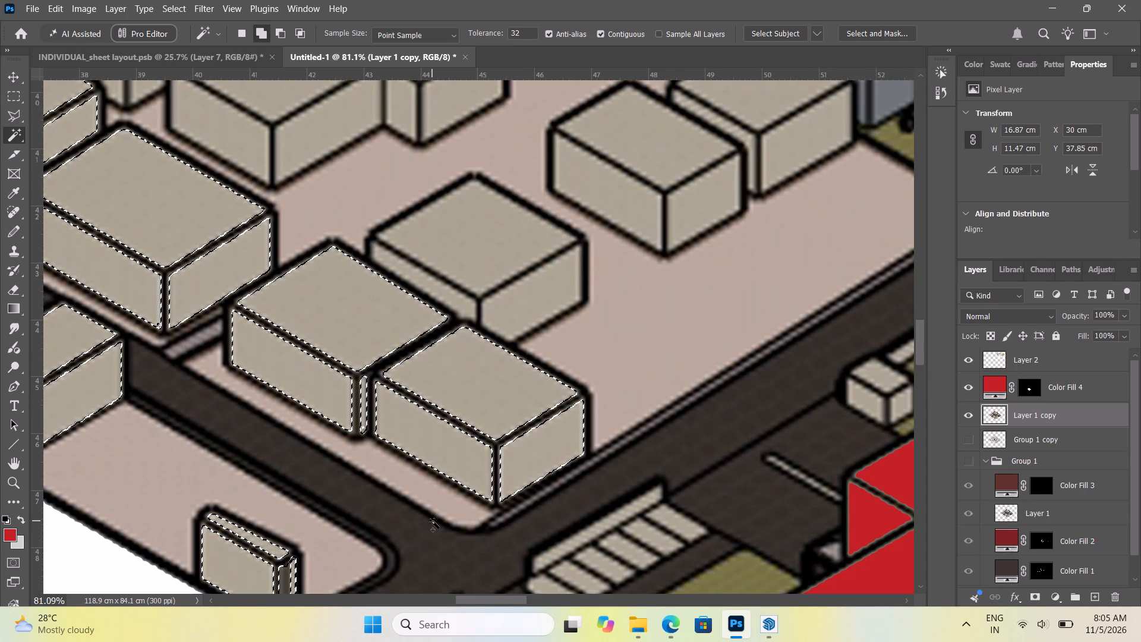
# Add the front face, roof and side face of the block directly behind the junction-corner pair to the selection.
pyautogui.click(446, 290)
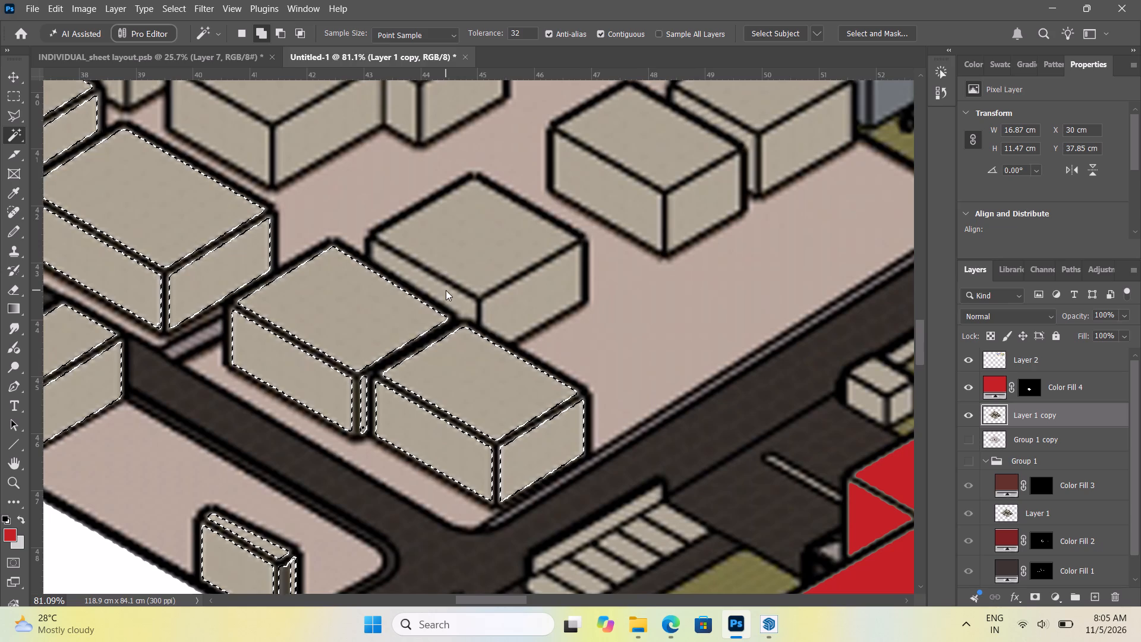
pyautogui.click(463, 274)
pyautogui.click(516, 300)
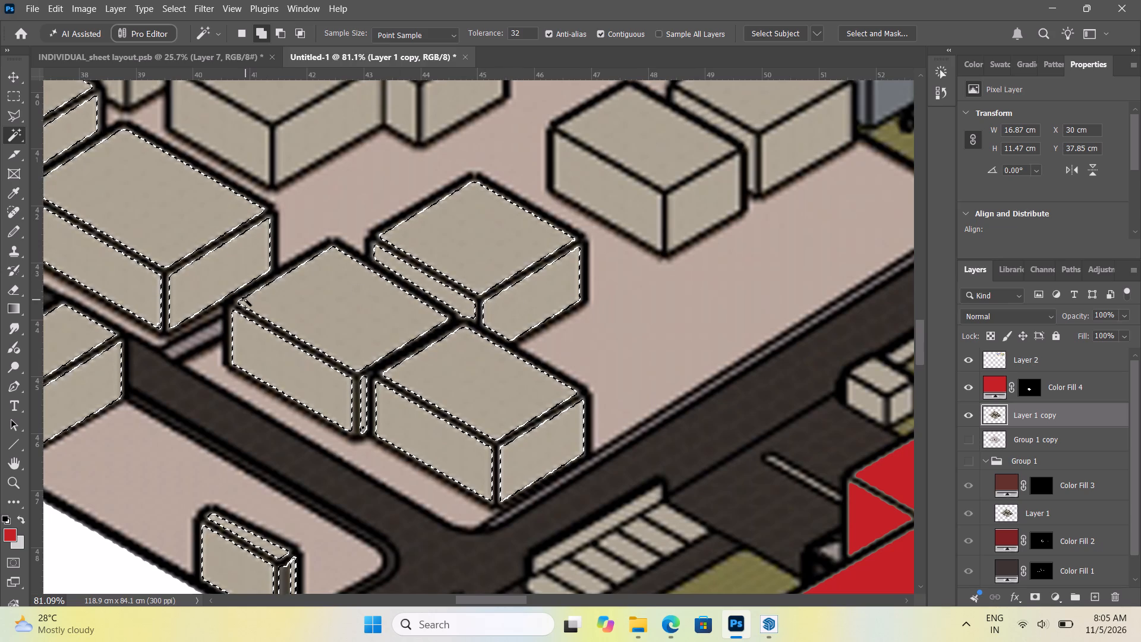
pyautogui.keyDown('alt'); pyautogui.scroll(-5, 245, 300); pyautogui.keyUp('alt')
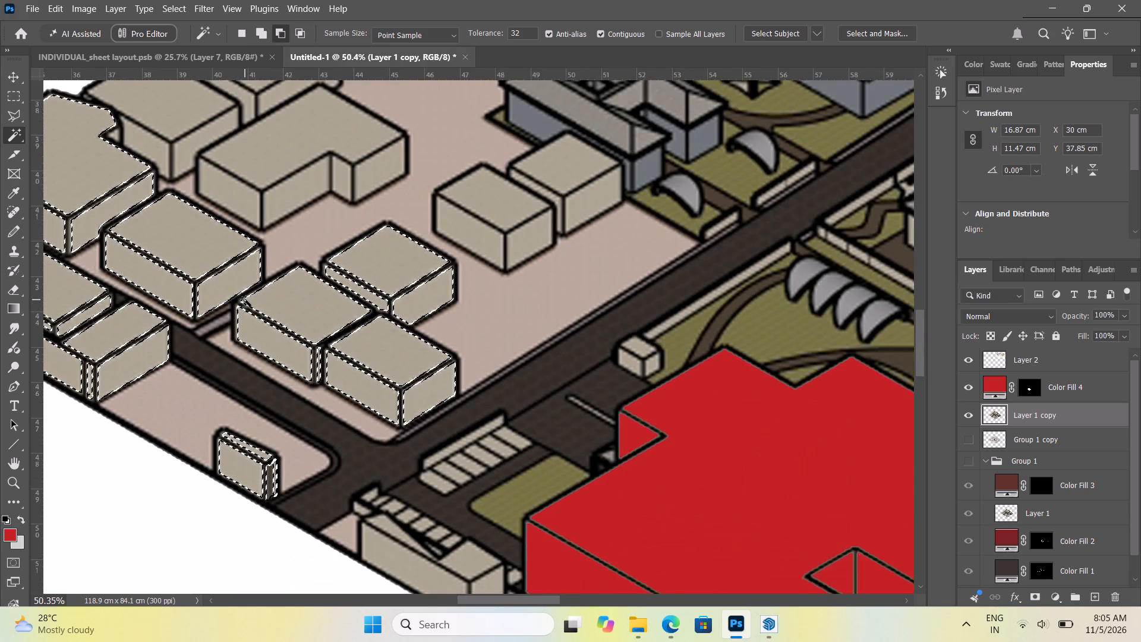
# Add the roofs, front faces and side faces of the two blocks directly behind the large western block to the selection.
pyautogui.keyDown('alt'); pyautogui.scroll(-3, 245, 300); pyautogui.keyUp('alt')
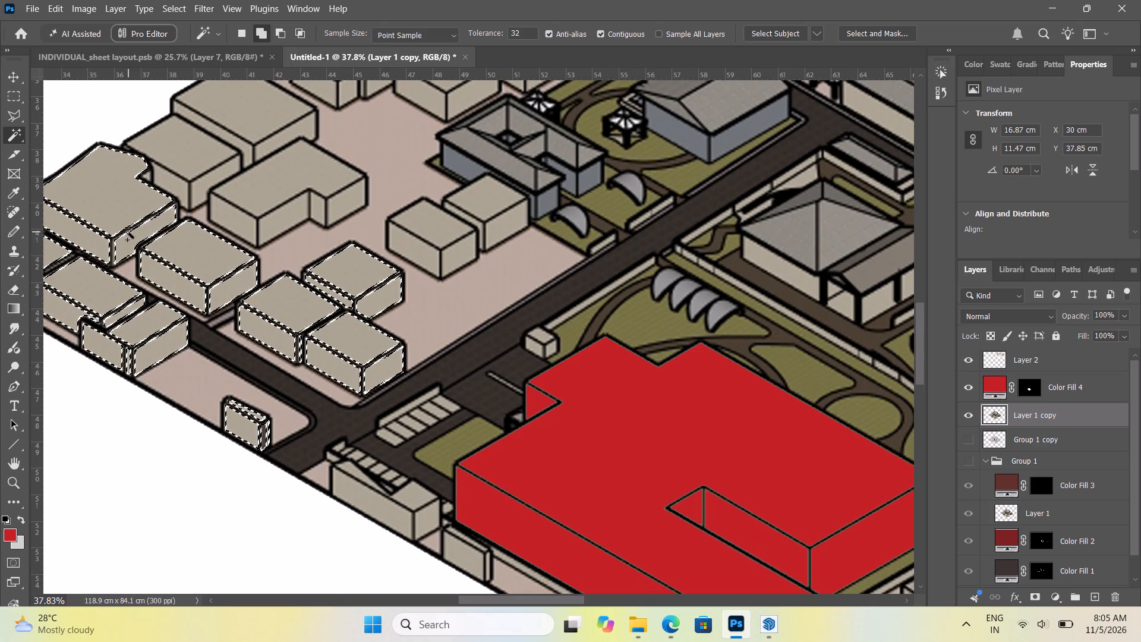
pyautogui.click(165, 182)
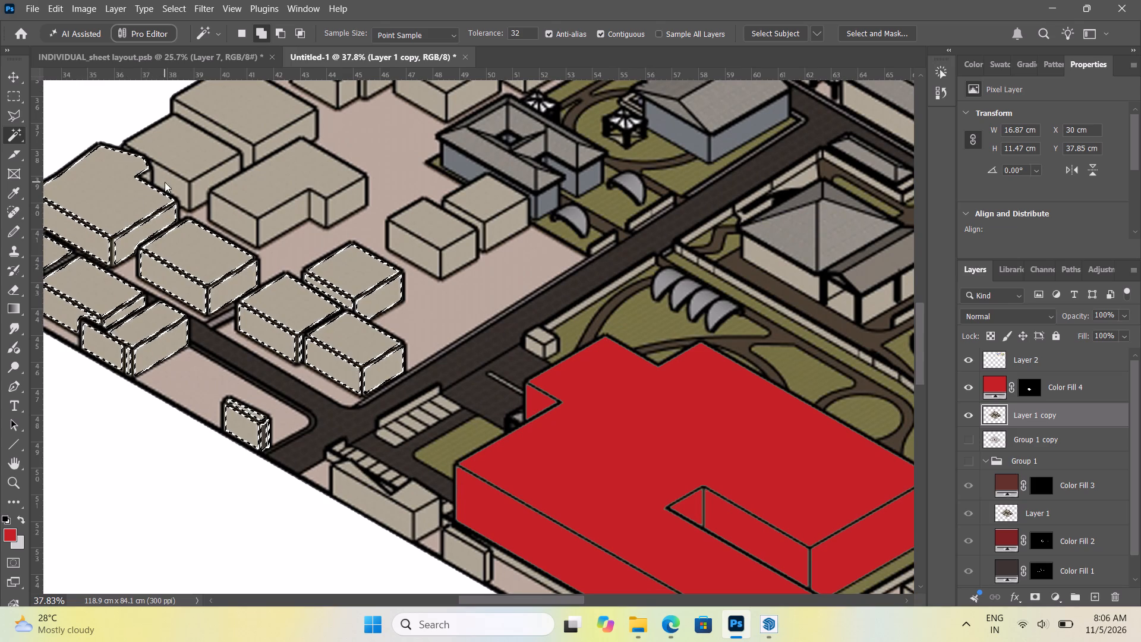
pyautogui.click(207, 187)
pyautogui.click(197, 163)
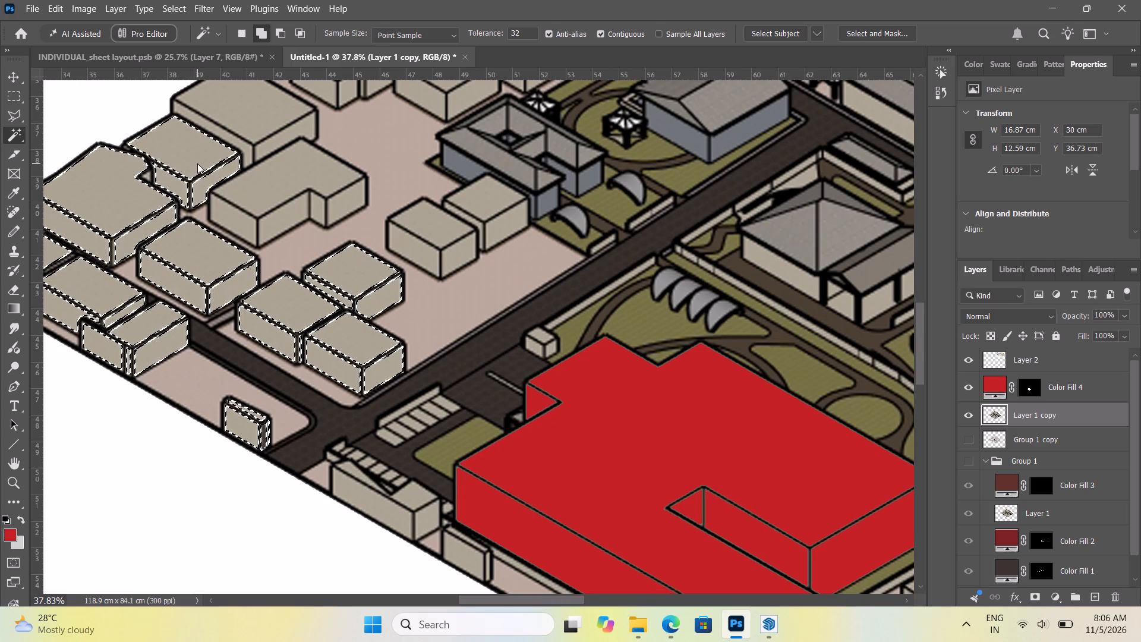
pyautogui.click(222, 135)
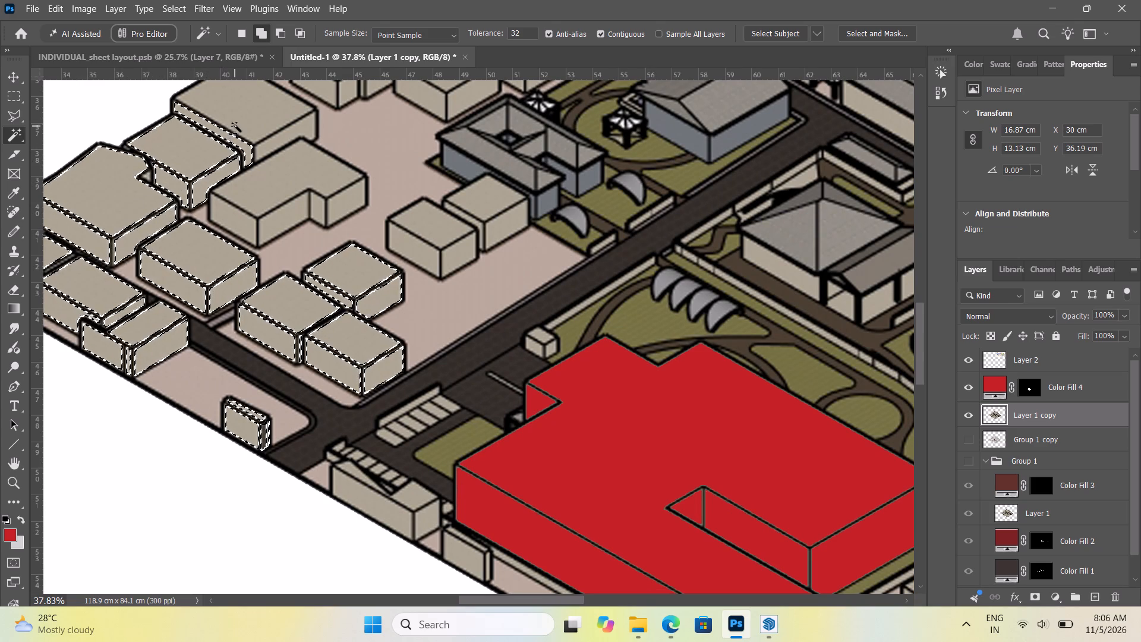
pyautogui.click(235, 125)
pyautogui.click(268, 146)
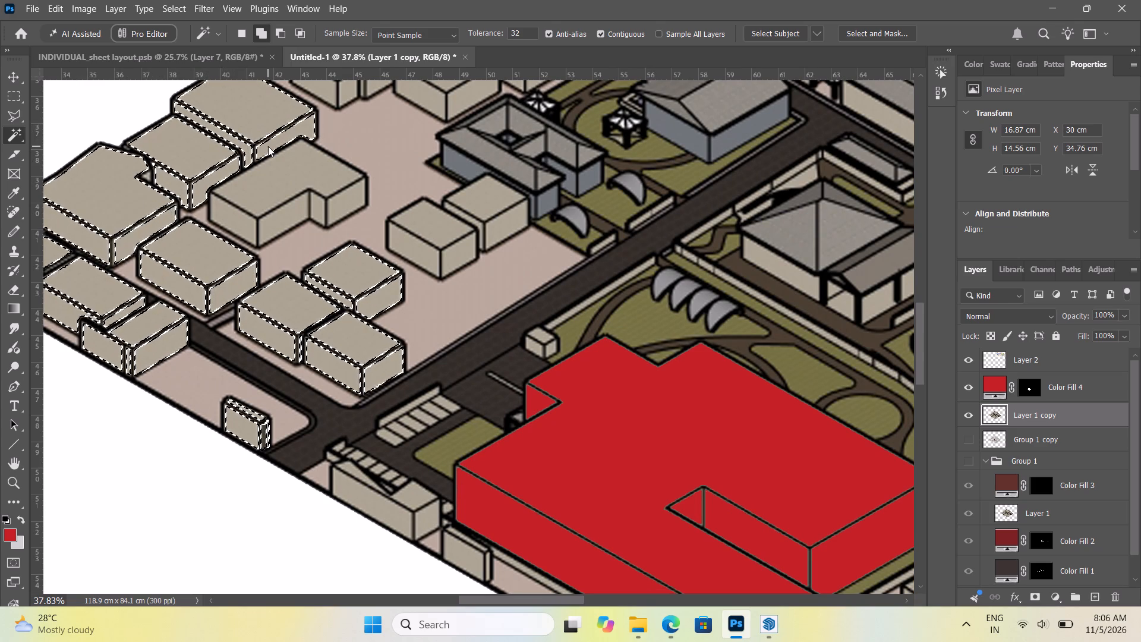
# Add the roof and all visible side faces of the L-shaped block in front of that pair to the selection.
pyautogui.click(270, 180)
pyautogui.click(287, 226)
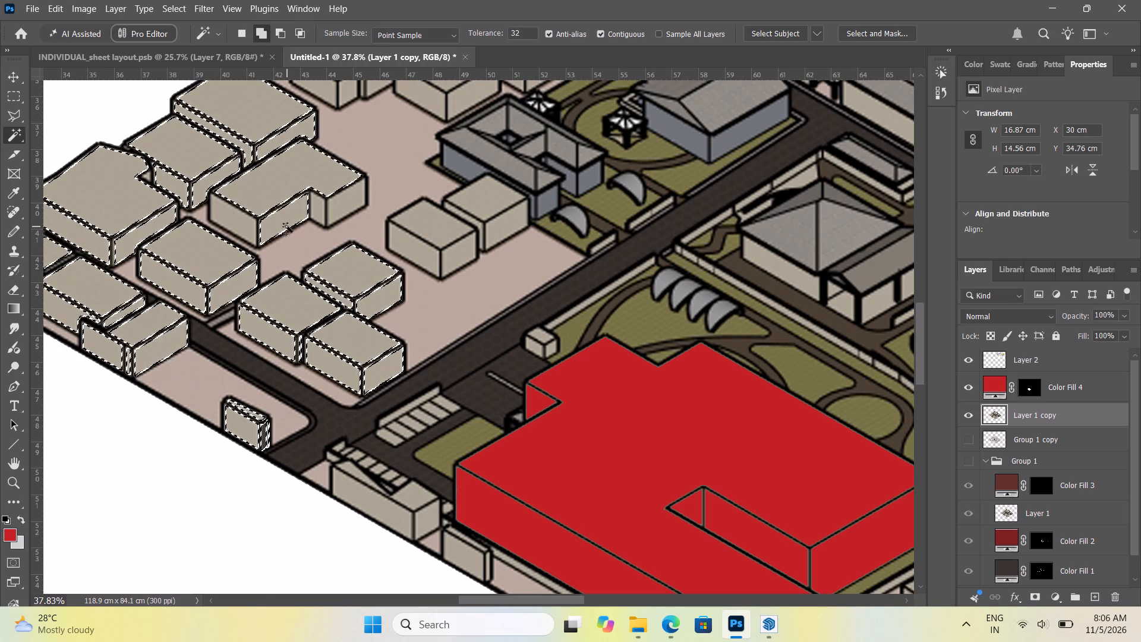
pyautogui.click(234, 216)
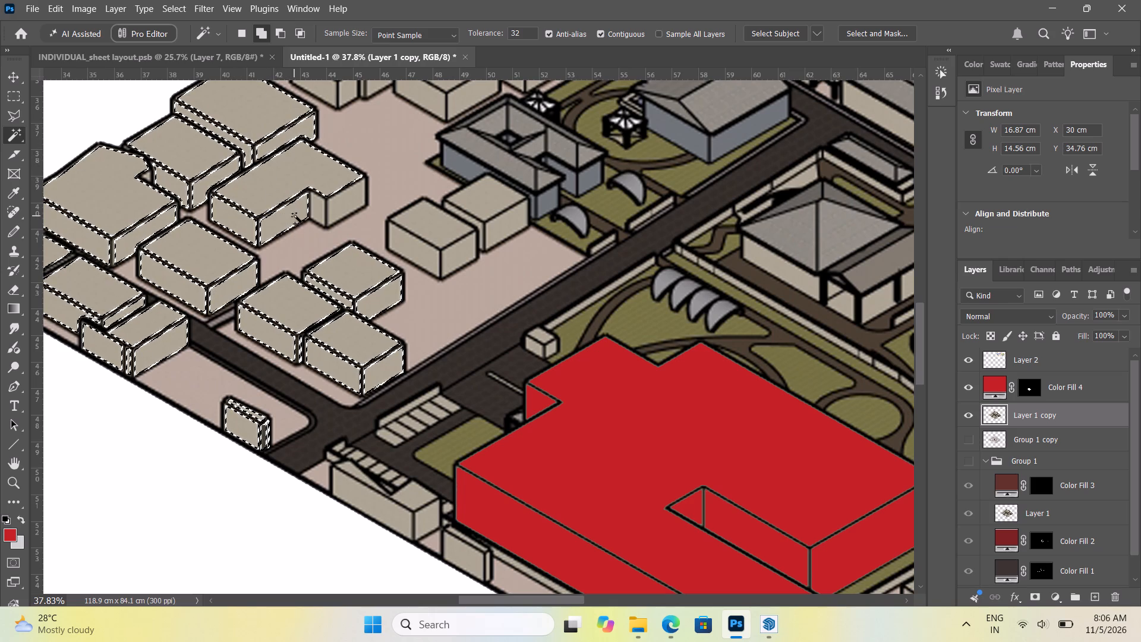
pyautogui.click(317, 203)
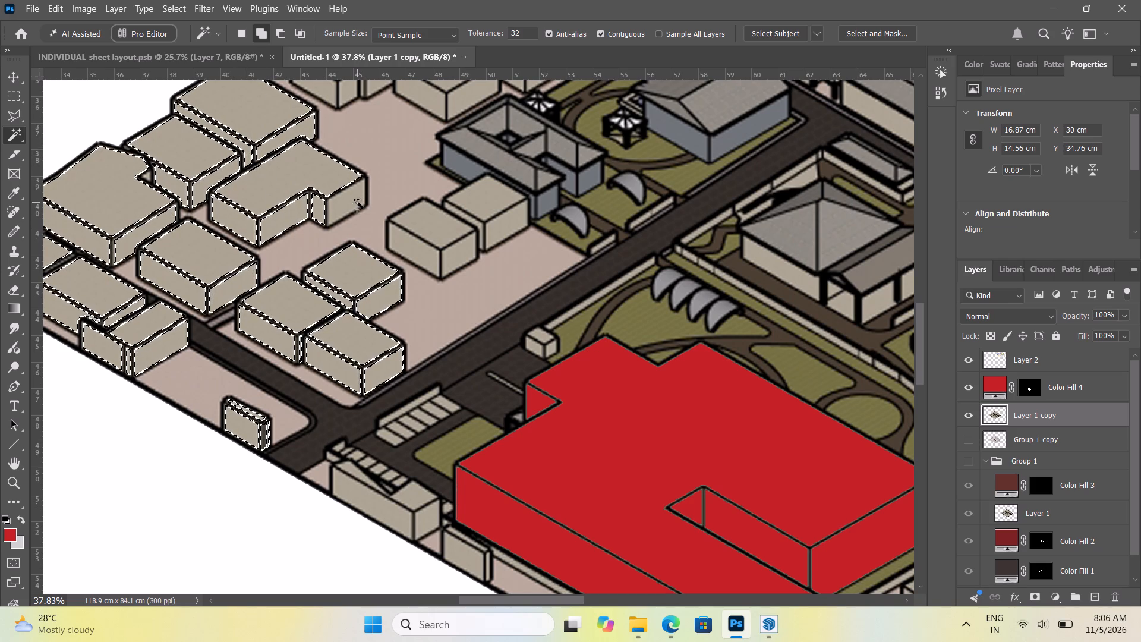
pyautogui.click(357, 202)
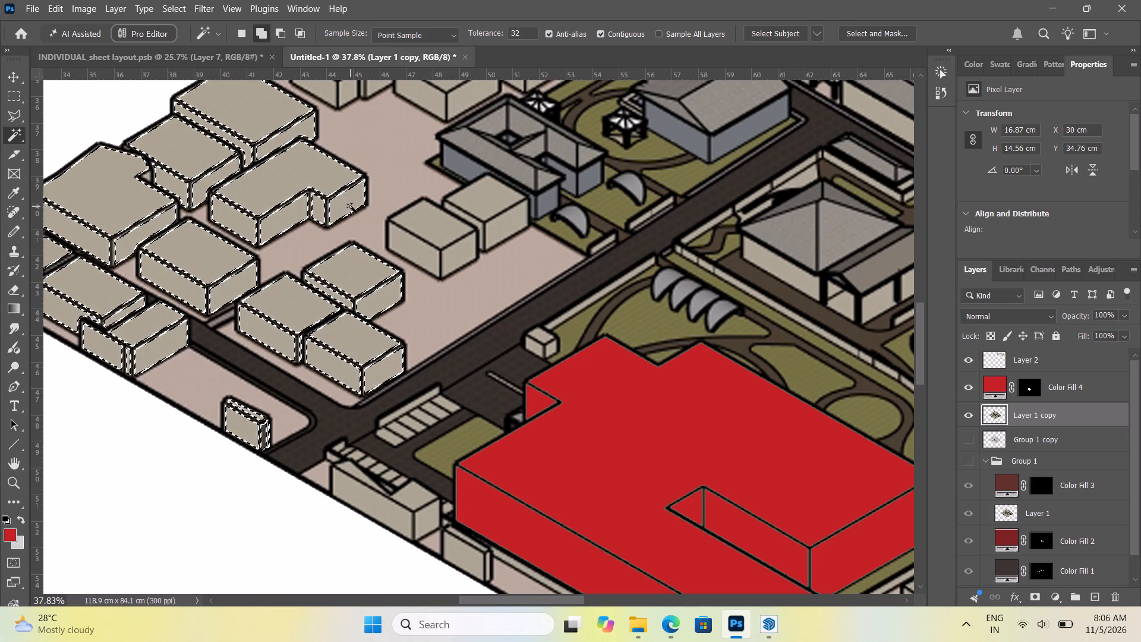
# Add the small triangular sliver in the notch between the large western block and the block behind it to the selection.
pyautogui.keyDown('alt'); pyautogui.scroll(9, 294, 240); pyautogui.keyUp('alt')
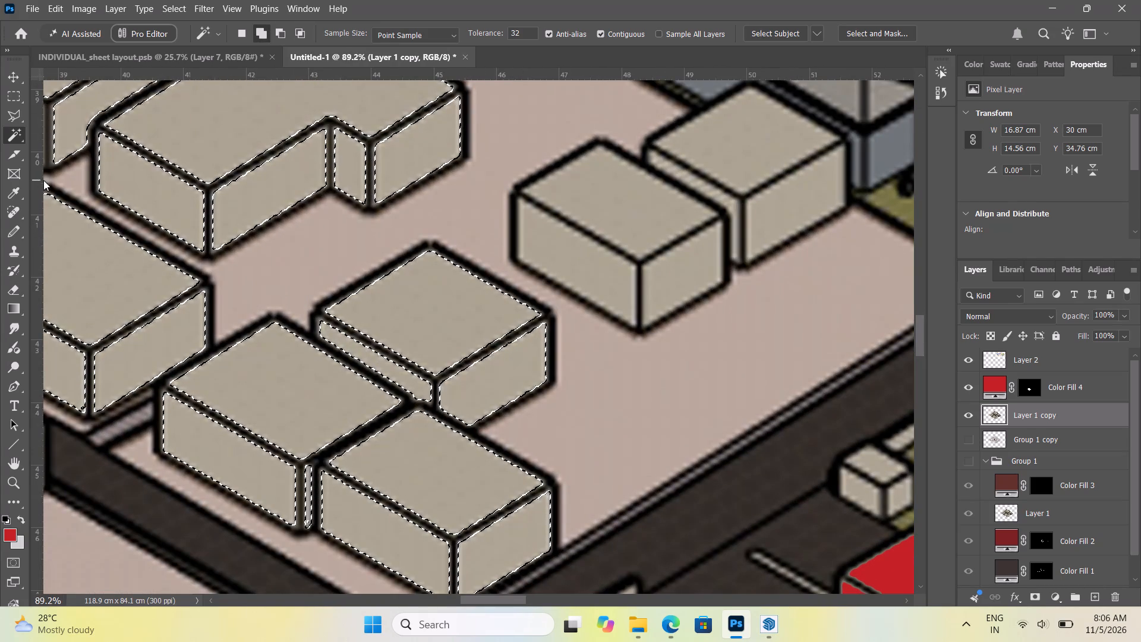
pyautogui.keyDown('alt'); pyautogui.scroll(-7, 153, 199); pyautogui.keyUp('alt')
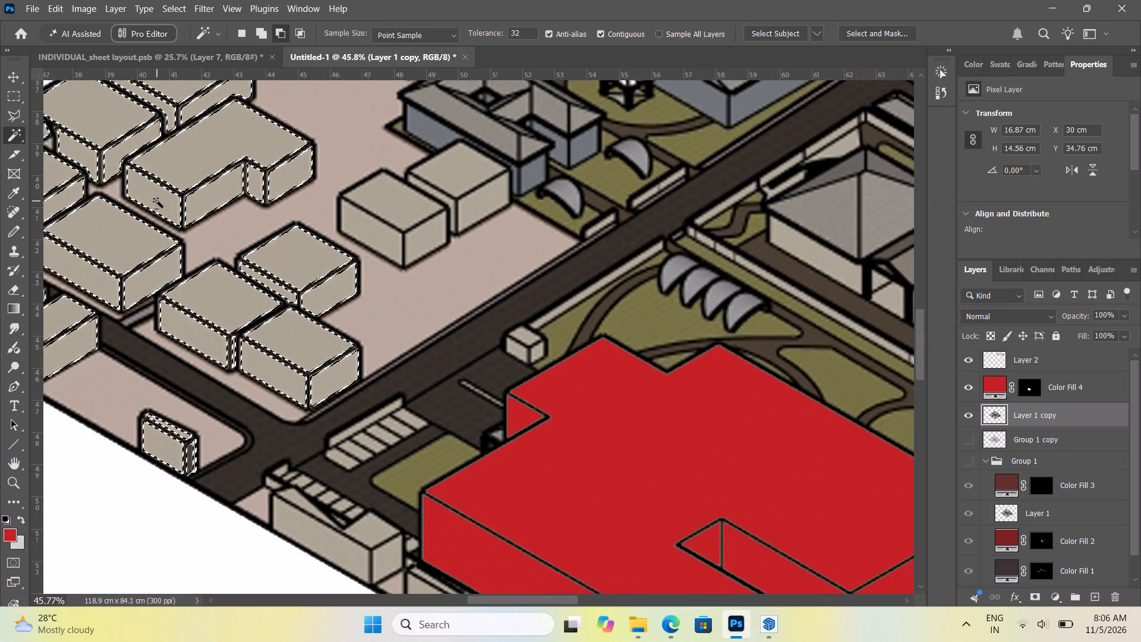
pyautogui.keyDown('alt'); pyautogui.scroll(2, 157, 201); pyautogui.keyUp('alt')
pyautogui.keyDown('alt'); pyautogui.scroll(-4, 162, 201); pyautogui.keyUp('alt')
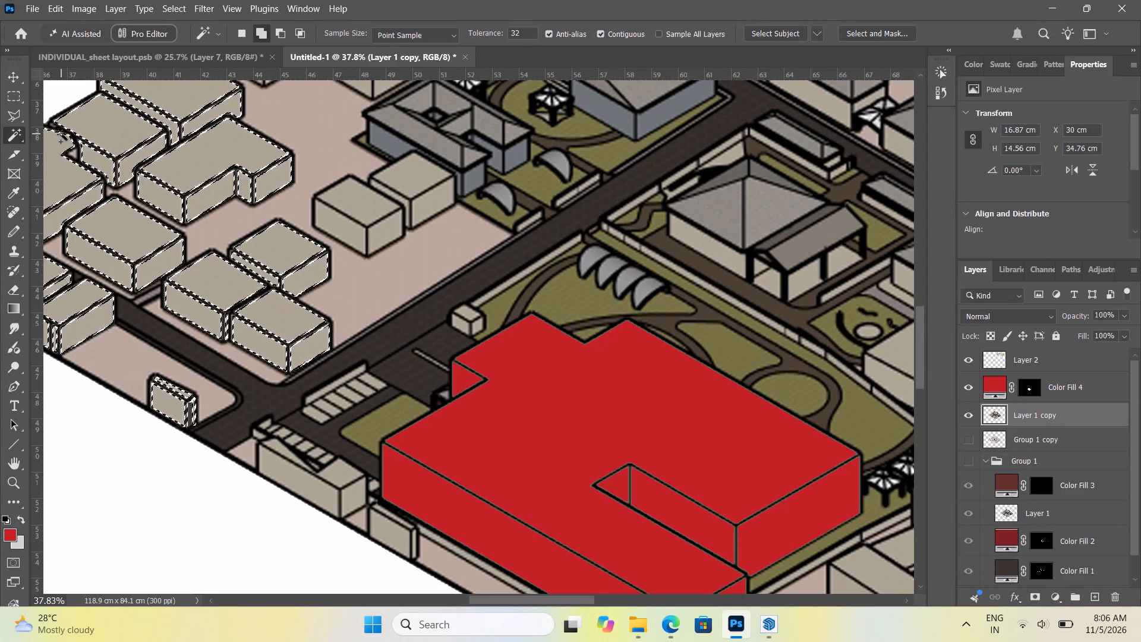
pyautogui.scroll(-2, 89, 174)
pyautogui.scroll(6, 90, 174)
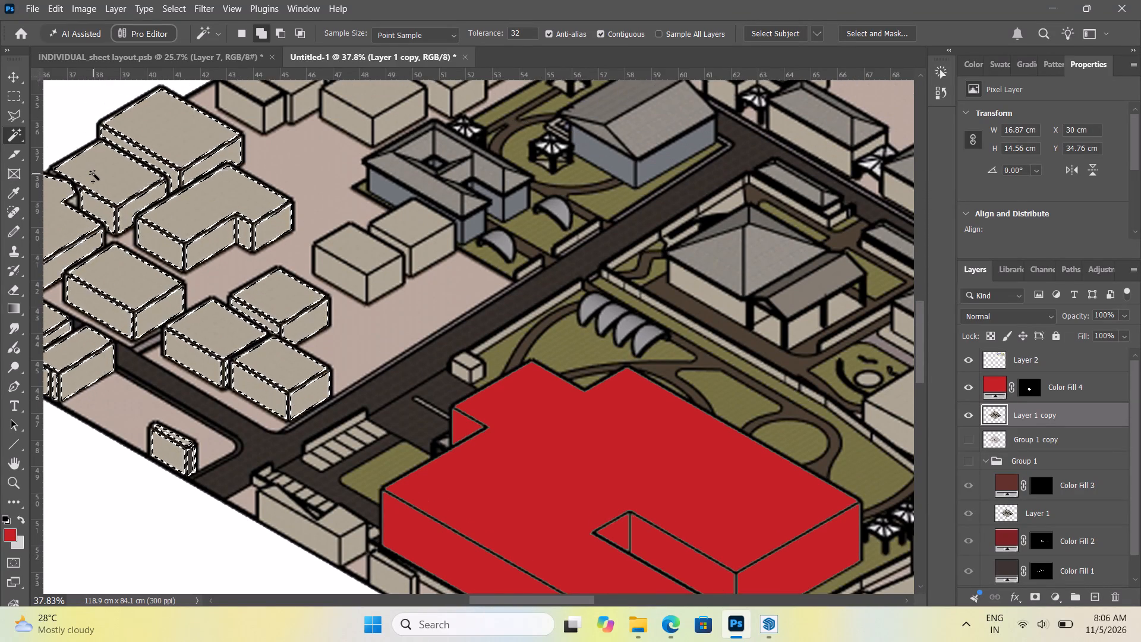
pyautogui.scroll(2, 93, 174)
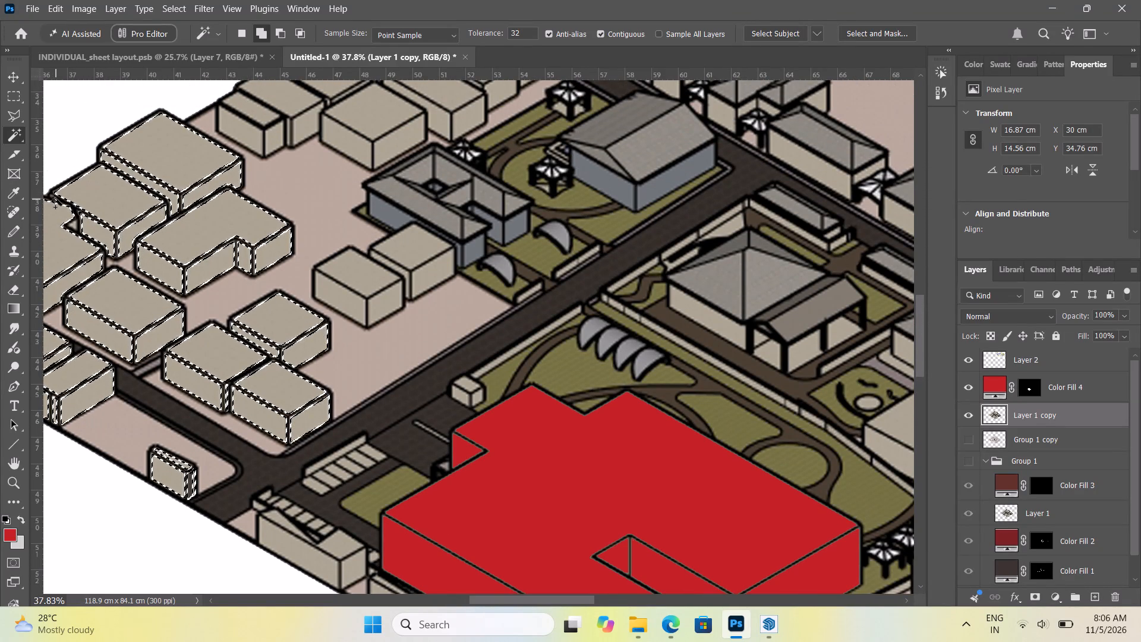
pyautogui.scroll(-2, 56, 199)
pyautogui.scroll(1, 56, 199)
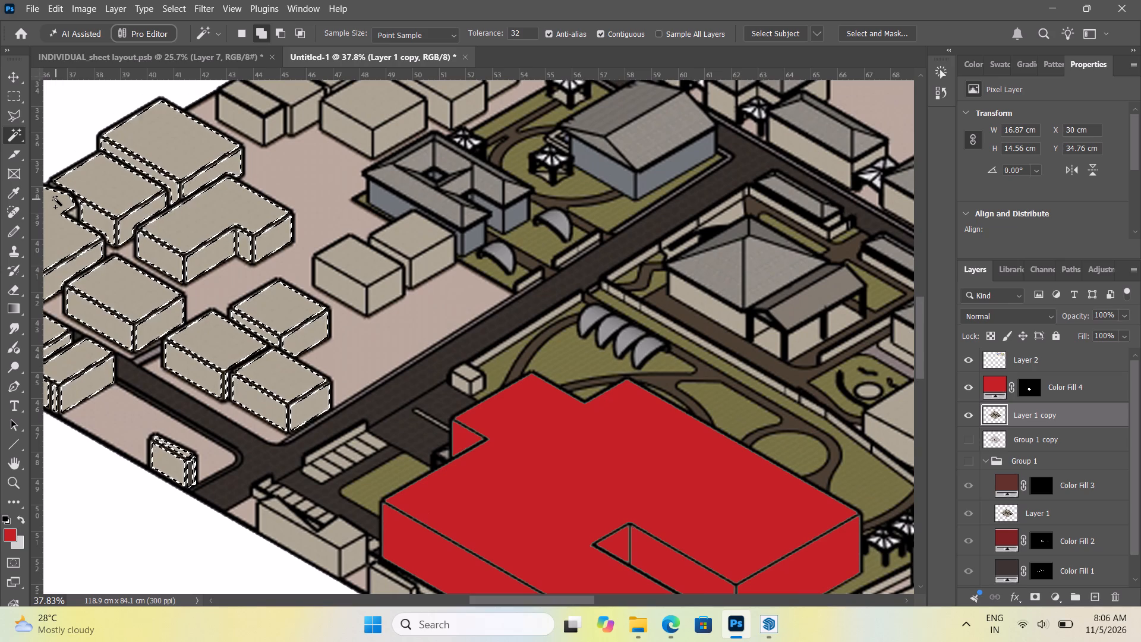
pyautogui.keyDown('alt'); pyautogui.scroll(-2, 56, 199); pyautogui.keyUp('alt')
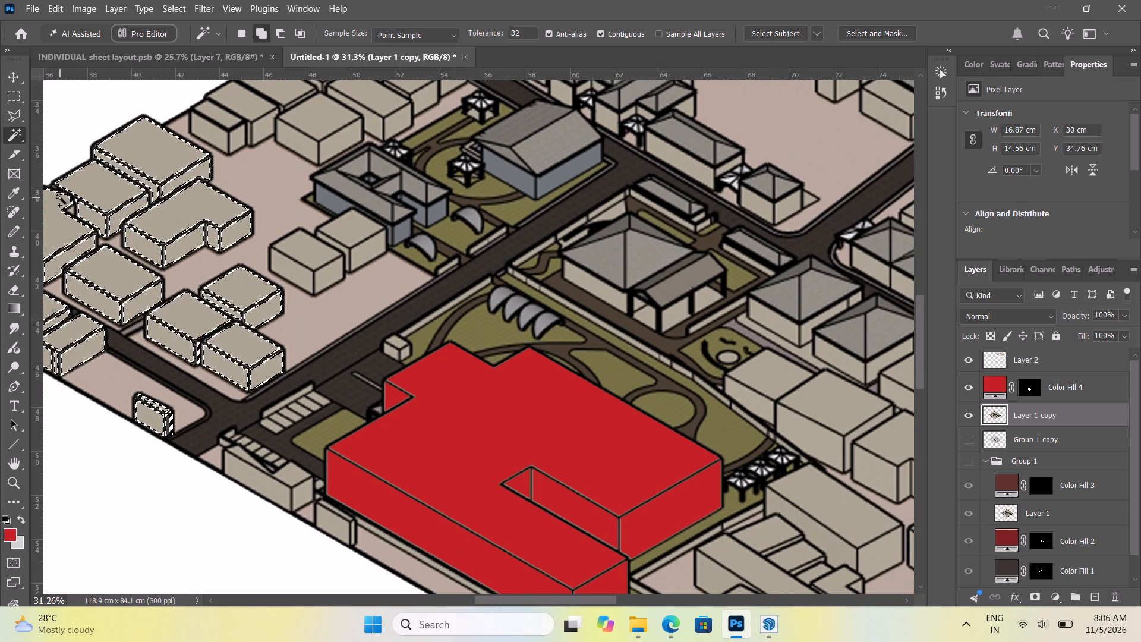
pyautogui.keyDown('alt'); pyautogui.scroll(14, 60, 197); pyautogui.keyUp('alt')
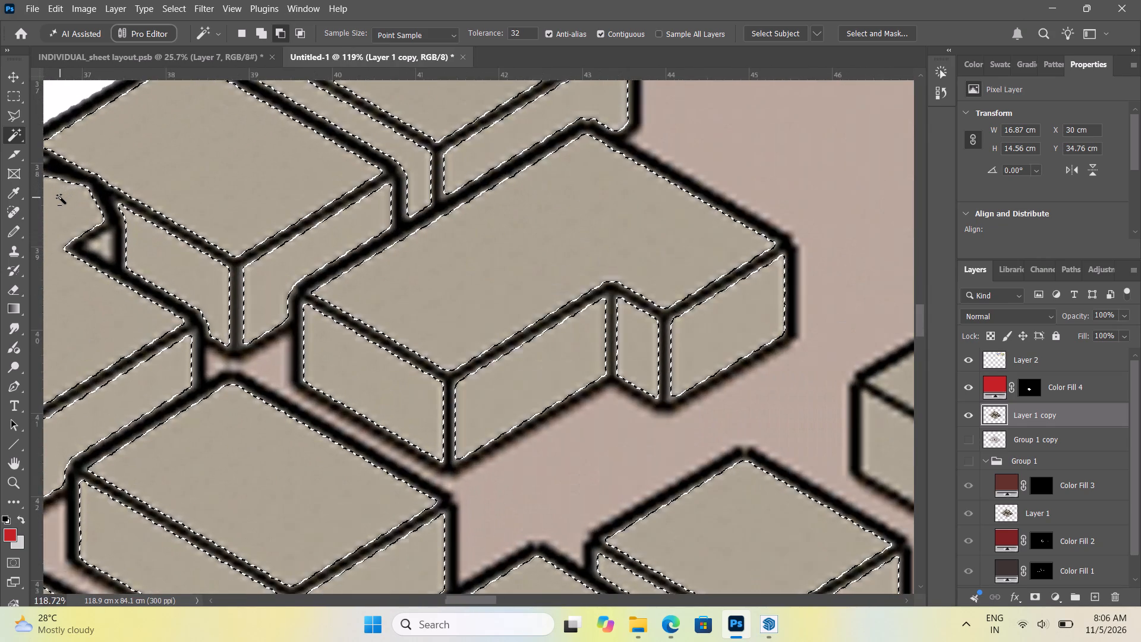
pyautogui.keyDown('alt'); pyautogui.scroll(1, 60, 197); pyautogui.keyUp('alt')
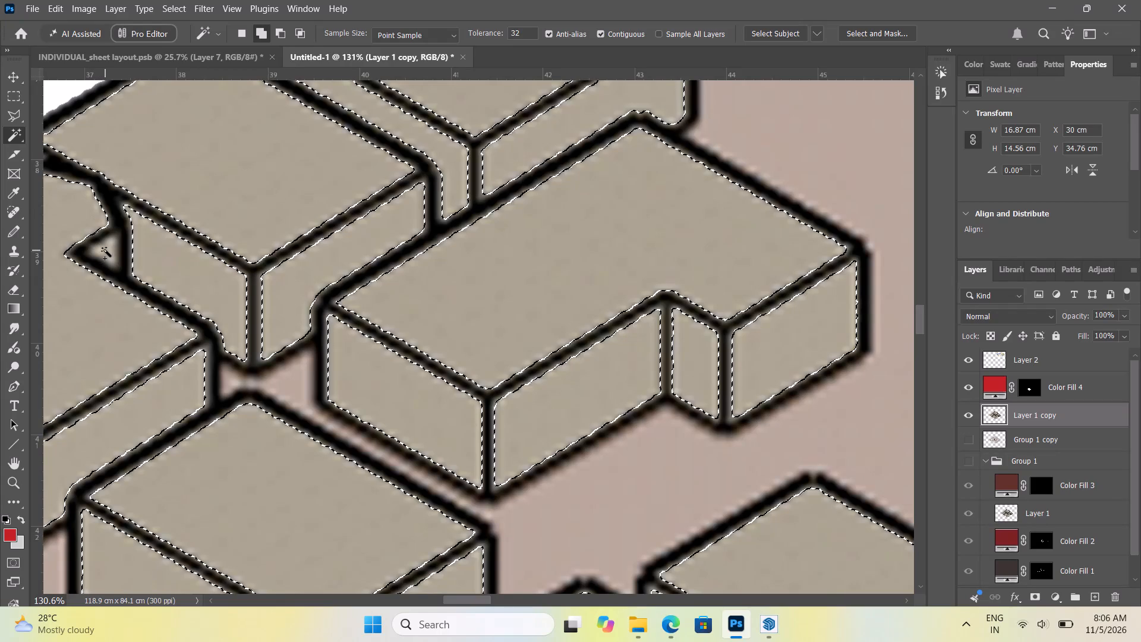
pyautogui.click(105, 250)
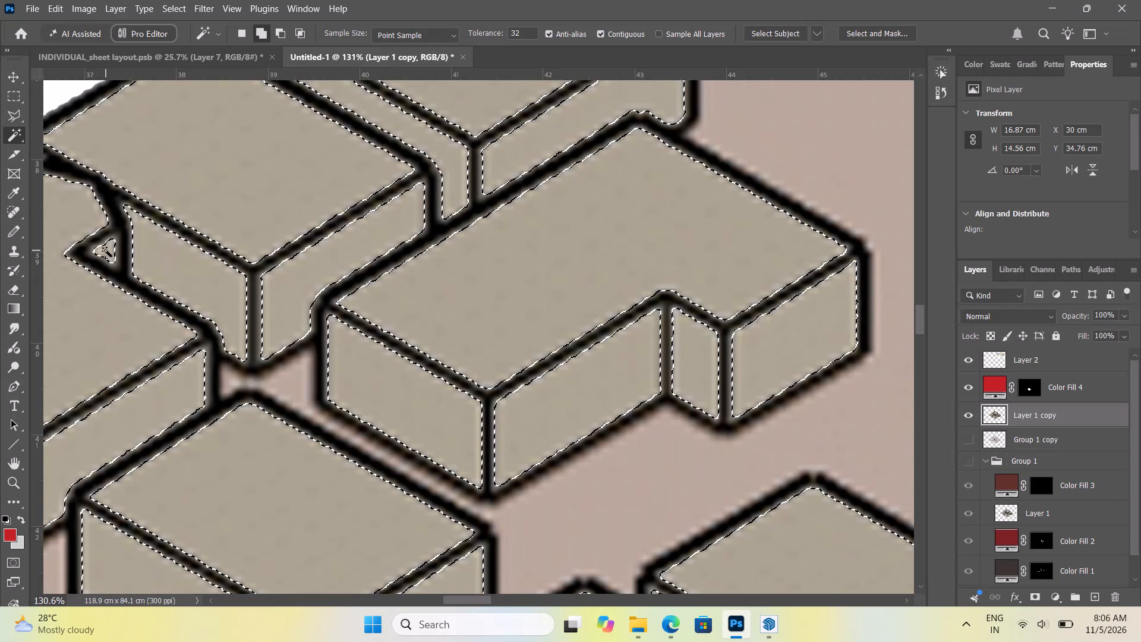
# Add the tiny leftover sliver at the site's outer edge, where the large western block meets the block behind it, to the selection.
pyautogui.keyDown('alt'); pyautogui.scroll(-12, 106, 250); pyautogui.keyUp('alt')
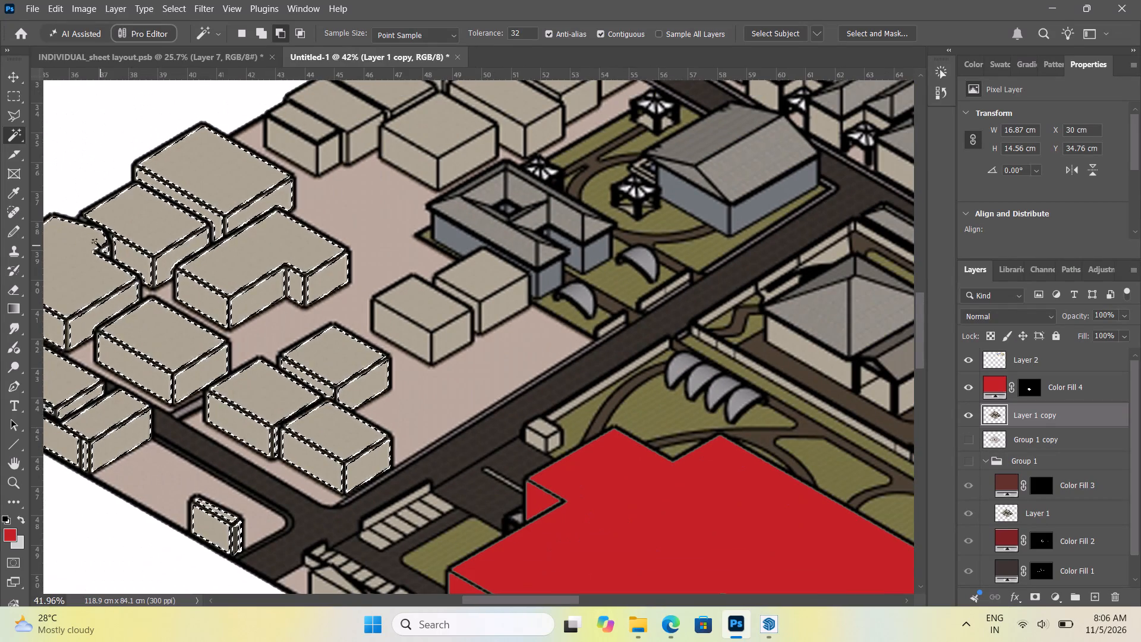
pyautogui.keyDown('alt'); pyautogui.scroll(7, 89, 234); pyautogui.keyUp('alt')
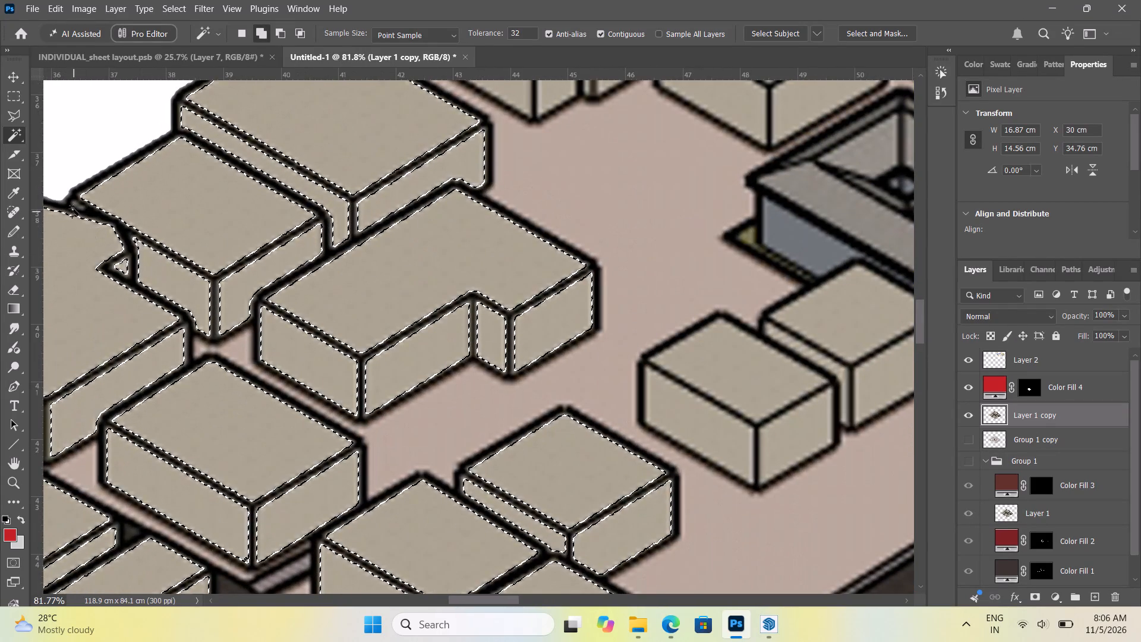
pyautogui.click(74, 203)
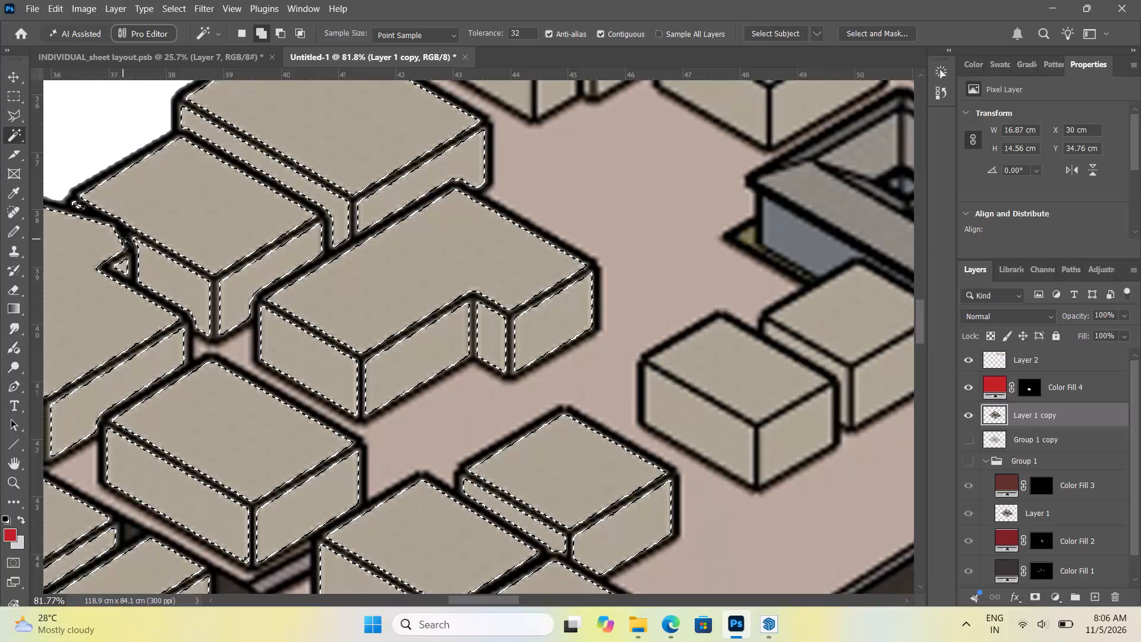
# Add the roofs, front faces and side faces of the two adjoining blocks beside the grey courtyard building to the selection.
pyautogui.keyDown('alt'); pyautogui.scroll(-4, 130, 245); pyautogui.keyUp('alt')
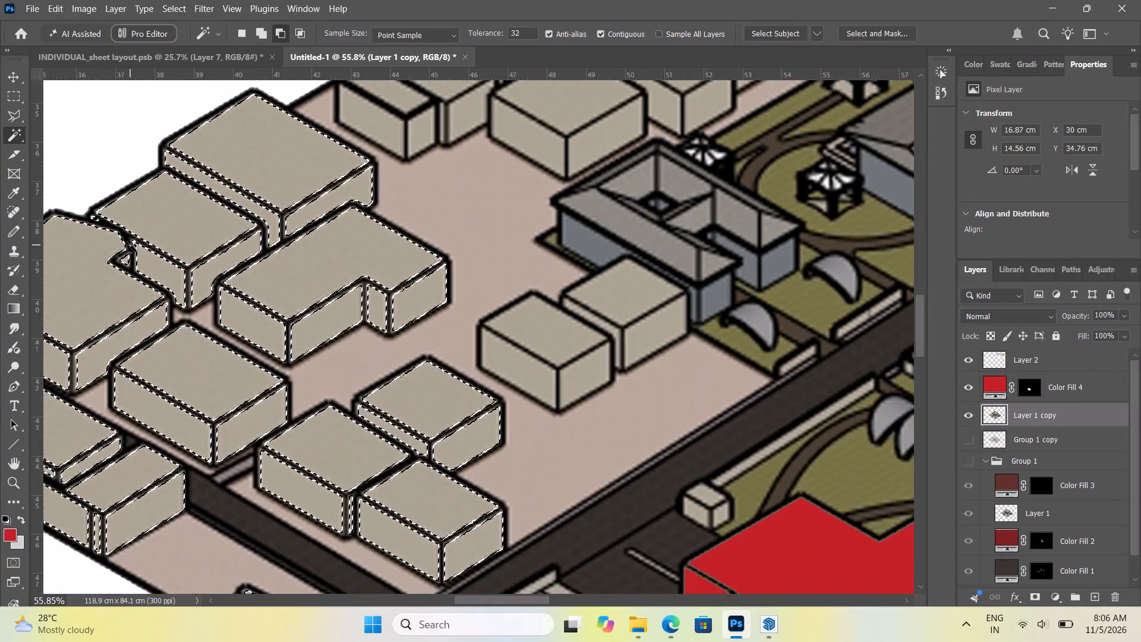
pyautogui.keyDown('alt'); pyautogui.scroll(-4, 130, 245); pyautogui.keyUp('alt')
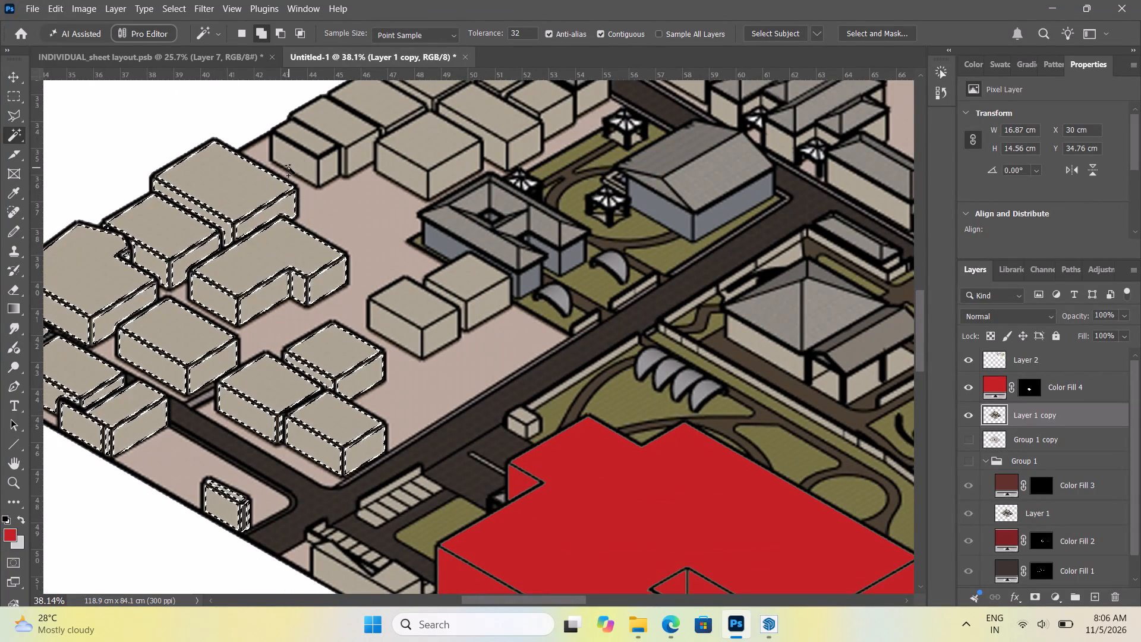
pyautogui.keyDown('alt'); pyautogui.scroll(-5, 289, 168); pyautogui.keyUp('alt')
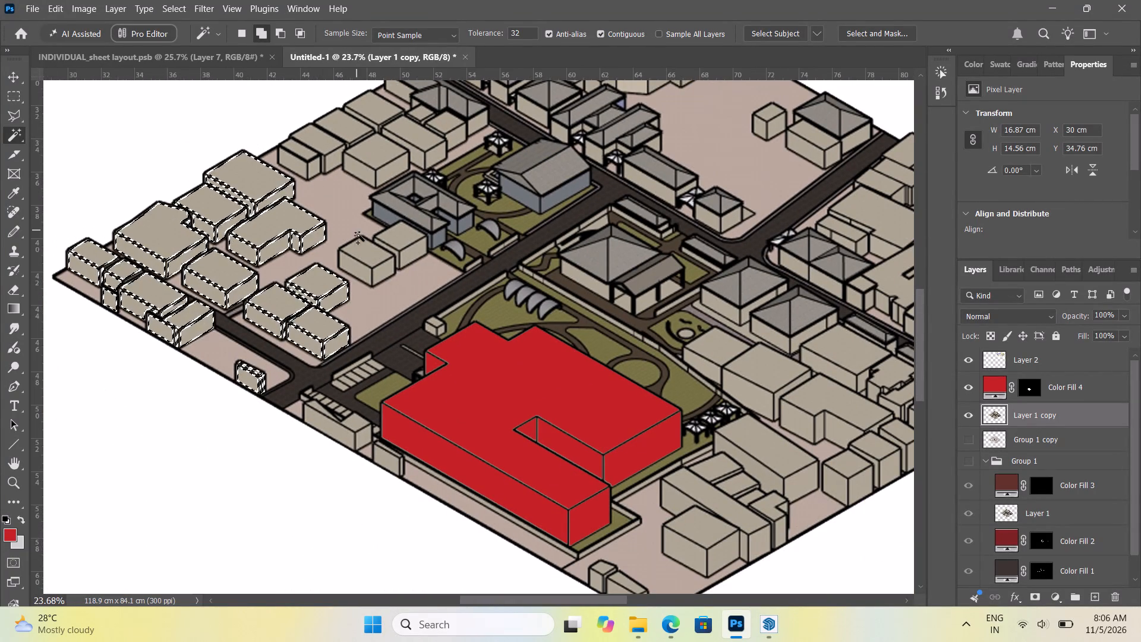
pyautogui.click(362, 249)
pyautogui.click(353, 271)
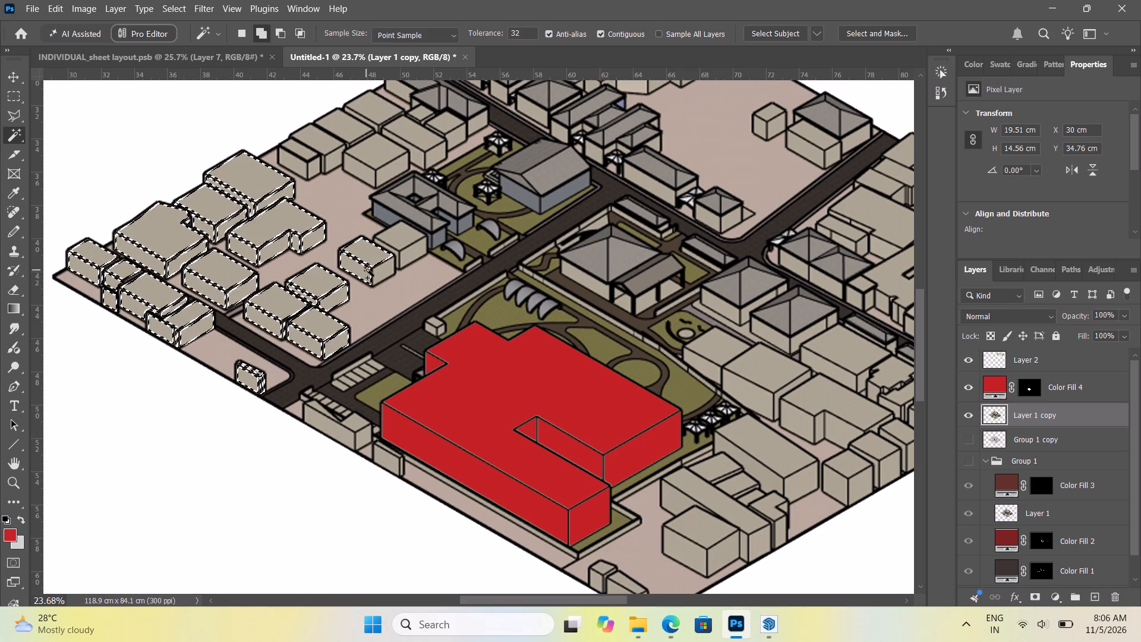
pyautogui.click(380, 275)
pyautogui.click(387, 247)
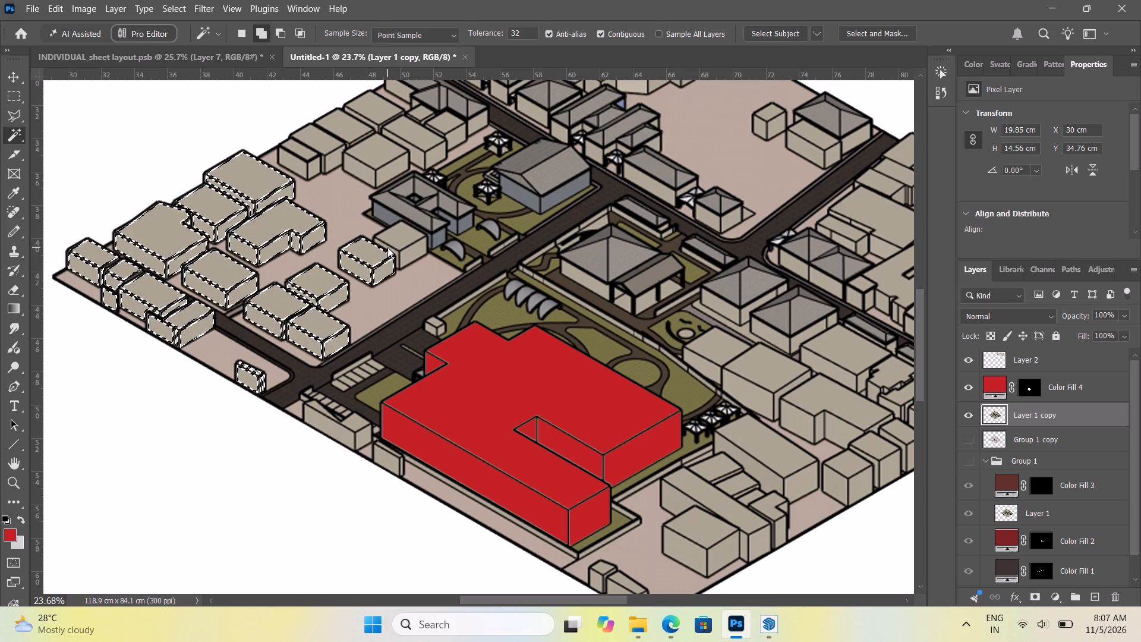
pyautogui.click(392, 241)
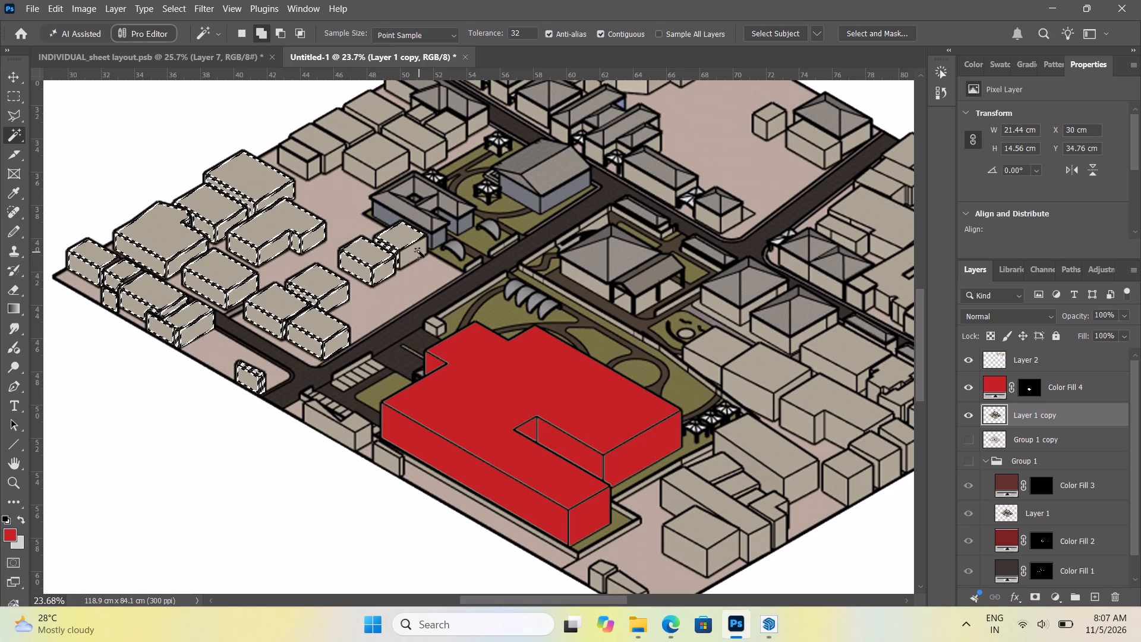
pyautogui.click(418, 251)
# Add the visible faces of the small stepped blocks along the north-western edge, behind the courtyard building, to the selection.
pyautogui.click(285, 163)
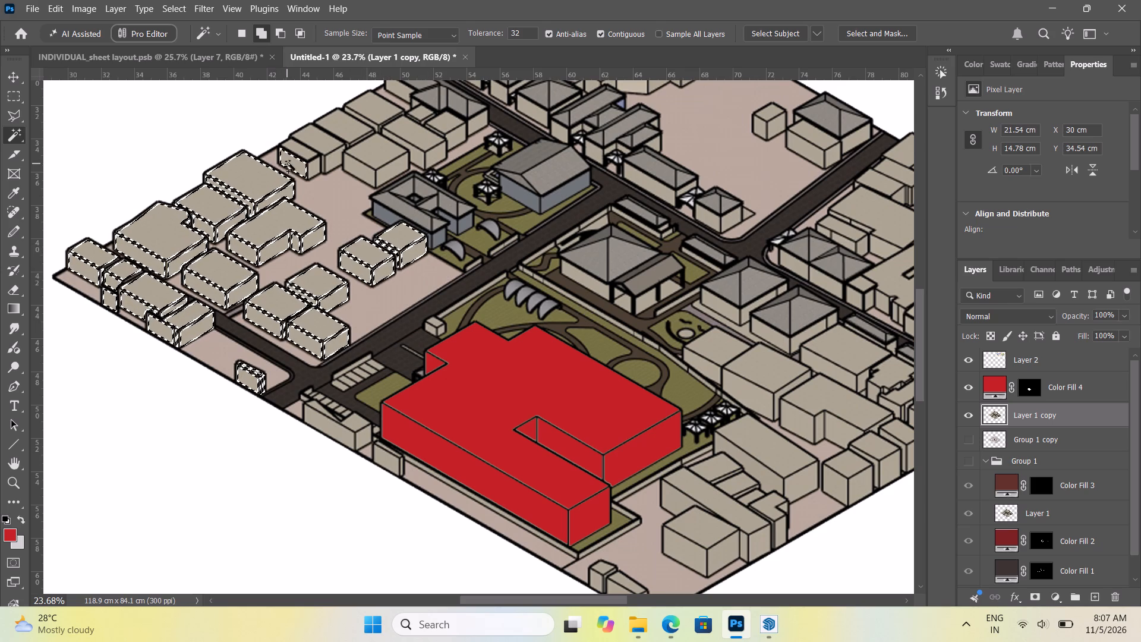
pyautogui.click(298, 149)
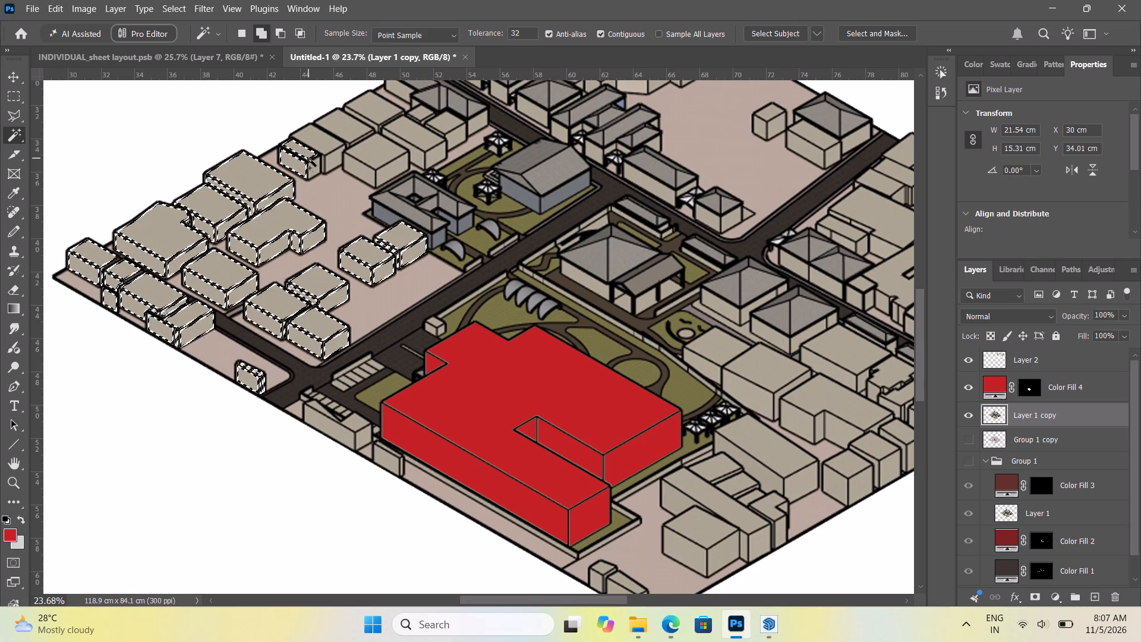
pyautogui.click(315, 168)
pyautogui.click(330, 166)
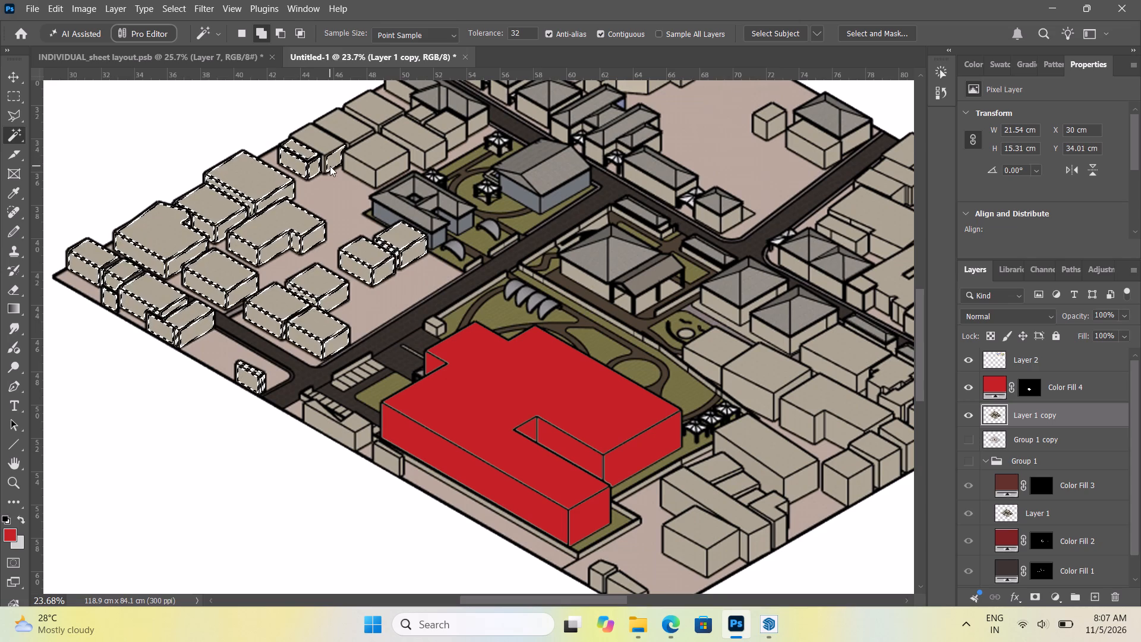
pyautogui.click(328, 143)
pyautogui.click(351, 133)
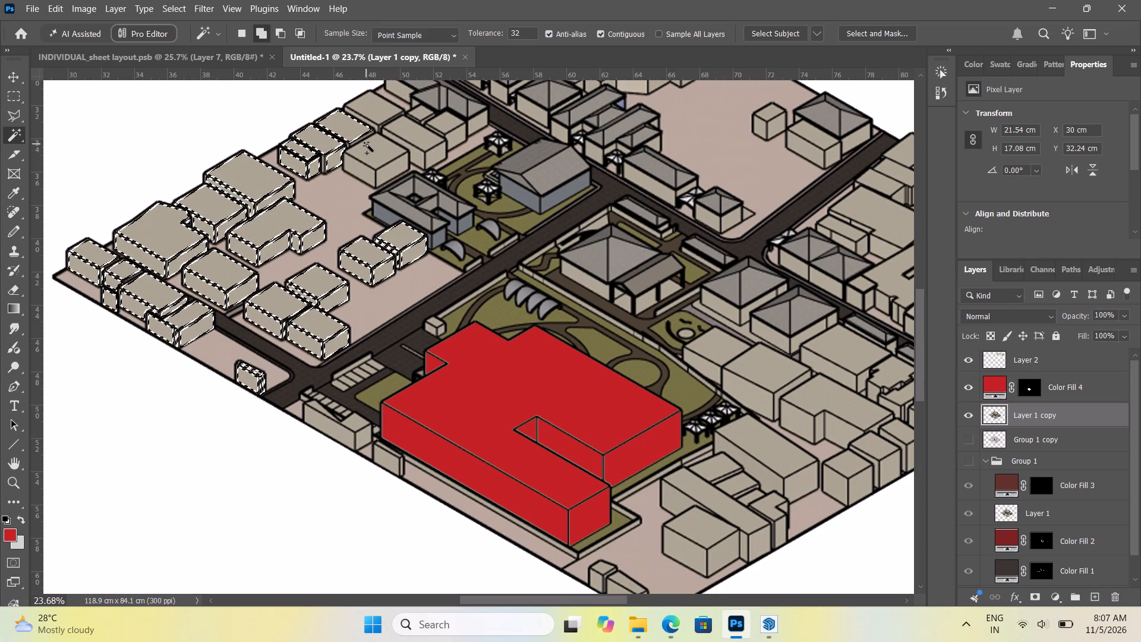
# Add the roofs, front faces and side faces of the two larger blocks between the north-western edge row and the courtyard building to the selection.
pyautogui.click(368, 149)
pyautogui.click(361, 168)
pyautogui.click(386, 168)
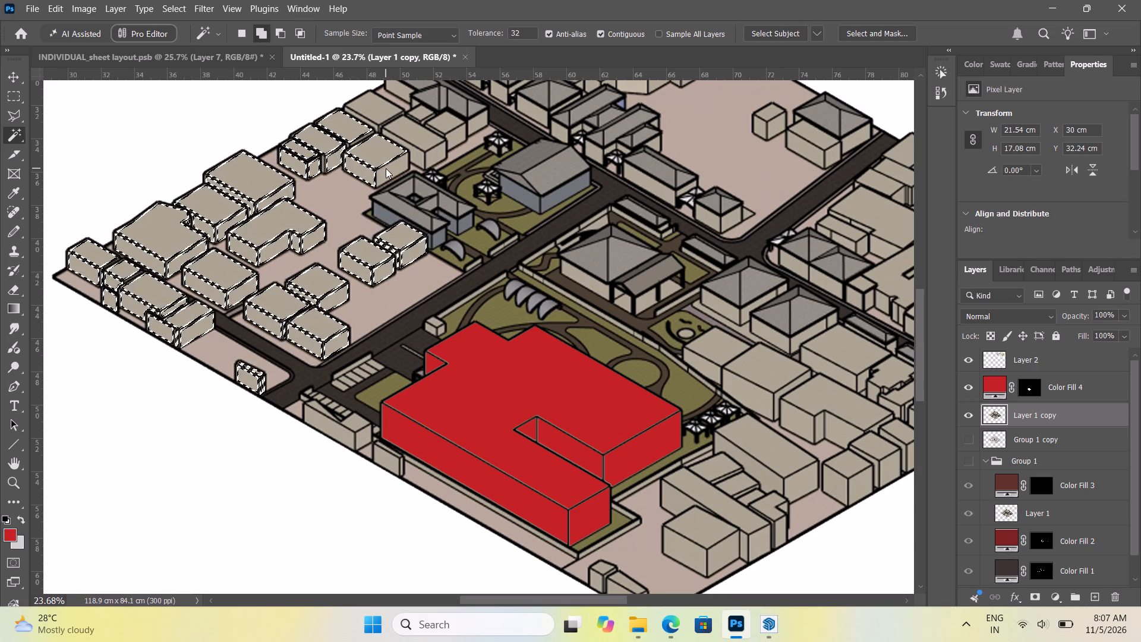
pyautogui.click(420, 158)
pyautogui.click(432, 156)
pyautogui.click(424, 144)
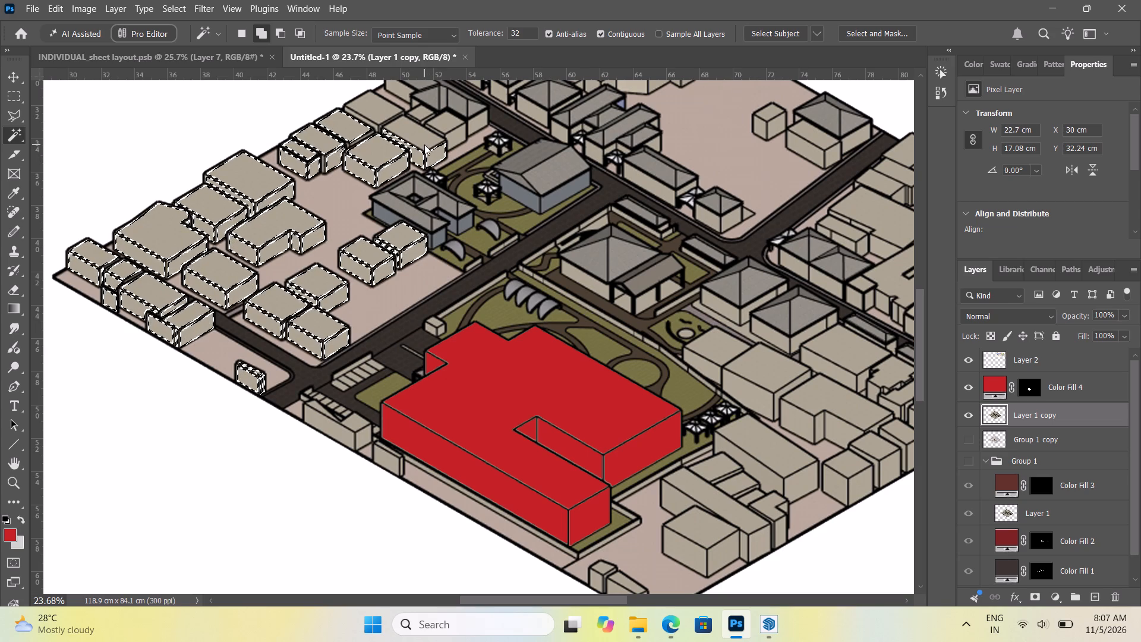
pyautogui.click(391, 115)
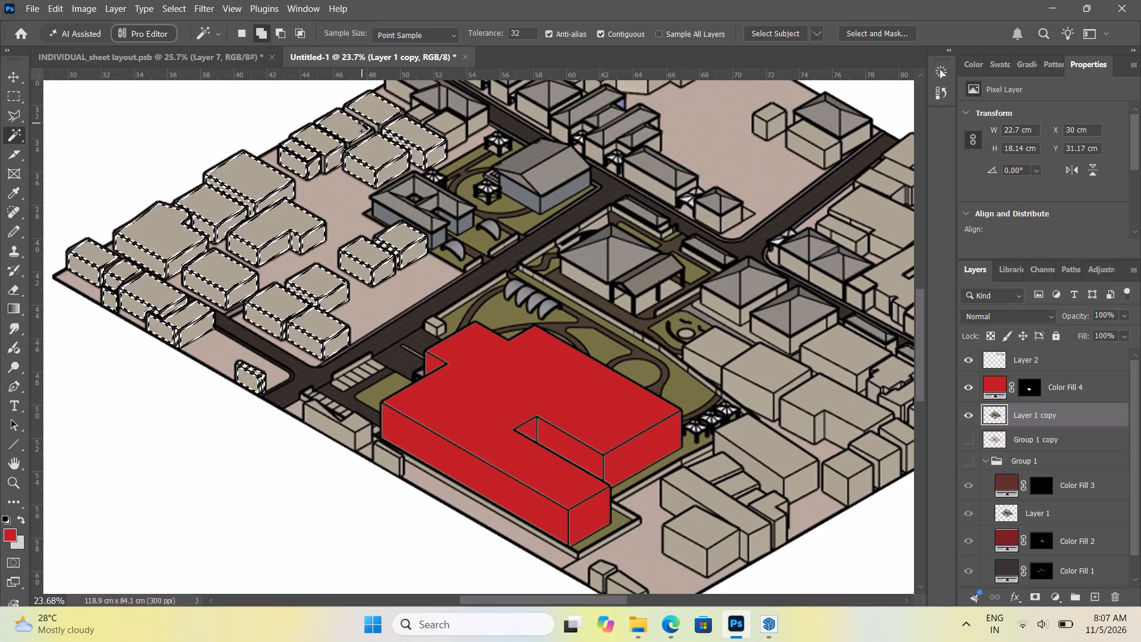
pyautogui.keyDown('alt'); pyautogui.scroll(12, 362, 123); pyautogui.keyUp('alt')
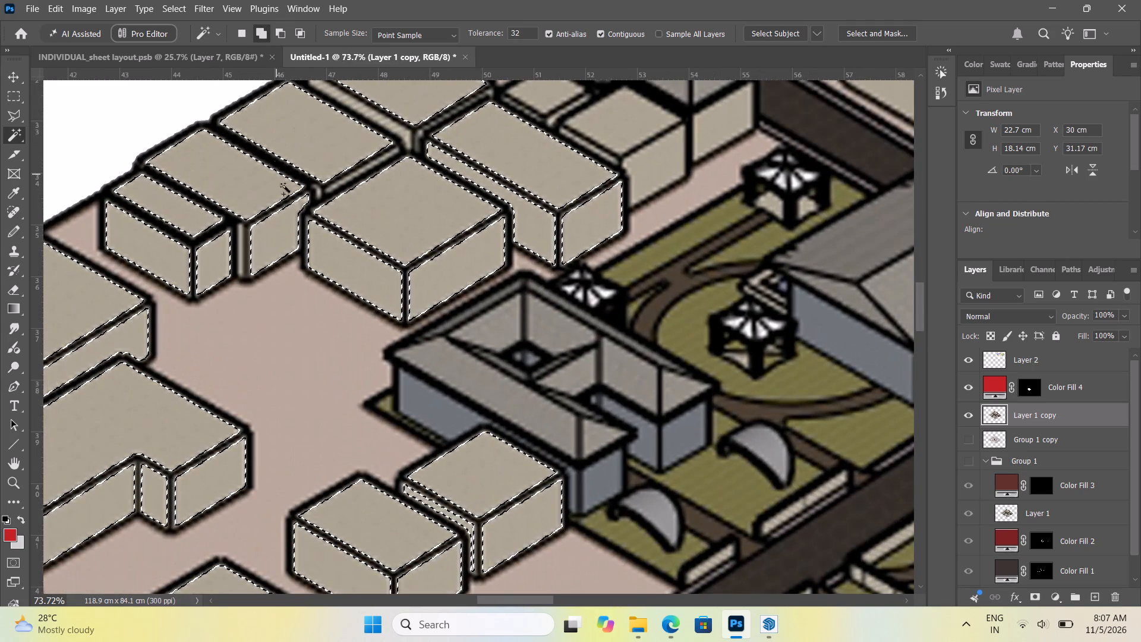
pyautogui.click(239, 231)
pyautogui.click(317, 190)
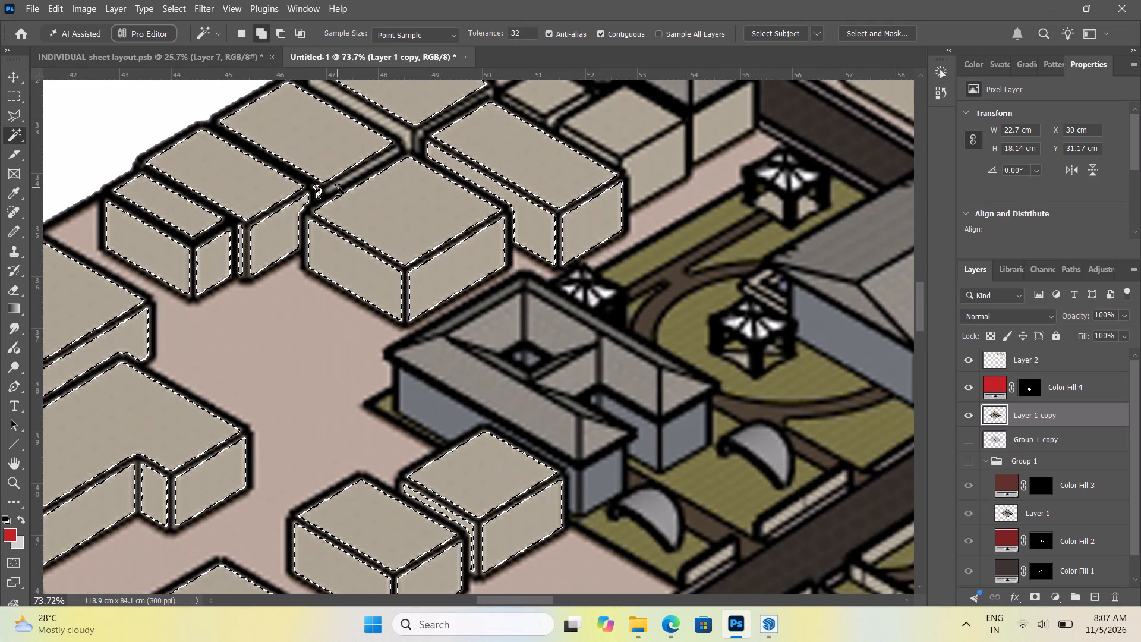
pyautogui.click(340, 184)
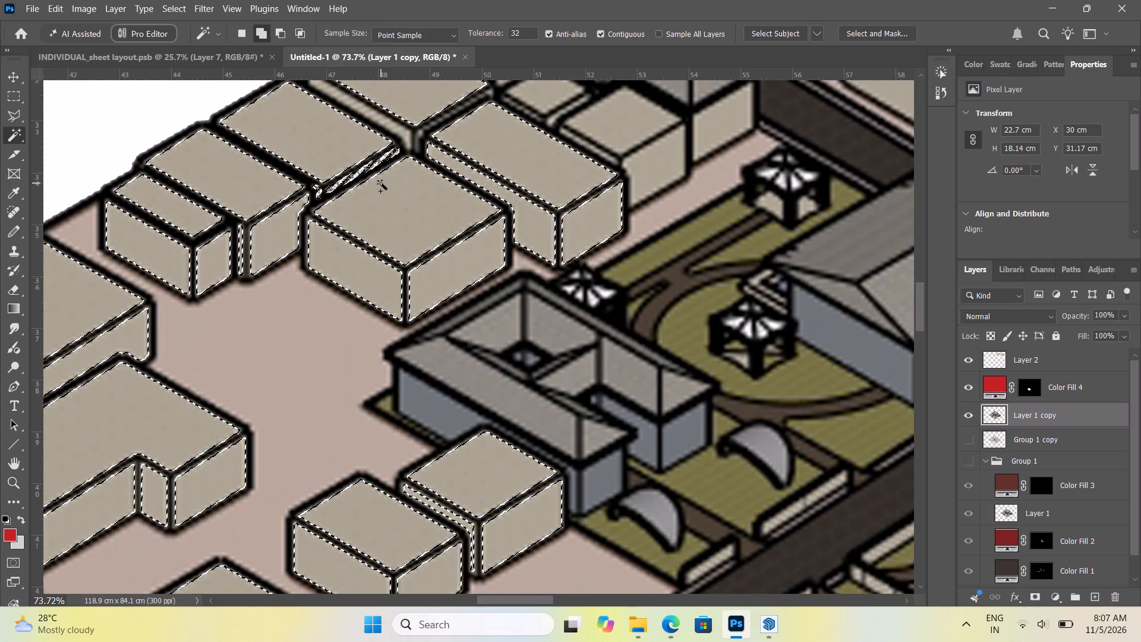
pyautogui.click(377, 119)
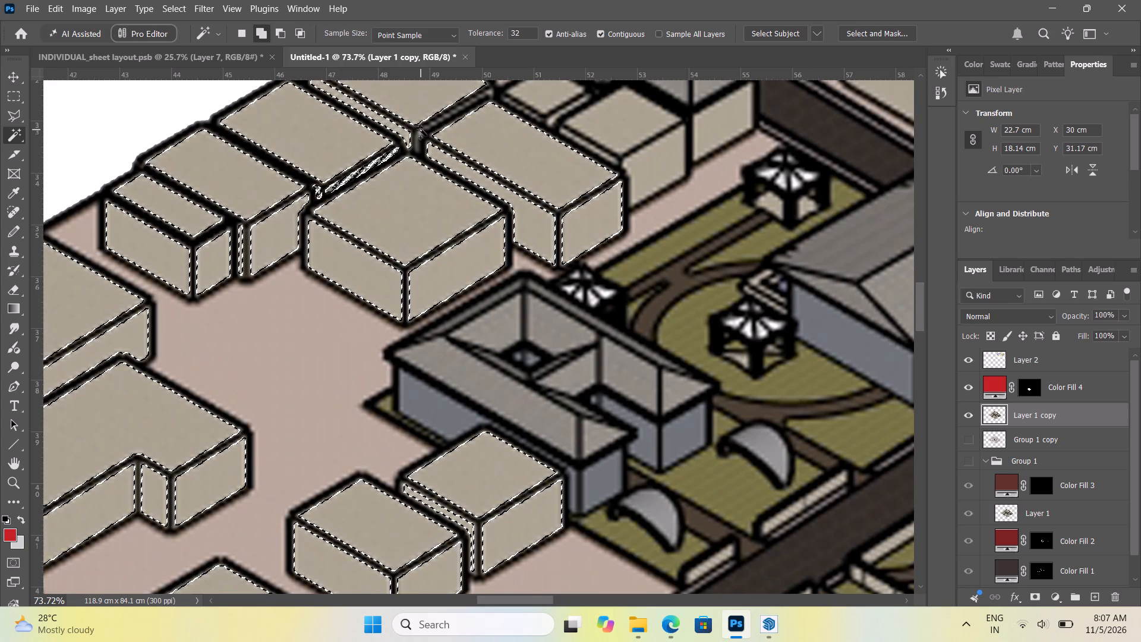
pyautogui.click(420, 133)
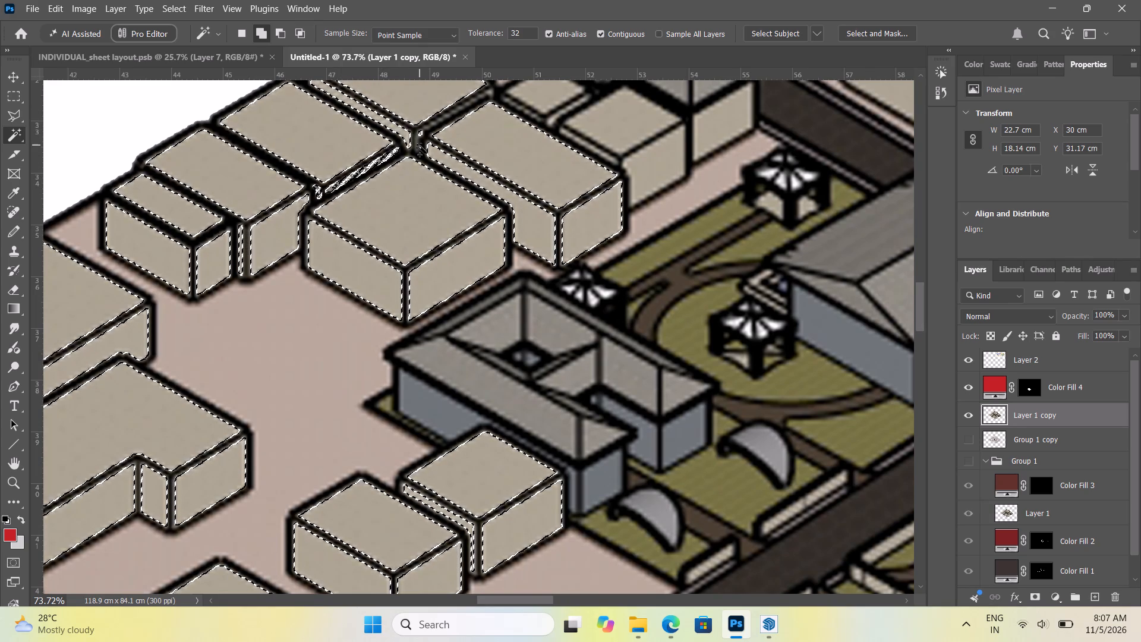
pyautogui.click(418, 141)
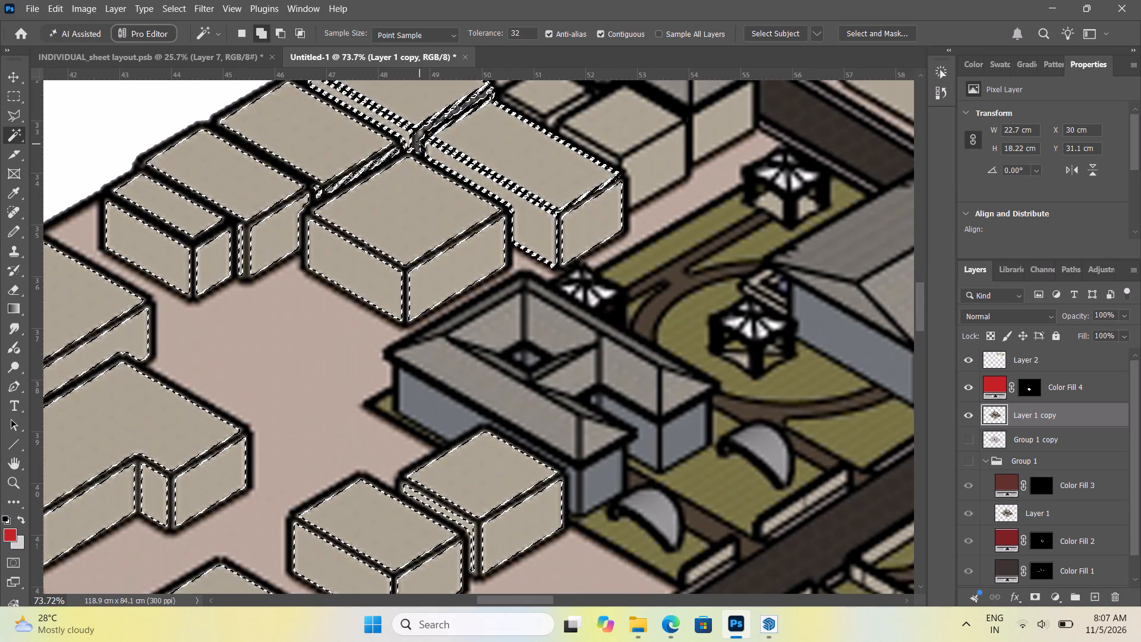
pyautogui.hotkey('ctrl', 'z')
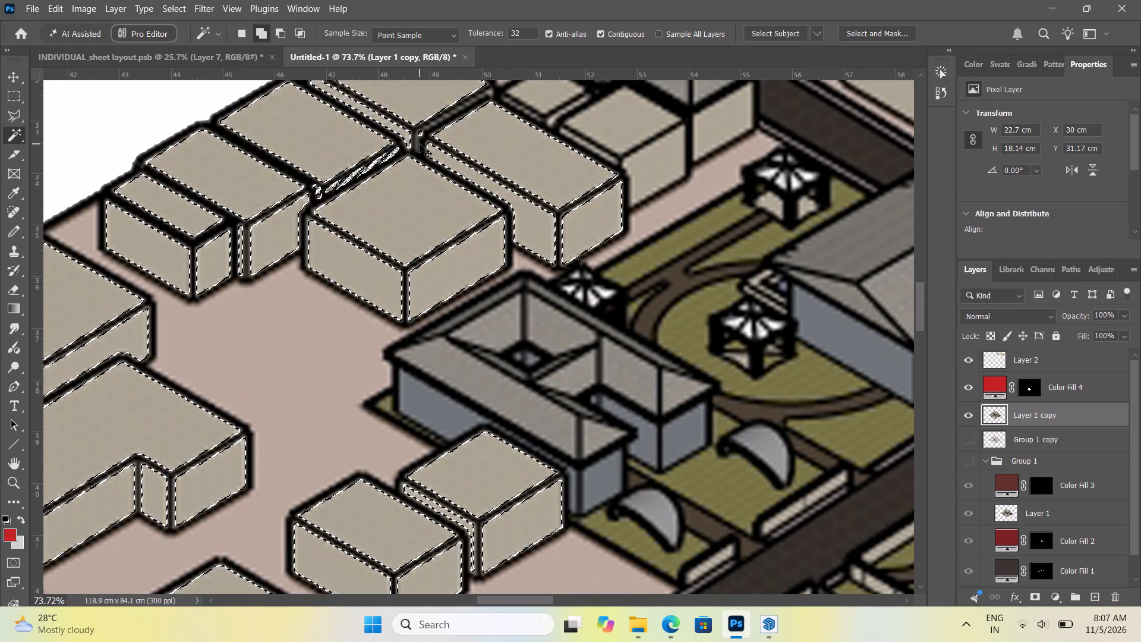
pyautogui.click(420, 144)
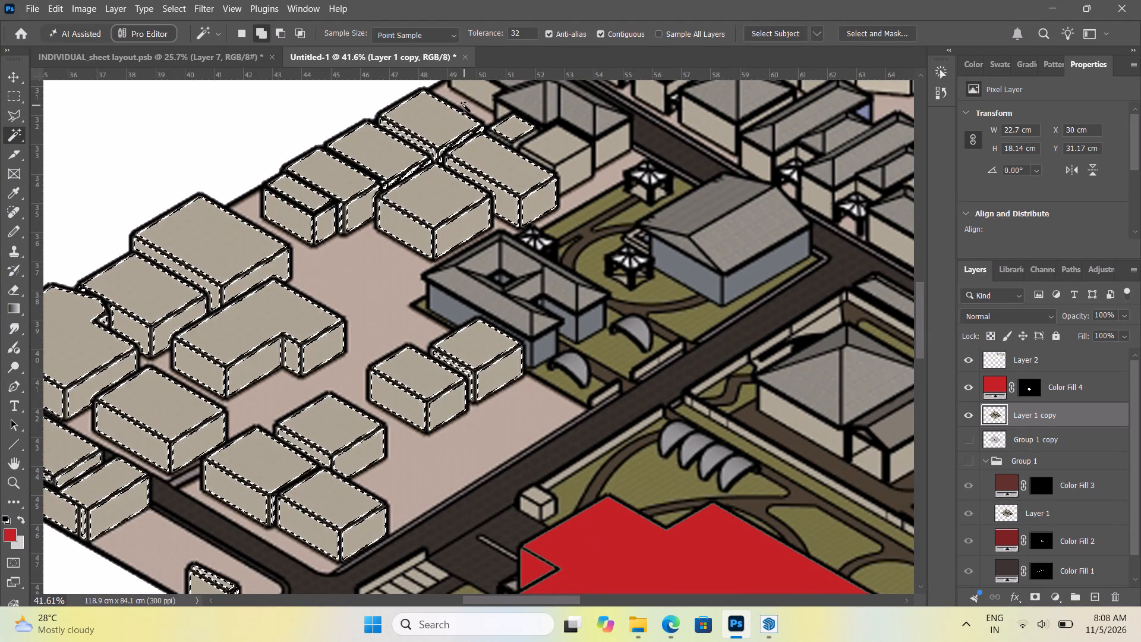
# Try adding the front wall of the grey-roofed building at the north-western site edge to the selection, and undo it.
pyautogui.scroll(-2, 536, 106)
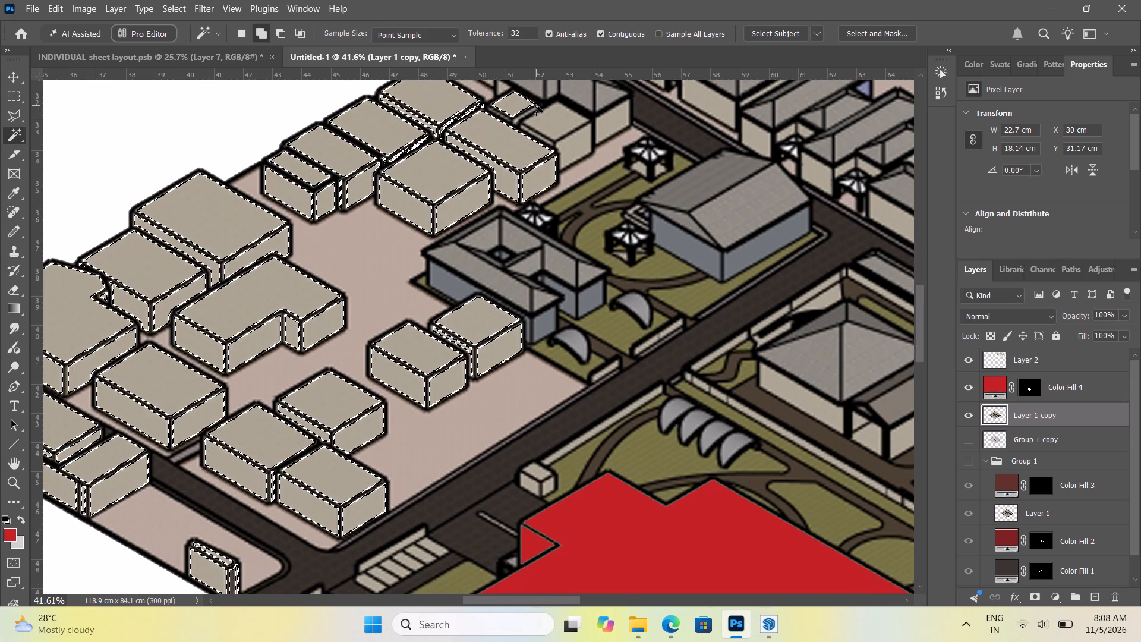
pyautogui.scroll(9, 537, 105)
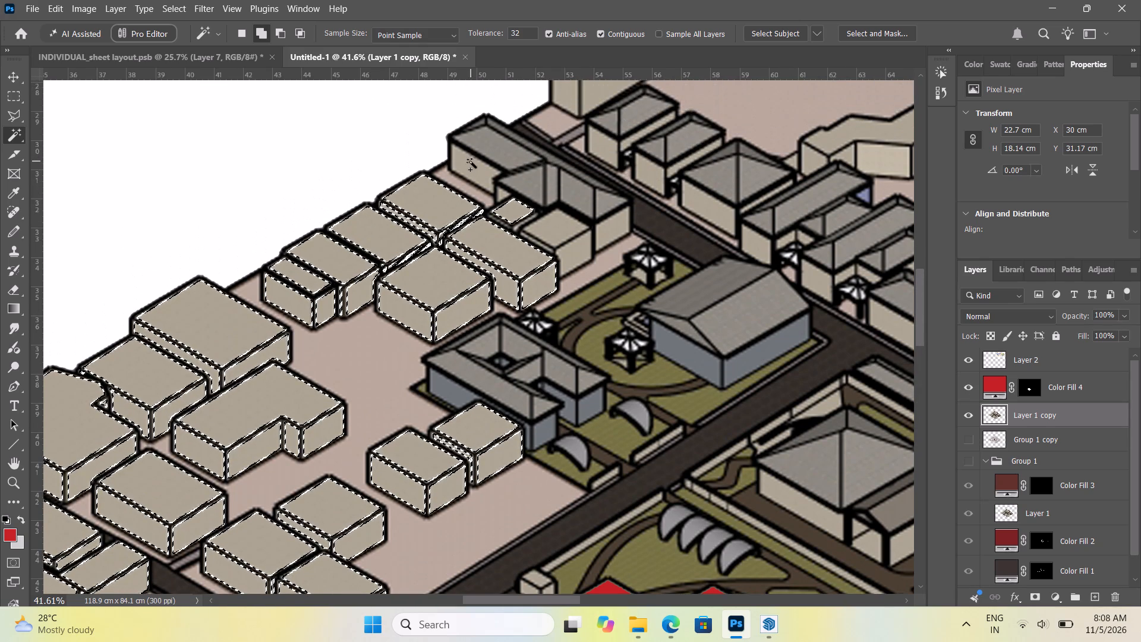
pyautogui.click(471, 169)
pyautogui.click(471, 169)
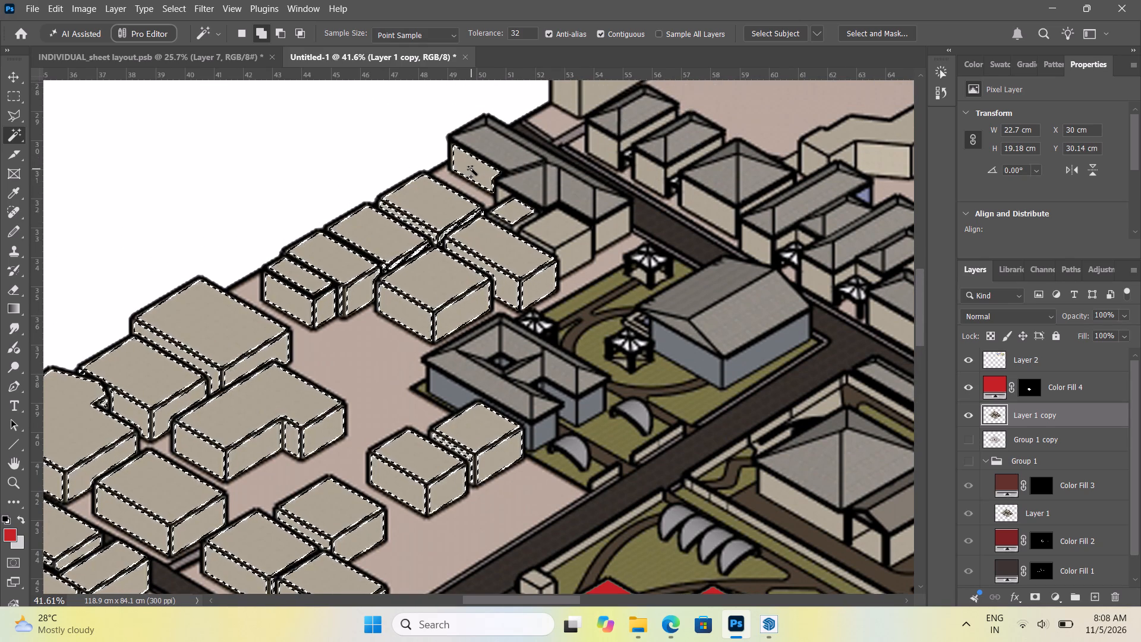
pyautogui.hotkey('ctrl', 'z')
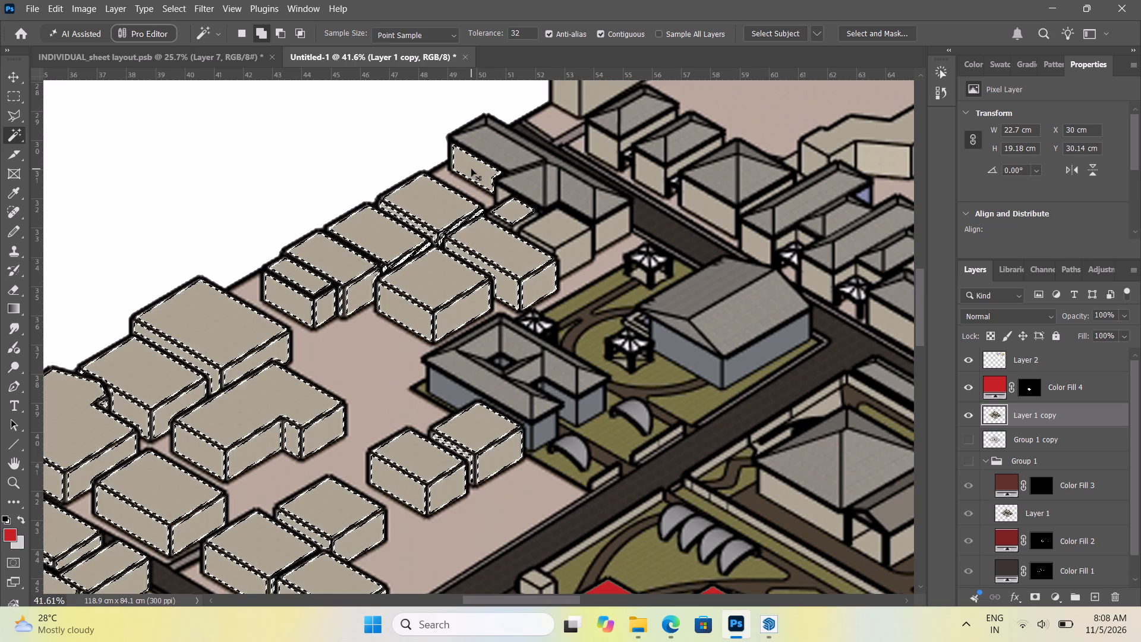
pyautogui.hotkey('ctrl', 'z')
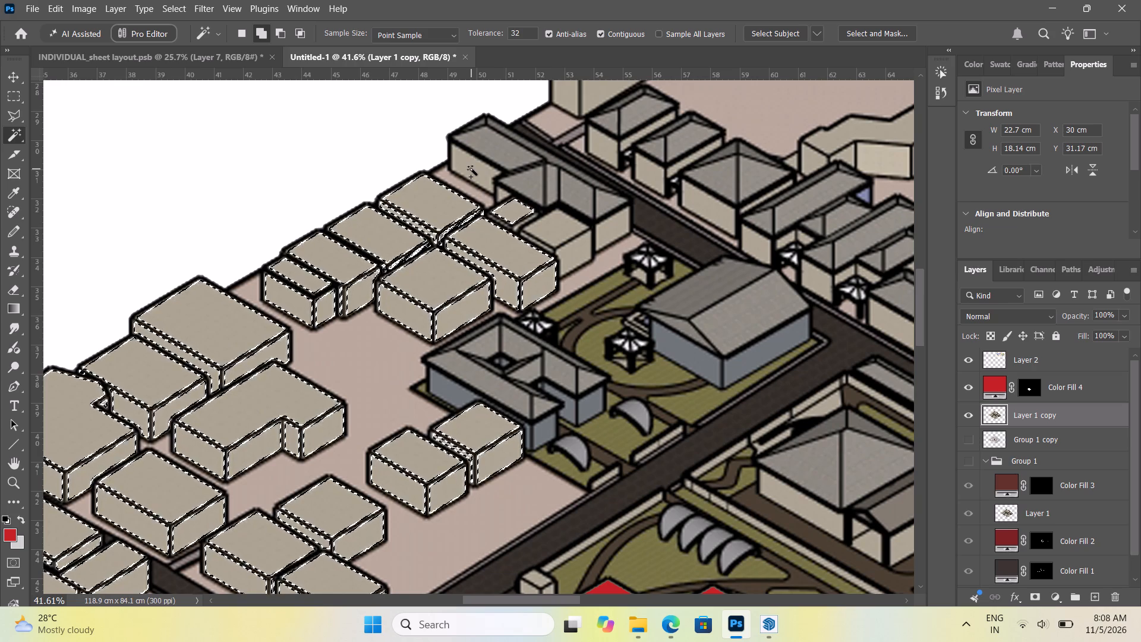
# Add the roof, side face and narrow front face of the beige block beside the grey-roofed L-shaped building to the selection.
pyautogui.click(543, 228)
pyautogui.click(572, 252)
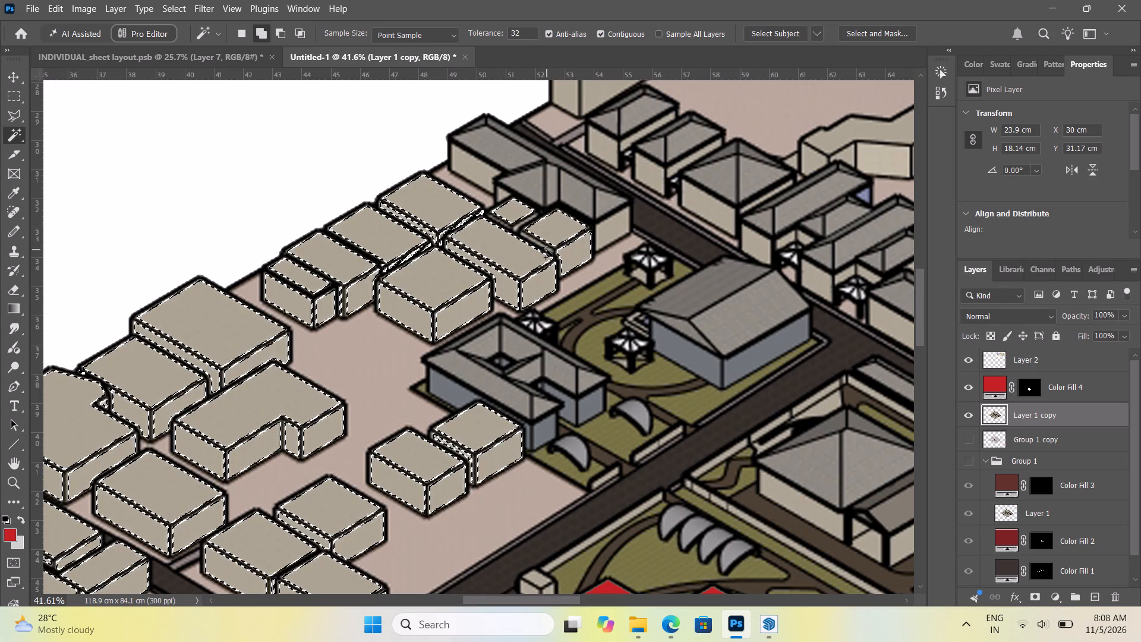
pyautogui.click(547, 248)
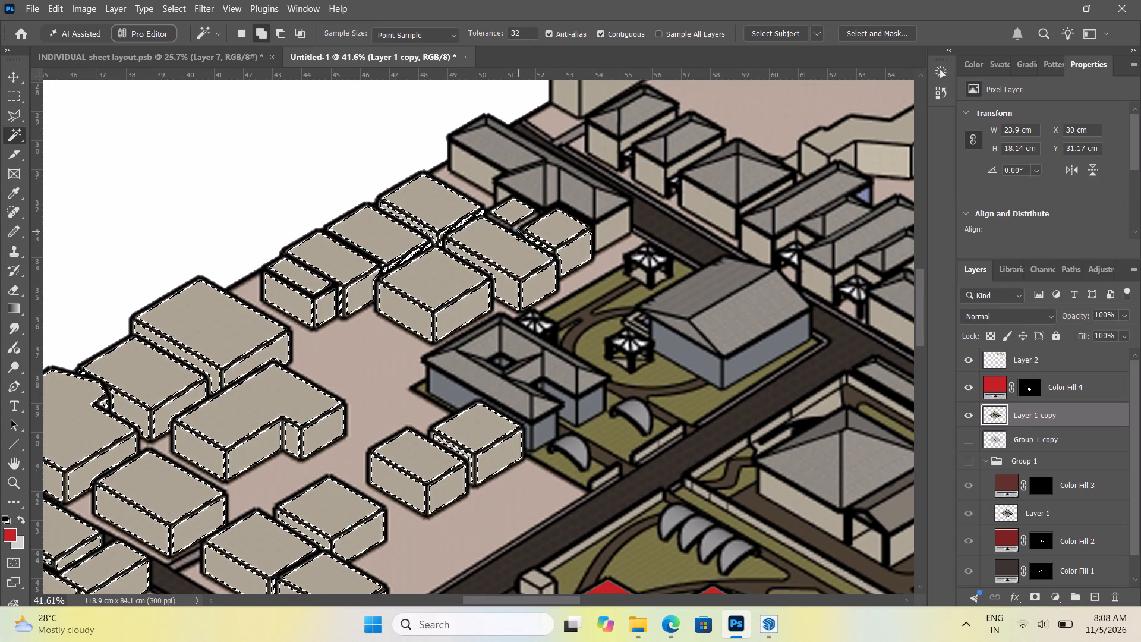
# Add the thin front and side slivers of the small block tucked behind the larger beige blocks to the selection.
pyautogui.click(518, 229)
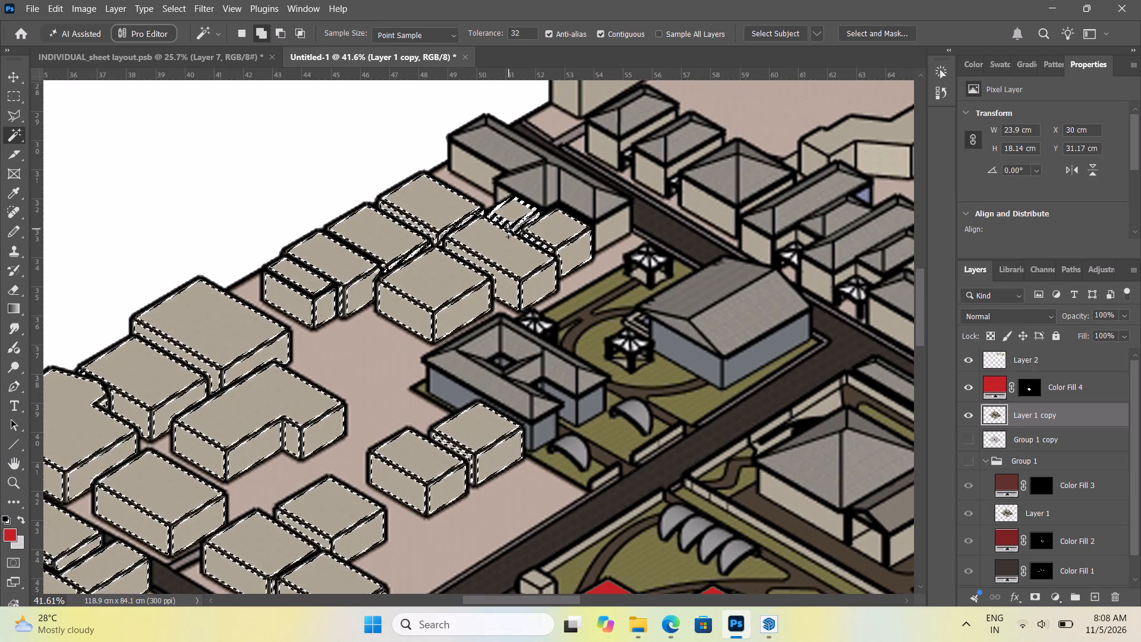
pyautogui.hotkey('ctrl', 'z')
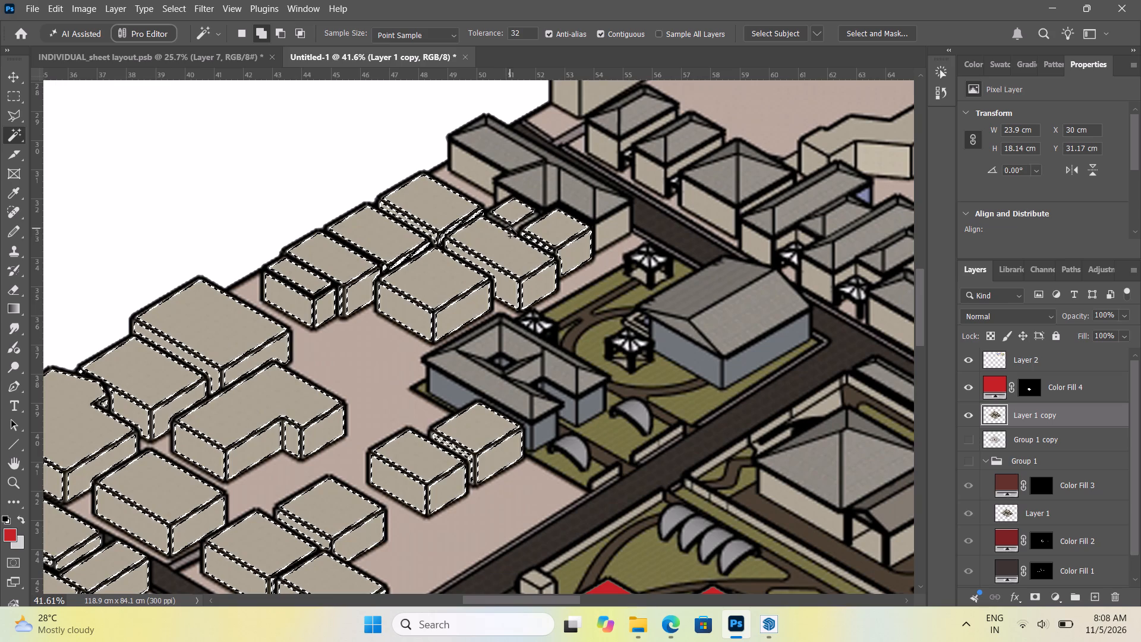
pyautogui.keyDown('alt'); pyautogui.scroll(4, 512, 228); pyautogui.keyUp('alt')
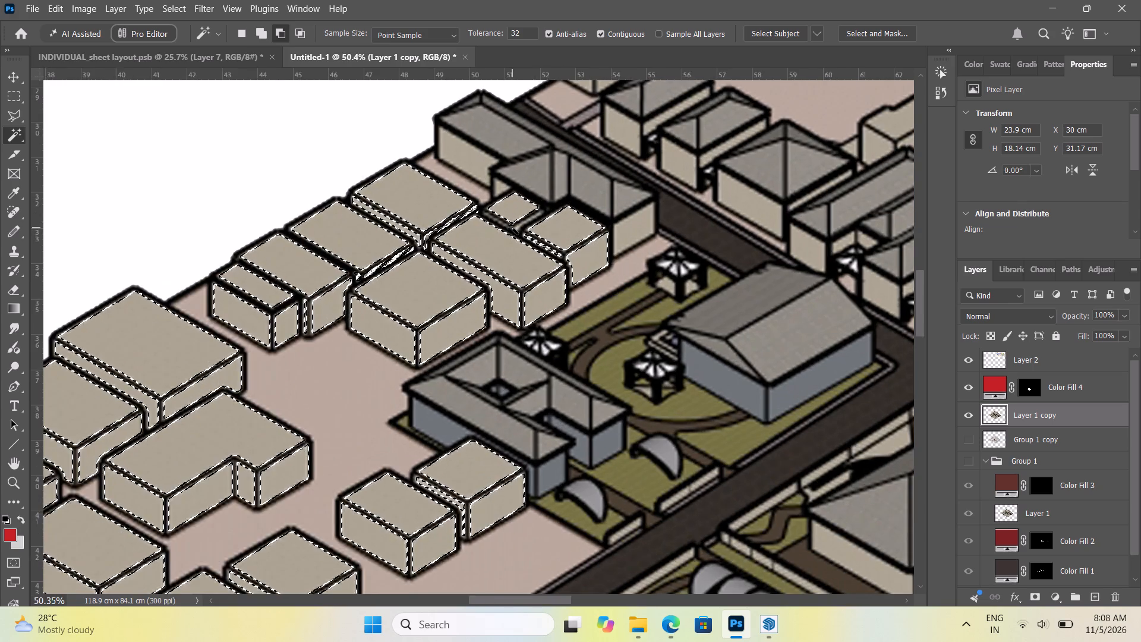
pyautogui.keyDown('alt'); pyautogui.scroll(9, 512, 228); pyautogui.keyUp('alt')
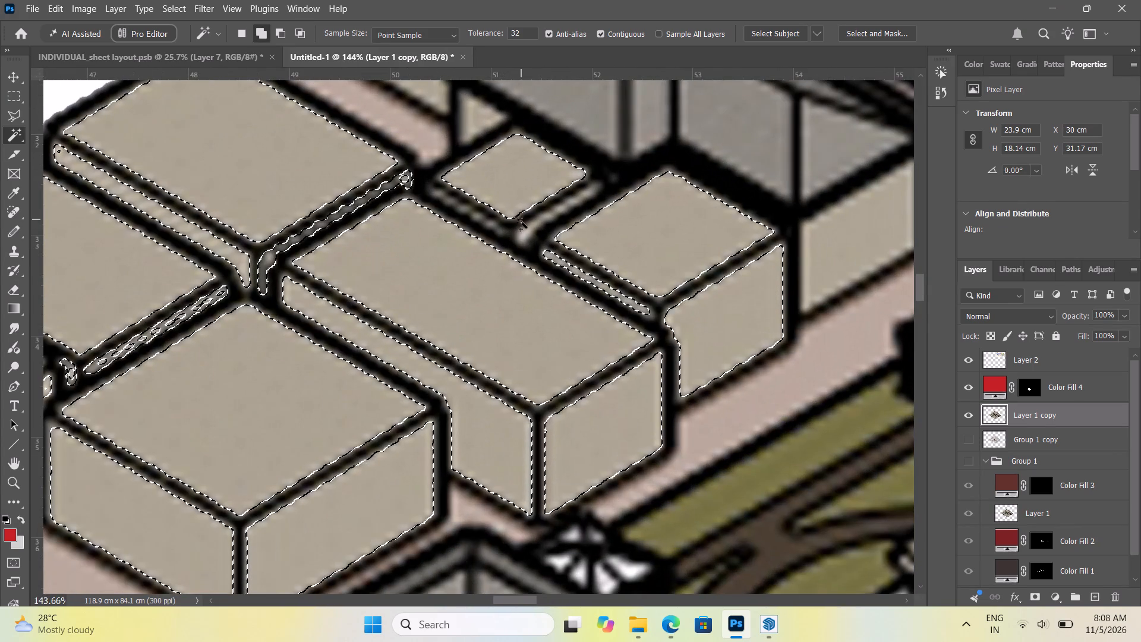
pyautogui.click(524, 235)
pyautogui.click(534, 225)
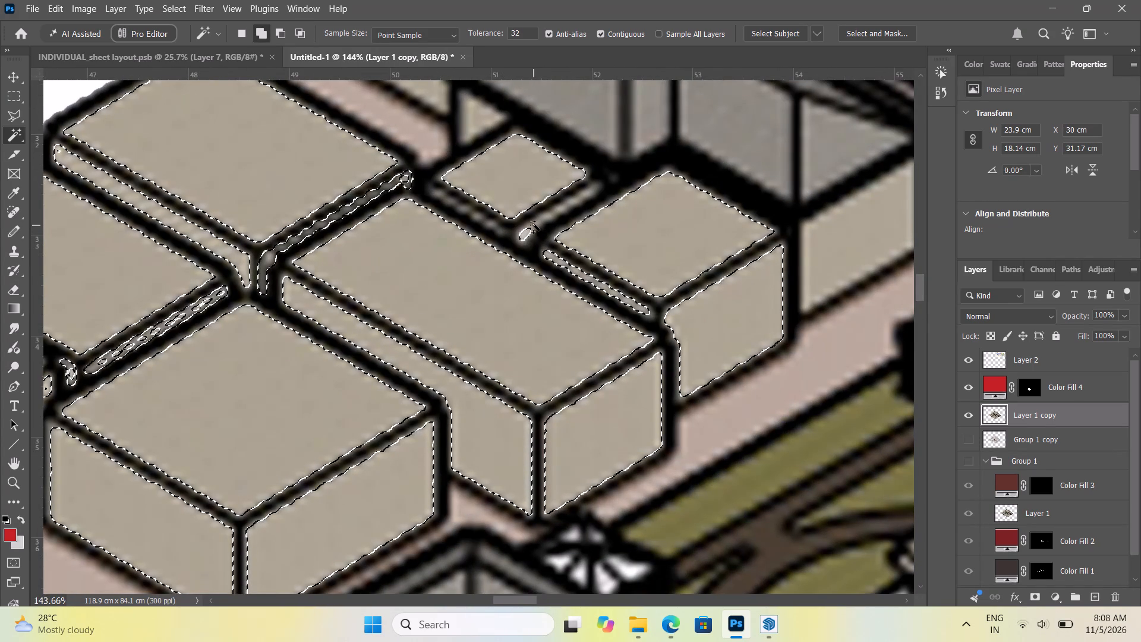
pyautogui.click(563, 208)
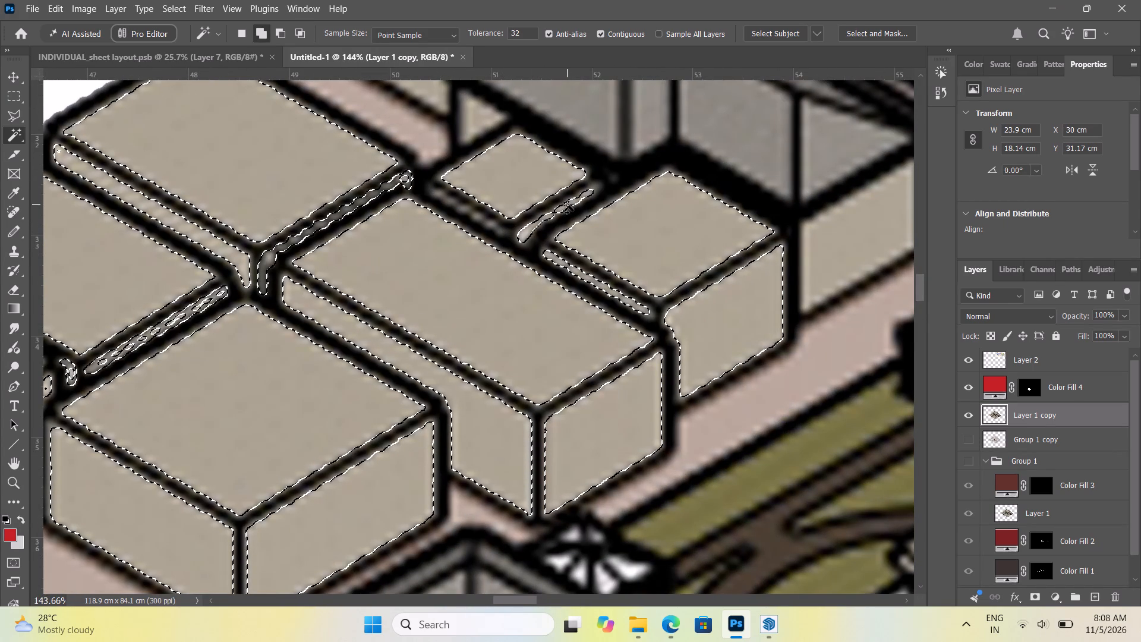
pyautogui.click(554, 215)
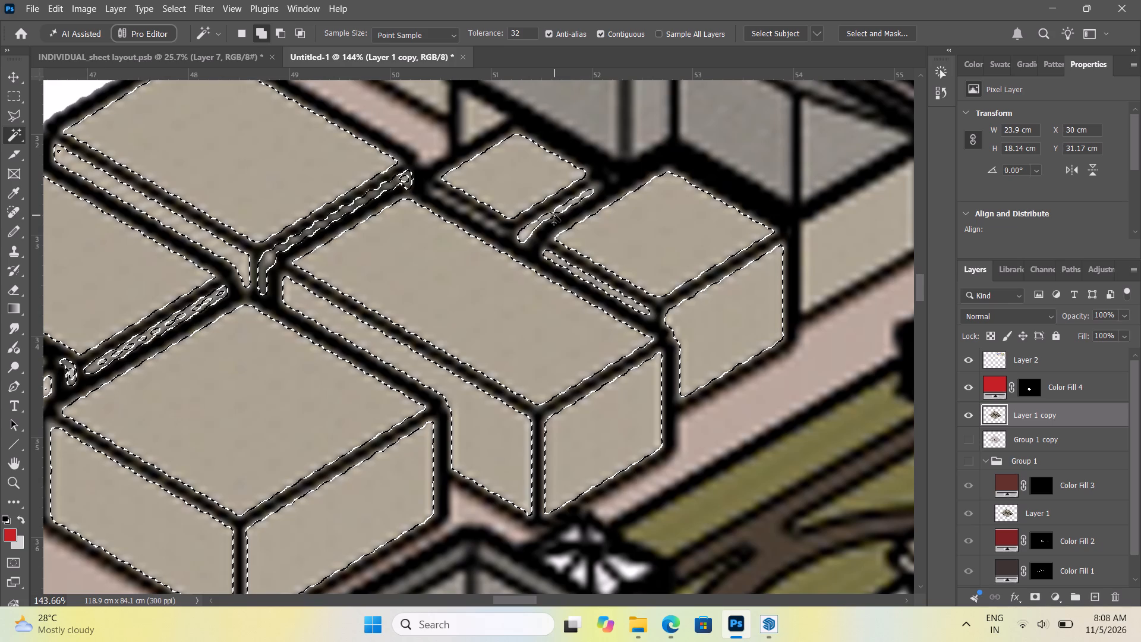
pyautogui.click(439, 193)
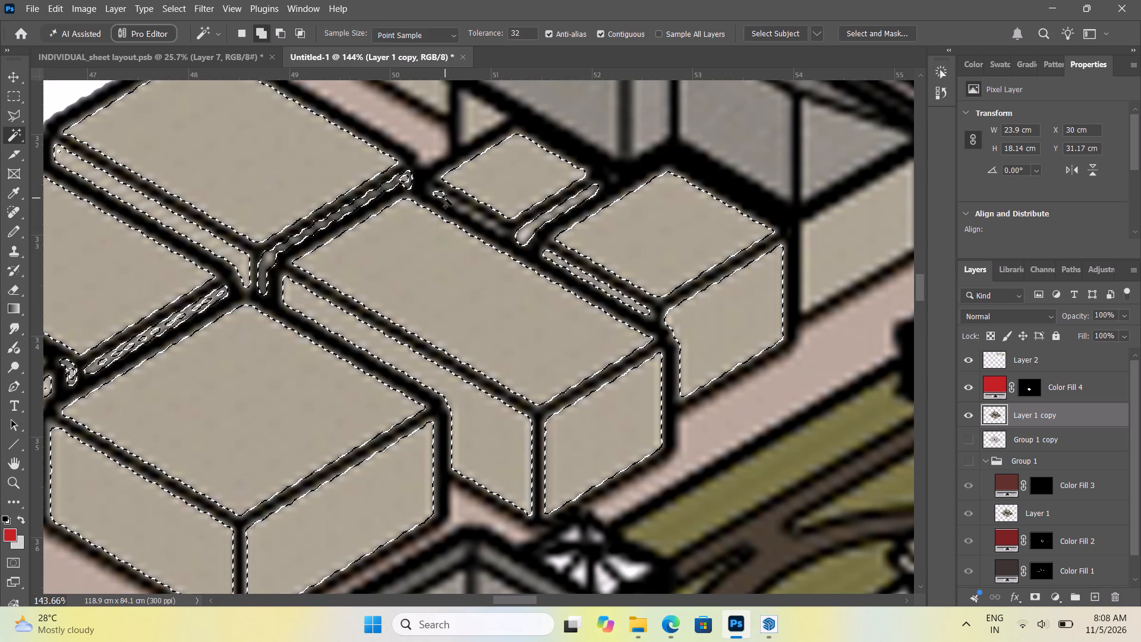
pyautogui.click(447, 200)
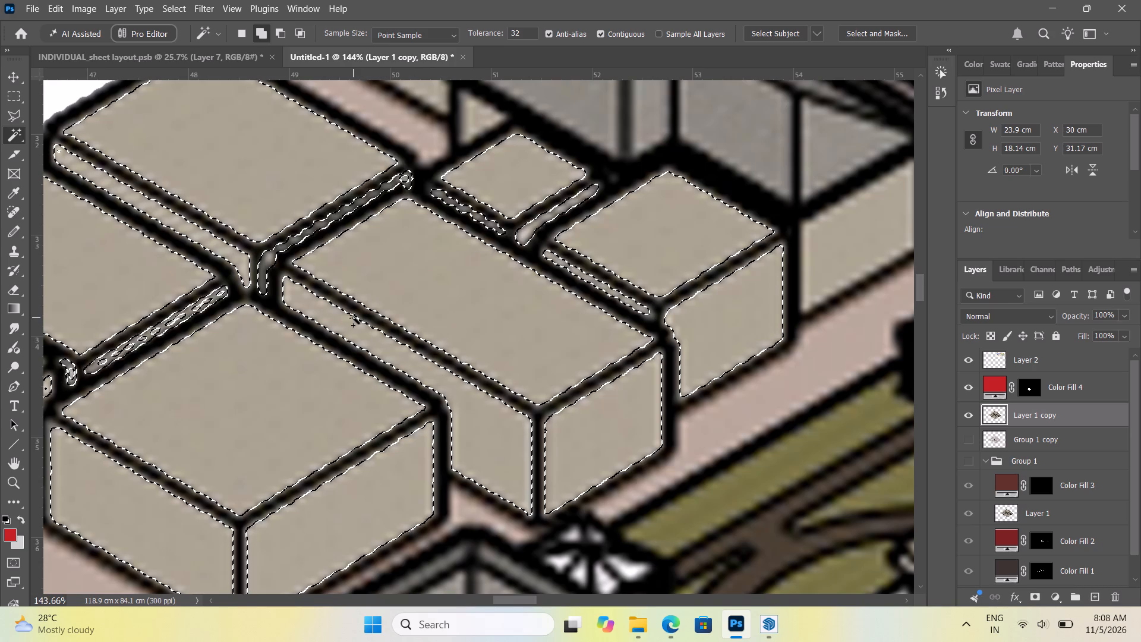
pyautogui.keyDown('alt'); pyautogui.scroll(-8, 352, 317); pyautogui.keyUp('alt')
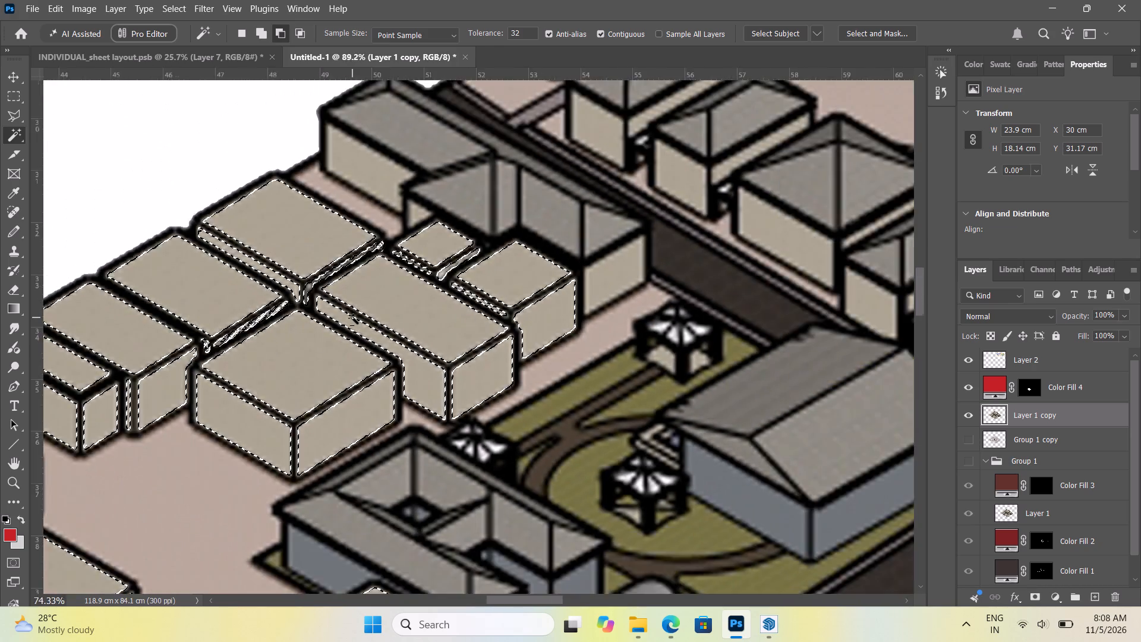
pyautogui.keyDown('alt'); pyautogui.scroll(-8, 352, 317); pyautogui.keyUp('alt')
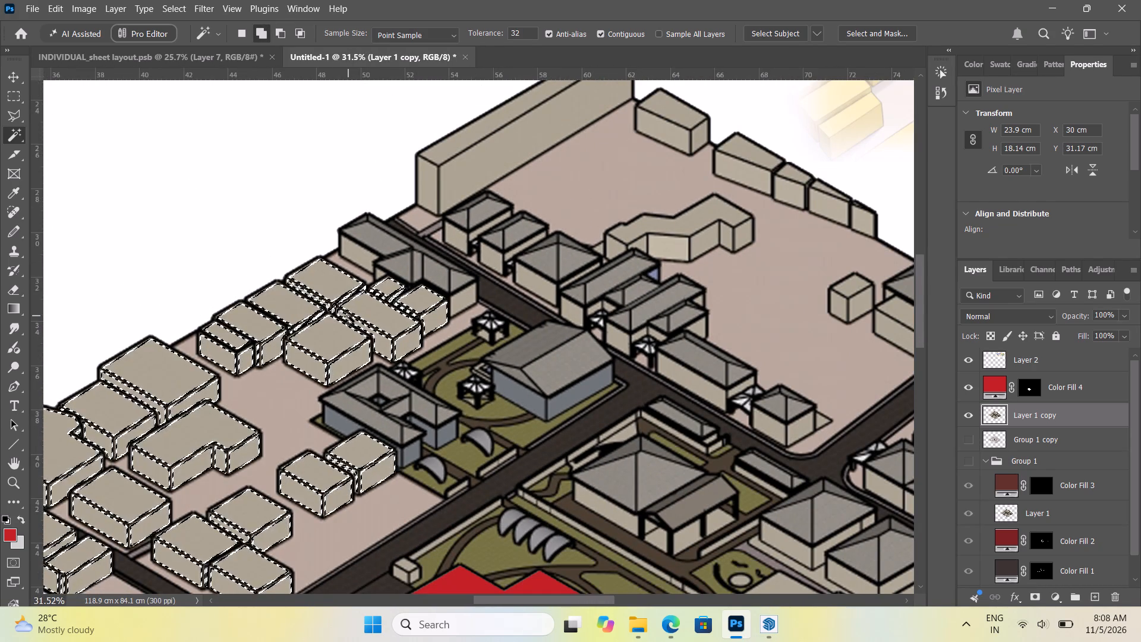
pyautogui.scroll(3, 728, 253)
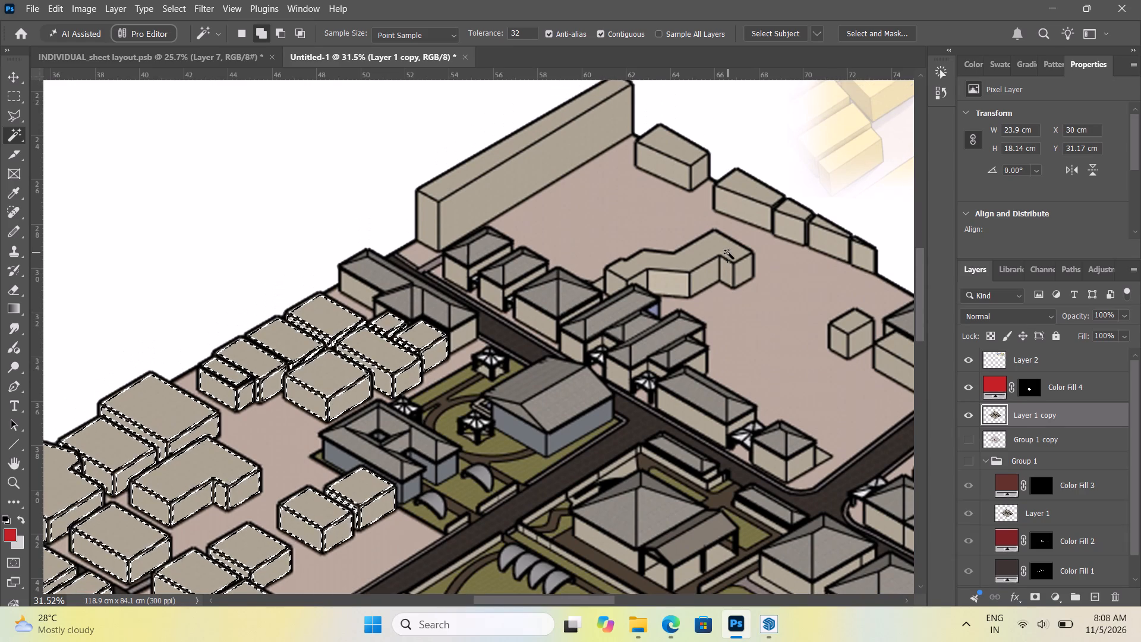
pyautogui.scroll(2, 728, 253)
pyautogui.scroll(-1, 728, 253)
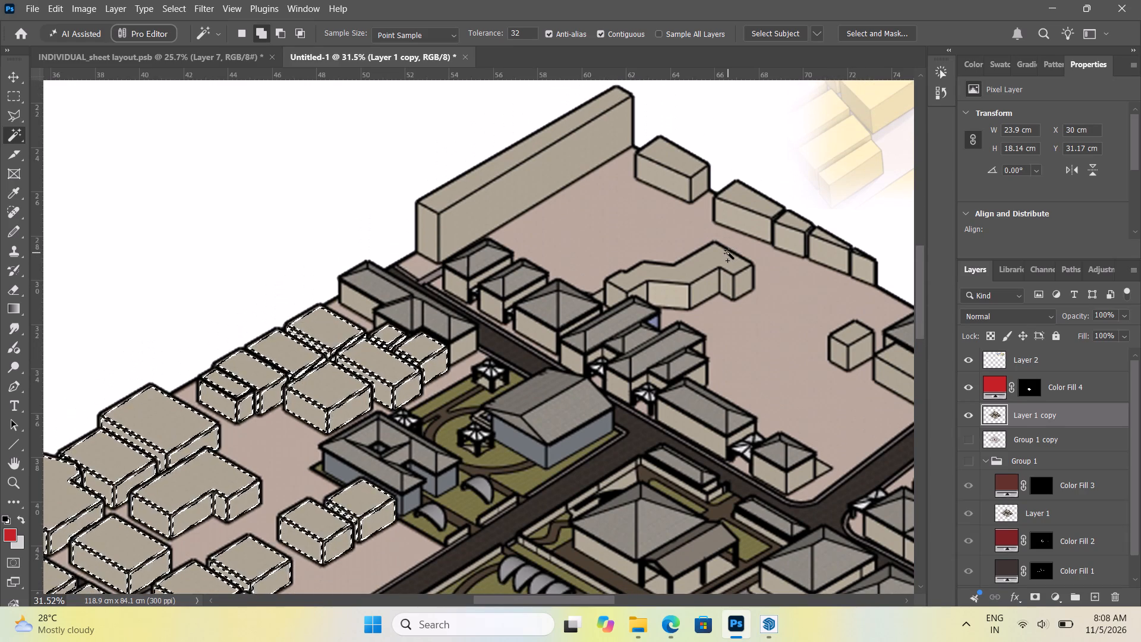
# Add the front face, roof and side face of the detached beige block beside the long tall slab to the selection.
pyautogui.keyDown('alt'); pyautogui.scroll(-3, 736, 250); pyautogui.keyUp('alt')
pyautogui.keyDown('alt'); pyautogui.scroll(3, 736, 250); pyautogui.keyUp('alt')
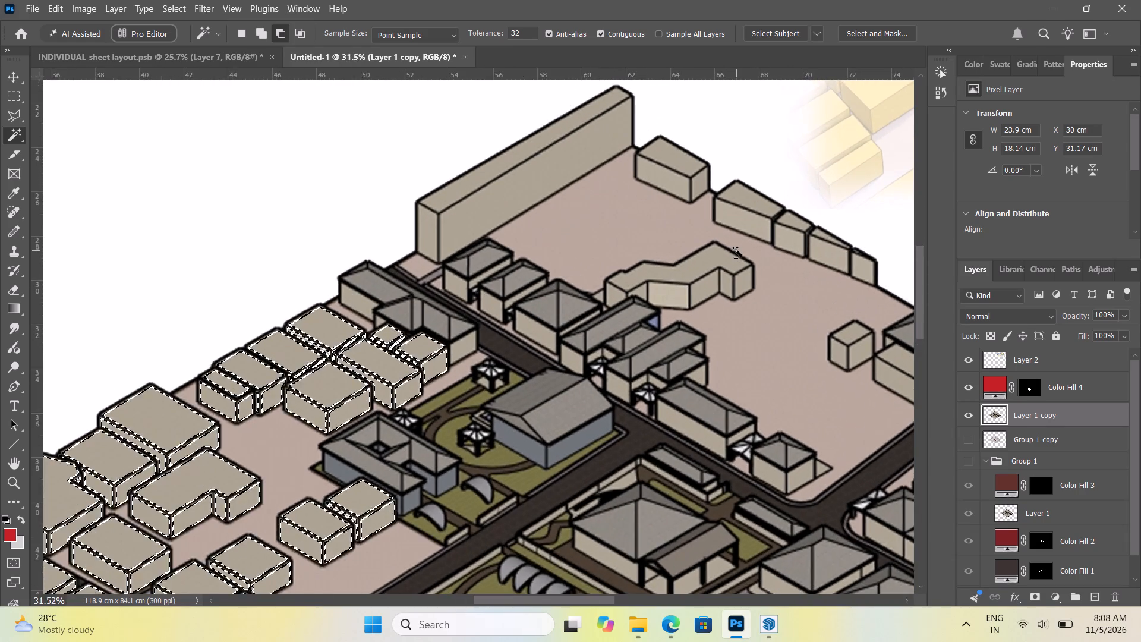
pyautogui.keyDown('alt'); pyautogui.scroll(4, 736, 250); pyautogui.keyUp('alt')
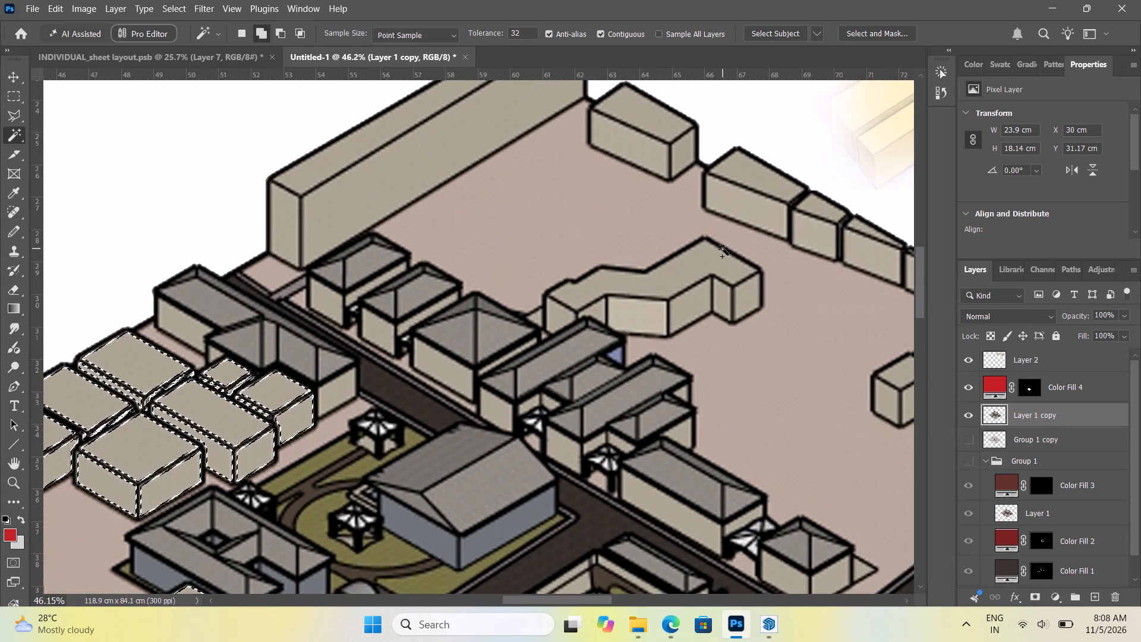
pyautogui.scroll(-2, 718, 248)
pyautogui.scroll(3, 694, 244)
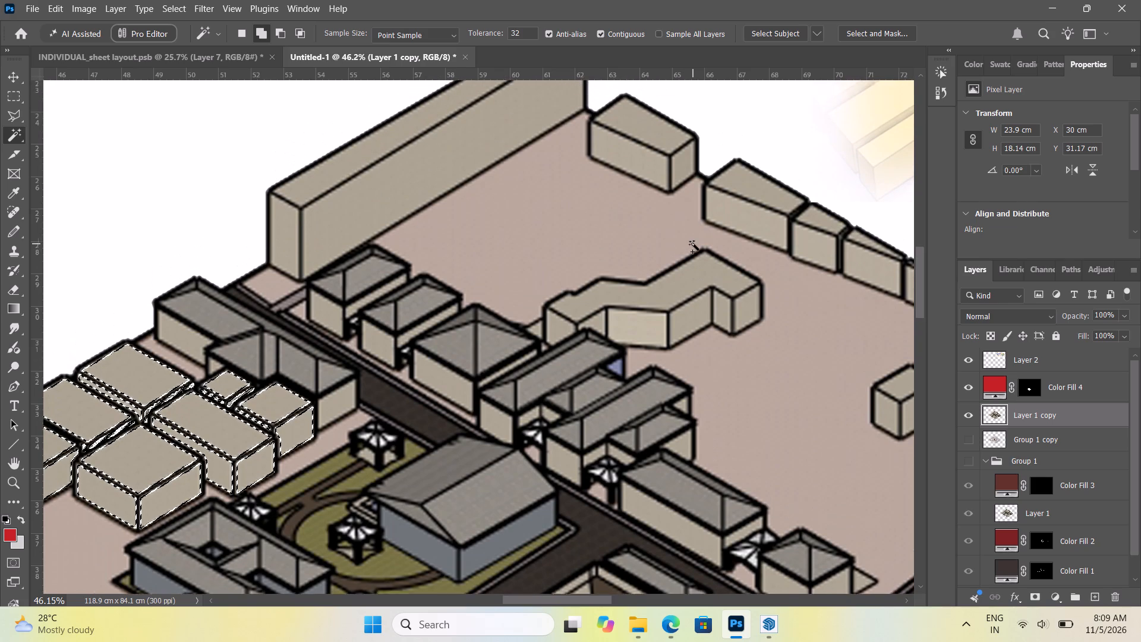
pyautogui.scroll(1, 693, 244)
pyautogui.click(650, 181)
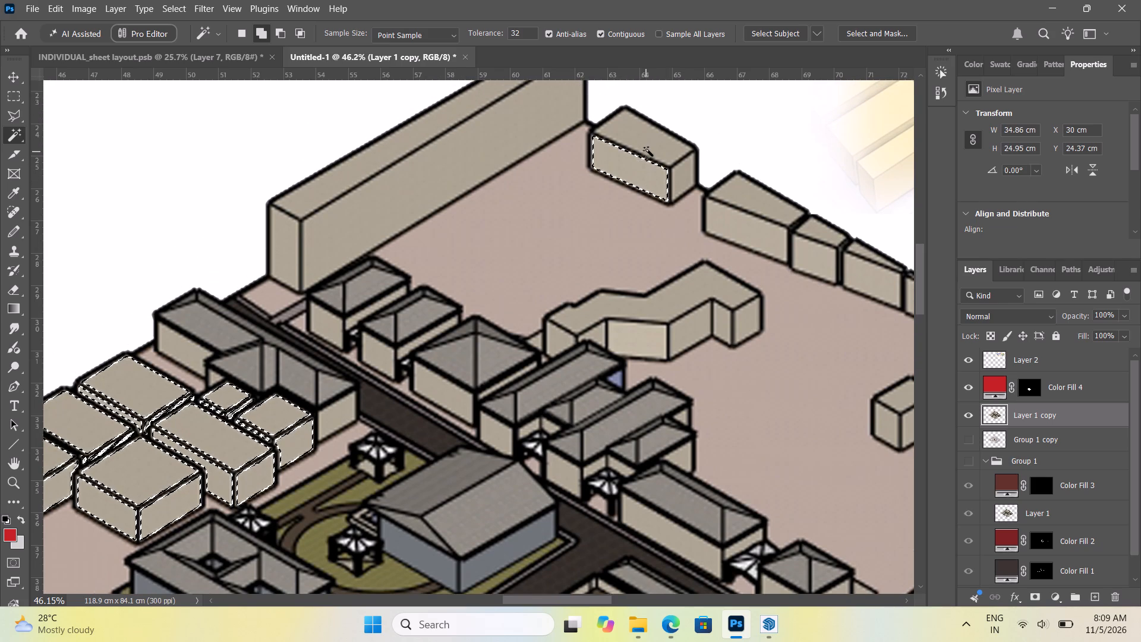
pyautogui.click(650, 145)
pyautogui.click(683, 175)
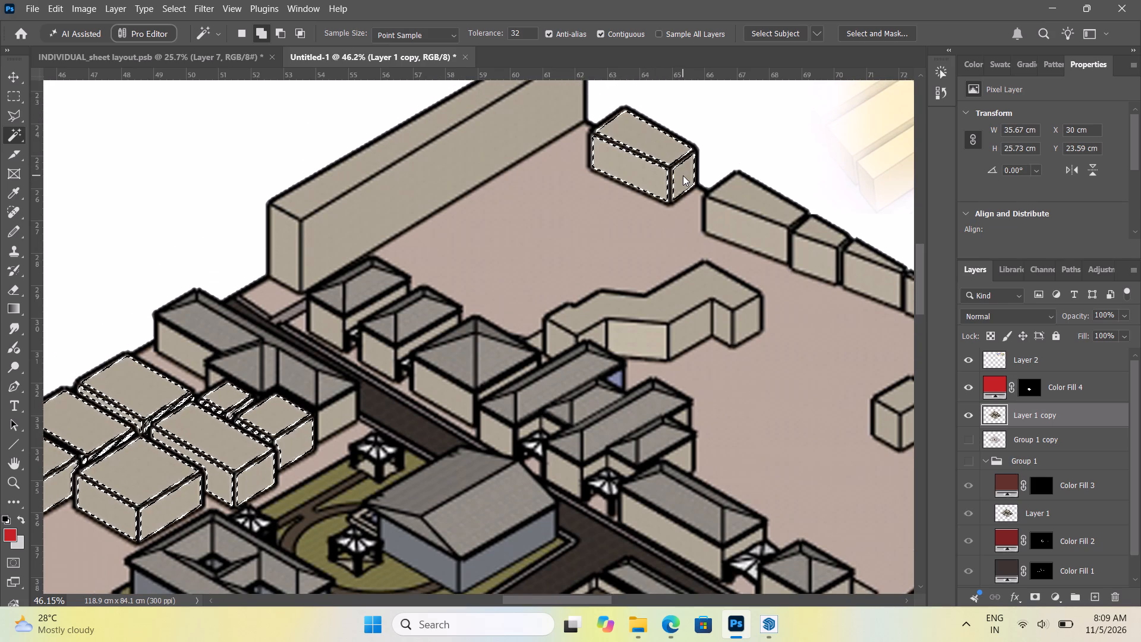
# Add the roof and all visible wall faces of the bent beige block in the open northern plot to the selection.
pyautogui.click(600, 307)
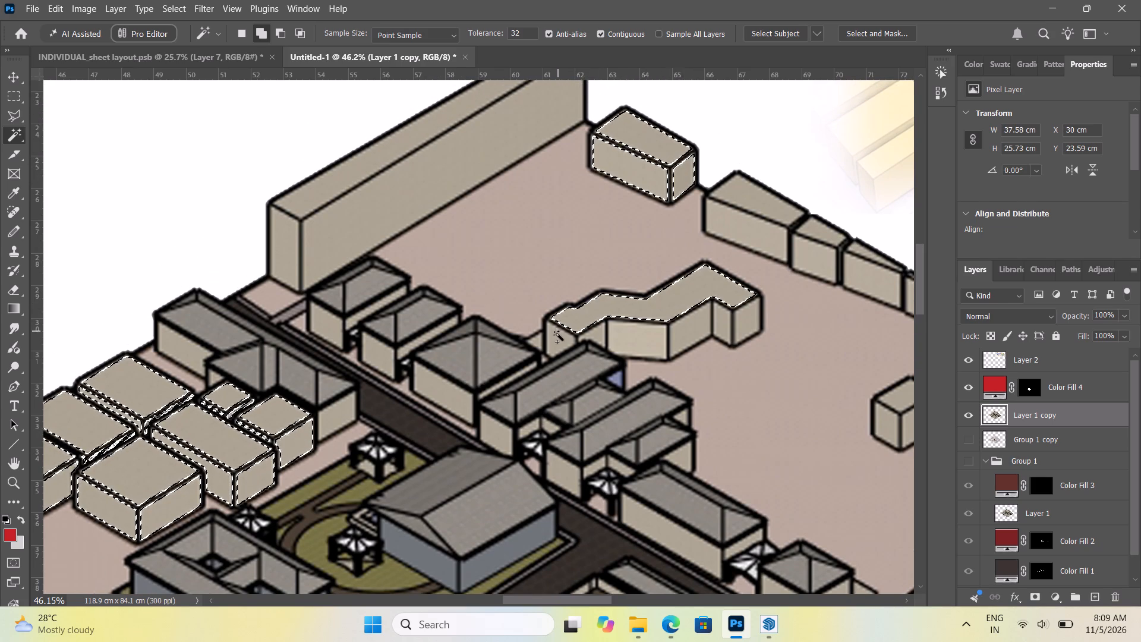
pyautogui.click(556, 337)
pyautogui.click(603, 335)
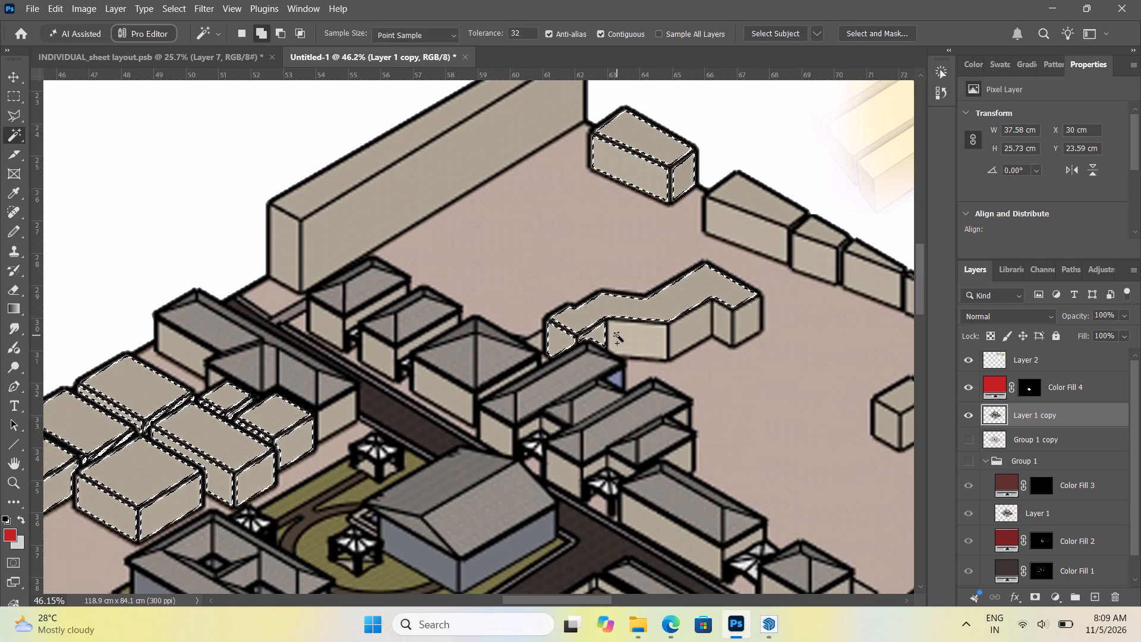
pyautogui.click(617, 335)
pyautogui.click(685, 342)
pyautogui.click(724, 322)
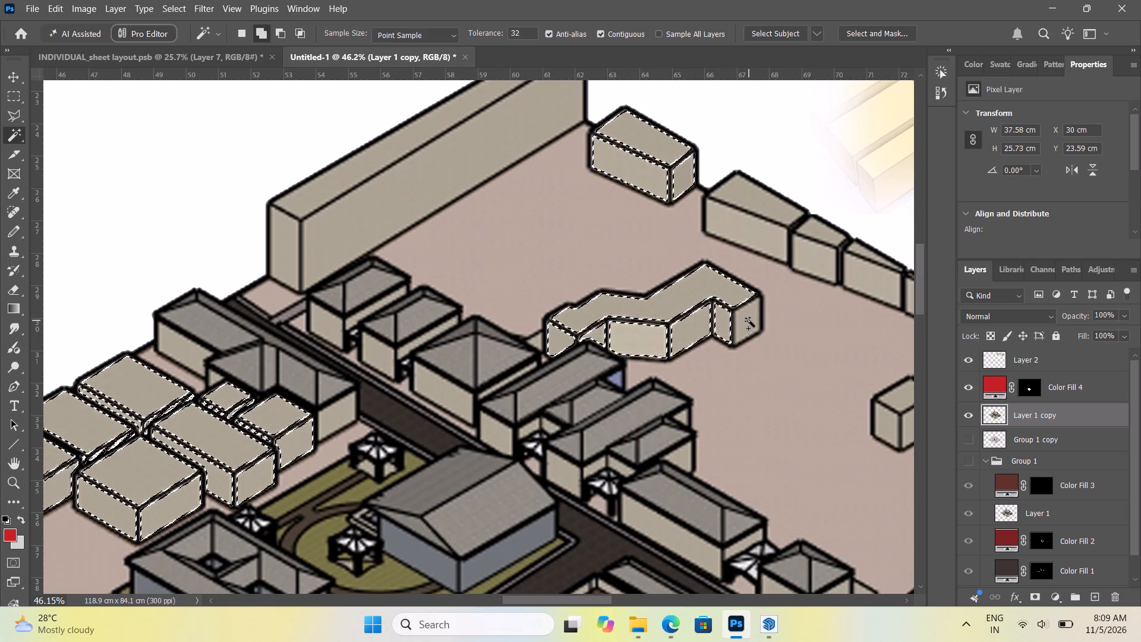
pyautogui.click(749, 320)
# Add the front faces and roofs of the first three beige blocks in the row along the north-eastern edge to the selection.
pyautogui.click(746, 241)
pyautogui.click(752, 200)
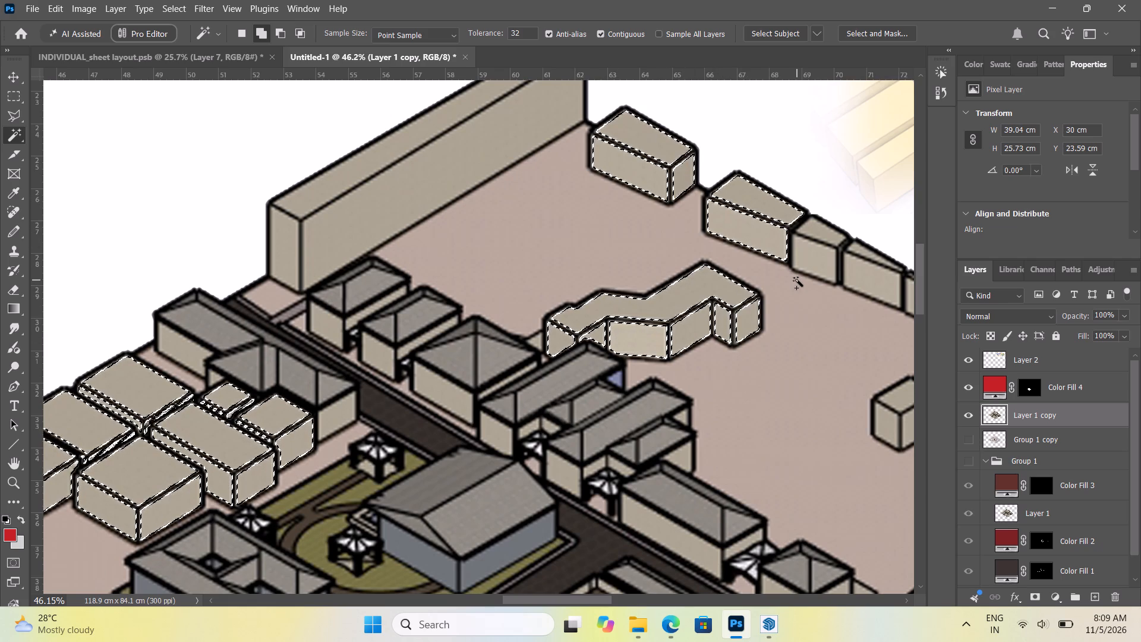
pyautogui.click(815, 232)
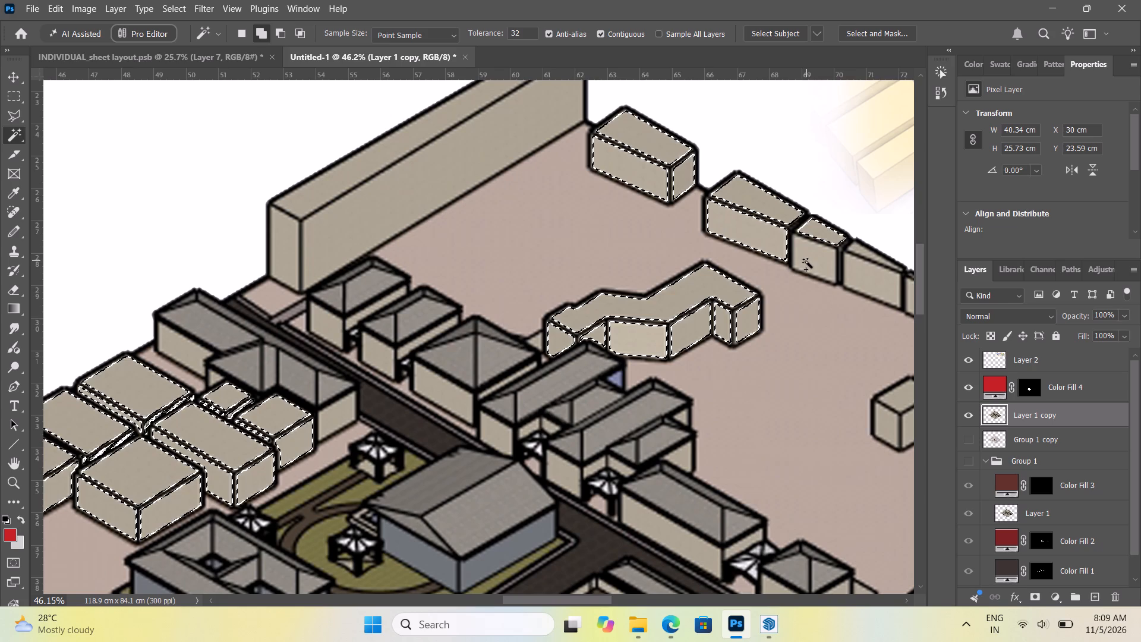
pyautogui.click(806, 262)
pyautogui.click(858, 284)
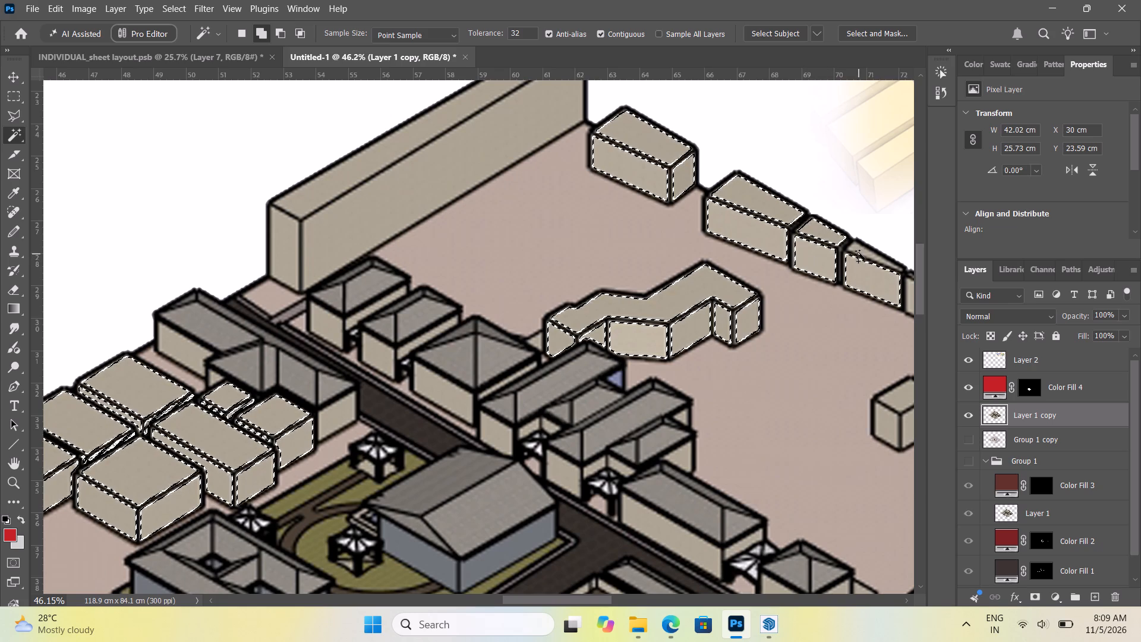
pyautogui.click(860, 251)
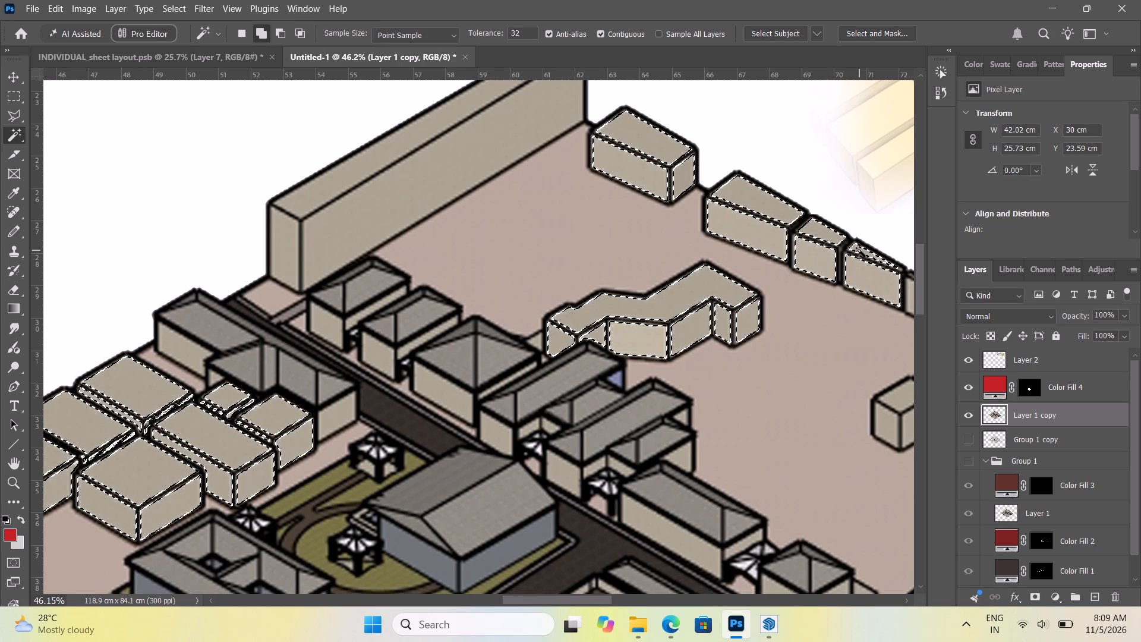
# Add the roof and both visible walls of the small cube-shaped block in the open northern plot to the selection.
pyautogui.keyDown('alt'); pyautogui.scroll(-4, 859, 250); pyautogui.keyUp('alt')
pyautogui.keyDown('alt'); pyautogui.scroll(2, 859, 250); pyautogui.keyUp('alt')
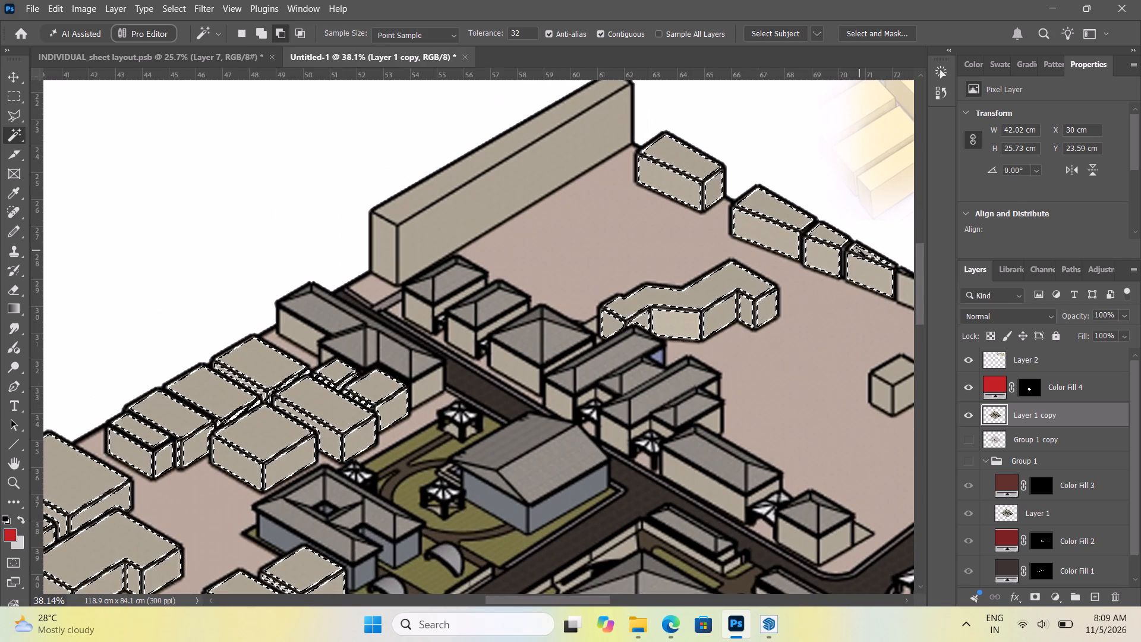
pyautogui.scroll(-6, 875, 272)
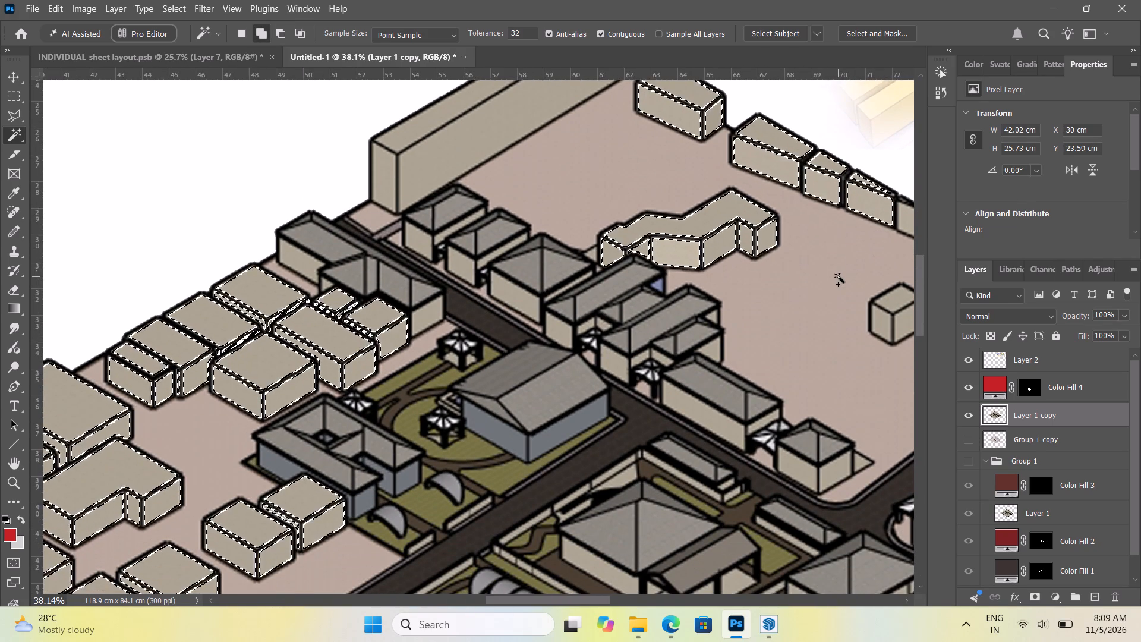
pyautogui.scroll(-4, 839, 276)
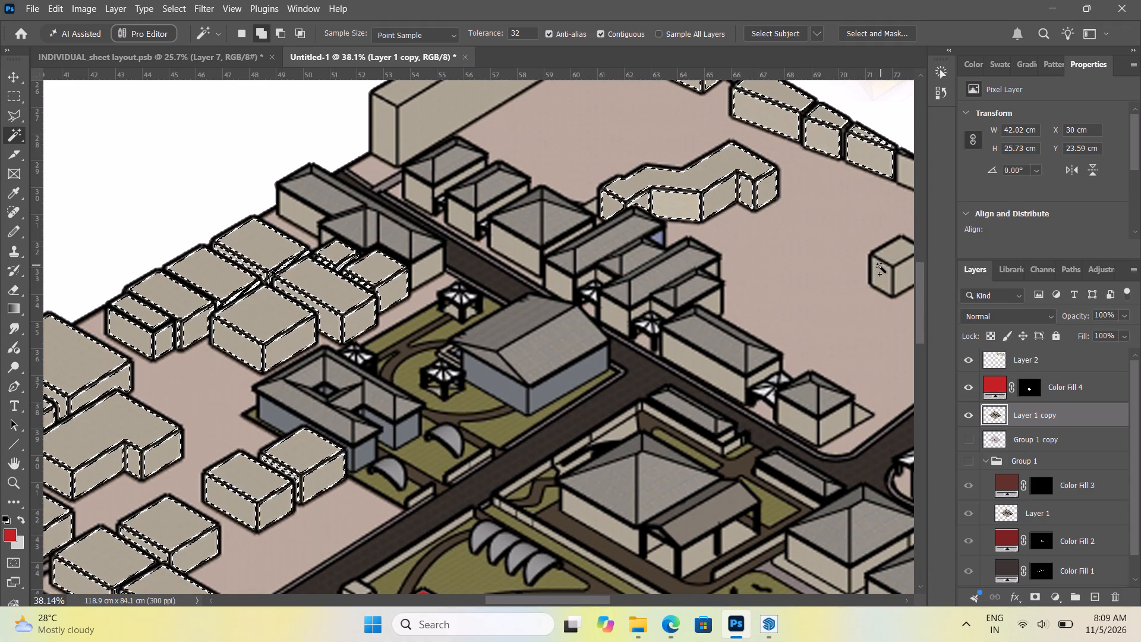
pyautogui.scroll(-1, 869, 273)
pyautogui.scroll(4, 868, 273)
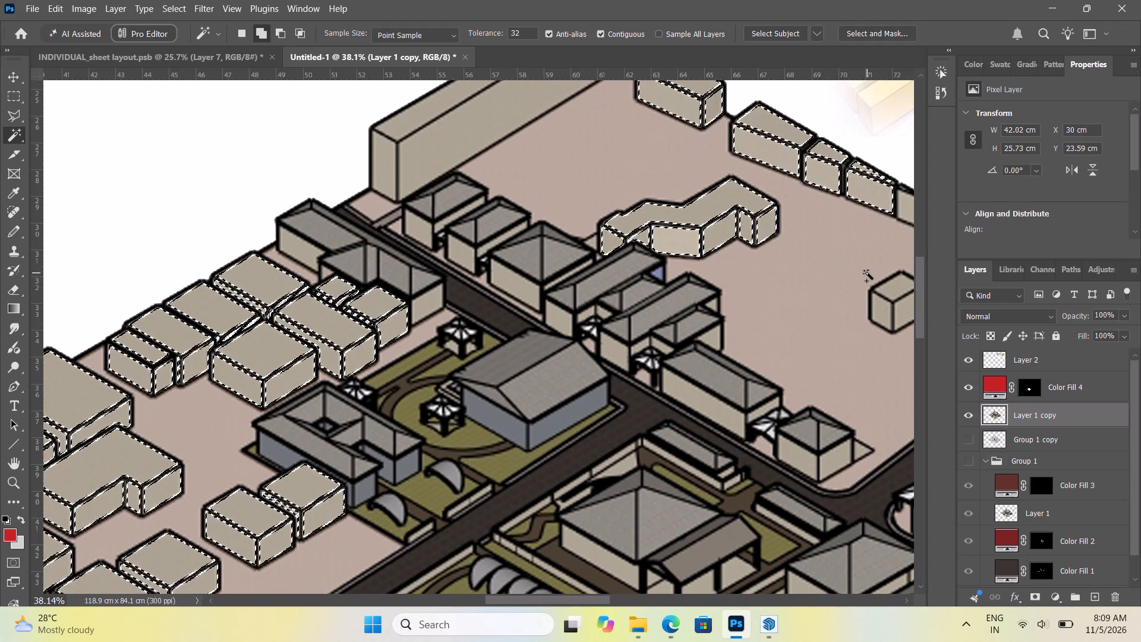
pyautogui.scroll(2, 866, 273)
pyautogui.keyDown('alt'); pyautogui.scroll(1, 866, 273); pyautogui.keyUp('alt')
pyautogui.keyDown('alt'); pyautogui.scroll(-2, 866, 273); pyautogui.keyUp('alt')
pyautogui.keyDown('alt'); pyautogui.scroll(2, 866, 273); pyautogui.keyUp('alt')
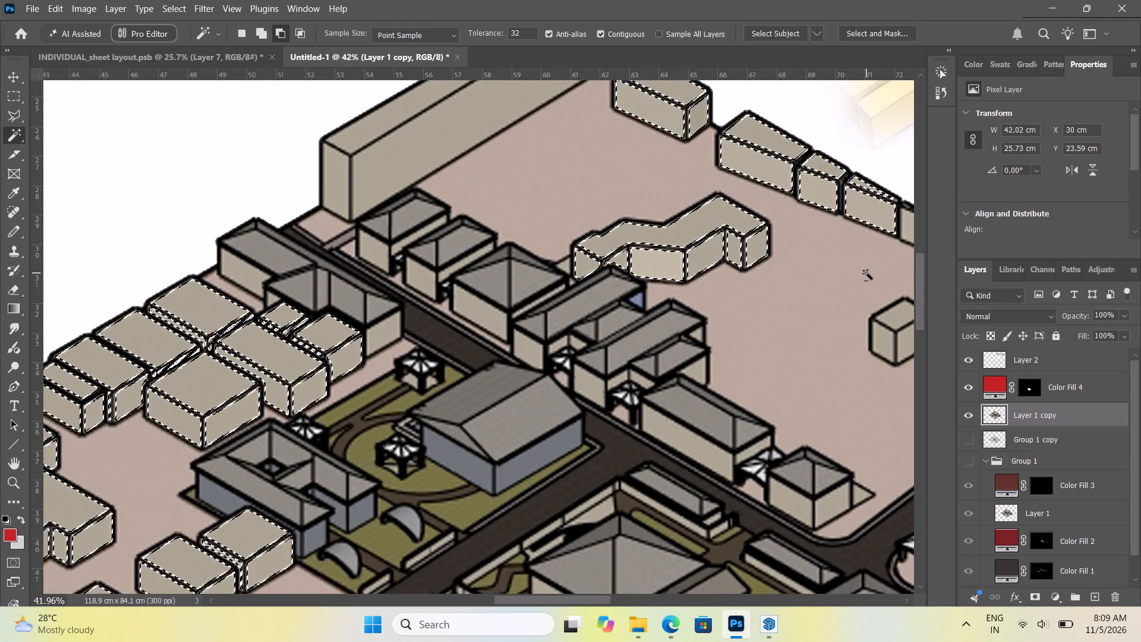
pyautogui.keyDown('alt'); pyautogui.scroll(-13, 866, 273); pyautogui.keyUp('alt')
pyautogui.keyDown('alt'); pyautogui.scroll(2, 866, 273); pyautogui.keyUp('alt')
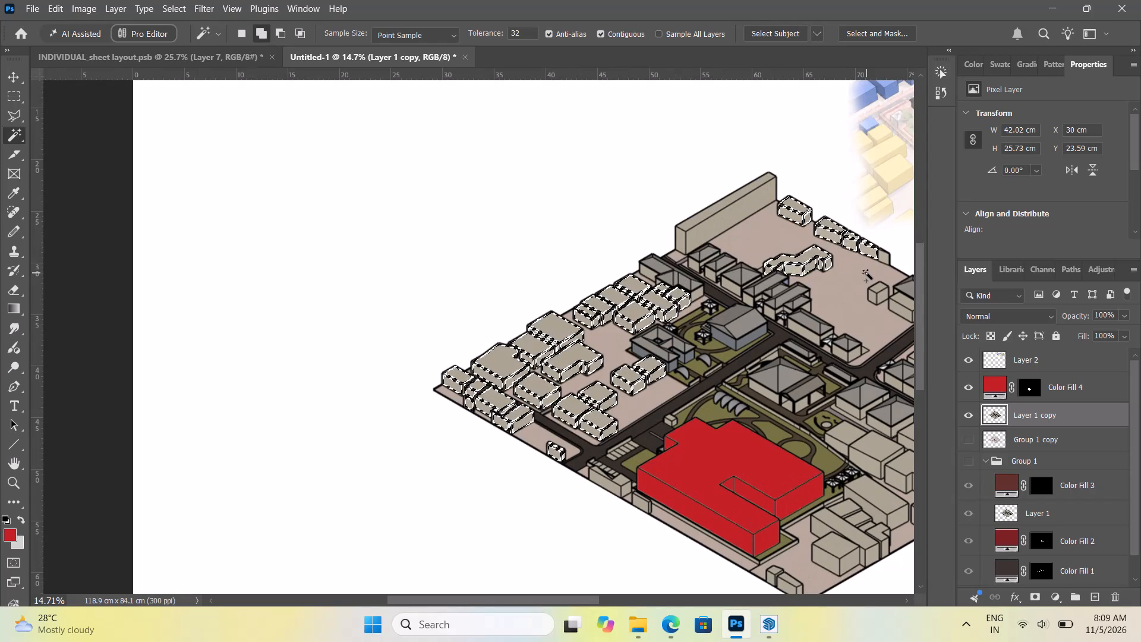
pyautogui.scroll(-2, 866, 273)
pyautogui.scroll(2, 866, 273)
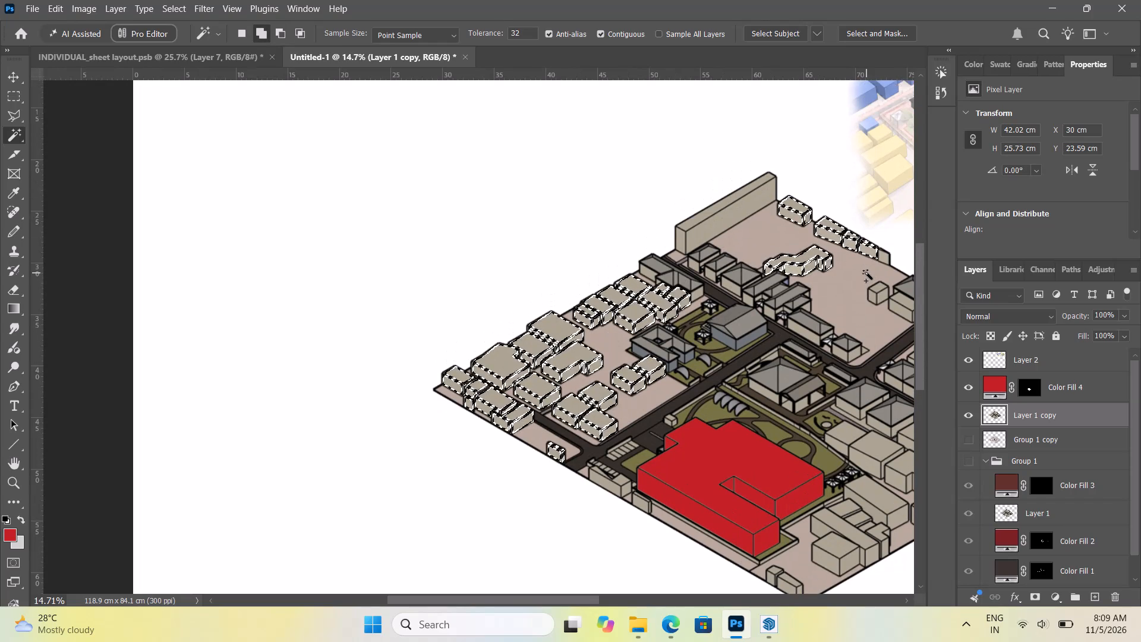
pyautogui.scroll(1, 866, 273)
pyautogui.scroll(-2, 866, 273)
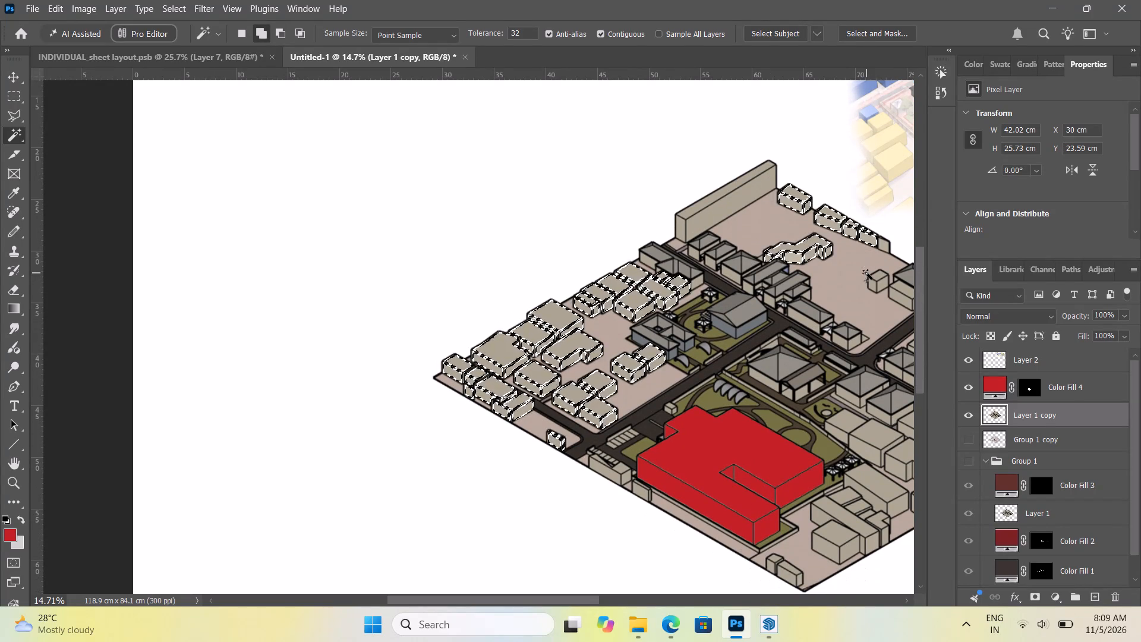
pyautogui.keyDown('alt'); pyautogui.scroll(7, 868, 274); pyautogui.keyUp('alt')
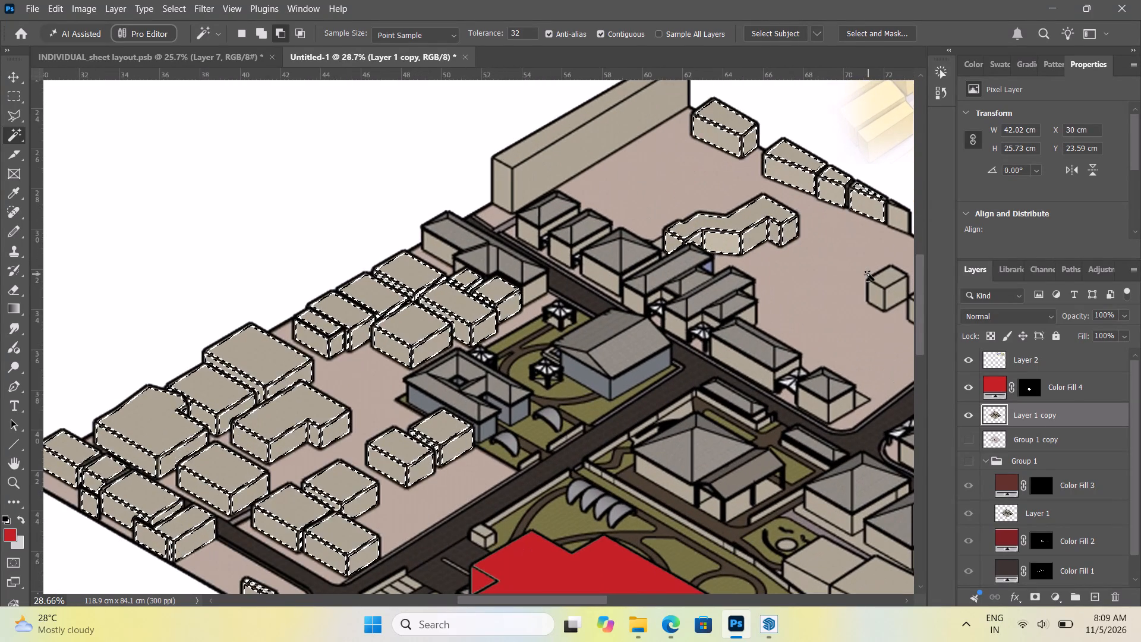
pyautogui.keyDown('alt'); pyautogui.scroll(4, 868, 274); pyautogui.keyUp('alt')
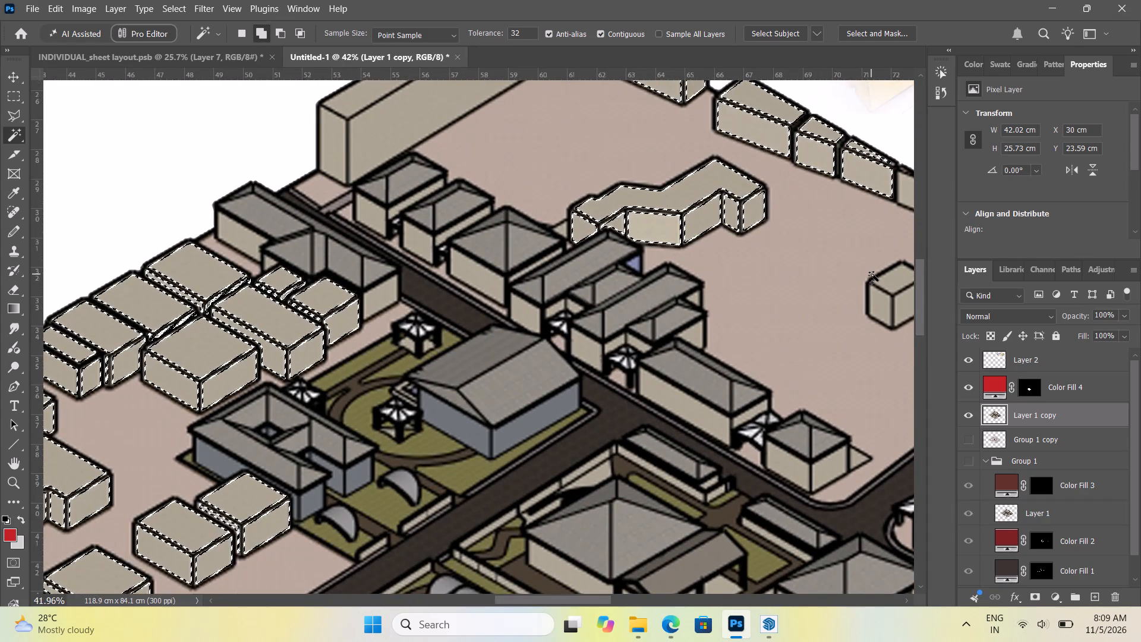
pyautogui.scroll(3, 872, 275)
pyautogui.scroll(-3, 872, 275)
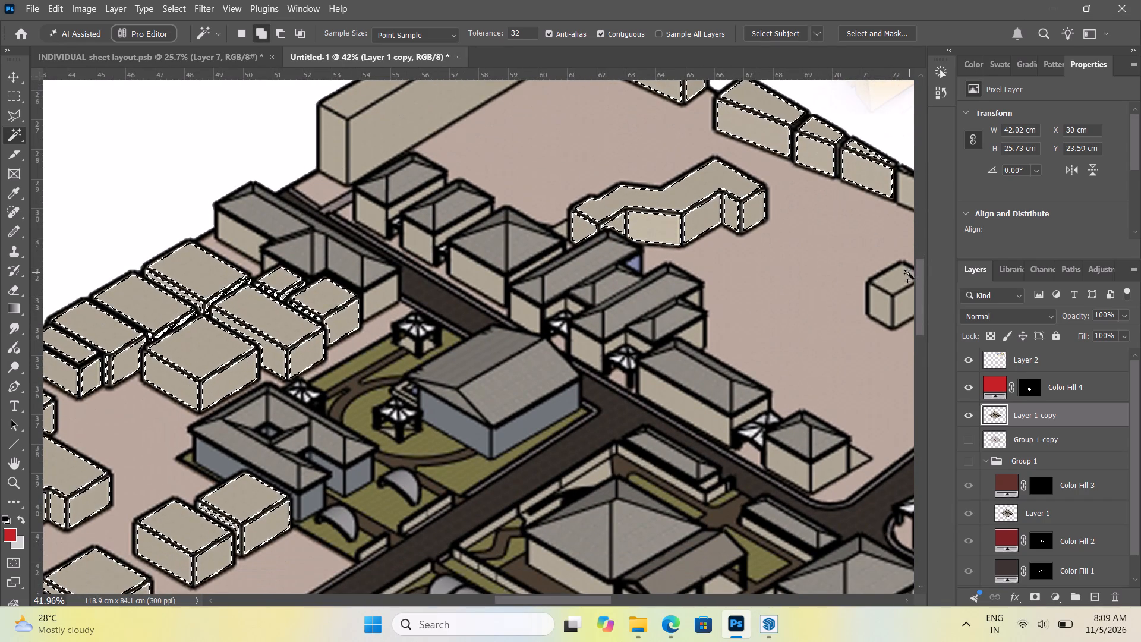
pyautogui.click(907, 273)
pyautogui.click(875, 297)
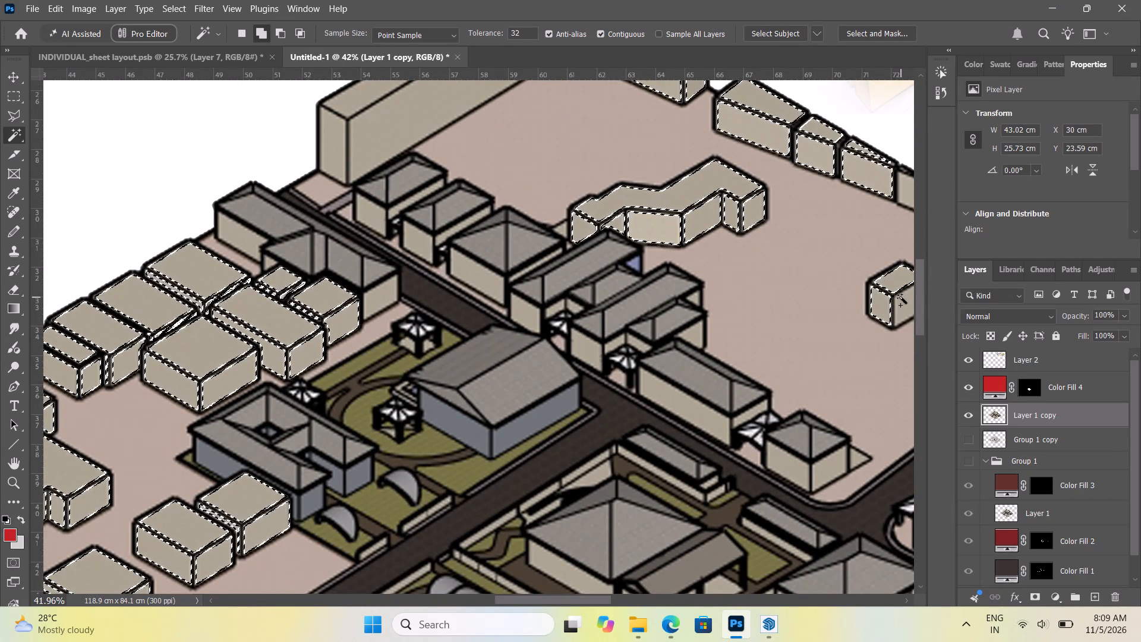
pyautogui.click(901, 297)
# Add the front face of the last beige block in the north-eastern edge row to the selection.
pyautogui.click(903, 197)
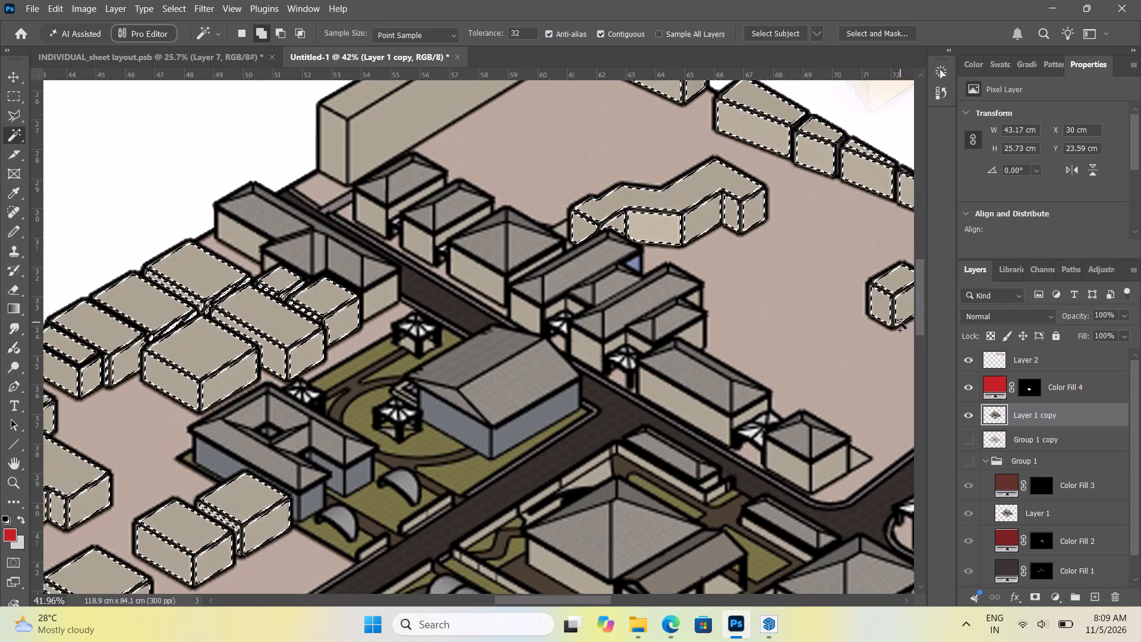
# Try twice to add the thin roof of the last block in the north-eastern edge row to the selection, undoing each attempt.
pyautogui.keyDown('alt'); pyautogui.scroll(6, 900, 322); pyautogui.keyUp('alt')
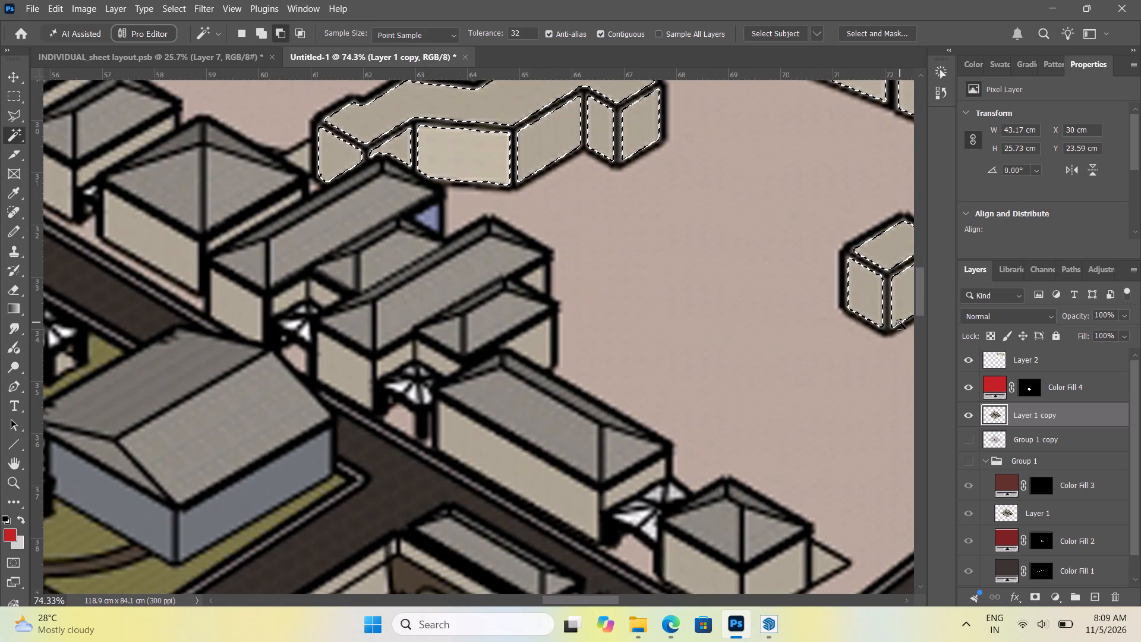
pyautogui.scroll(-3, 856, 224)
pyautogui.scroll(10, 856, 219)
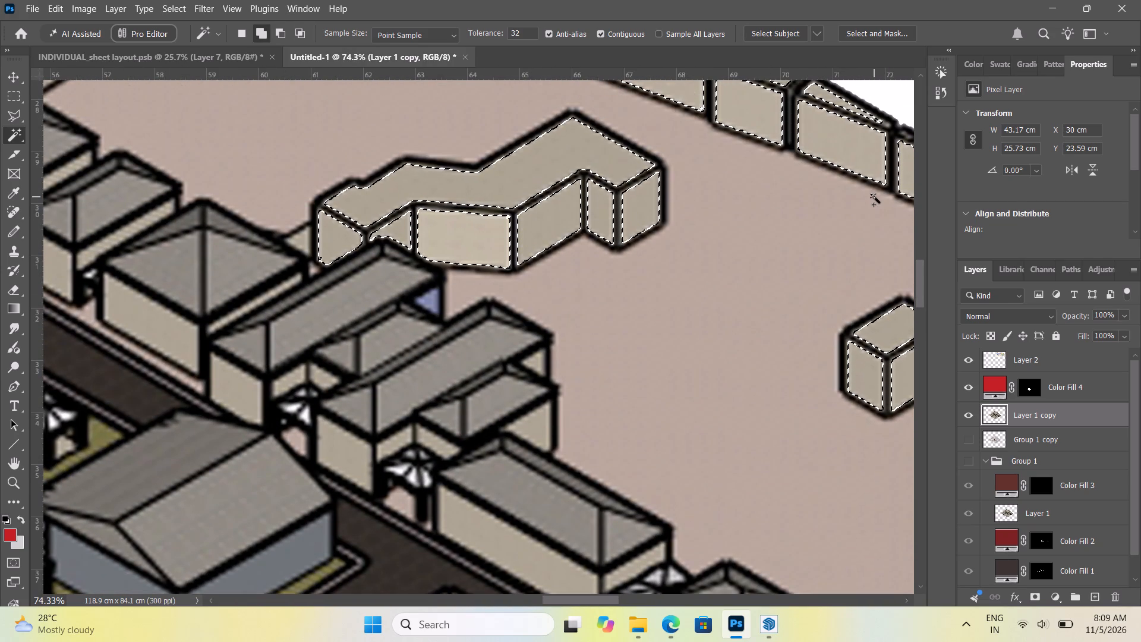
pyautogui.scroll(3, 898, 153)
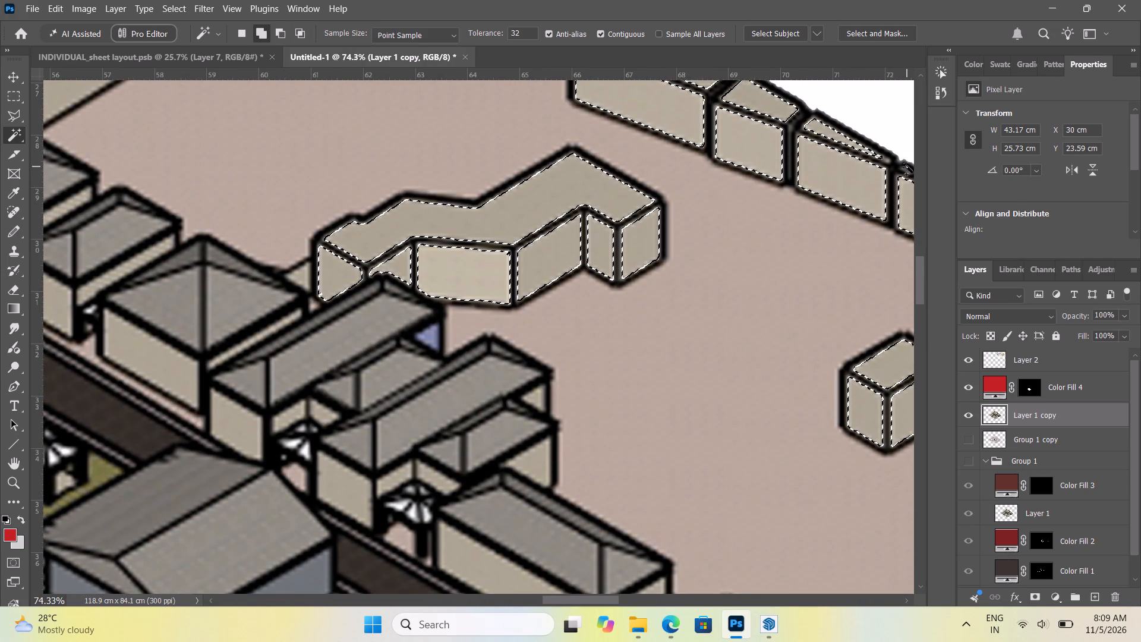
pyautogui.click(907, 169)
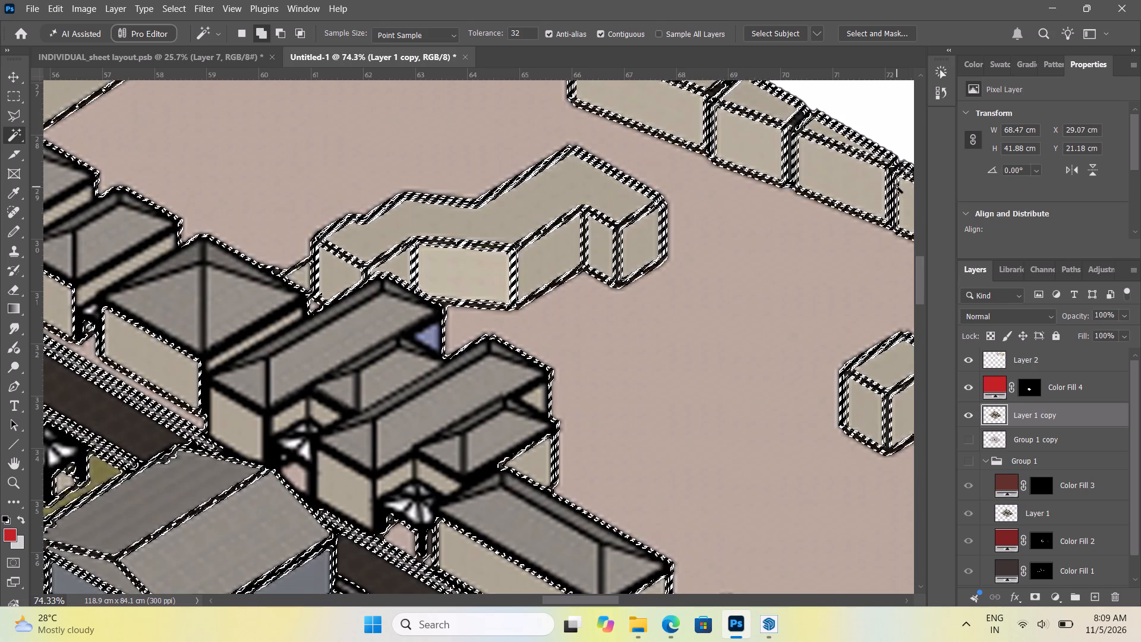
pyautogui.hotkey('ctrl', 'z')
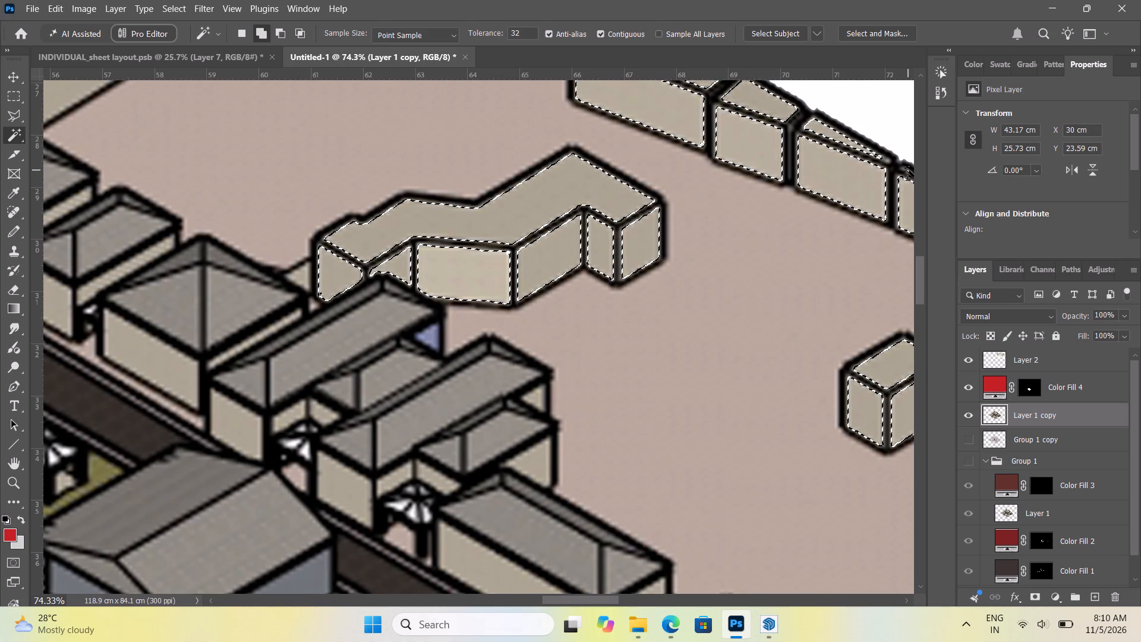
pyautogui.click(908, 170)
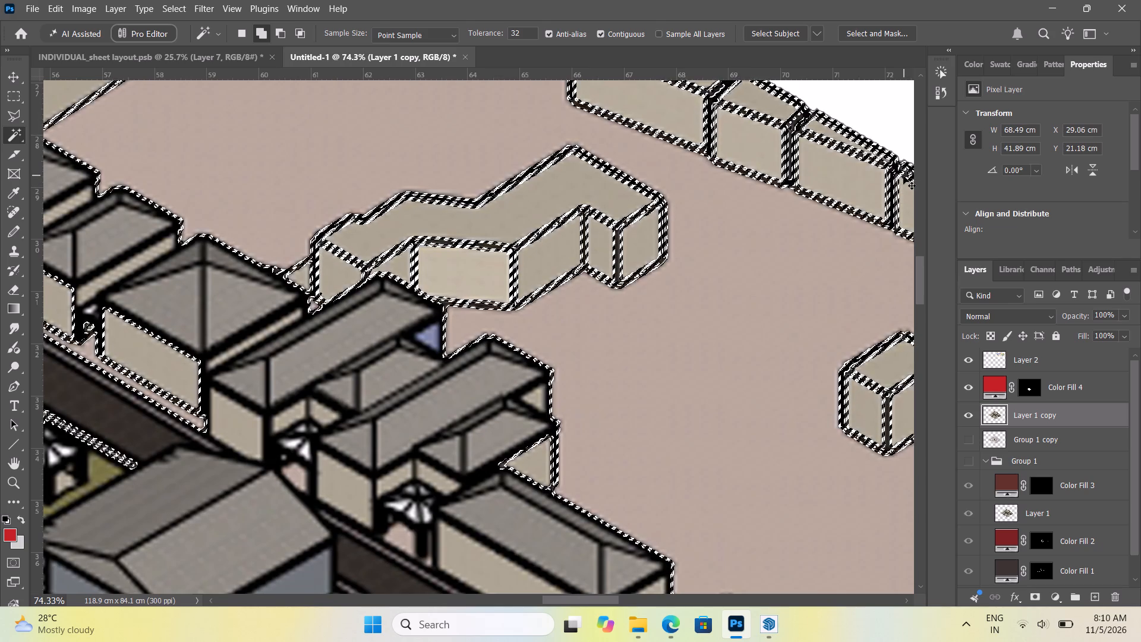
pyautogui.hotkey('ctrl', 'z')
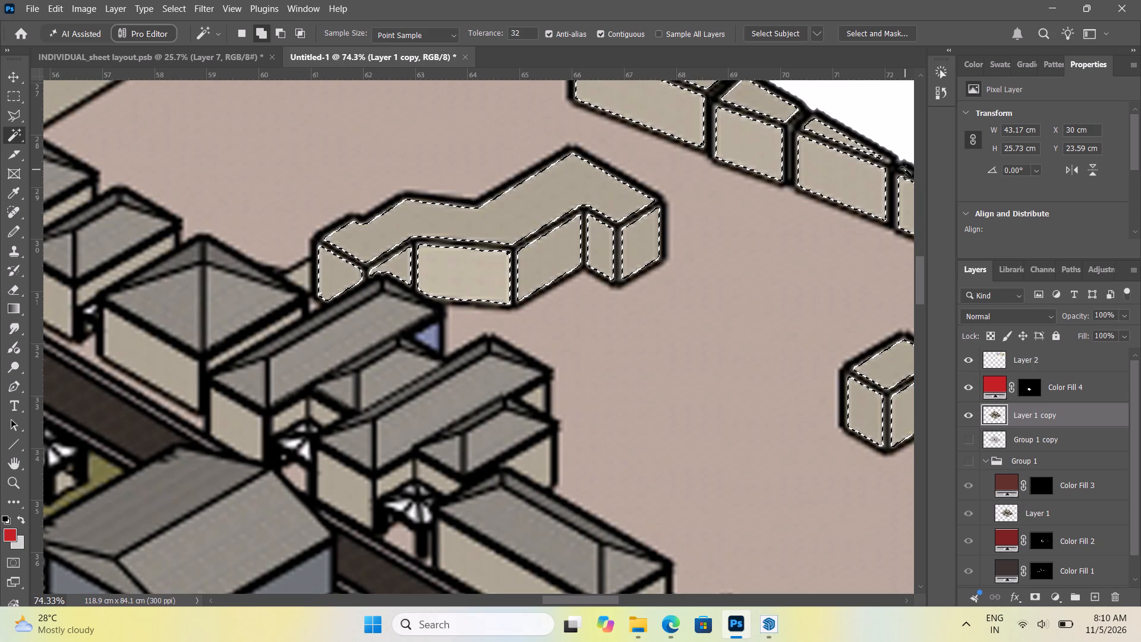
# Add the thin roof sliver of the last block in the north-eastern edge row to the selection at close zoom.
pyautogui.keyDown('alt'); pyautogui.scroll(5, 905, 169); pyautogui.keyUp('alt')
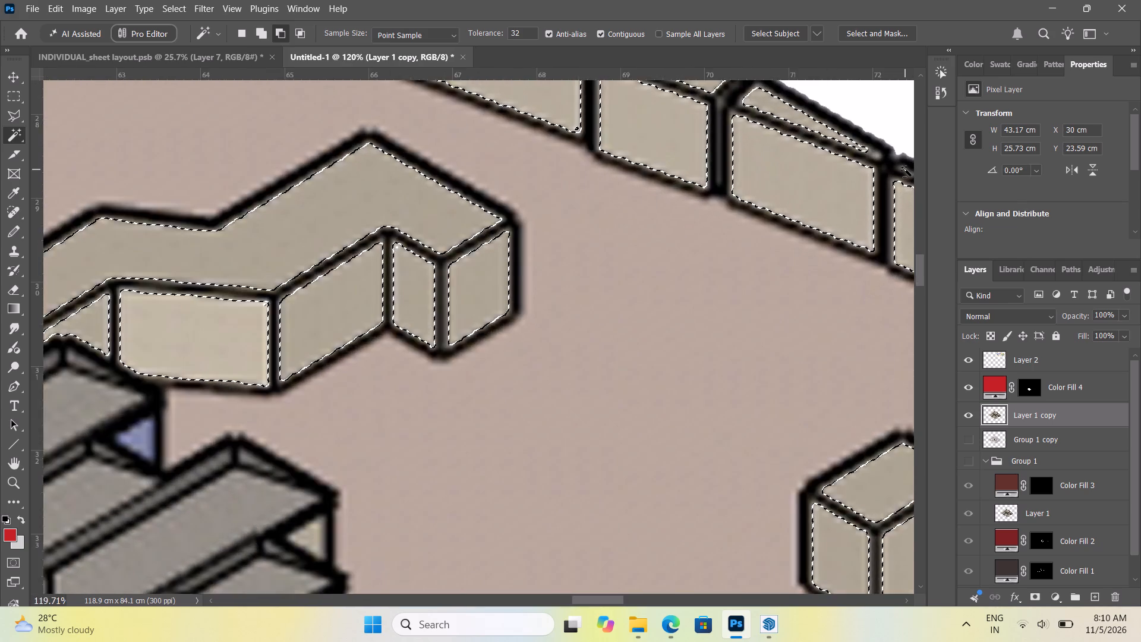
pyautogui.keyDown('alt'); pyautogui.scroll(12, 905, 169); pyautogui.keyUp('alt')
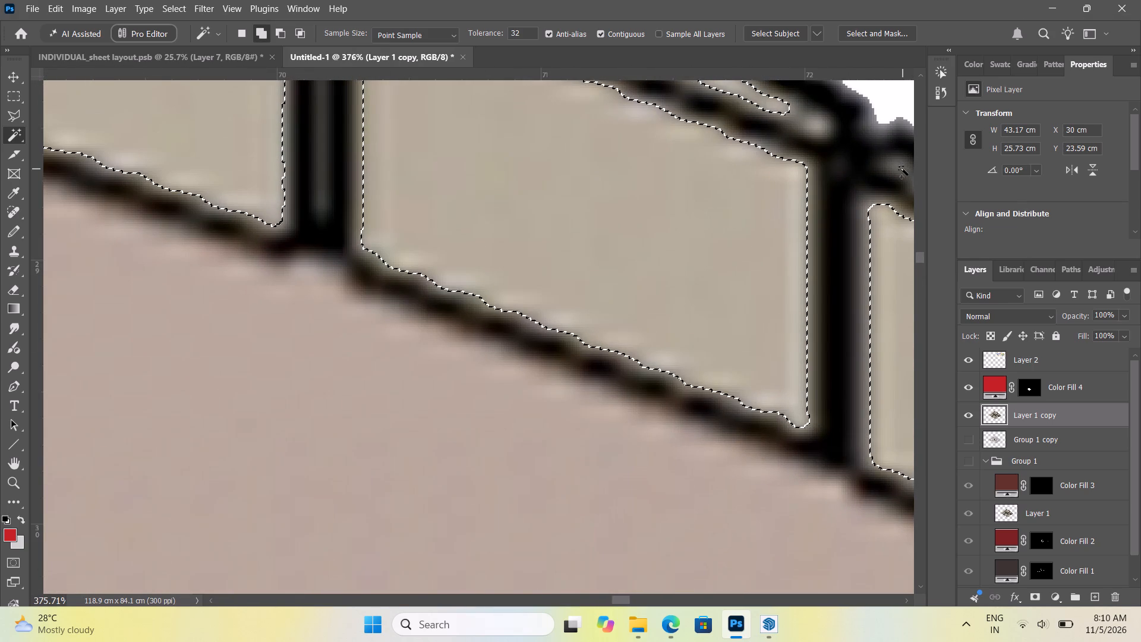
pyautogui.click(902, 169)
pyautogui.scroll(-3, 774, 245)
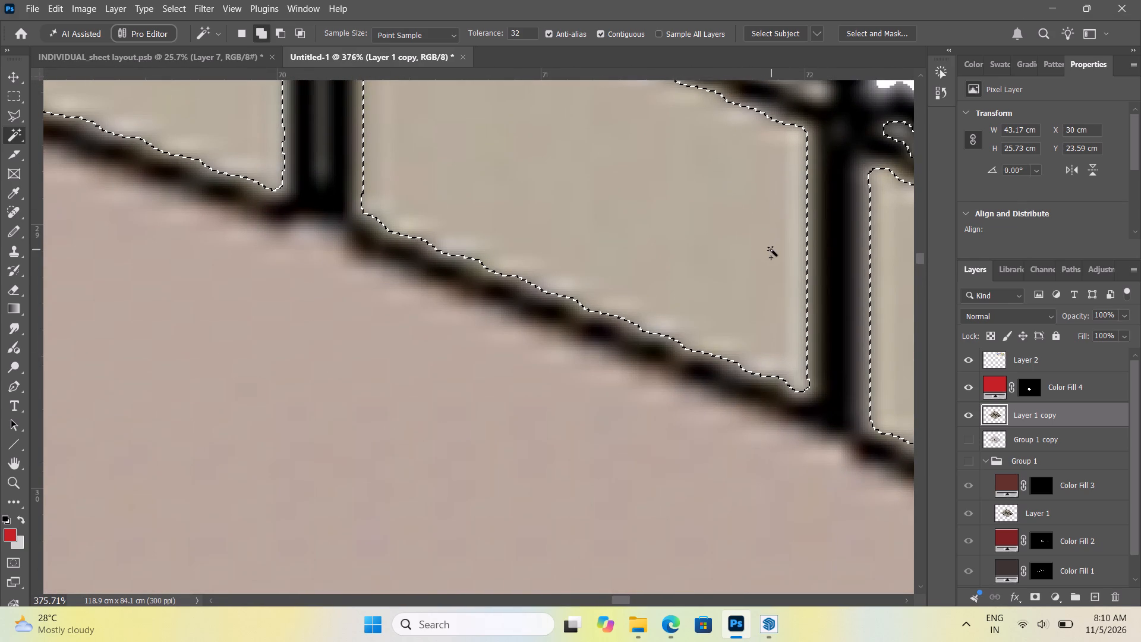
# Add the roof and both visible walls of the beige block beside the grey-roofed house in the northern plot's eastern corner to the selection.
pyautogui.keyDown('alt'); pyautogui.scroll(-19, 771, 250); pyautogui.keyUp('alt')
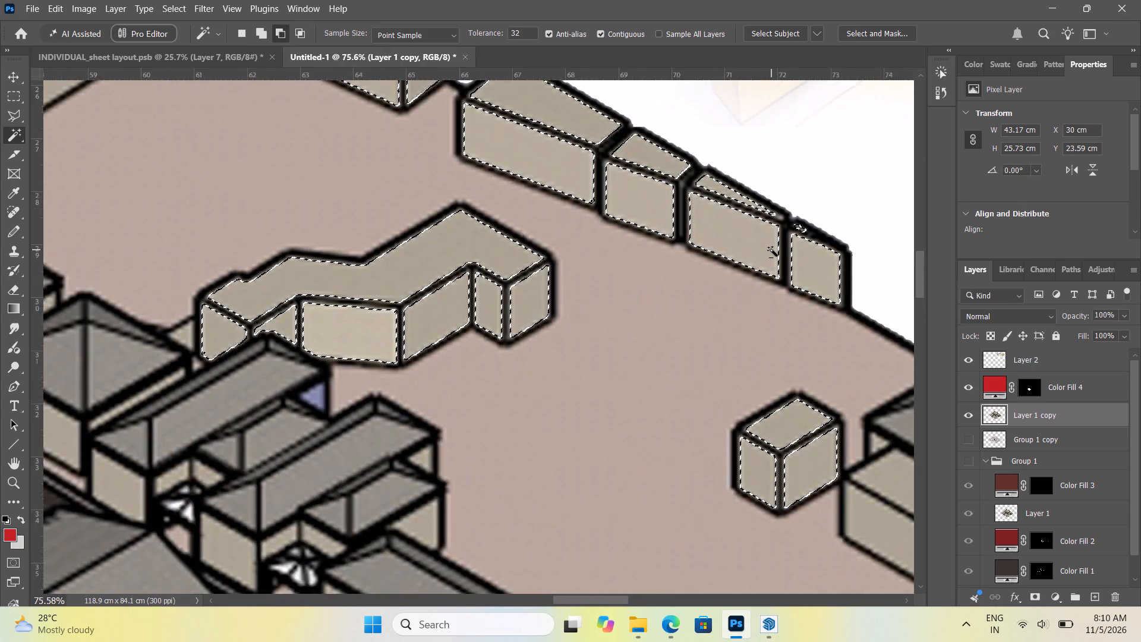
pyautogui.keyDown('alt'); pyautogui.scroll(-12, 771, 250); pyautogui.keyUp('alt')
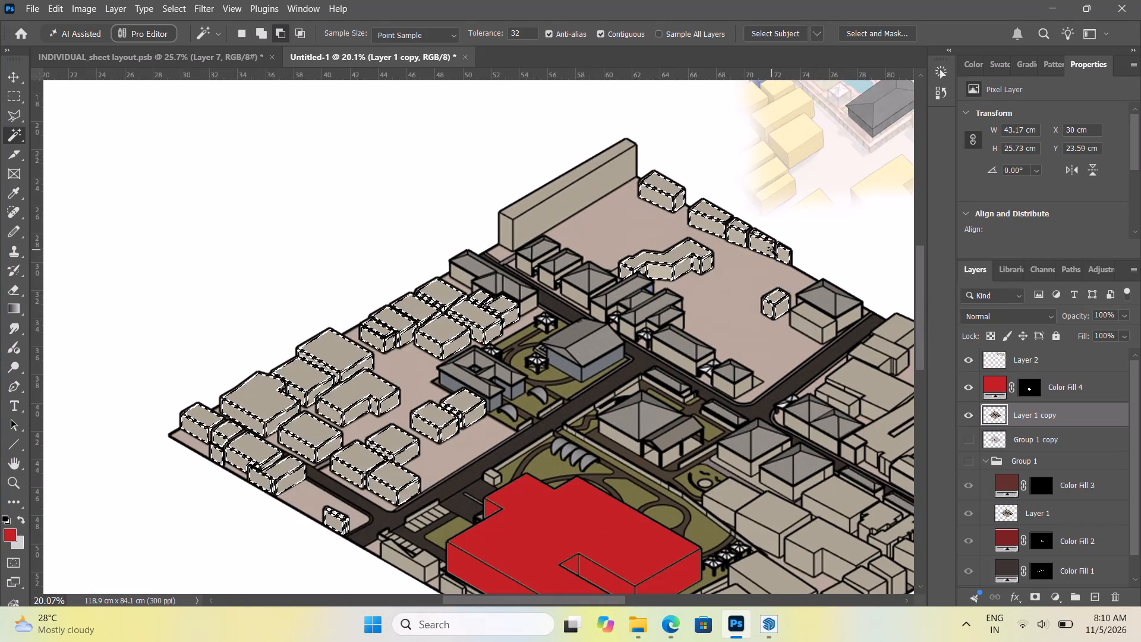
pyautogui.click(803, 326)
pyautogui.click(809, 313)
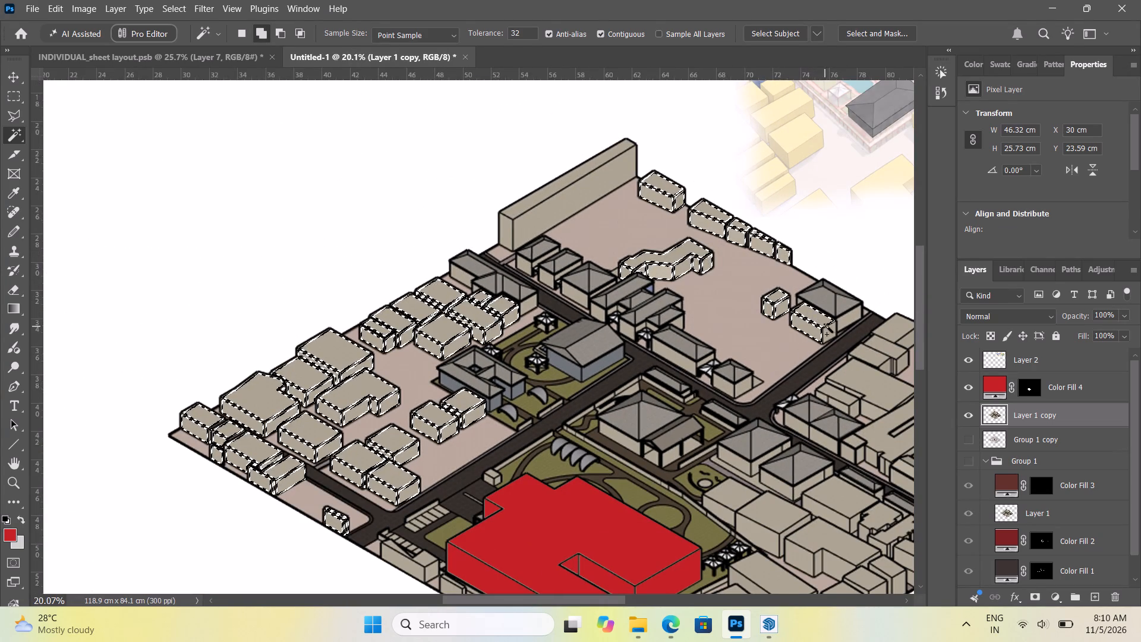
pyautogui.click(829, 331)
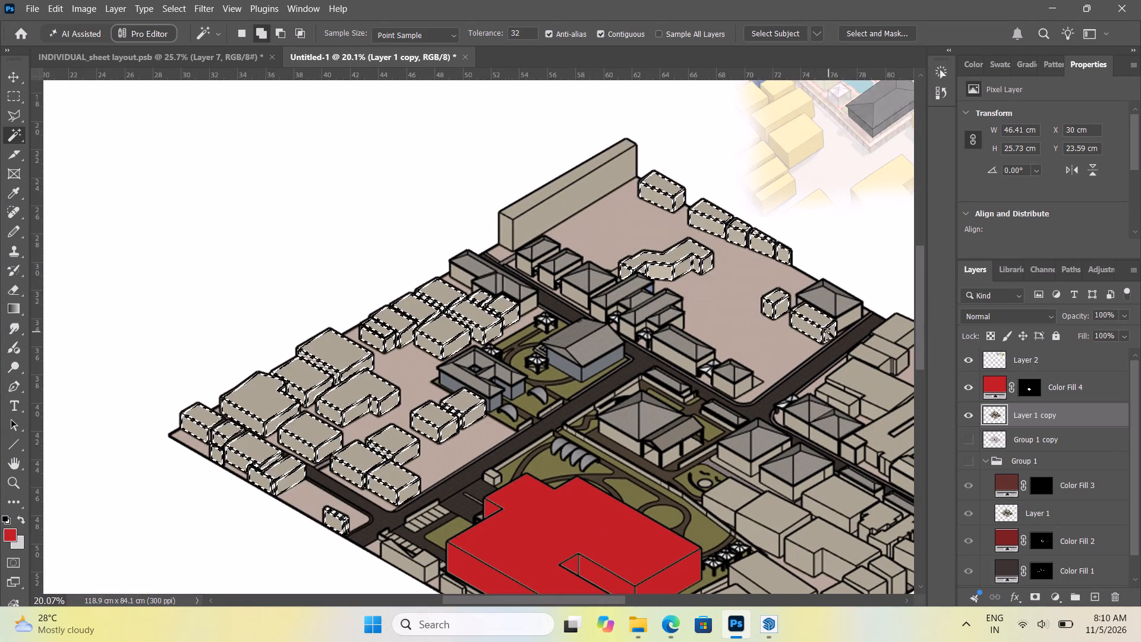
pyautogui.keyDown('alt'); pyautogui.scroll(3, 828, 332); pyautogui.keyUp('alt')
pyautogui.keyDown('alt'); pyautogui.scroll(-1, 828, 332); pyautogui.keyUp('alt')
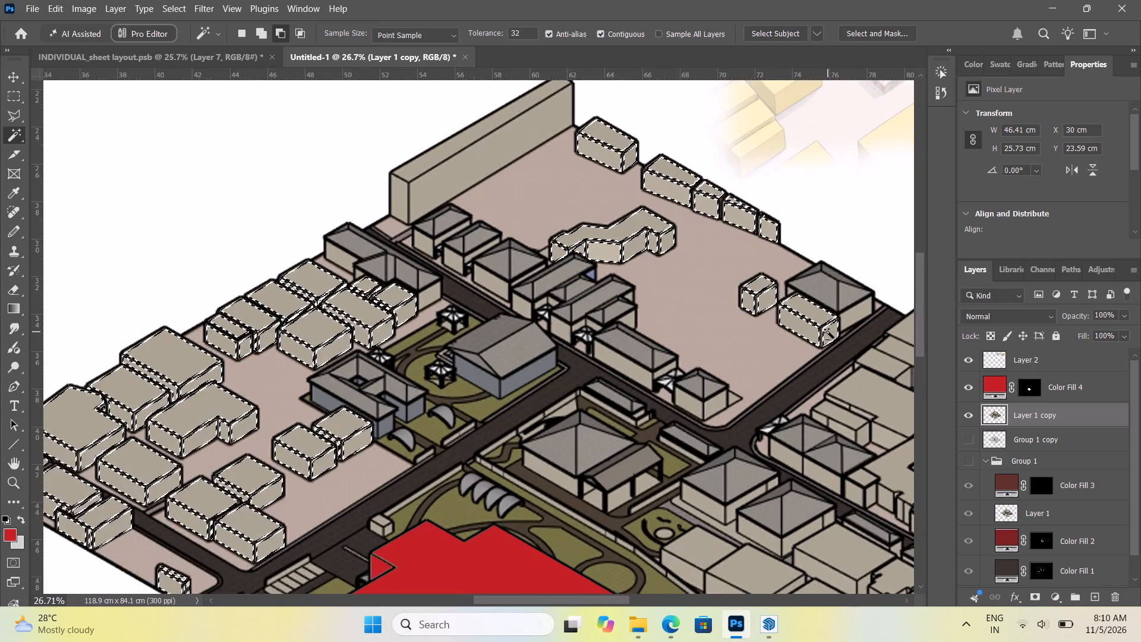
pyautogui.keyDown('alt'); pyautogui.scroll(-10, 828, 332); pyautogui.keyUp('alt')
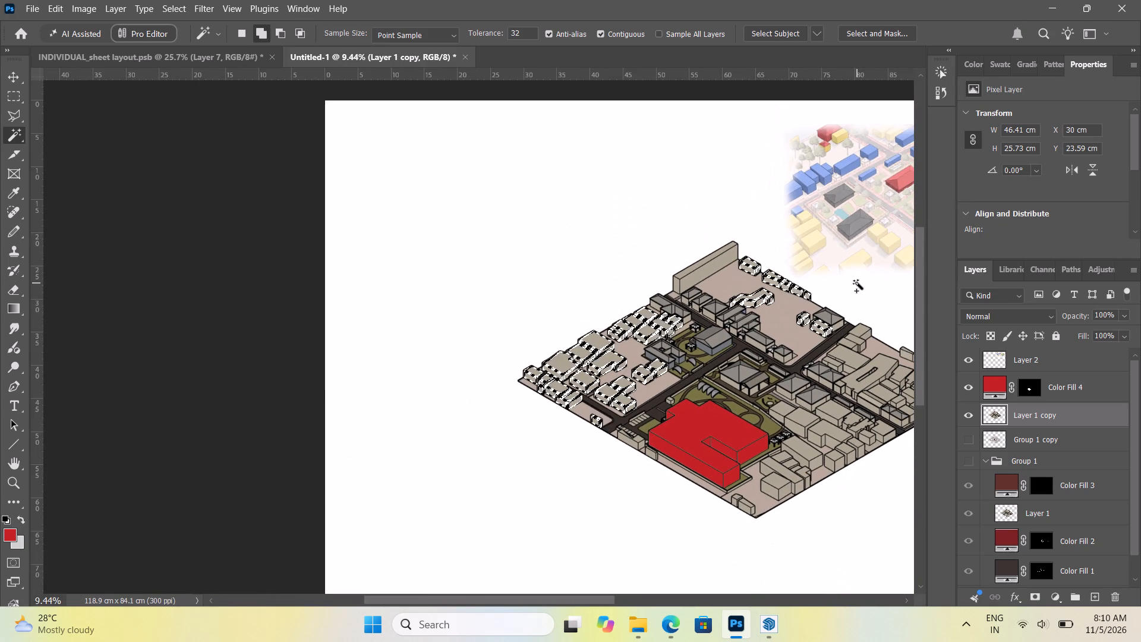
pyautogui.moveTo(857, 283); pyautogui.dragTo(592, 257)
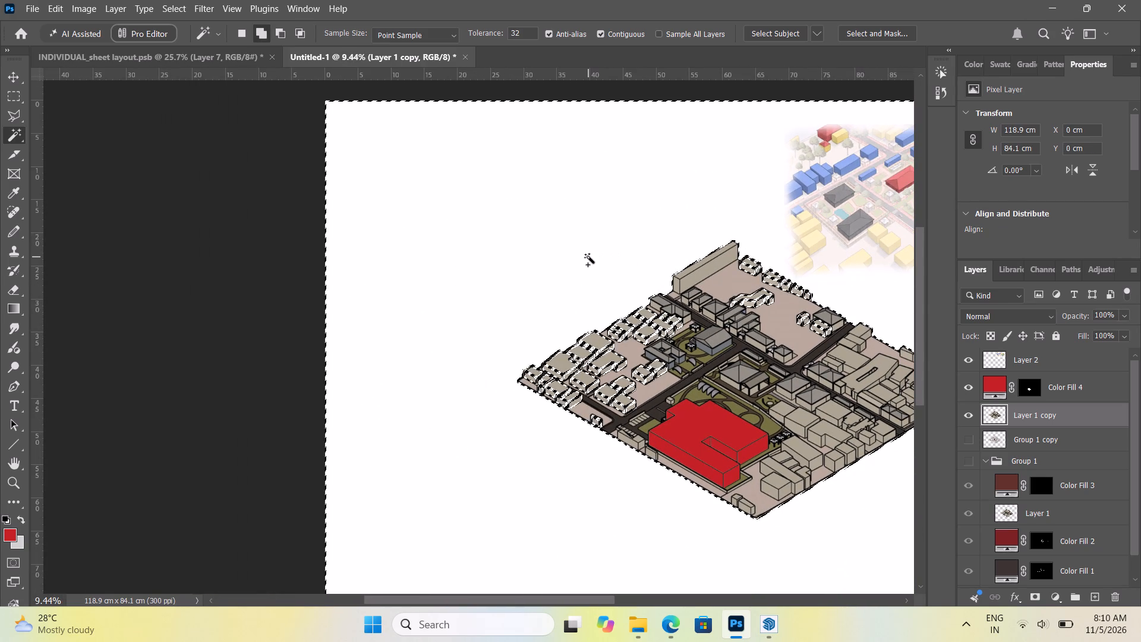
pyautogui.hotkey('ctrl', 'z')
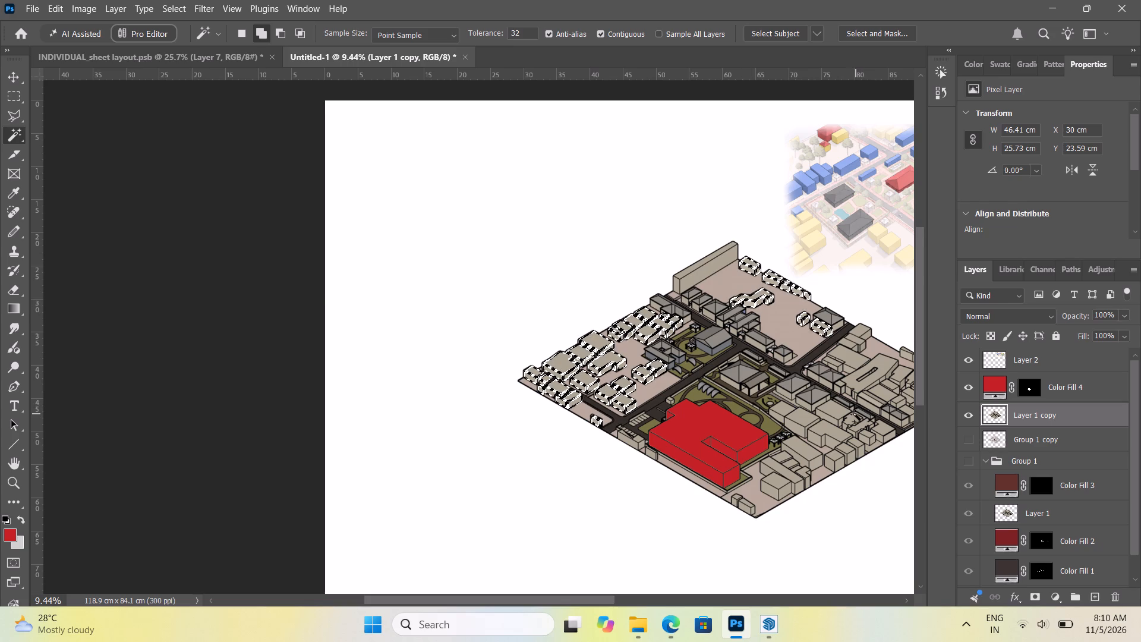
# Compare the whole axonometric diagram and its selected blocks with the colour-coded reference view to decide which blocks still need selecting.
pyautogui.scroll(-3, 852, 414)
pyautogui.scroll(2, 842, 414)
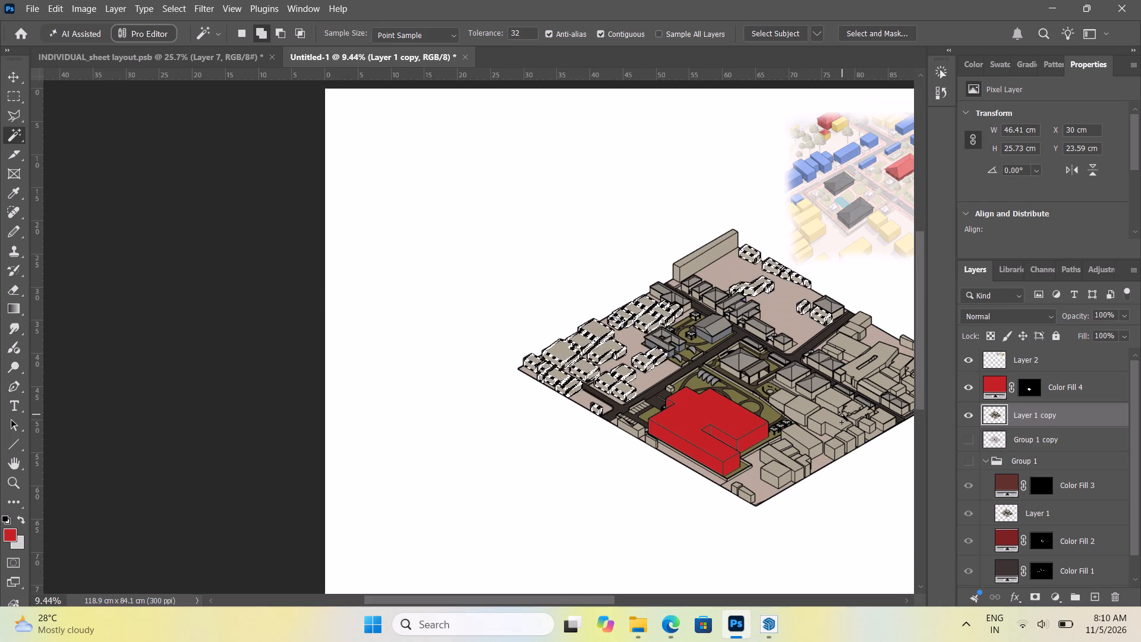
pyautogui.scroll(-1, 842, 414)
pyautogui.scroll(1, 843, 414)
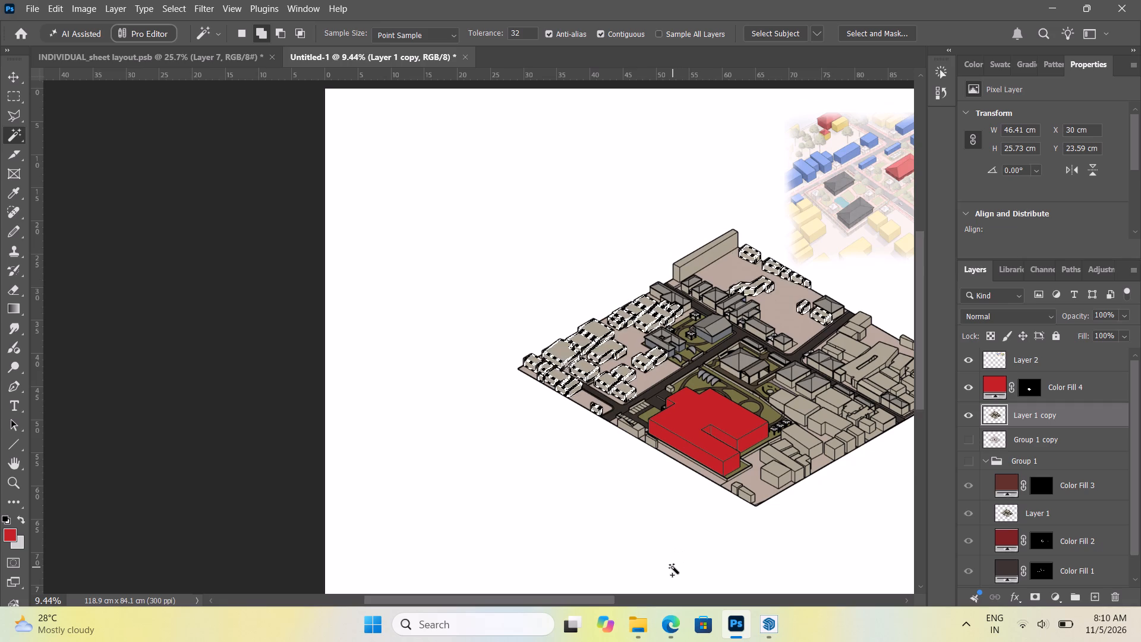
pyautogui.keyDown('alt'); pyautogui.scroll(-4, 673, 567); pyautogui.keyUp('alt')
pyautogui.keyDown('alt'); pyautogui.scroll(4, 673, 567); pyautogui.keyUp('alt')
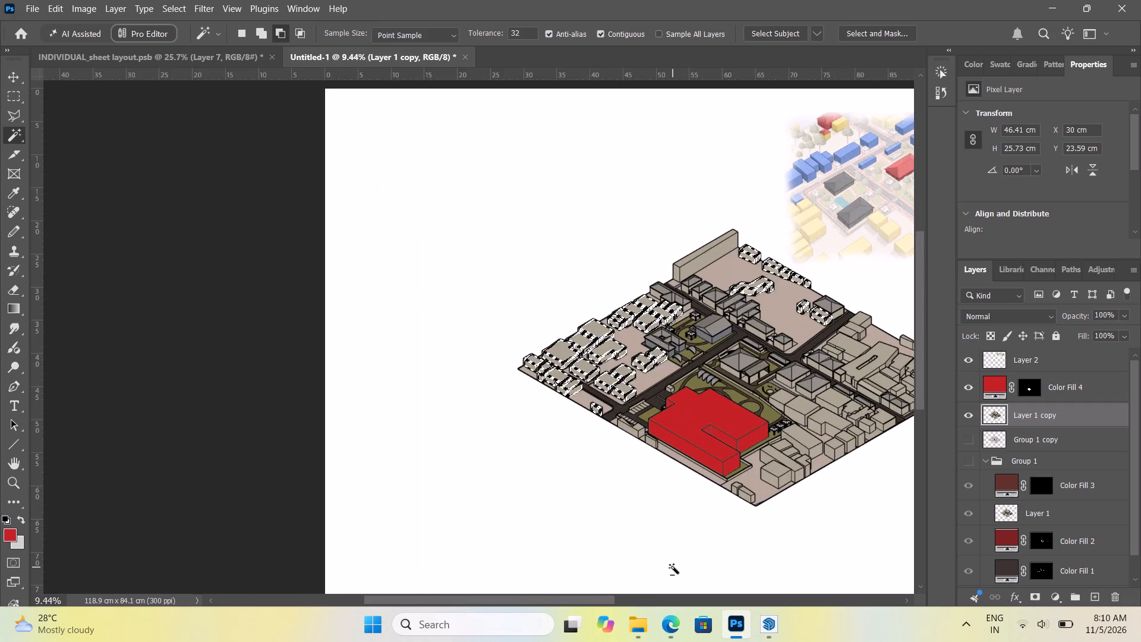
pyautogui.keyDown('alt'); pyautogui.scroll(4, 673, 567); pyautogui.keyUp('alt')
pyautogui.keyDown('alt'); pyautogui.scroll(-8, 673, 567); pyautogui.keyUp('alt')
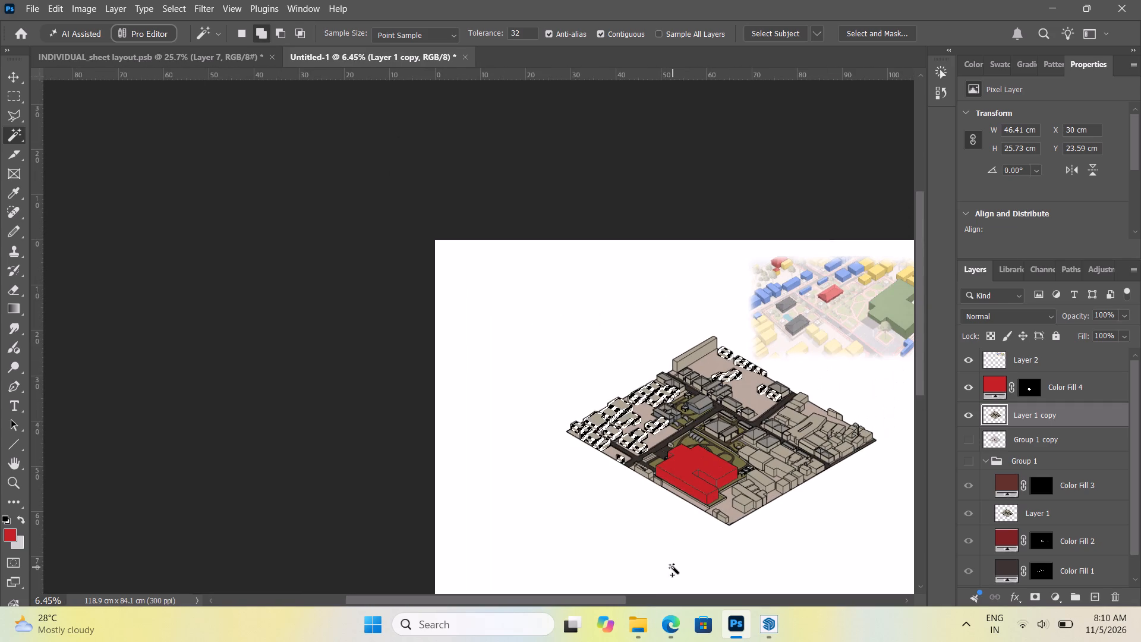
pyautogui.scroll(2, 769, 470)
pyautogui.scroll(-1, 769, 470)
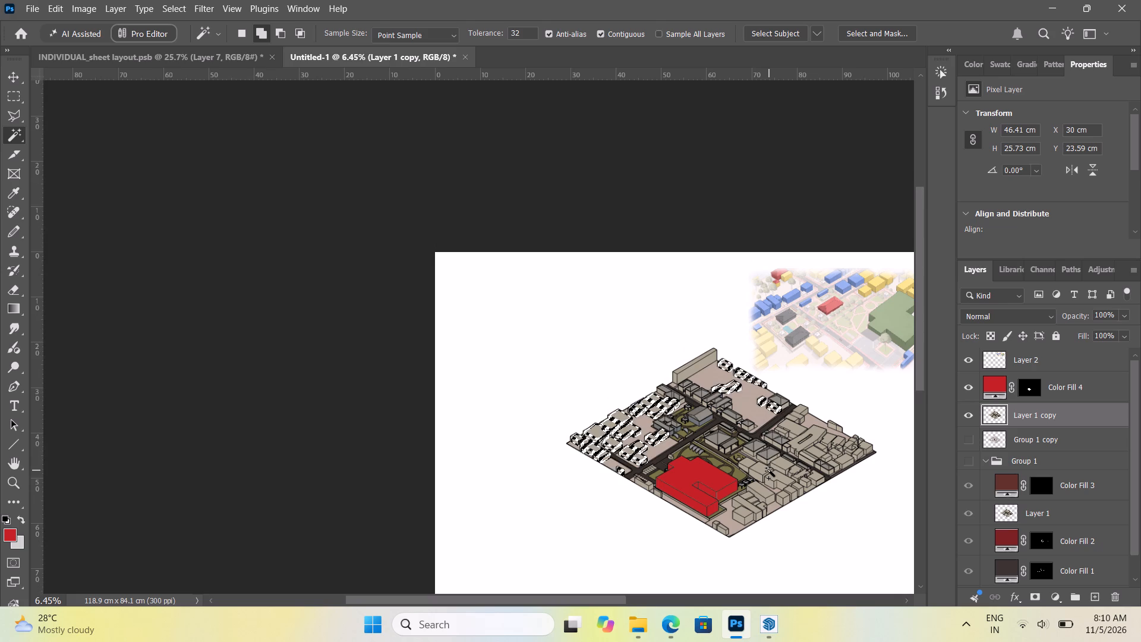
pyautogui.scroll(-4, 769, 470)
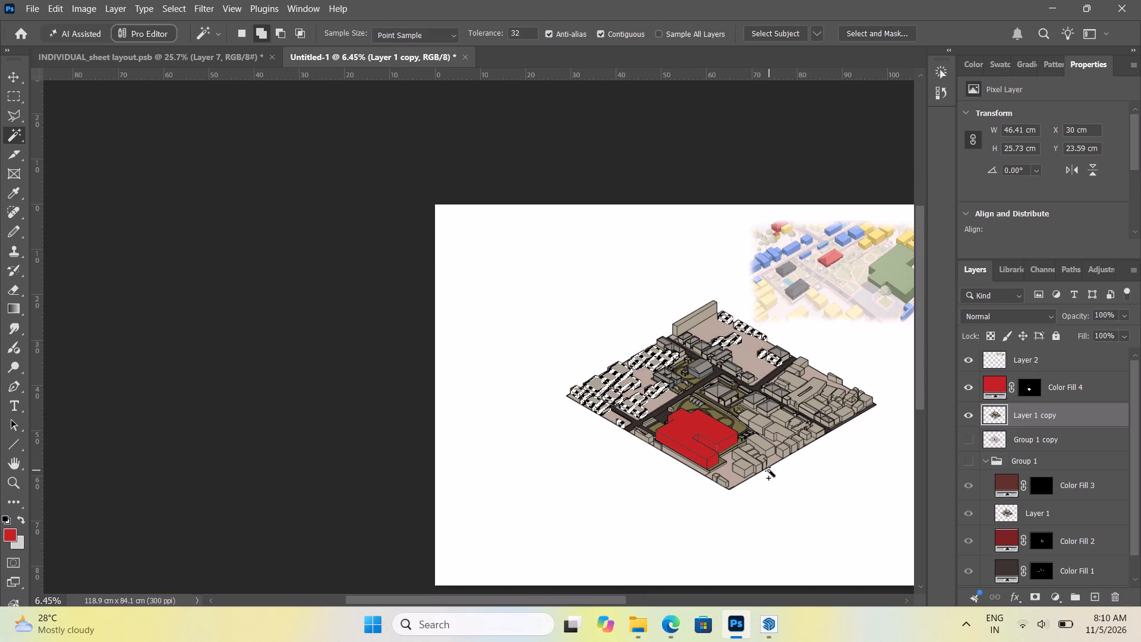
pyautogui.keyDown('alt'); pyautogui.scroll(2, 769, 470); pyautogui.keyUp('alt')
pyautogui.keyDown('alt'); pyautogui.scroll(-6, 769, 470); pyautogui.keyUp('alt')
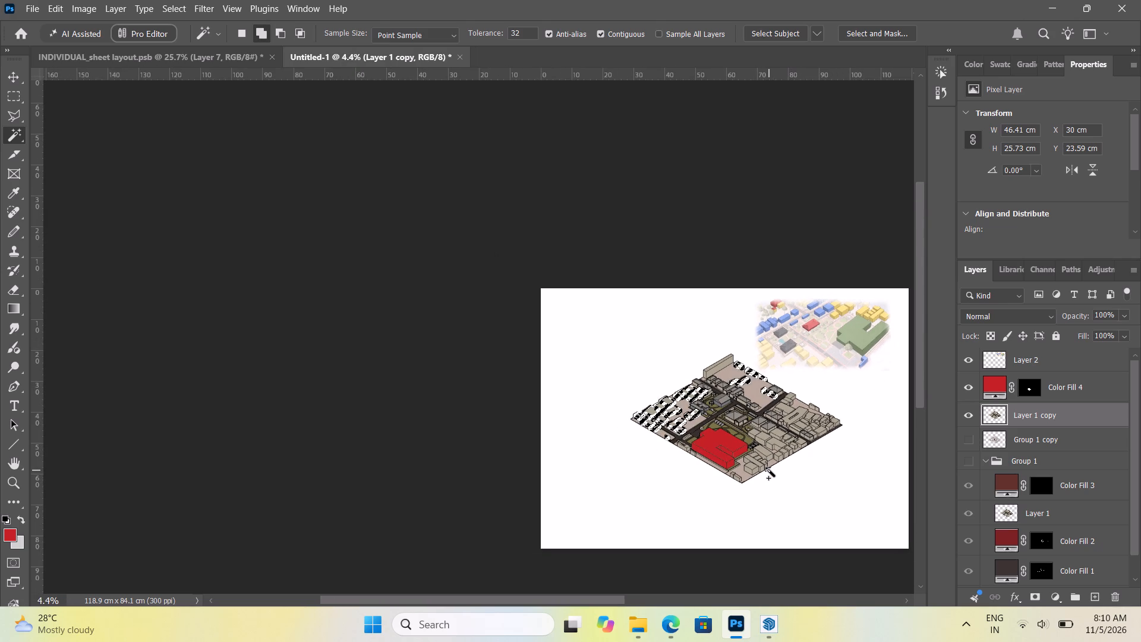
pyautogui.scroll(-2, 661, 455)
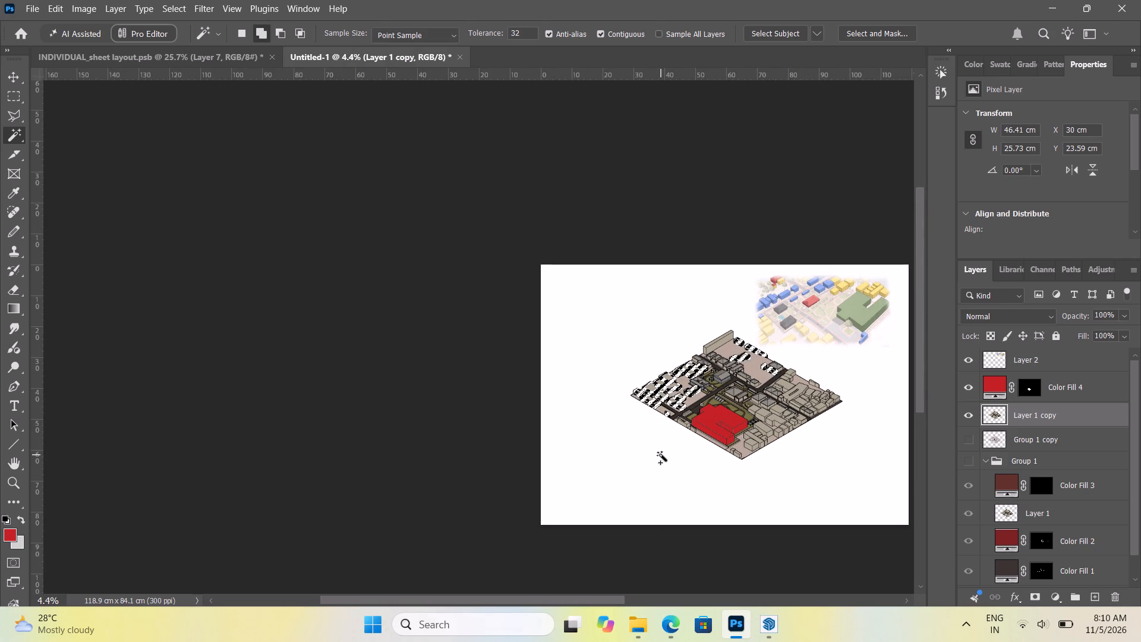
pyautogui.scroll(-1, 660, 455)
pyautogui.scroll(1, 651, 452)
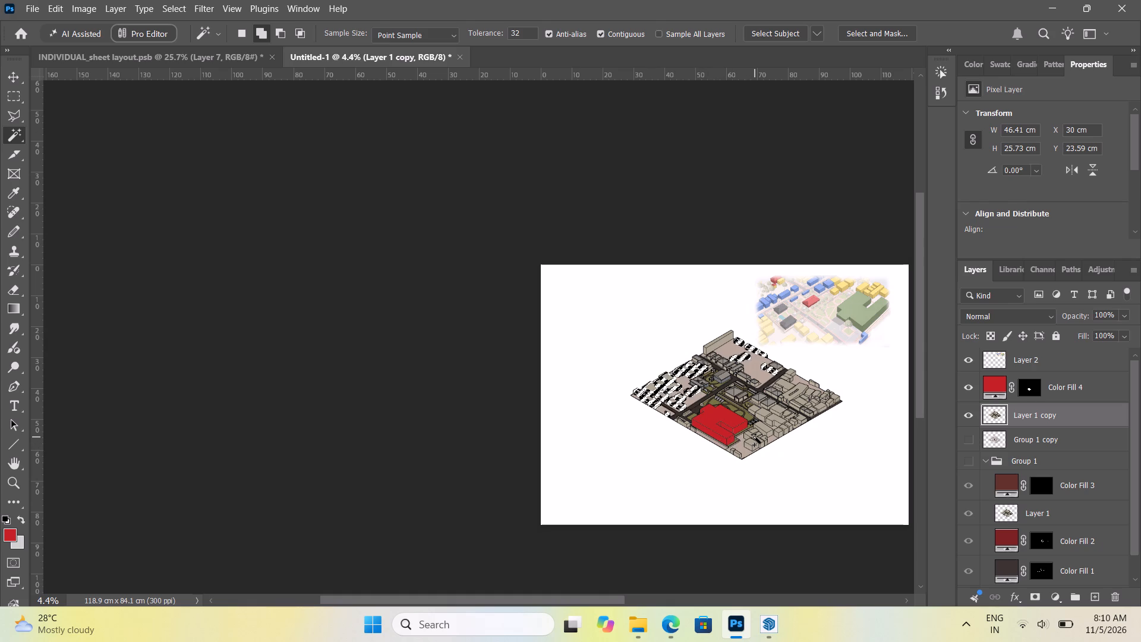
pyautogui.keyDown('alt'); pyautogui.scroll(4, 755, 437); pyautogui.keyUp('alt')
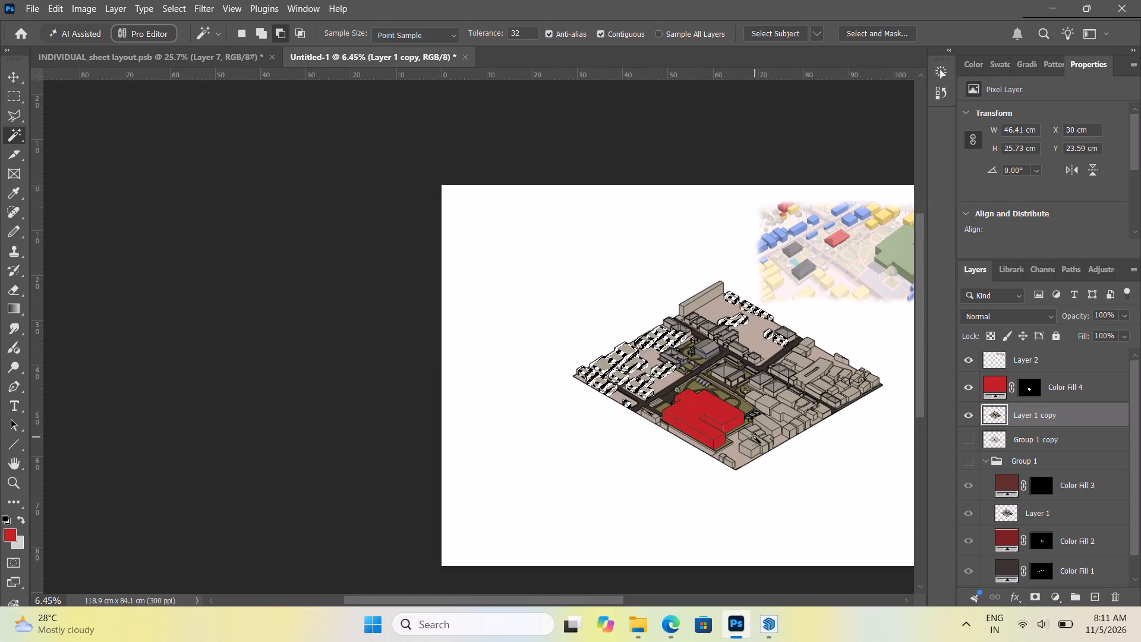
pyautogui.keyDown('alt'); pyautogui.scroll(3, 755, 437); pyautogui.keyUp('alt')
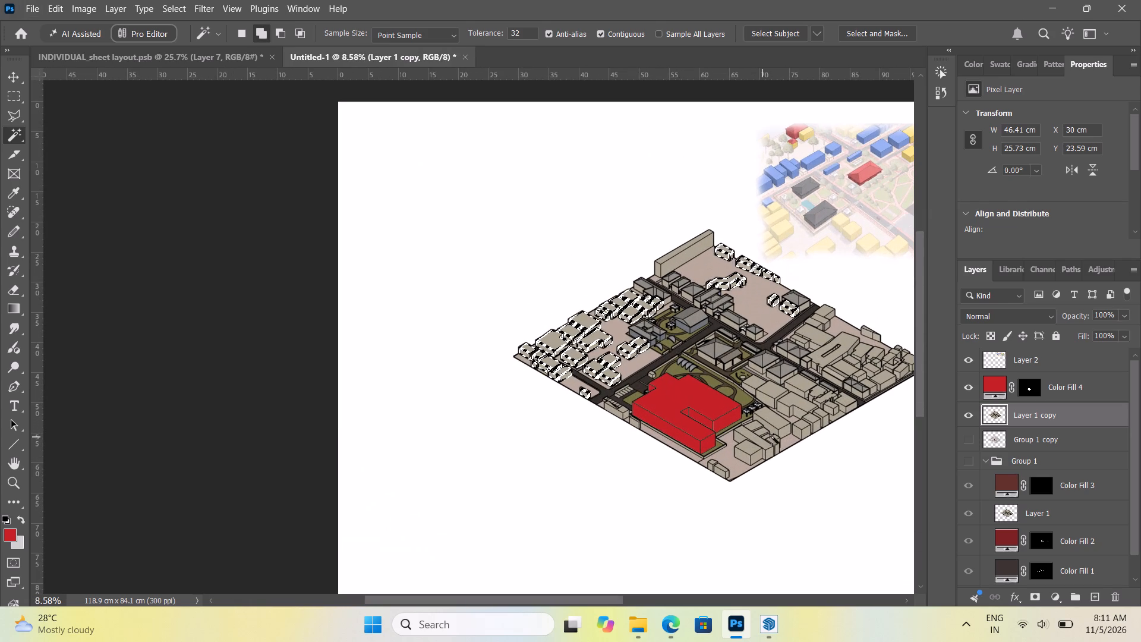
pyautogui.scroll(-3, 810, 437)
pyautogui.scroll(2, 810, 437)
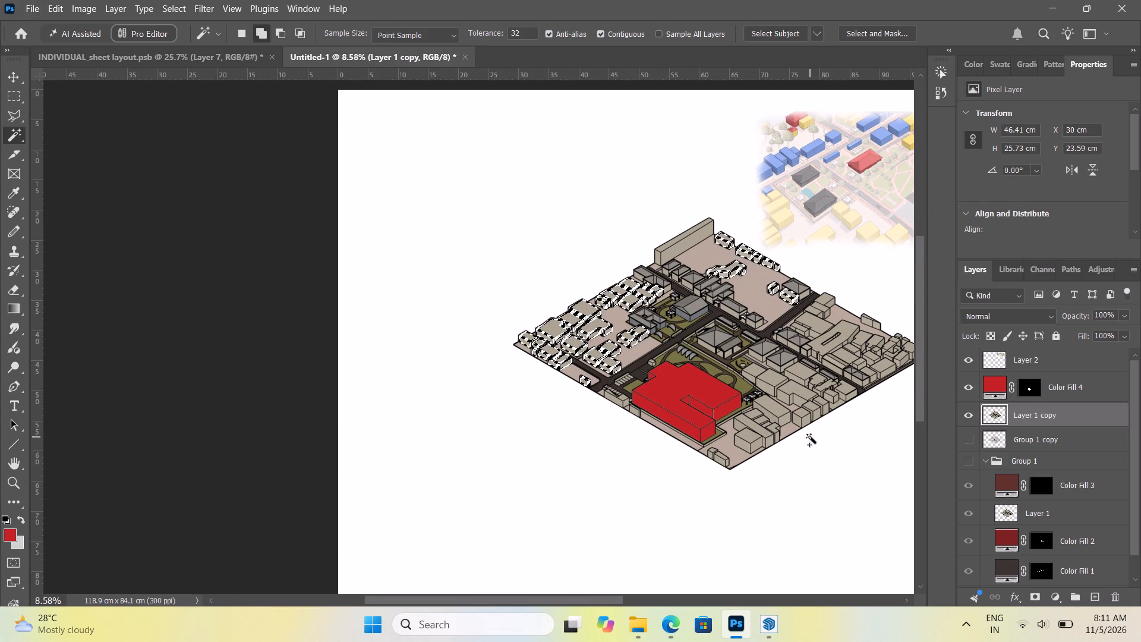
pyautogui.scroll(2, 810, 437)
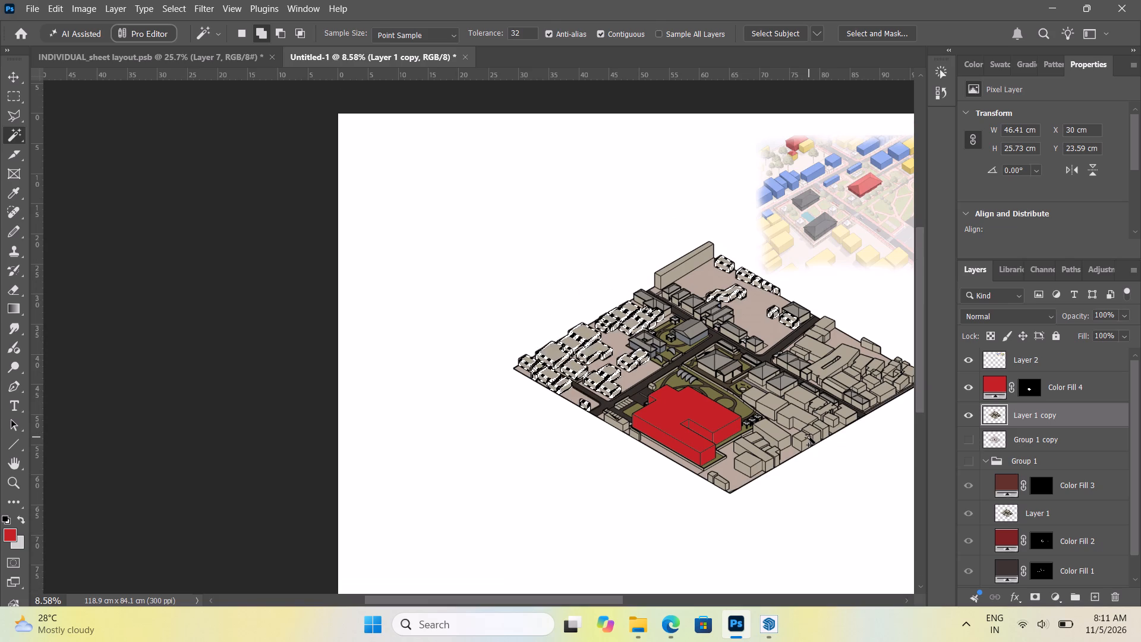
pyautogui.keyDown('alt'); pyautogui.scroll(-9, 809, 437); pyautogui.keyUp('alt')
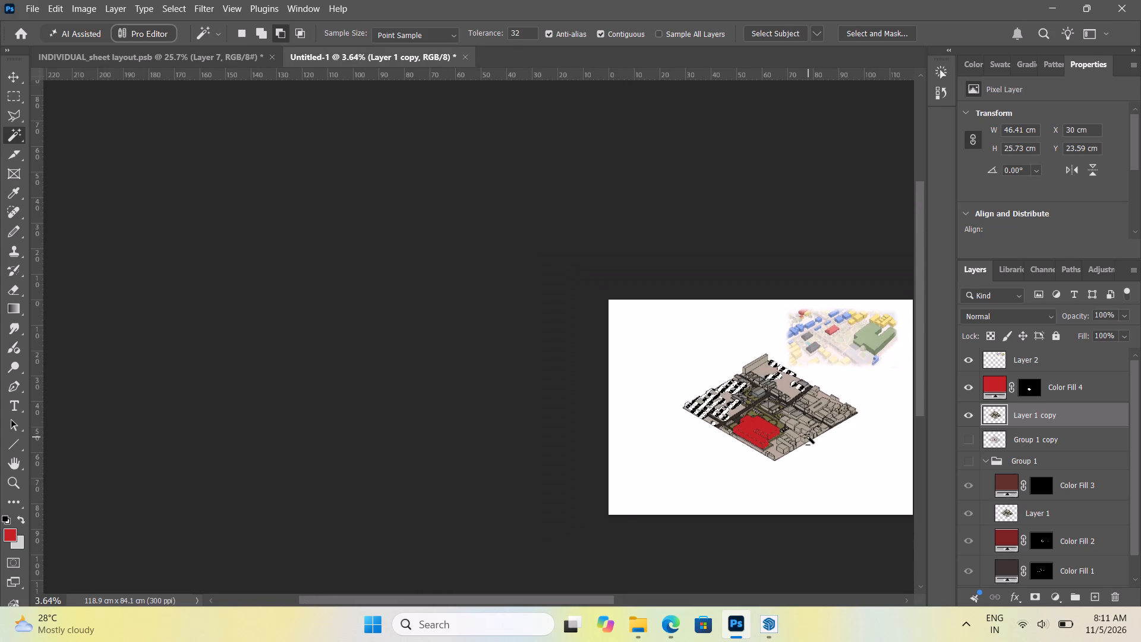
pyautogui.keyDown('alt'); pyautogui.scroll(-3, 808, 437); pyautogui.keyUp('alt')
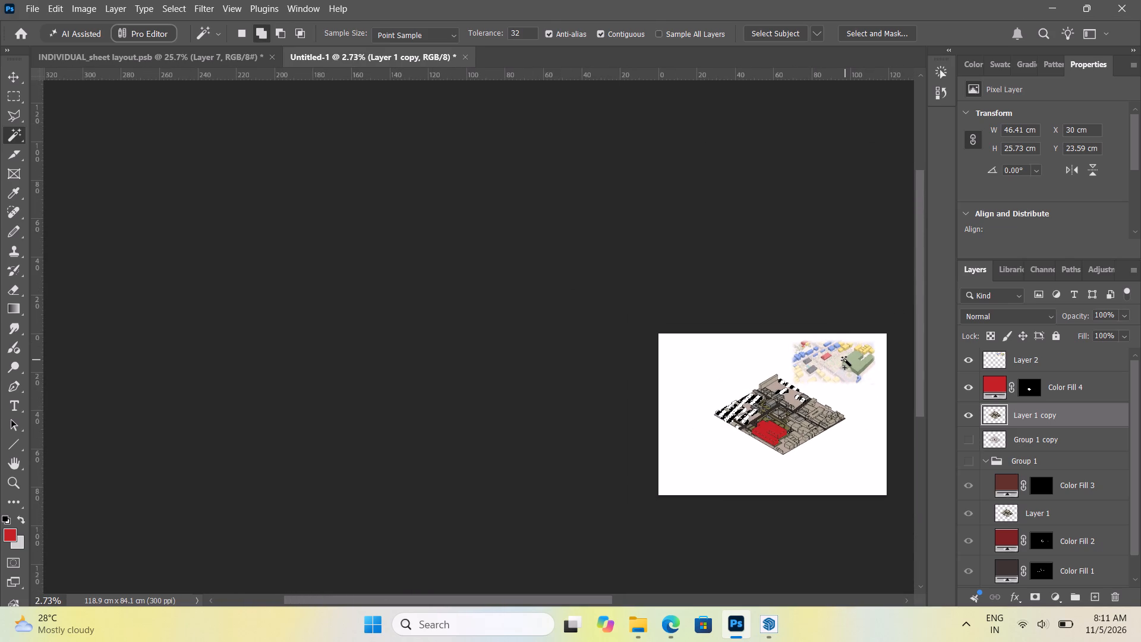
pyautogui.scroll(2, 845, 360)
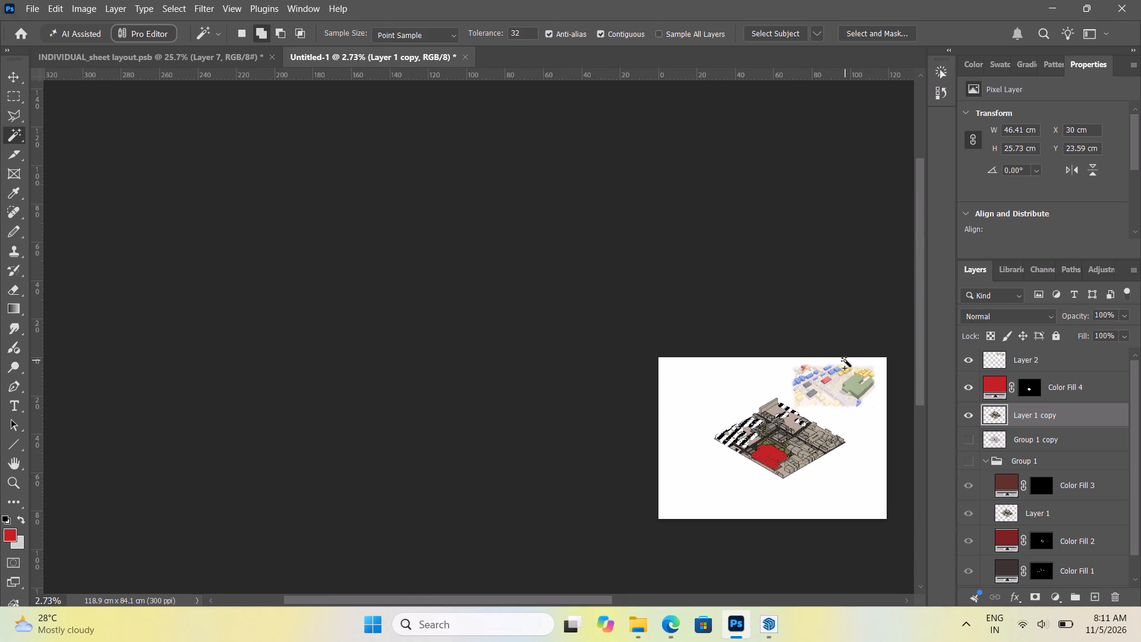
pyautogui.scroll(-5, 844, 377)
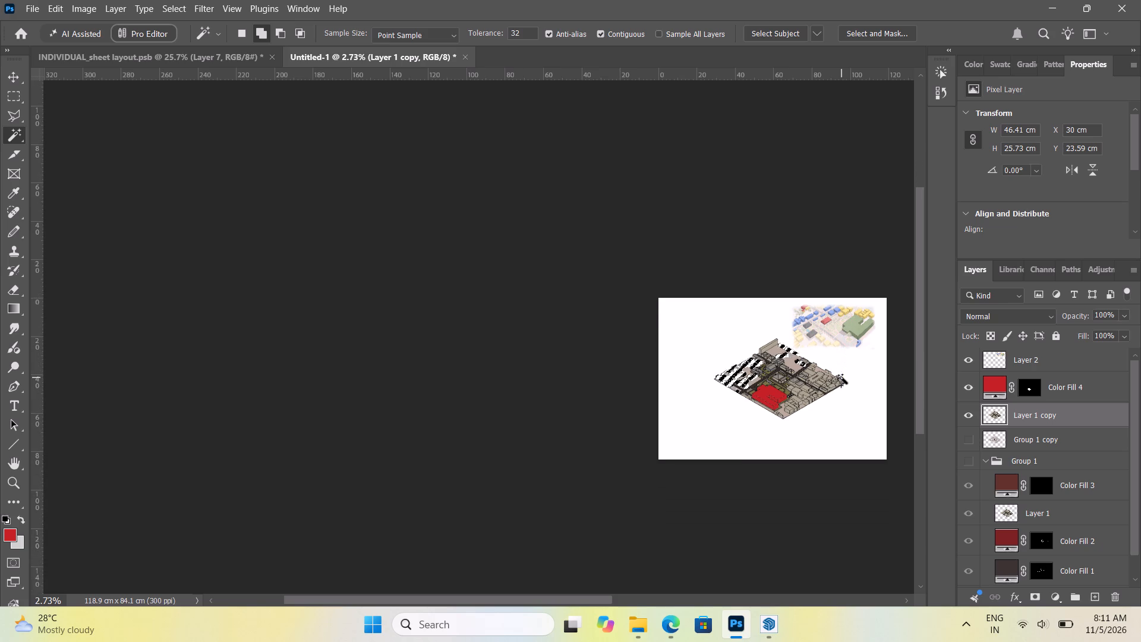
pyautogui.keyDown('alt'); pyautogui.scroll(-2, 839, 377); pyautogui.keyUp('alt')
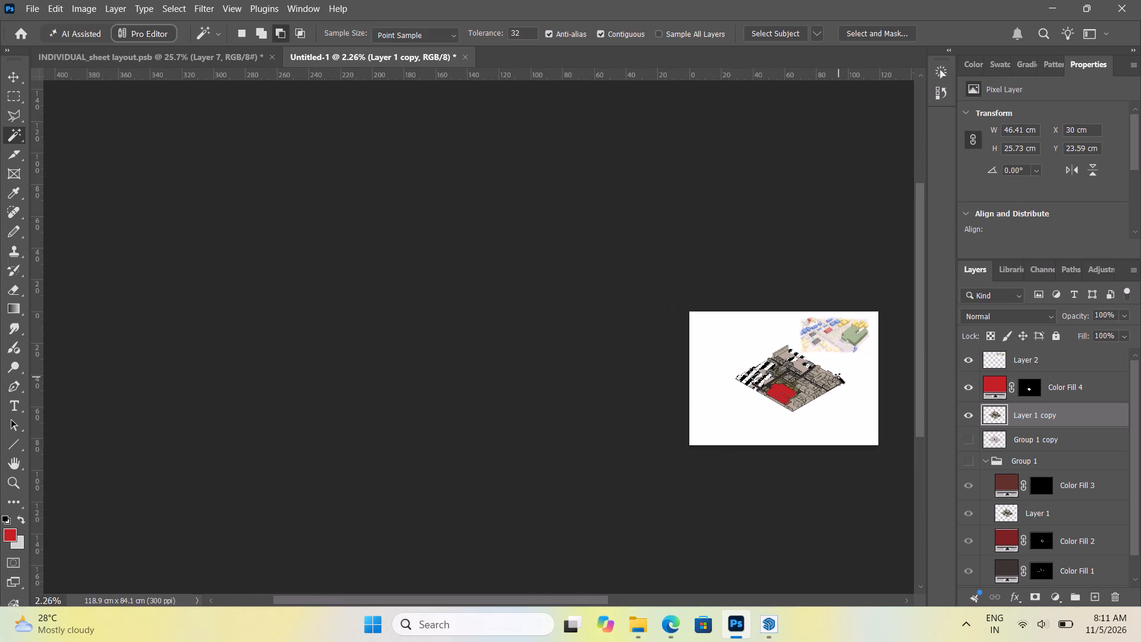
pyautogui.keyDown('alt'); pyautogui.scroll(6, 839, 377); pyautogui.keyUp('alt')
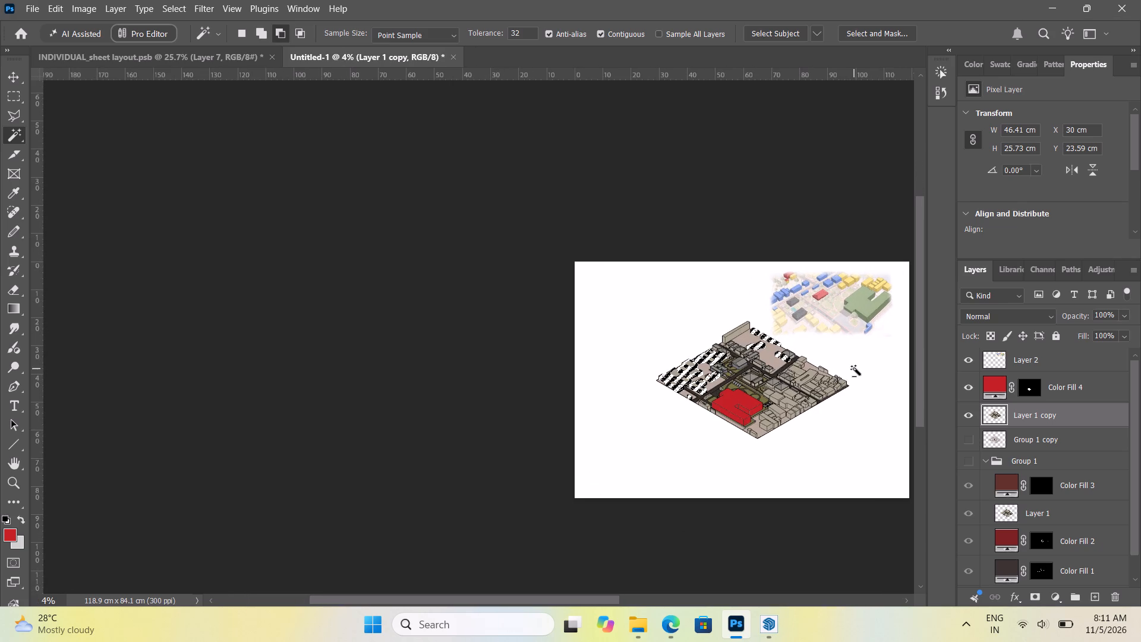
pyautogui.keyDown('alt'); pyautogui.scroll(5, 854, 334); pyautogui.keyUp('alt')
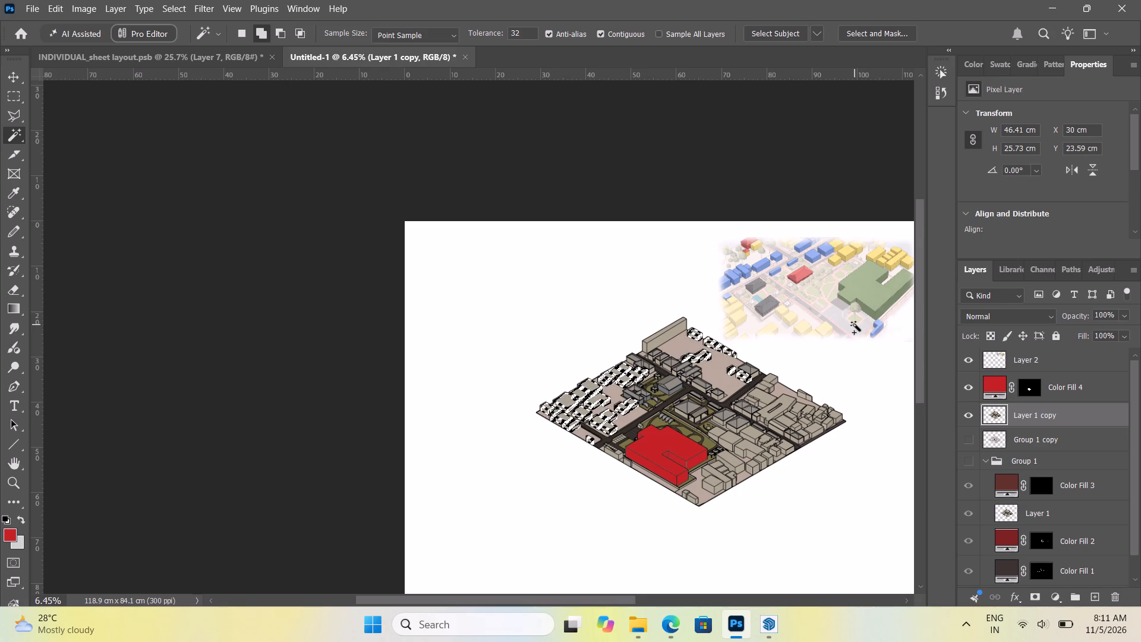
pyautogui.keyDown('alt'); pyautogui.scroll(6, 855, 325); pyautogui.keyUp('alt')
pyautogui.keyDown('alt'); pyautogui.scroll(-2, 855, 325); pyautogui.keyUp('alt')
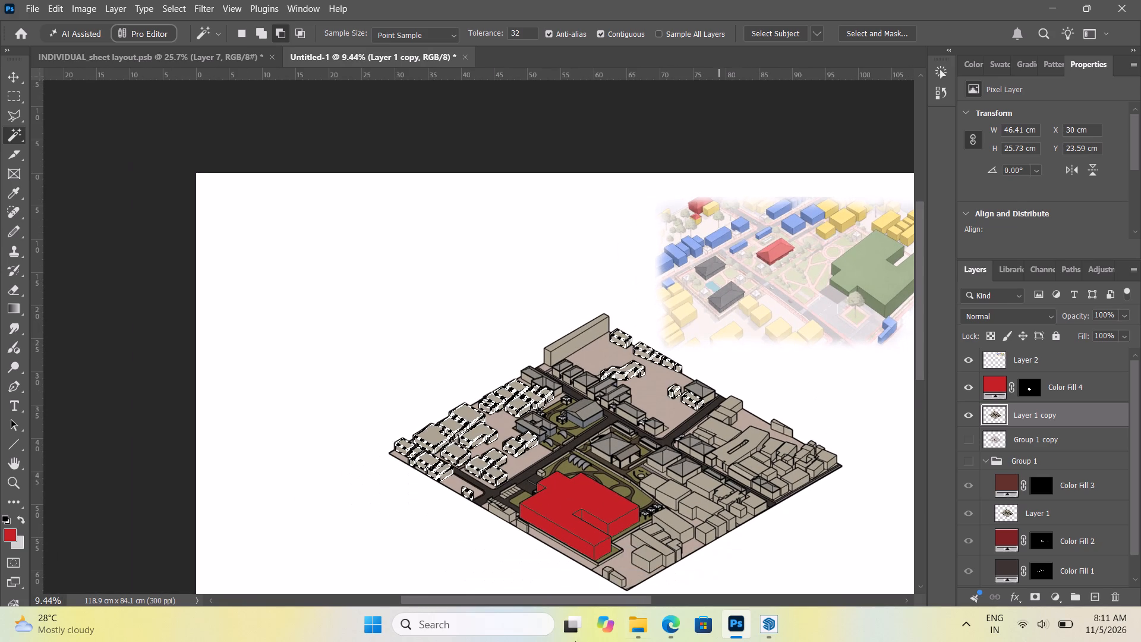
pyautogui.scroll(3, 530, 500)
pyautogui.scroll(-8, 530, 500)
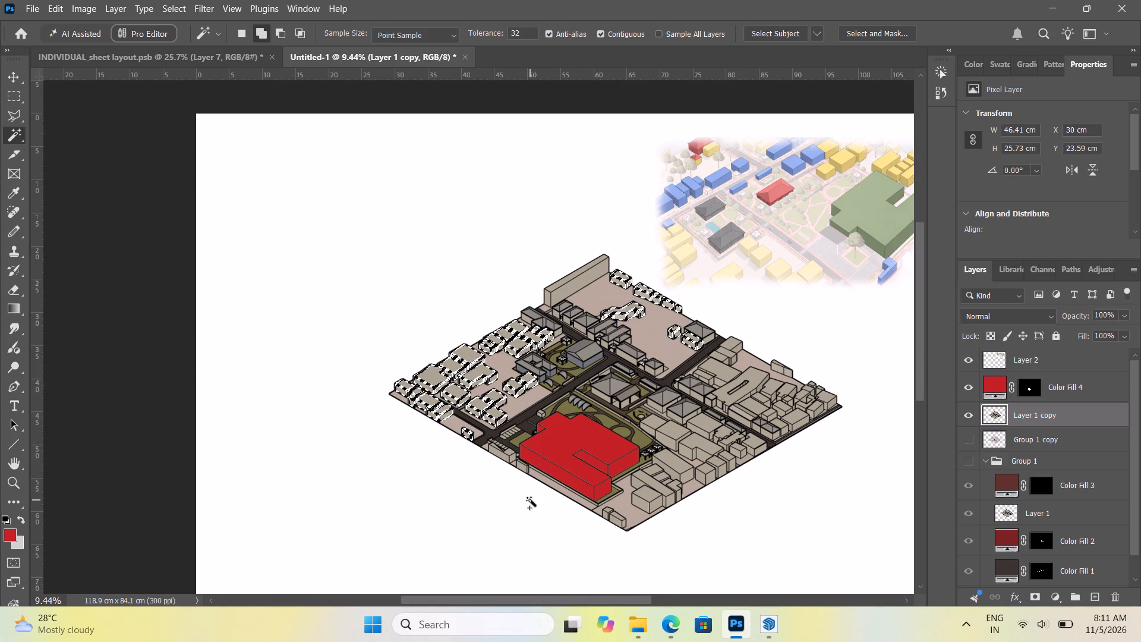
pyautogui.scroll(-4, 530, 500)
pyautogui.keyDown('alt'); pyautogui.scroll(3, 531, 500); pyautogui.keyUp('alt')
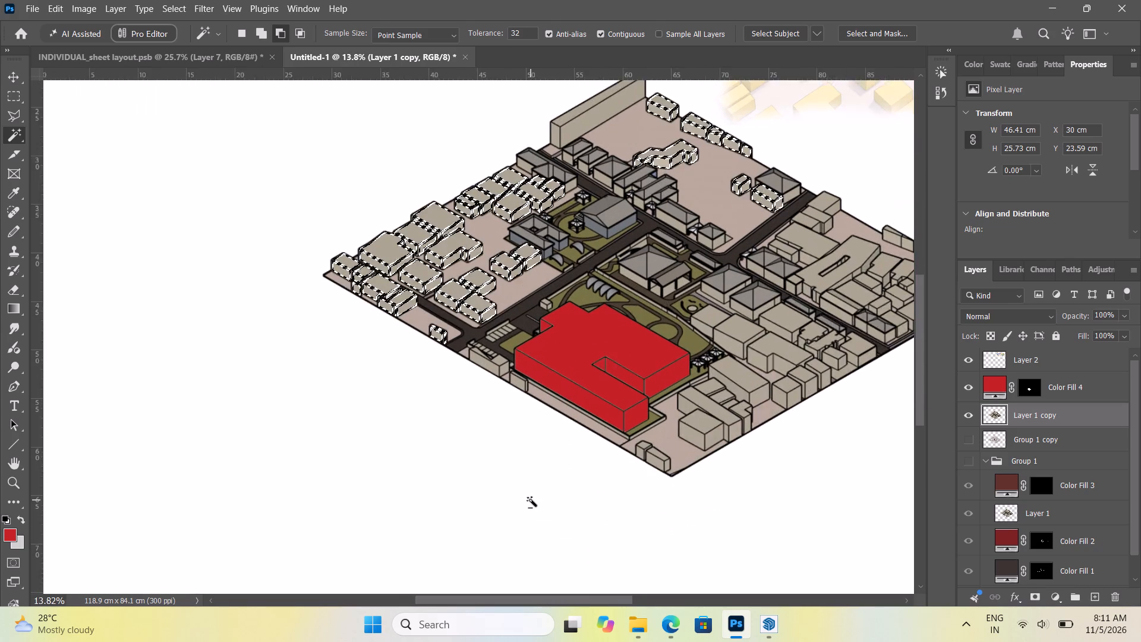
pyautogui.keyDown('alt'); pyautogui.scroll(3, 531, 500); pyautogui.keyUp('alt')
pyautogui.keyDown('alt'); pyautogui.scroll(-7, 531, 500); pyautogui.keyUp('alt')
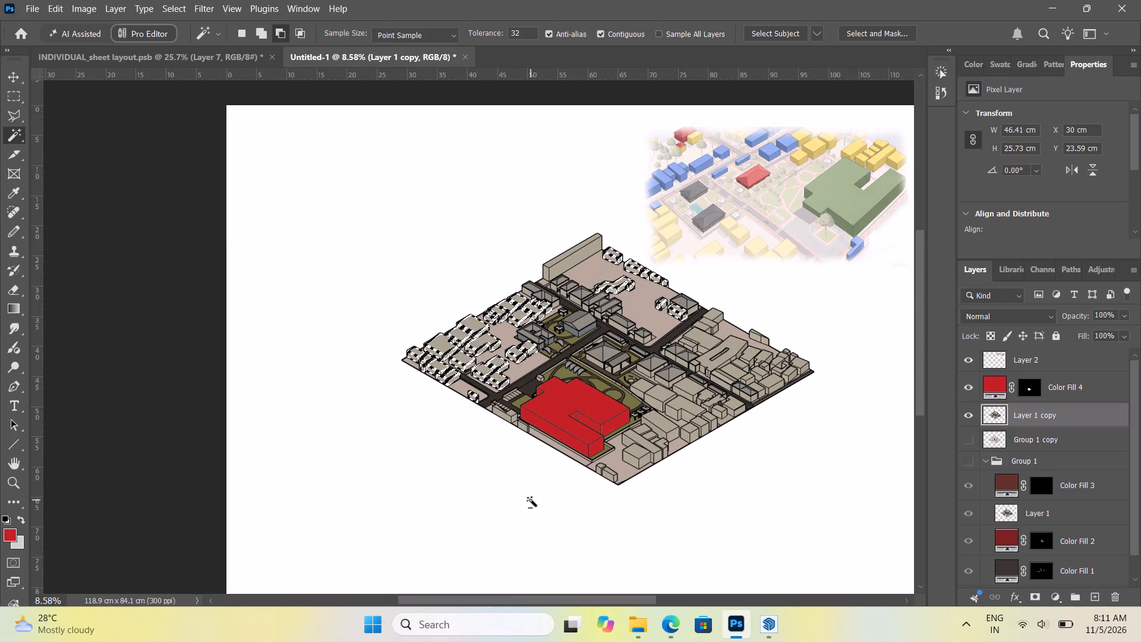
# Add the roofs and visible walls of the two small beige blocks at the diagram's southern corner to the selection.
pyautogui.keyDown('alt'); pyautogui.scroll(1, 531, 500); pyautogui.keyUp('alt')
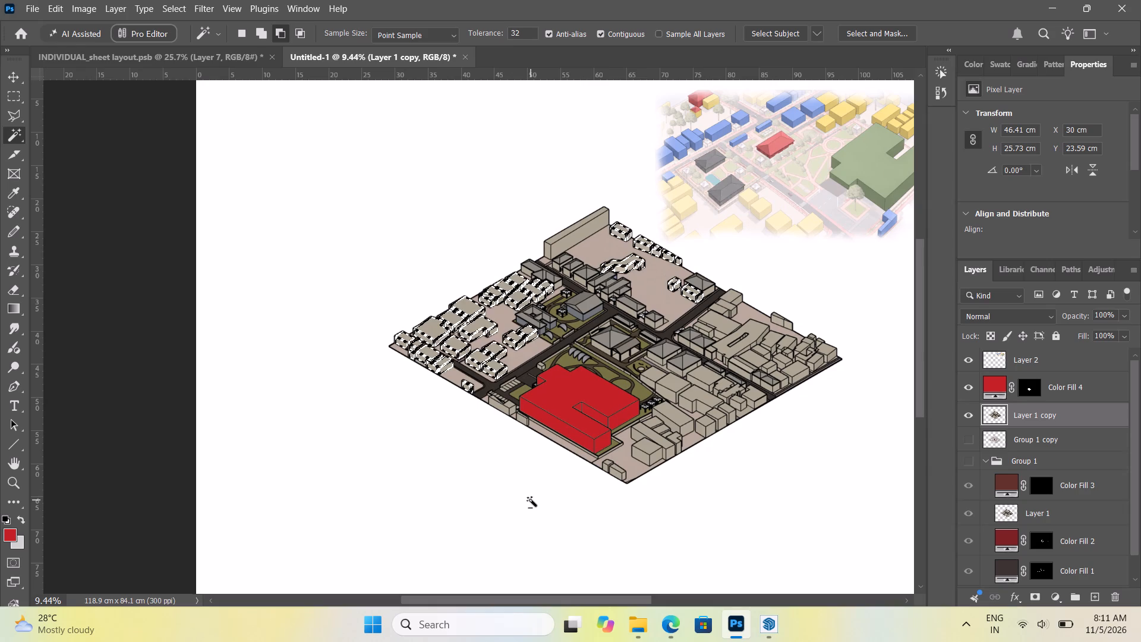
pyautogui.keyDown('alt'); pyautogui.scroll(6, 531, 500); pyautogui.keyUp('alt')
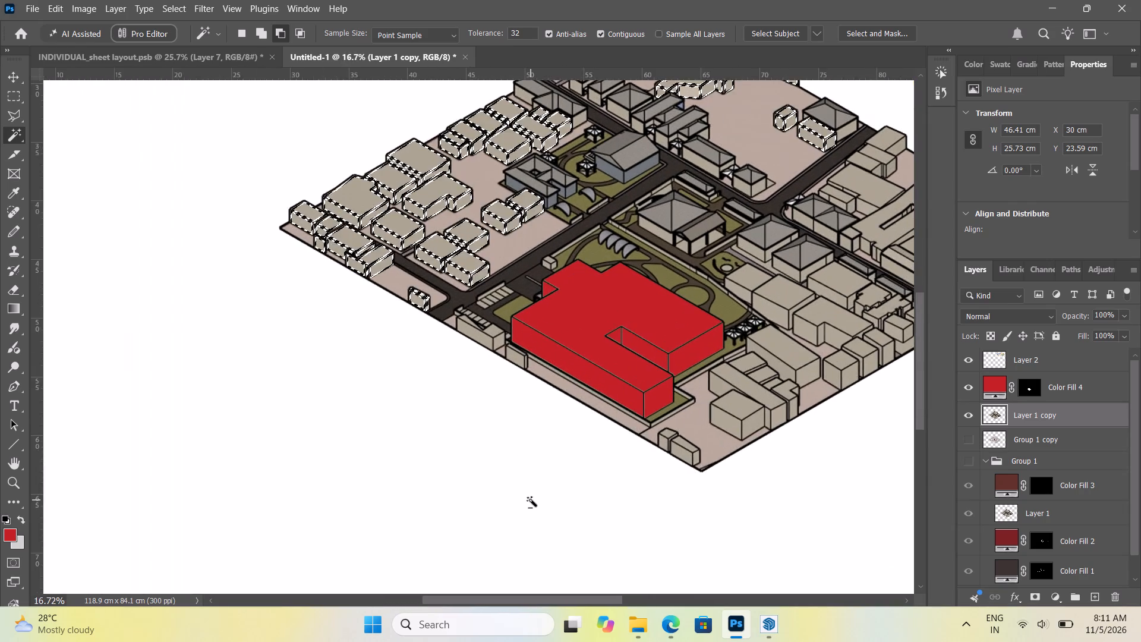
pyautogui.keyDown('alt'); pyautogui.scroll(2, 531, 500); pyautogui.keyUp('alt')
pyautogui.click(721, 445)
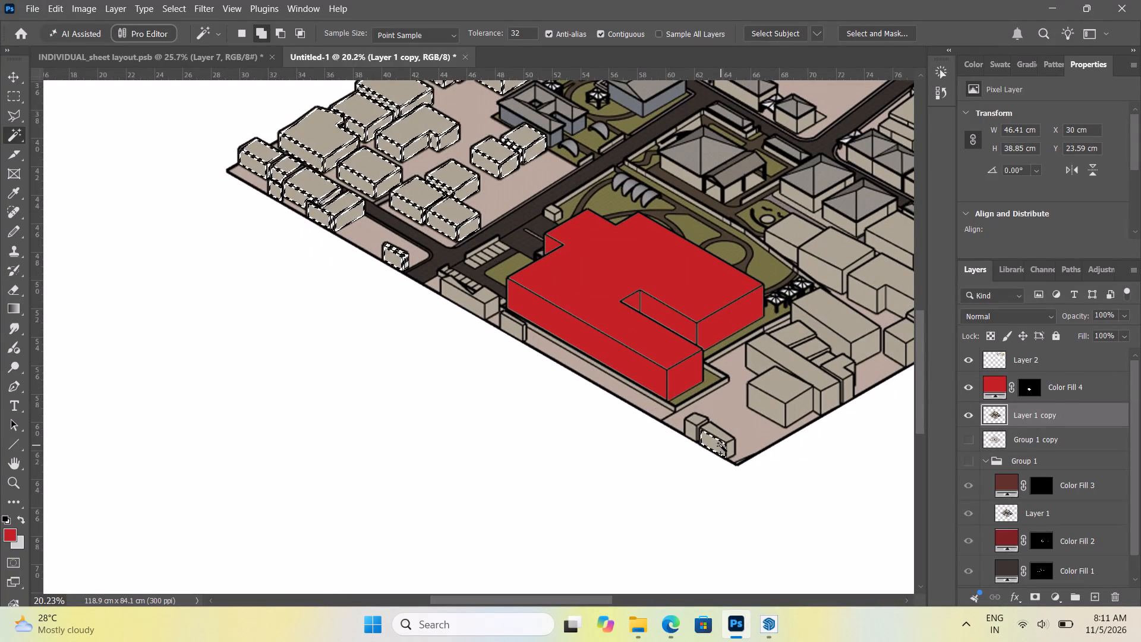
pyautogui.click(717, 433)
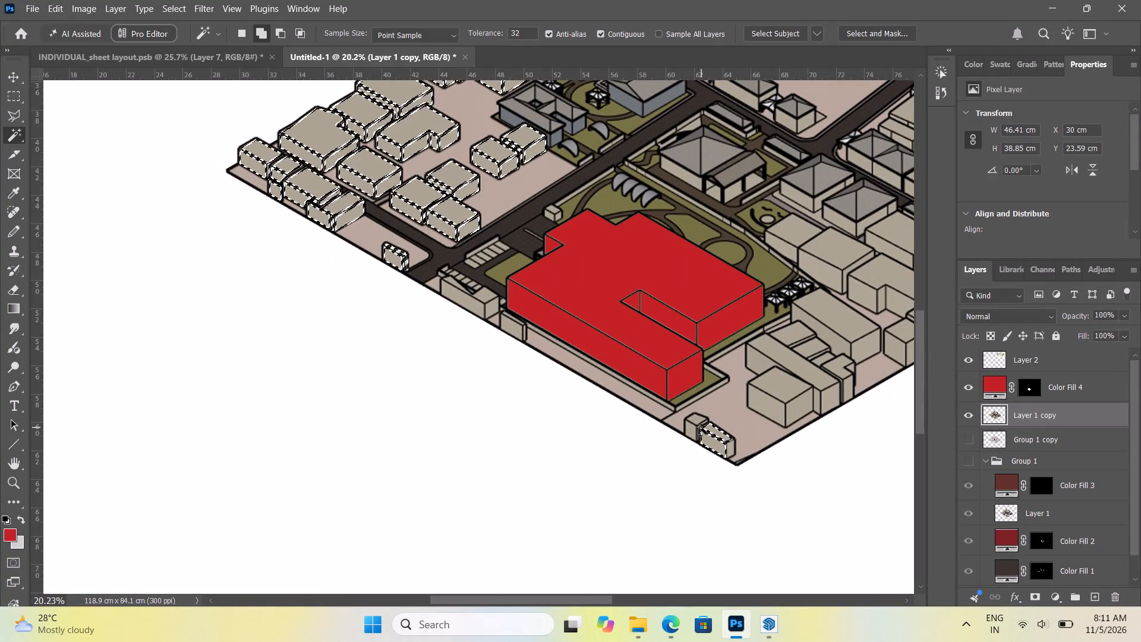
pyautogui.click(695, 427)
pyautogui.click(696, 421)
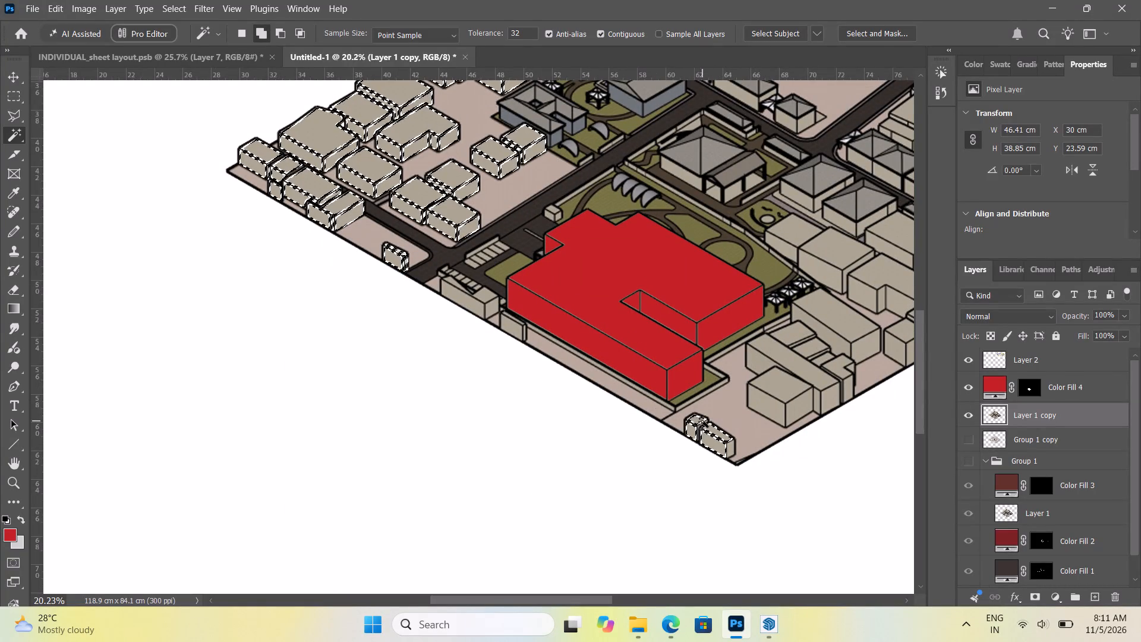
pyautogui.click(731, 447)
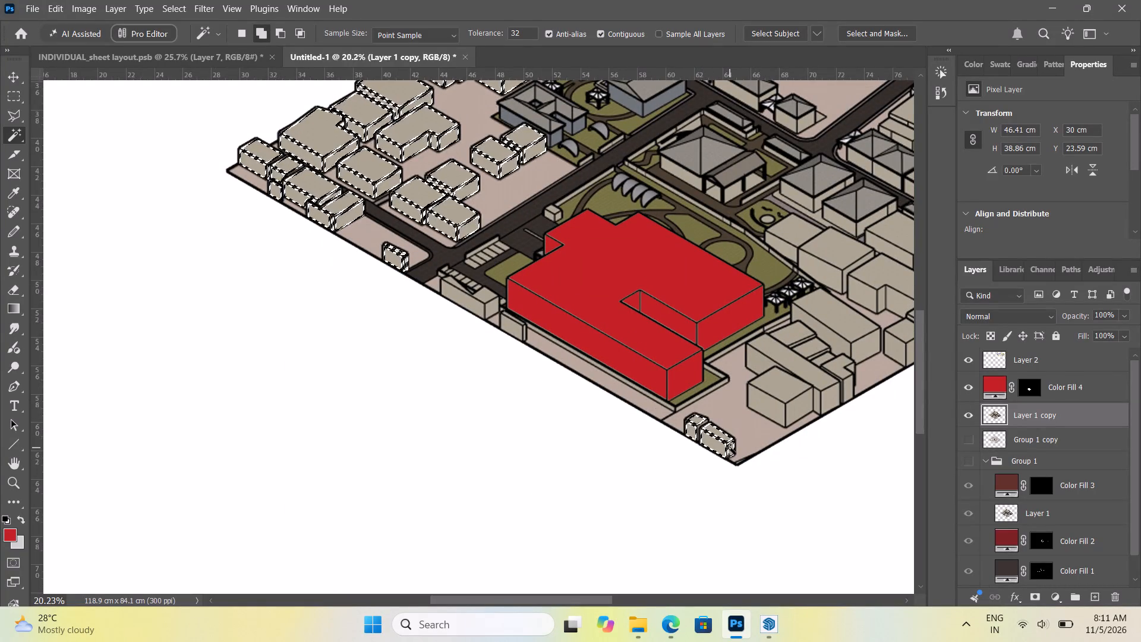
# Add the narrow wall slivers between the two small southern-corner blocks to the selection at close zoom, undoing a stray outline pick.
pyautogui.keyDown('alt'); pyautogui.scroll(16, 730, 448); pyautogui.keyUp('alt')
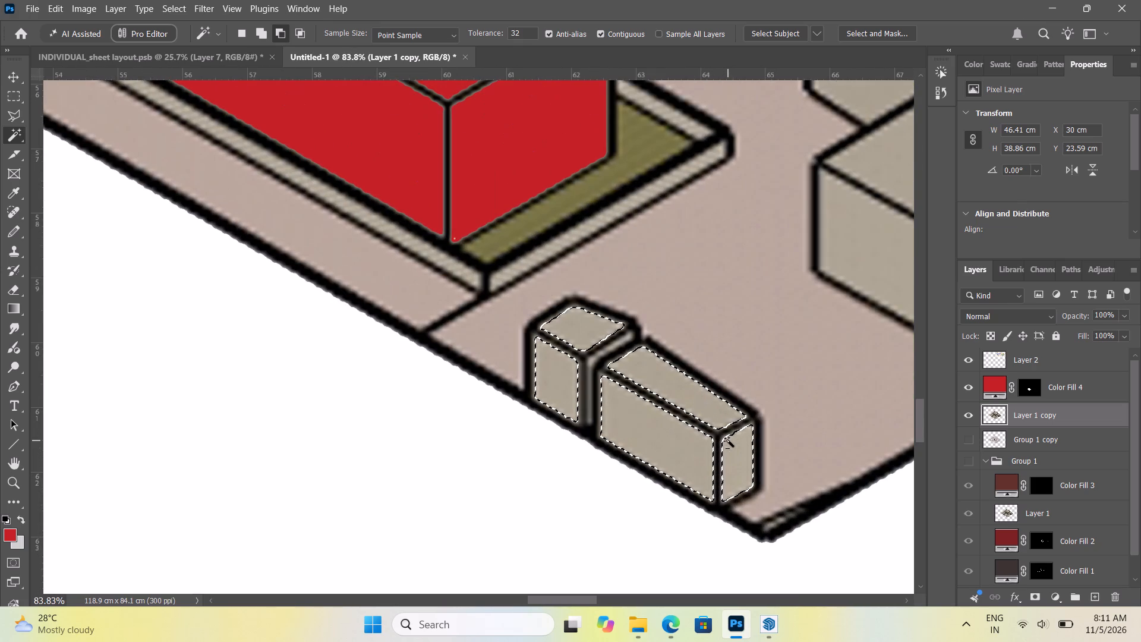
pyautogui.click(592, 360)
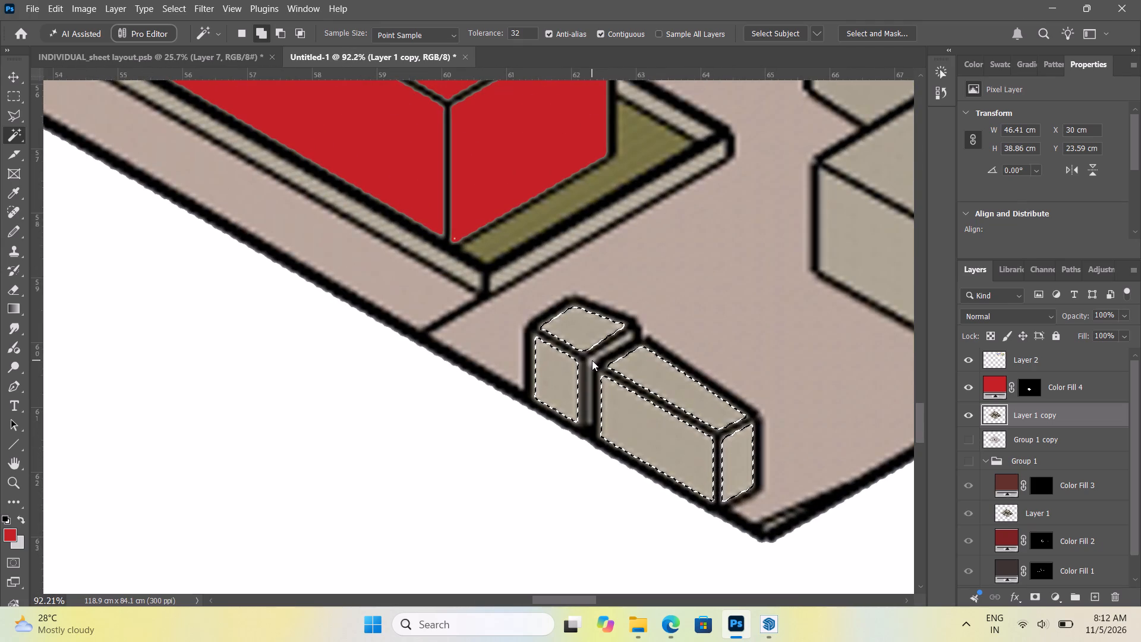
pyautogui.click(606, 355)
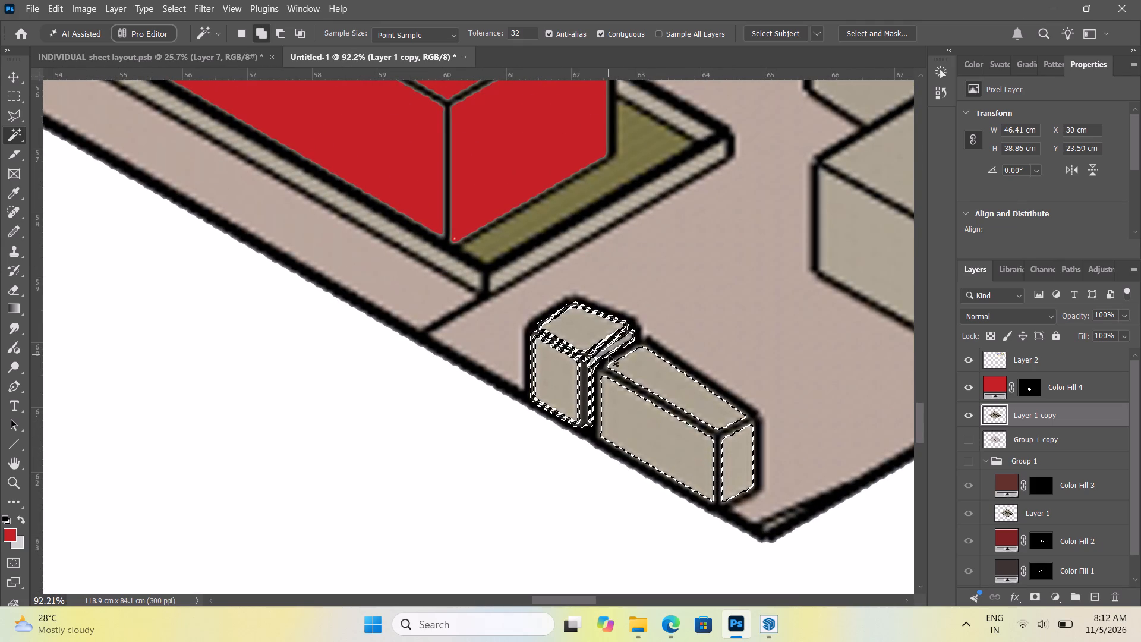
pyautogui.hotkey('ctrl', 'z')
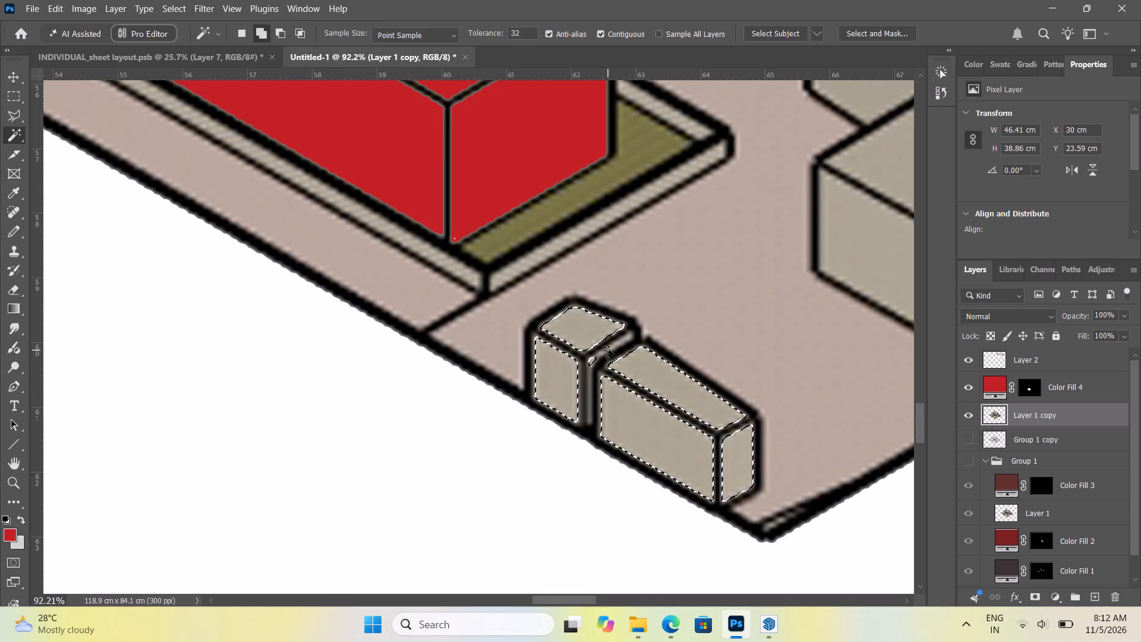
pyautogui.click(608, 350)
pyautogui.click(590, 385)
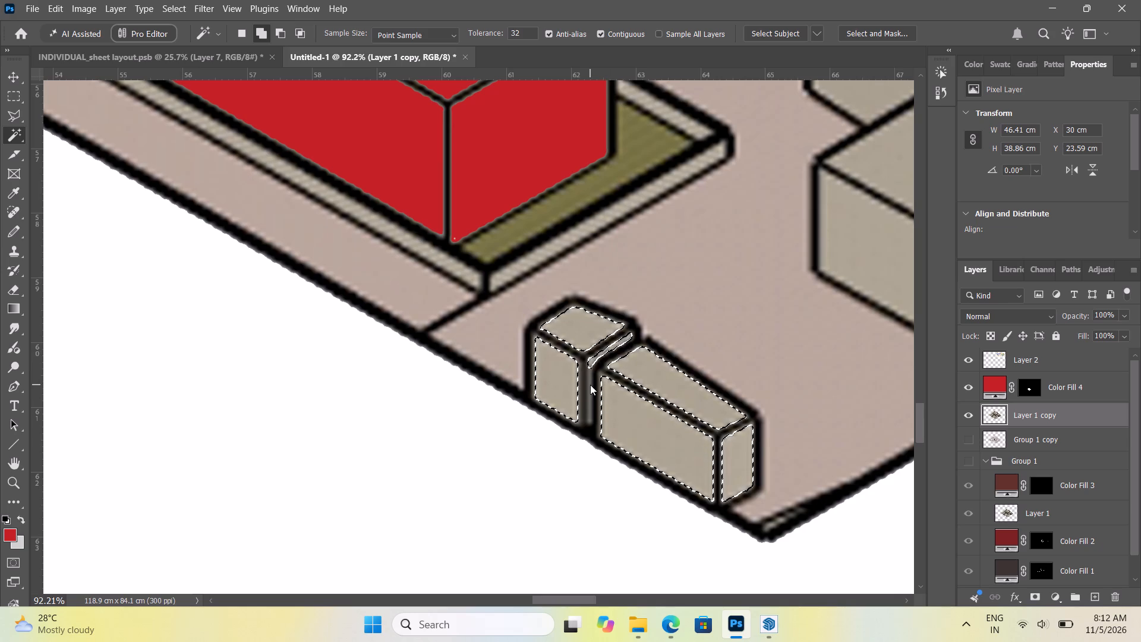
# Add the roofs and visible walls of the box-shaped block east of the southern corner and the long block behind it to the selection.
pyautogui.keyDown('alt'); pyautogui.scroll(-12, 597, 402); pyautogui.keyUp('alt')
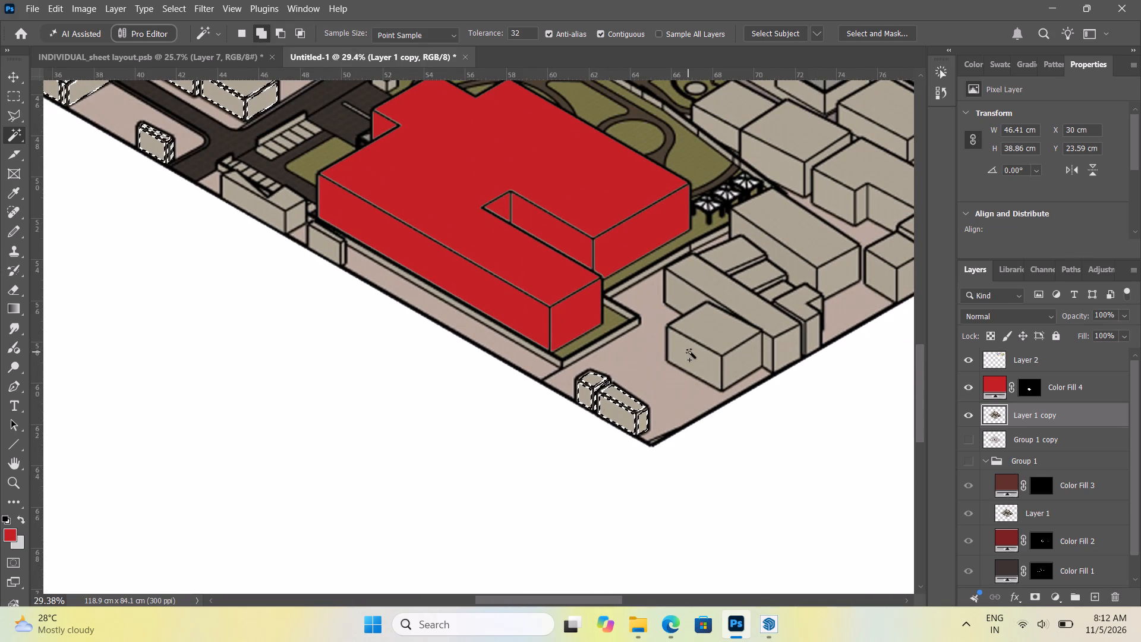
pyautogui.click(690, 352)
pyautogui.click(700, 337)
pyautogui.click(735, 357)
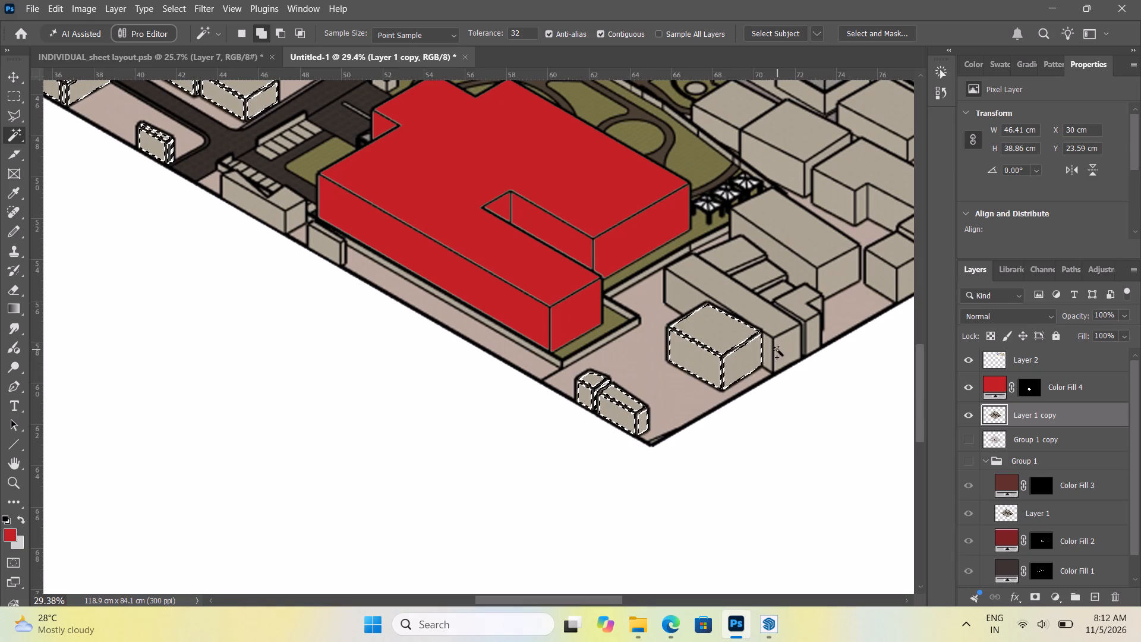
pyautogui.click(767, 348)
pyautogui.click(785, 345)
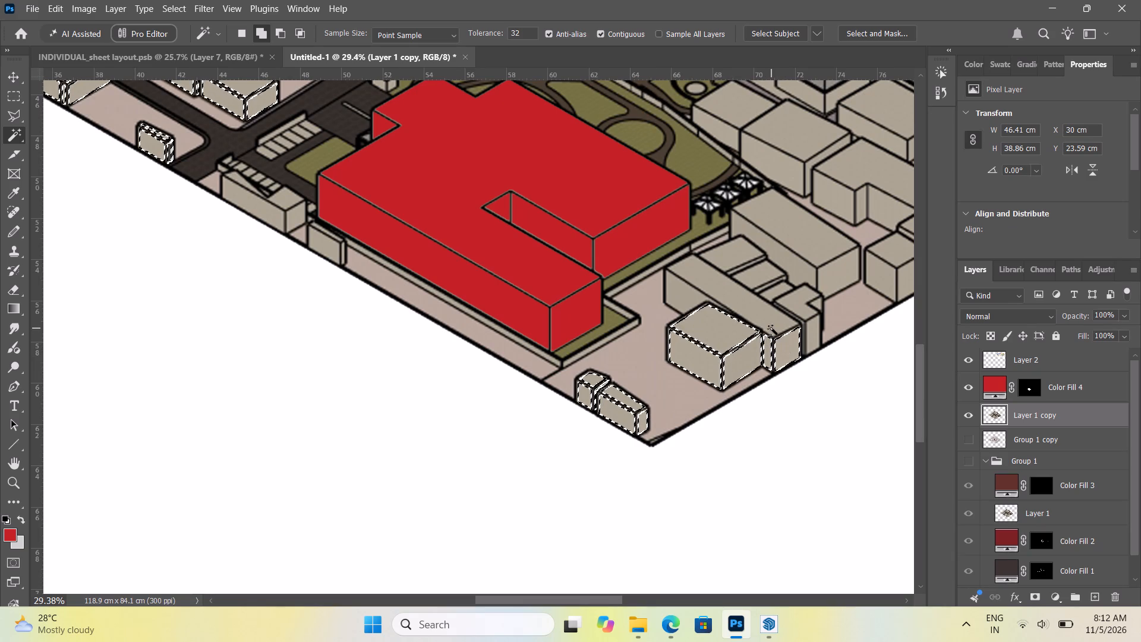
pyautogui.click(771, 326)
pyautogui.click(674, 291)
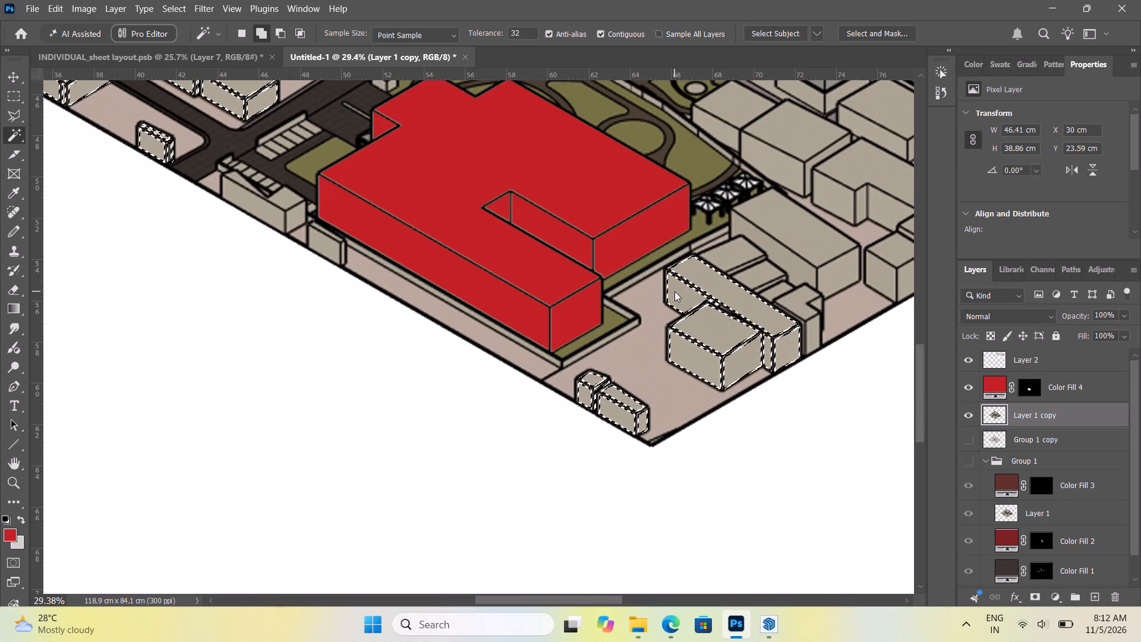
# Add the stepped roofs adjoining the long block and the walls of its end block to the selection, undoing one outline pick.
pyautogui.click(736, 257)
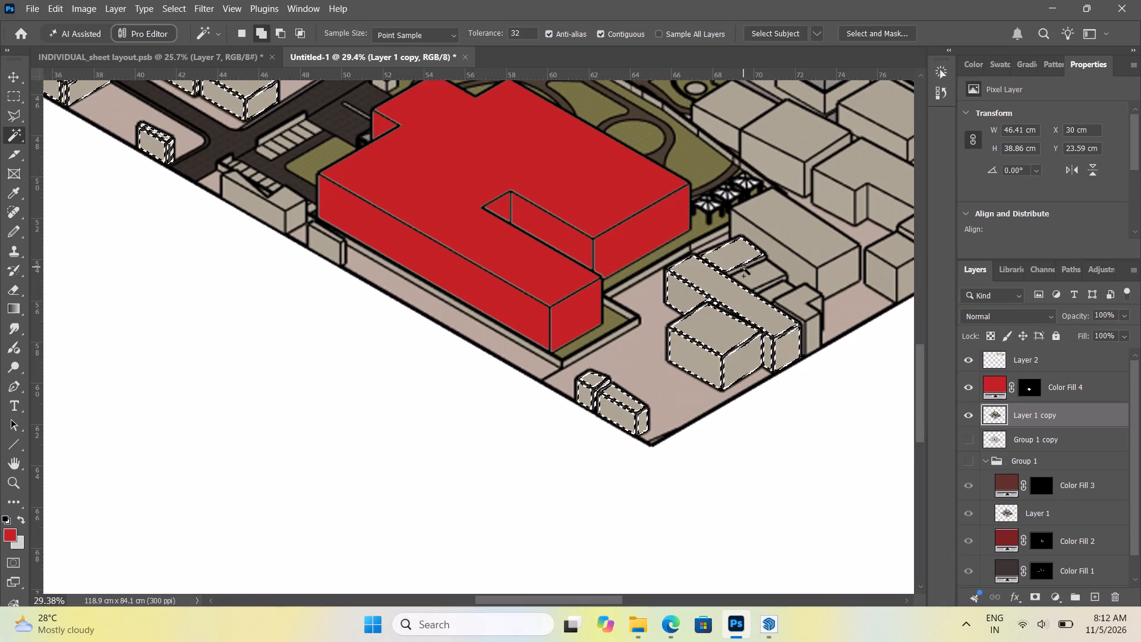
pyautogui.click(744, 268)
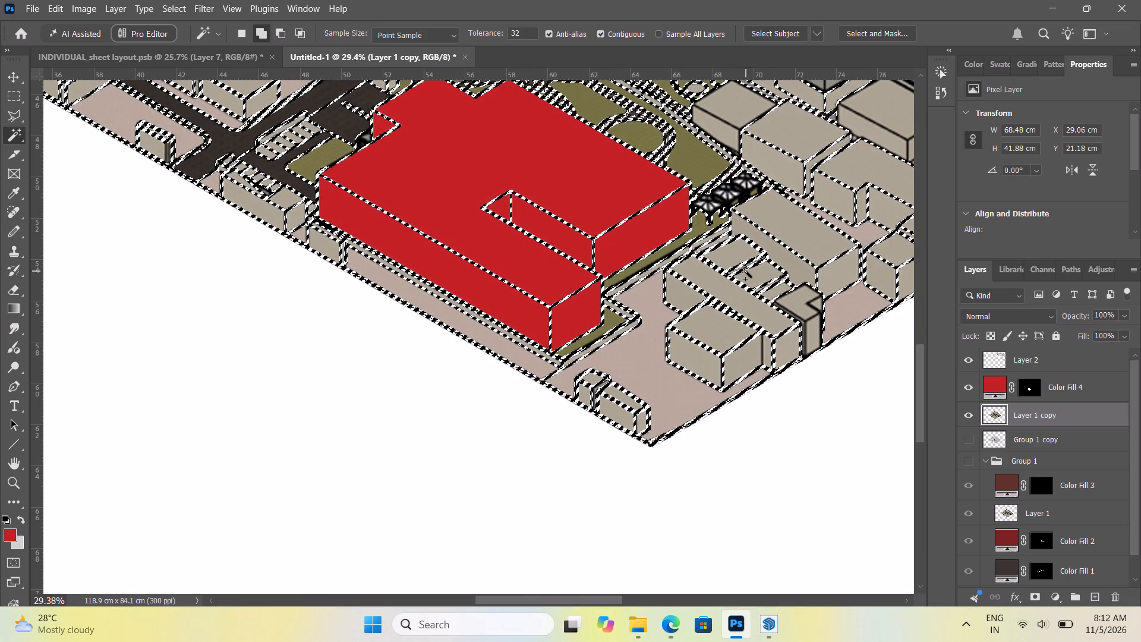
pyautogui.hotkey('ctrl', 'z')
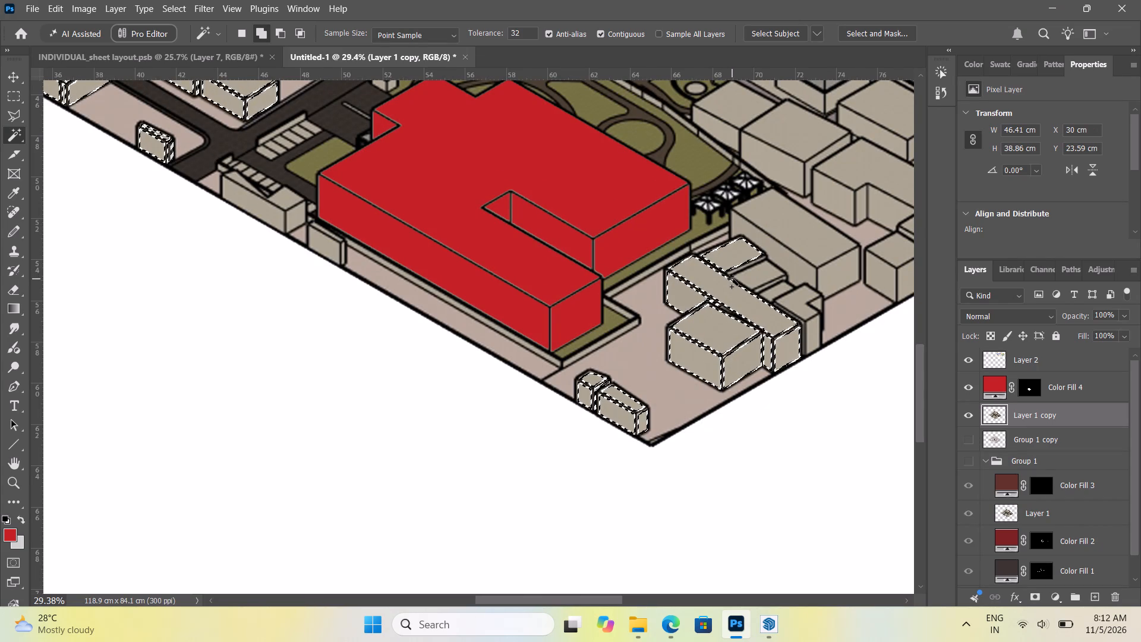
pyautogui.click(757, 281)
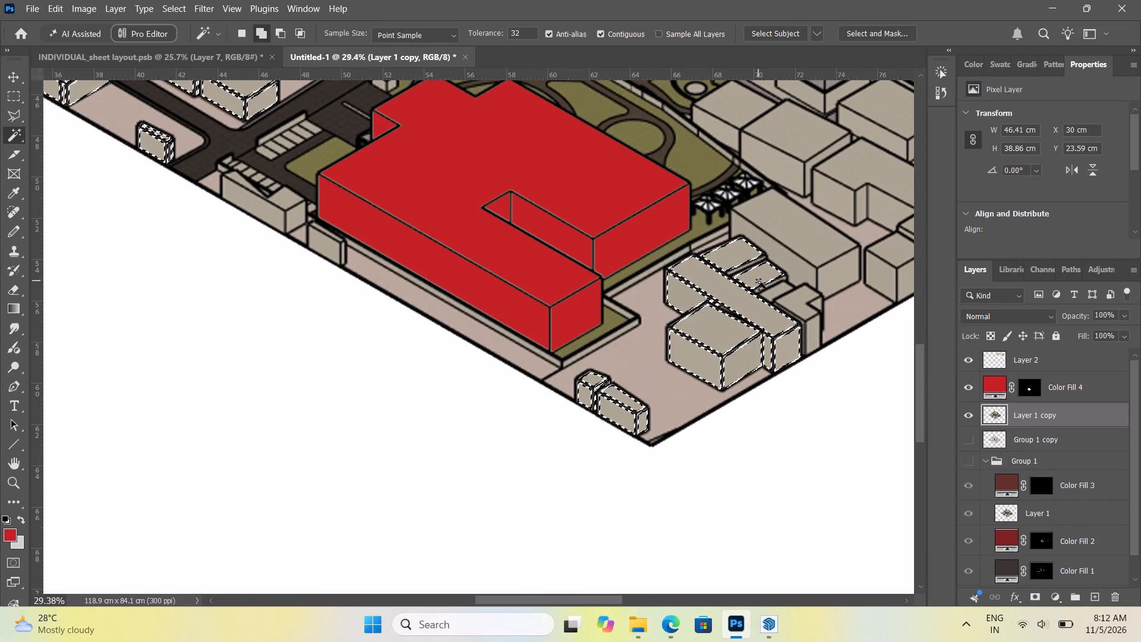
pyautogui.click(764, 288)
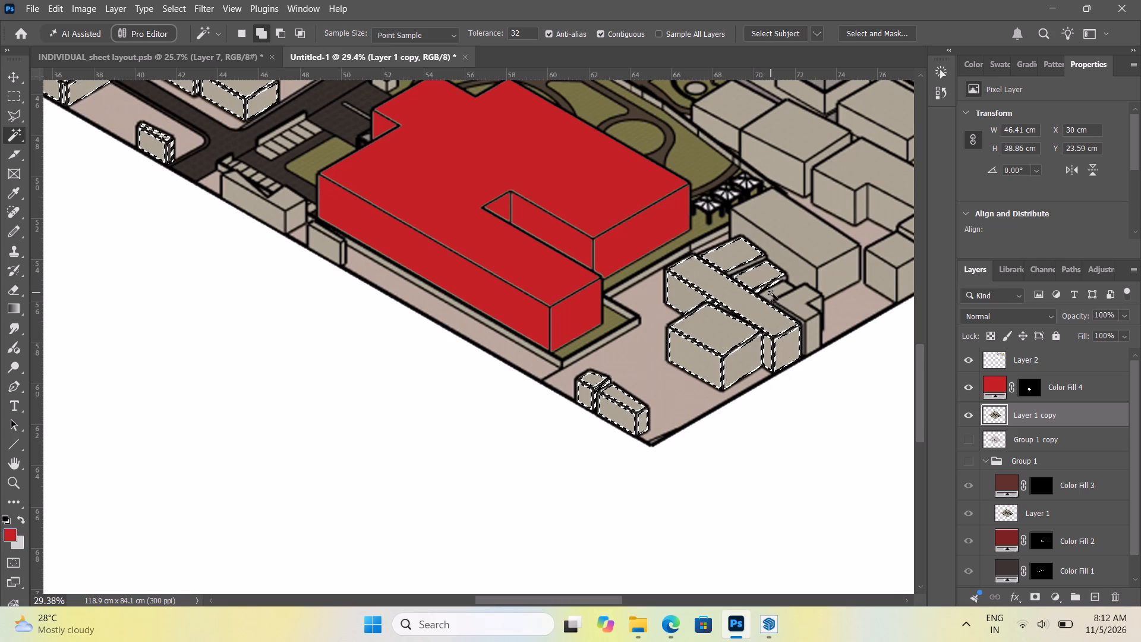
pyautogui.click(773, 294)
pyautogui.click(803, 307)
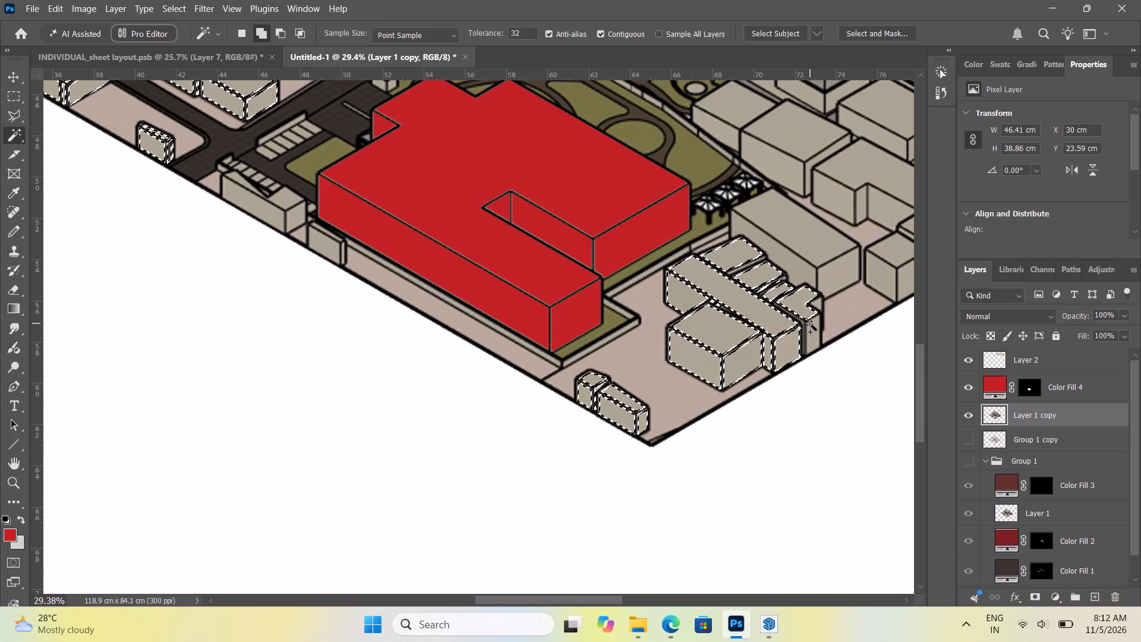
pyautogui.click(811, 326)
pyautogui.click(818, 305)
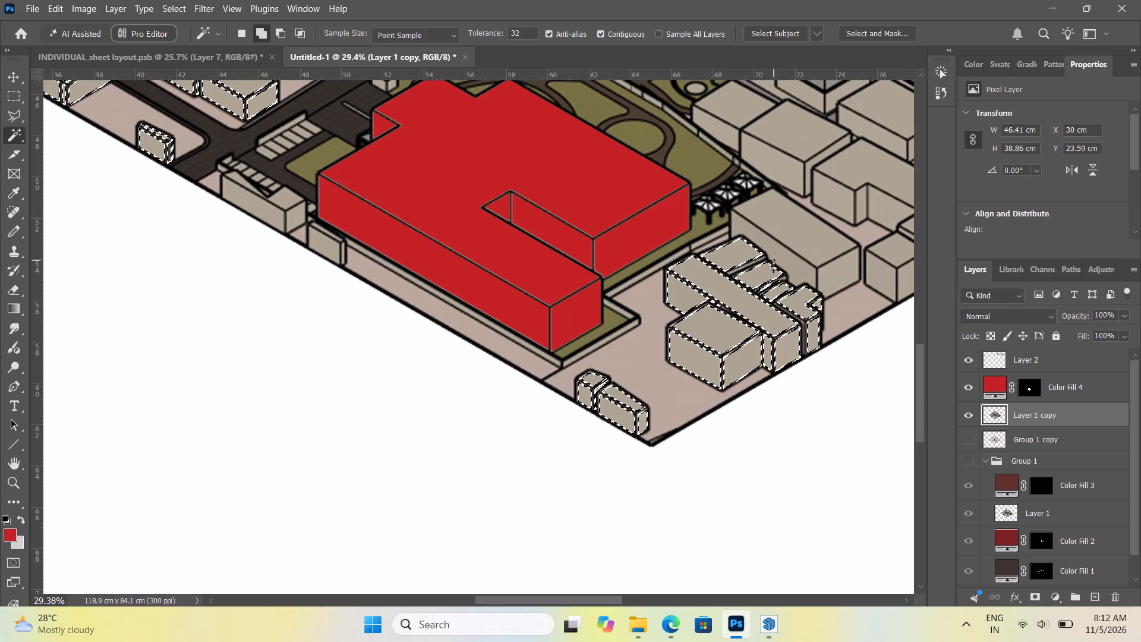
# Add the remaining thin wall strips between the stepped roofs and beside the long block to the selection at close zoom.
pyautogui.keyDown('alt'); pyautogui.scroll(6, 767, 281); pyautogui.keyUp('alt')
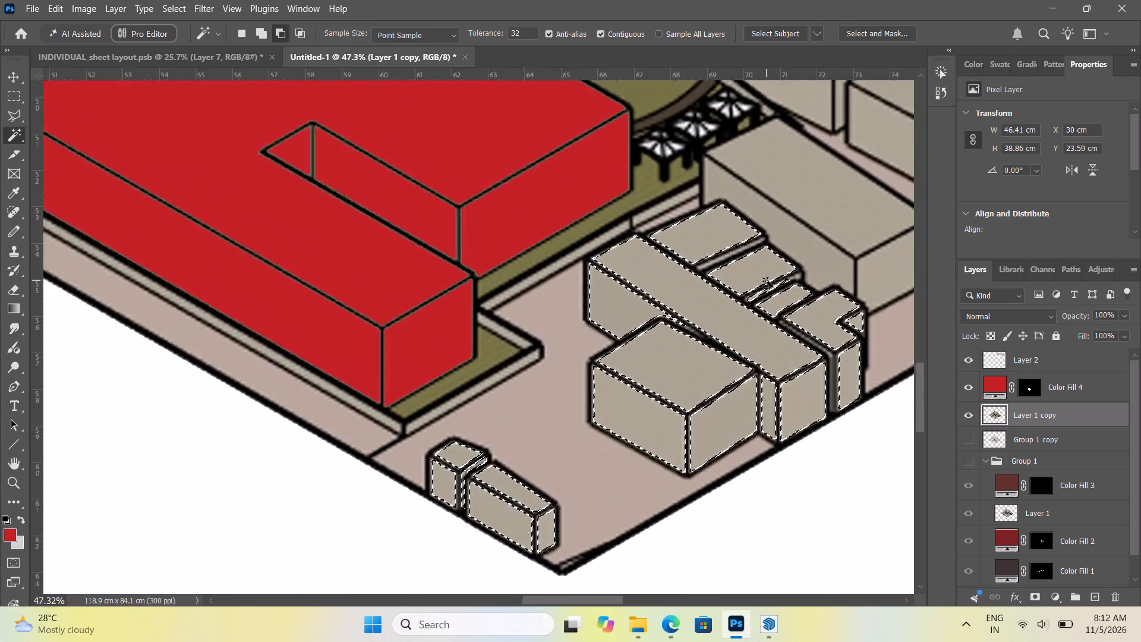
pyautogui.keyDown('alt'); pyautogui.scroll(10, 767, 281); pyautogui.keyUp('alt')
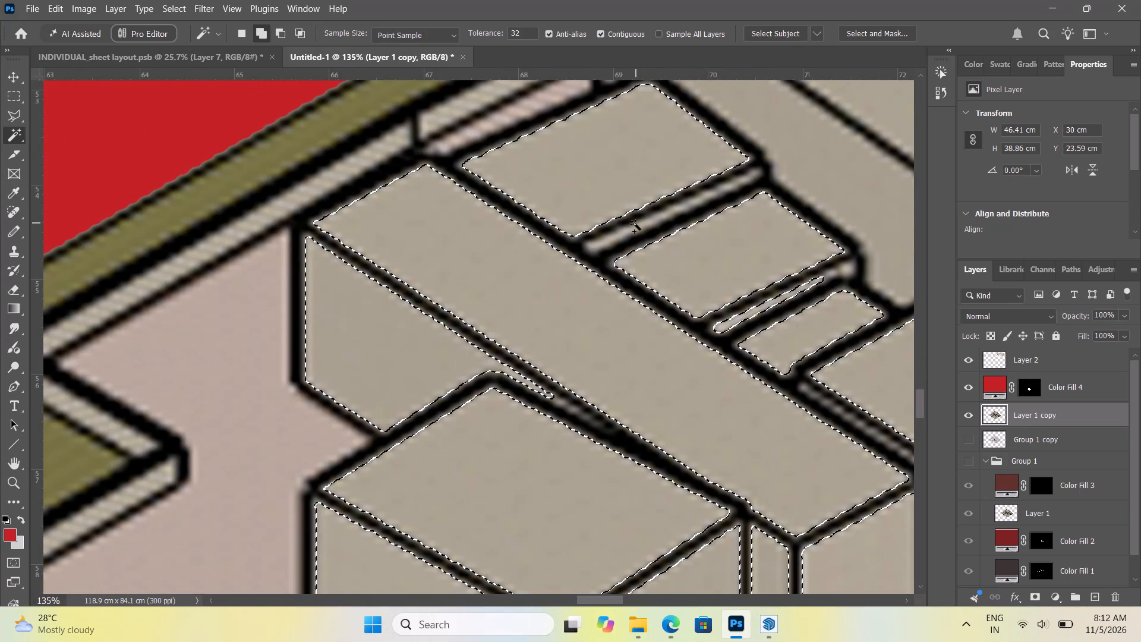
pyautogui.click(634, 229)
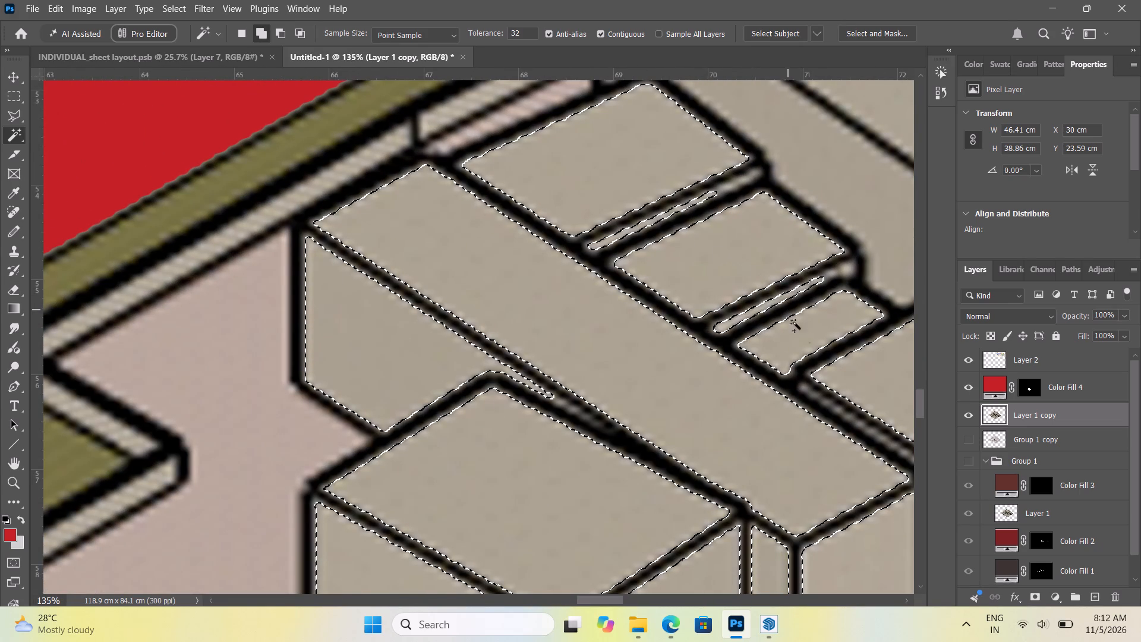
pyautogui.click(805, 389)
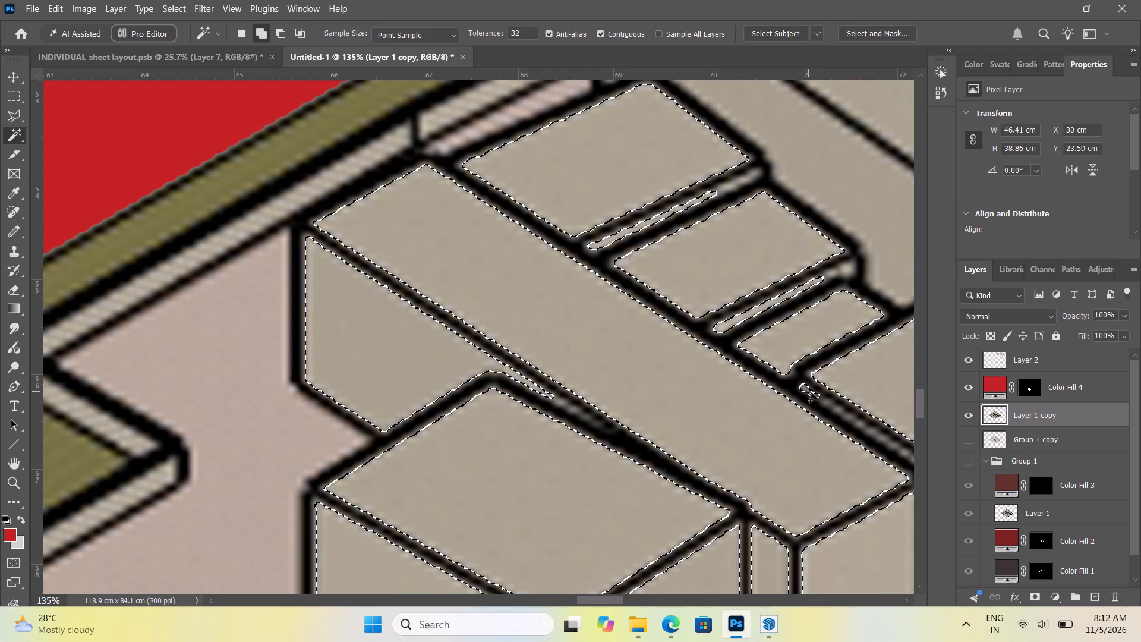
pyautogui.click(824, 401)
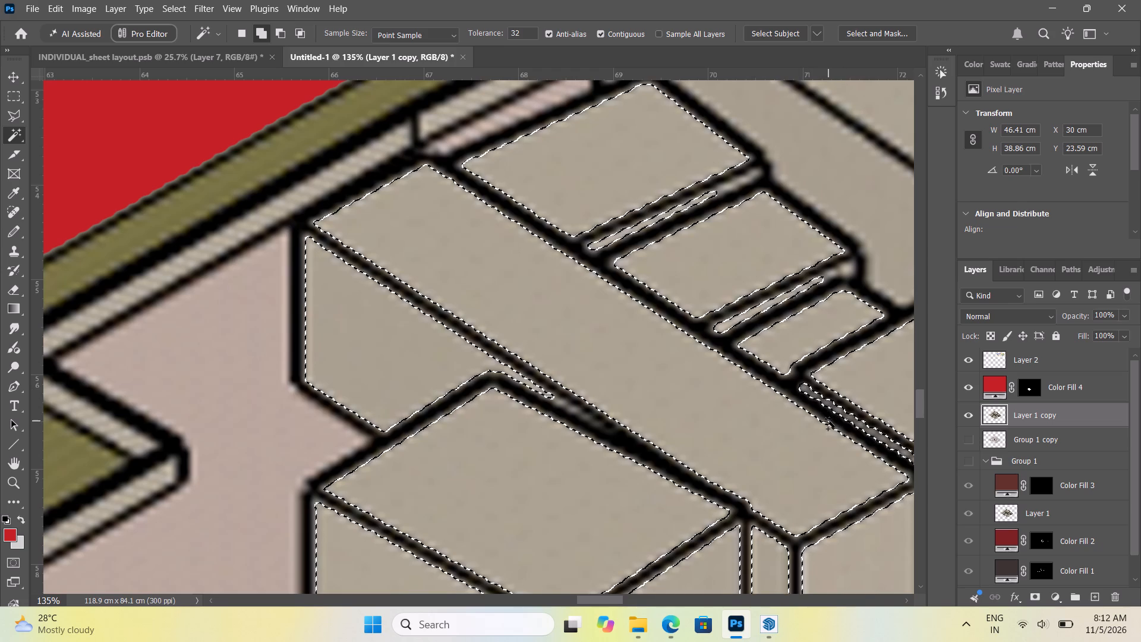
pyautogui.keyDown('alt'); pyautogui.scroll(-11, 828, 421); pyautogui.keyUp('alt')
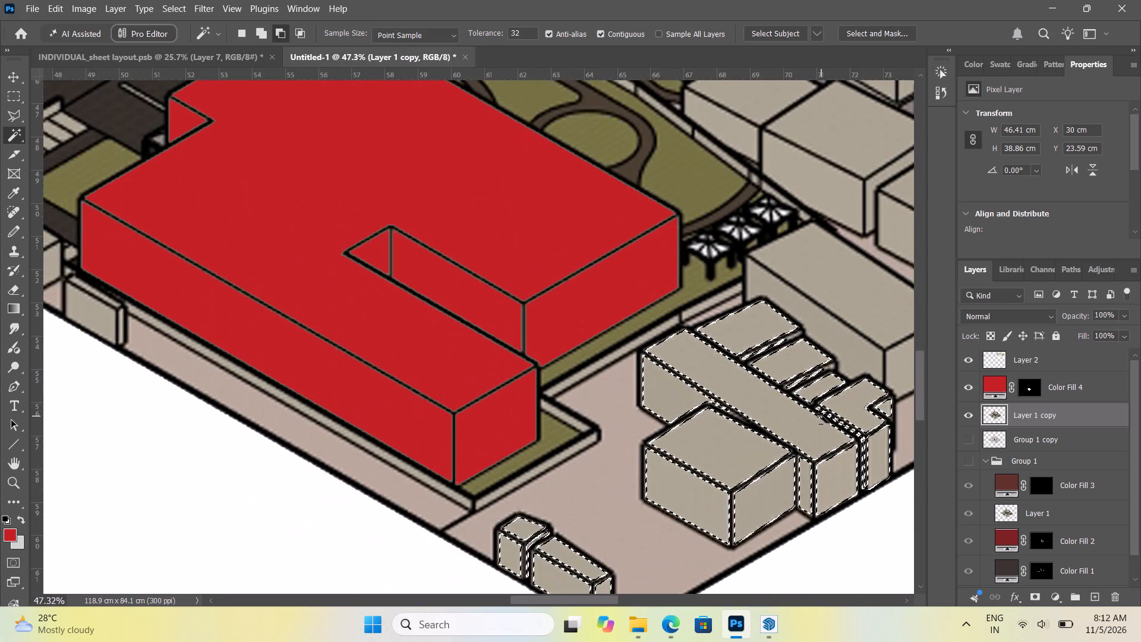
pyautogui.keyDown('alt'); pyautogui.scroll(-3, 821, 416); pyautogui.keyUp('alt')
pyautogui.keyDown('alt'); pyautogui.scroll(12, 819, 414); pyautogui.keyUp('alt')
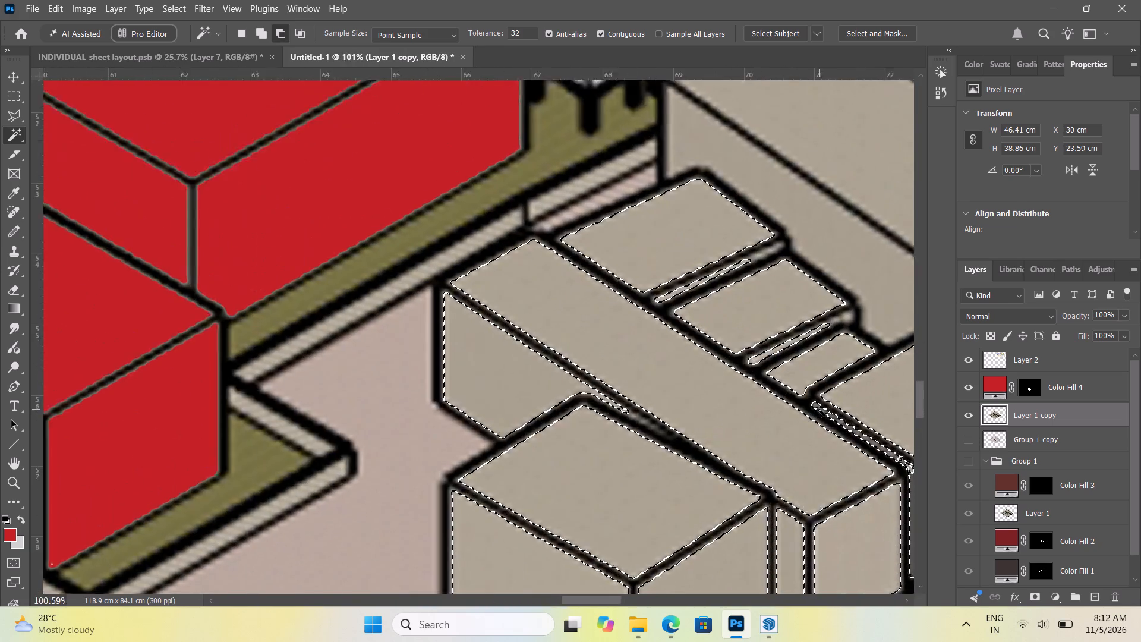
pyautogui.keyDown('alt'); pyautogui.scroll(2, 819, 410); pyautogui.keyUp('alt')
pyautogui.click(847, 289)
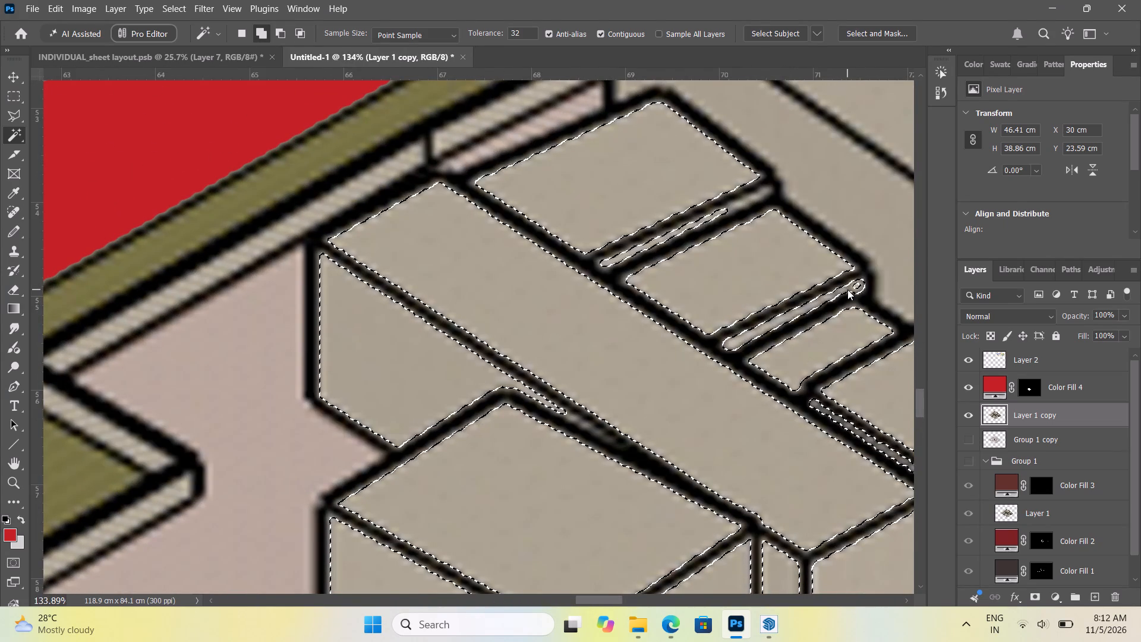
# Review the selected blocks across the whole axonometric diagram to decide which beige blocks still need selecting.
pyautogui.keyDown('alt'); pyautogui.scroll(1, 840, 291); pyautogui.keyUp('alt')
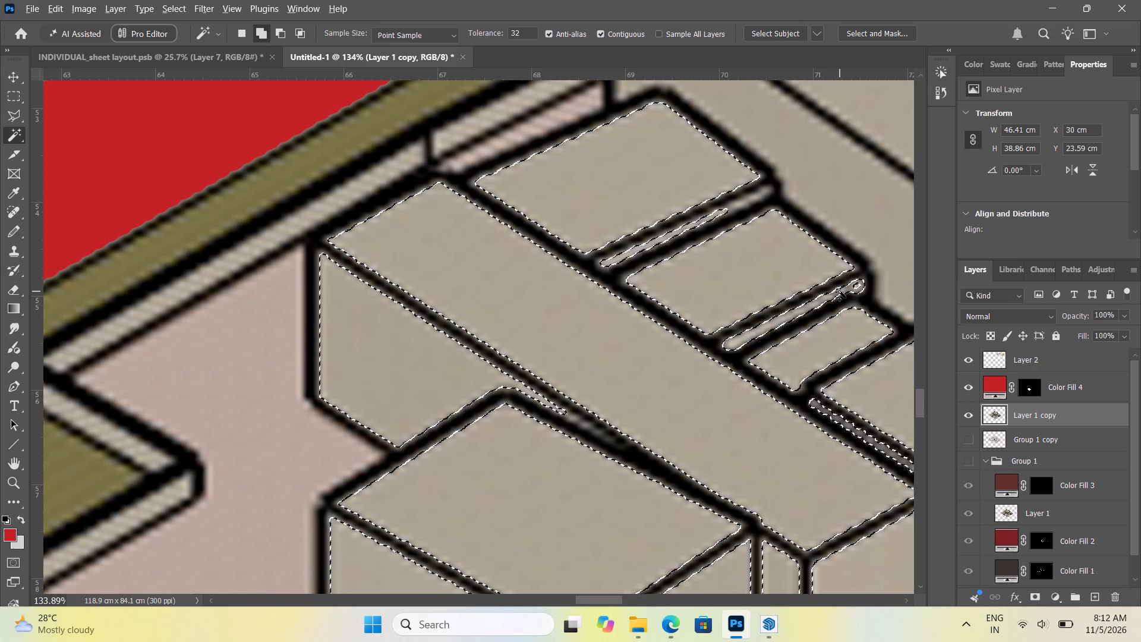
pyautogui.keyDown('alt'); pyautogui.scroll(2, 840, 291); pyautogui.keyUp('alt')
pyautogui.keyDown('alt'); pyautogui.scroll(-18, 840, 291); pyautogui.keyUp('alt')
pyautogui.keyDown('alt'); pyautogui.scroll(-6, 840, 291); pyautogui.keyUp('alt')
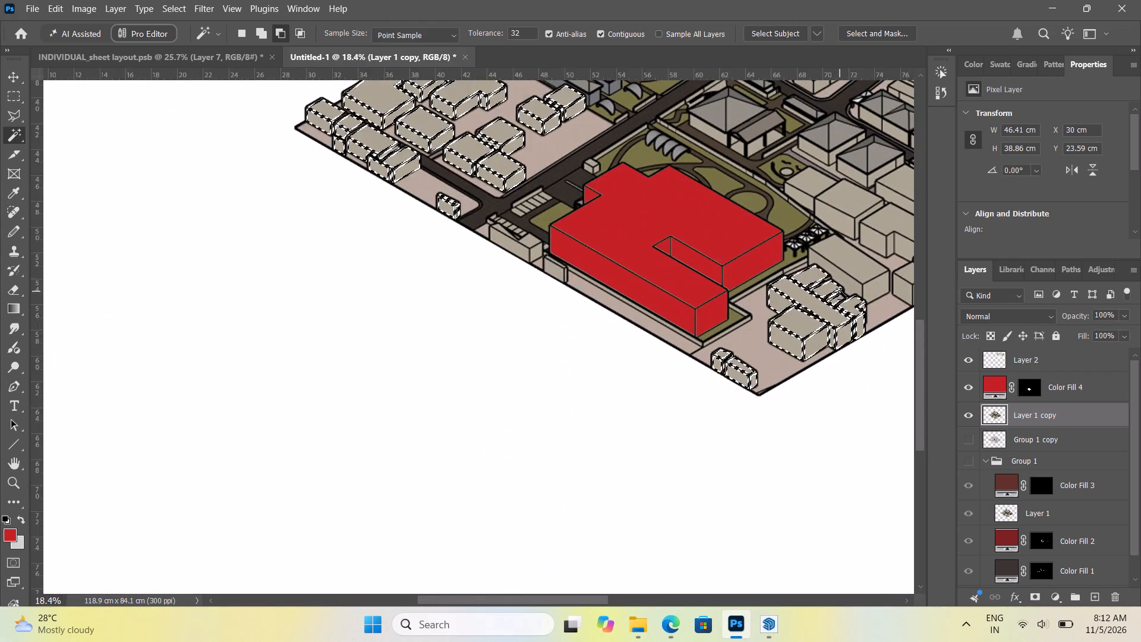
pyautogui.keyDown('alt'); pyautogui.scroll(-6, 840, 291); pyautogui.keyUp('alt')
pyautogui.keyDown('alt'); pyautogui.scroll(4, 840, 291); pyautogui.keyUp('alt')
pyautogui.scroll(1, 840, 291)
pyautogui.scroll(-5, 840, 291)
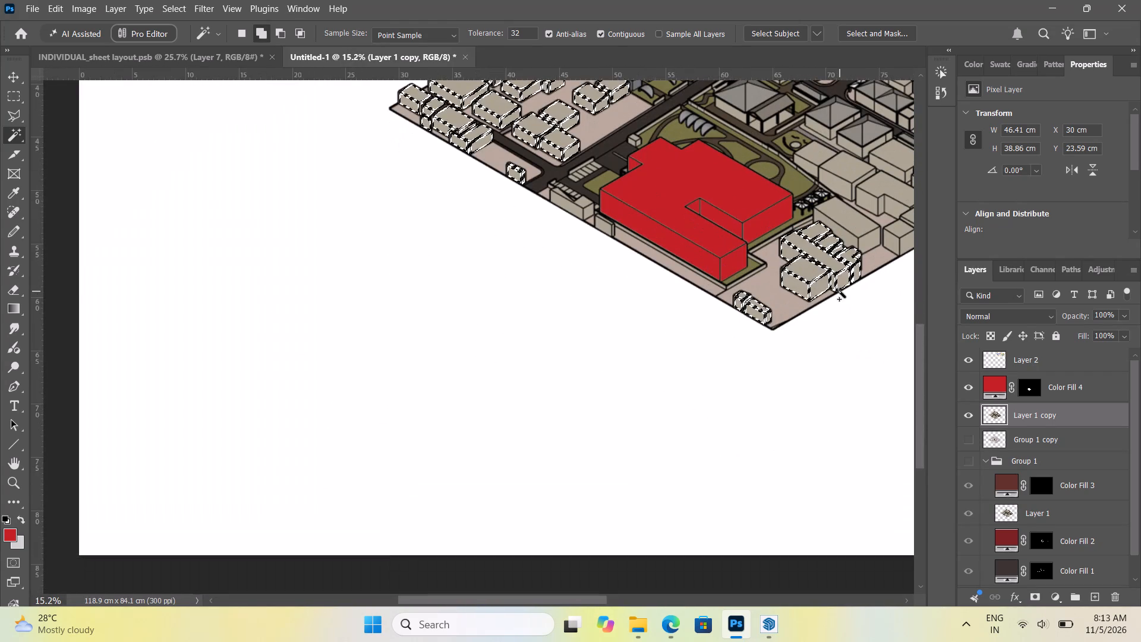
pyautogui.scroll(-2, 840, 291)
pyautogui.scroll(4, 840, 291)
pyautogui.scroll(15, 863, 162)
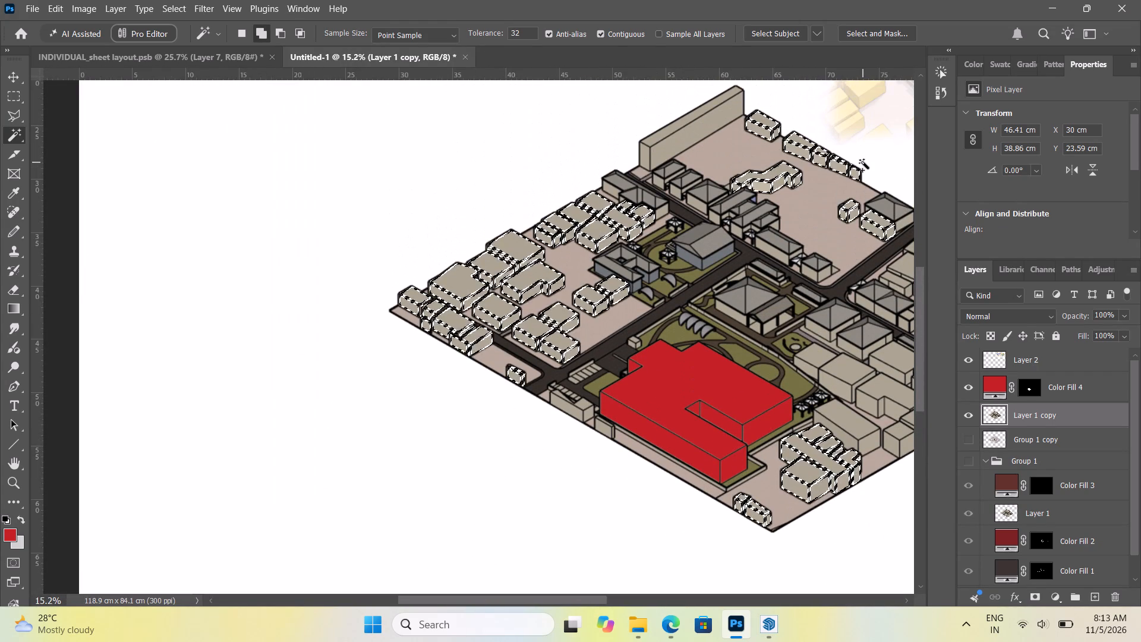
pyautogui.keyDown('alt'); pyautogui.scroll(-8, 863, 162); pyautogui.keyUp('alt')
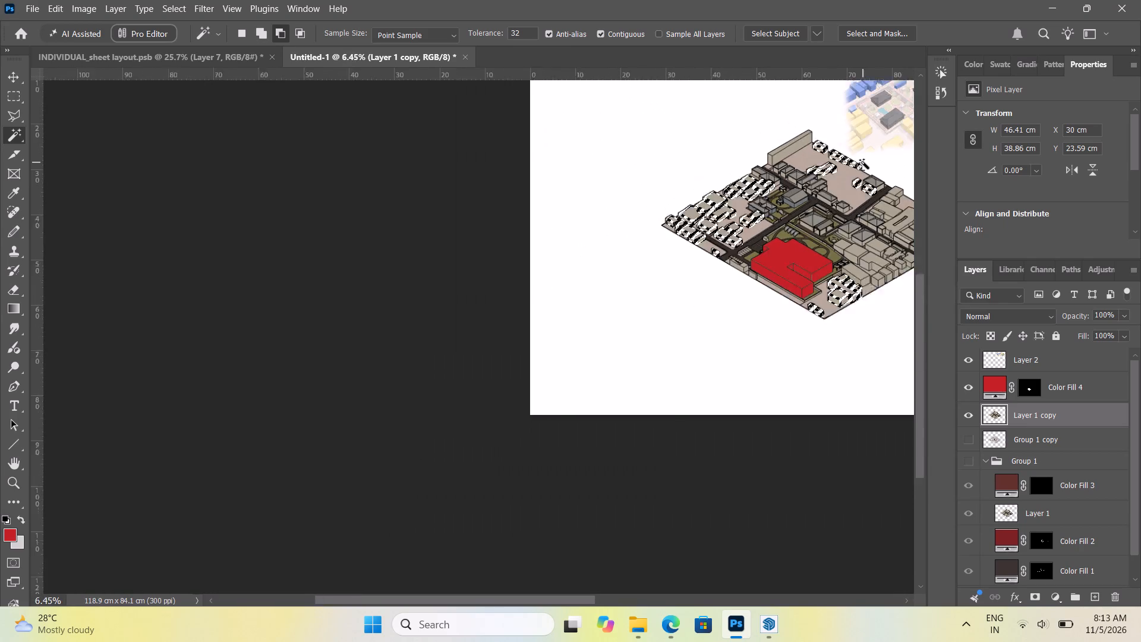
# Compare the selected blocks across the whole axonometric diagram with the coloured reference image to decide which beige blocks to add.
pyautogui.keyDown('alt'); pyautogui.scroll(-9, 863, 162); pyautogui.keyUp('alt')
pyautogui.scroll(-4, 867, 42)
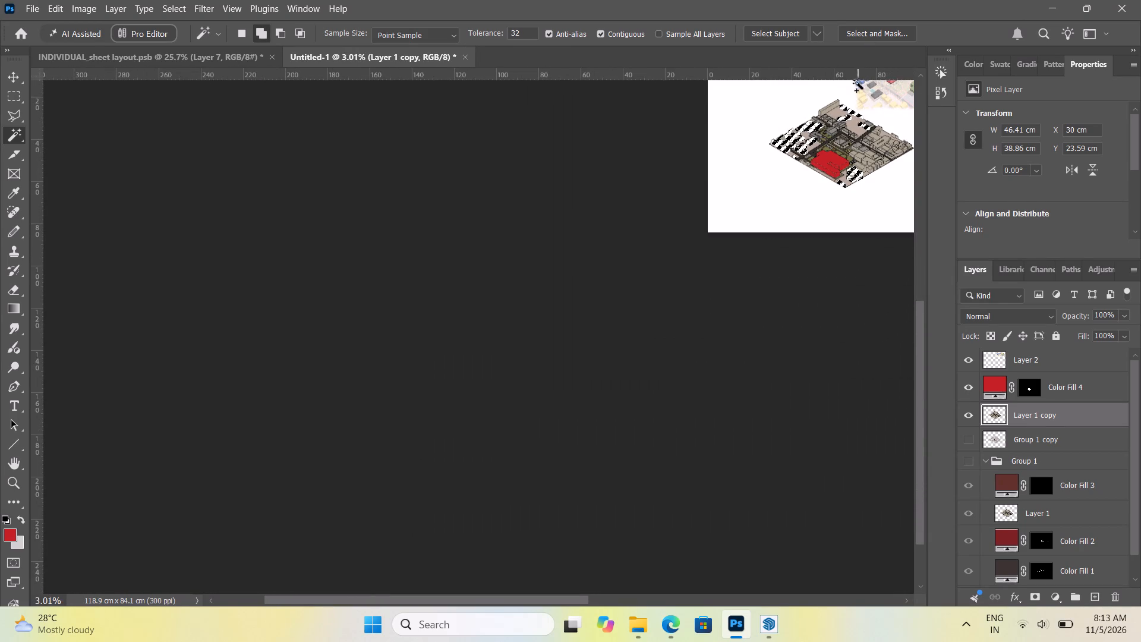
pyautogui.scroll(13, 856, 85)
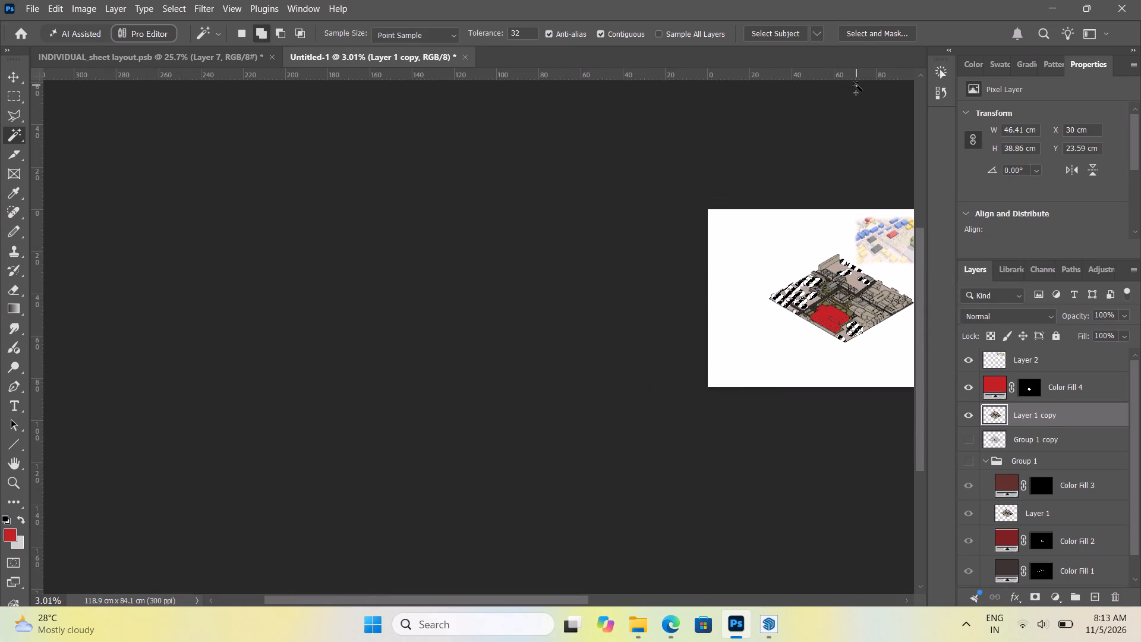
pyautogui.keyDown('alt'); pyautogui.scroll(-4, 852, 87); pyautogui.keyUp('alt')
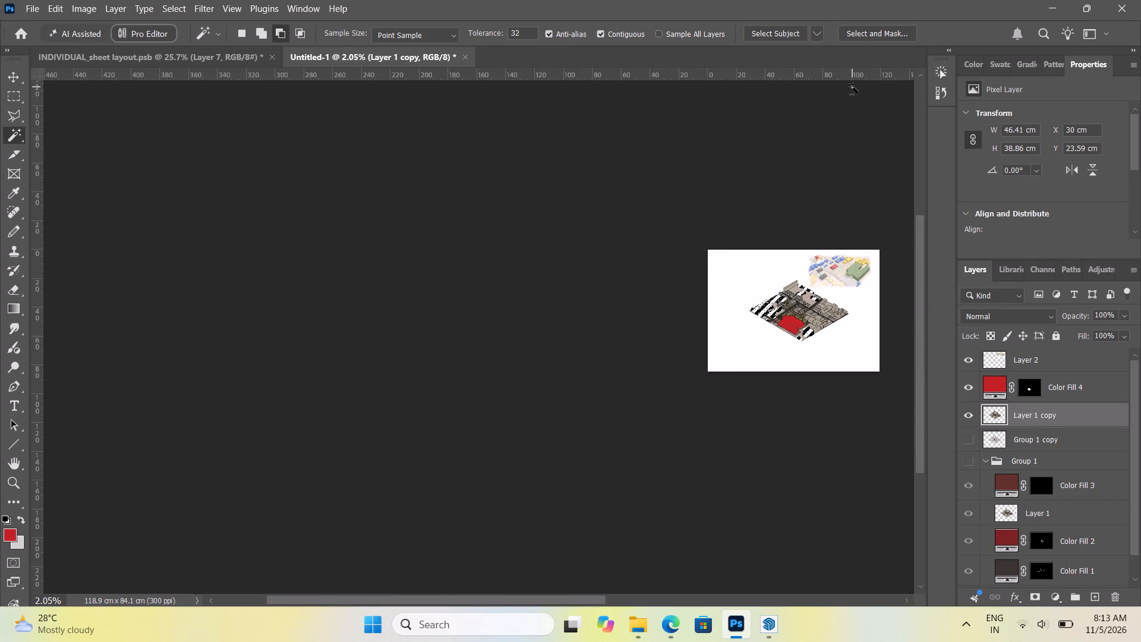
pyautogui.keyDown('alt'); pyautogui.scroll(-4, 852, 87); pyautogui.keyUp('alt')
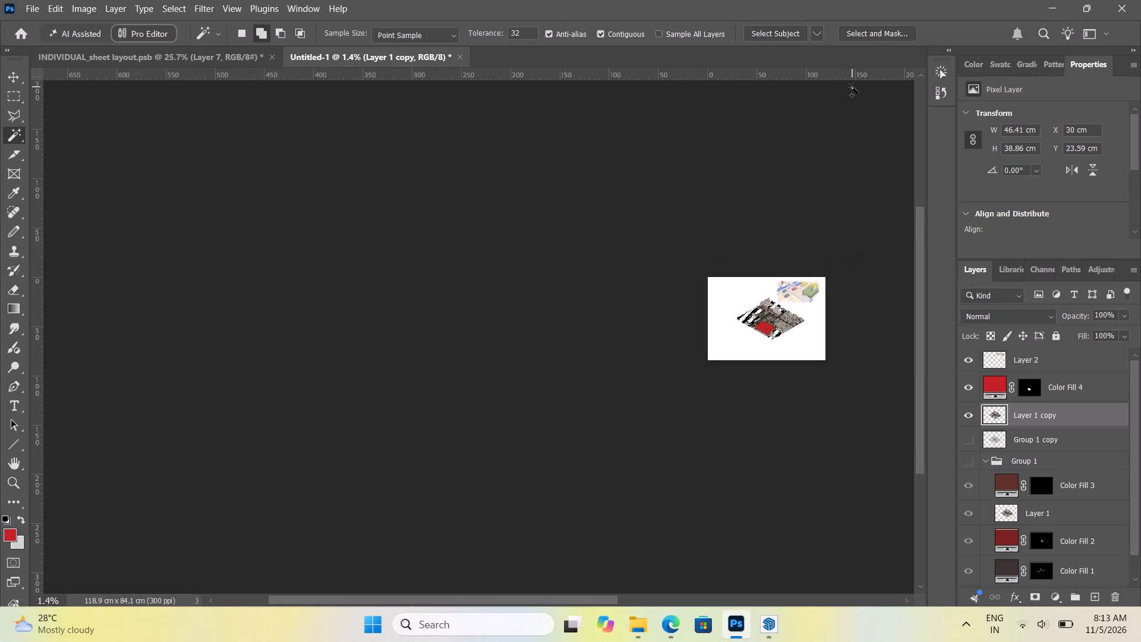
pyautogui.scroll(4, 817, 298)
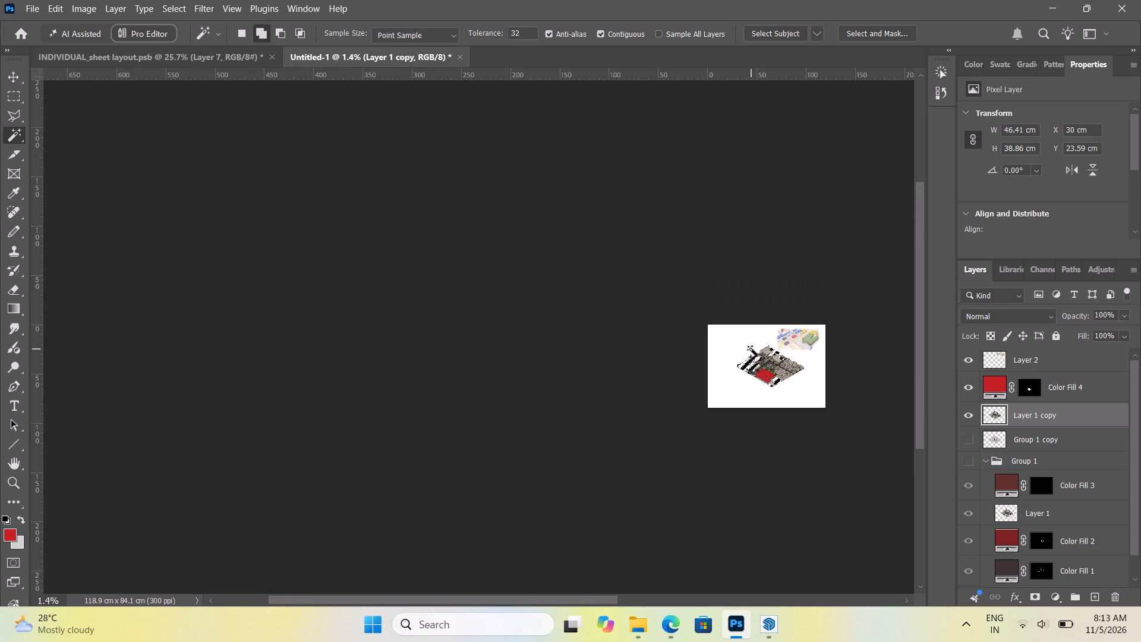
pyautogui.keyDown('alt'); pyautogui.scroll(9, 751, 350); pyautogui.keyUp('alt')
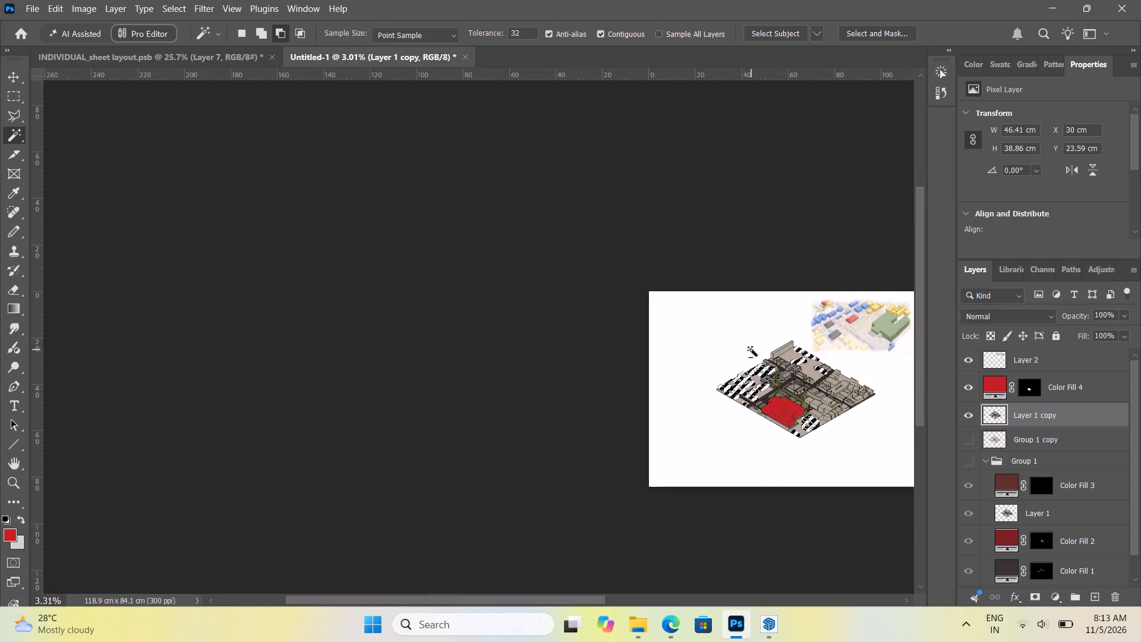
pyautogui.keyDown('alt'); pyautogui.scroll(15, 751, 350); pyautogui.keyUp('alt')
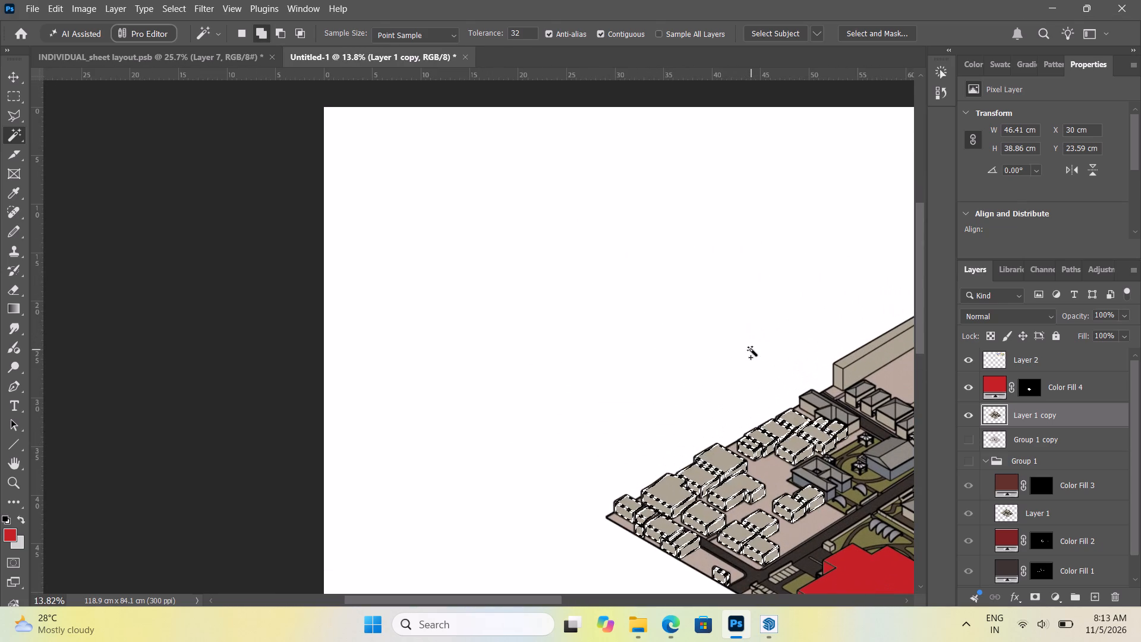
pyautogui.scroll(-10, 655, 386)
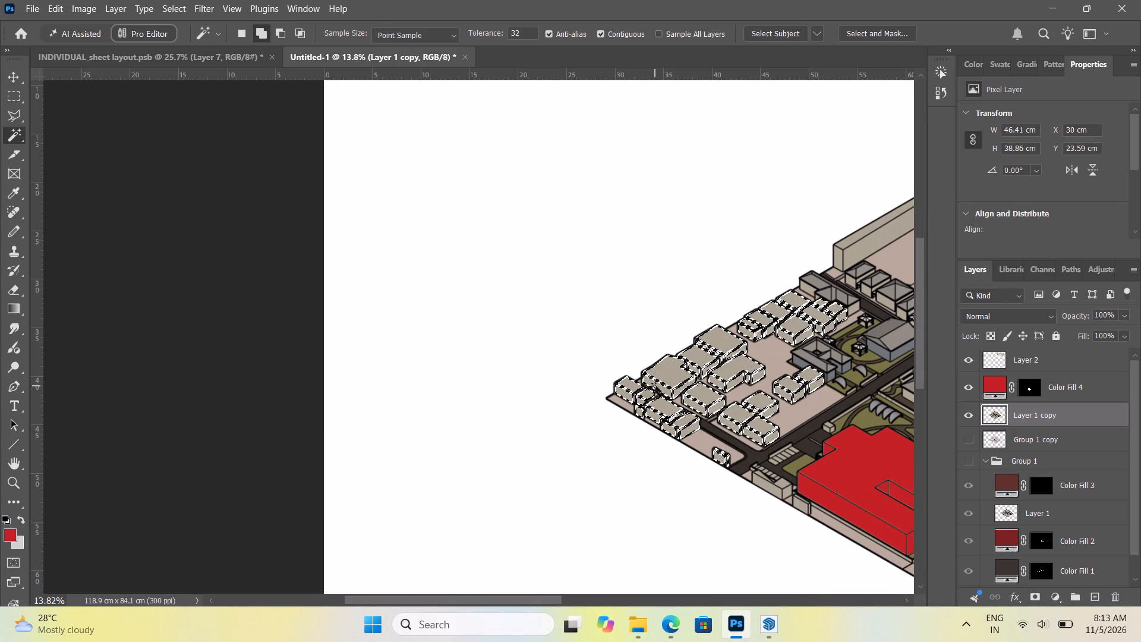
pyautogui.scroll(1, 655, 386)
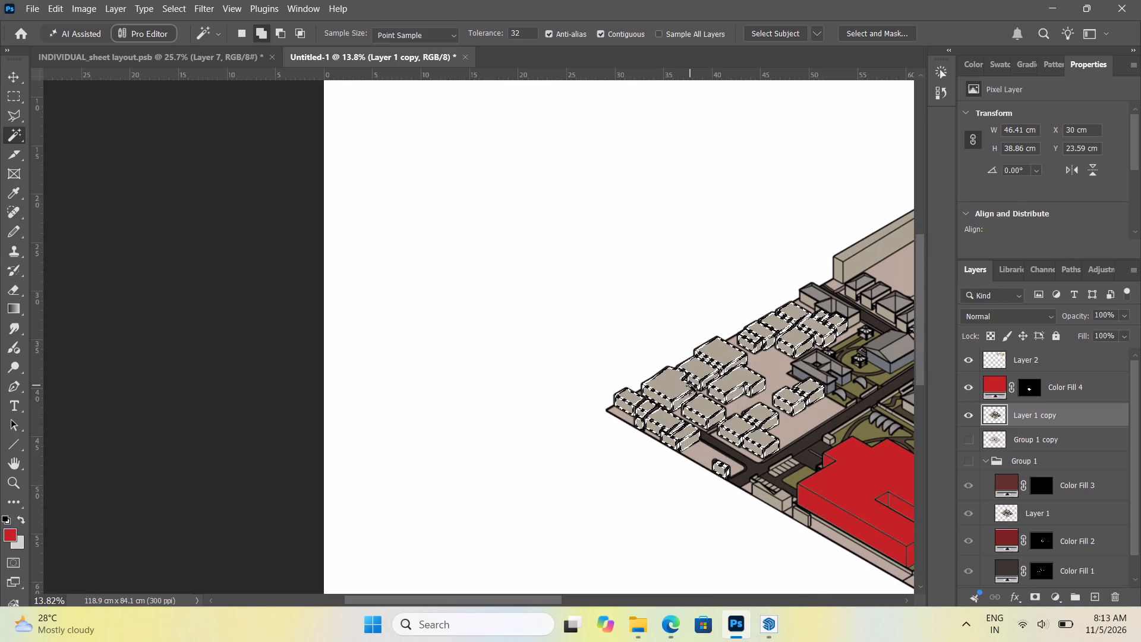
pyautogui.keyDown('alt'); pyautogui.scroll(-12, 690, 385); pyautogui.keyUp('alt')
pyautogui.scroll(-1, 840, 399)
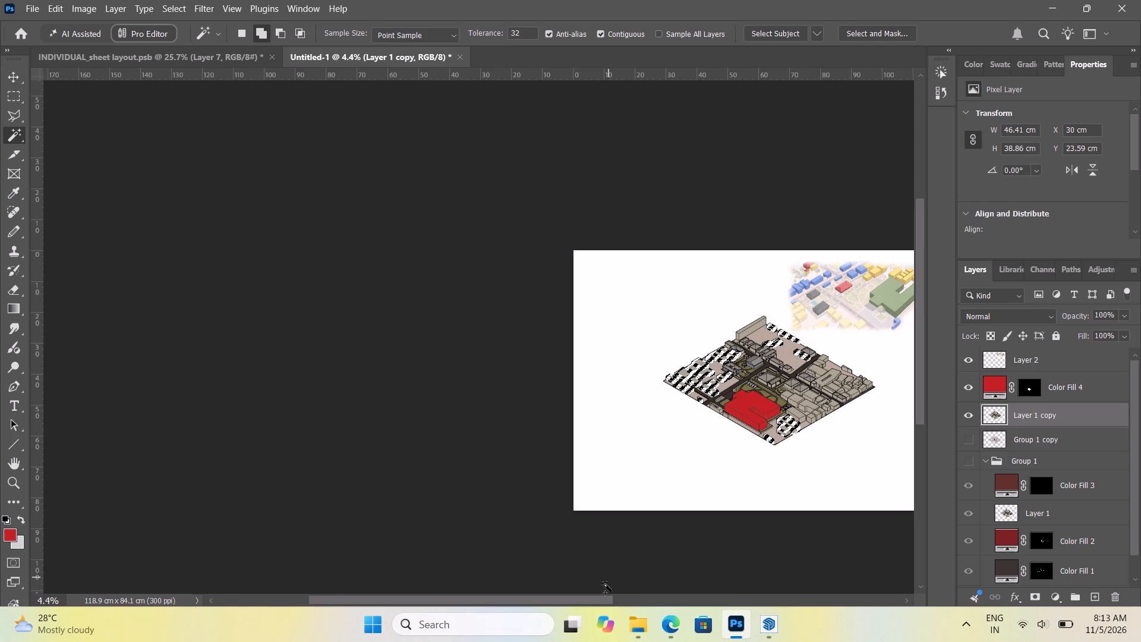
pyautogui.moveTo(603, 600); pyautogui.dragTo(689, 616)
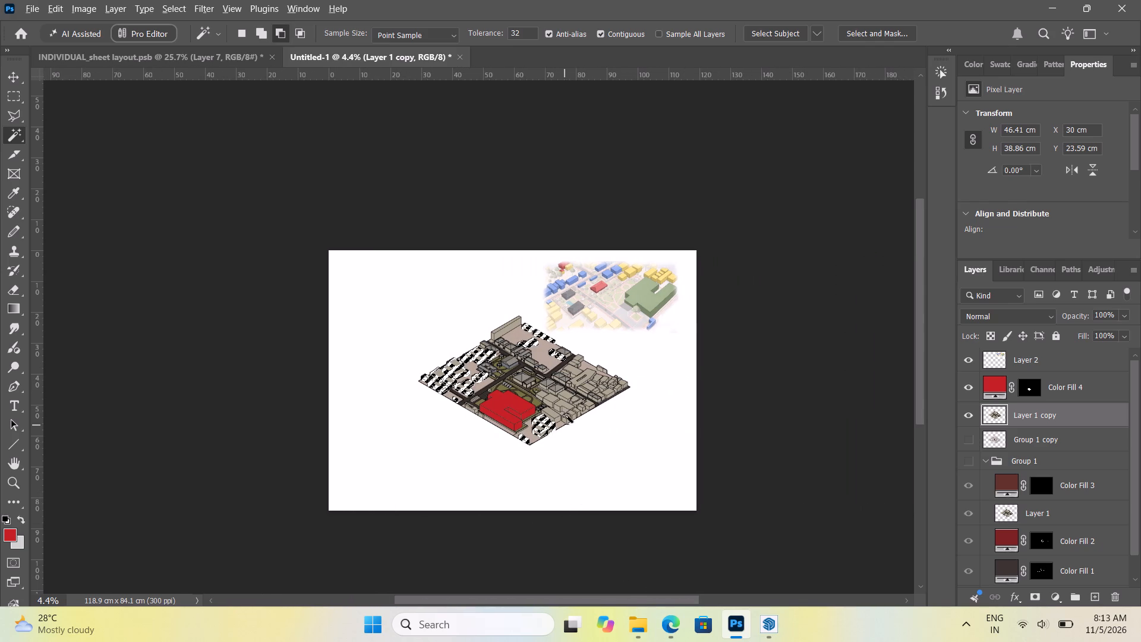
pyautogui.keyDown('alt'); pyautogui.scroll(6, 602, 396); pyautogui.keyUp('alt')
pyautogui.keyDown('alt'); pyautogui.scroll(-7, 522, 392); pyautogui.keyUp('alt')
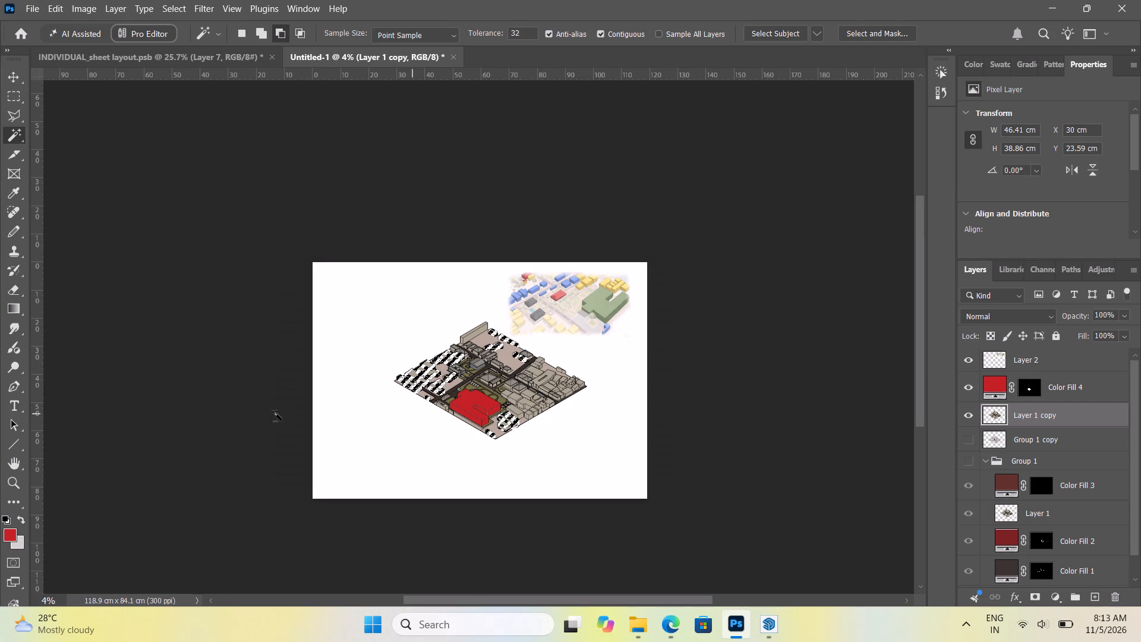
pyautogui.keyDown('alt'); pyautogui.scroll(7, 81, 383); pyautogui.keyUp('alt')
pyautogui.keyDown('alt'); pyautogui.scroll(-7, 81, 383); pyautogui.keyUp('alt')
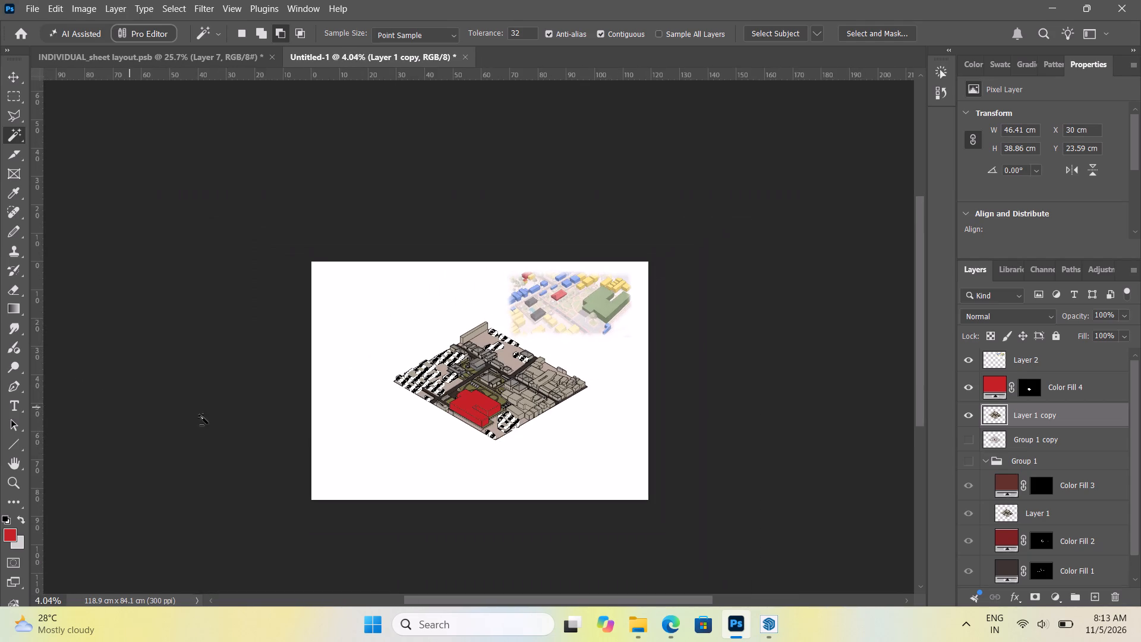
pyautogui.keyDown('alt'); pyautogui.scroll(20, 553, 430); pyautogui.keyUp('alt')
pyautogui.keyDown('alt'); pyautogui.scroll(1, 553, 430); pyautogui.keyUp('alt')
pyautogui.keyDown('alt'); pyautogui.scroll(-3, 513, 357); pyautogui.keyUp('alt')
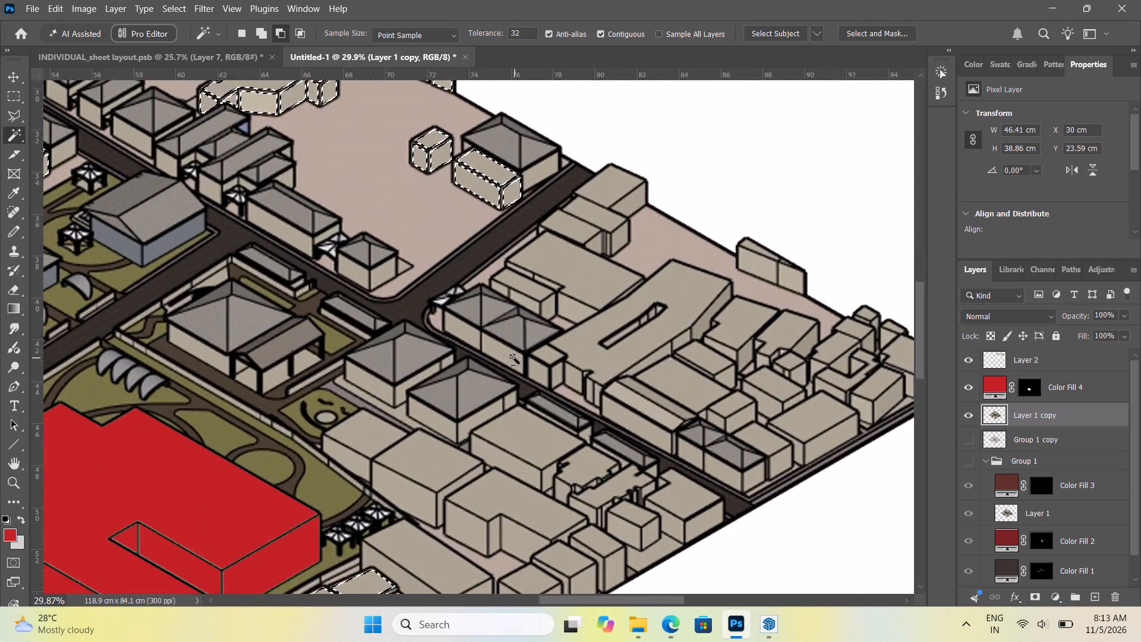
pyautogui.keyDown('alt'); pyautogui.scroll(-8, 513, 357); pyautogui.keyUp('alt')
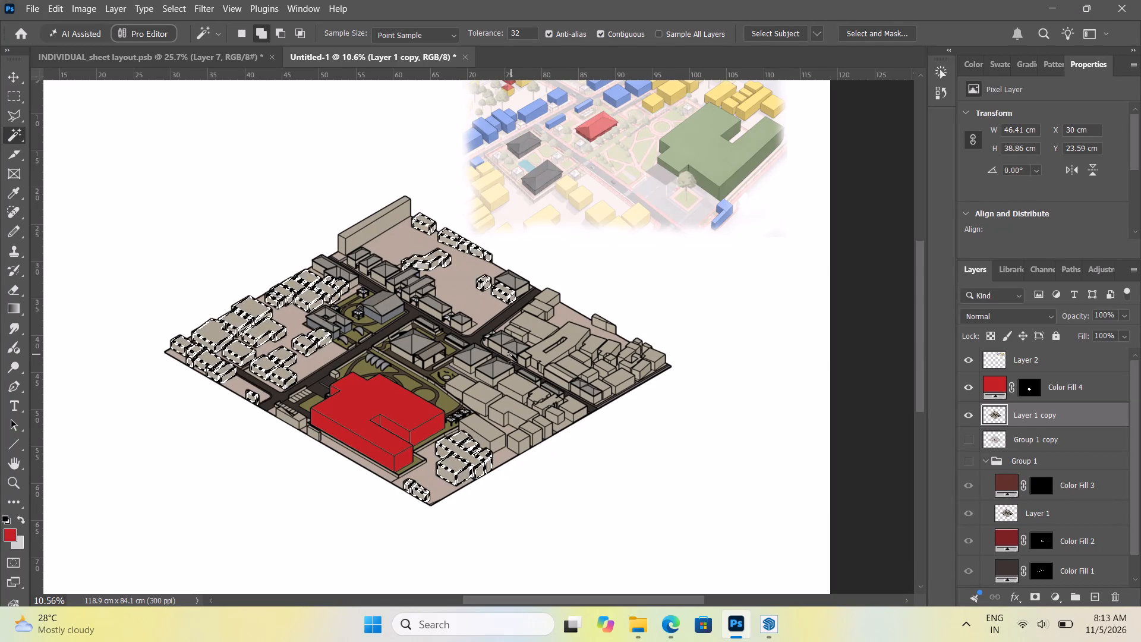
pyautogui.keyDown('alt'); pyautogui.scroll(8, 563, 340); pyautogui.keyUp('alt')
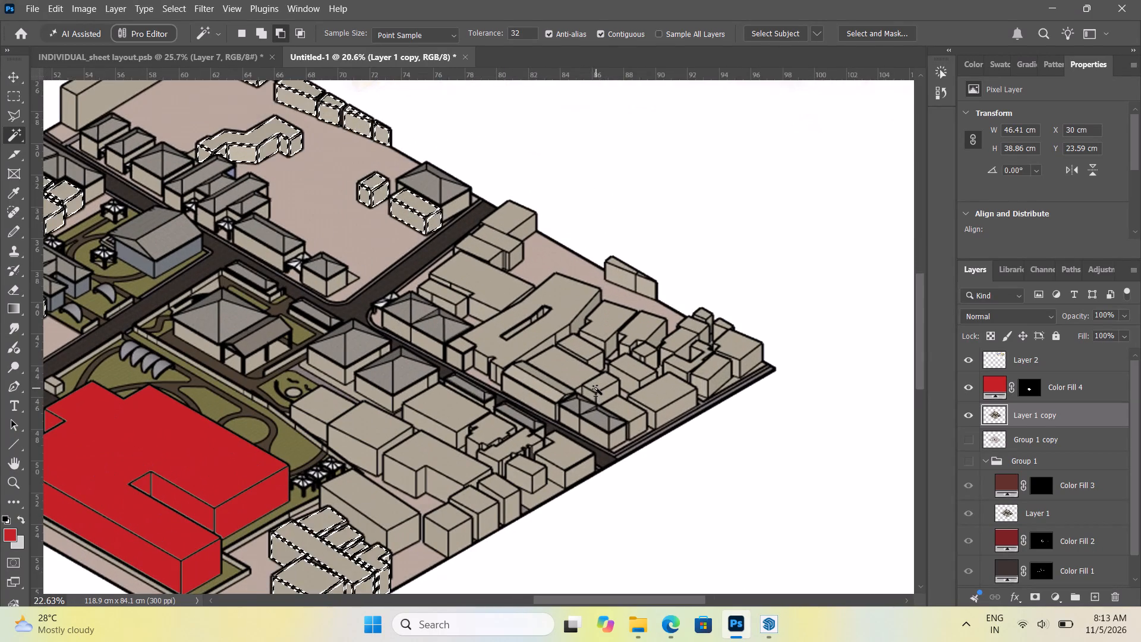
pyautogui.scroll(-4, 403, 277)
pyautogui.keyDown('alt'); pyautogui.scroll(-5, 365, 418); pyautogui.keyUp('alt')
pyautogui.keyDown('alt'); pyautogui.scroll(1, 393, 458); pyautogui.keyUp('alt')
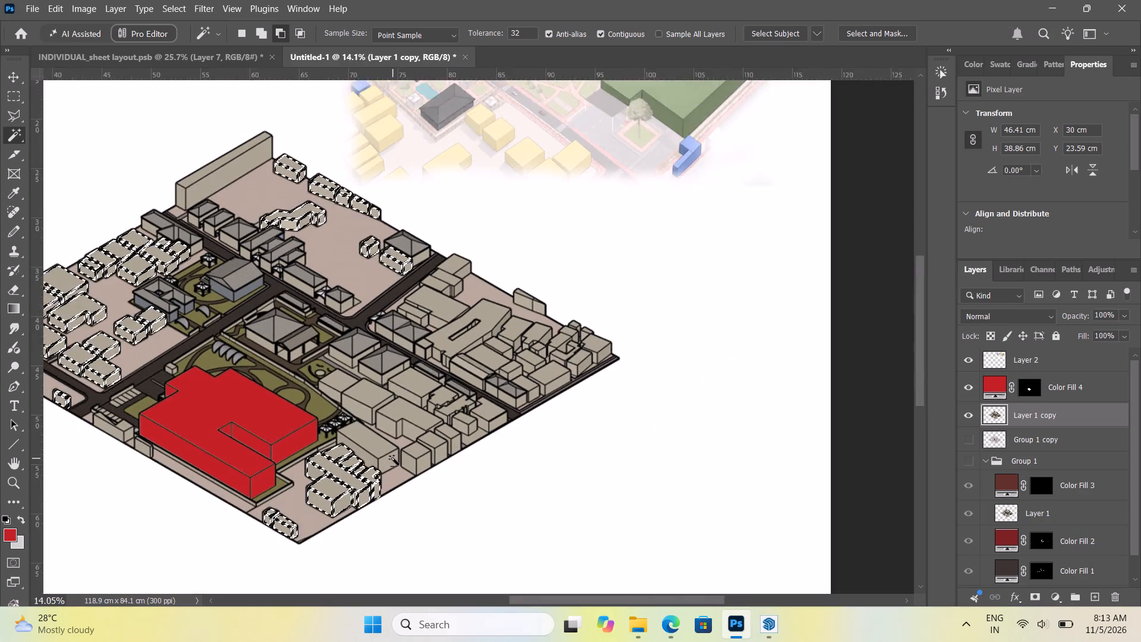
# Add the roof and visible walls of the long beige block beside the already selected stepped blocks to the selection.
pyautogui.keyDown('alt'); pyautogui.scroll(5, 393, 458); pyautogui.keyUp('alt')
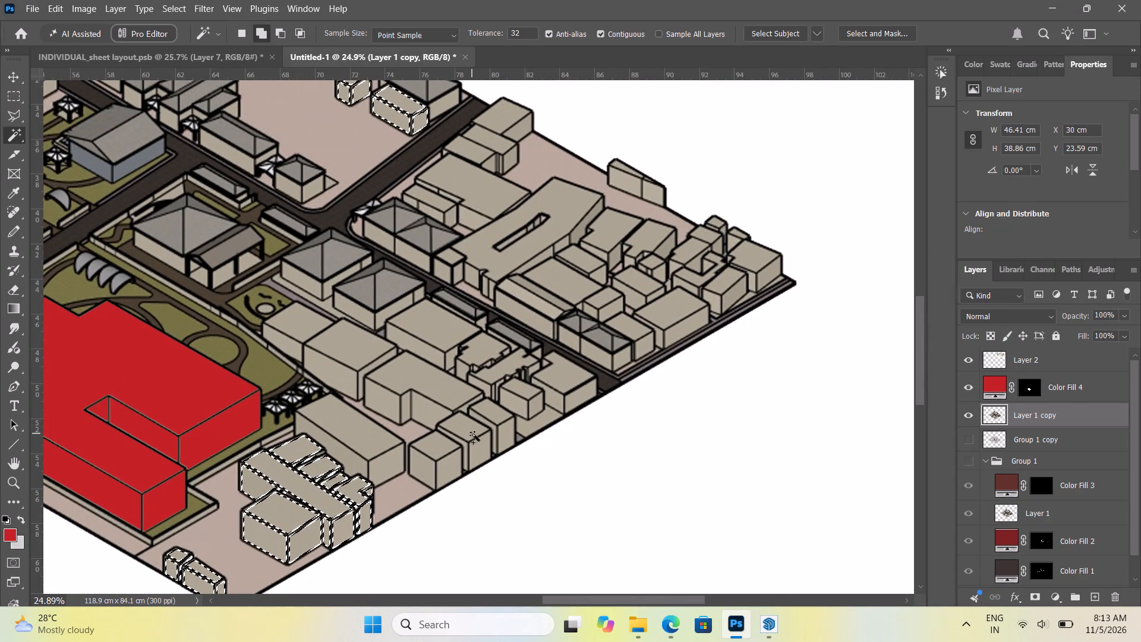
pyautogui.click(358, 465)
pyautogui.click(363, 433)
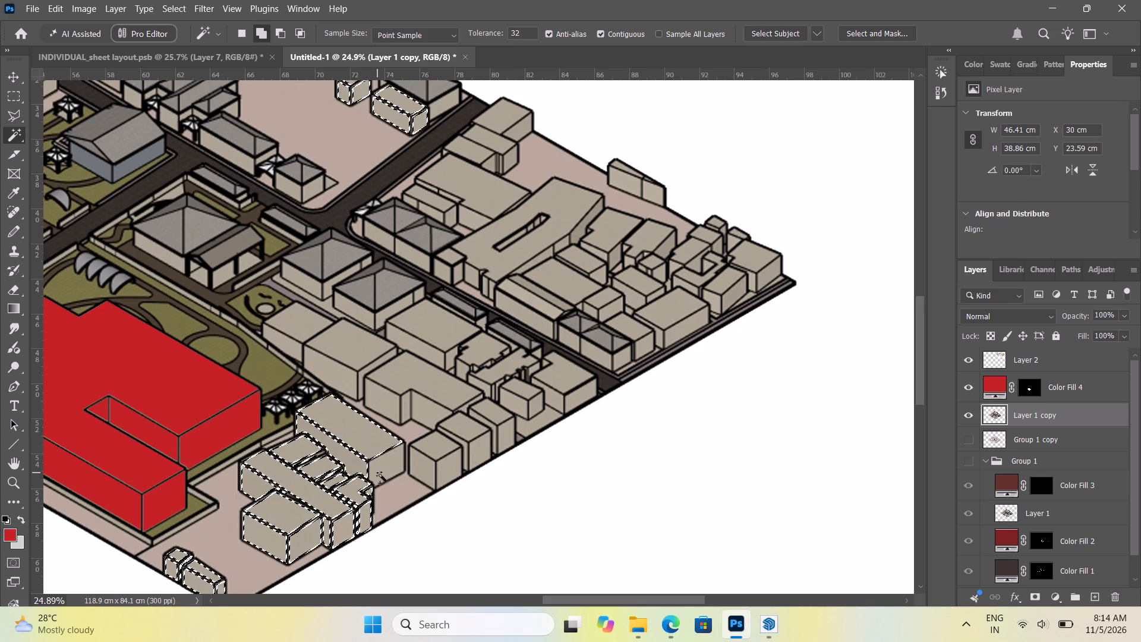
pyautogui.click(382, 471)
# Add the roofs and visible walls of the three small box blocks along the diagram's southeast edge to the selection.
pyautogui.click(424, 474)
pyautogui.click(446, 471)
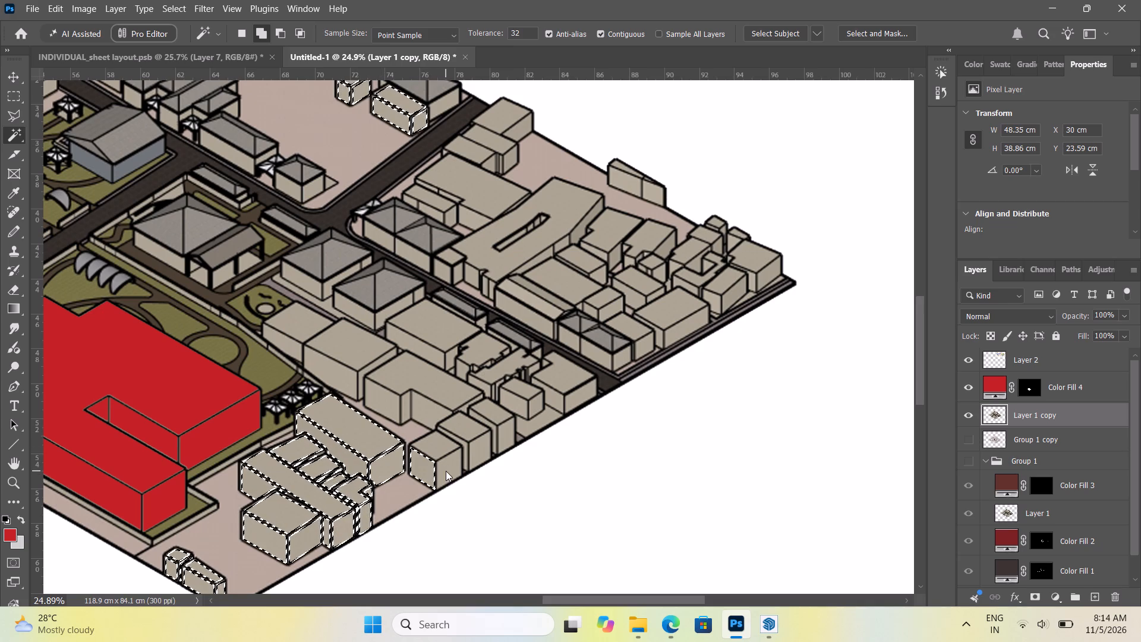
pyautogui.click(445, 445)
pyautogui.click(464, 430)
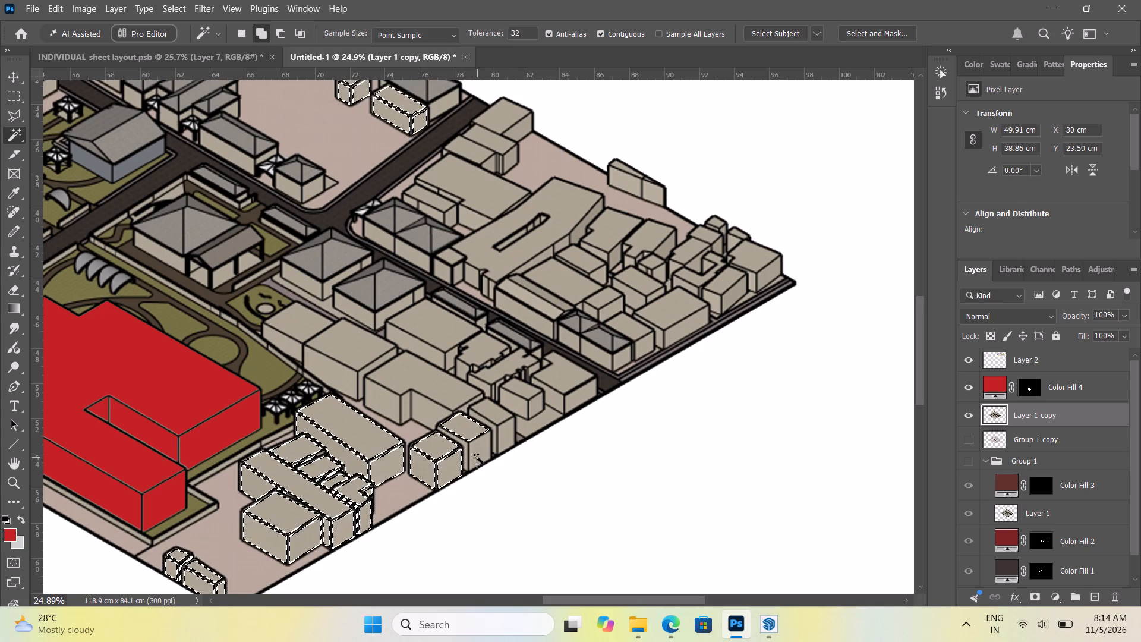
pyautogui.click(477, 457)
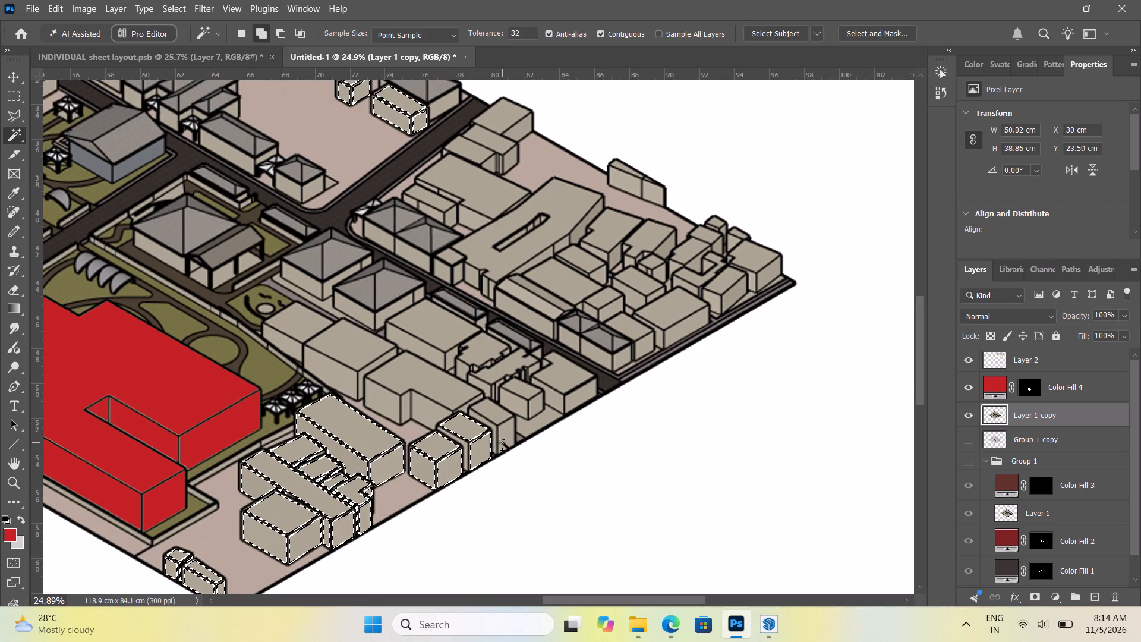
pyautogui.click(506, 442)
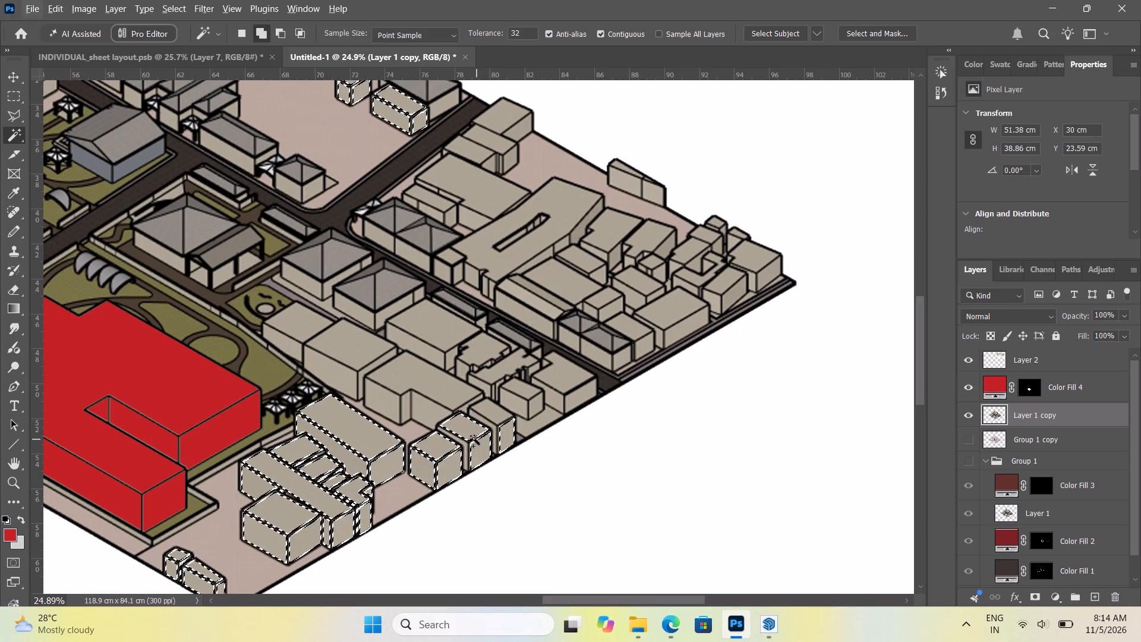
pyautogui.click(488, 411)
# Add the L-shaped block's roof and walls and the neighbouring block's two visible walls to the selection.
pyautogui.click(453, 384)
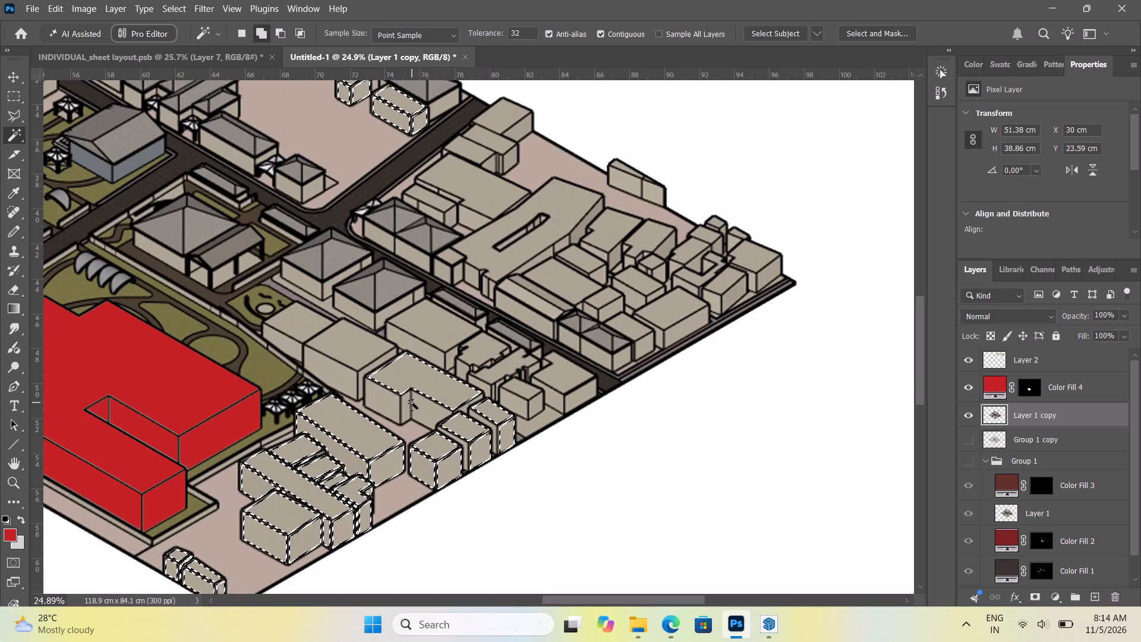
pyautogui.click(427, 411)
pyautogui.click(405, 408)
pyautogui.click(396, 405)
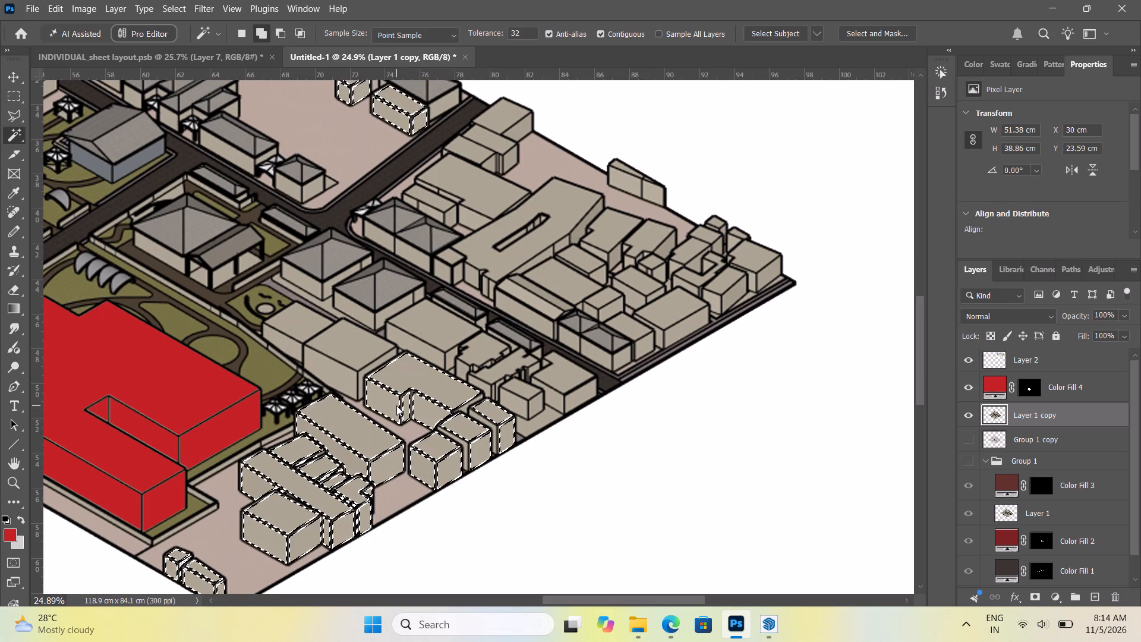
pyautogui.click(351, 386)
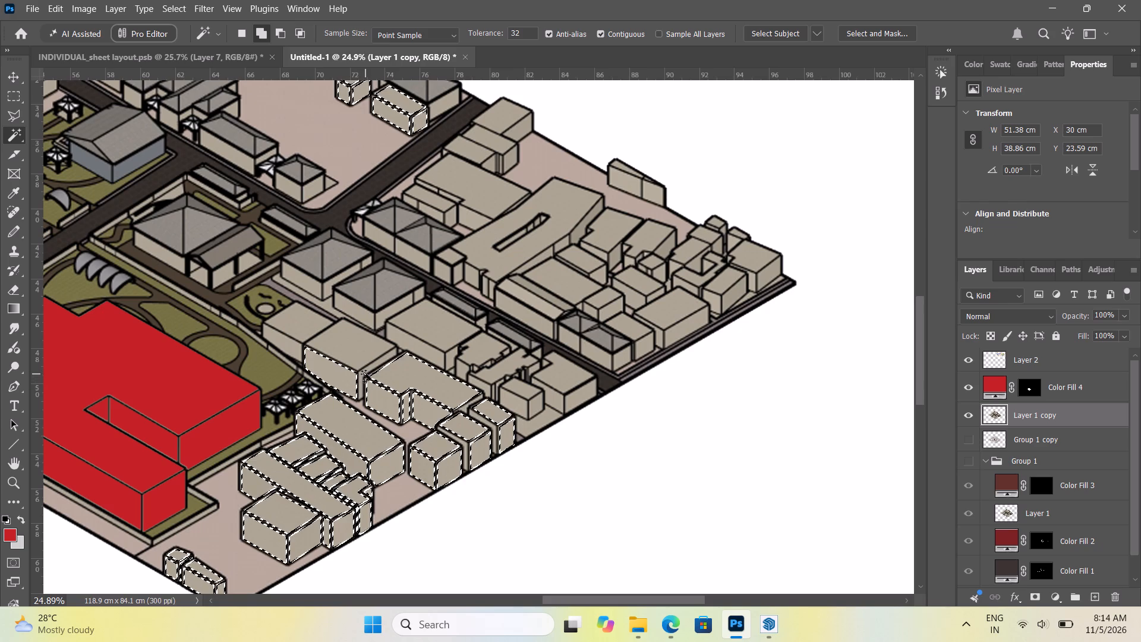
pyautogui.click(364, 372)
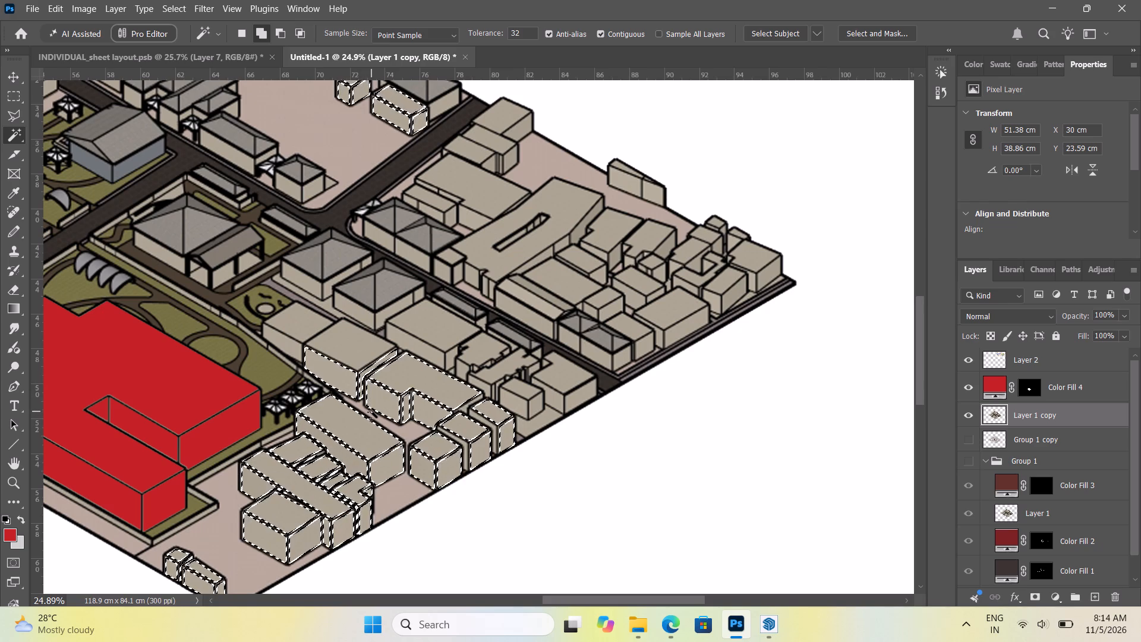
# Add the thin wall strips between the three small southeast-edge blocks to the selection at close zoom.
pyautogui.keyDown('alt'); pyautogui.scroll(-3, 371, 411); pyautogui.keyUp('alt')
pyautogui.keyDown('alt'); pyautogui.scroll(12, 371, 411); pyautogui.keyUp('alt')
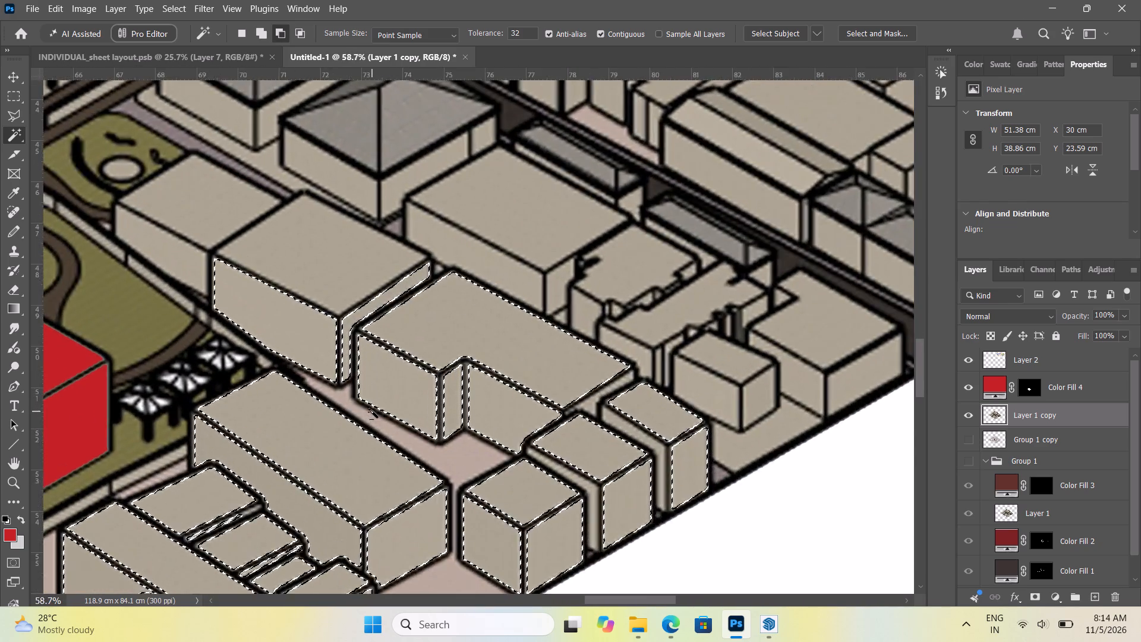
pyautogui.keyDown('alt'); pyautogui.scroll(3, 372, 411); pyautogui.keyUp('alt')
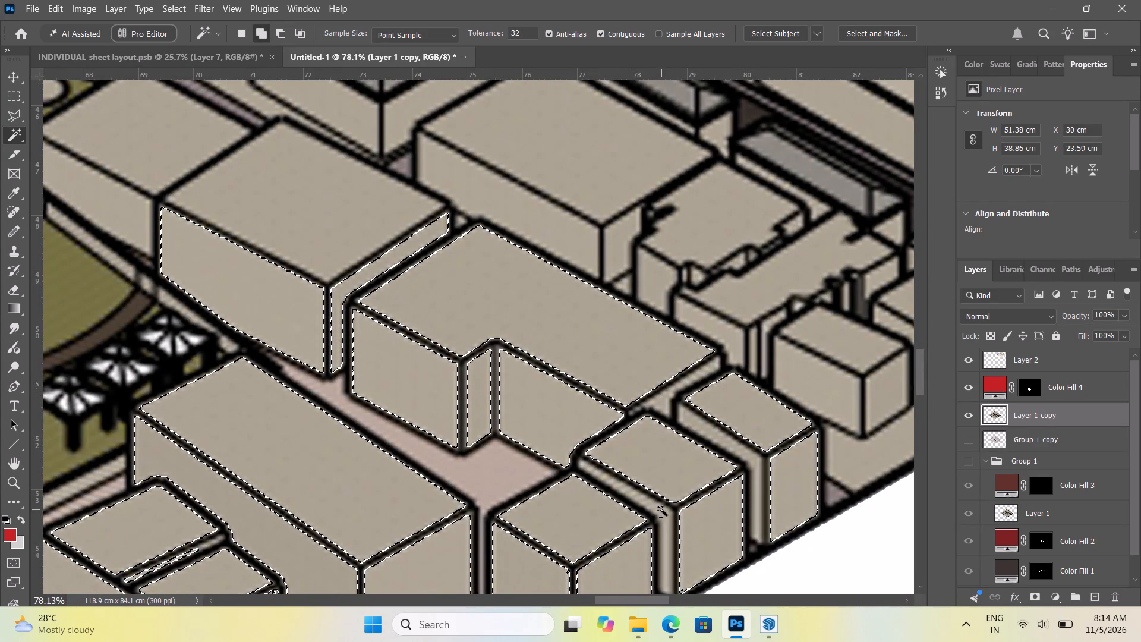
pyautogui.click(661, 509)
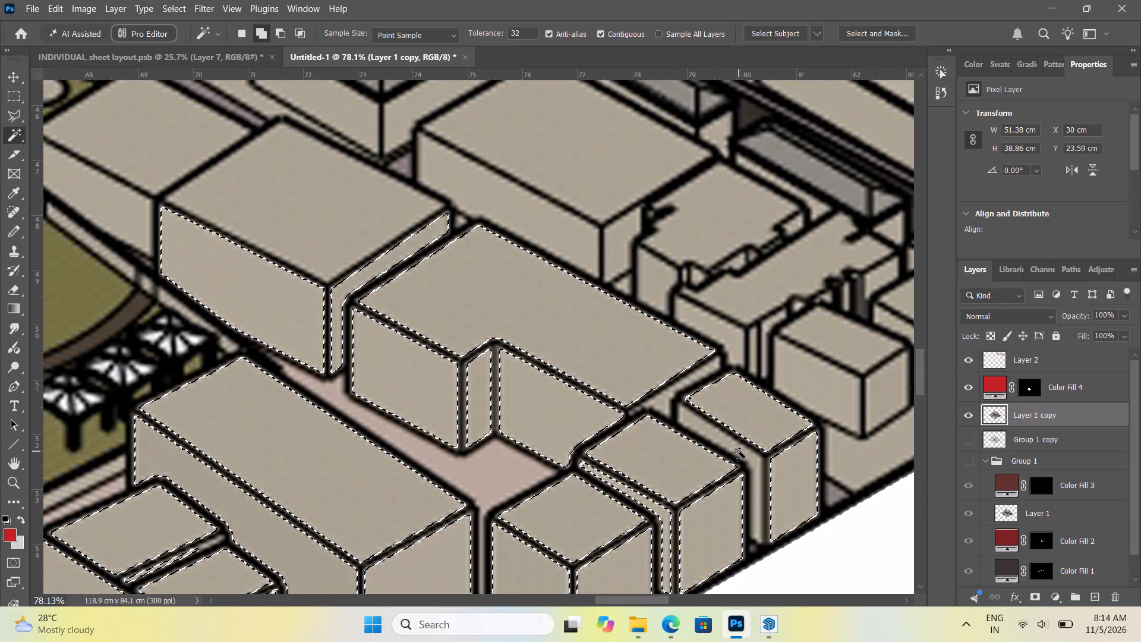
pyautogui.click(739, 451)
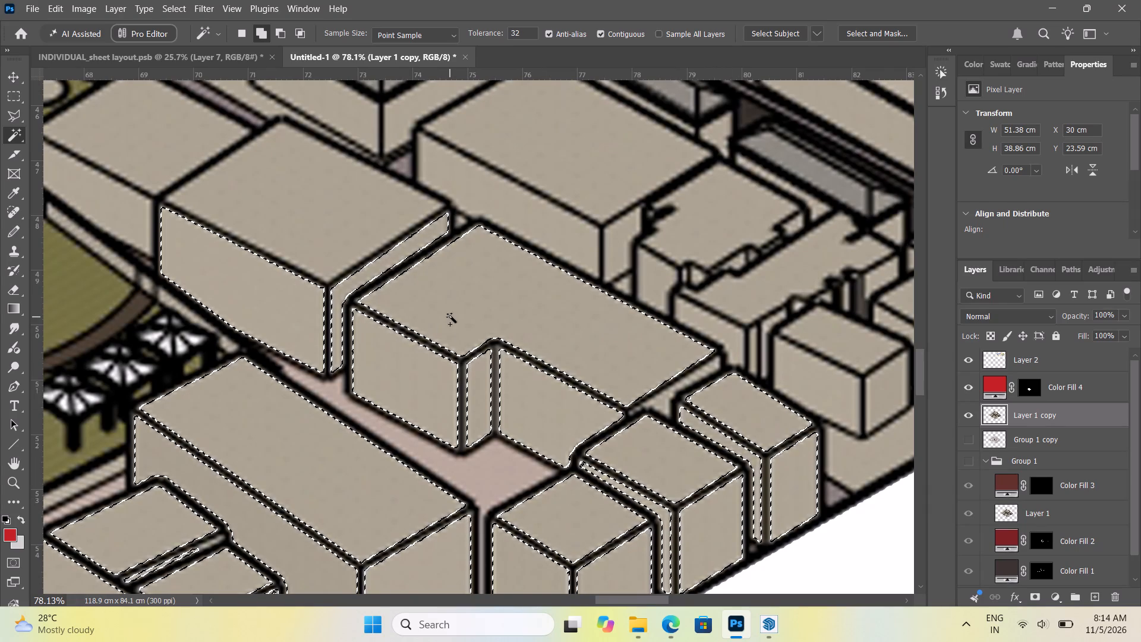
# Add the roofs of the two adjoining blocks northwest of the L-shaped block to the selection.
pyautogui.click(337, 209)
pyautogui.click(172, 135)
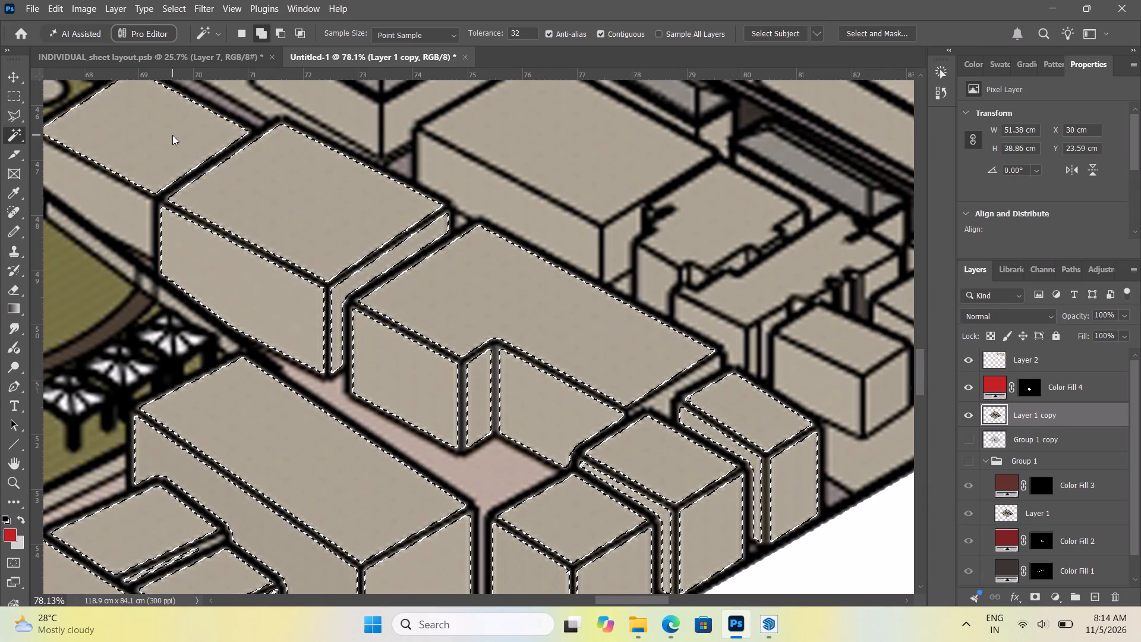
pyautogui.keyDown('alt'); pyautogui.scroll(-11, 200, 192); pyautogui.keyUp('alt')
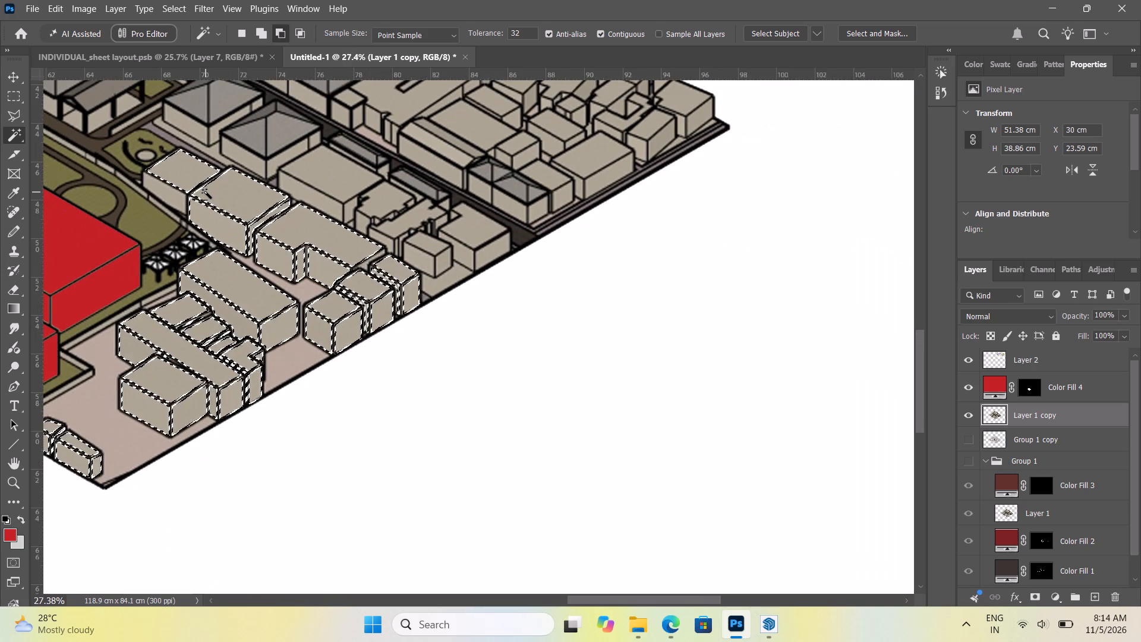
pyautogui.keyDown('alt'); pyautogui.scroll(-3, 206, 192); pyautogui.keyUp('alt')
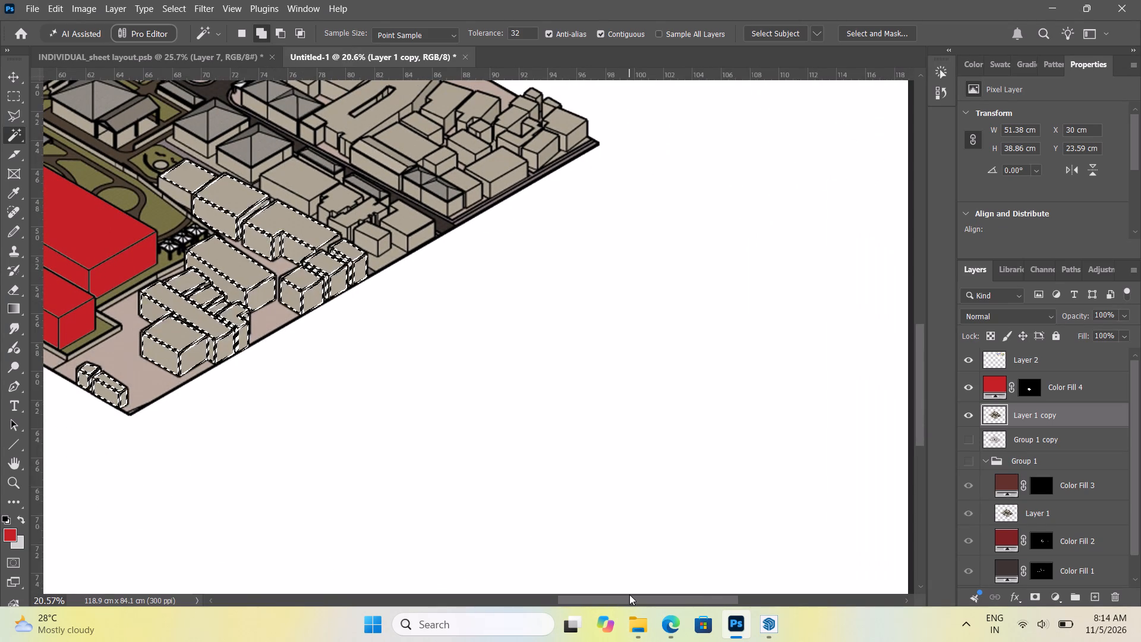
pyautogui.moveTo(629, 594); pyautogui.dragTo(575, 593)
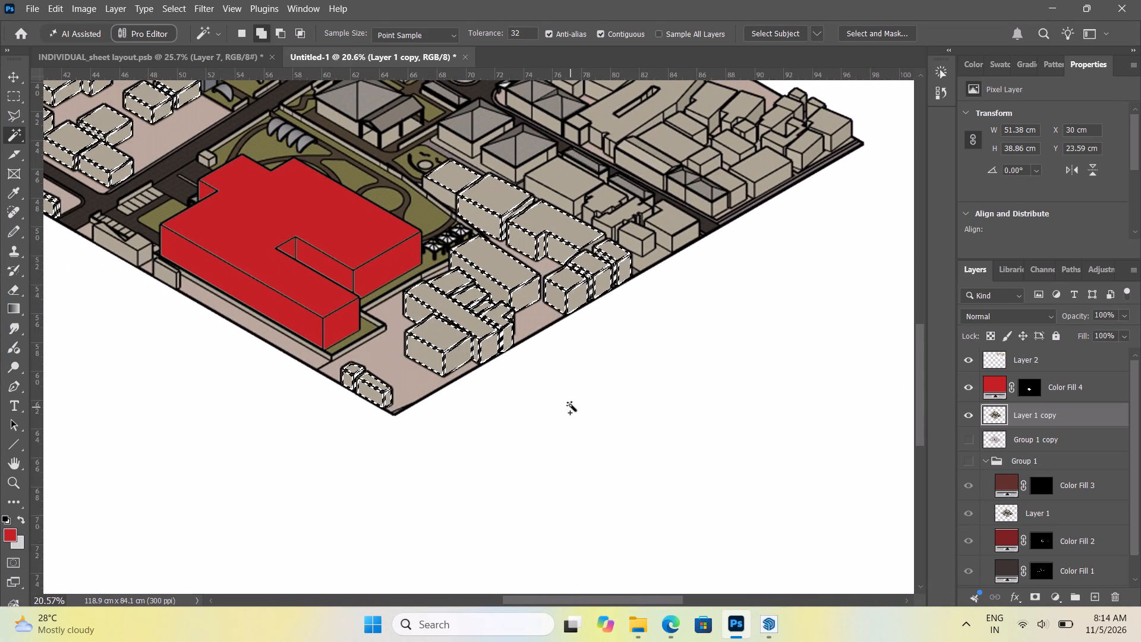
# Add the front wall of the northwesternmost block and the L-shaped block's narrow northeast wall strip to the selection.
pyautogui.click(434, 190)
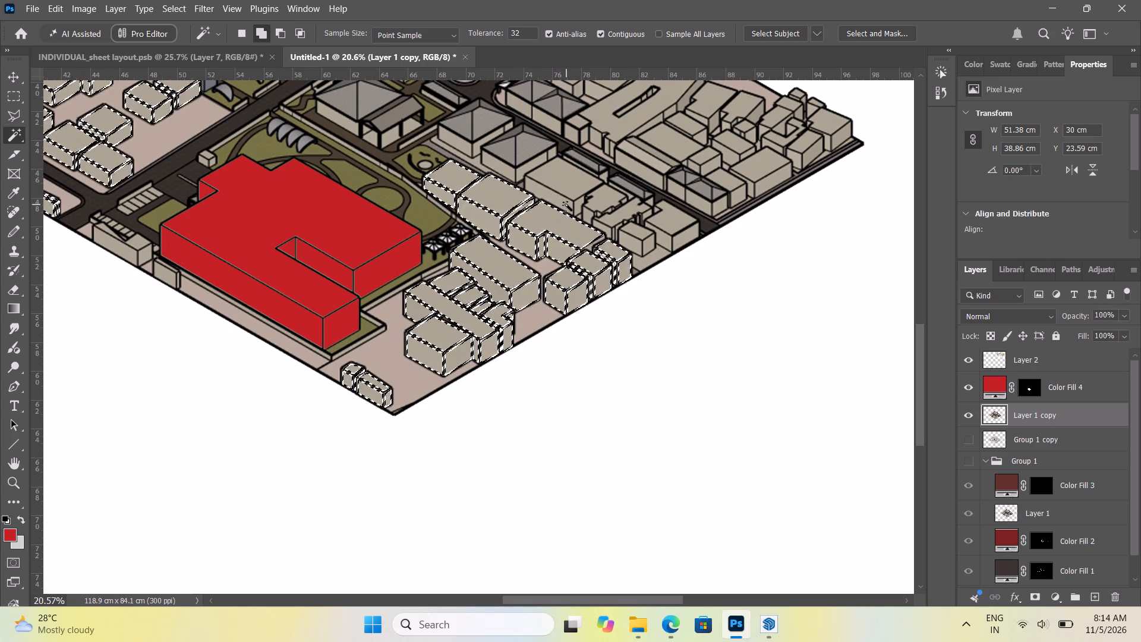
pyautogui.keyDown('alt'); pyautogui.scroll(-3, 566, 204); pyautogui.keyUp('alt')
pyautogui.keyDown('alt'); pyautogui.scroll(5, 566, 204); pyautogui.keyUp('alt')
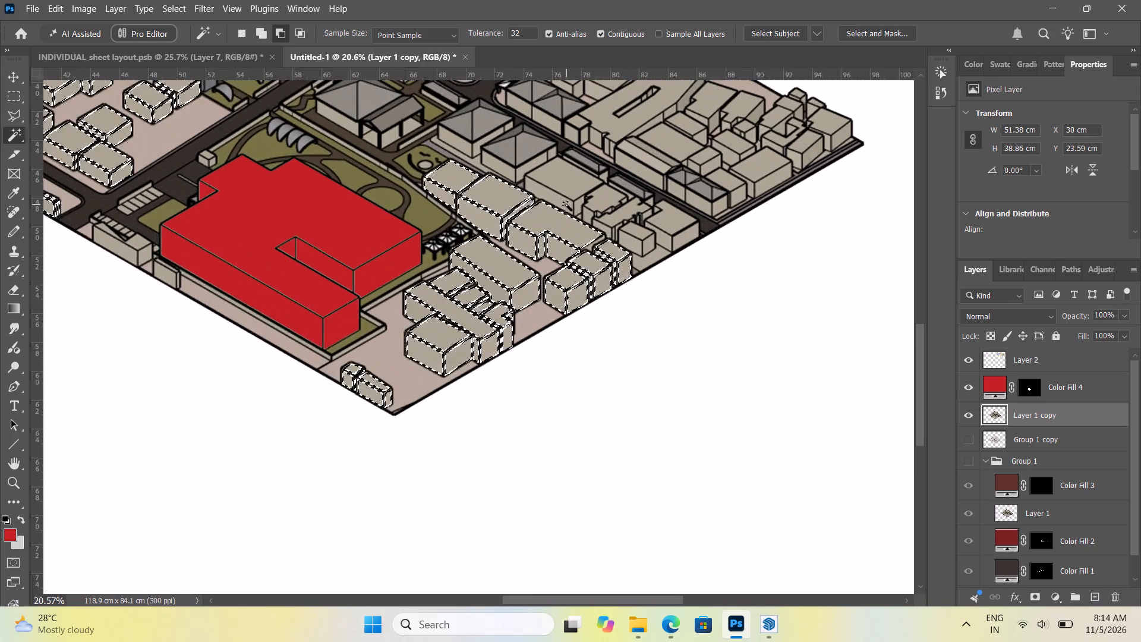
pyautogui.keyDown('alt'); pyautogui.scroll(10, 566, 204); pyautogui.keyUp('alt')
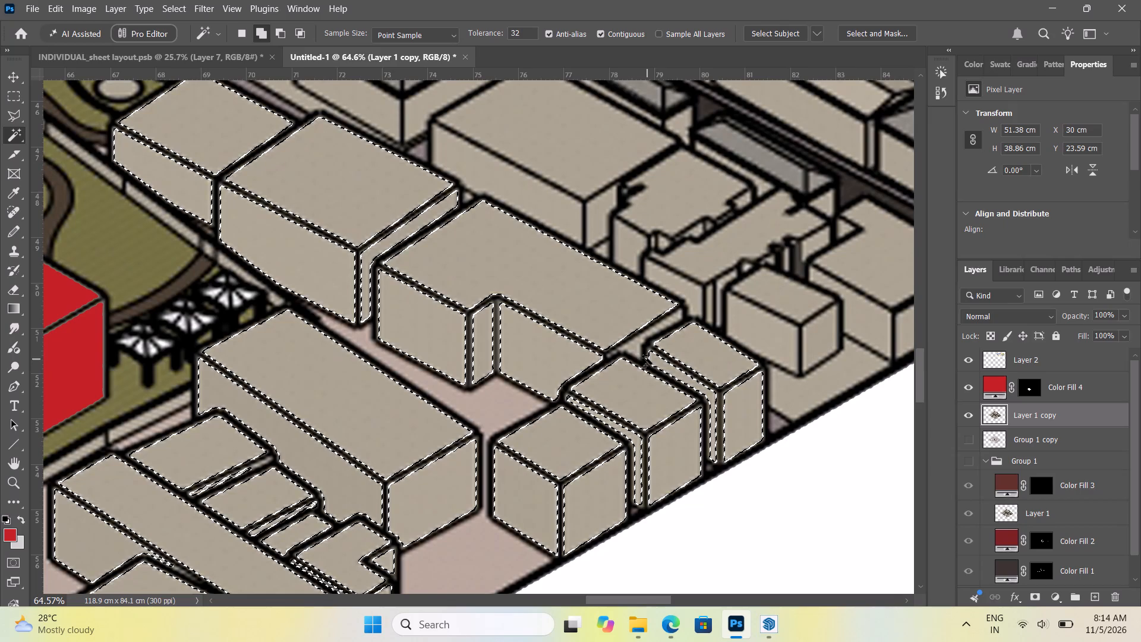
pyautogui.click(630, 347)
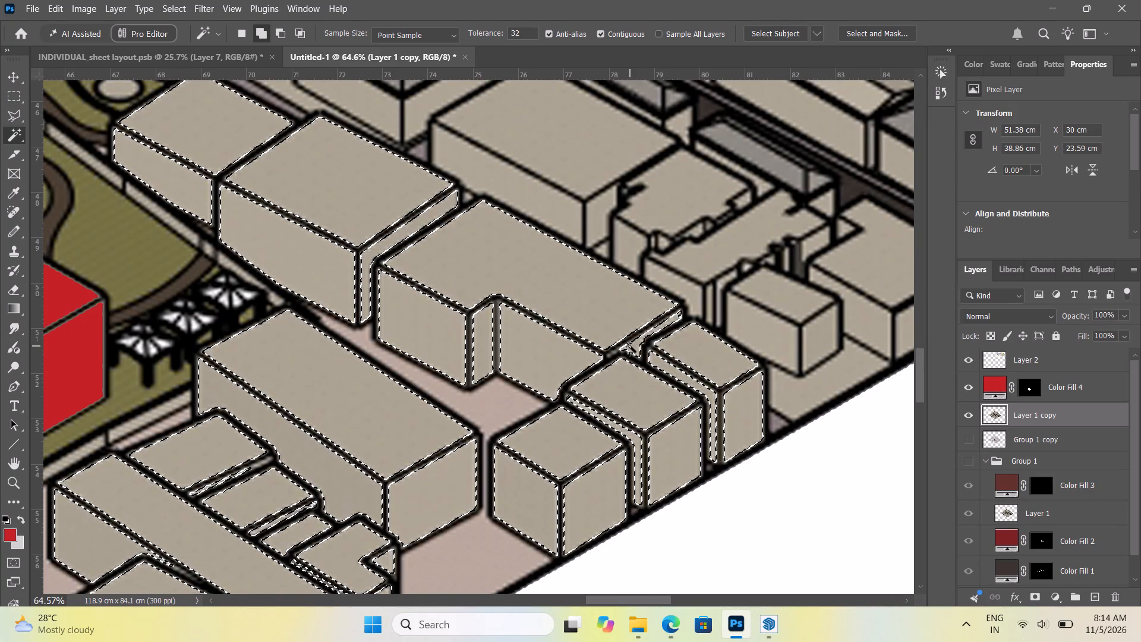
# Examine the coloured functional reference diagram against the axonometric to check which blocks share the selected blocks' function.
pyautogui.keyDown('alt'); pyautogui.scroll(-12, 630, 346); pyautogui.keyUp('alt')
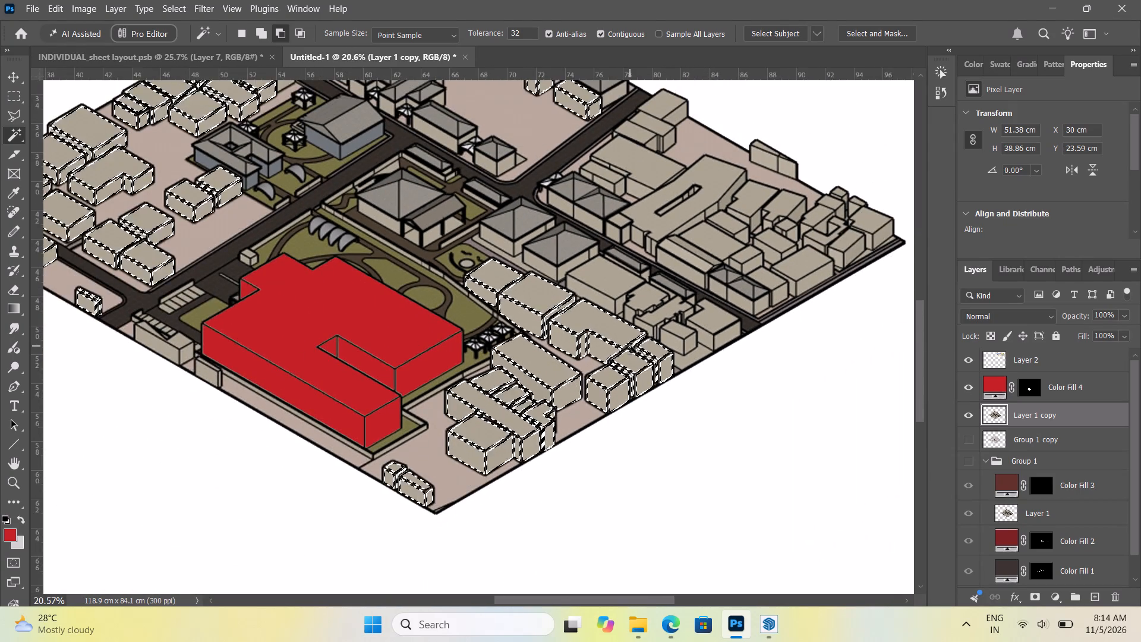
pyautogui.keyDown('alt'); pyautogui.scroll(-2, 630, 346); pyautogui.keyUp('alt')
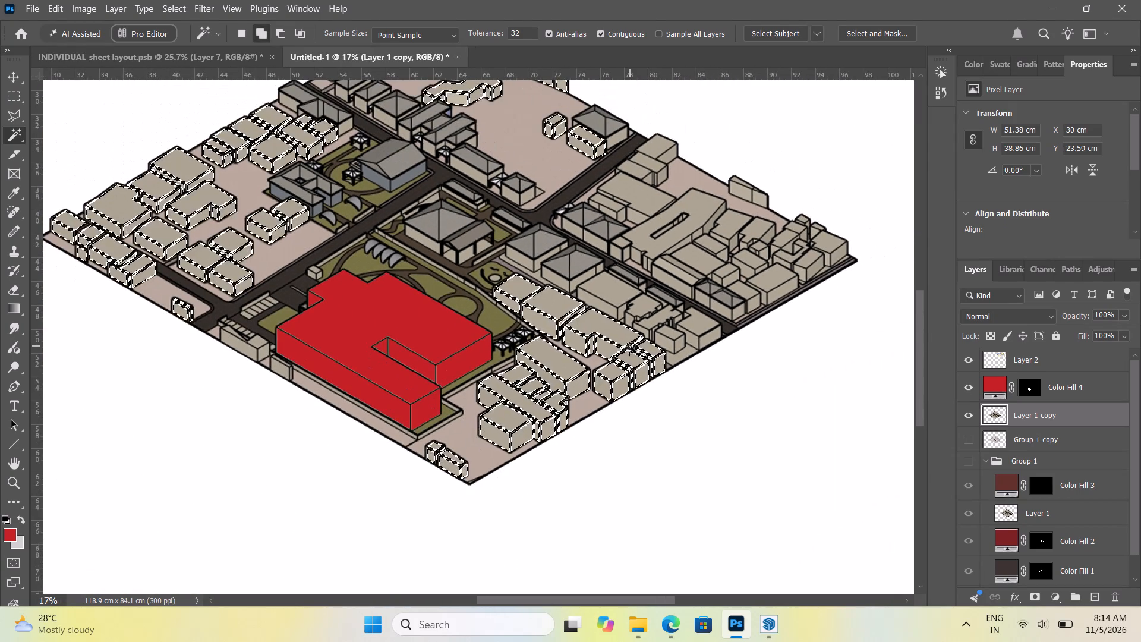
pyautogui.keyDown('alt'); pyautogui.scroll(9, 630, 346); pyautogui.keyUp('alt')
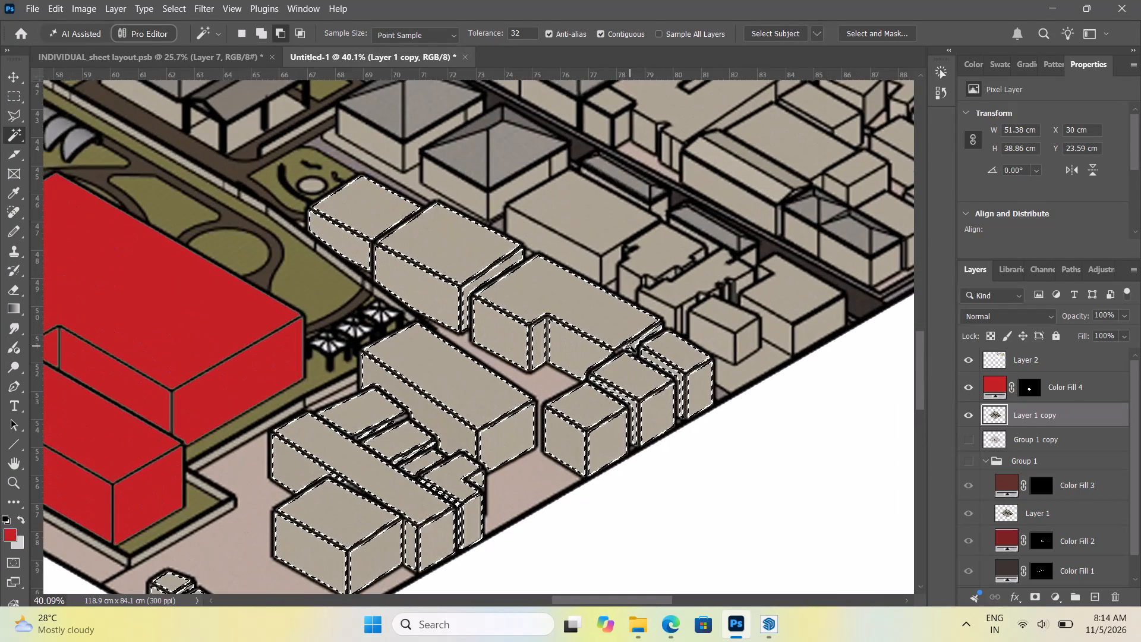
pyautogui.keyDown('alt'); pyautogui.scroll(5, 630, 346); pyautogui.keyUp('alt')
pyautogui.keyDown('alt'); pyautogui.scroll(-12, 630, 346); pyautogui.keyUp('alt')
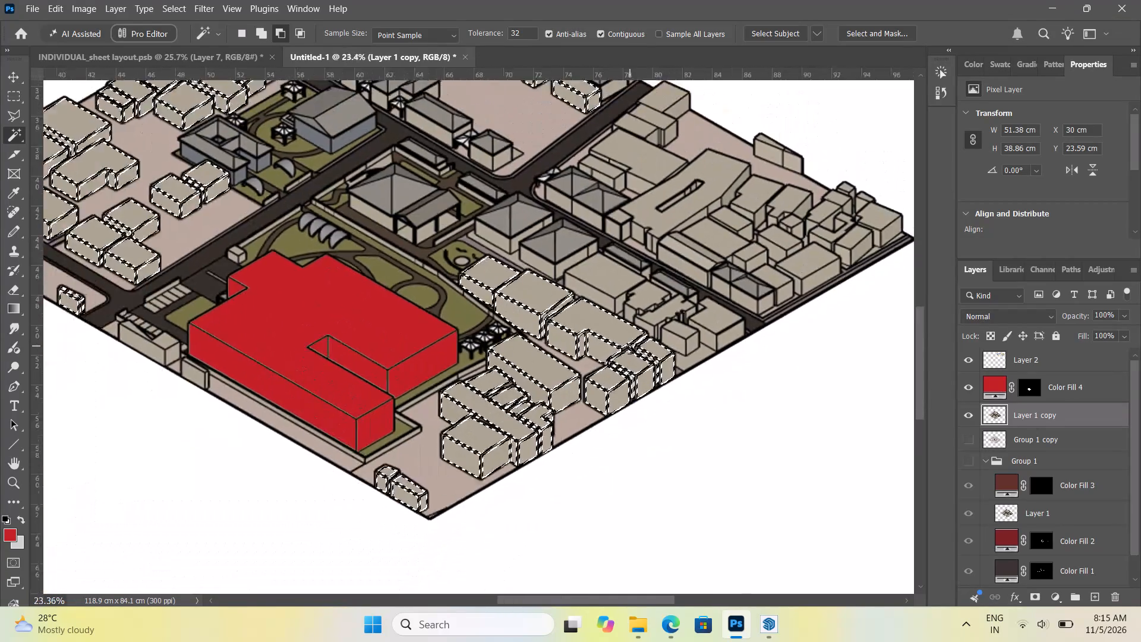
pyautogui.keyDown('alt'); pyautogui.scroll(-12, 630, 346); pyautogui.keyUp('alt')
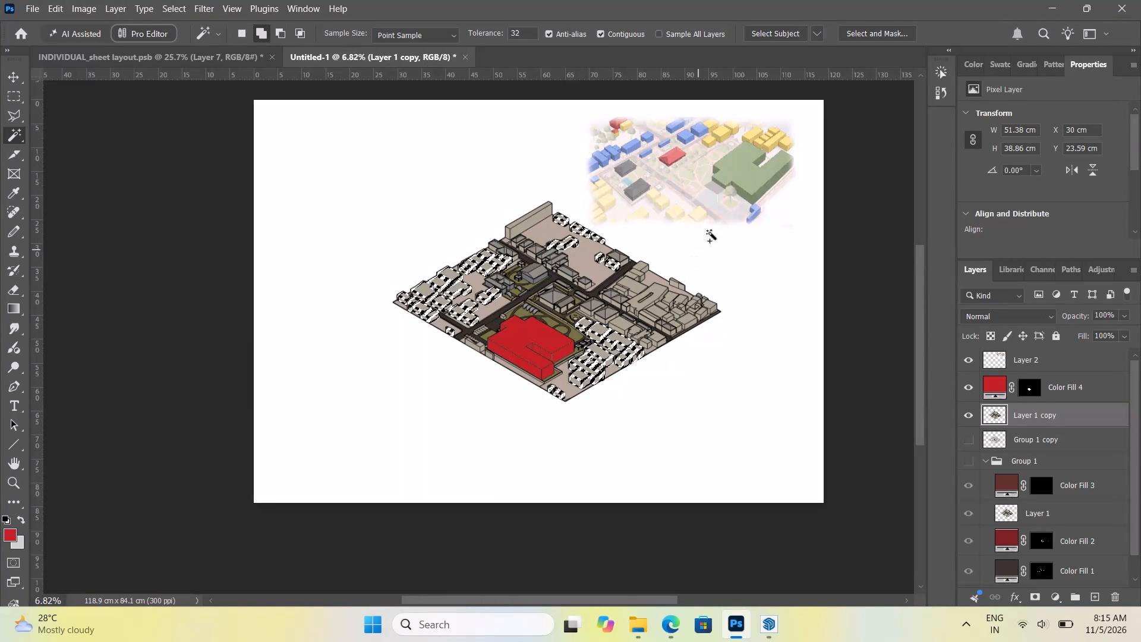
pyautogui.scroll(1, 733, 194)
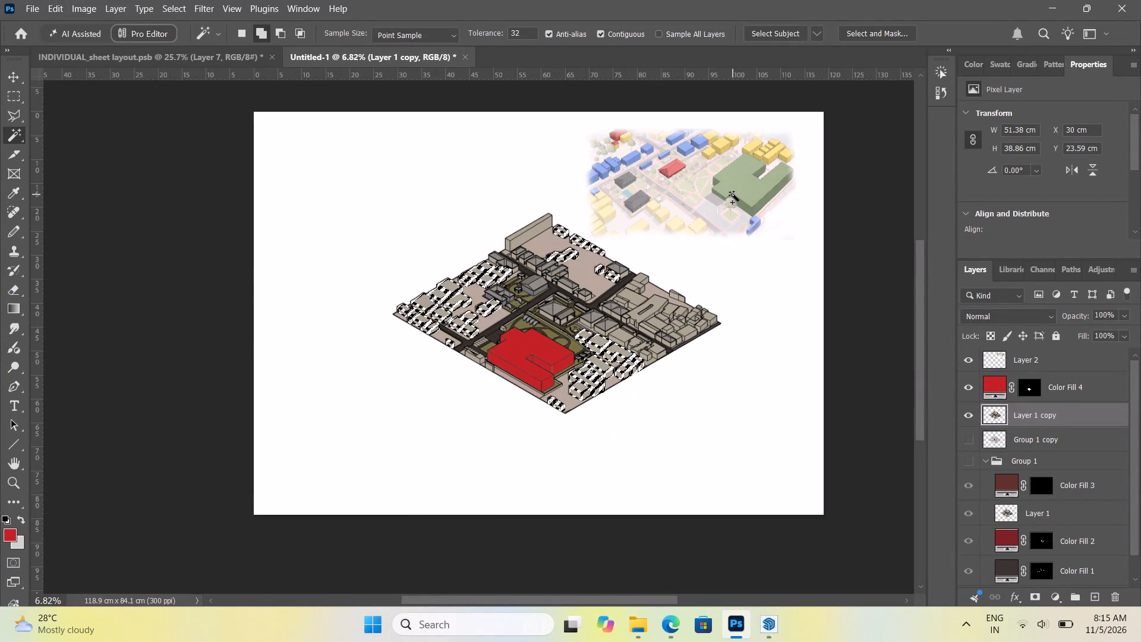
pyautogui.keyDown('alt'); pyautogui.scroll(4, 627, 160); pyautogui.keyUp('alt')
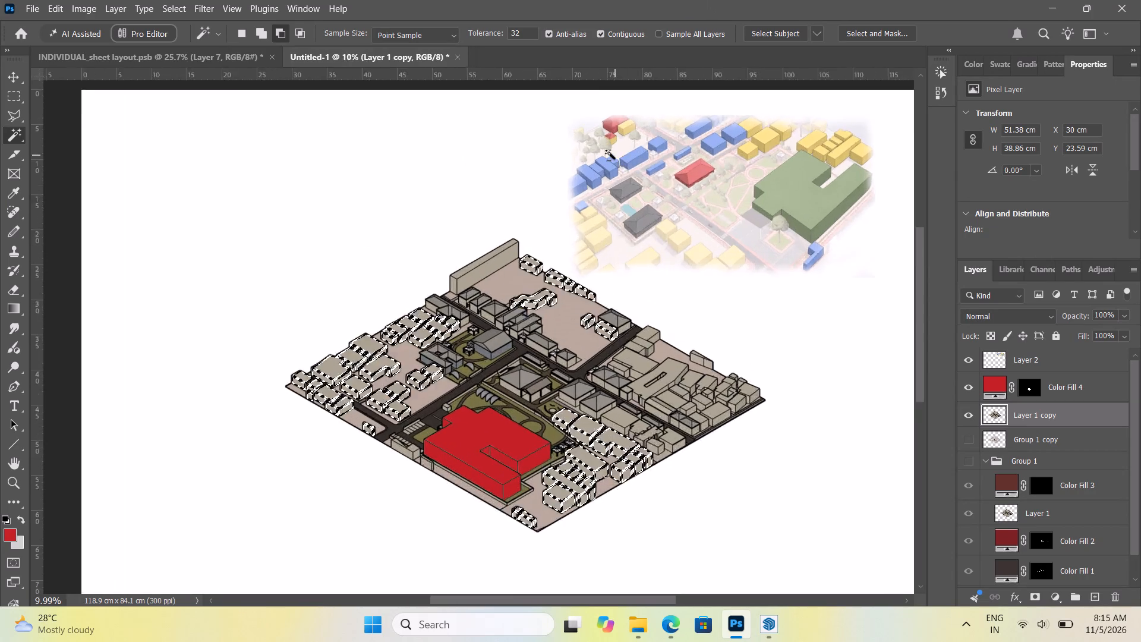
pyautogui.keyDown('alt'); pyautogui.scroll(20, 609, 153); pyautogui.keyUp('alt')
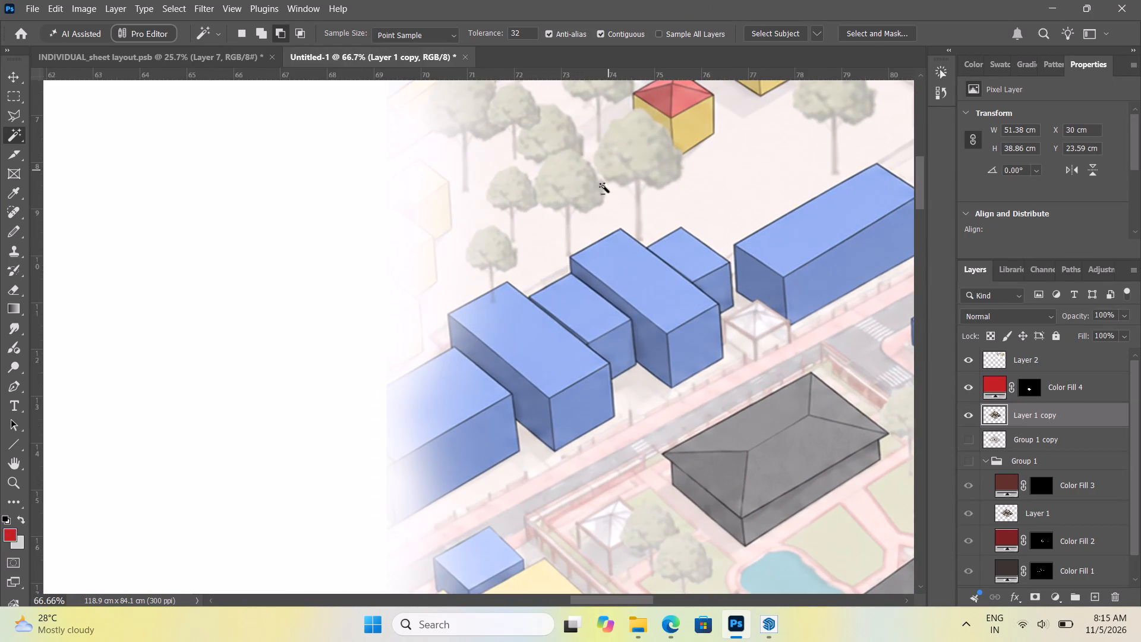
pyautogui.keyDown('alt'); pyautogui.scroll(-17, 554, 237); pyautogui.keyUp('alt')
pyautogui.keyDown('alt'); pyautogui.scroll(5, 718, 240); pyautogui.keyUp('alt')
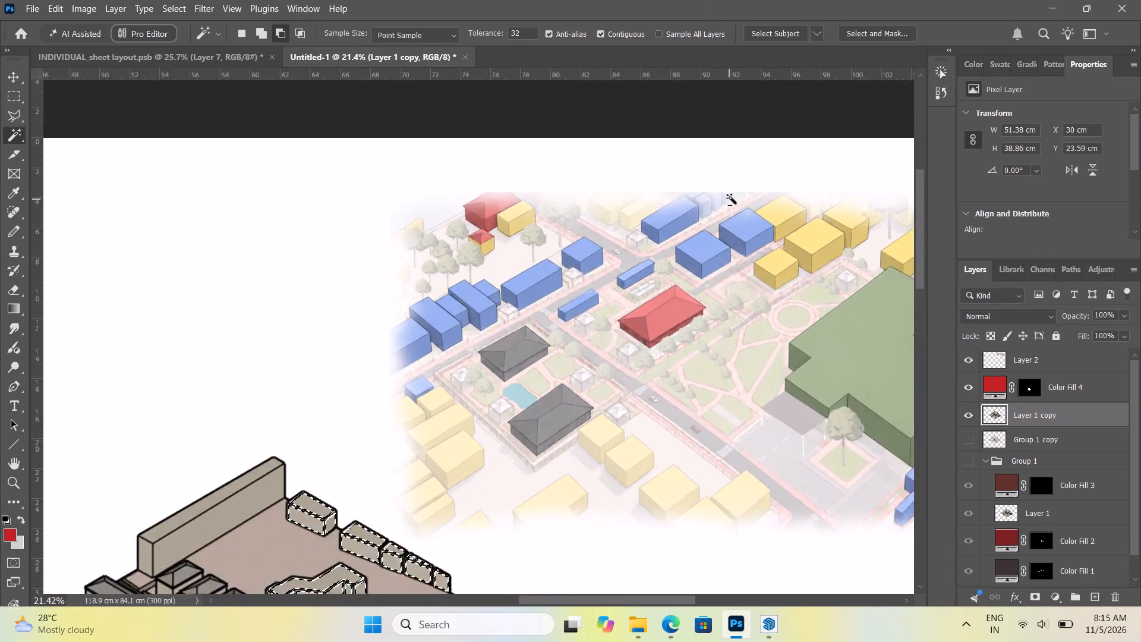
pyautogui.keyDown('alt'); pyautogui.scroll(7, 730, 197); pyautogui.keyUp('alt')
pyautogui.keyDown('alt'); pyautogui.scroll(-6, 510, 272); pyautogui.keyUp('alt')
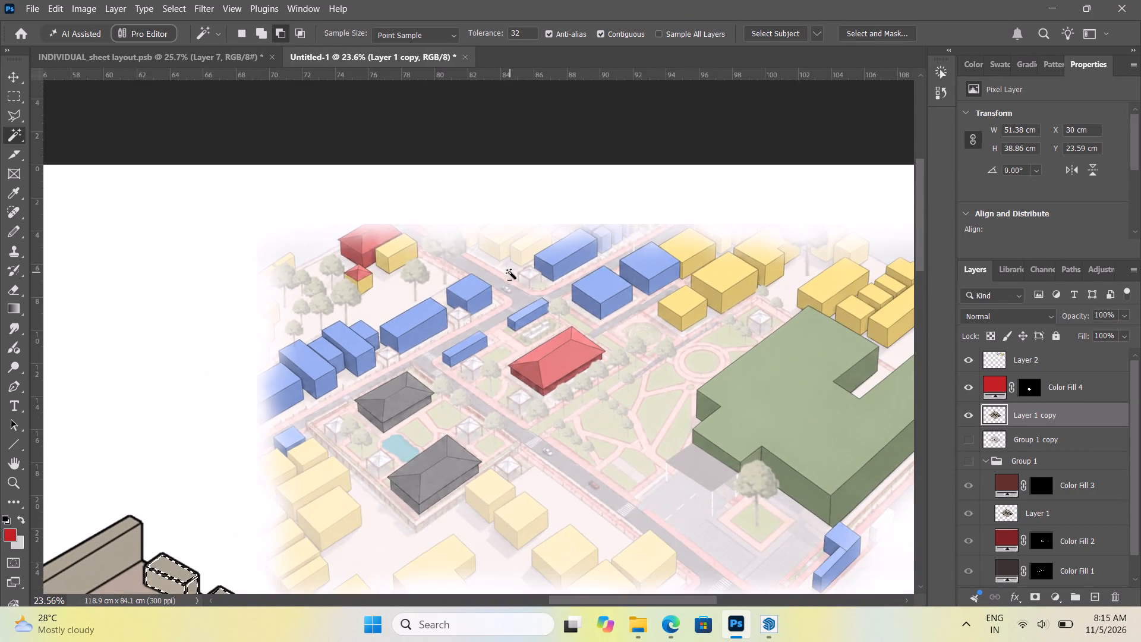
pyautogui.keyDown('alt'); pyautogui.scroll(10, 693, 262); pyautogui.keyUp('alt')
pyautogui.keyDown('alt'); pyautogui.scroll(-13, 622, 304); pyautogui.keyUp('alt')
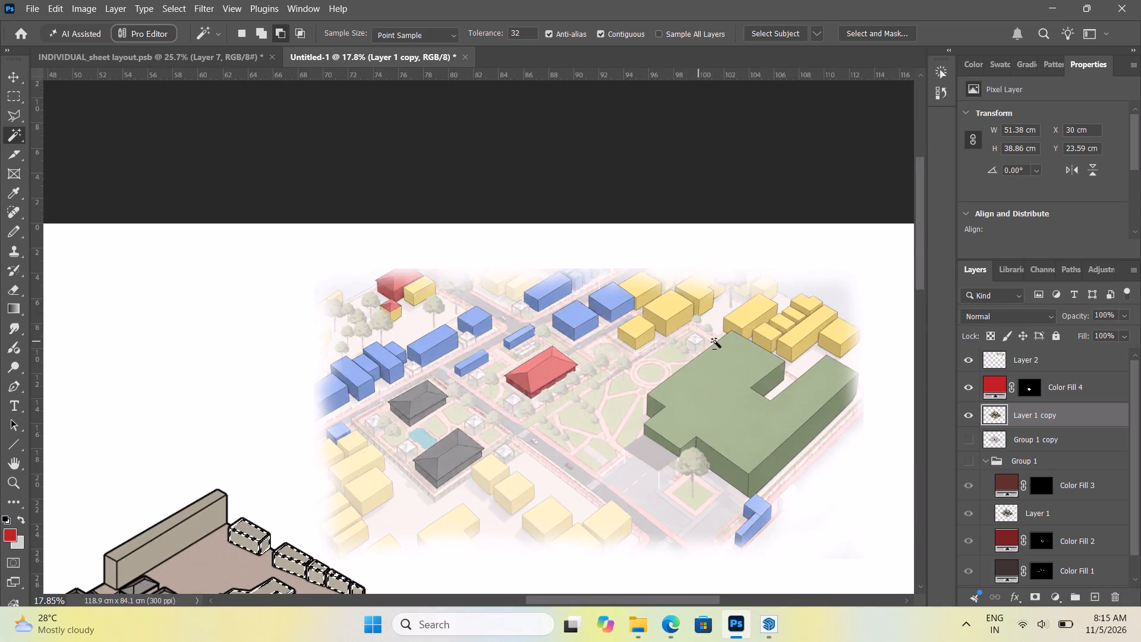
pyautogui.keyDown('alt'); pyautogui.scroll(6, 716, 341); pyautogui.keyUp('alt')
pyautogui.keyDown('alt'); pyautogui.scroll(-7, 675, 281); pyautogui.keyUp('alt')
pyautogui.keyDown('alt'); pyautogui.scroll(5, 636, 361); pyautogui.keyUp('alt')
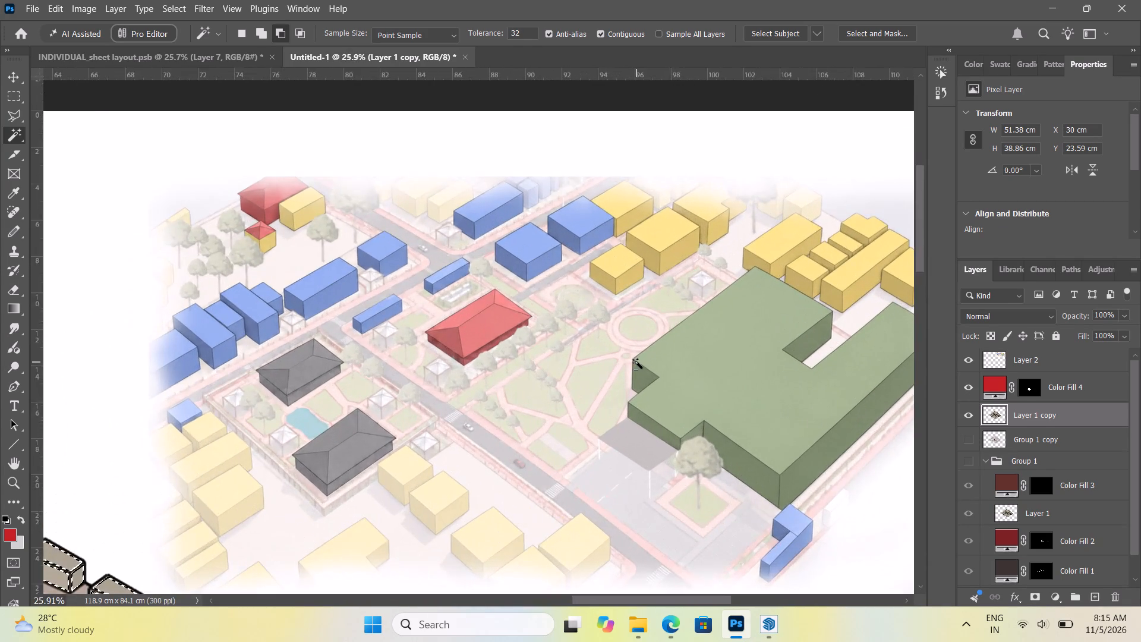
pyautogui.keyDown('alt'); pyautogui.scroll(-5, 636, 362); pyautogui.keyUp('alt')
pyautogui.keyDown('alt'); pyautogui.scroll(6, 538, 405); pyautogui.keyUp('alt')
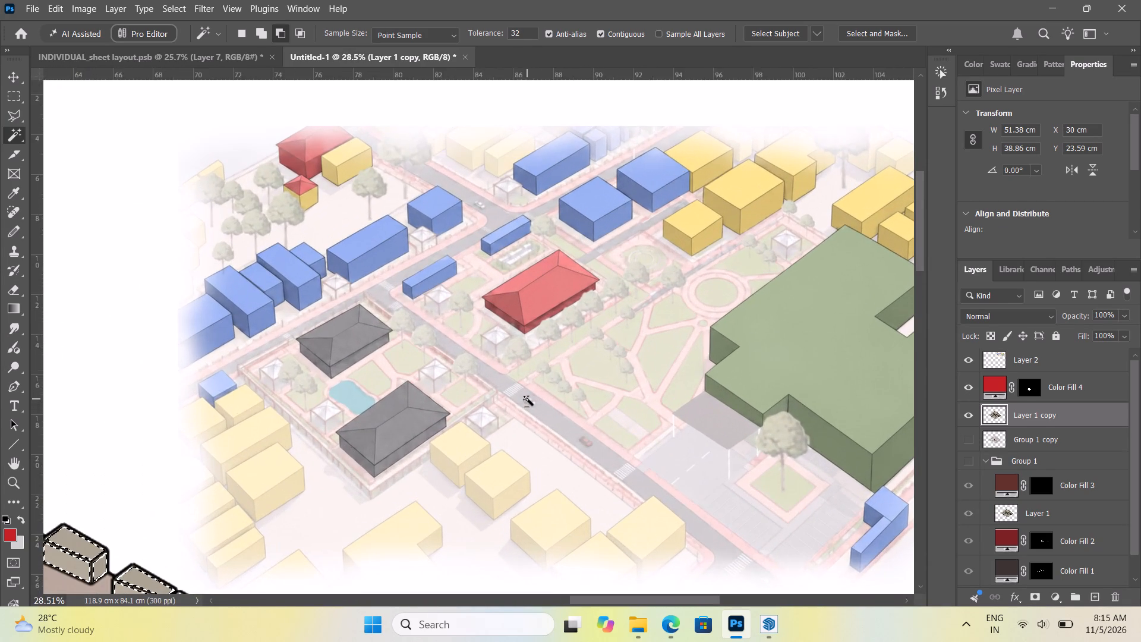
pyautogui.keyDown('alt'); pyautogui.scroll(-4, 759, 462); pyautogui.keyUp('alt')
pyautogui.keyDown('alt'); pyautogui.scroll(8, 412, 330); pyautogui.keyUp('alt')
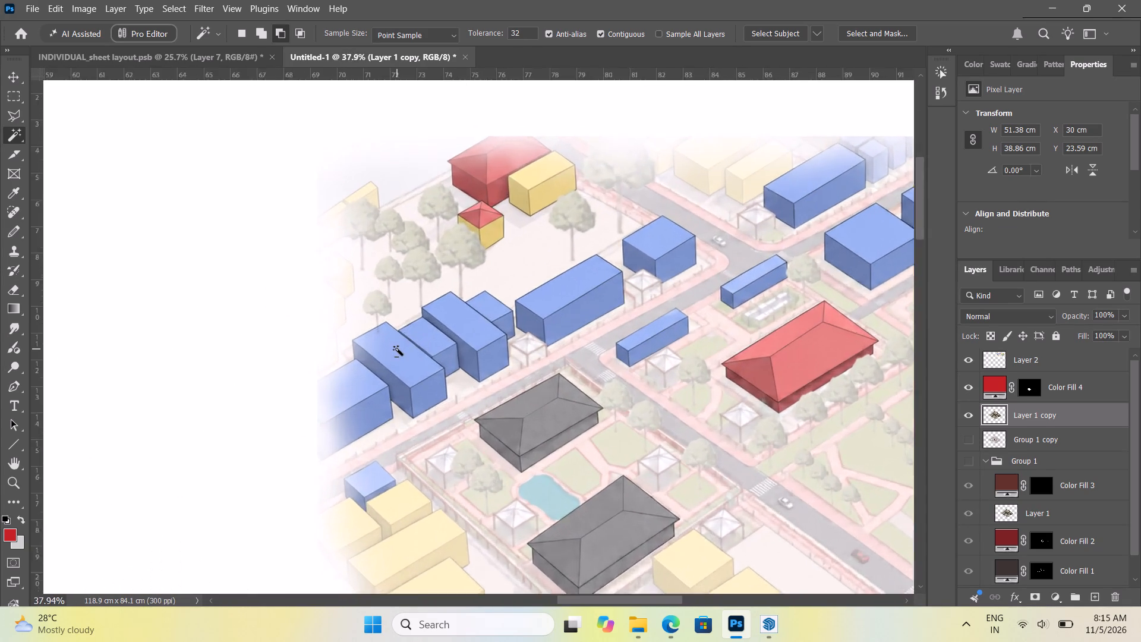
pyautogui.keyDown('alt'); pyautogui.scroll(6, 397, 349); pyautogui.keyUp('alt')
pyautogui.keyDown('alt'); pyautogui.scroll(-12, 395, 347); pyautogui.keyUp('alt')
pyautogui.keyDown('alt'); pyautogui.scroll(-8, 544, 270); pyautogui.keyUp('alt')
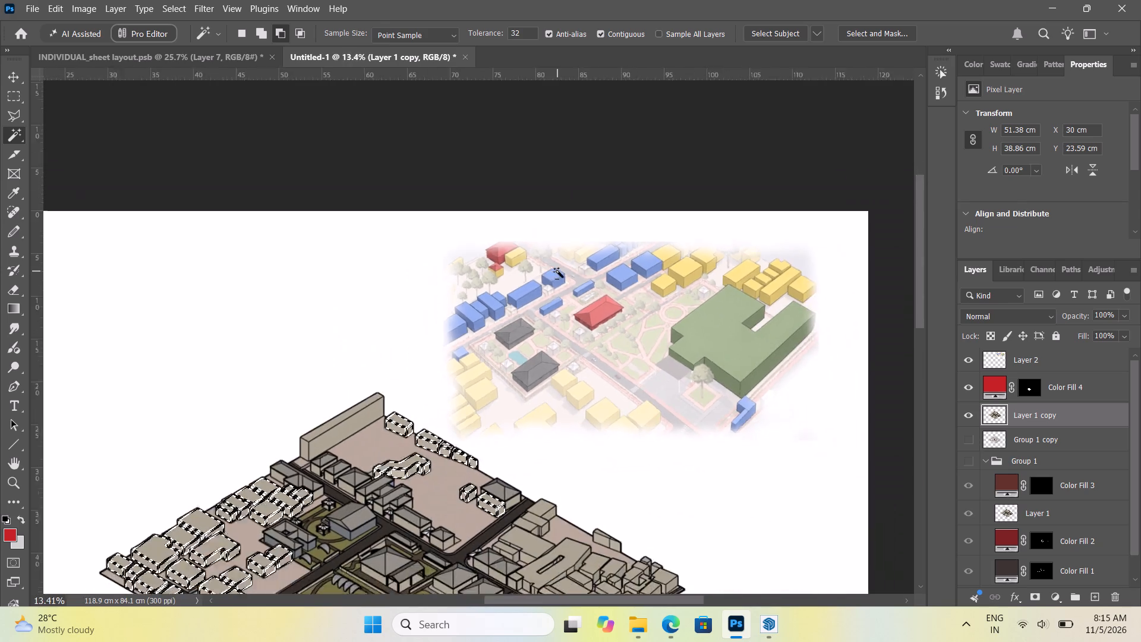
pyautogui.keyDown('alt'); pyautogui.scroll(-9, 557, 271); pyautogui.keyUp('alt')
pyautogui.keyDown('alt'); pyautogui.scroll(15, 489, 396); pyautogui.keyUp('alt')
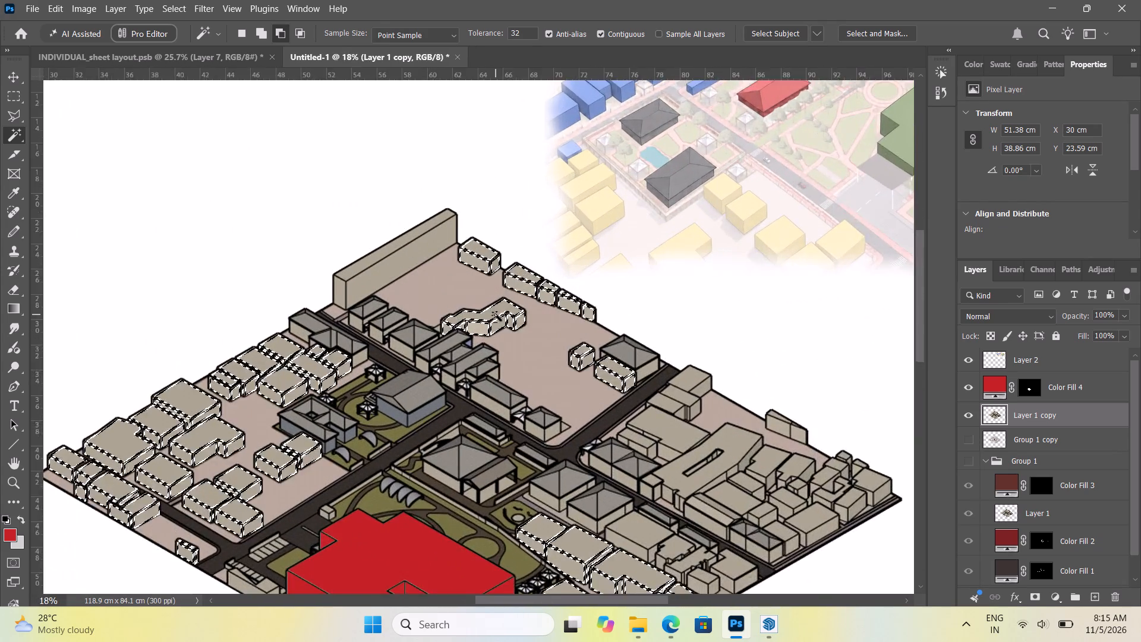
pyautogui.keyDown('alt'); pyautogui.scroll(4, 496, 314); pyautogui.keyUp('alt')
pyautogui.keyDown('alt'); pyautogui.scroll(-7, 523, 309); pyautogui.keyUp('alt')
pyautogui.keyDown('alt'); pyautogui.scroll(4, 679, 458); pyautogui.keyUp('alt')
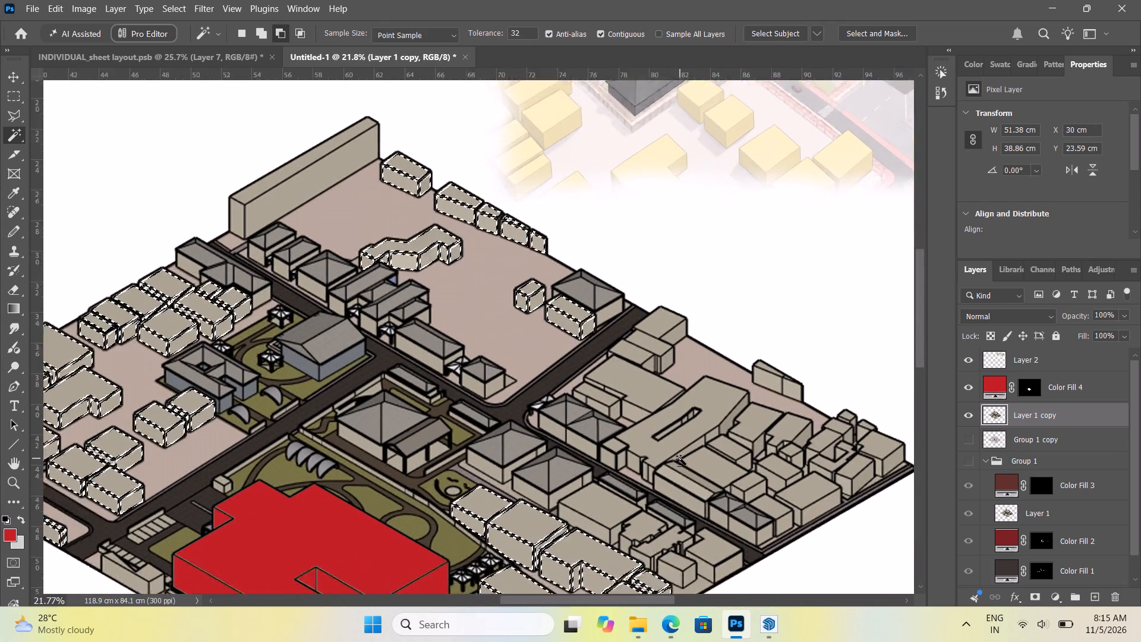
pyautogui.keyDown('alt'); pyautogui.scroll(1, 680, 458); pyautogui.keyUp('alt')
pyautogui.keyDown('alt'); pyautogui.scroll(5, 691, 400); pyautogui.keyUp('alt')
pyautogui.keyDown('alt'); pyautogui.scroll(-6, 499, 341); pyautogui.keyUp('alt')
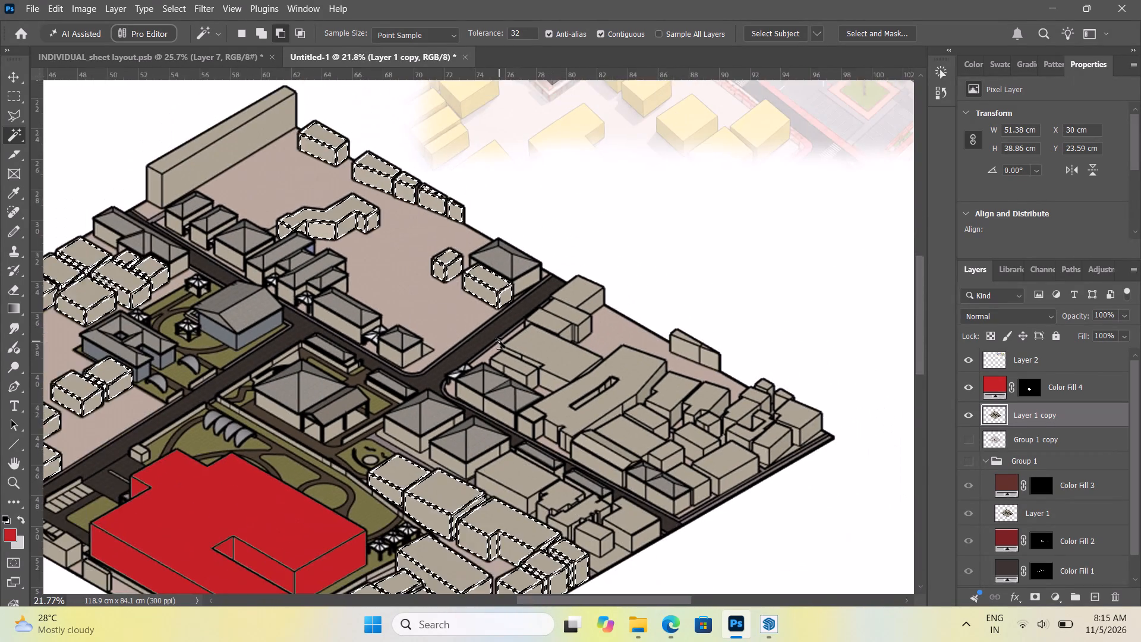
pyautogui.keyDown('alt'); pyautogui.scroll(4, 587, 390); pyautogui.keyUp('alt')
pyautogui.keyDown('alt'); pyautogui.scroll(-4, 533, 380); pyautogui.keyUp('alt')
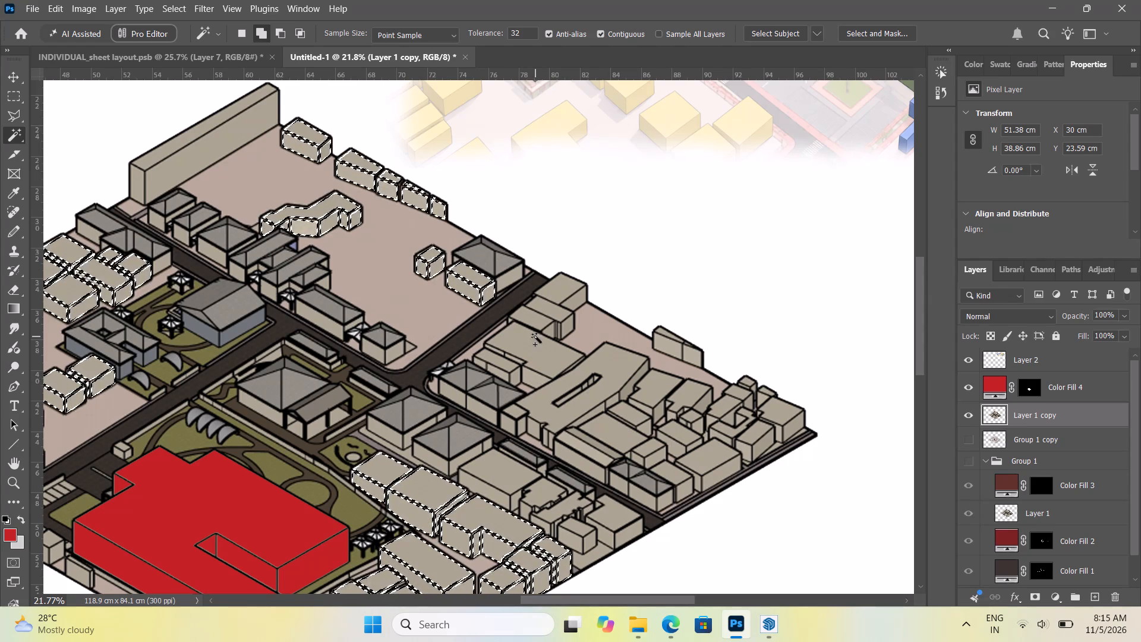
# Add the roof and walls of the large block northeast of the L-shaped block and of the small cube near the southeast edge.
pyautogui.scroll(-7, 559, 353)
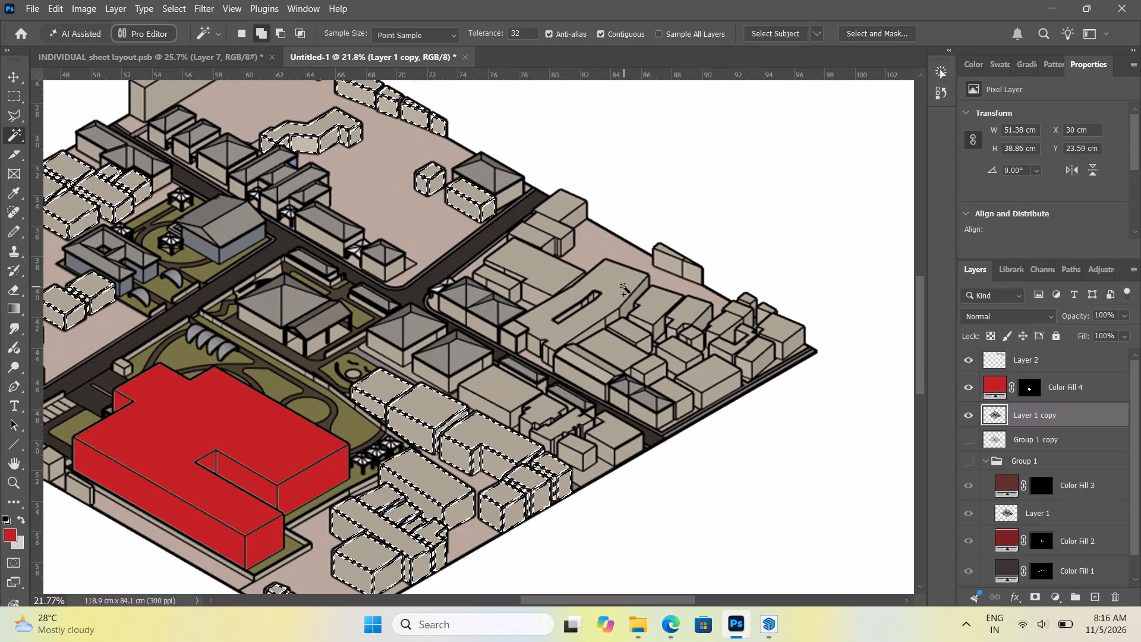
pyautogui.click(500, 398)
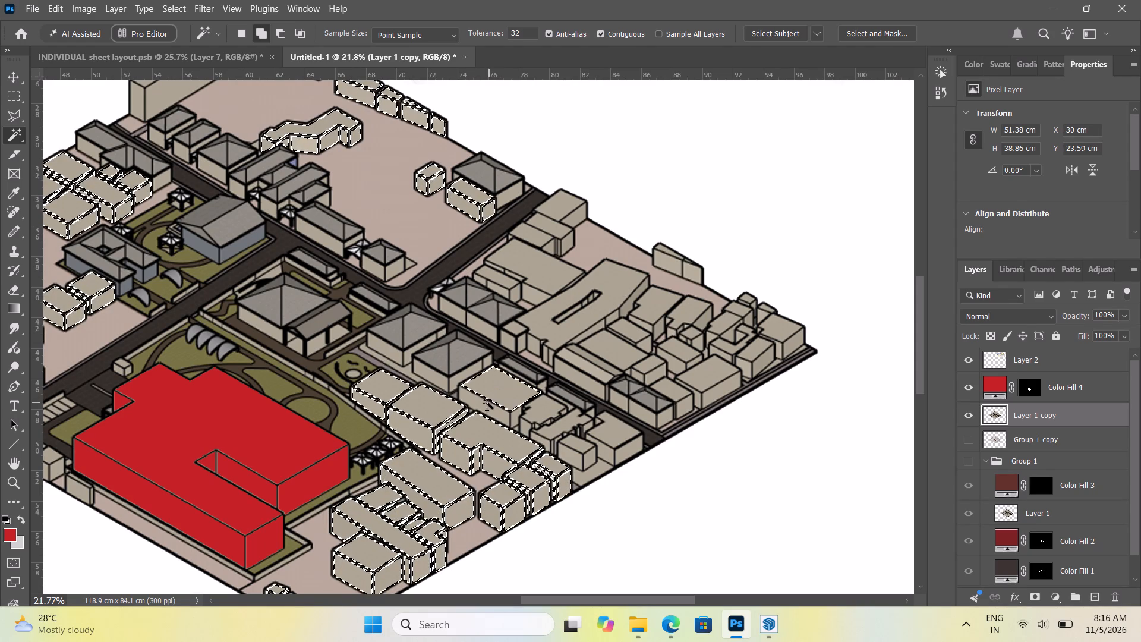
pyautogui.click(484, 402)
pyautogui.click(513, 417)
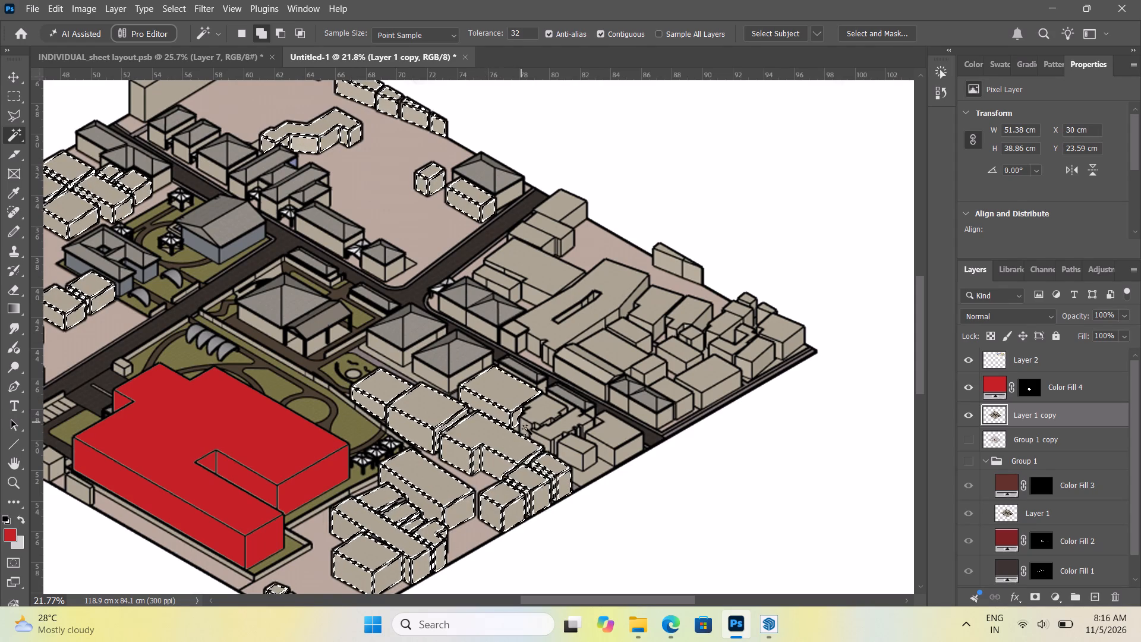
pyautogui.click(568, 456)
pyautogui.click(571, 444)
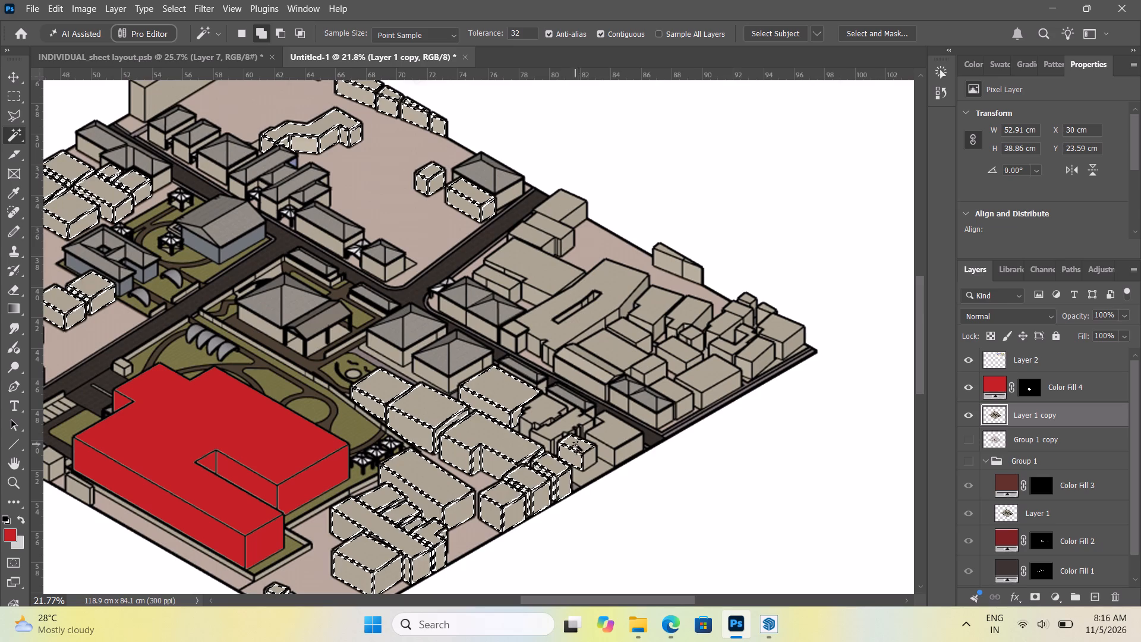
pyautogui.click(591, 456)
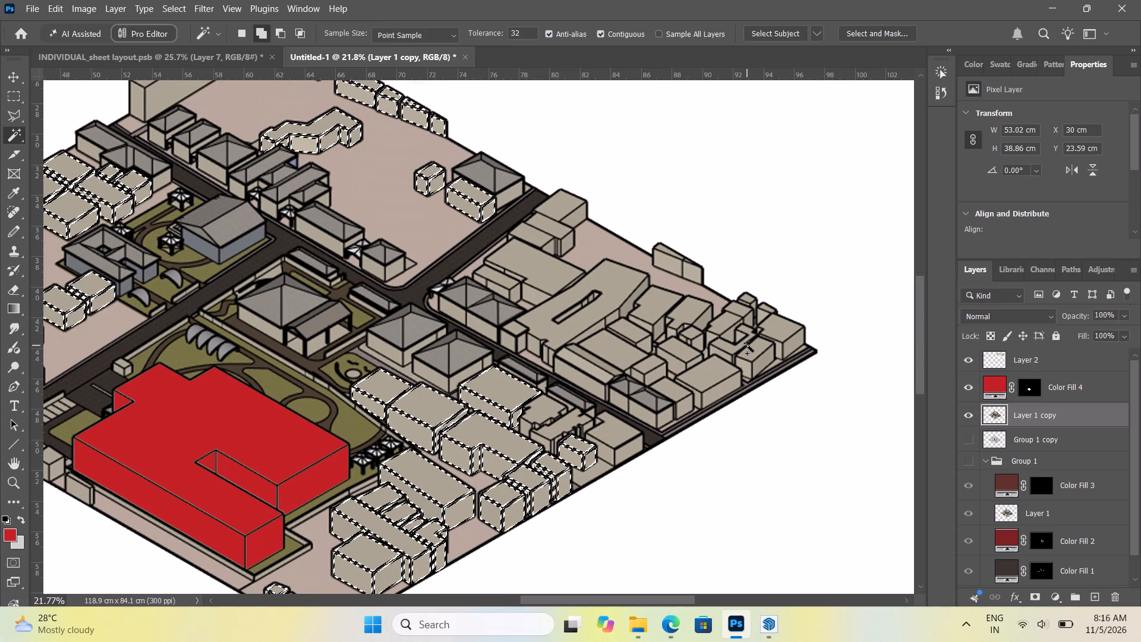
# Add the roofs and visible walls of the two small blocks beside the hip-roofed pair near the east corner to the selection.
pyautogui.keyDown('alt'); pyautogui.scroll(-2, 756, 344); pyautogui.keyUp('alt')
pyautogui.keyDown('alt'); pyautogui.scroll(7, 756, 344); pyautogui.keyUp('alt')
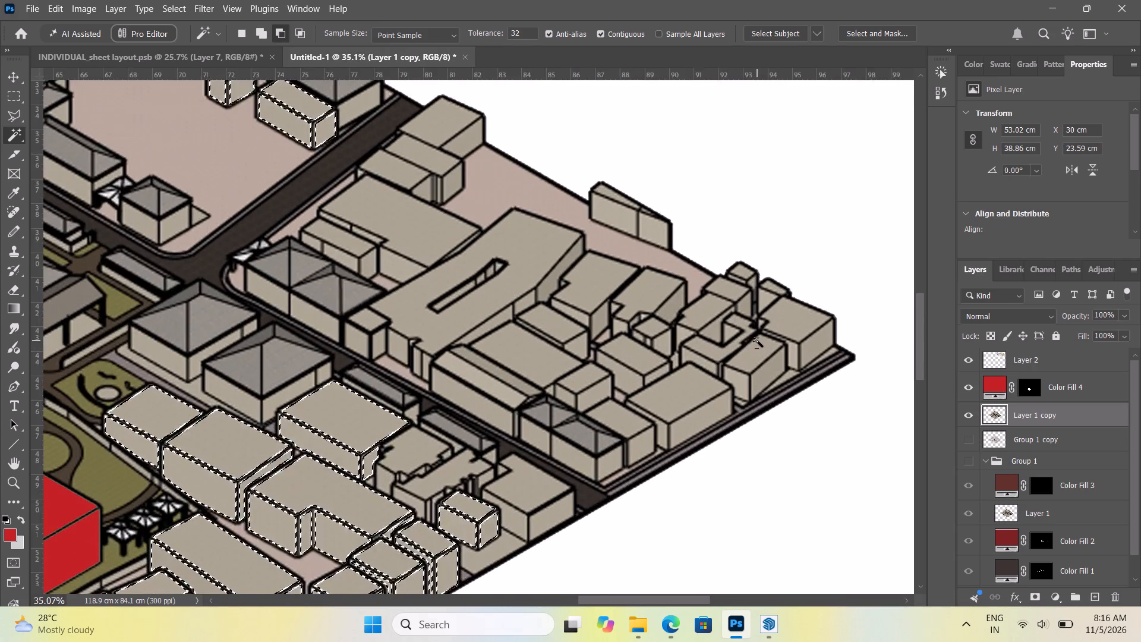
pyautogui.keyDown('alt'); pyautogui.scroll(3, 757, 341); pyautogui.keyUp('alt')
pyautogui.keyDown('alt'); pyautogui.scroll(-6, 757, 341); pyautogui.keyUp('alt')
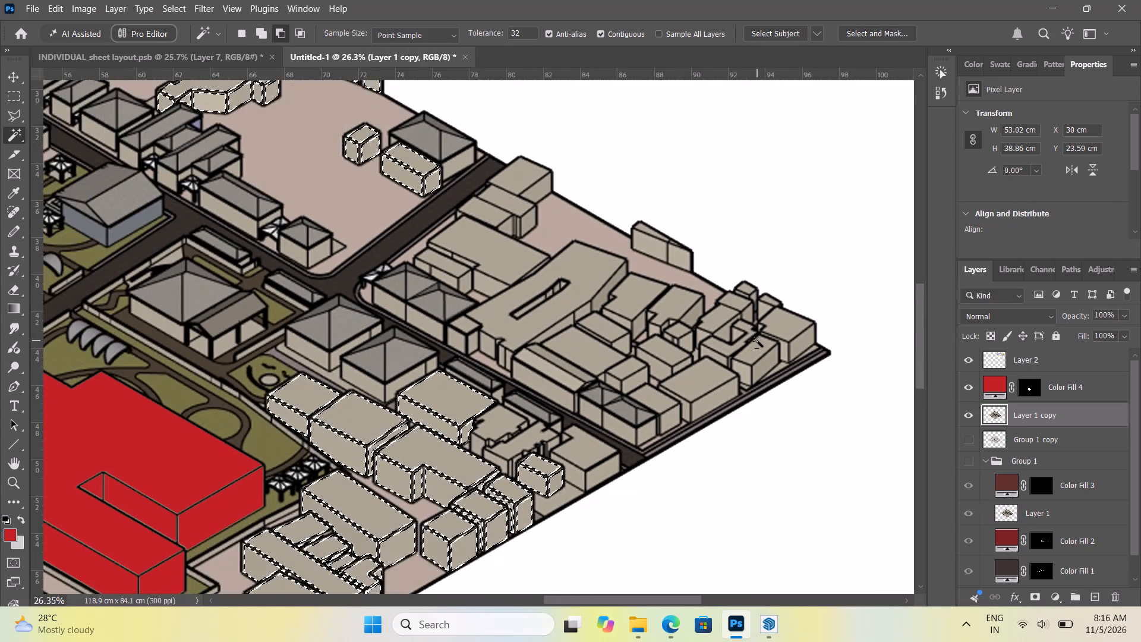
pyautogui.keyDown('alt'); pyautogui.scroll(-4, 757, 341); pyautogui.keyUp('alt')
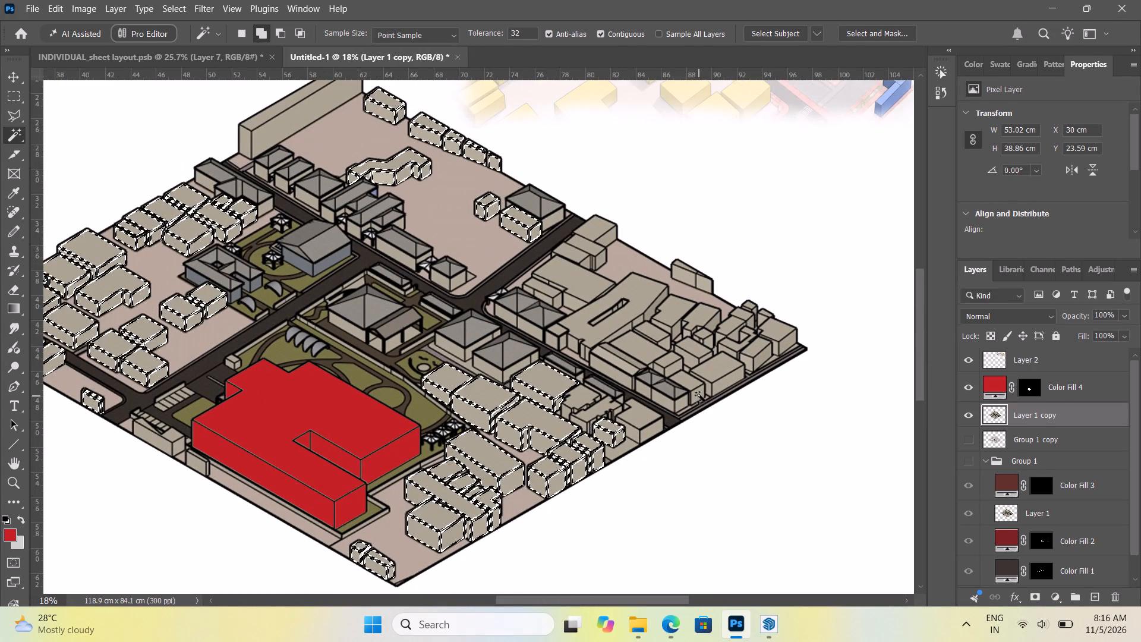
pyautogui.click(699, 395)
pyautogui.click(688, 380)
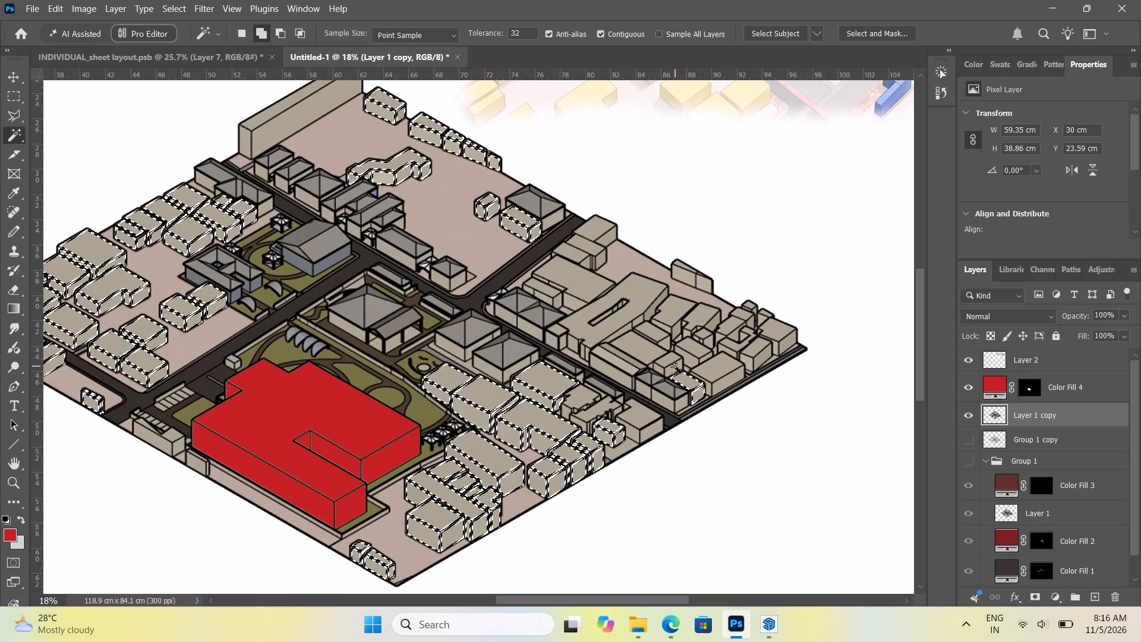
pyautogui.click(675, 366)
pyautogui.click(669, 360)
pyautogui.click(659, 367)
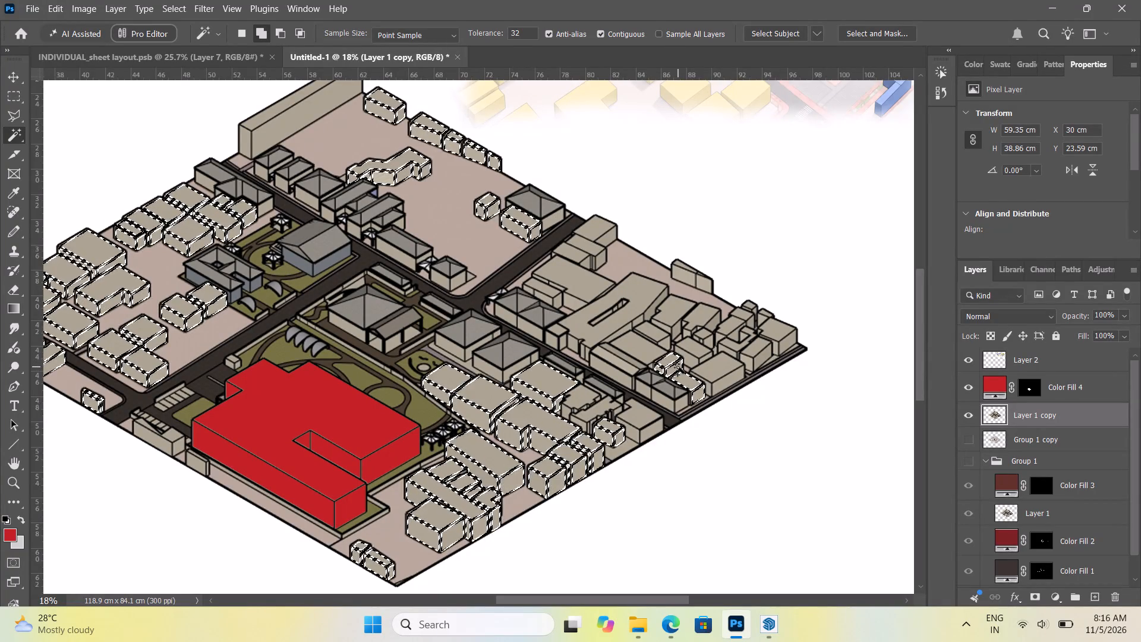
# Switch to the INDIVIDUAL_sheet layout document and save it.
pyautogui.click(228, 60)
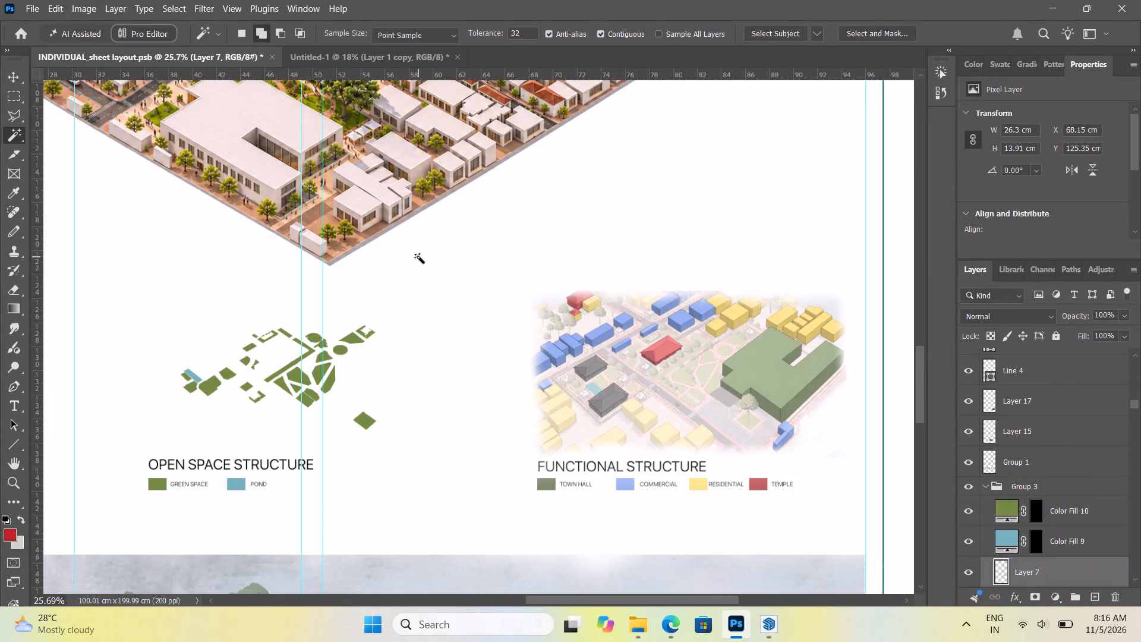
pyautogui.hotkey('ctrl', 's')
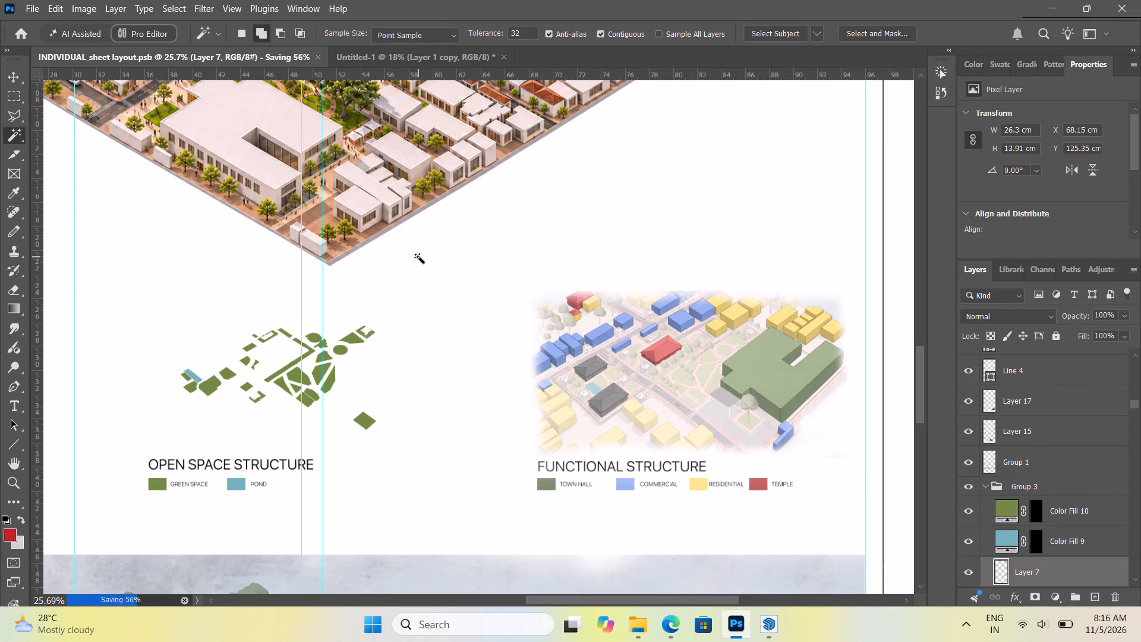
# Switch to the Untitled-1 axonometric document and save it as a Photoshop file named RRR in the S9 UD folder.
pyautogui.click(386, 59)
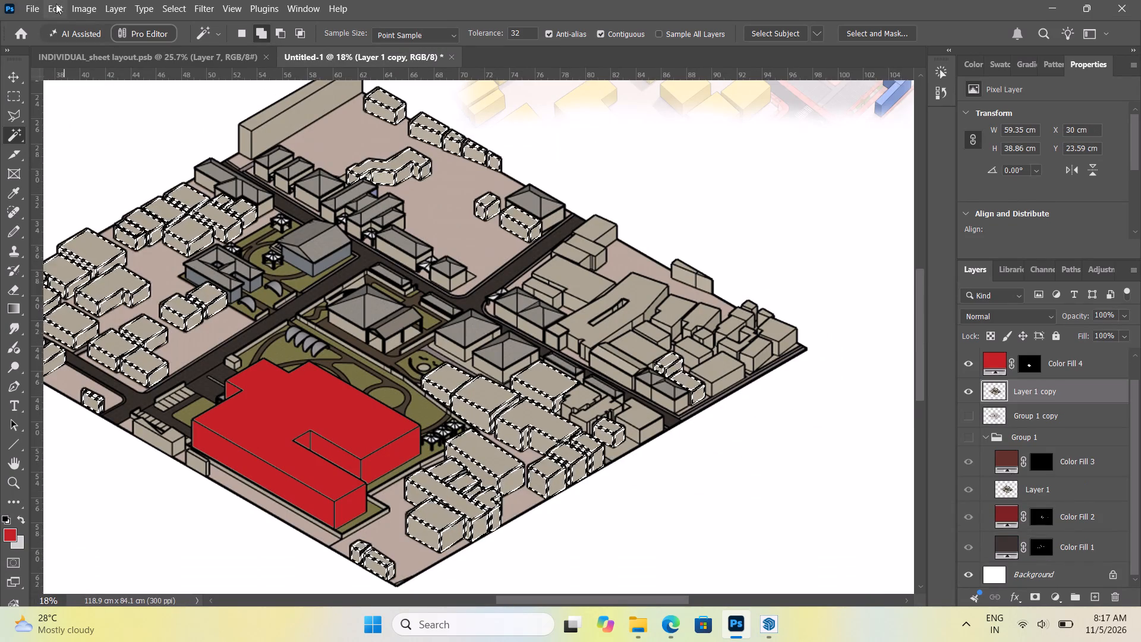
pyautogui.click(32, 4)
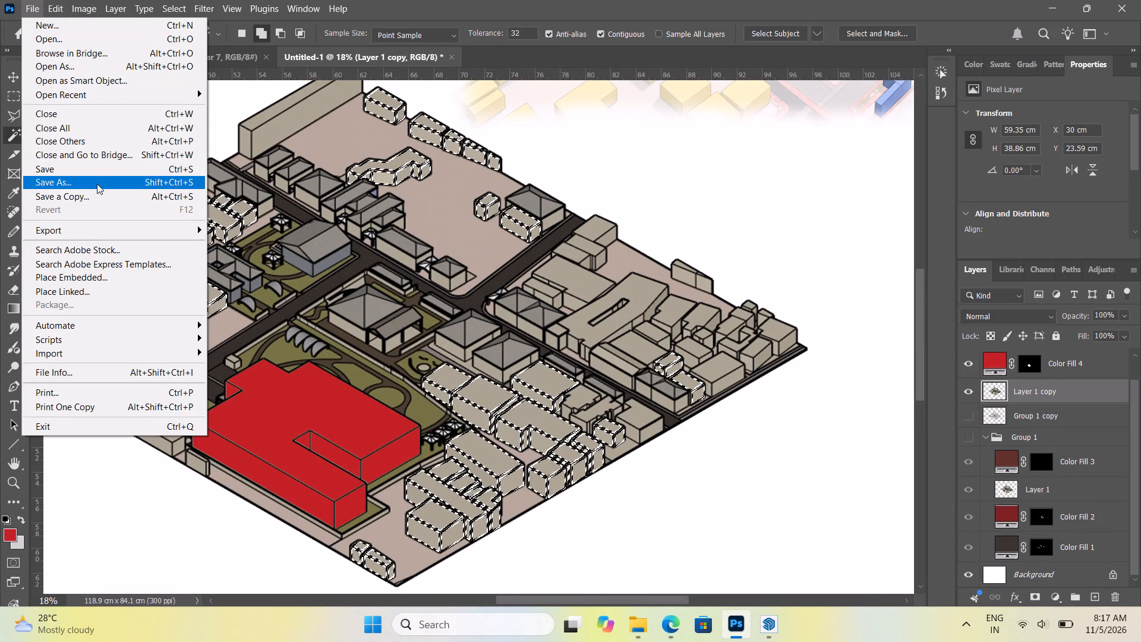
pyautogui.click(97, 184)
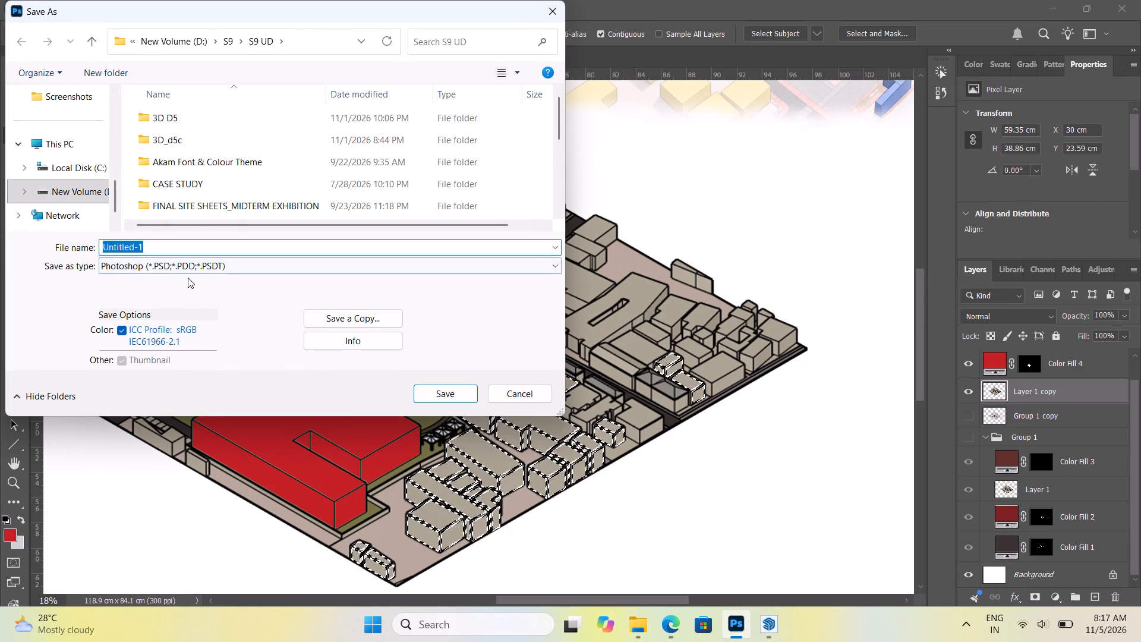
pyautogui.scroll(-2, 193, 218)
pyautogui.click(253, 37)
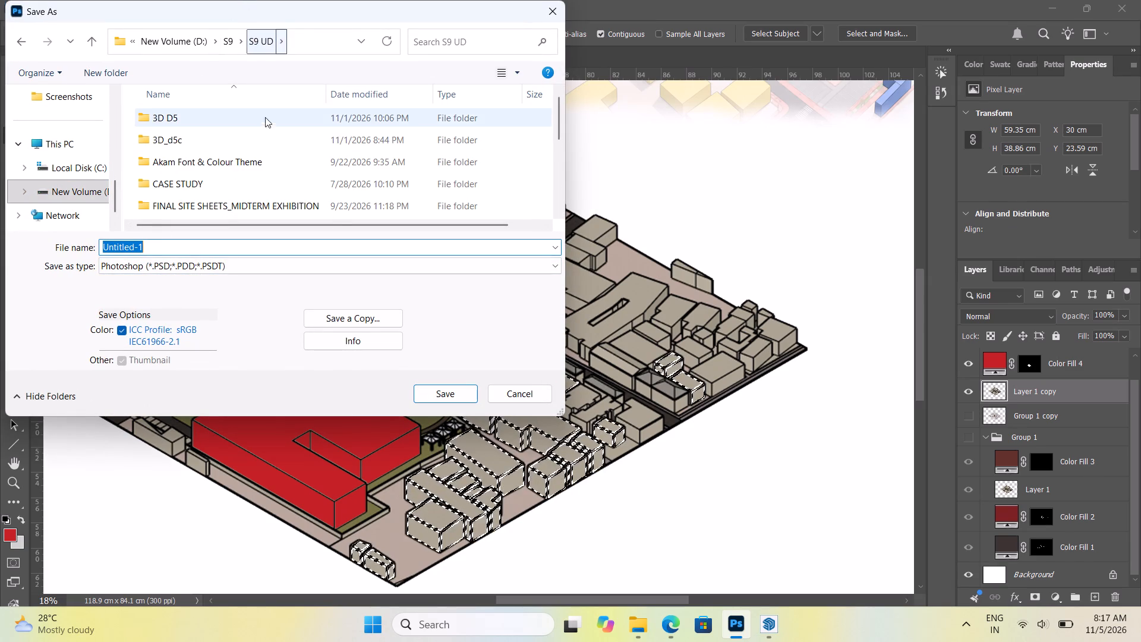
pyautogui.scroll(-9, 266, 134)
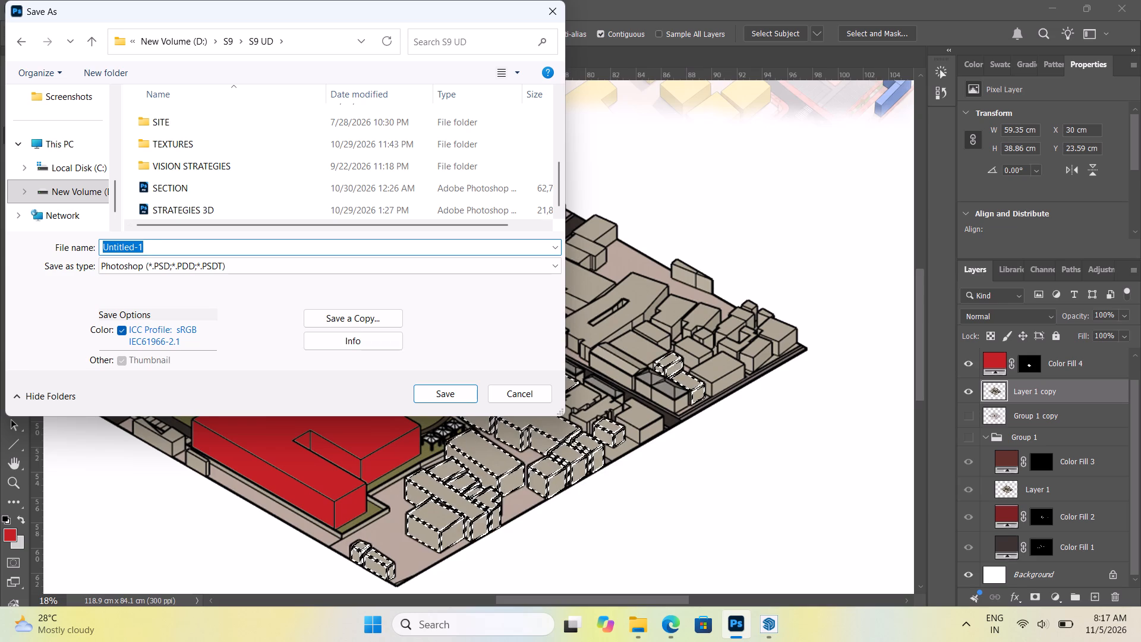
pyautogui.write('RRR')
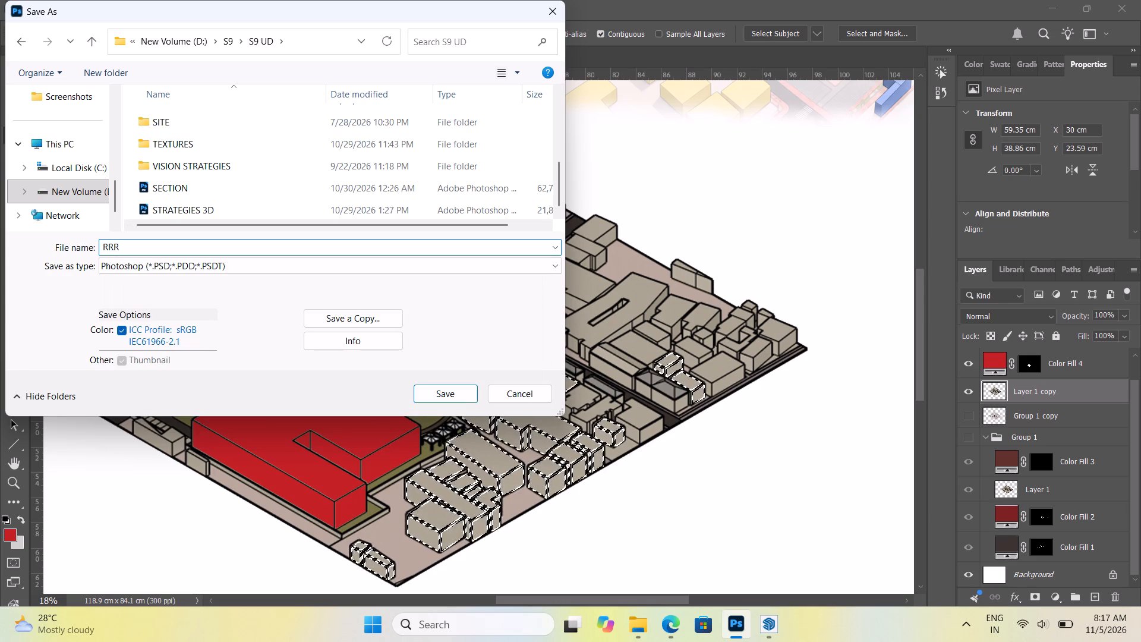
pyautogui.click(454, 397)
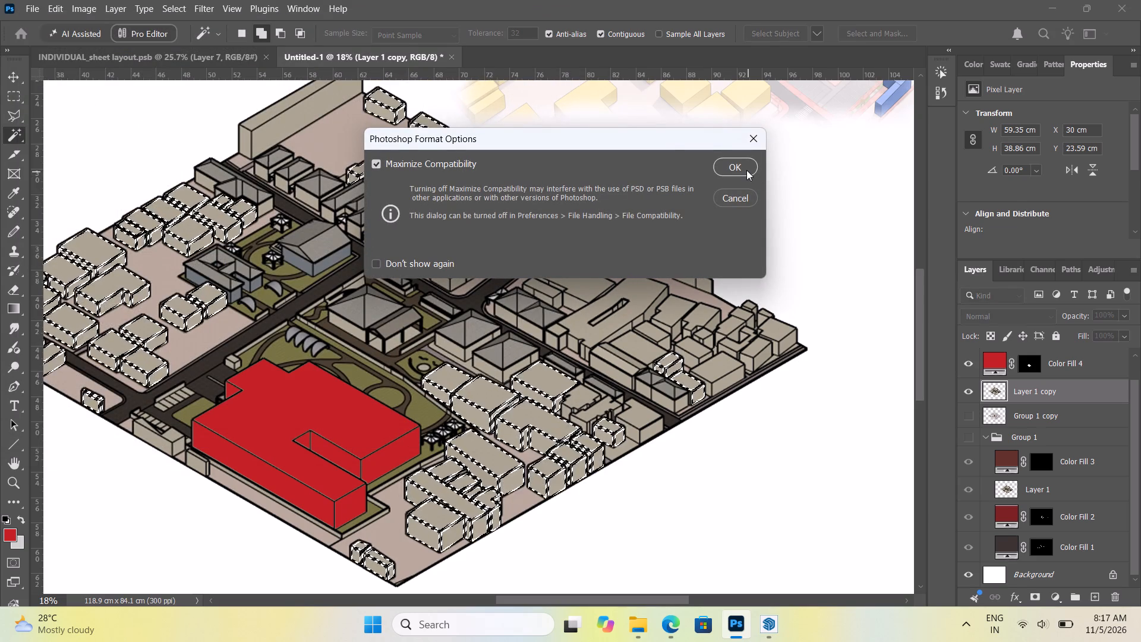
pyautogui.click(743, 166)
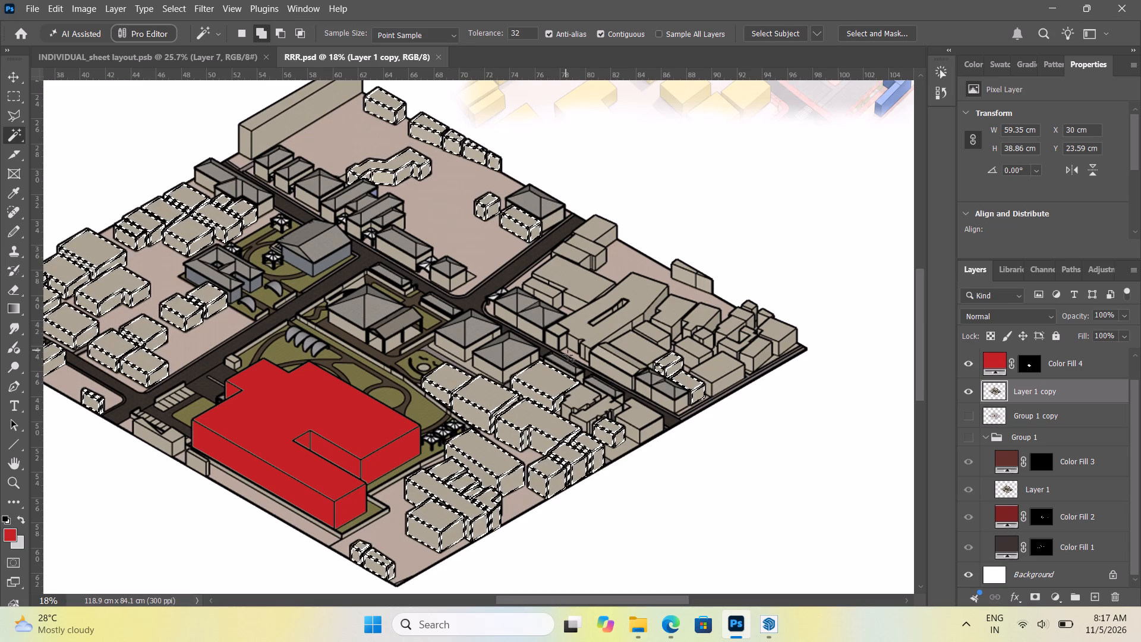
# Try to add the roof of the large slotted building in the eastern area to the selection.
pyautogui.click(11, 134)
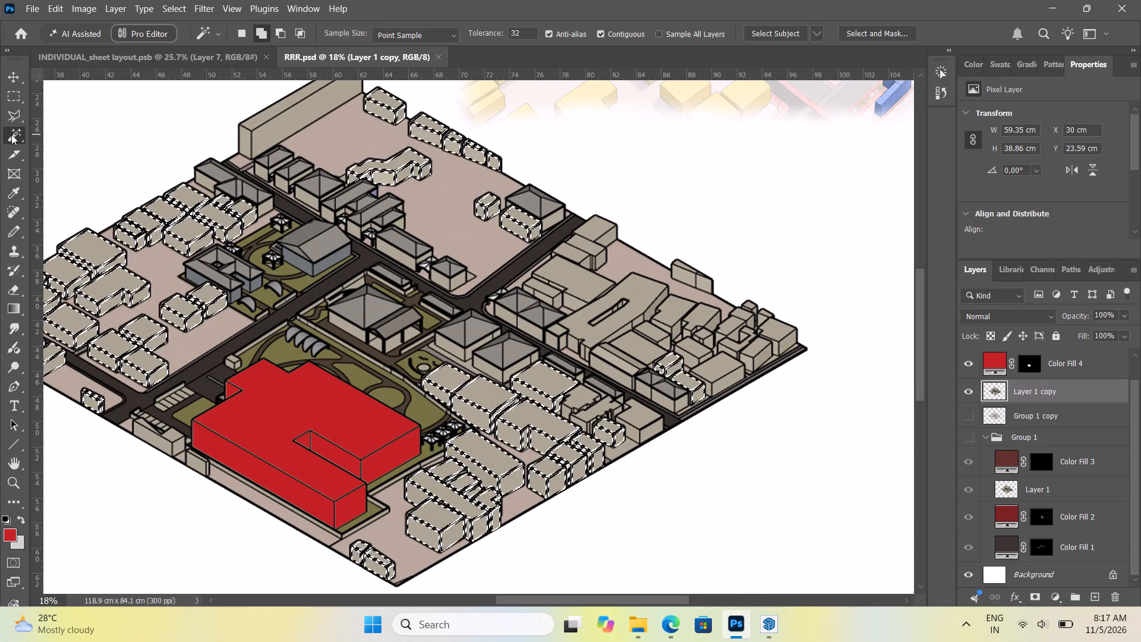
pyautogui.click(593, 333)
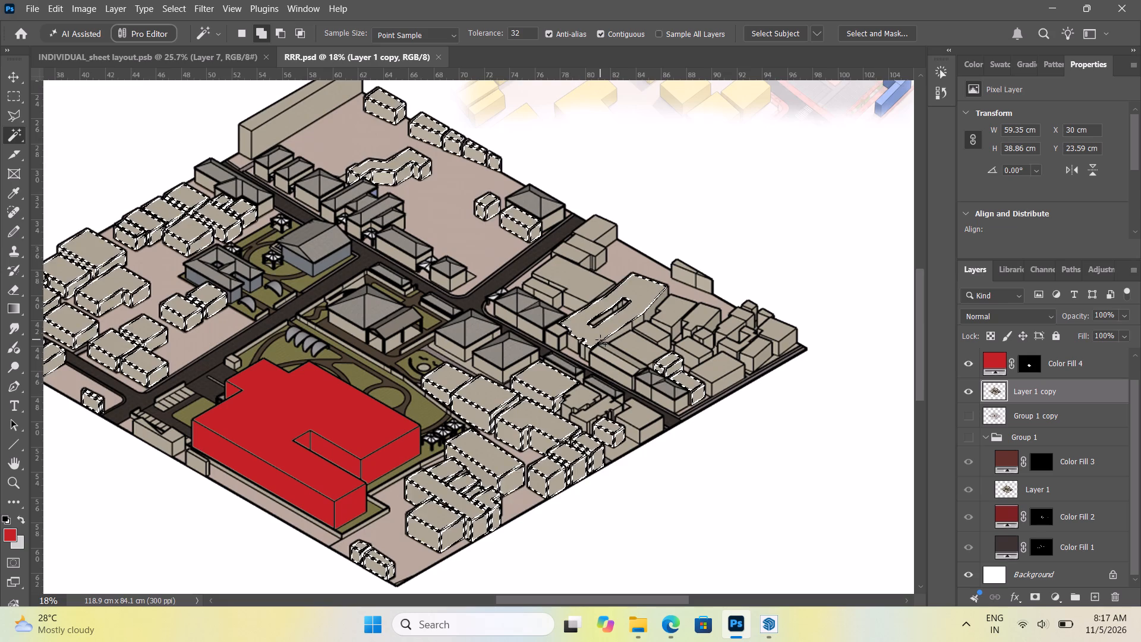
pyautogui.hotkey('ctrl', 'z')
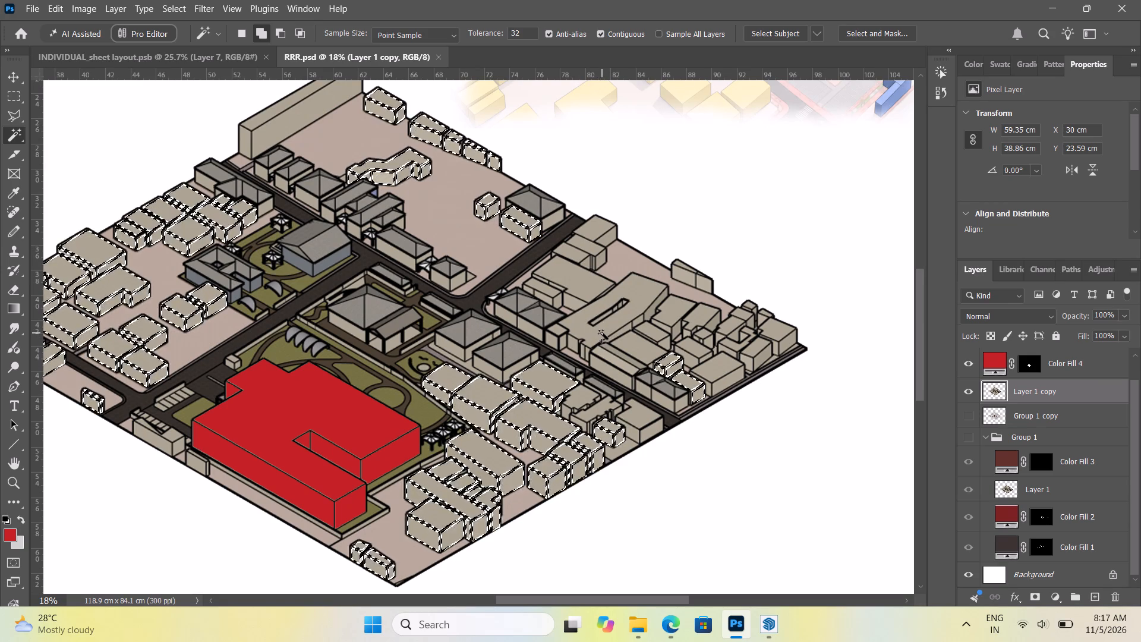
# Examine the eastern blocks up close and compare them with the site model in SketchUp, returning to Photoshop when done.
pyautogui.keyDown('alt'); pyautogui.scroll(-1, 602, 333); pyautogui.keyUp('alt')
pyautogui.keyDown('alt'); pyautogui.scroll(13, 602, 333); pyautogui.keyUp('alt')
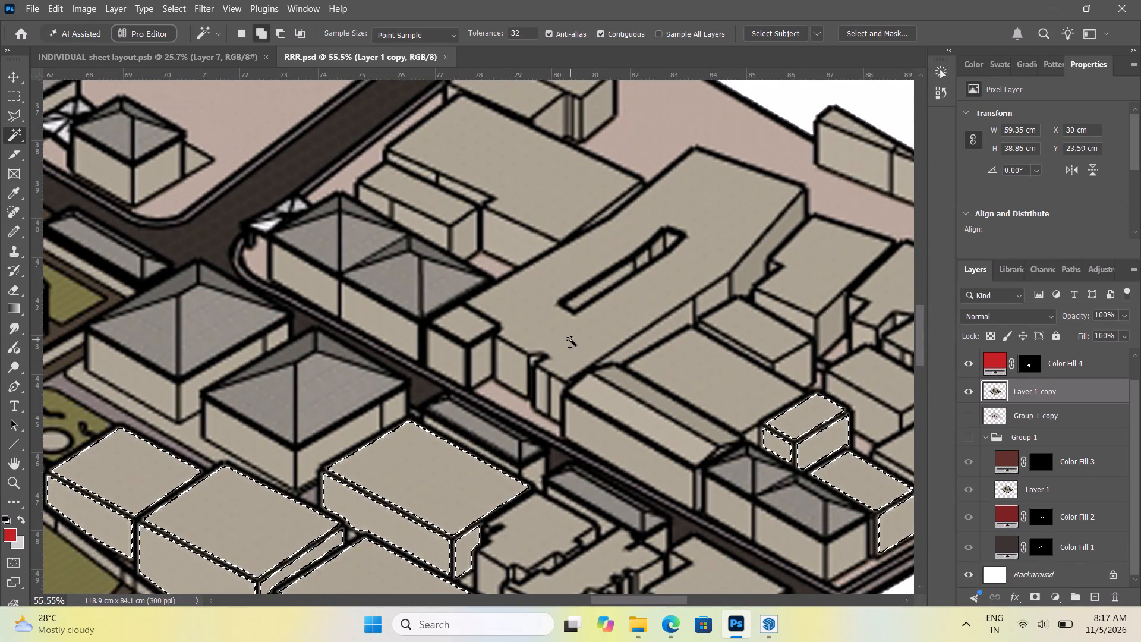
pyautogui.keyDown('alt'); pyautogui.scroll(-12, 569, 338); pyautogui.keyUp('alt')
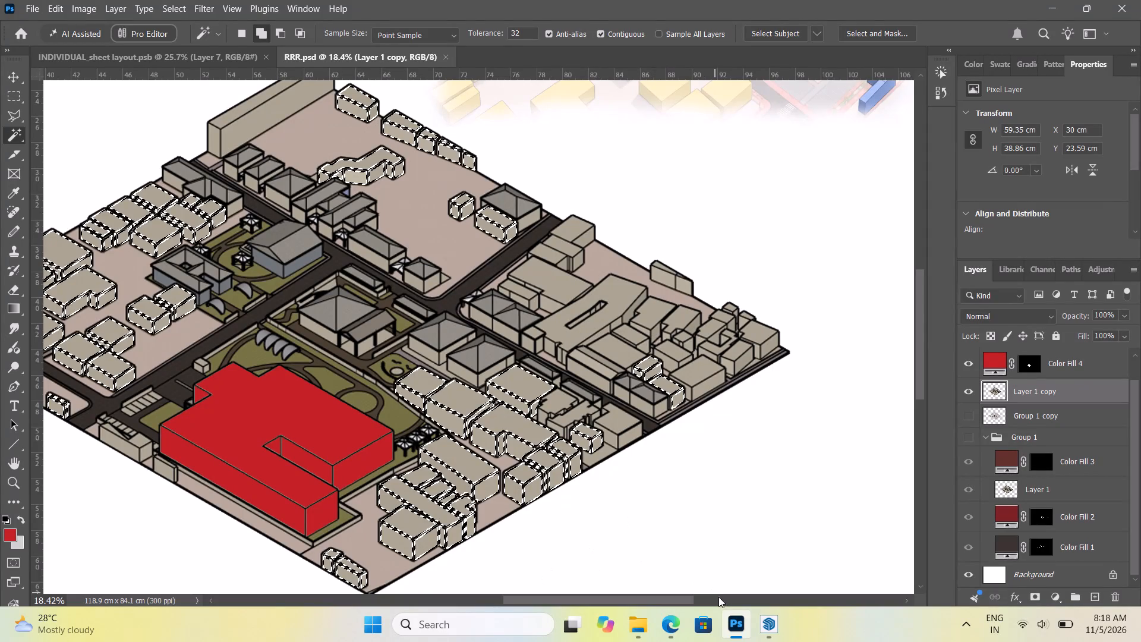
pyautogui.click(755, 624)
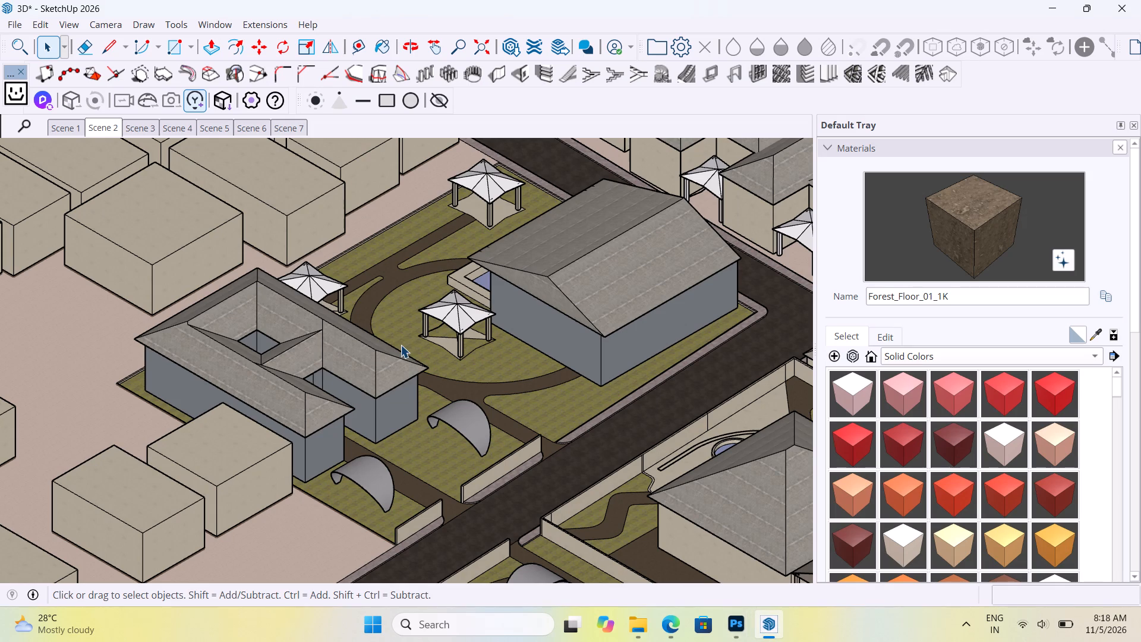
pyautogui.scroll(-20, 400, 345)
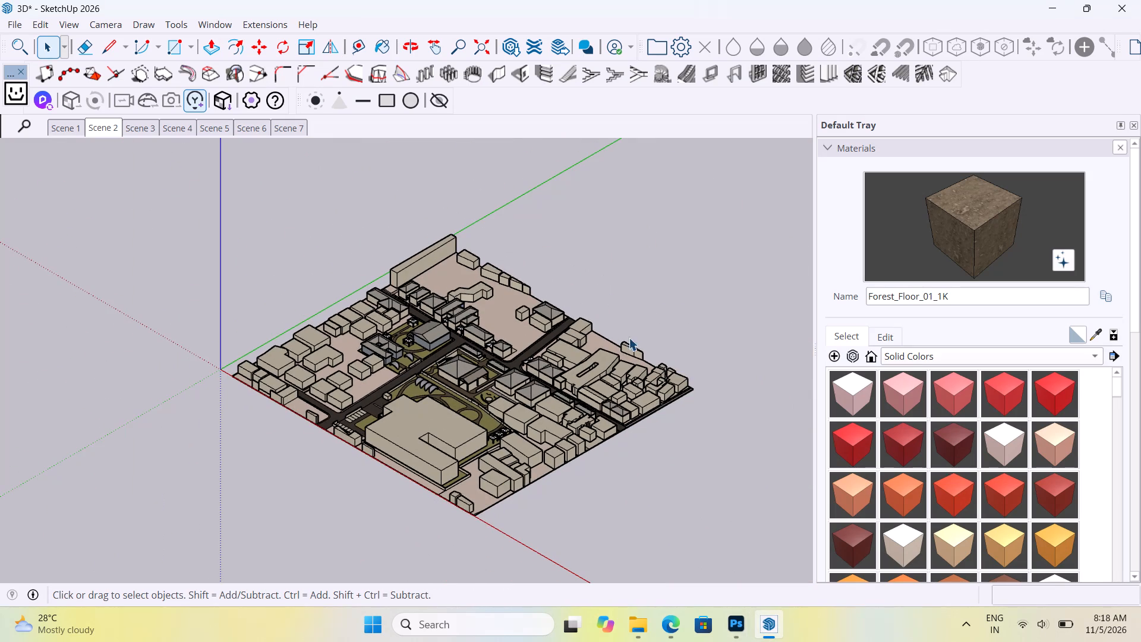
pyautogui.scroll(4, 597, 425)
pyautogui.scroll(4, 502, 436)
pyautogui.scroll(-6, 495, 433)
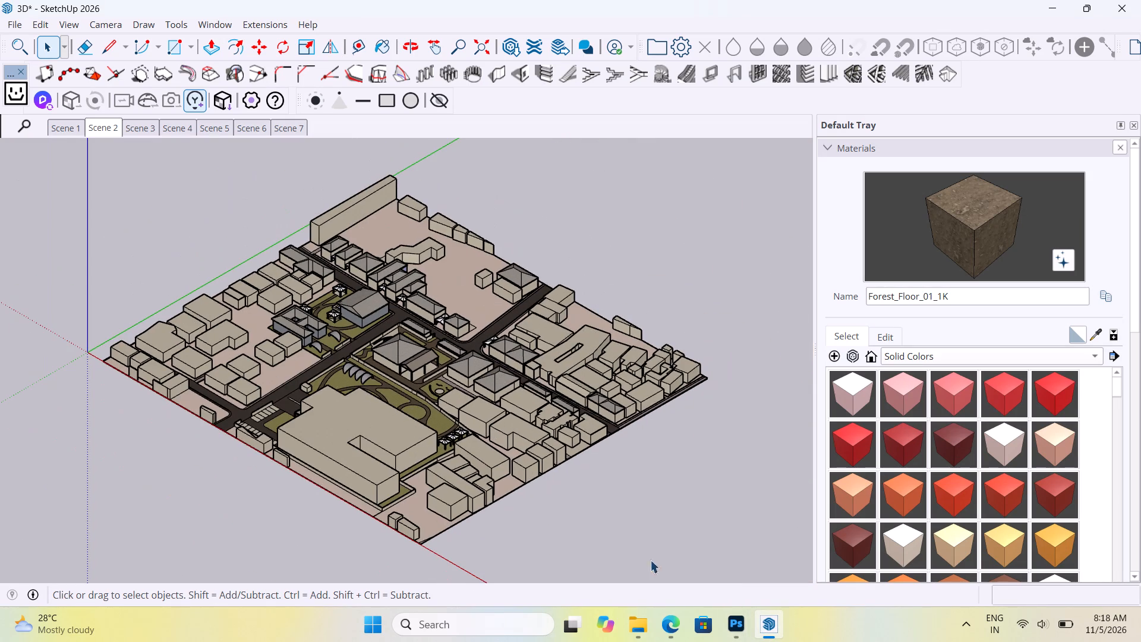
pyautogui.click(684, 619)
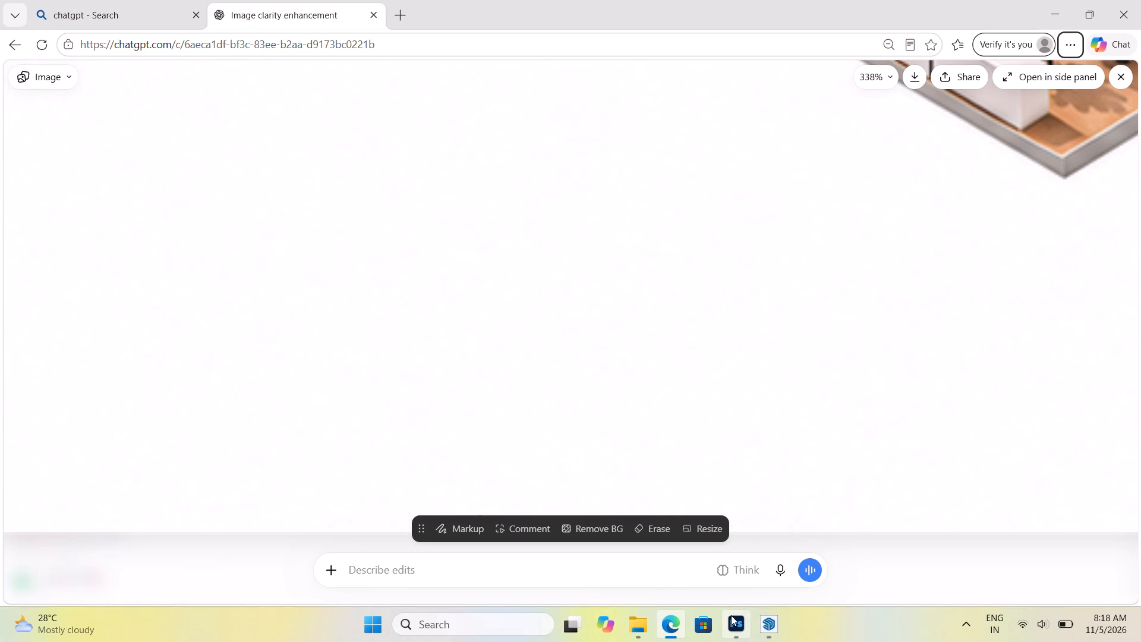
pyautogui.click(738, 619)
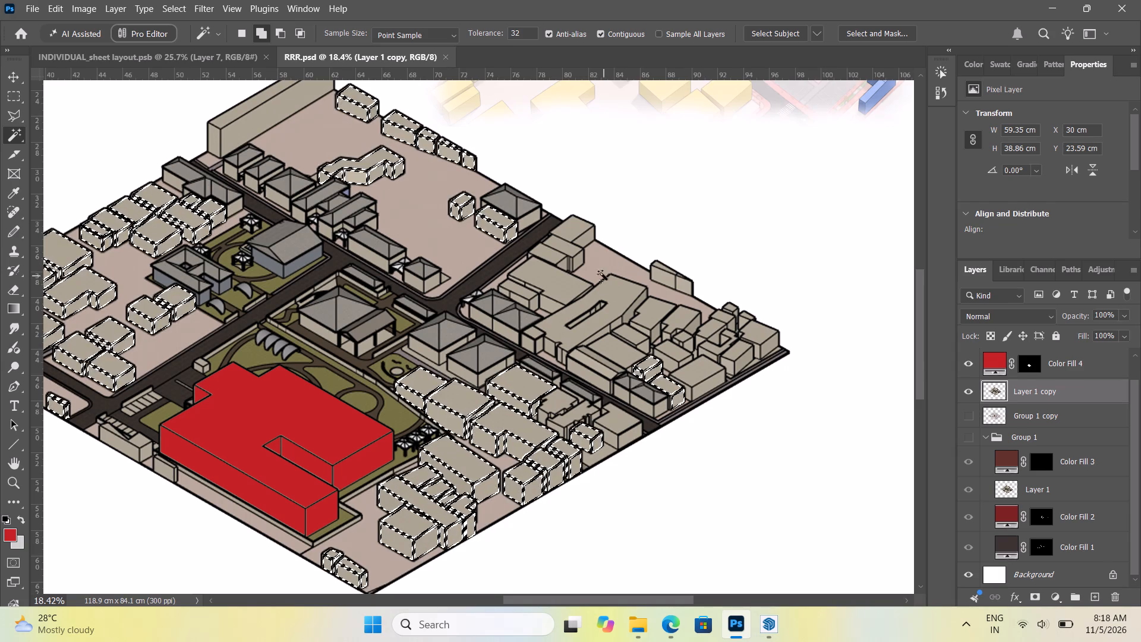
# Add the roofs and visible walls of the large southeast-edge block east of the hip-roofed pair and of the block directly behind it to the selection.
pyautogui.click(690, 377)
pyautogui.click(702, 392)
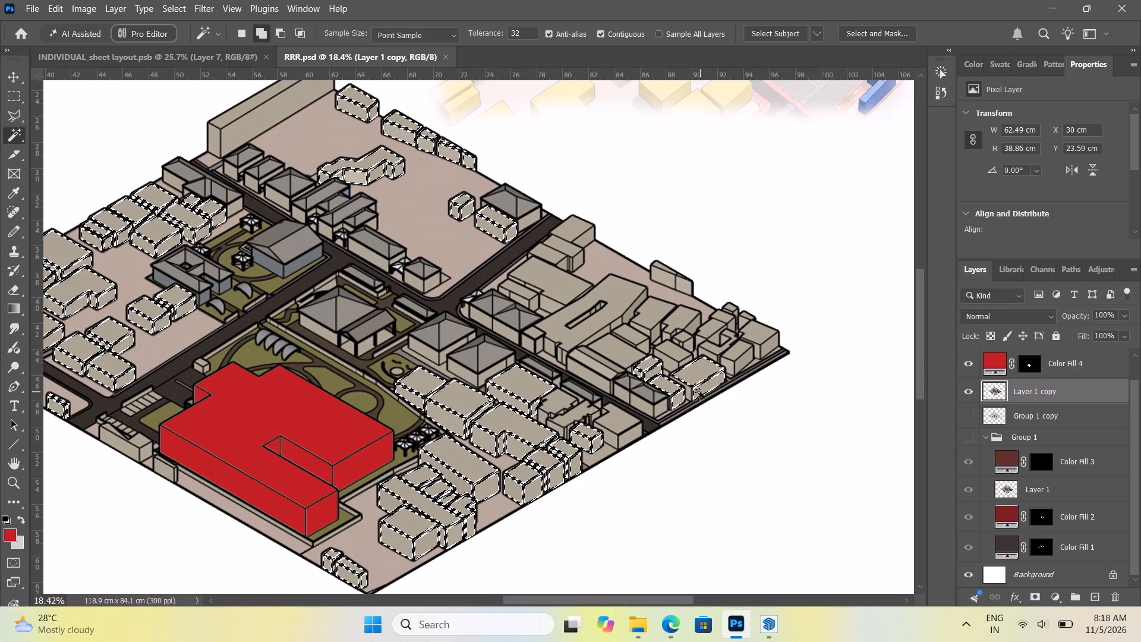
pyautogui.click(690, 391)
pyautogui.hotkey('ctrl', 'z')
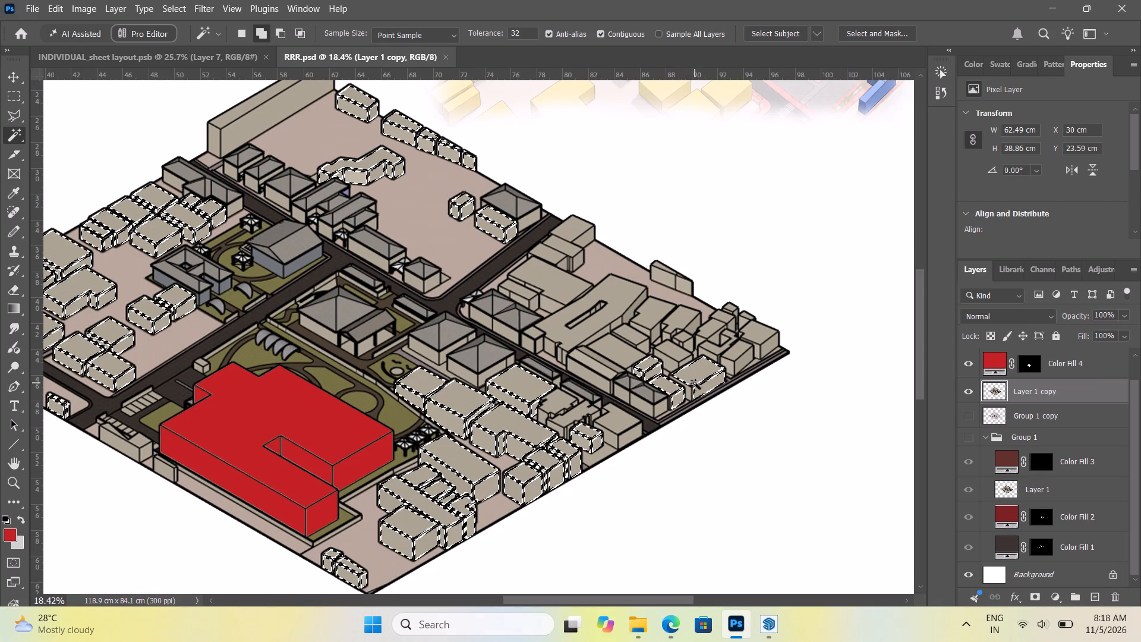
pyautogui.keyDown('alt'); pyautogui.scroll(-4, 698, 383); pyautogui.keyUp('alt')
pyautogui.keyDown('alt'); pyautogui.scroll(17, 700, 374); pyautogui.keyUp('alt')
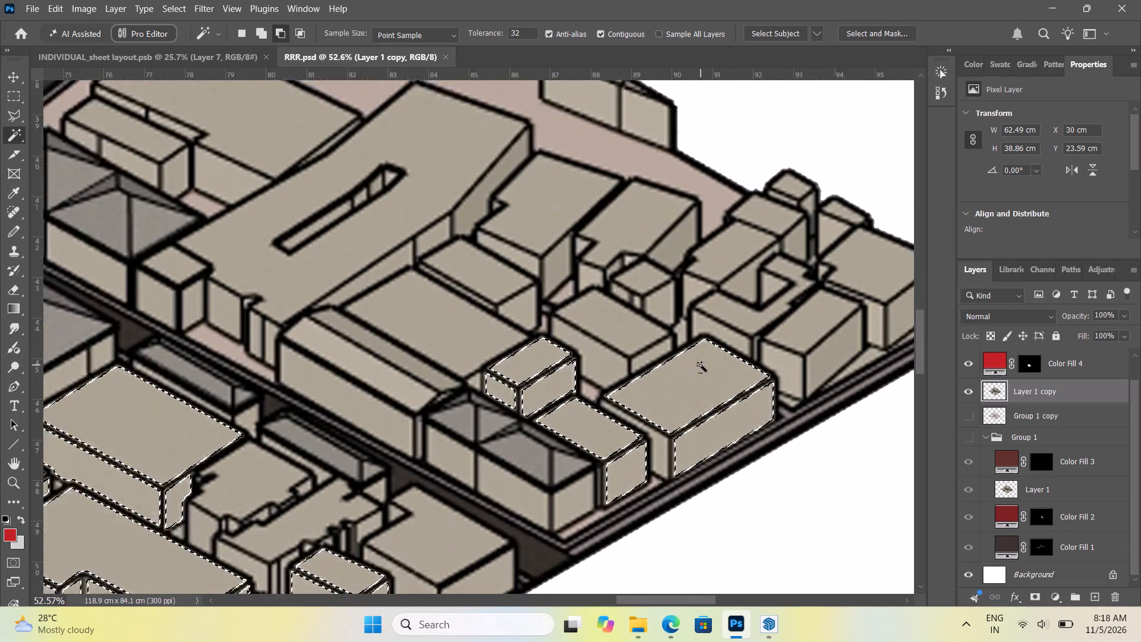
pyautogui.click(656, 449)
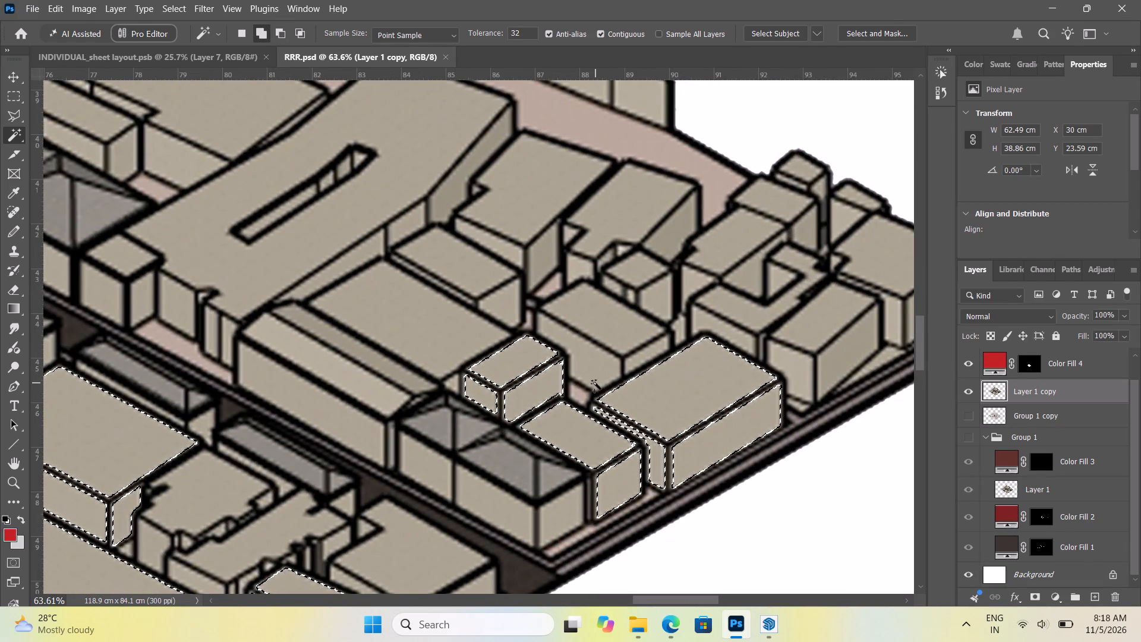
pyautogui.click(588, 367)
pyautogui.click(603, 320)
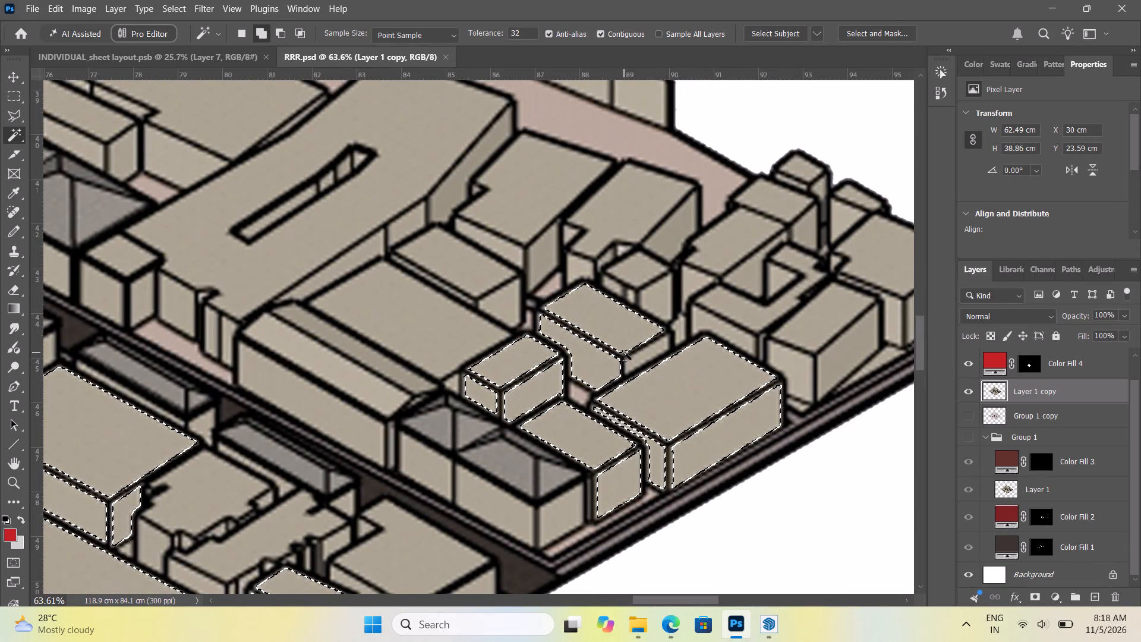
pyautogui.click(633, 358)
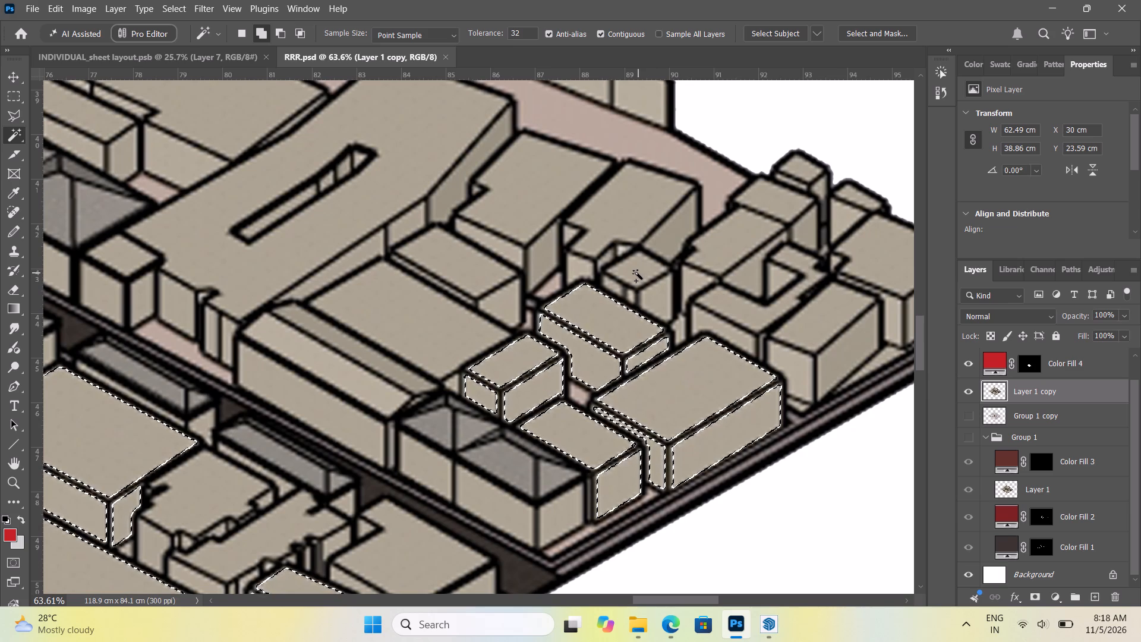
# Add the flat roofs beside the slotted building, the two blocks northeast of them with their walls, and the adjoining small cube to the selection.
pyautogui.keyDown('alt'); pyautogui.scroll(-11, 636, 273); pyautogui.keyUp('alt')
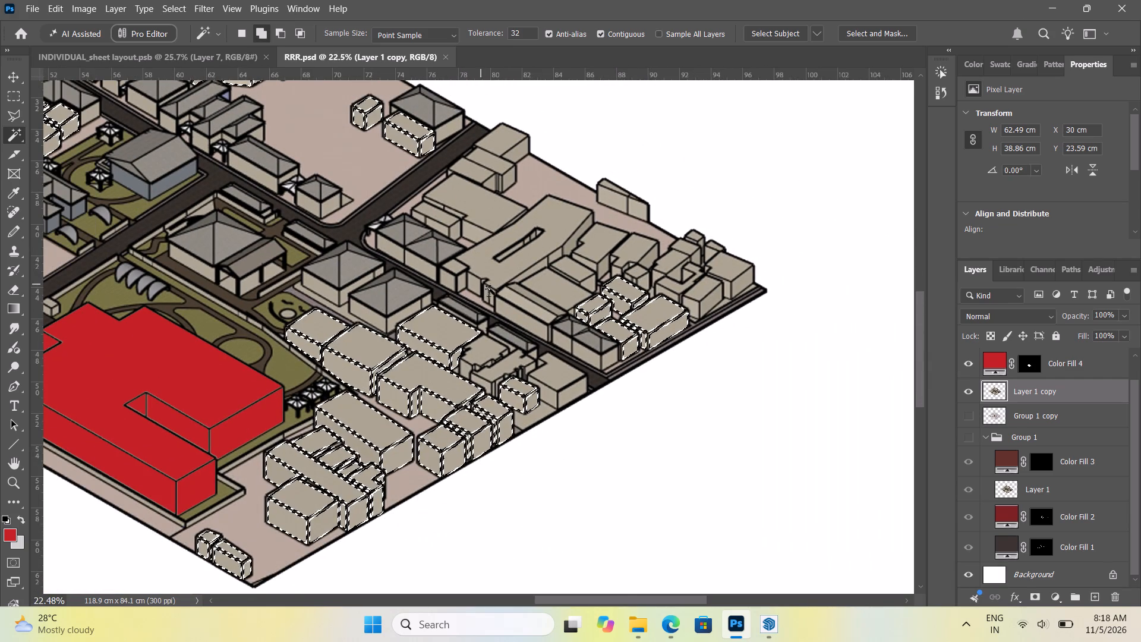
pyautogui.click(560, 294)
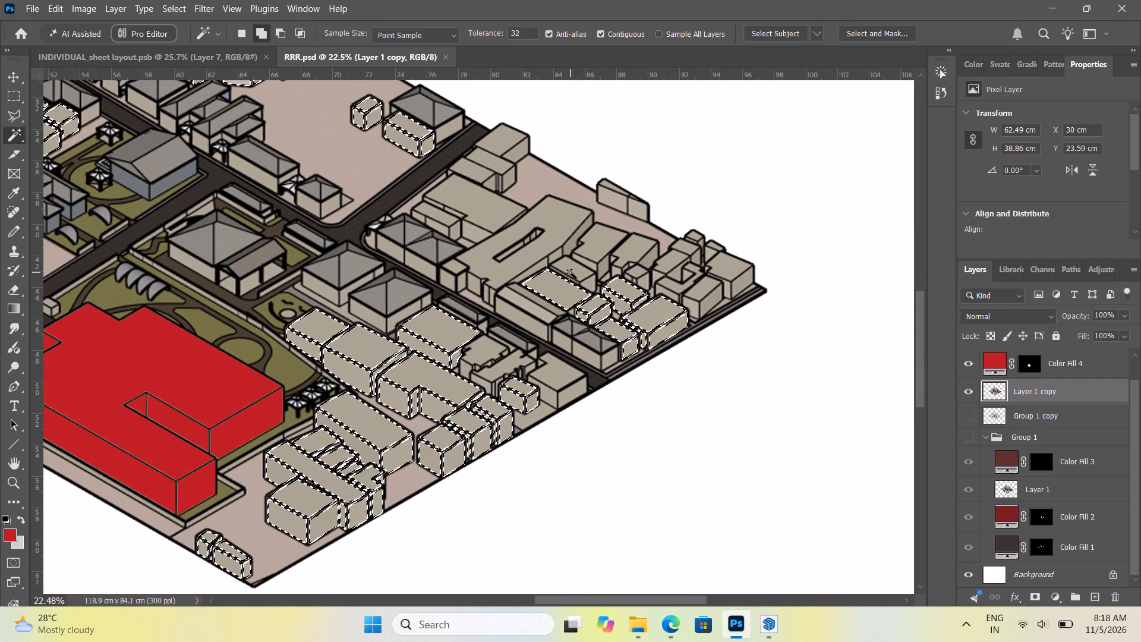
pyautogui.click(570, 272)
pyautogui.moveTo(595, 250); pyautogui.dragTo(594, 243)
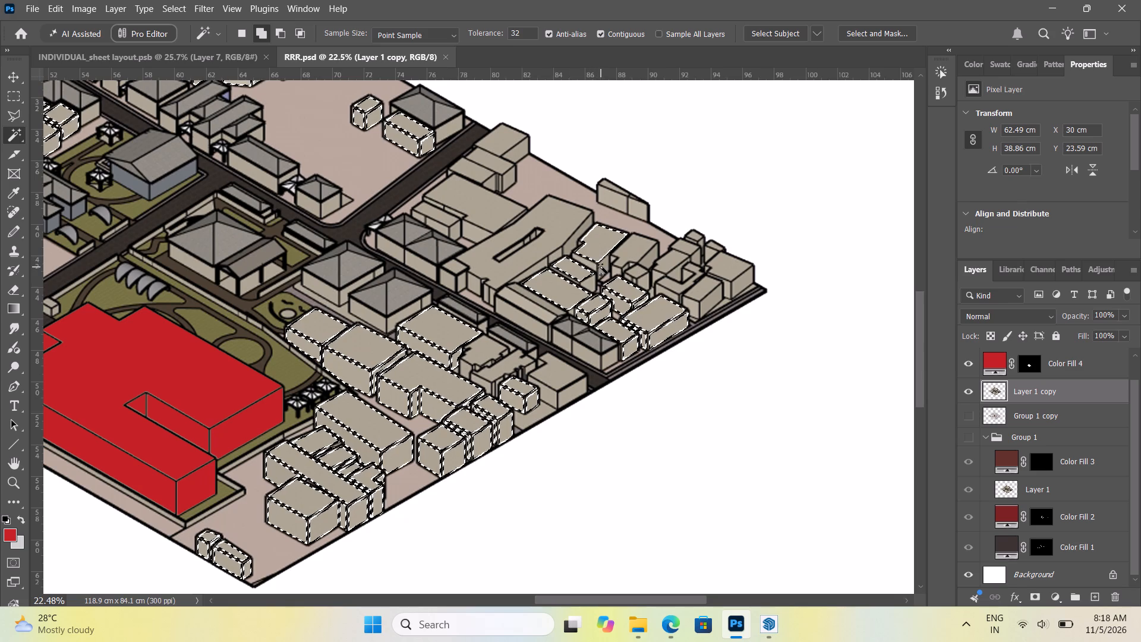
pyautogui.click(603, 267)
pyautogui.click(590, 265)
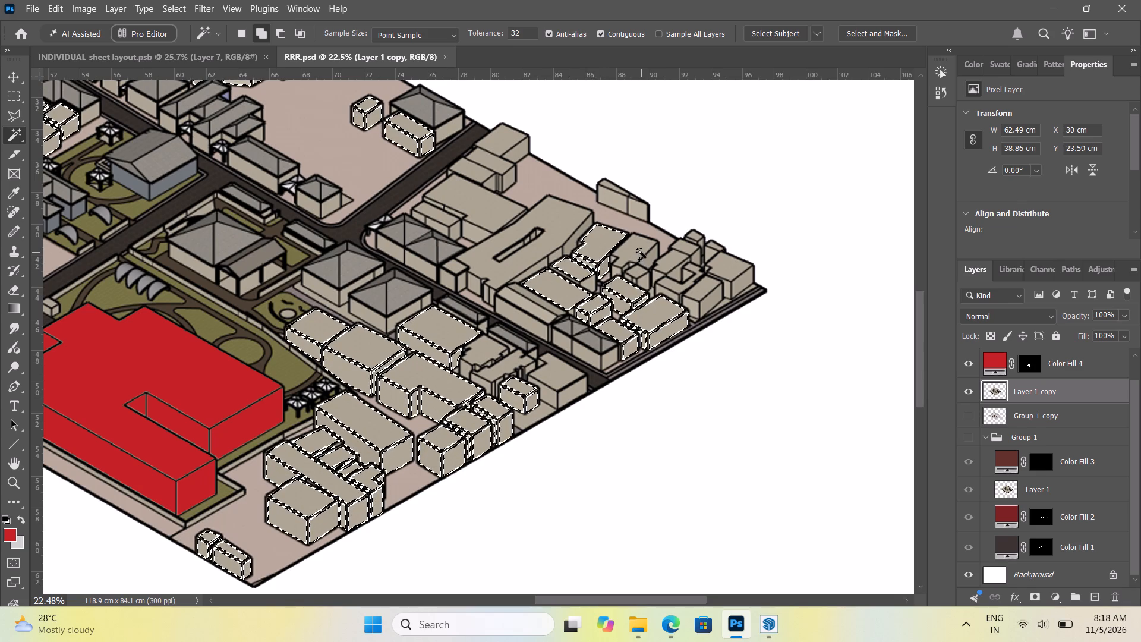
pyautogui.click(639, 251)
pyautogui.click(638, 272)
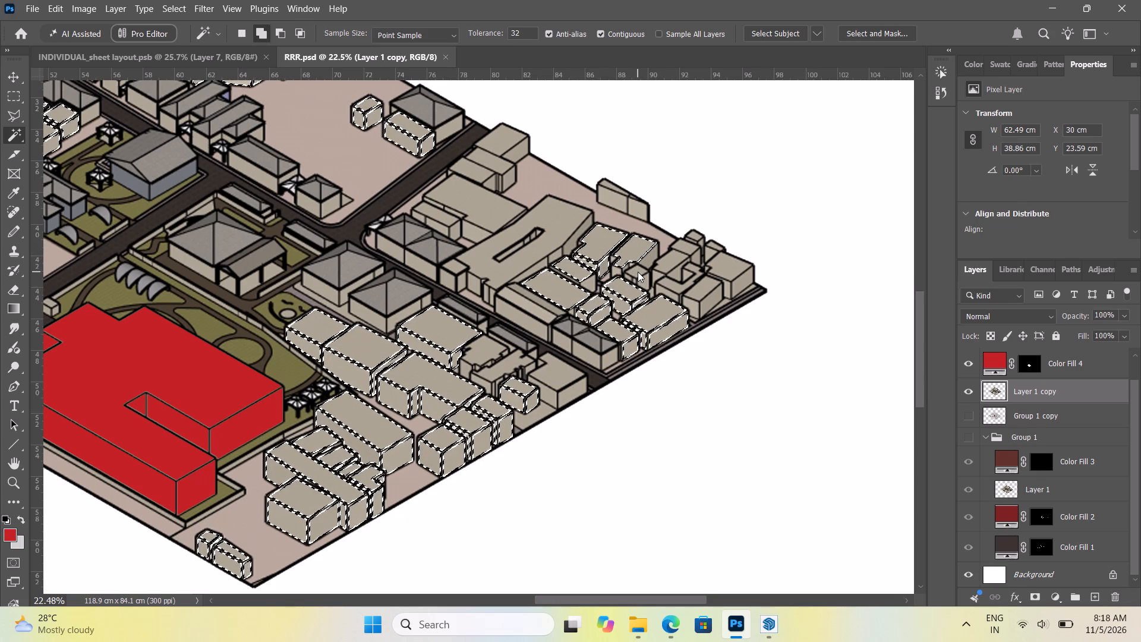
pyautogui.click(644, 281)
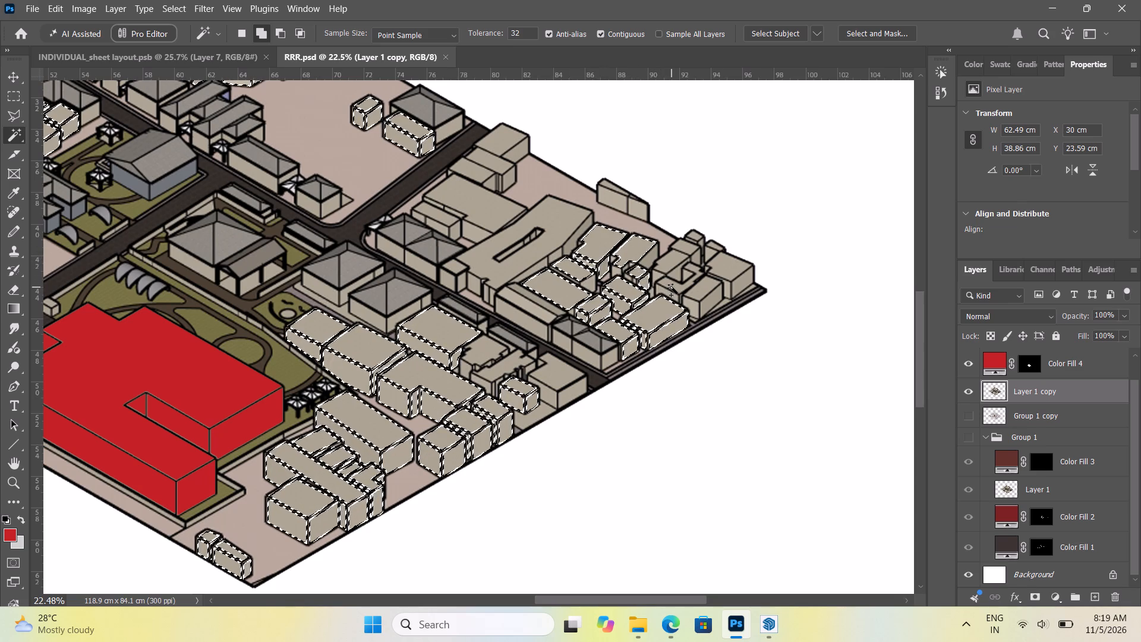
# Add the roofs and visible walls of the notched block, the block in front of it and the east-corner block to the selection.
pyautogui.click(672, 287)
pyautogui.click(664, 292)
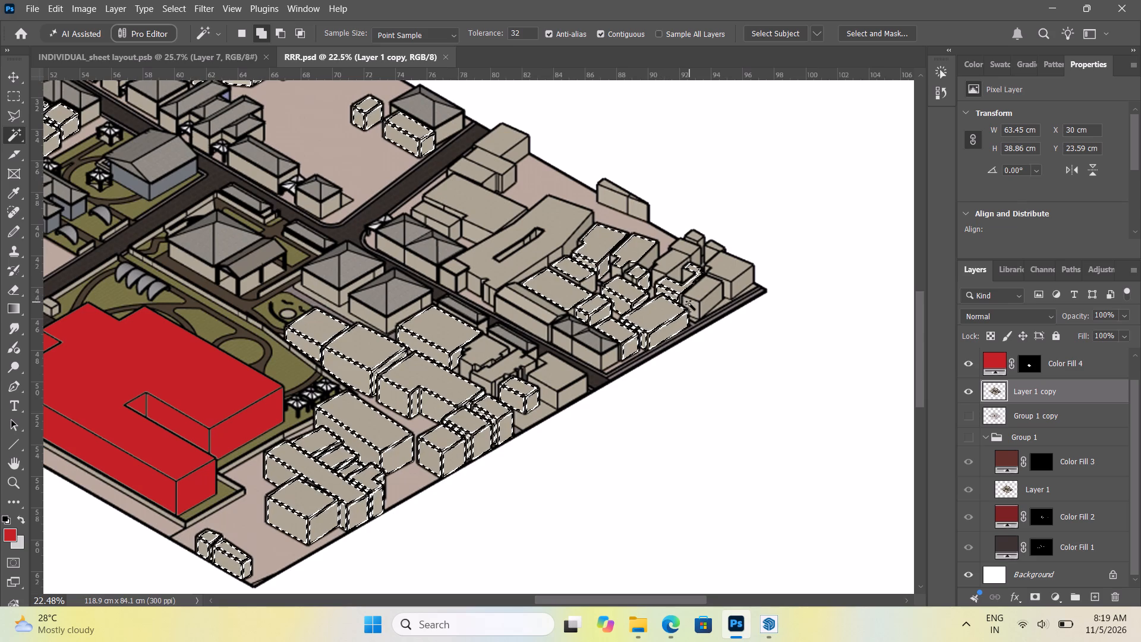
pyautogui.click(689, 306)
pyautogui.click(695, 292)
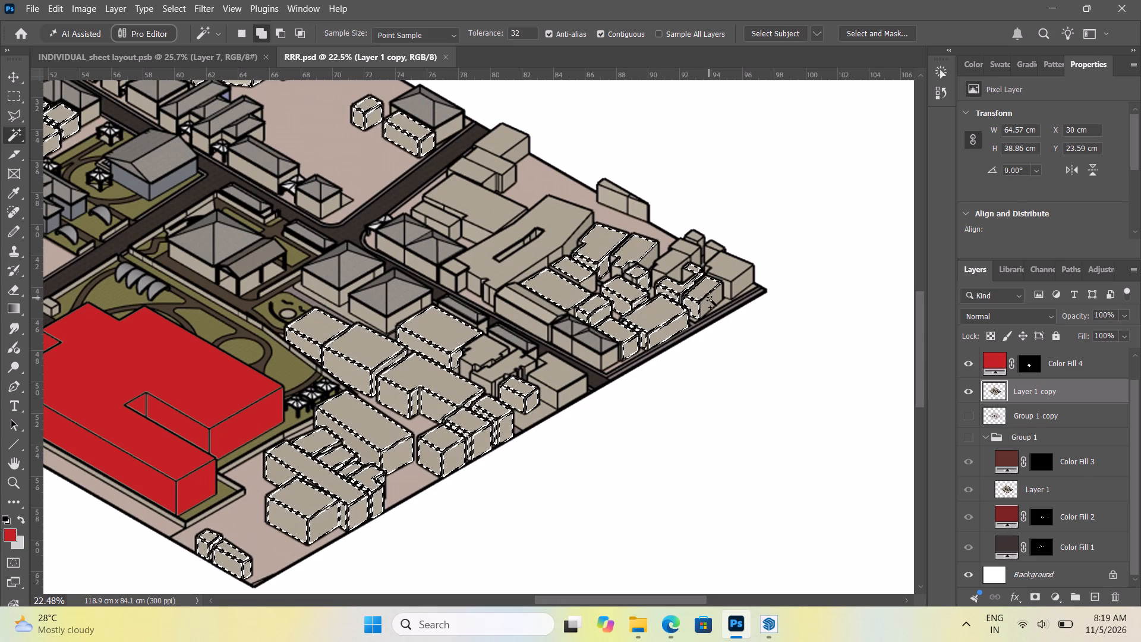
pyautogui.click(713, 301)
pyautogui.click(729, 288)
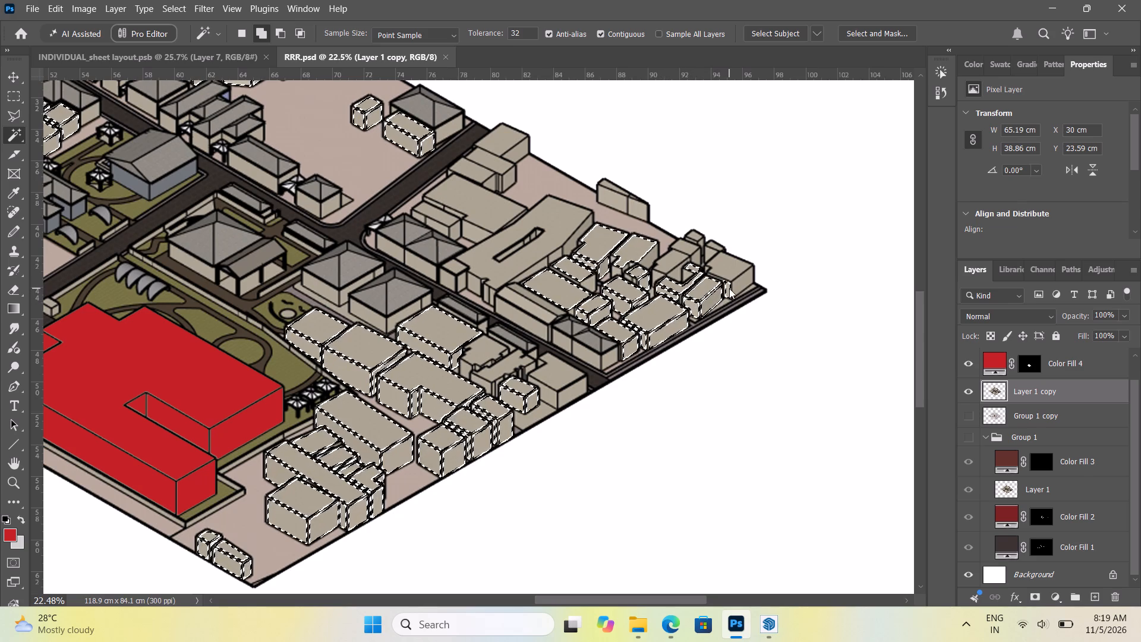
pyautogui.click(736, 287)
pyautogui.click(733, 275)
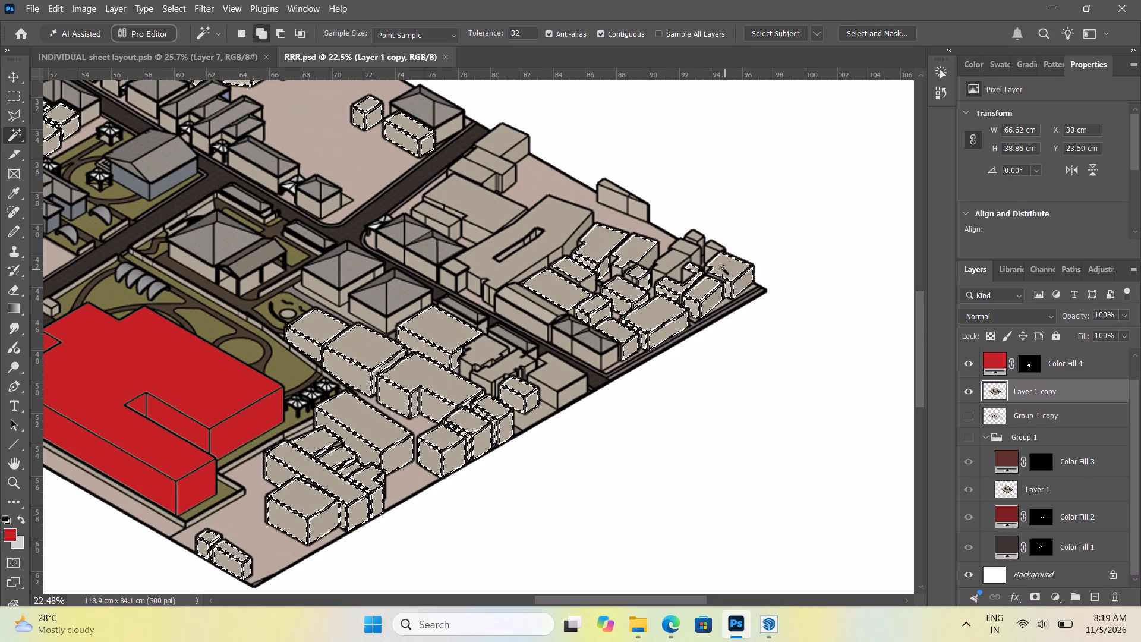
# Add the roofs and walls of the small stacked blocks behind the east-corner block, plus the adjacent block's end wall, to the selection.
pyautogui.click(708, 253)
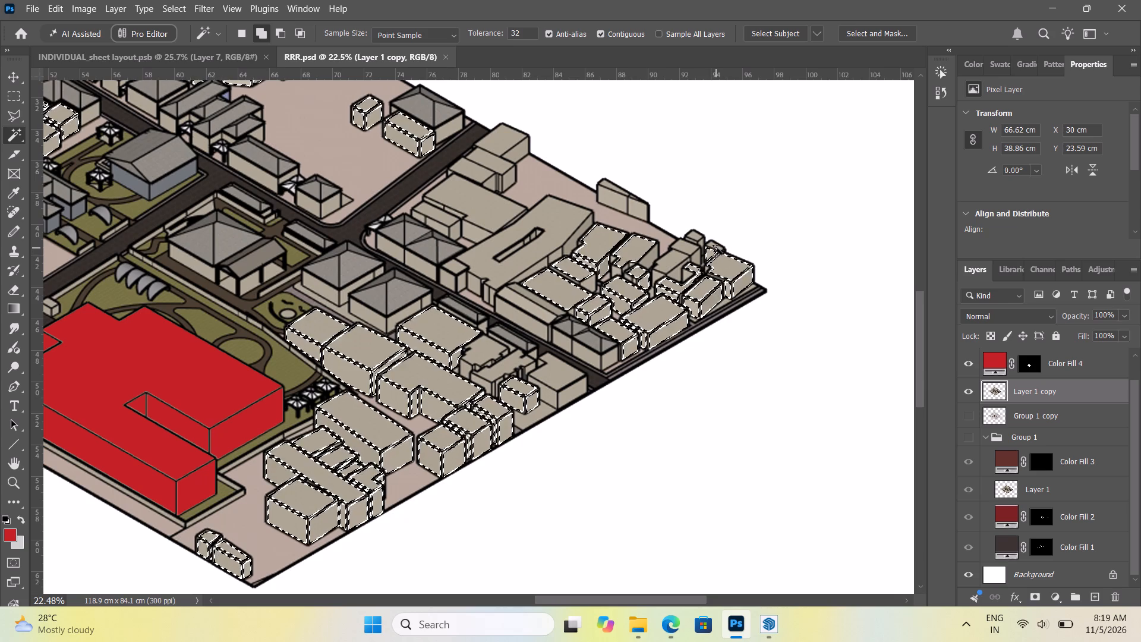
pyautogui.click(716, 247)
pyautogui.click(697, 237)
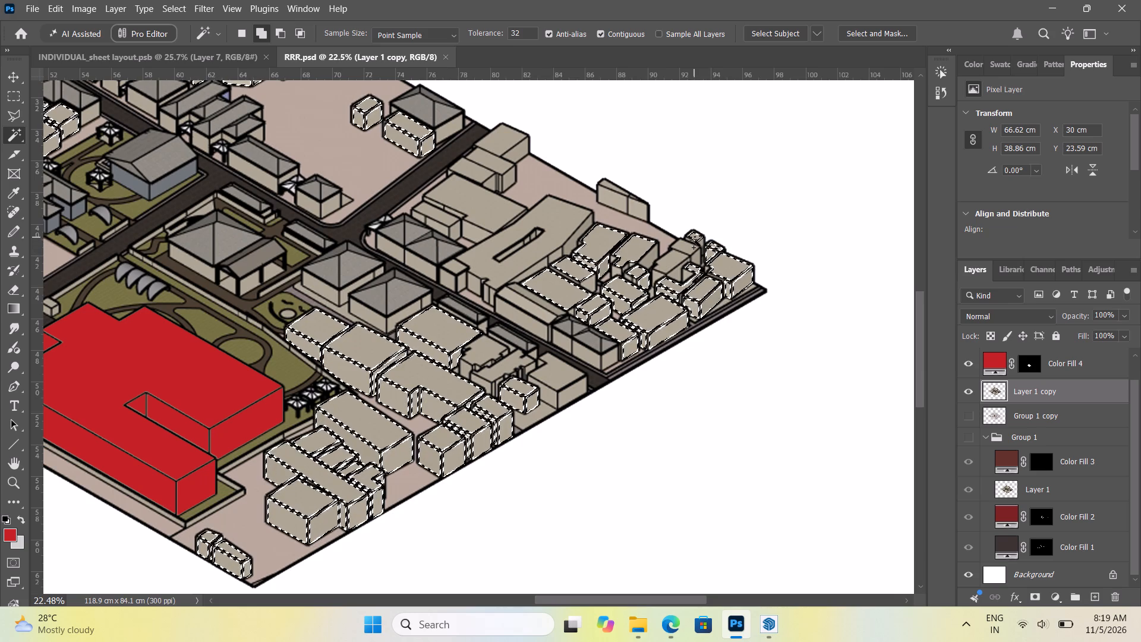
pyautogui.click(691, 247)
pyautogui.click(672, 260)
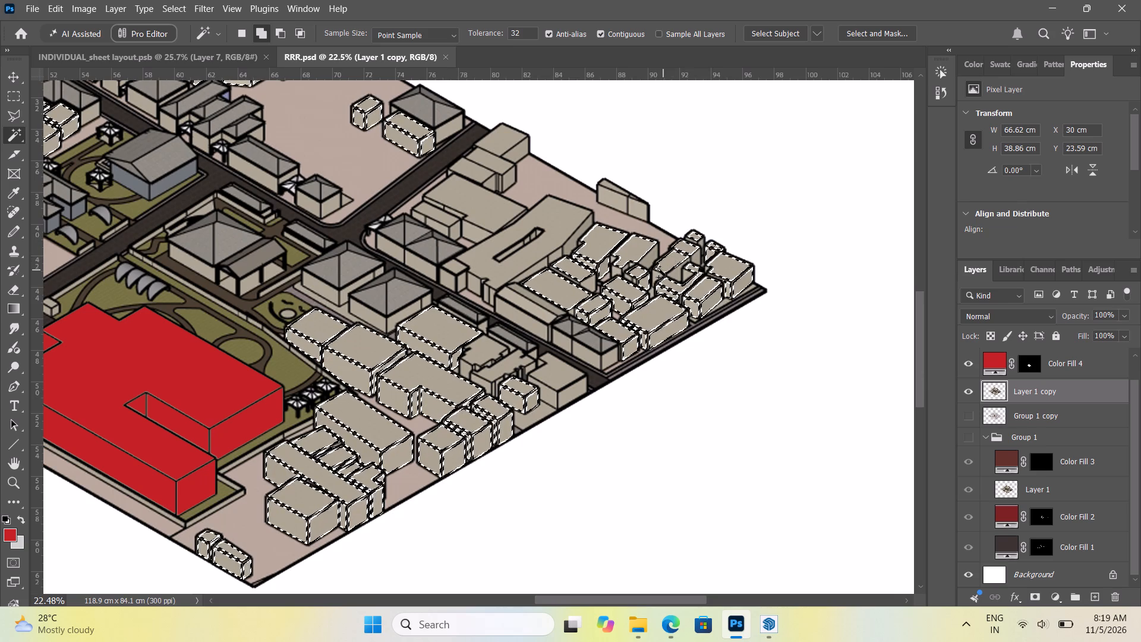
pyautogui.click(653, 254)
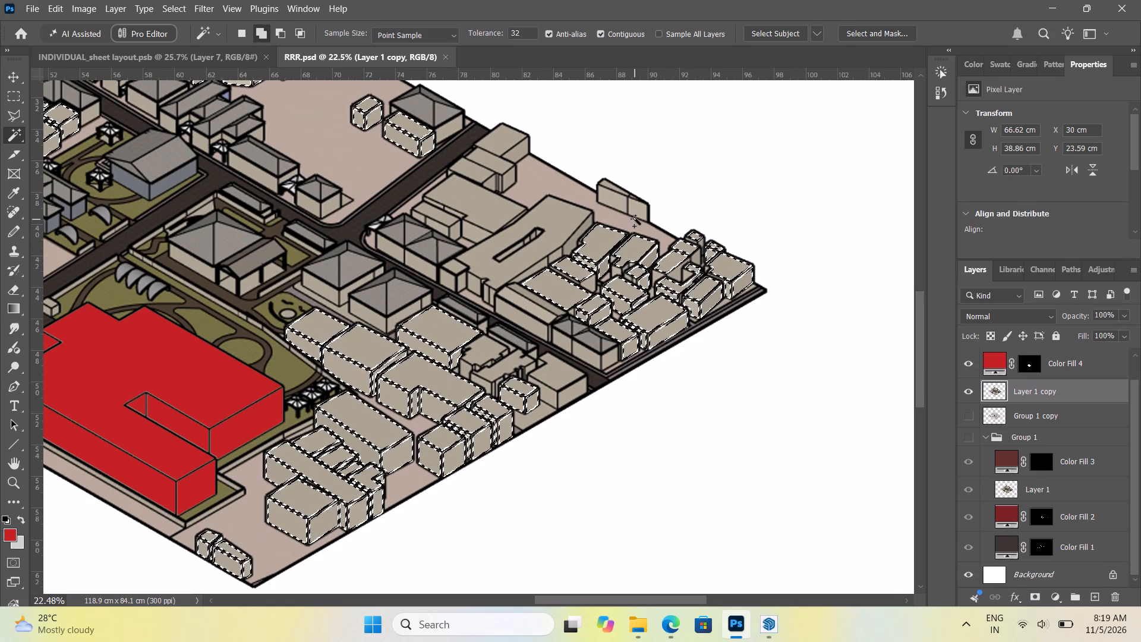
# Add the roof and wall faces of the detached low block on the northeast edge of the site to the selection.
pyautogui.click(639, 209)
pyautogui.click(619, 199)
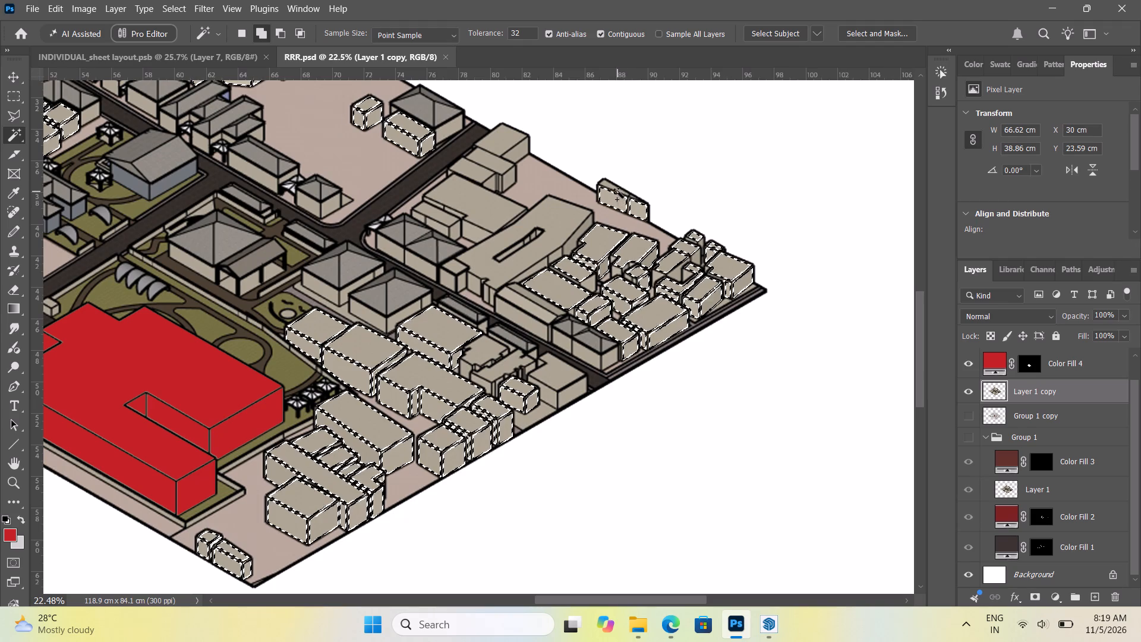
pyautogui.click(617, 190)
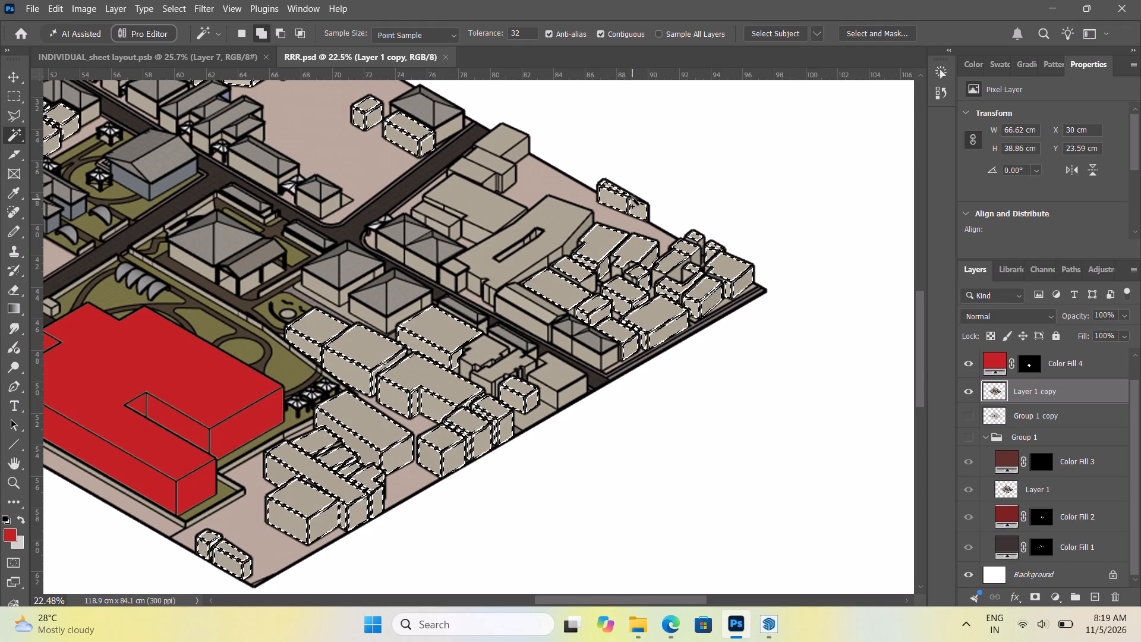
pyautogui.click(633, 197)
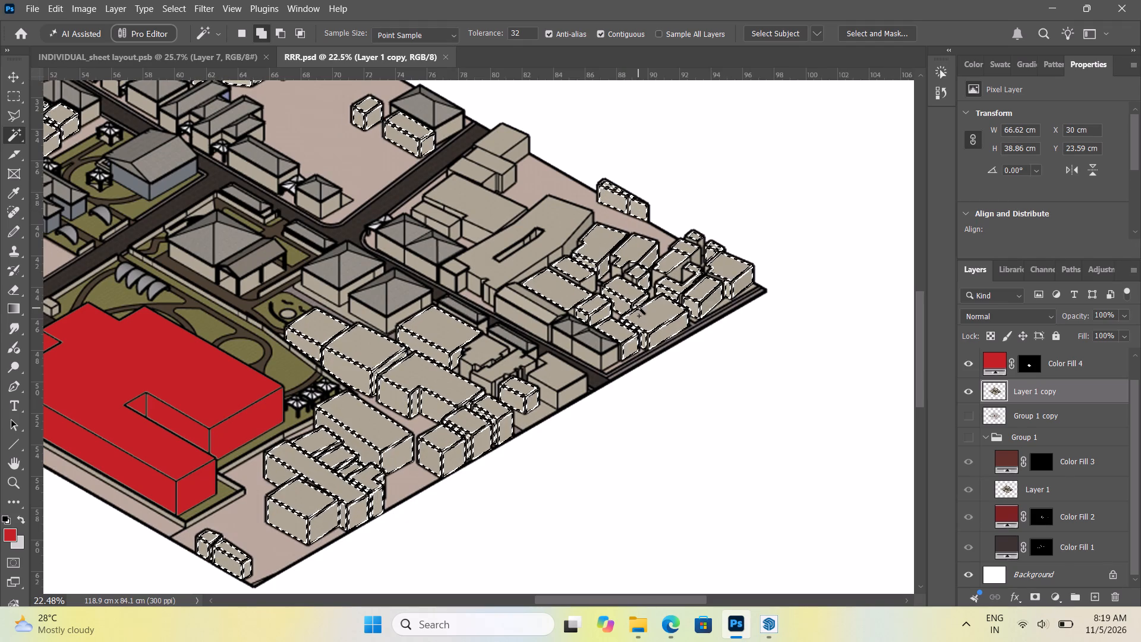
# Add the remaining small wall faces of the clustered blocks just west of the east-corner block to the selection.
pyautogui.click(656, 275)
pyautogui.click(676, 275)
pyautogui.click(695, 259)
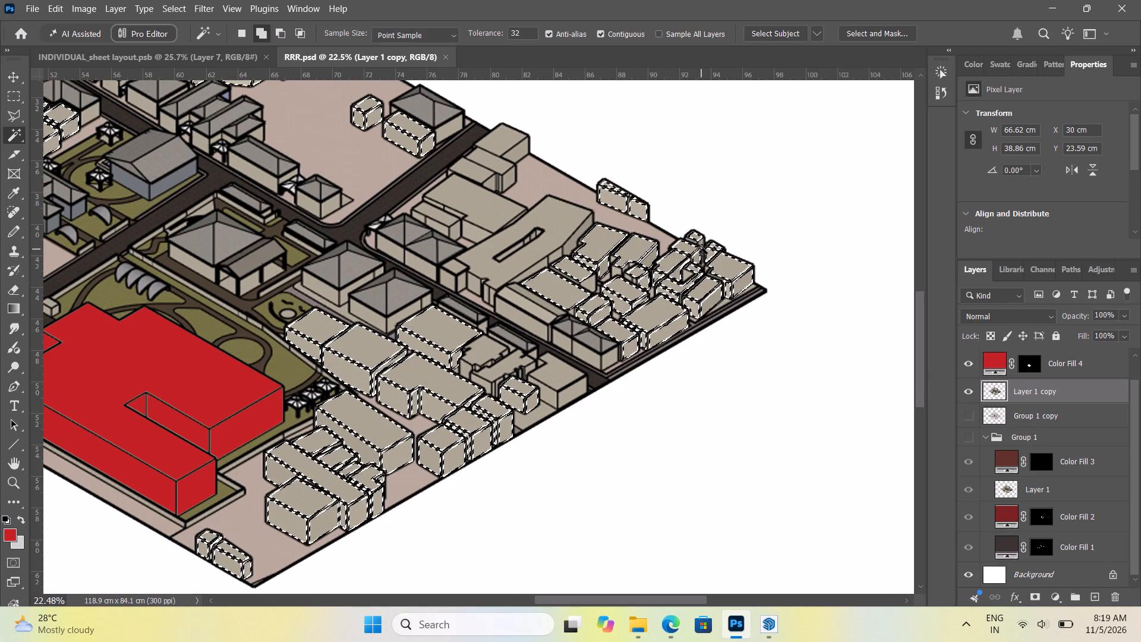
pyautogui.click(703, 243)
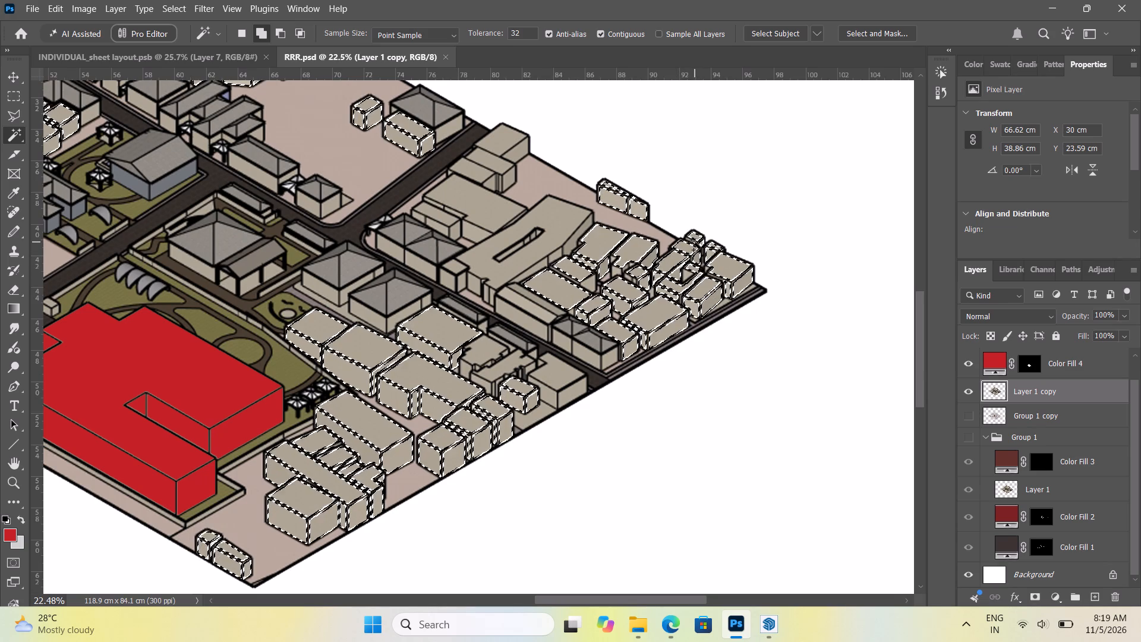
pyautogui.click(694, 242)
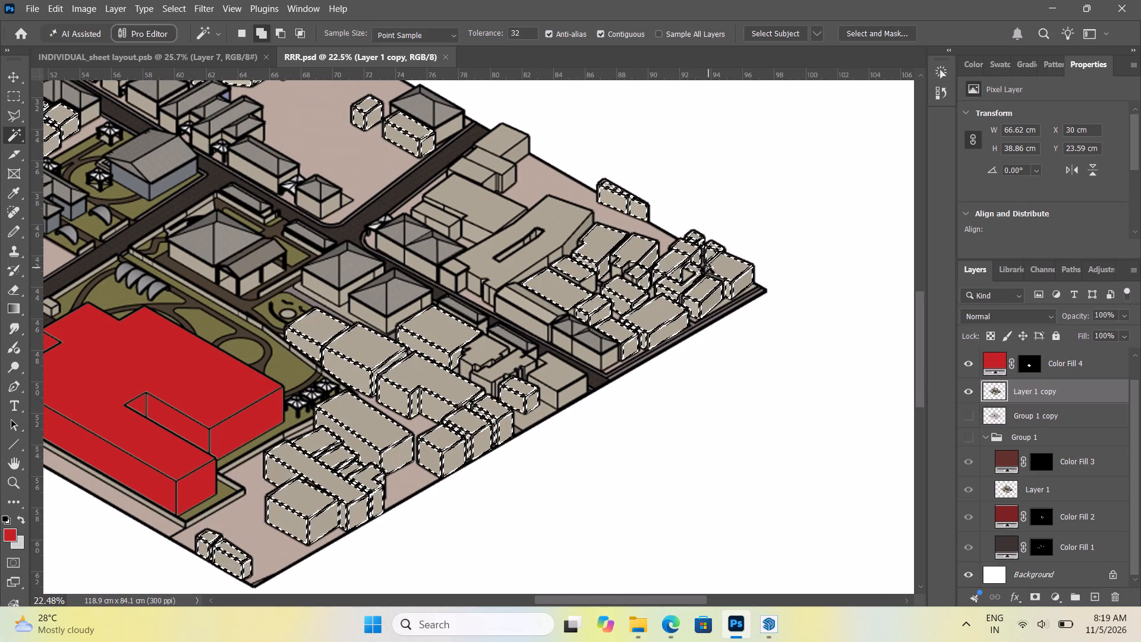
pyautogui.click(707, 270)
# Add the leftover wall faces among the tightly packed blocks east of the slotted building to the selection, undoing any pick of the black outlines.
pyautogui.click(653, 292)
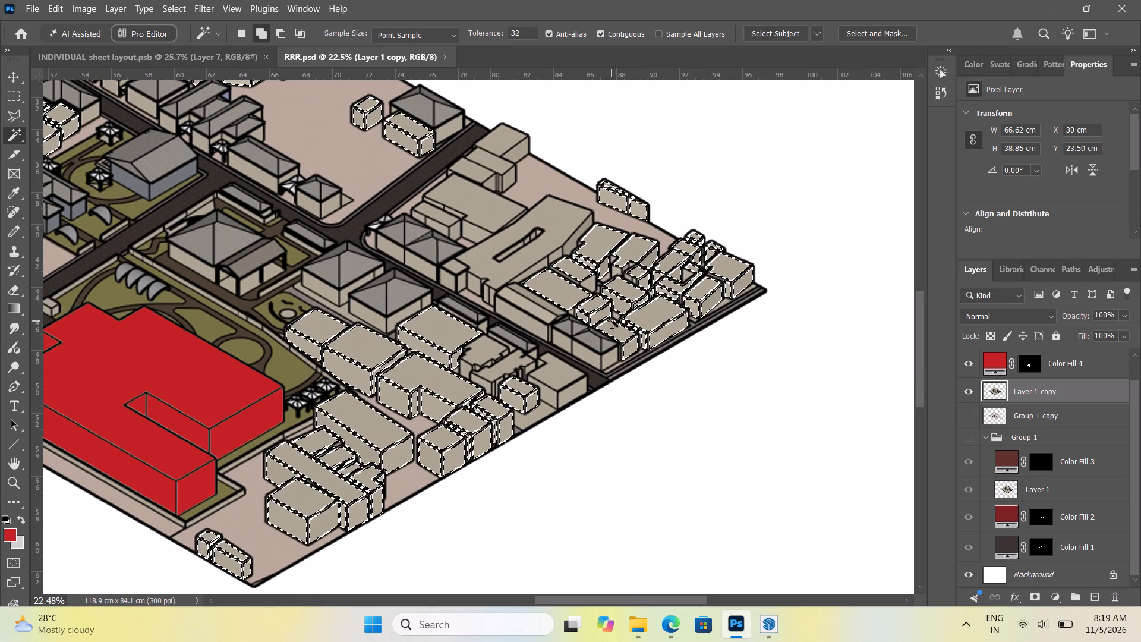
pyautogui.click(616, 316)
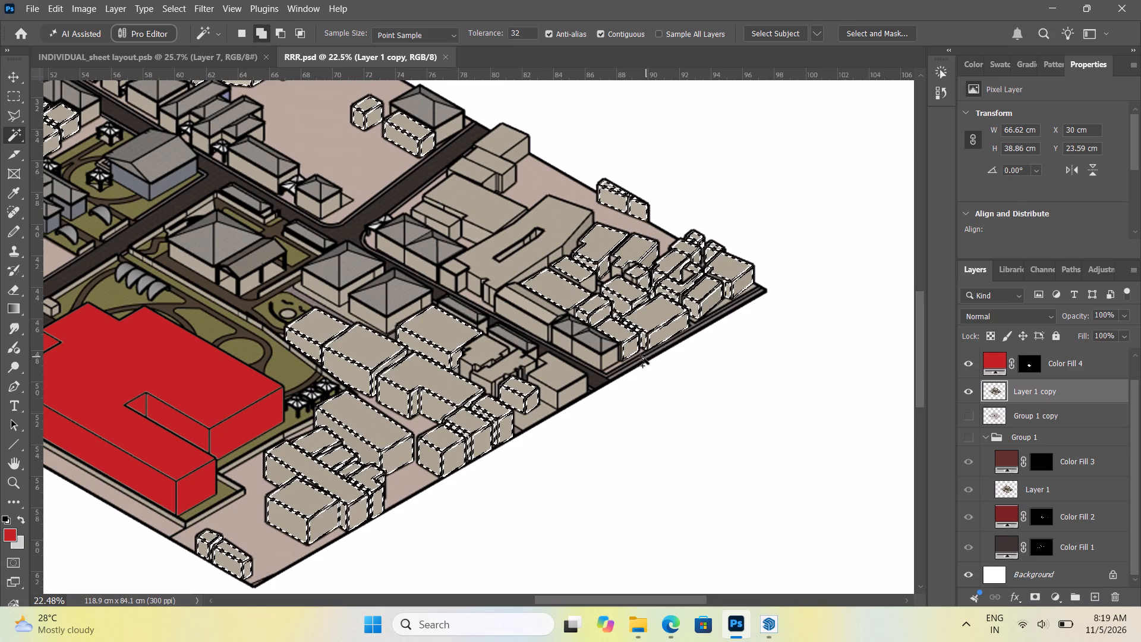
pyautogui.click(572, 311)
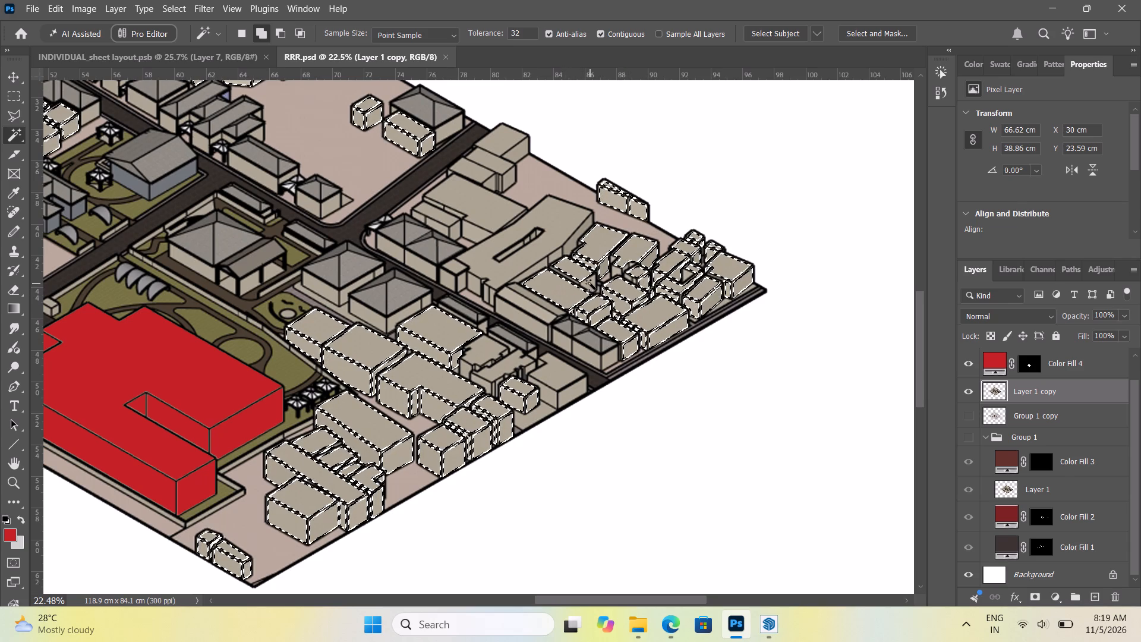
pyautogui.click(590, 283)
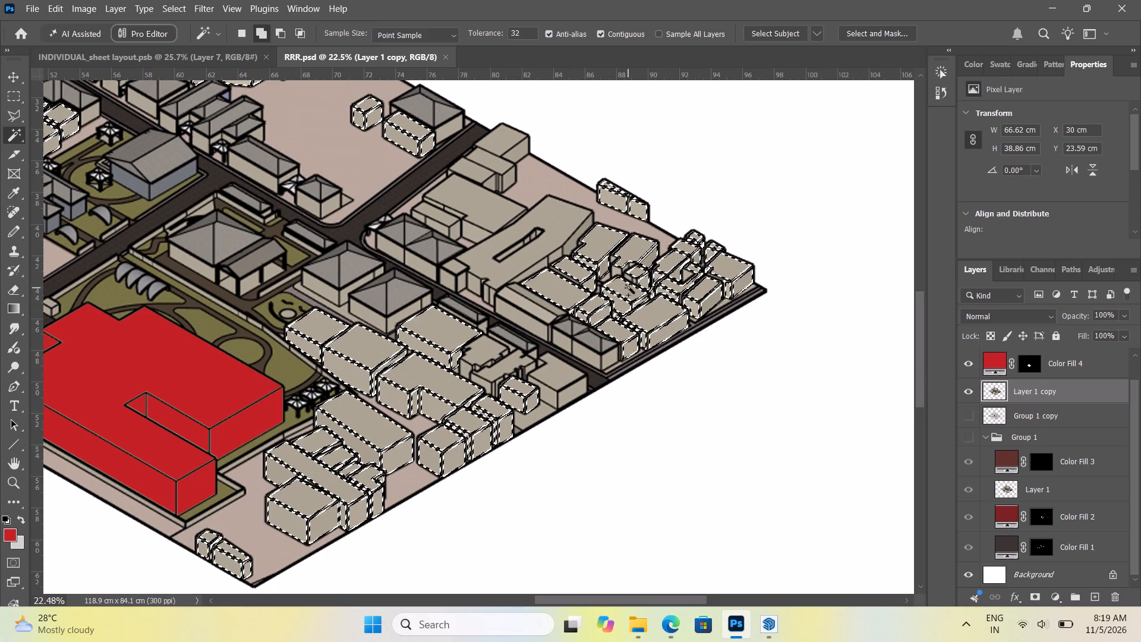
pyautogui.click(630, 276)
pyautogui.click(615, 270)
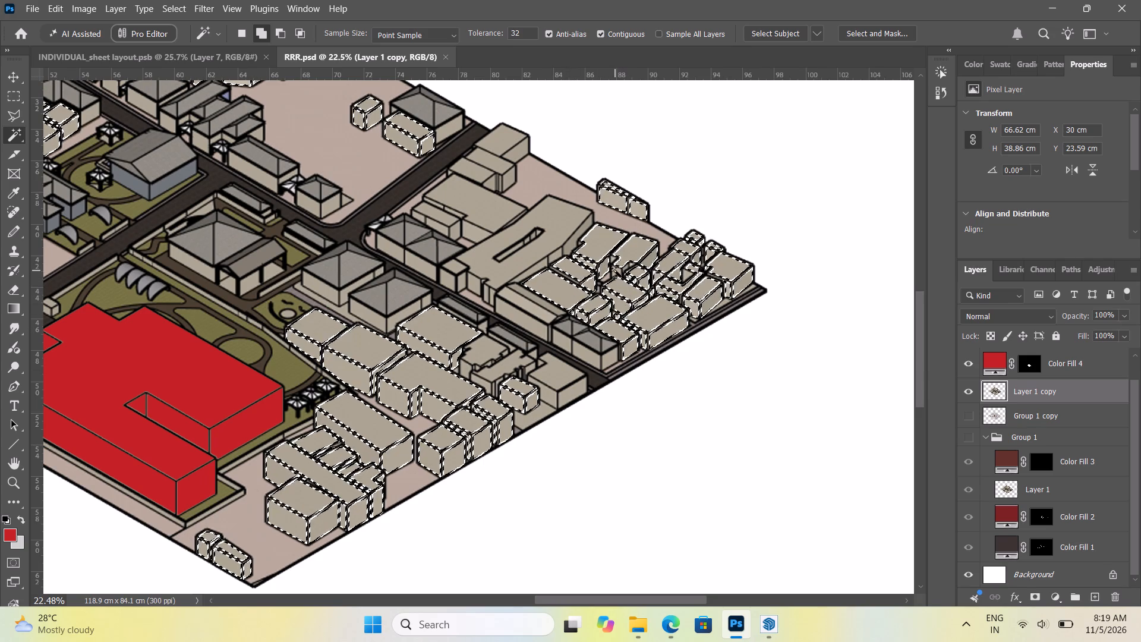
pyautogui.click(609, 276)
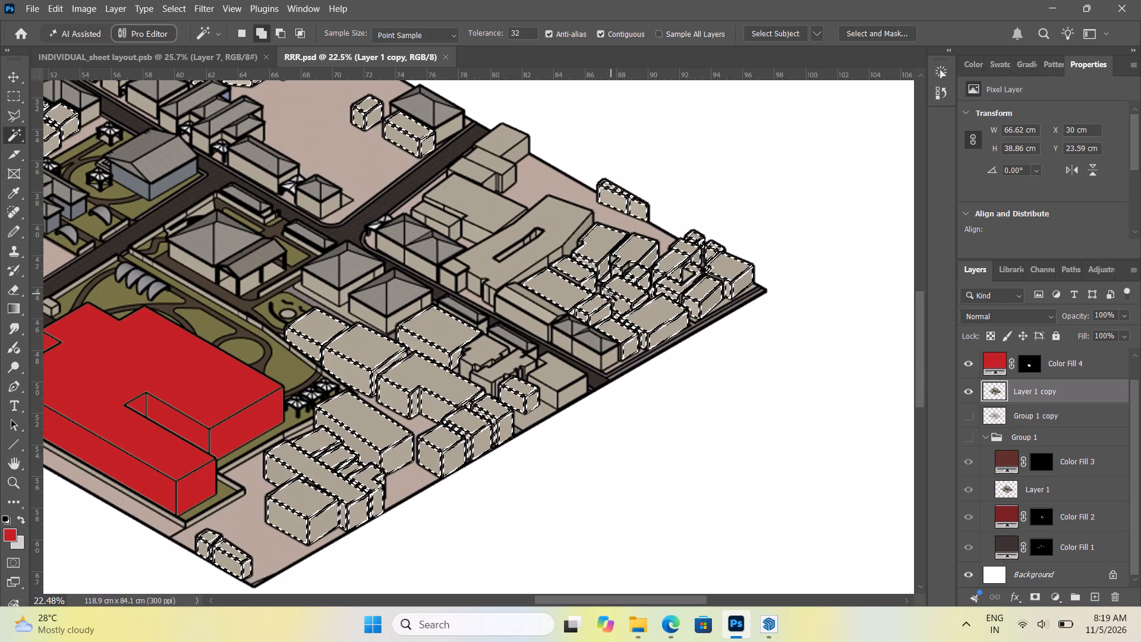
pyautogui.click(613, 260)
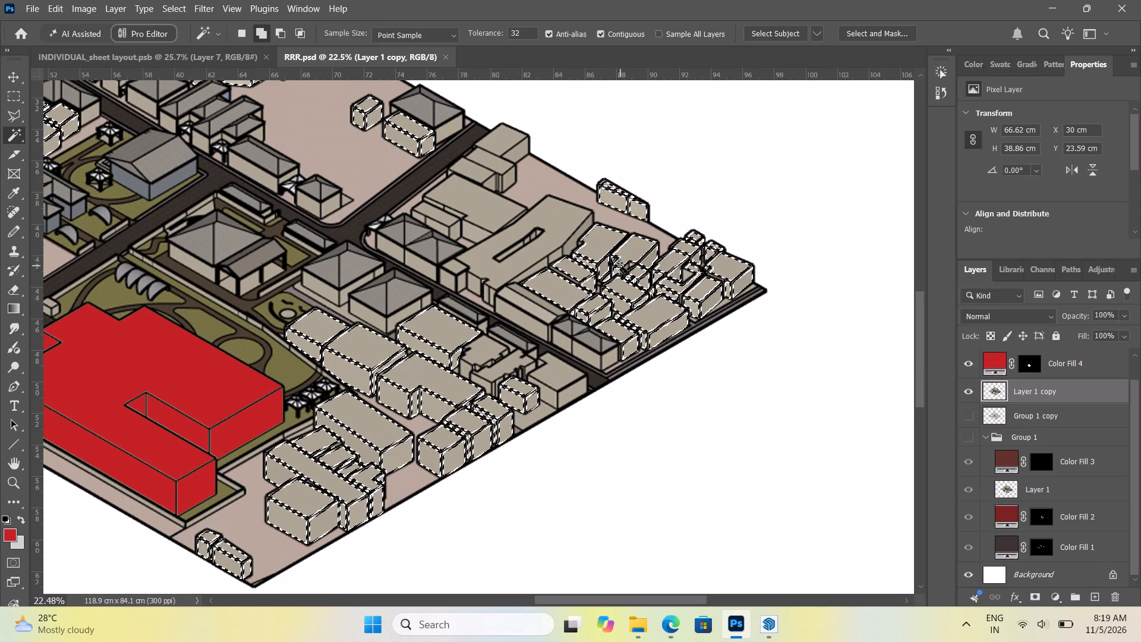
pyautogui.click(633, 266)
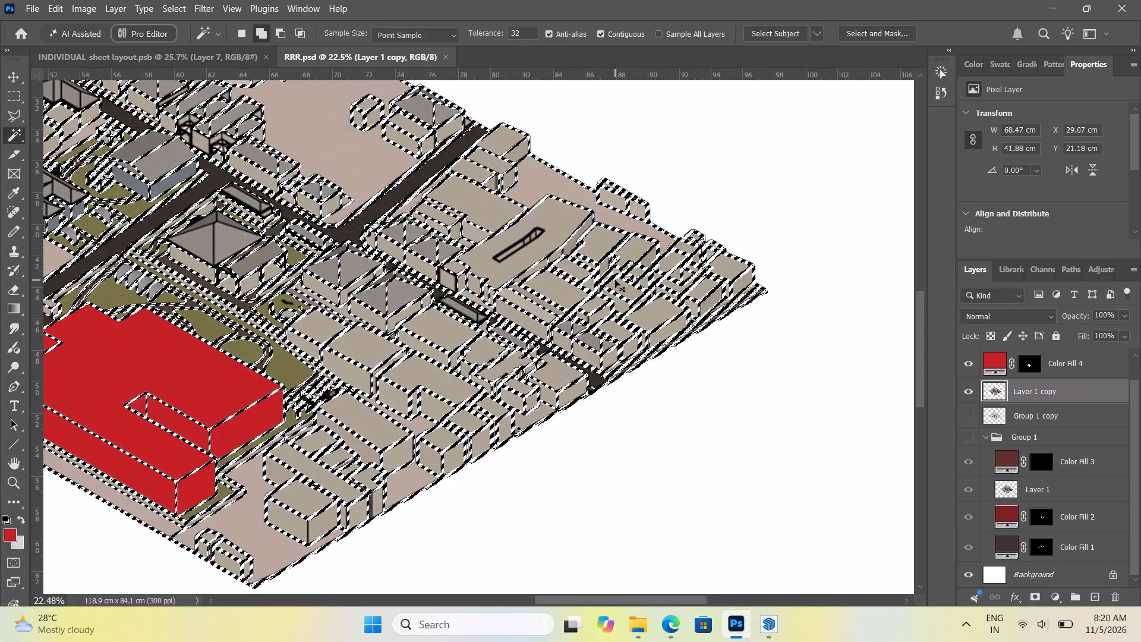
pyautogui.hotkey('ctrl', 'z')
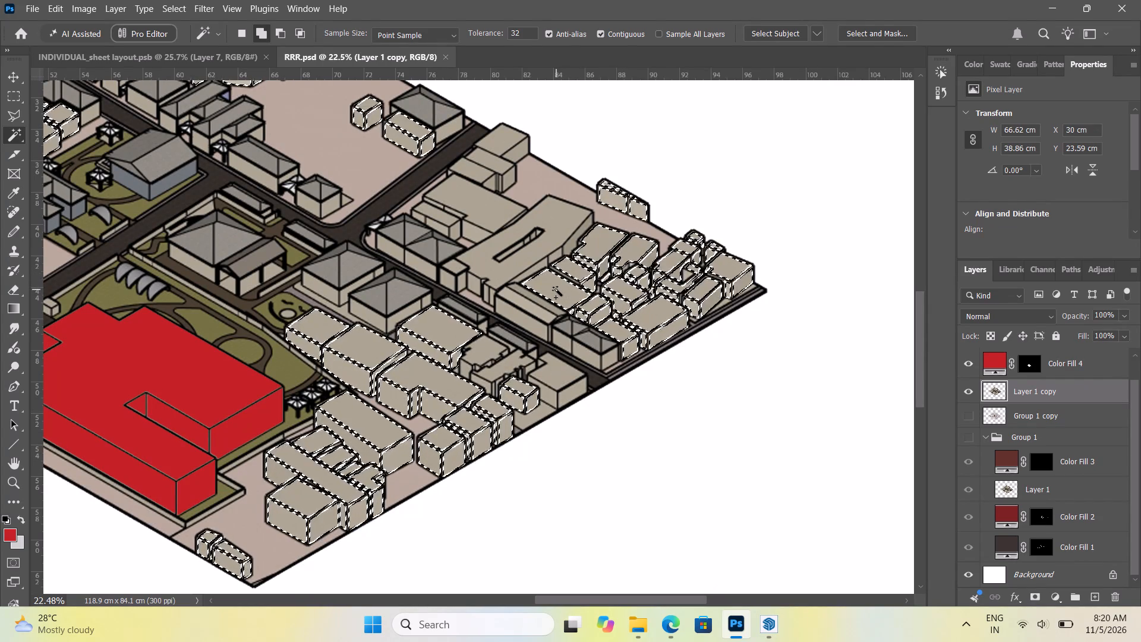
# Add the narrow wall strip and tiny unselected slivers between the blocks east of the slotted building to the selection, working up close.
pyautogui.keyDown('alt'); pyautogui.scroll(-4, 556, 289); pyautogui.keyUp('alt')
pyautogui.keyDown('alt'); pyautogui.scroll(19, 556, 289); pyautogui.keyUp('alt')
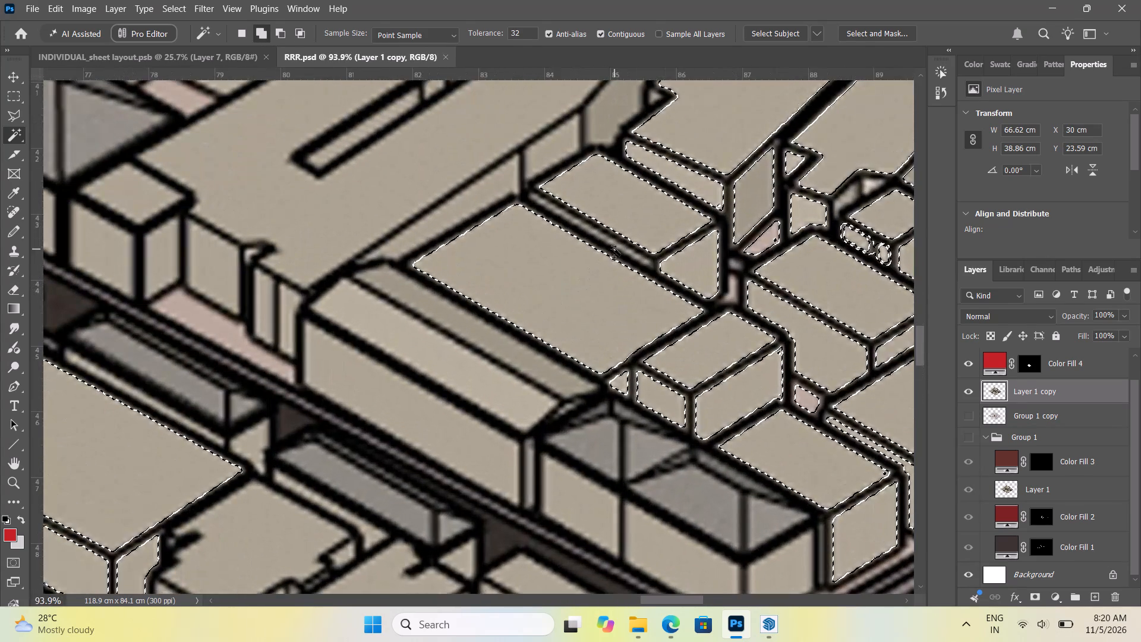
pyautogui.click(617, 244)
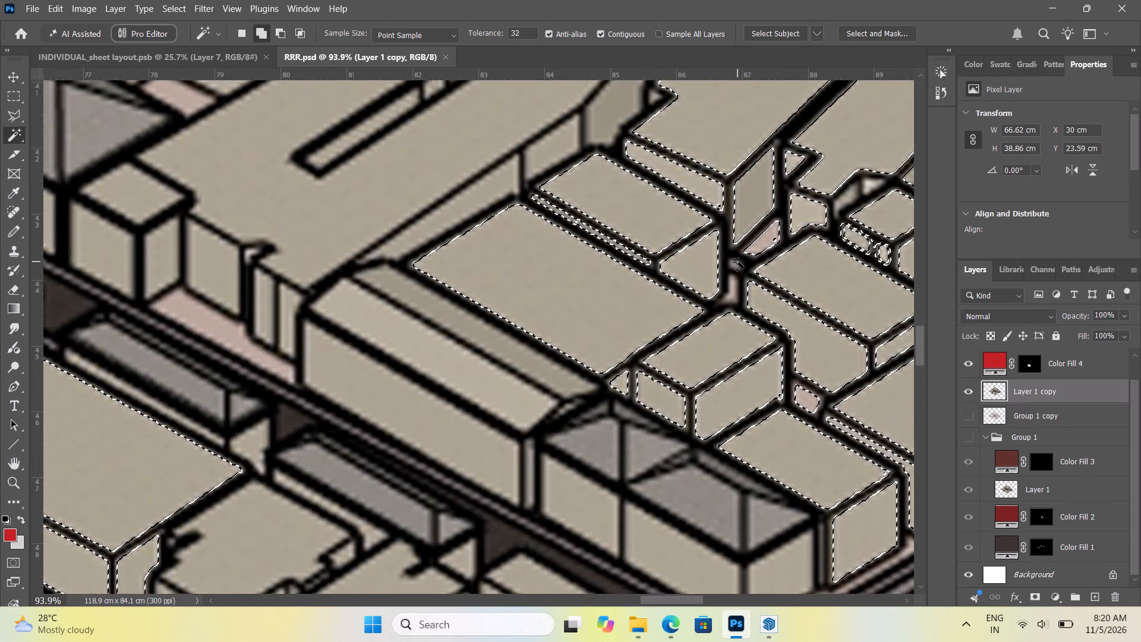
pyautogui.click(736, 265)
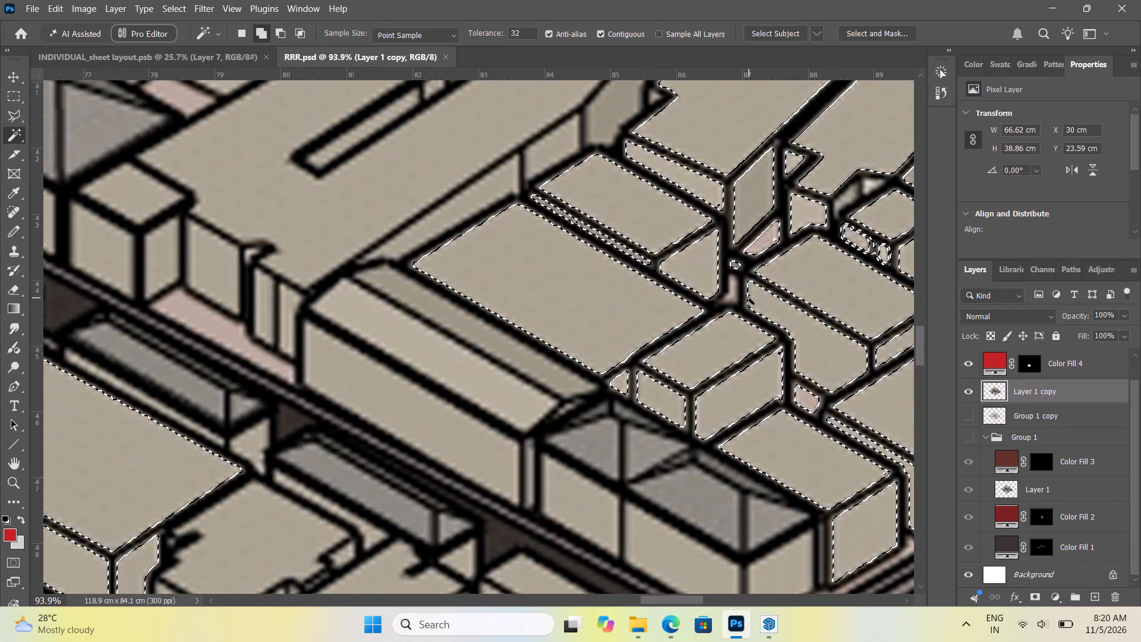
pyautogui.click(734, 289)
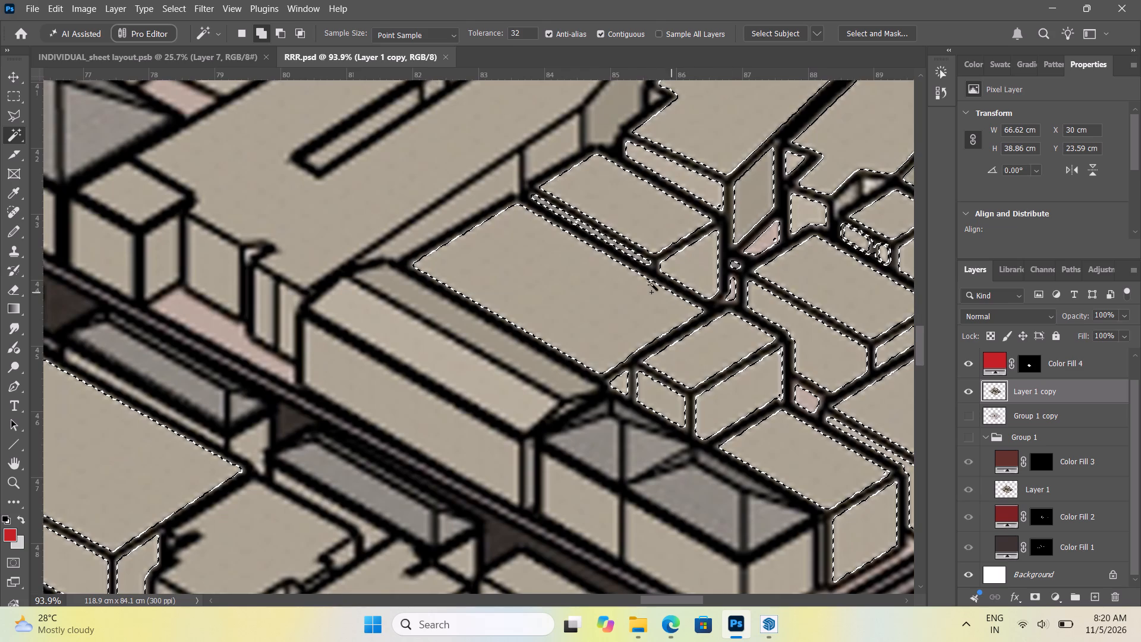
pyautogui.click(653, 96)
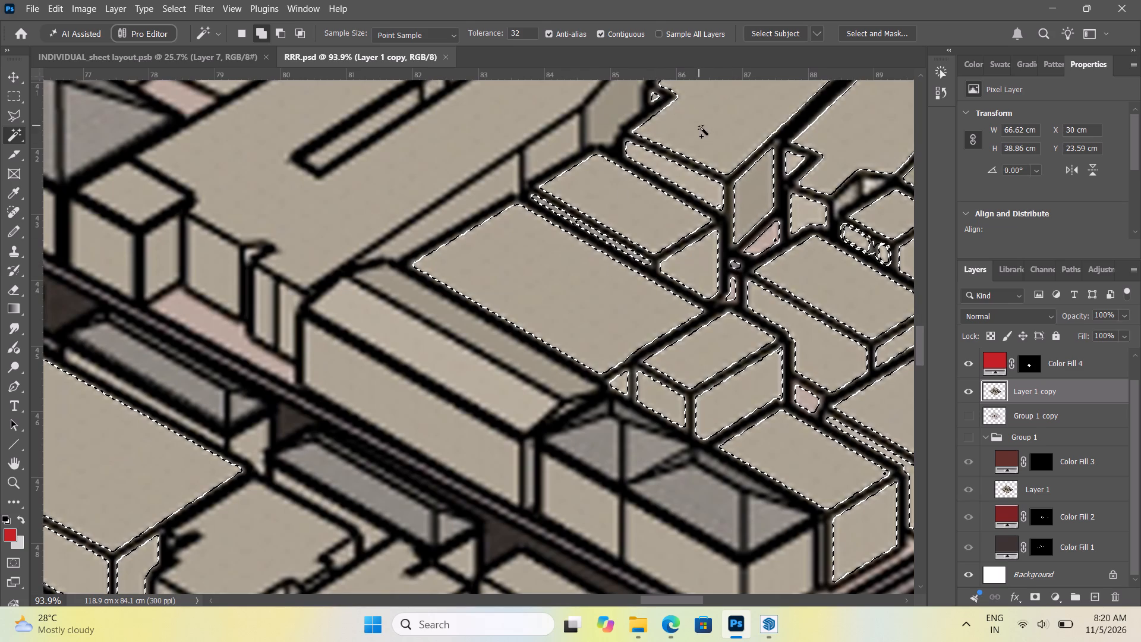
pyautogui.scroll(-2, 714, 139)
pyautogui.click(846, 173)
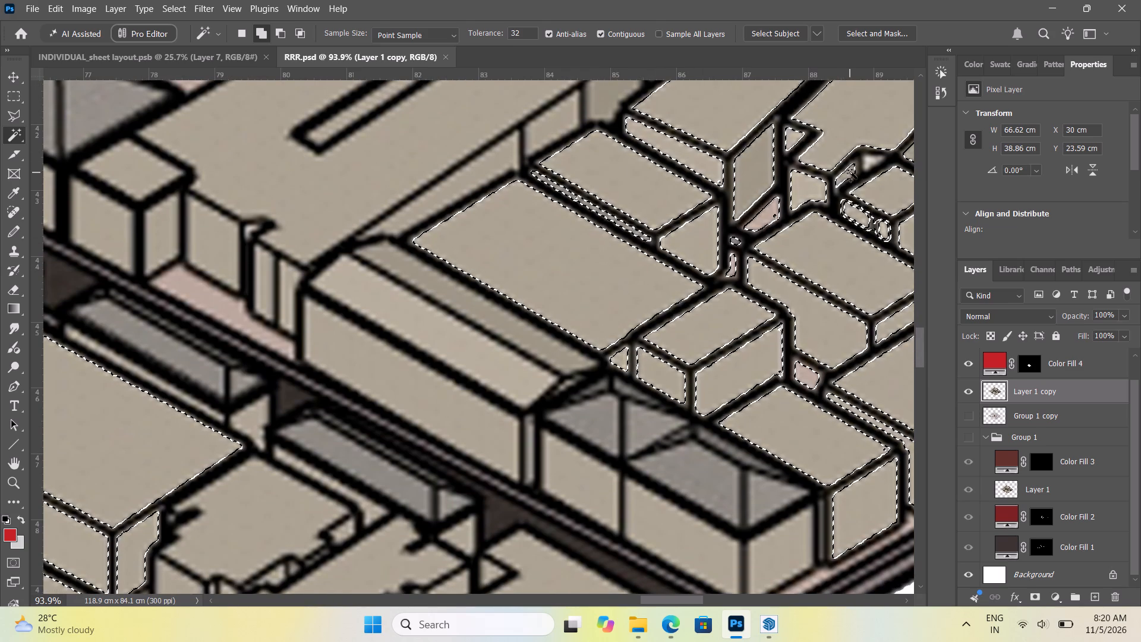
pyautogui.click(868, 162)
# Examine the whole axonometric to check which building blocks the selection covers across the site.
pyautogui.scroll(-1, 868, 163)
pyautogui.scroll(2, 868, 163)
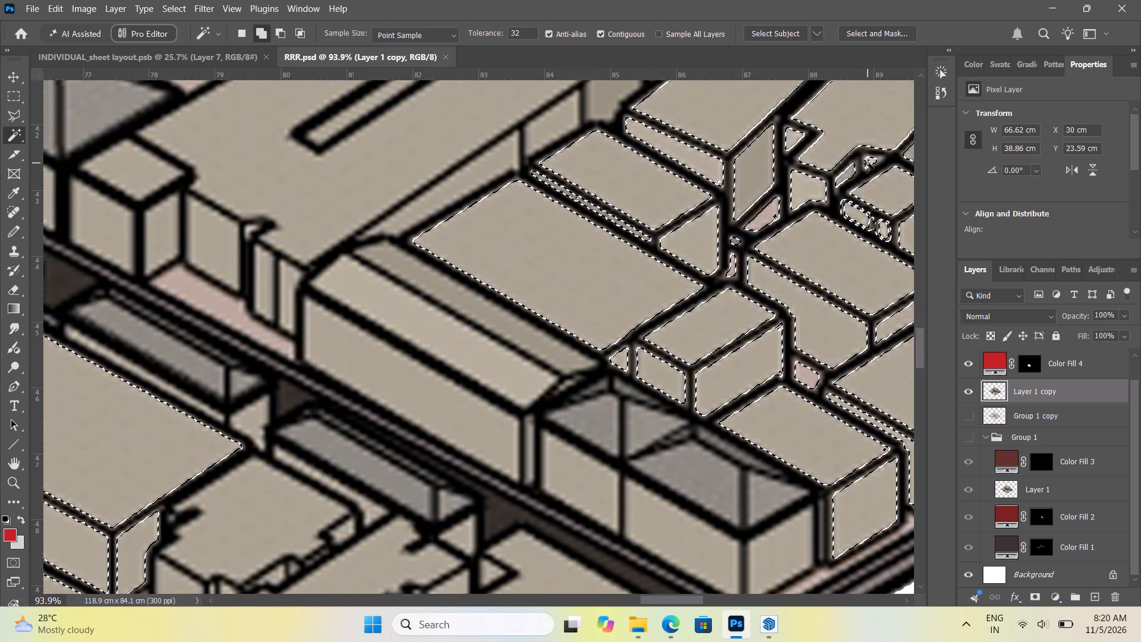
pyautogui.scroll(2, 868, 163)
pyautogui.scroll(-2, 867, 163)
pyautogui.keyDown('alt'); pyautogui.scroll(-5, 867, 163); pyautogui.keyUp('alt')
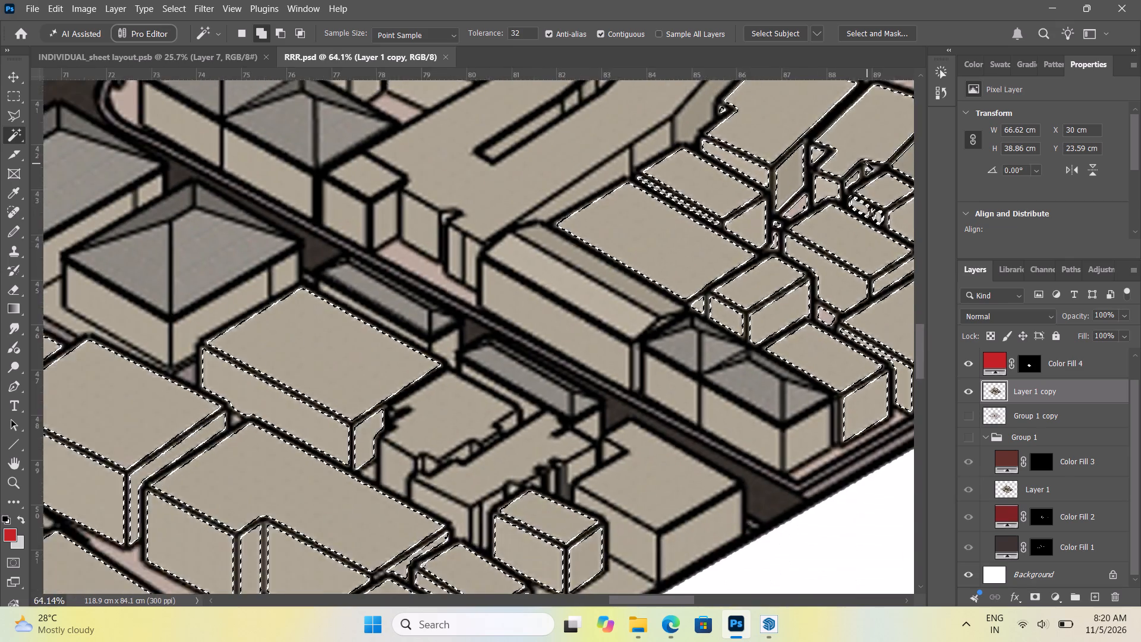
pyautogui.keyDown('alt'); pyautogui.scroll(-3, 867, 163); pyautogui.keyUp('alt')
pyautogui.keyDown('alt'); pyautogui.scroll(2, 866, 163); pyautogui.keyUp('alt')
pyautogui.keyDown('alt'); pyautogui.scroll(-15, 866, 163); pyautogui.keyUp('alt')
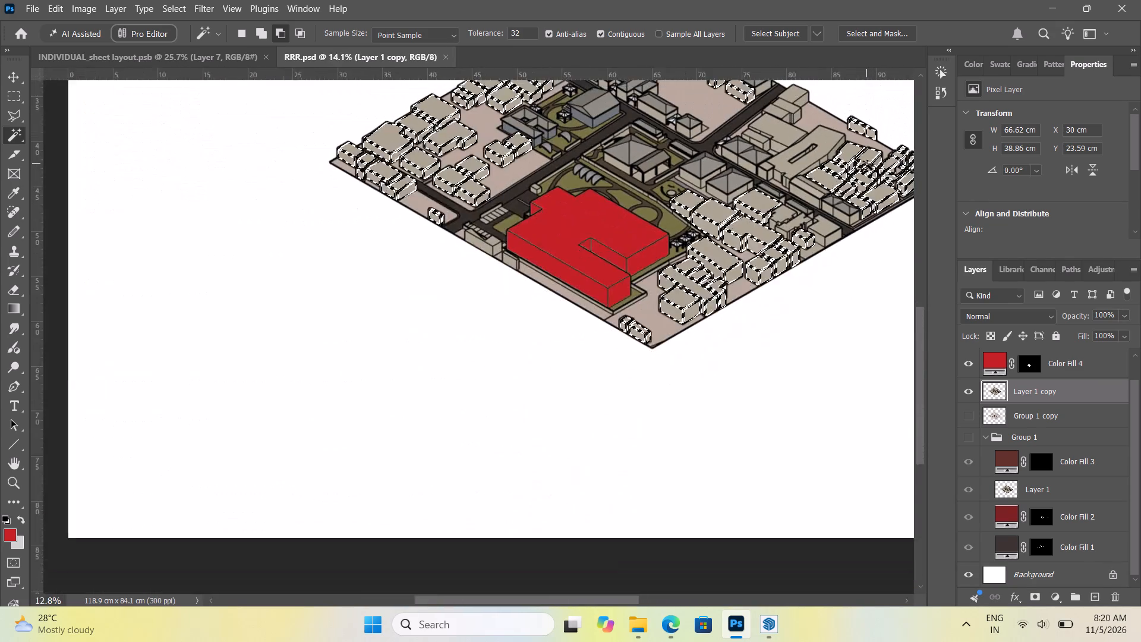
pyautogui.keyDown('alt'); pyautogui.scroll(-3, 866, 163); pyautogui.keyUp('alt')
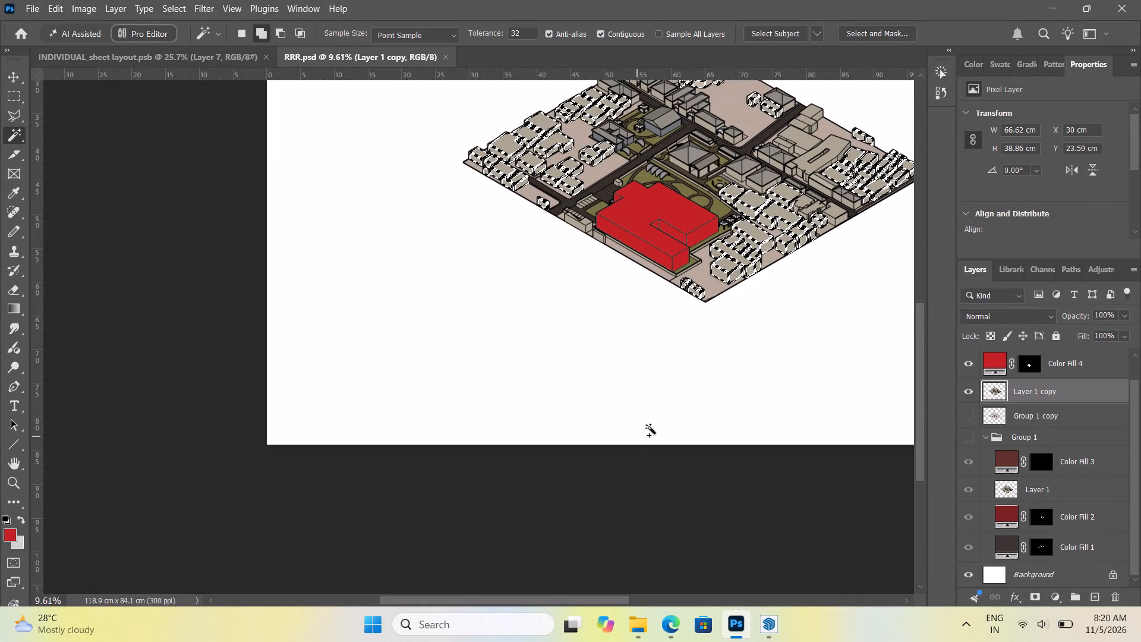
pyautogui.scroll(-3, 661, 403)
pyautogui.scroll(11, 662, 402)
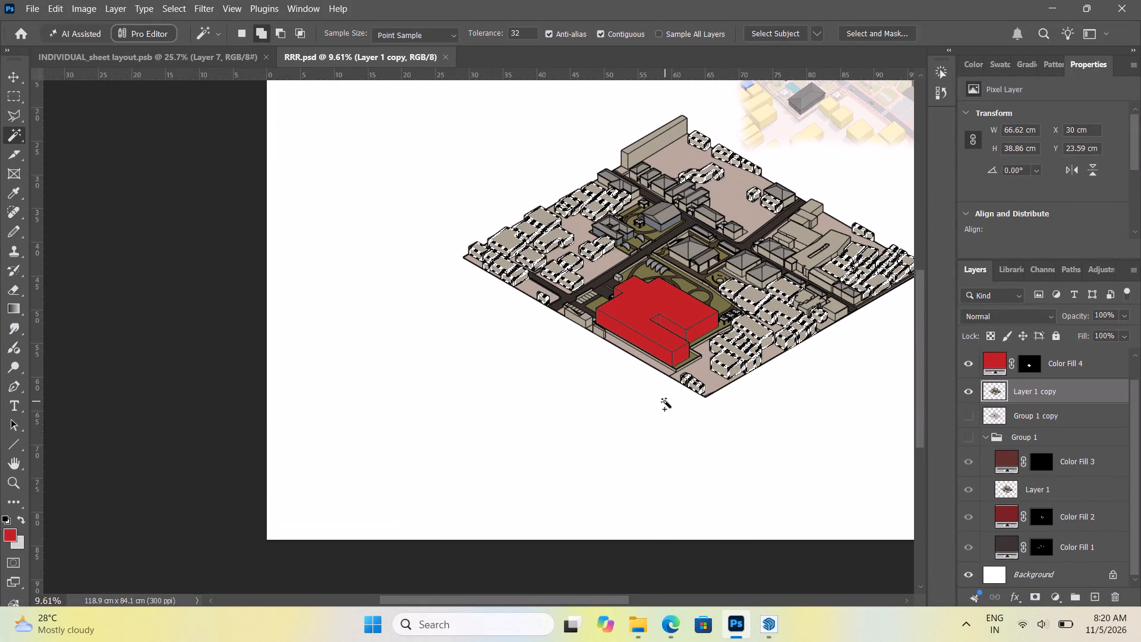
pyautogui.scroll(3, 665, 401)
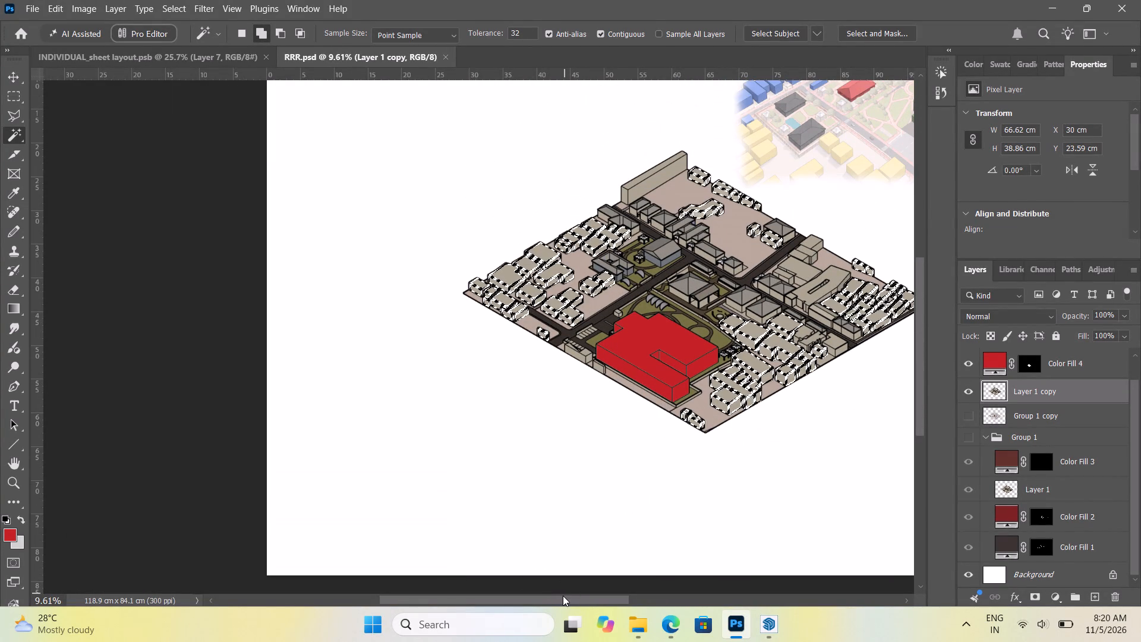
pyautogui.moveTo(563, 596); pyautogui.dragTo(600, 592)
pyautogui.scroll(1, 619, 540)
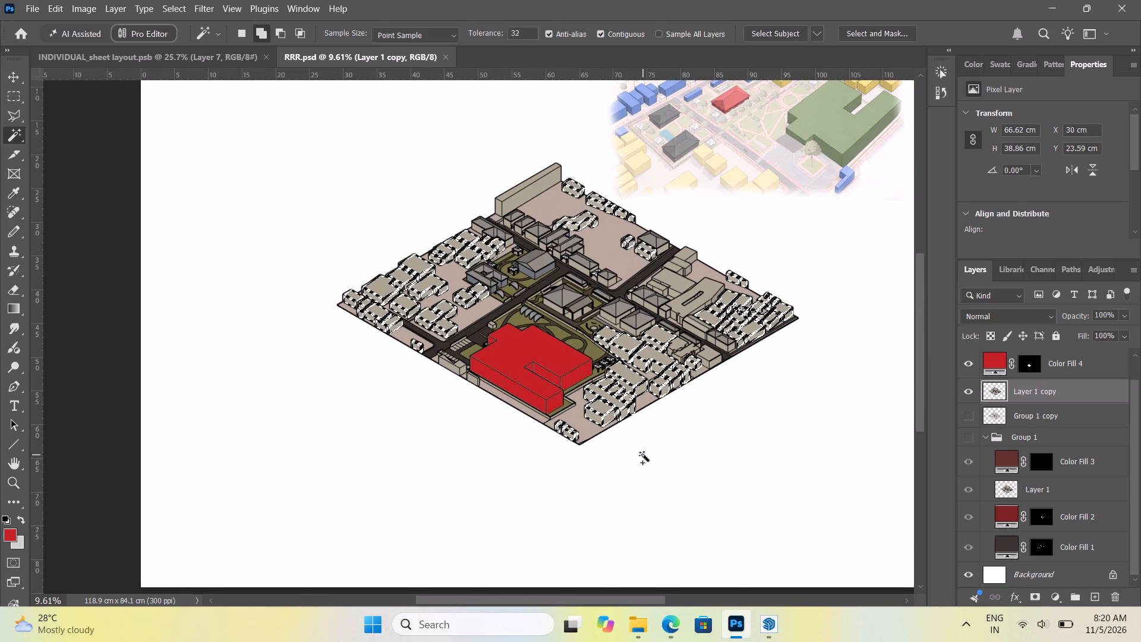
pyautogui.scroll(2, 664, 442)
pyautogui.keyDown('alt'); pyautogui.scroll(3, 664, 442); pyautogui.keyUp('alt')
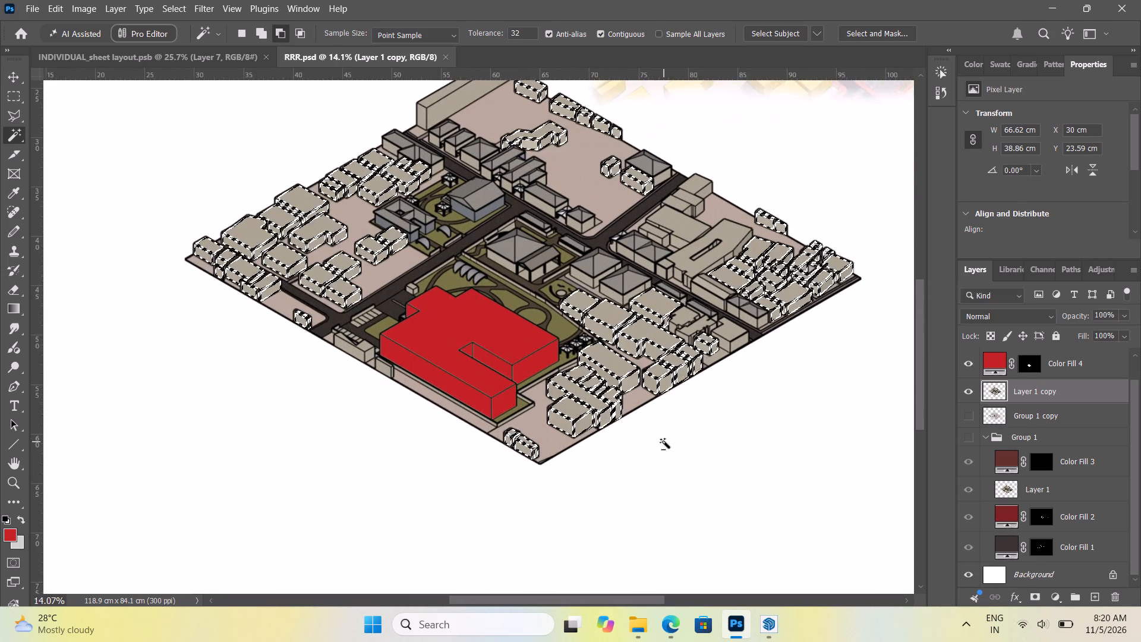
# Add the tiny leftover faces among the clustered blocks beside the east-corner block to the beige selection.
pyautogui.keyDown('alt'); pyautogui.scroll(3, 664, 442); pyautogui.keyUp('alt')
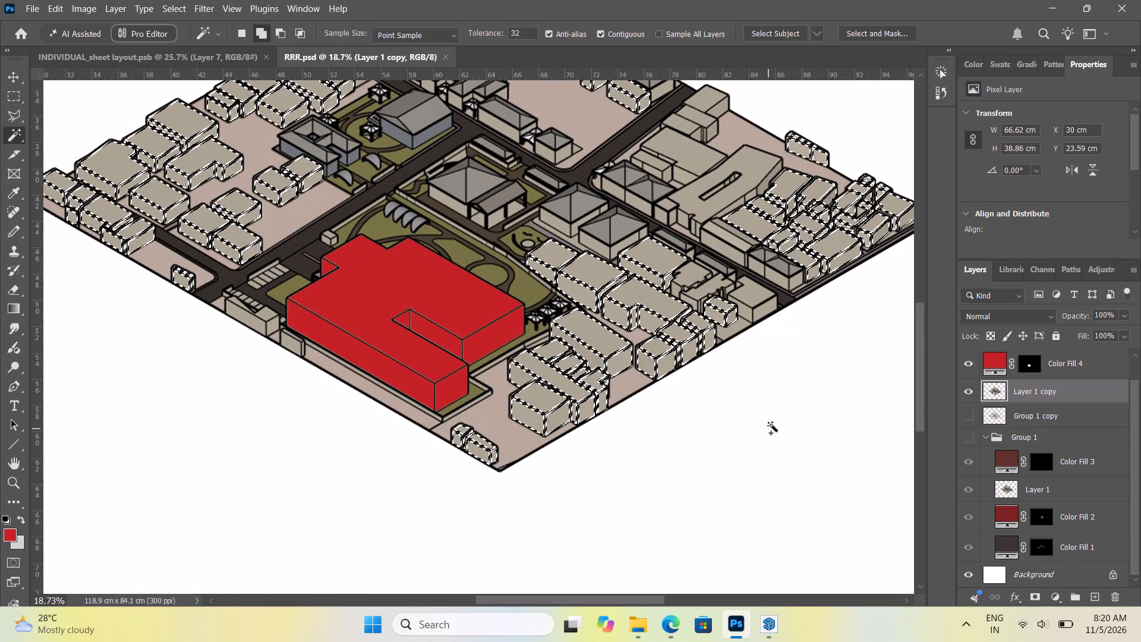
pyautogui.scroll(-2, 779, 416)
pyautogui.scroll(6, 751, 396)
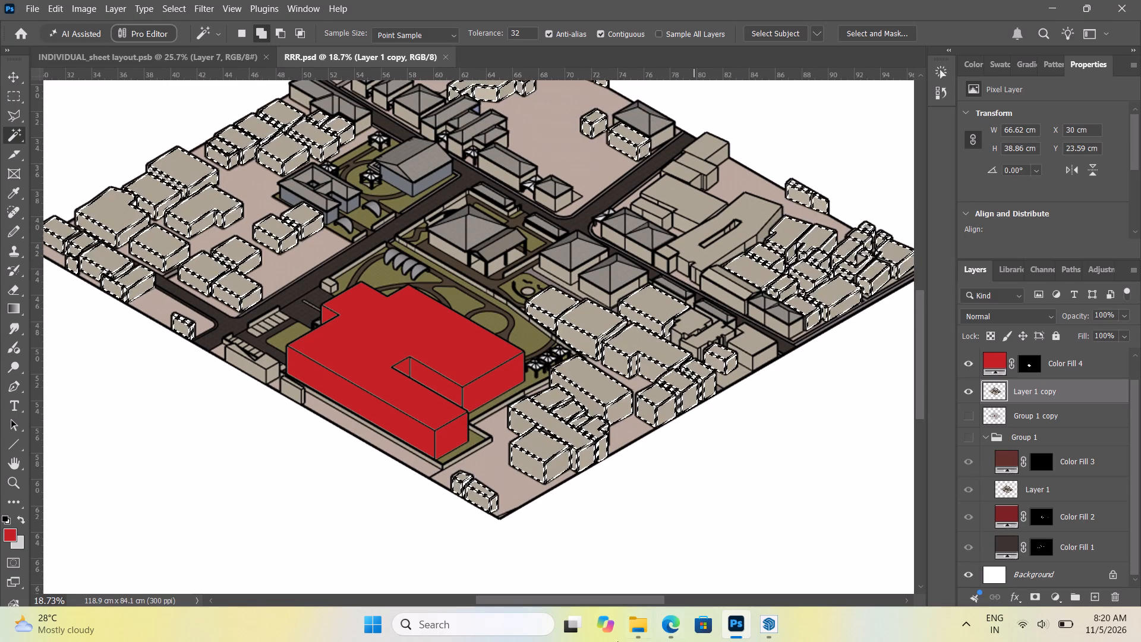
pyautogui.moveTo(543, 597); pyautogui.dragTo(561, 597)
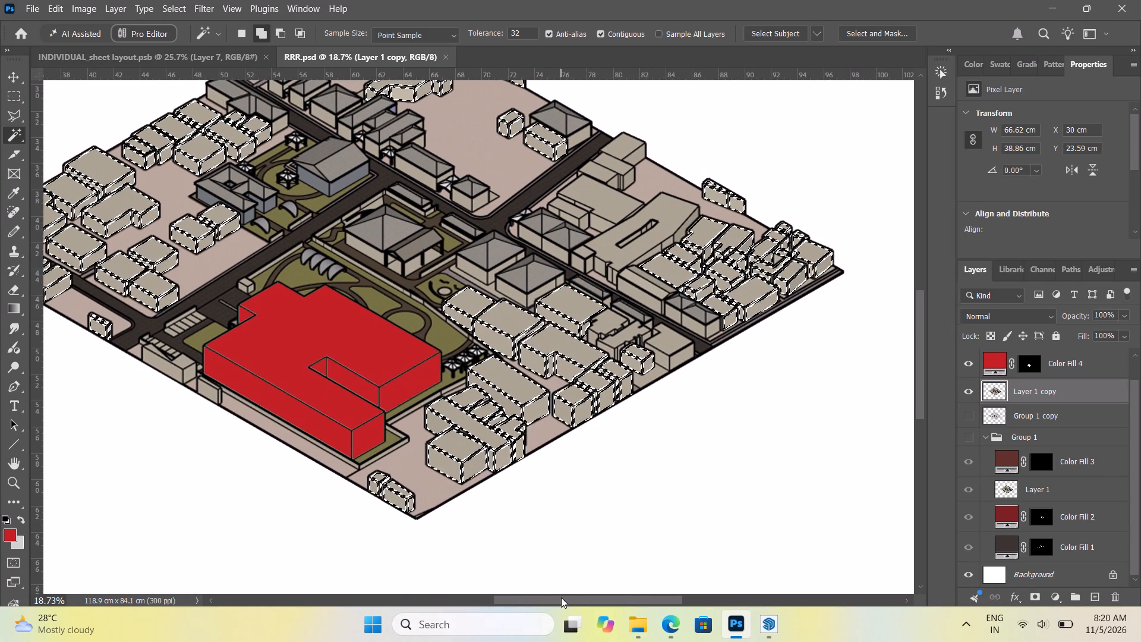
pyautogui.scroll(1, 631, 454)
pyautogui.scroll(-1, 631, 454)
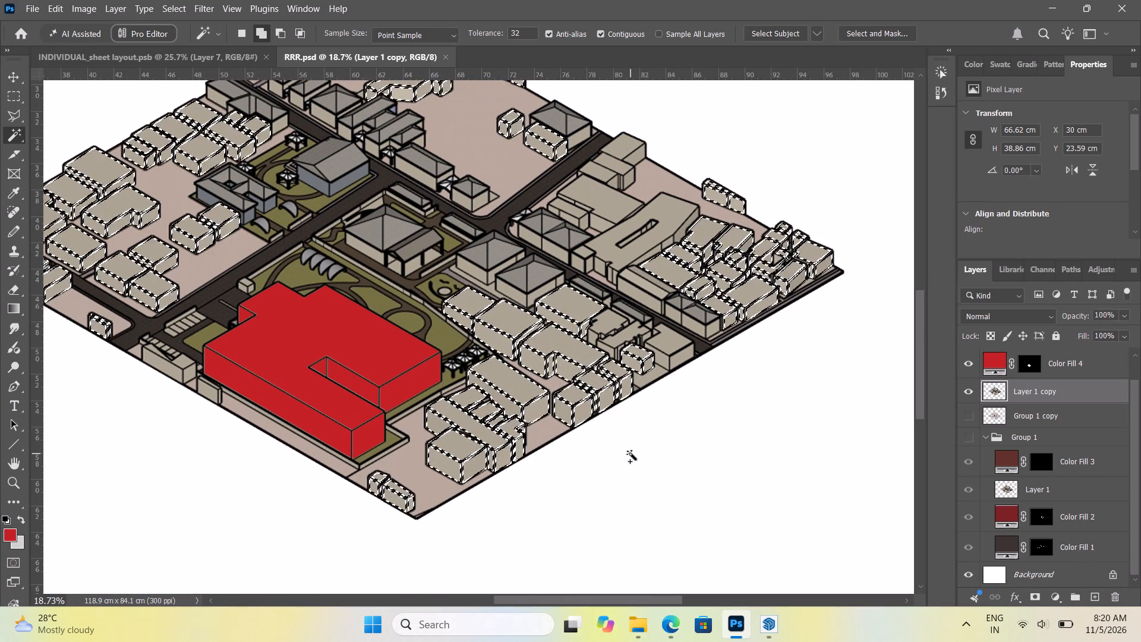
pyautogui.keyDown('alt'); pyautogui.scroll(-1, 631, 454); pyautogui.keyUp('alt')
pyautogui.keyDown('alt'); pyautogui.scroll(3, 631, 454); pyautogui.keyUp('alt')
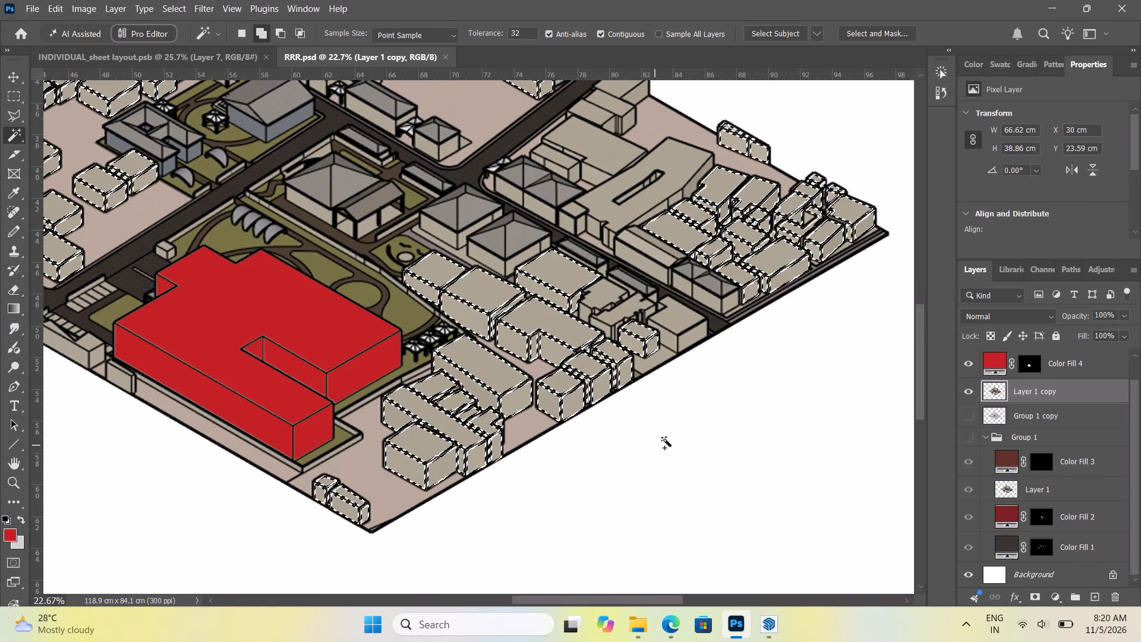
pyautogui.click(808, 219)
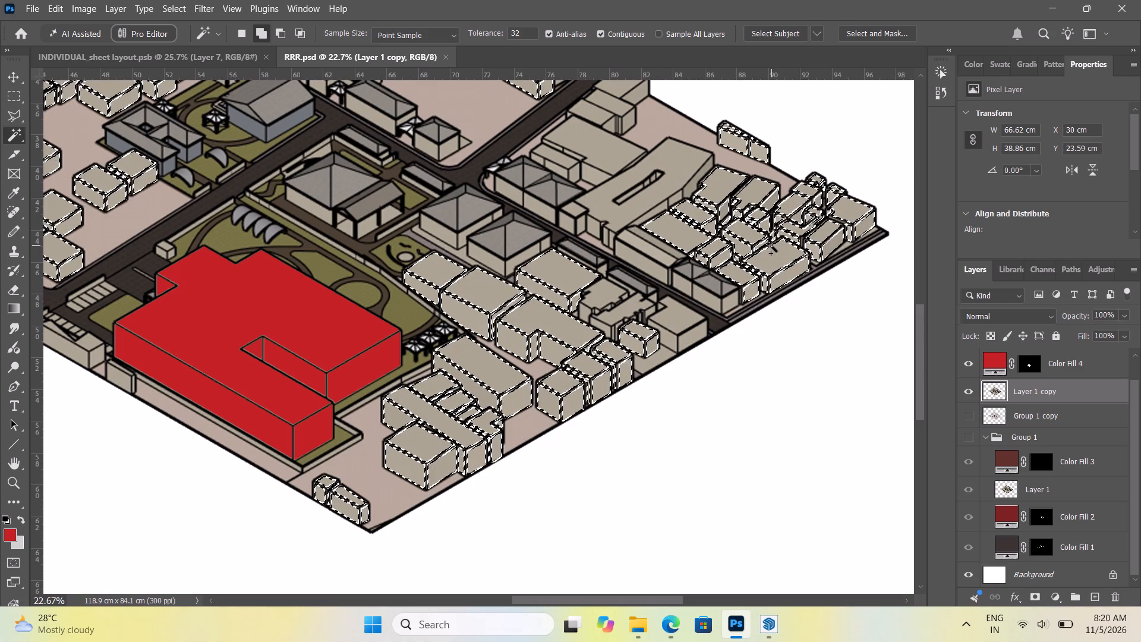
pyautogui.click(815, 263)
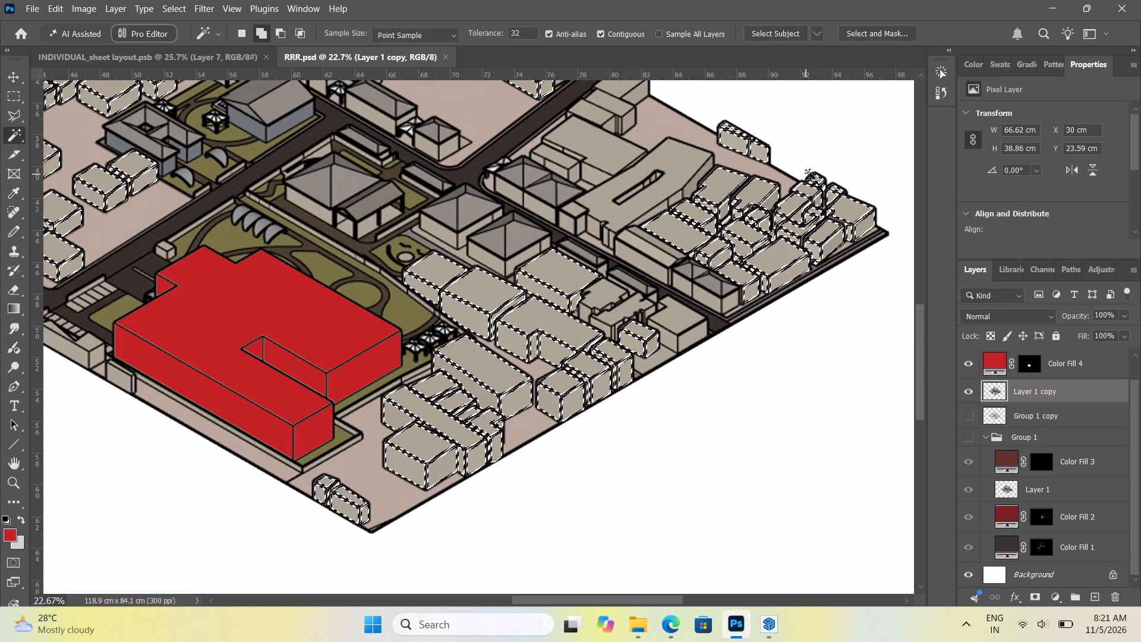
pyautogui.click(824, 207)
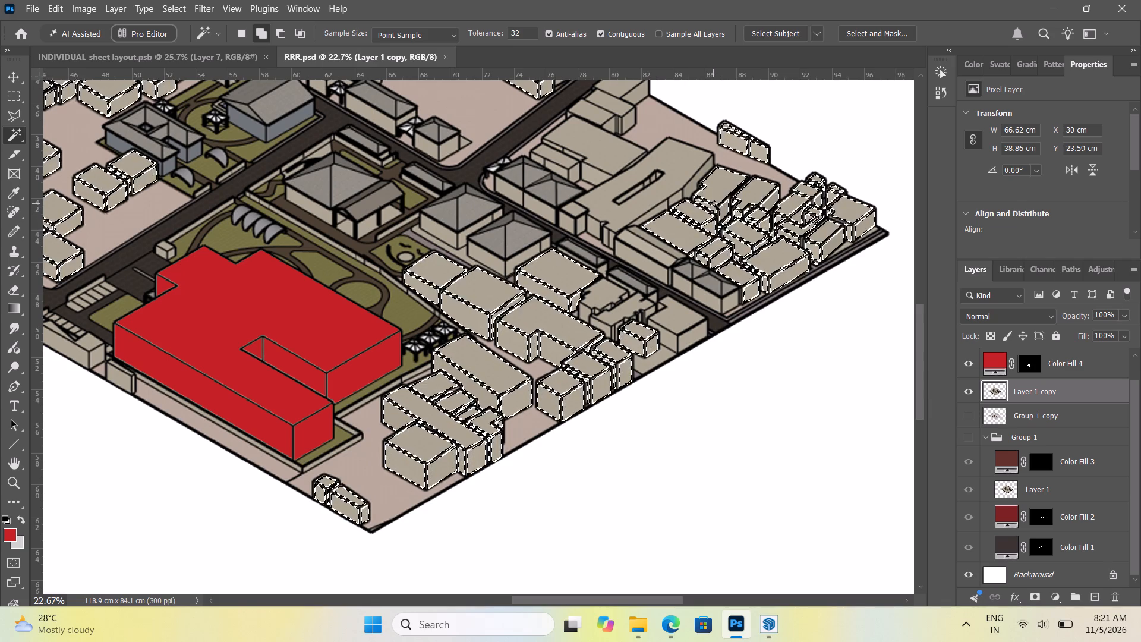
# Add the narrow wall slivers between the small tall block and the east-corner block to the selection, undoing any pick of the black outlines.
pyautogui.keyDown('alt'); pyautogui.scroll(-3, 714, 203); pyautogui.keyUp('alt')
pyautogui.keyDown('alt'); pyautogui.scroll(7, 714, 203); pyautogui.keyUp('alt')
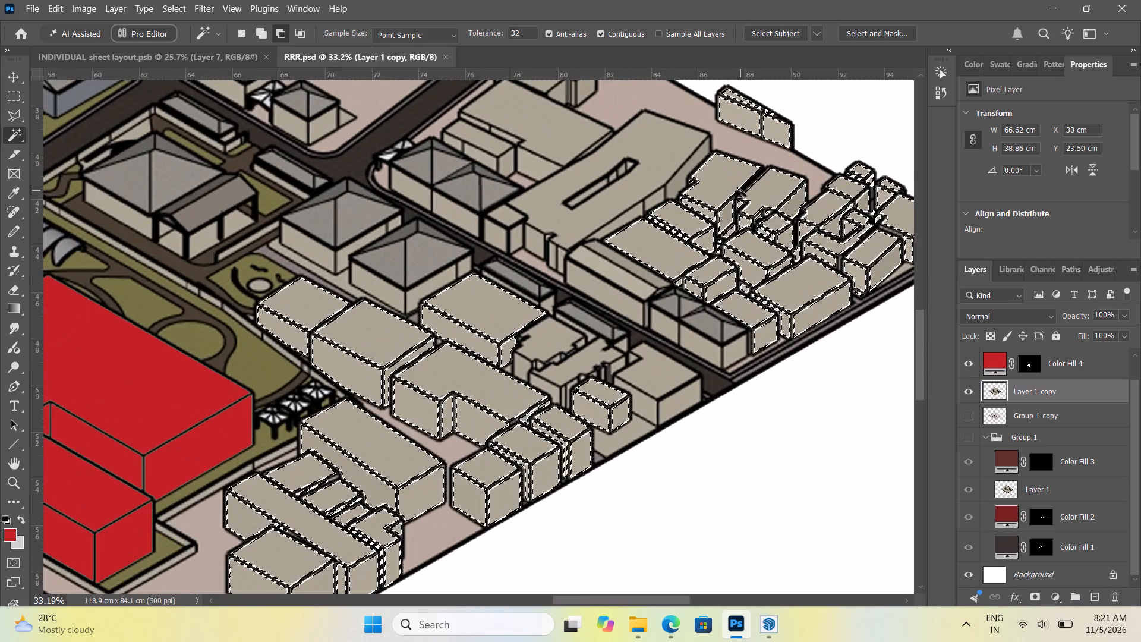
pyautogui.keyDown('alt'); pyautogui.scroll(6, 740, 190); pyautogui.keyUp('alt')
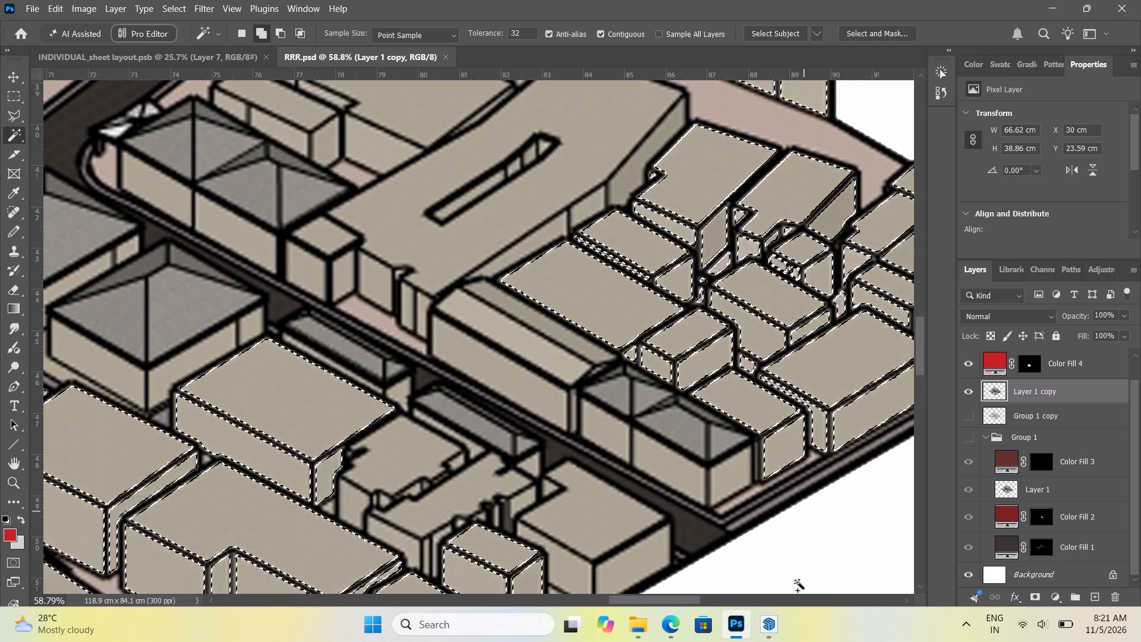
pyautogui.moveTo(655, 597); pyautogui.dragTo(673, 595)
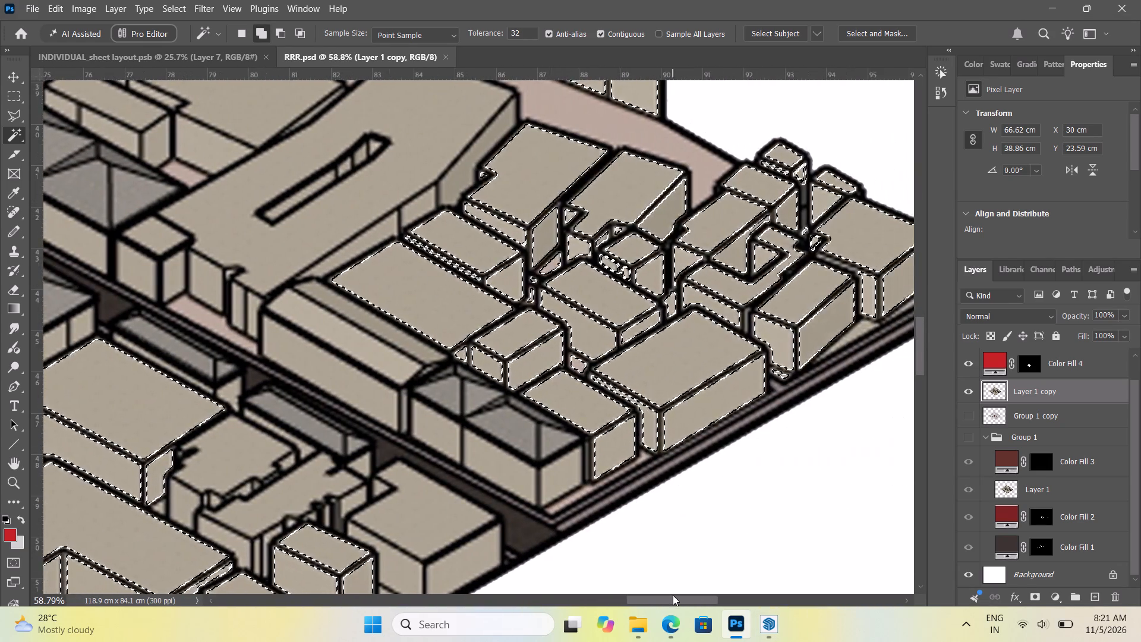
pyautogui.moveTo(673, 595); pyautogui.dragTo(681, 594)
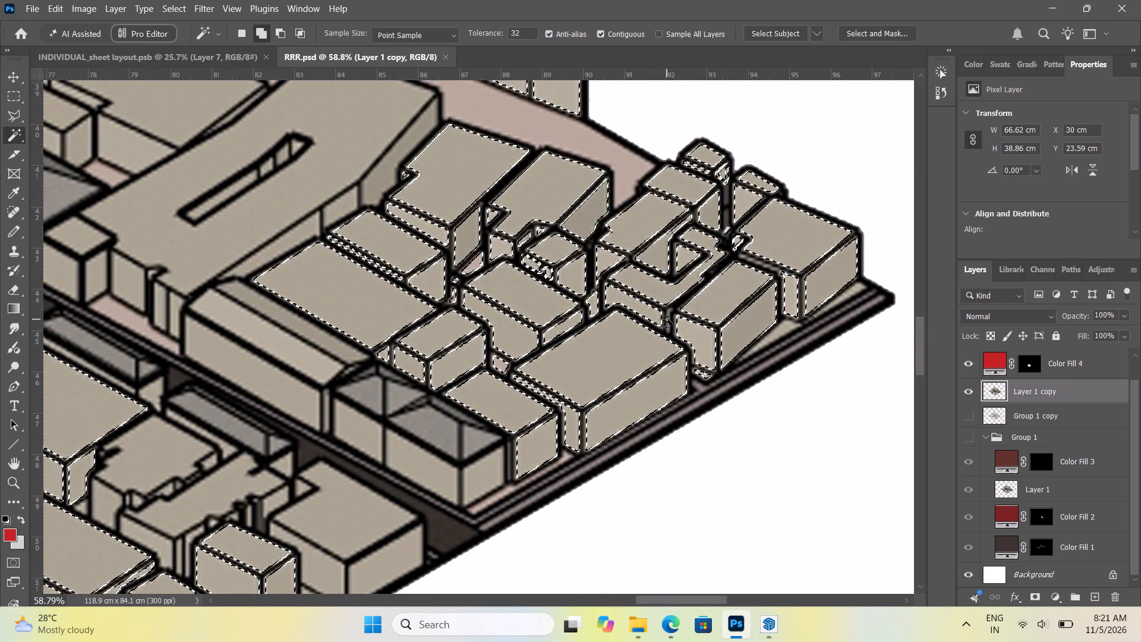
pyautogui.click(669, 318)
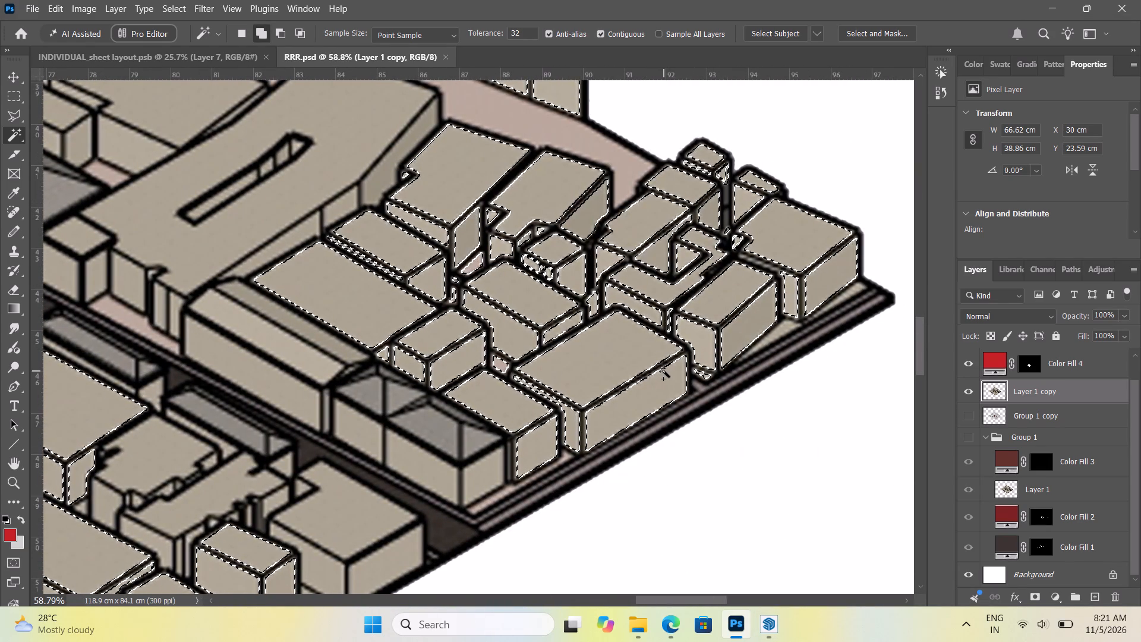
pyautogui.click(729, 218)
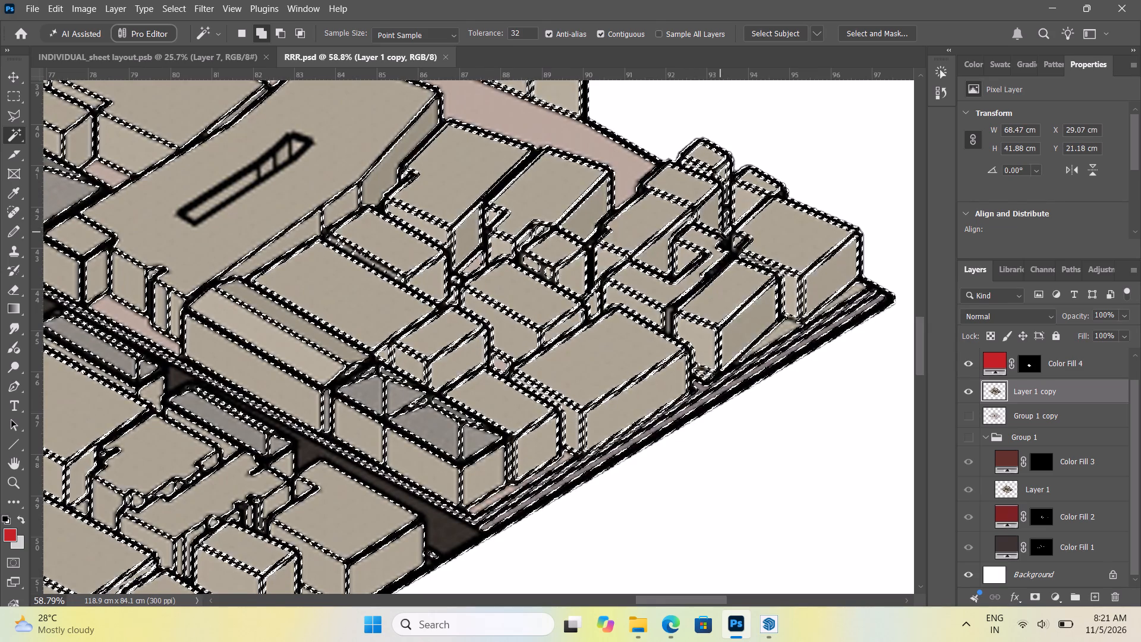
pyautogui.hotkey('ctrl', 'z')
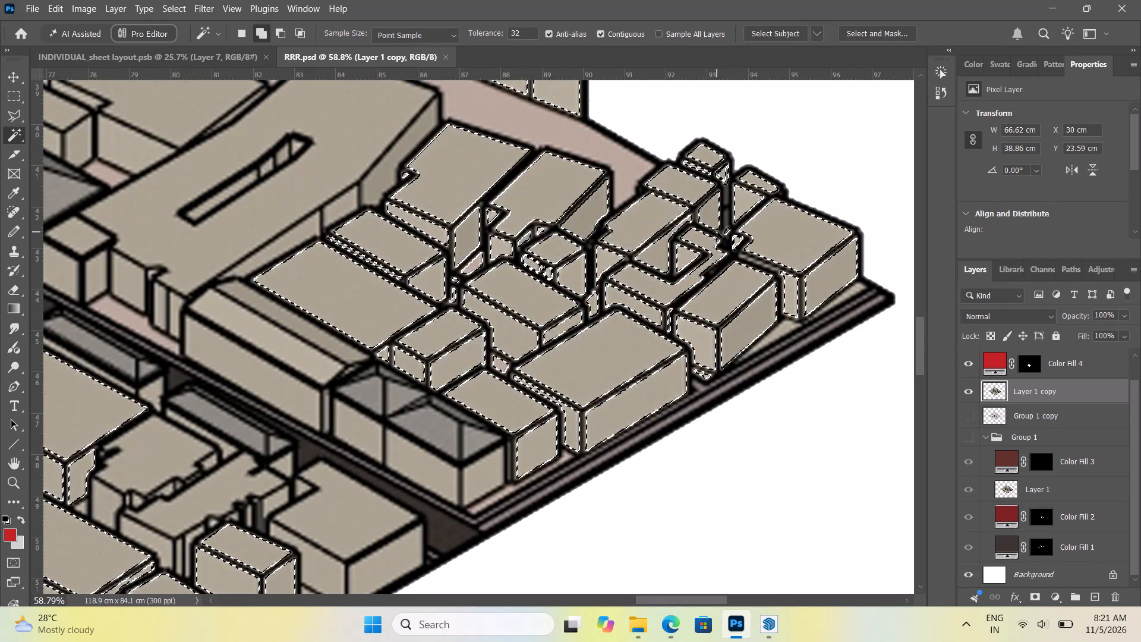
pyautogui.click(727, 221)
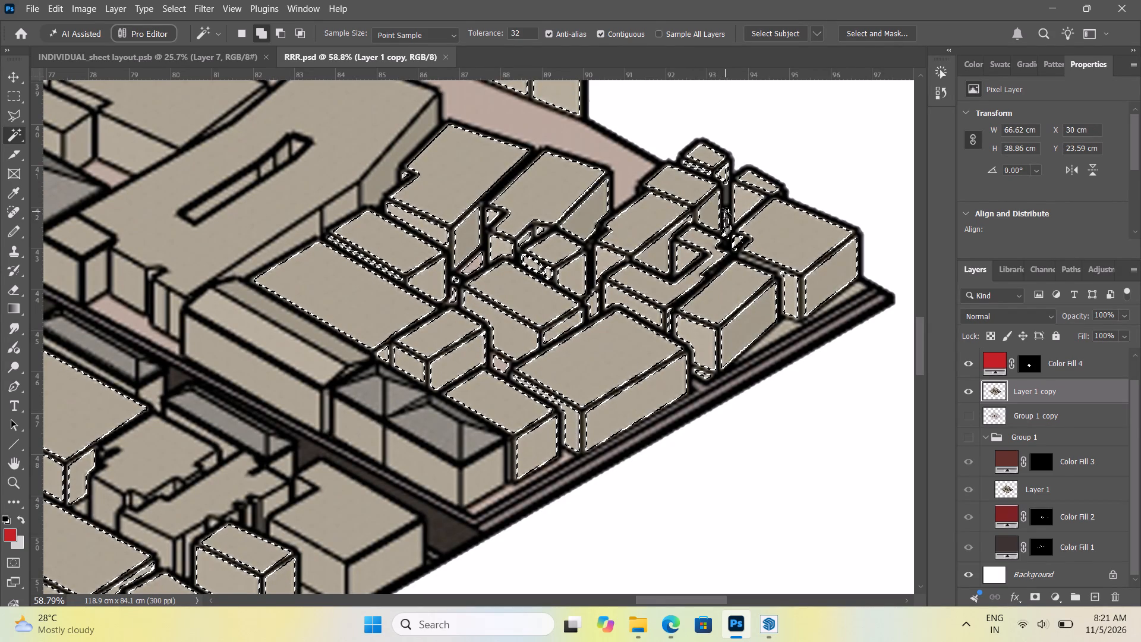
pyautogui.click(726, 196)
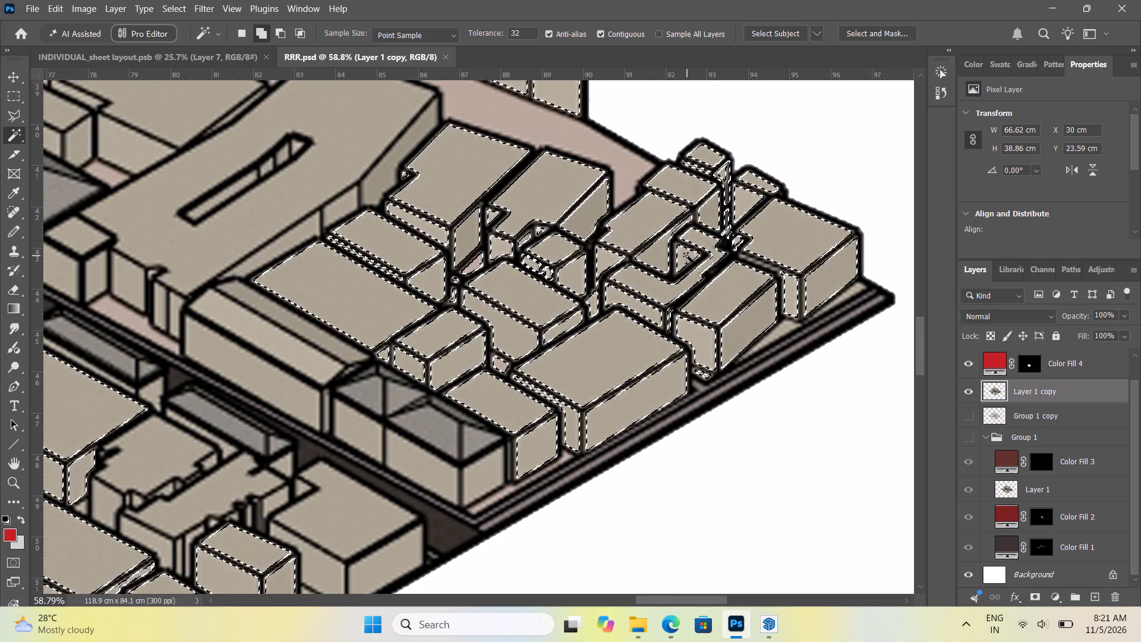
pyautogui.click(724, 170)
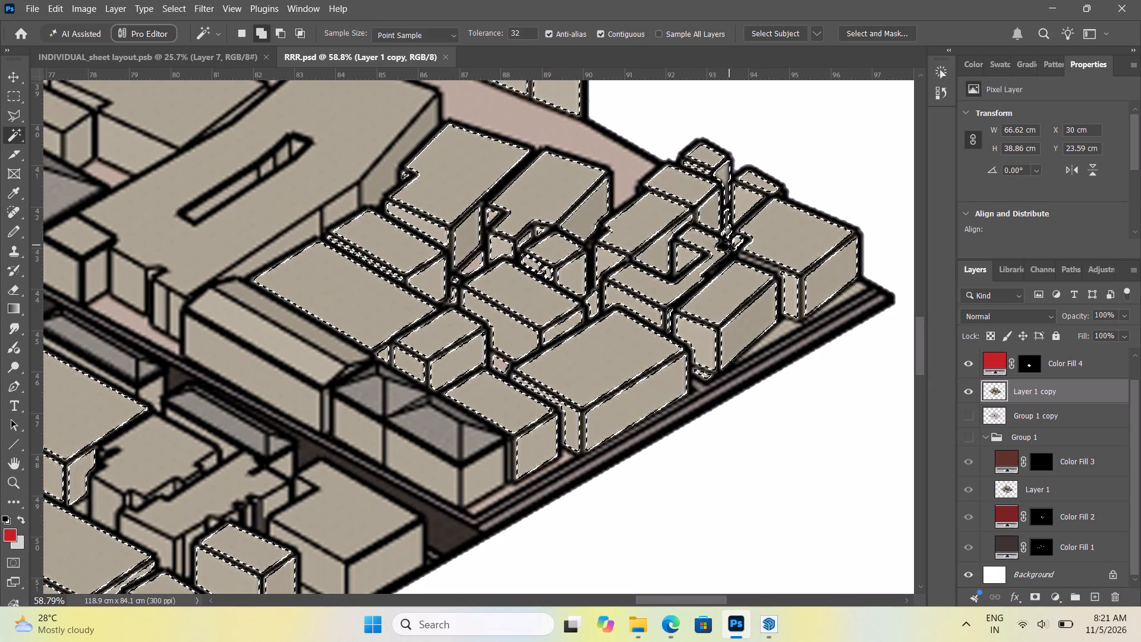
pyautogui.click(729, 233)
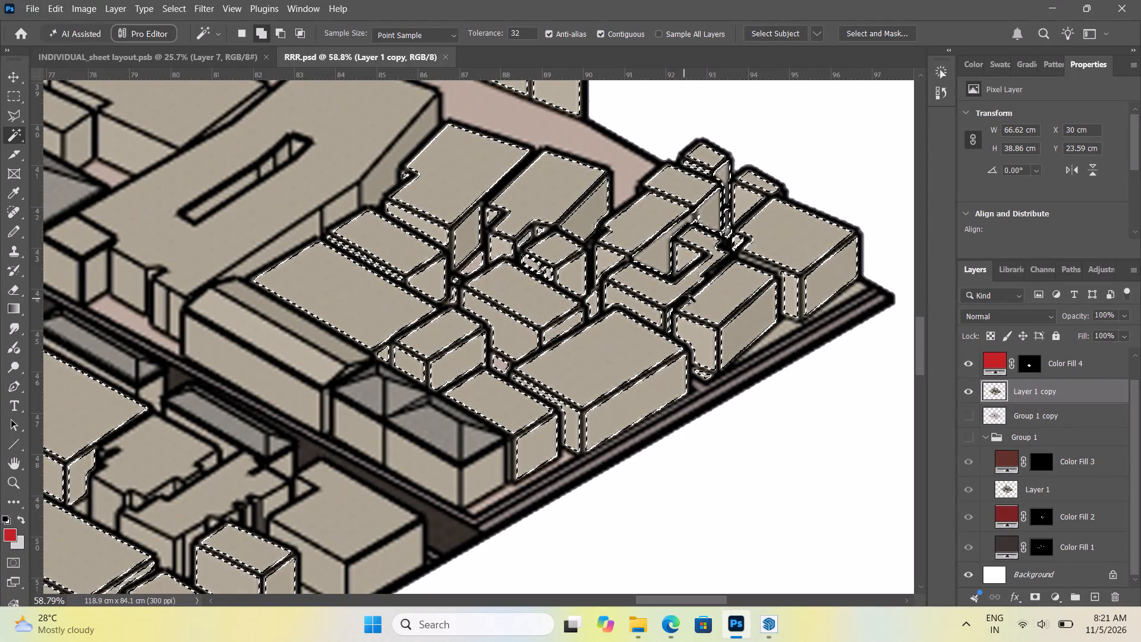
# Add the thin strip beside the east-corner block and the beige wedges along the base of the corner blocks to the selection.
pyautogui.click(755, 261)
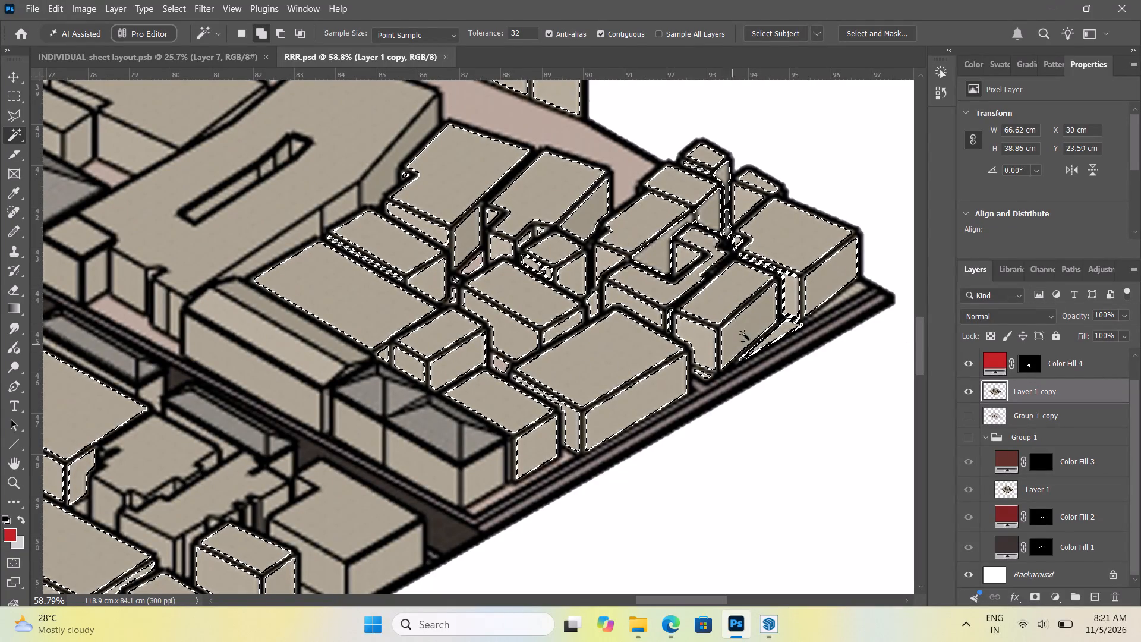
pyautogui.click(841, 301)
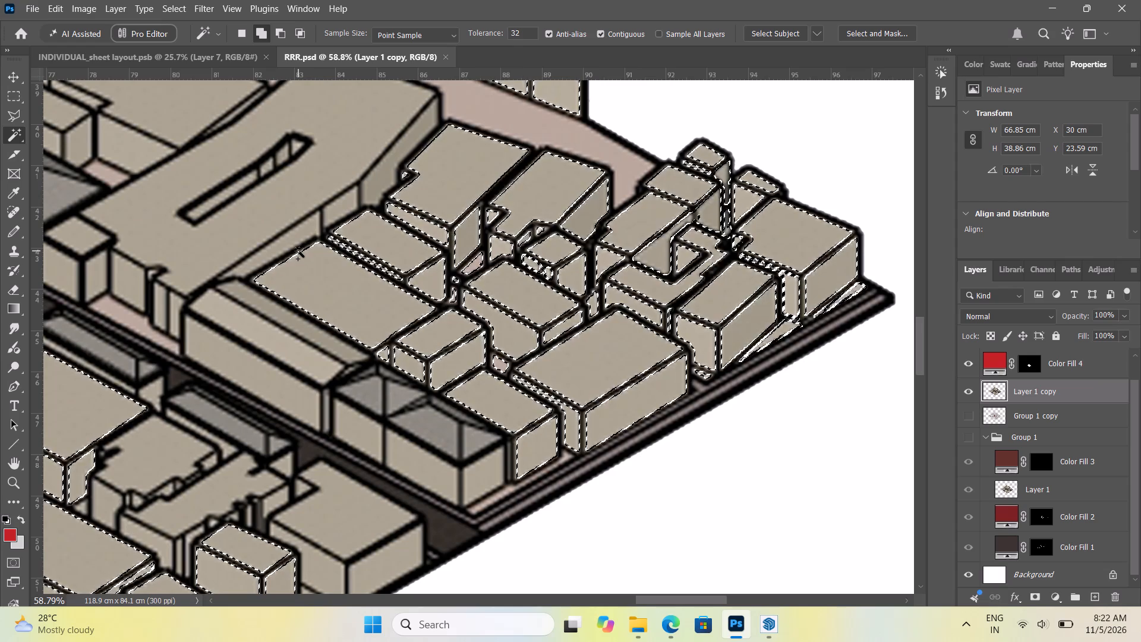
# Add the tiny grey slivers enclosed by the thick outlines west of the east-corner block, working up close and undoing any outline pick.
pyautogui.click(592, 244)
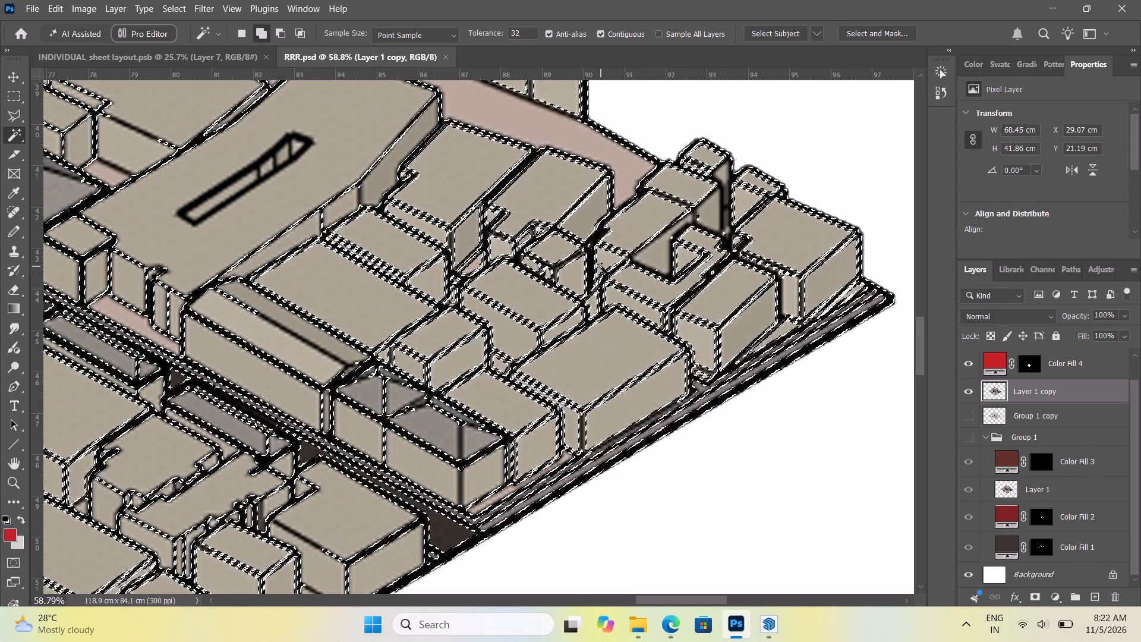
pyautogui.hotkey('ctrl', 'z')
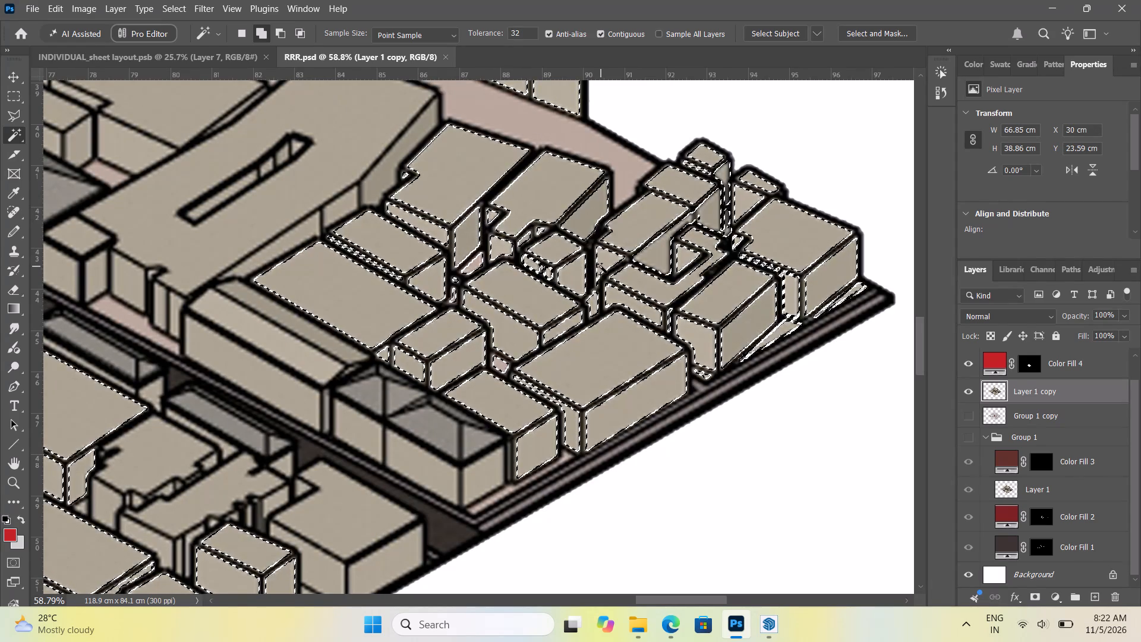
pyautogui.keyDown('alt'); pyautogui.scroll(3, 601, 266); pyautogui.keyUp('alt')
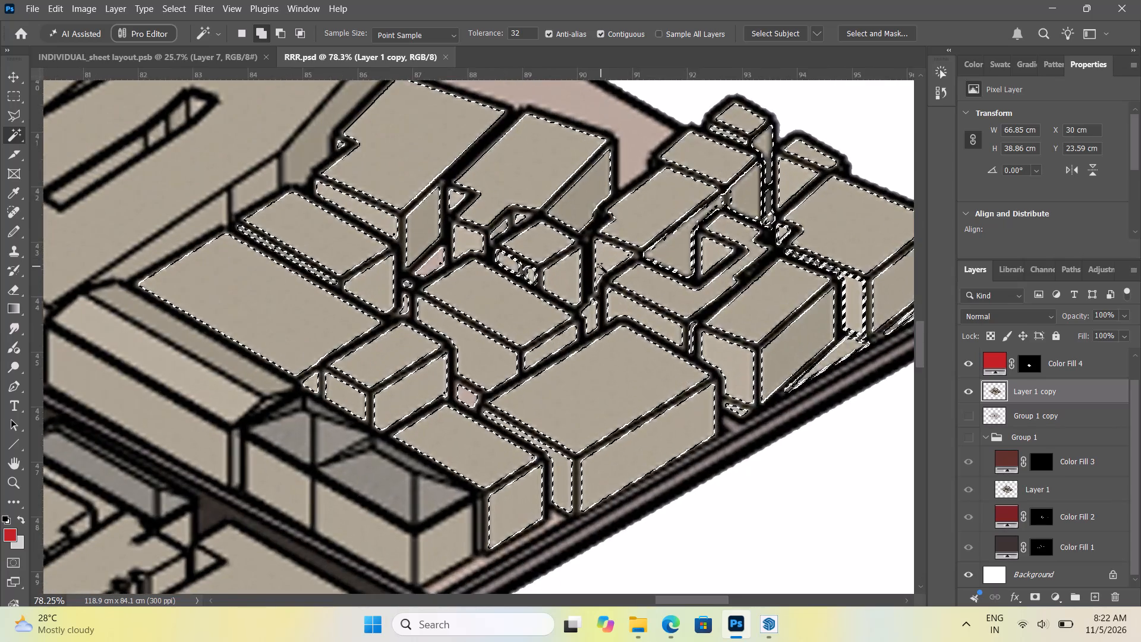
pyautogui.keyDown('alt'); pyautogui.scroll(16, 601, 266); pyautogui.keyUp('alt')
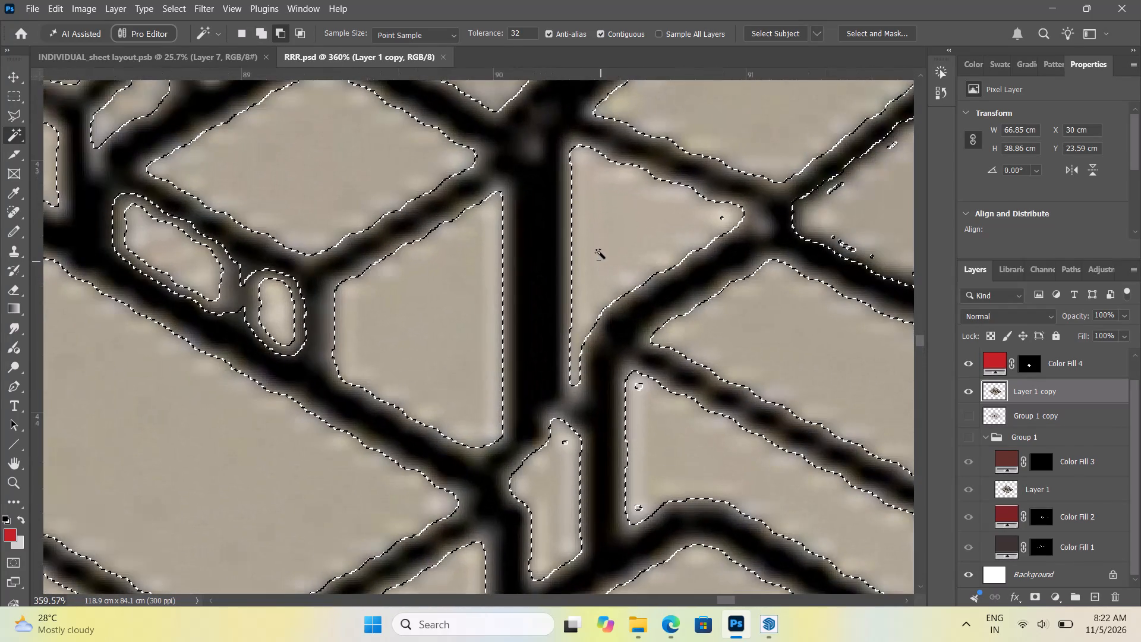
pyautogui.click(530, 144)
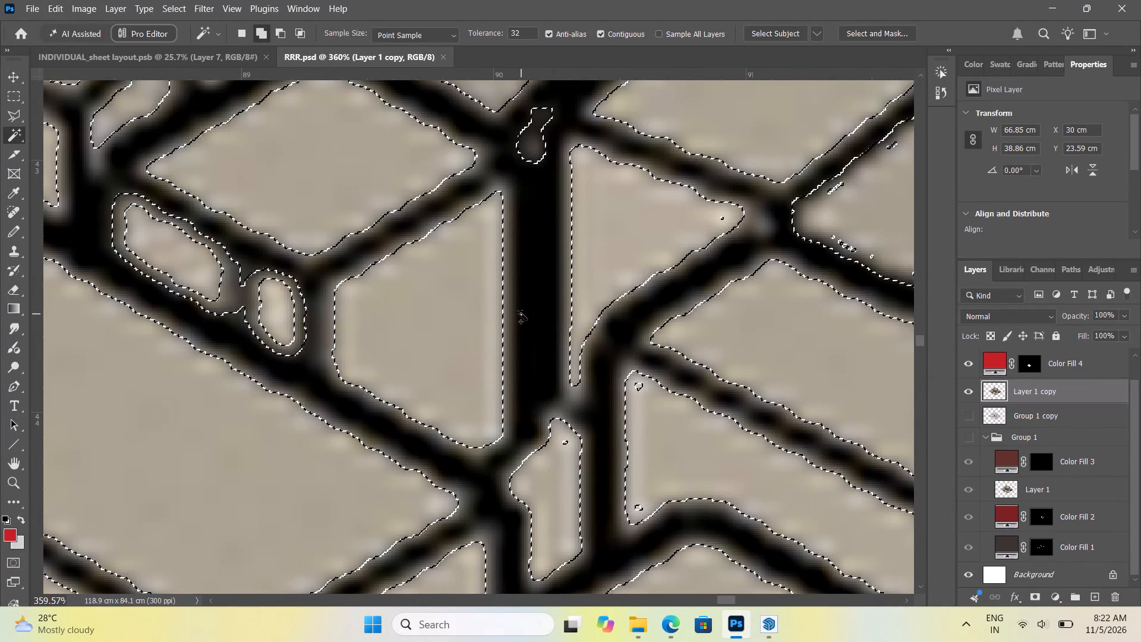
pyautogui.keyDown('alt'); pyautogui.scroll(-16, 522, 313); pyautogui.keyUp('alt')
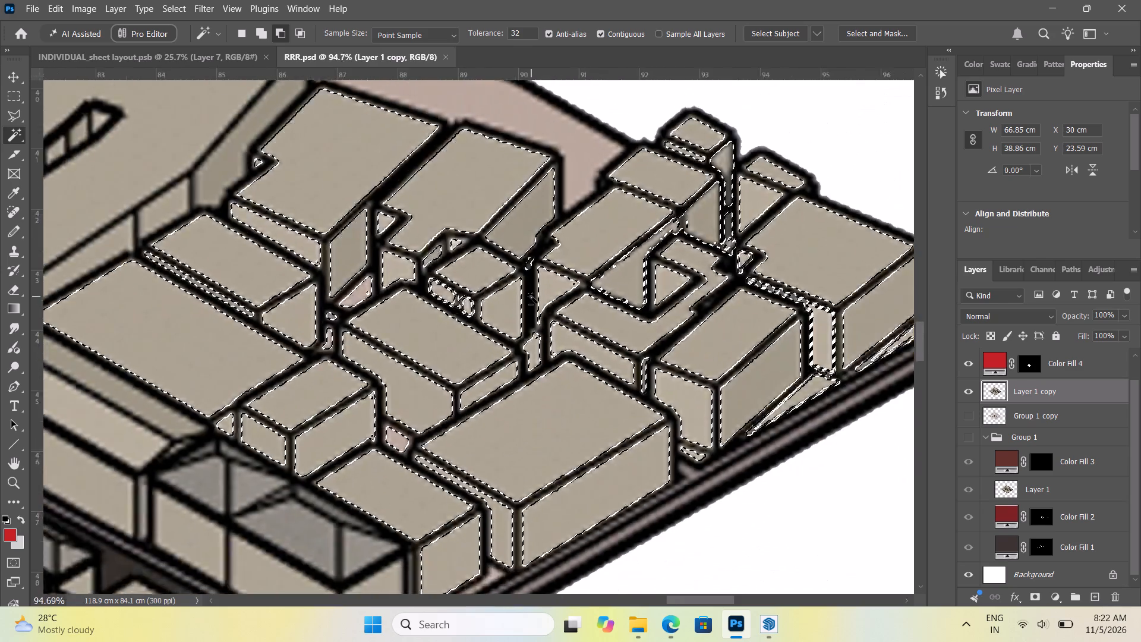
pyautogui.keyDown('alt'); pyautogui.scroll(-2, 531, 297); pyautogui.keyUp('alt')
pyautogui.keyDown('alt'); pyautogui.scroll(2, 531, 297); pyautogui.keyUp('alt')
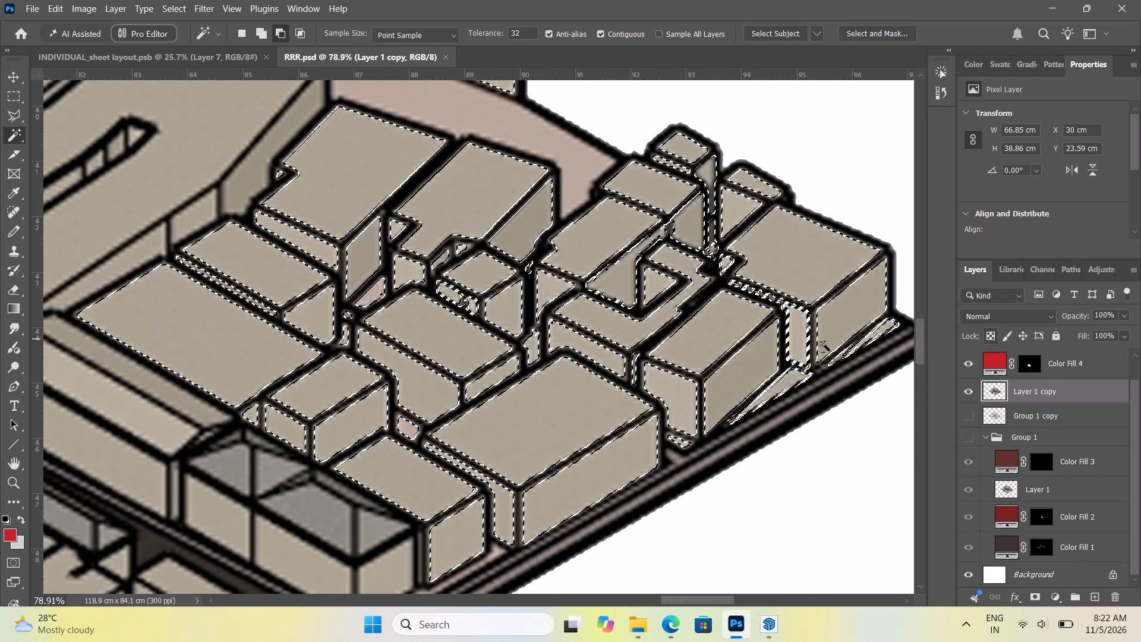
pyautogui.keyDown('alt'); pyautogui.scroll(18, 702, 340); pyautogui.keyUp('alt')
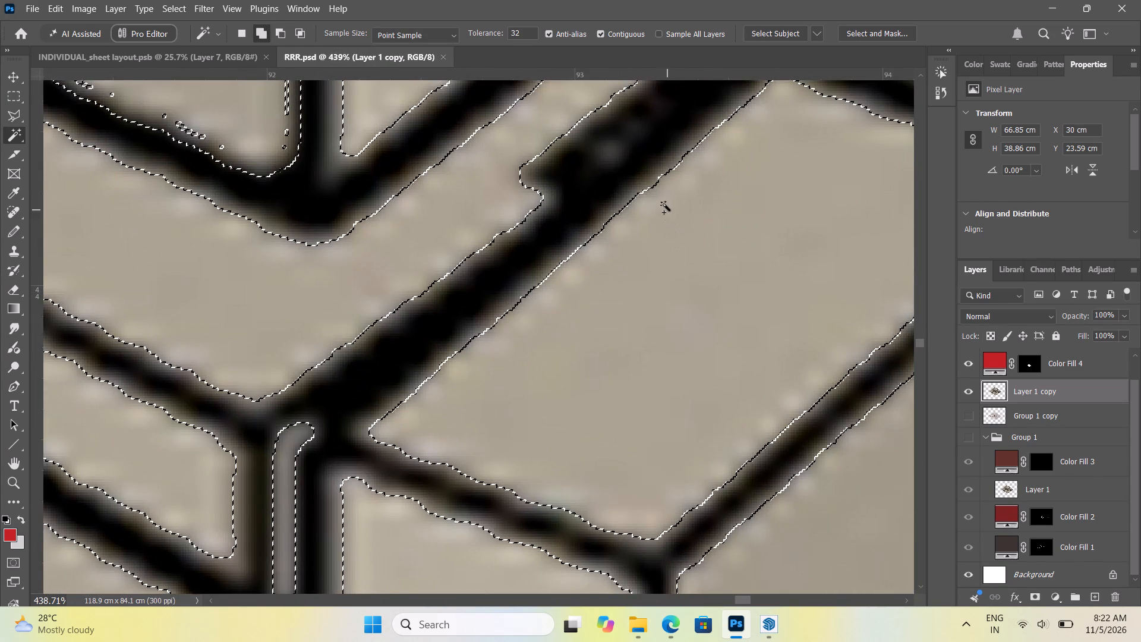
pyautogui.click(613, 155)
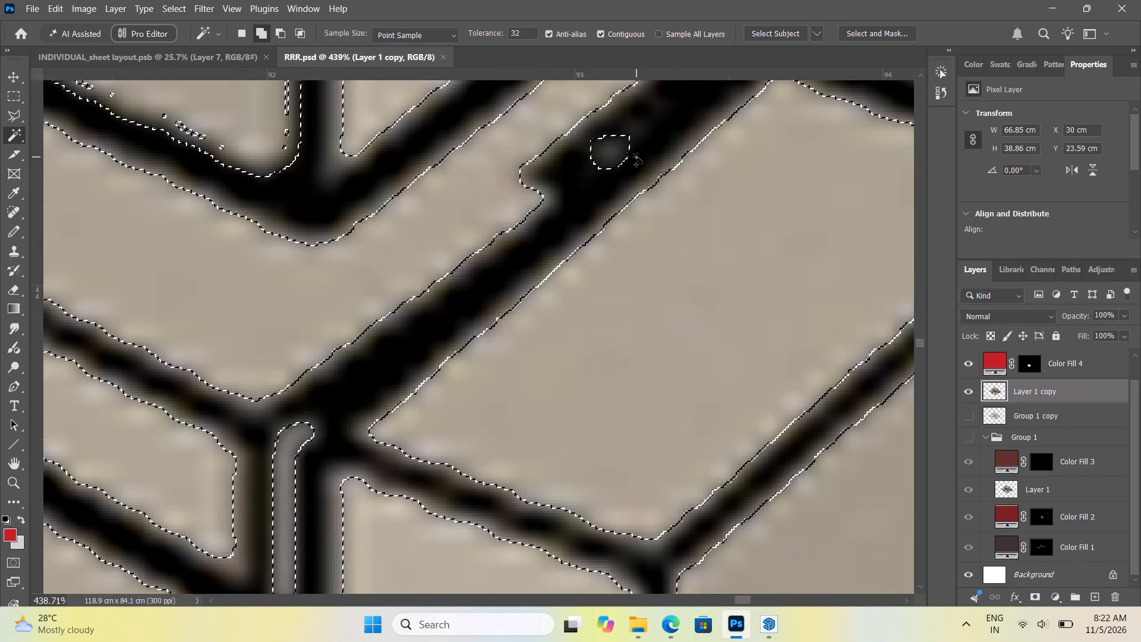
# Examine the clustered blocks at the east corner for faces still missing from the selection.
pyautogui.keyDown('alt'); pyautogui.scroll(-20, 636, 157); pyautogui.keyUp('alt')
pyautogui.keyDown('alt'); pyautogui.scroll(-1, 636, 157); pyautogui.keyUp('alt')
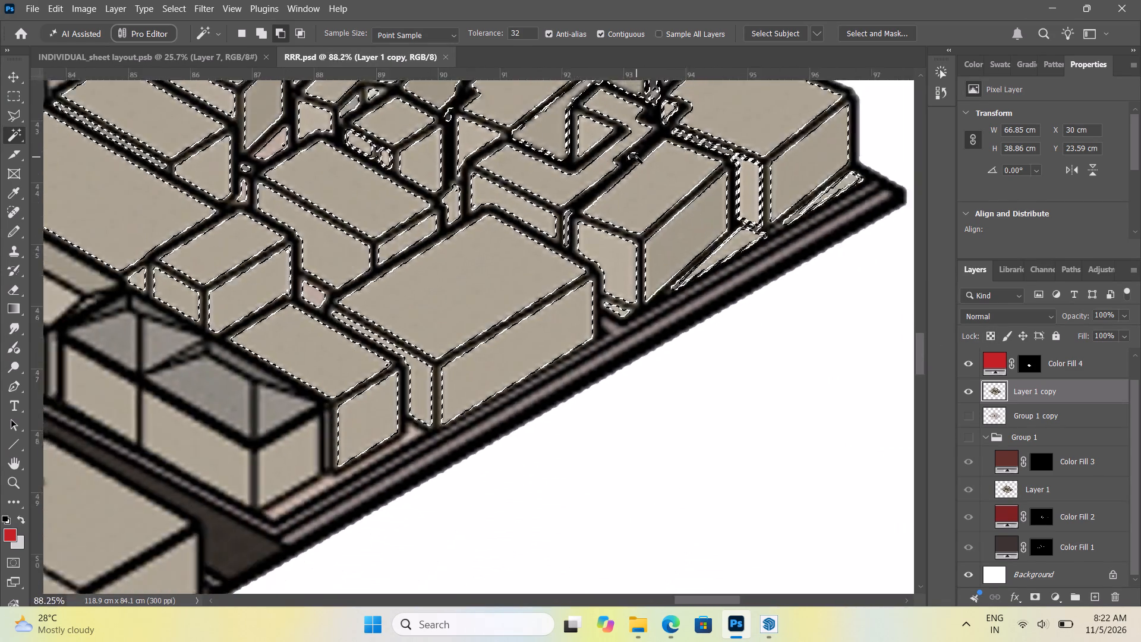
pyautogui.keyDown('alt'); pyautogui.scroll(-4, 636, 157); pyautogui.keyUp('alt')
pyautogui.keyDown('alt'); pyautogui.scroll(4, 636, 157); pyautogui.keyUp('alt')
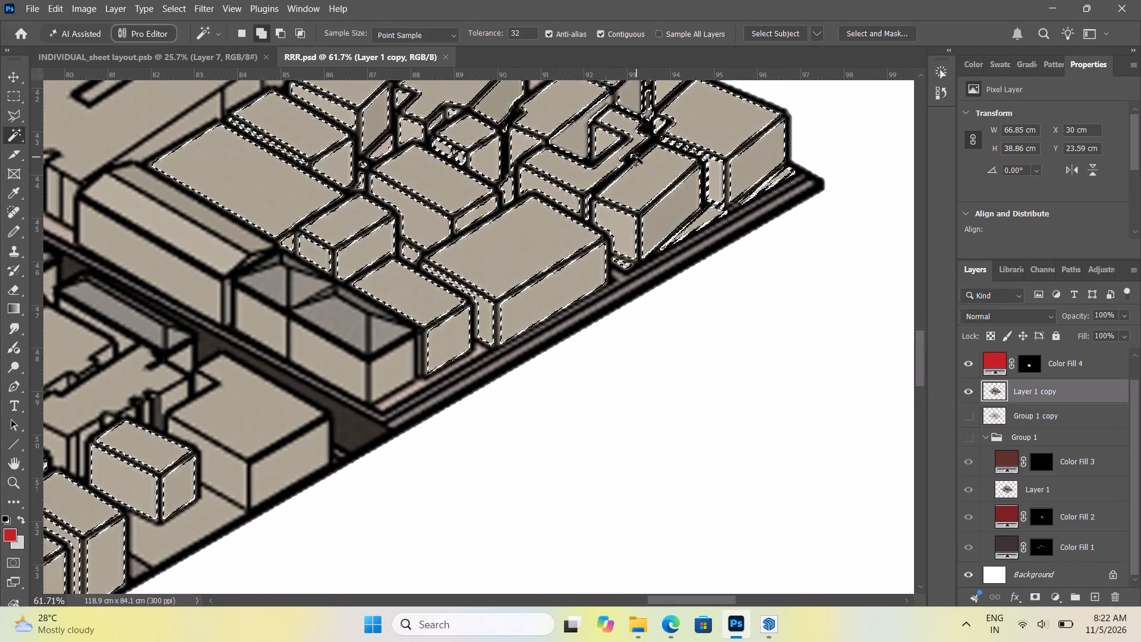
pyautogui.scroll(9, 636, 157)
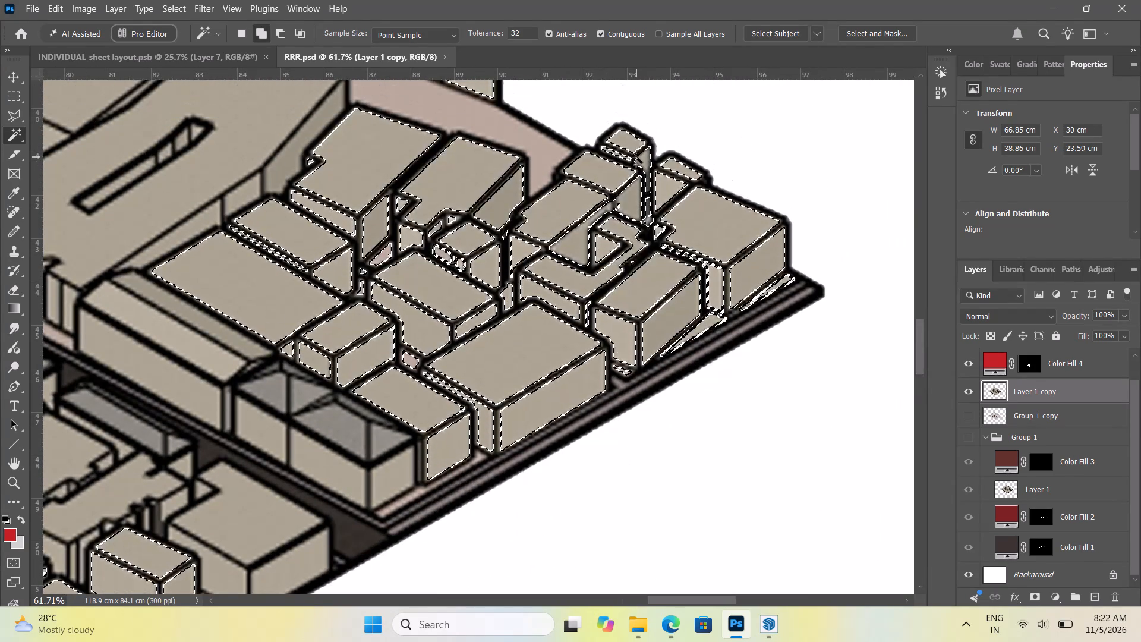
pyautogui.scroll(3, 636, 157)
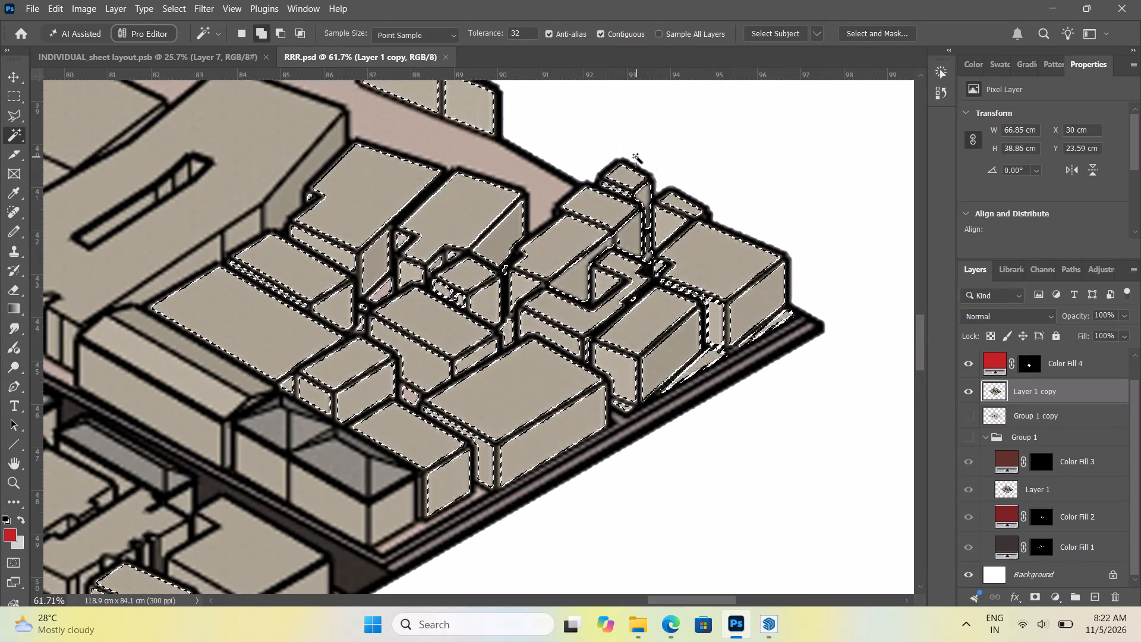
pyautogui.keyDown('alt'); pyautogui.scroll(-3, 636, 157); pyautogui.keyUp('alt')
pyautogui.keyDown('alt'); pyautogui.scroll(4, 636, 157); pyautogui.keyUp('alt')
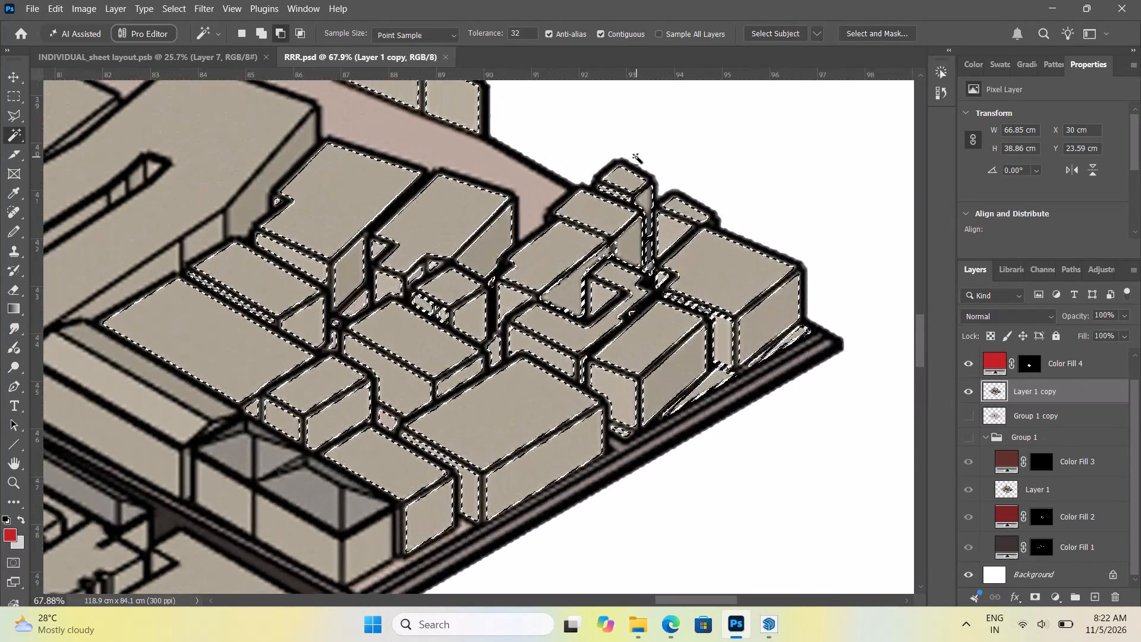
# Add the small sliver between the stepped blocks west of the east-corner block to the selection, undoing any pick of the black outlines.
pyautogui.keyDown('alt'); pyautogui.scroll(4, 636, 157); pyautogui.keyUp('alt')
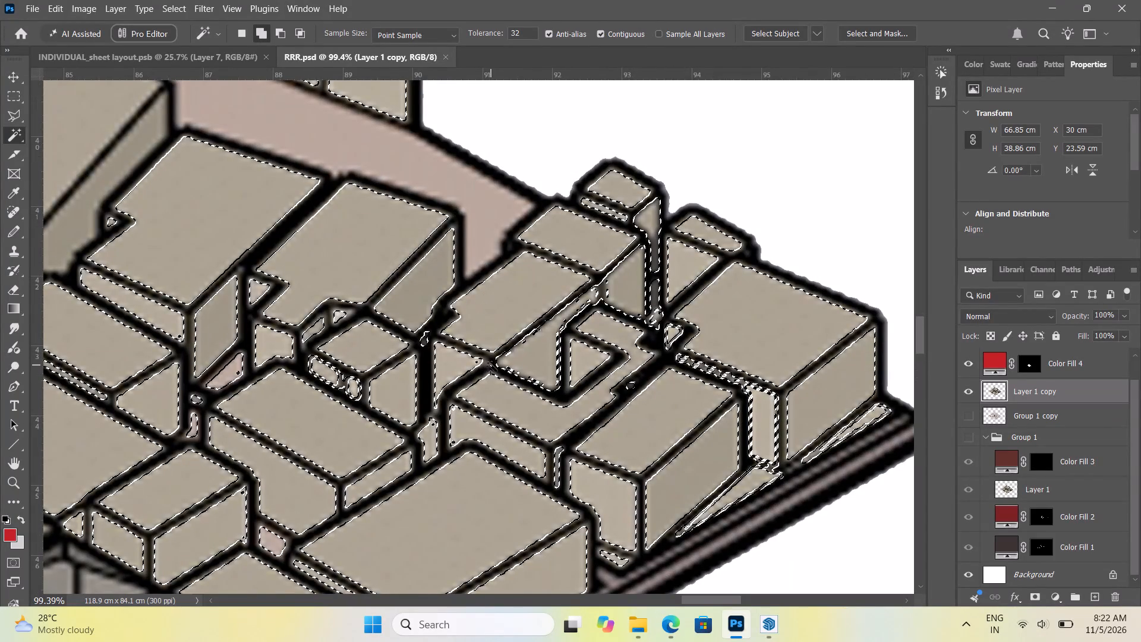
pyautogui.click(487, 361)
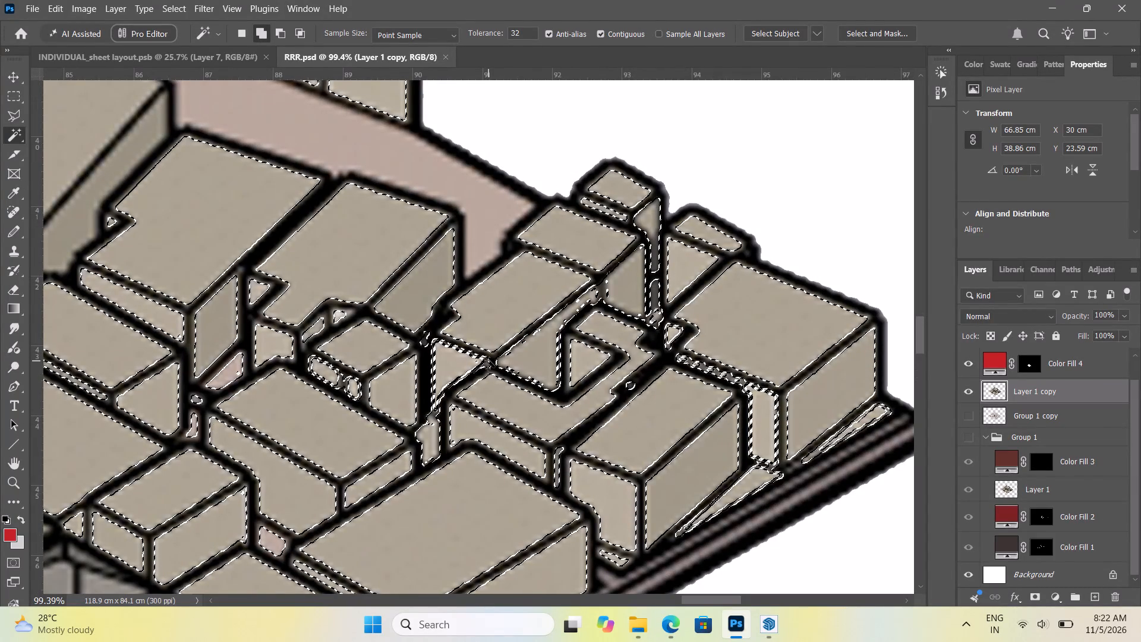
pyautogui.click(488, 361)
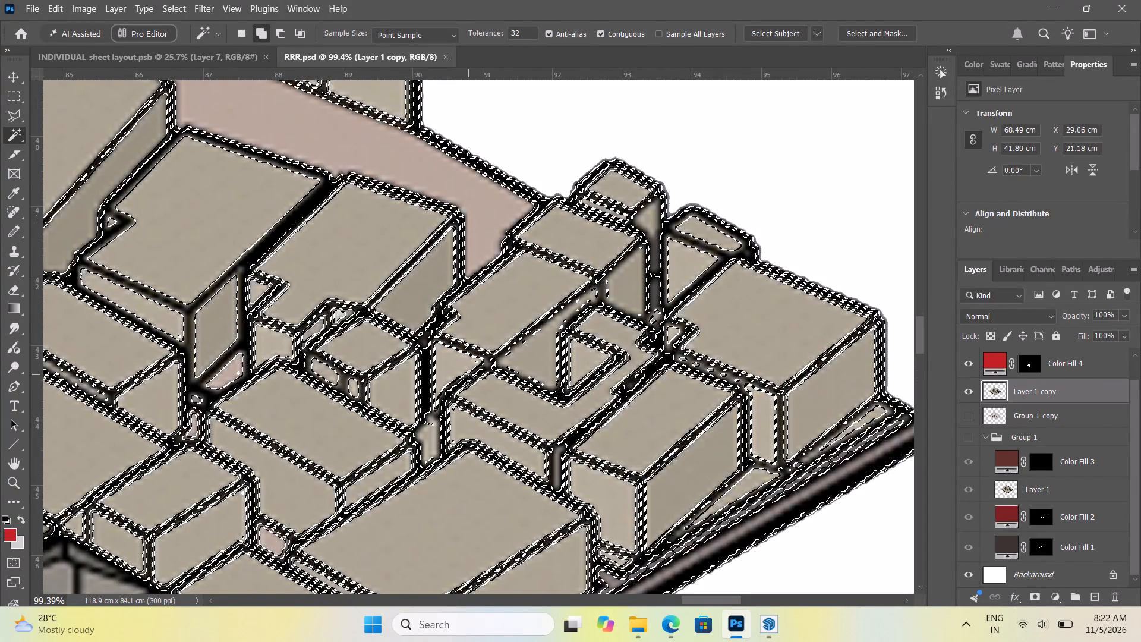
pyautogui.hotkey('ctrl', 'z')
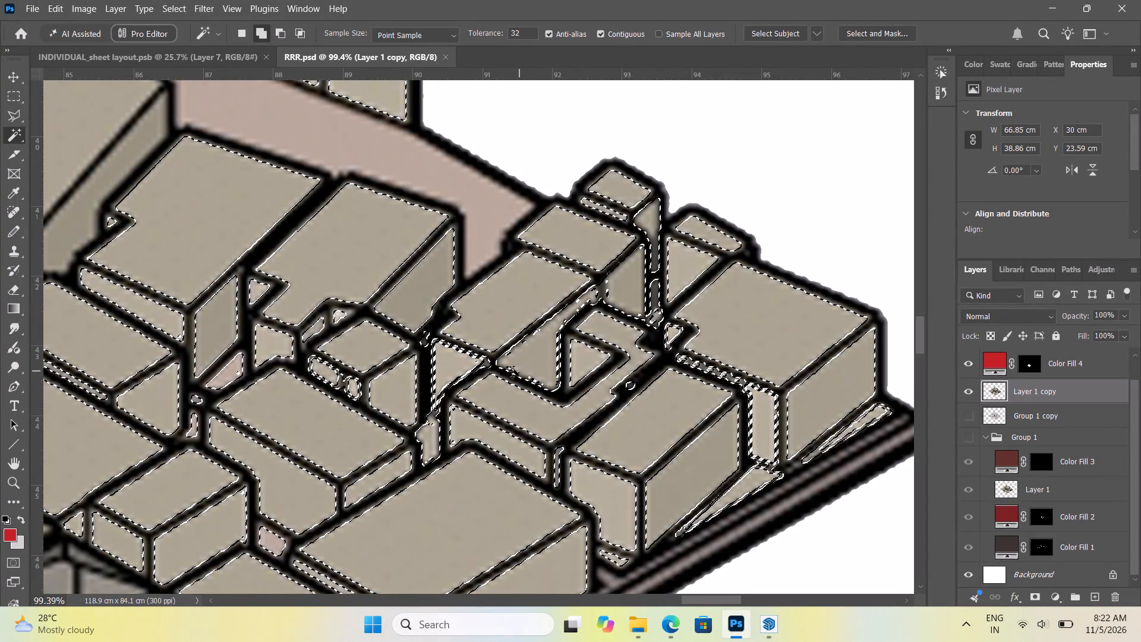
# Examine the clustered beige blocks at the east corner again, up close and from farther out, for unselected faces.
pyautogui.scroll(-3, 488, 360)
pyautogui.keyDown('alt'); pyautogui.scroll(-3, 488, 360); pyautogui.keyUp('alt')
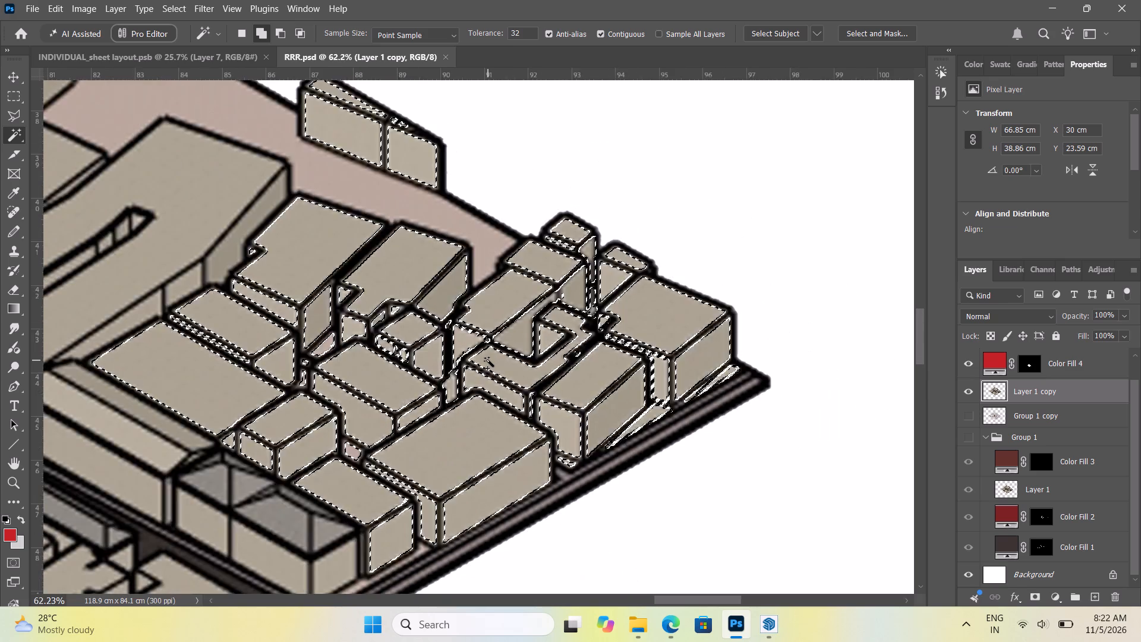
pyautogui.keyDown('alt'); pyautogui.scroll(-6, 488, 360); pyautogui.keyUp('alt')
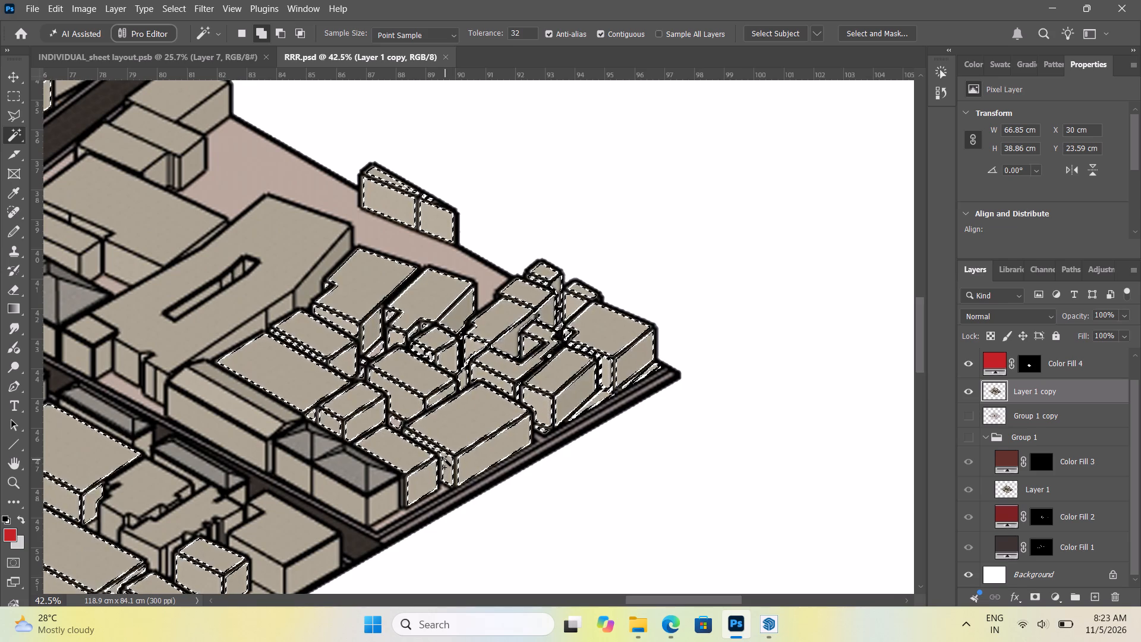
pyautogui.keyDown('alt'); pyautogui.scroll(3, 445, 460); pyautogui.keyUp('alt')
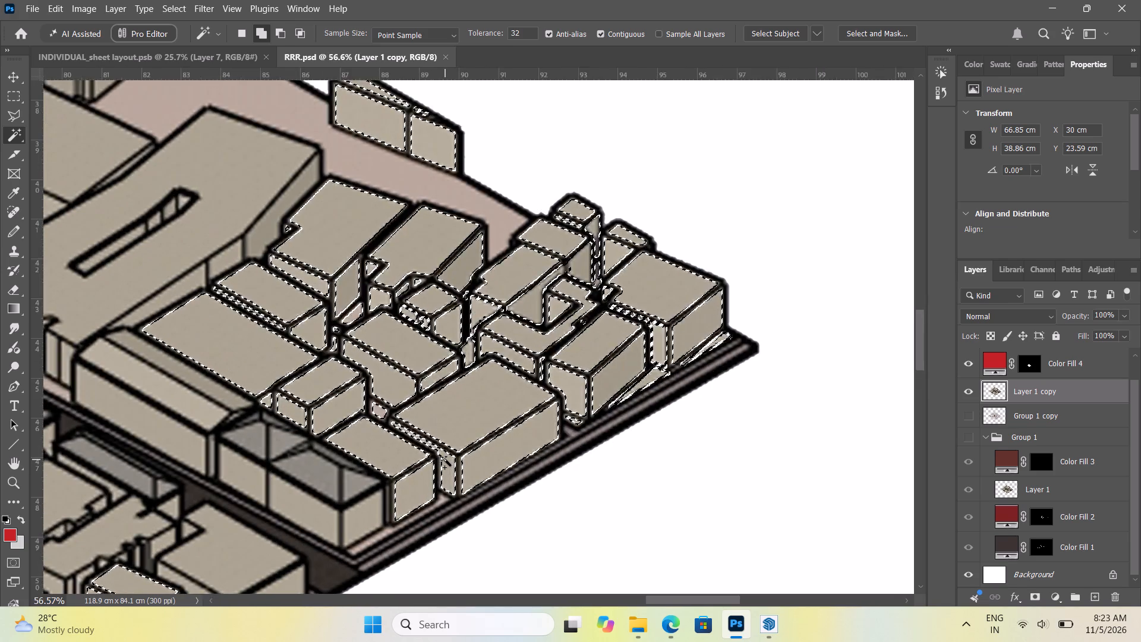
pyautogui.keyDown('alt'); pyautogui.scroll(4, 445, 460); pyautogui.keyUp('alt')
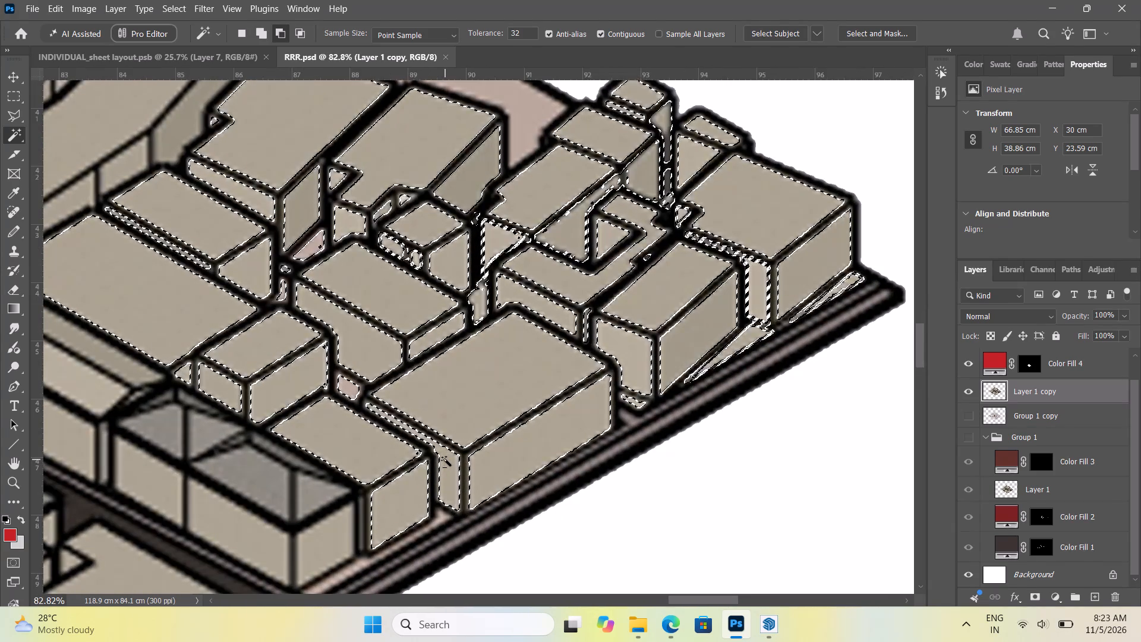
pyautogui.keyDown('alt'); pyautogui.scroll(-1, 445, 460); pyautogui.keyUp('alt')
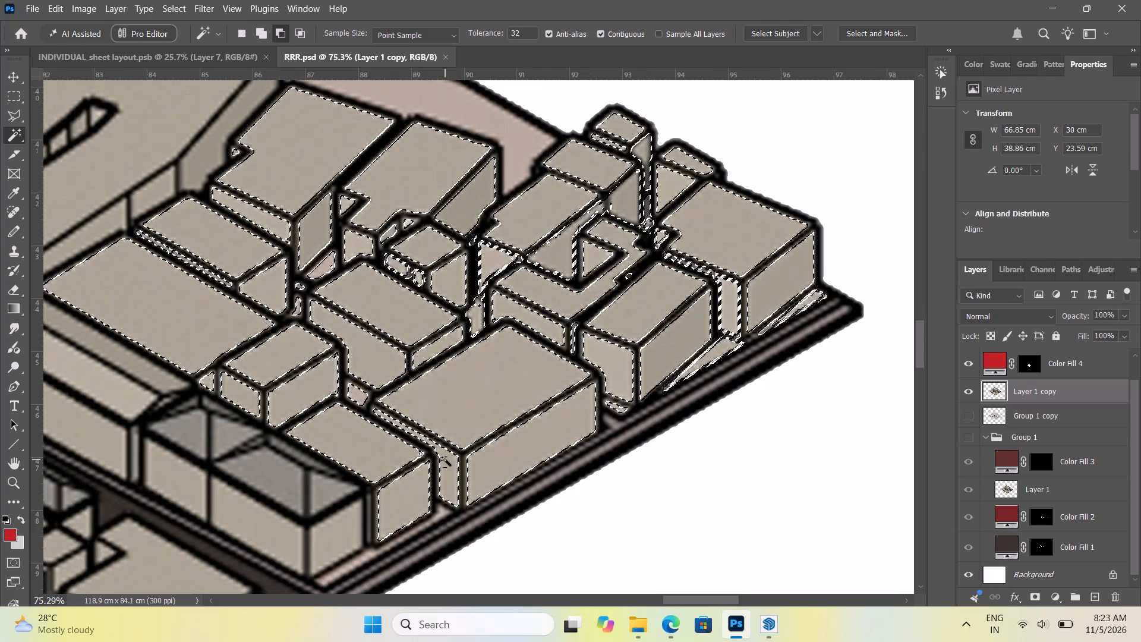
pyautogui.keyDown('alt'); pyautogui.scroll(1, 445, 460); pyautogui.keyUp('alt')
pyautogui.keyDown('alt'); pyautogui.scroll(-2, 445, 460); pyautogui.keyUp('alt')
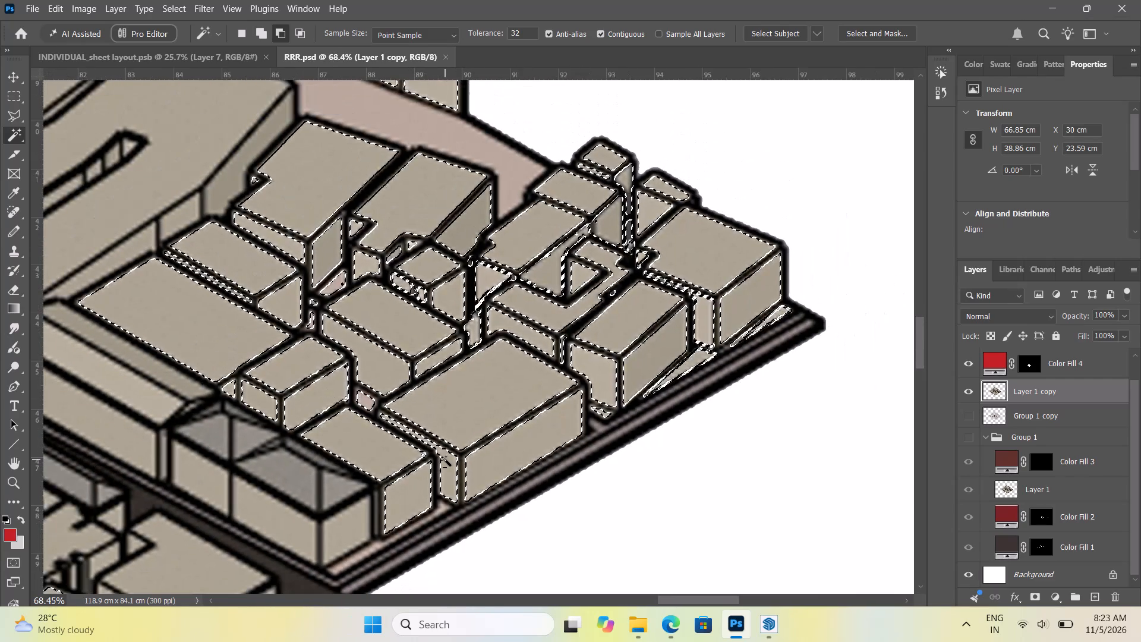
pyautogui.keyDown('alt'); pyautogui.scroll(-1, 445, 460); pyautogui.keyUp('alt')
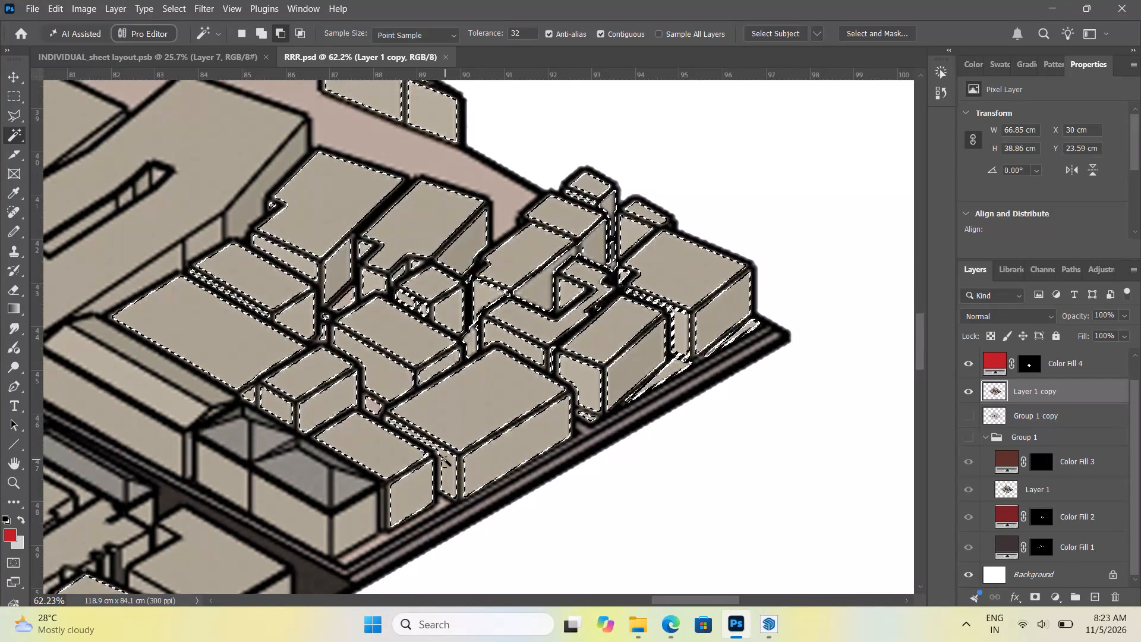
pyautogui.keyDown('alt'); pyautogui.scroll(-1, 445, 460); pyautogui.keyUp('alt')
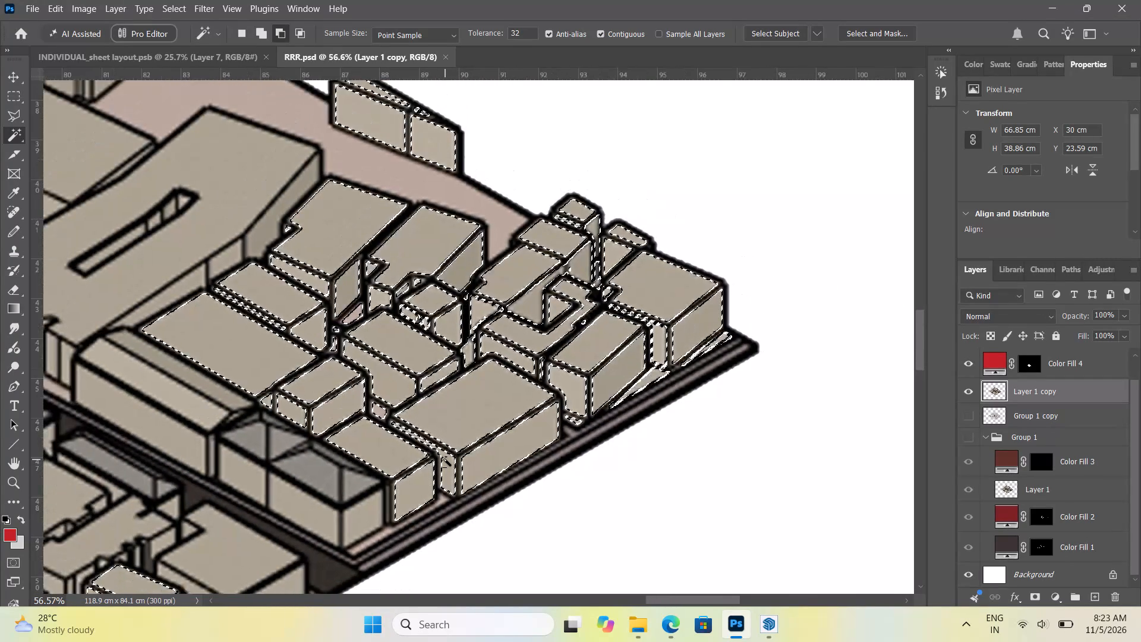
pyautogui.keyDown('alt'); pyautogui.scroll(-5, 445, 460); pyautogui.keyUp('alt')
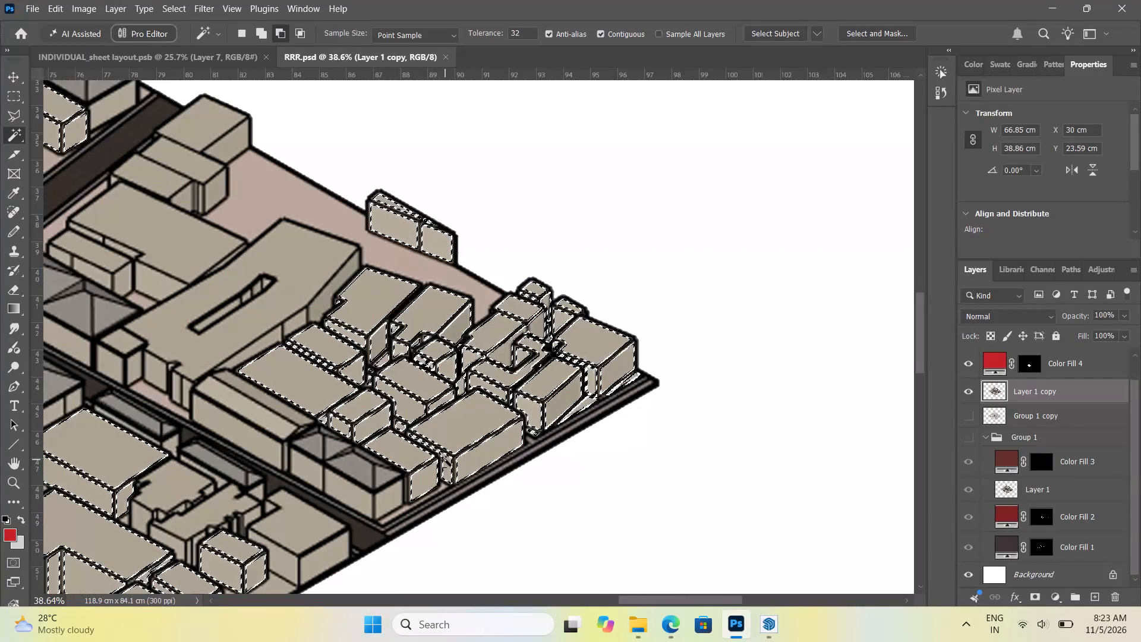
# Examine the coloured reference axonometric above the drawing to compare its building colours with the selected blocks.
pyautogui.keyDown('alt'); pyautogui.scroll(-14, 445, 460); pyautogui.keyUp('alt')
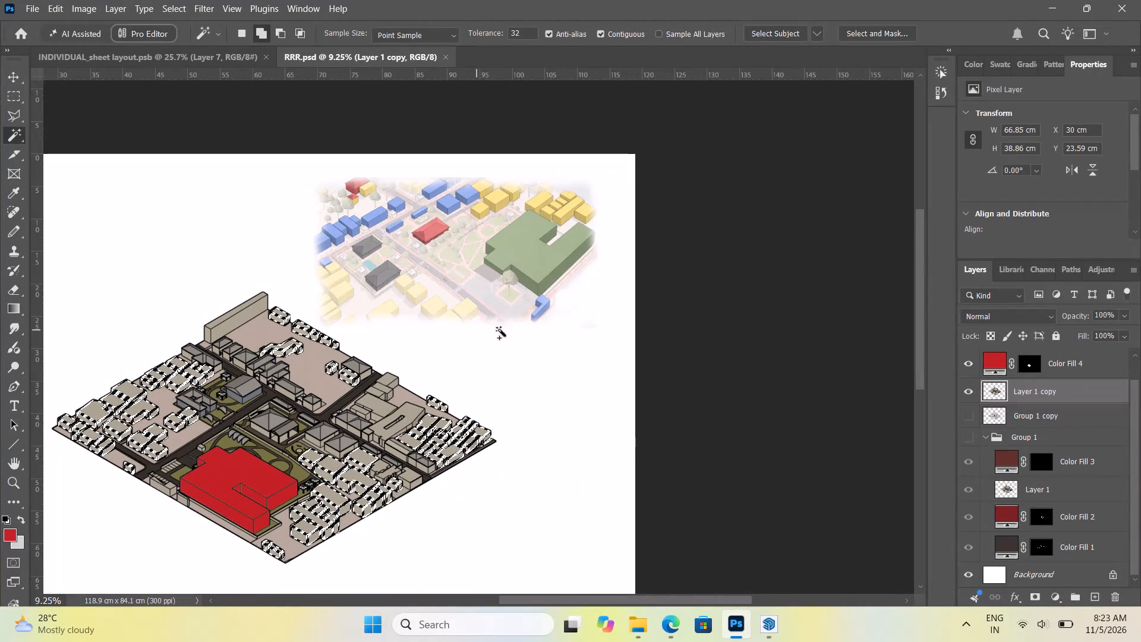
pyautogui.scroll(4, 526, 323)
pyautogui.scroll(-1, 526, 323)
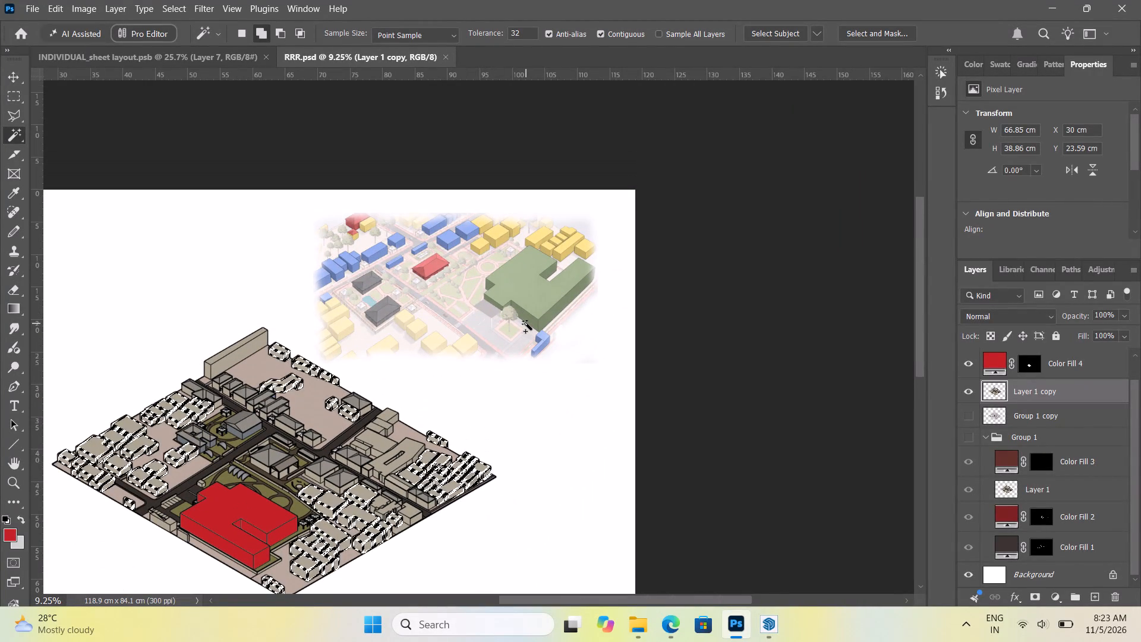
pyautogui.keyDown('alt'); pyautogui.scroll(-3, 526, 323); pyautogui.keyUp('alt')
pyautogui.keyDown('alt'); pyautogui.scroll(7, 526, 323); pyautogui.keyUp('alt')
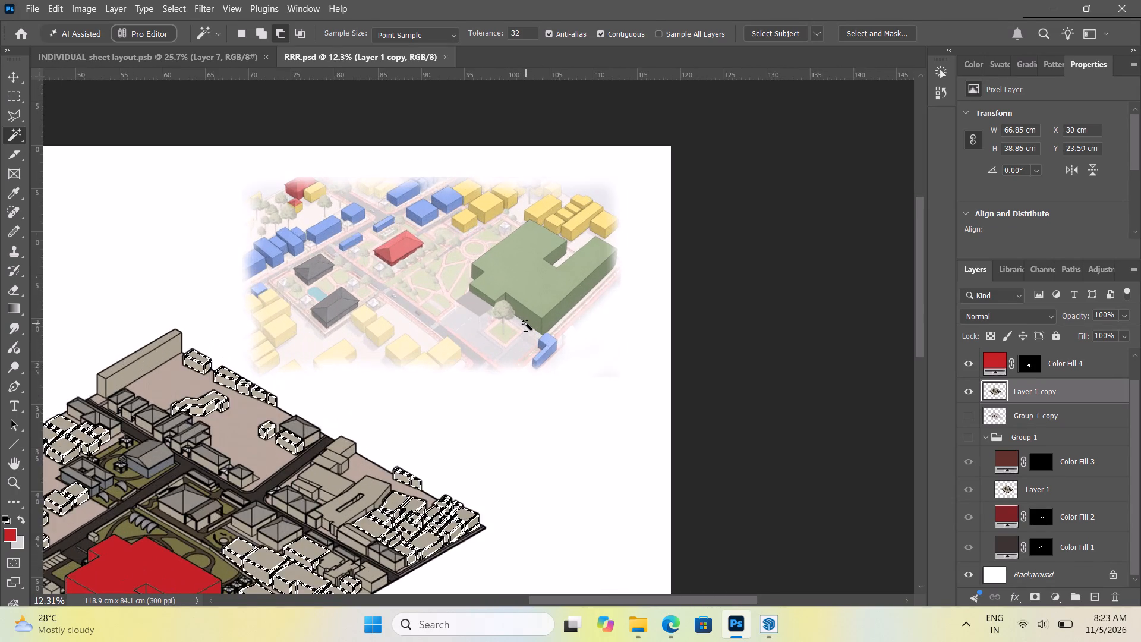
pyautogui.keyDown('alt'); pyautogui.scroll(4, 526, 323); pyautogui.keyUp('alt')
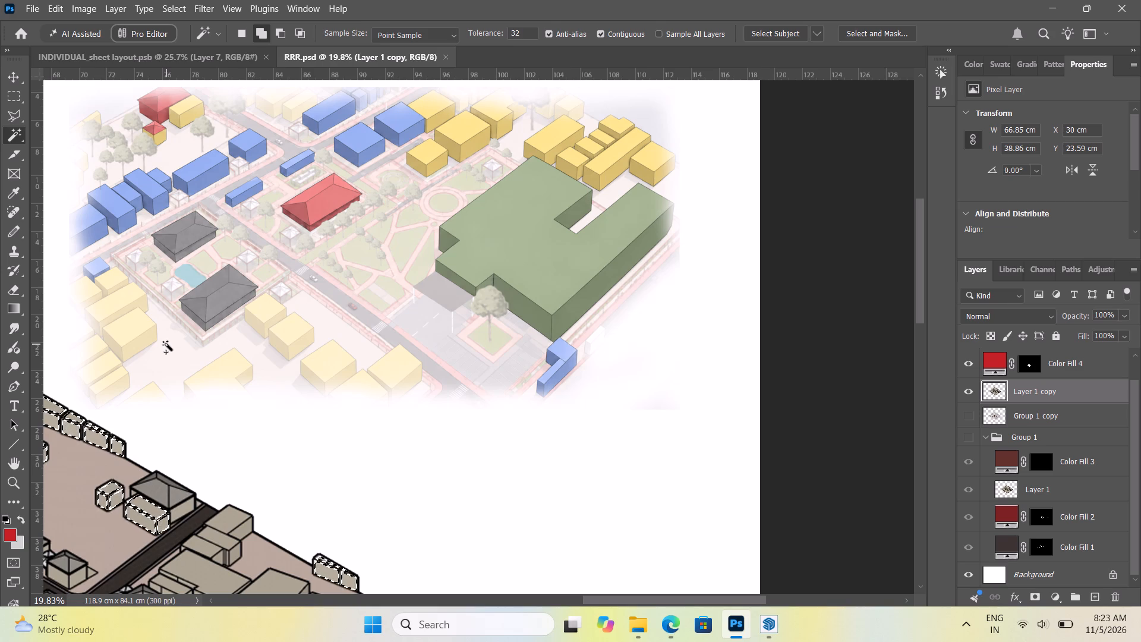
pyautogui.scroll(-4, 166, 344)
pyautogui.keyDown('alt'); pyautogui.scroll(-2, 166, 344); pyautogui.keyUp('alt')
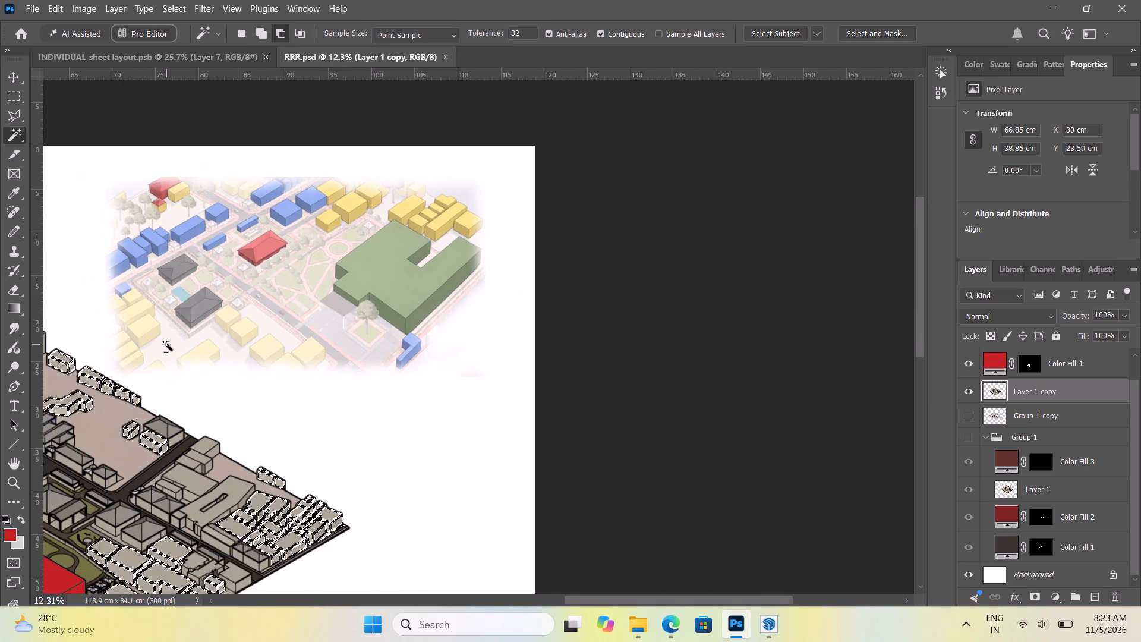
pyautogui.keyDown('alt'); pyautogui.scroll(-5, 166, 344); pyautogui.keyUp('alt')
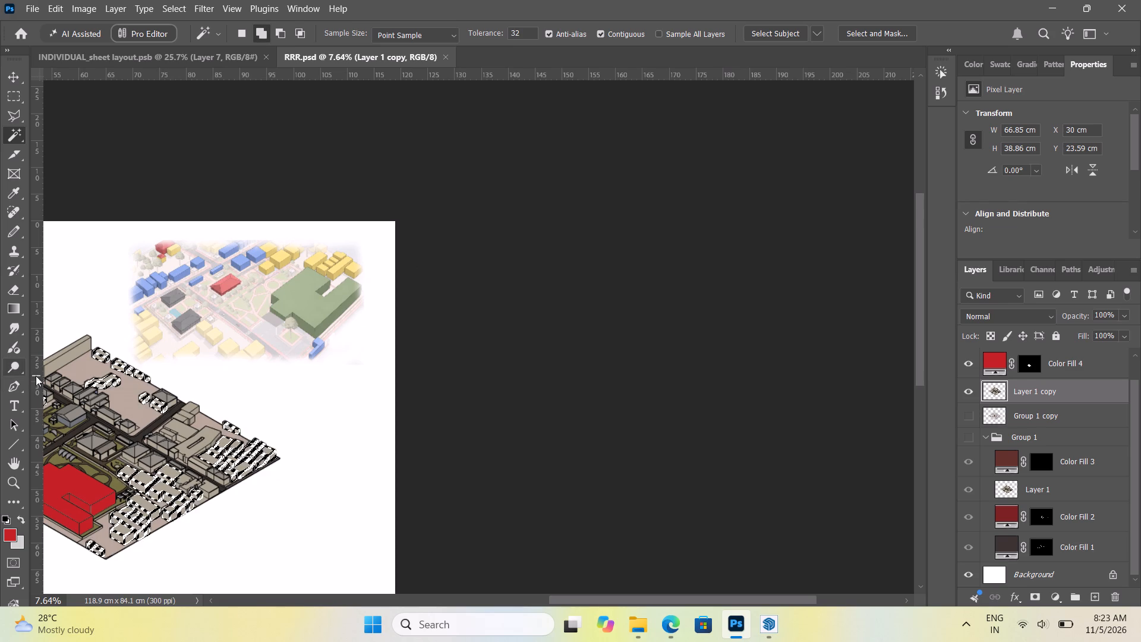
# Review the full axonometric on the sheet to check which building blocks the selection covers.
pyautogui.scroll(-1, 92, 378)
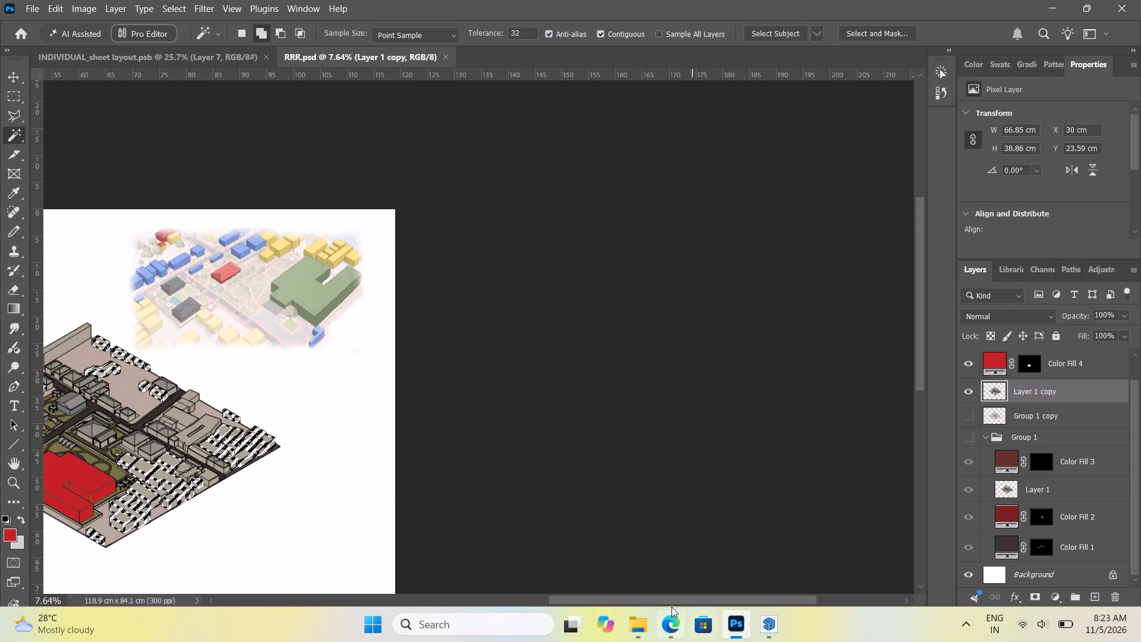
pyautogui.moveTo(578, 597); pyautogui.dragTo(524, 588)
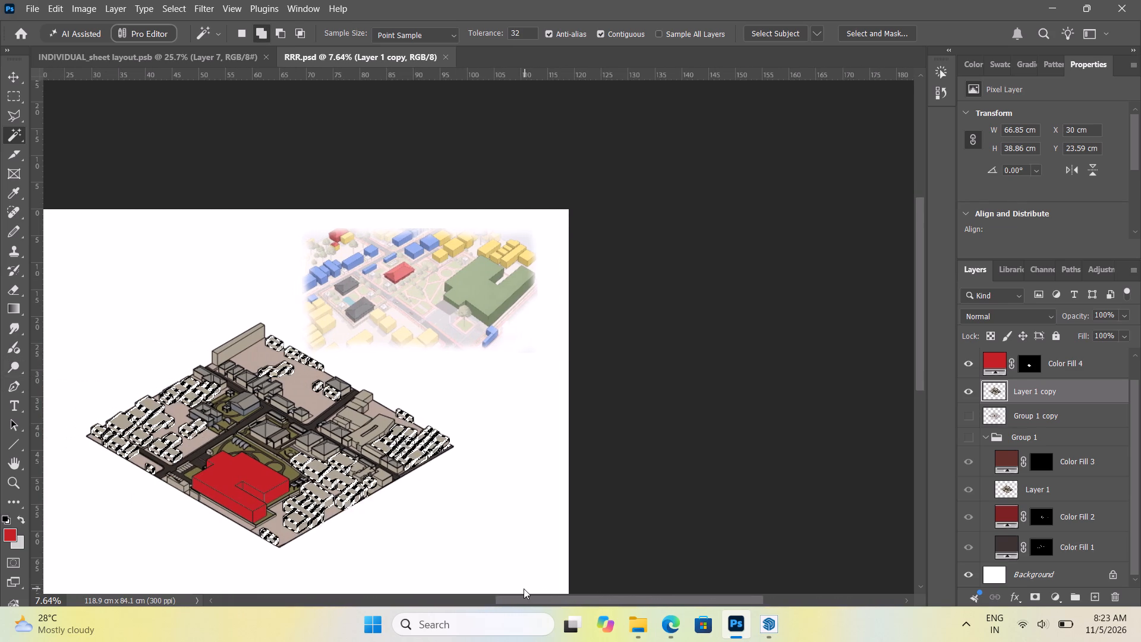
pyautogui.moveTo(524, 588); pyautogui.dragTo(481, 582)
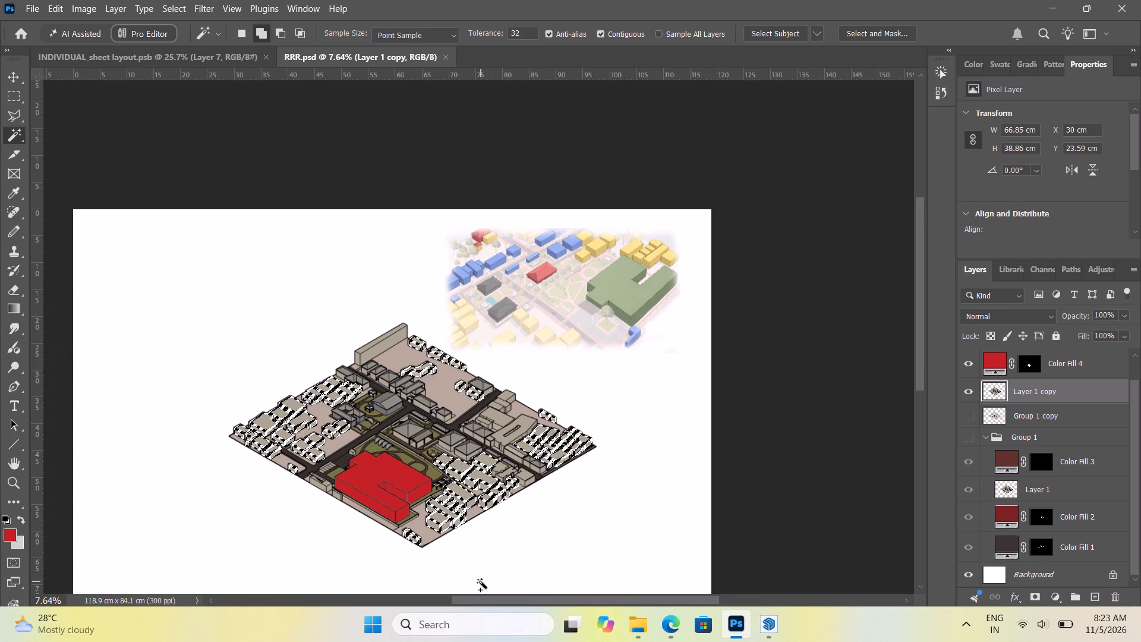
pyautogui.scroll(2, 481, 582)
pyautogui.scroll(-10, 487, 577)
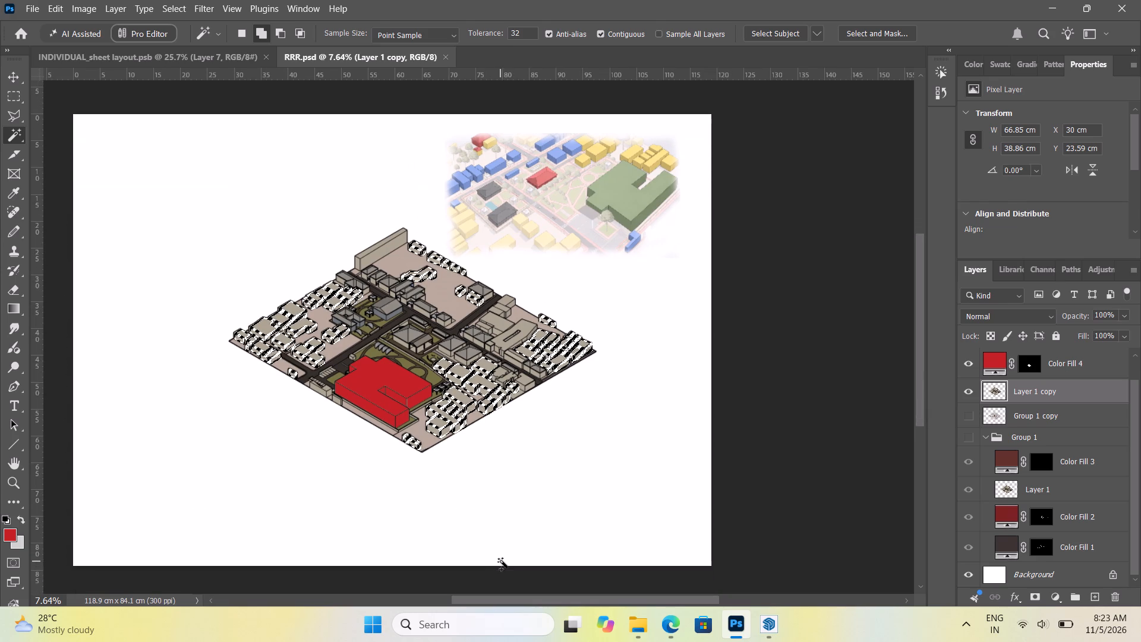
pyautogui.moveTo(491, 597); pyautogui.dragTo(453, 595)
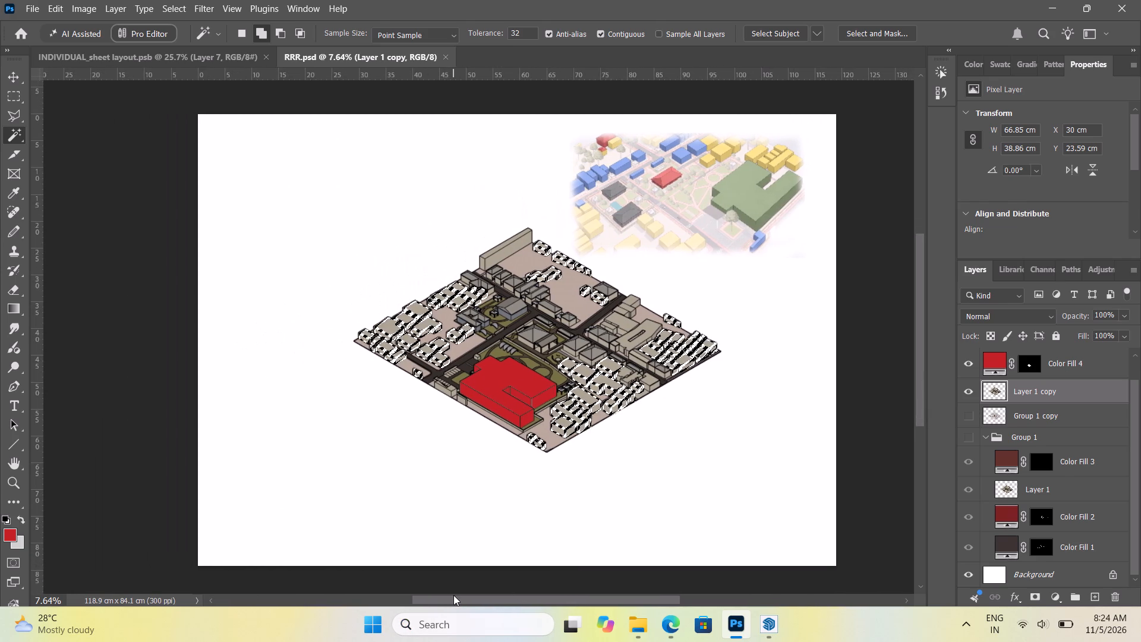
pyautogui.moveTo(453, 595); pyautogui.dragTo(459, 597)
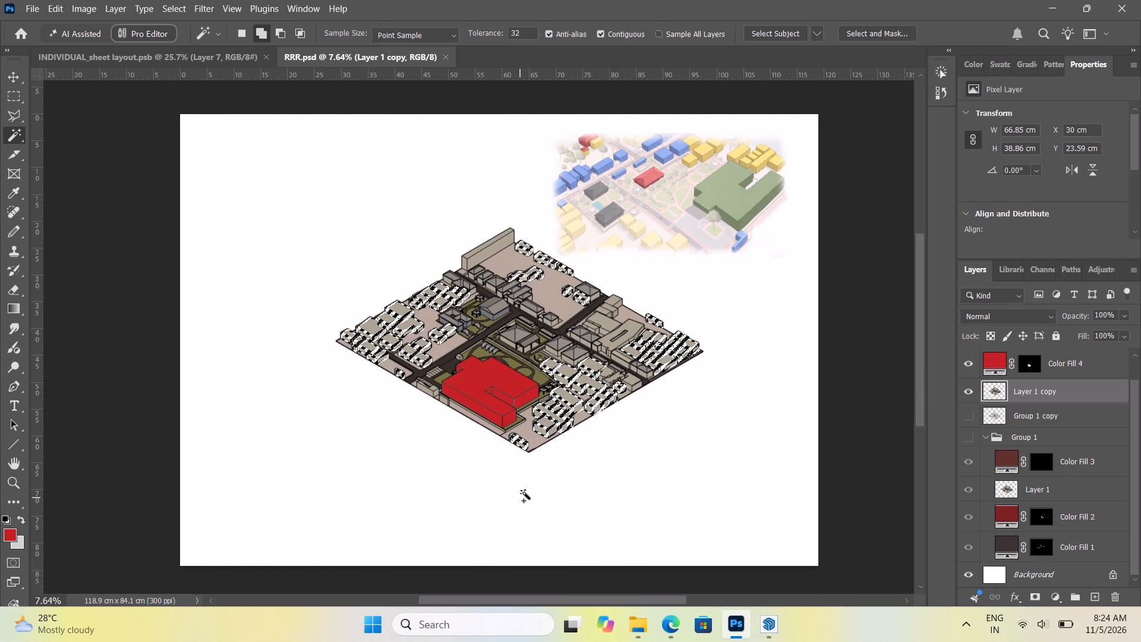
pyautogui.scroll(3, 544, 428)
pyautogui.scroll(-4, 544, 428)
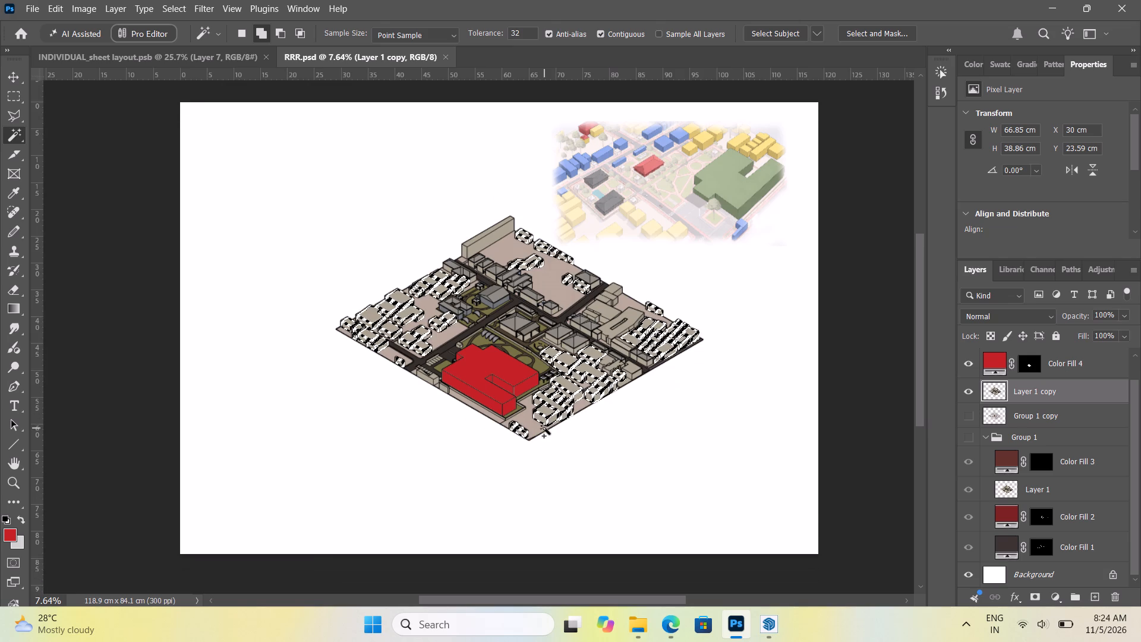
# Examine the eastern half of the axonometric, around the crossroads and the slotted building, for blocks missing from the selection.
pyautogui.scroll(-2, 544, 428)
pyautogui.keyDown('alt'); pyautogui.scroll(1, 547, 423); pyautogui.keyUp('alt')
pyautogui.scroll(7, 574, 369)
pyautogui.keyDown('alt'); pyautogui.scroll(2, 574, 369); pyautogui.keyUp('alt')
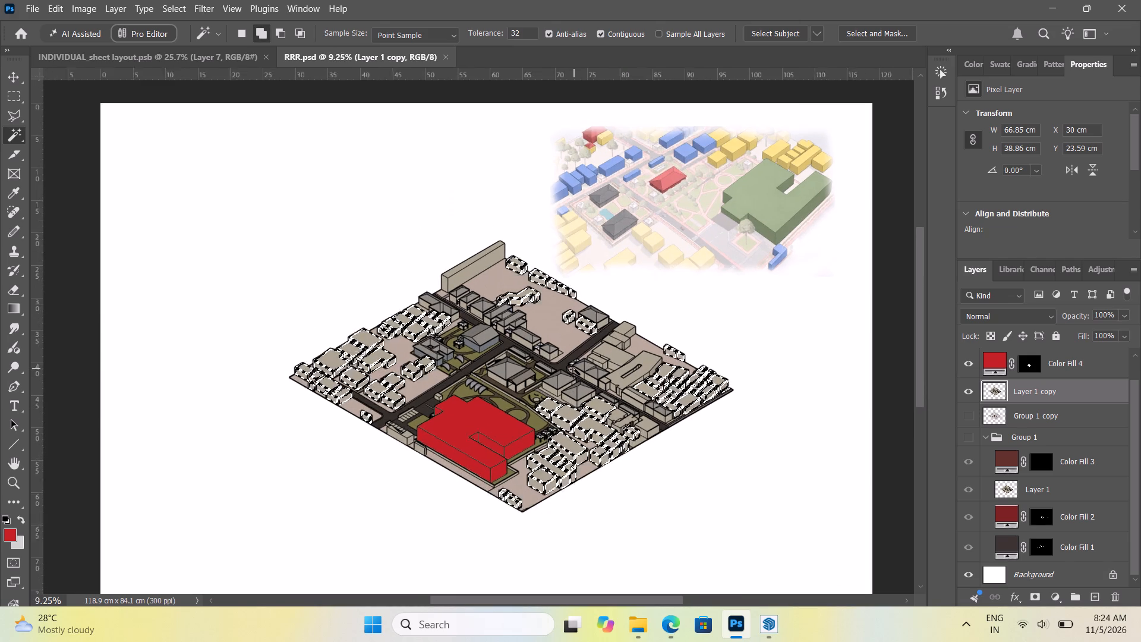
pyautogui.keyDown('alt'); pyautogui.scroll(8, 574, 369); pyautogui.keyUp('alt')
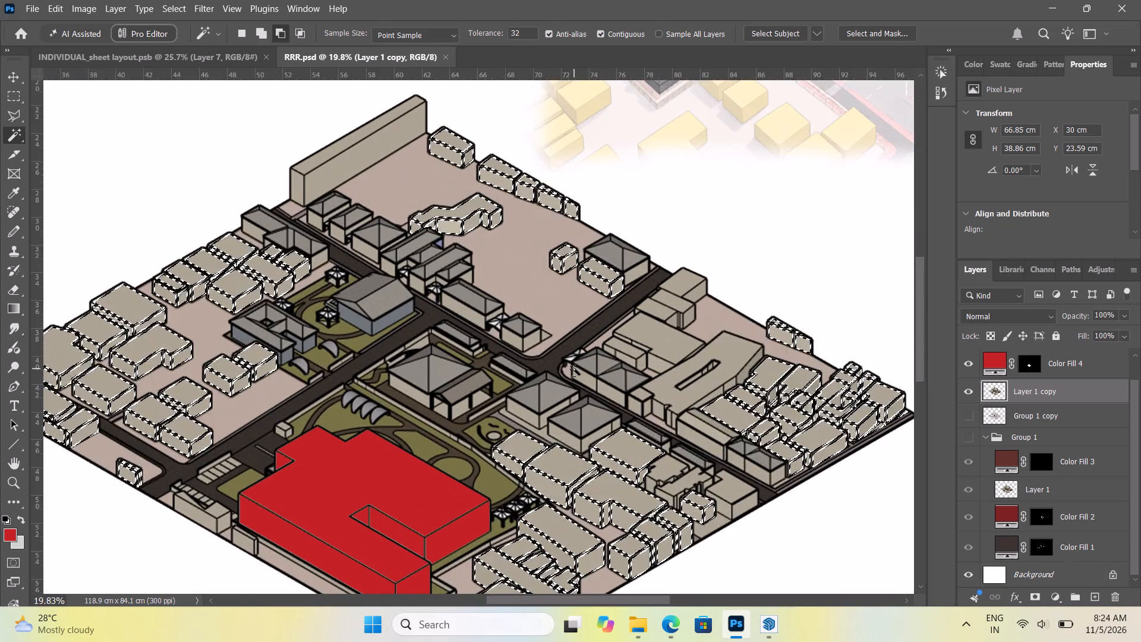
pyautogui.keyDown('alt'); pyautogui.scroll(2, 574, 369); pyautogui.keyUp('alt')
pyautogui.moveTo(602, 596); pyautogui.dragTo(606, 599)
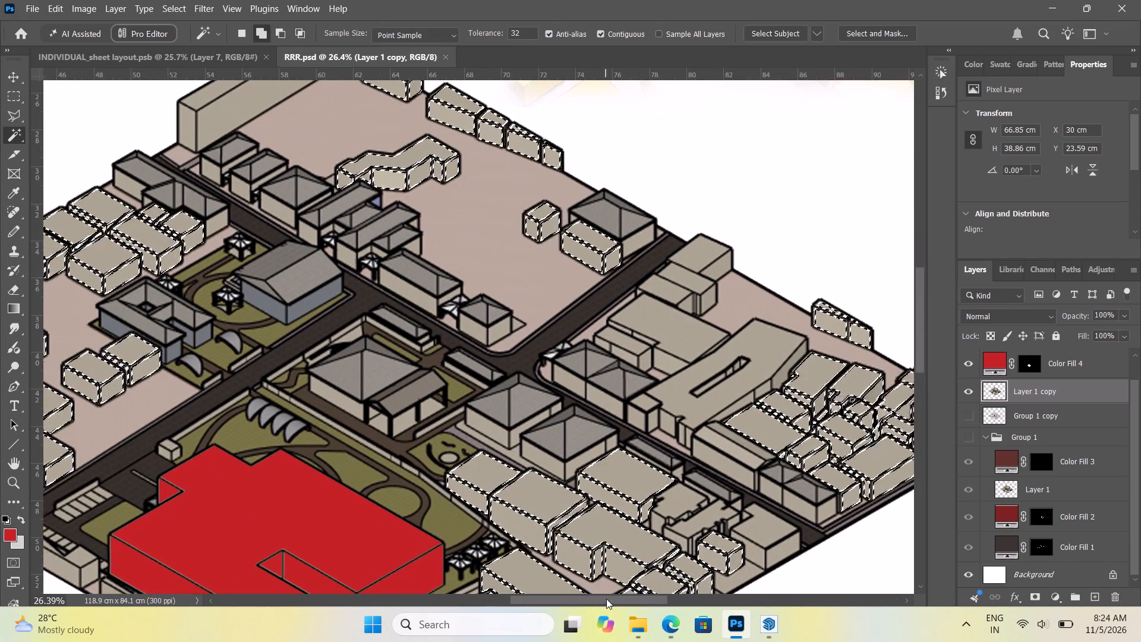
pyautogui.moveTo(606, 599); pyautogui.dragTo(643, 606)
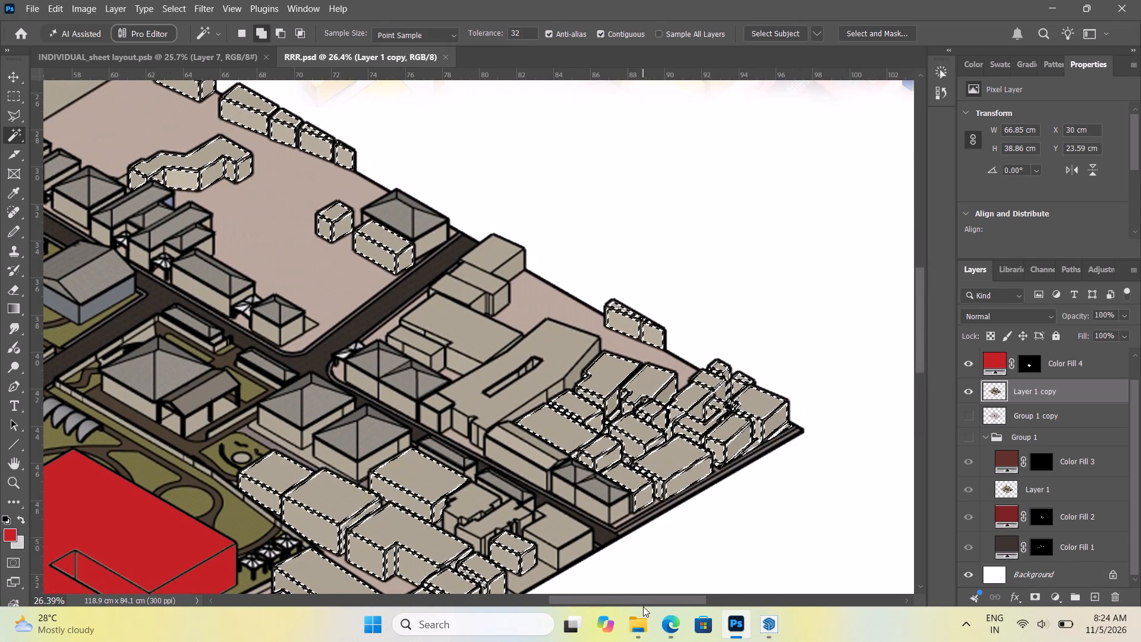
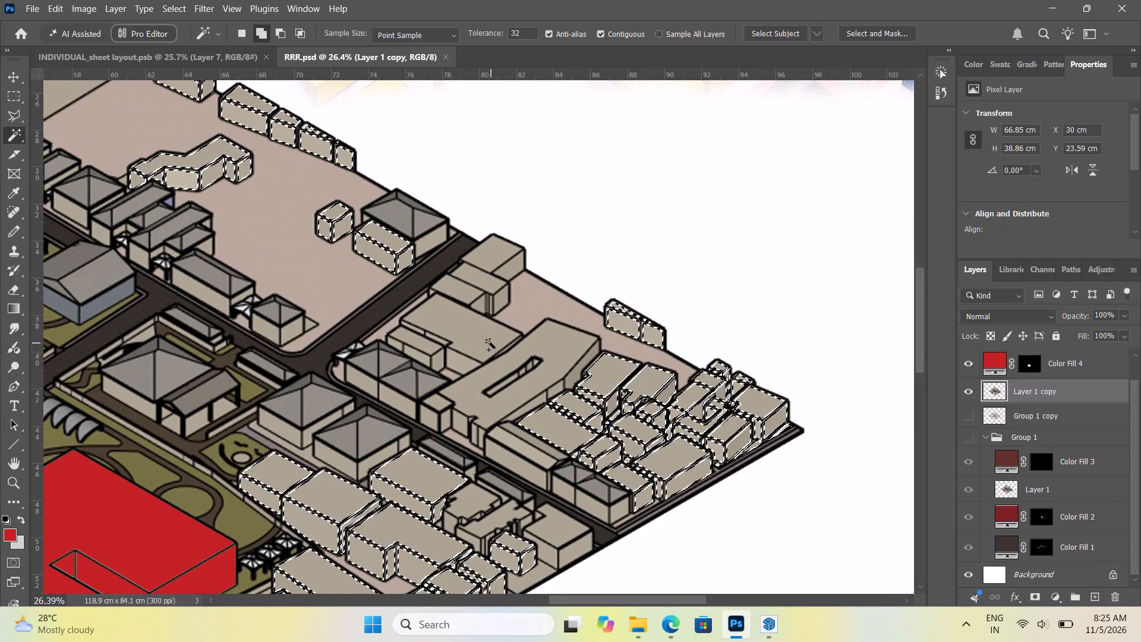
# Add the large flat-roofed building and its low front annex, roofs and wall faces, to the Magic Wand selection on Layer 1 copy.
pyautogui.keyDown('alt'); pyautogui.scroll(6, 464, 325); pyautogui.keyUp('alt')
pyautogui.click(470, 332)
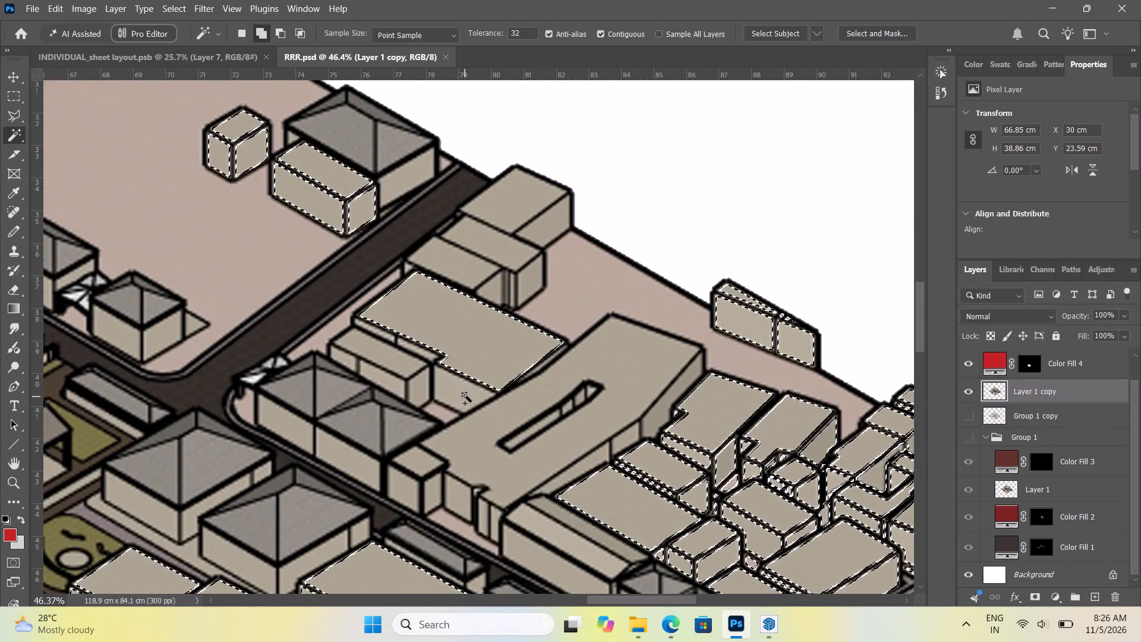
pyautogui.click(465, 395)
pyautogui.keyDown('alt'); pyautogui.scroll(10, 420, 348); pyautogui.keyUp('alt')
pyautogui.click(428, 355)
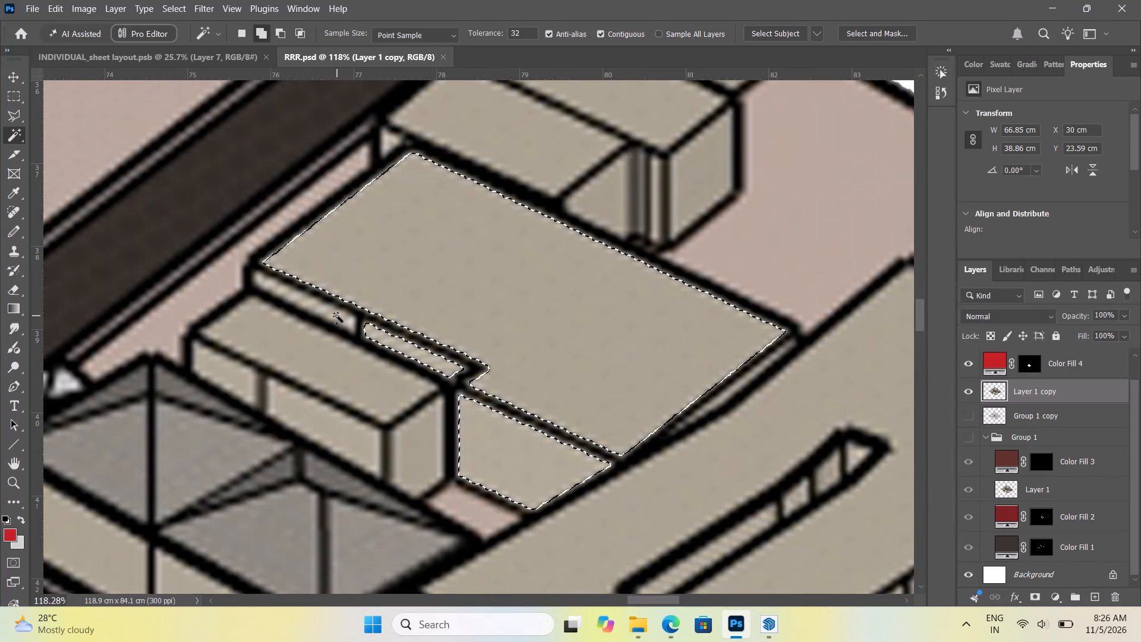
pyautogui.click(337, 316)
pyautogui.click(337, 369)
pyautogui.click(330, 440)
pyautogui.click(226, 382)
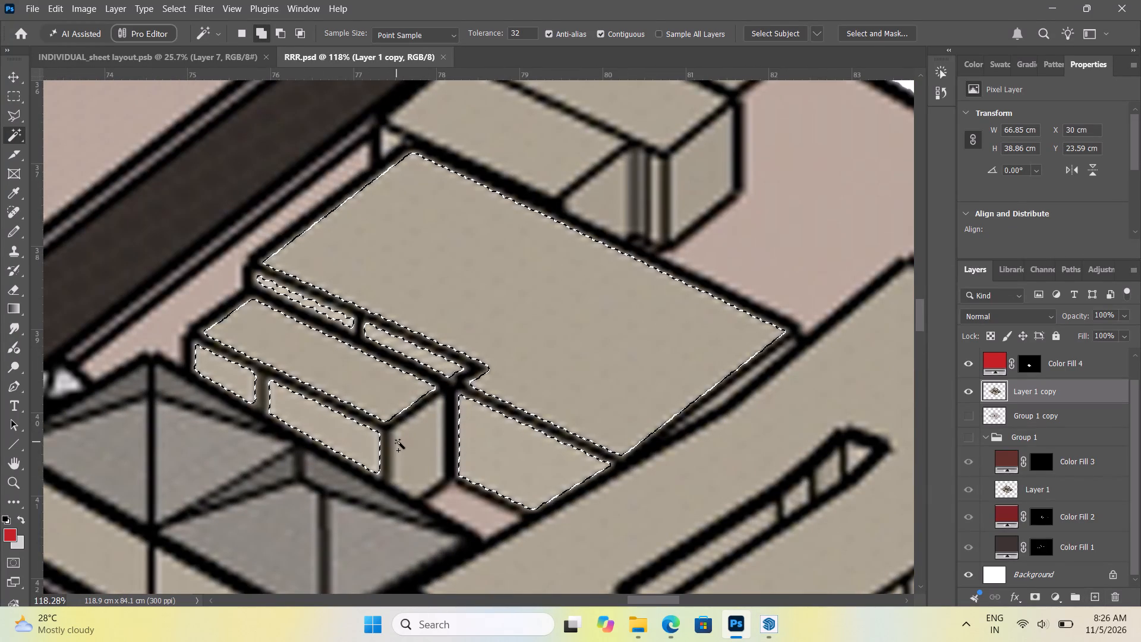
pyautogui.click(408, 443)
# Add the two-tier block beside the road to the selection, including its roofs, end walls and narrow vertical strips.
pyautogui.scroll(-14, 360, 436)
pyautogui.keyDown('alt'); pyautogui.scroll(12, 435, 364); pyautogui.keyUp('alt')
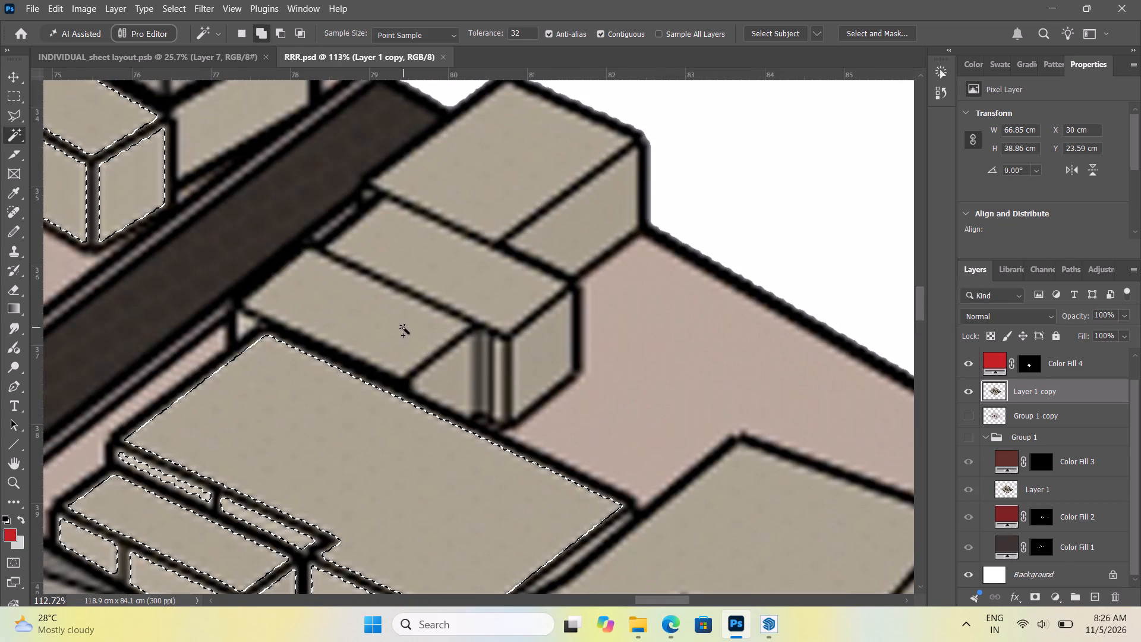
pyautogui.click(404, 328)
pyautogui.click(456, 383)
pyautogui.keyDown('alt'); pyautogui.scroll(5, 251, 358); pyautogui.keyUp('alt')
pyautogui.click(234, 306)
pyautogui.keyDown('alt'); pyautogui.scroll(-9, 247, 353); pyautogui.keyUp('alt')
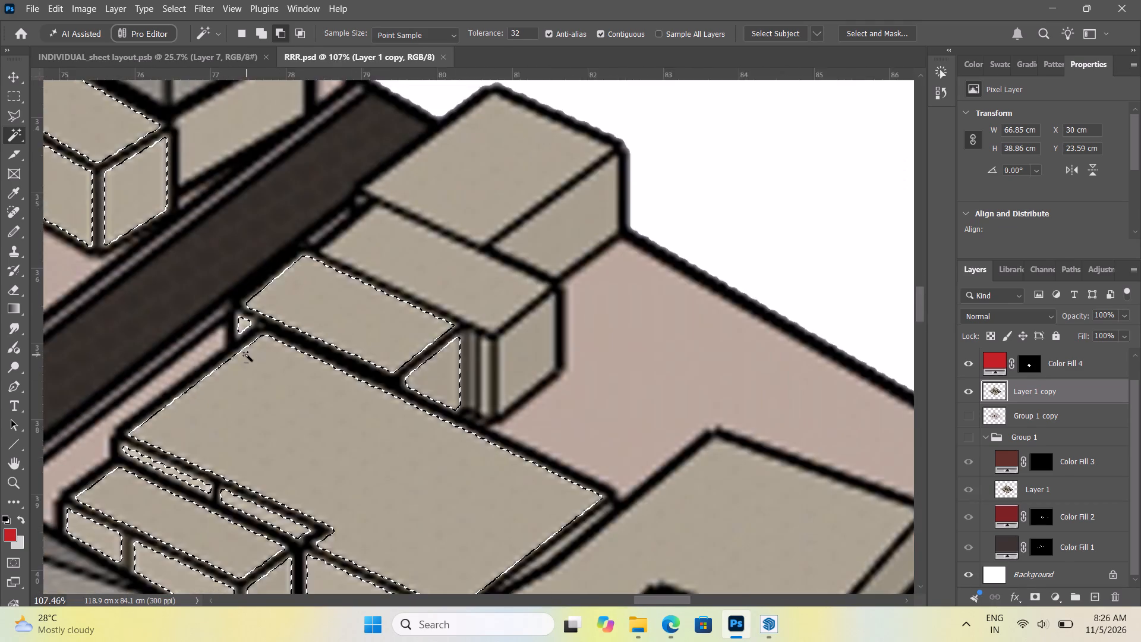
pyautogui.keyDown('alt'); pyautogui.scroll(-4, 247, 355); pyautogui.keyUp('alt')
pyautogui.click(368, 311)
pyautogui.scroll(15, 404, 350)
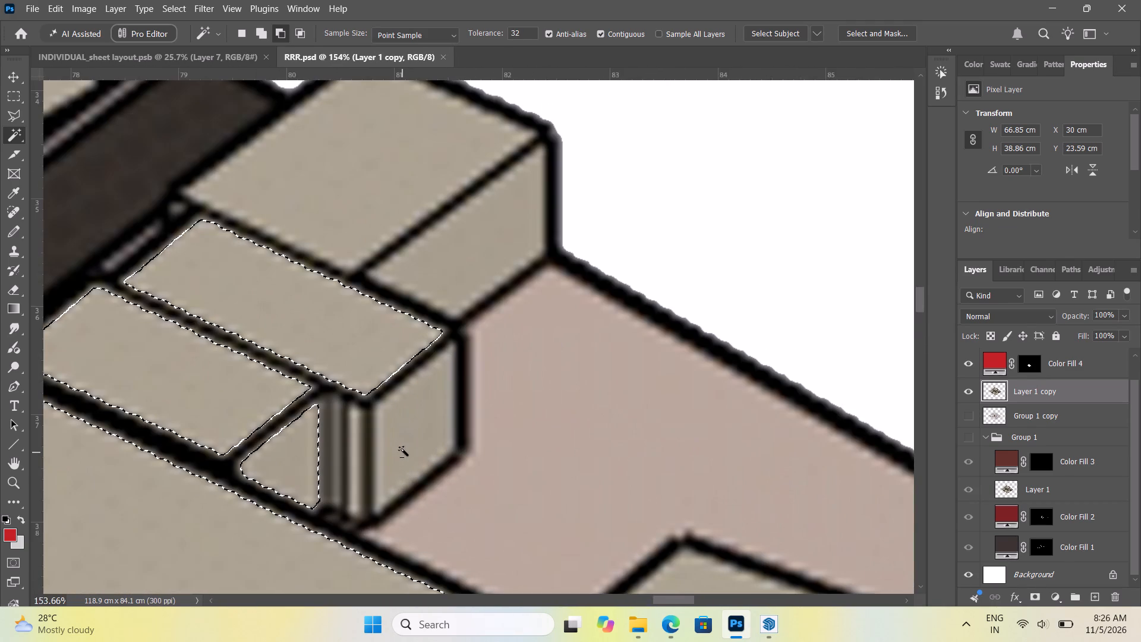
pyautogui.keyDown('alt'); pyautogui.click(403, 443); pyautogui.keyUp('alt')
pyautogui.keyDown('alt'); pyautogui.scroll(6, 334, 464); pyautogui.keyUp('alt')
pyautogui.click(430, 405)
pyautogui.click(370, 424)
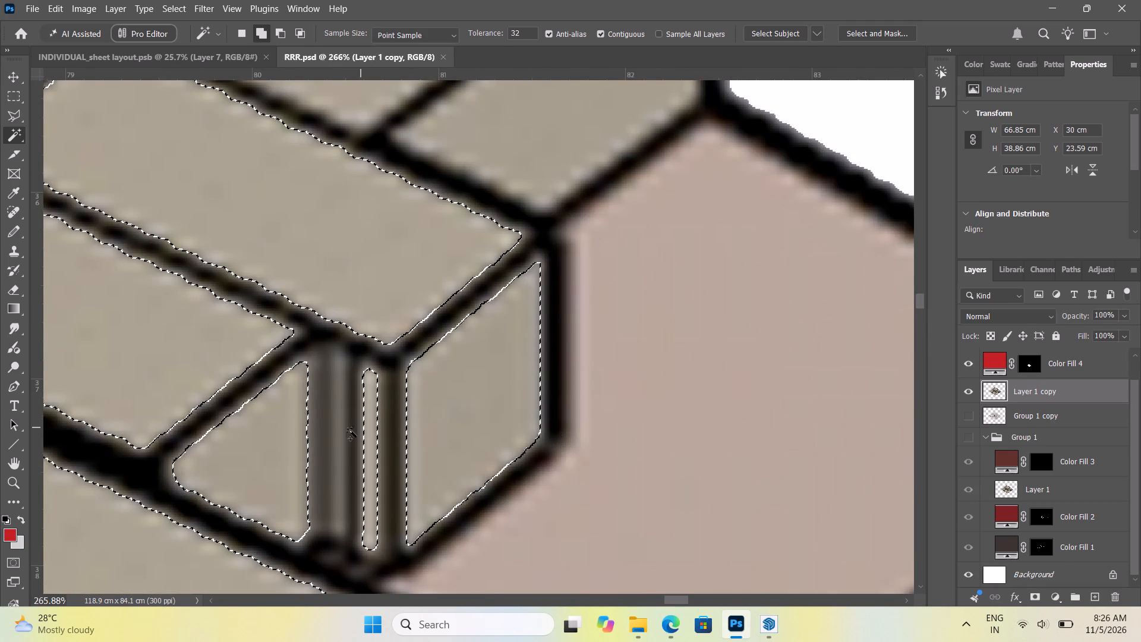
pyautogui.click(342, 417)
# Add the roof and side wall of the rearmost block beside the road to the selection.
pyautogui.keyDown('alt'); pyautogui.scroll(-20, 340, 432); pyautogui.keyUp('alt')
pyautogui.keyDown('alt'); pyautogui.scroll(-1, 340, 432); pyautogui.keyUp('alt')
pyautogui.keyDown('alt'); pyautogui.scroll(5, 326, 348); pyautogui.keyUp('alt')
pyautogui.click(374, 360)
pyautogui.click(417, 415)
# Clean the selection around the two tiny wall faces of the small cube in the dense cluster, leaving out the dark outline fringe.
pyautogui.keyDown('alt'); pyautogui.scroll(-2, 364, 372); pyautogui.keyUp('alt')
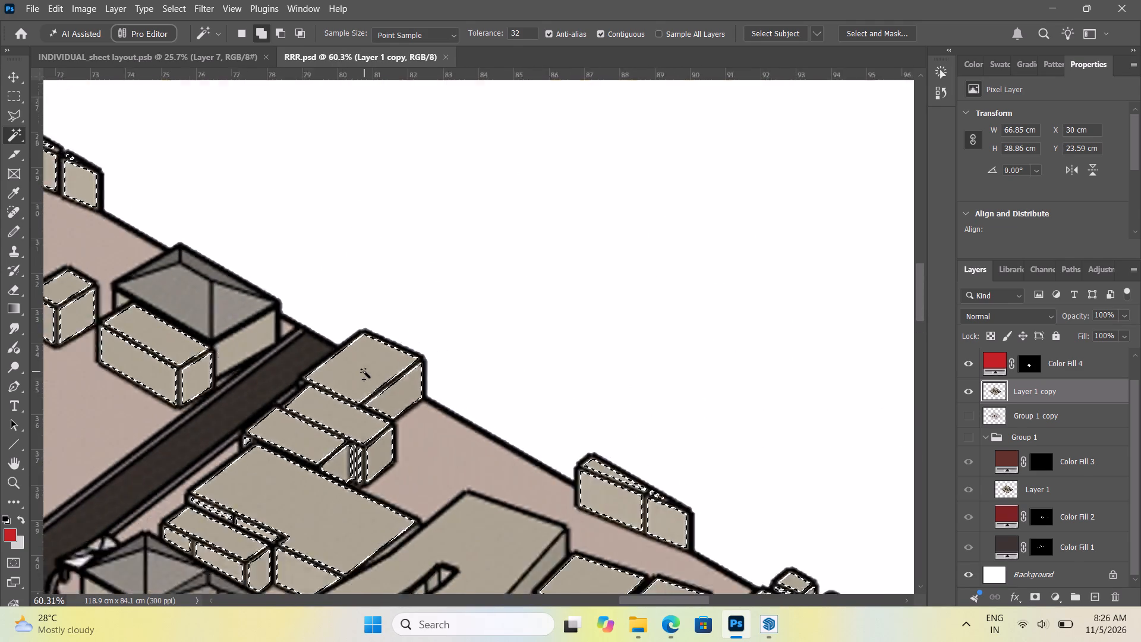
pyautogui.keyDown('alt'); pyautogui.scroll(-10, 364, 372); pyautogui.keyUp('alt')
pyautogui.keyDown('alt'); pyautogui.scroll(6, 273, 363); pyautogui.keyUp('alt')
pyautogui.keyDown('alt'); pyautogui.scroll(-6, 346, 322); pyautogui.keyUp('alt')
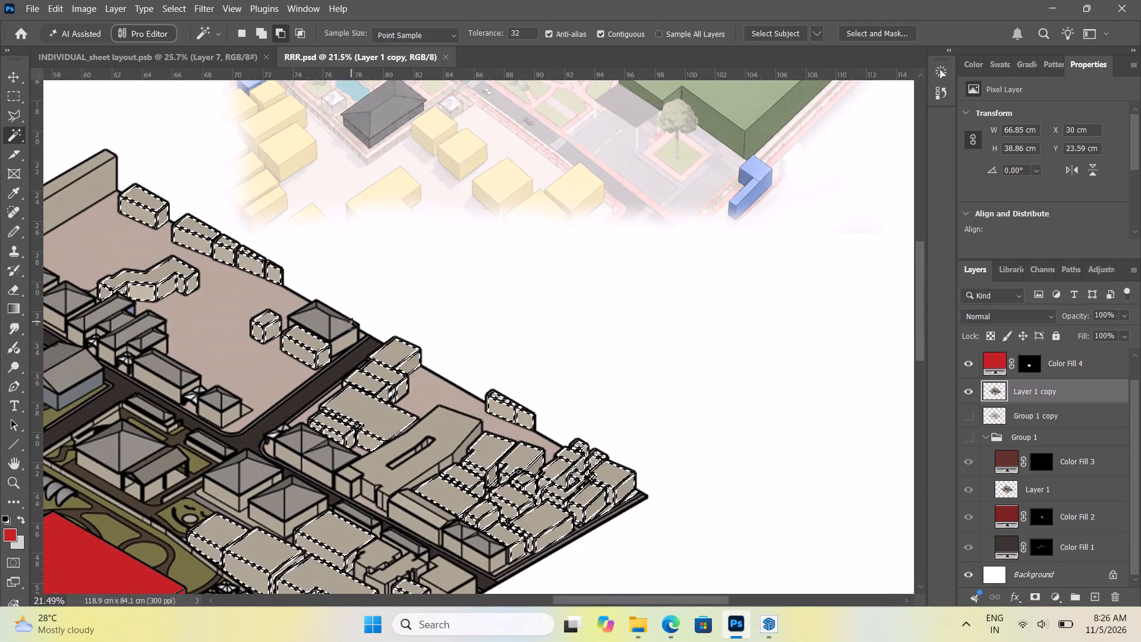
pyautogui.keyDown('alt'); pyautogui.scroll(11, 371, 389); pyautogui.keyUp('alt')
pyautogui.keyDown('alt'); pyautogui.scroll(7, 428, 440); pyautogui.keyUp('alt')
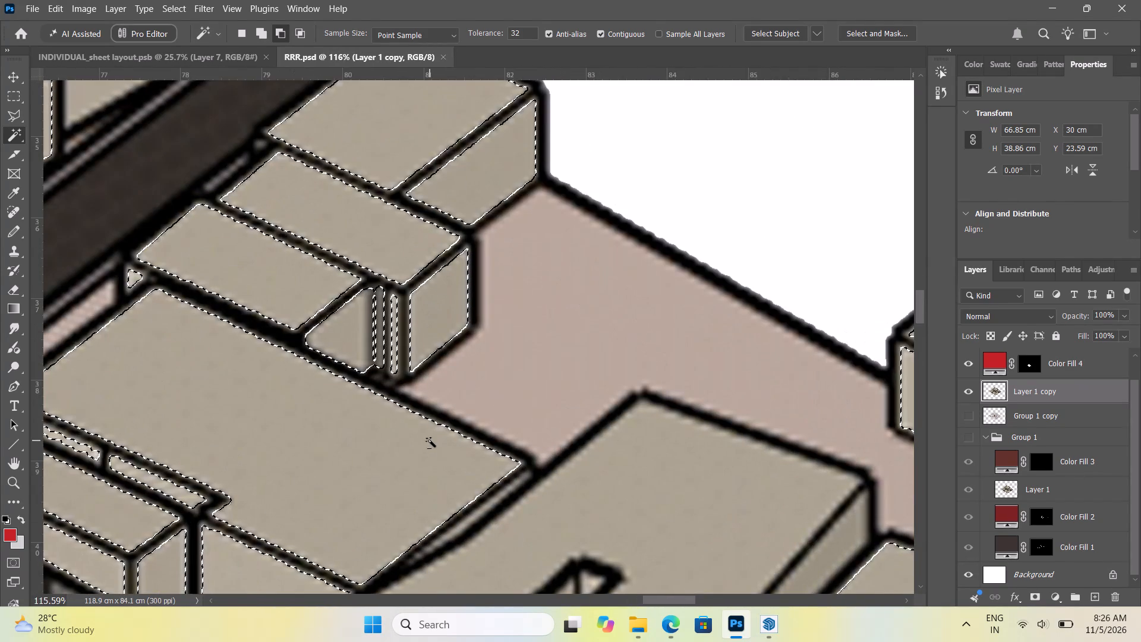
pyautogui.keyDown('alt'); pyautogui.scroll(-11, 300, 242); pyautogui.keyUp('alt')
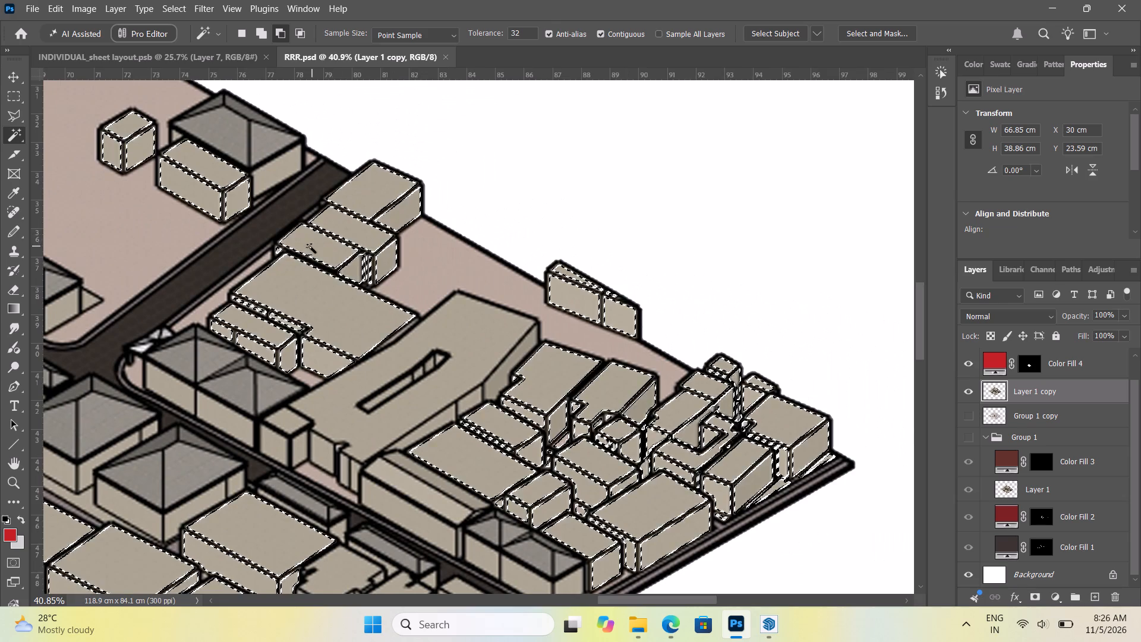
pyautogui.keyDown('alt'); pyautogui.scroll(-6, 362, 237); pyautogui.keyUp('alt')
pyautogui.keyDown('alt'); pyautogui.scroll(9, 506, 338); pyautogui.keyUp('alt')
pyautogui.keyDown('alt'); pyautogui.scroll(5, 560, 360); pyautogui.keyUp('alt')
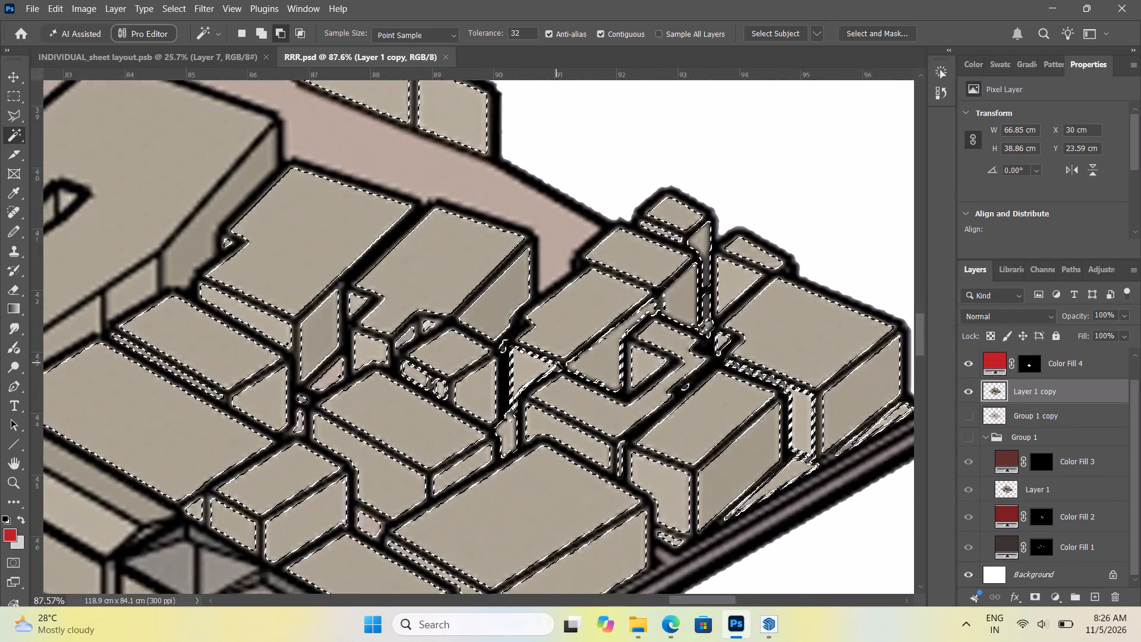
pyautogui.keyDown('alt'); pyautogui.scroll(2, 556, 363); pyautogui.keyUp('alt')
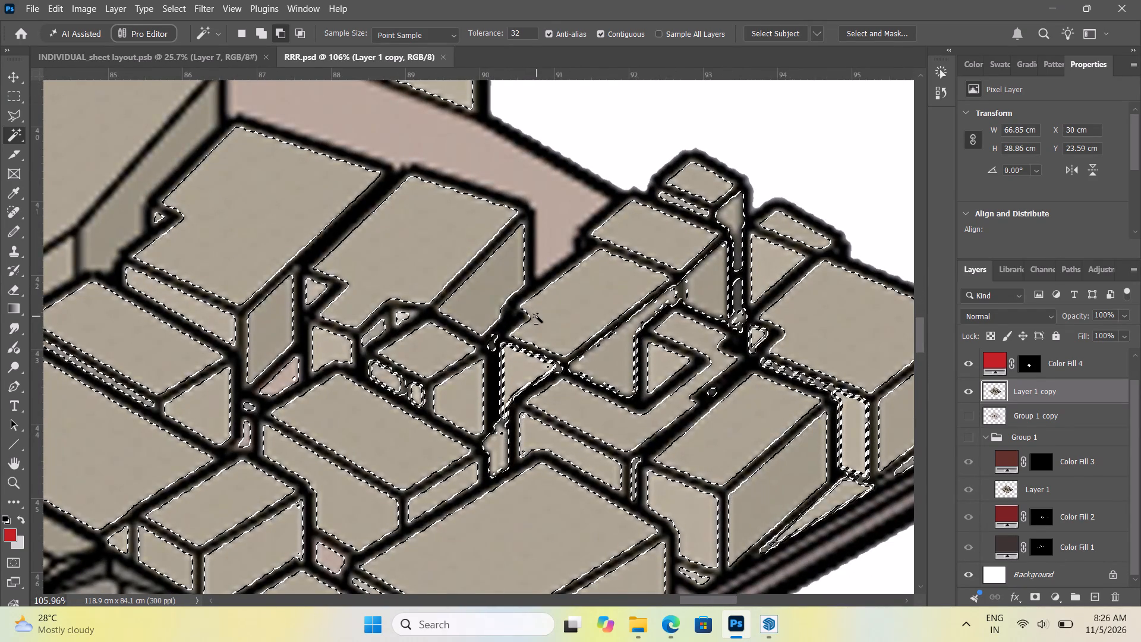
pyautogui.keyDown('alt'); pyautogui.scroll(-3, 537, 316); pyautogui.keyUp('alt')
pyautogui.keyDown('alt'); pyautogui.scroll(16, 447, 396); pyautogui.keyUp('alt')
pyautogui.keyDown('alt'); pyautogui.click(444, 320); pyautogui.keyUp('alt')
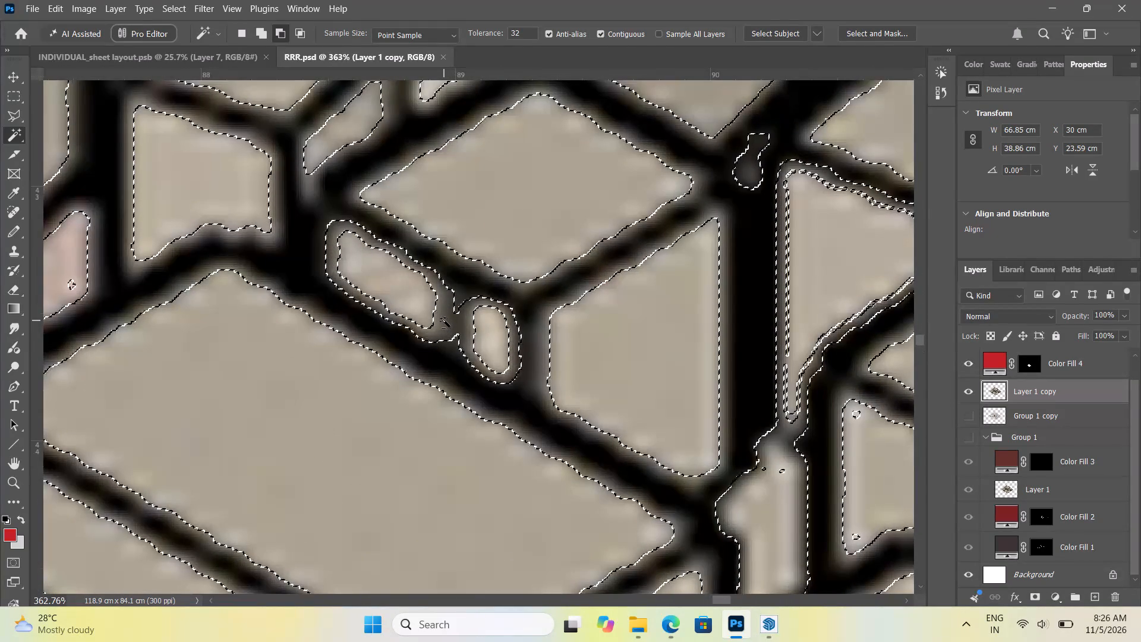
pyautogui.click(396, 283)
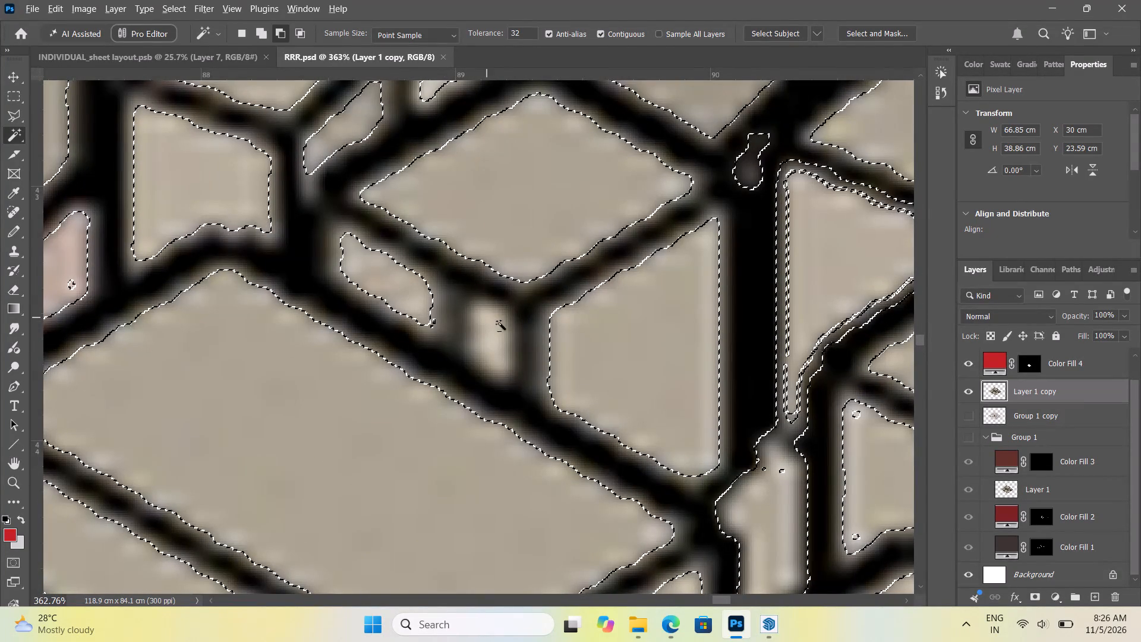
pyautogui.click(496, 337)
# Subtract the dark spot at the outline junction beside the small cube from the selection.
pyautogui.keyDown('alt'); pyautogui.scroll(-13, 347, 304); pyautogui.keyUp('alt')
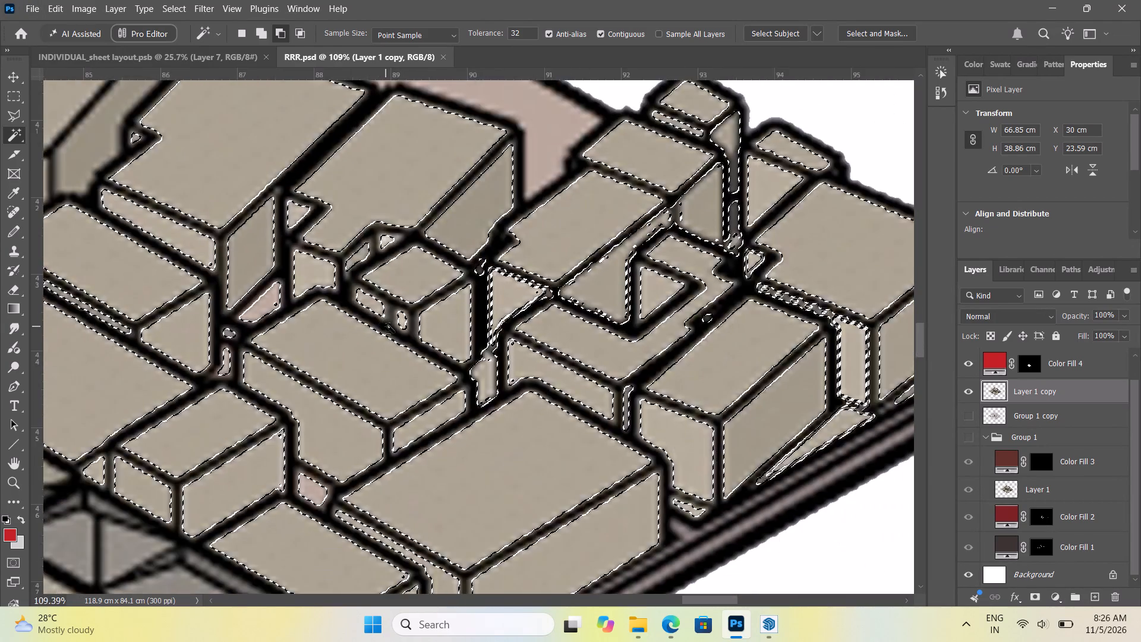
pyautogui.keyDown('alt'); pyautogui.scroll(-6, 394, 328); pyautogui.keyUp('alt')
pyautogui.keyDown('alt'); pyautogui.scroll(19, 462, 328); pyautogui.keyUp('alt')
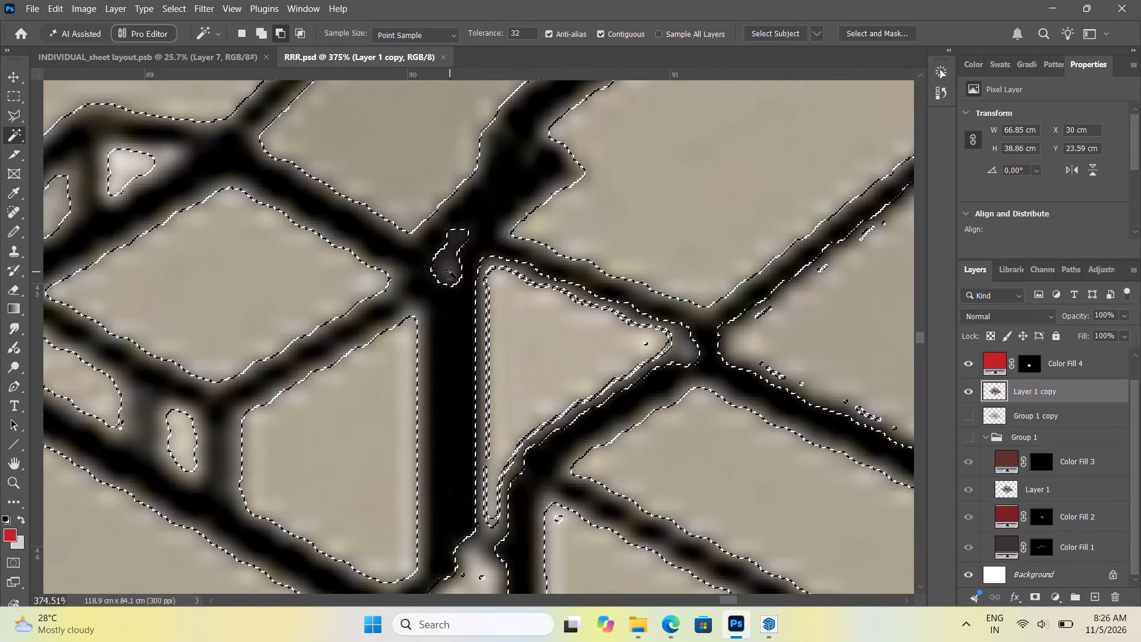
pyautogui.keyDown('alt'); pyautogui.click(453, 266); pyautogui.keyUp('alt')
# Try to subtract the dark vertical gap strip between the small rear blocks from the Magic Wand selection.
pyautogui.keyDown('alt'); pyautogui.scroll(-12, 440, 267); pyautogui.keyUp('alt')
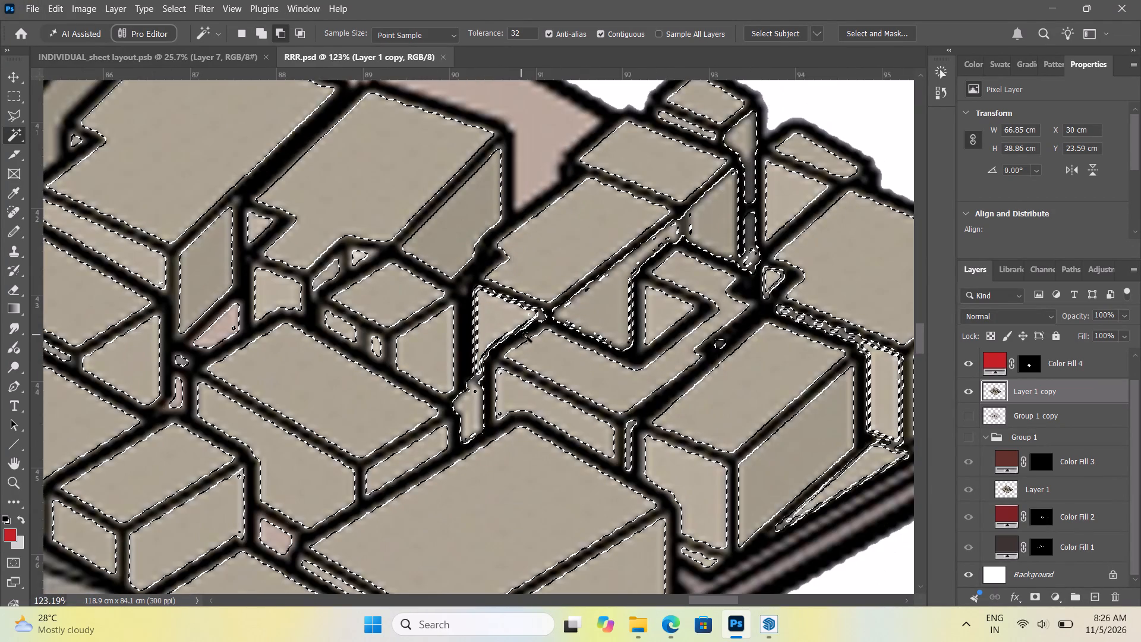
pyautogui.keyDown('alt'); pyautogui.scroll(-7, 411, 279); pyautogui.keyUp('alt')
pyautogui.keyDown('alt'); pyautogui.scroll(9, 585, 256); pyautogui.keyUp('alt')
pyautogui.keyDown('alt'); pyautogui.scroll(-1, 611, 266); pyautogui.keyUp('alt')
pyautogui.keyDown('alt'); pyautogui.scroll(5, 611, 266); pyautogui.keyUp('alt')
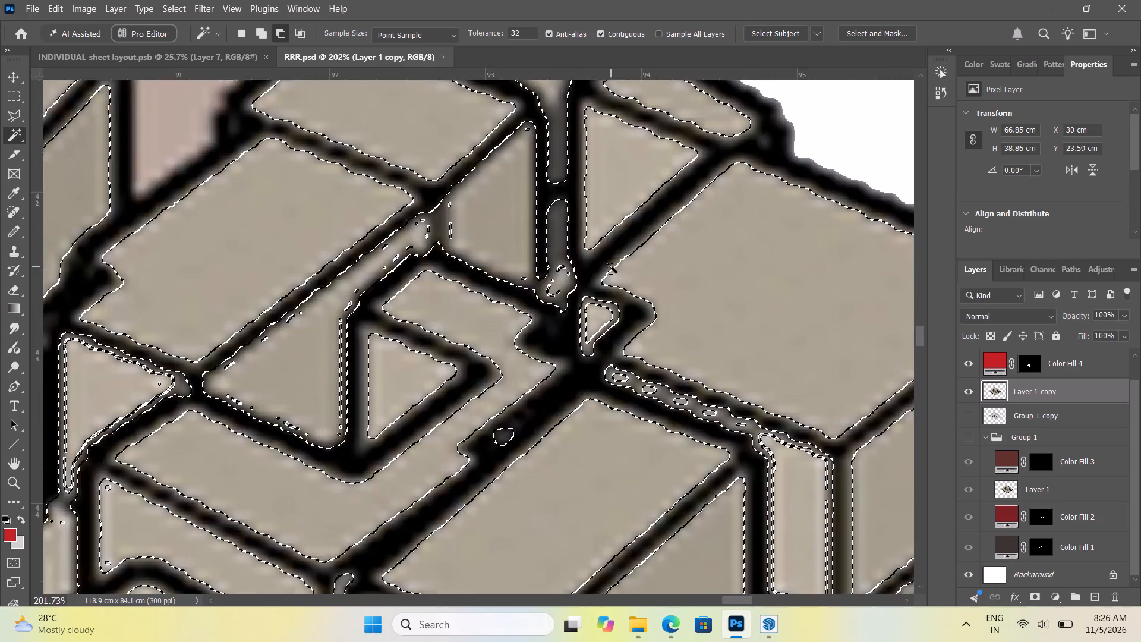
pyautogui.keyDown('alt'); pyautogui.scroll(4, 611, 266); pyautogui.keyUp('alt')
pyautogui.keyDown('alt'); pyautogui.click(528, 303); pyautogui.keyUp('alt')
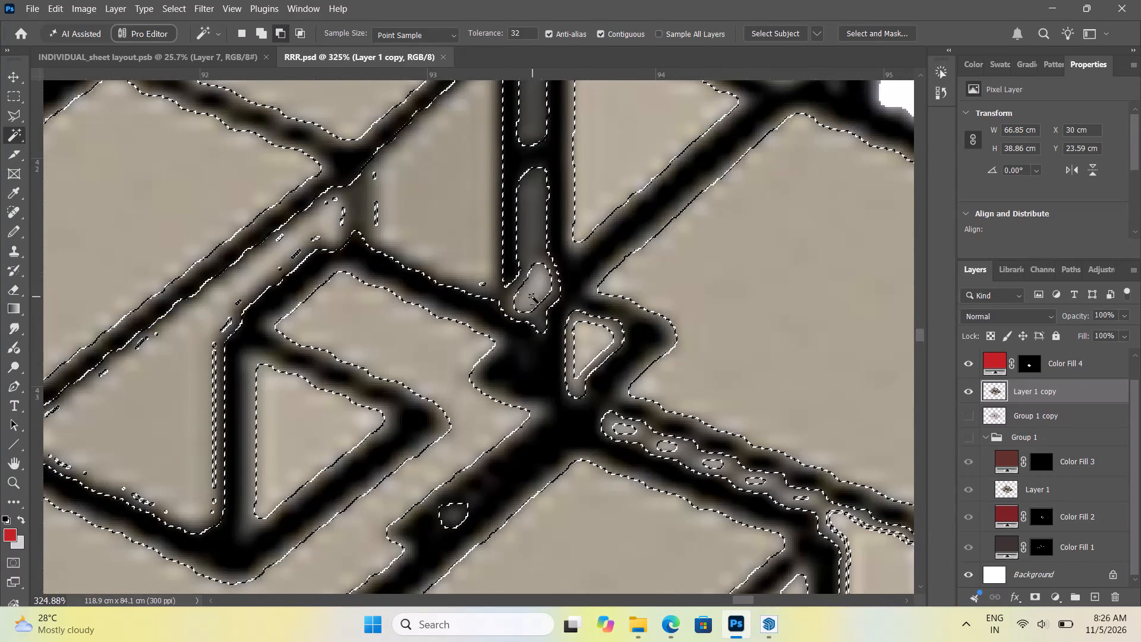
pyautogui.keyDown('alt'); pyautogui.scroll(-12, 535, 243); pyautogui.keyUp('alt')
pyautogui.keyDown('alt'); pyautogui.scroll(6, 553, 227); pyautogui.keyUp('alt')
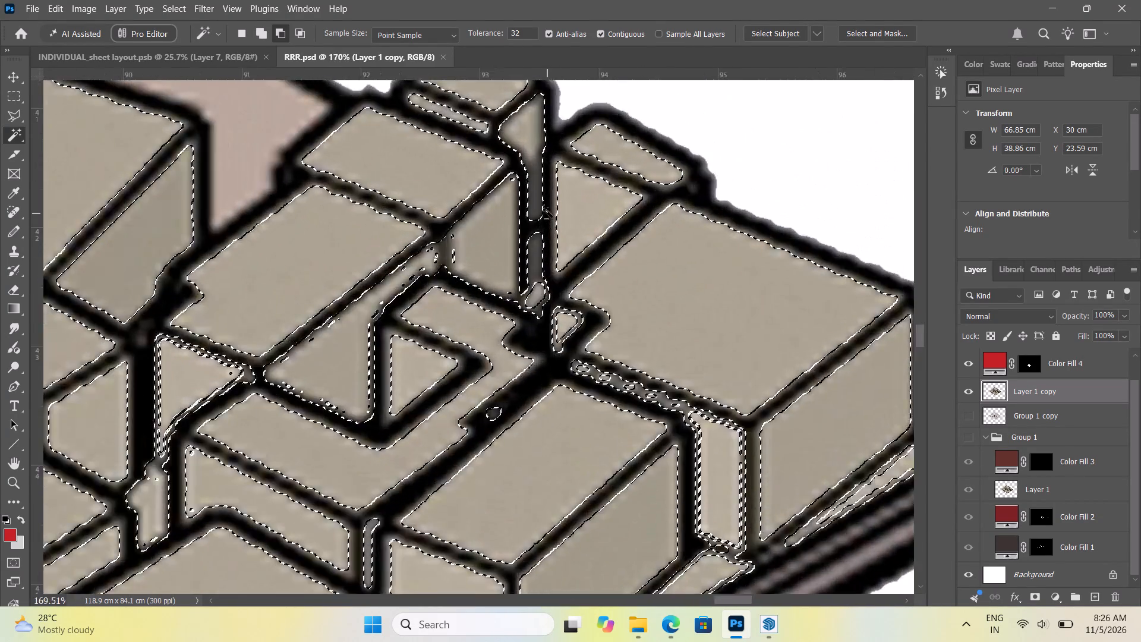
pyautogui.keyDown('alt'); pyautogui.scroll(5, 547, 211); pyautogui.keyUp('alt')
pyautogui.keyDown('alt'); pyautogui.click(549, 231); pyautogui.keyUp('alt')
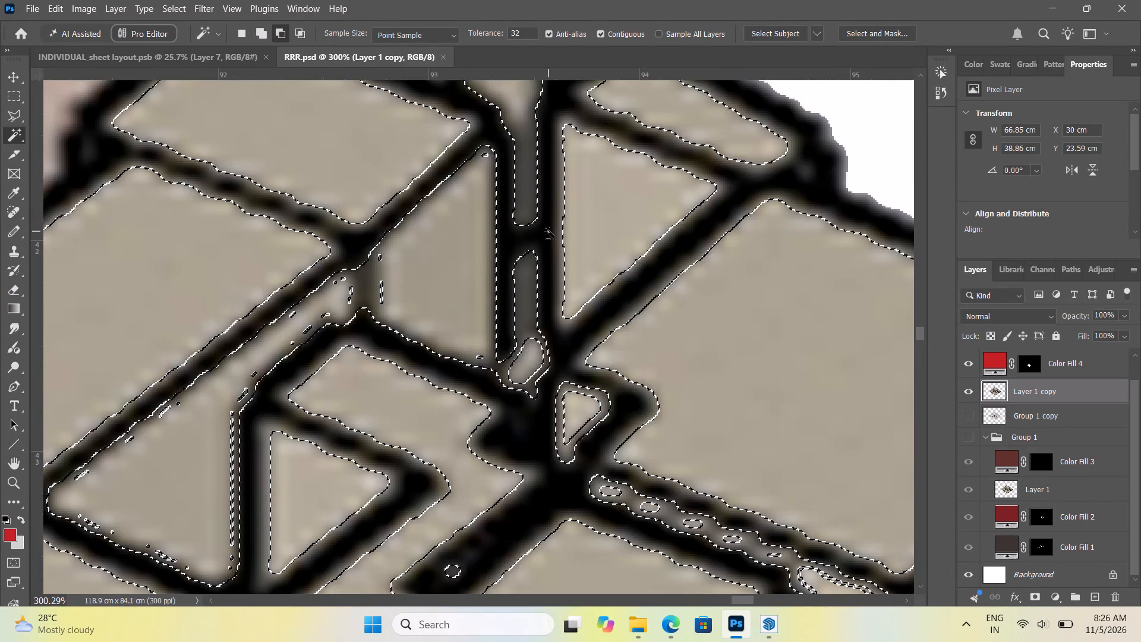
pyautogui.keyDown('alt'); pyautogui.scroll(-7, 447, 259); pyautogui.keyUp('alt')
pyautogui.keyDown('alt'); pyautogui.scroll(6, 494, 249); pyautogui.keyUp('alt')
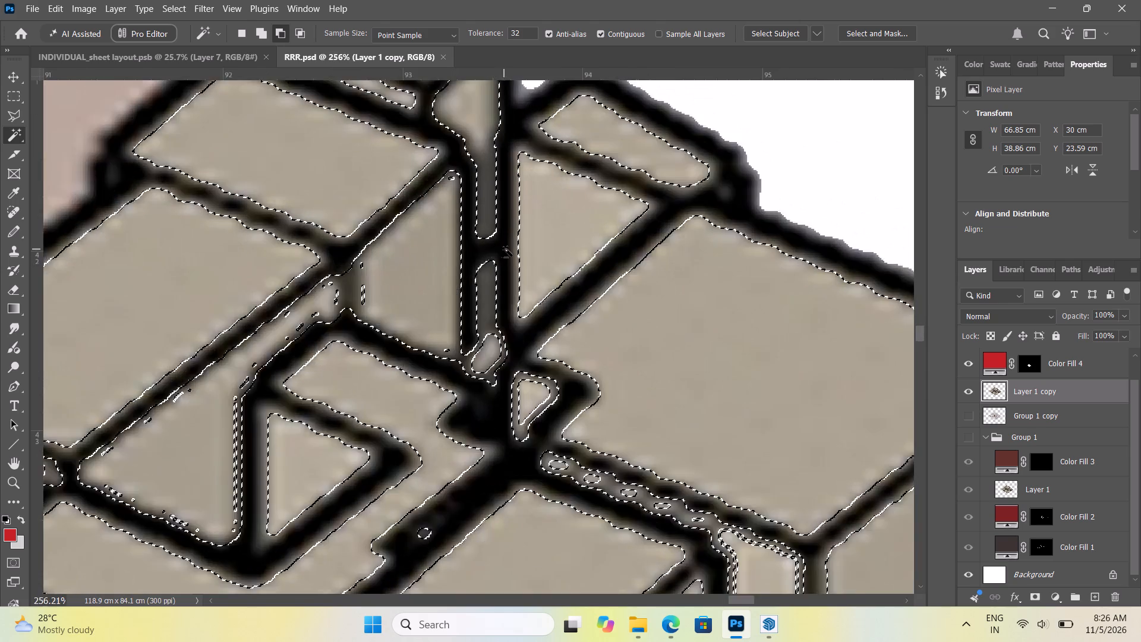
pyautogui.keyDown('alt'); pyautogui.scroll(3, 506, 250); pyautogui.keyUp('alt')
pyautogui.keyDown('alt'); pyautogui.click(505, 246); pyautogui.keyUp('alt')
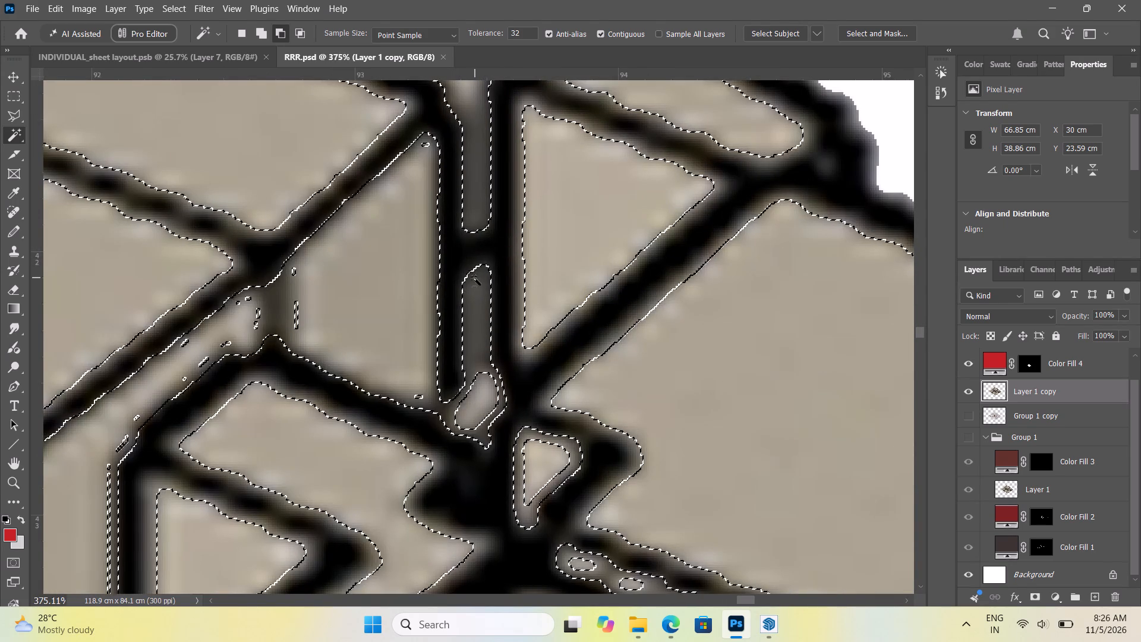
# Subtract the small stray spot within the thick diagonal outline between the front blocks from the selection.
pyautogui.keyDown('alt'); pyautogui.scroll(-13, 475, 280); pyautogui.keyUp('alt')
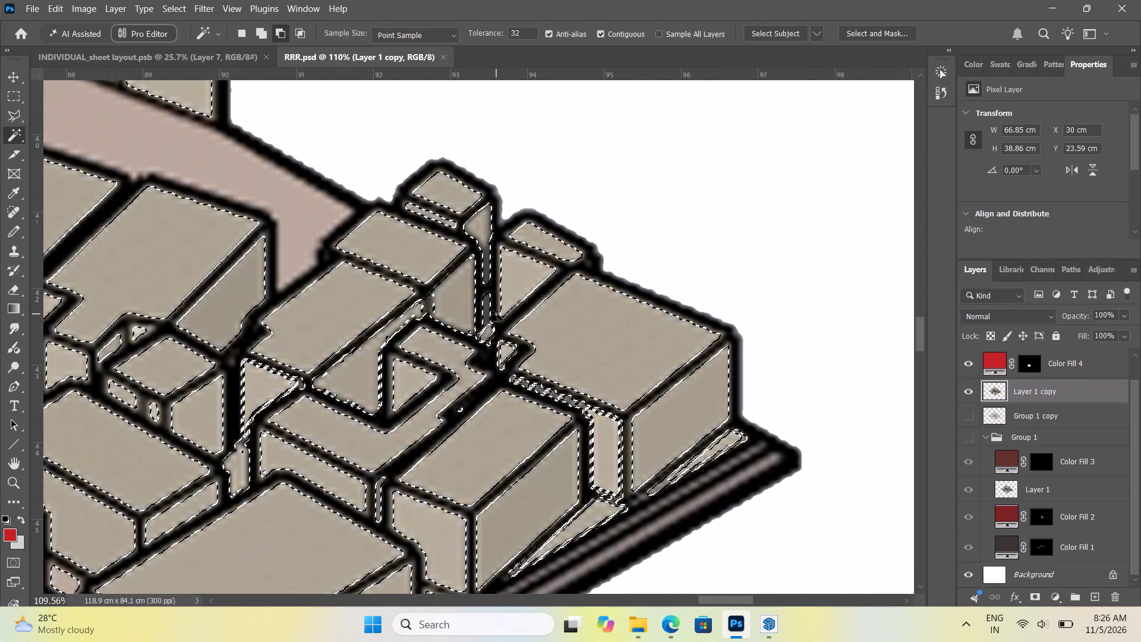
pyautogui.keyDown('alt'); pyautogui.scroll(-10, 499, 314); pyautogui.keyUp('alt')
pyautogui.keyDown('alt'); pyautogui.scroll(14, 530, 407); pyautogui.keyUp('alt')
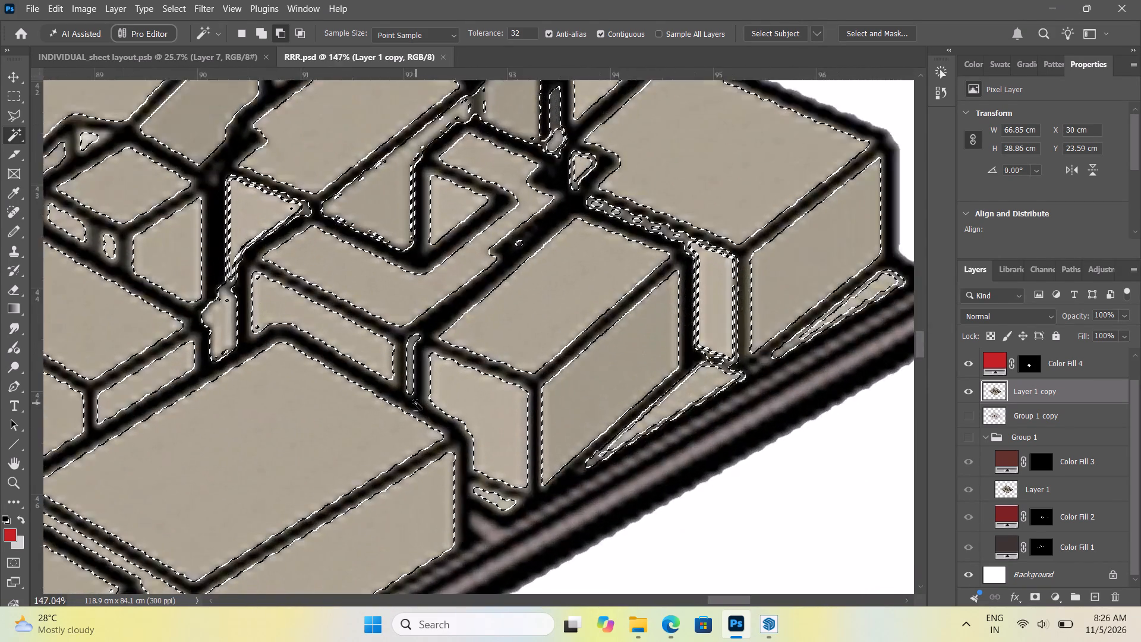
pyautogui.keyDown('alt'); pyautogui.scroll(1, 416, 403); pyautogui.keyUp('alt')
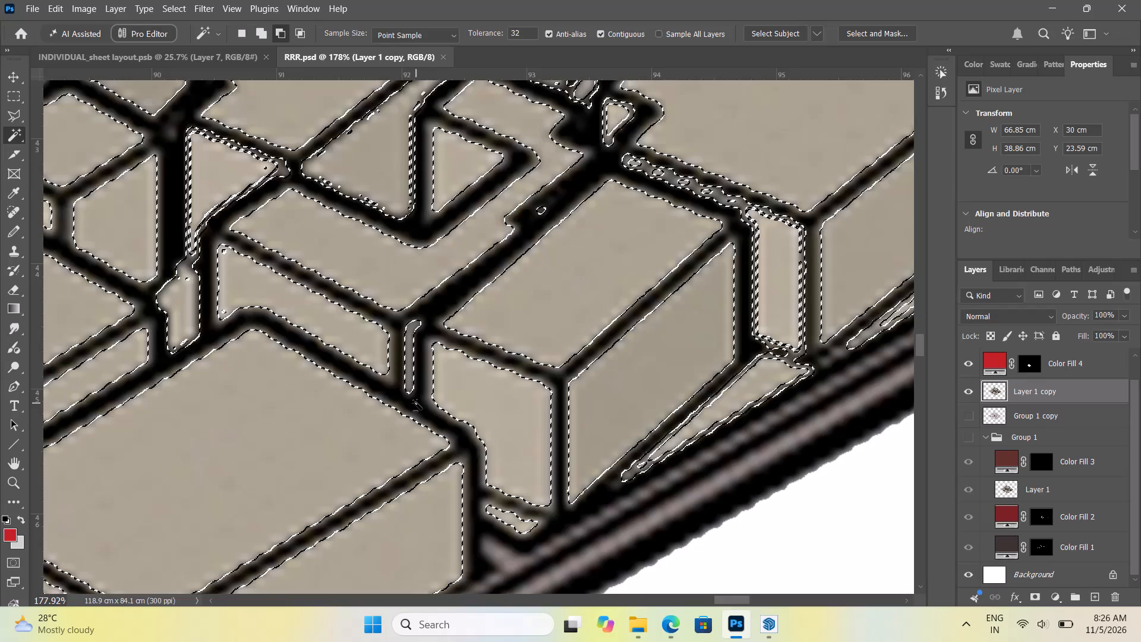
pyautogui.keyDown('alt'); pyautogui.scroll(-7, 416, 403); pyautogui.keyUp('alt')
pyautogui.keyDown('alt'); pyautogui.scroll(12, 500, 316); pyautogui.keyUp('alt')
pyautogui.keyDown('alt'); pyautogui.click(459, 287); pyautogui.keyUp('alt')
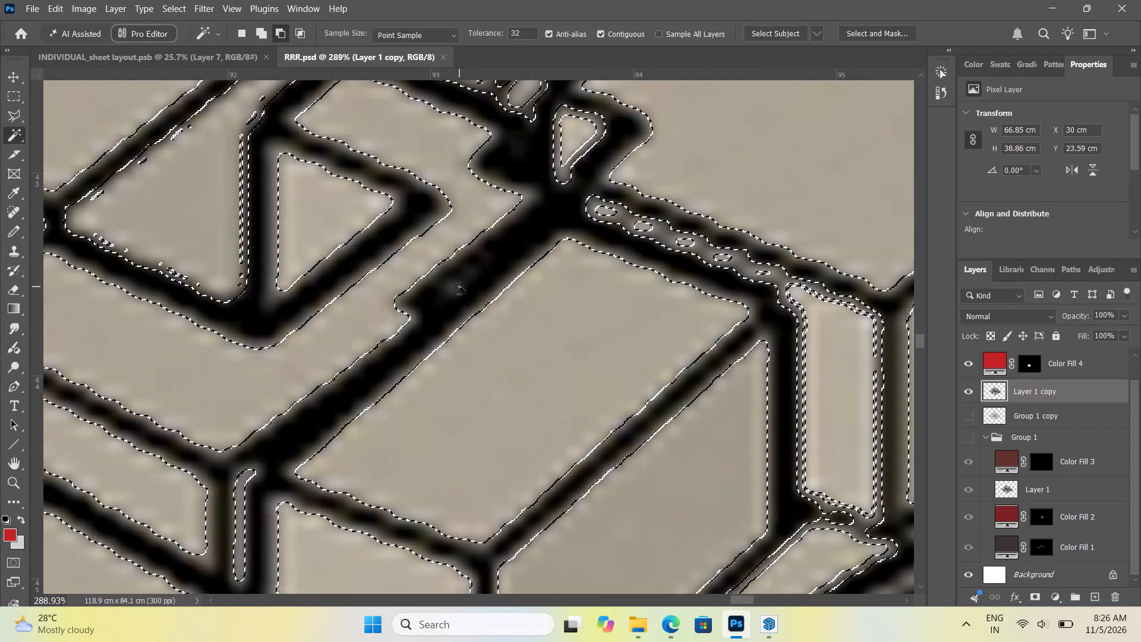
# Subtract the striped grey strip along the front roof edge of the large corner block from the selection.
pyautogui.keyDown('alt'); pyautogui.scroll(-8, 499, 367); pyautogui.keyUp('alt')
pyautogui.keyDown('alt'); pyautogui.scroll(14, 580, 313); pyautogui.keyUp('alt')
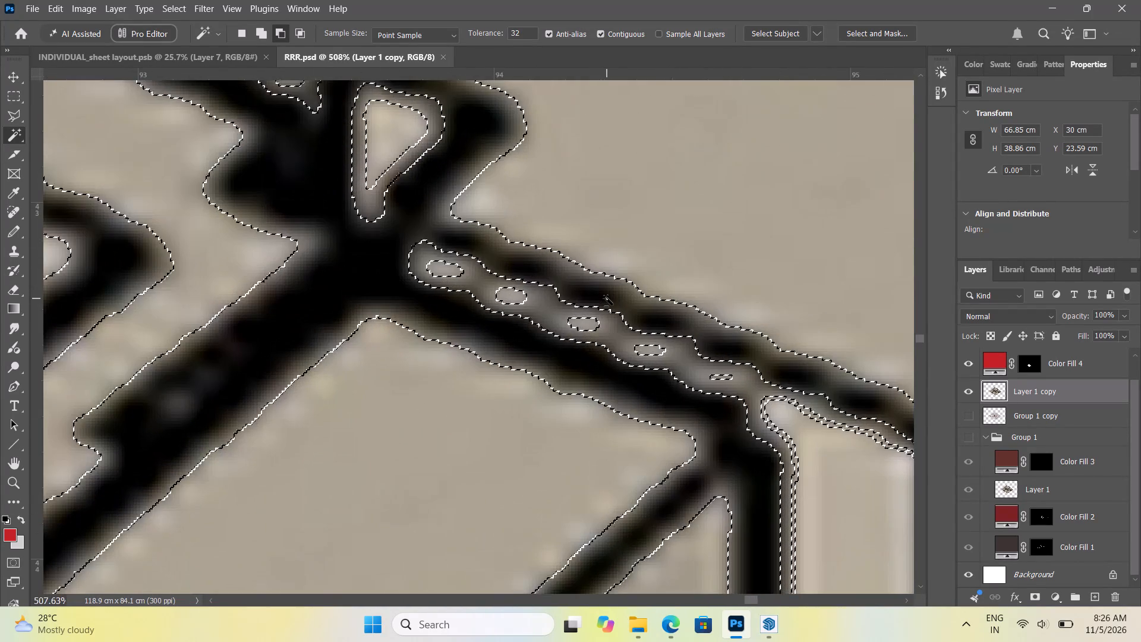
pyautogui.keyDown('alt'); pyautogui.scroll(-13, 607, 298); pyautogui.keyUp('alt')
pyautogui.keyDown('alt'); pyautogui.scroll(8, 619, 348); pyautogui.keyUp('alt')
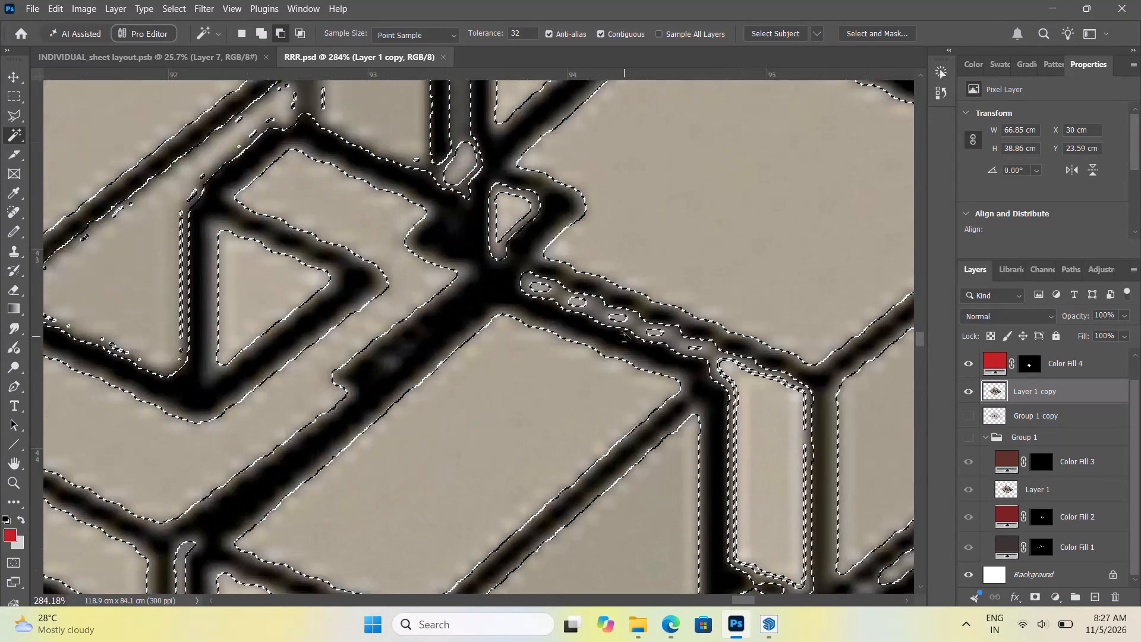
pyautogui.keyDown('alt'); pyautogui.scroll(3, 625, 334); pyautogui.keyUp('alt')
pyautogui.keyDown('alt'); pyautogui.click(622, 309); pyautogui.keyUp('alt')
pyautogui.keyDown('alt'); pyautogui.click(558, 289); pyautogui.keyUp('alt')
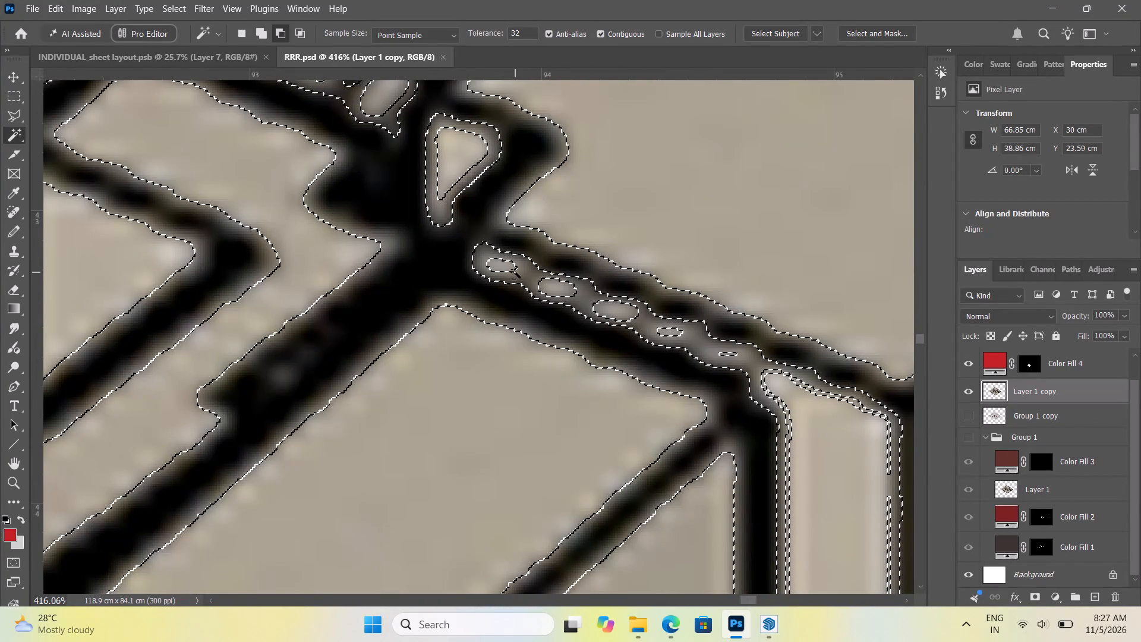
pyautogui.keyDown('alt'); pyautogui.click(515, 272); pyautogui.keyUp('alt')
pyautogui.keyDown('alt'); pyautogui.click(569, 291); pyautogui.keyUp('alt')
pyautogui.keyDown('alt'); pyautogui.click(599, 306); pyautogui.keyUp('alt')
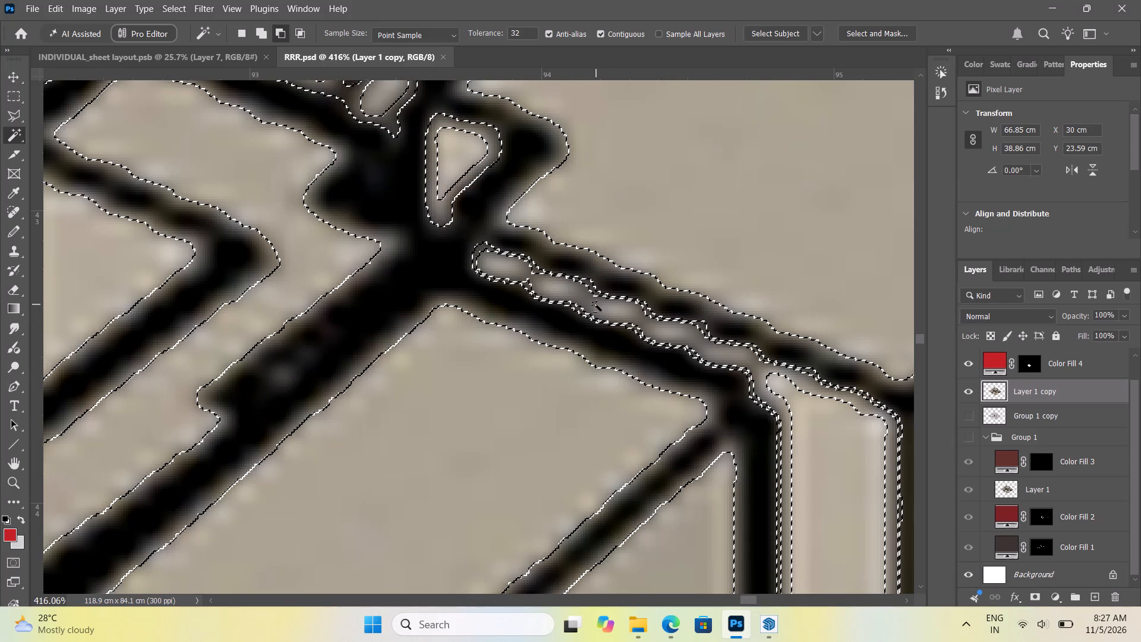
pyautogui.keyDown('alt'); pyautogui.click(531, 276); pyautogui.keyUp('alt')
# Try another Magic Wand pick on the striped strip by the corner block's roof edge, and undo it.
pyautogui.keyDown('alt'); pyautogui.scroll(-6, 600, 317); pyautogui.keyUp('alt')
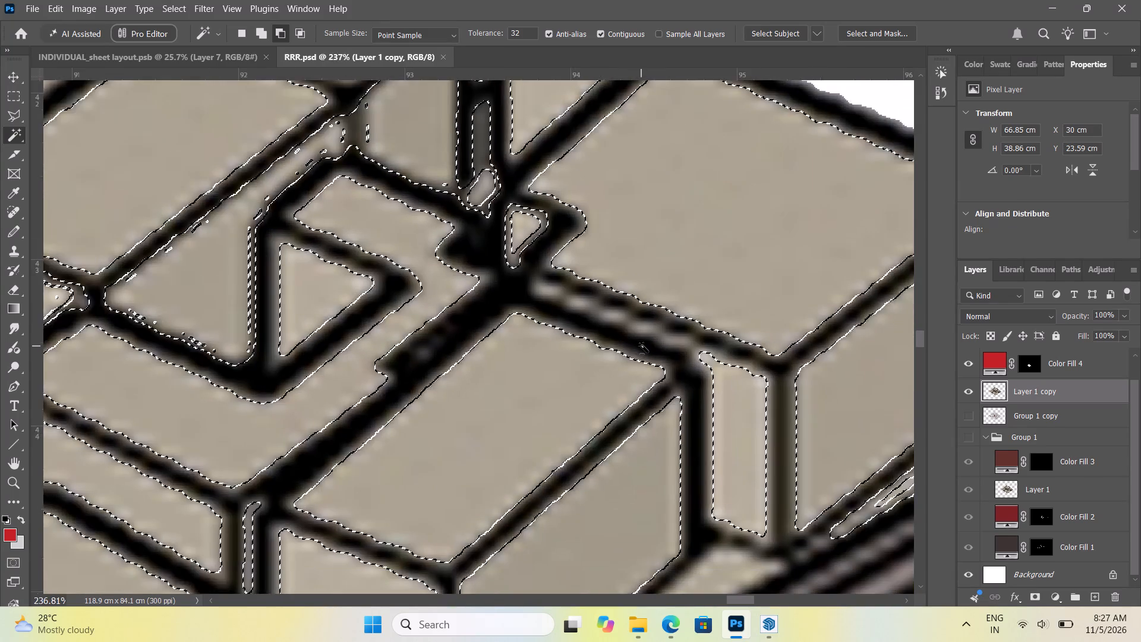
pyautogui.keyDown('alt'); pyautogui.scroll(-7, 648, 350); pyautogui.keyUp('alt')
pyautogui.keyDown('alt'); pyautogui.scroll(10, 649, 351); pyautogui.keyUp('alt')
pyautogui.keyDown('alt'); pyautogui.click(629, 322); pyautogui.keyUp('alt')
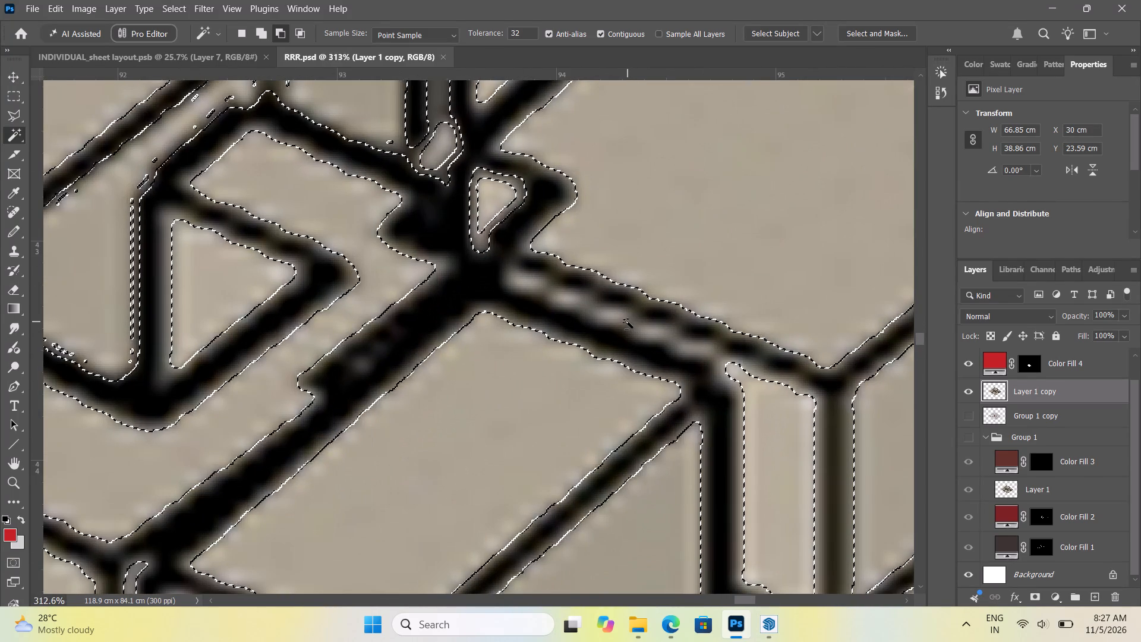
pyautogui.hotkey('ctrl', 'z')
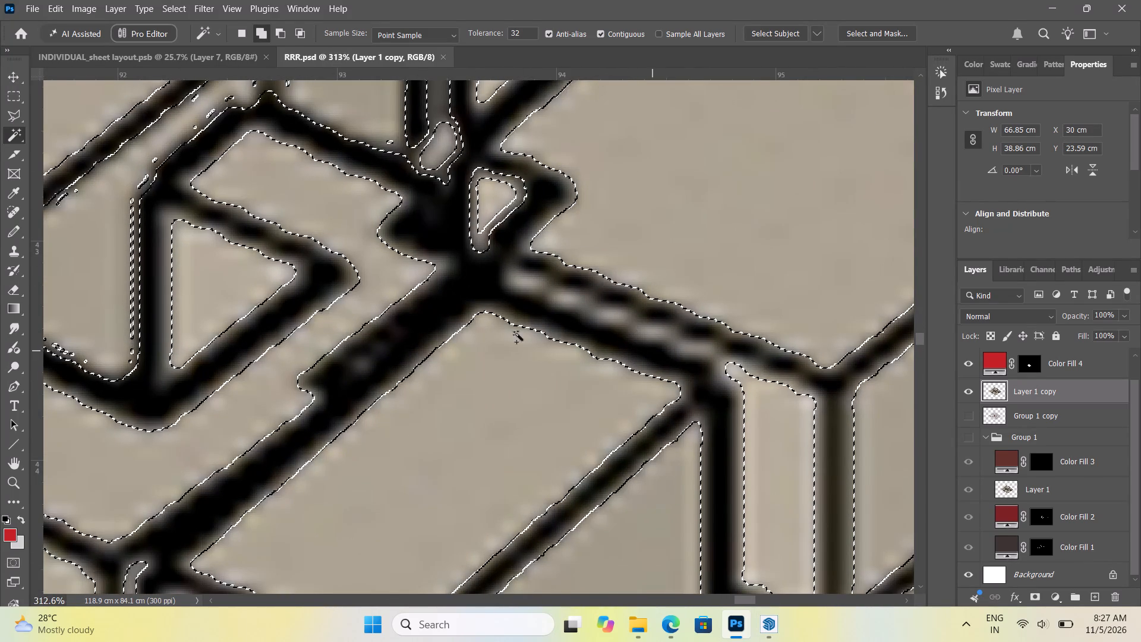
# Fill the selected context building faces with a new Solid Color fill layer in a light yellow-green above Layer 1 copy.
pyautogui.keyDown('alt'); pyautogui.scroll(-19, 481, 320); pyautogui.keyUp('alt')
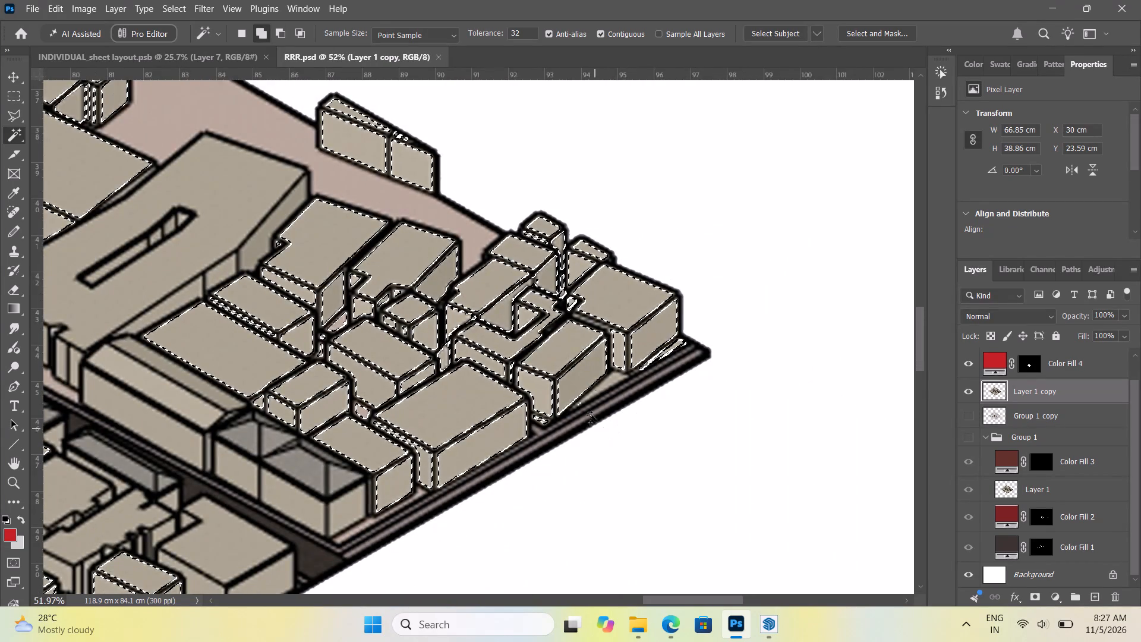
pyautogui.keyDown('alt'); pyautogui.scroll(-15, 600, 372); pyautogui.keyUp('alt')
pyautogui.keyDown('alt'); pyautogui.scroll(13, 429, 493); pyautogui.keyUp('alt')
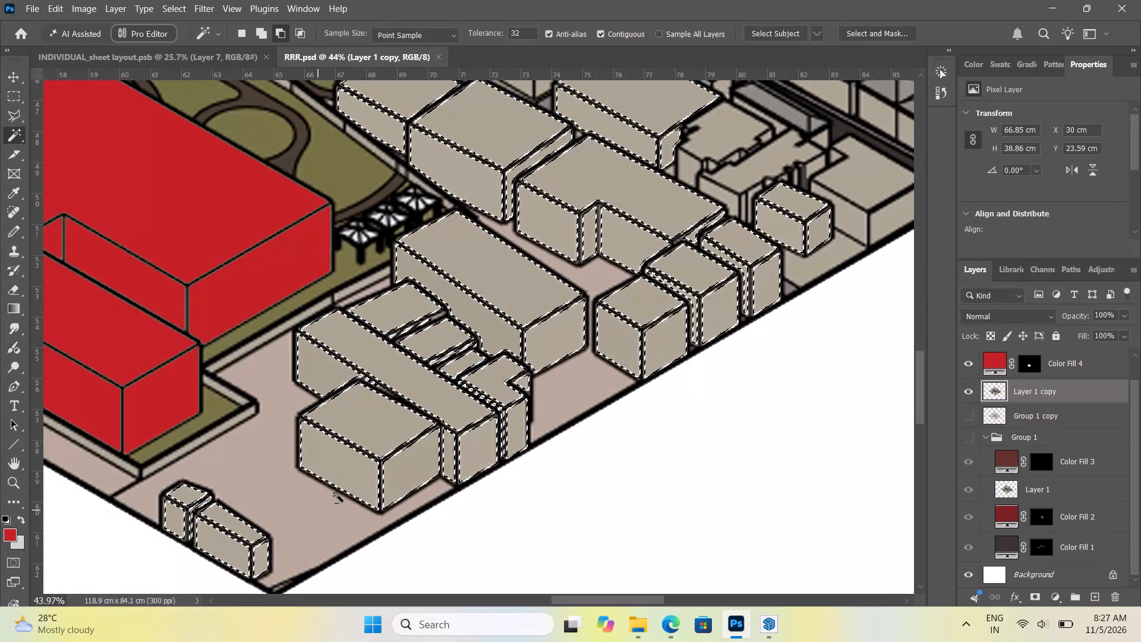
pyautogui.keyDown('alt'); pyautogui.scroll(-12, 358, 468); pyautogui.keyUp('alt')
pyautogui.keyDown('alt'); pyautogui.scroll(-5, 401, 363); pyautogui.keyUp('alt')
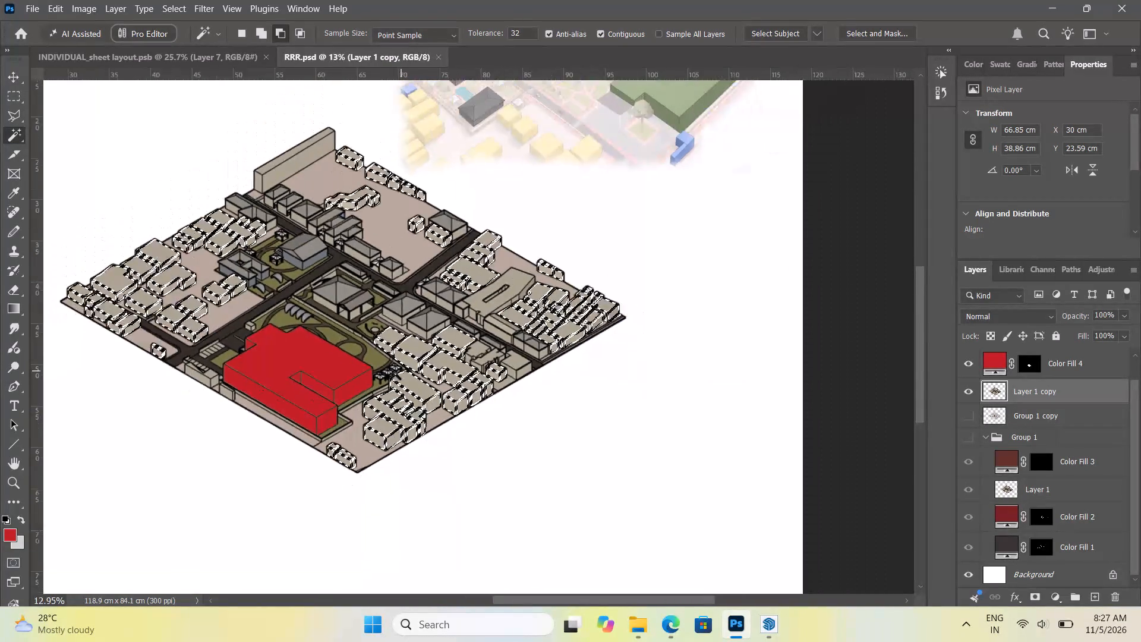
pyautogui.keyDown('alt'); pyautogui.scroll(16, 194, 273); pyautogui.keyUp('alt')
pyautogui.keyDown('alt'); pyautogui.scroll(-7, 289, 319); pyautogui.keyUp('alt')
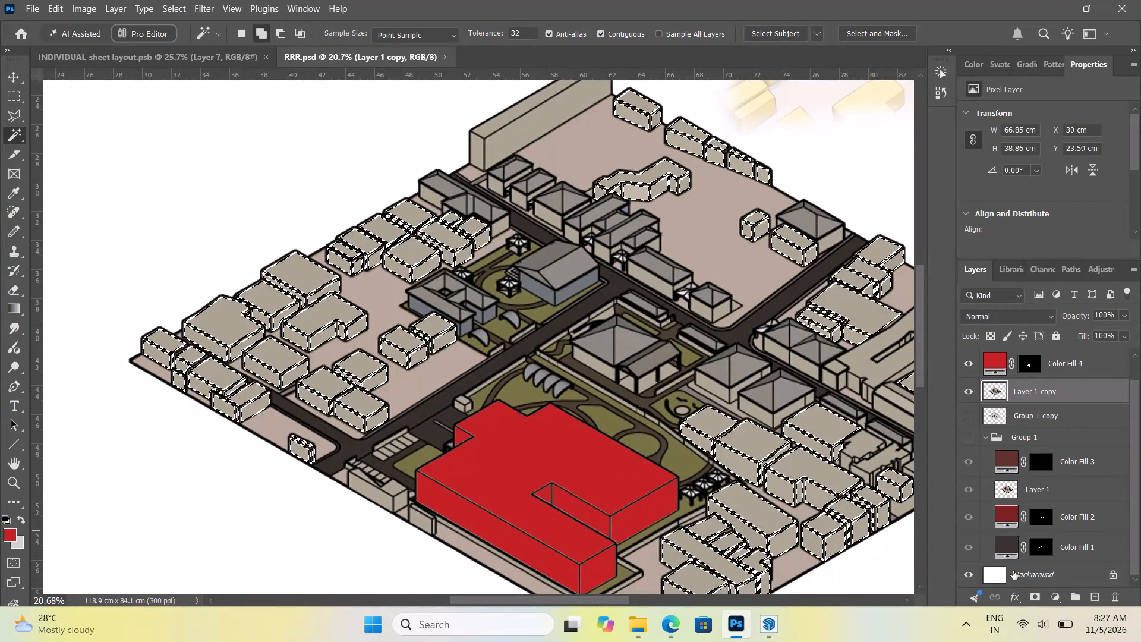
pyautogui.click(1059, 591)
pyautogui.click(1083, 555)
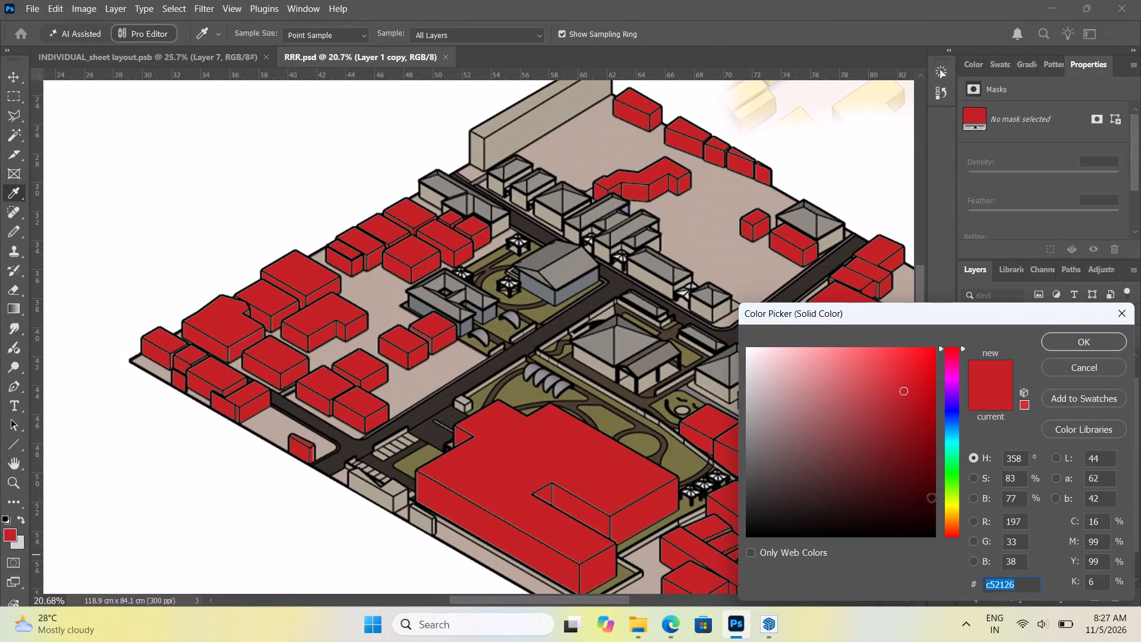
pyautogui.moveTo(955, 506); pyautogui.dragTo(944, 502)
pyautogui.moveTo(881, 462); pyautogui.dragTo(777, 398)
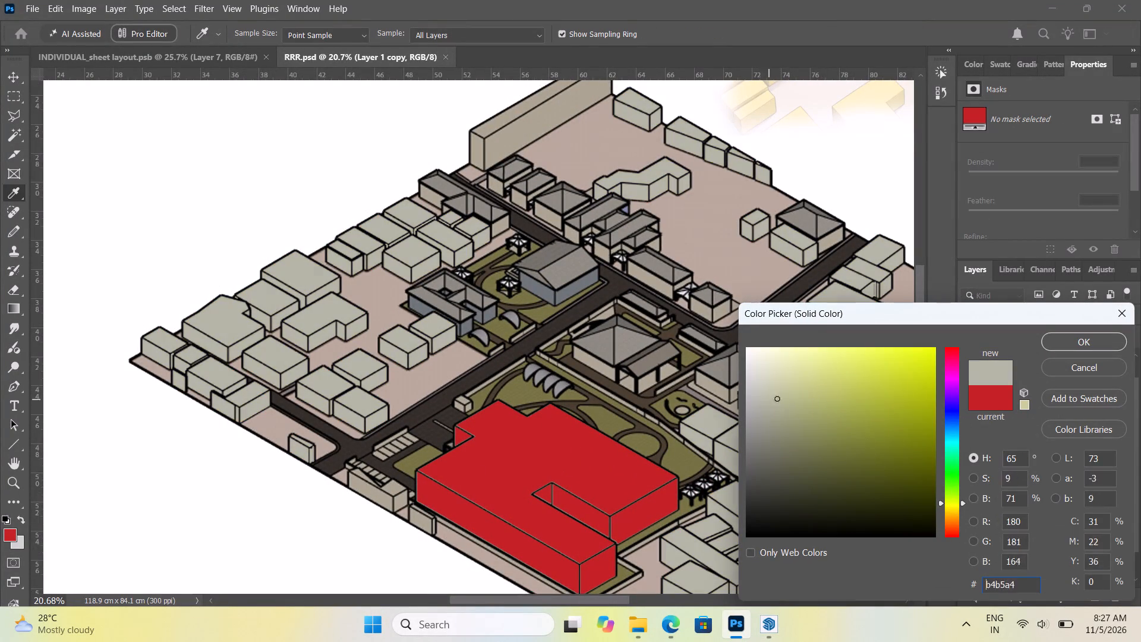
pyautogui.moveTo(777, 398); pyautogui.dragTo(846, 376)
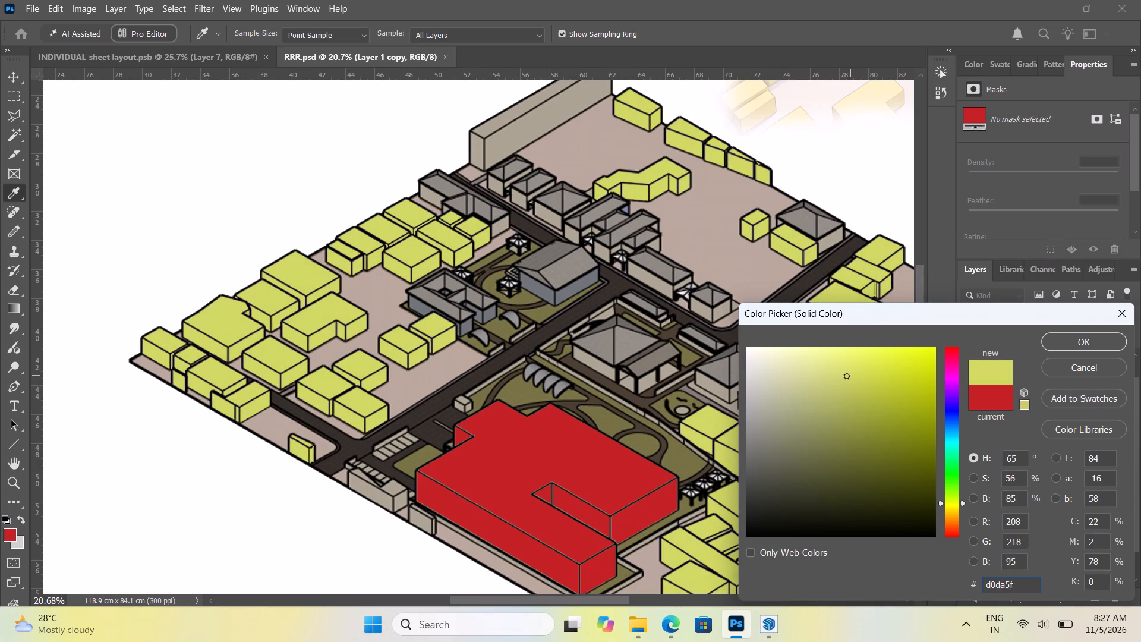
pyautogui.moveTo(846, 376); pyautogui.dragTo(840, 376)
pyautogui.click(1058, 346)
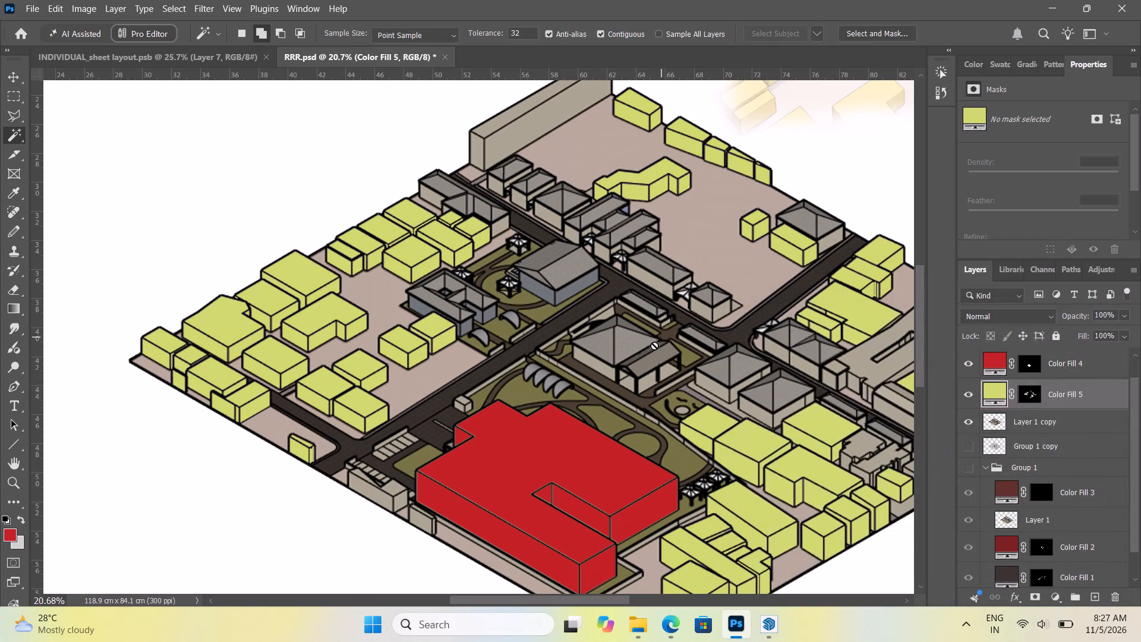
# Examine the recoloured context buildings across the whole axonometric site for faces still left beige.
pyautogui.keyDown('alt'); pyautogui.scroll(-10, 435, 295); pyautogui.keyUp('alt')
pyautogui.keyDown('alt'); pyautogui.scroll(4, 623, 341); pyautogui.keyUp('alt')
pyautogui.keyDown('alt'); pyautogui.scroll(2, 663, 390); pyautogui.keyUp('alt')
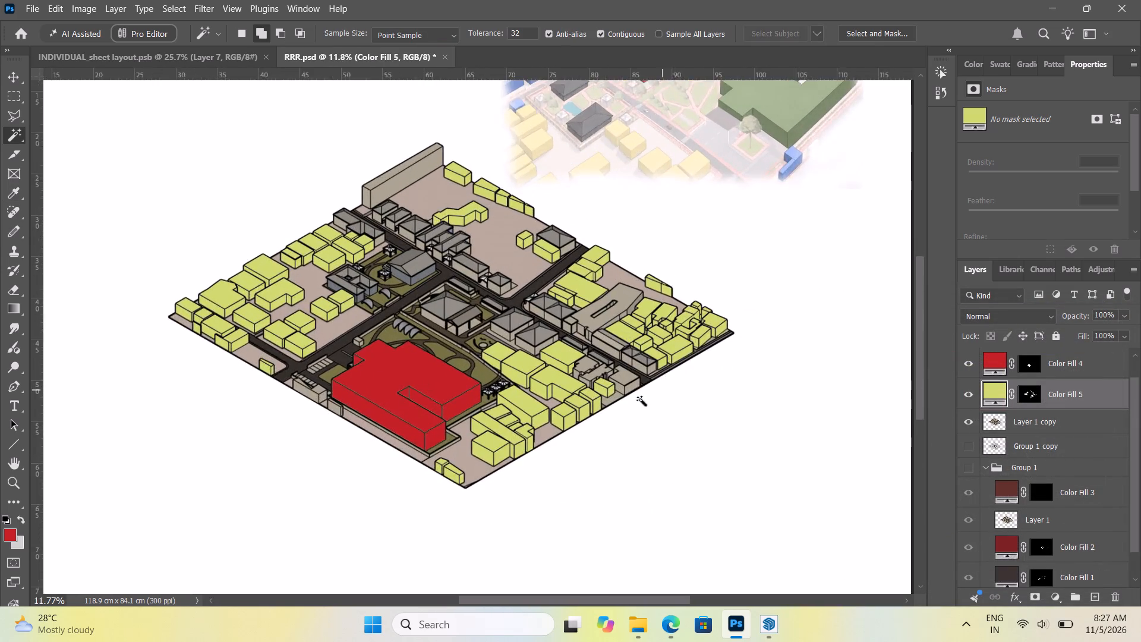
pyautogui.keyDown('alt'); pyautogui.scroll(13, 641, 399); pyautogui.keyUp('alt')
pyautogui.keyDown('alt'); pyautogui.scroll(-6, 606, 405); pyautogui.keyUp('alt')
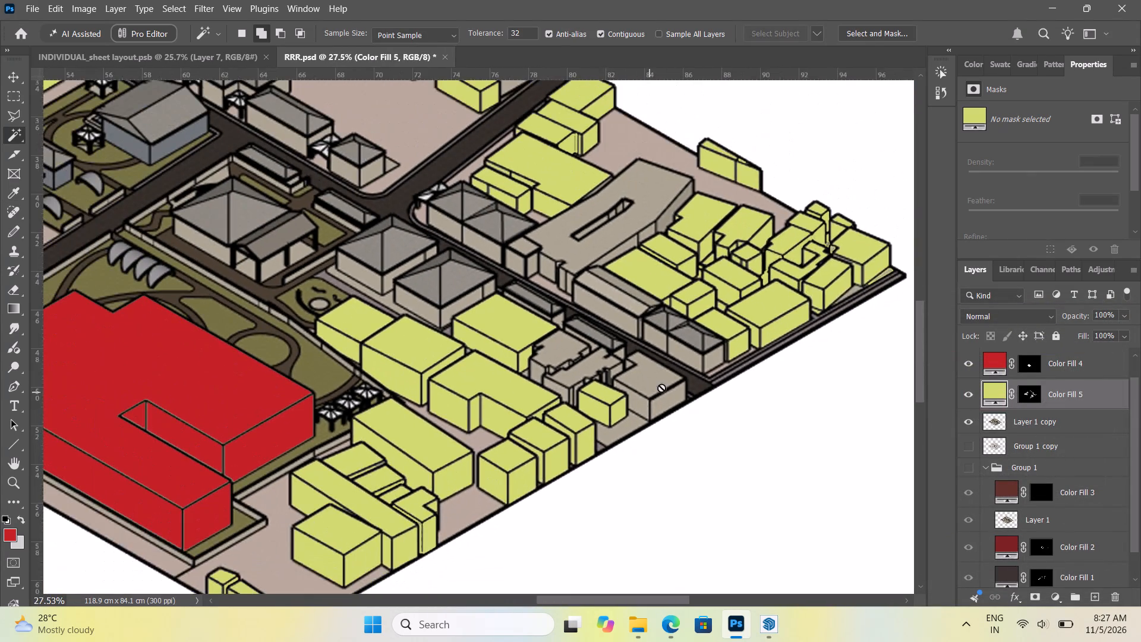
pyautogui.keyDown('alt'); pyautogui.scroll(-7, 667, 385); pyautogui.keyUp('alt')
pyautogui.keyDown('alt'); pyautogui.scroll(6, 310, 269); pyautogui.keyUp('alt')
pyautogui.keyDown('alt'); pyautogui.scroll(-6, 480, 370); pyautogui.keyUp('alt')
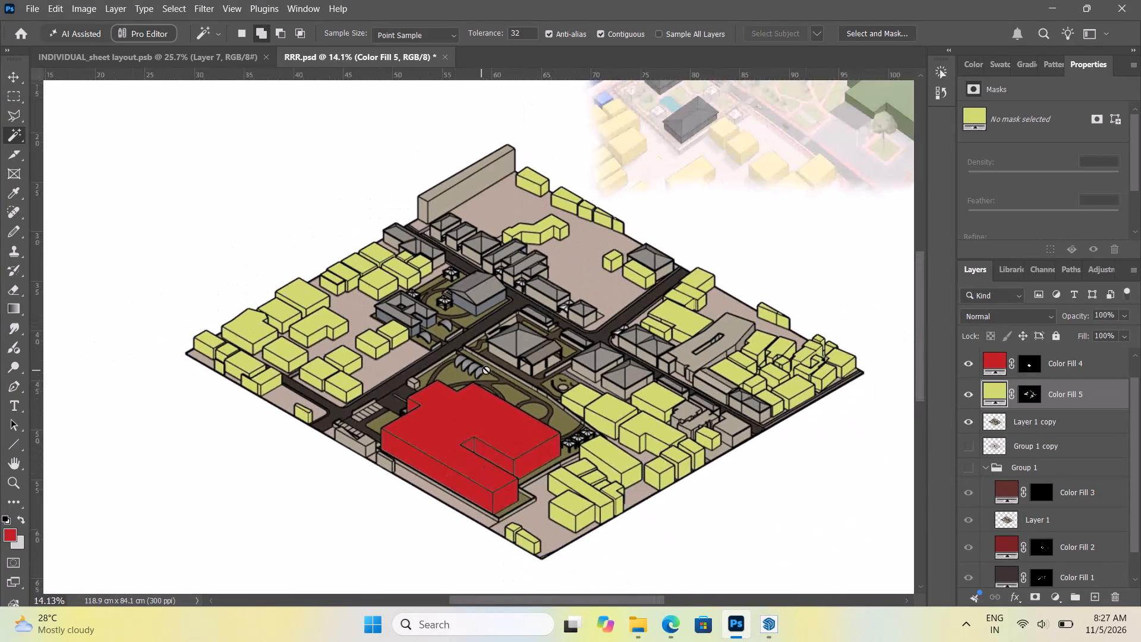
pyautogui.keyDown('alt'); pyautogui.scroll(7, 525, 243); pyautogui.keyUp('alt')
pyautogui.keyDown('alt'); pyautogui.scroll(1, 387, 218); pyautogui.keyUp('alt')
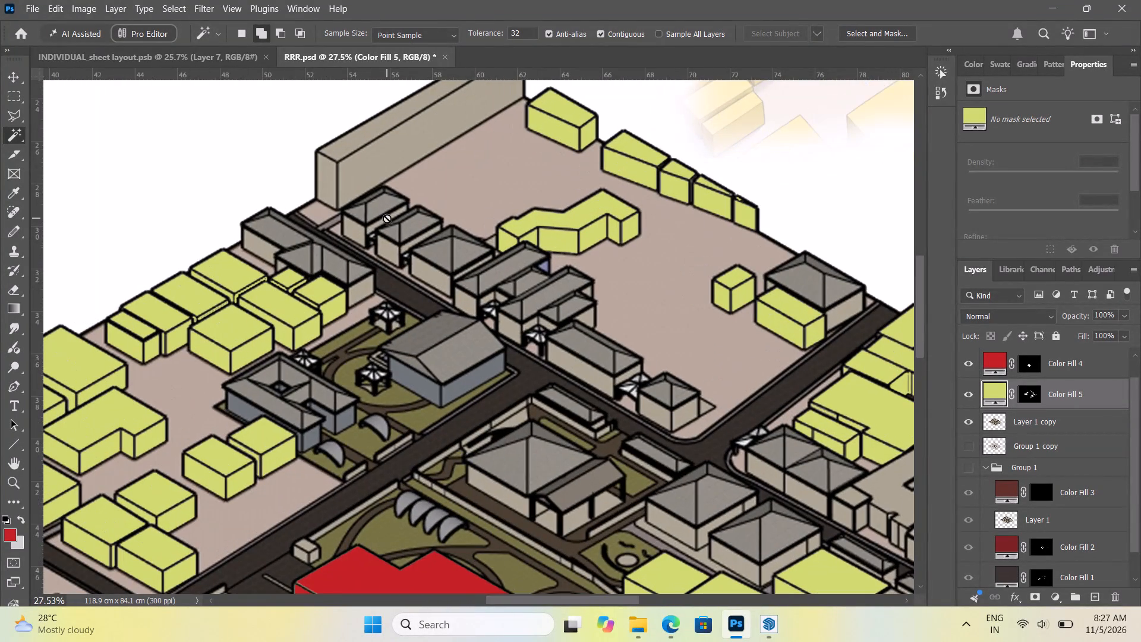
pyautogui.keyDown('alt'); pyautogui.scroll(-5, 332, 320); pyautogui.keyUp('alt')
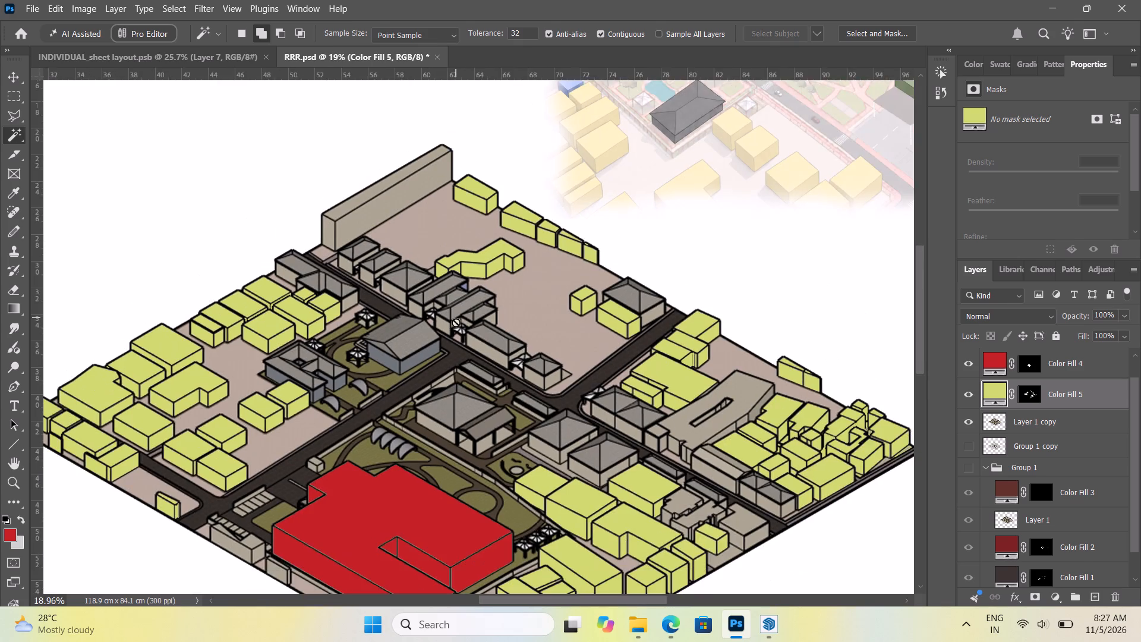
pyautogui.keyDown('alt'); pyautogui.scroll(4, 423, 341); pyautogui.keyUp('alt')
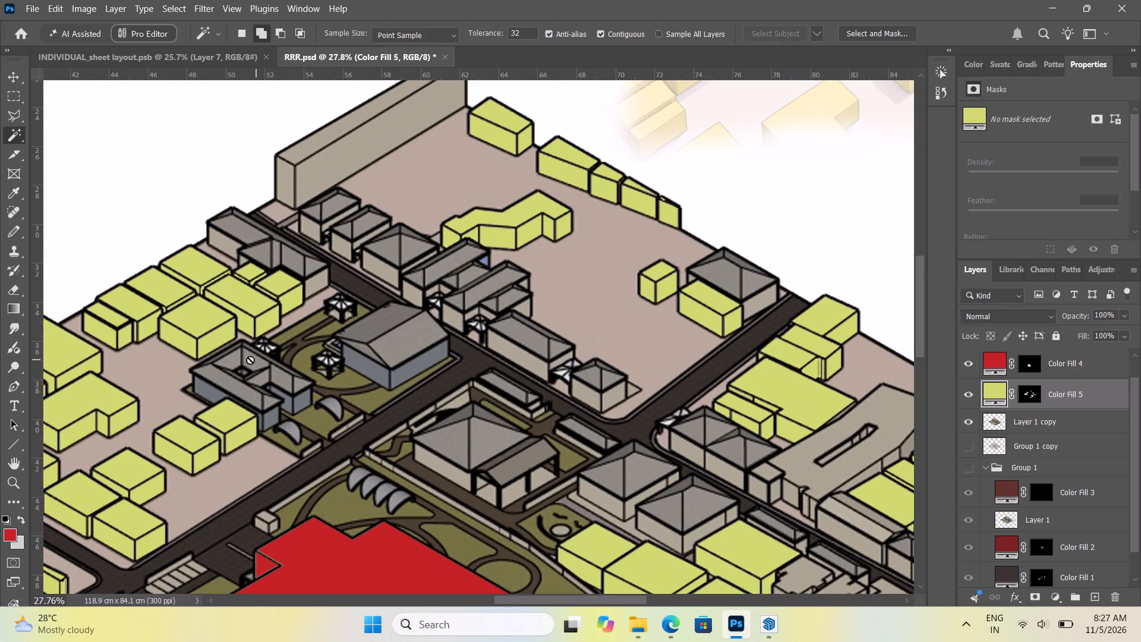
pyautogui.keyDown('alt'); pyautogui.scroll(-10, 237, 361); pyautogui.keyUp('alt')
pyautogui.keyDown('alt'); pyautogui.scroll(9, 322, 382); pyautogui.keyUp('alt')
pyautogui.keyDown('alt'); pyautogui.scroll(-6, 338, 380); pyautogui.keyUp('alt')
pyautogui.keyDown('alt'); pyautogui.scroll(8, 356, 422); pyautogui.keyUp('alt')
pyautogui.keyDown('alt'); pyautogui.scroll(-3, 359, 396); pyautogui.keyUp('alt')
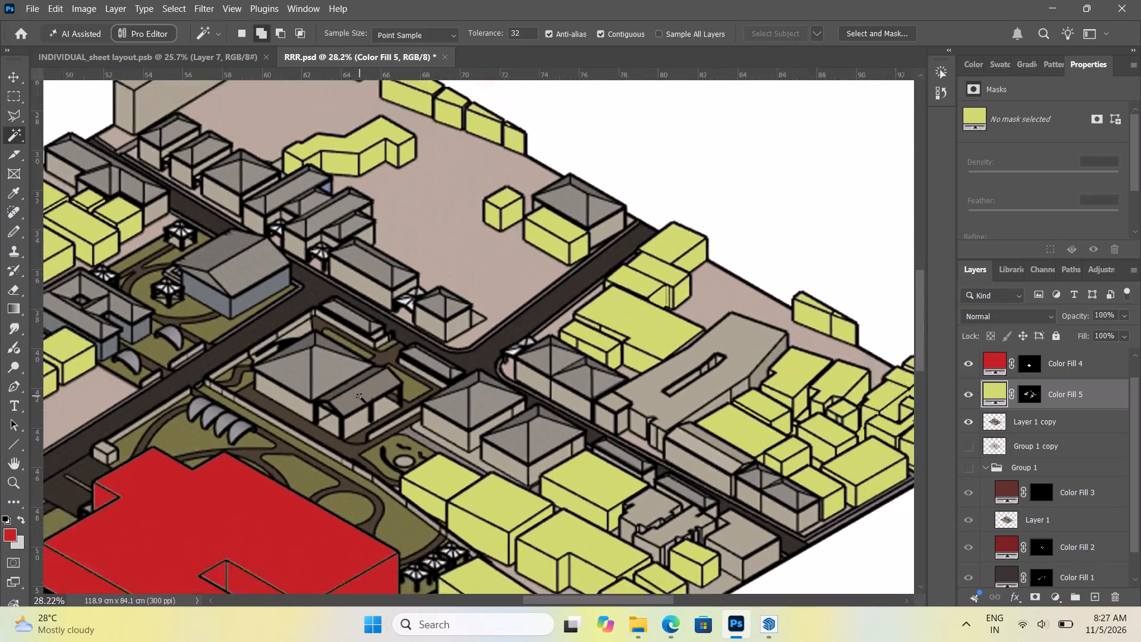
pyautogui.keyDown('alt'); pyautogui.scroll(-3, 360, 396); pyautogui.keyUp('alt')
pyautogui.keyDown('alt'); pyautogui.scroll(3, 185, 248); pyautogui.keyUp('alt')
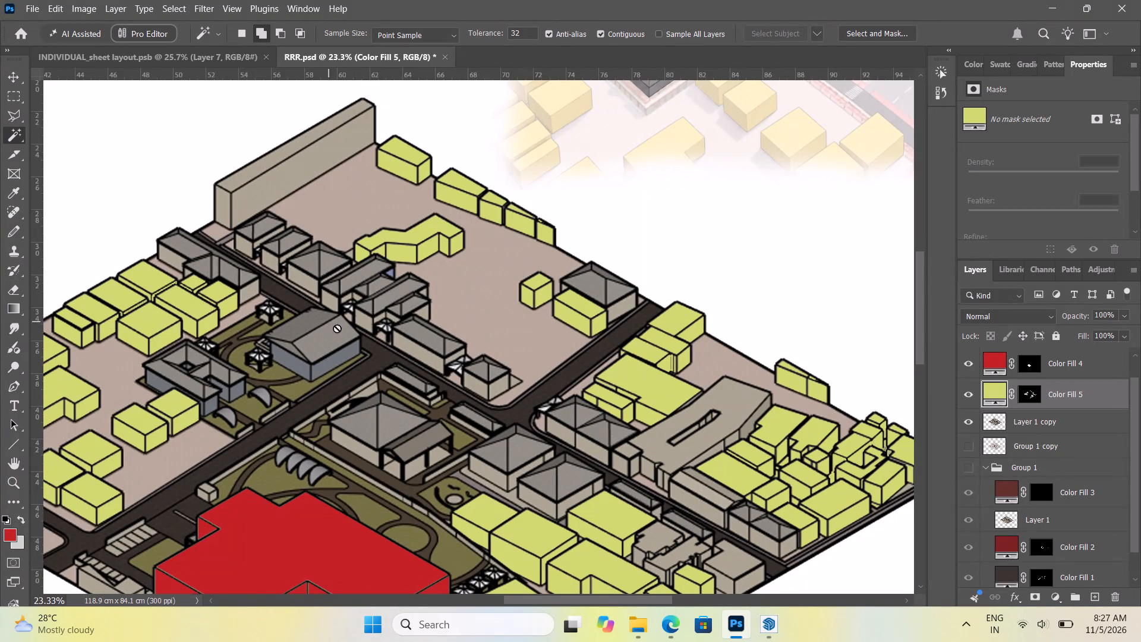
# Inspect the grey-roofed houses and the low long blocks around the road junction up close.
pyautogui.scroll(13, 432, 396)
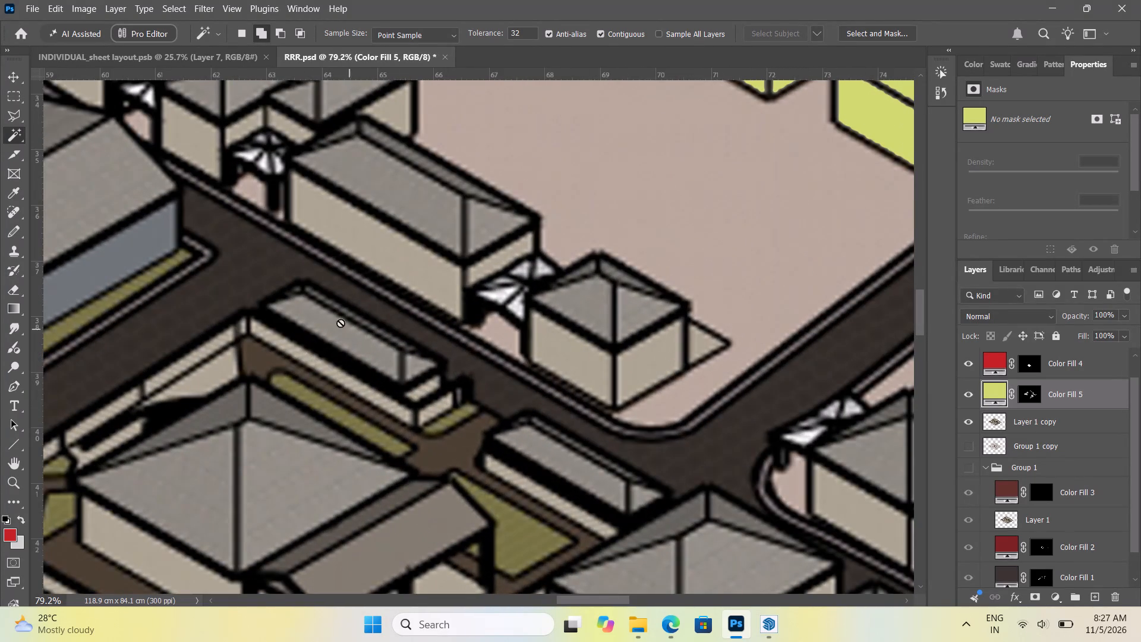
pyautogui.keyDown('alt'); pyautogui.scroll(6, 414, 386); pyautogui.keyUp('alt')
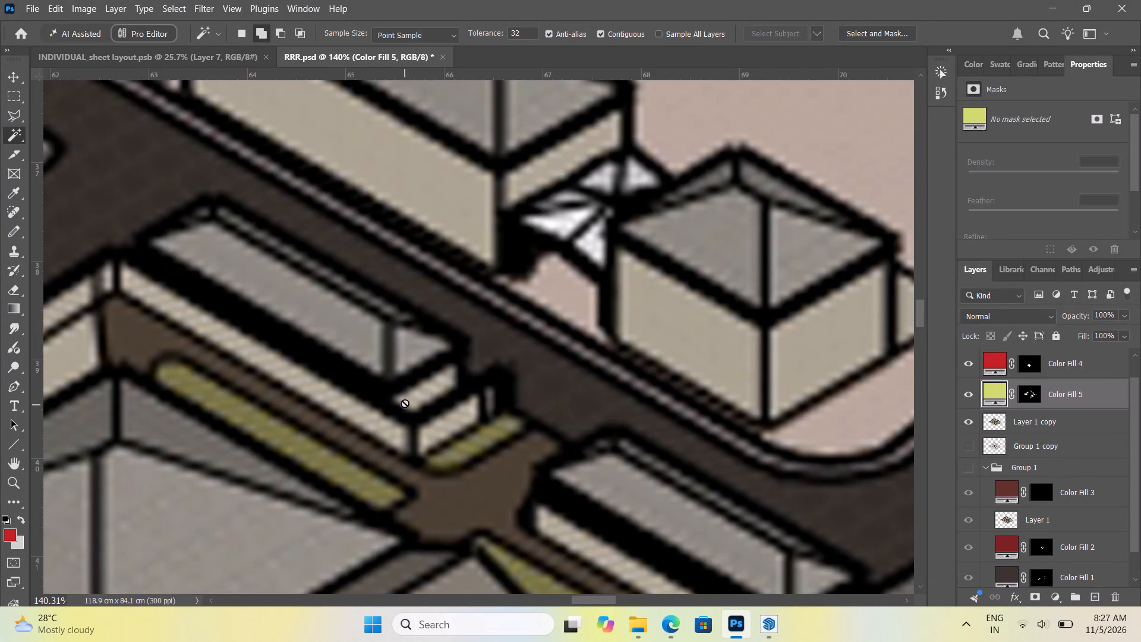
pyautogui.keyDown('alt'); pyautogui.scroll(-9, 406, 388); pyautogui.keyUp('alt')
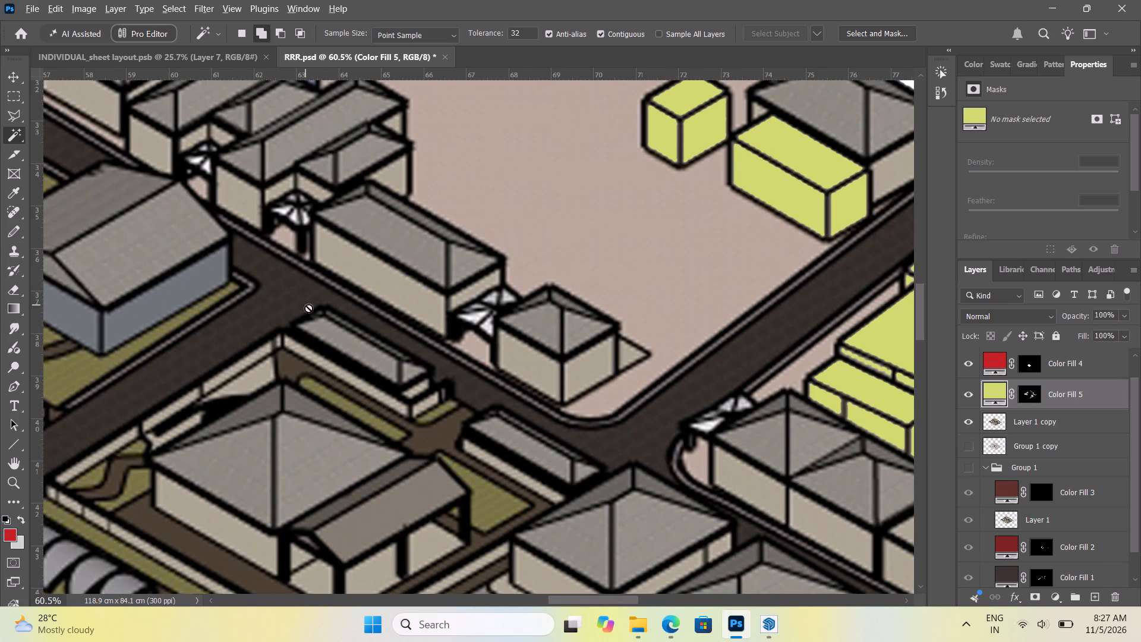
pyautogui.keyDown('alt'); pyautogui.scroll(5, 382, 412); pyautogui.keyUp('alt')
pyautogui.keyDown('alt'); pyautogui.scroll(-7, 266, 306); pyautogui.keyUp('alt')
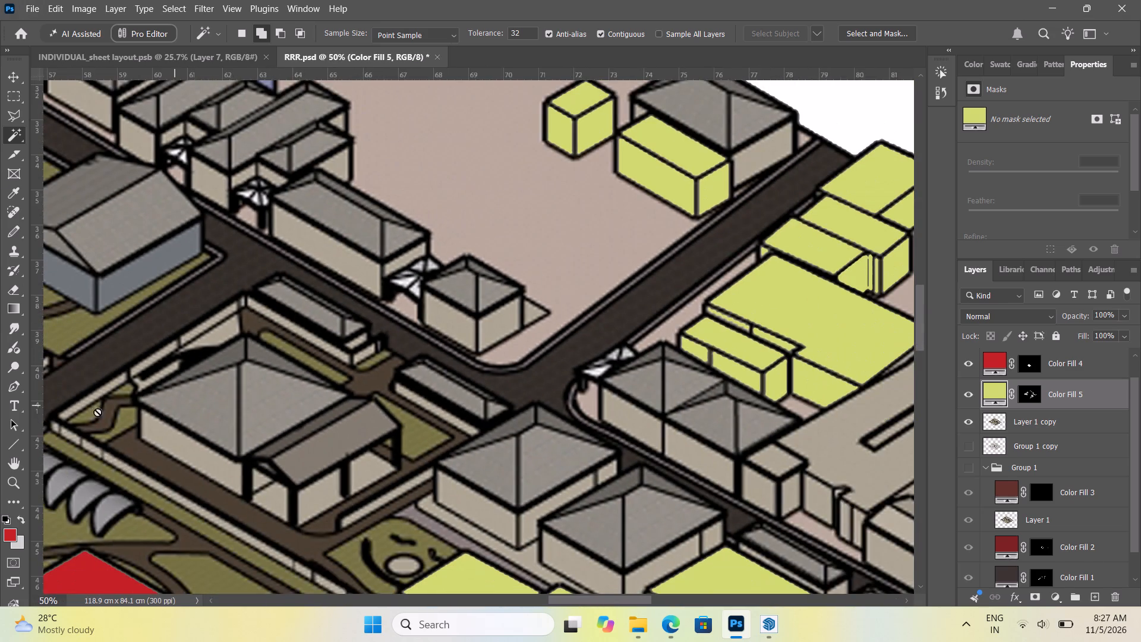
pyautogui.keyDown('alt'); pyautogui.scroll(-5, 314, 308); pyautogui.keyUp('alt')
pyautogui.keyDown('alt'); pyautogui.scroll(7, 259, 333); pyautogui.keyUp('alt')
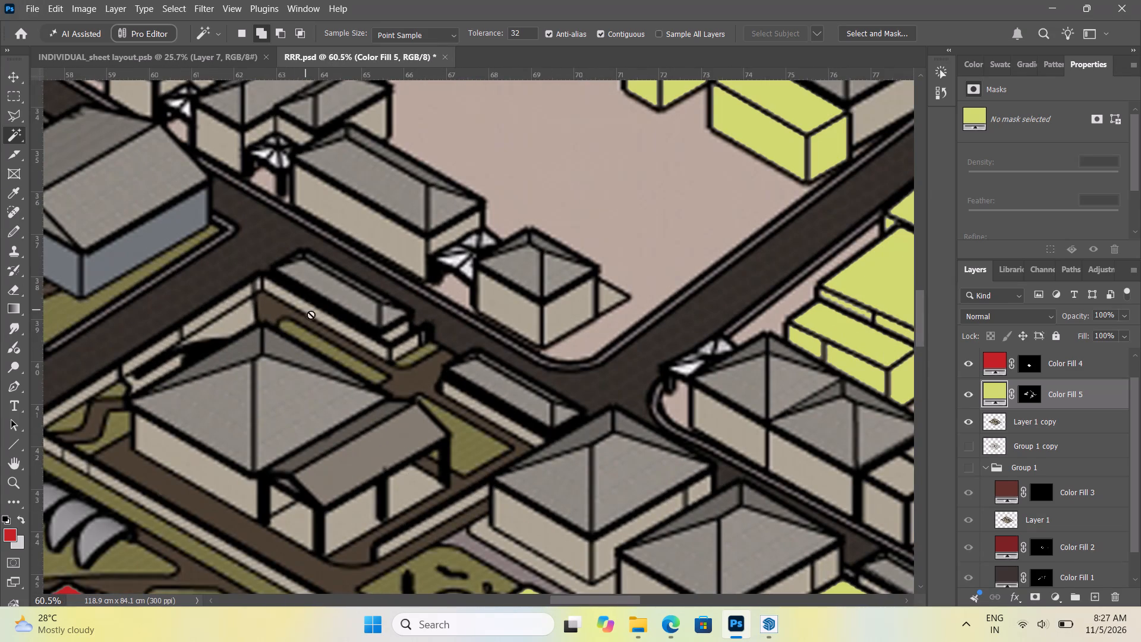
pyautogui.keyDown('alt'); pyautogui.scroll(9, 393, 322); pyautogui.keyUp('alt')
pyautogui.keyDown('alt'); pyautogui.scroll(-5, 370, 305); pyautogui.keyUp('alt')
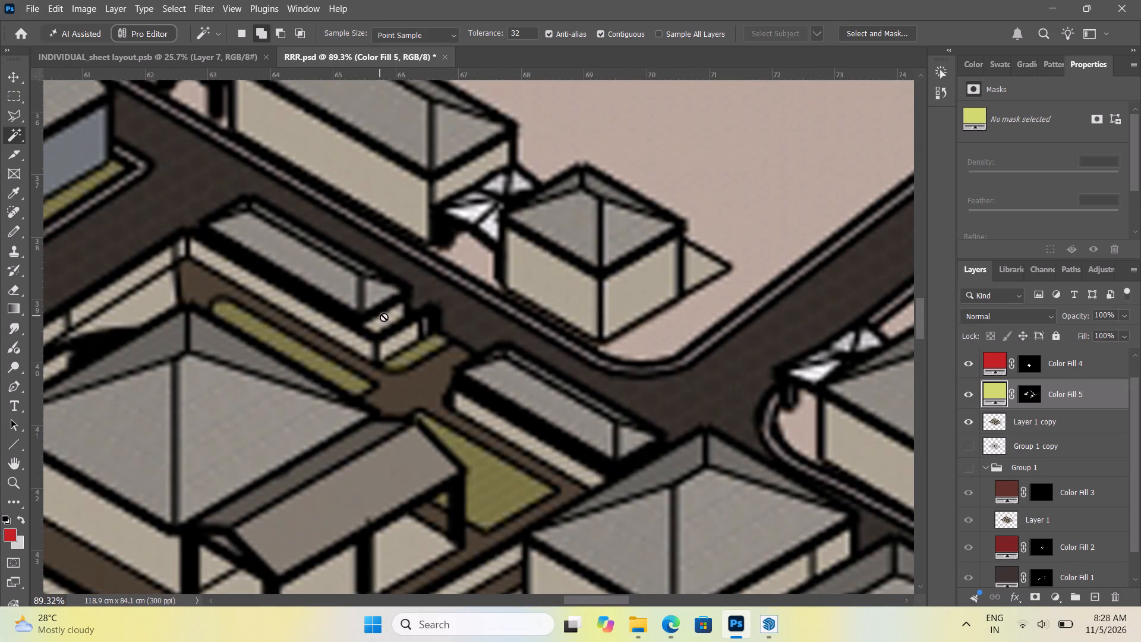
pyautogui.keyDown('alt'); pyautogui.scroll(-6, 361, 311); pyautogui.keyUp('alt')
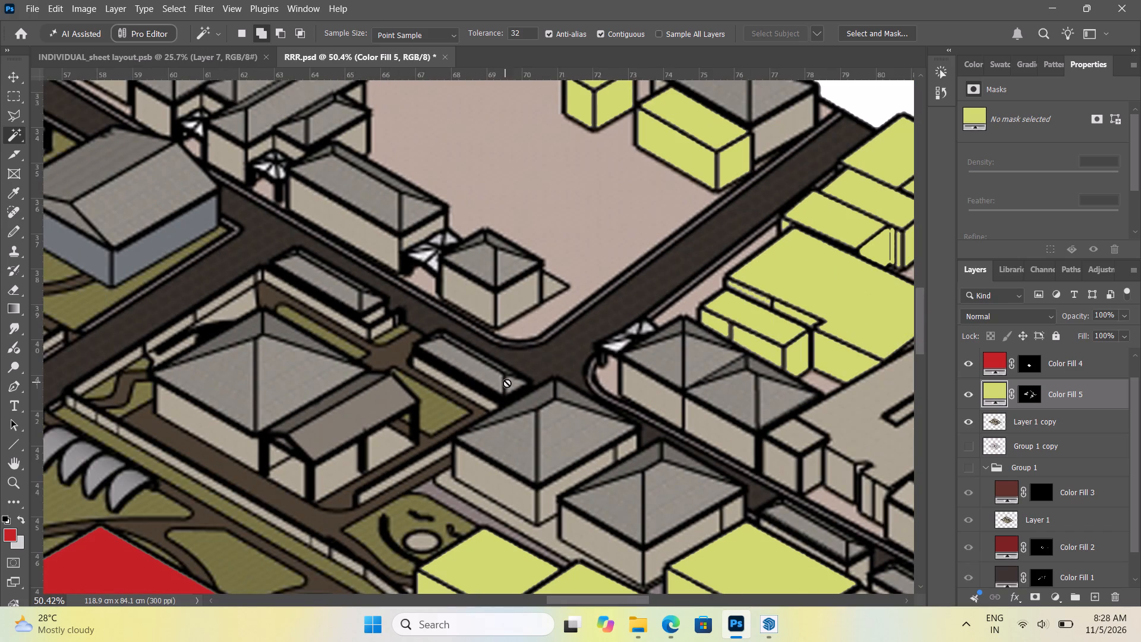
pyautogui.keyDown('alt'); pyautogui.scroll(-10, 336, 332); pyautogui.keyUp('alt')
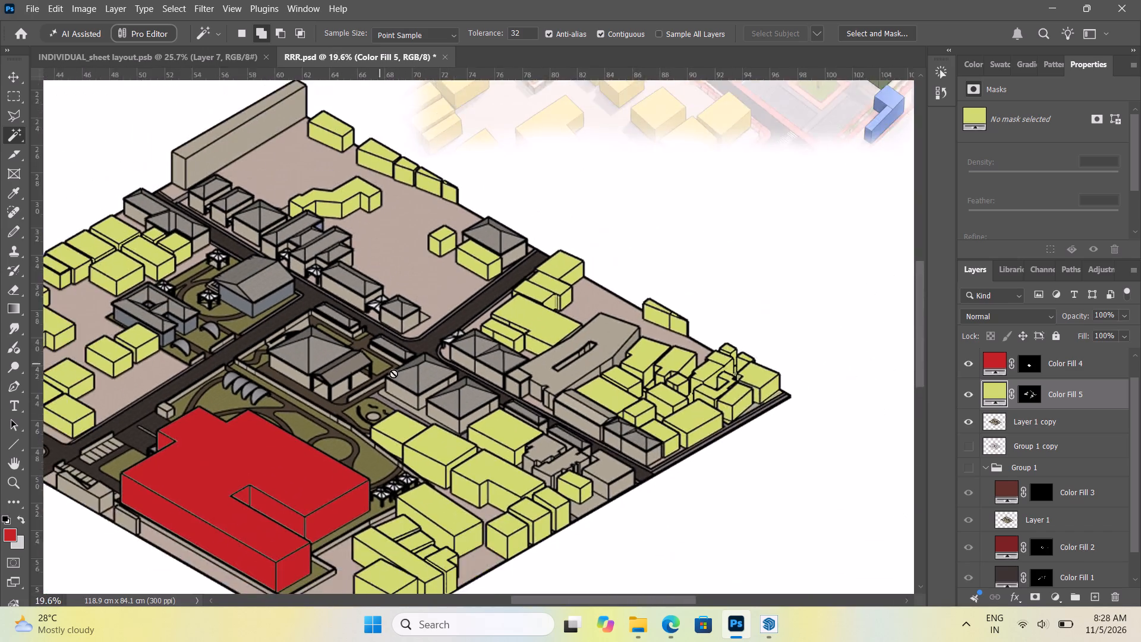
pyautogui.keyDown('alt'); pyautogui.scroll(10, 441, 391); pyautogui.keyUp('alt')
pyautogui.keyDown('alt'); pyautogui.scroll(-5, 423, 347); pyautogui.keyUp('alt')
pyautogui.keyDown('alt'); pyautogui.scroll(5, 406, 380); pyautogui.keyUp('alt')
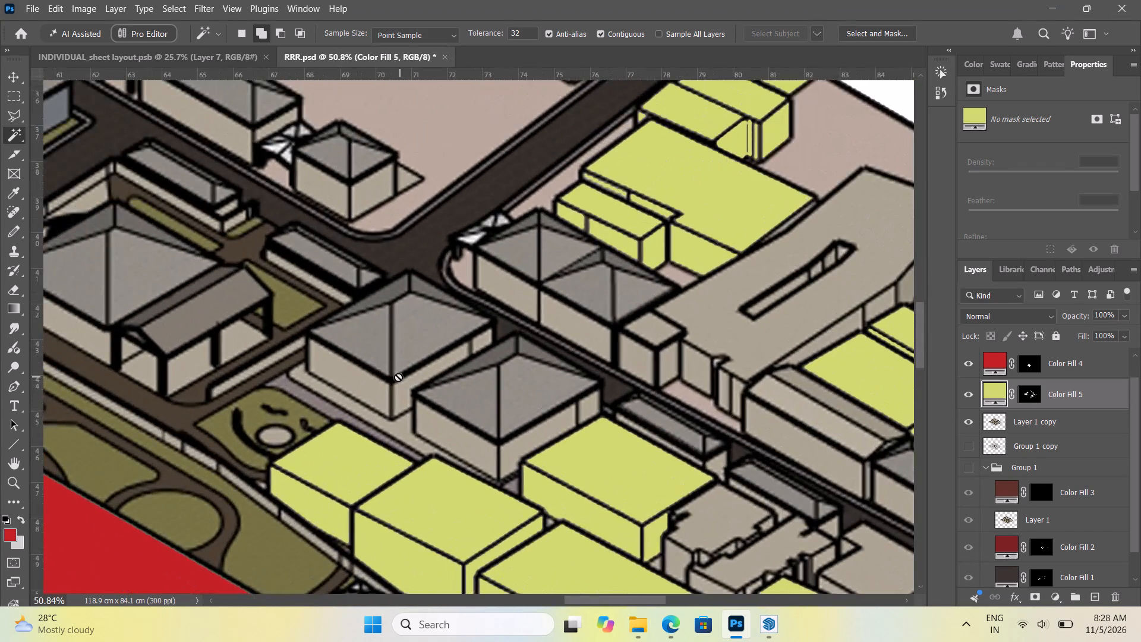
pyautogui.keyDown('alt'); pyautogui.scroll(-5, 387, 317); pyautogui.keyUp('alt')
pyautogui.keyDown('alt'); pyautogui.scroll(9, 330, 269); pyautogui.keyUp('alt')
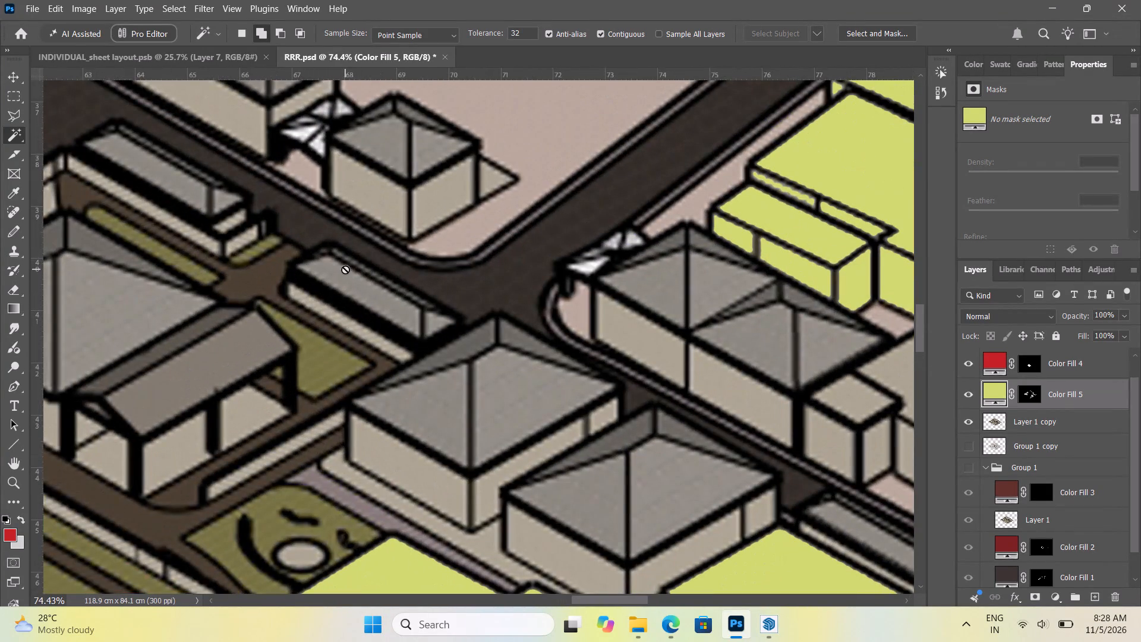
pyautogui.keyDown('alt'); pyautogui.scroll(-11, 406, 288); pyautogui.keyUp('alt')
pyautogui.keyDown('alt'); pyautogui.scroll(10, 468, 361); pyautogui.keyUp('alt')
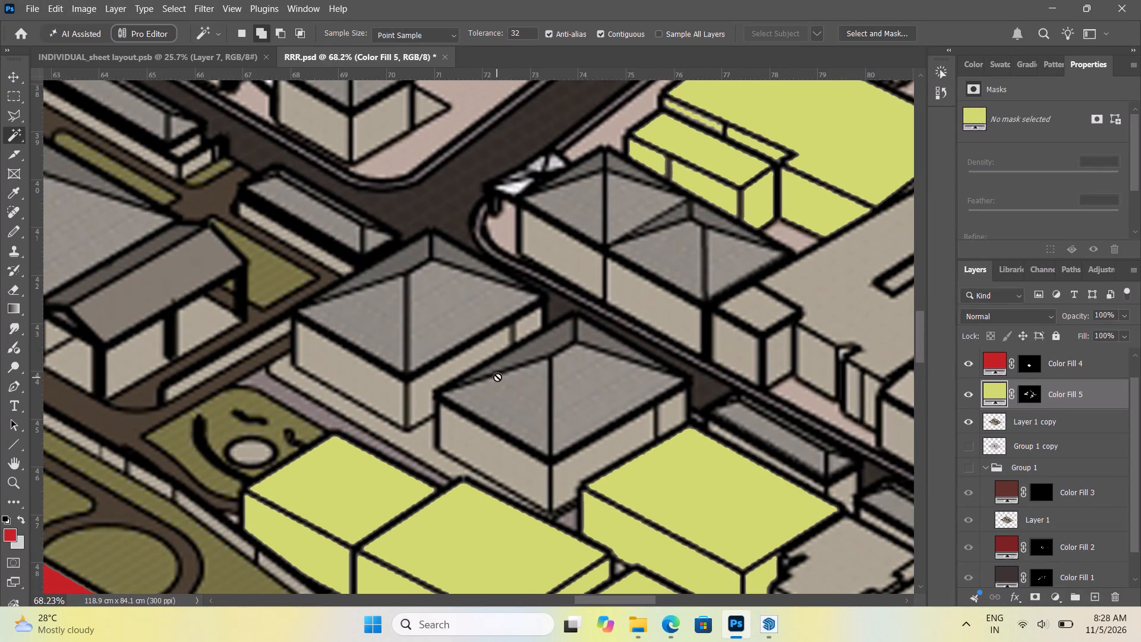
# Inspect the uncoloured beige buildings and low grey-roofed blocks along the road toward the site's edge.
pyautogui.keyDown('alt'); pyautogui.scroll(-6, 337, 274); pyautogui.keyUp('alt')
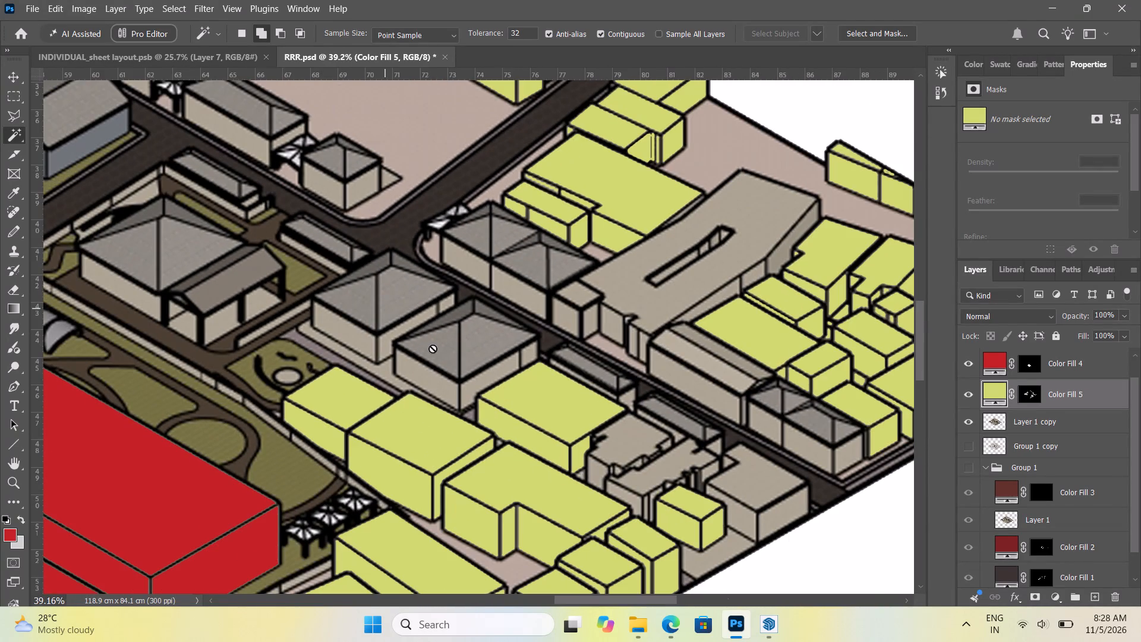
pyautogui.keyDown('alt'); pyautogui.scroll(-5, 451, 363); pyautogui.keyUp('alt')
pyautogui.keyDown('alt'); pyautogui.scroll(10, 557, 385); pyautogui.keyUp('alt')
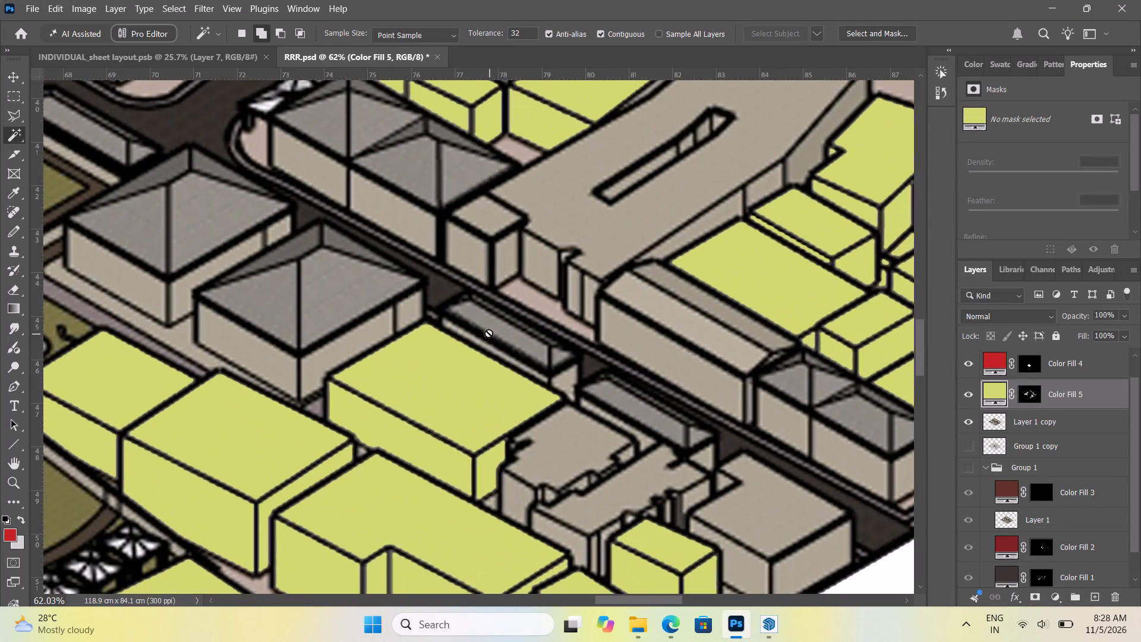
pyautogui.scroll(9, 459, 337)
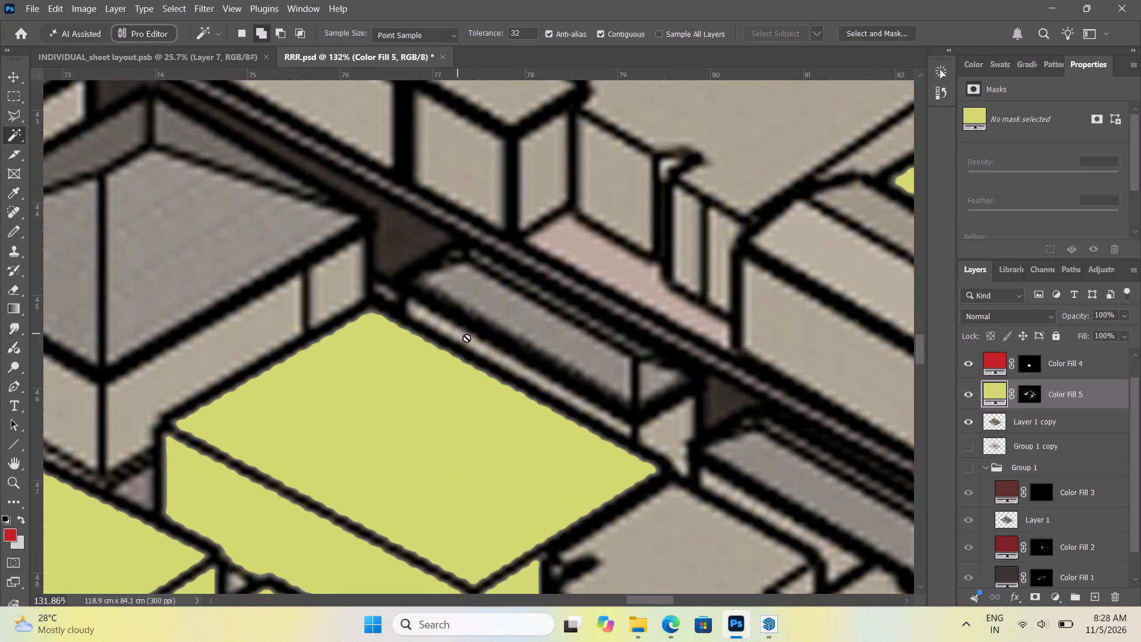
pyautogui.keyDown('alt'); pyautogui.scroll(-6, 409, 297); pyautogui.keyUp('alt')
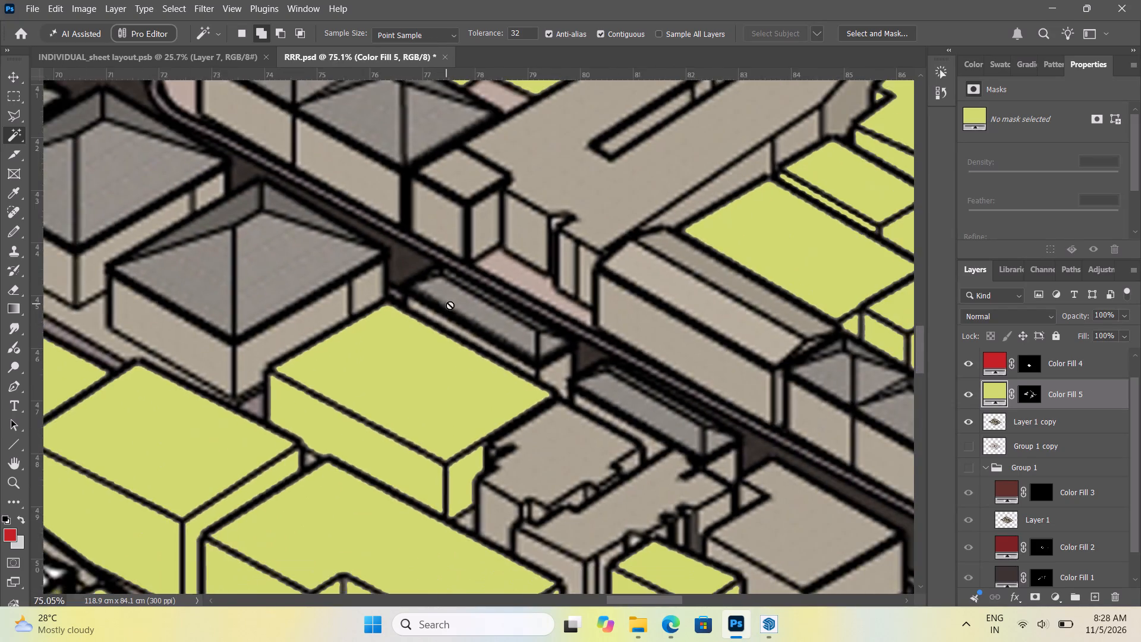
pyautogui.keyDown('alt'); pyautogui.scroll(-6, 453, 307); pyautogui.keyUp('alt')
pyautogui.keyDown('alt'); pyautogui.scroll(6, 503, 350); pyautogui.keyUp('alt')
pyautogui.keyDown('alt'); pyautogui.scroll(-6, 509, 324); pyautogui.keyUp('alt')
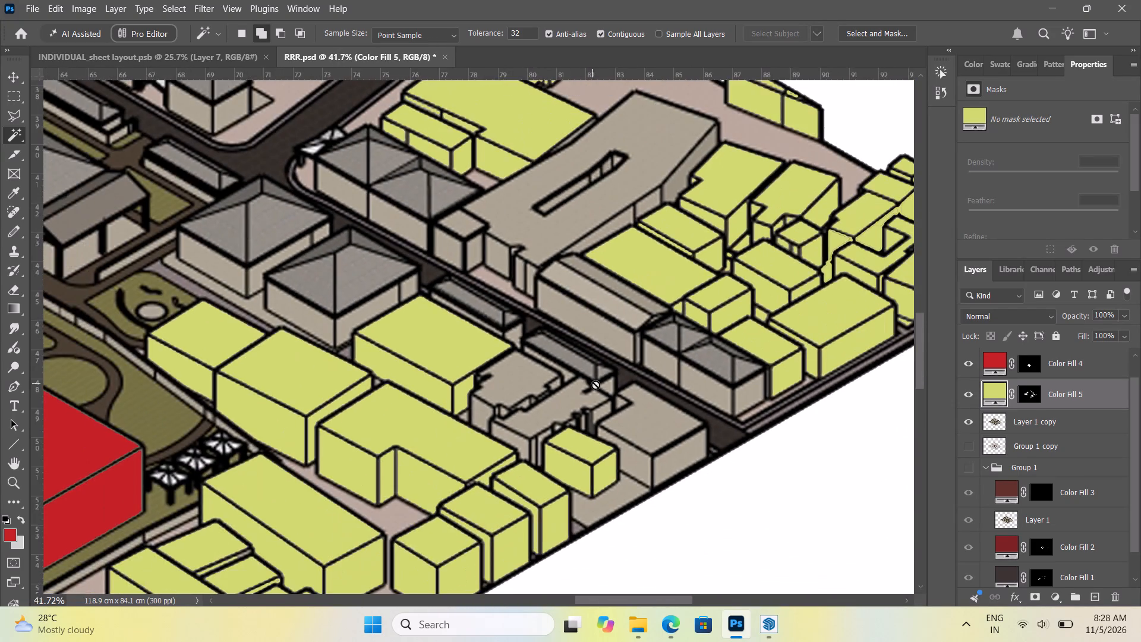
pyautogui.keyDown('alt'); pyautogui.scroll(7, 595, 385); pyautogui.keyUp('alt')
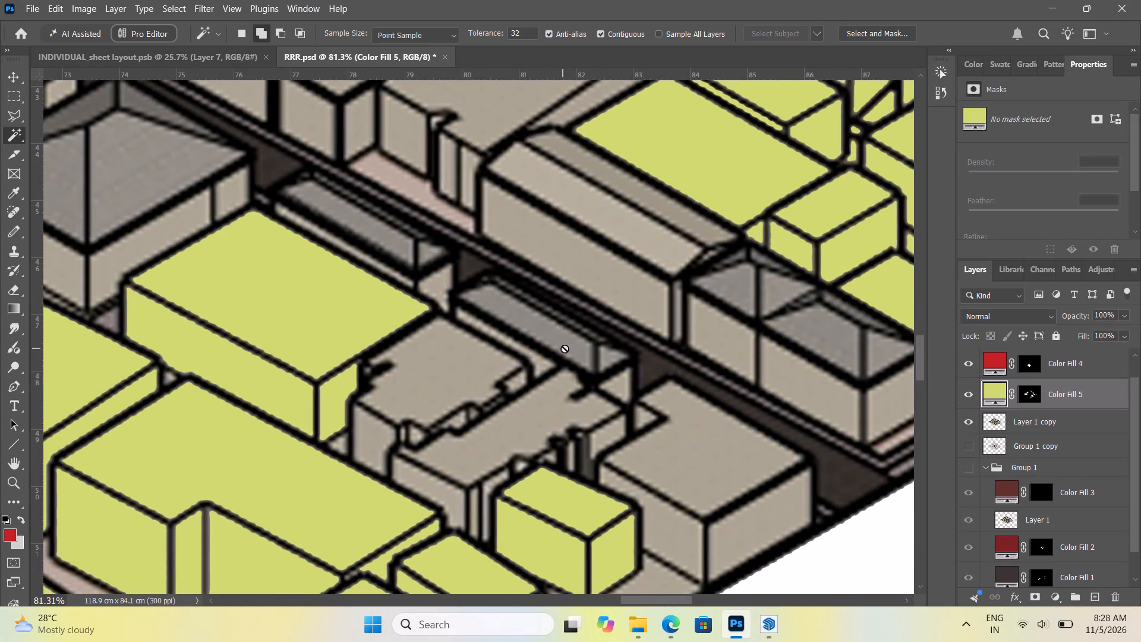
pyautogui.keyDown('alt'); pyautogui.scroll(-7, 506, 325); pyautogui.keyUp('alt')
pyautogui.keyDown('alt'); pyautogui.scroll(13, 508, 458); pyautogui.keyUp('alt')
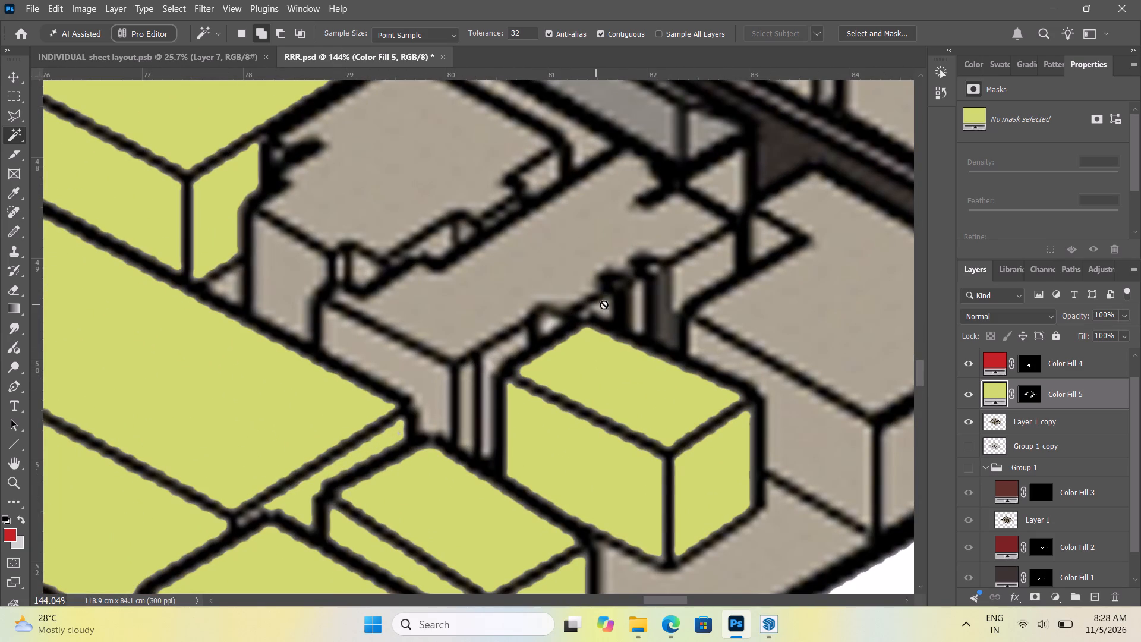
pyautogui.keyDown('alt'); pyautogui.scroll(-2, 484, 276); pyautogui.keyUp('alt')
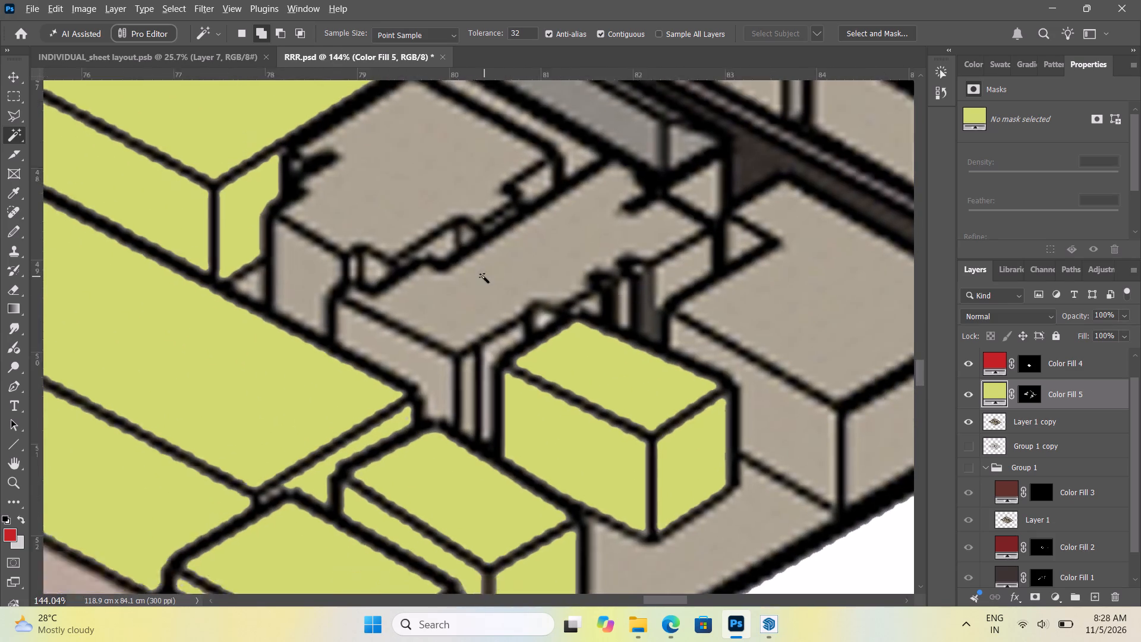
# Review the whole axonometric site beside the reference diagram for building groups that still need a colour.
pyautogui.keyDown('alt'); pyautogui.scroll(-11, 483, 276); pyautogui.keyUp('alt')
pyautogui.scroll(-14, 633, 379)
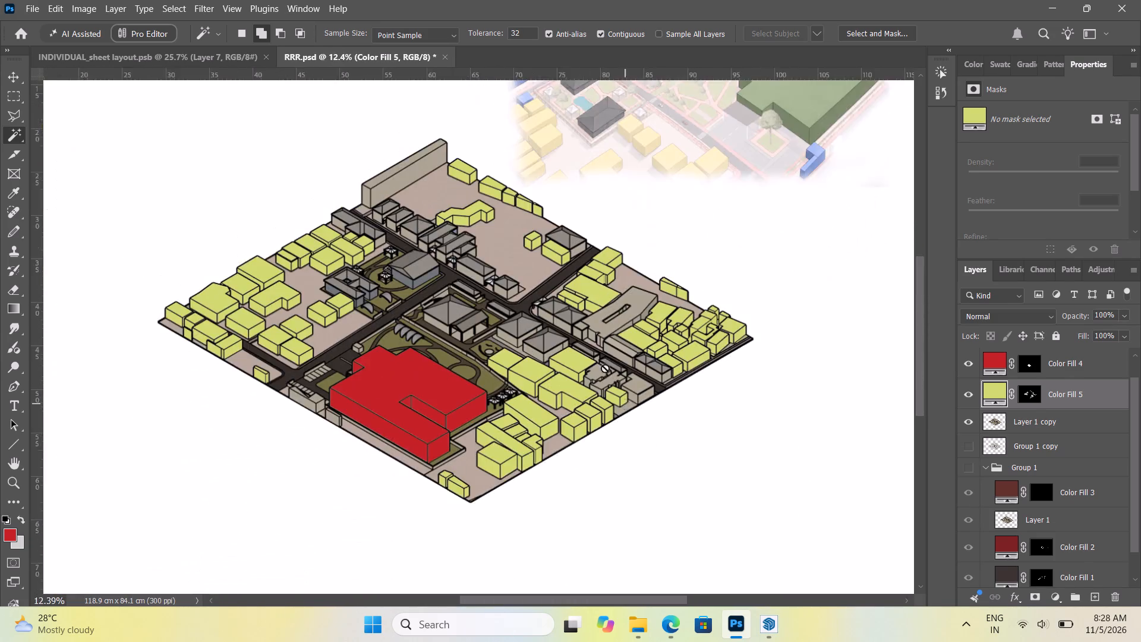
pyautogui.keyDown('alt'); pyautogui.scroll(11, 587, 338); pyautogui.keyUp('alt')
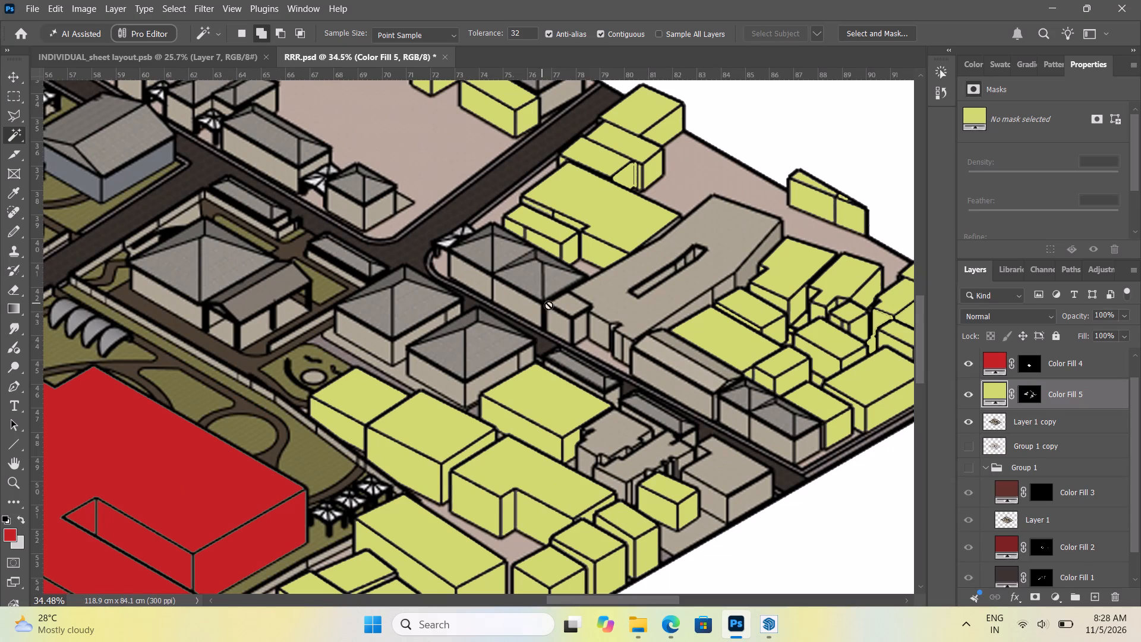
pyautogui.keyDown('alt'); pyautogui.scroll(-4, 783, 484); pyautogui.keyUp('alt')
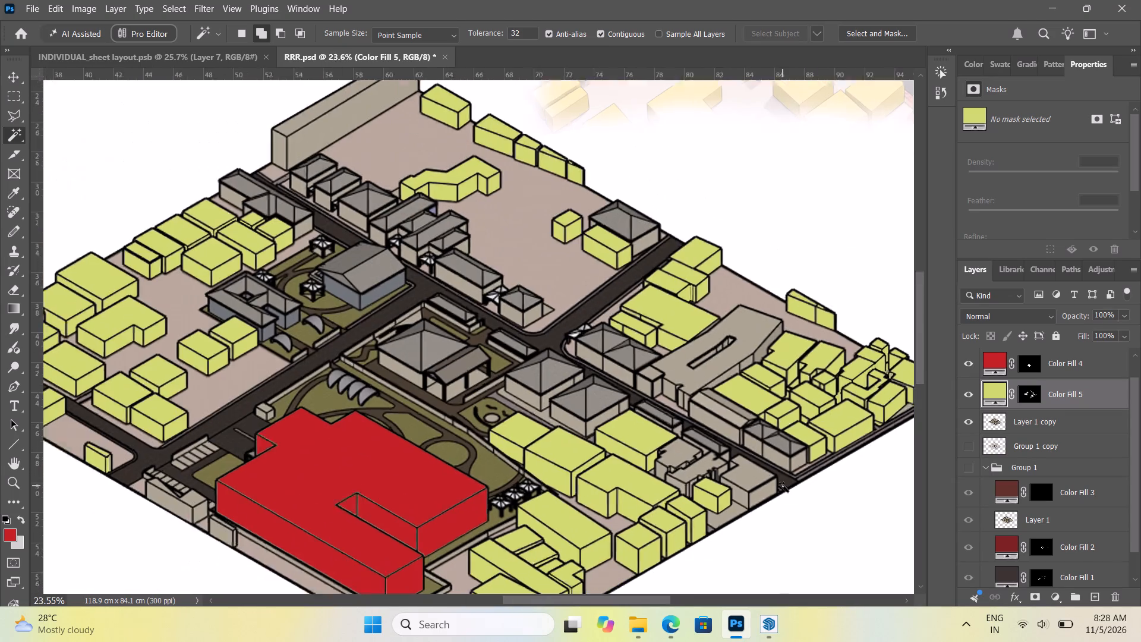
pyautogui.keyDown('alt'); pyautogui.scroll(-2, 783, 486); pyautogui.keyUp('alt')
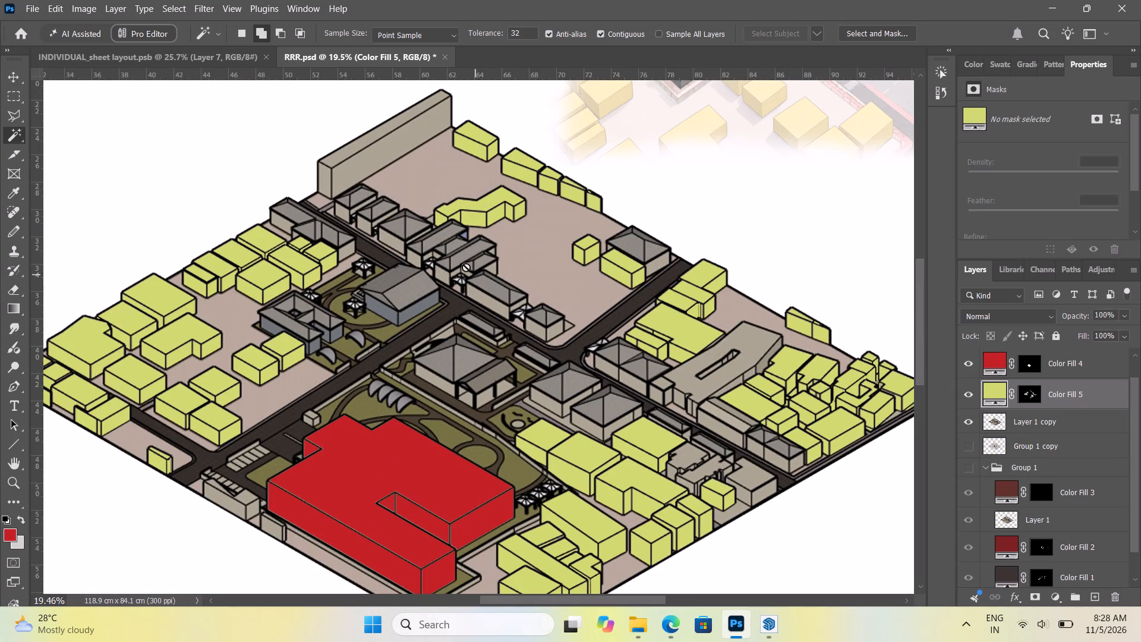
pyautogui.keyDown('alt'); pyautogui.scroll(-6, 479, 319); pyautogui.keyUp('alt')
pyautogui.keyDown('alt'); pyautogui.scroll(7, 402, 228); pyautogui.keyUp('alt')
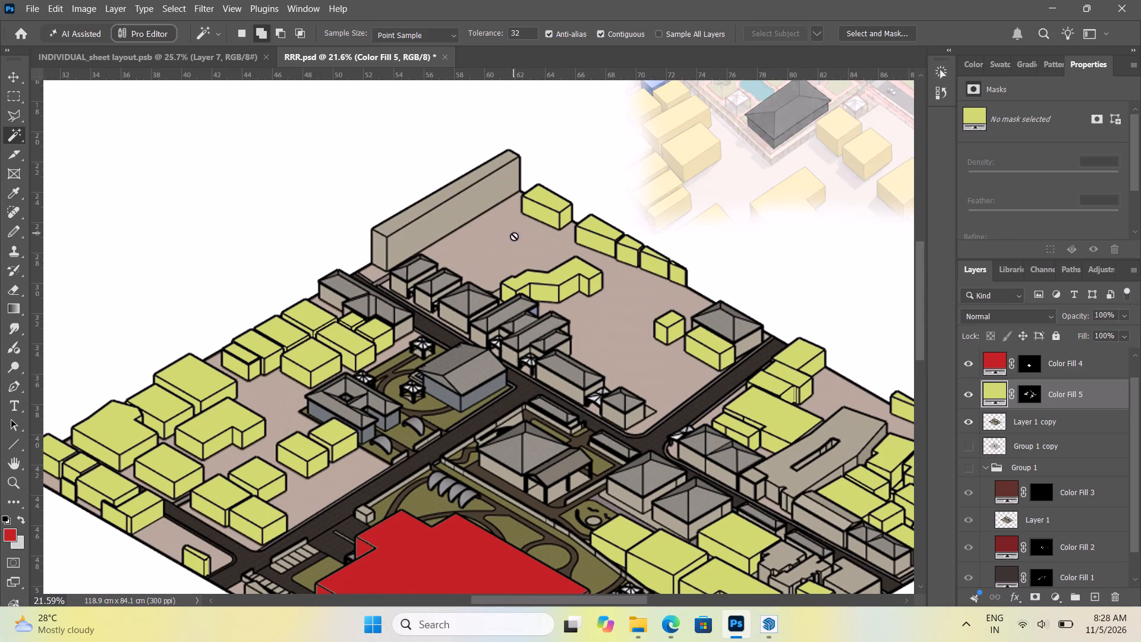
pyautogui.keyDown('alt'); pyautogui.scroll(-10, 499, 288); pyautogui.keyUp('alt')
pyautogui.keyDown('alt'); pyautogui.scroll(2, 416, 268); pyautogui.keyUp('alt')
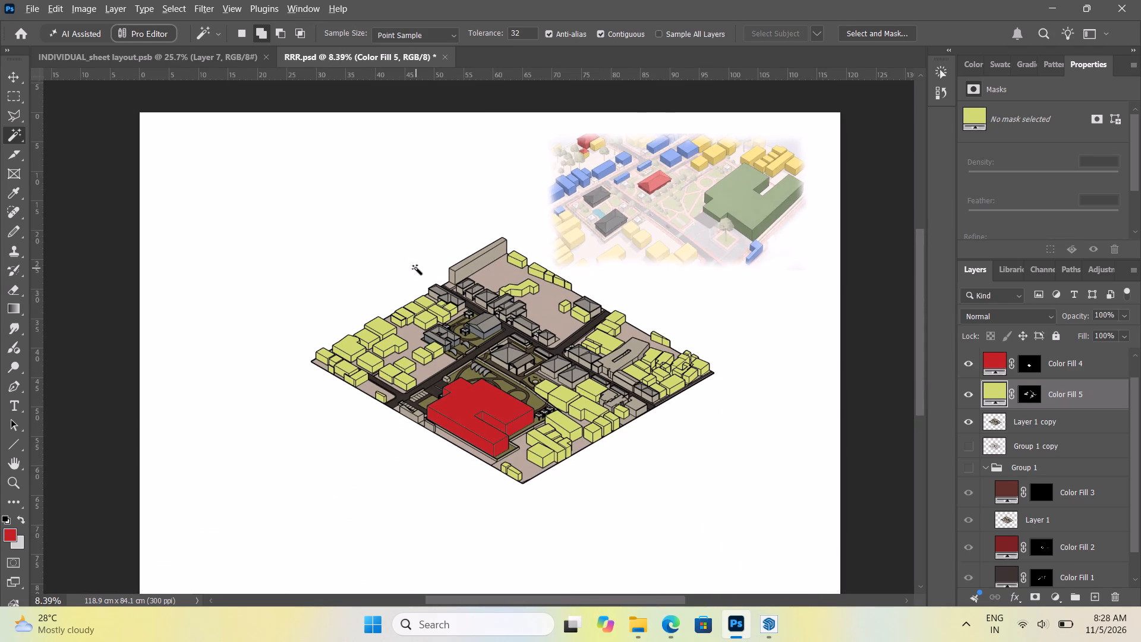
pyautogui.keyDown('alt'); pyautogui.scroll(2, 416, 268); pyautogui.keyUp('alt')
# Switch to INDIVIDUAL_sheet layout.psb and examine the 3D axonometric model and the Functional Structure diagram with its colour legend.
pyautogui.click(221, 59)
pyautogui.keyDown('alt'); pyautogui.scroll(-3, 426, 396); pyautogui.keyUp('alt')
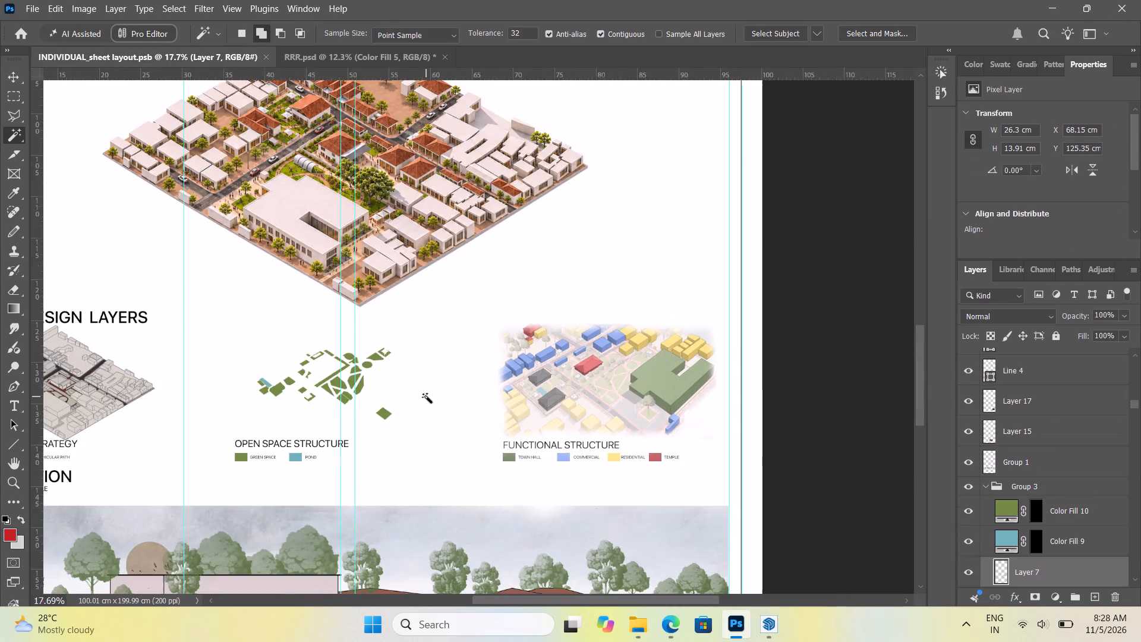
pyautogui.keyDown('alt'); pyautogui.scroll(-7, 426, 396); pyautogui.keyUp('alt')
pyautogui.keyDown('alt'); pyautogui.scroll(8, 252, 219); pyautogui.keyUp('alt')
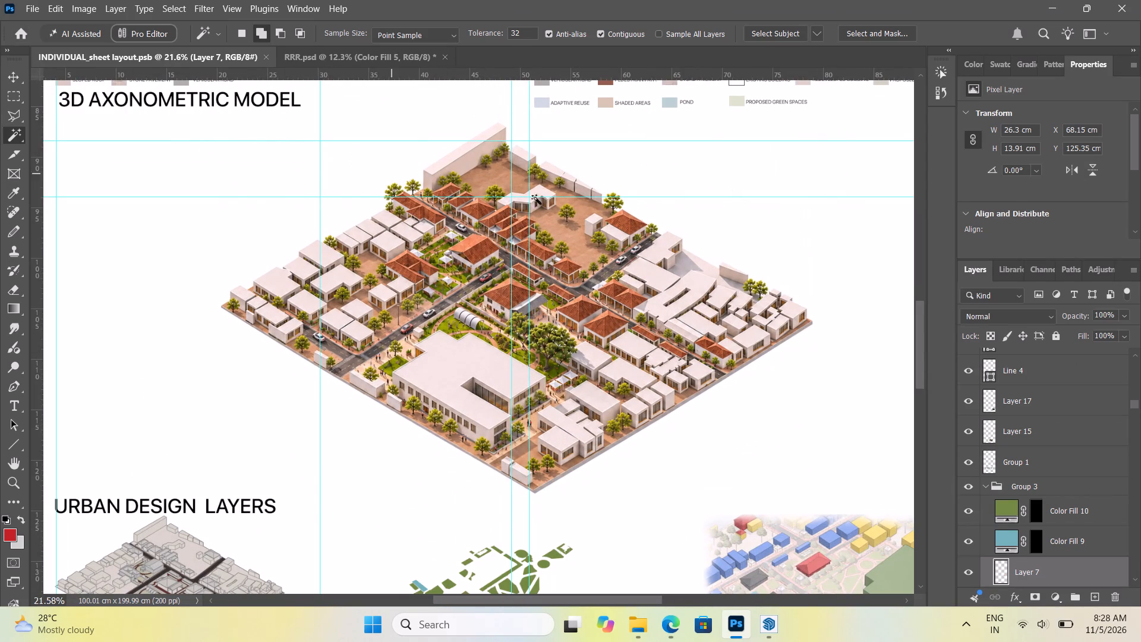
pyautogui.keyDown('alt'); pyautogui.scroll(-9, 521, 346); pyautogui.keyUp('alt')
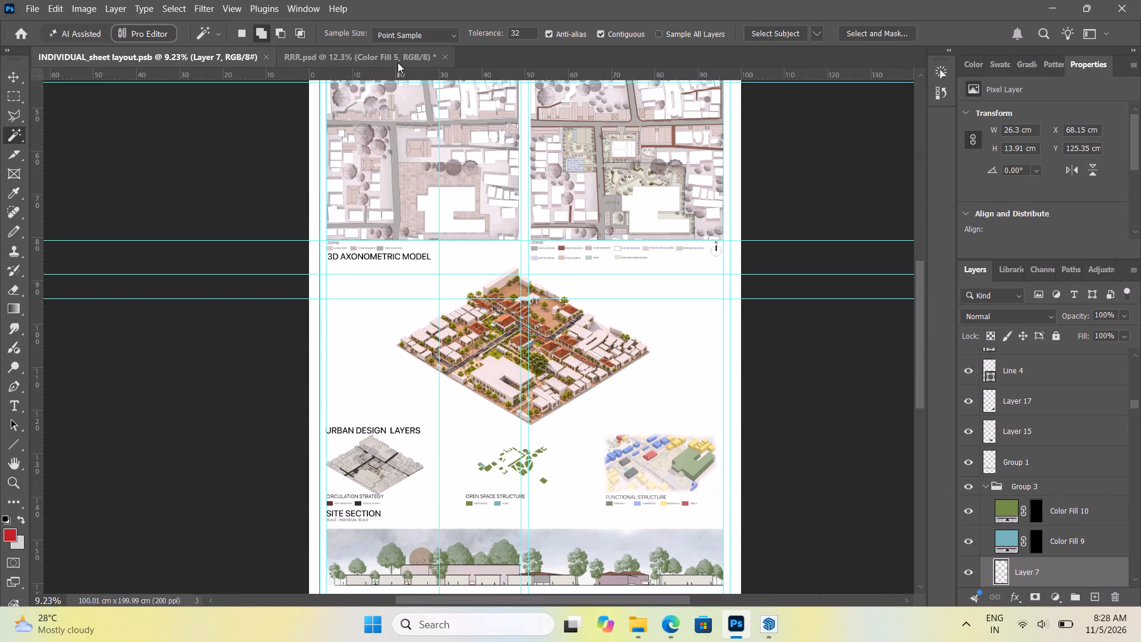
# Return to RRR.psd and compare the long beige block at the site's far edge with the colour-coded reference diagram.
pyautogui.click(398, 62)
pyautogui.keyDown('alt'); pyautogui.scroll(-4, 442, 360); pyautogui.keyUp('alt')
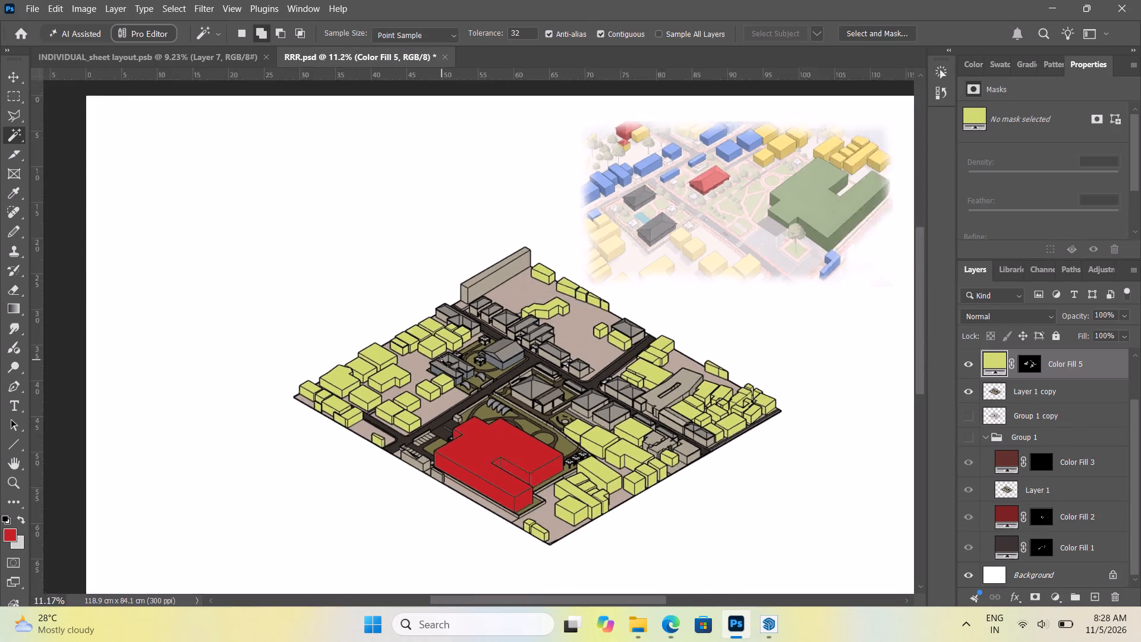
pyautogui.keyDown('alt'); pyautogui.scroll(-2, 442, 360); pyautogui.keyUp('alt')
pyautogui.keyDown('alt'); pyautogui.scroll(4, 594, 392); pyautogui.keyUp('alt')
pyautogui.keyDown('alt'); pyautogui.scroll(13, 327, 245); pyautogui.keyUp('alt')
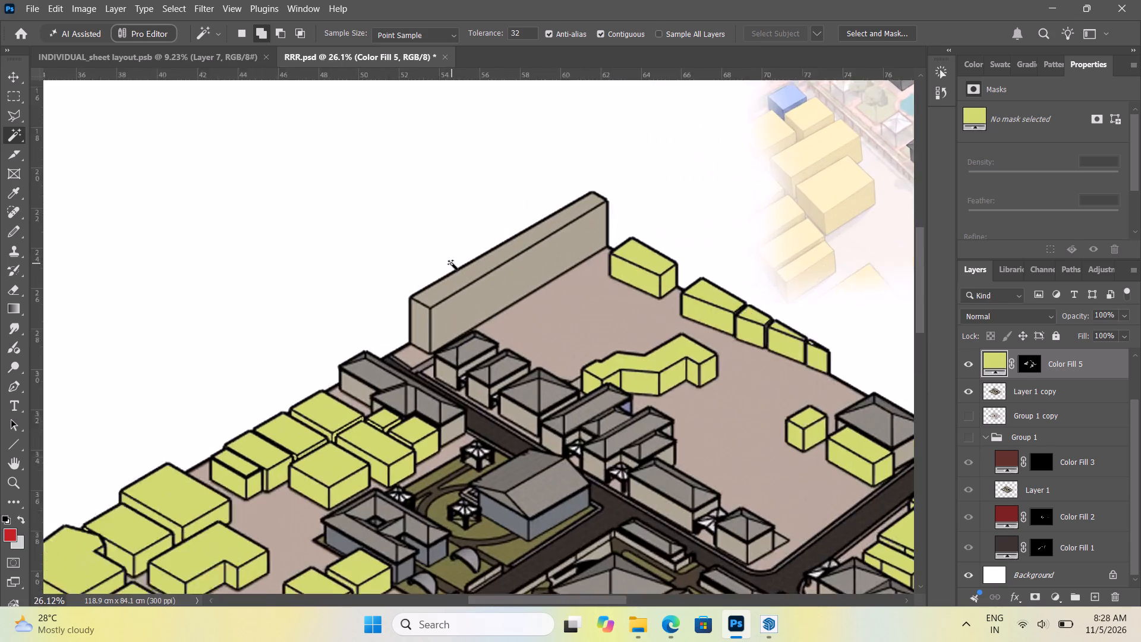
pyautogui.keyDown('alt'); pyautogui.scroll(2, 452, 263); pyautogui.keyUp('alt')
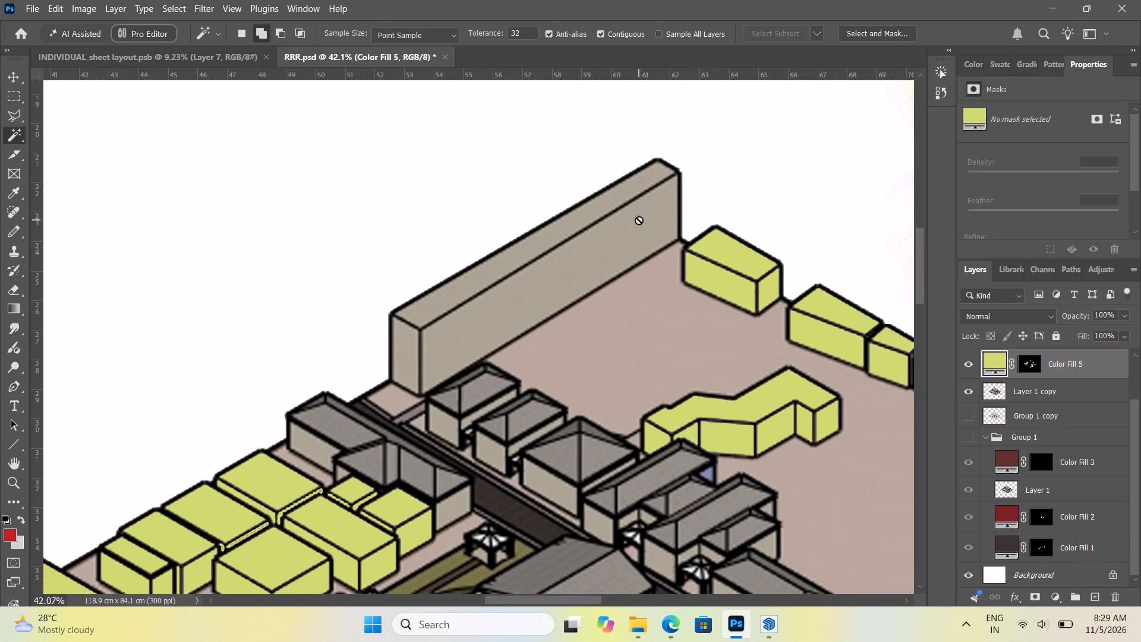
pyautogui.scroll(1, 639, 222)
pyautogui.scroll(-20, 637, 232)
pyautogui.keyDown('alt'); pyautogui.scroll(2, 537, 353); pyautogui.keyUp('alt')
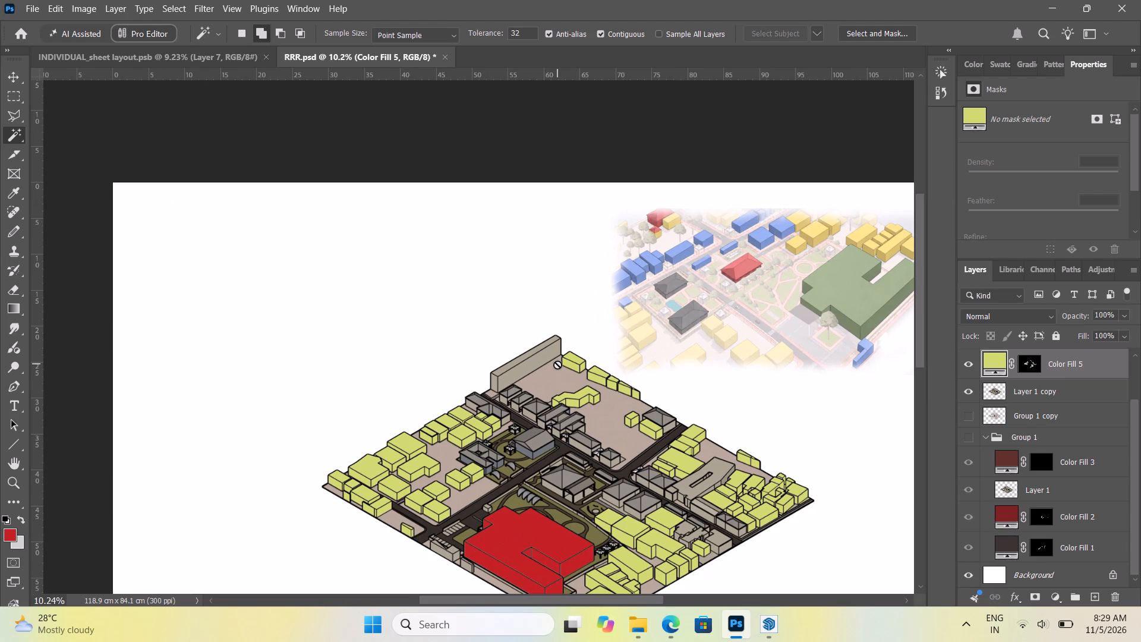
pyautogui.keyDown('alt'); pyautogui.scroll(-5, 534, 360); pyautogui.keyUp('alt')
pyautogui.keyDown('alt'); pyautogui.scroll(9, 534, 361); pyautogui.keyUp('alt')
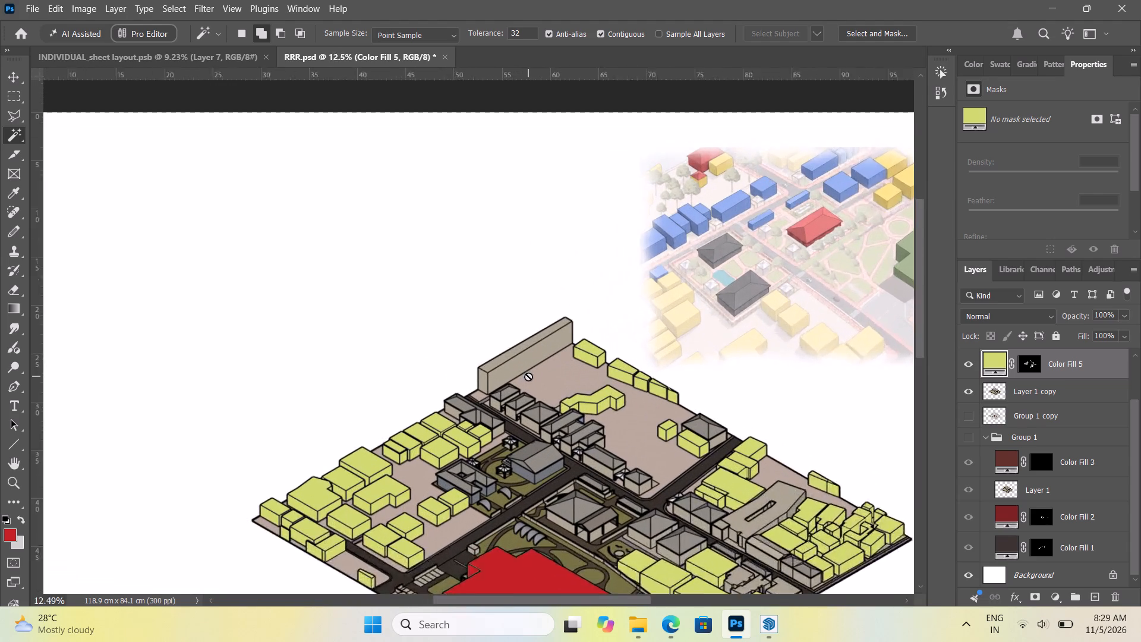
pyautogui.keyDown('alt'); pyautogui.scroll(1, 528, 376); pyautogui.keyUp('alt')
pyautogui.keyDown('alt'); pyautogui.scroll(-6, 528, 363); pyautogui.keyUp('alt')
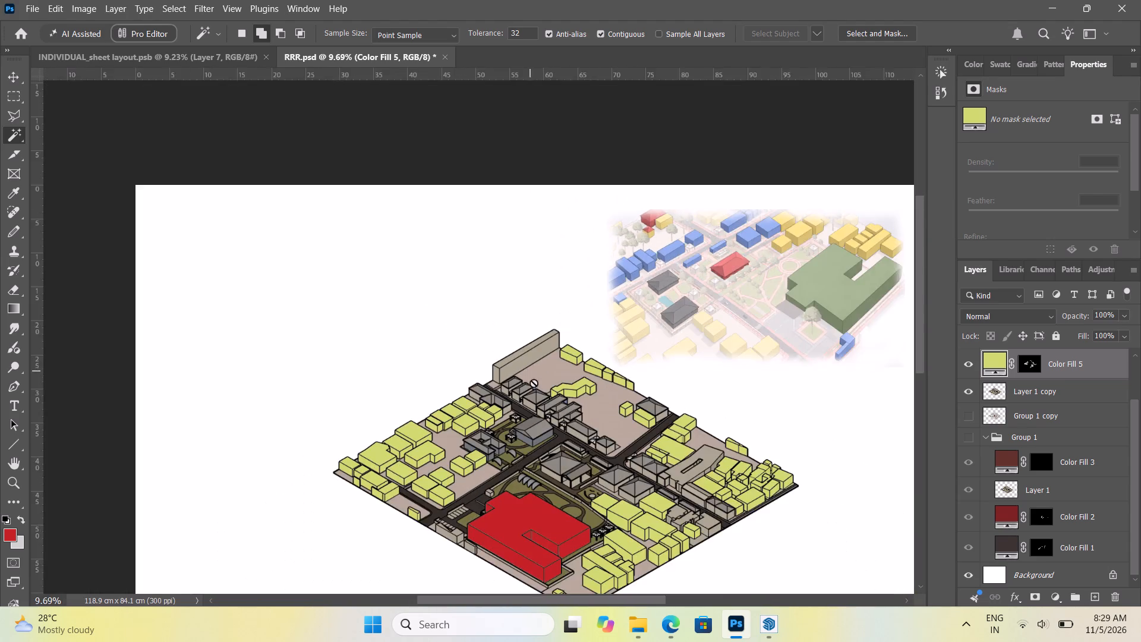
# Examine the grey-roofed buildings around the central courtyard and along the roads for their colour category.
pyautogui.keyDown('alt'); pyautogui.scroll(11, 612, 493); pyautogui.keyUp('alt')
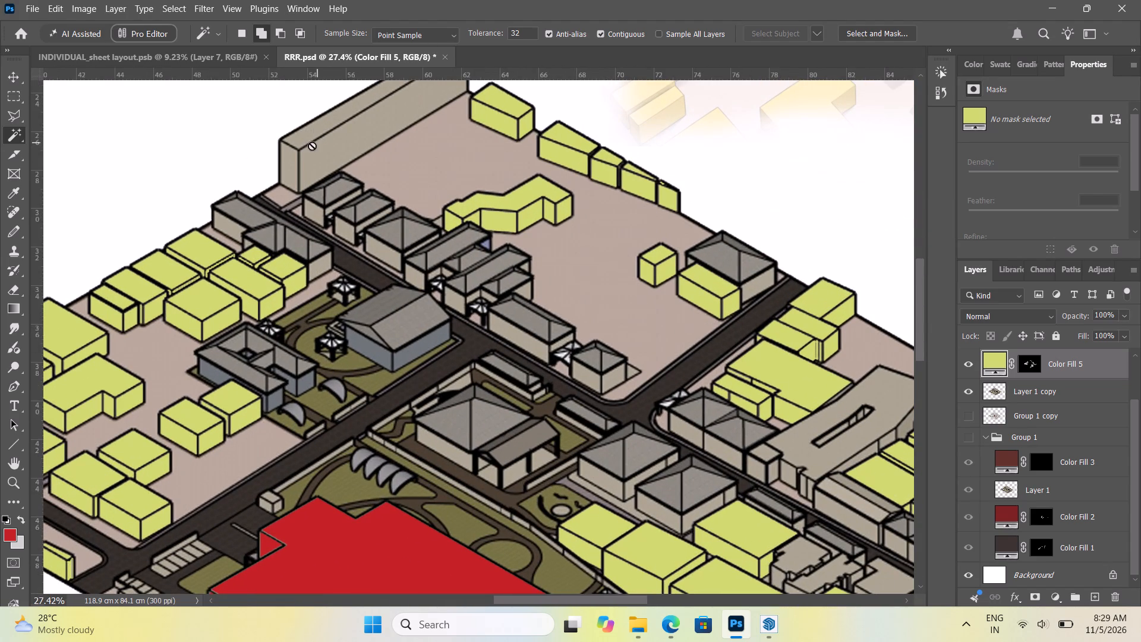
pyautogui.keyDown('alt'); pyautogui.scroll(-10, 309, 201); pyautogui.keyUp('alt')
pyautogui.keyDown('alt'); pyautogui.scroll(8, 446, 255); pyautogui.keyUp('alt')
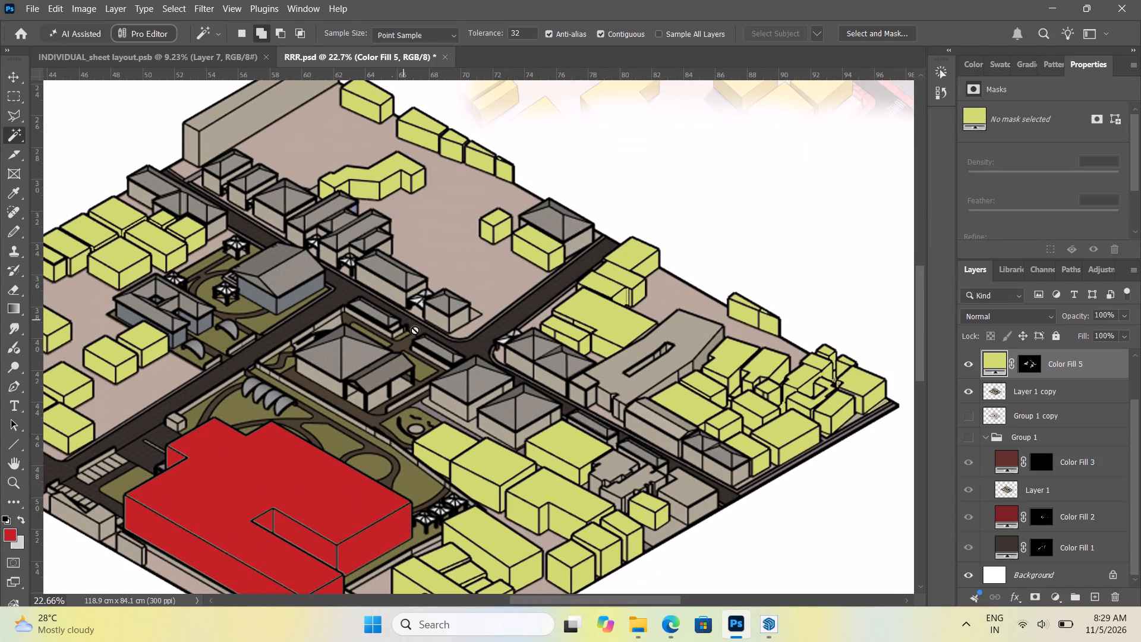
pyautogui.keyDown('alt'); pyautogui.scroll(3, 275, 290); pyautogui.keyUp('alt')
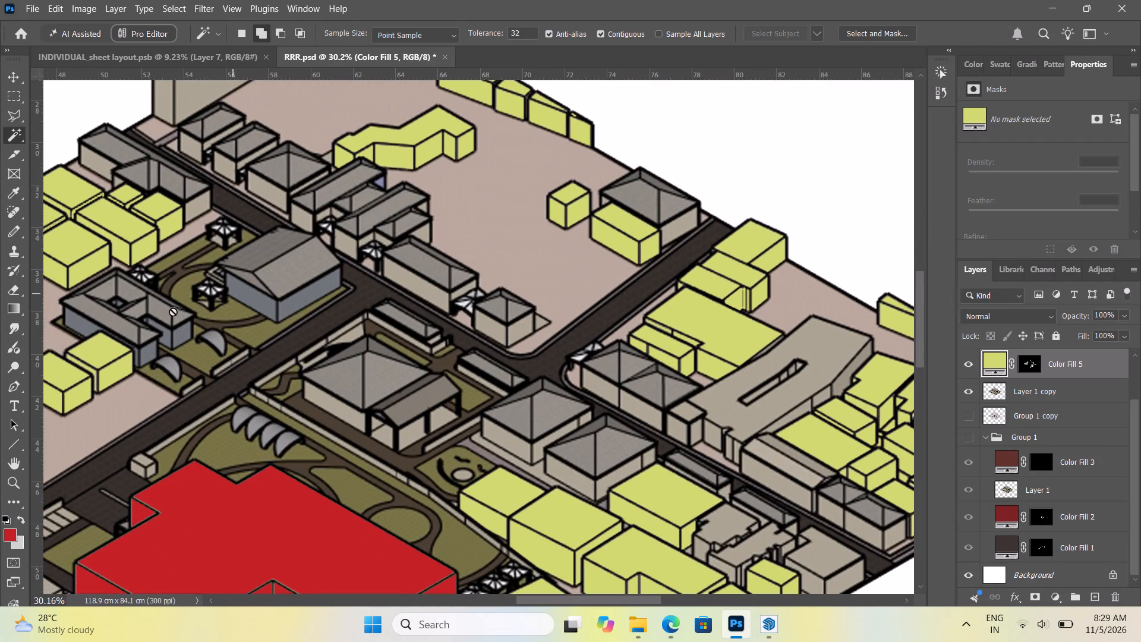
pyautogui.keyDown('alt'); pyautogui.scroll(-4, 289, 280); pyautogui.keyUp('alt')
pyautogui.keyDown('alt'); pyautogui.scroll(2, 377, 322); pyautogui.keyUp('alt')
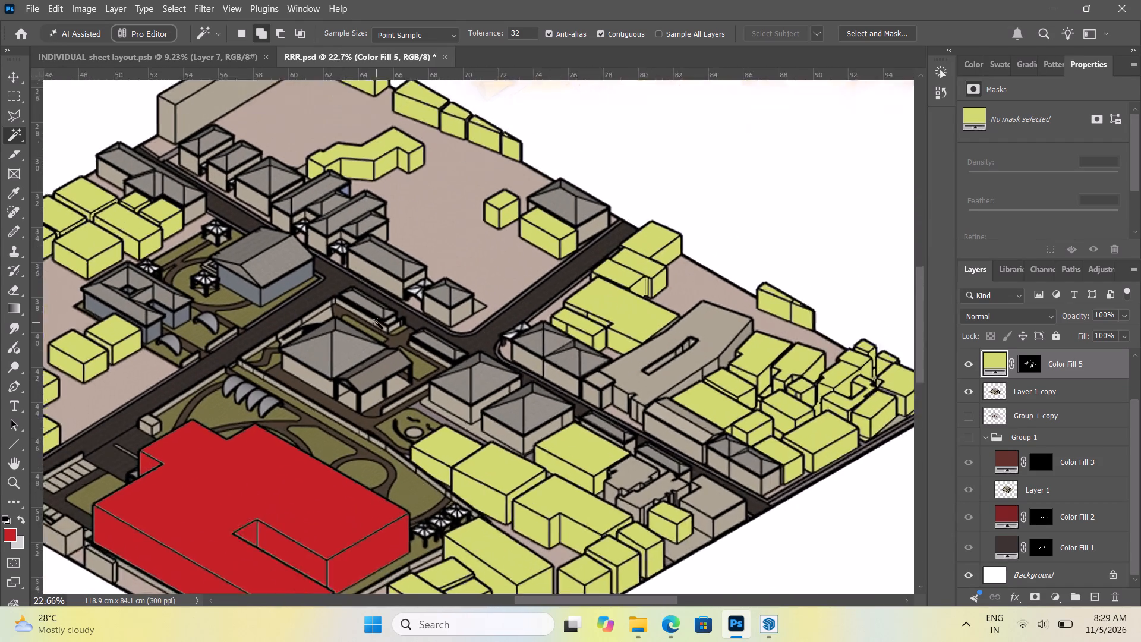
pyautogui.keyDown('alt'); pyautogui.scroll(5, 377, 322); pyautogui.keyUp('alt')
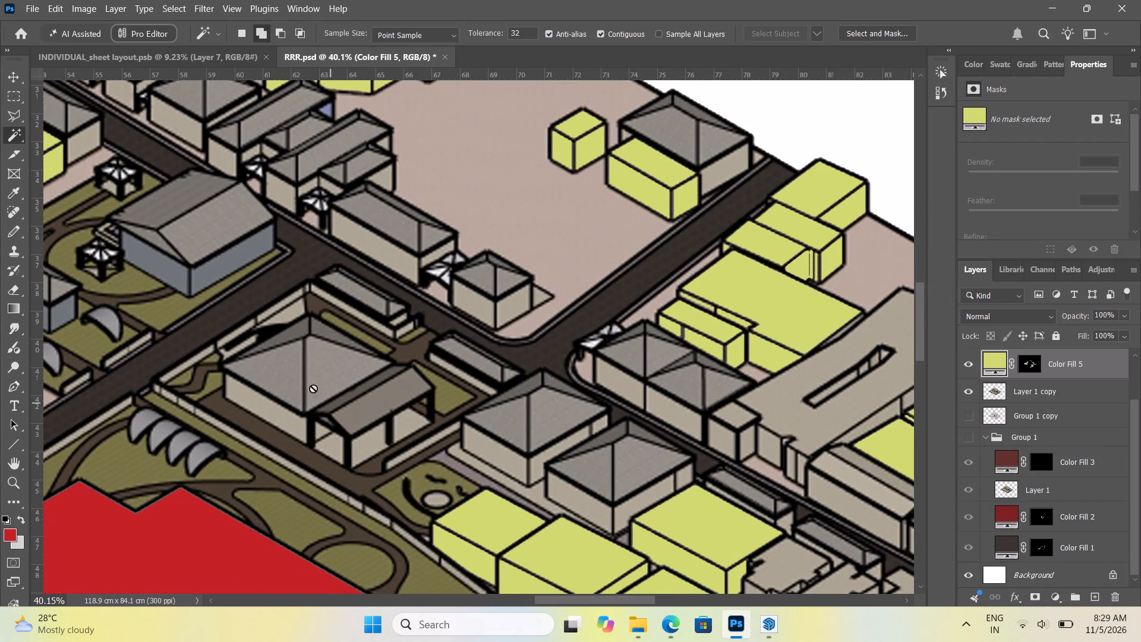
pyautogui.keyDown('alt'); pyautogui.scroll(-4, 332, 332); pyautogui.keyUp('alt')
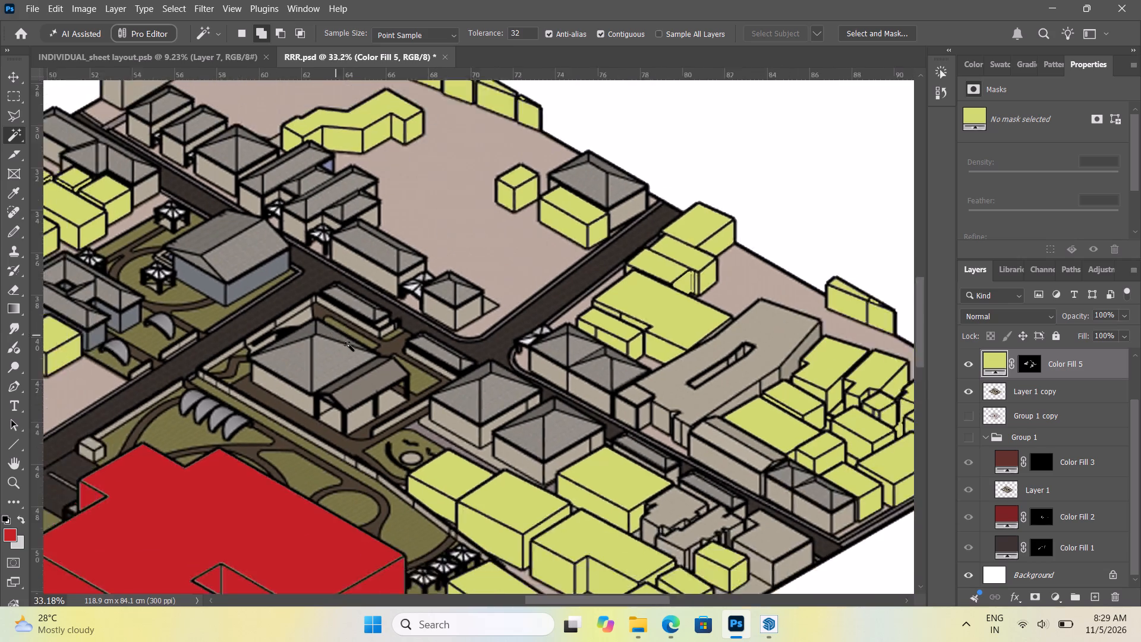
pyautogui.keyDown('alt'); pyautogui.scroll(-2, 348, 345); pyautogui.keyUp('alt')
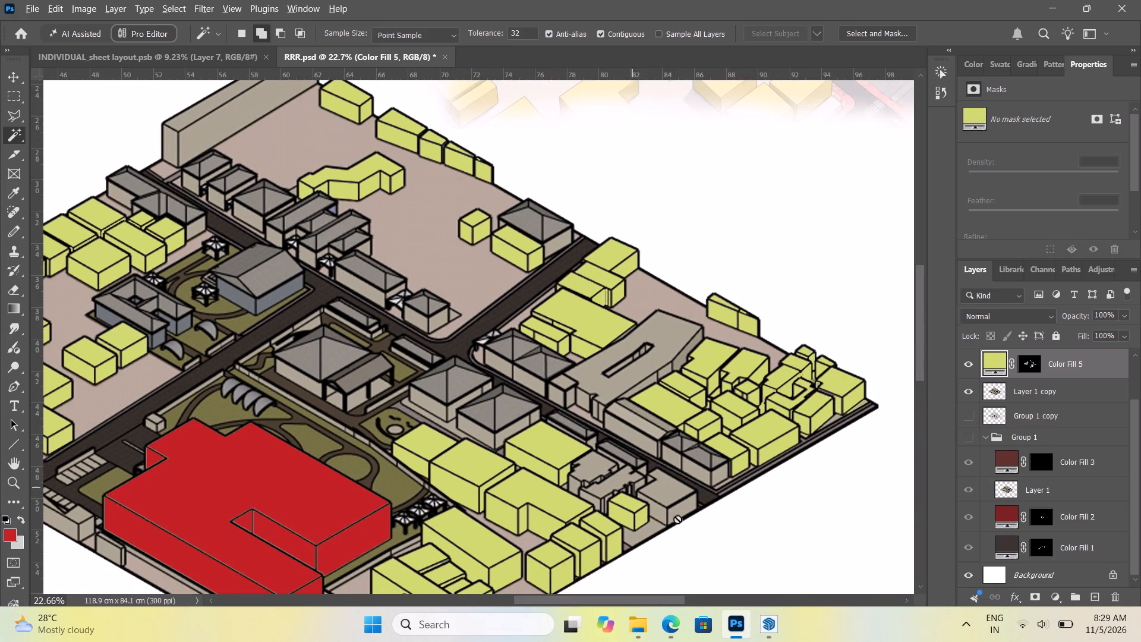
pyautogui.keyDown('alt'); pyautogui.scroll(6, 689, 525); pyautogui.keyUp('alt')
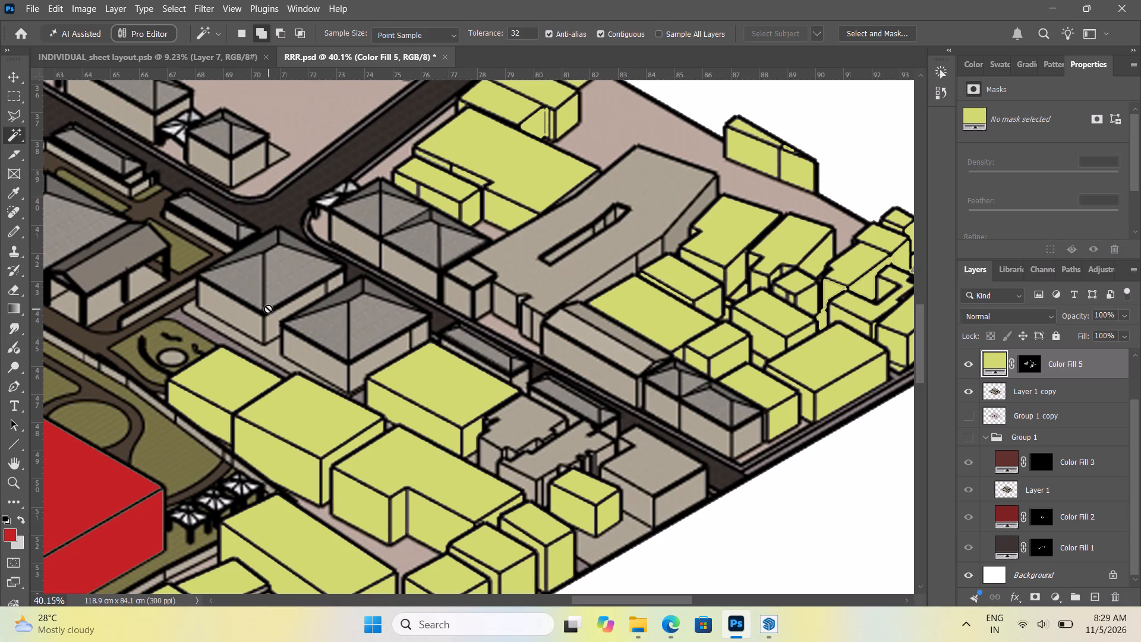
pyautogui.keyDown('alt'); pyautogui.scroll(-5, 505, 424); pyautogui.keyUp('alt')
pyautogui.keyDown('alt'); pyautogui.scroll(-6, 382, 363); pyautogui.keyUp('alt')
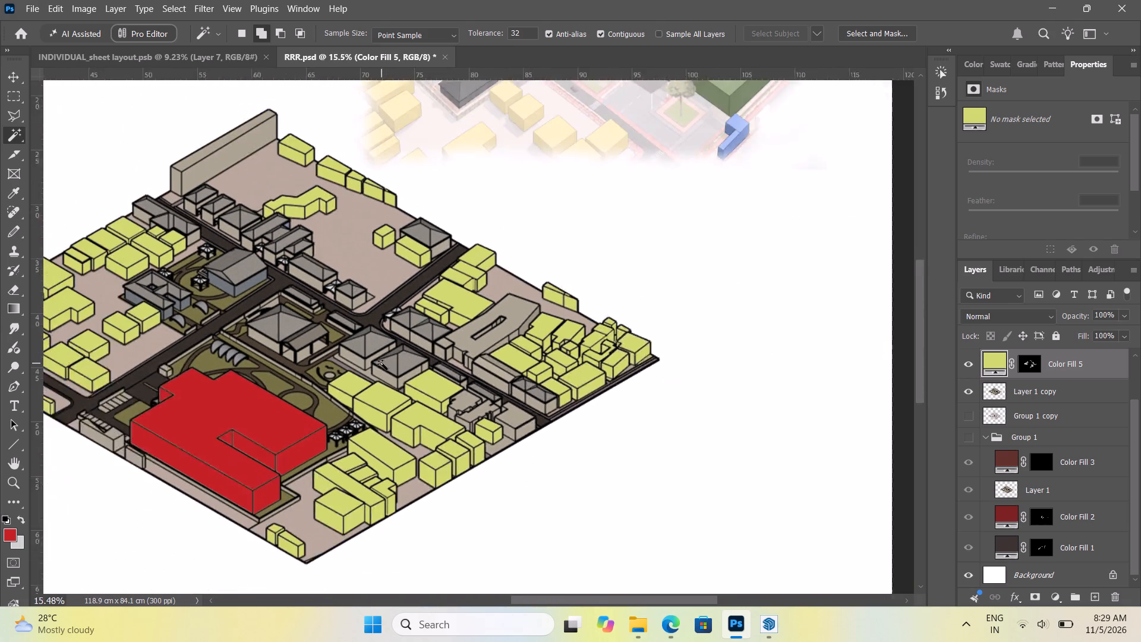
pyautogui.keyDown('alt'); pyautogui.scroll(6, 302, 322); pyautogui.keyUp('alt')
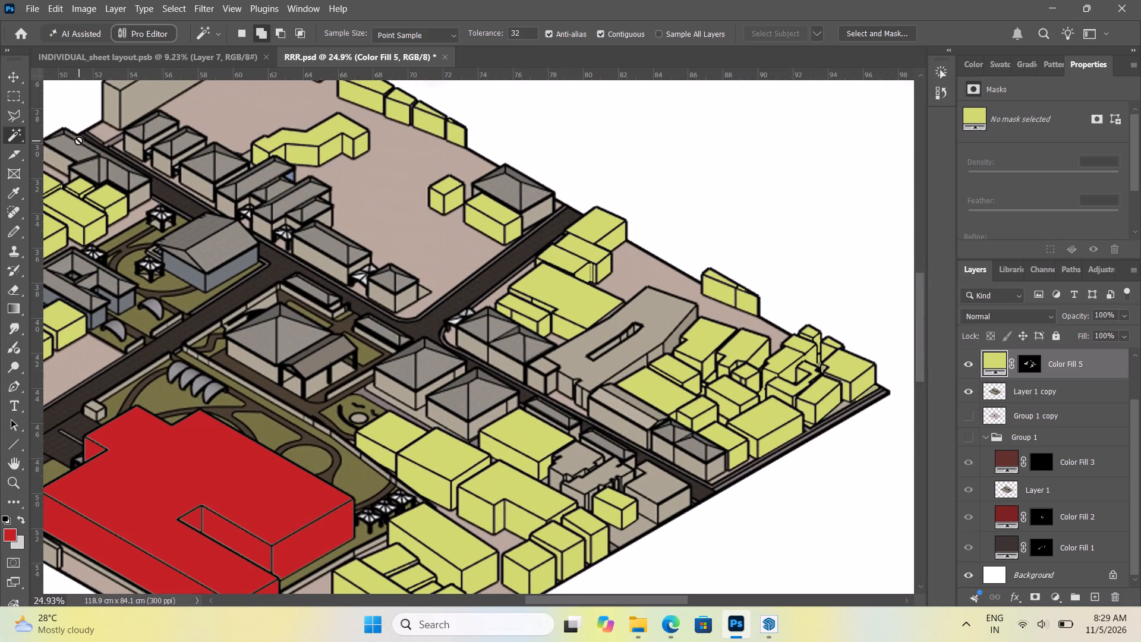
# Inspect the row of grey-roofed houses and small canopies beside the road junction, up close and within the whole site.
pyautogui.keyDown('alt'); pyautogui.scroll(-5, 500, 457); pyautogui.keyUp('alt')
pyautogui.keyDown('alt'); pyautogui.scroll(17, 384, 316); pyautogui.keyUp('alt')
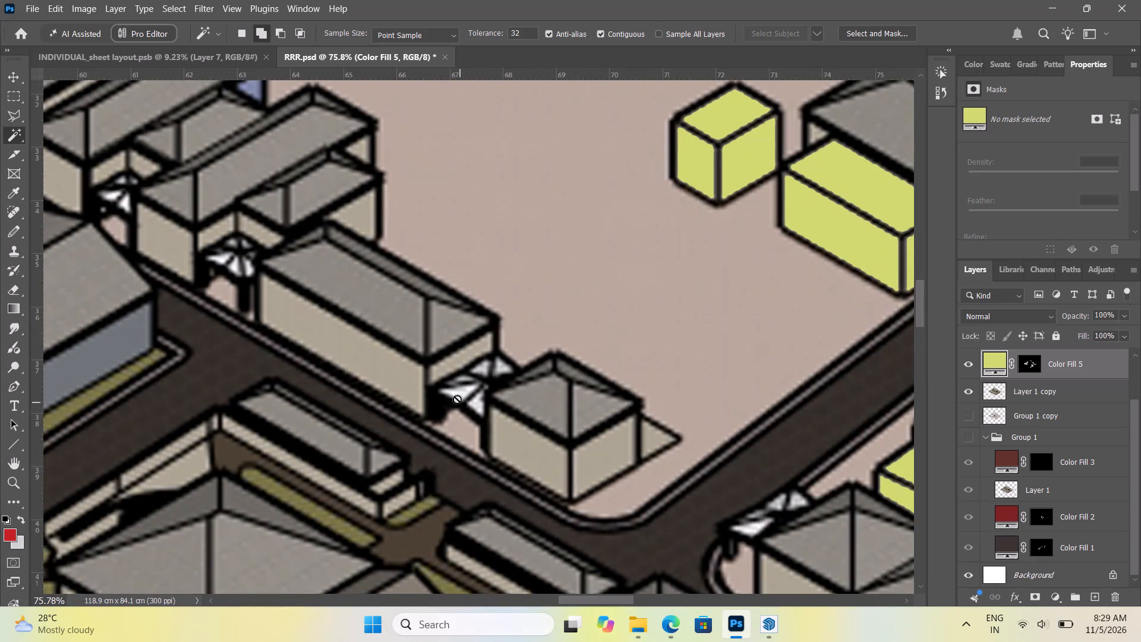
pyautogui.keyDown('alt'); pyautogui.scroll(-2, 453, 404); pyautogui.keyUp('alt')
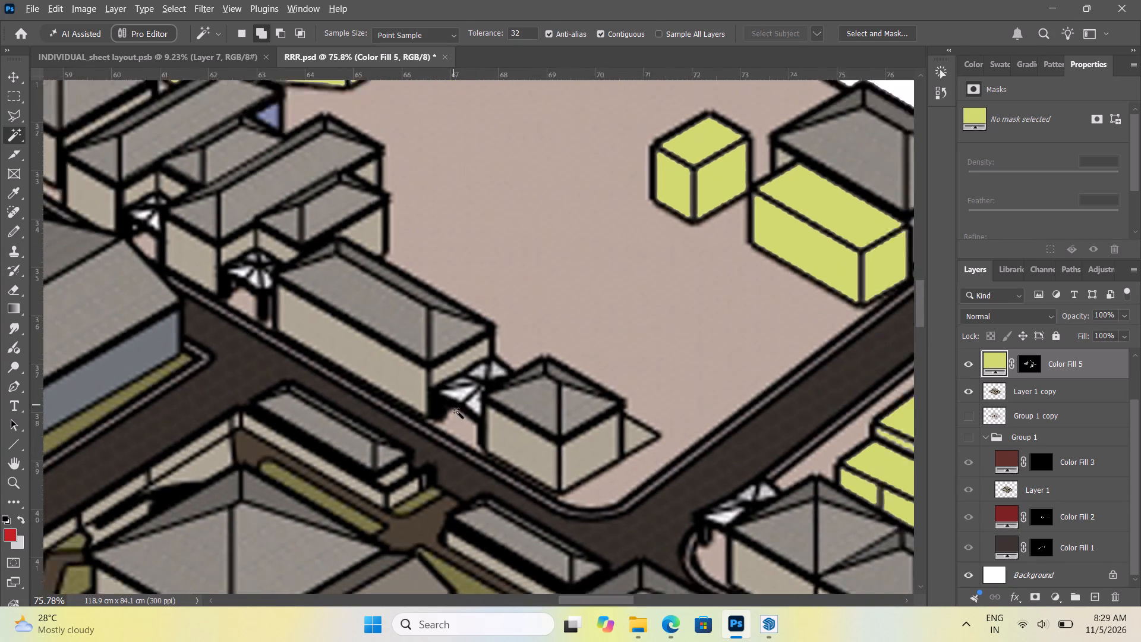
pyautogui.keyDown('alt'); pyautogui.scroll(-8, 458, 412); pyautogui.keyUp('alt')
pyautogui.keyDown('alt'); pyautogui.scroll(3, 662, 307); pyautogui.keyUp('alt')
pyautogui.keyDown('alt'); pyautogui.scroll(-3, 663, 307); pyautogui.keyUp('alt')
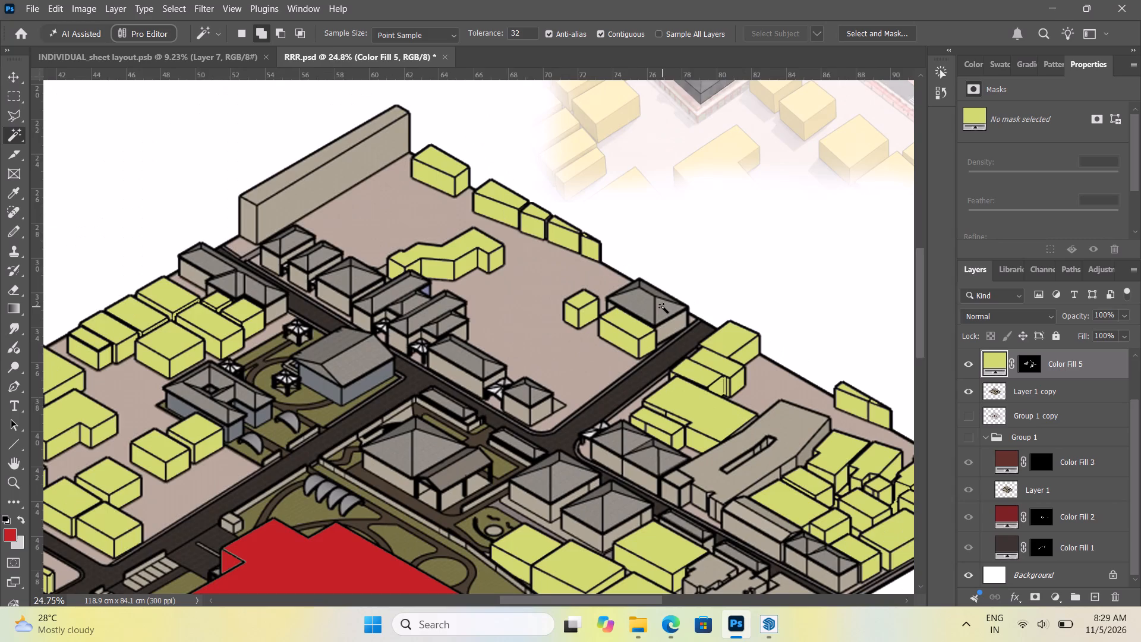
pyautogui.keyDown('alt'); pyautogui.scroll(-7, 663, 307); pyautogui.keyUp('alt')
pyautogui.keyDown('alt'); pyautogui.scroll(5, 519, 319); pyautogui.keyUp('alt')
pyautogui.keyDown('alt'); pyautogui.scroll(-2, 386, 287); pyautogui.keyUp('alt')
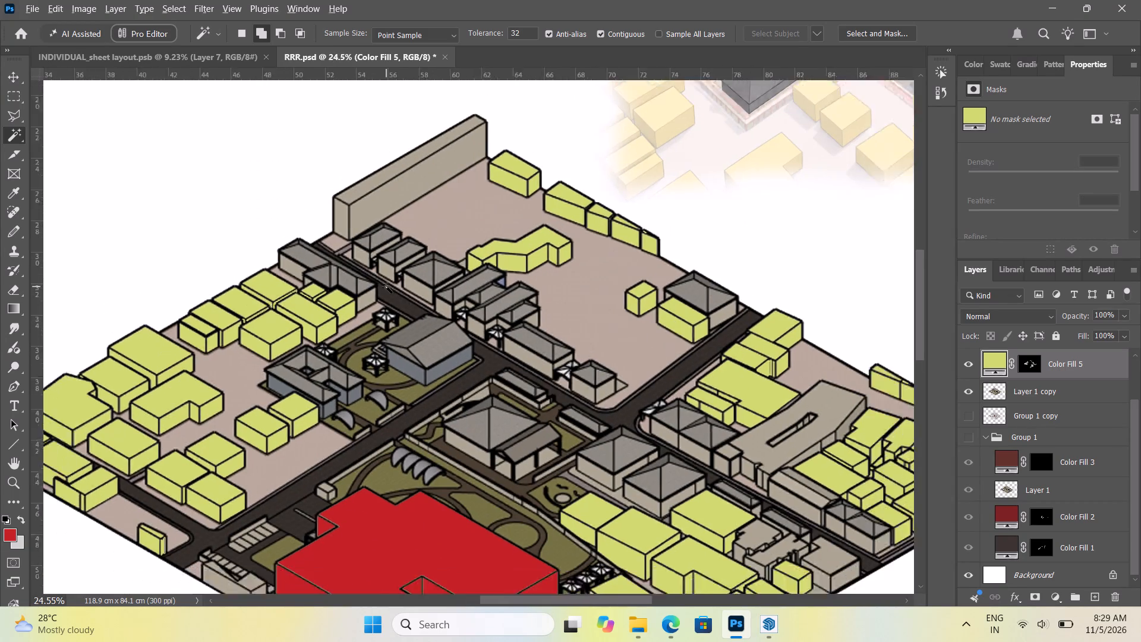
pyautogui.keyDown('alt'); pyautogui.scroll(-3, 386, 287); pyautogui.keyUp('alt')
pyautogui.keyDown('alt'); pyautogui.scroll(3, 584, 396); pyautogui.keyUp('alt')
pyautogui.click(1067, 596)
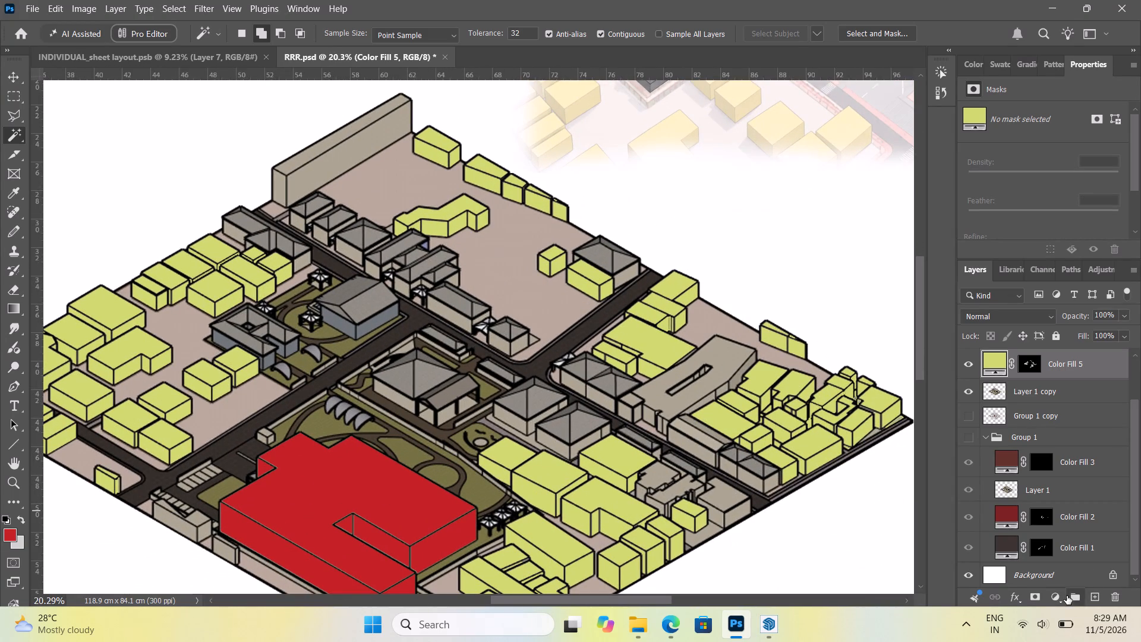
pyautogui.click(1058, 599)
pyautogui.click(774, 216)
# Switch to the Move tool and inspect the hip-roofed courtyard building with its porch beside the central gardens.
pyautogui.keyDown('alt'); pyautogui.scroll(-4, 509, 289); pyautogui.keyUp('alt')
pyautogui.click(8, 75)
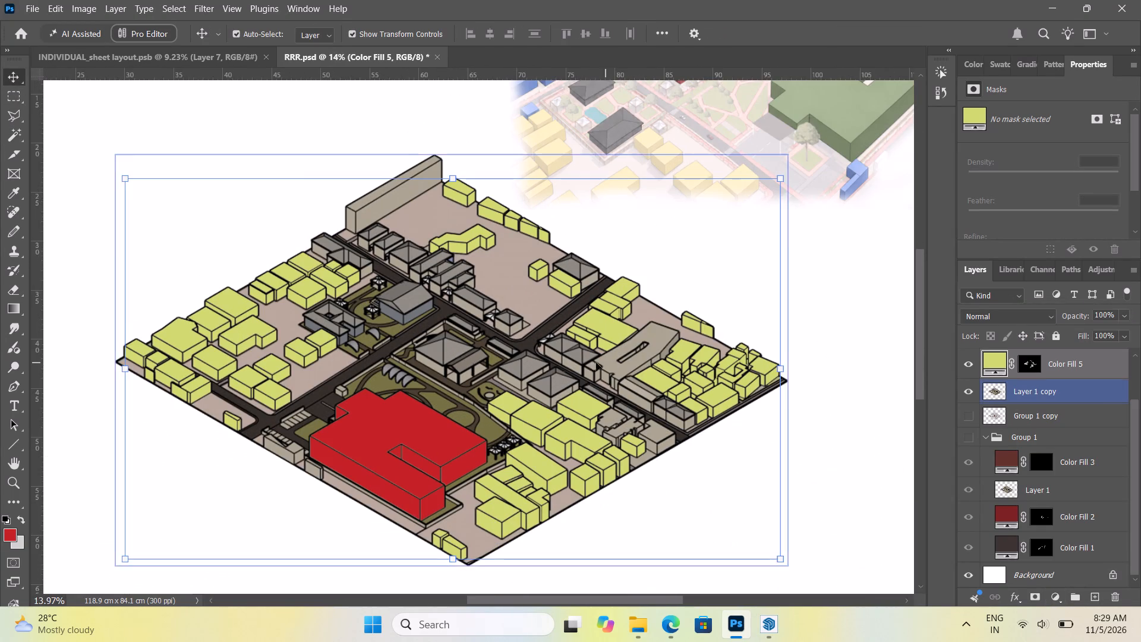
pyautogui.keyDown('alt'); pyautogui.scroll(4, 497, 337); pyautogui.keyUp('alt')
pyautogui.keyDown('alt'); pyautogui.scroll(8, 410, 364); pyautogui.keyUp('alt')
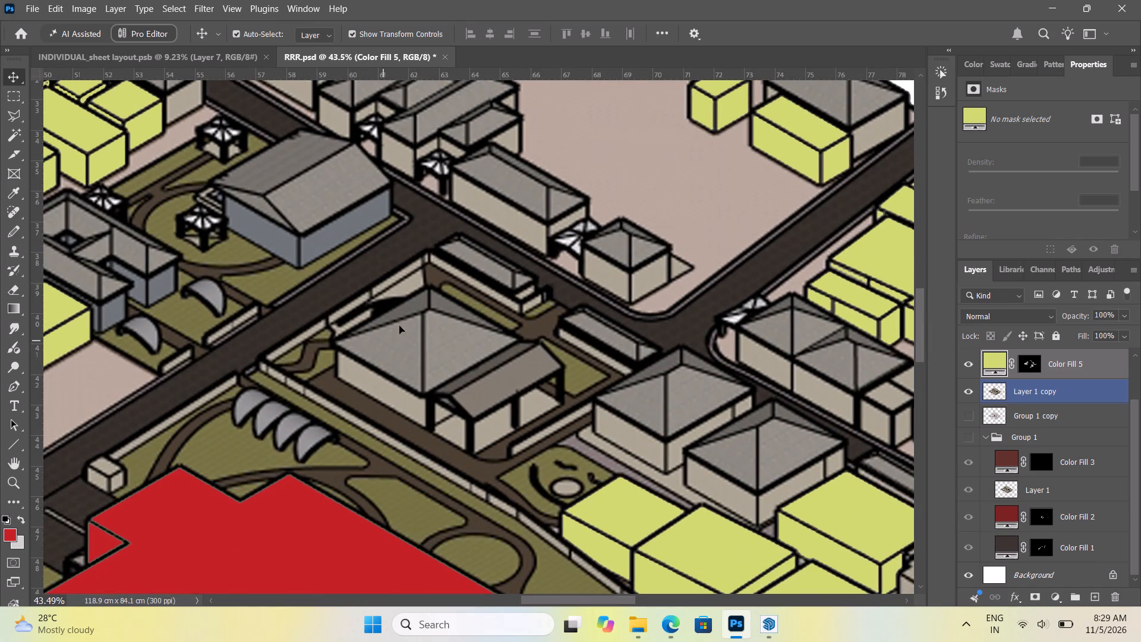
pyautogui.keyDown('alt'); pyautogui.scroll(5, 394, 357); pyautogui.keyUp('alt')
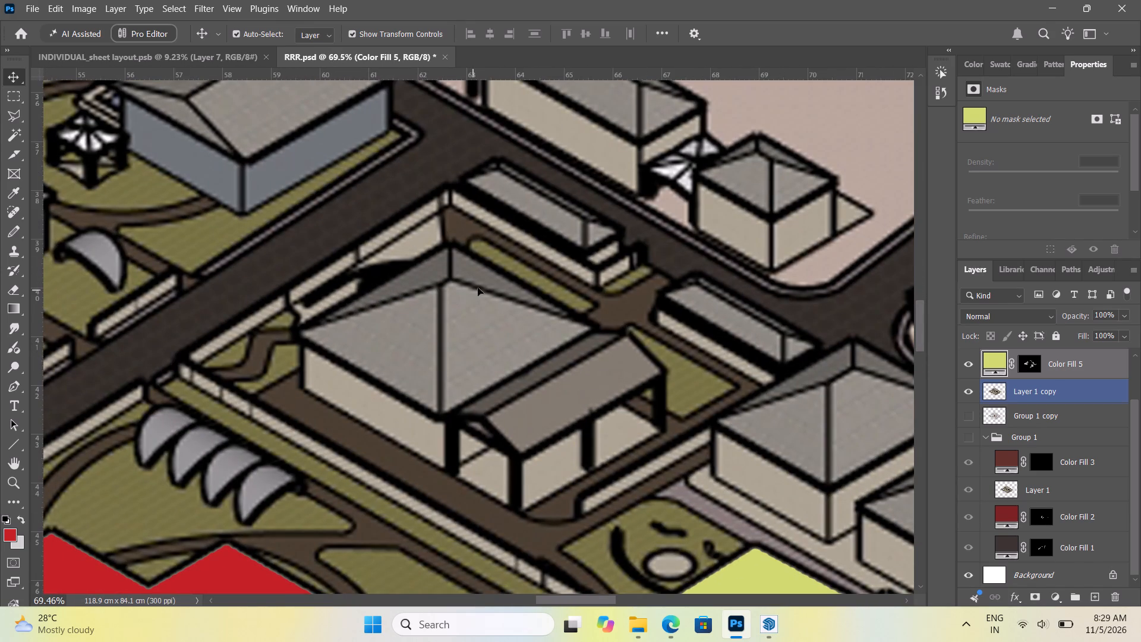
pyautogui.keyDown('alt'); pyautogui.scroll(-9, 458, 369); pyautogui.keyUp('alt')
pyautogui.keyDown('alt'); pyautogui.scroll(-4, 525, 404); pyautogui.keyUp('alt')
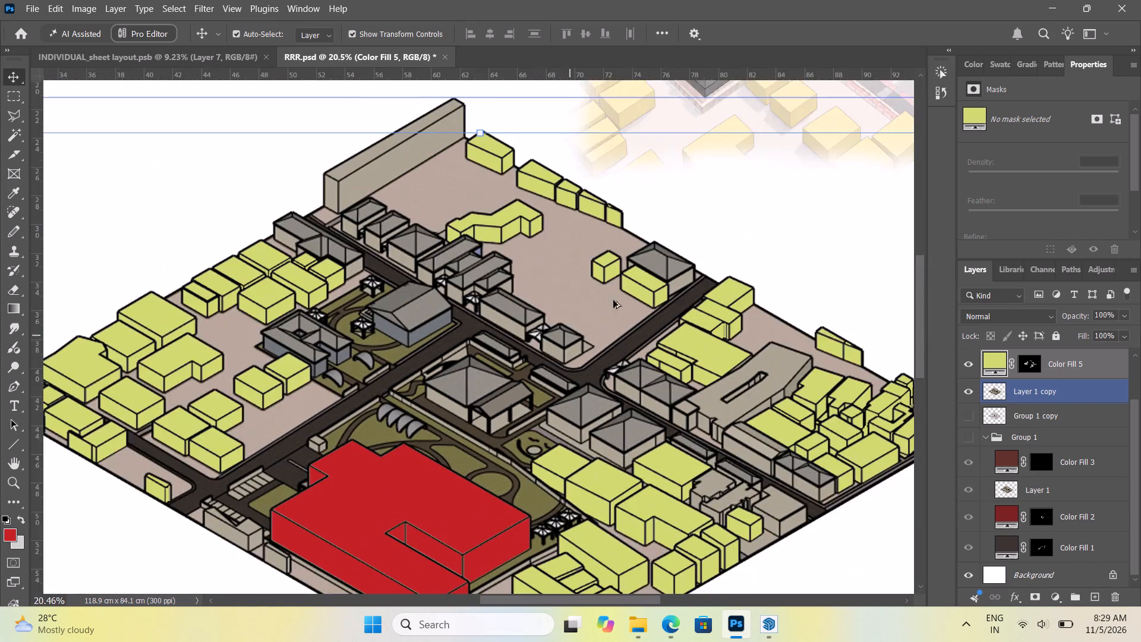
# Examine the hip-roofed courtyard building and surrounding grey-roofed buildings, up close and within the whole site.
pyautogui.keyDown('alt'); pyautogui.scroll(7, 651, 270); pyautogui.keyUp('alt')
pyautogui.keyDown('alt'); pyautogui.scroll(-11, 663, 250); pyautogui.keyUp('alt')
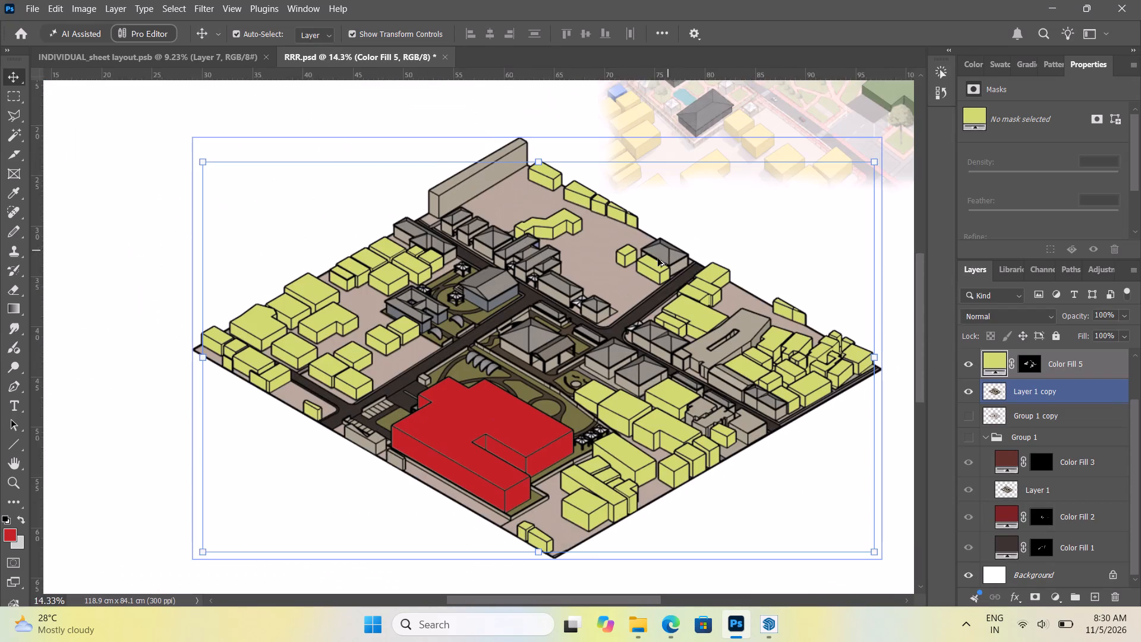
pyautogui.keyDown('alt'); pyautogui.scroll(17, 573, 369); pyautogui.keyUp('alt')
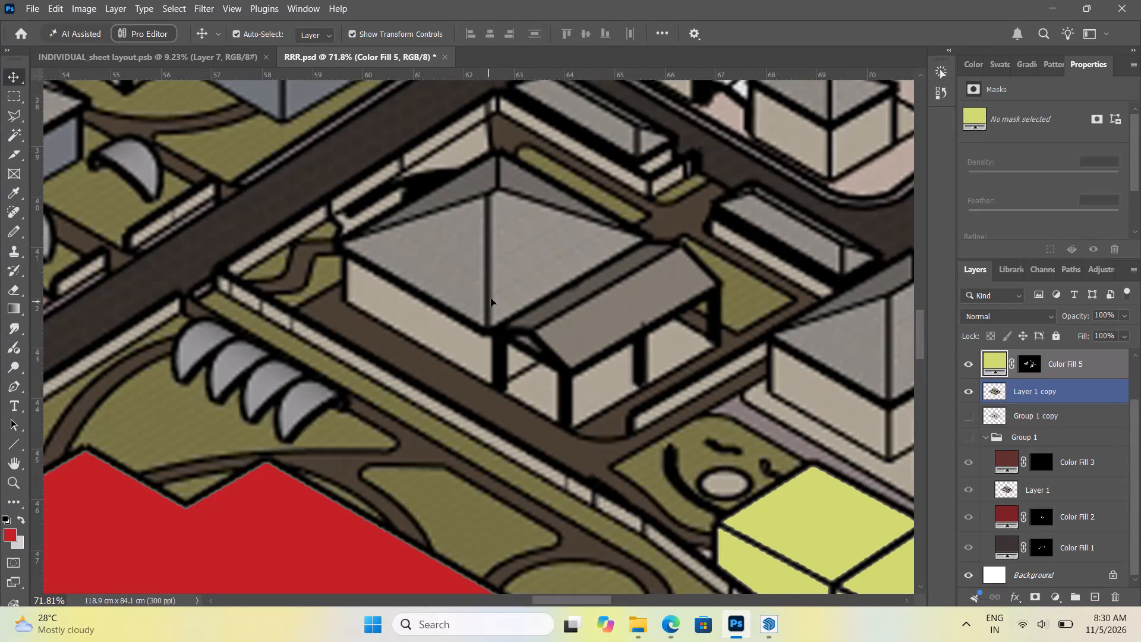
pyautogui.keyDown('alt'); pyautogui.scroll(-6, 546, 302); pyautogui.keyUp('alt')
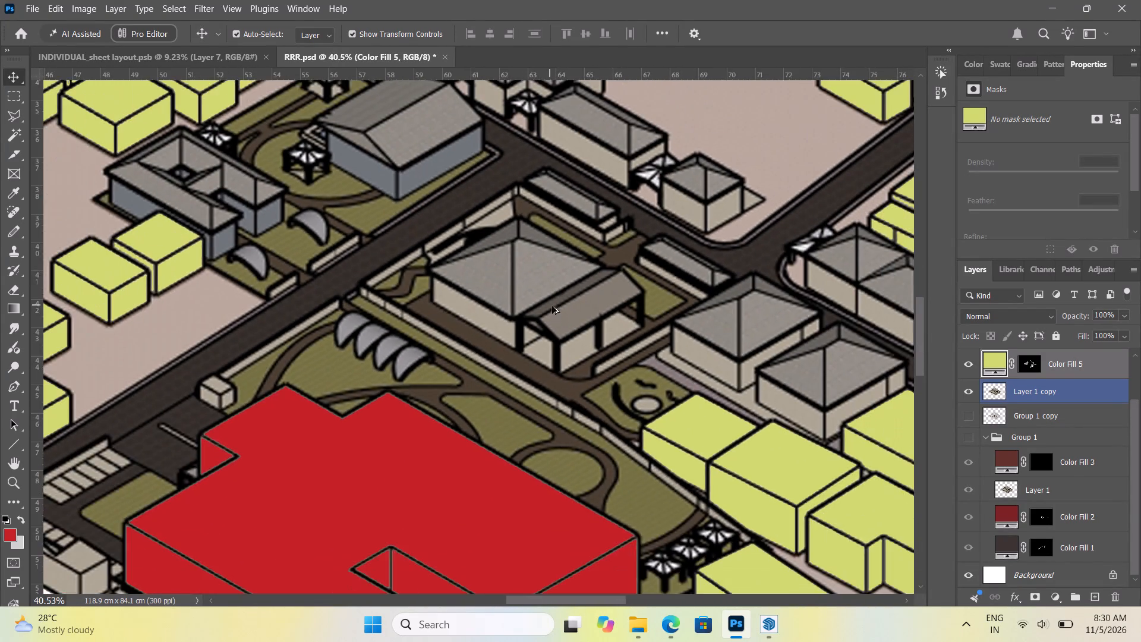
pyautogui.keyDown('alt'); pyautogui.scroll(-9, 560, 307); pyautogui.keyUp('alt')
pyautogui.keyDown('alt'); pyautogui.scroll(5, 746, 342); pyautogui.keyUp('alt')
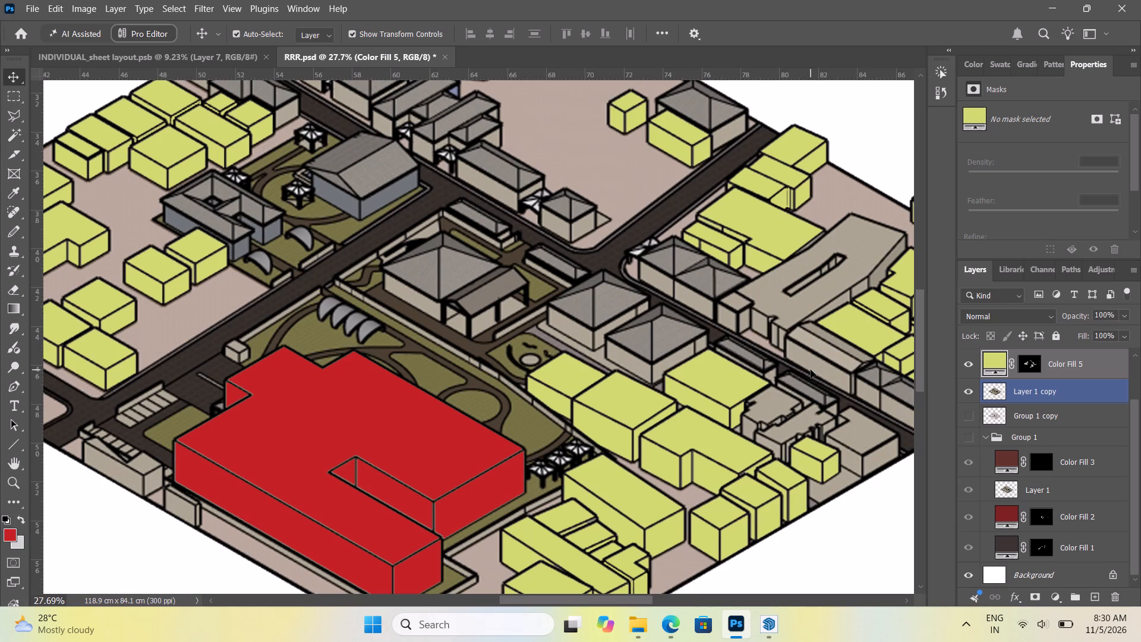
pyautogui.keyDown('alt'); pyautogui.scroll(-14, 654, 266); pyautogui.keyUp('alt')
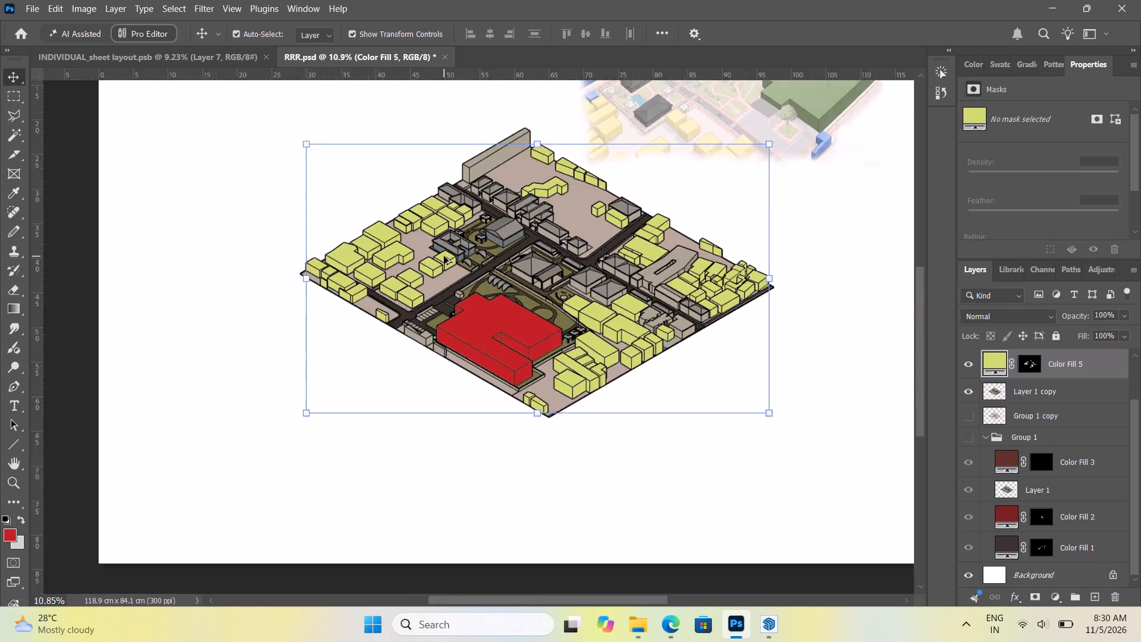
pyautogui.keyDown('alt'); pyautogui.scroll(-9, 444, 256); pyautogui.keyUp('alt')
# Switch to INDIVIDUAL_sheet layout.psb and examine the temple render and the adjacent courtyard render under VIEWS.
pyautogui.click(228, 57)
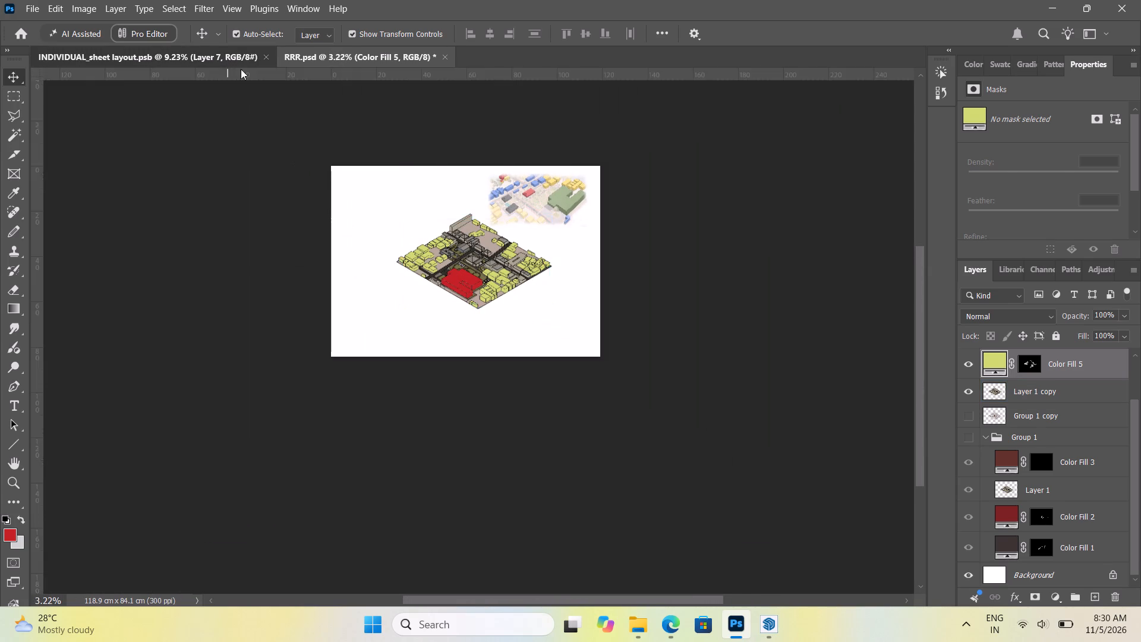
pyautogui.scroll(-6, 528, 325)
pyautogui.scroll(-7, 573, 366)
pyautogui.keyDown('alt'); pyautogui.scroll(7, 695, 513); pyautogui.keyUp('alt')
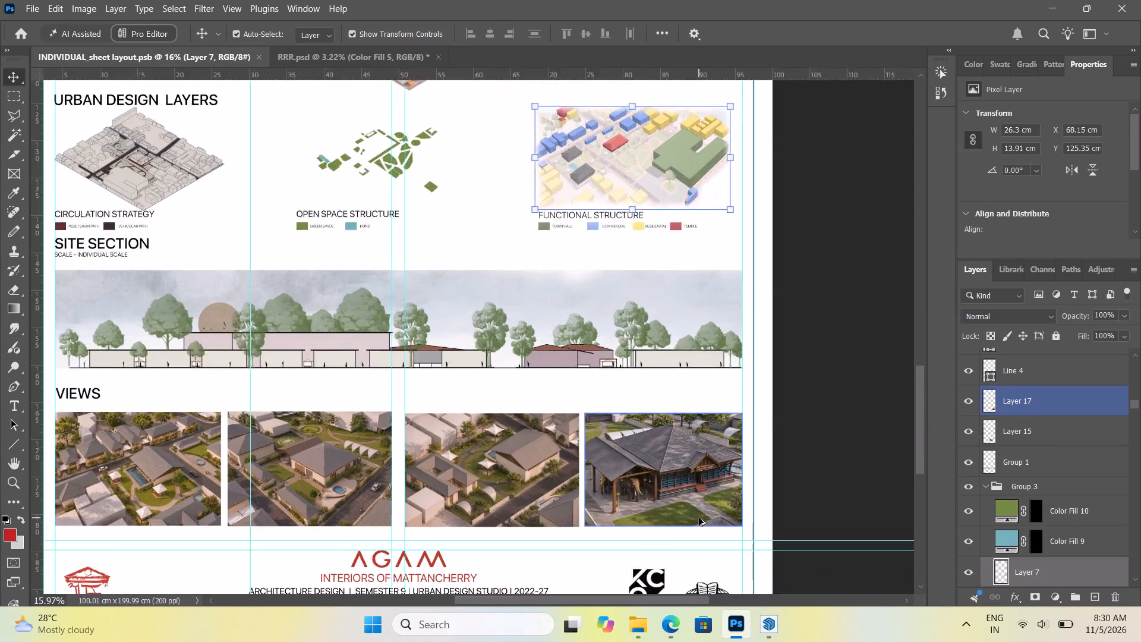
pyautogui.keyDown('alt'); pyautogui.scroll(9, 699, 518); pyautogui.keyUp('alt')
pyautogui.keyDown('alt'); pyautogui.scroll(-2, 361, 324); pyautogui.keyUp('alt')
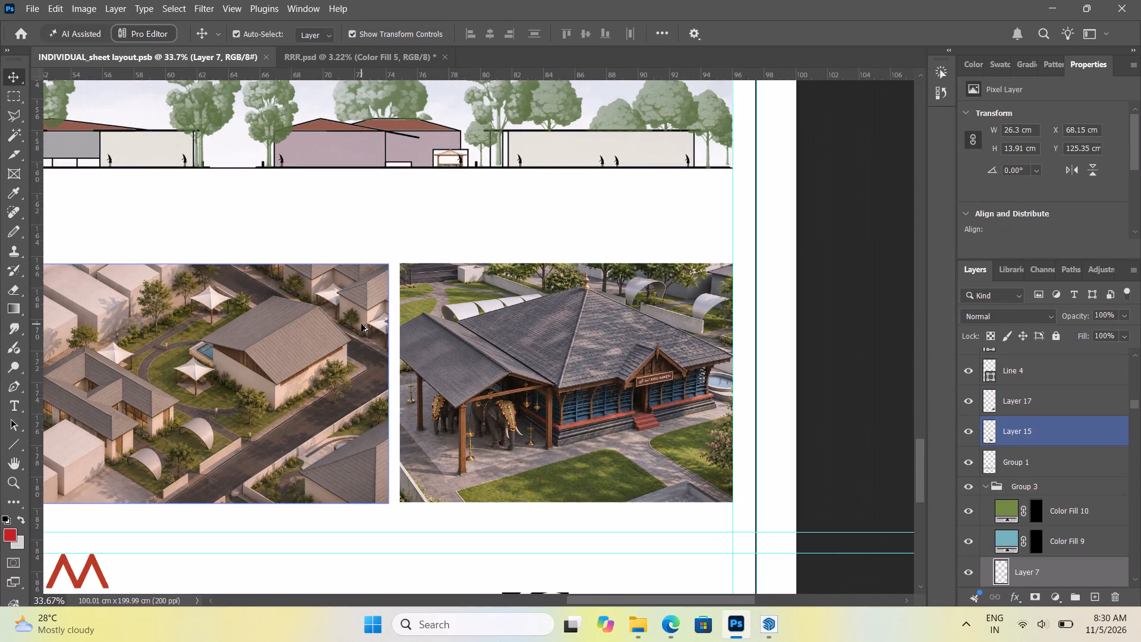
pyautogui.keyDown('alt'); pyautogui.scroll(5, 557, 408); pyautogui.keyUp('alt')
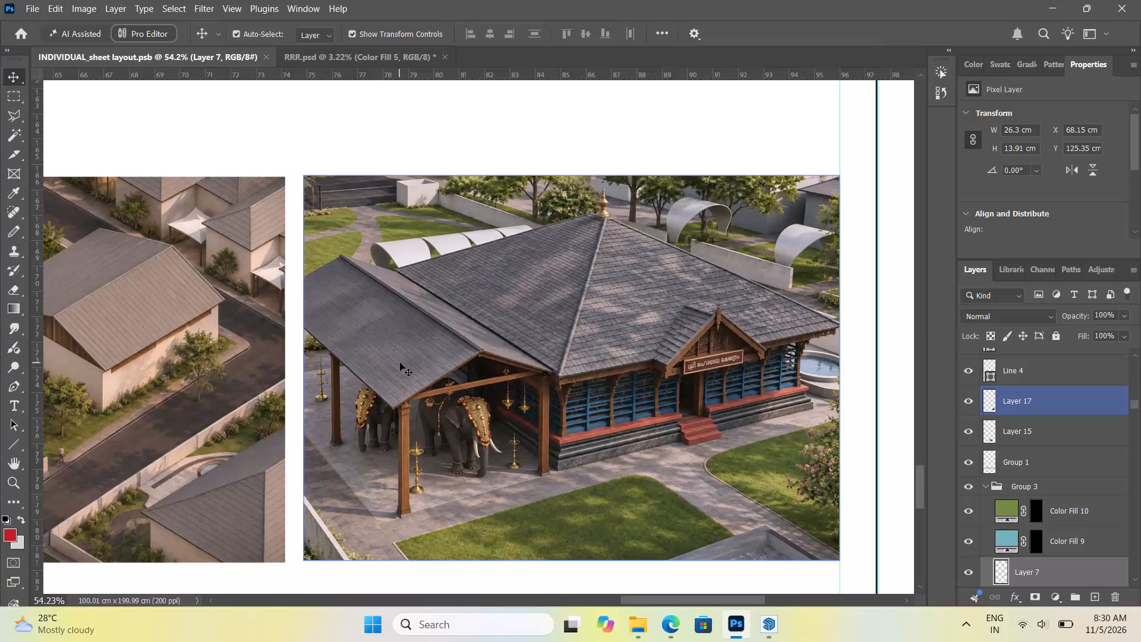
pyautogui.keyDown('alt'); pyautogui.scroll(-9, 538, 382); pyautogui.keyUp('alt')
pyautogui.keyDown('alt'); pyautogui.scroll(9, 480, 423); pyautogui.keyUp('alt')
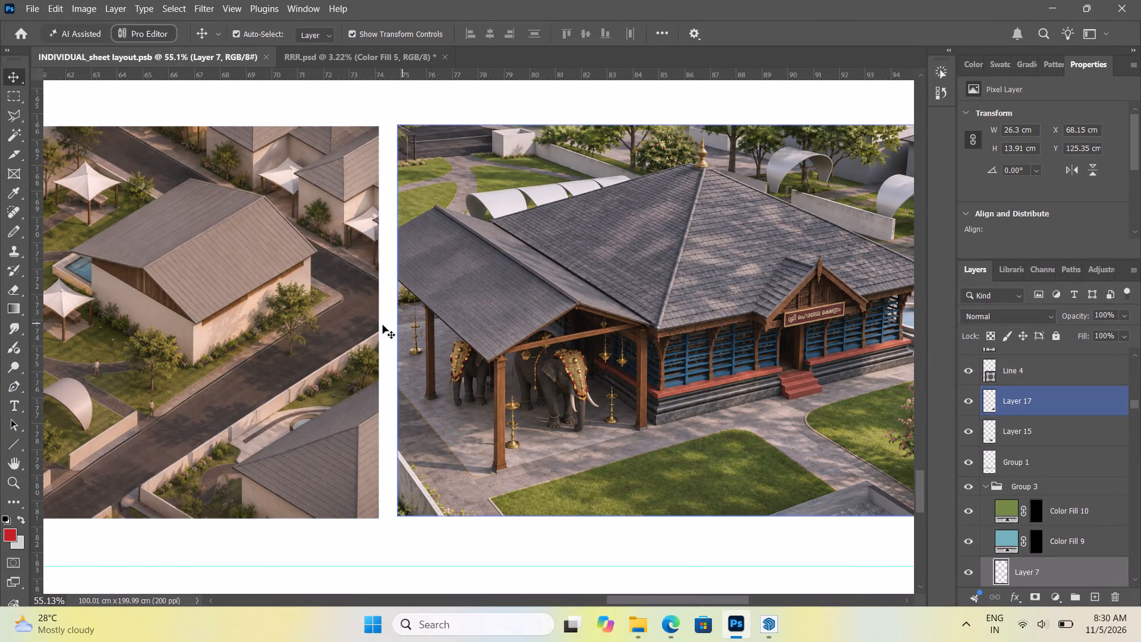
pyautogui.scroll(-6, 517, 347)
pyautogui.keyDown('alt'); pyautogui.scroll(-7, 588, 402); pyautogui.keyUp('alt')
pyautogui.keyDown('alt'); pyautogui.scroll(6, 390, 408); pyautogui.keyUp('alt')
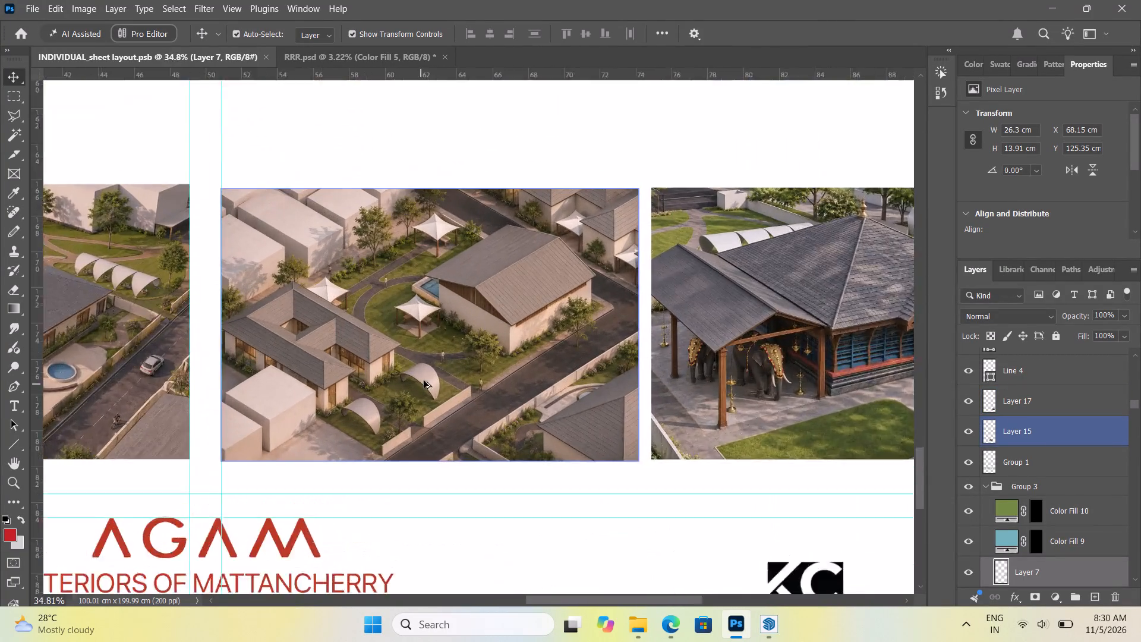
pyautogui.keyDown('alt'); pyautogui.scroll(7, 424, 380); pyautogui.keyUp('alt')
pyautogui.keyDown('alt'); pyautogui.scroll(-12, 625, 474); pyautogui.keyUp('alt')
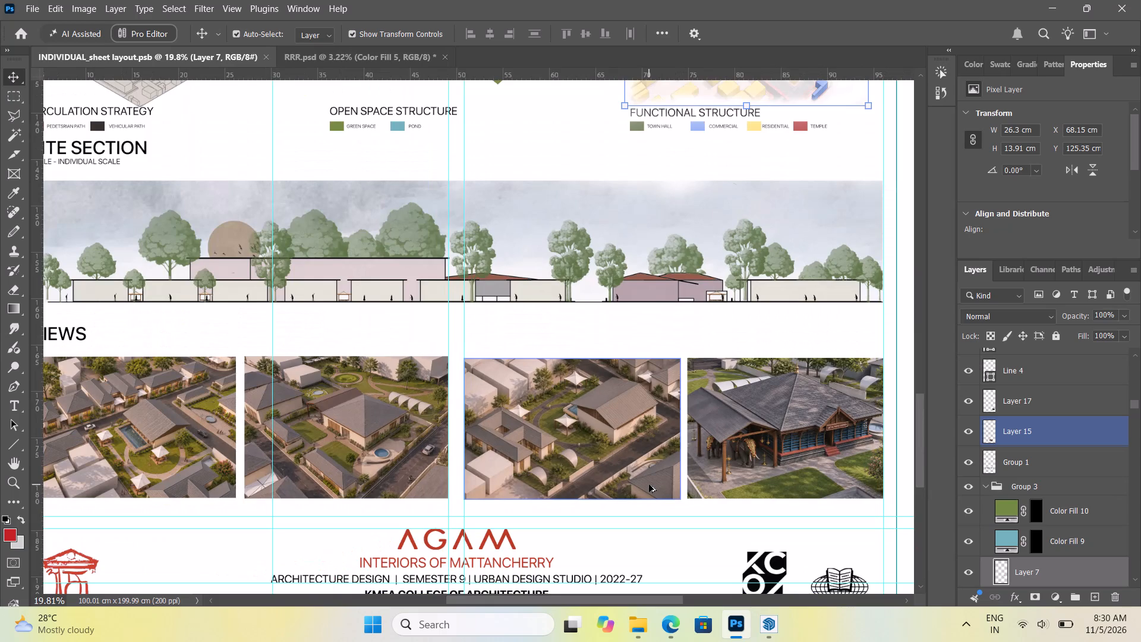
# Examine the pool courtyard render and the hip-roofed building render under VIEWS, and clear the layer selection.
pyautogui.keyDown('alt'); pyautogui.scroll(-3, 649, 484); pyautogui.keyUp('alt')
pyautogui.keyDown('alt'); pyautogui.scroll(3, 291, 490); pyautogui.keyUp('alt')
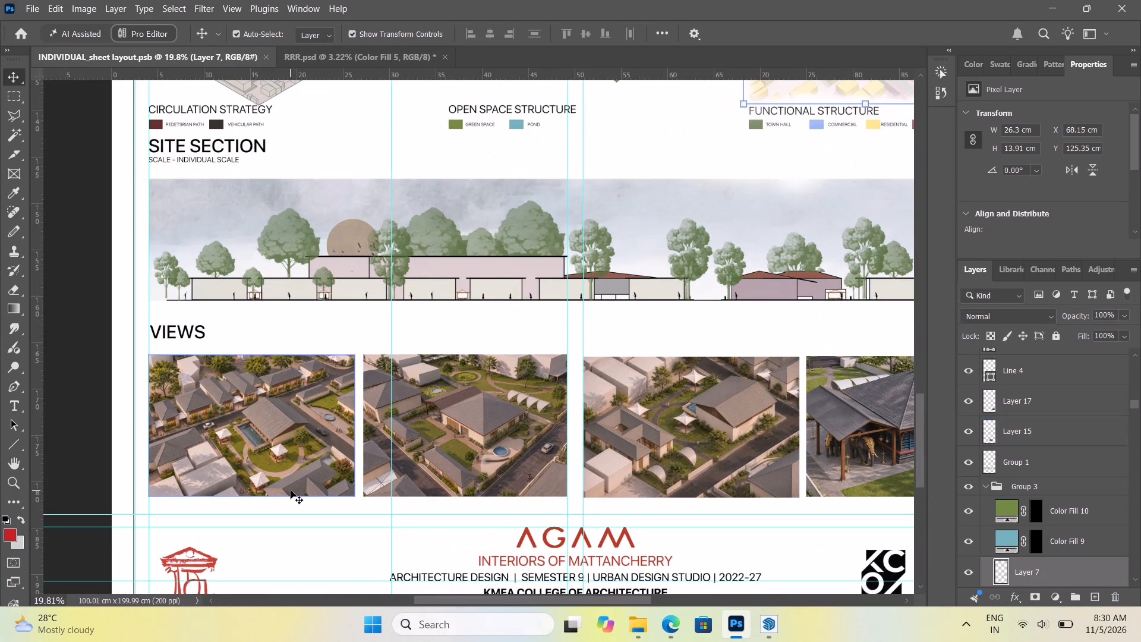
pyautogui.keyDown('alt'); pyautogui.scroll(8, 215, 467); pyautogui.keyUp('alt')
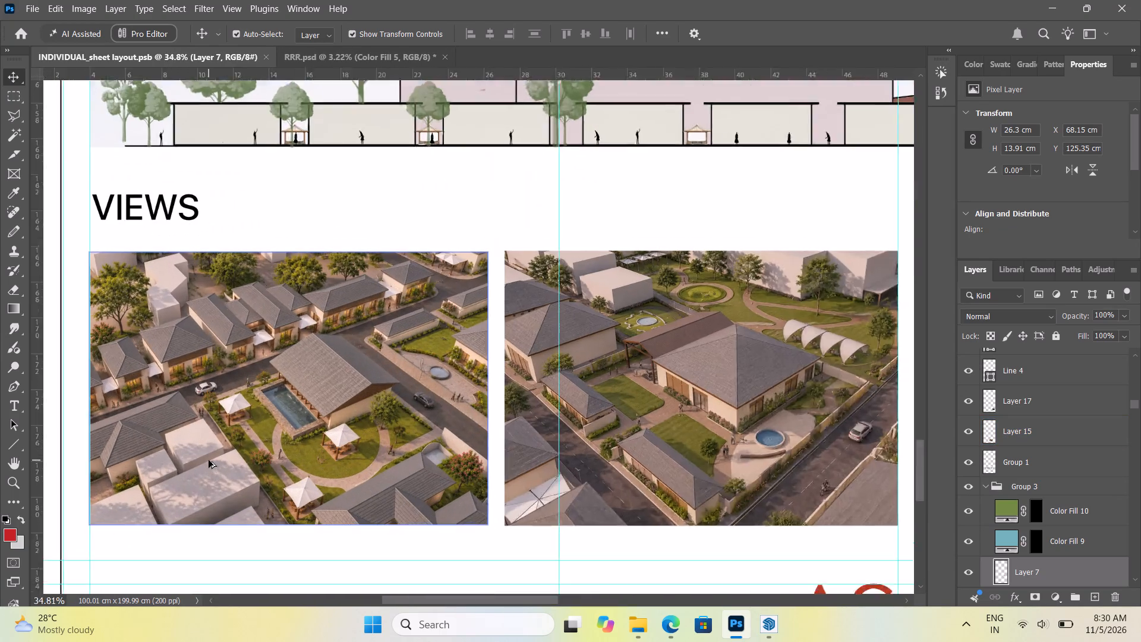
pyautogui.keyDown('alt'); pyautogui.scroll(2, 209, 460); pyautogui.keyUp('alt')
pyautogui.keyDown('alt'); pyautogui.scroll(6, 371, 357); pyautogui.keyUp('alt')
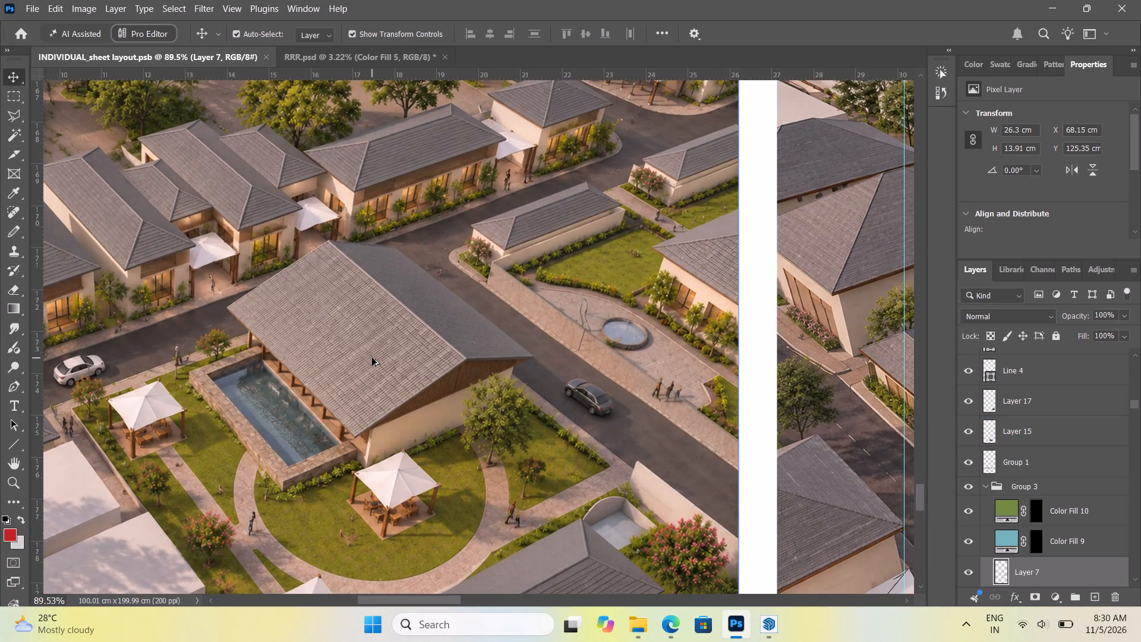
pyautogui.keyDown('alt'); pyautogui.scroll(-6, 372, 358); pyautogui.keyUp('alt')
pyautogui.keyDown('alt'); pyautogui.scroll(6, 399, 502); pyautogui.keyUp('alt')
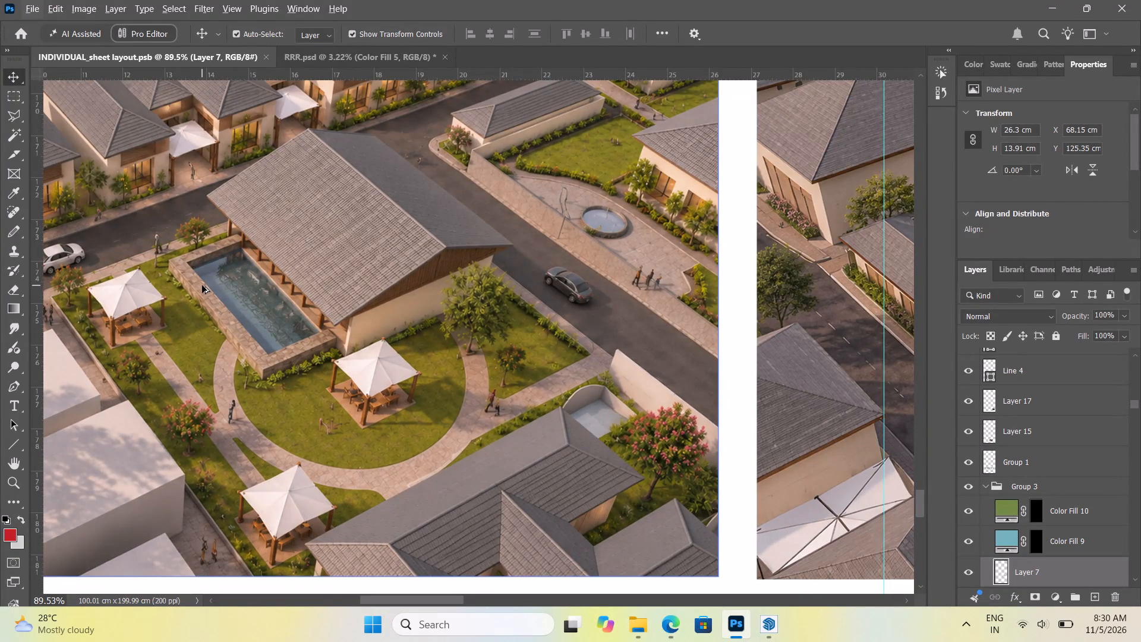
pyautogui.keyDown('alt'); pyautogui.scroll(-20, 474, 436); pyautogui.keyUp('alt')
pyautogui.keyDown('alt'); pyautogui.scroll(-1, 474, 436); pyautogui.keyUp('alt')
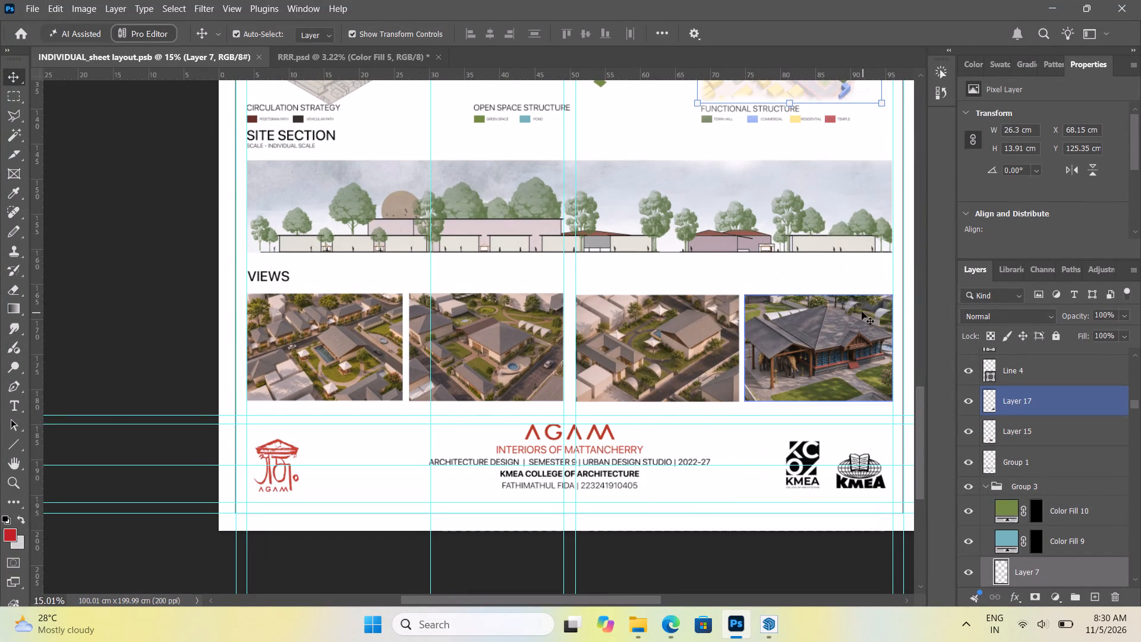
pyautogui.scroll(4, 515, 377)
pyautogui.keyDown('alt'); pyautogui.scroll(11, 515, 404); pyautogui.keyUp('alt')
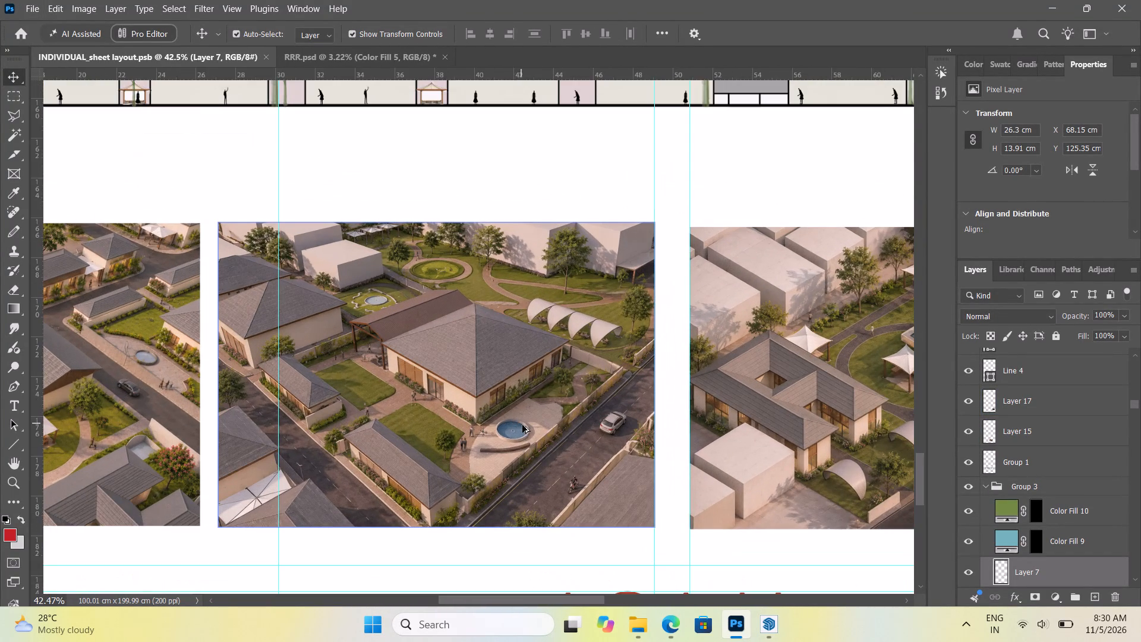
pyautogui.keyDown('alt'); pyautogui.scroll(5, 493, 457); pyautogui.keyUp('alt')
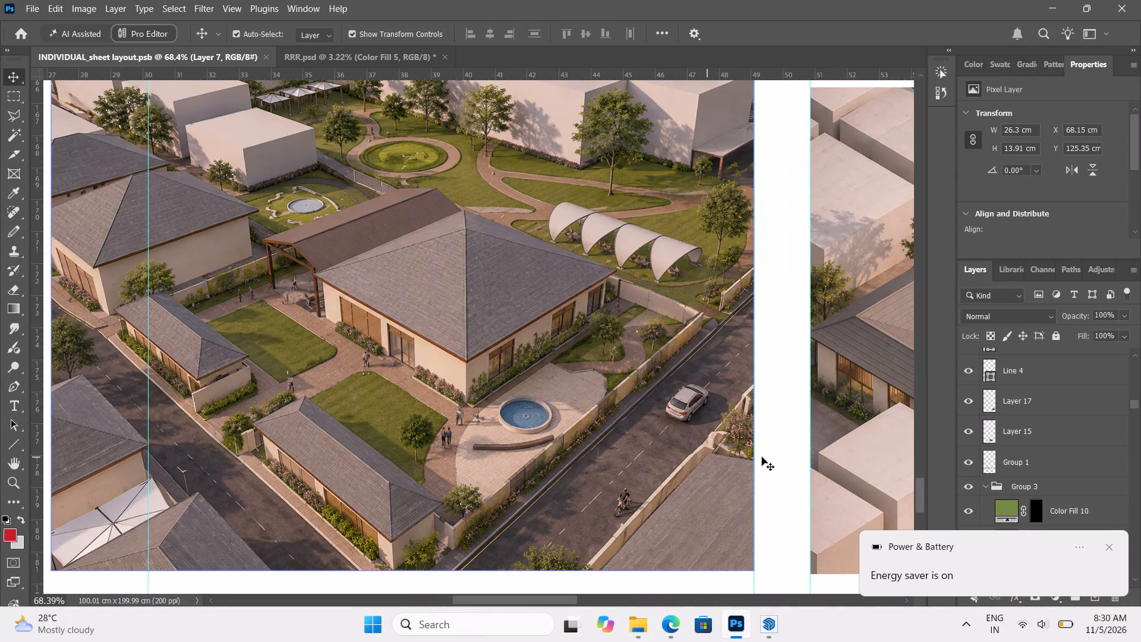
pyautogui.click(1109, 545)
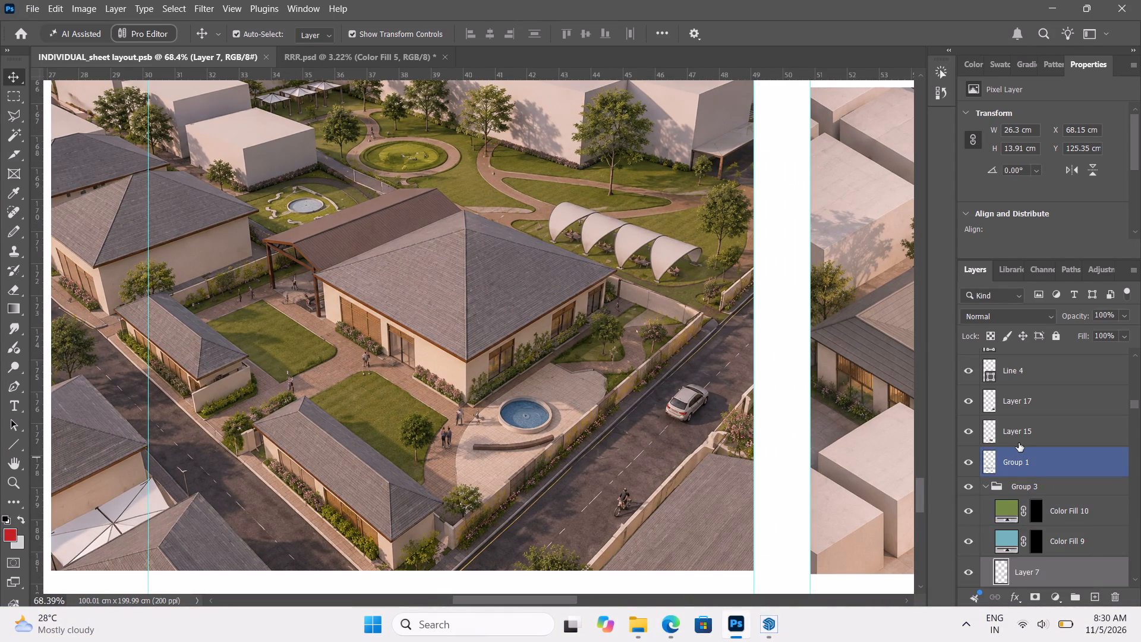
pyautogui.keyDown('alt'); pyautogui.scroll(-11, 509, 307); pyautogui.keyUp('alt')
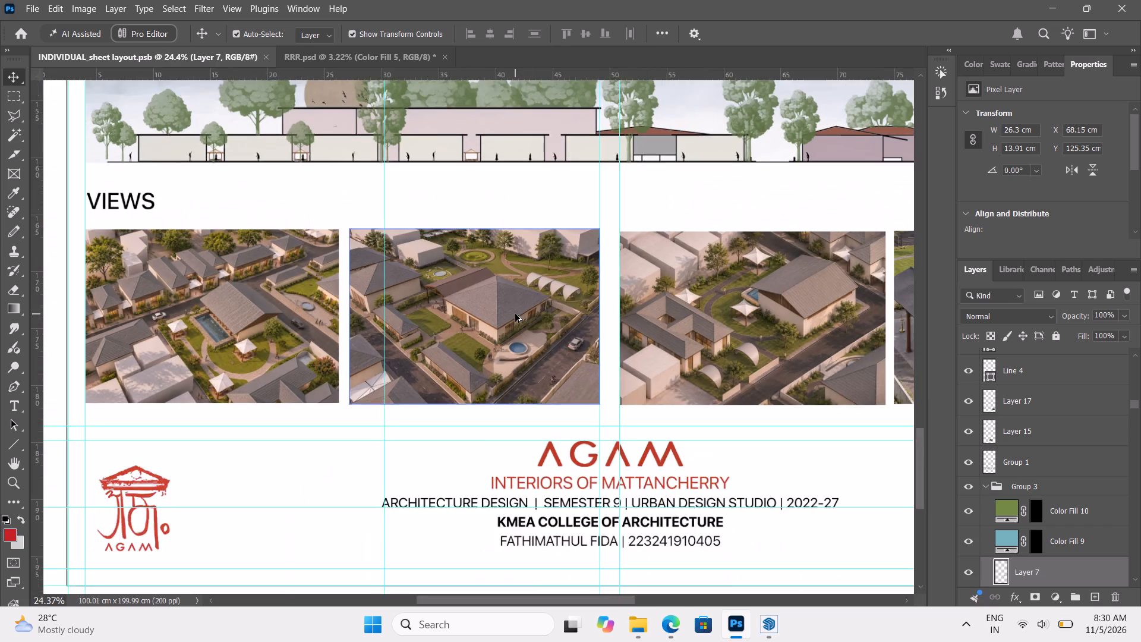
pyautogui.keyDown('alt'); pyautogui.scroll(-6, 515, 314); pyautogui.keyUp('alt')
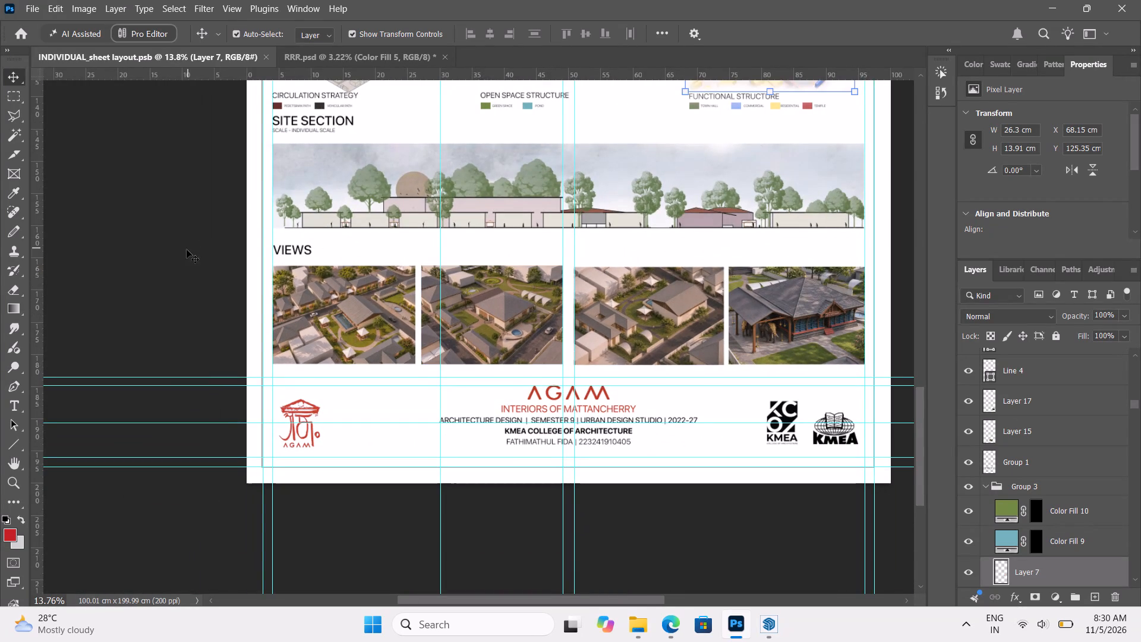
pyautogui.click(185, 251)
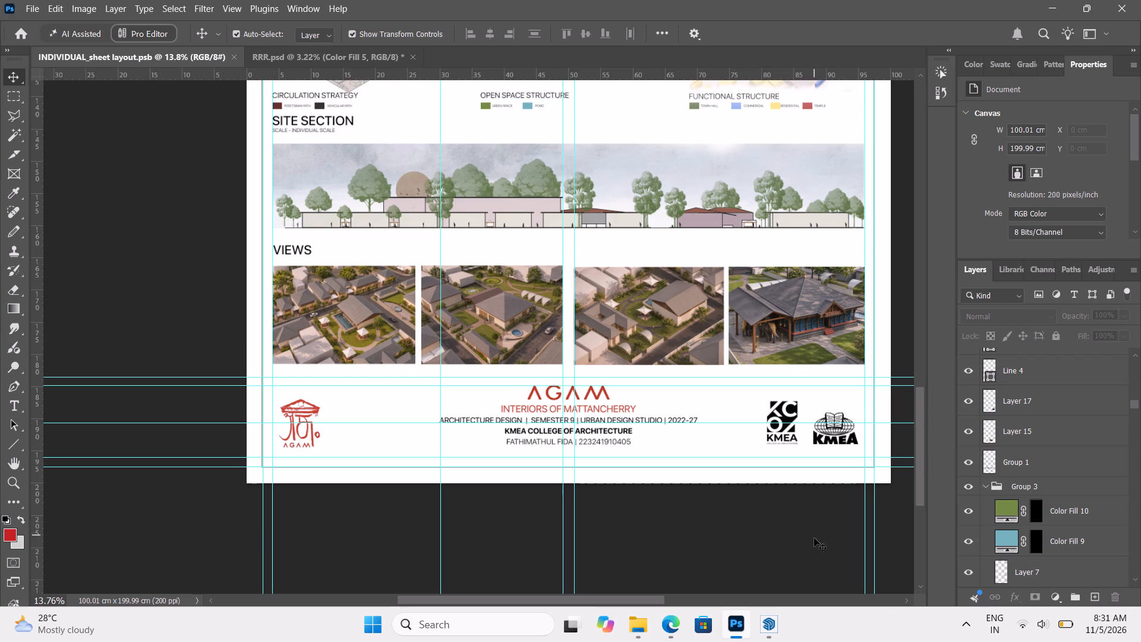
# Switch to the SketchUp model, open Scene 1 and hide the section plane across the site.
pyautogui.click(777, 622)
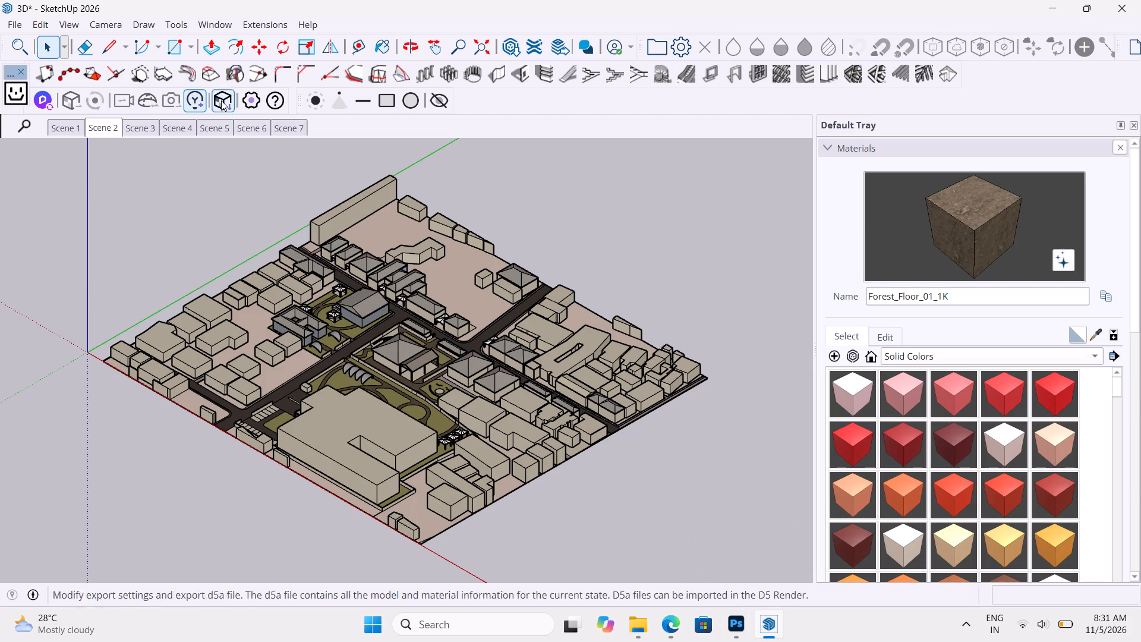
pyautogui.click(65, 133)
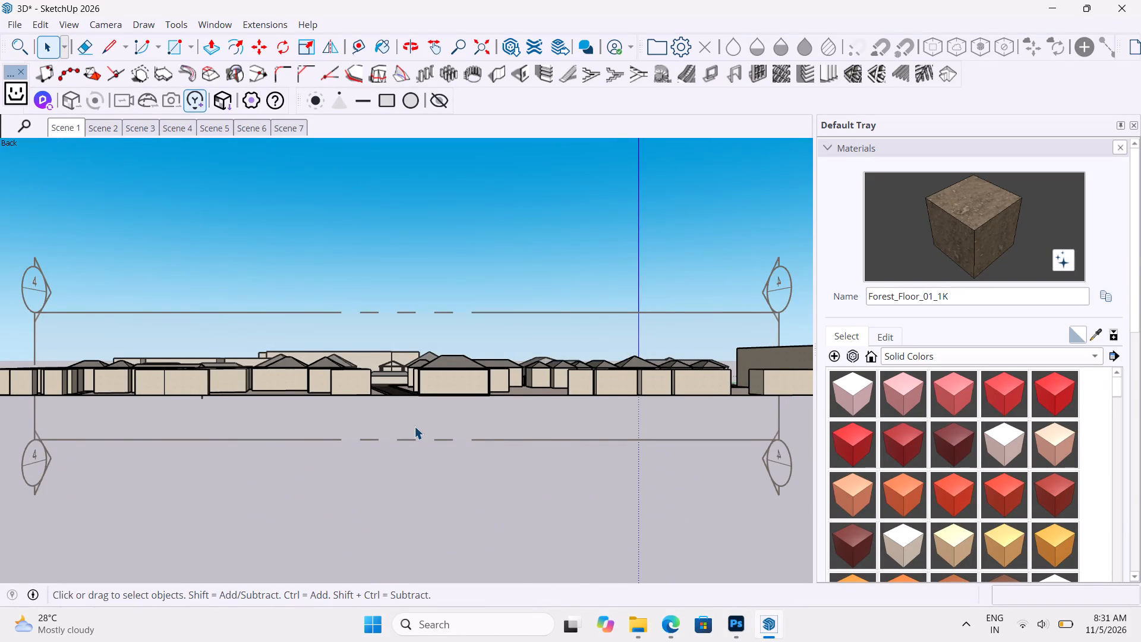
pyautogui.scroll(-3, 414, 426)
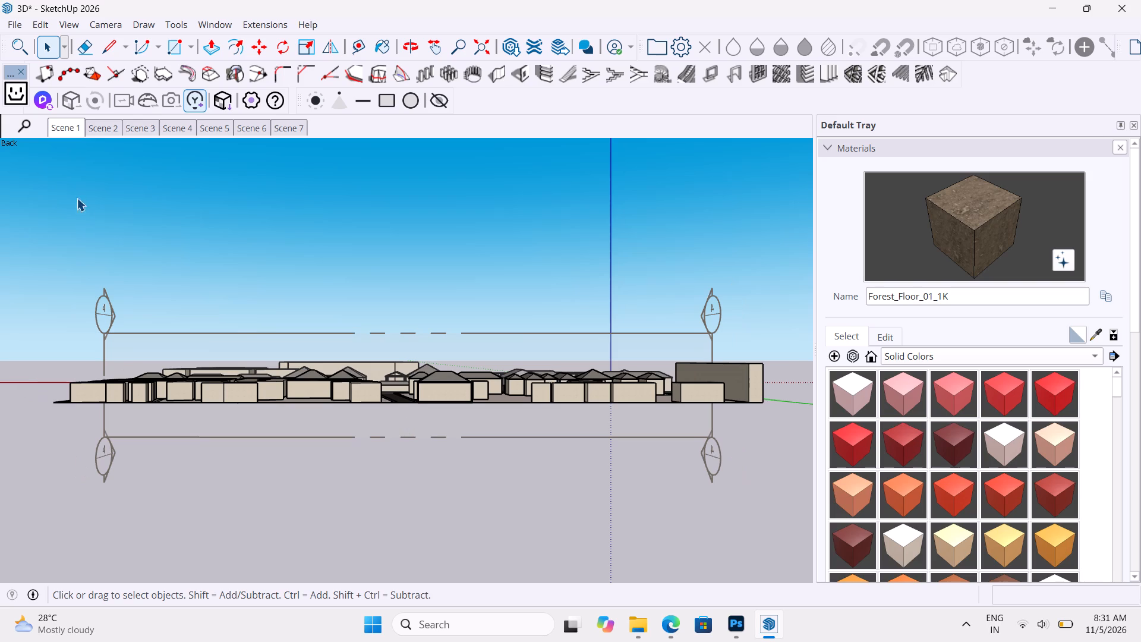
pyautogui.click(70, 125)
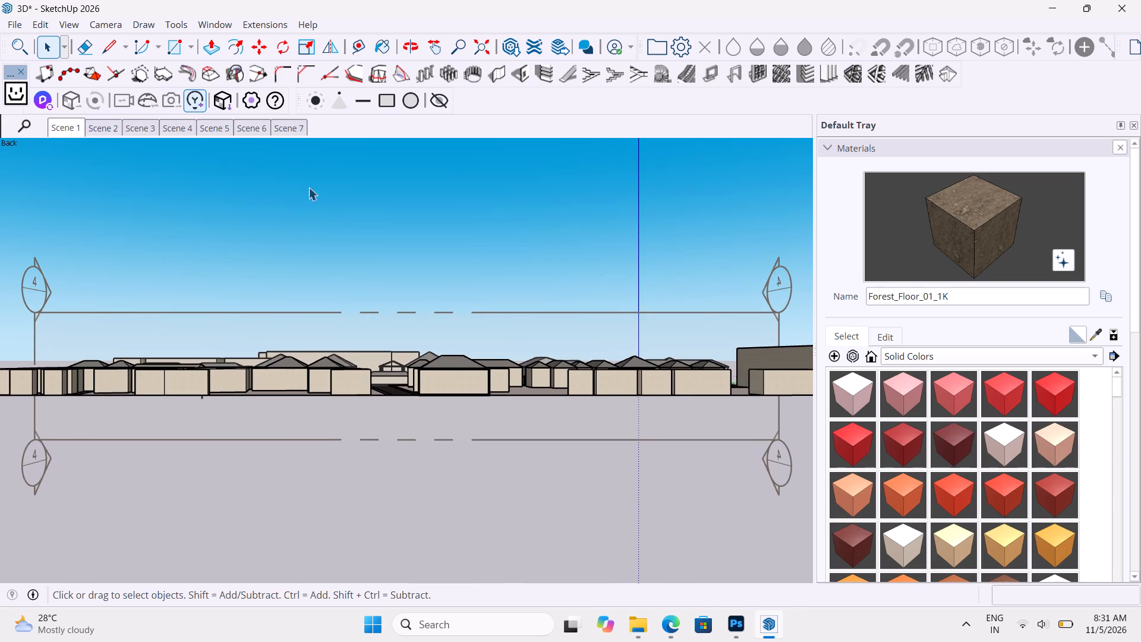
pyautogui.scroll(-2, 344, 206)
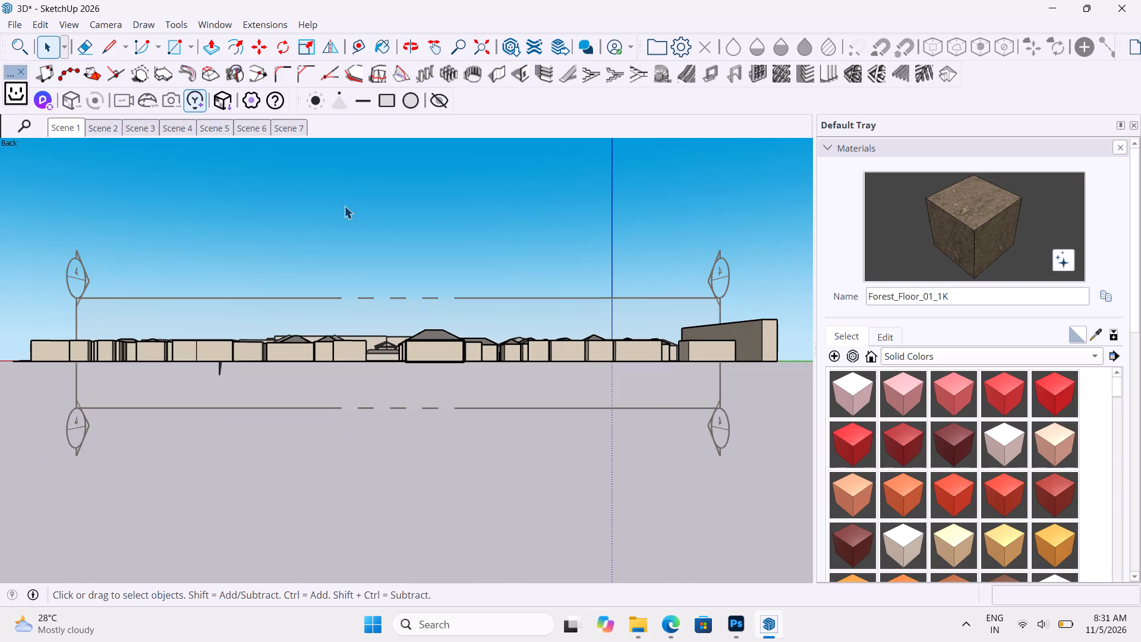
pyautogui.click(77, 273)
pyautogui.rightClick(77, 273)
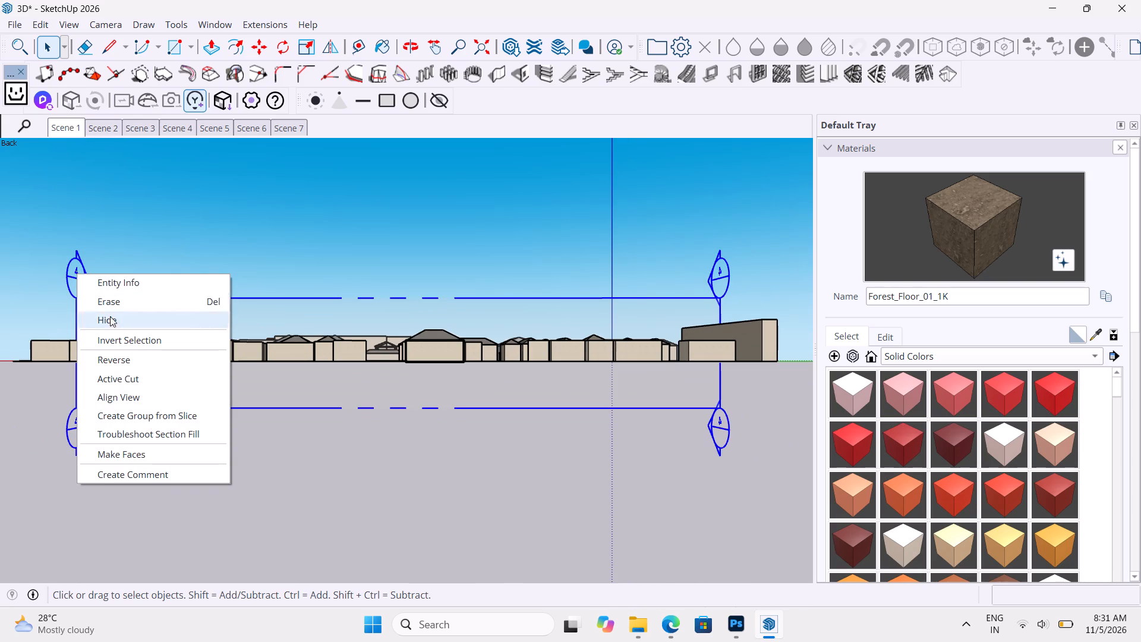
pyautogui.click(119, 320)
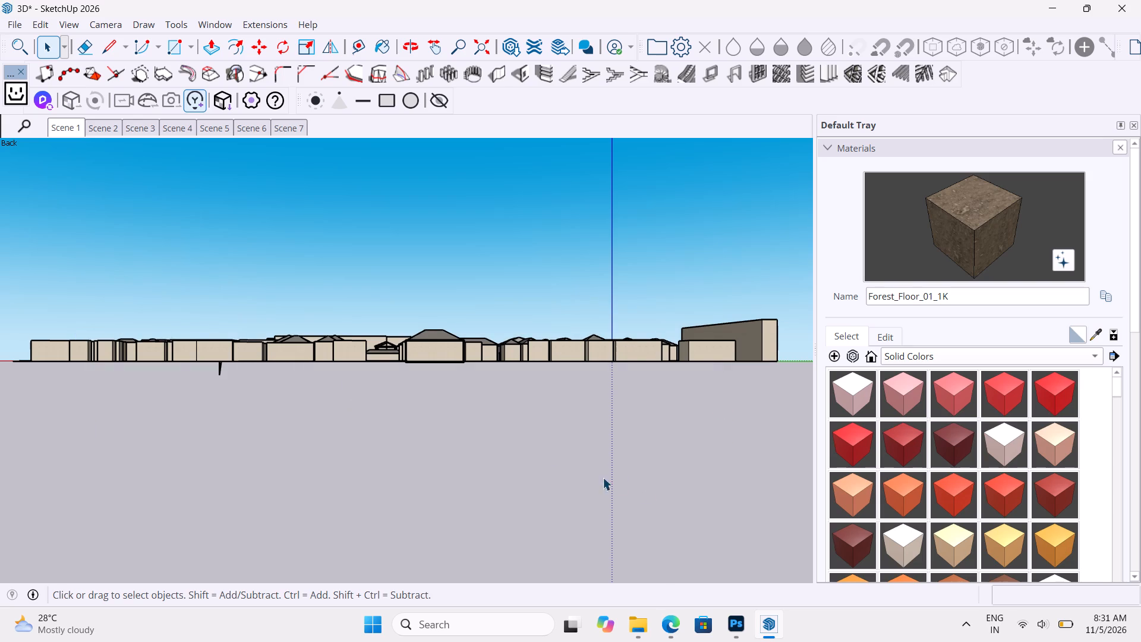
# Examine the site's building masses at eye level and from an aerial angle with the section plane hidden.
pyautogui.scroll(2, 184, 303)
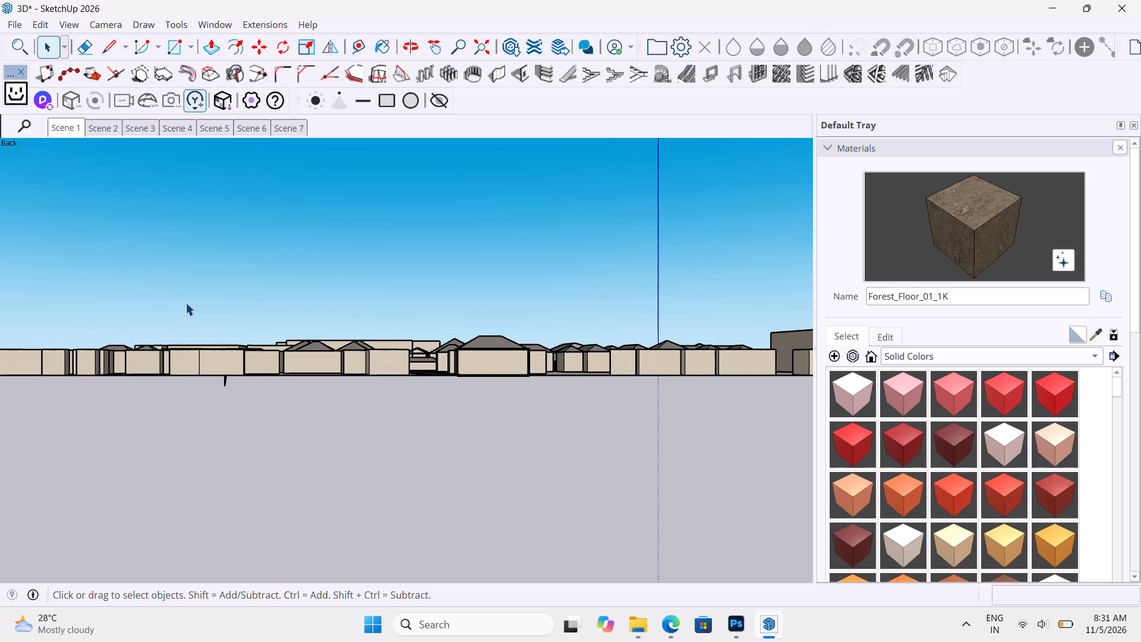
pyautogui.scroll(1, 358, 301)
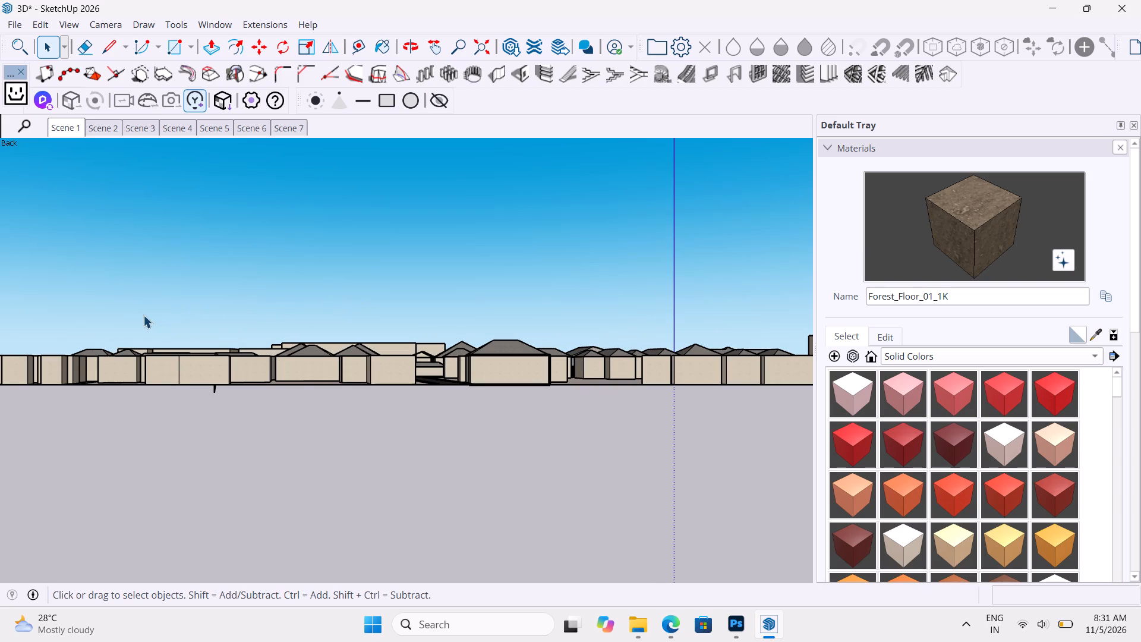
pyautogui.scroll(-1, 143, 315)
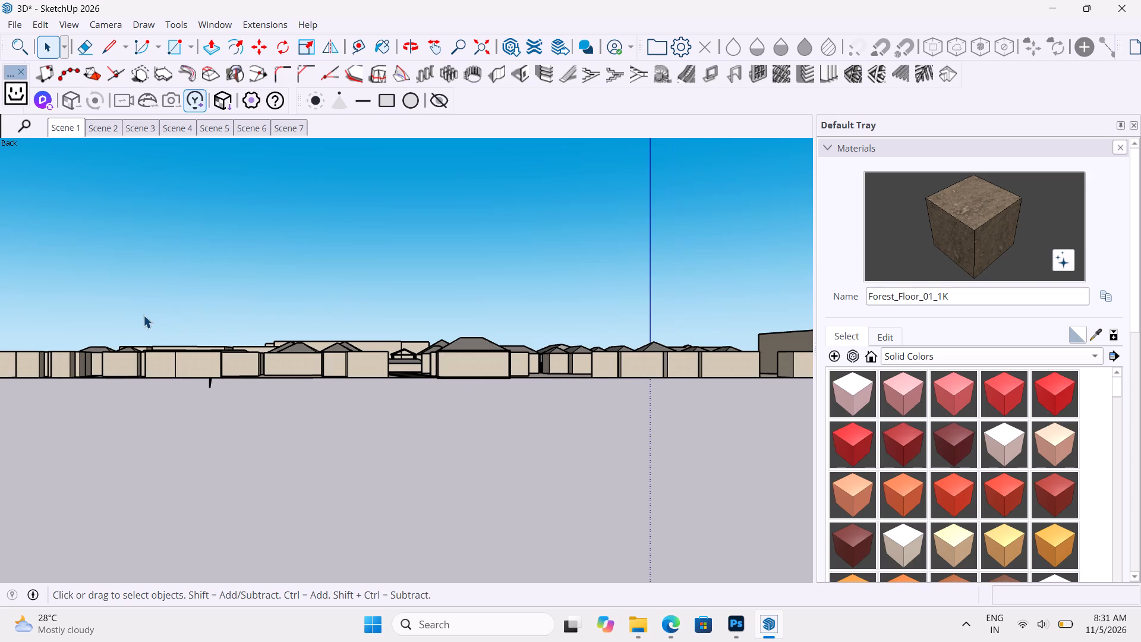
pyautogui.moveTo(229, 334); pyautogui.dragTo(259, 372, button='middle')
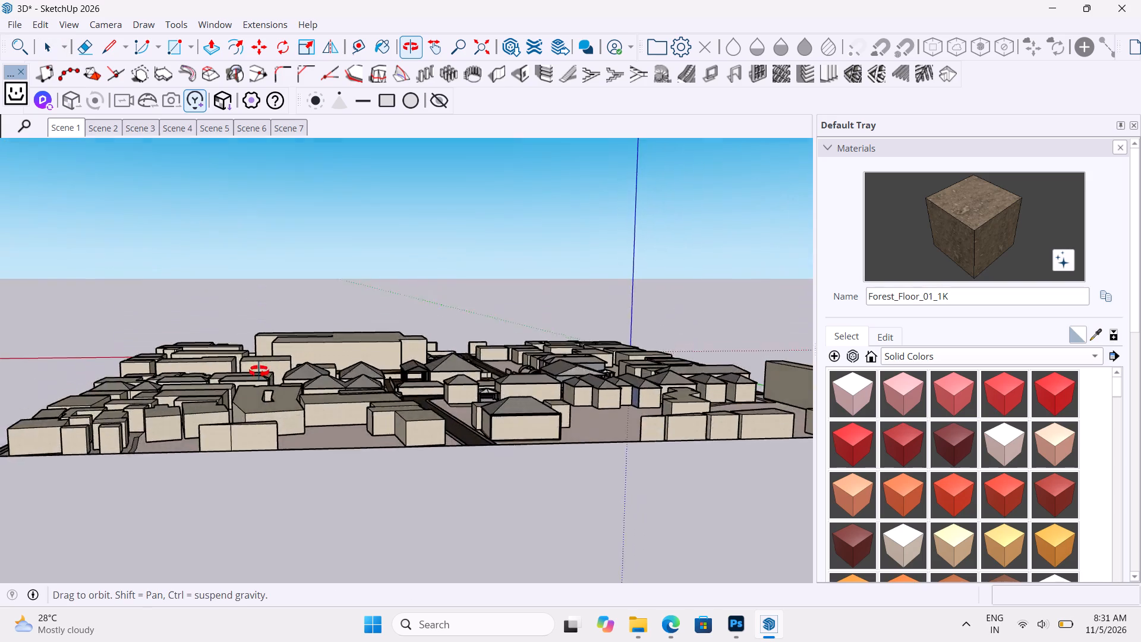
pyautogui.moveTo(259, 372); pyautogui.dragTo(302, 442, button='middle')
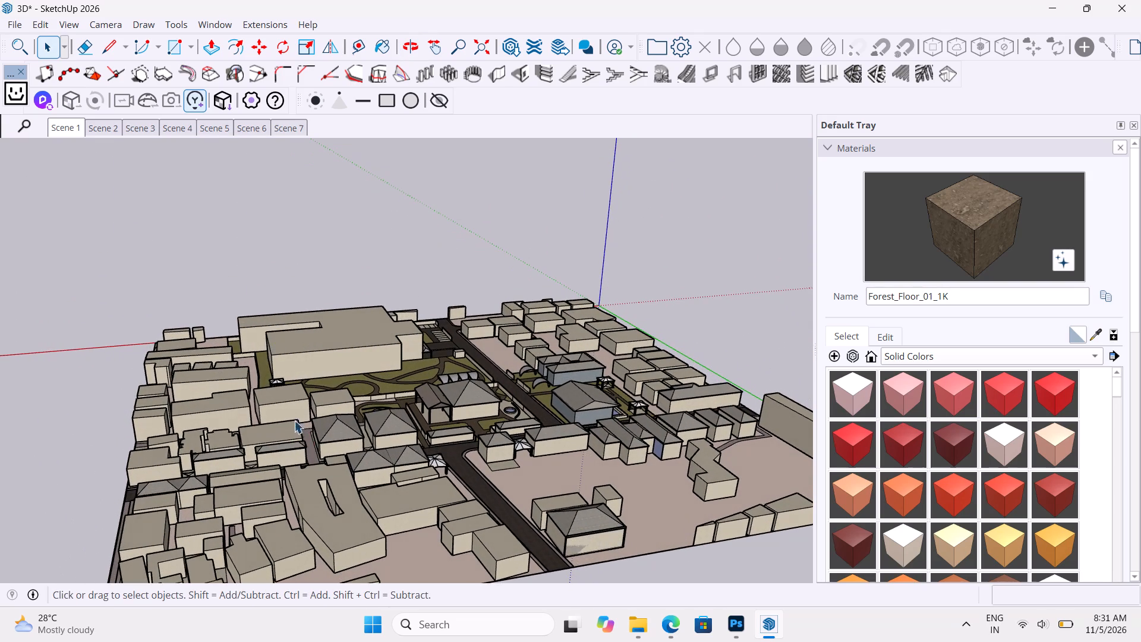
# Return to Scene 1 and activate the section cut of section plane 4 across the site.
pyautogui.doubleClick(221, 225)
pyautogui.click(70, 129)
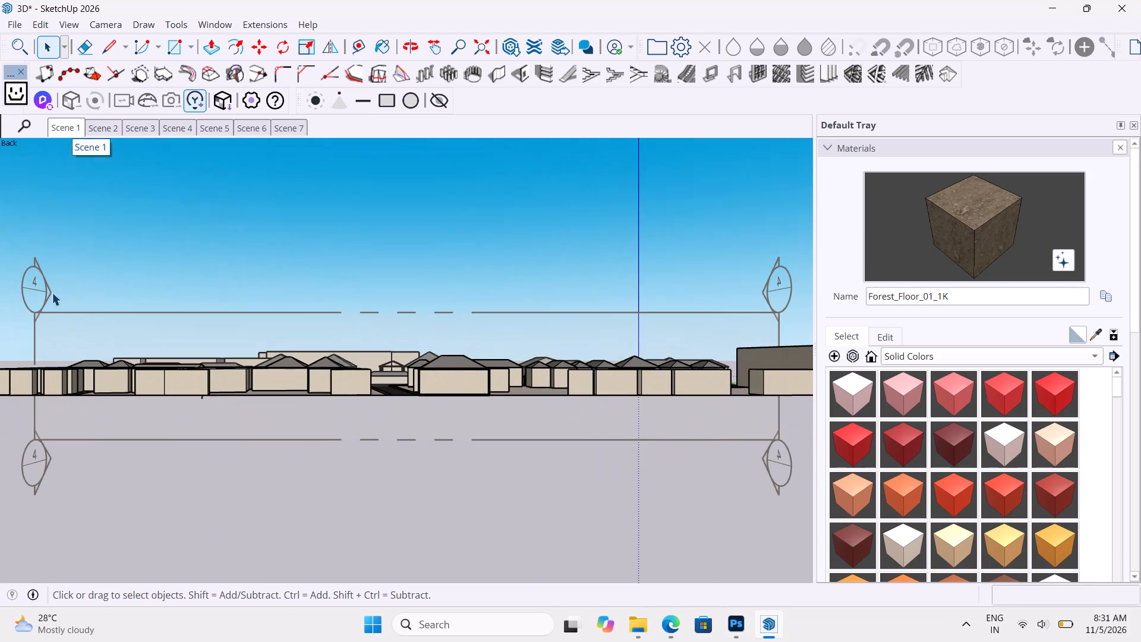
pyautogui.doubleClick(45, 298)
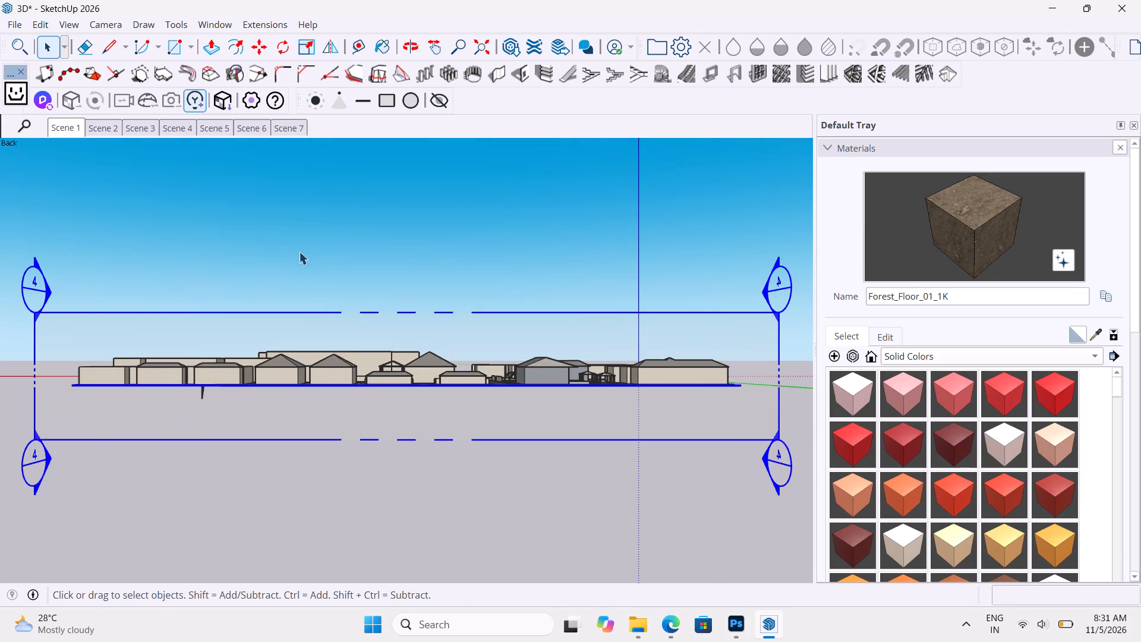
pyautogui.click(302, 248)
# Examine the roof profiles and building heights along the cut site section, up close and across its full width.
pyautogui.scroll(2, 279, 291)
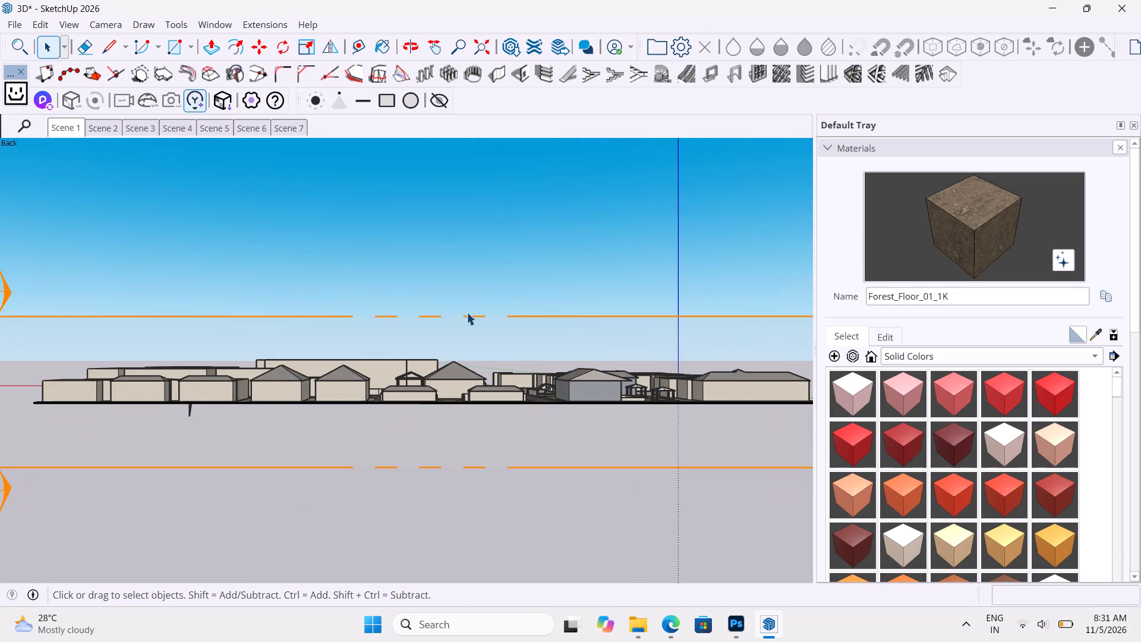
pyautogui.scroll(-1, 172, 317)
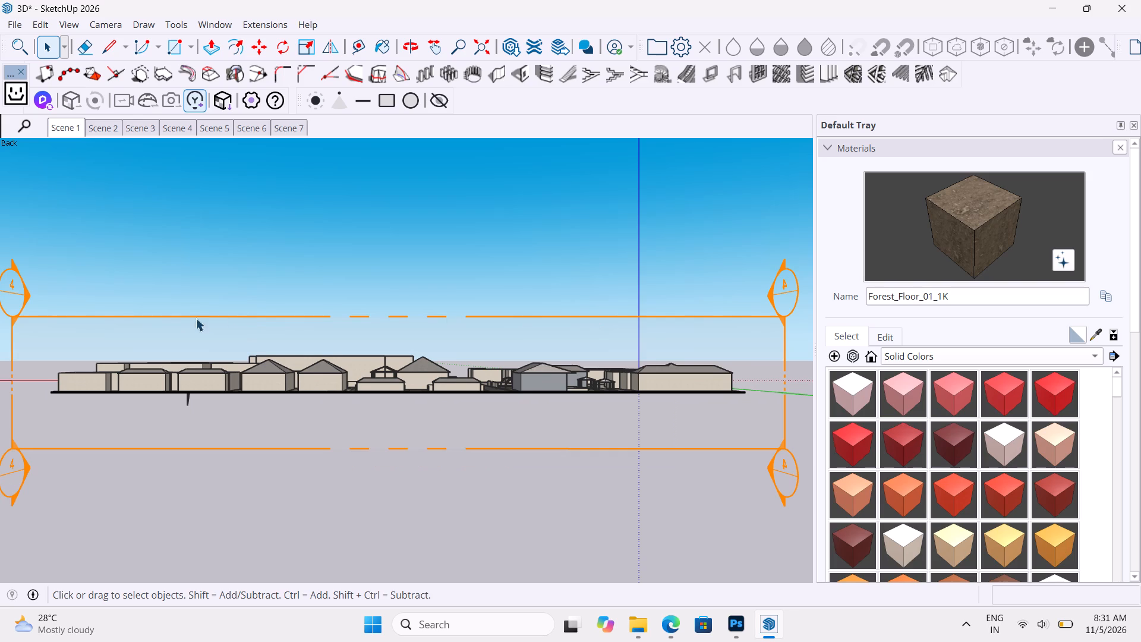
pyautogui.scroll(1, 114, 314)
pyautogui.scroll(1, 456, 376)
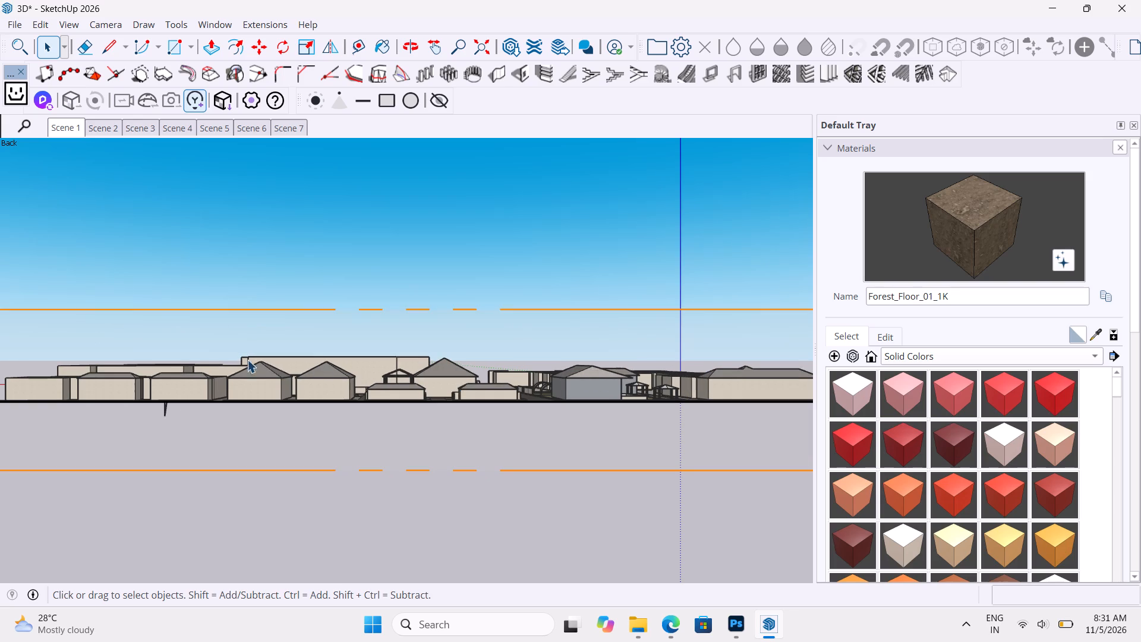
pyautogui.scroll(-1, 191, 354)
pyautogui.scroll(1, 553, 382)
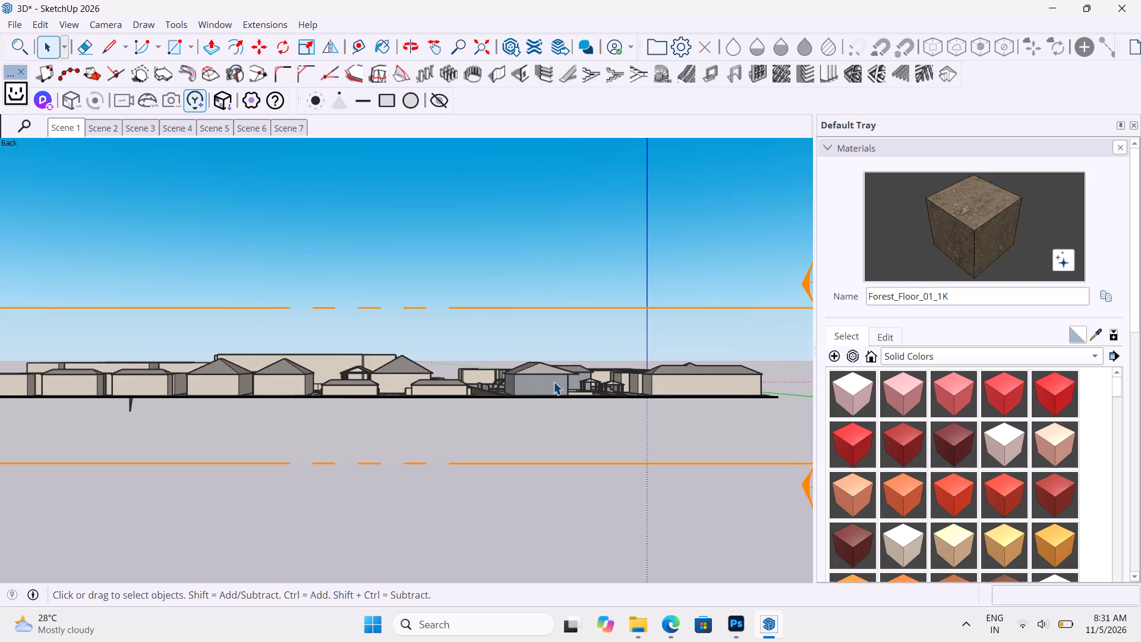
pyautogui.scroll(-1, 553, 382)
pyautogui.scroll(1, 433, 393)
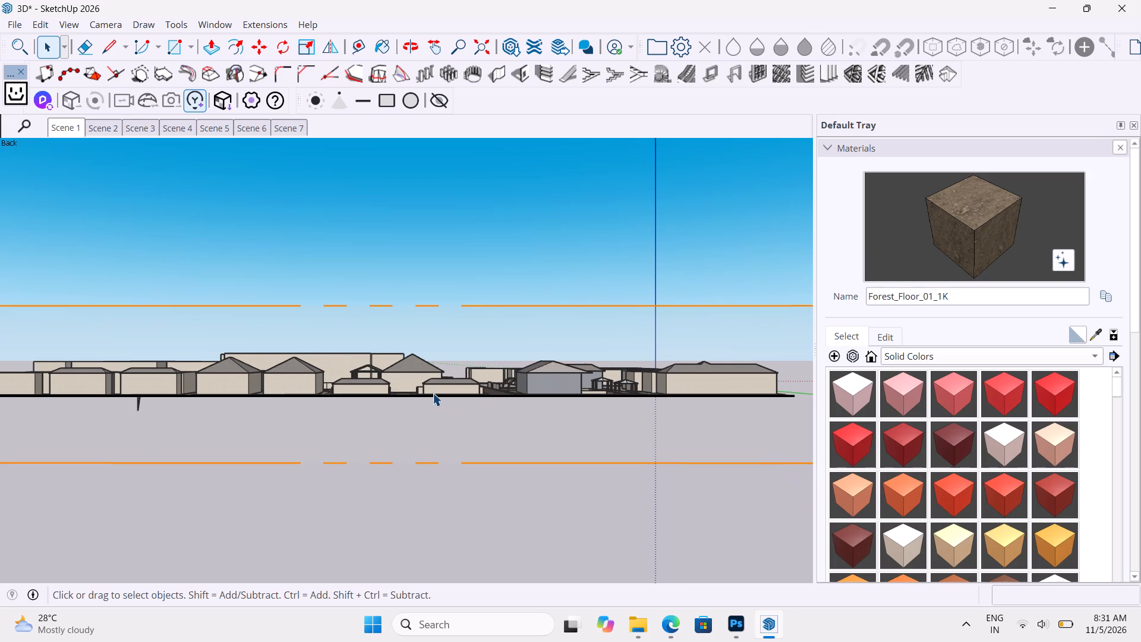
pyautogui.scroll(1, 433, 393)
pyautogui.scroll(-1, 433, 393)
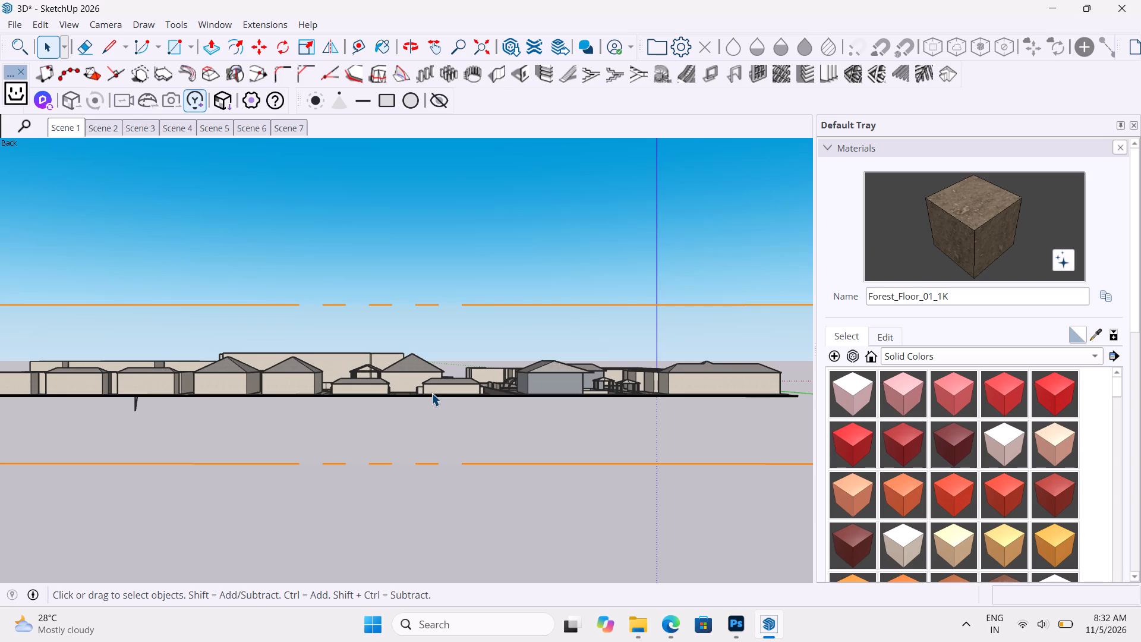
pyautogui.scroll(-1, 431, 393)
pyautogui.scroll(1, 184, 364)
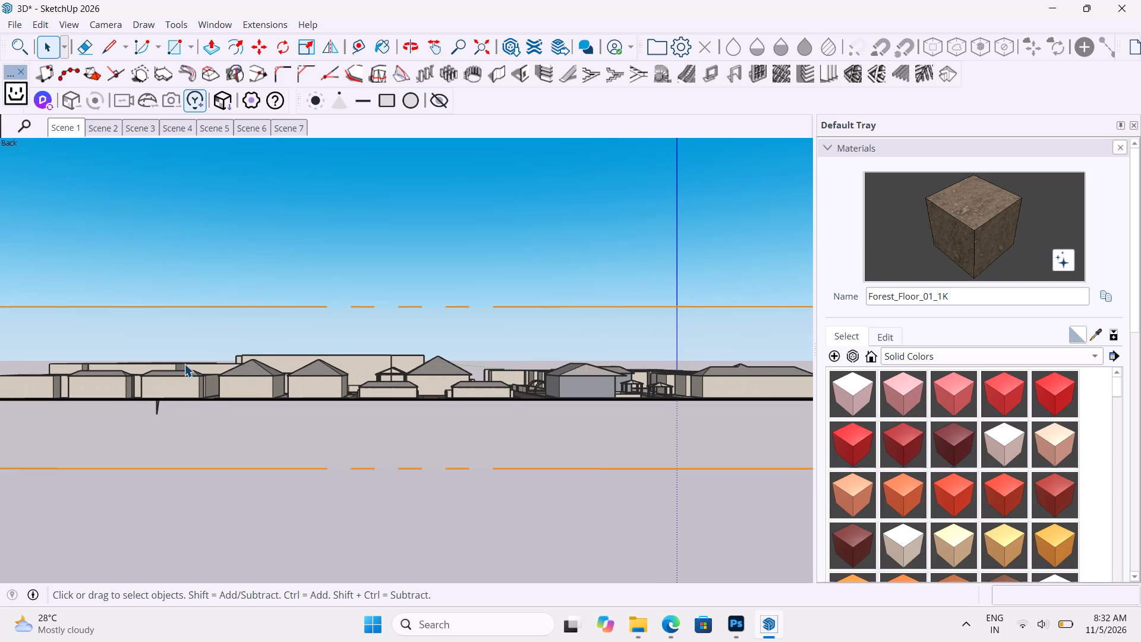
pyautogui.scroll(1, 184, 364)
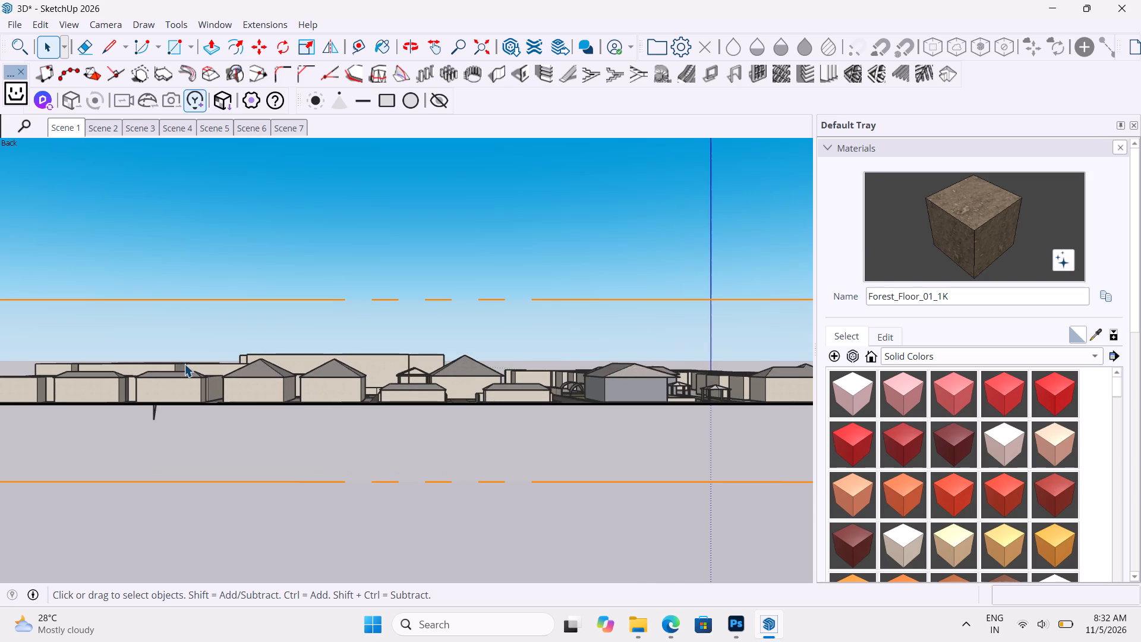
pyautogui.click(411, 235)
pyautogui.tripleClick(411, 235)
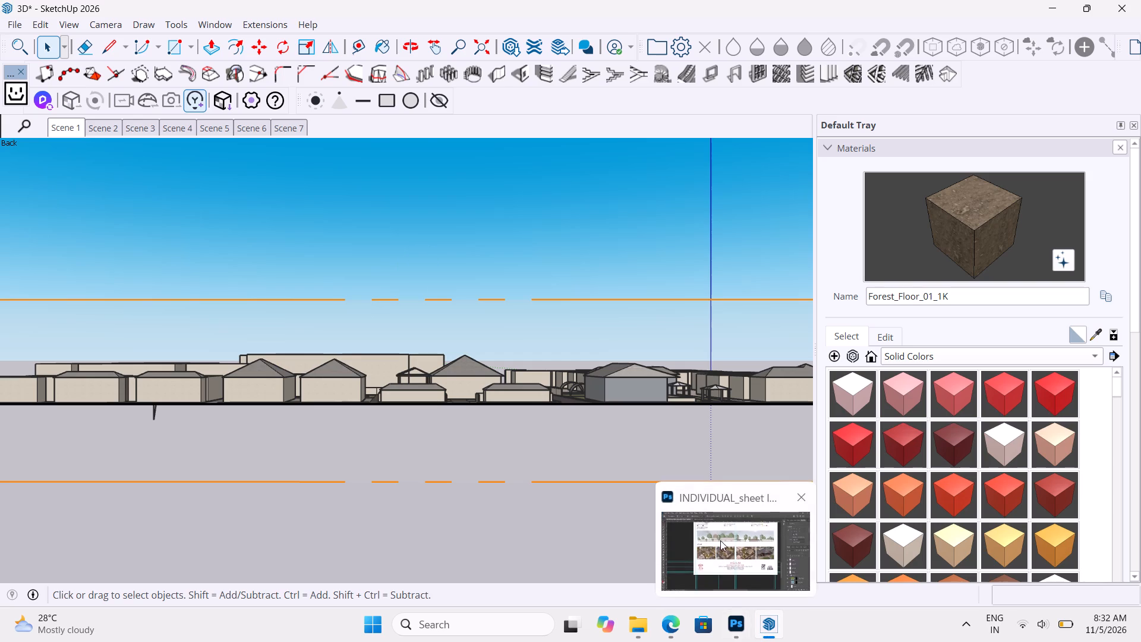
# Switch to Photoshop, check the site section on INDIVIDUAL_sheet layout.psb, and return to RRR.psd with the layer selection cleared.
pyautogui.click(720, 540)
pyautogui.scroll(12, 478, 265)
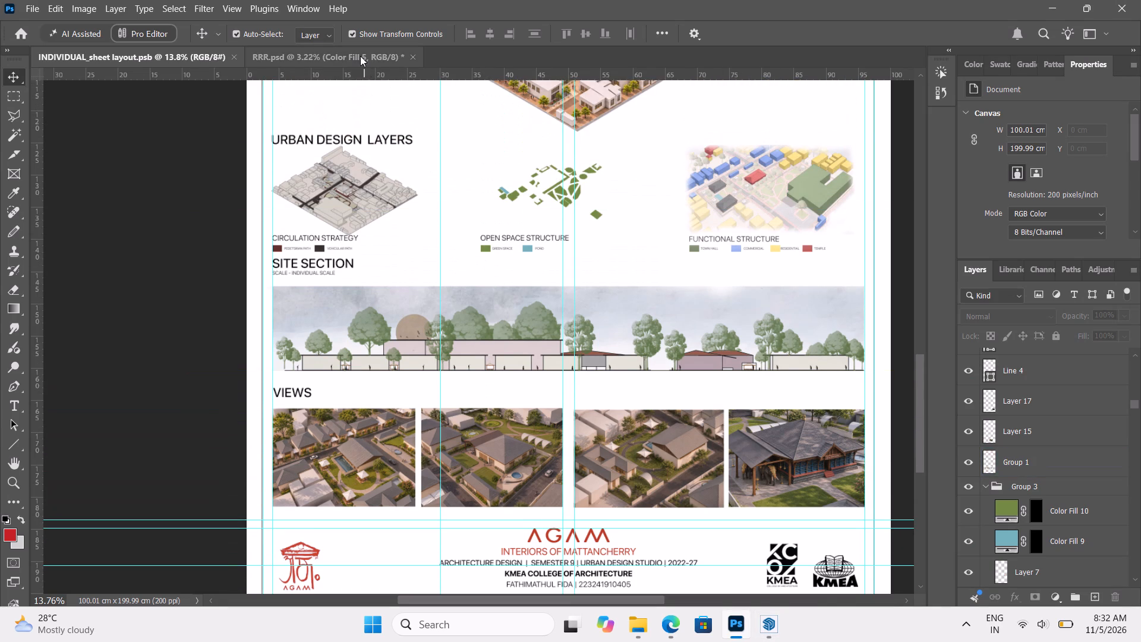
pyautogui.click(360, 56)
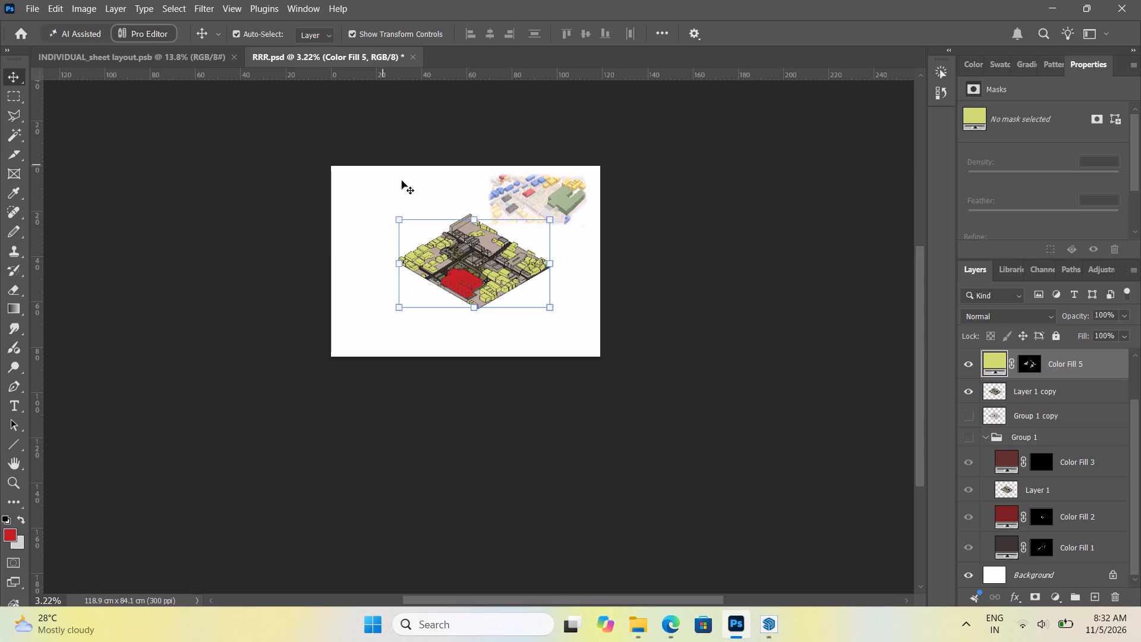
pyautogui.click(703, 312)
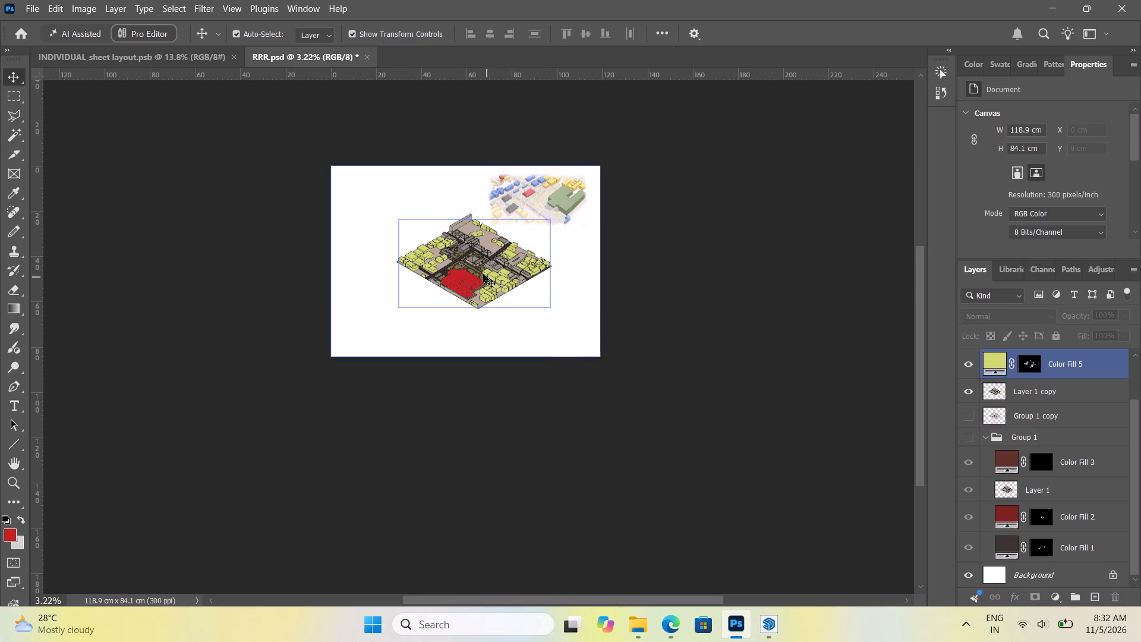
# On Layer 1 copy, select the light wall faces of the first grey-roofed buildings at the road's upper end with the Magic Wand.
pyautogui.keyDown('alt'); pyautogui.scroll(17, 462, 254); pyautogui.keyUp('alt')
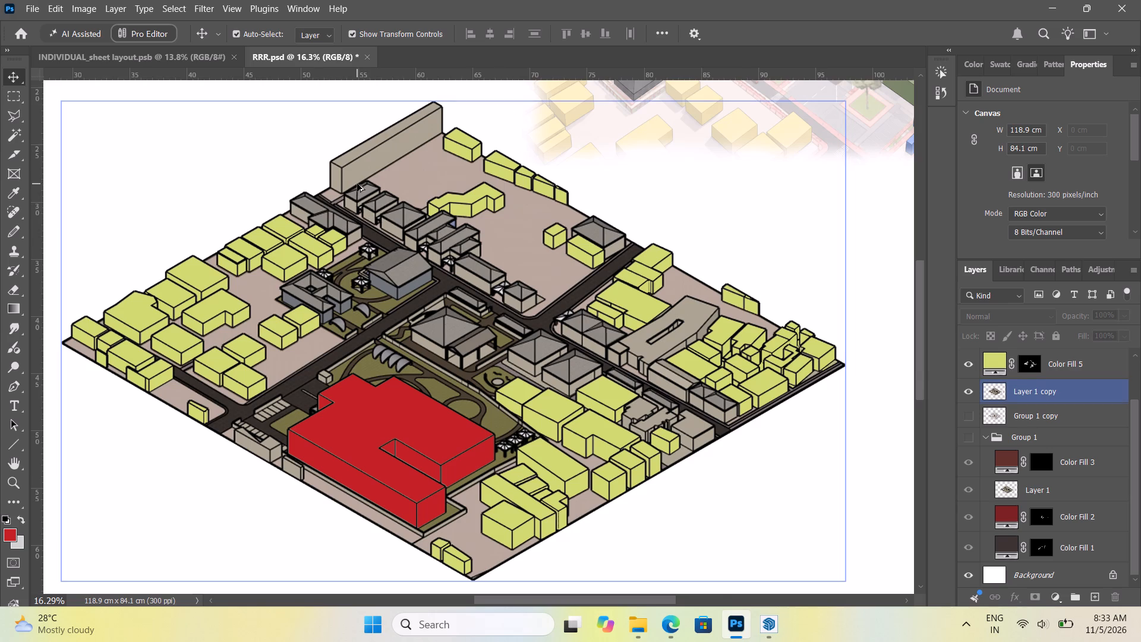
pyautogui.keyDown('alt'); pyautogui.scroll(5, 357, 184); pyautogui.keyUp('alt')
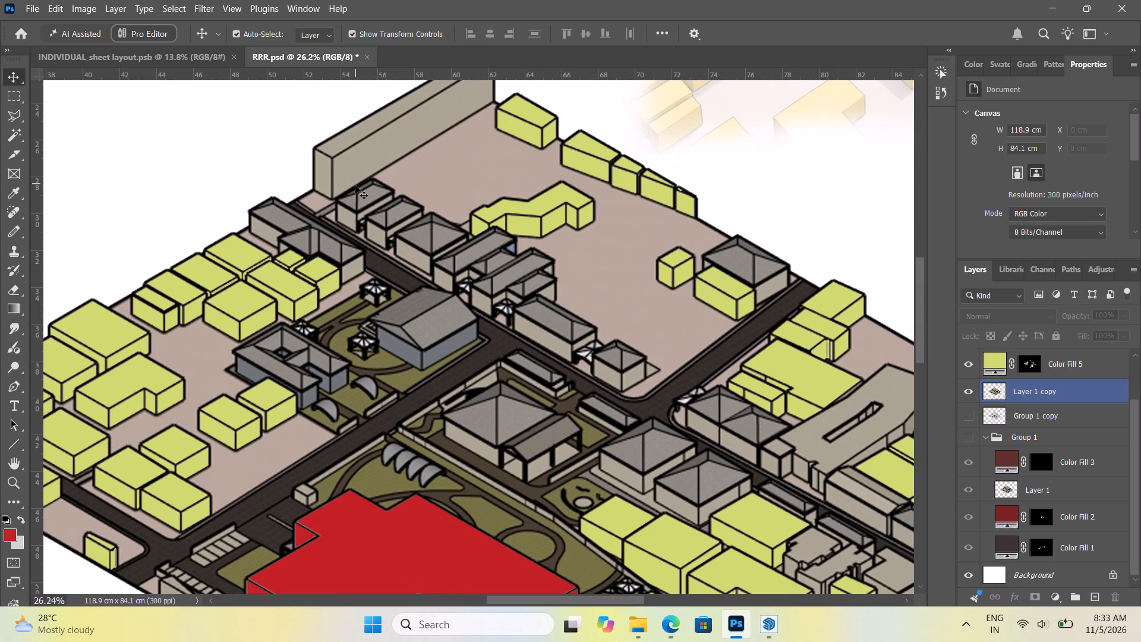
pyautogui.click(349, 269)
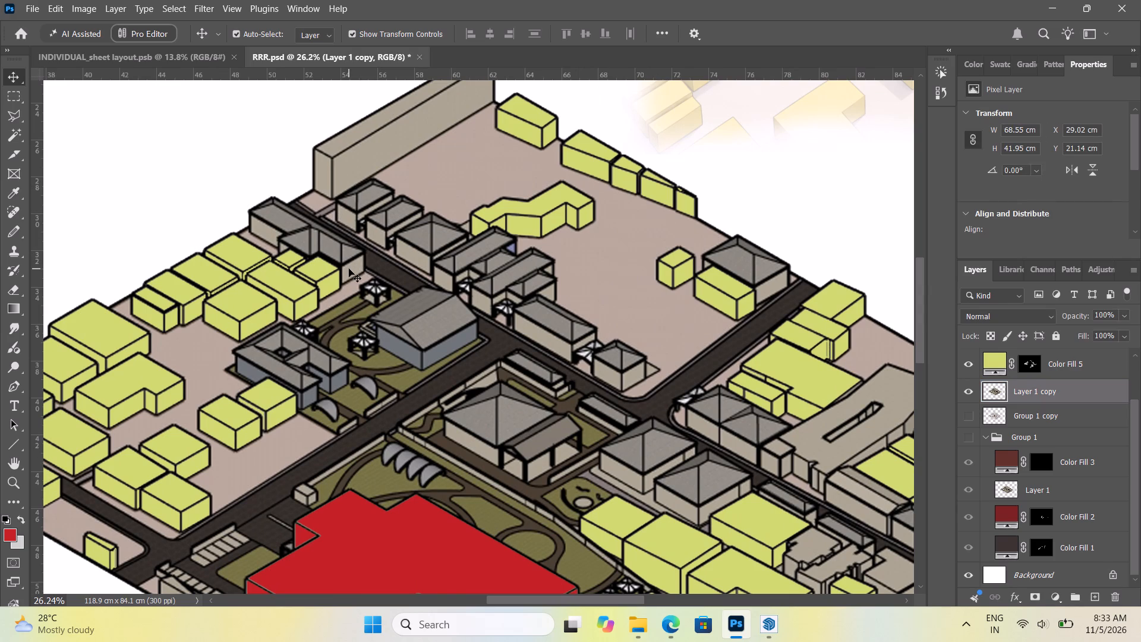
pyautogui.click(349, 269)
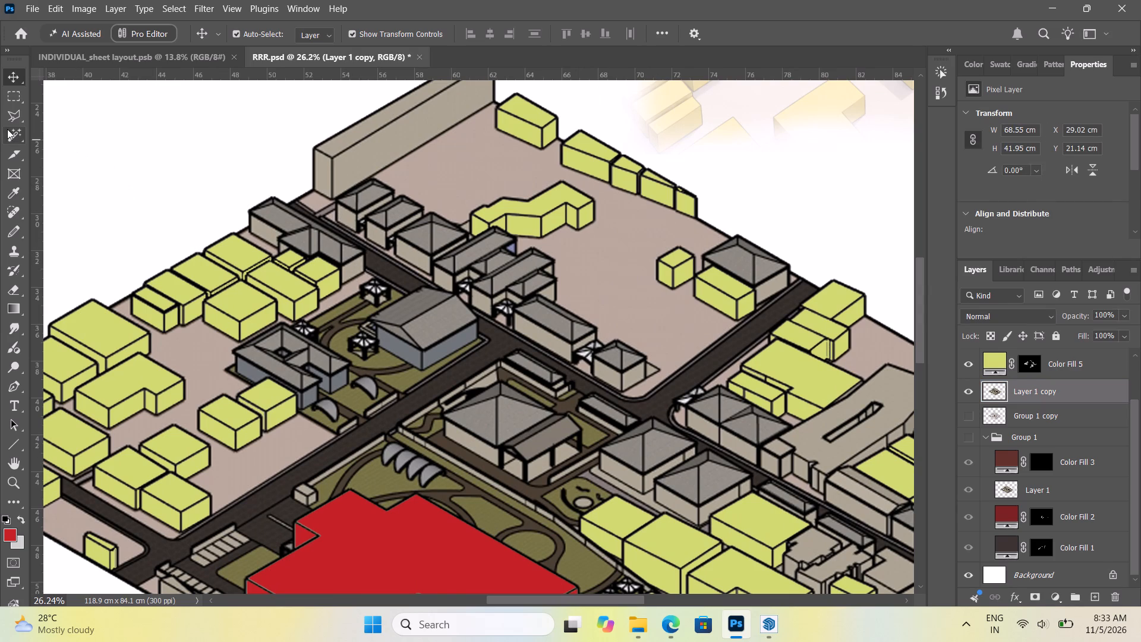
pyautogui.click(7, 129)
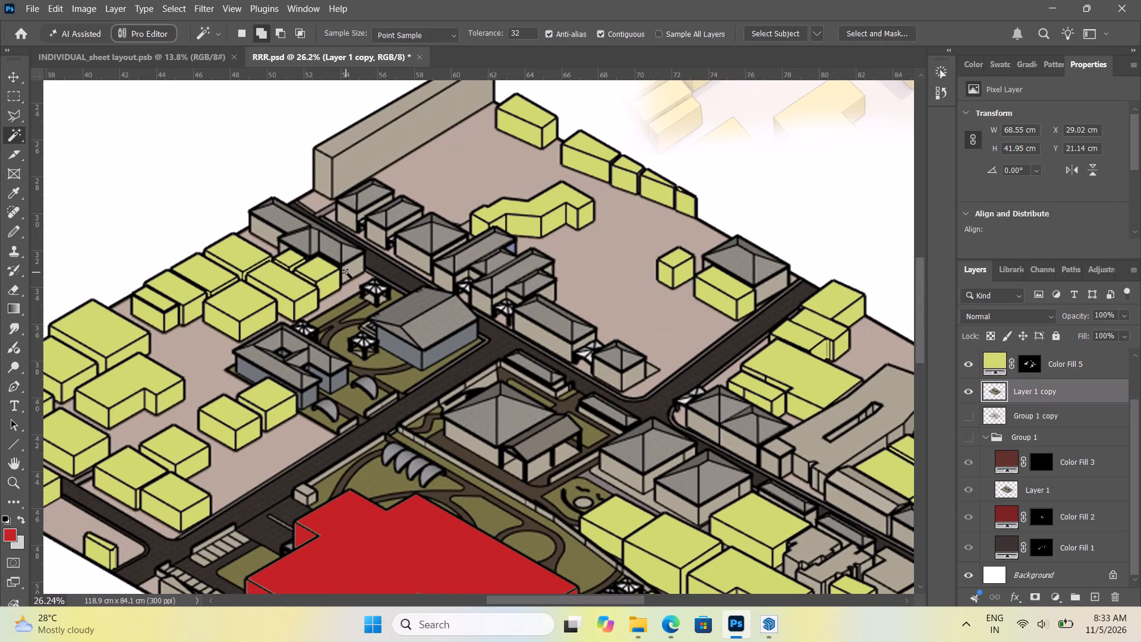
pyautogui.click(348, 273)
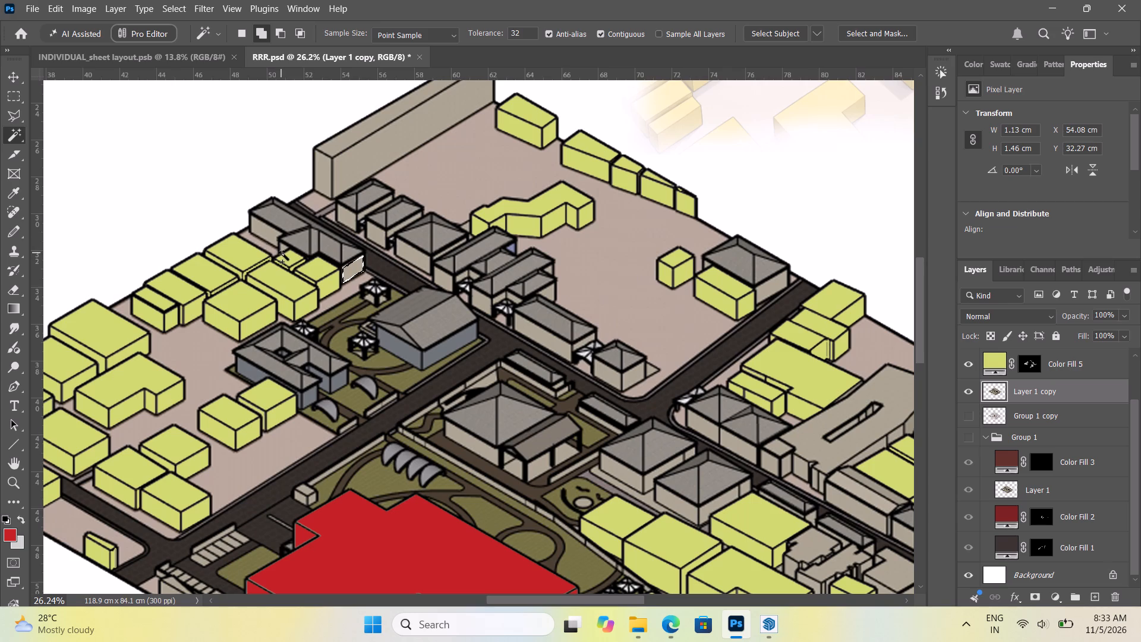
pyautogui.click(267, 231)
pyautogui.click(283, 249)
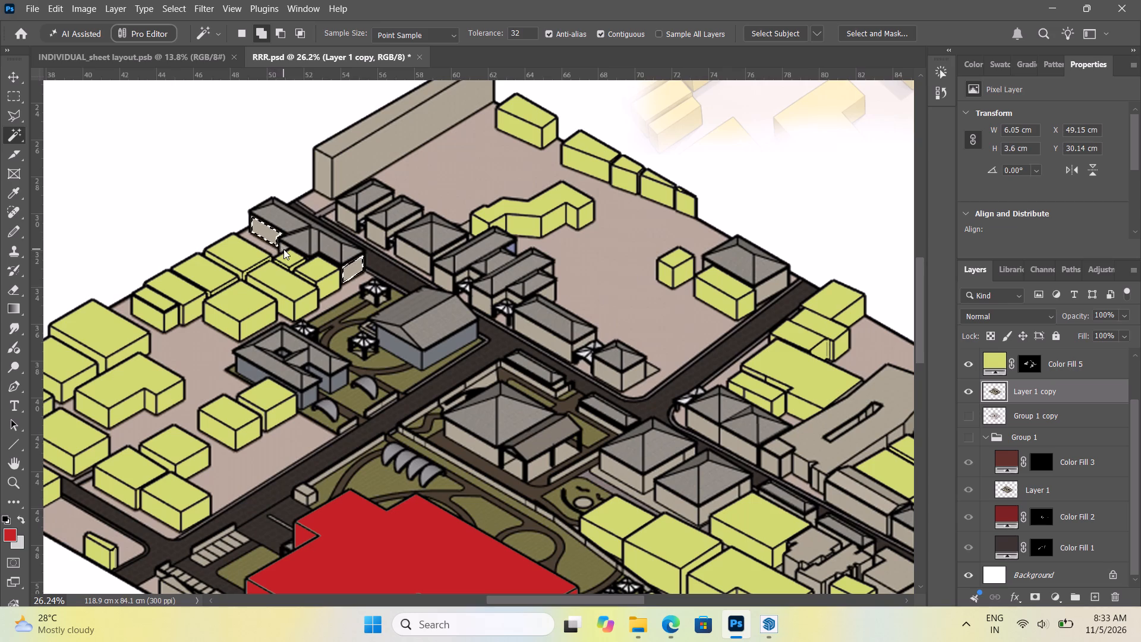
pyautogui.click(346, 215)
pyautogui.click(364, 213)
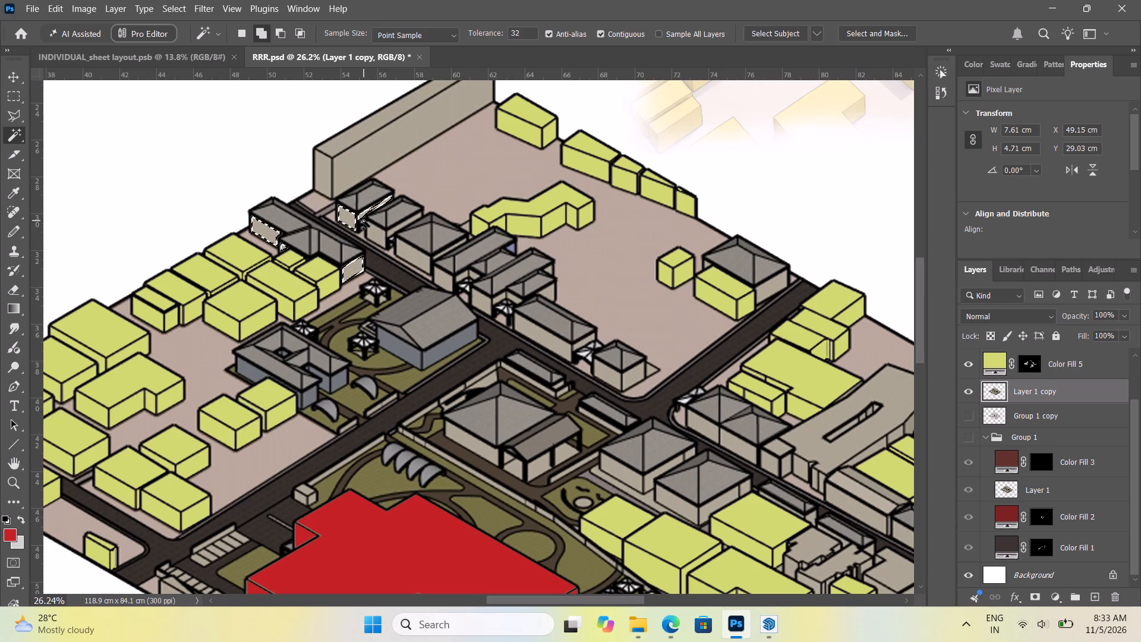
pyautogui.click(364, 222)
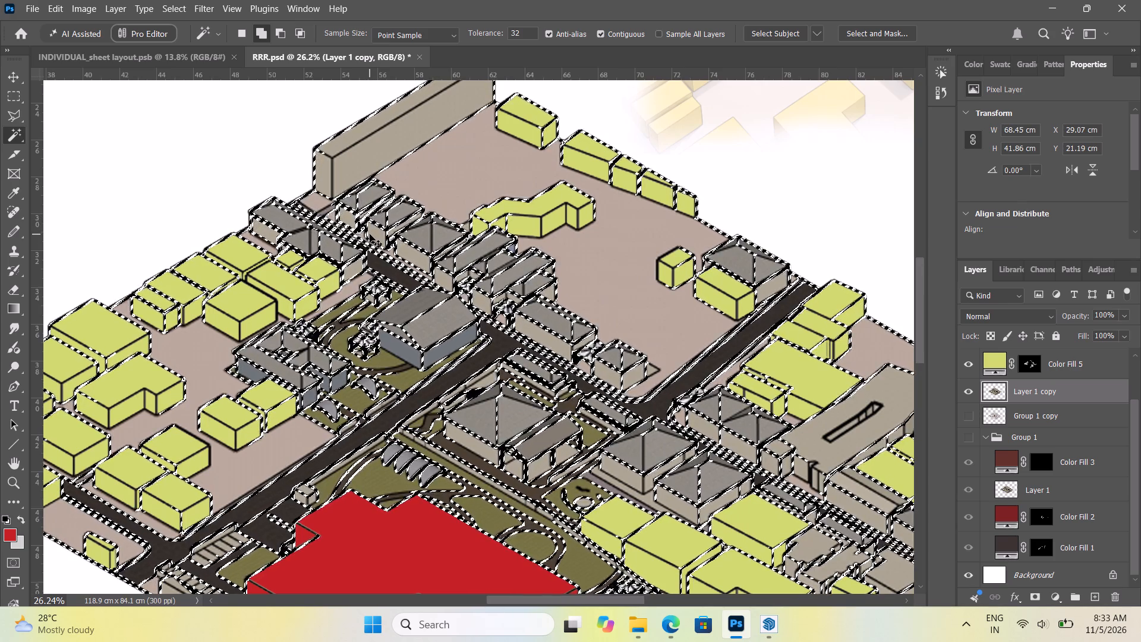
pyautogui.hotkey('ctrl', 'z')
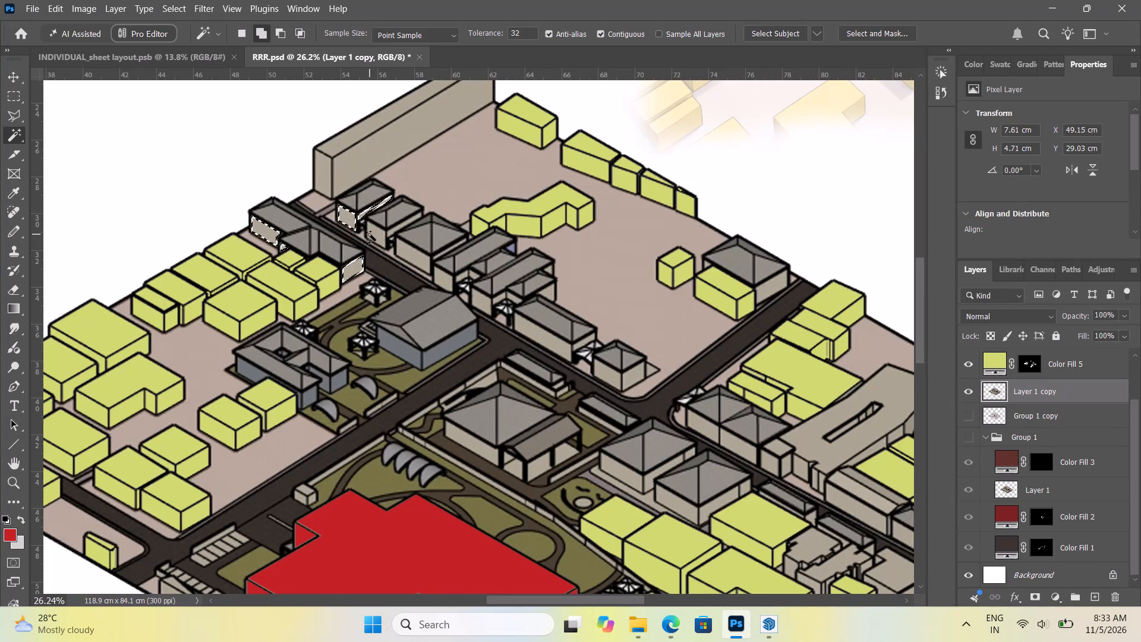
# Add the light wall faces of the next grey-roofed buildings along the upper road to the Magic Wand selection.
pyautogui.click(374, 229)
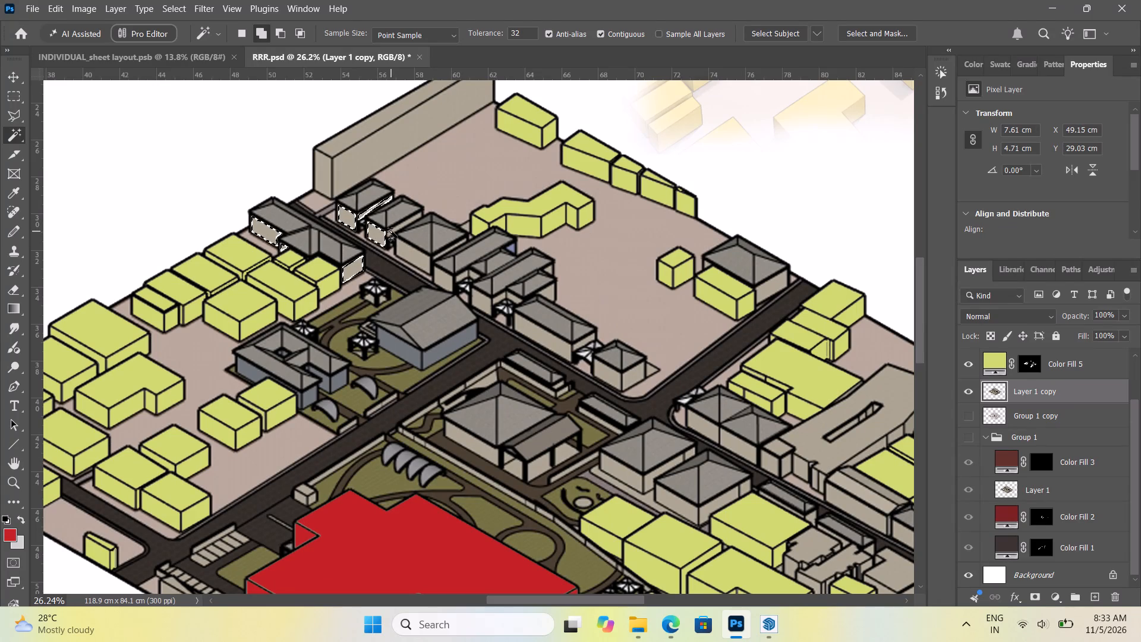
pyautogui.click(391, 231)
pyautogui.click(403, 247)
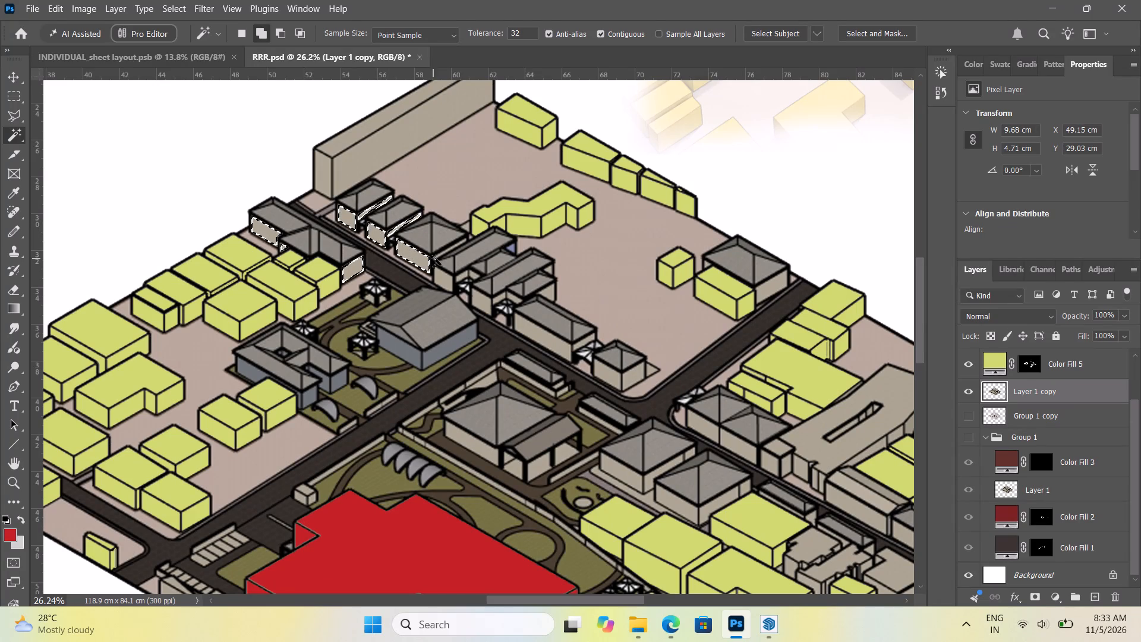
pyautogui.click(440, 256)
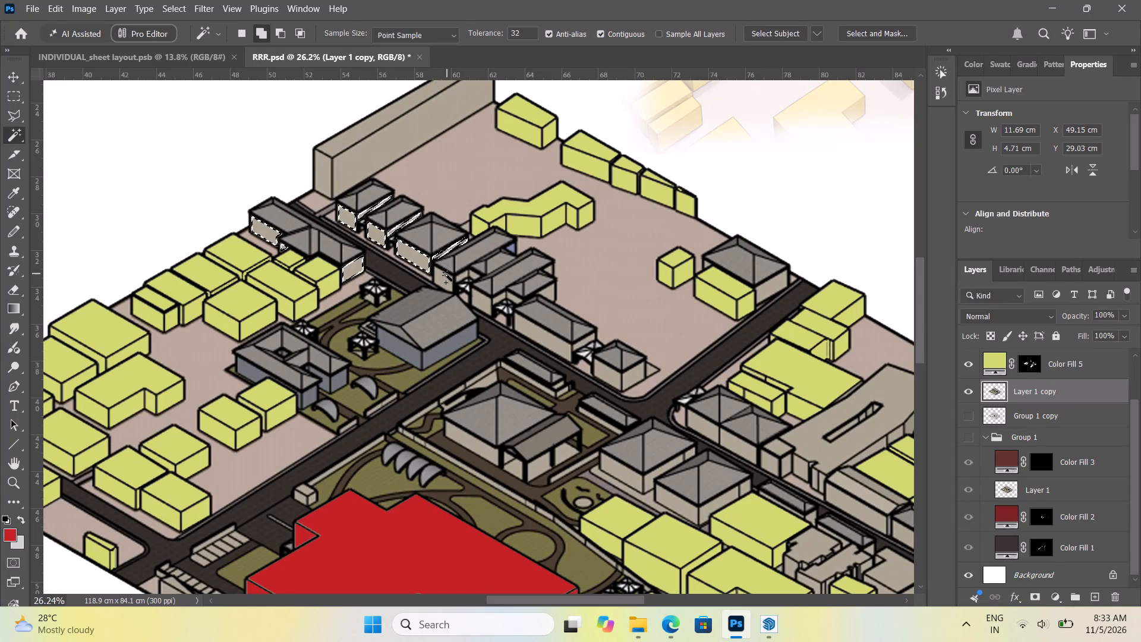
pyautogui.click(446, 278)
pyautogui.click(461, 276)
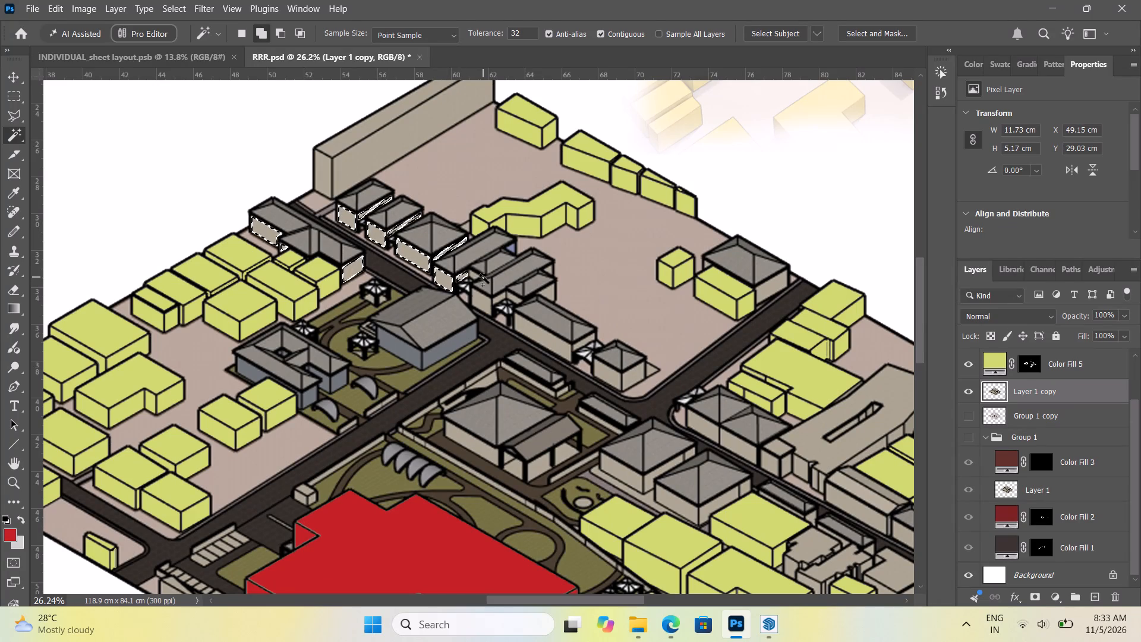
pyautogui.click(474, 276)
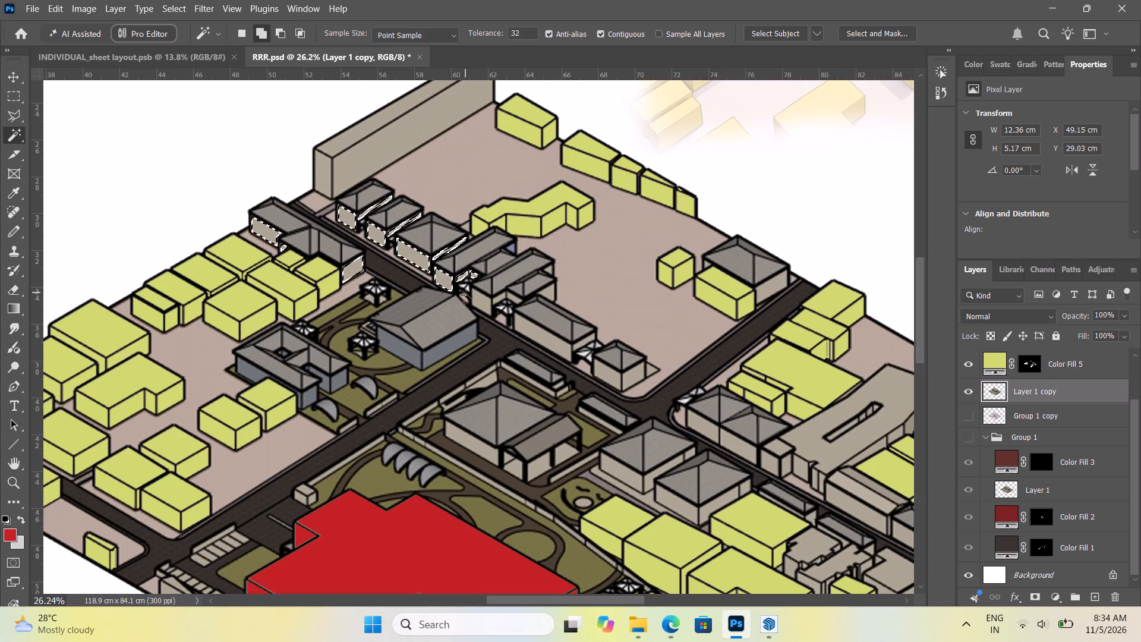
# Extend the selection with the light wall faces of the remaining grey-roofed buildings in the row down to the road junction.
pyautogui.click(465, 297)
pyautogui.click(477, 302)
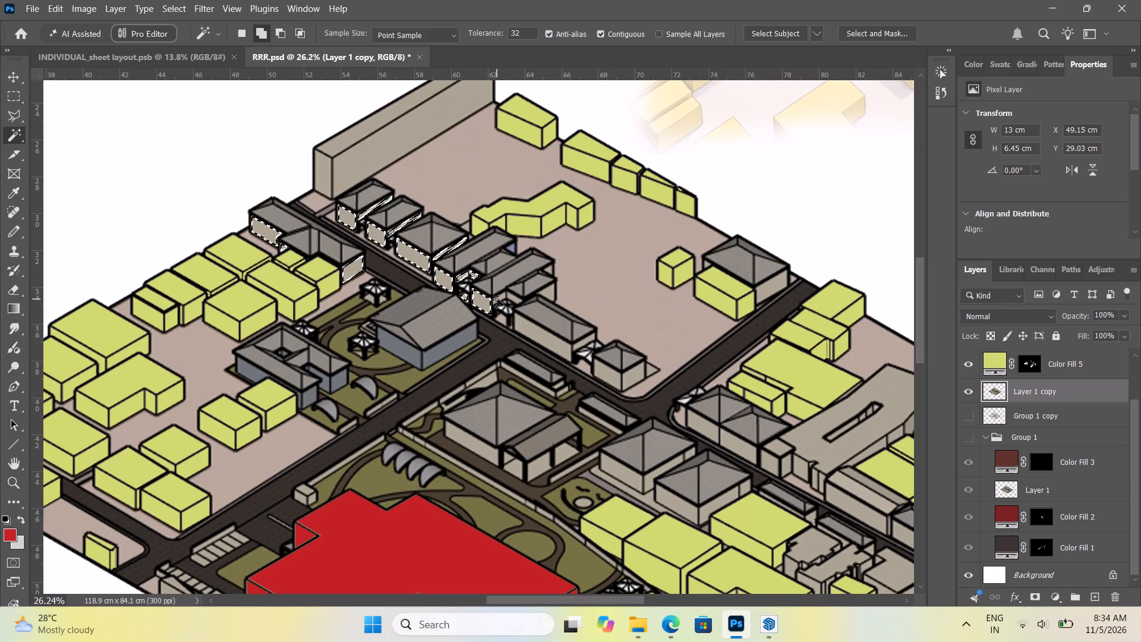
pyautogui.click(497, 299)
pyautogui.click(512, 299)
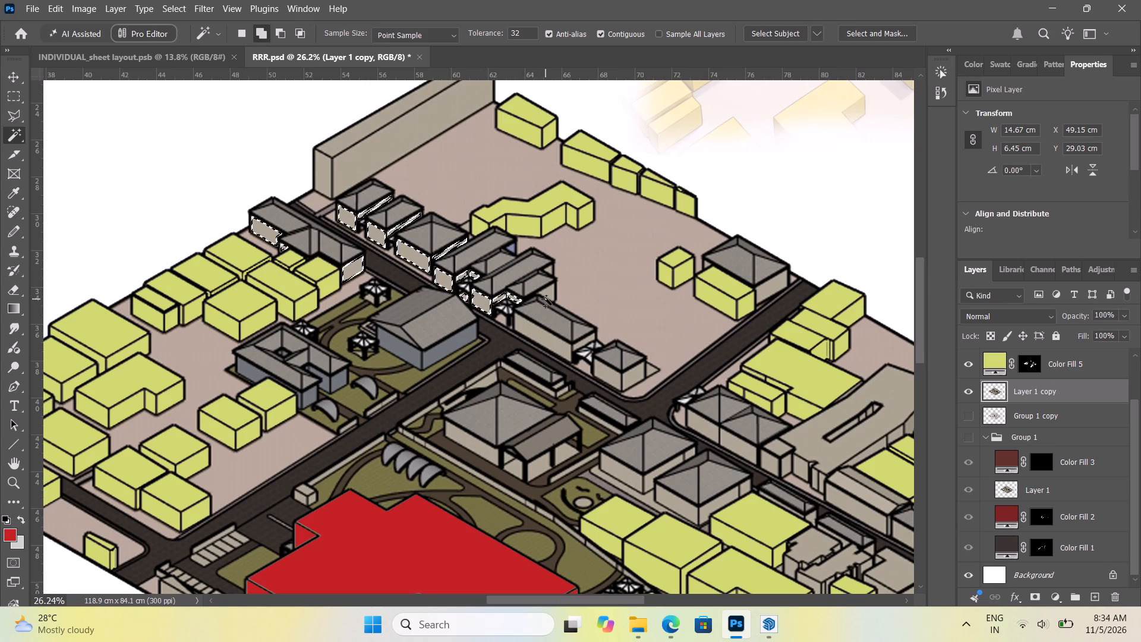
pyautogui.click(547, 294)
pyautogui.click(552, 269)
pyautogui.click(519, 323)
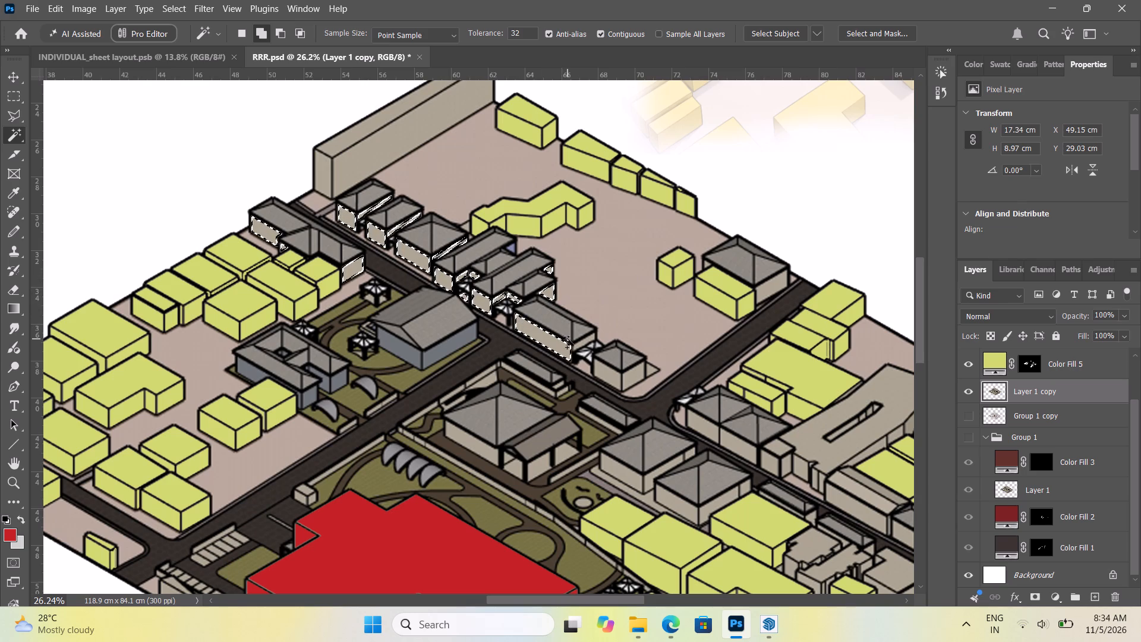
pyautogui.click(578, 347)
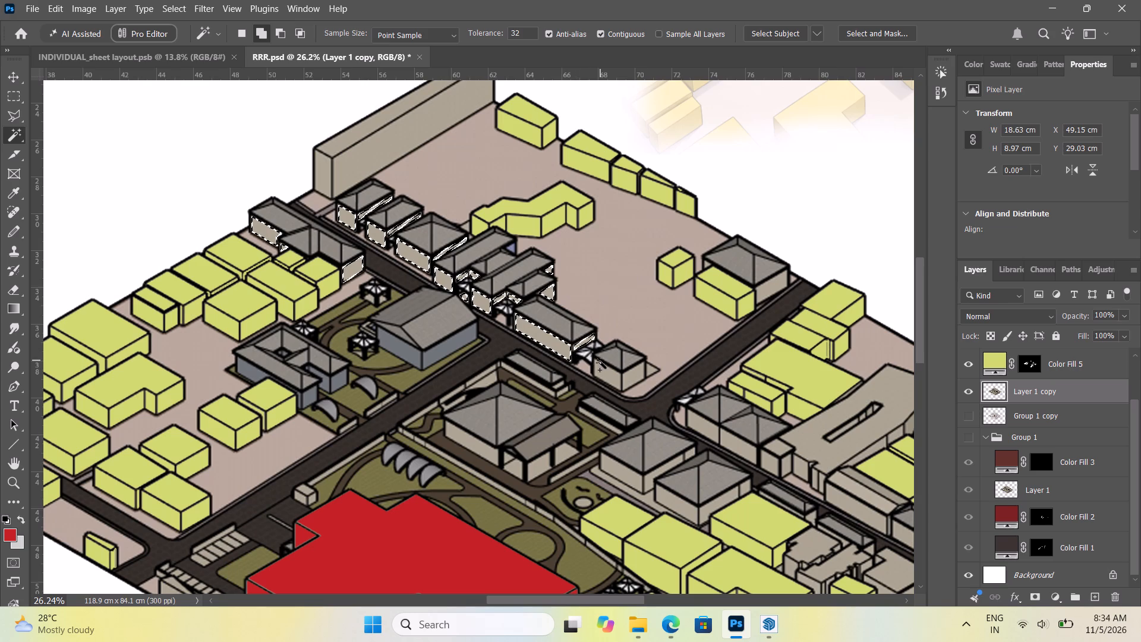
pyautogui.click(605, 370)
pyautogui.click(626, 376)
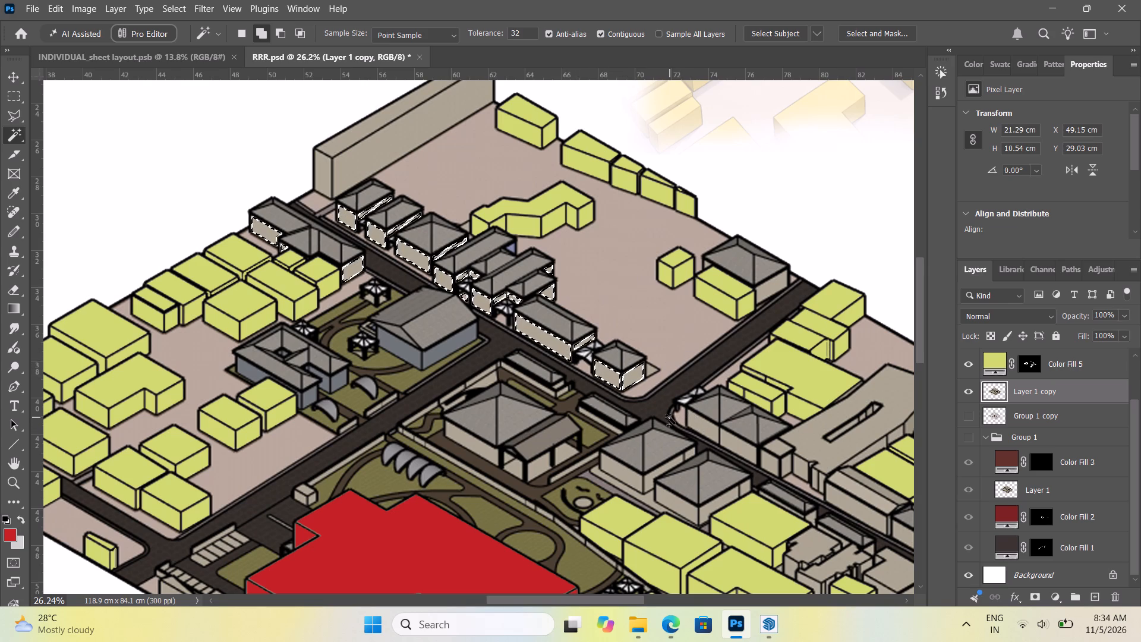
# Examine the whole axonometric drawing alongside the colour-coded reference diagram to compare the buildings' functions.
pyautogui.keyDown('alt'); pyautogui.scroll(-5, 660, 410); pyautogui.keyUp('alt')
pyautogui.keyDown('alt'); pyautogui.scroll(1, 660, 401); pyautogui.keyUp('alt')
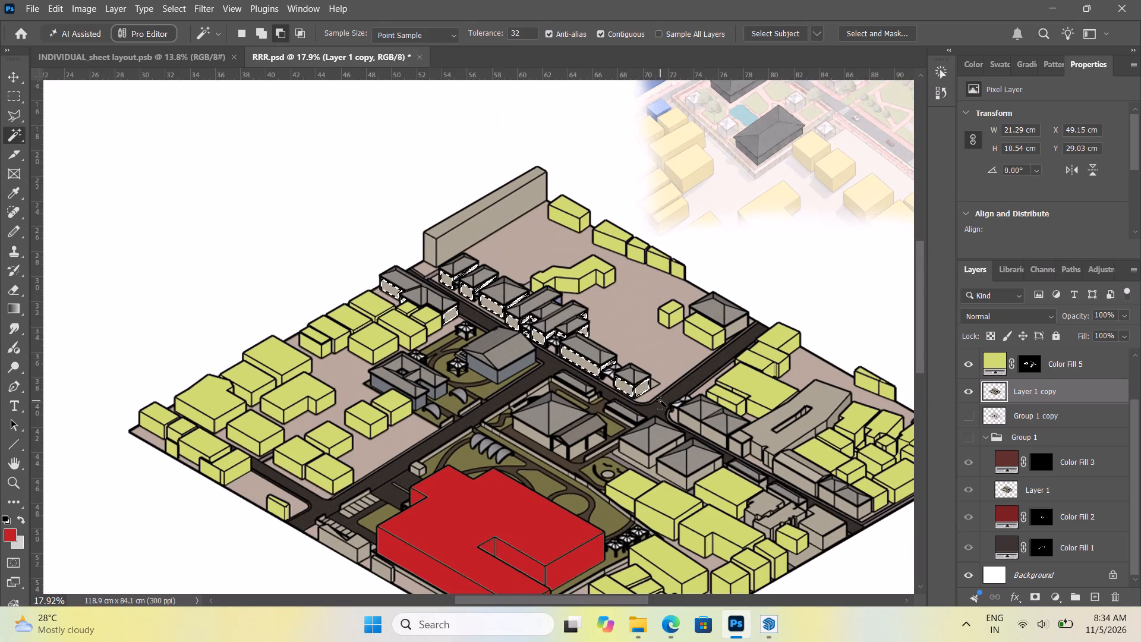
pyautogui.keyDown('alt'); pyautogui.scroll(1, 660, 401); pyautogui.keyUp('alt')
pyautogui.keyDown('alt'); pyautogui.scroll(-6, 660, 401); pyautogui.keyUp('alt')
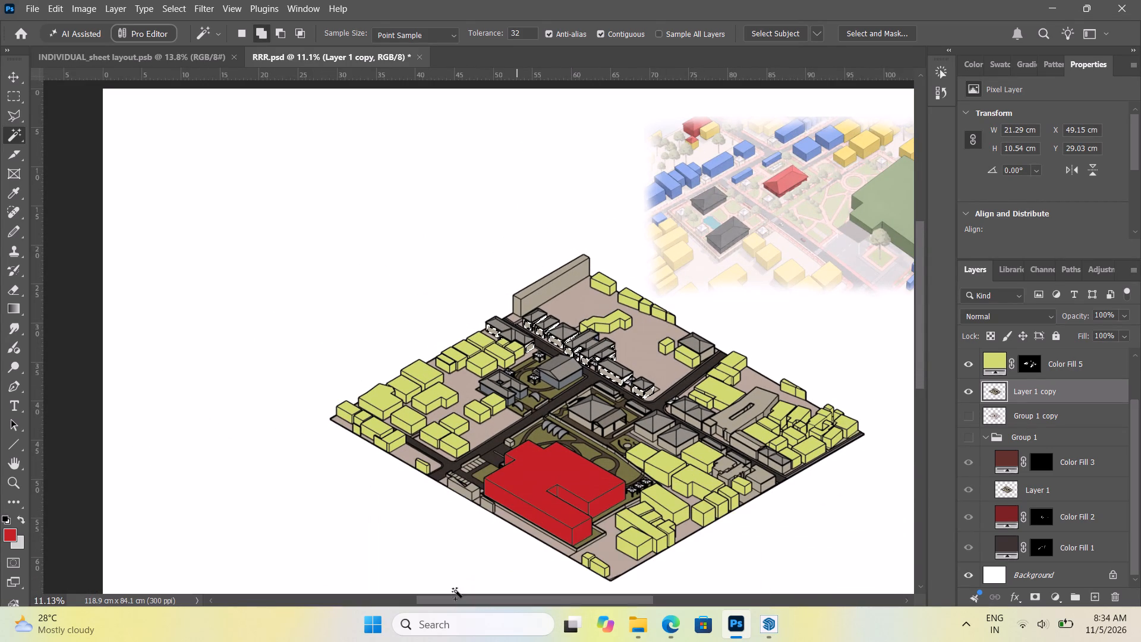
pyautogui.moveTo(435, 596); pyautogui.dragTo(430, 595)
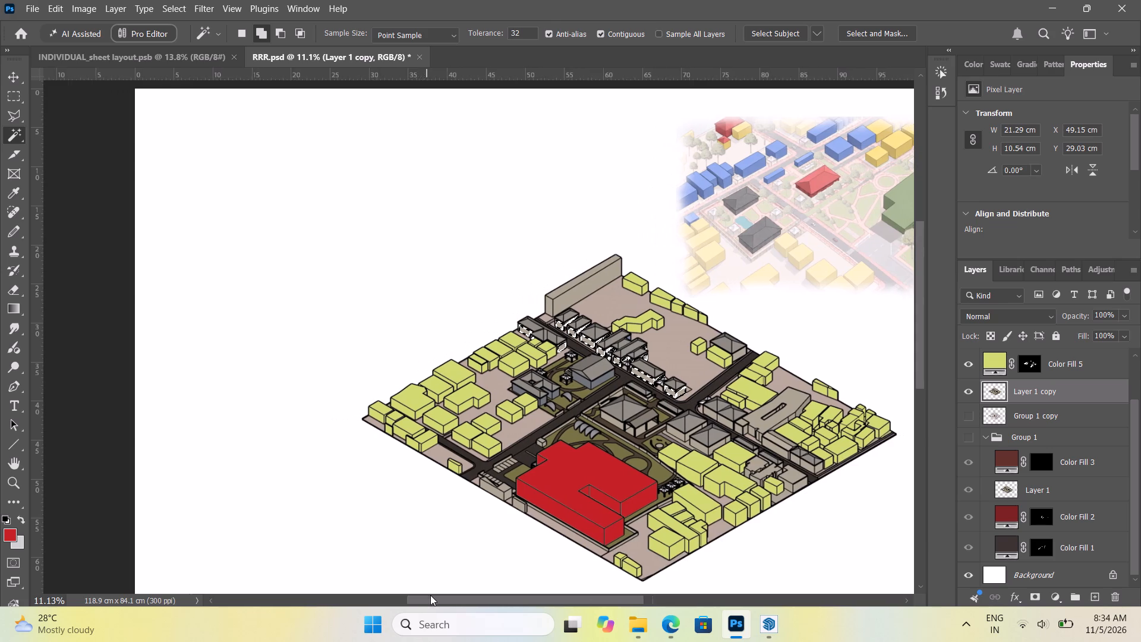
pyautogui.moveTo(430, 595); pyautogui.dragTo(455, 599)
pyautogui.scroll(3, 456, 588)
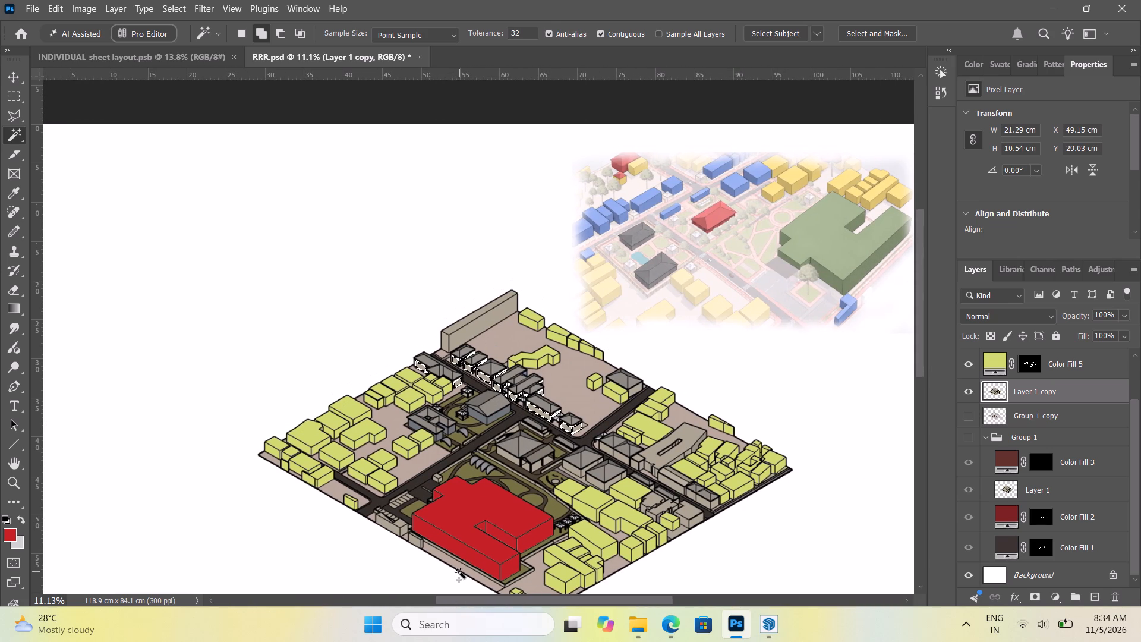
pyautogui.scroll(-7, 459, 572)
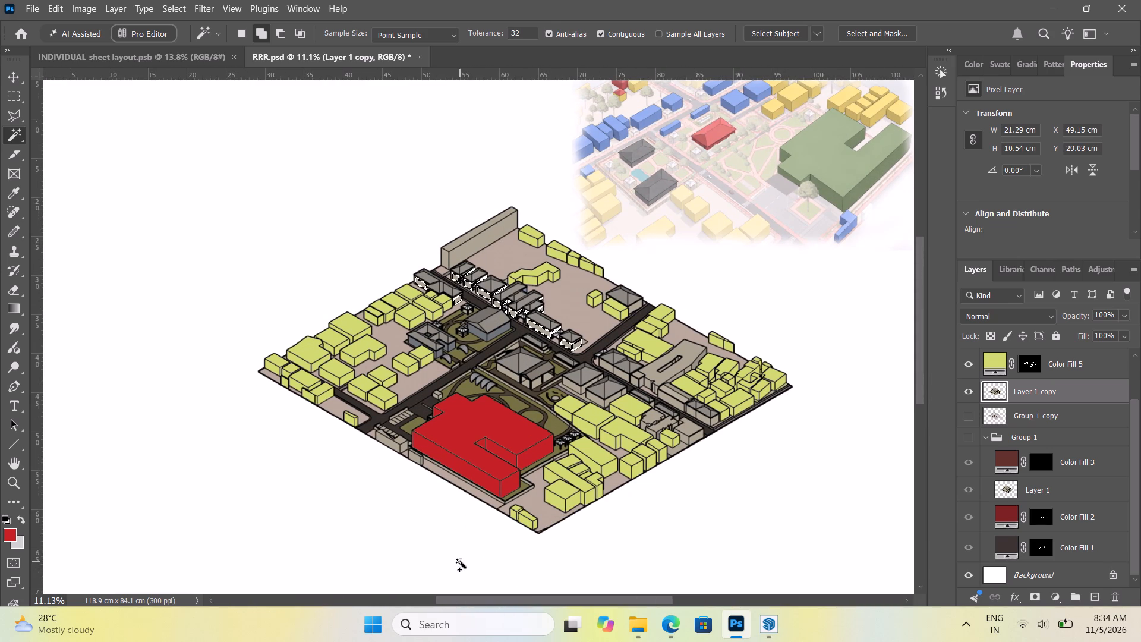
pyautogui.scroll(4, 460, 562)
pyautogui.keyDown('alt'); pyautogui.scroll(-1, 460, 562); pyautogui.keyUp('alt')
# Add the light wall faces of the two hip-roofed buildings across the road junction, beside the yellow blocks, to the selection.
pyautogui.keyDown('alt'); pyautogui.scroll(5, 460, 562); pyautogui.keyUp('alt')
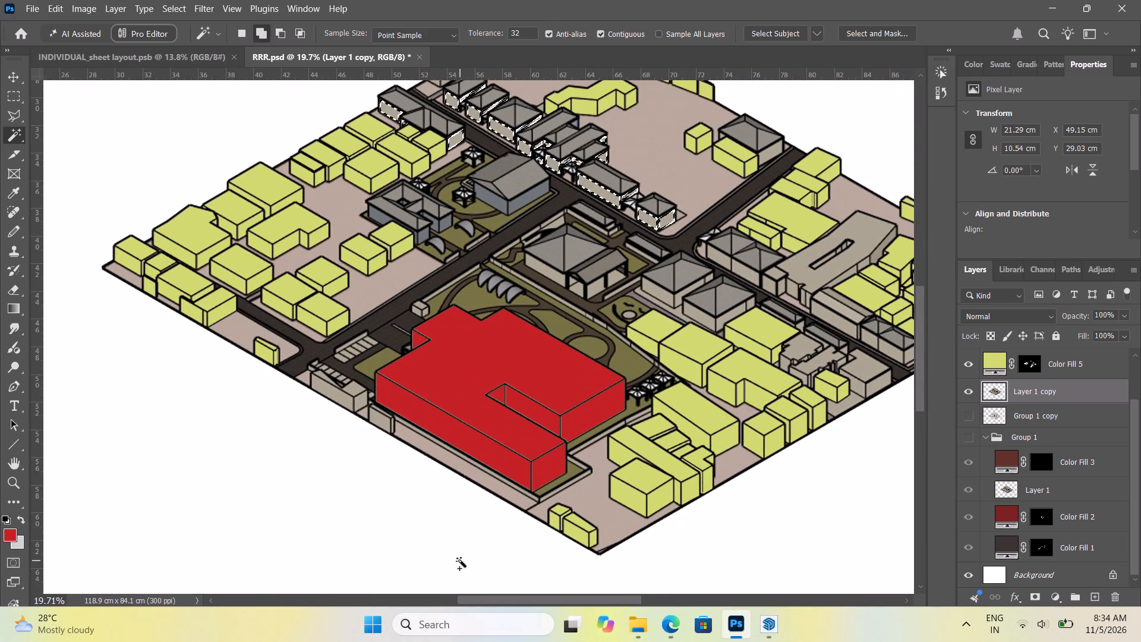
pyautogui.scroll(4, 460, 559)
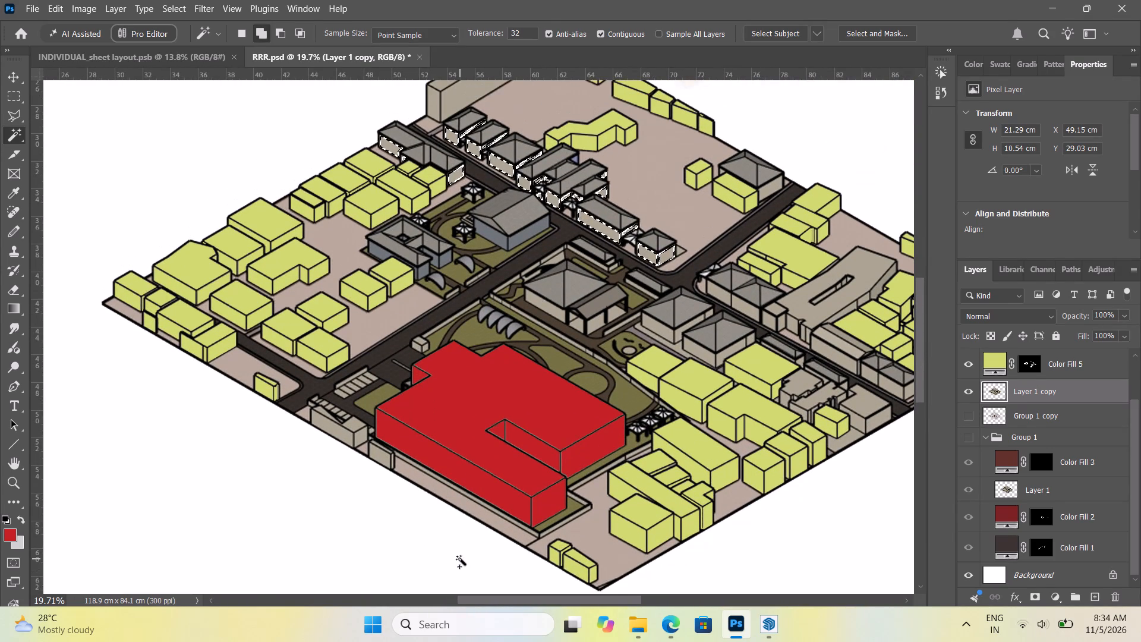
pyautogui.scroll(5, 460, 559)
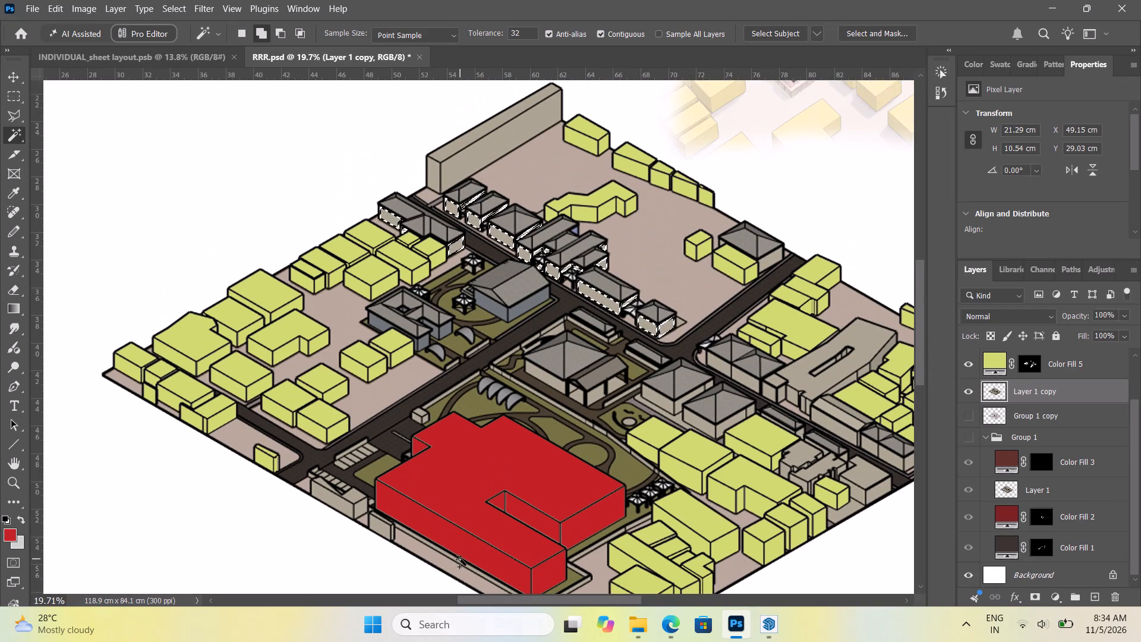
pyautogui.click(647, 394)
pyautogui.click(679, 406)
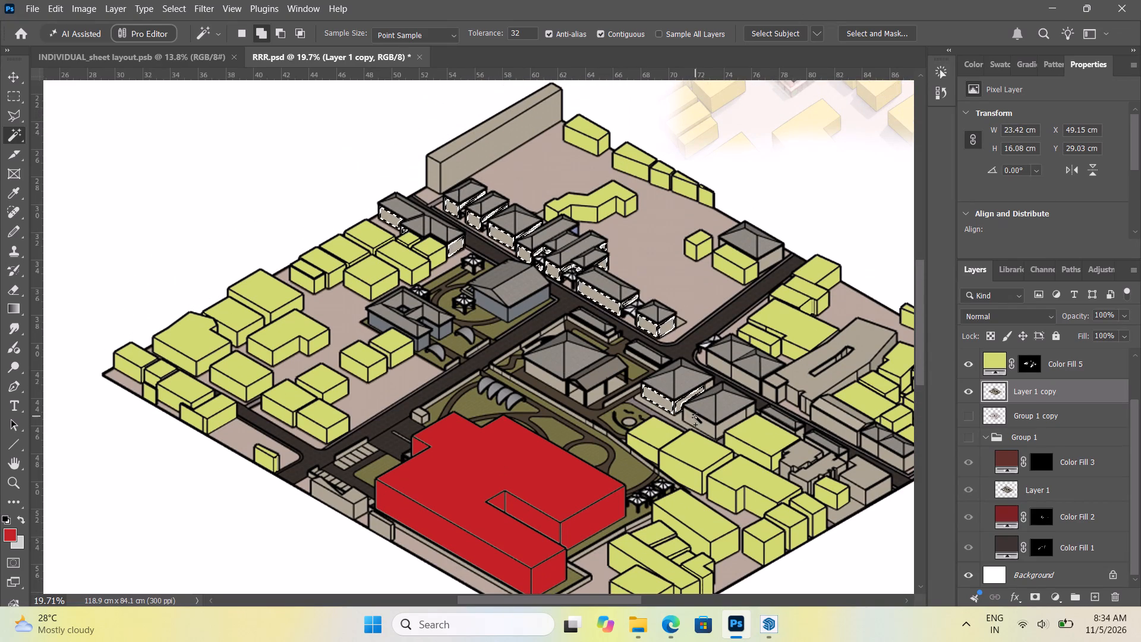
pyautogui.click(697, 420)
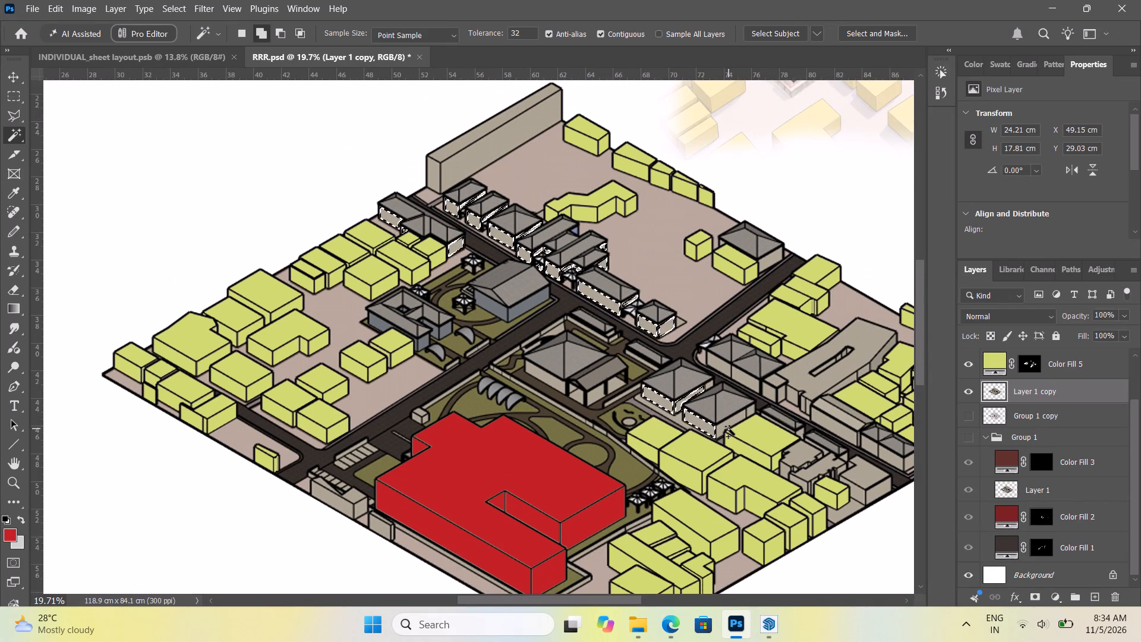
pyautogui.click(726, 426)
pyautogui.click(752, 411)
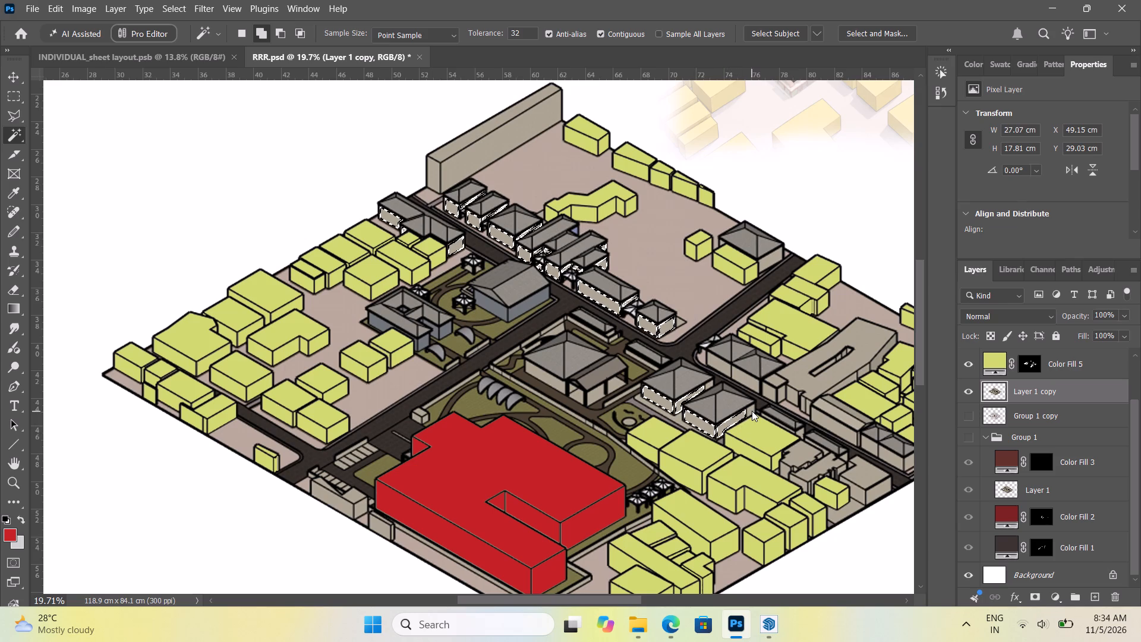
pyautogui.click(712, 384)
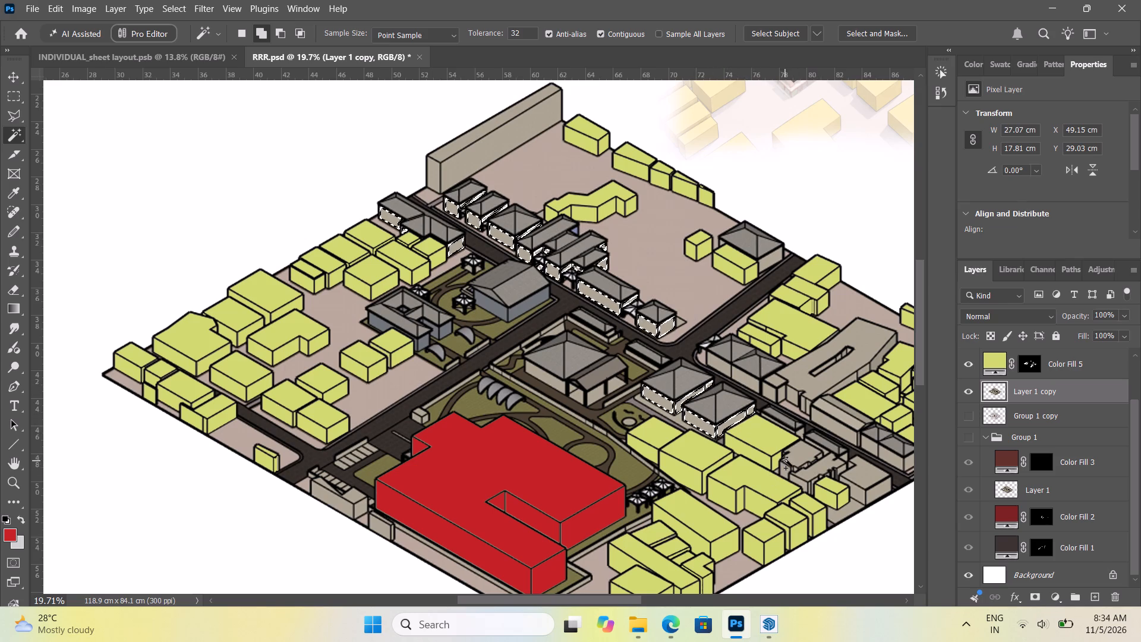
# Add the first stepped flat roof and its wall faces, plus the adjacent long low building's wall faces, to the selection.
pyautogui.click(803, 450)
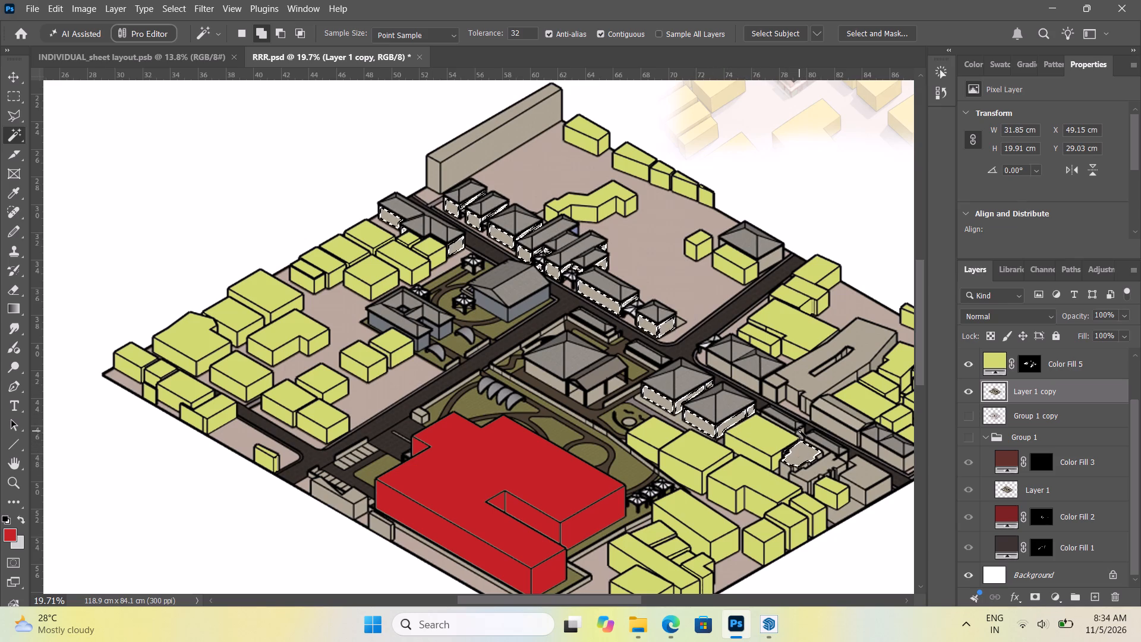
pyautogui.click(800, 433)
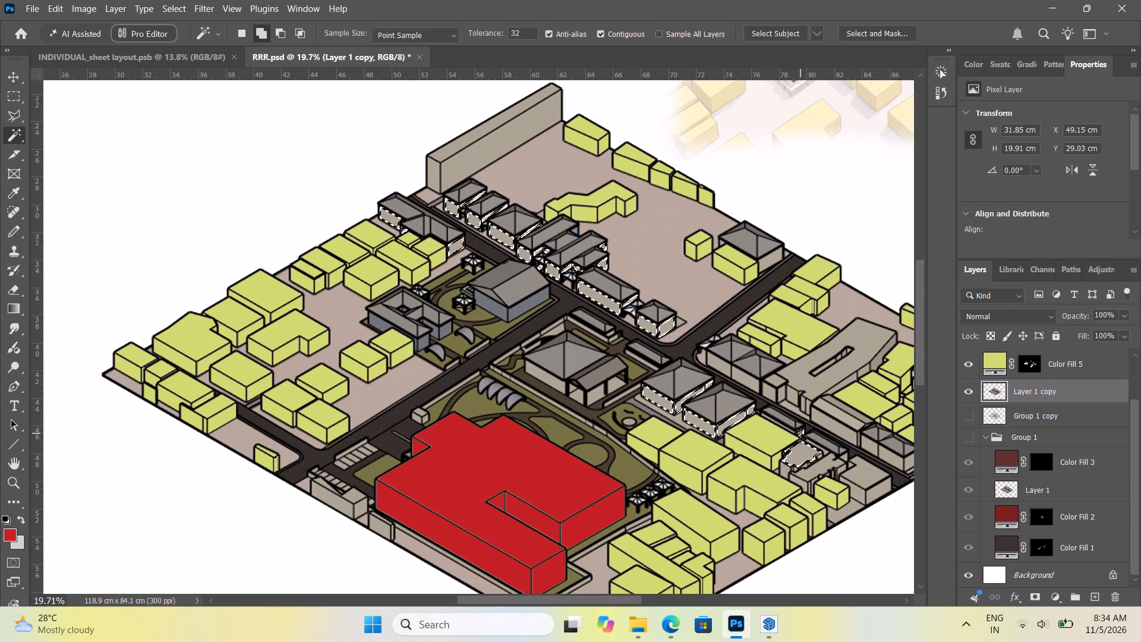
pyautogui.keyDown('alt'); pyautogui.scroll(9, 800, 433); pyautogui.keyUp('alt')
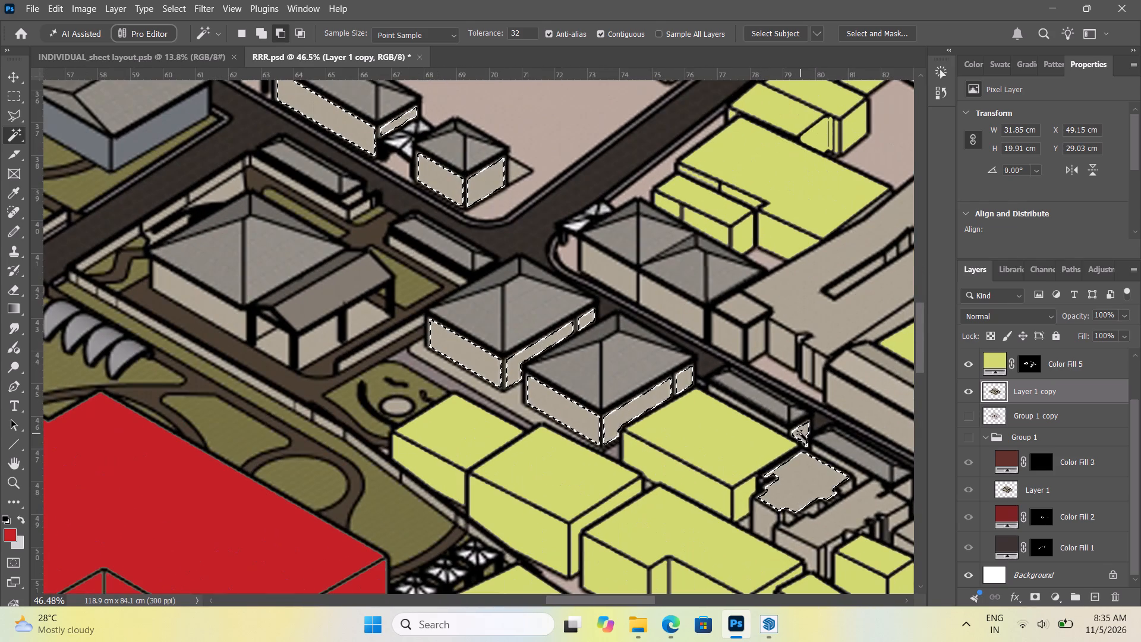
pyautogui.click(768, 420)
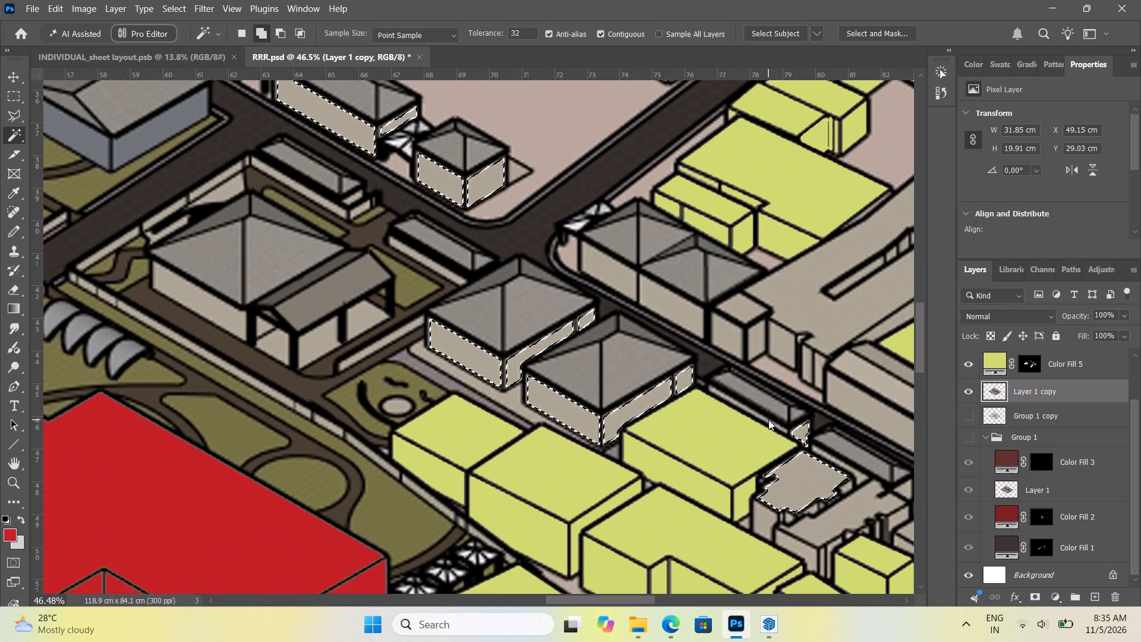
pyautogui.click(765, 514)
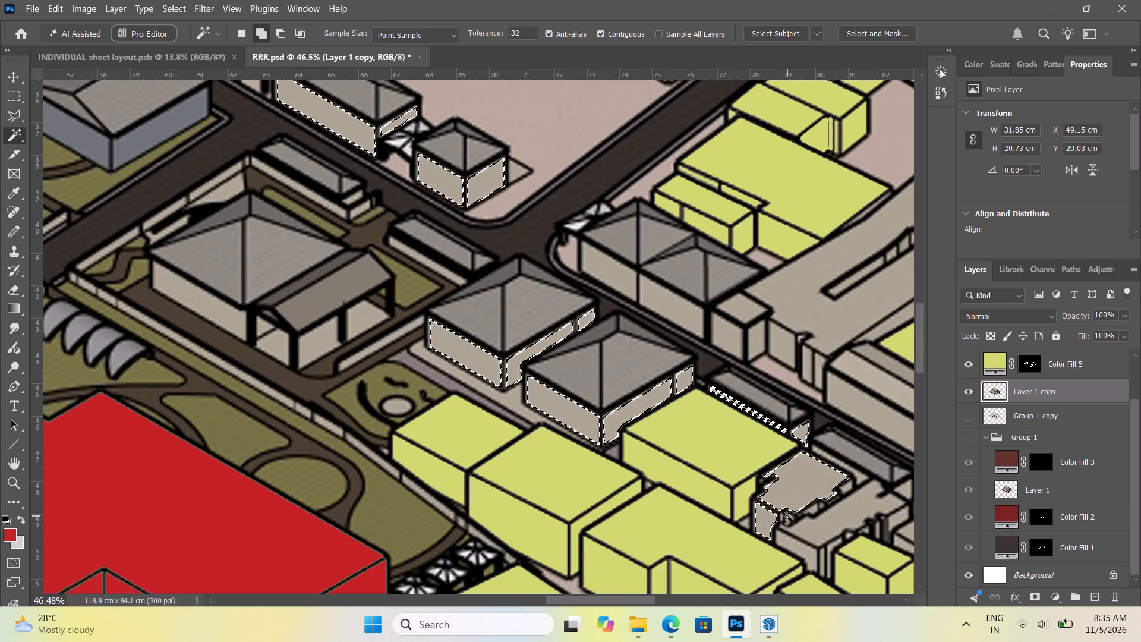
pyautogui.click(787, 516)
pyautogui.click(783, 514)
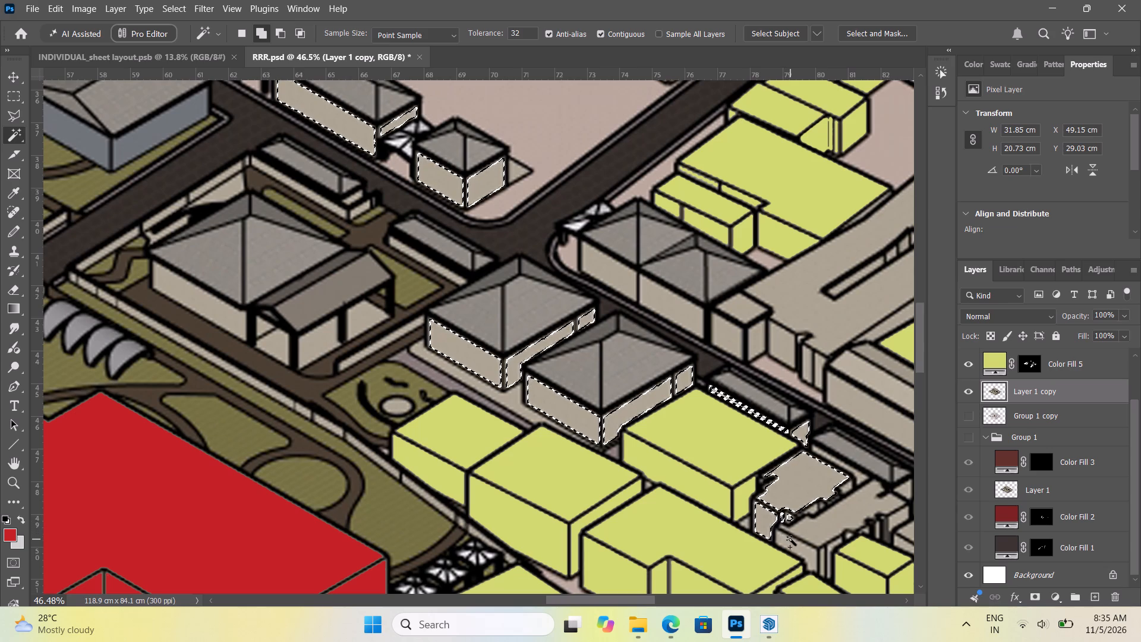
# Add the second stepped flat roof and its small wall faces, beside the first stepped roof, to the selection.
pyautogui.click(790, 539)
pyautogui.click(818, 514)
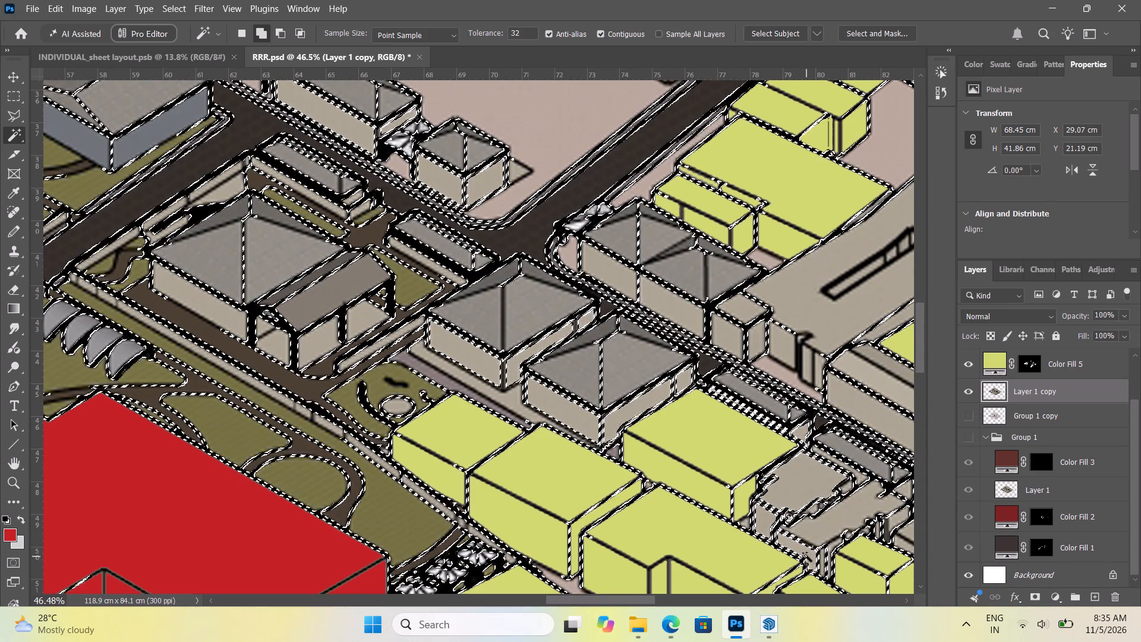
pyautogui.hotkey('ctrl', 'z')
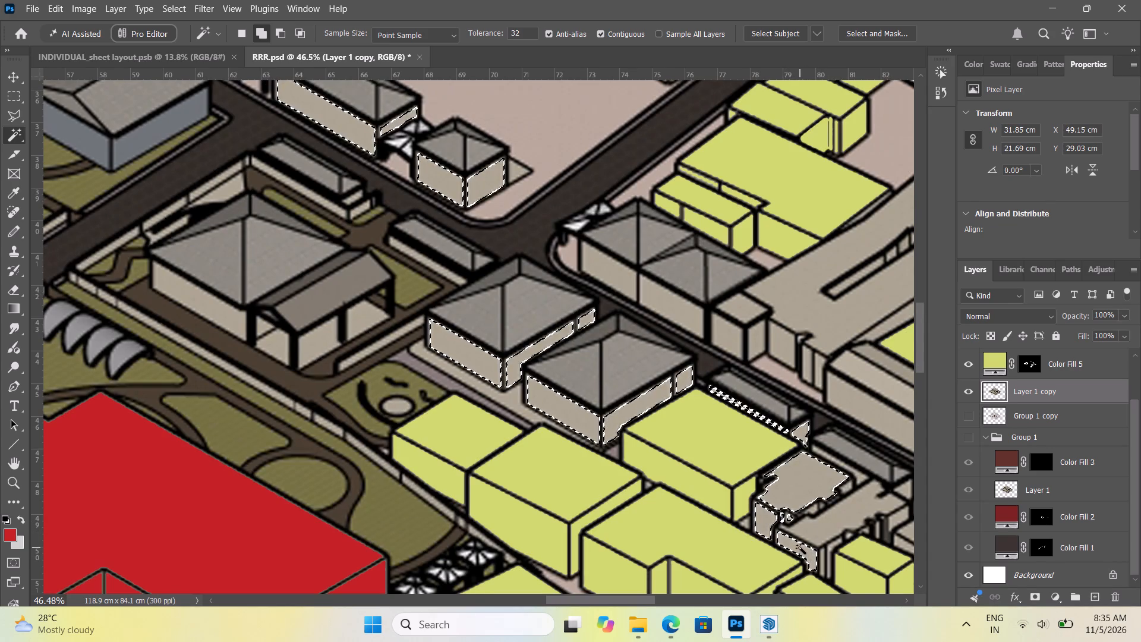
pyautogui.click(818, 525)
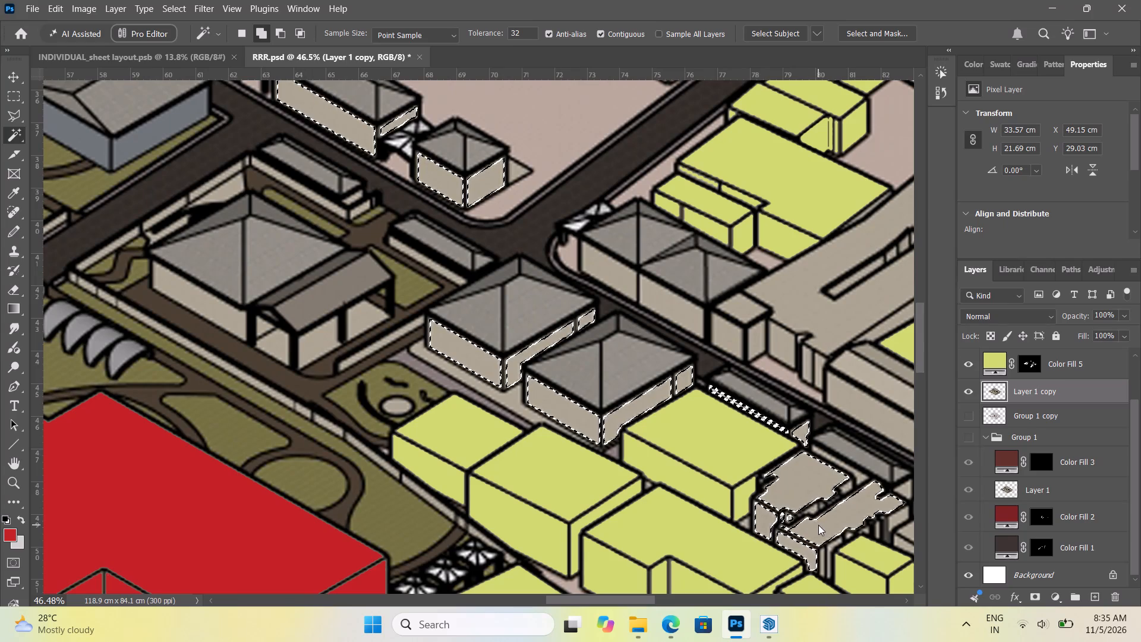
pyautogui.click(812, 511)
pyautogui.click(822, 506)
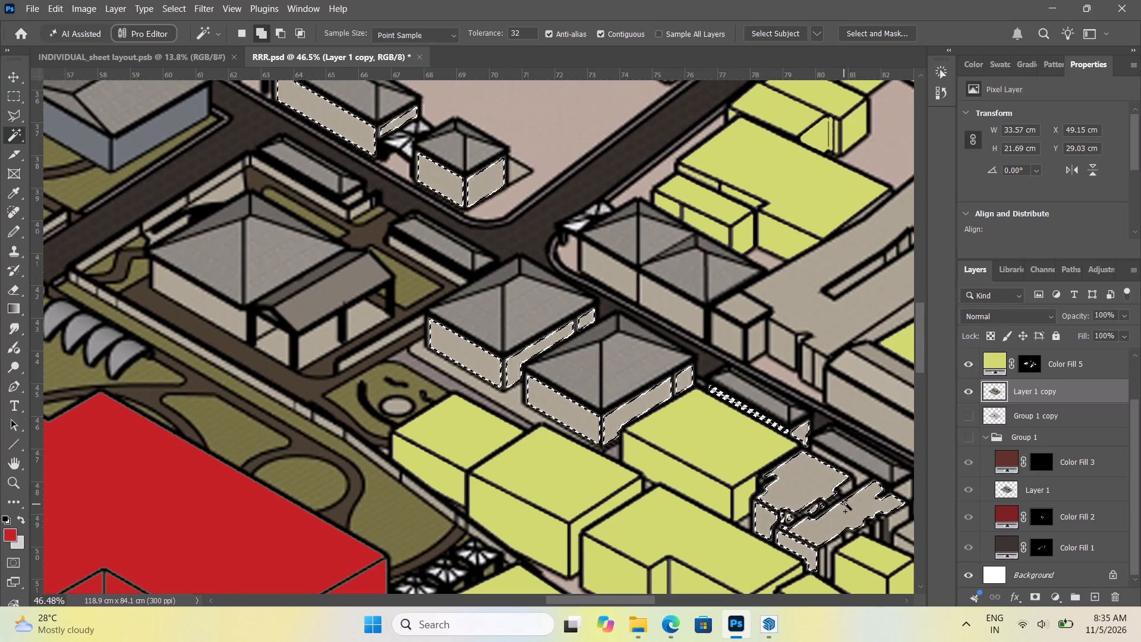
pyautogui.click(844, 487)
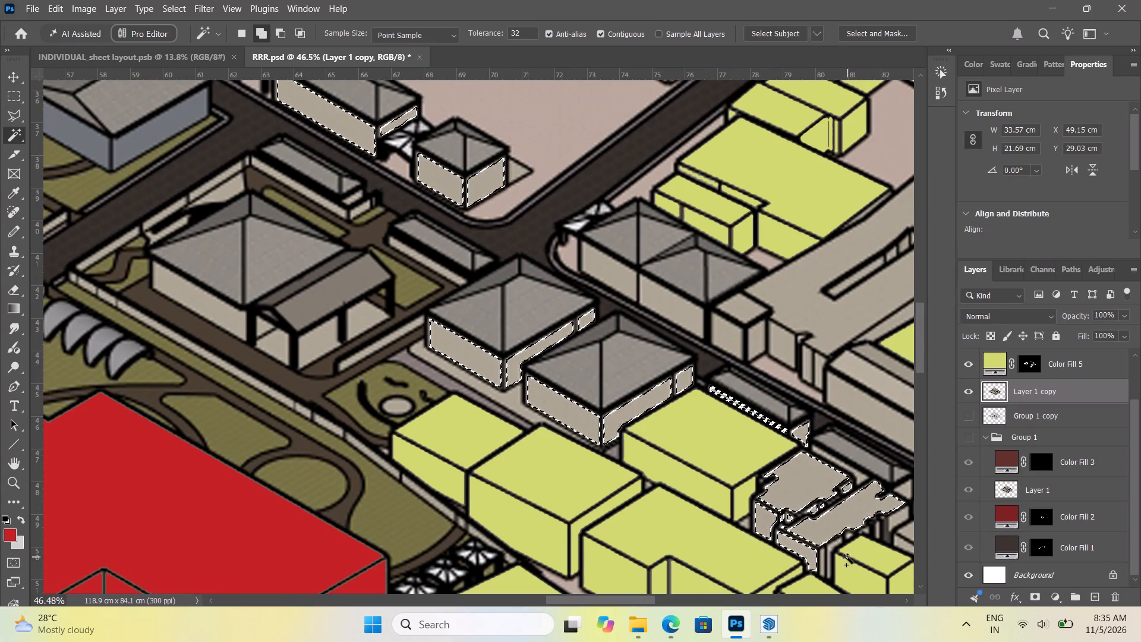
pyautogui.click(823, 561)
pyautogui.click(837, 545)
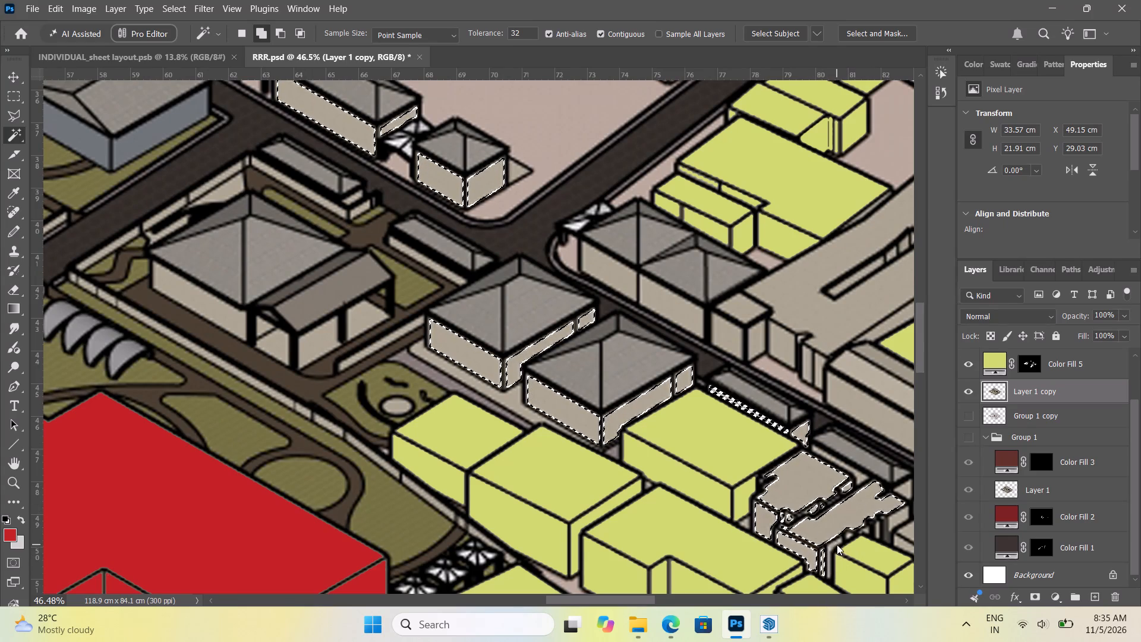
pyautogui.click(849, 535)
pyautogui.click(864, 528)
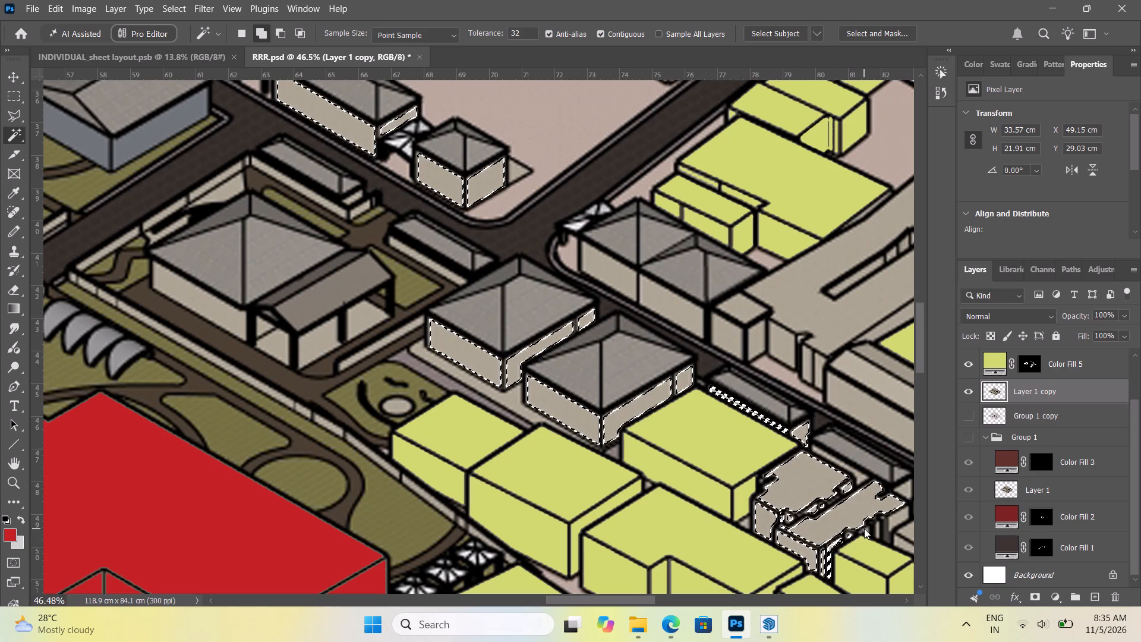
pyautogui.click(878, 526)
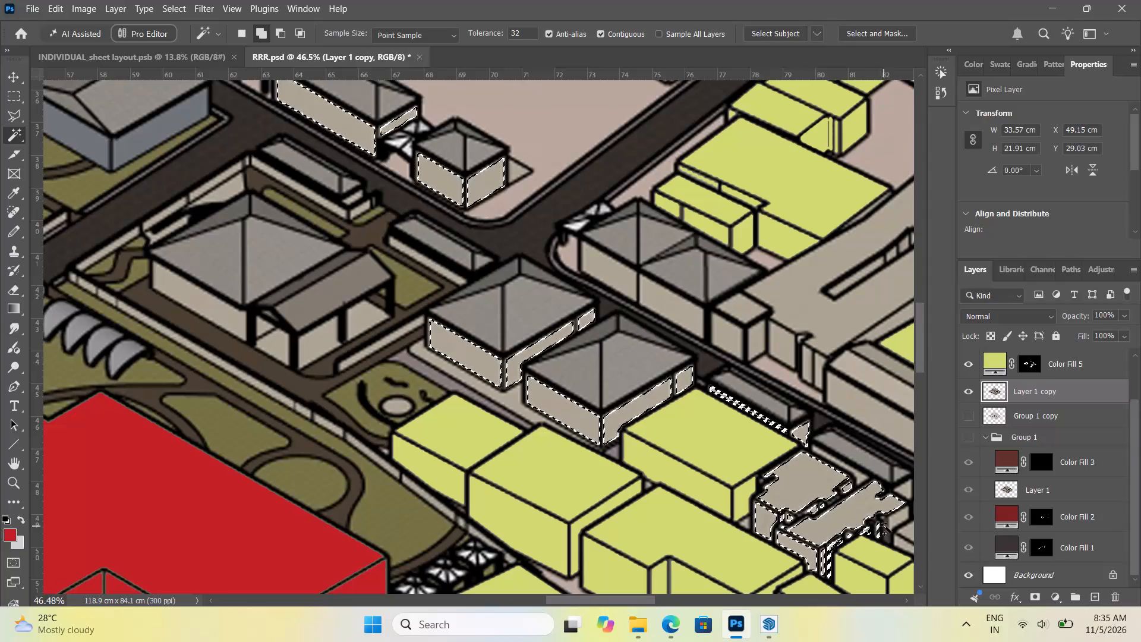
pyautogui.click(897, 520)
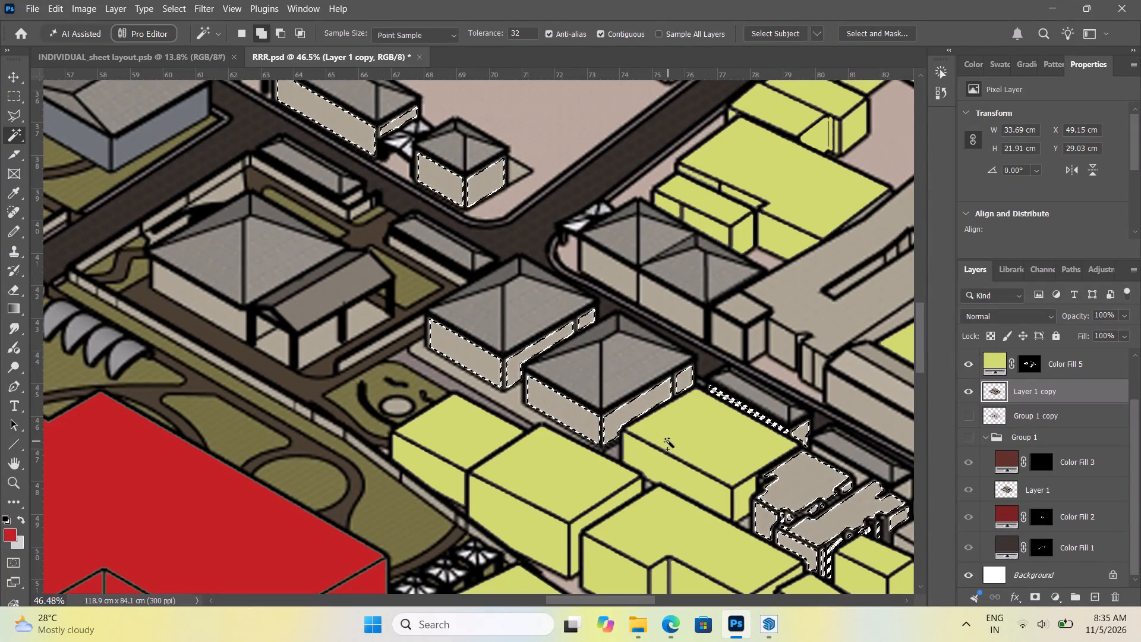
# Add the flat roof and wall faces of the block at the far end of the same roadside row to the selection.
pyautogui.keyDown('alt'); pyautogui.scroll(-9, 673, 457); pyautogui.keyUp('alt')
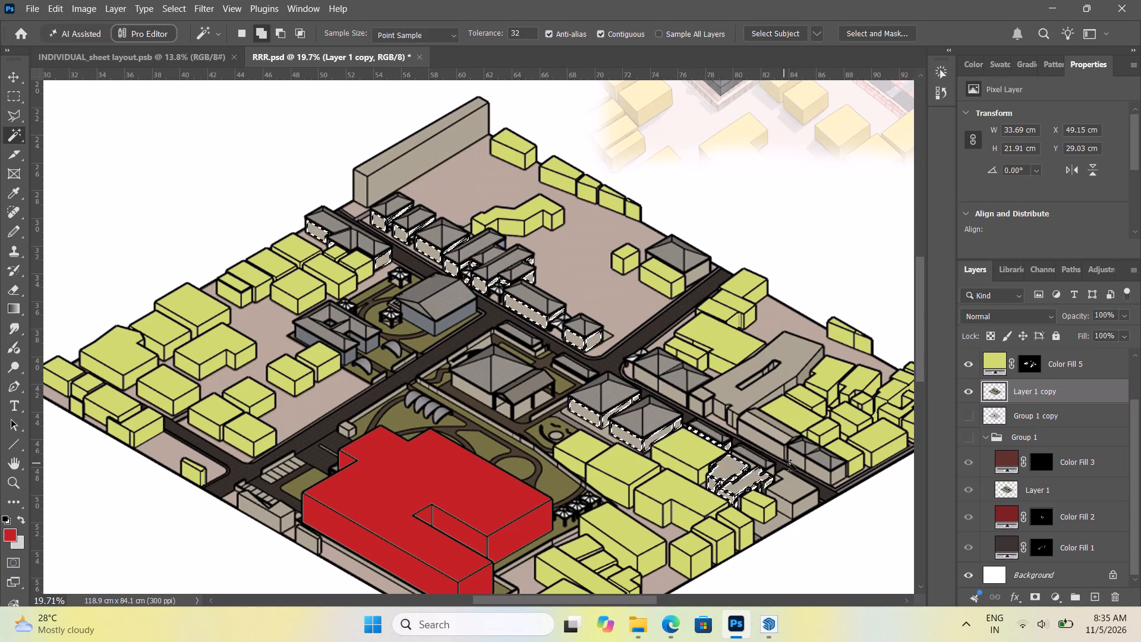
pyautogui.click(781, 501)
pyautogui.click(788, 485)
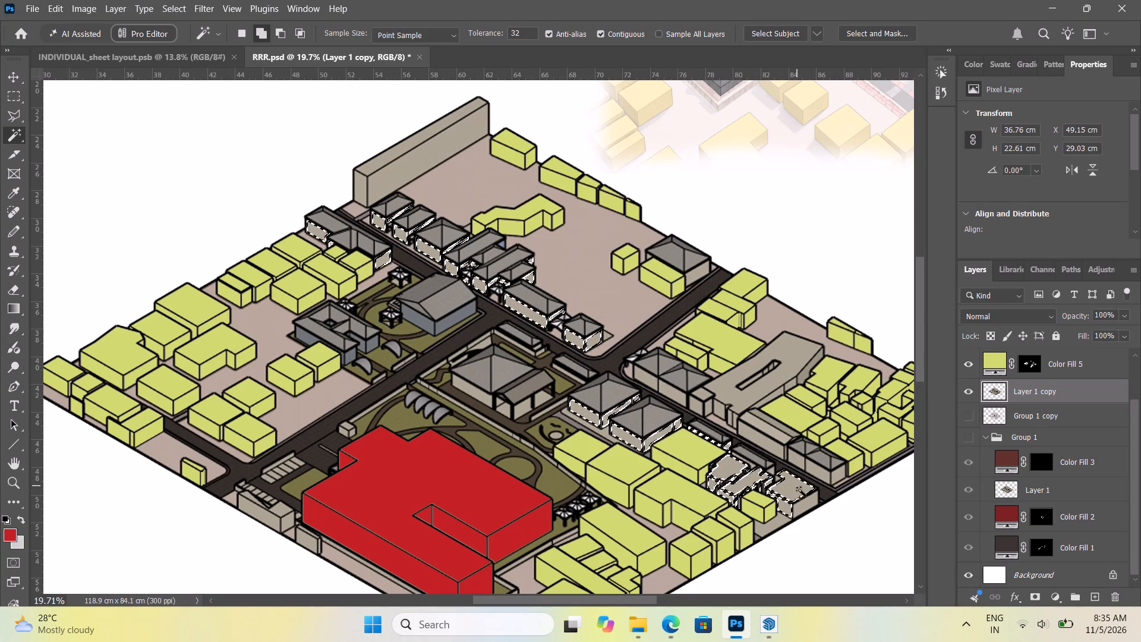
pyautogui.click(803, 505)
pyautogui.click(778, 480)
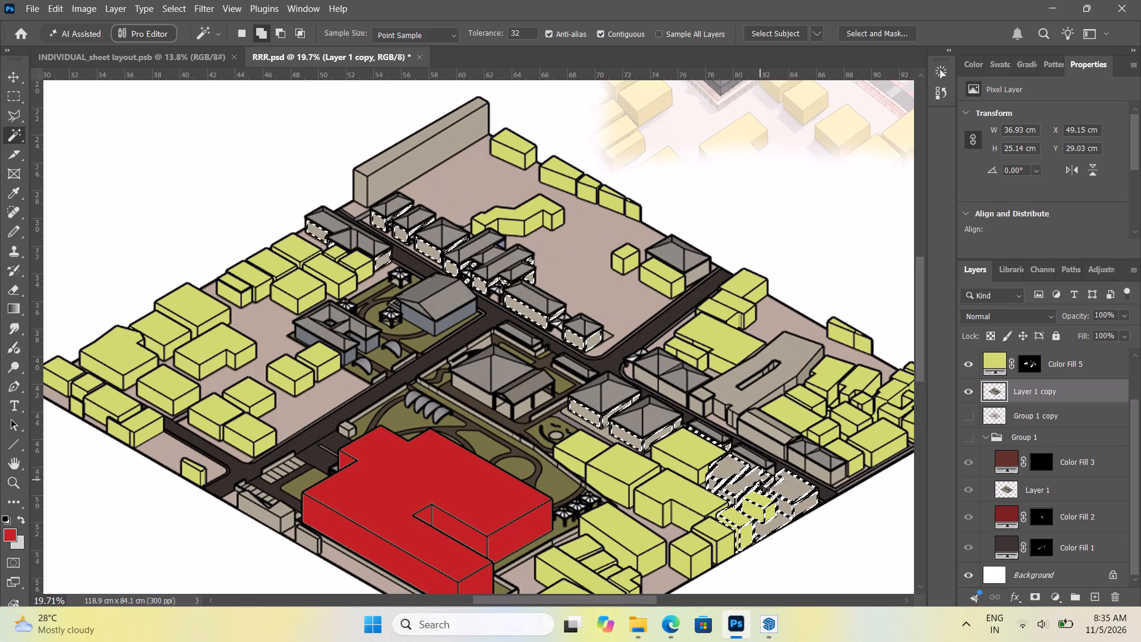
pyautogui.hotkey('ctrl', 'z')
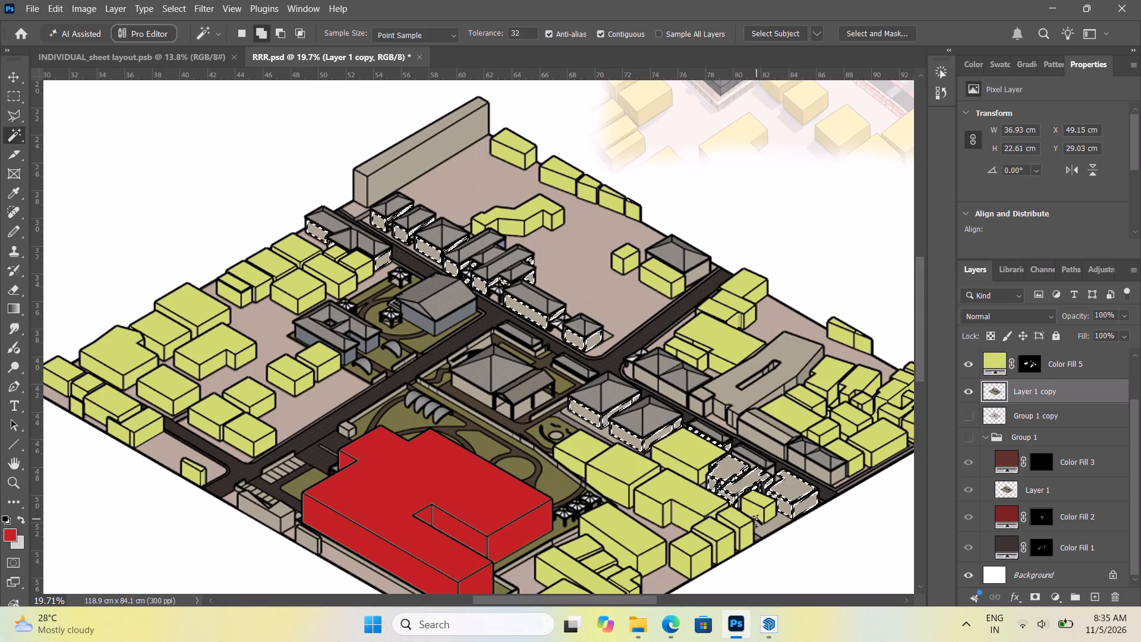
pyautogui.click(772, 470)
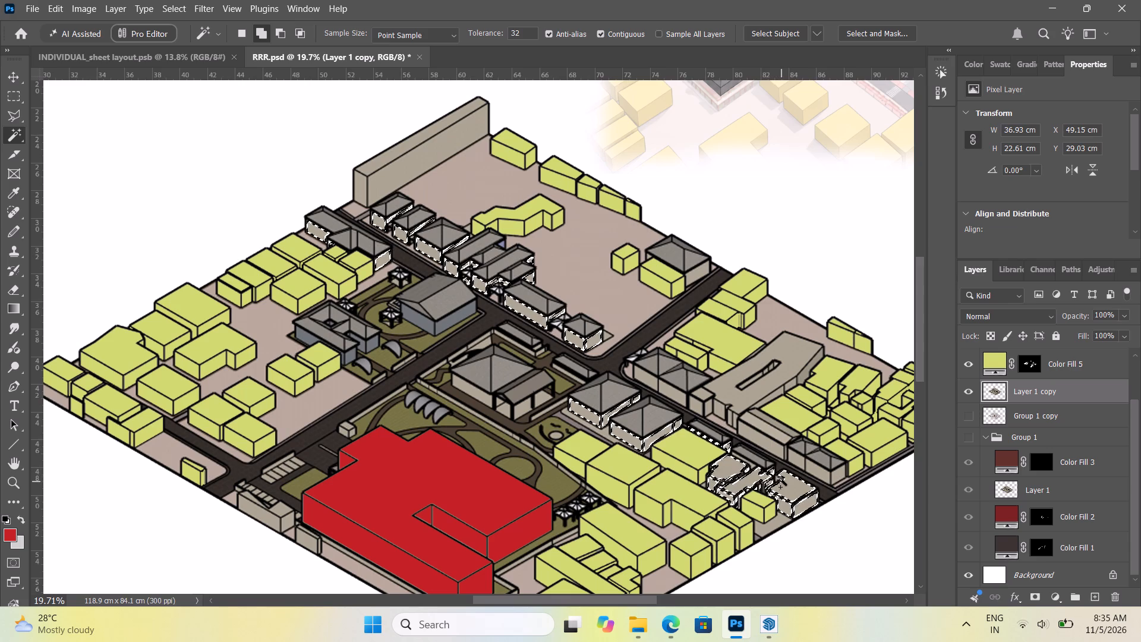
pyautogui.click(778, 479)
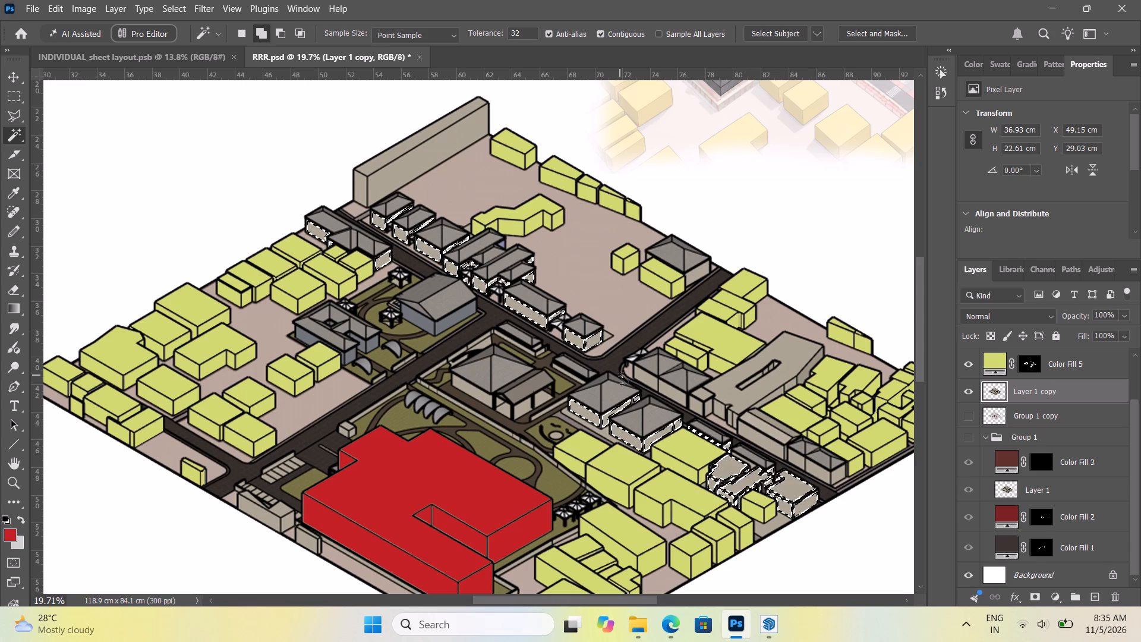
# Add the wall faces of the two joined hip-roofed buildings across the road and the small flat-roofed box beside them.
pyautogui.click(641, 376)
pyautogui.click(666, 389)
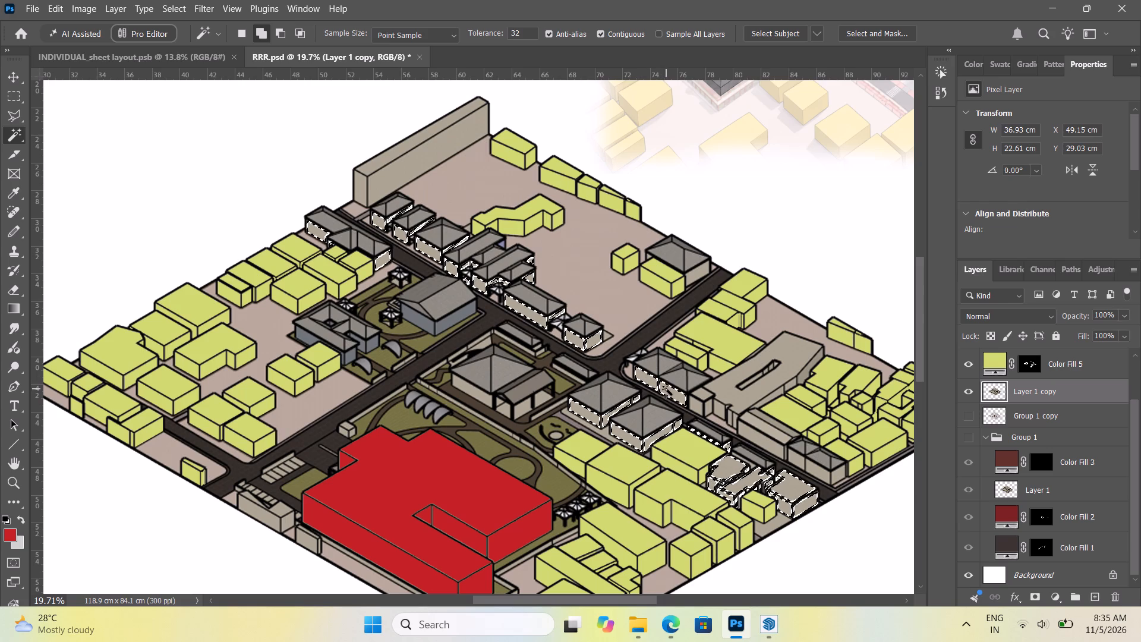
pyautogui.click(692, 401)
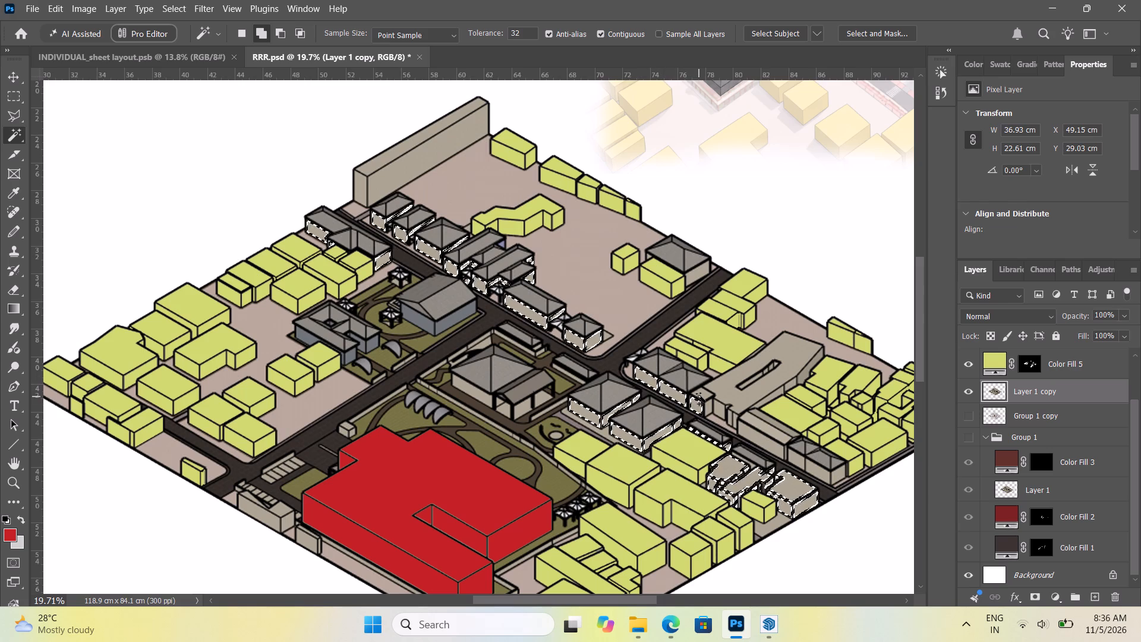
pyautogui.click(699, 395)
pyautogui.click(711, 407)
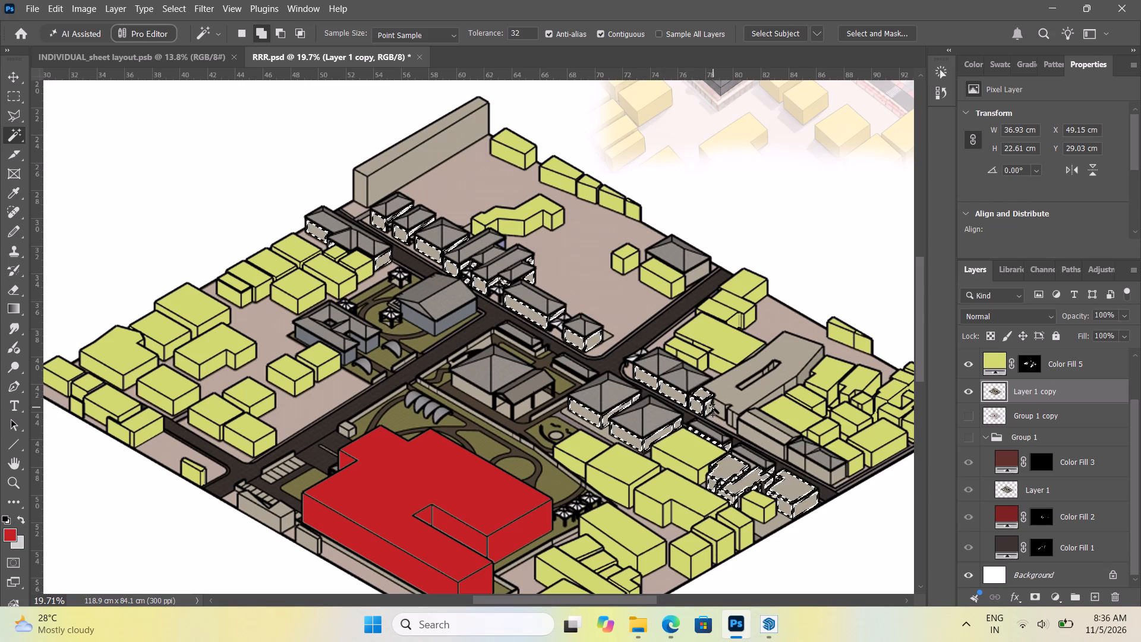
# Add the large slotted flat roof and the narrow road-facing wall faces of that building to the selection.
pyautogui.click(717, 407)
pyautogui.click(725, 392)
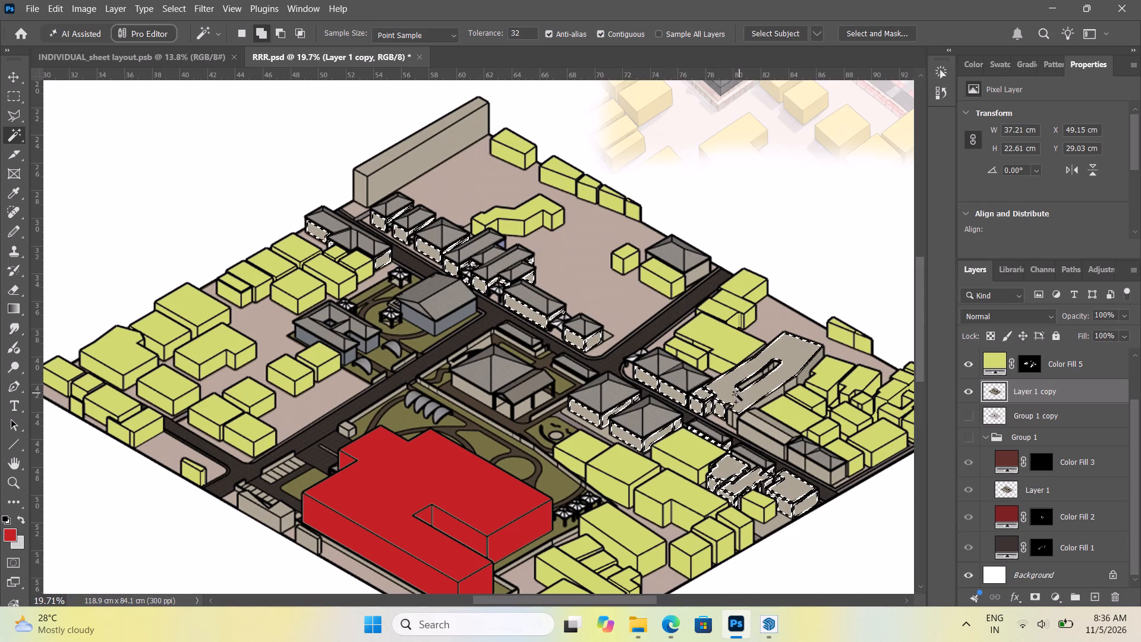
pyautogui.click(730, 420)
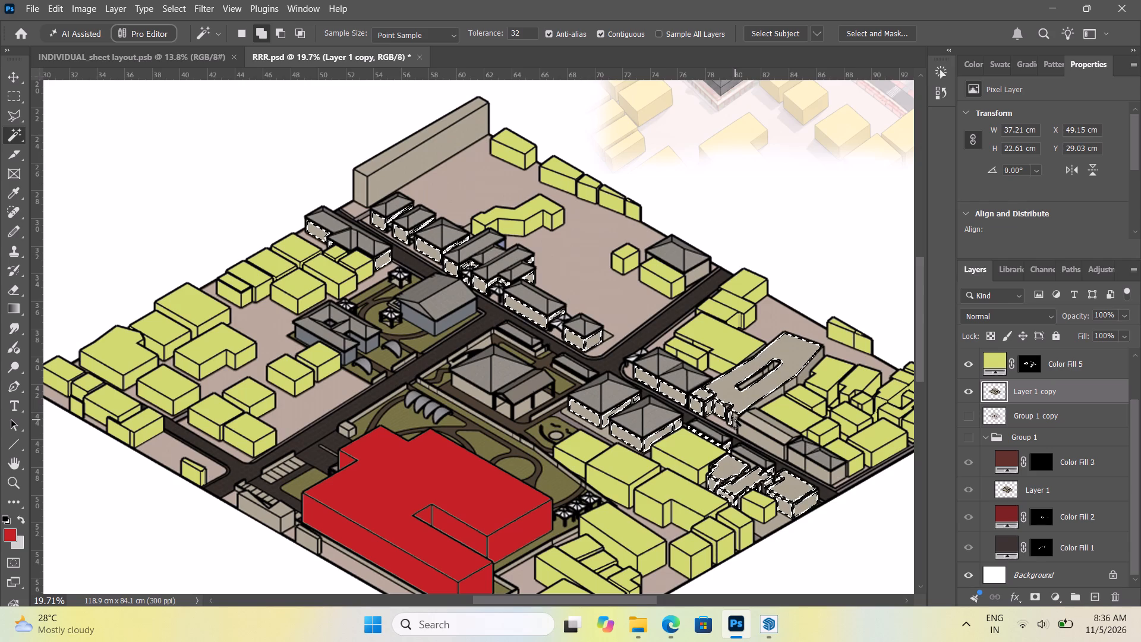
pyautogui.click(735, 420)
# Add the long roadside building's roof strips and walls, plus the adjoining hip-roofed pair's wall faces, to the selection.
pyautogui.click(746, 433)
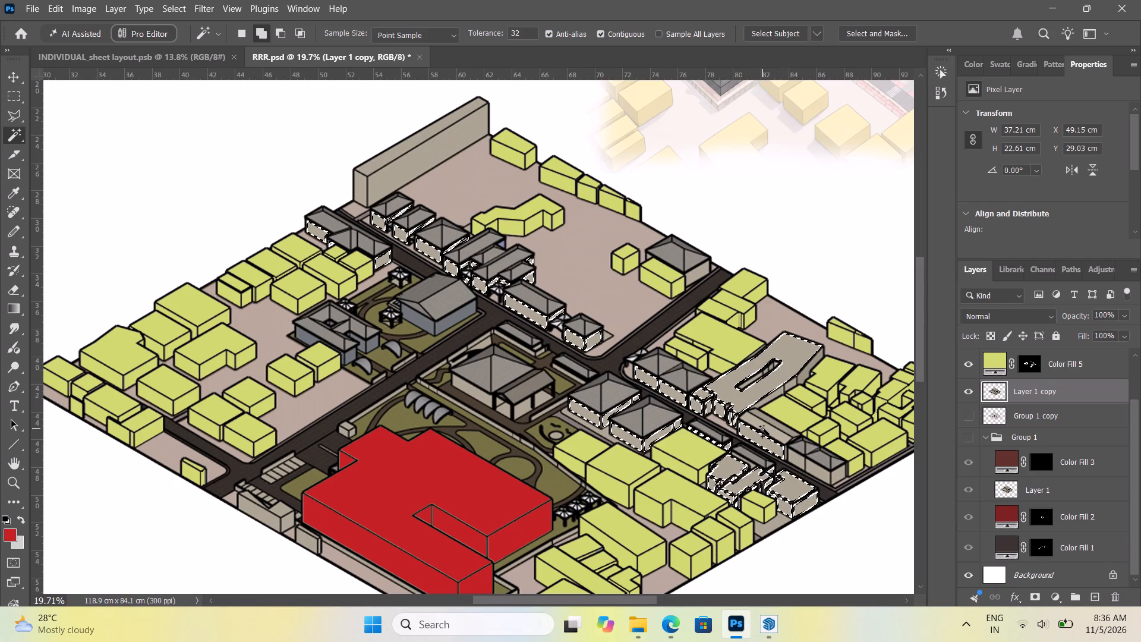
pyautogui.click(763, 429)
pyautogui.click(777, 423)
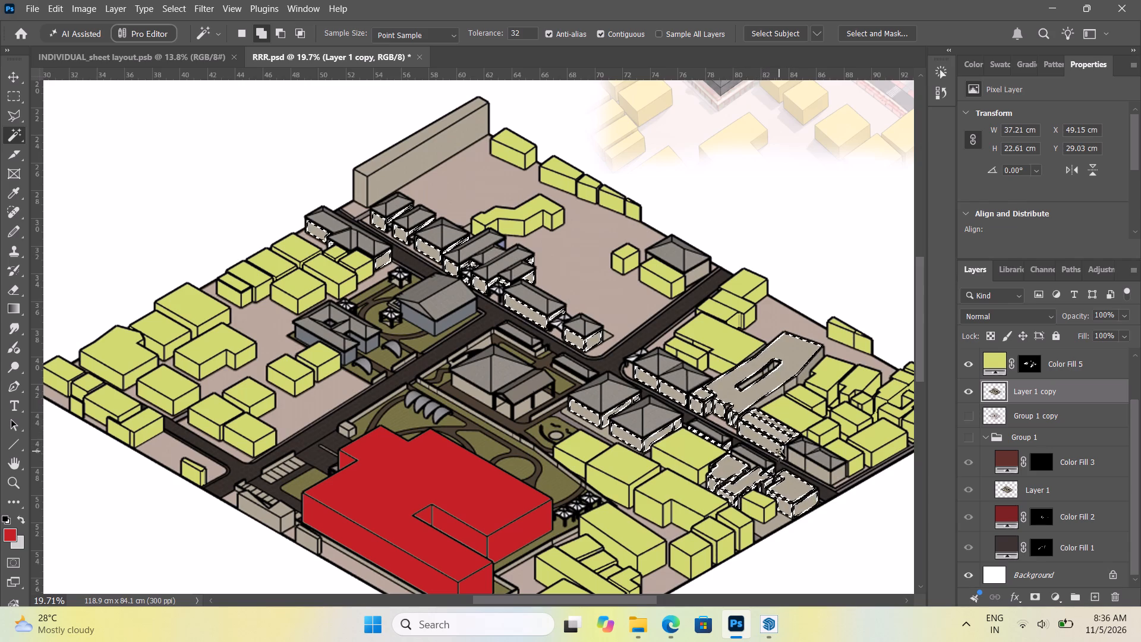
pyautogui.click(789, 455)
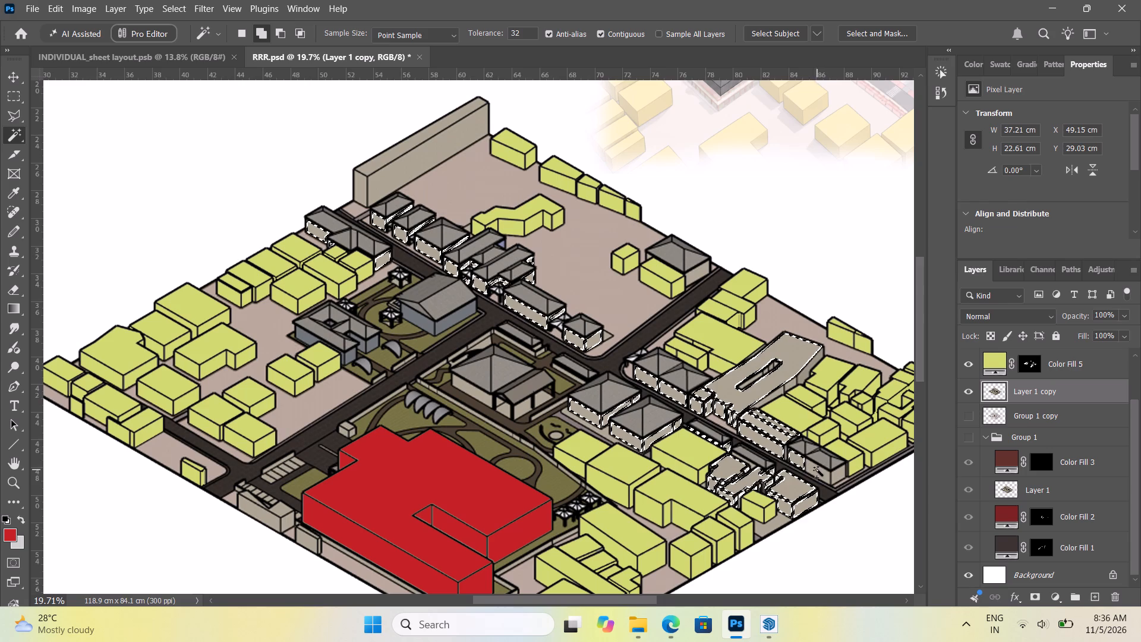
pyautogui.click(817, 470)
pyautogui.click(839, 473)
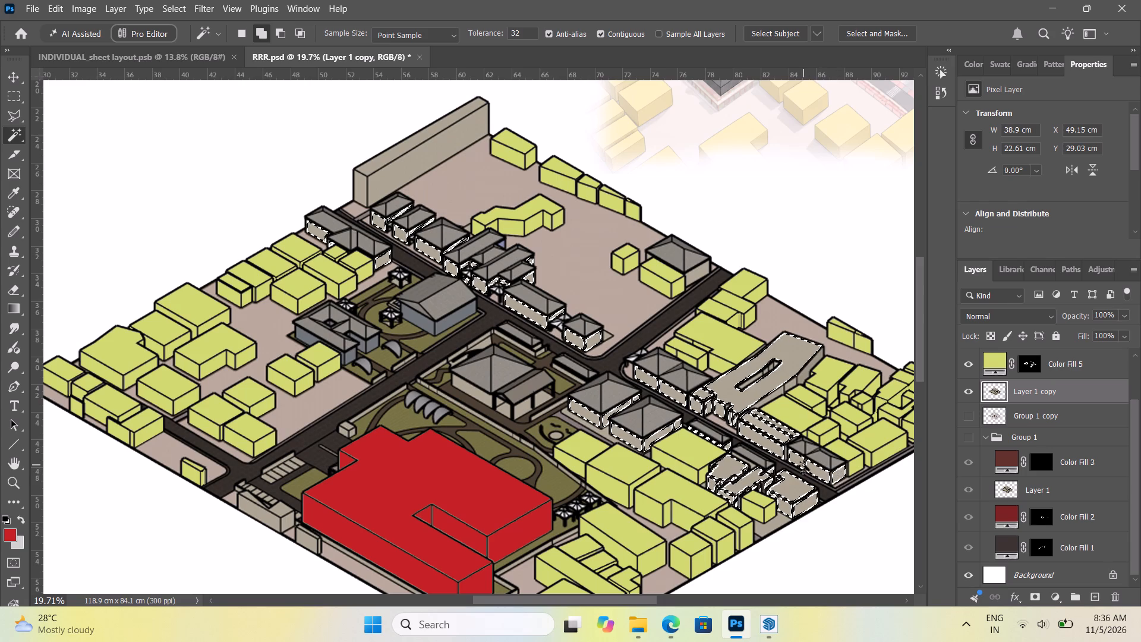
pyautogui.keyDown('alt'); pyautogui.scroll(11, 802, 463); pyautogui.keyUp('alt')
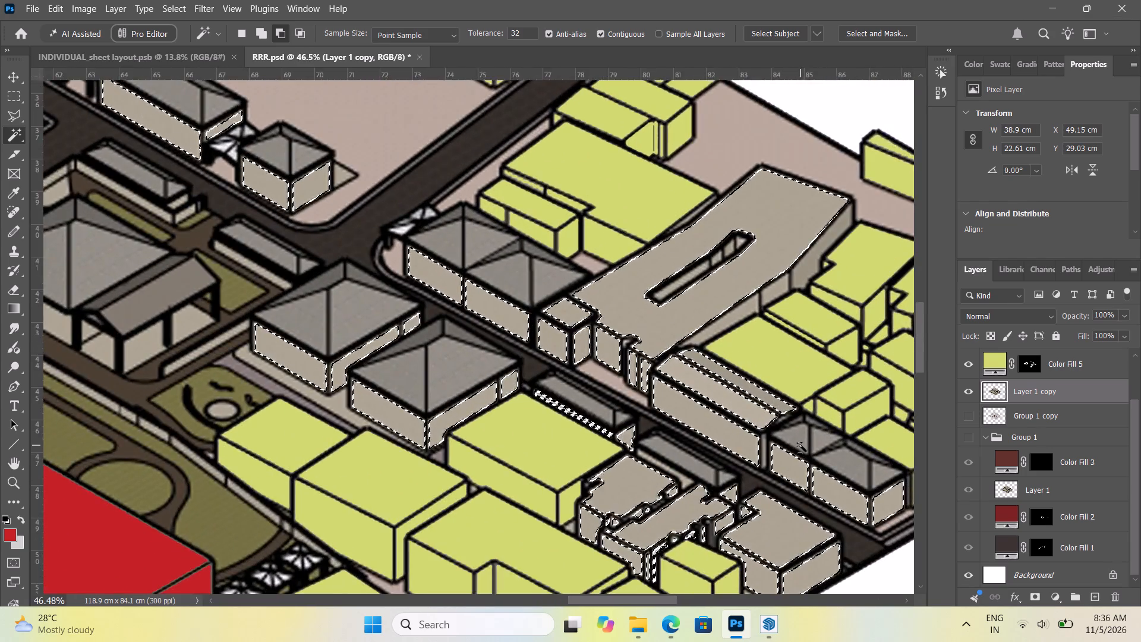
pyautogui.keyDown('alt'); pyautogui.scroll(4, 800, 445); pyautogui.keyUp('alt')
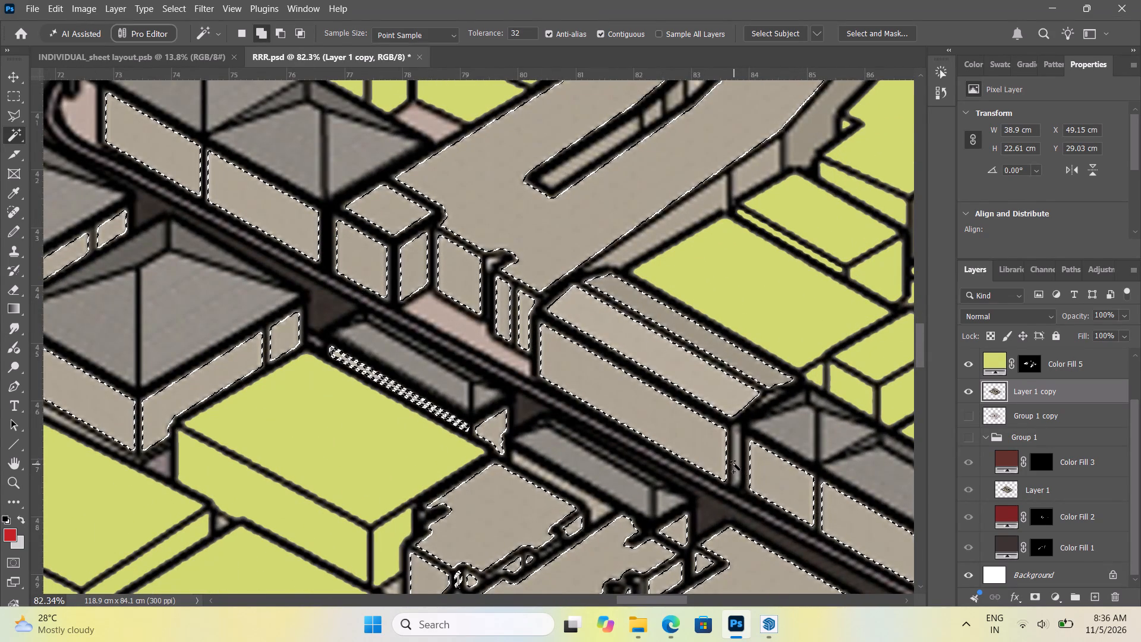
pyautogui.click(736, 462)
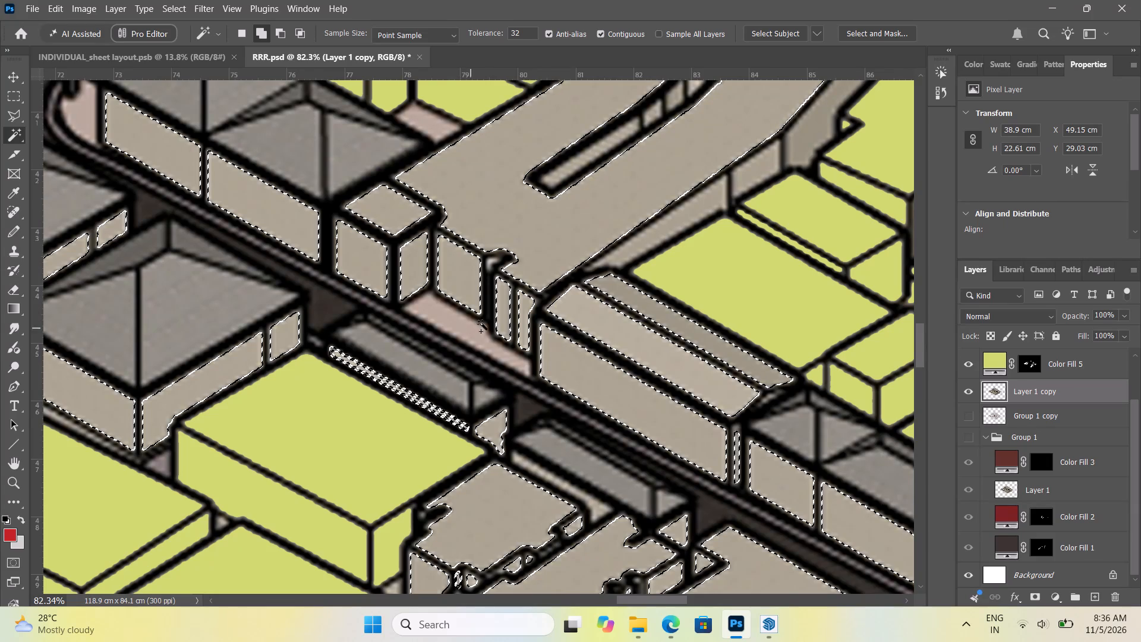
# Add the slotted-roof building's remaining side walls, the faces inside its roof slot and the thin sliver along its far edge.
pyautogui.click(489, 264)
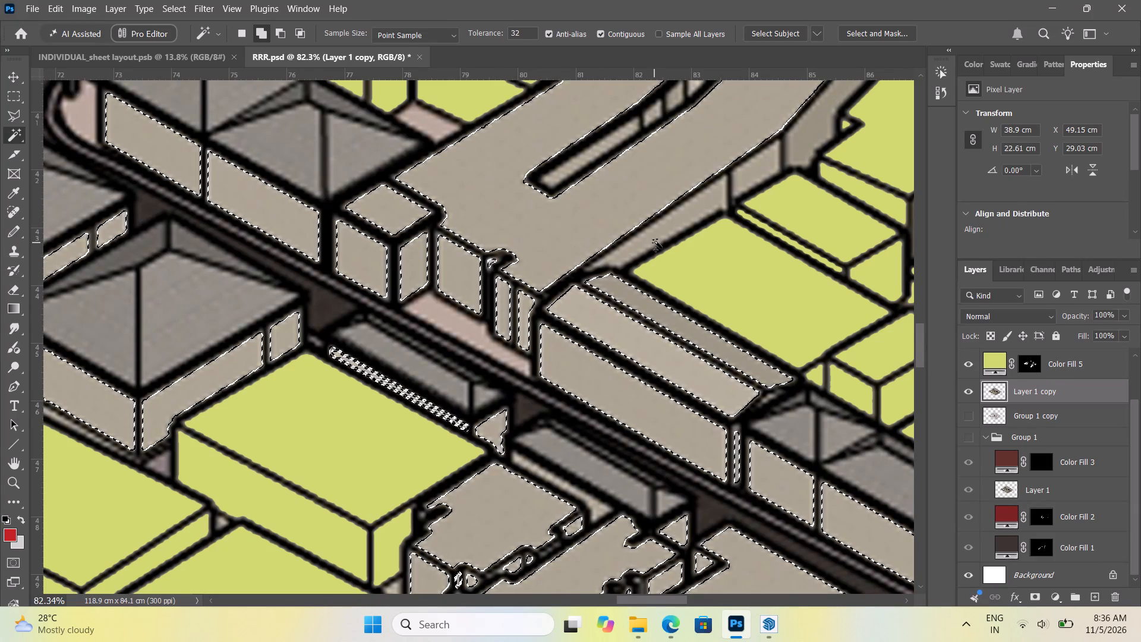
pyautogui.click(654, 238)
pyautogui.click(741, 168)
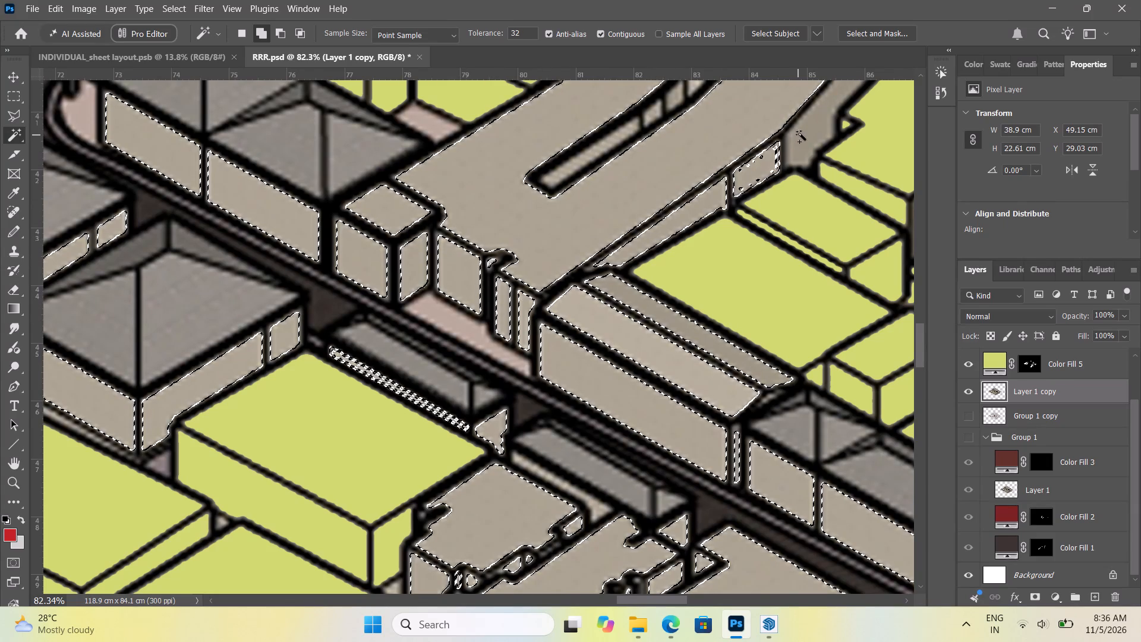
pyautogui.click(800, 132)
pyautogui.click(571, 161)
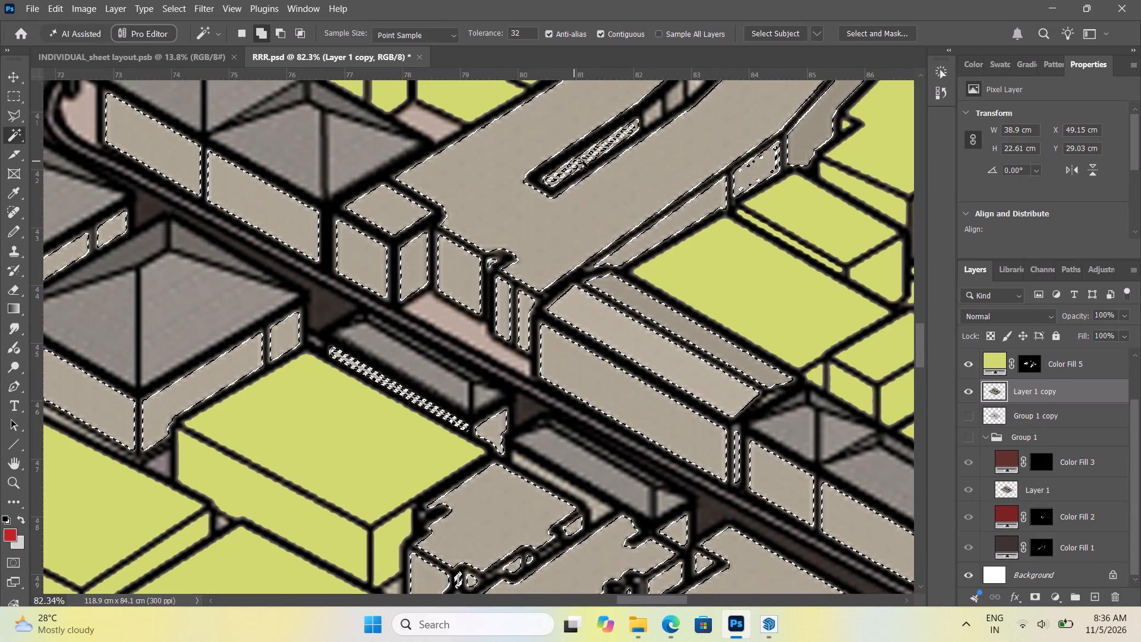
pyautogui.scroll(-2, 601, 152)
pyautogui.scroll(12, 601, 152)
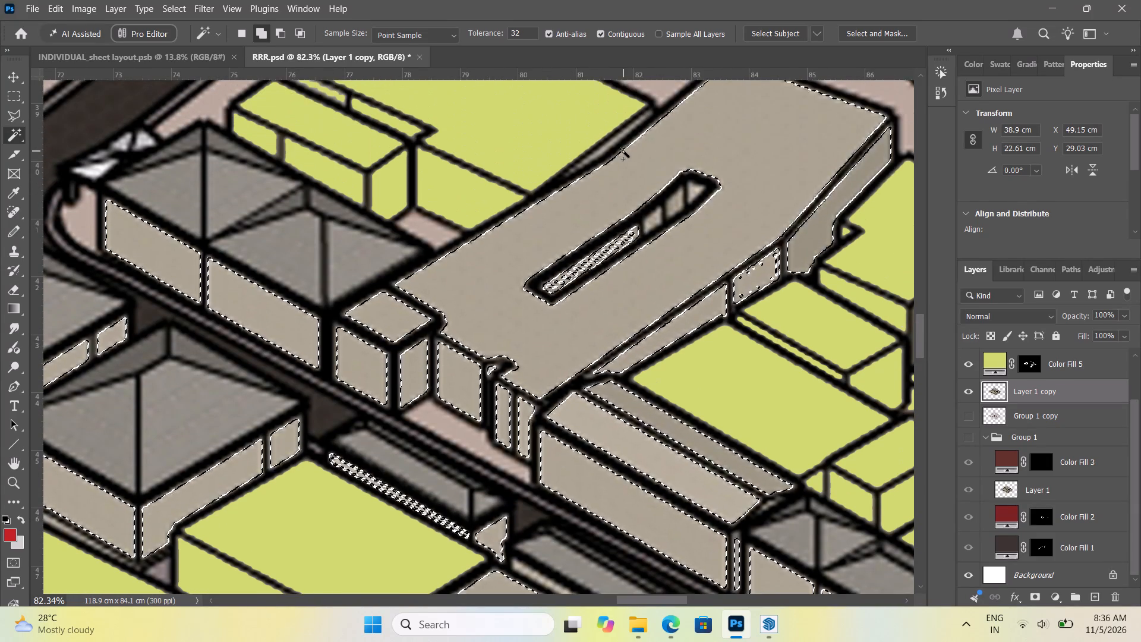
pyautogui.scroll(6, 623, 151)
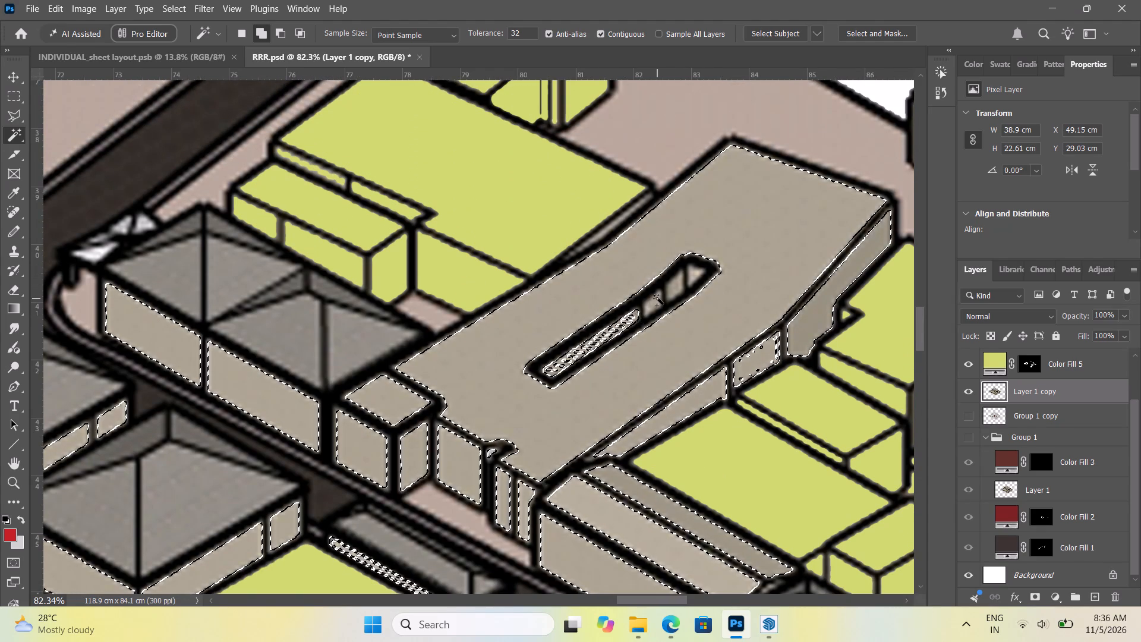
pyautogui.click(657, 297)
pyautogui.click(676, 284)
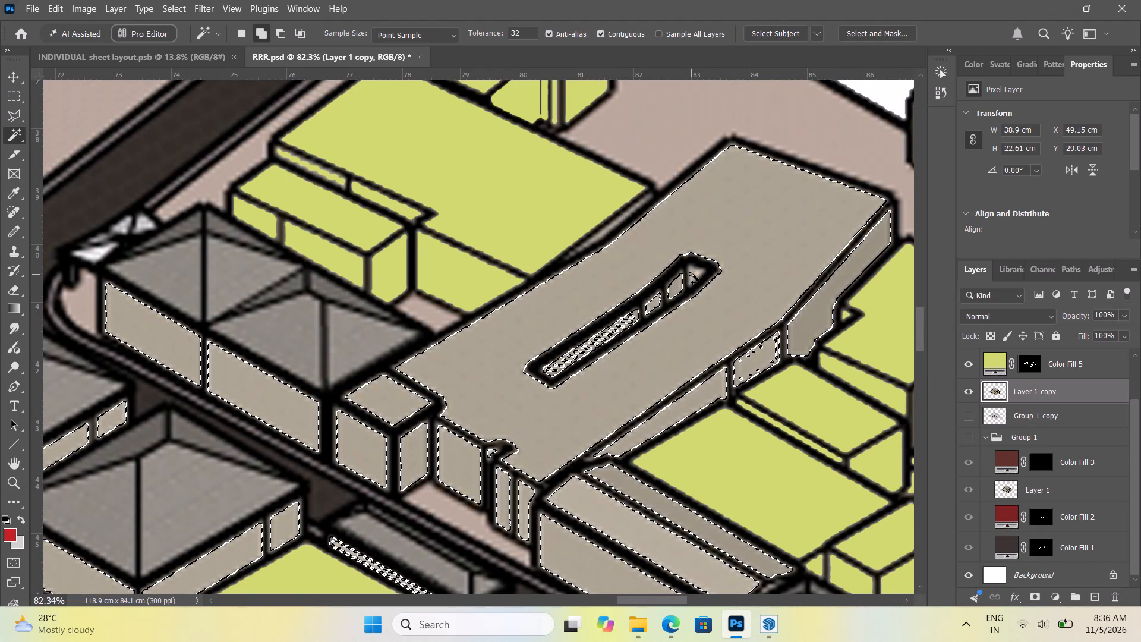
pyautogui.click(693, 275)
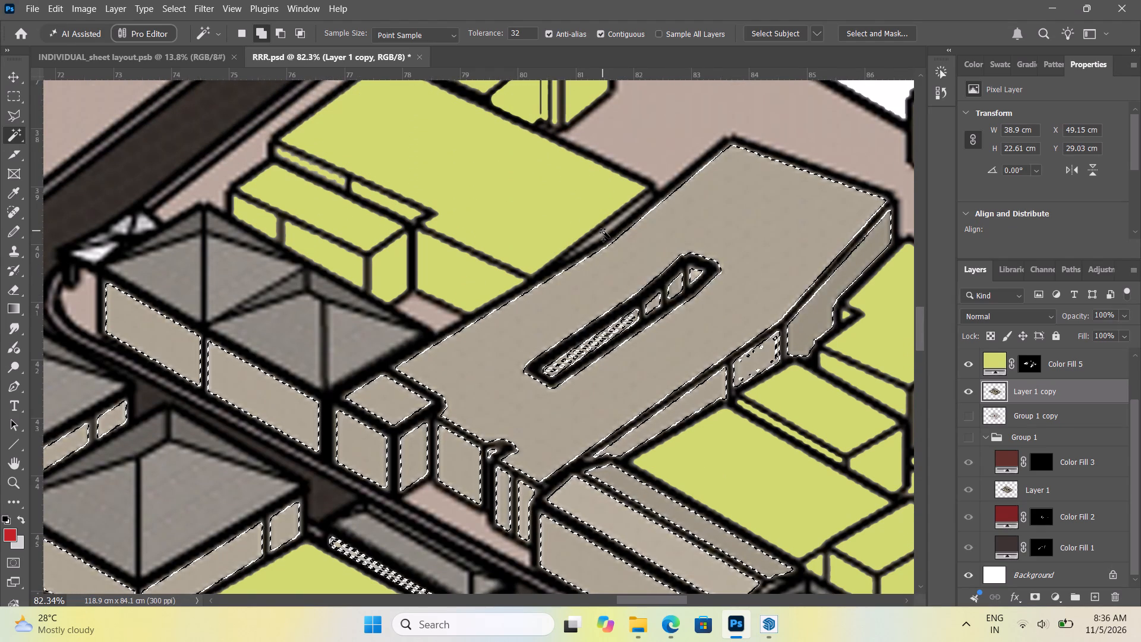
pyautogui.click(604, 232)
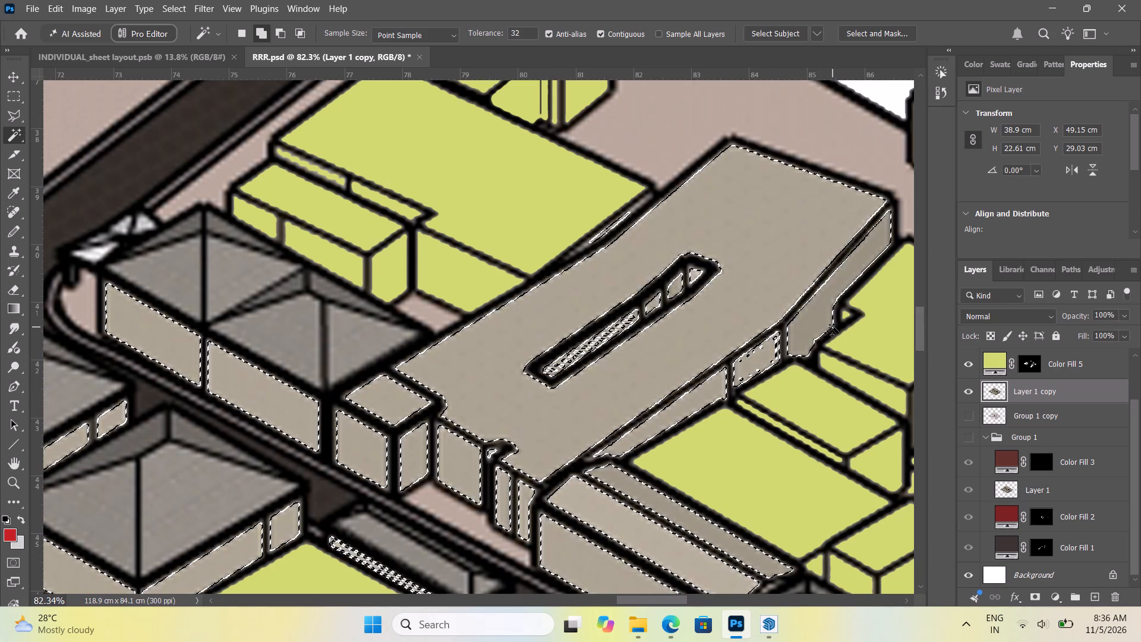
# Add the small gable-end faces at the far end of the long roadside building's roof to the selection.
pyautogui.scroll(2, 833, 327)
pyautogui.scroll(-13, 833, 327)
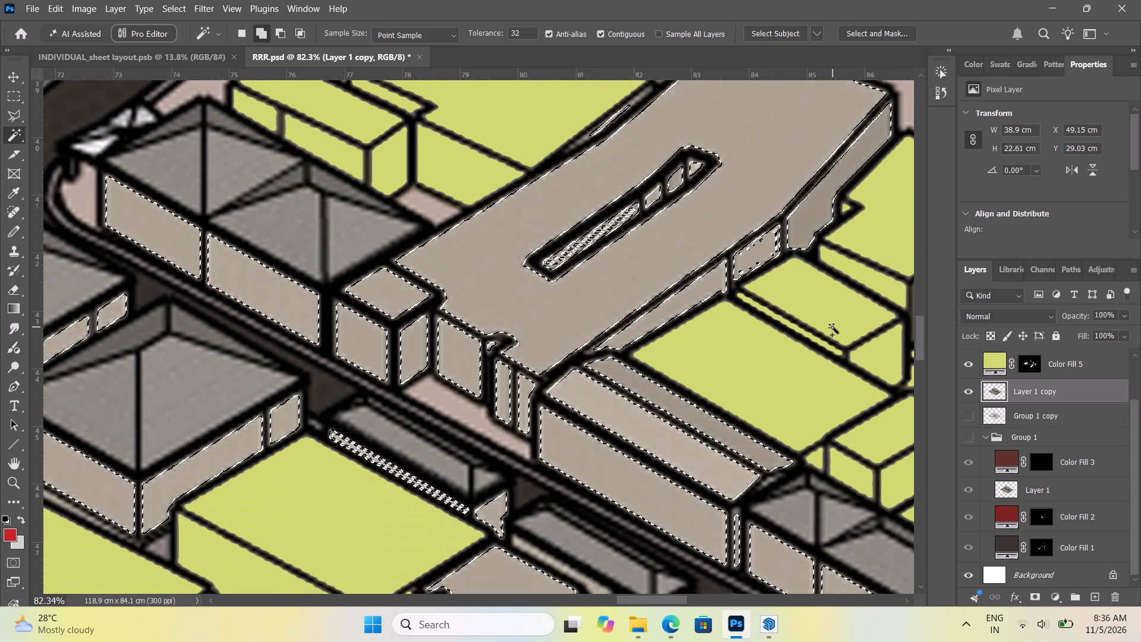
pyautogui.scroll(-6, 833, 327)
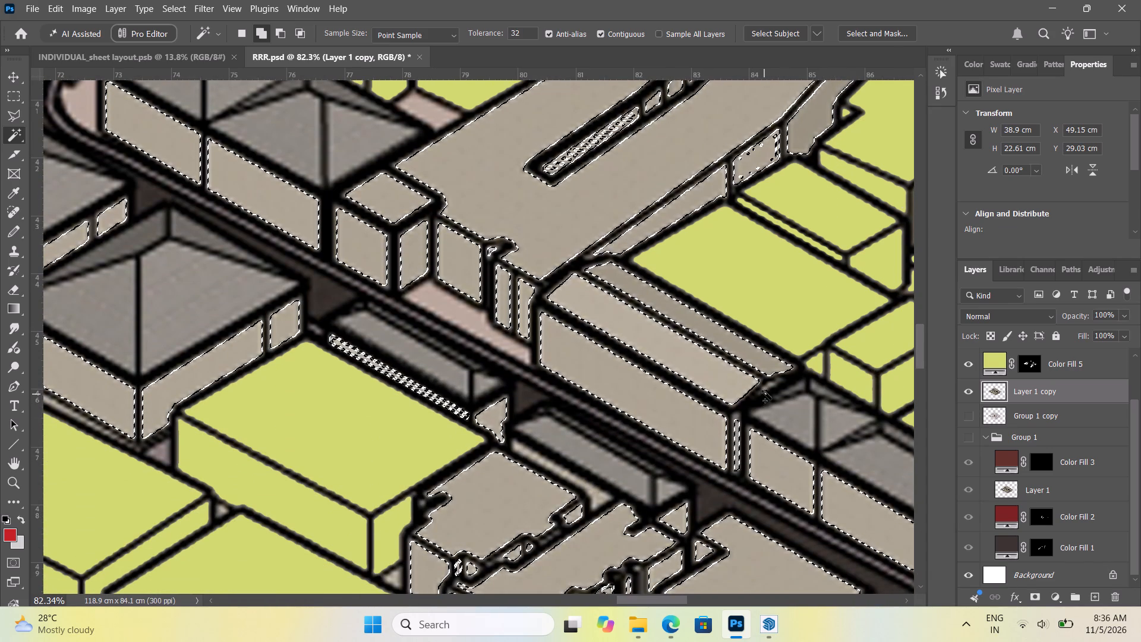
pyautogui.click(771, 385)
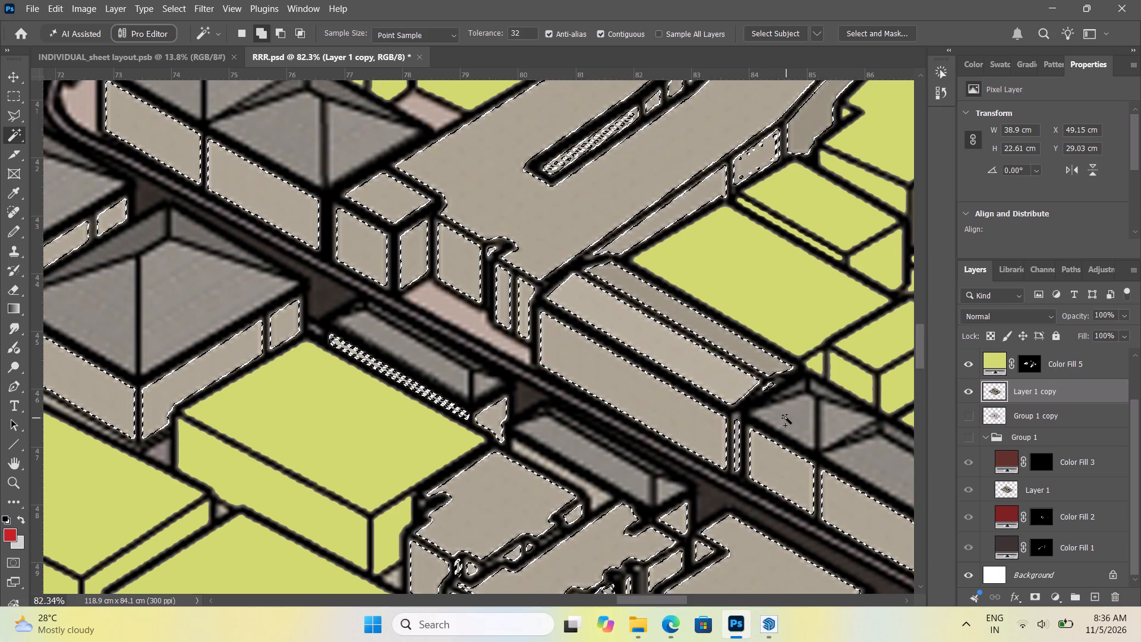
pyautogui.click(768, 386)
pyautogui.click(767, 385)
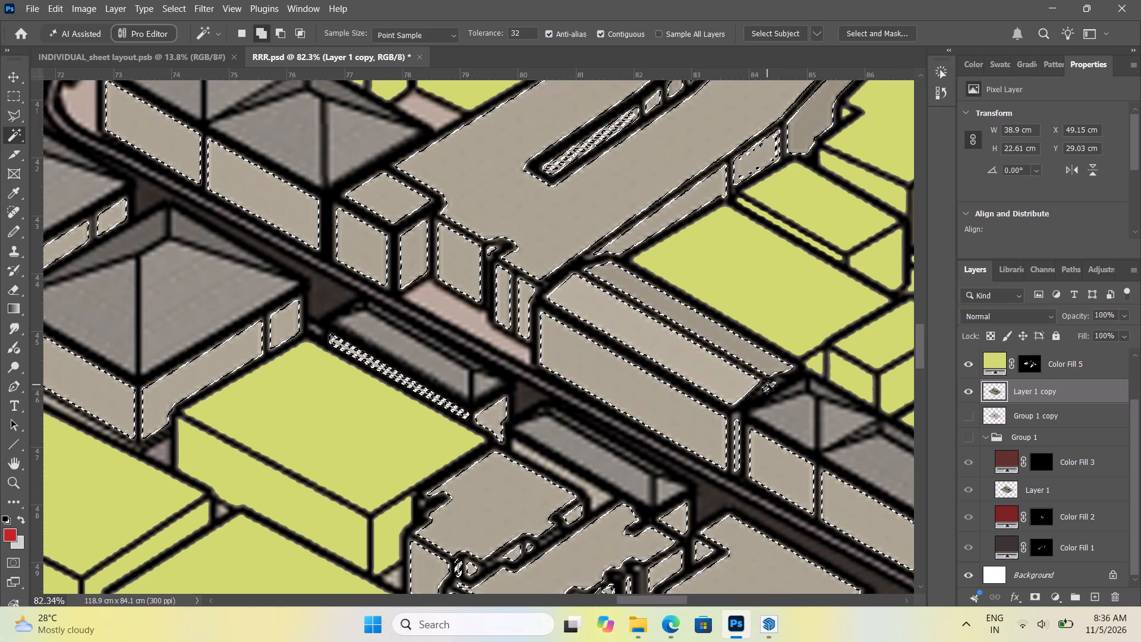
pyautogui.click(767, 384)
pyautogui.click(767, 384)
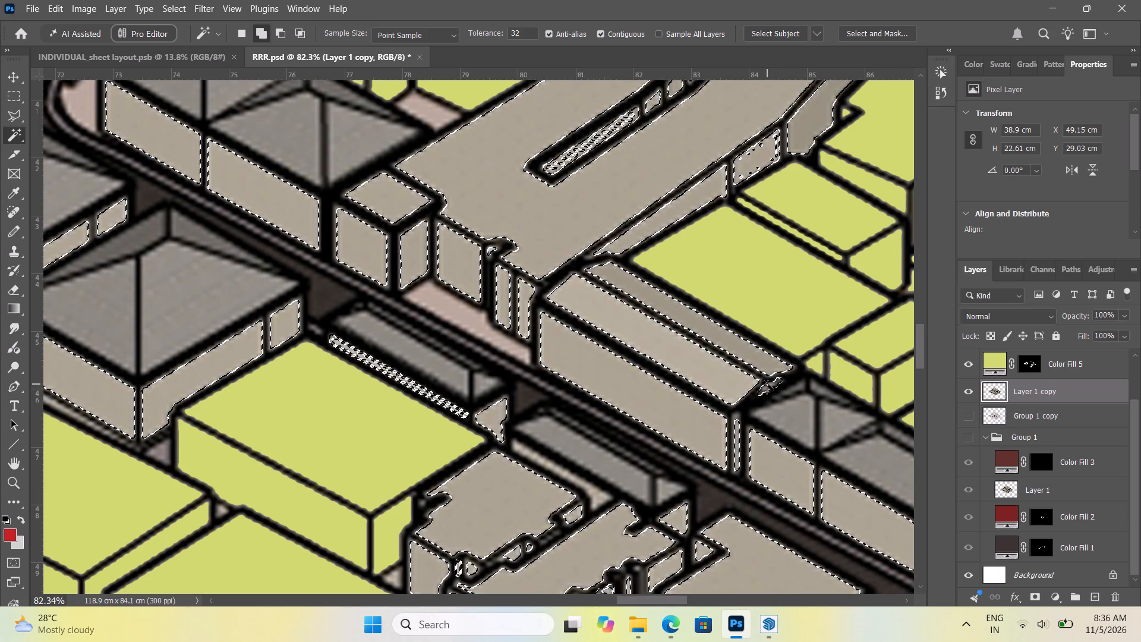
# Examine the whole axonometric drawing, from the slotted-roof building to the upper road, for roadside building faces missing from the selection.
pyautogui.scroll(-12, 767, 384)
pyautogui.keyDown('alt'); pyautogui.scroll(-4, 767, 384); pyautogui.keyUp('alt')
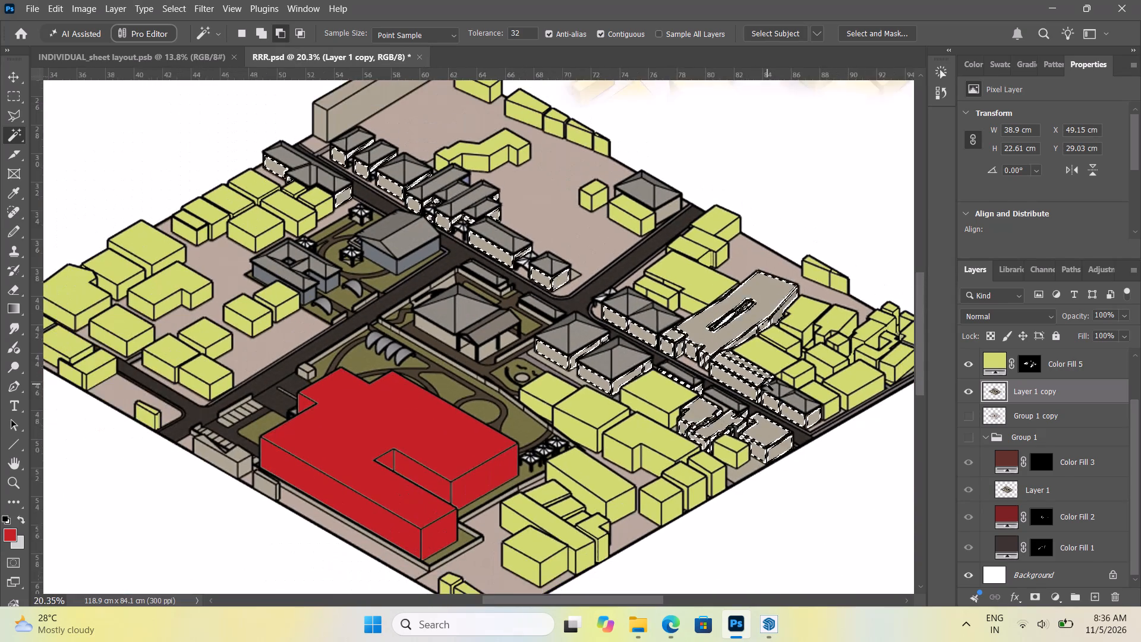
pyautogui.keyDown('alt'); pyautogui.scroll(-1, 767, 384); pyautogui.keyUp('alt')
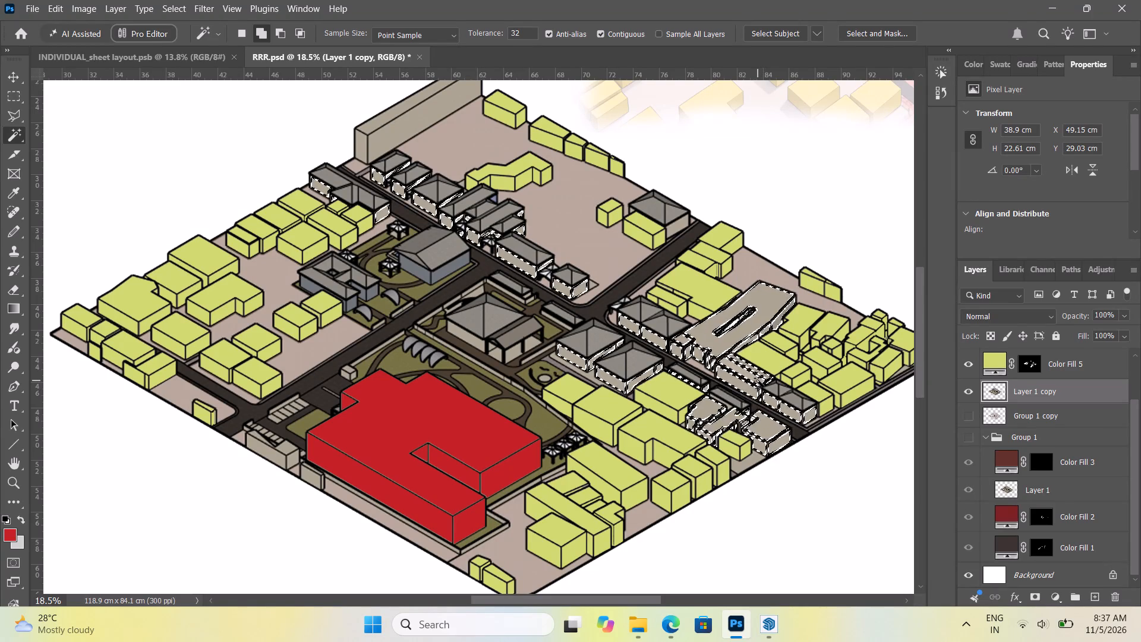
pyautogui.scroll(-3, 757, 380)
pyautogui.scroll(2, 757, 380)
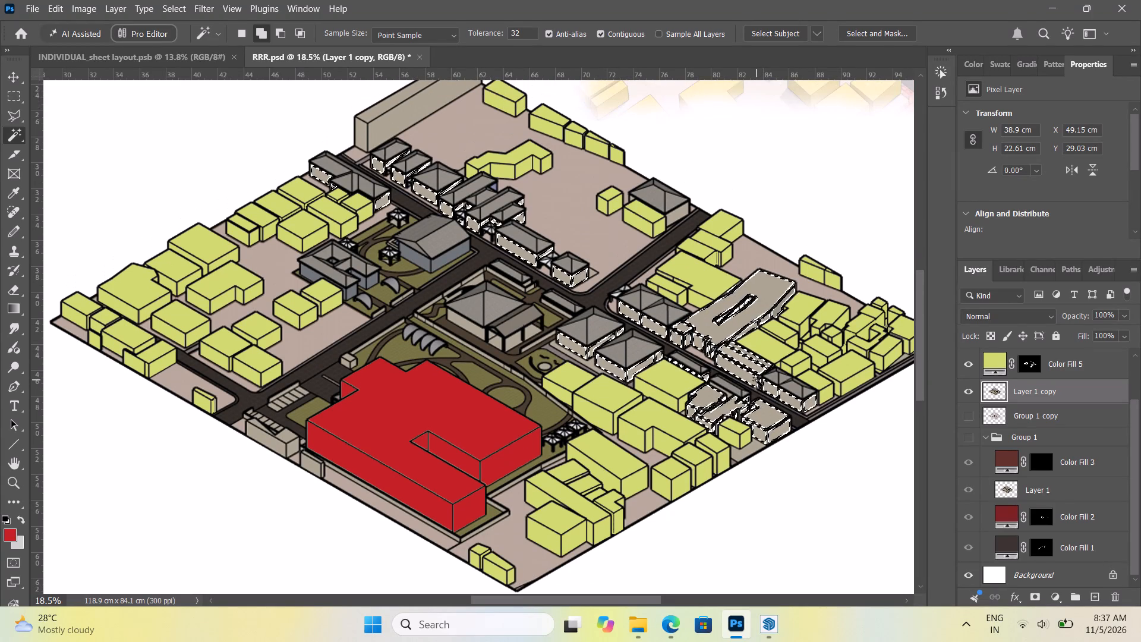
pyautogui.moveTo(520, 596); pyautogui.dragTo(506, 596)
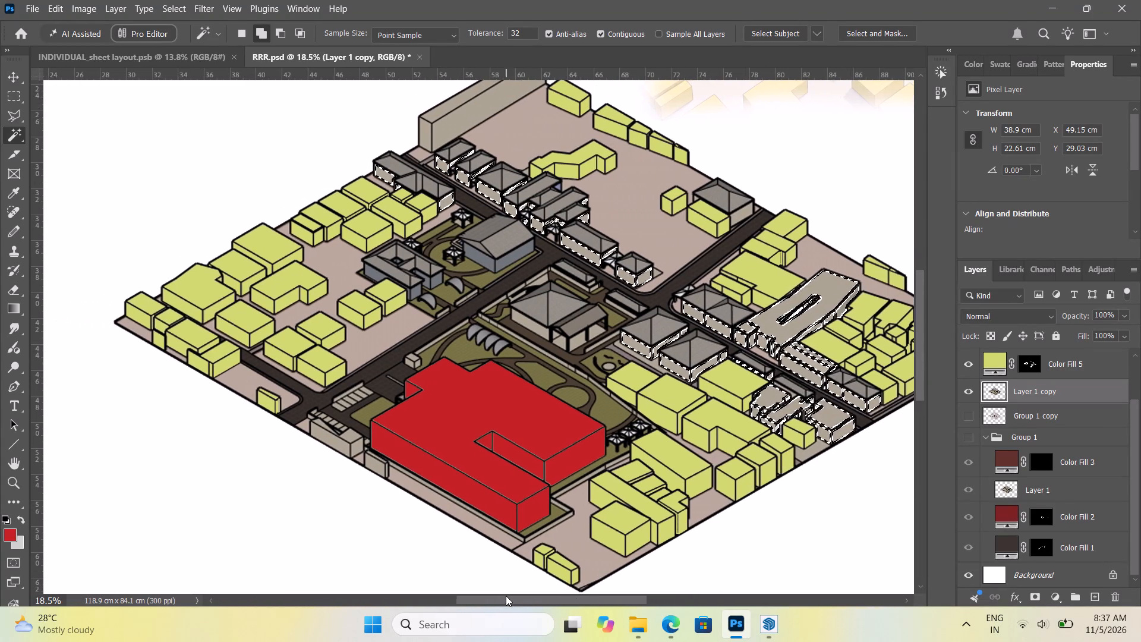
pyautogui.moveTo(506, 596); pyautogui.dragTo(546, 593)
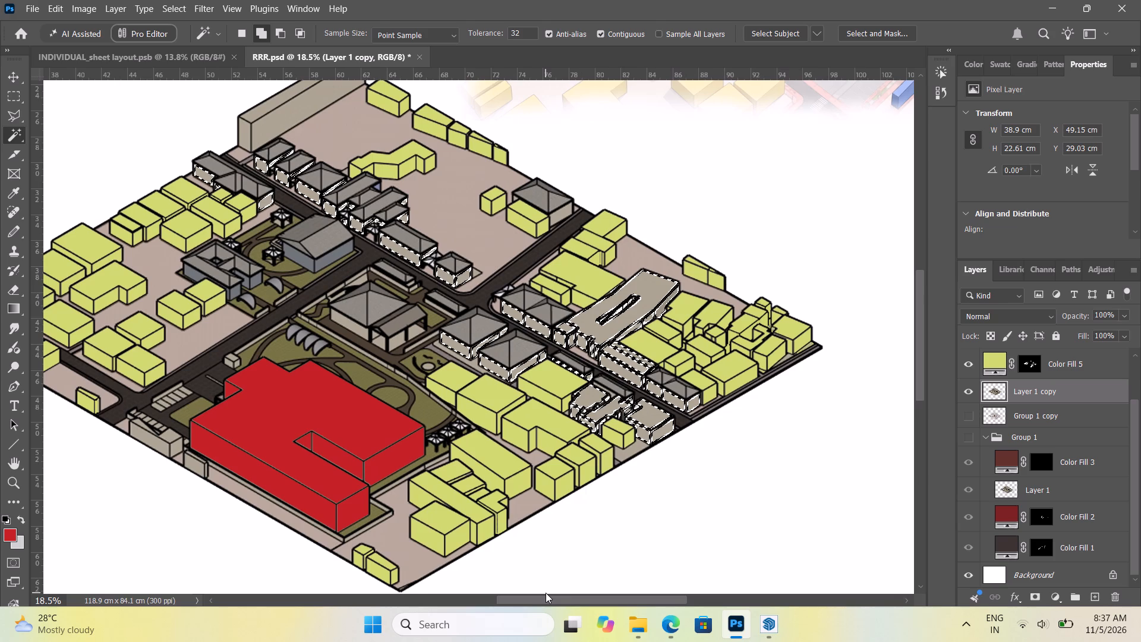
pyautogui.moveTo(546, 593); pyautogui.dragTo(543, 593)
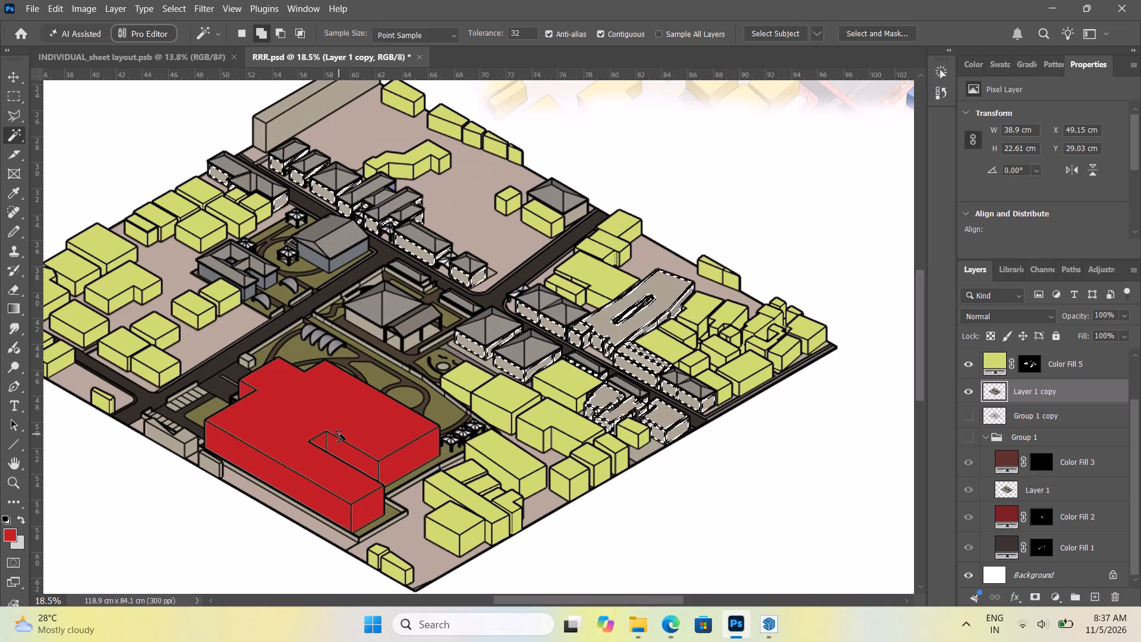
pyautogui.scroll(2, 343, 419)
pyautogui.keyDown('alt'); pyautogui.scroll(3, 348, 407); pyautogui.keyUp('alt')
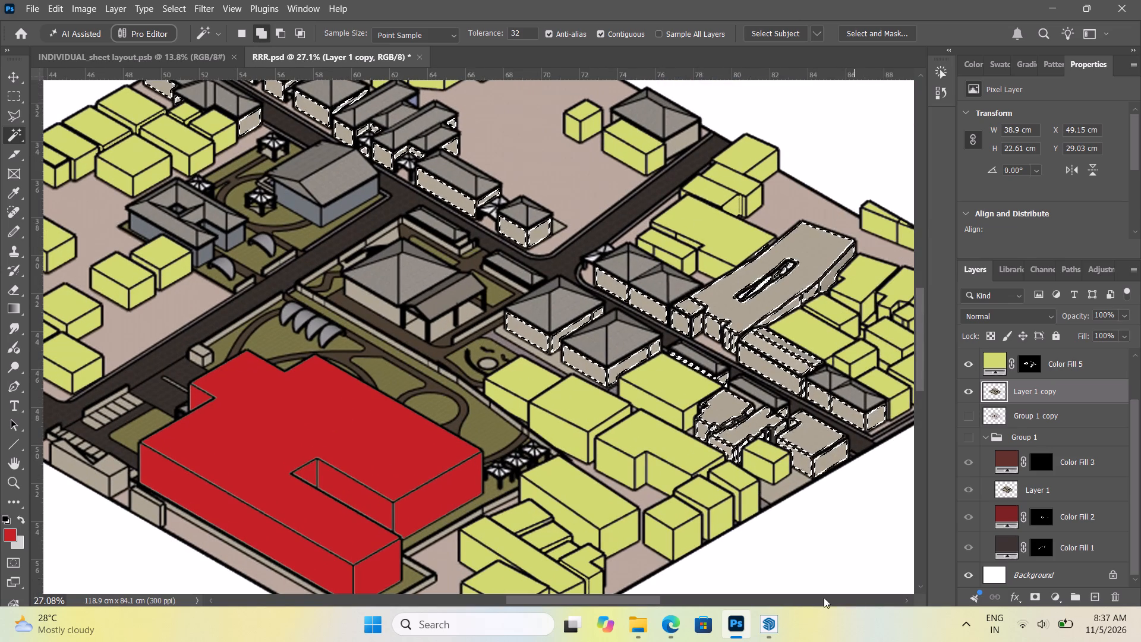
pyautogui.moveTo(582, 596); pyautogui.dragTo(626, 593)
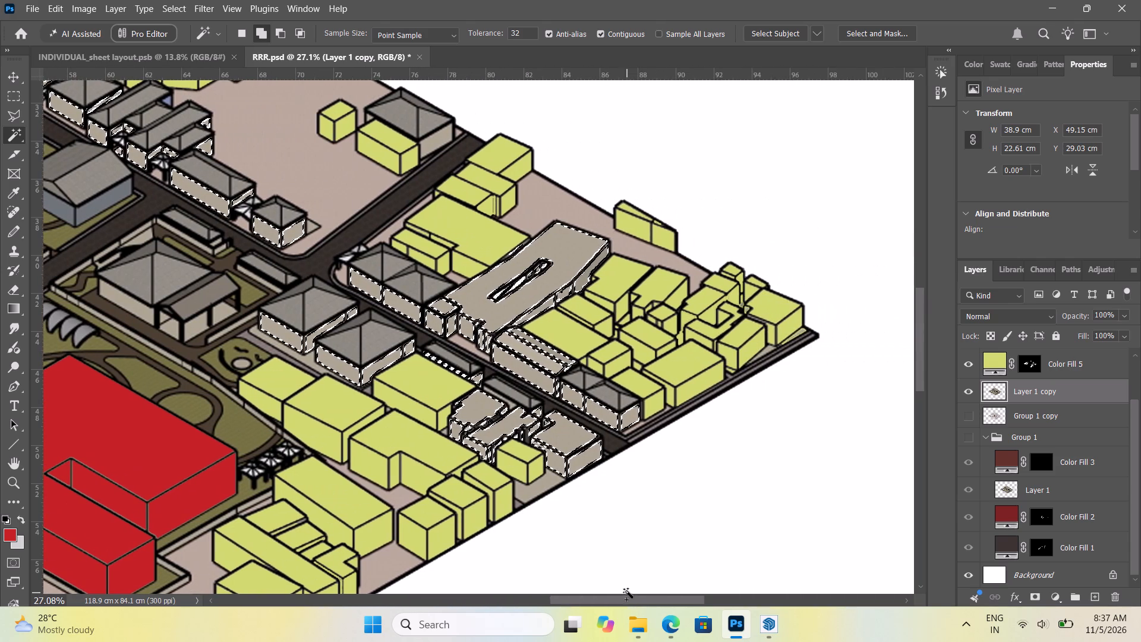
pyautogui.keyDown('alt'); pyautogui.scroll(3, 604, 427); pyautogui.keyUp('alt')
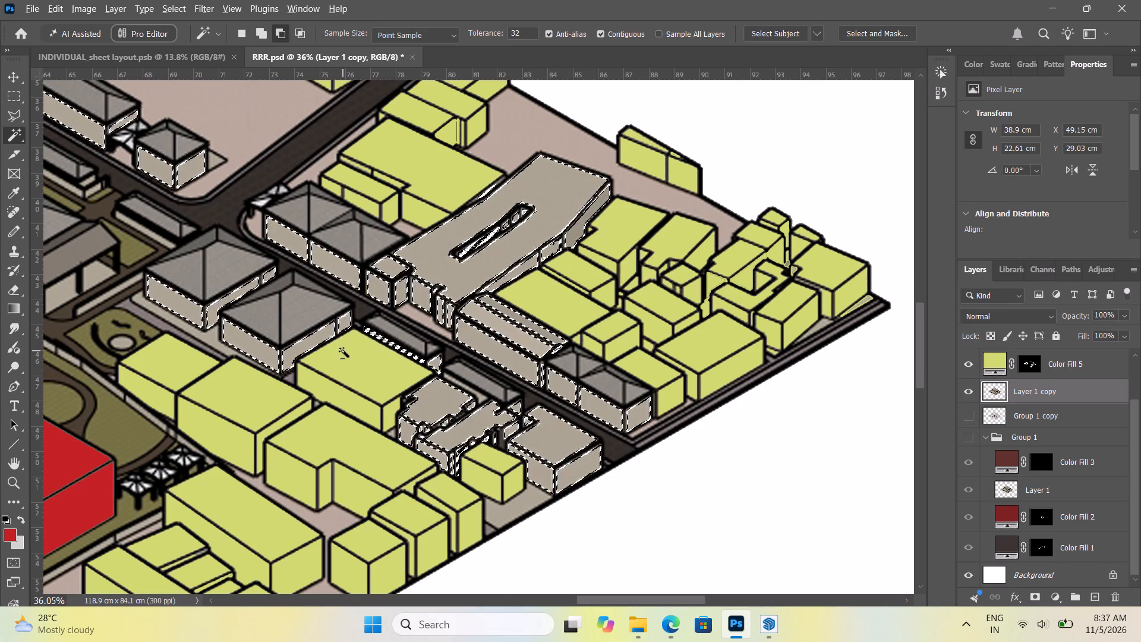
pyautogui.keyDown('alt'); pyautogui.scroll(3, 343, 351); pyautogui.keyUp('alt')
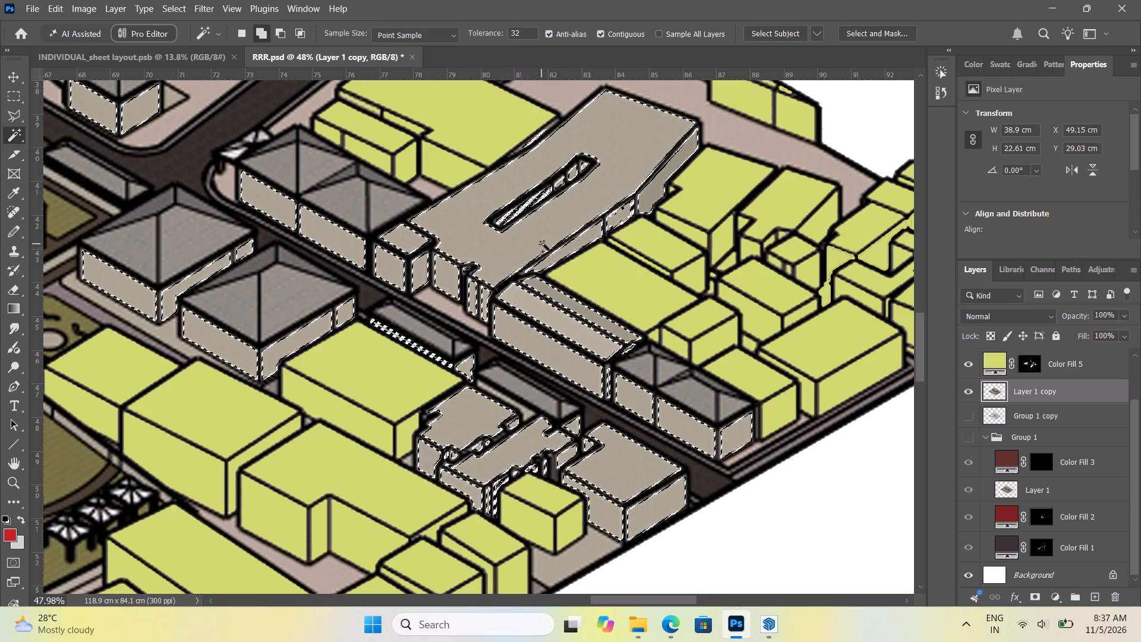
pyautogui.keyDown('alt'); pyautogui.scroll(-4, 559, 347); pyautogui.keyUp('alt')
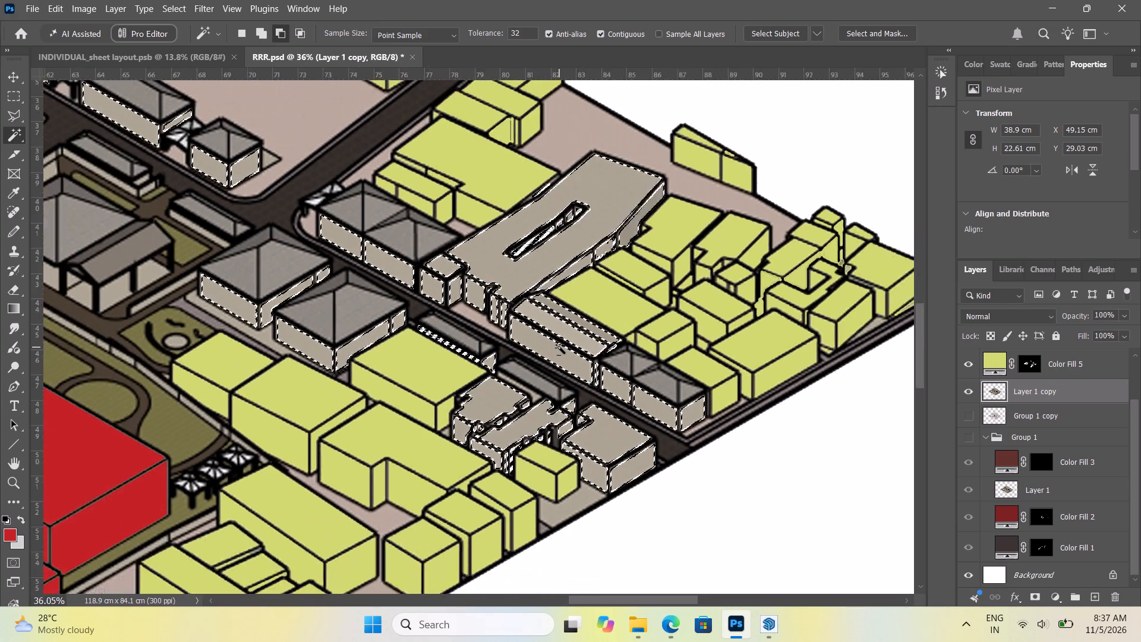
pyautogui.keyDown('alt'); pyautogui.scroll(-8, 559, 347); pyautogui.keyUp('alt')
pyautogui.keyDown('alt'); pyautogui.scroll(1, 559, 347); pyautogui.keyUp('alt')
pyautogui.keyDown('alt'); pyautogui.scroll(-1, 559, 347); pyautogui.keyUp('alt')
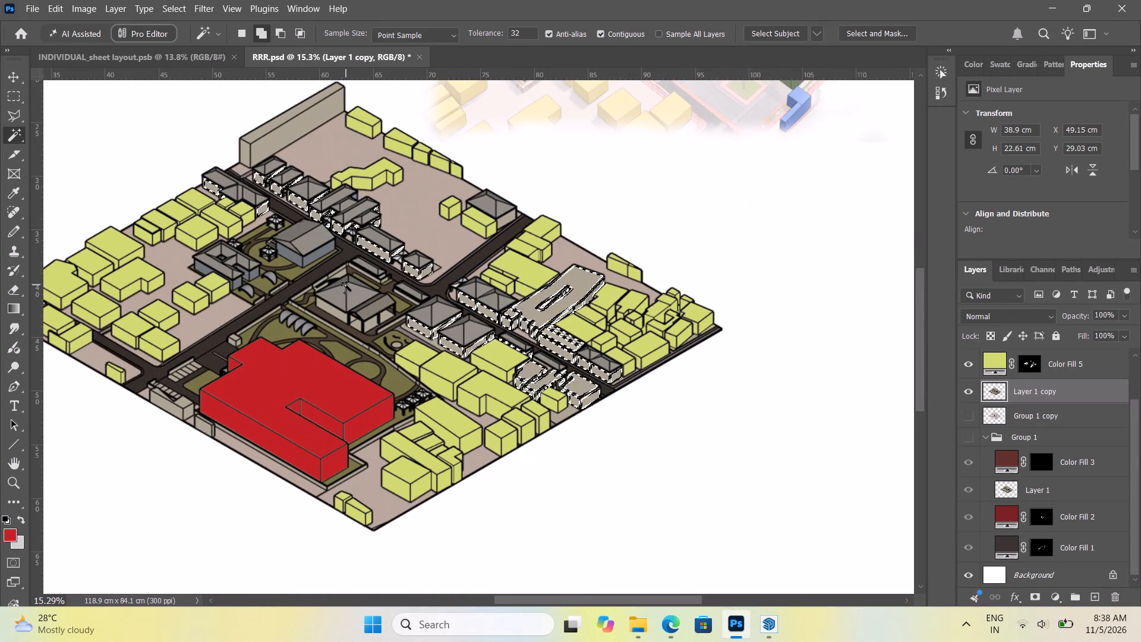
pyautogui.keyDown('alt'); pyautogui.scroll(3, 409, 353); pyautogui.keyUp('alt')
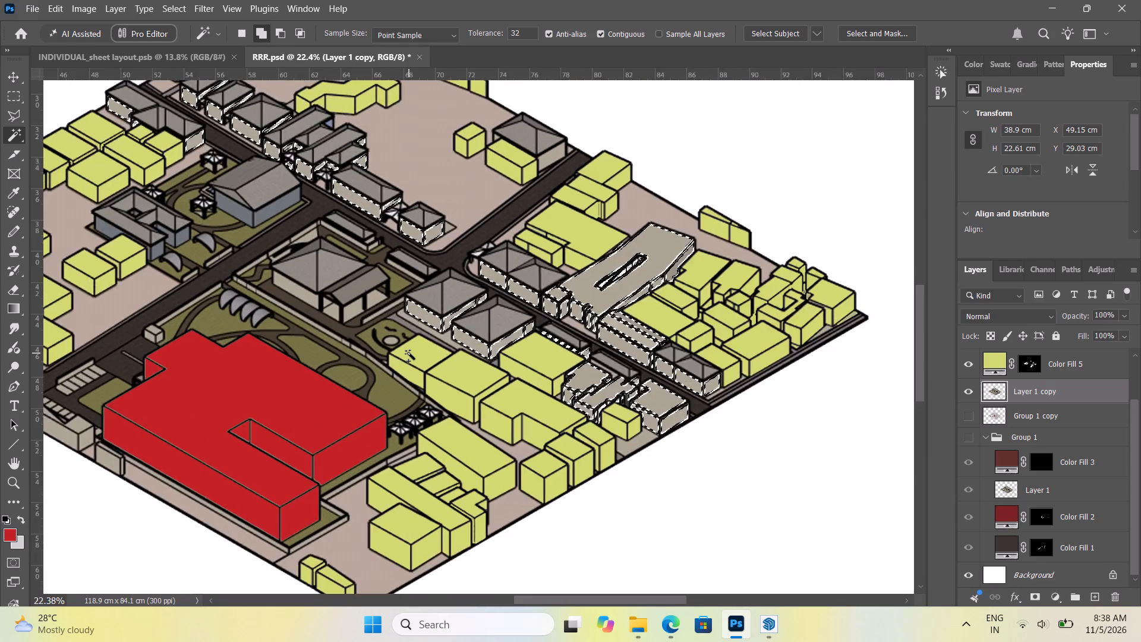
pyautogui.keyDown('alt'); pyautogui.scroll(4, 409, 353); pyautogui.keyUp('alt')
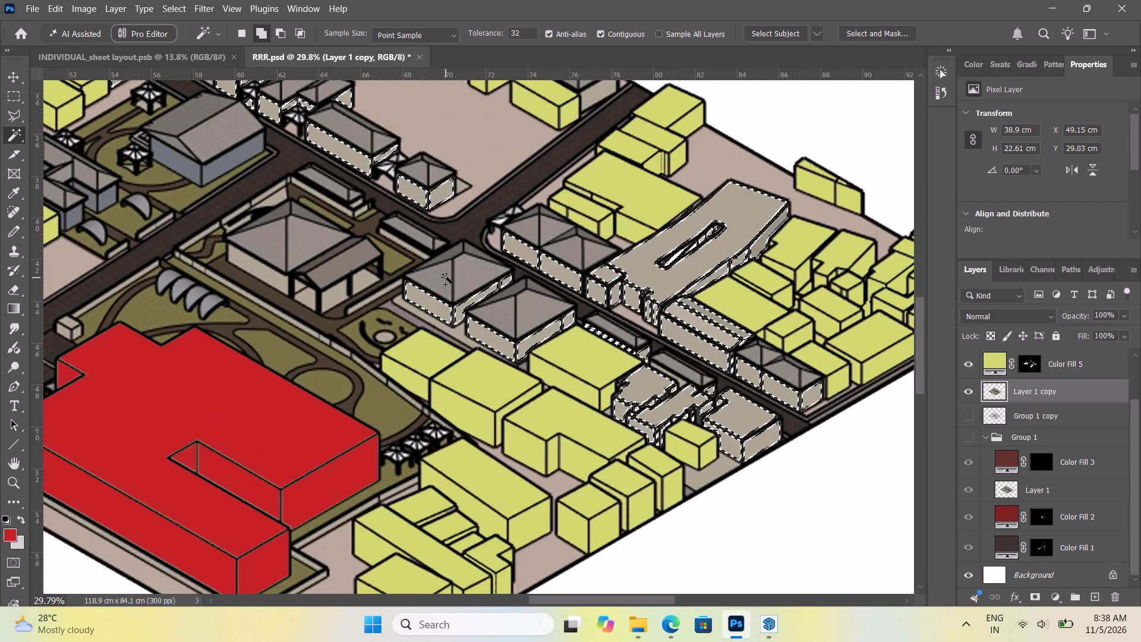
pyautogui.scroll(-1, 442, 266)
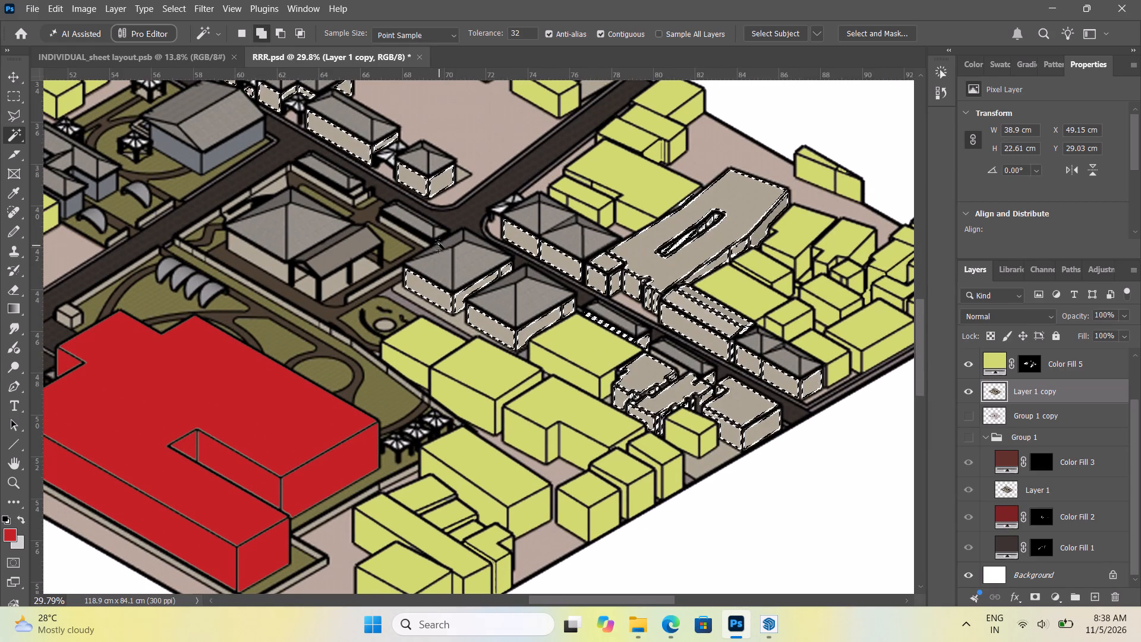
pyautogui.scroll(-1, 438, 240)
pyautogui.scroll(13, 438, 240)
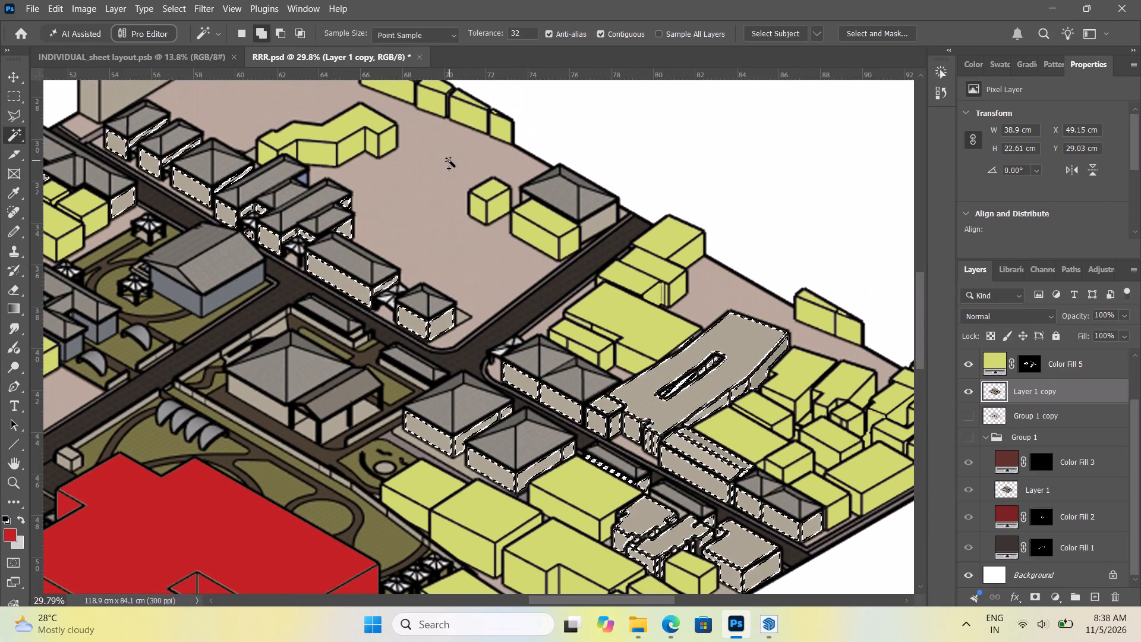
pyautogui.scroll(6, 449, 160)
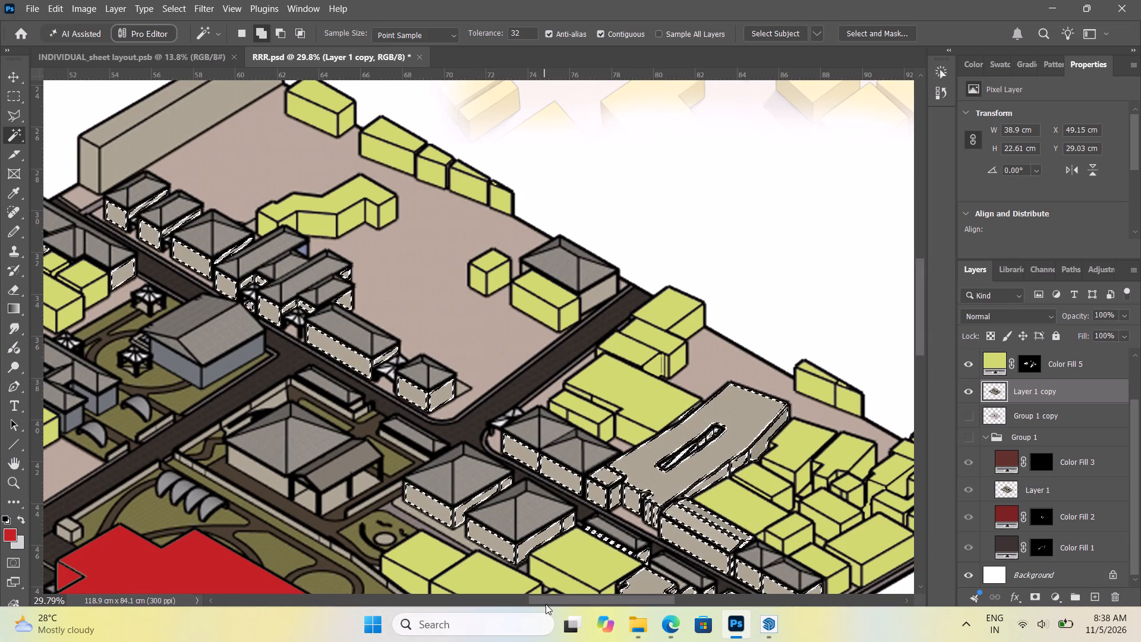
pyautogui.moveTo(555, 598); pyautogui.dragTo(518, 588)
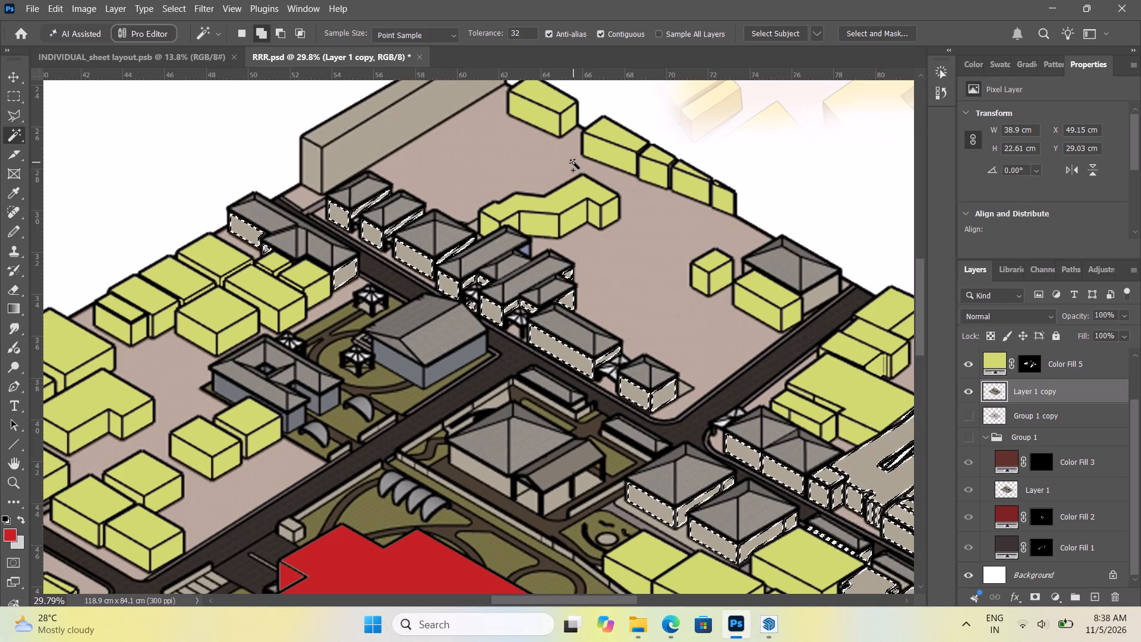
pyautogui.keyDown('alt'); pyautogui.scroll(-5, 578, 161); pyautogui.keyUp('alt')
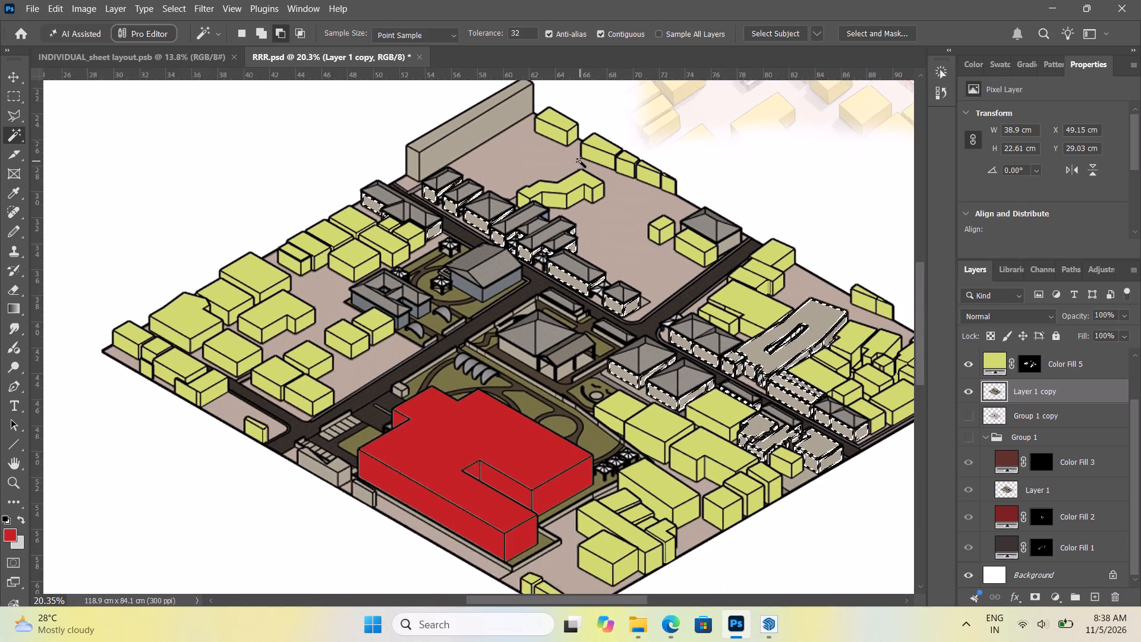
pyautogui.keyDown('alt'); pyautogui.scroll(-3, 580, 161); pyautogui.keyUp('alt')
pyautogui.keyDown('alt'); pyautogui.scroll(2, 580, 161); pyautogui.keyUp('alt')
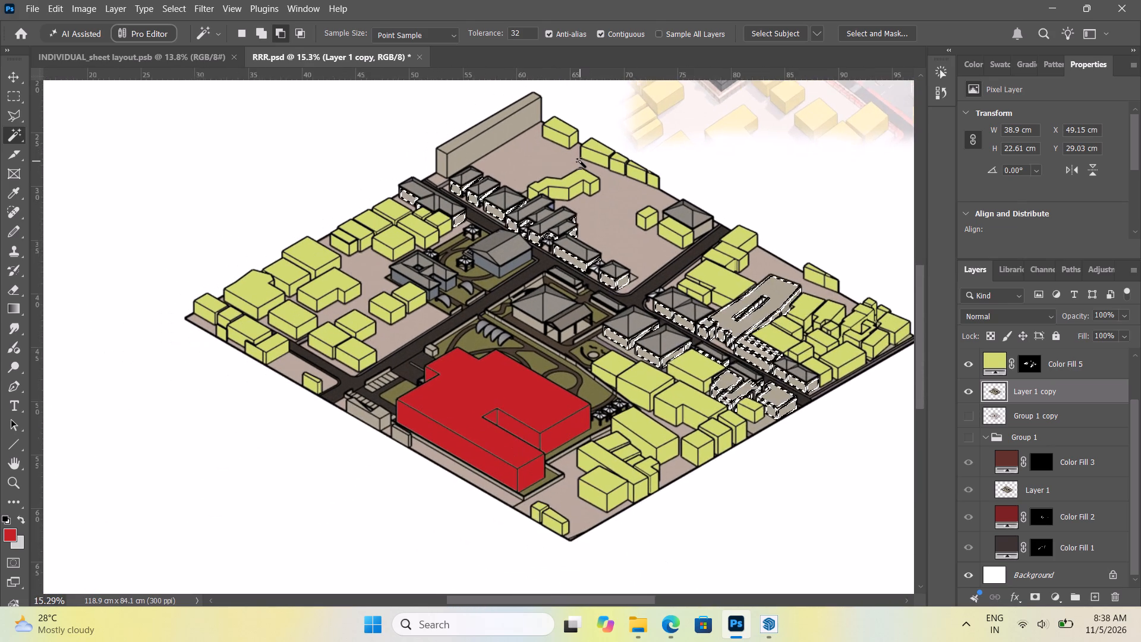
pyautogui.keyDown('alt'); pyautogui.scroll(2, 580, 161); pyautogui.keyUp('alt')
pyautogui.keyDown('alt'); pyautogui.scroll(-1, 580, 161); pyautogui.keyUp('alt')
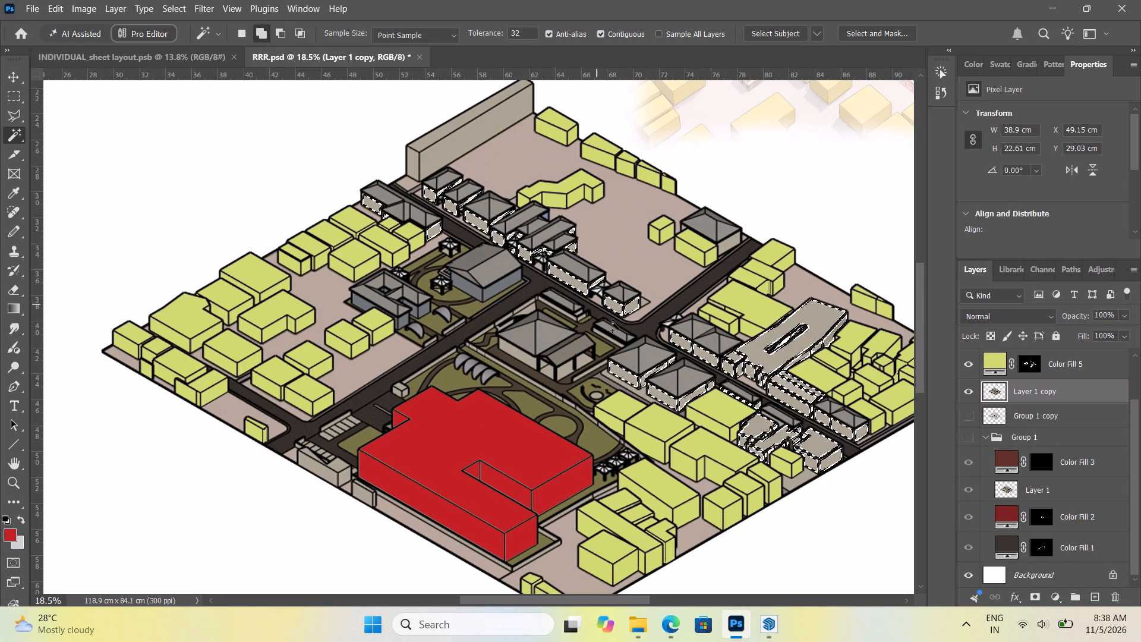
# Add the small end wall face of the long low roadside block behind the central hip-roofed building to the selection.
pyautogui.keyDown('alt'); pyautogui.scroll(13, 605, 296); pyautogui.keyUp('alt')
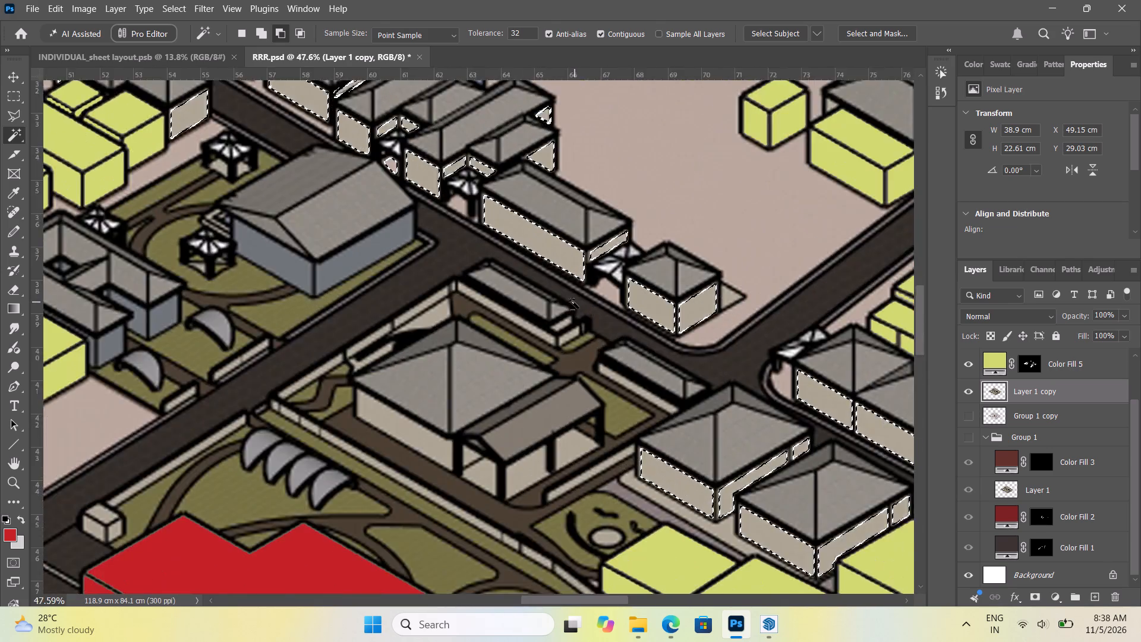
pyautogui.keyDown('alt'); pyautogui.scroll(7, 573, 302); pyautogui.keyUp('alt')
pyautogui.click(572, 344)
# Examine the selected faces along both sides of the road again, from the upper row of houses to the slotted-roof building.
pyautogui.keyDown('alt'); pyautogui.scroll(-12, 629, 330); pyautogui.keyUp('alt')
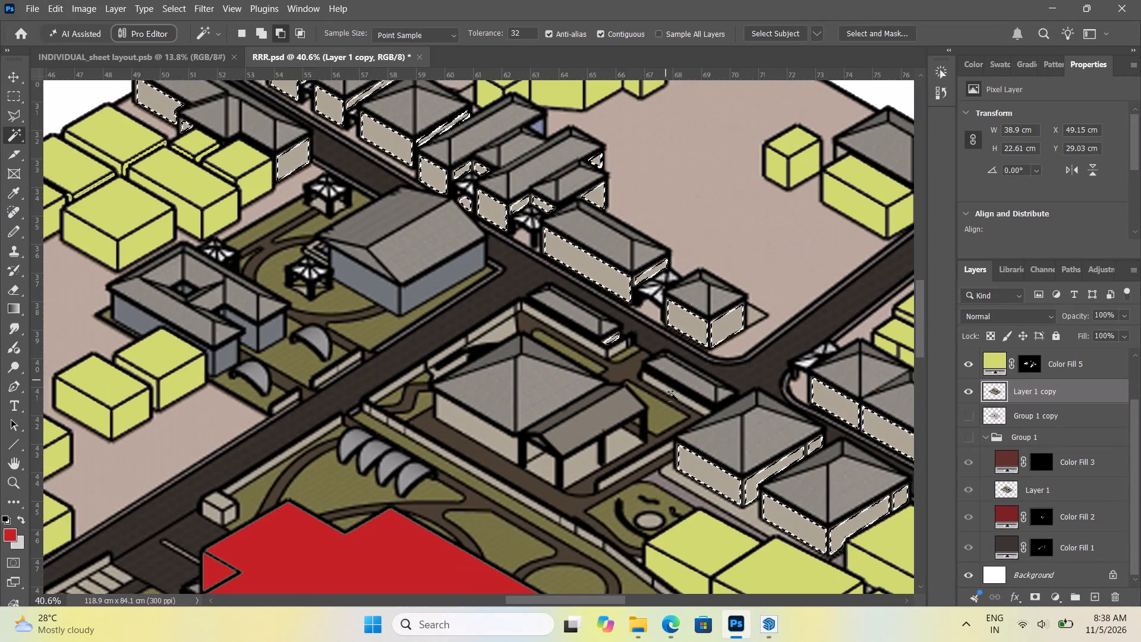
pyautogui.keyDown('alt'); pyautogui.scroll(-7, 649, 402); pyautogui.keyUp('alt')
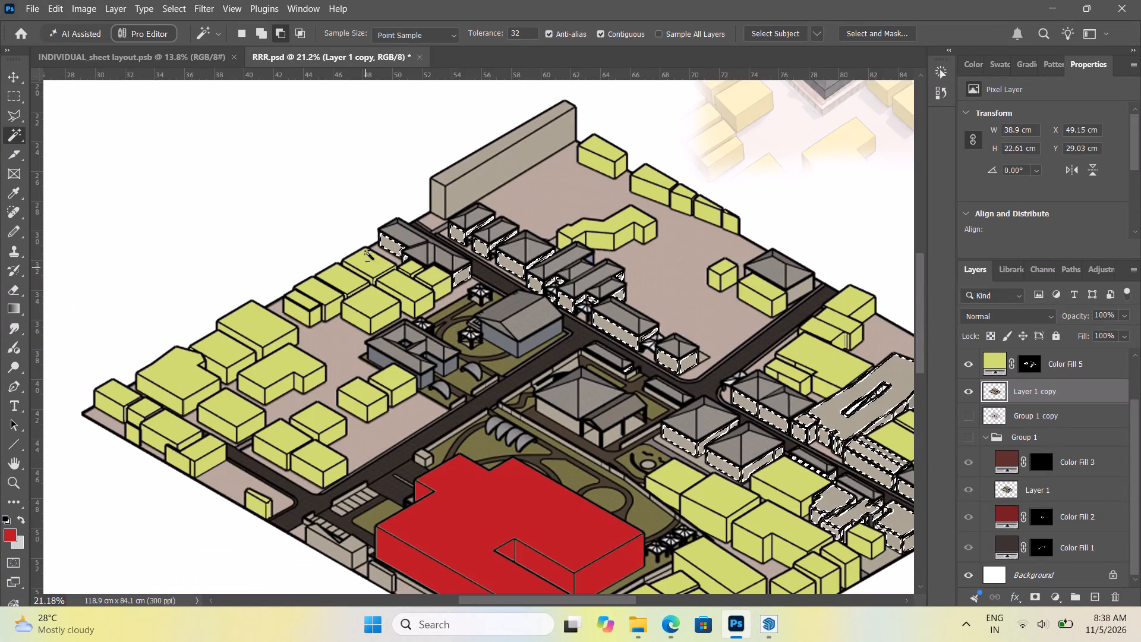
pyautogui.keyDown('alt'); pyautogui.scroll(6, 373, 236); pyautogui.keyUp('alt')
pyautogui.keyDown('alt'); pyautogui.scroll(-6, 424, 252); pyautogui.keyUp('alt')
pyautogui.keyDown('alt'); pyautogui.scroll(2, 494, 243); pyautogui.keyUp('alt')
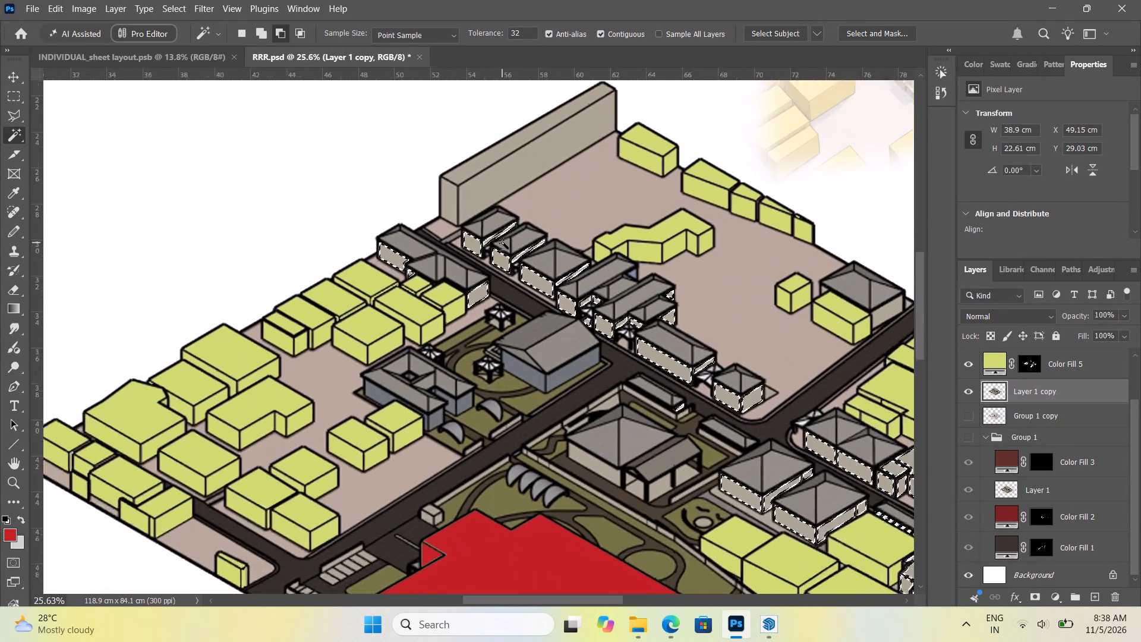
pyautogui.keyDown('alt'); pyautogui.scroll(4, 503, 243); pyautogui.keyUp('alt')
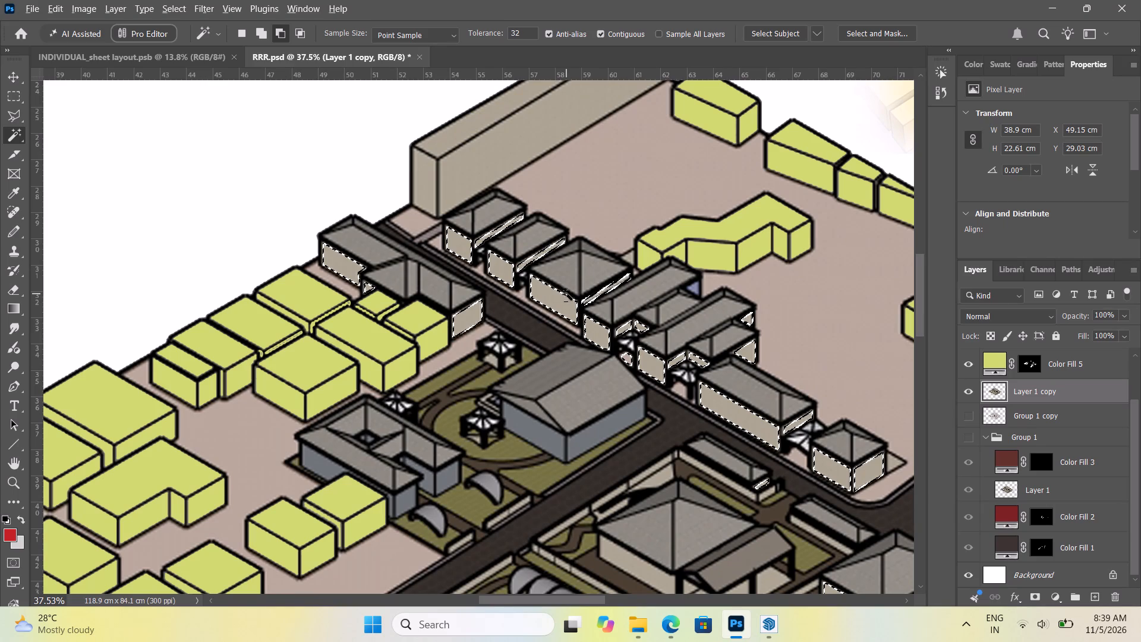
pyautogui.keyDown('alt'); pyautogui.scroll(-6, 600, 309); pyautogui.keyUp('alt')
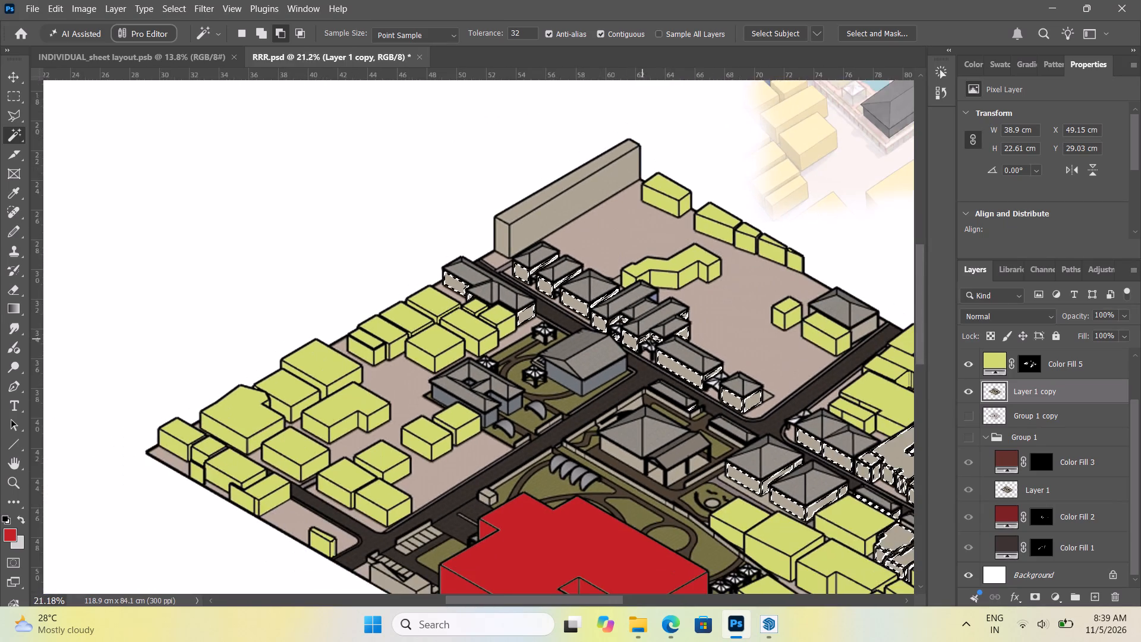
pyautogui.keyDown('alt'); pyautogui.scroll(6, 668, 344); pyautogui.keyUp('alt')
pyautogui.keyDown('alt'); pyautogui.scroll(-7, 545, 297); pyautogui.keyUp('alt')
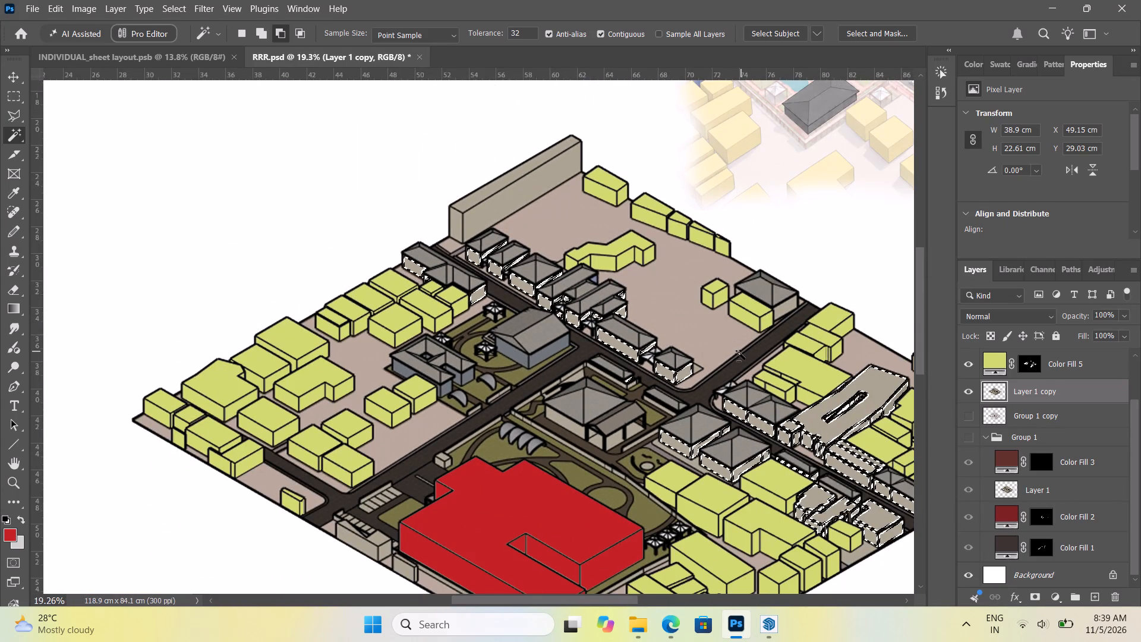
pyautogui.keyDown('alt'); pyautogui.scroll(-4, 582, 347); pyautogui.keyUp('alt')
pyautogui.keyDown('alt'); pyautogui.scroll(11, 769, 393); pyautogui.keyUp('alt')
pyautogui.keyDown('alt'); pyautogui.scroll(-6, 526, 344); pyautogui.keyUp('alt')
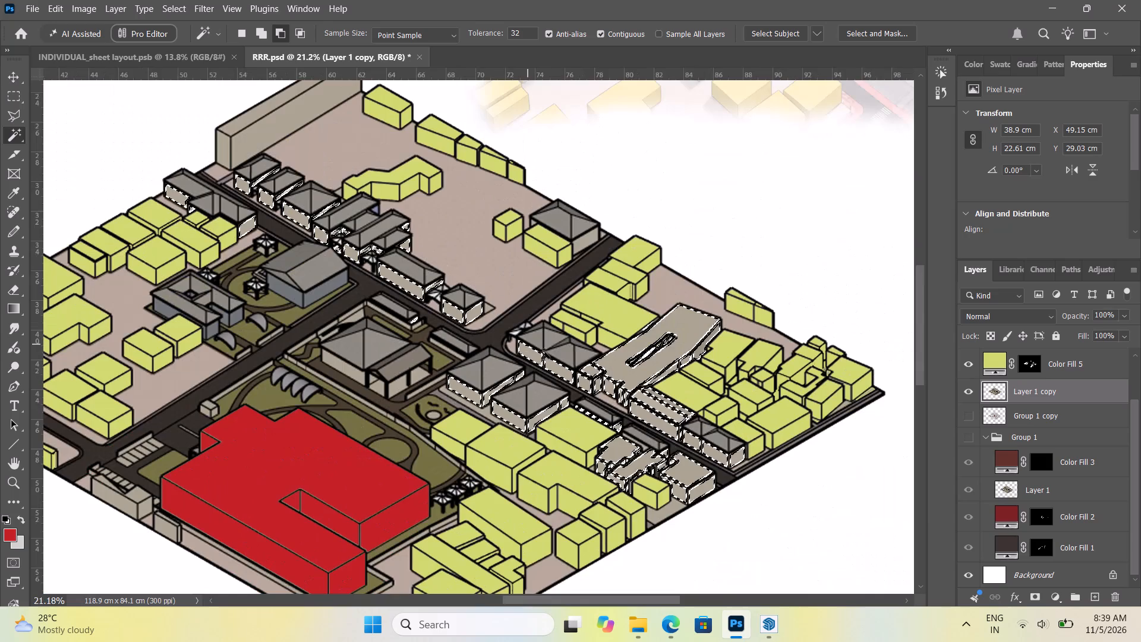
pyautogui.keyDown('alt'); pyautogui.scroll(6, 695, 432); pyautogui.keyUp('alt')
pyautogui.keyDown('alt'); pyautogui.scroll(2, 618, 512); pyautogui.keyUp('alt')
pyautogui.keyDown('alt'); pyautogui.scroll(-6, 576, 445); pyautogui.keyUp('alt')
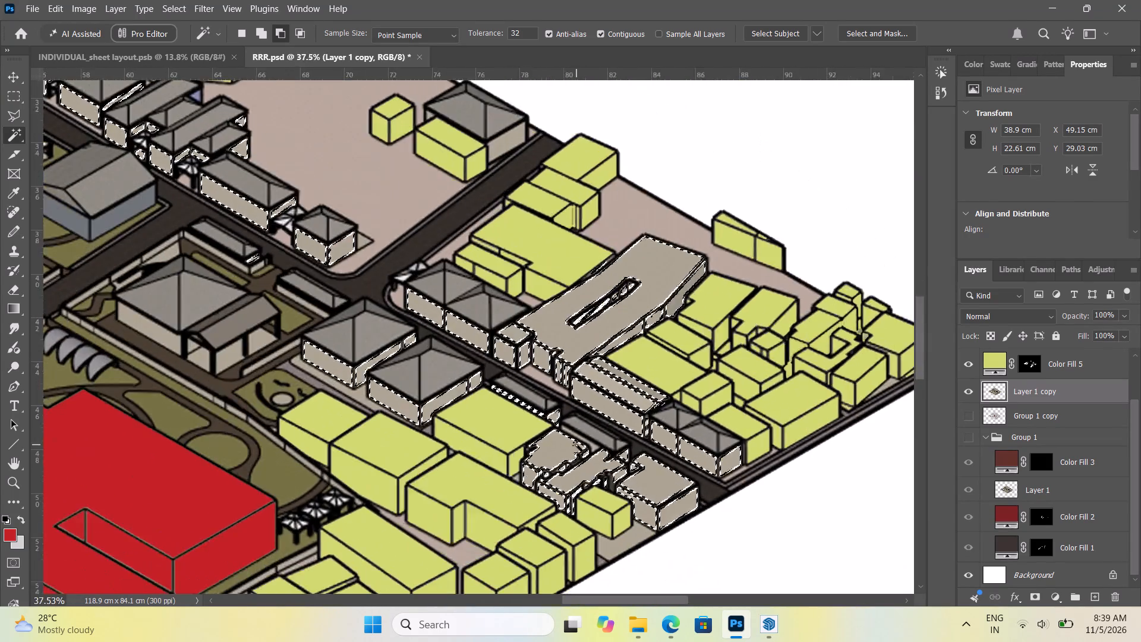
# Fill the selected roadside building faces with a new blue solid colour layer using hex 6079c2.
pyautogui.keyDown('alt'); pyautogui.scroll(-6, 580, 433); pyautogui.keyUp('alt')
pyautogui.keyDown('alt'); pyautogui.scroll(-4, 667, 395); pyautogui.keyUp('alt')
pyautogui.keyDown('alt'); pyautogui.scroll(9, 646, 440); pyautogui.keyUp('alt')
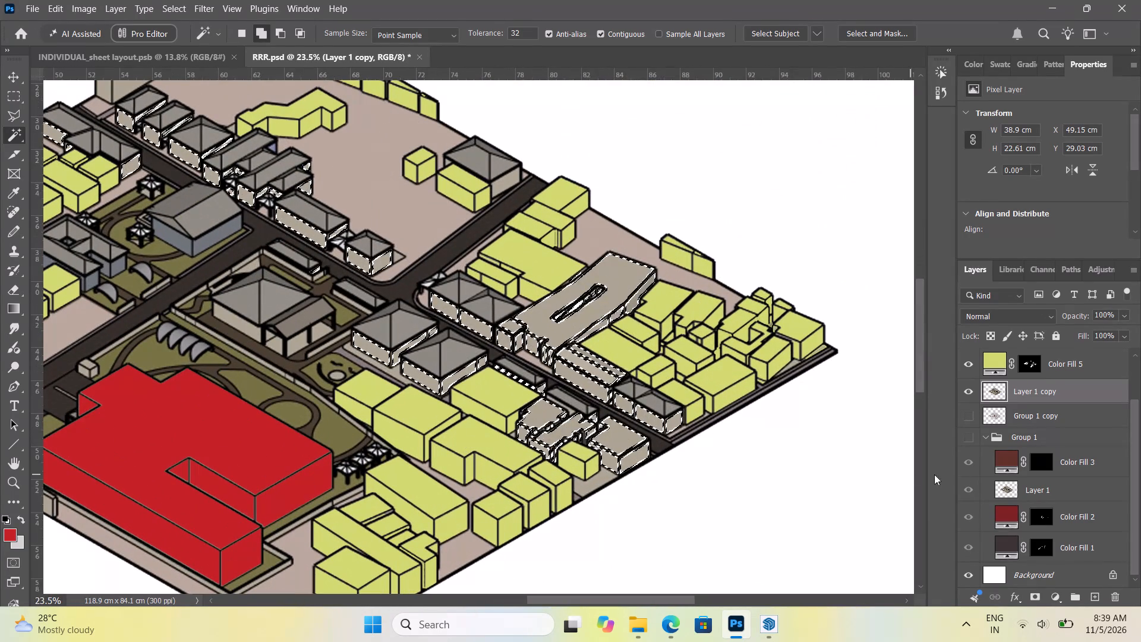
pyautogui.click(1058, 599)
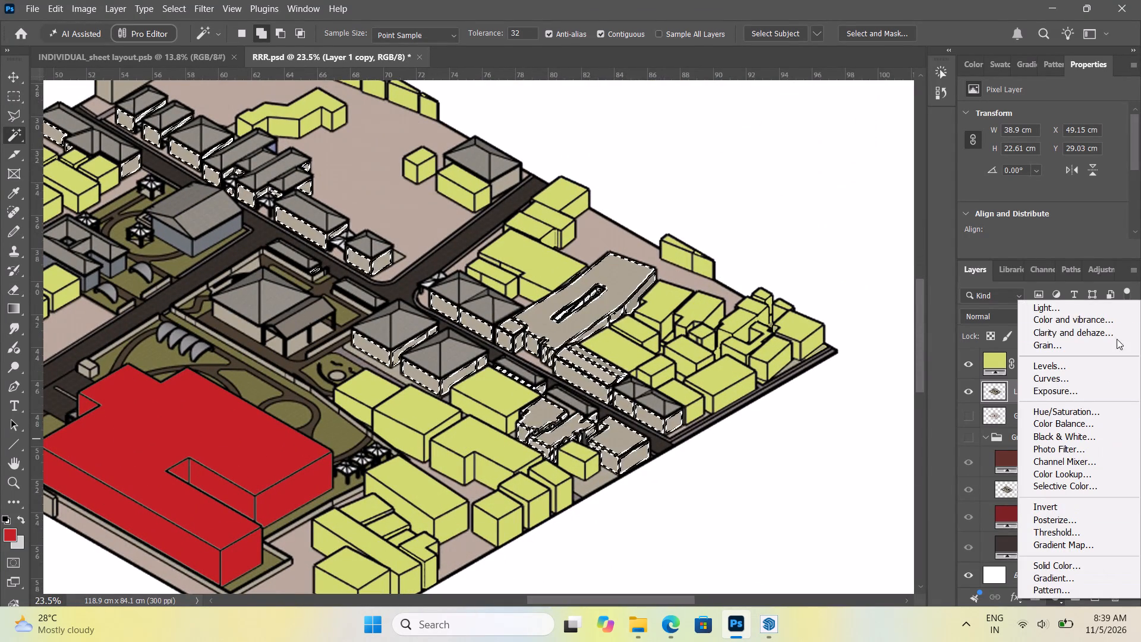
pyautogui.click(1121, 568)
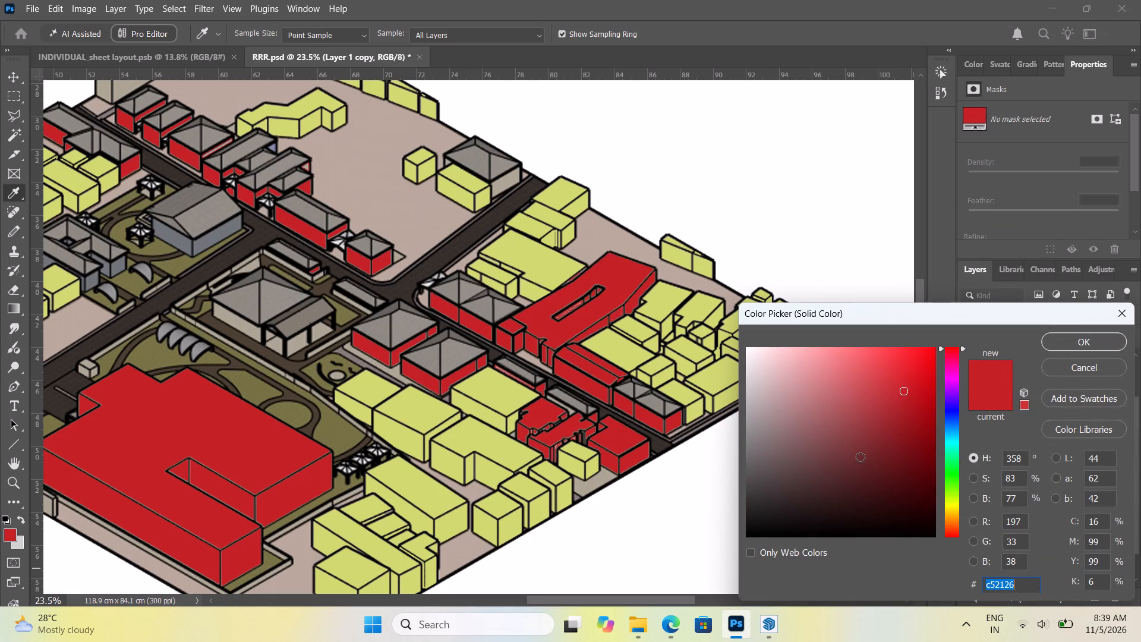
pyautogui.click(957, 418)
pyautogui.moveTo(828, 431); pyautogui.dragTo(818, 401)
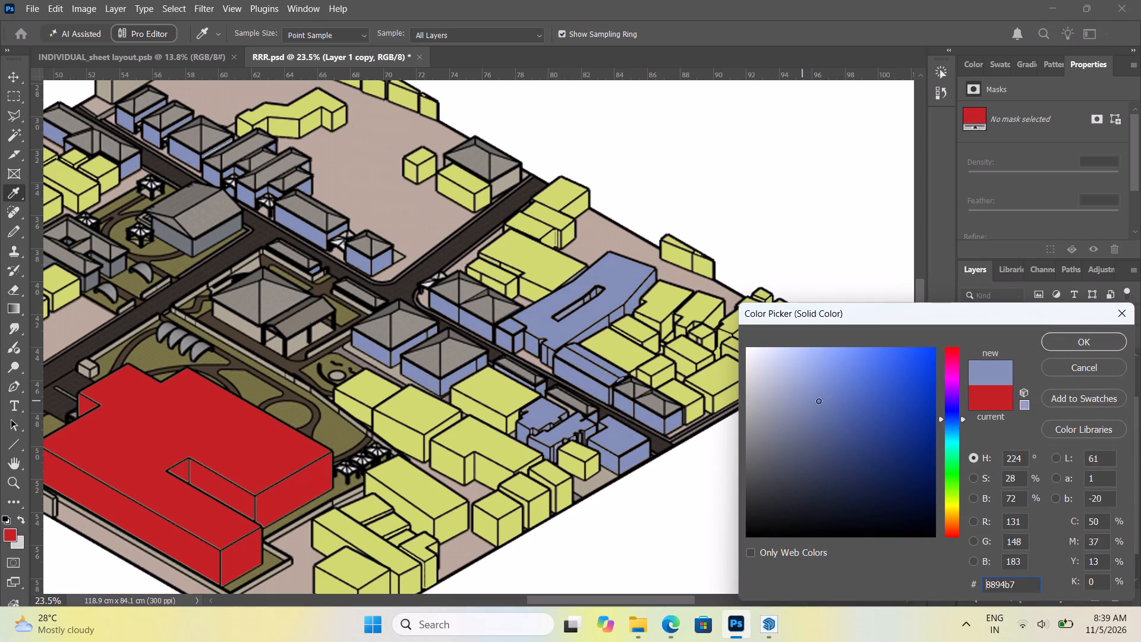
pyautogui.moveTo(818, 401); pyautogui.dragTo(842, 394)
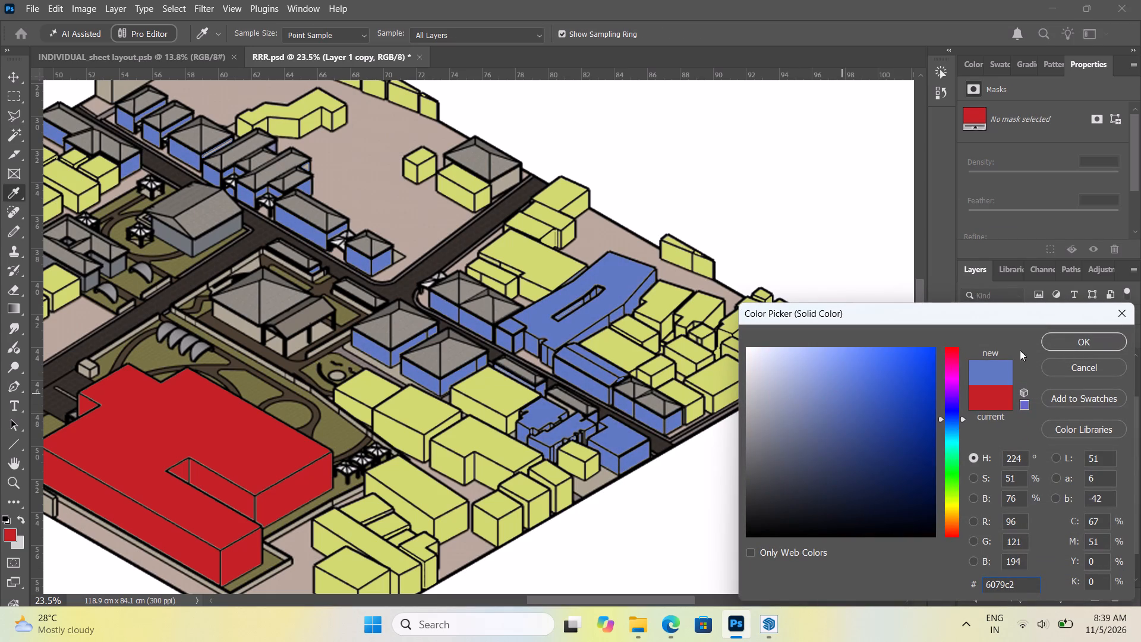
pyautogui.click(1079, 343)
# On Layer 1 copy, select the exposed wall faces of the hip-roofed house beside the upper road with the Magic Wand.
pyautogui.scroll(7, 434, 212)
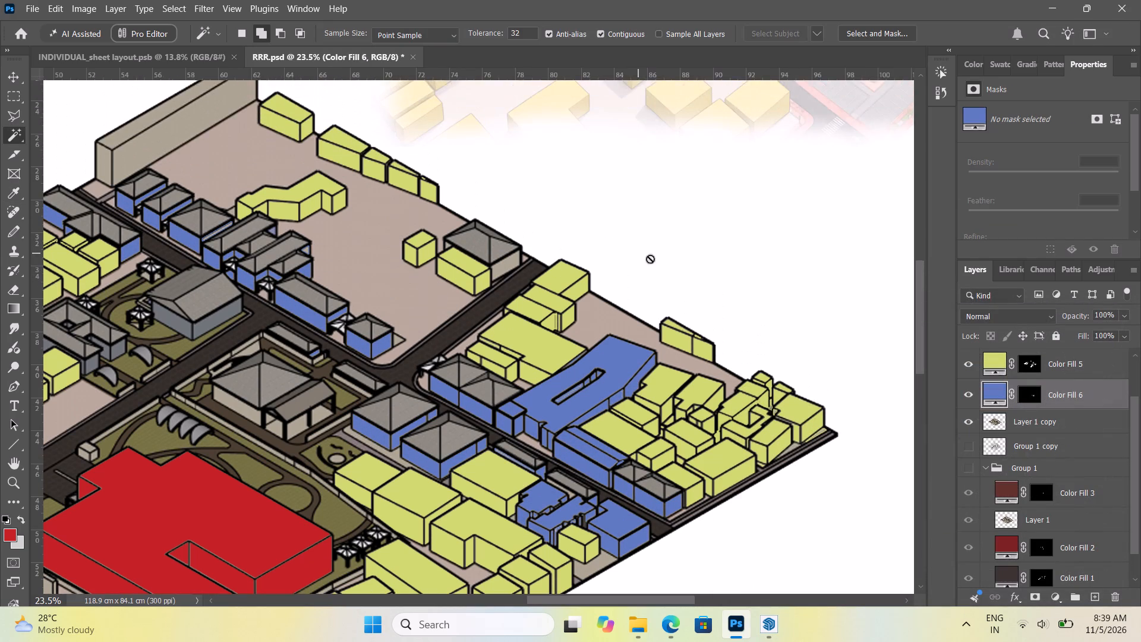
pyautogui.scroll(-6, 671, 269)
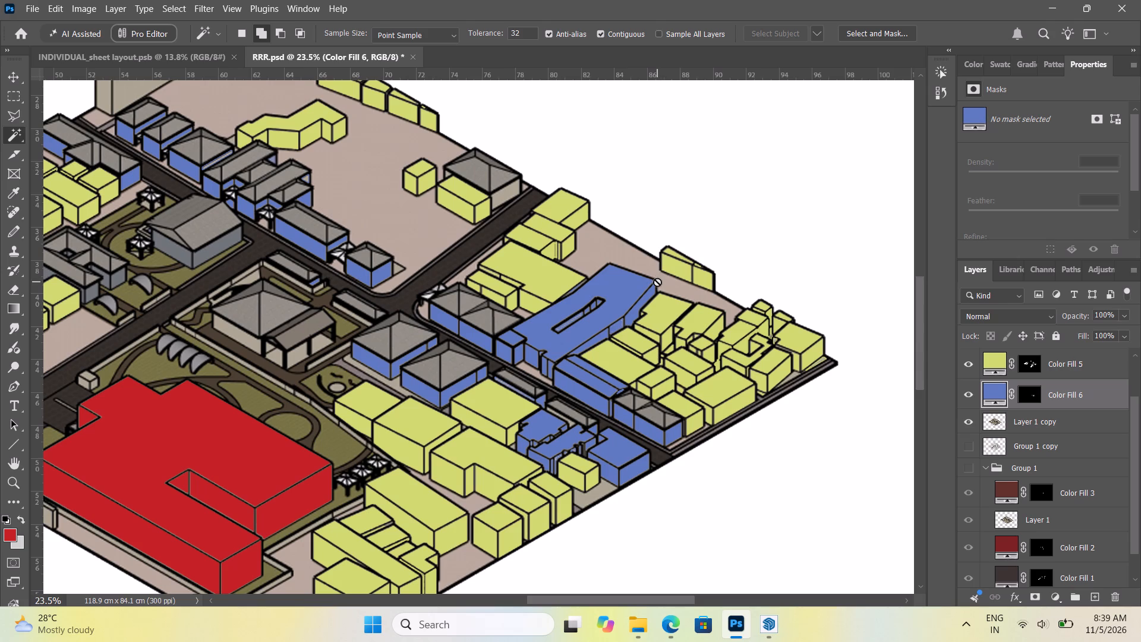
pyautogui.keyDown('alt'); pyautogui.scroll(-5, 528, 256); pyautogui.keyUp('alt')
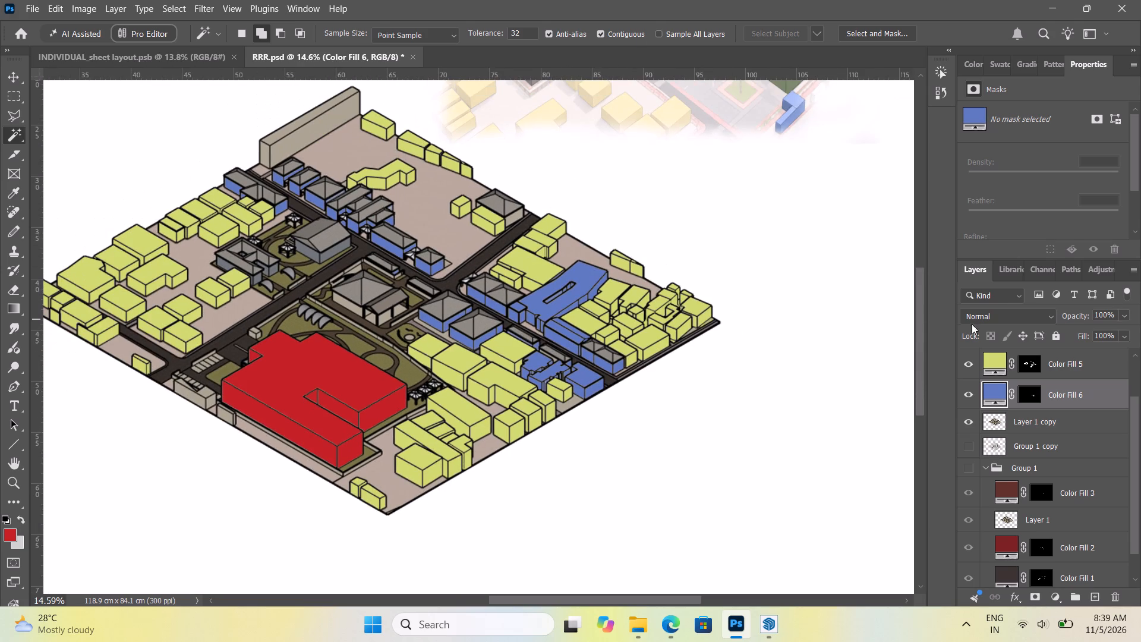
pyautogui.click(12, 81)
pyautogui.click(341, 133)
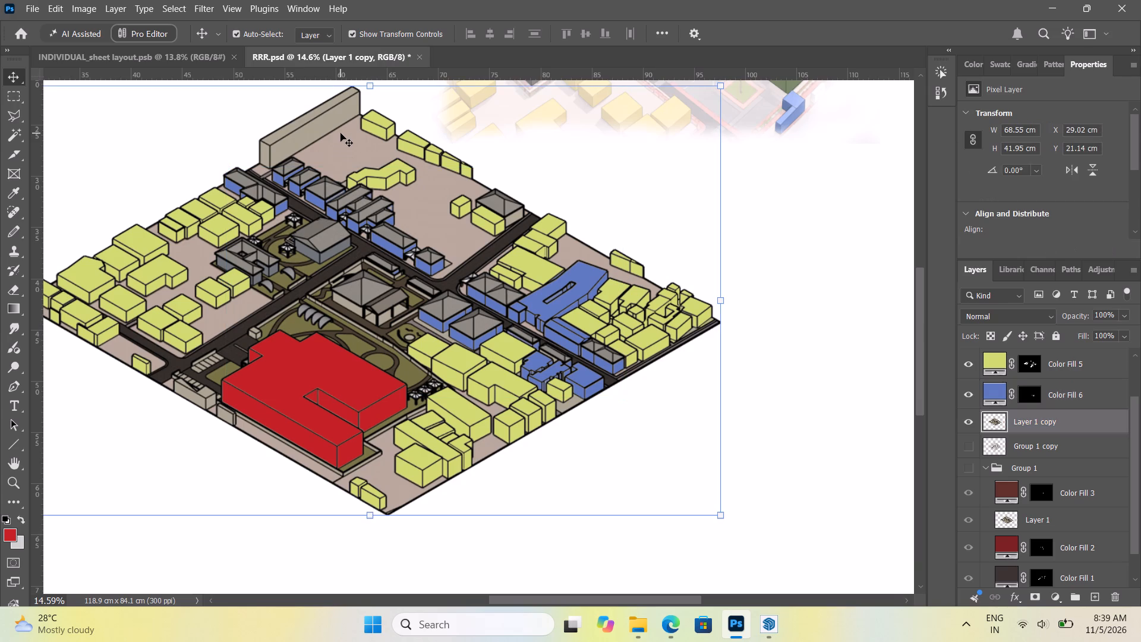
pyautogui.click(10, 138)
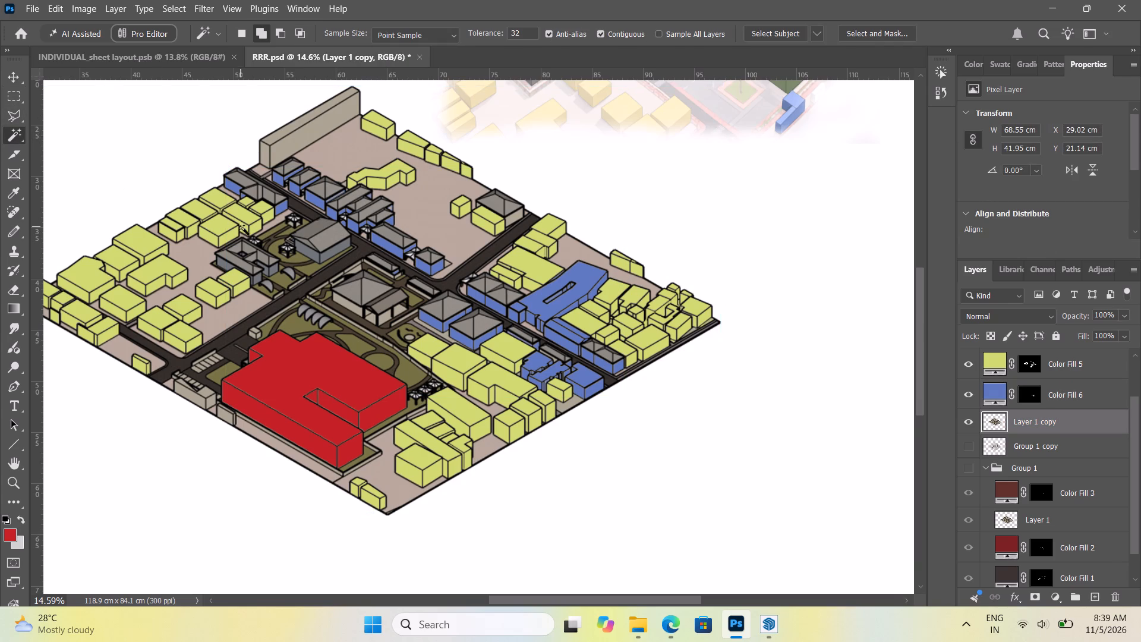
pyautogui.keyDown('alt'); pyautogui.scroll(10, 283, 247); pyautogui.keyUp('alt')
pyautogui.keyDown('alt'); pyautogui.scroll(-6, 342, 254); pyautogui.keyUp('alt')
pyautogui.keyDown('alt'); pyautogui.scroll(9, 459, 336); pyautogui.keyUp('alt')
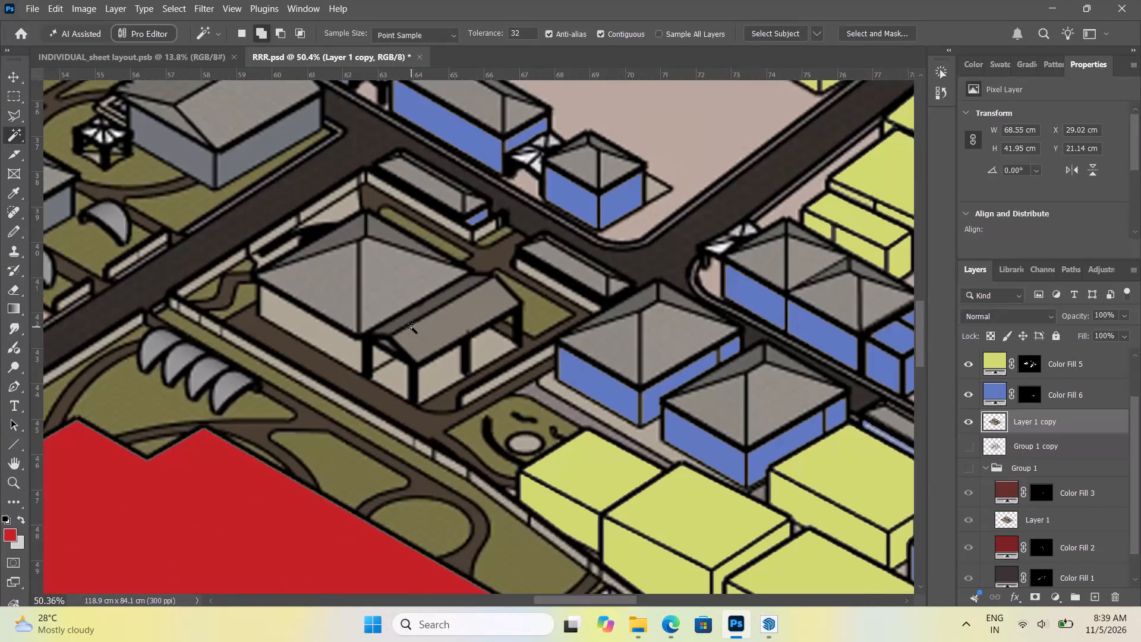
pyautogui.keyDown('alt'); pyautogui.scroll(-6, 330, 333); pyautogui.keyUp('alt')
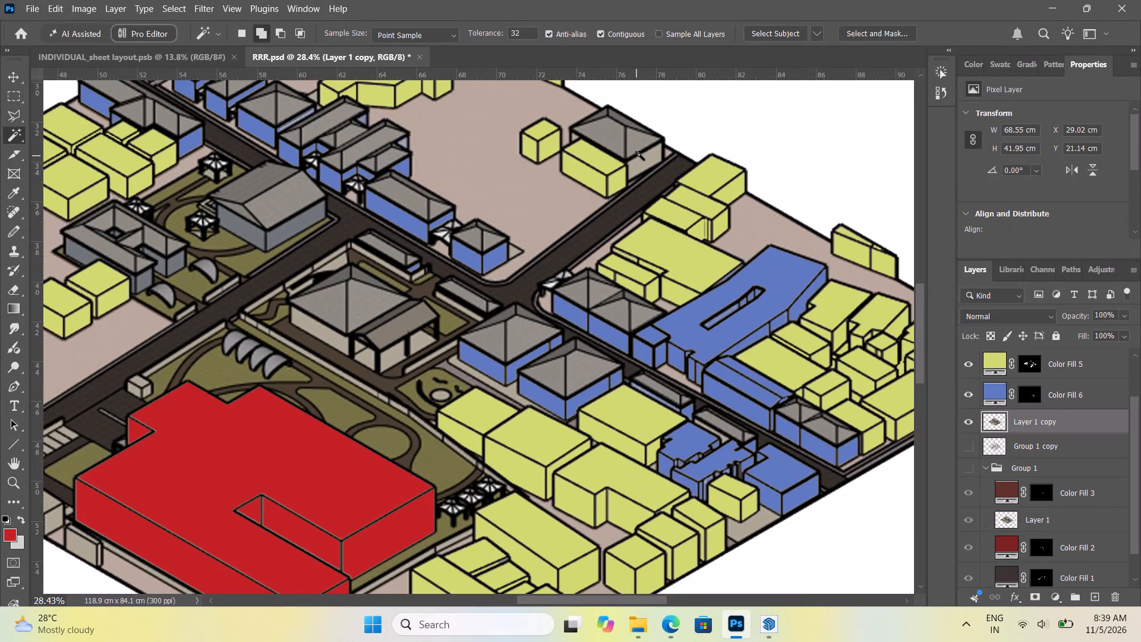
pyautogui.keyDown('alt'); pyautogui.scroll(8, 645, 168); pyautogui.keyUp('alt')
pyautogui.click(651, 171)
pyautogui.keyDown('alt'); pyautogui.scroll(-4, 592, 291); pyautogui.keyUp('alt')
pyautogui.keyDown('alt'); pyautogui.scroll(4, 517, 134); pyautogui.keyUp('alt')
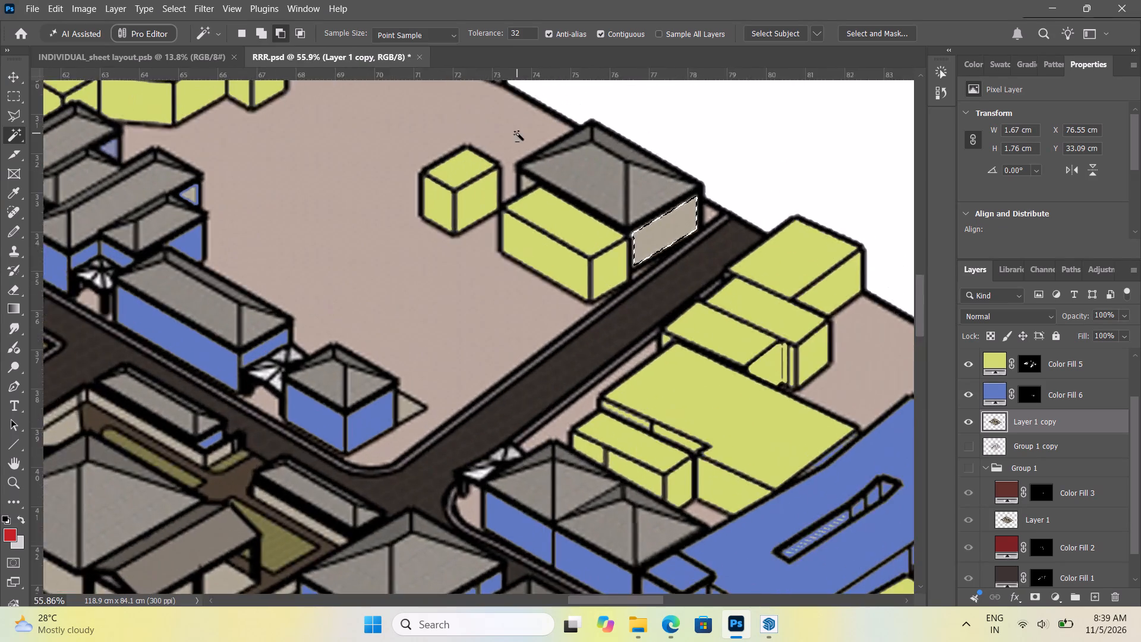
pyautogui.keyDown('alt'); pyautogui.scroll(8, 518, 134); pyautogui.keyUp('alt')
pyautogui.click(523, 213)
pyautogui.keyDown('alt'); pyautogui.scroll(-18, 529, 191); pyautogui.keyUp('alt')
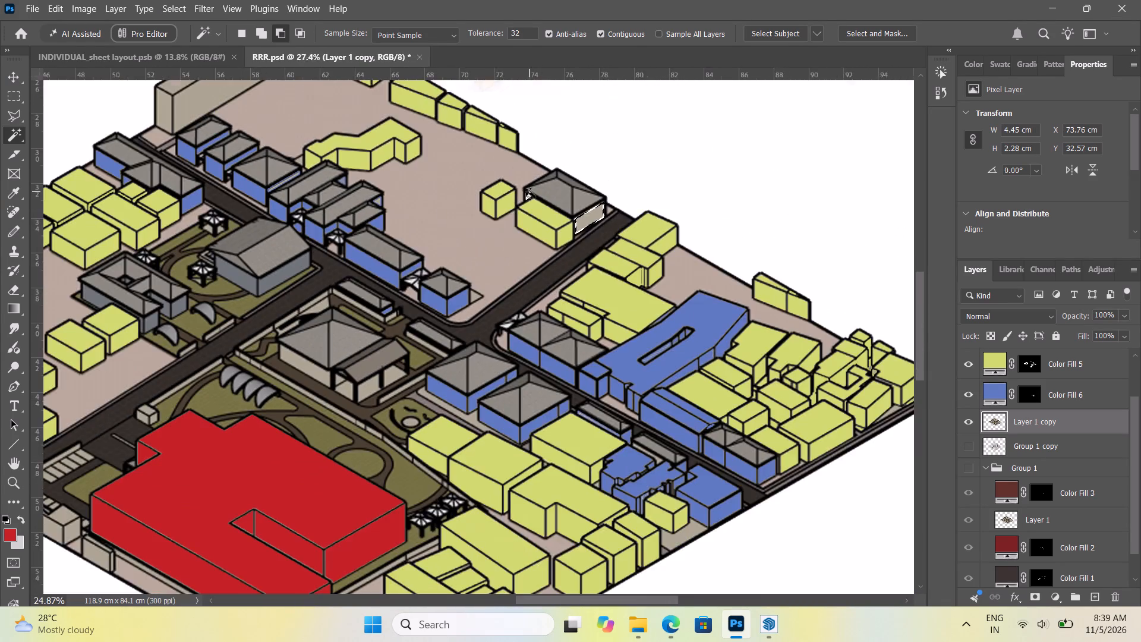
# Add the central hip-roofed building's long front wall and the small wall face beneath its porch gable to the selection.
pyautogui.keyDown('alt'); pyautogui.scroll(10, 319, 312); pyautogui.keyUp('alt')
pyautogui.click(316, 426)
pyautogui.keyDown('alt'); pyautogui.scroll(5, 343, 444); pyautogui.keyUp('alt')
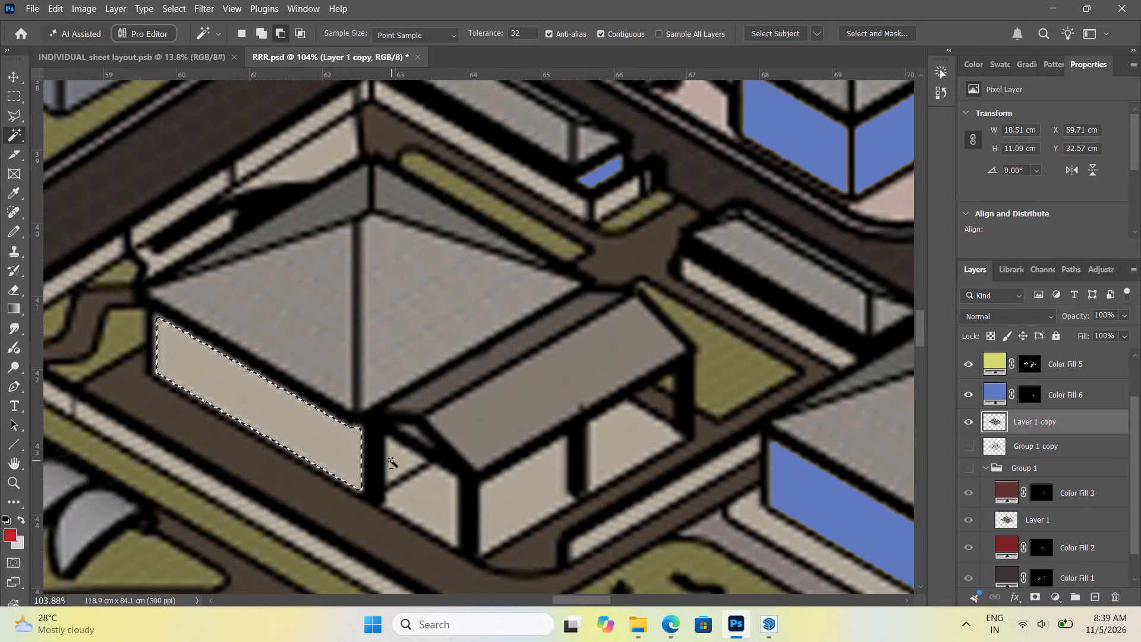
pyautogui.click(392, 461)
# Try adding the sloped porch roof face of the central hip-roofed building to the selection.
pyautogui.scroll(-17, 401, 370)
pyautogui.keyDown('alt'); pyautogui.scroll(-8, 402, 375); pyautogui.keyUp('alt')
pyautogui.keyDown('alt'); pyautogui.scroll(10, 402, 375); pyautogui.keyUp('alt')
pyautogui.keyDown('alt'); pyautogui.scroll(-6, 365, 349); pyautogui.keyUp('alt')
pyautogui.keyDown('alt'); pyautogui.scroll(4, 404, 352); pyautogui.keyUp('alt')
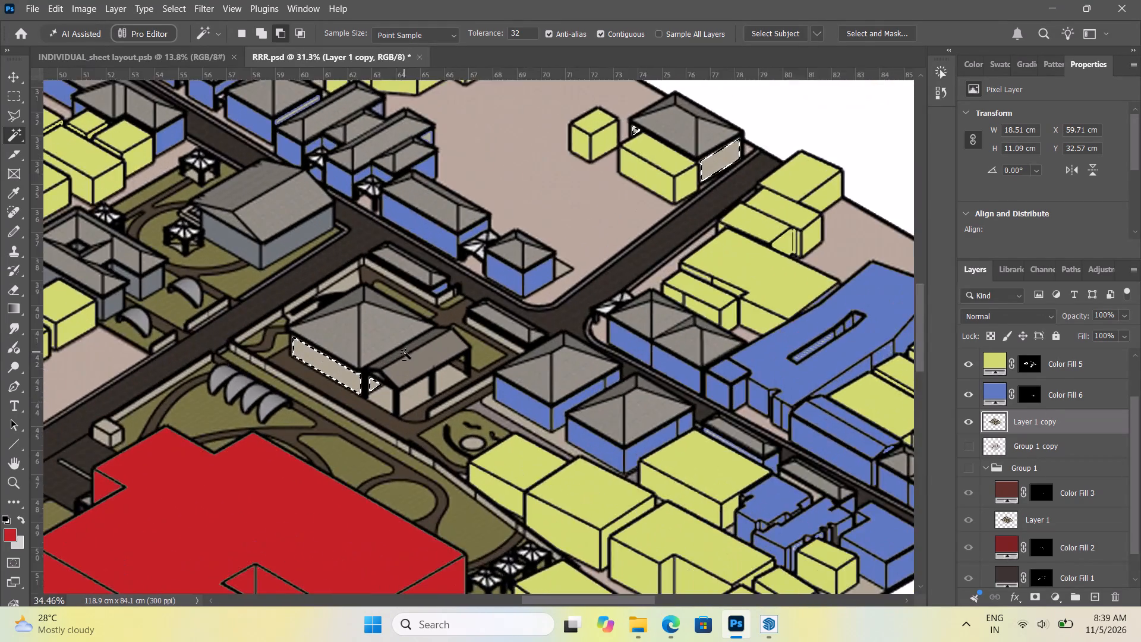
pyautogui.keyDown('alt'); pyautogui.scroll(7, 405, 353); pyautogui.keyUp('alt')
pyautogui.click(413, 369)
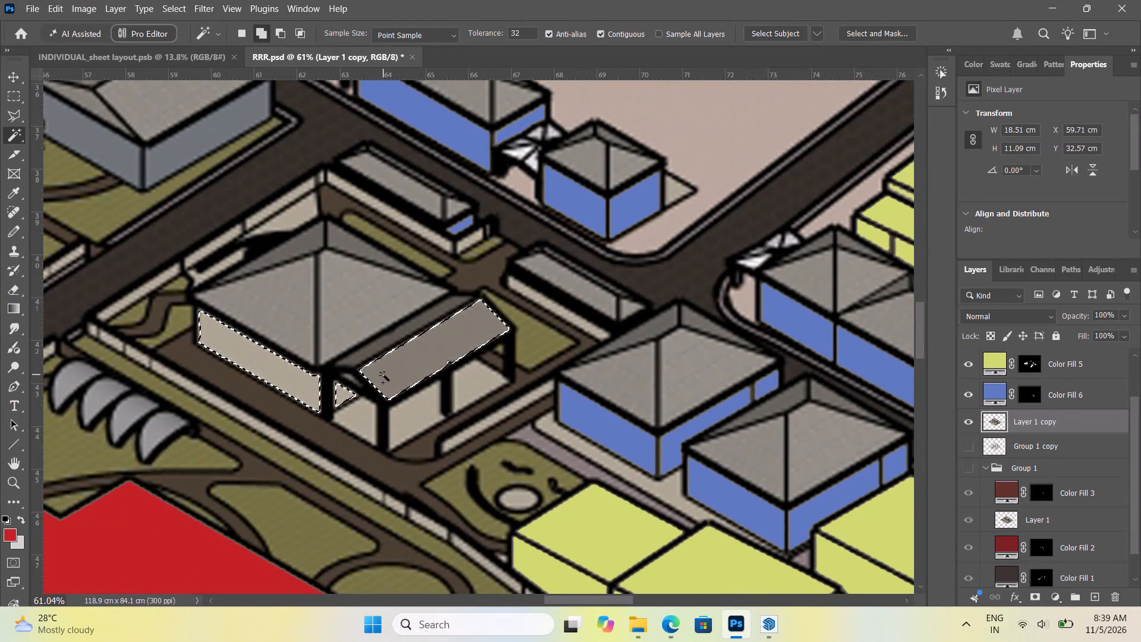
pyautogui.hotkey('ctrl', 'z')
# Examine the whole axonometric drawing, including around the red building, for other uncoloured buildings to include in the selection.
pyautogui.keyDown('alt'); pyautogui.scroll(-12, 384, 373); pyautogui.keyUp('alt')
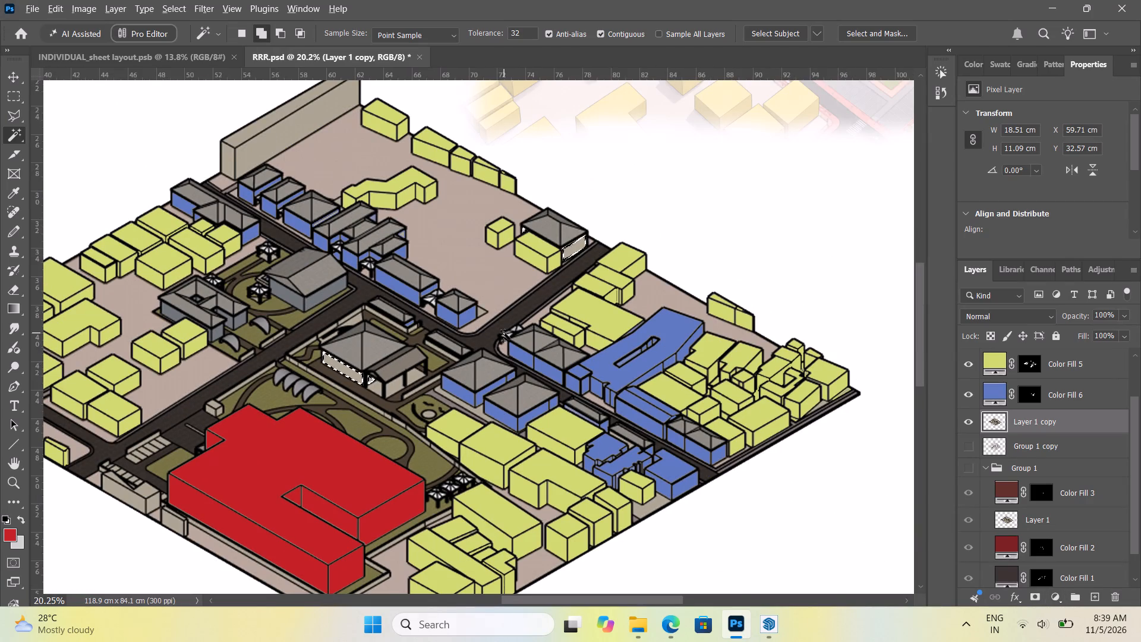
pyautogui.keyDown('alt'); pyautogui.scroll(-4, 504, 333); pyautogui.keyUp('alt')
pyautogui.keyDown('alt'); pyautogui.scroll(6, 212, 328); pyautogui.keyUp('alt')
pyautogui.keyDown('alt'); pyautogui.scroll(-4, 215, 326); pyautogui.keyUp('alt')
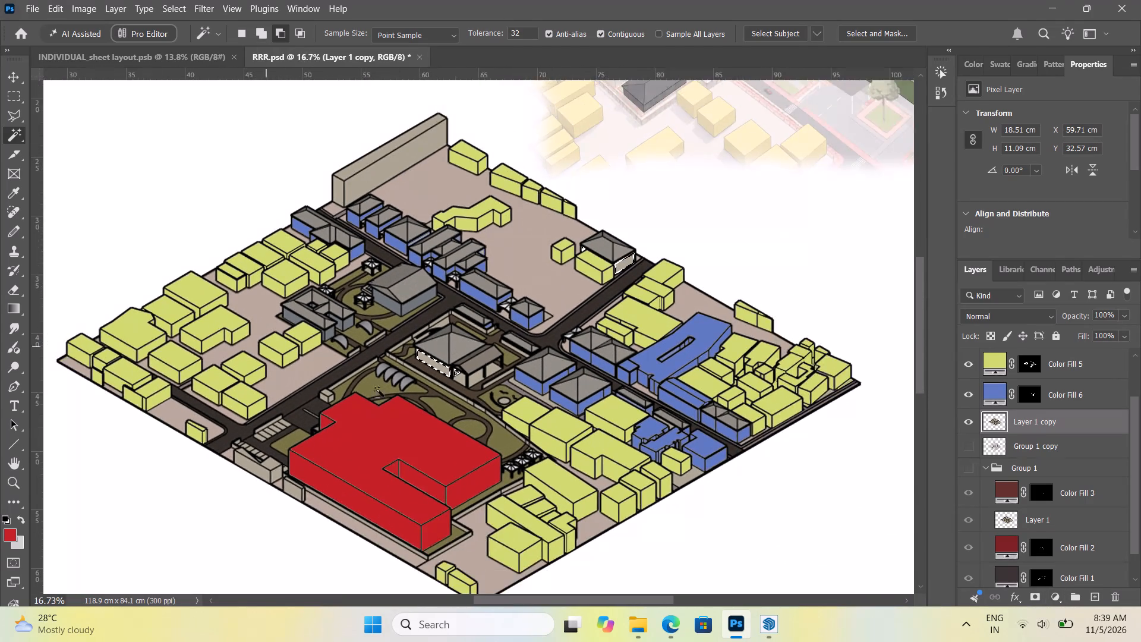
pyautogui.keyDown('alt'); pyautogui.scroll(4, 617, 445); pyautogui.keyUp('alt')
pyautogui.keyDown('alt'); pyautogui.scroll(-2, 611, 439); pyautogui.keyUp('alt')
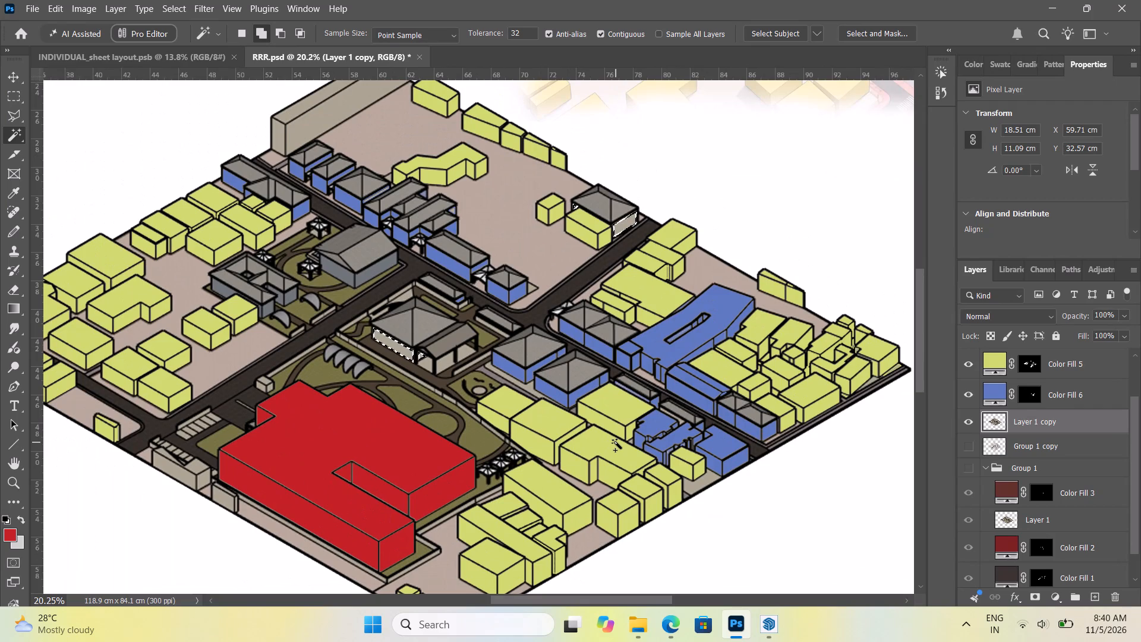
pyautogui.keyDown('alt'); pyautogui.scroll(-4, 501, 410); pyautogui.keyUp('alt')
pyautogui.keyDown('alt'); pyautogui.scroll(9, 289, 517); pyautogui.keyUp('alt')
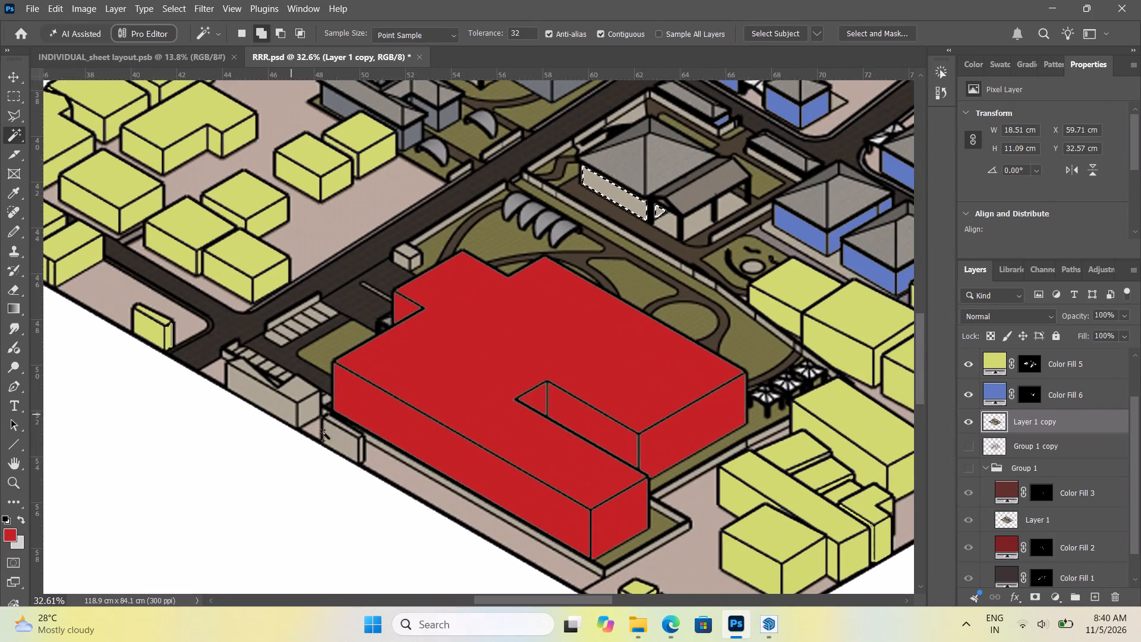
pyautogui.scroll(-11, 270, 411)
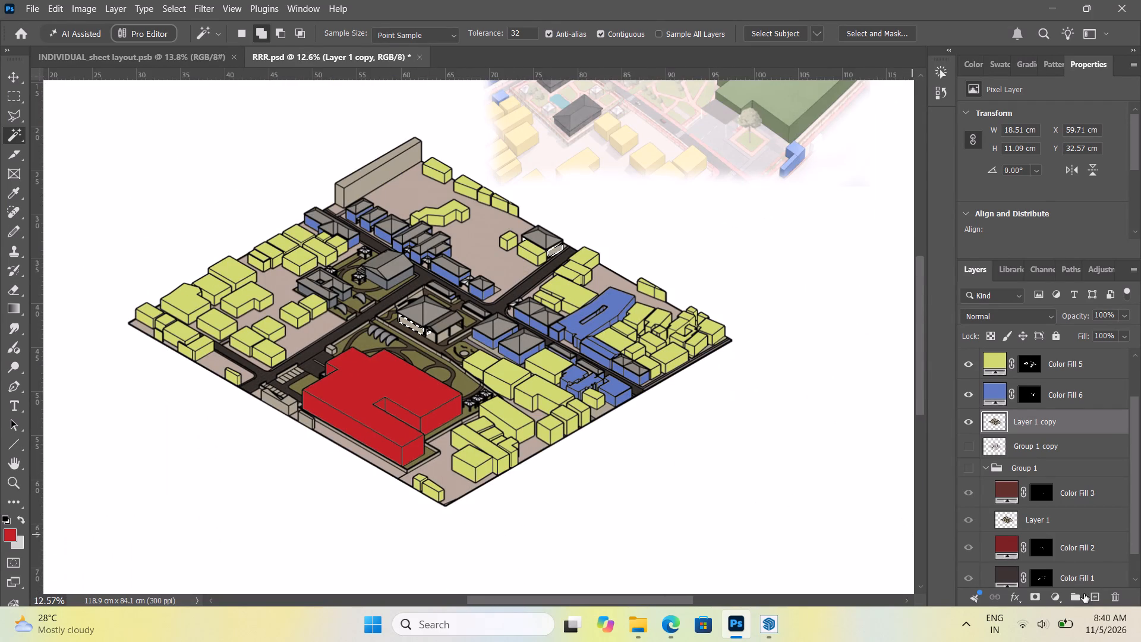
# Fill the selected hip-roofed building walls with a new green solid colour layer using hex 50b650.
pyautogui.click(1063, 599)
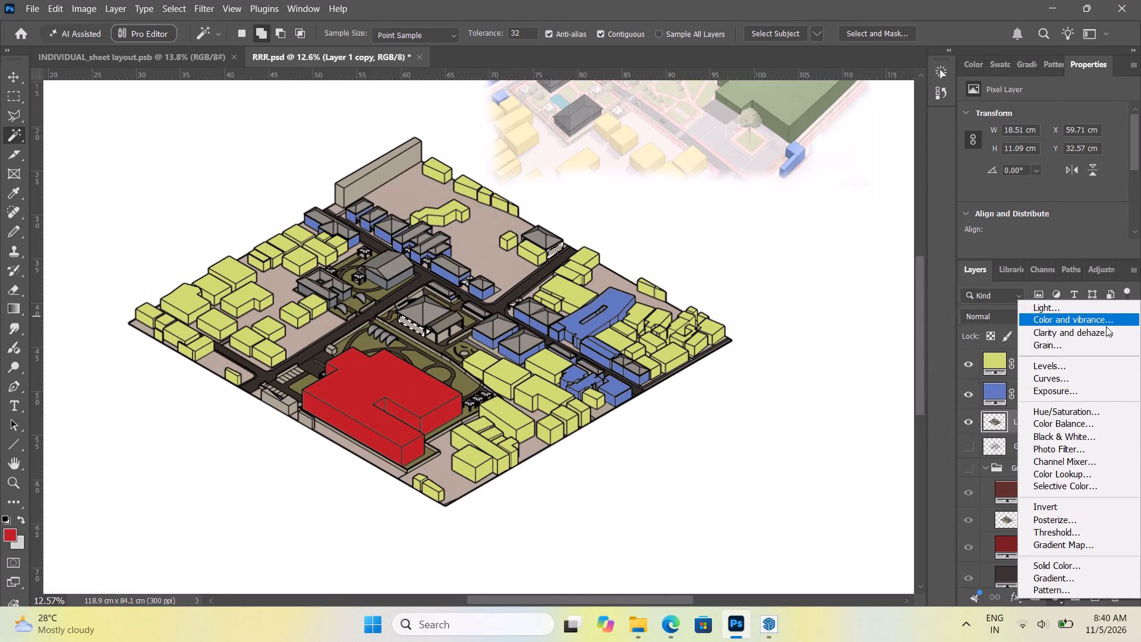
pyautogui.click(1080, 564)
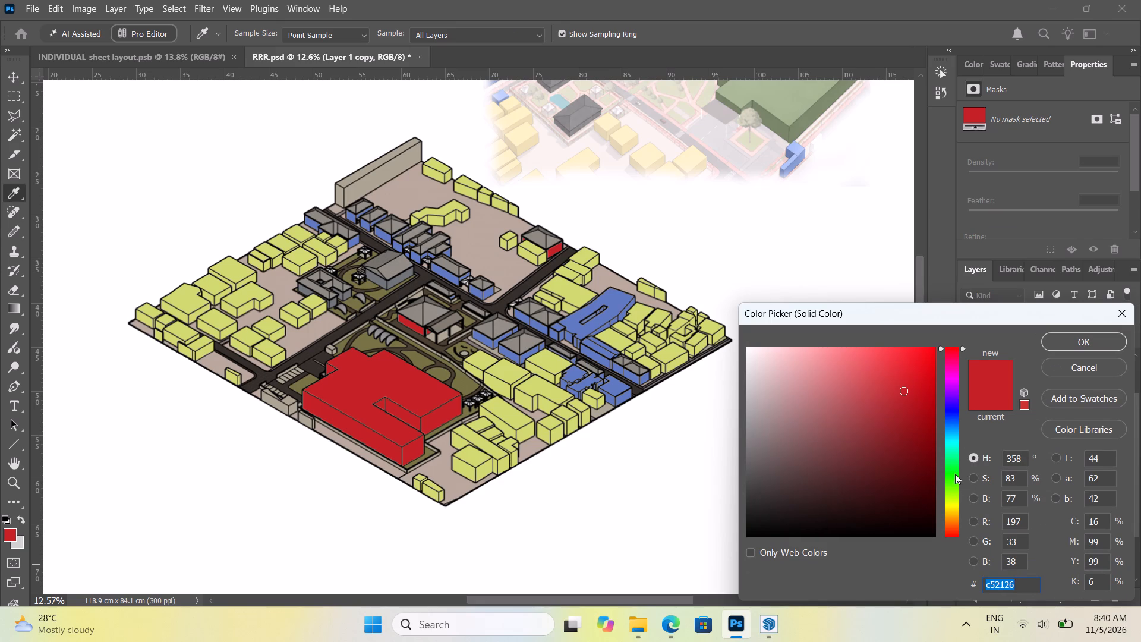
pyautogui.click(955, 474)
pyautogui.moveTo(853, 494); pyautogui.dragTo(853, 402)
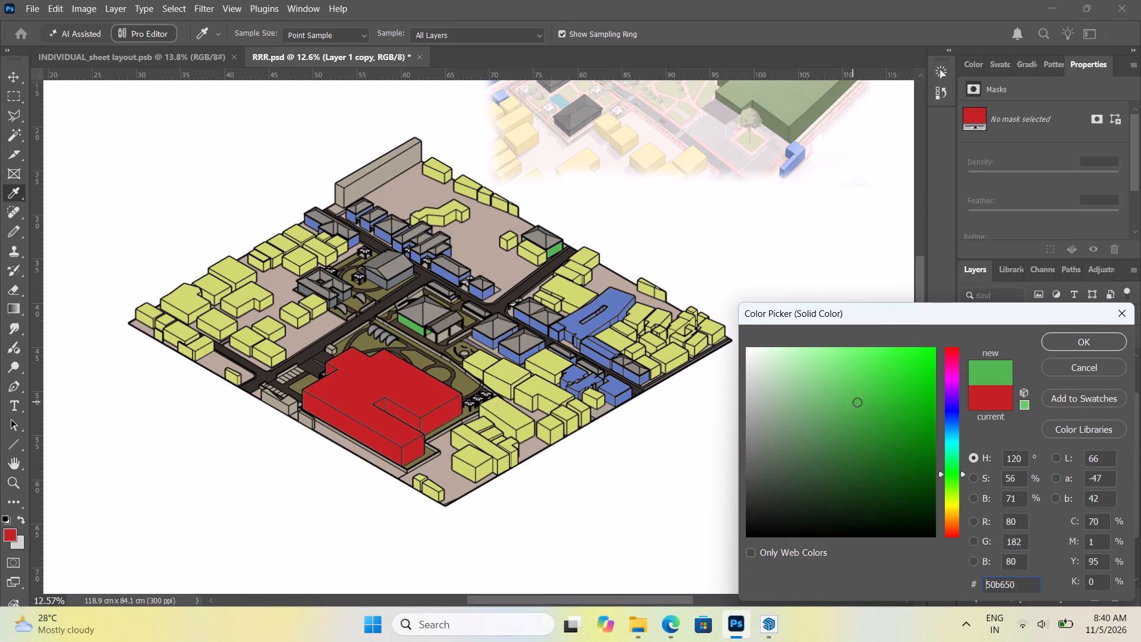
pyautogui.click(1052, 339)
# On Layer 1 copy, select the long front face of the low block at the site edge beside the red building.
pyautogui.scroll(-4, 432, 351)
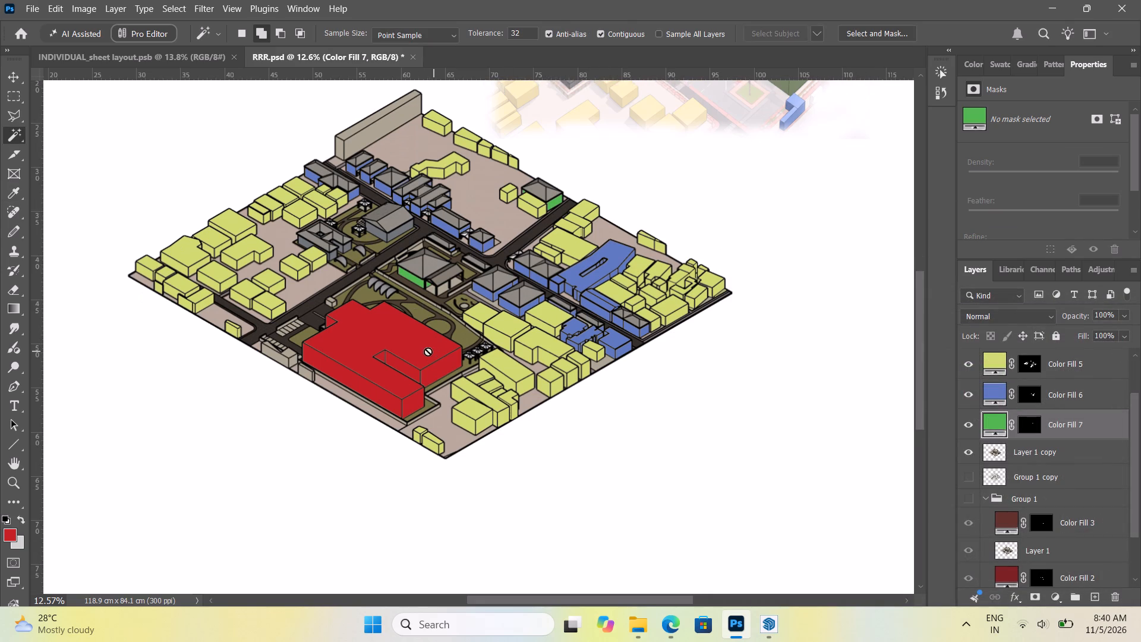
pyautogui.click(15, 81)
pyautogui.click(272, 226)
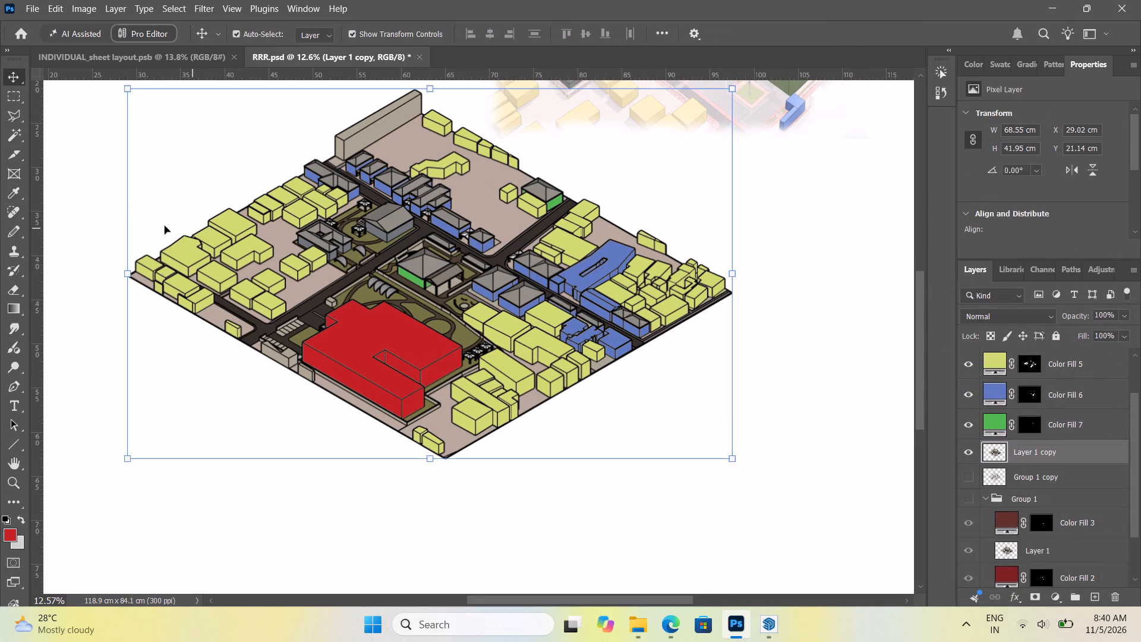
pyautogui.click(10, 136)
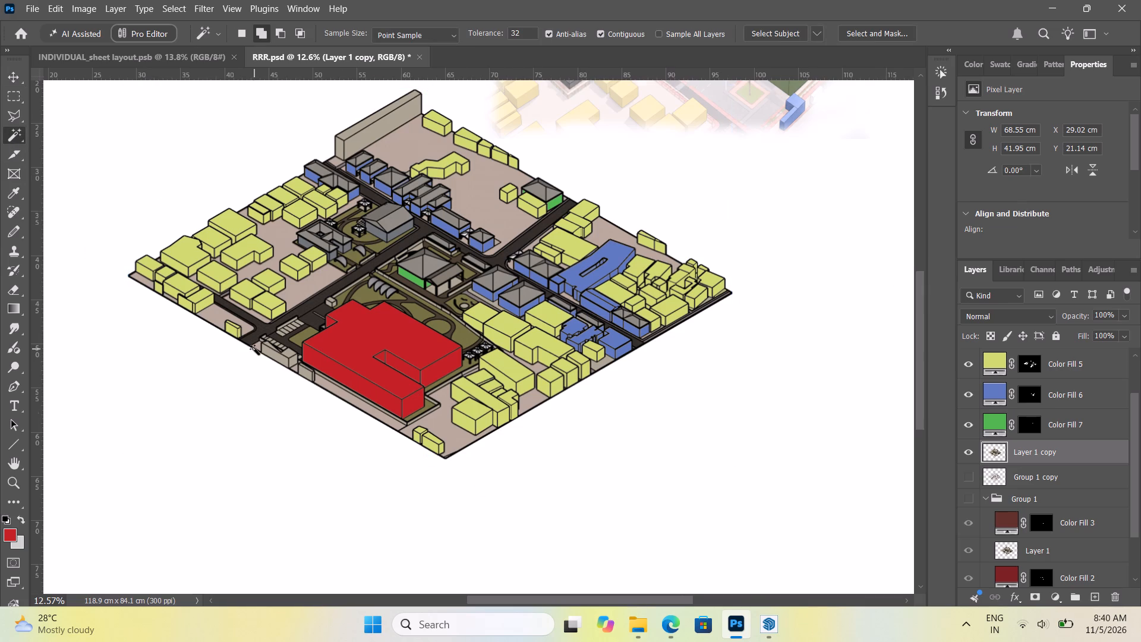
pyautogui.keyDown('alt'); pyautogui.scroll(15, 253, 346); pyautogui.keyUp('alt')
pyautogui.click(326, 390)
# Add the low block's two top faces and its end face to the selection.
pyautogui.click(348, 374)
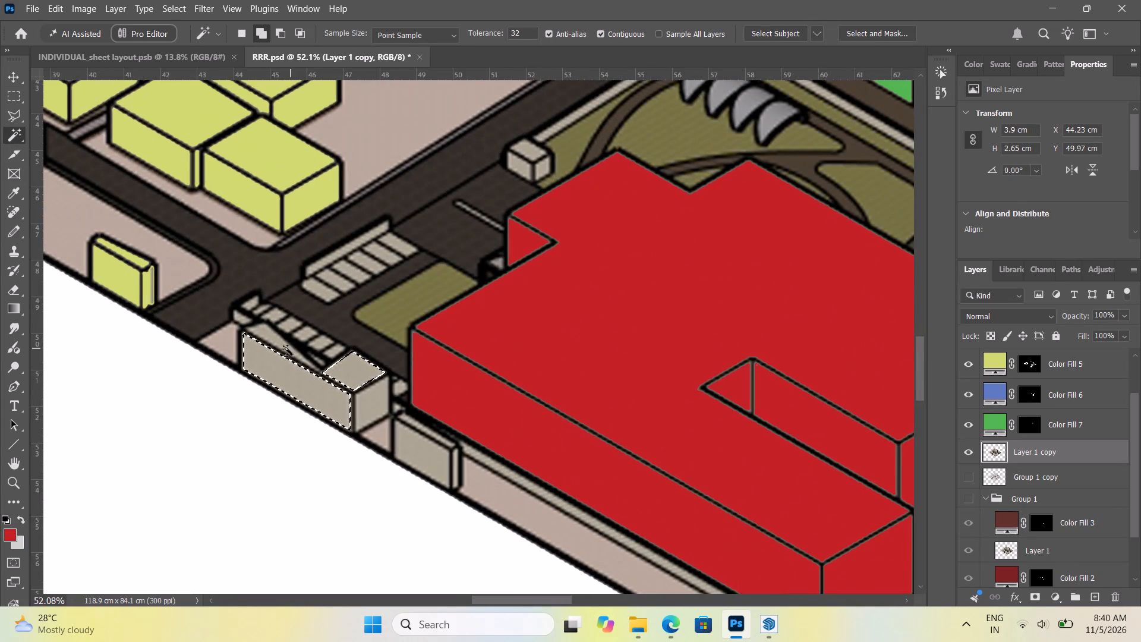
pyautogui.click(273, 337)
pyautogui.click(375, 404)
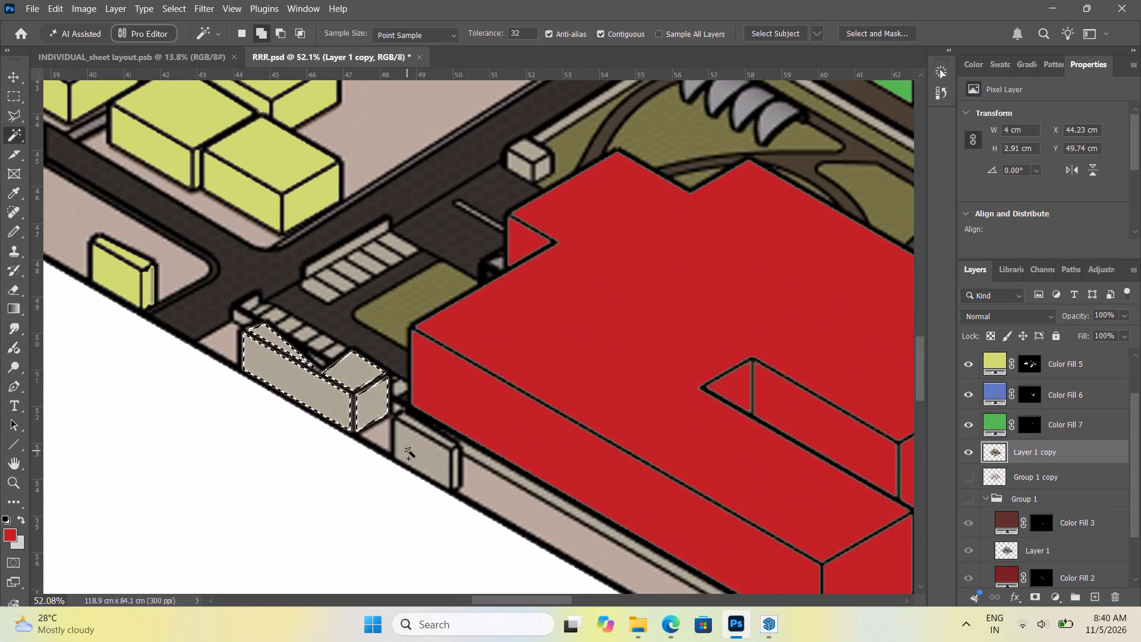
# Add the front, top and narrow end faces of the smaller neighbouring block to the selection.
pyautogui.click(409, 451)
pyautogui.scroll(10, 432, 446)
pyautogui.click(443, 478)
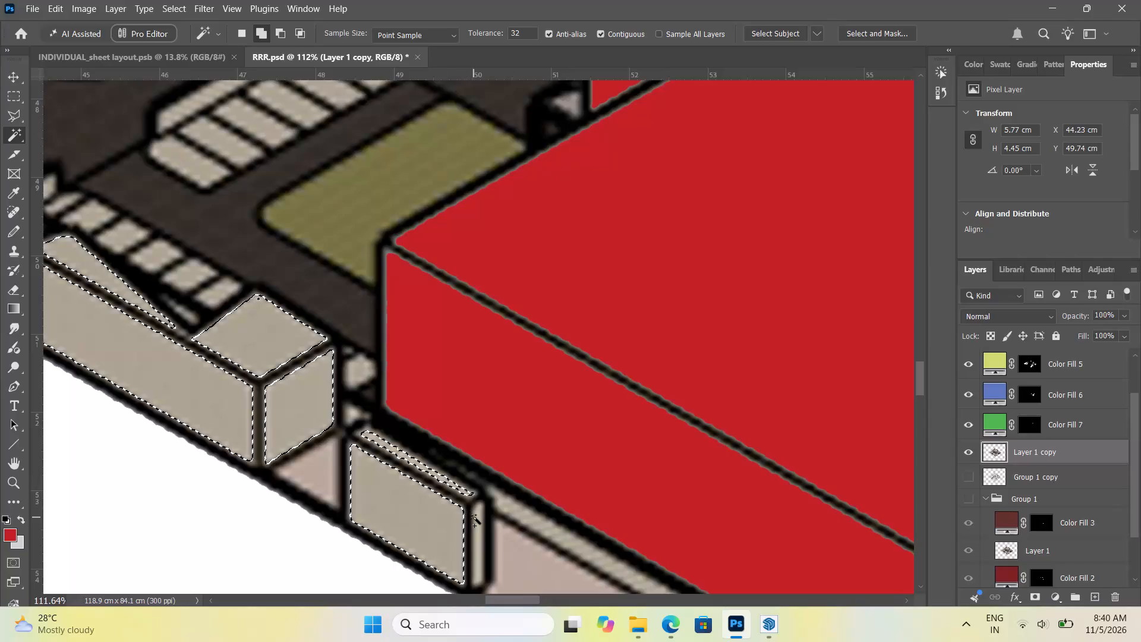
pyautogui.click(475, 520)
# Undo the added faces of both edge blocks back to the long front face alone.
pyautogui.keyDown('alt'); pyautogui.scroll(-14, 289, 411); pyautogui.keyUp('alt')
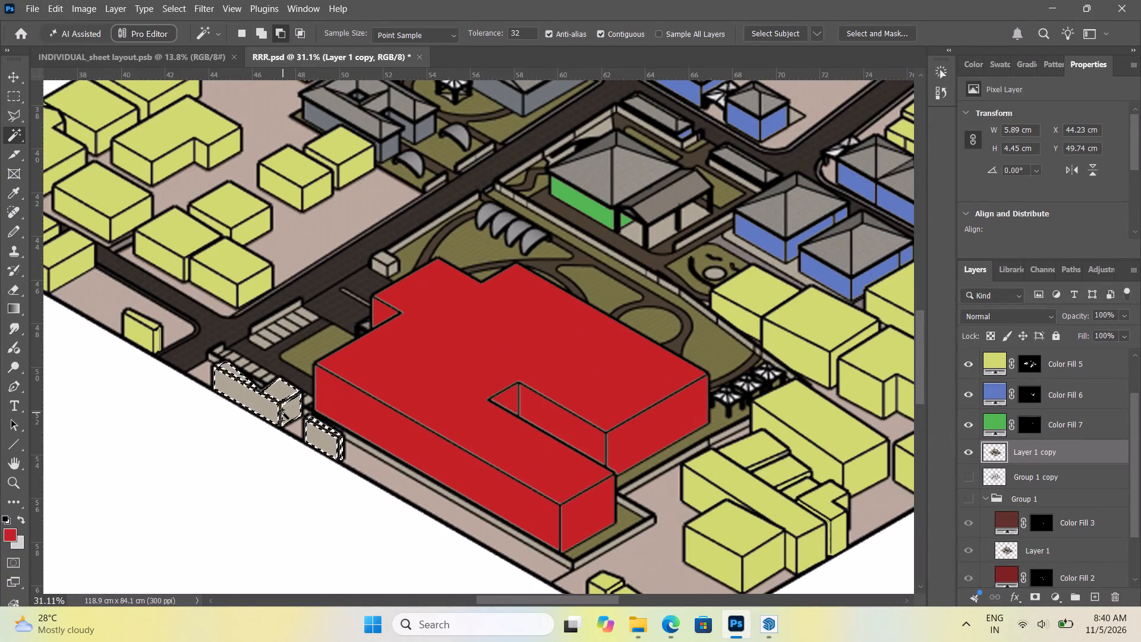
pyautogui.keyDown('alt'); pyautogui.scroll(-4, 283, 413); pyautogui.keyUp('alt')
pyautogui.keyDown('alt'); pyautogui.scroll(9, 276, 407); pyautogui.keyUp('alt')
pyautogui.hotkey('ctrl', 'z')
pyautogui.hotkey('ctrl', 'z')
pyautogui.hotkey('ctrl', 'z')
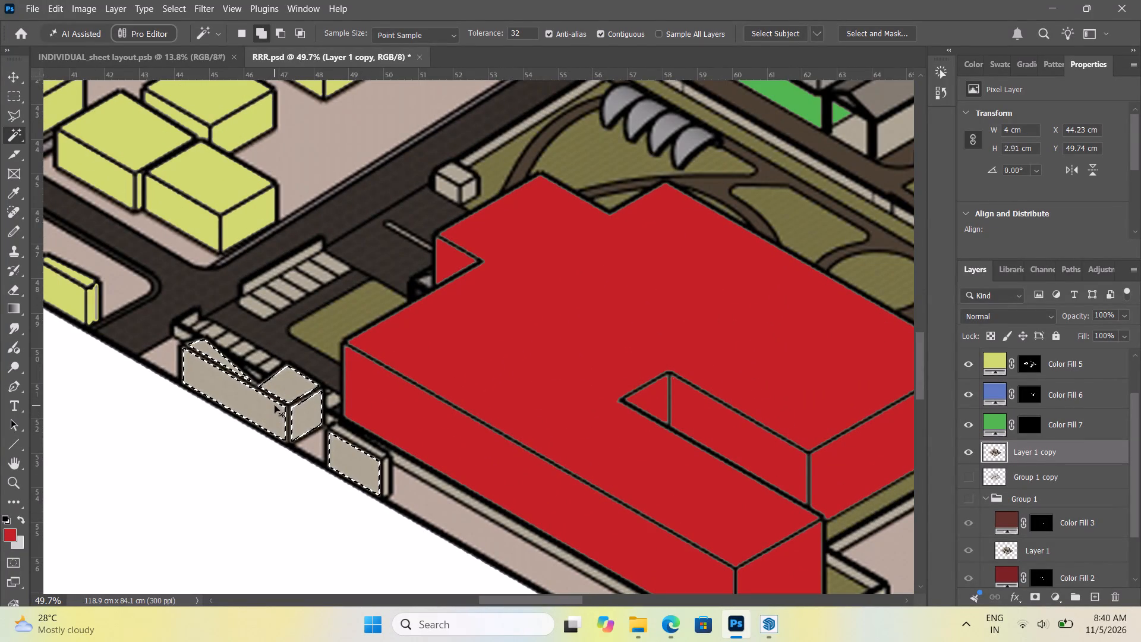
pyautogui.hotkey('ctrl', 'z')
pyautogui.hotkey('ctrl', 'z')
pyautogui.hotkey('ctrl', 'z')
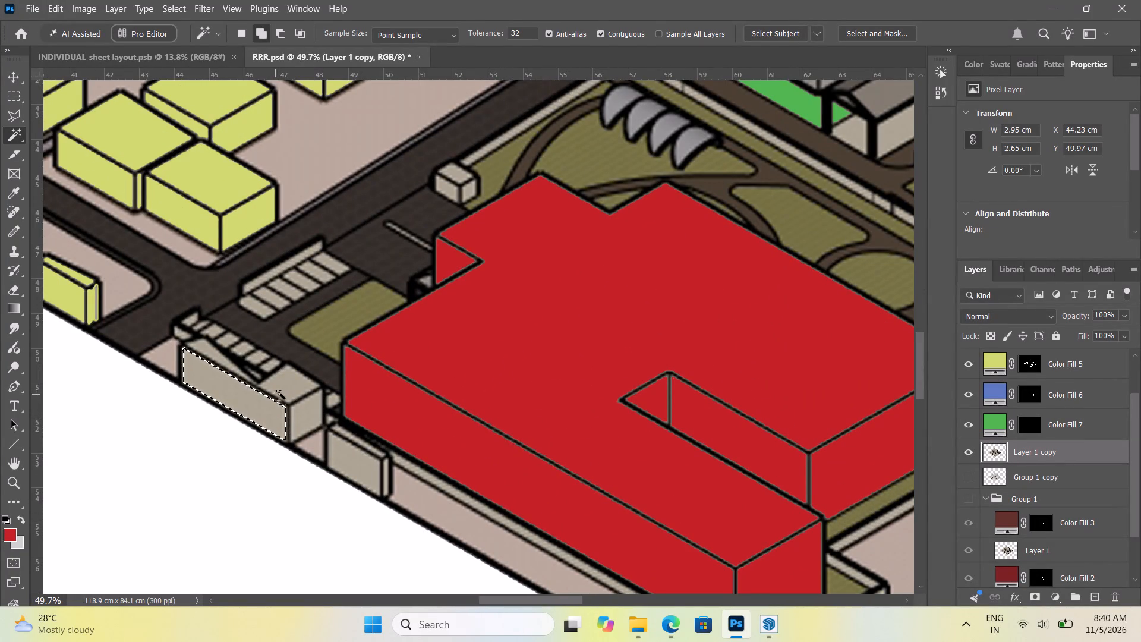
# Add the low edge block's two top faces and end face, plus the smaller neighbouring block's front, top and end faces, to the selection.
pyautogui.click(288, 386)
pyautogui.click(221, 359)
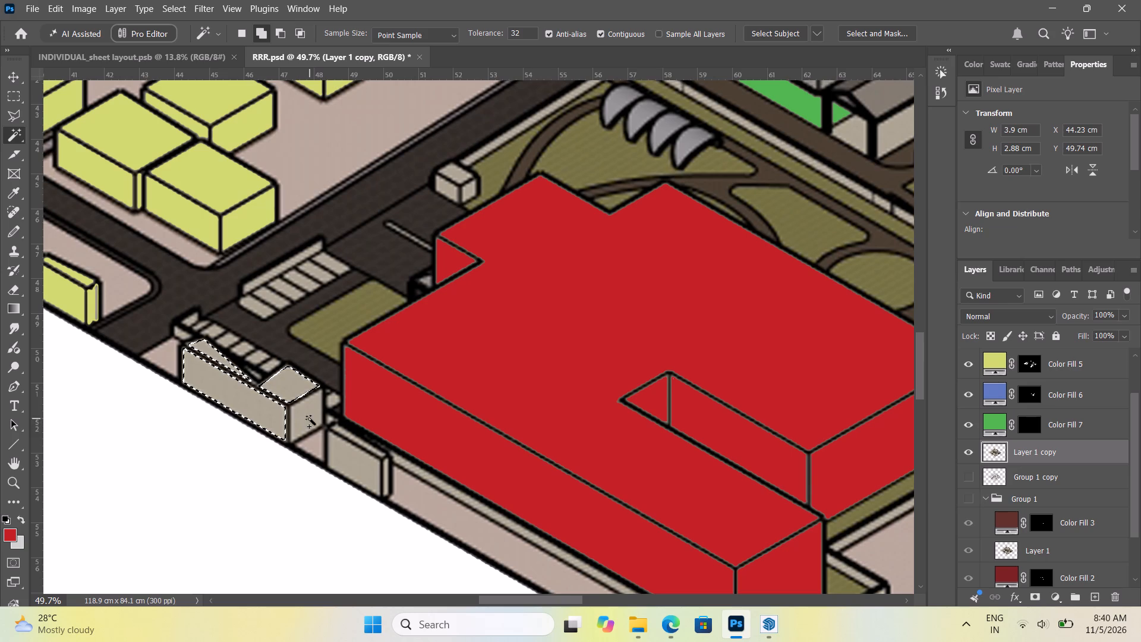
pyautogui.click(310, 418)
pyautogui.click(348, 452)
pyautogui.keyDown('alt'); pyautogui.scroll(10, 354, 455); pyautogui.keyUp('alt')
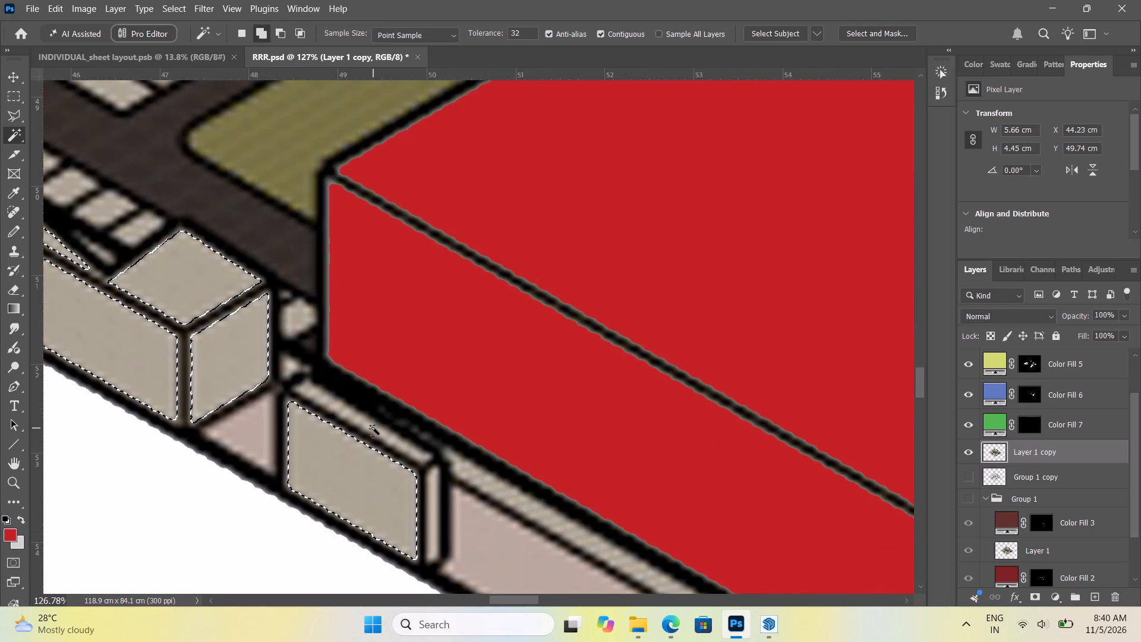
pyautogui.click(374, 428)
pyautogui.click(433, 515)
pyautogui.keyDown('alt'); pyautogui.scroll(-20, 409, 476); pyautogui.keyUp('alt')
pyautogui.keyDown('alt'); pyautogui.scroll(-5, 409, 476); pyautogui.keyUp('alt')
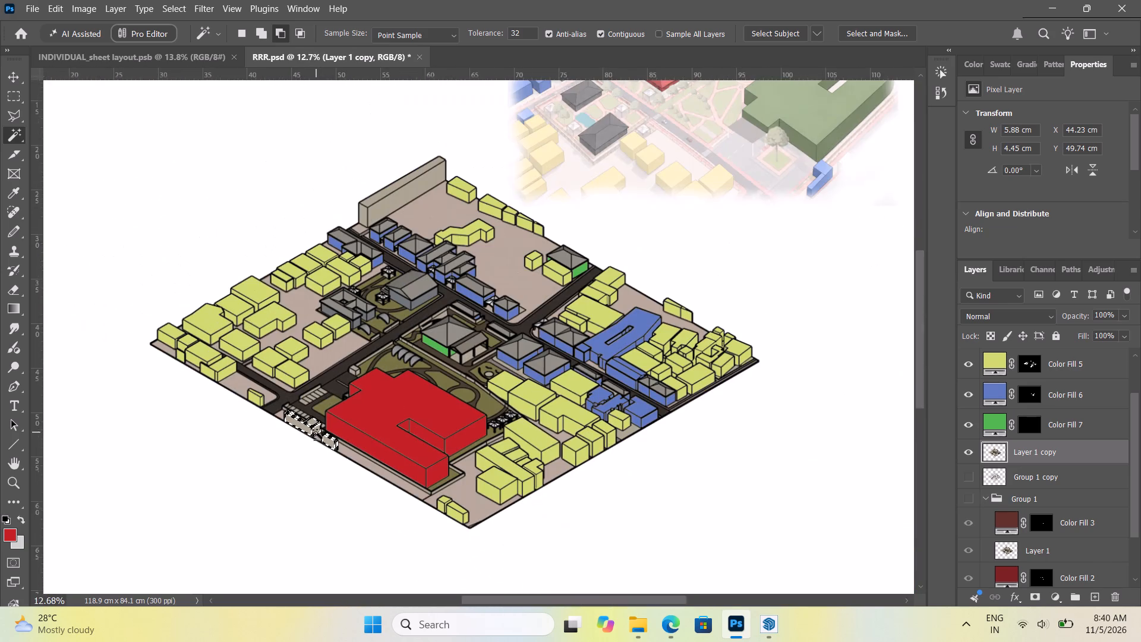
# Fill the selected edge blocks with a solid colour layer in the existing buildings' blue, 5f79c1.
pyautogui.click(1062, 597)
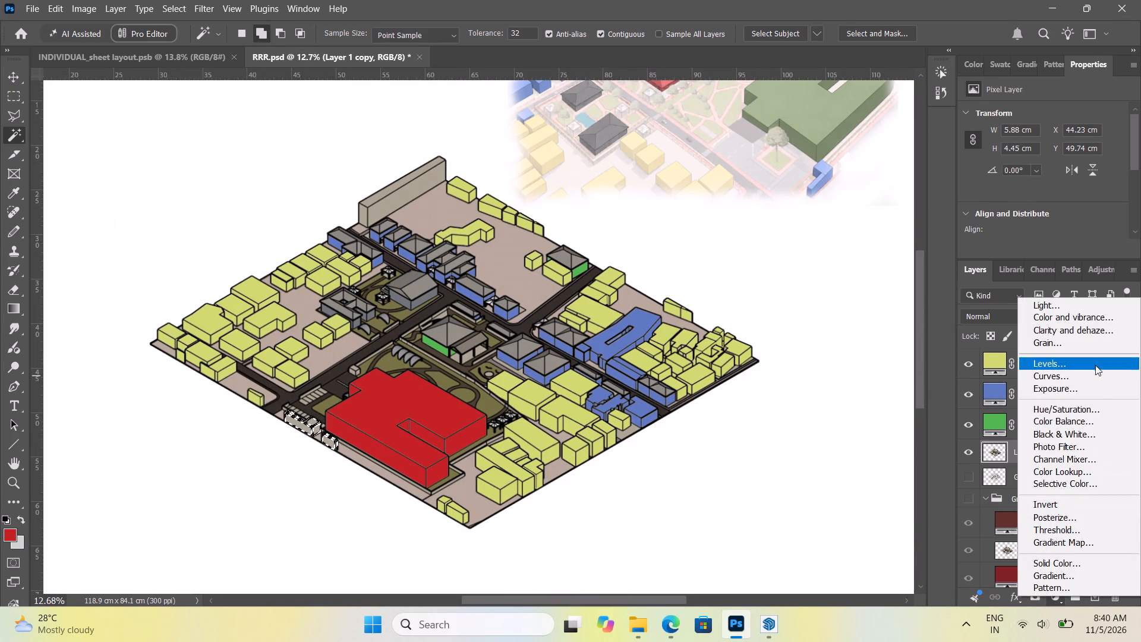
pyautogui.click(1068, 560)
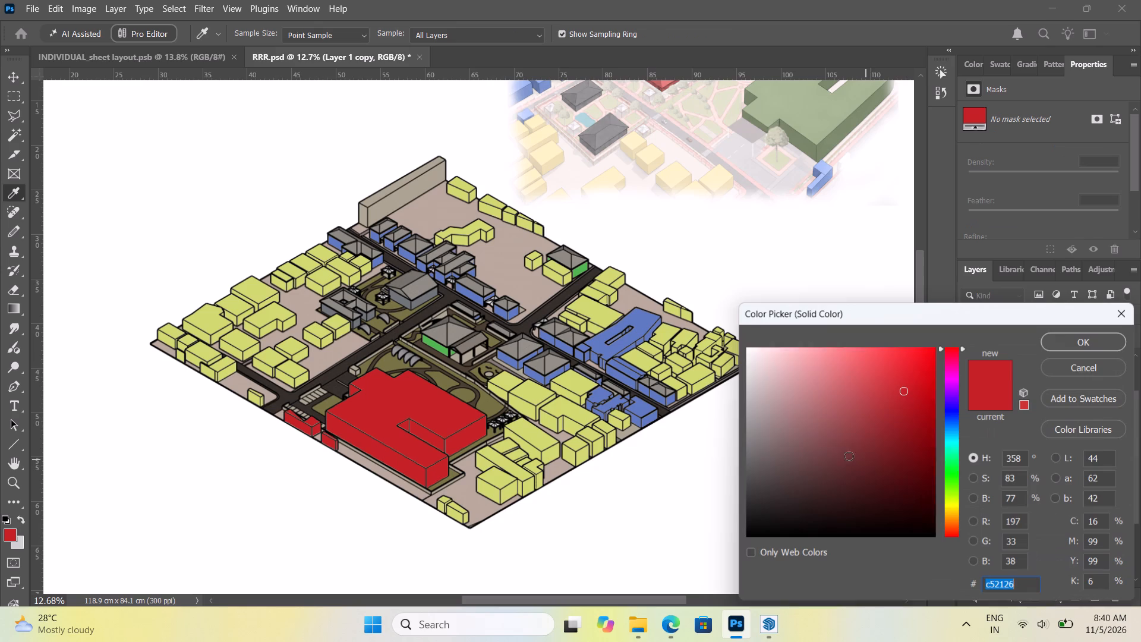
pyautogui.click(639, 320)
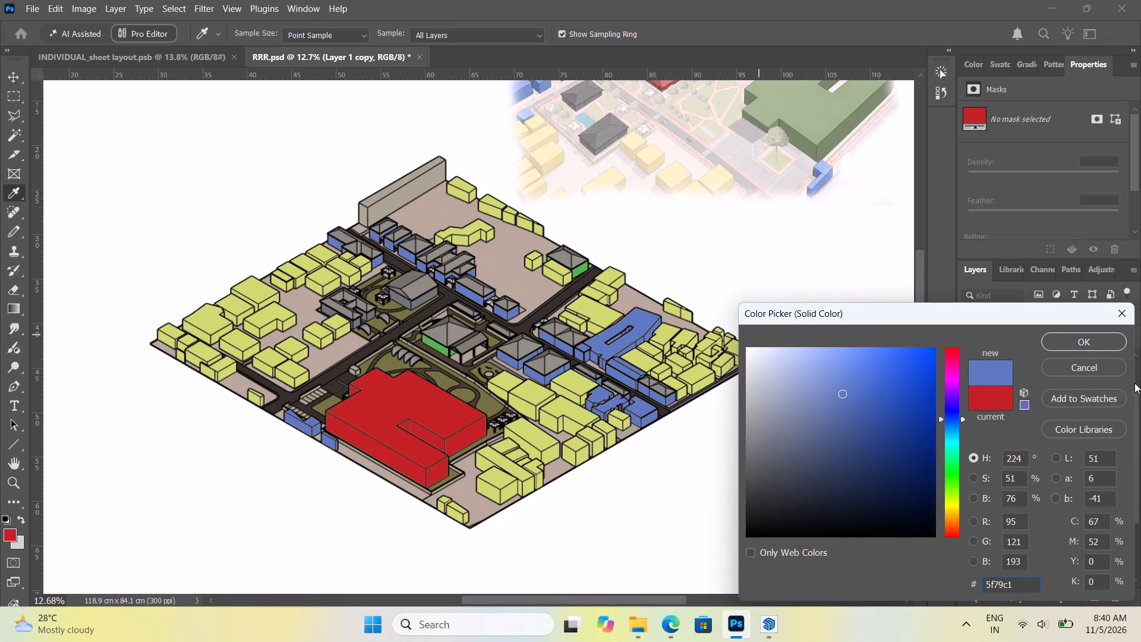
pyautogui.click(1112, 341)
# On Layer 1 copy, select the long grey front wall of the courtyard building behind the two yellow blocks.
pyautogui.keyDown('alt'); pyautogui.scroll(-4, 493, 366); pyautogui.keyUp('alt')
pyautogui.keyDown('alt'); pyautogui.scroll(4, 464, 358); pyautogui.keyUp('alt')
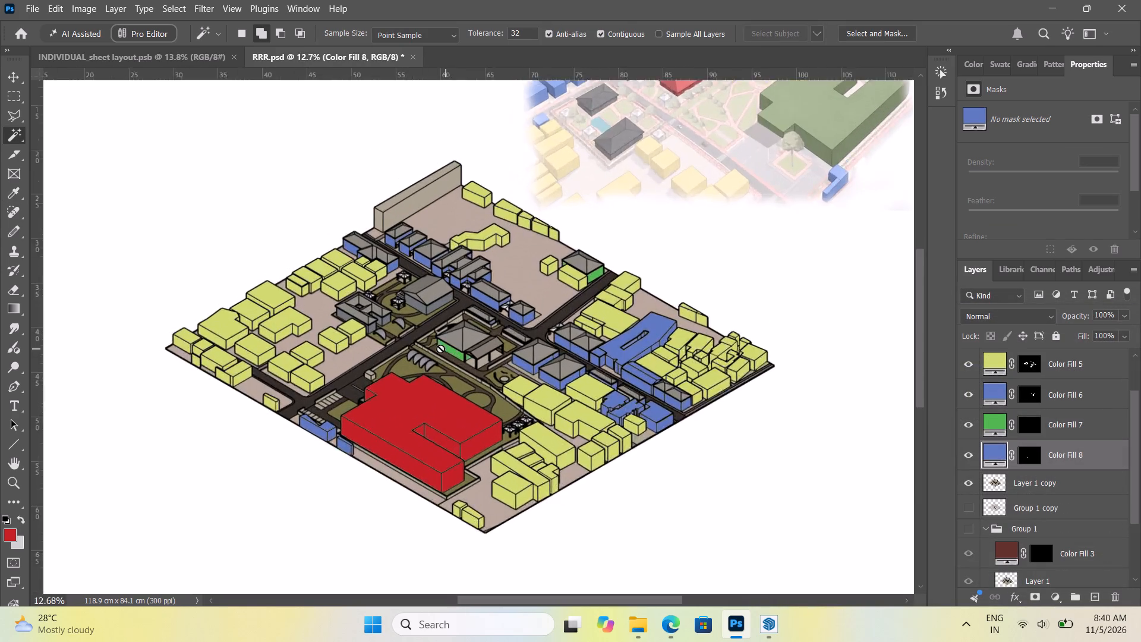
pyautogui.keyDown('alt'); pyautogui.scroll(8, 440, 348); pyautogui.keyUp('alt')
pyautogui.keyDown('alt'); pyautogui.scroll(8, 330, 314); pyautogui.keyUp('alt')
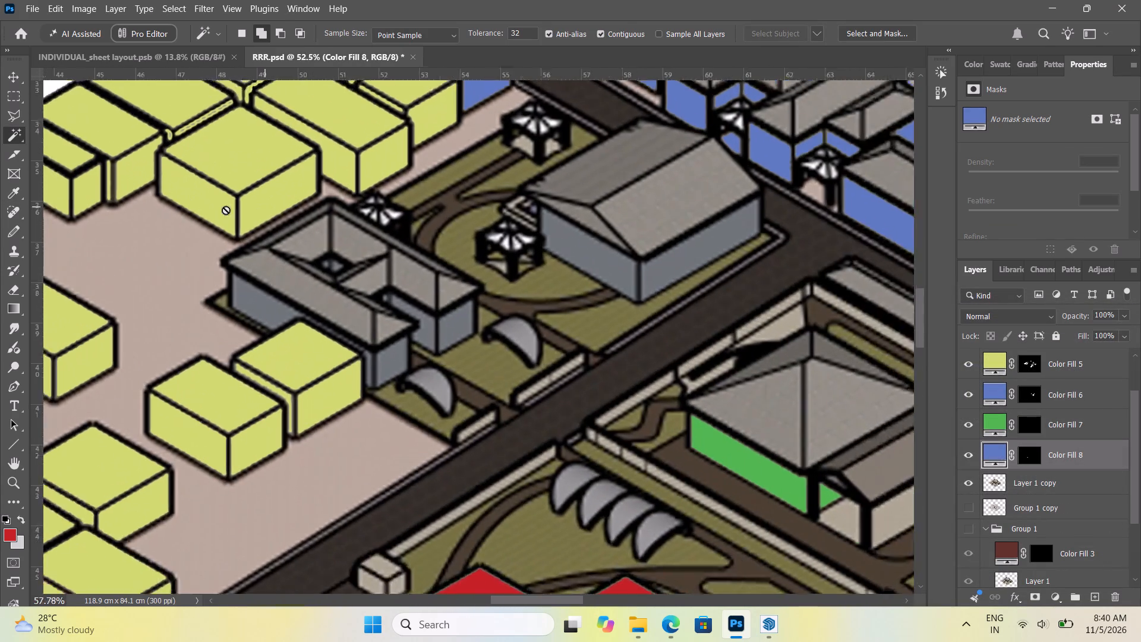
pyautogui.keyDown('alt'); pyautogui.scroll(1, 226, 210); pyautogui.keyUp('alt')
pyautogui.click(11, 78)
pyautogui.click(11, 131)
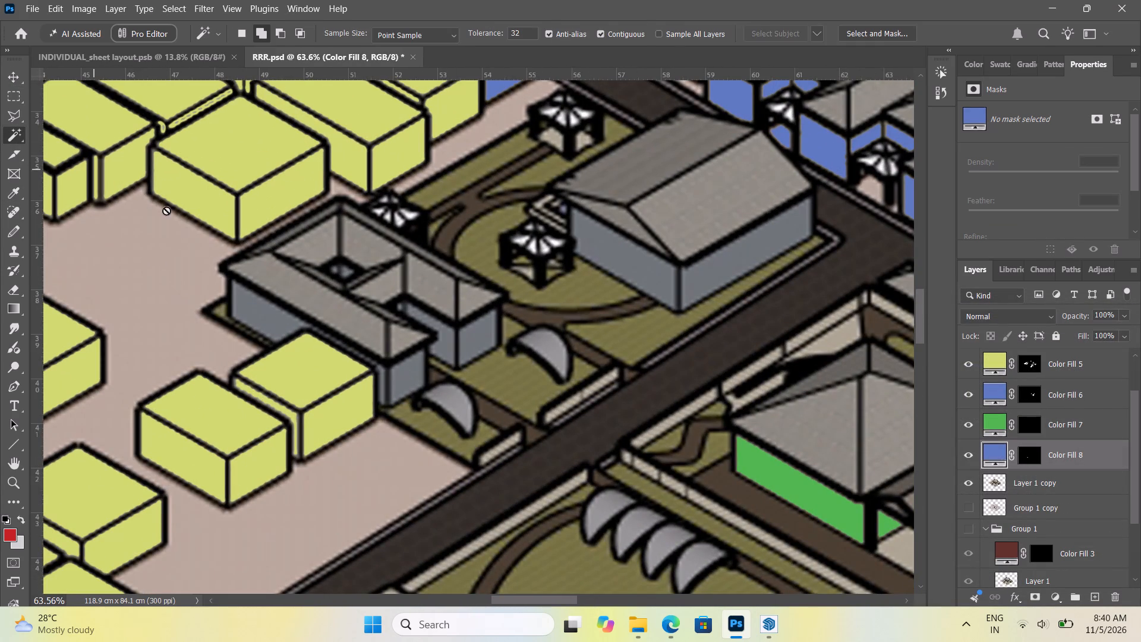
pyautogui.keyDown('alt'); pyautogui.scroll(4, 257, 279); pyautogui.keyUp('alt')
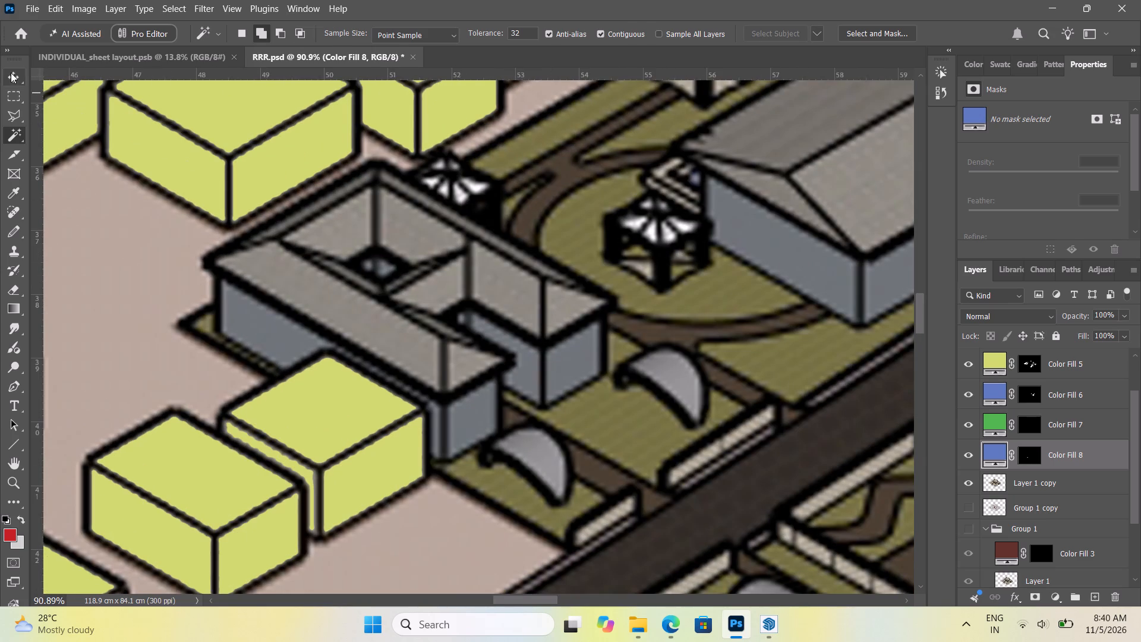
pyautogui.click(11, 73)
pyautogui.click(324, 304)
pyautogui.click(13, 134)
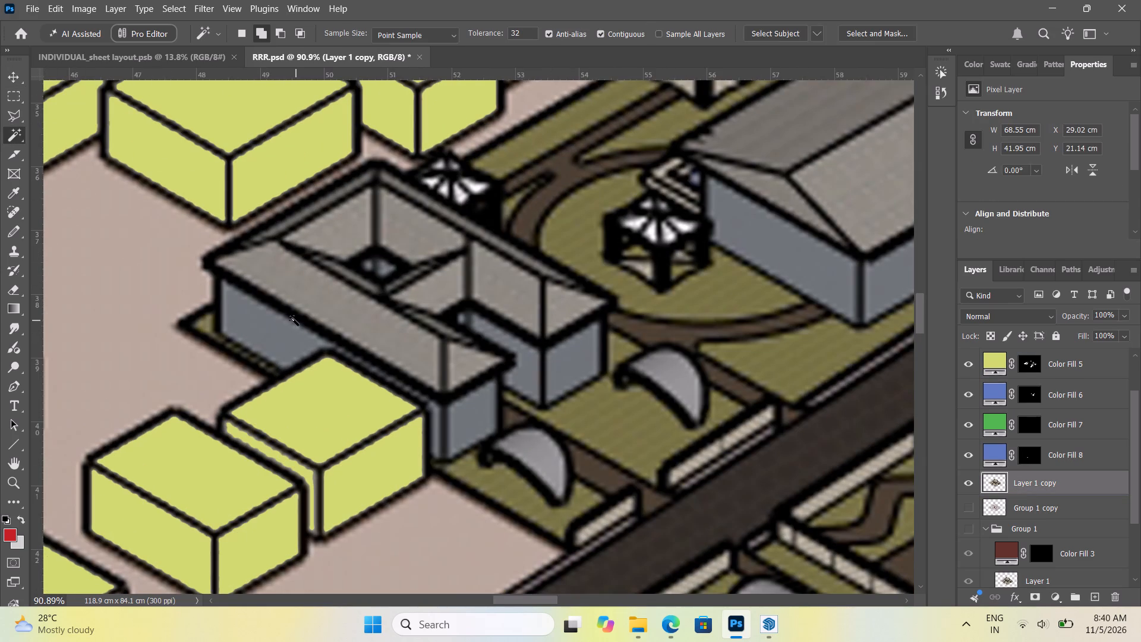
pyautogui.click(273, 328)
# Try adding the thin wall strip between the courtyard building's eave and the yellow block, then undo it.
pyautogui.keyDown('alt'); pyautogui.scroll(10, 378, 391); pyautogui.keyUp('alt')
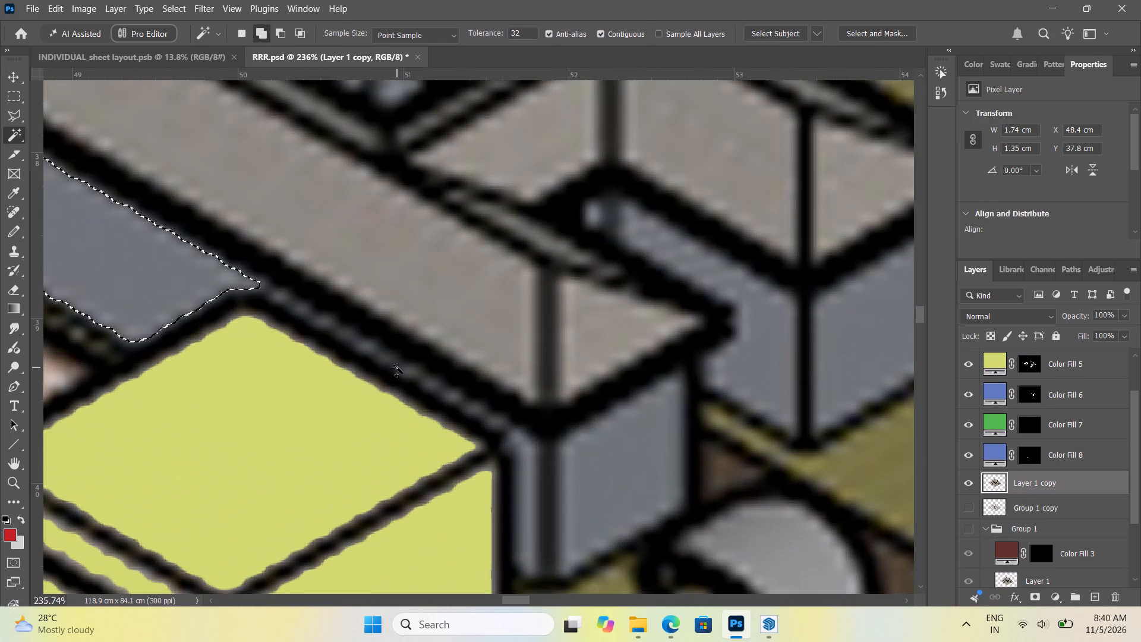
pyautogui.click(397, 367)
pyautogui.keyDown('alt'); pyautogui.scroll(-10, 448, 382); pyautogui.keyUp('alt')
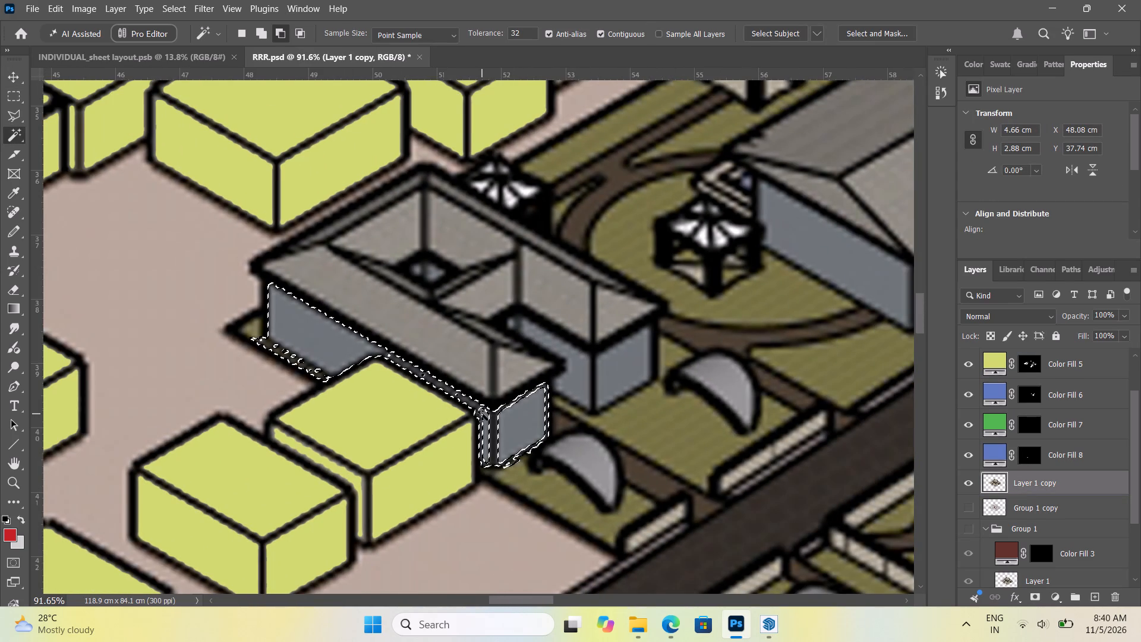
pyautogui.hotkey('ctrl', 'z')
# Add the front wing's end wall and the narrow wall strip beside its corner to the selection.
pyautogui.click(541, 421)
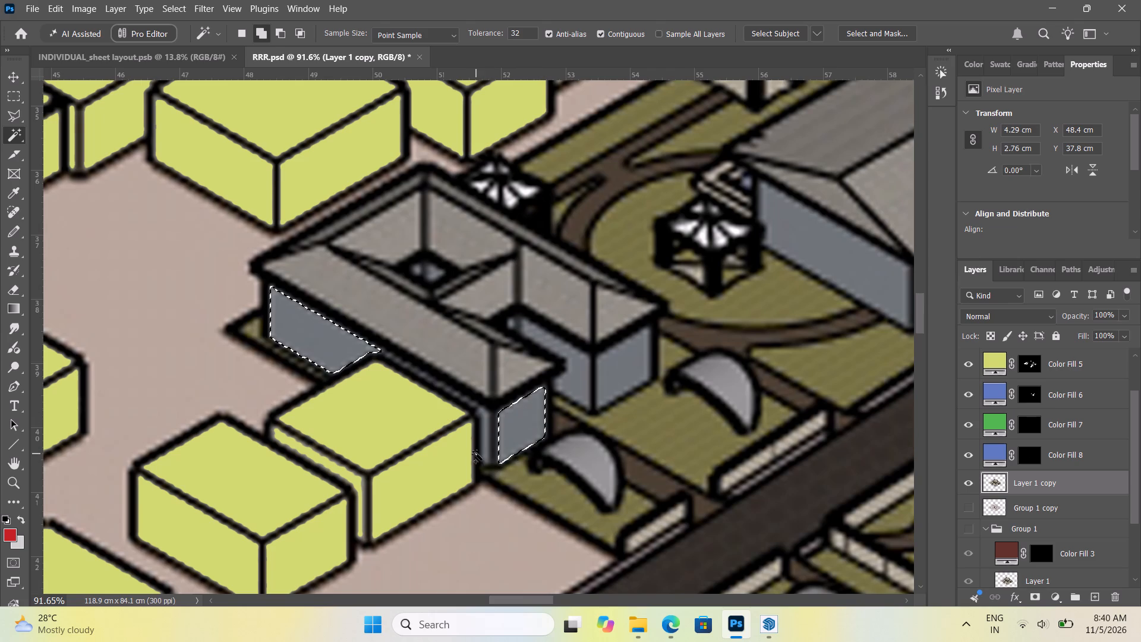
pyautogui.keyDown('alt'); pyautogui.scroll(12, 473, 447); pyautogui.keyUp('alt')
pyautogui.click(505, 399)
pyautogui.keyDown('alt'); pyautogui.scroll(-6, 464, 418); pyautogui.keyUp('alt')
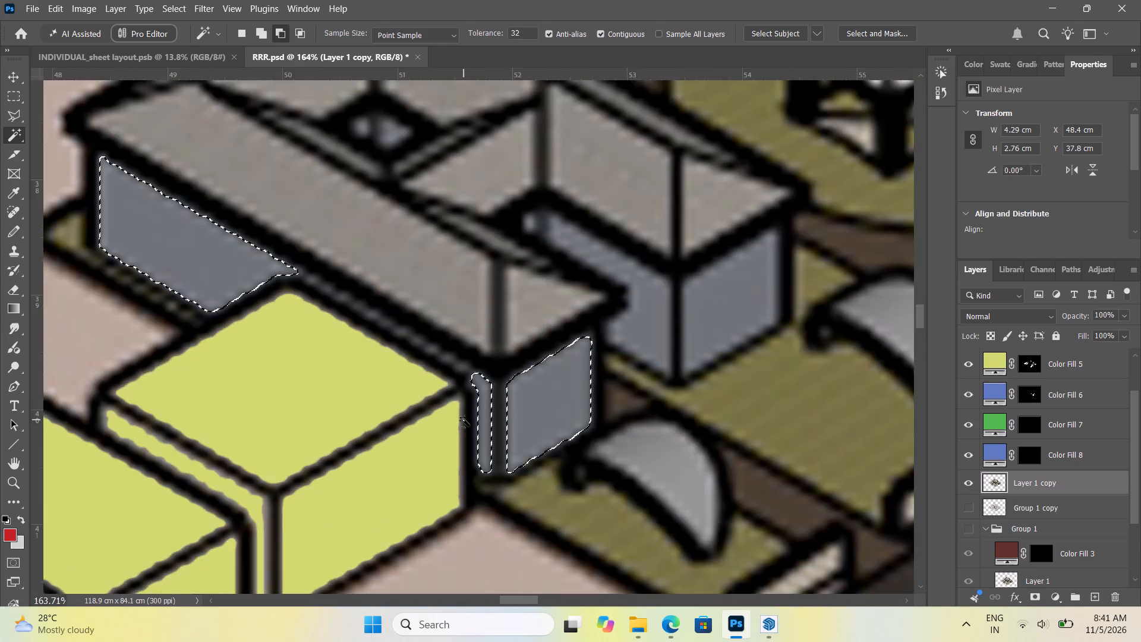
# Add the rear wing's two outer walls and the small grey wall patches inside the courtyard openings to the selection.
pyautogui.keyDown('alt'); pyautogui.scroll(-6, 464, 420); pyautogui.keyUp('alt')
pyautogui.keyDown('alt'); pyautogui.scroll(4, 557, 364); pyautogui.keyUp('alt')
pyautogui.click(567, 355)
pyautogui.click(652, 345)
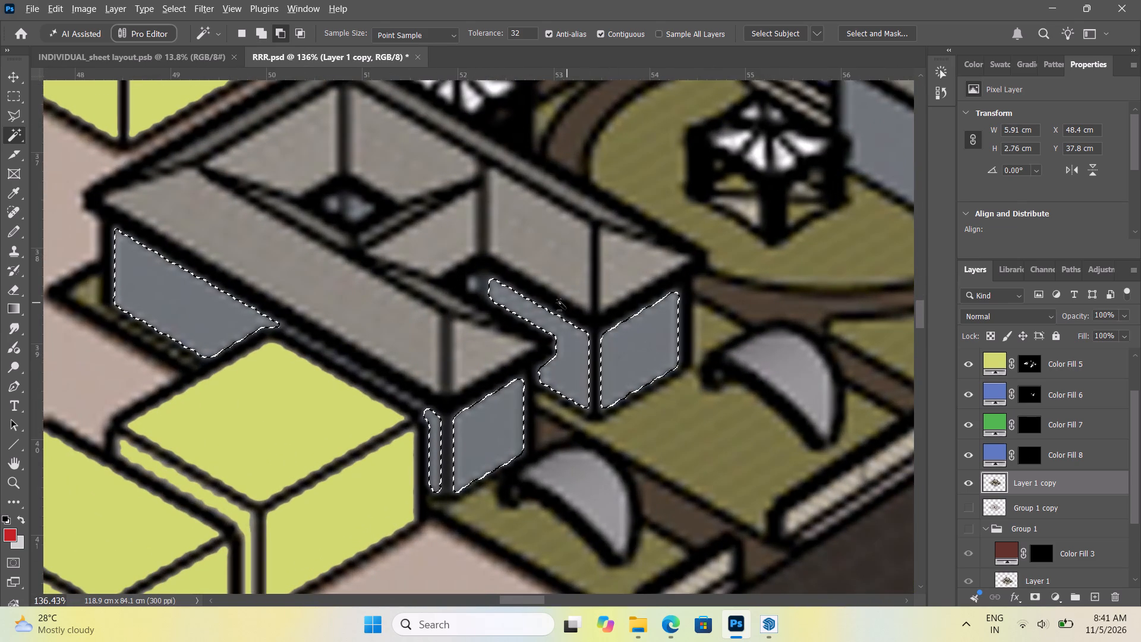
pyautogui.keyDown('alt'); pyautogui.scroll(8, 528, 300); pyautogui.keyUp('alt')
pyautogui.click(443, 279)
pyautogui.keyDown('alt'); pyautogui.scroll(-12, 482, 340); pyautogui.keyUp('alt')
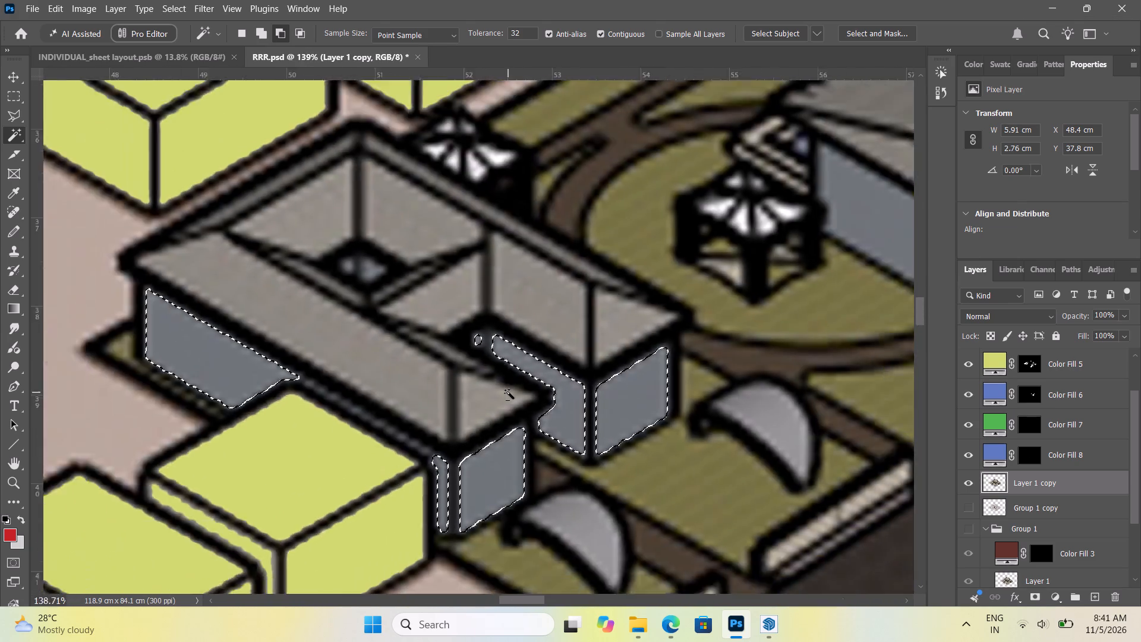
pyautogui.keyDown('alt'); pyautogui.scroll(-8, 508, 392); pyautogui.keyUp('alt')
pyautogui.keyDown('alt'); pyautogui.scroll(16, 420, 357); pyautogui.keyUp('alt')
pyautogui.click(508, 346)
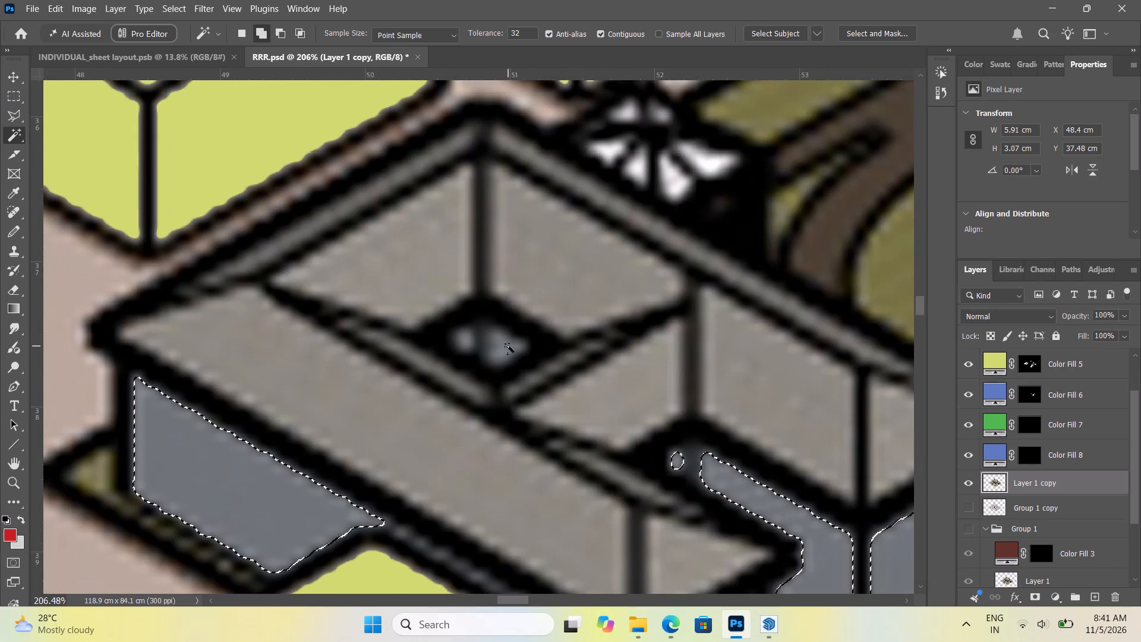
pyautogui.click(470, 344)
pyautogui.keyDown('alt'); pyautogui.scroll(-19, 364, 402); pyautogui.keyUp('alt')
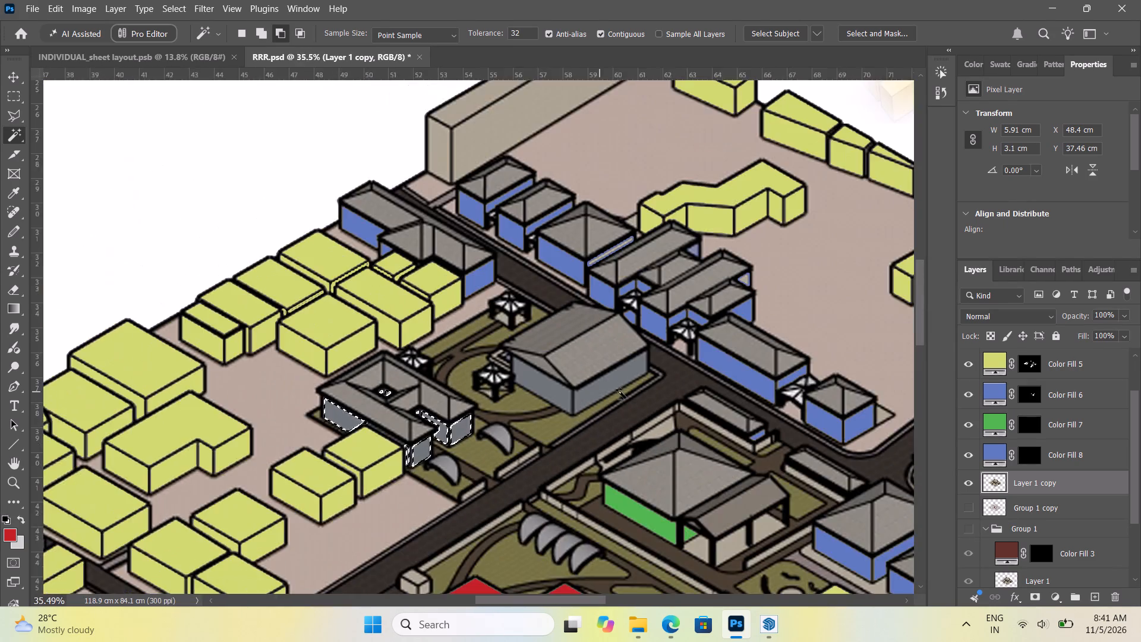
# Examine the whole drawing against the coloured reference view to compare how the buildings are coded.
pyautogui.keyDown('alt'); pyautogui.scroll(9, 623, 392); pyautogui.keyUp('alt')
pyautogui.scroll(-13, 509, 384)
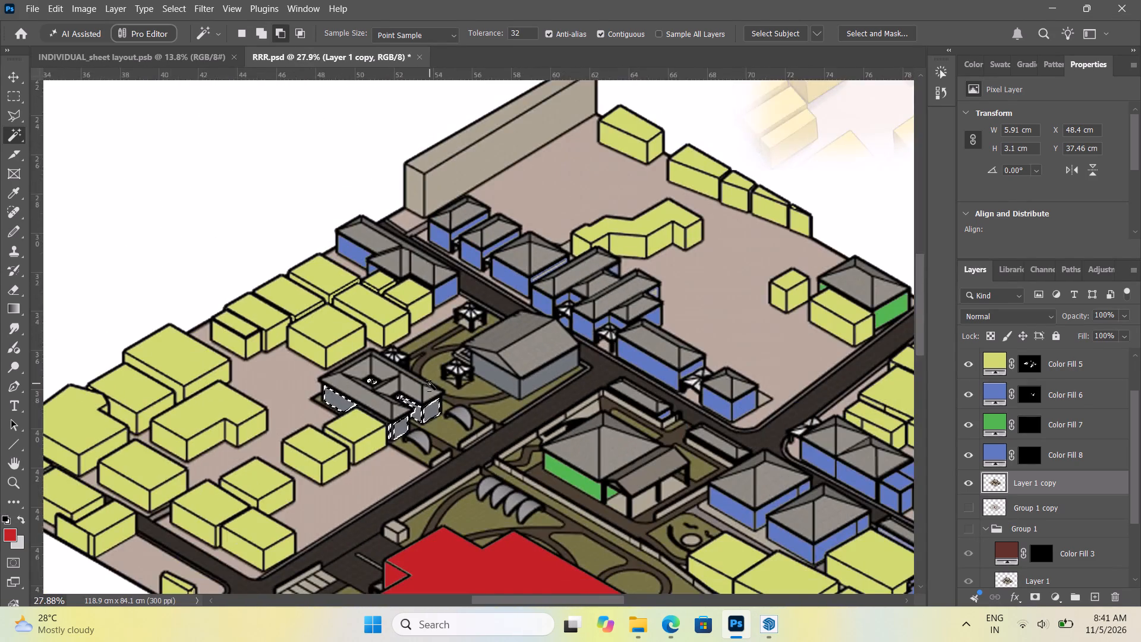
pyautogui.keyDown('alt'); pyautogui.scroll(-7, 430, 383); pyautogui.keyUp('alt')
pyautogui.keyDown('alt'); pyautogui.scroll(7, 399, 389); pyautogui.keyUp('alt')
pyautogui.keyDown('alt'); pyautogui.scroll(-9, 401, 384); pyautogui.keyUp('alt')
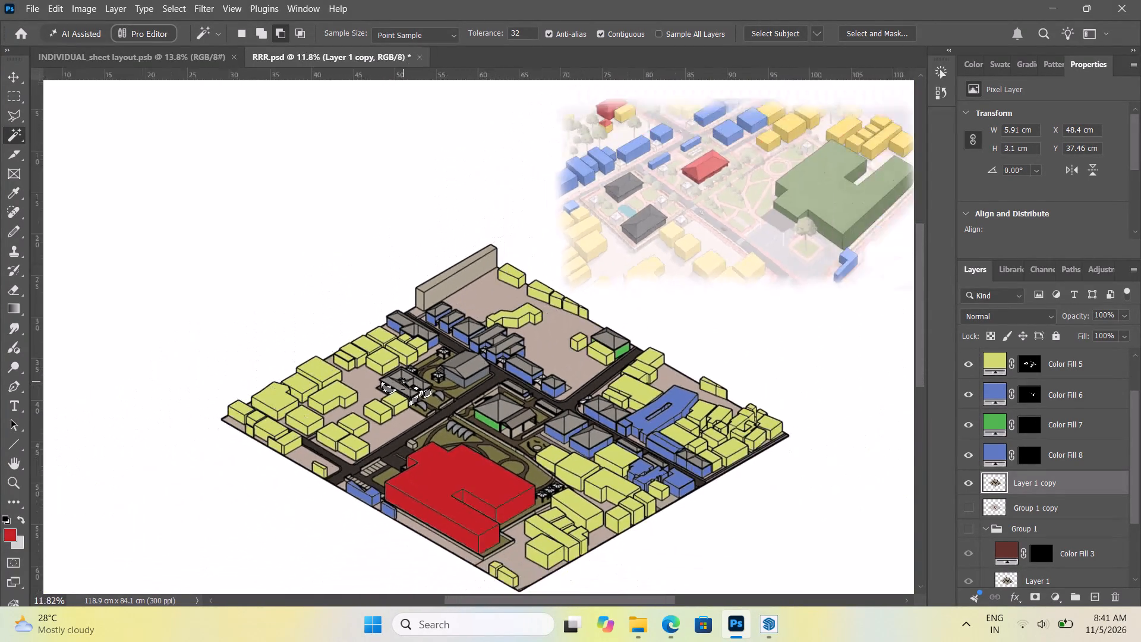
pyautogui.keyDown('alt'); pyautogui.scroll(10, 433, 387); pyautogui.keyUp('alt')
pyautogui.keyDown('alt'); pyautogui.scroll(-7, 456, 361); pyautogui.keyUp('alt')
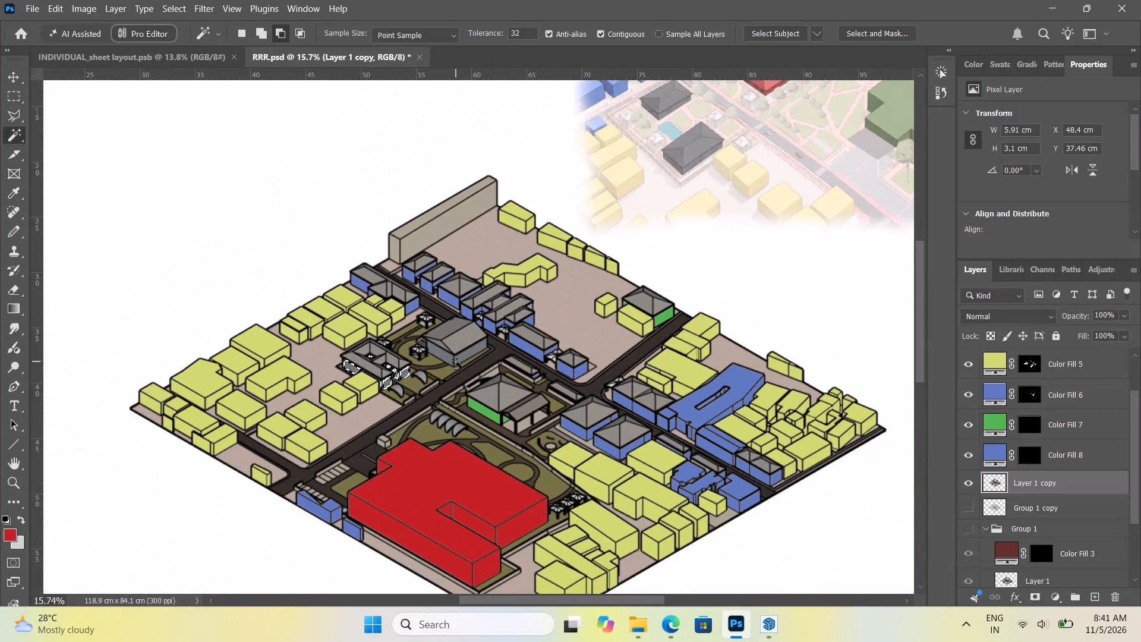
pyautogui.keyDown('alt'); pyautogui.scroll(-4, 456, 361); pyautogui.keyUp('alt')
pyautogui.keyDown('alt'); pyautogui.scroll(5, 518, 404); pyautogui.keyUp('alt')
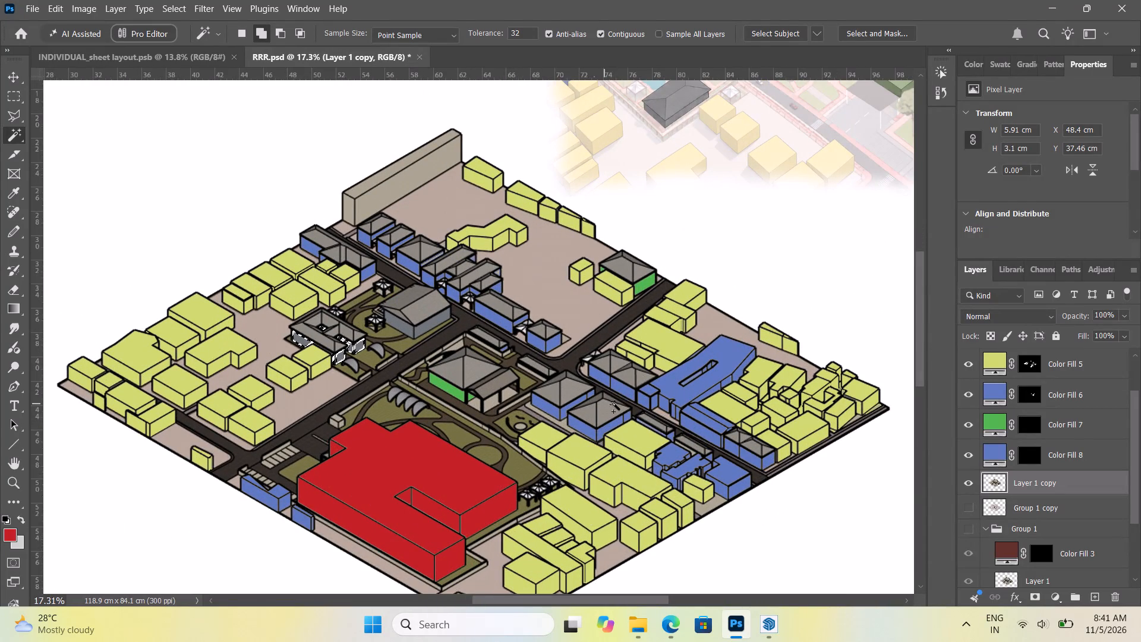
pyautogui.scroll(1, 1052, 600)
# Fill the selected courtyard building walls with a solid colour layer in dusty pink, a97678.
pyautogui.click(1052, 600)
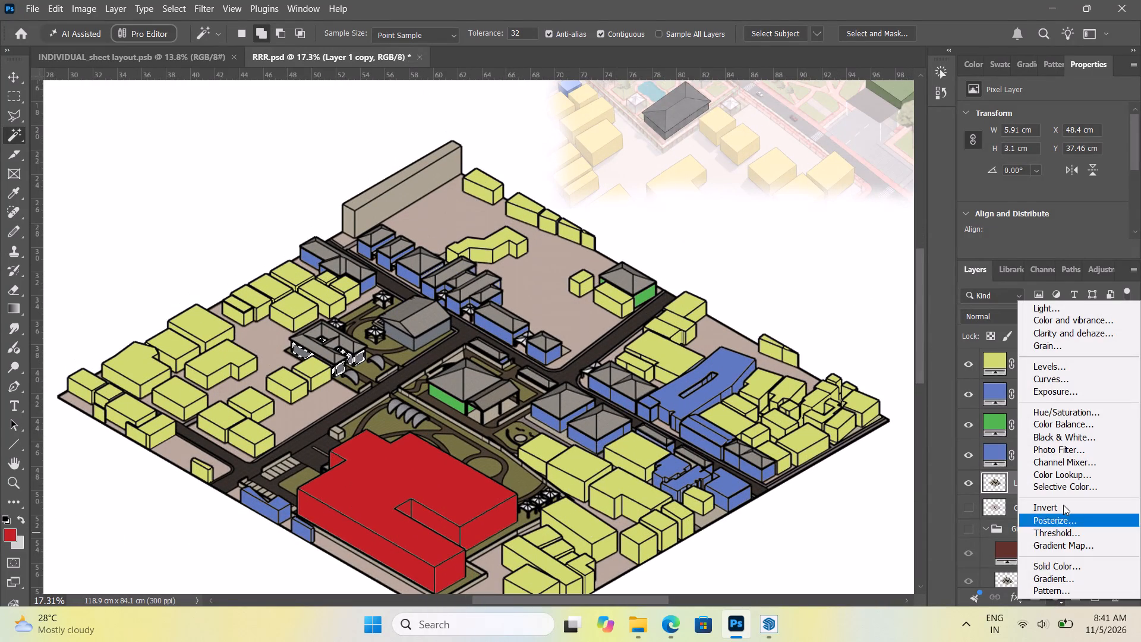
pyautogui.click(1097, 567)
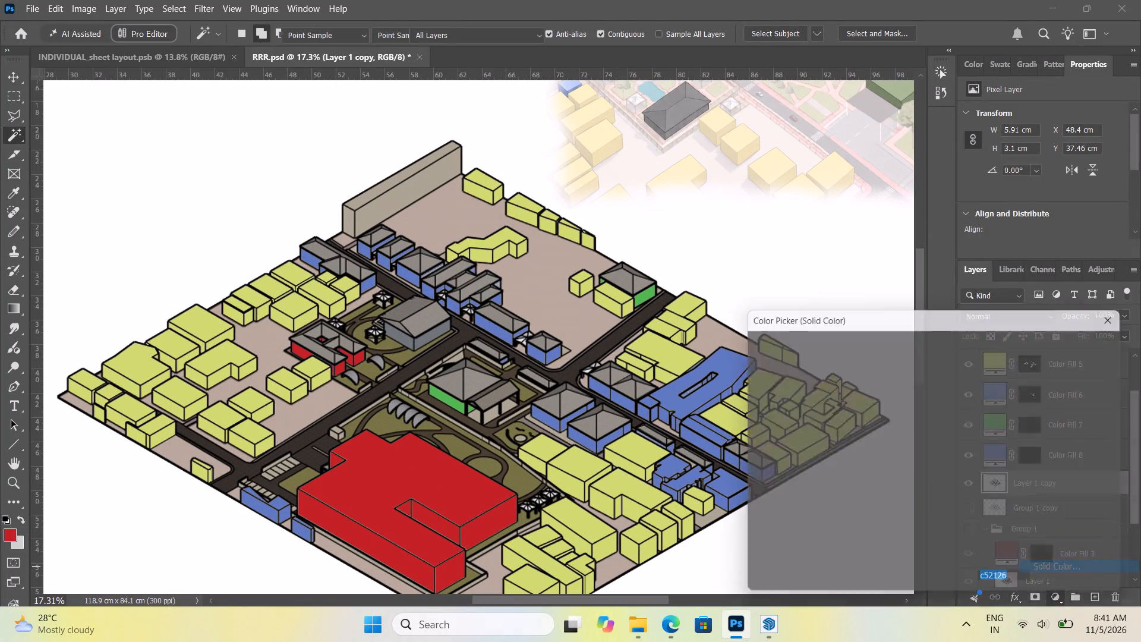
pyautogui.moveTo(825, 448); pyautogui.dragTo(803, 411)
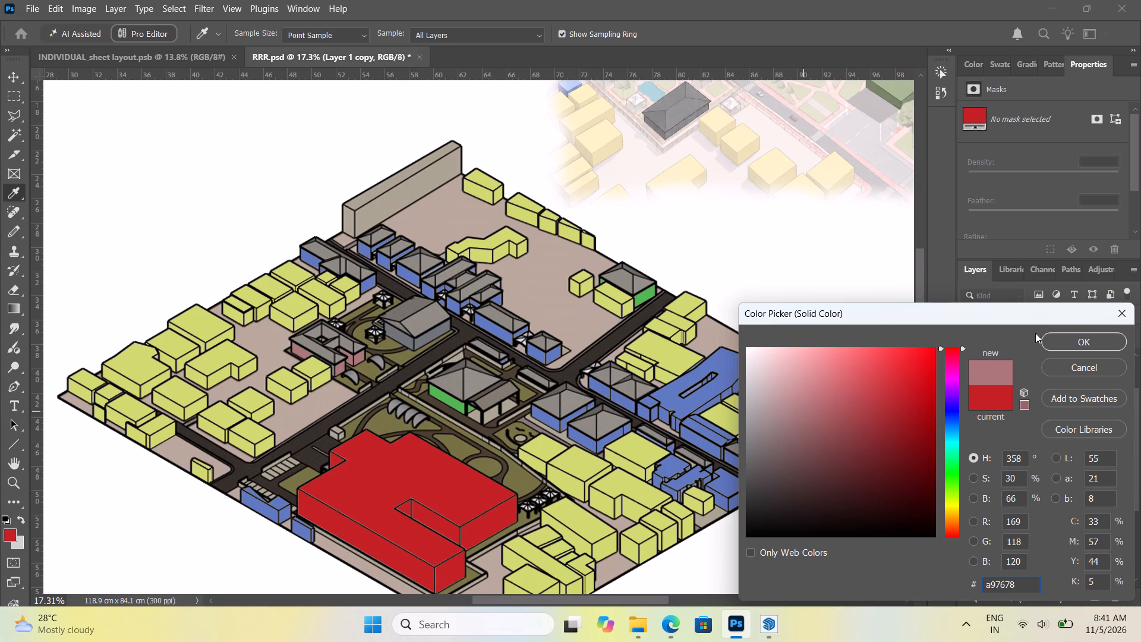
pyautogui.click(1065, 344)
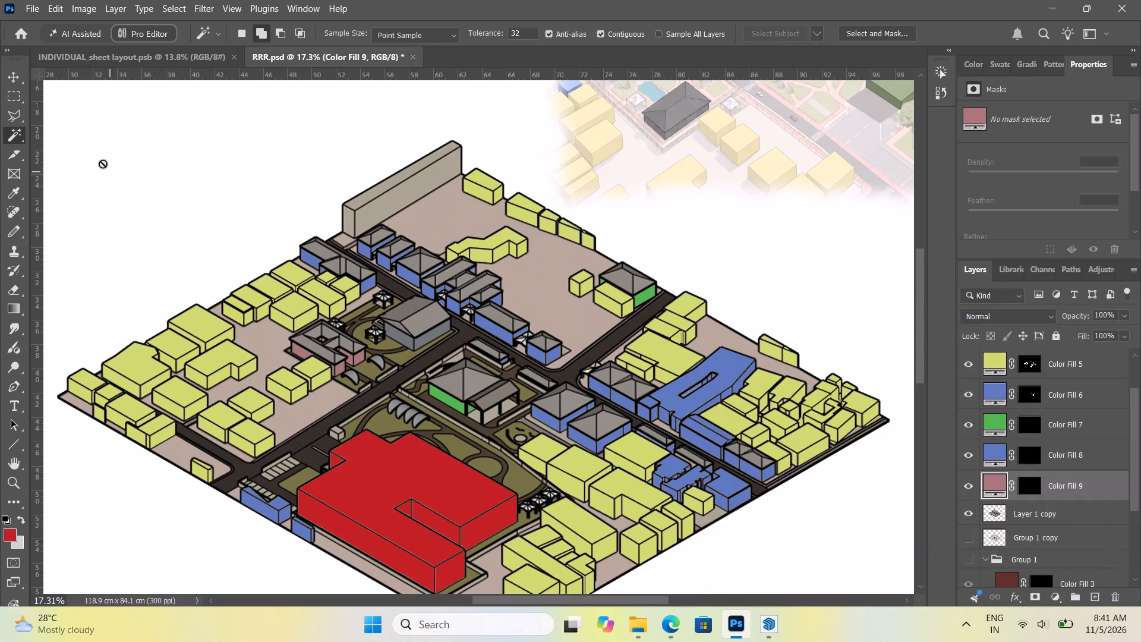
# On Layer 1 copy, select the two grey walls of the large hall next to the courtyard building.
pyautogui.click(13, 73)
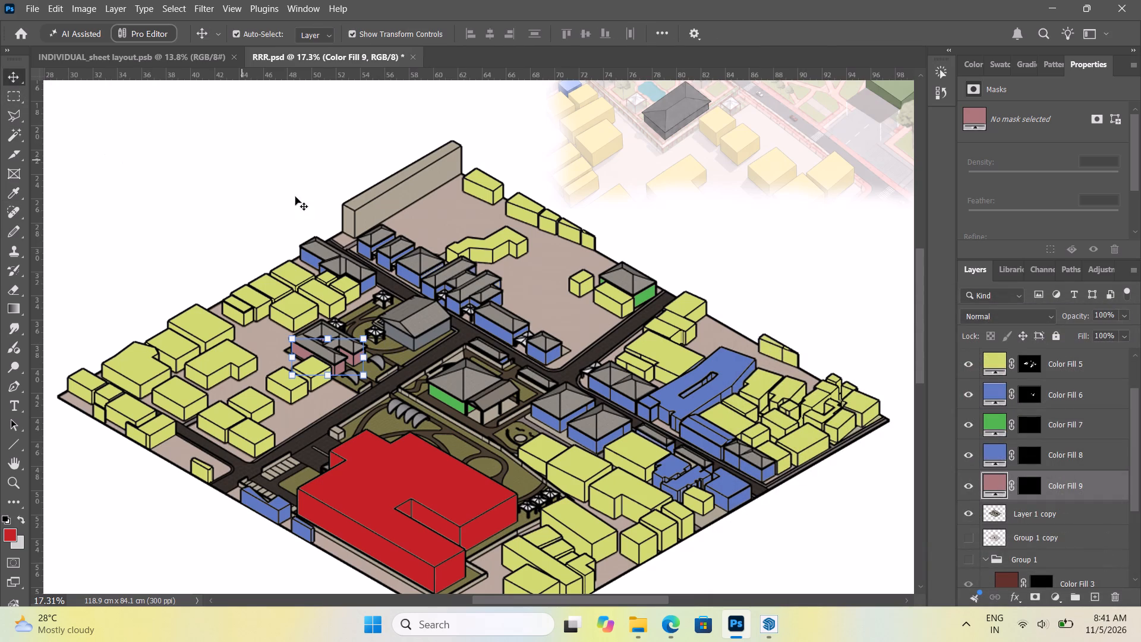
pyautogui.click(434, 325)
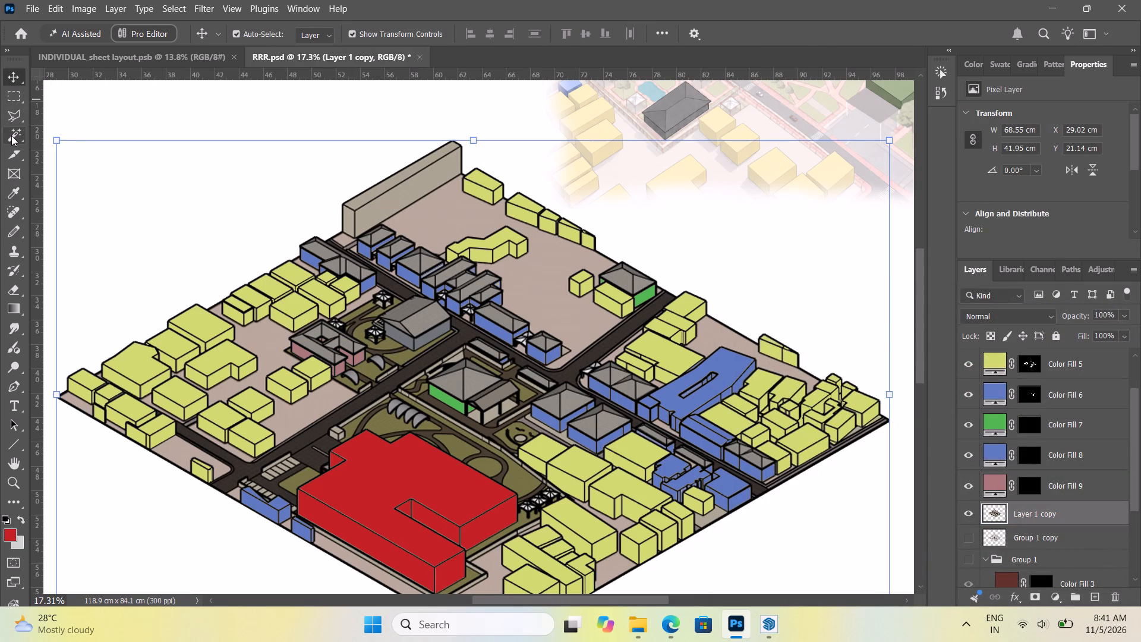
pyautogui.click(11, 136)
pyautogui.scroll(12, 335, 267)
pyautogui.click(436, 381)
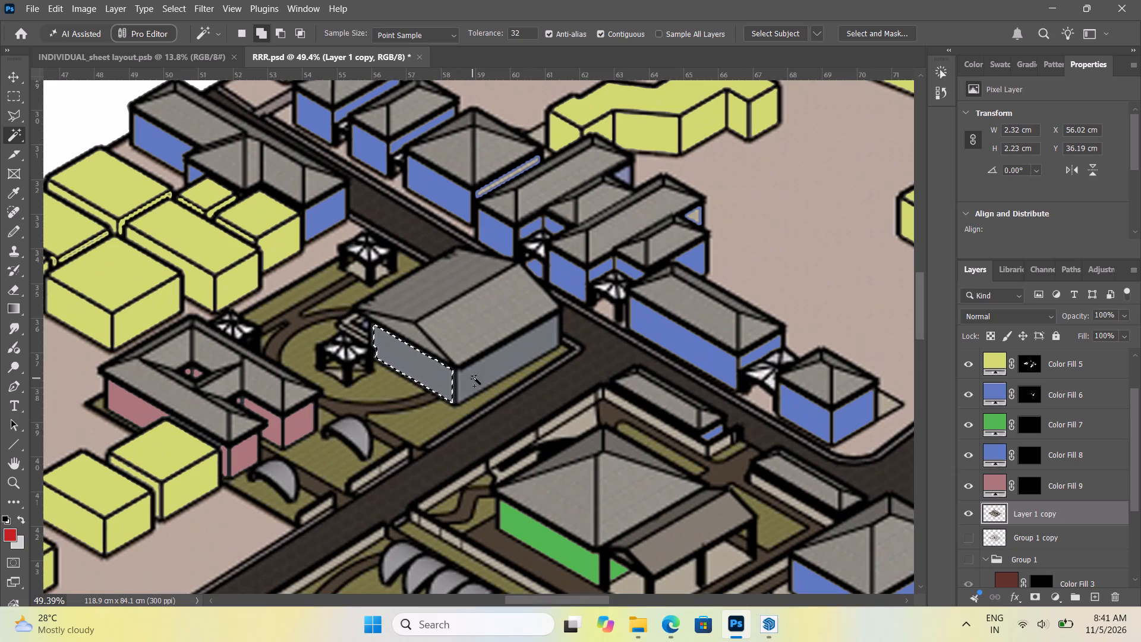
pyautogui.click(475, 378)
# Fill the two selected hall walls with a solid colour layer in magenta, aa2999.
pyautogui.click(1064, 594)
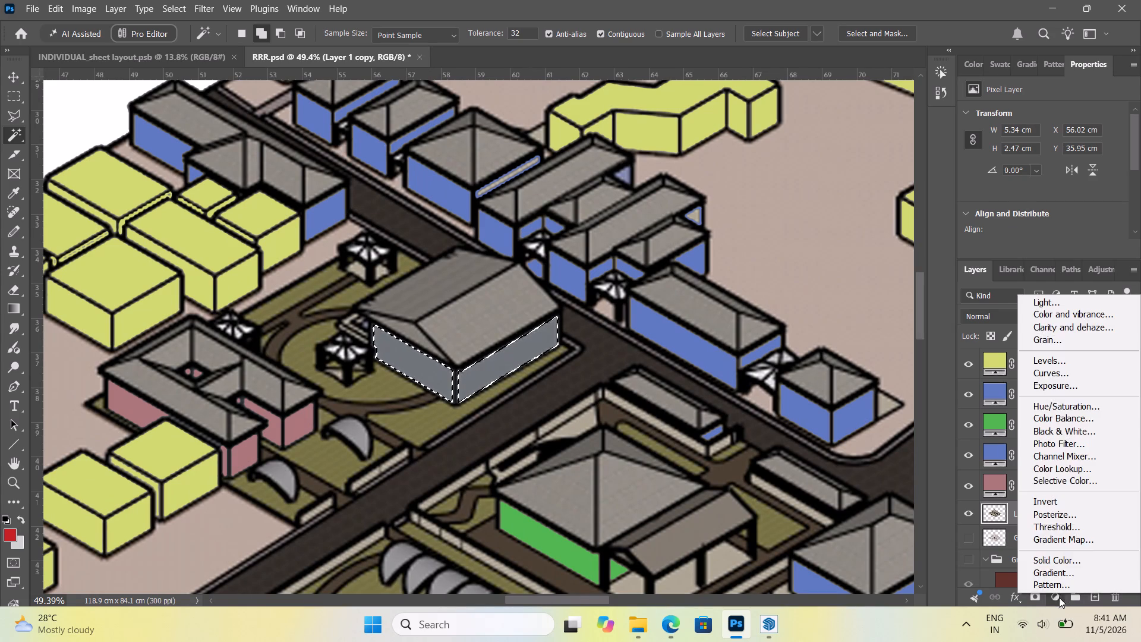
pyautogui.click(1059, 597)
pyautogui.click(1055, 601)
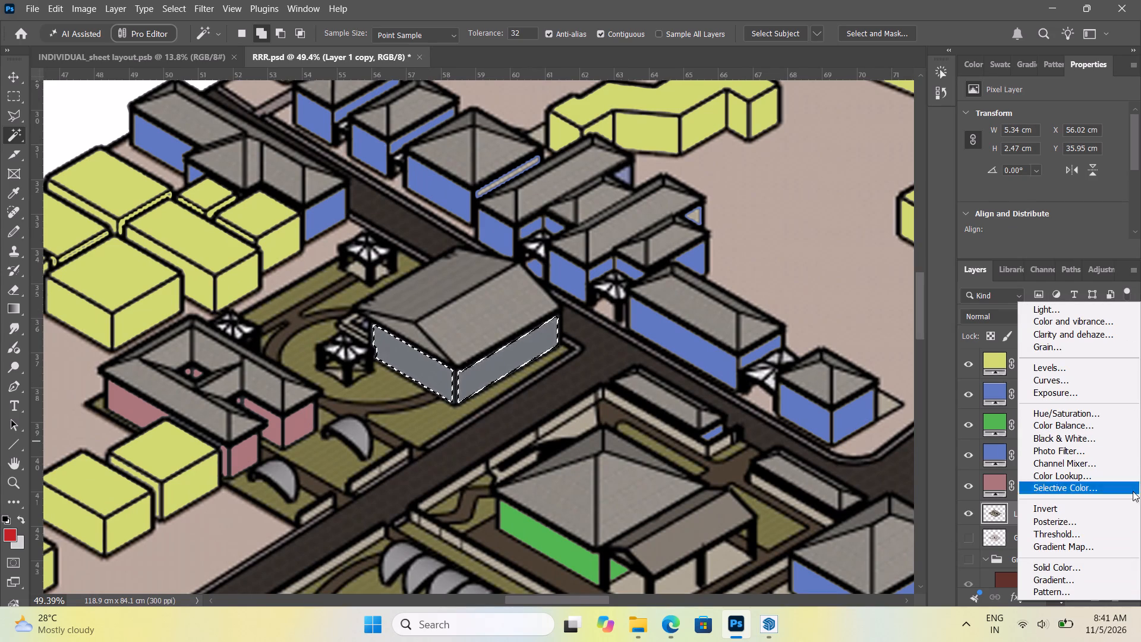
pyautogui.click(1134, 560)
pyautogui.click(1101, 562)
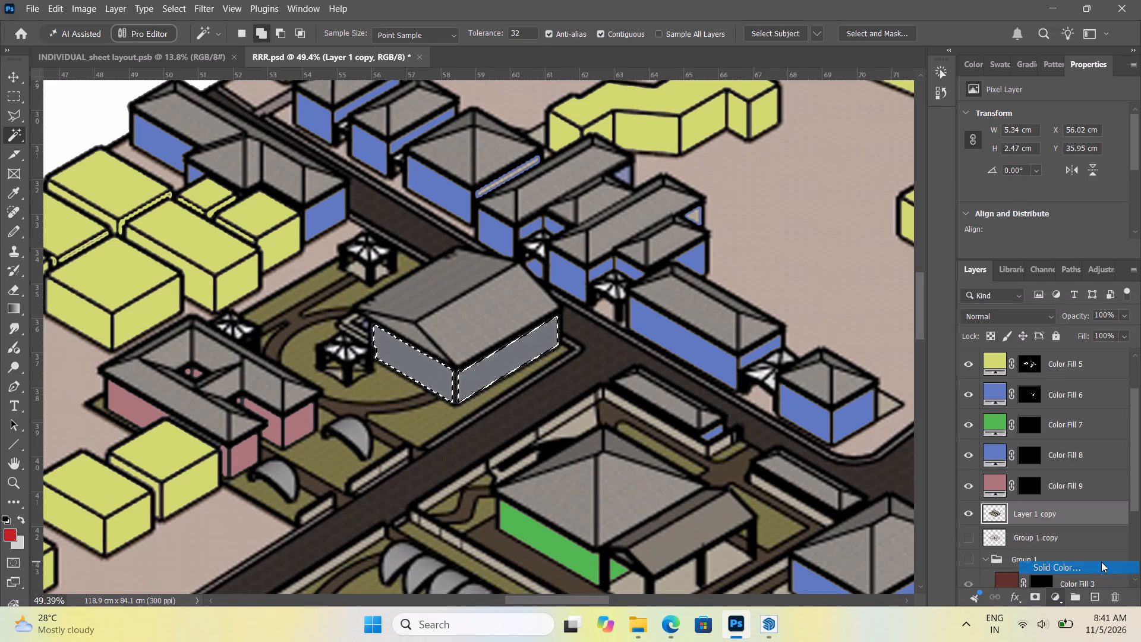
pyautogui.moveTo(824, 440); pyautogui.dragTo(771, 471)
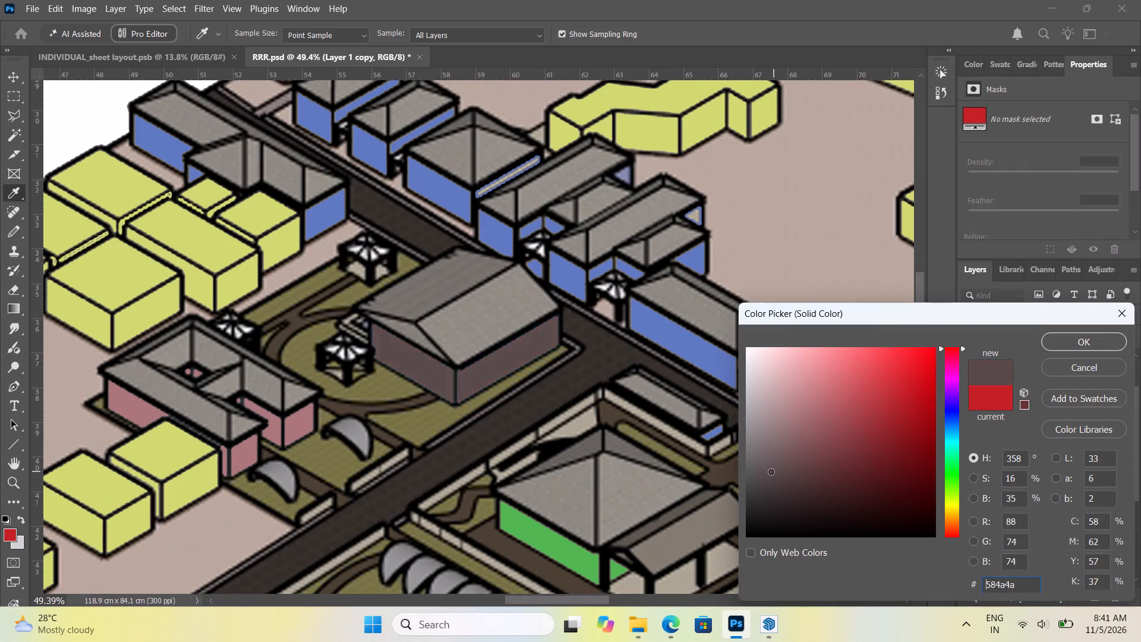
pyautogui.moveTo(771, 471); pyautogui.dragTo(796, 508)
pyautogui.moveTo(947, 484); pyautogui.dragTo(942, 383)
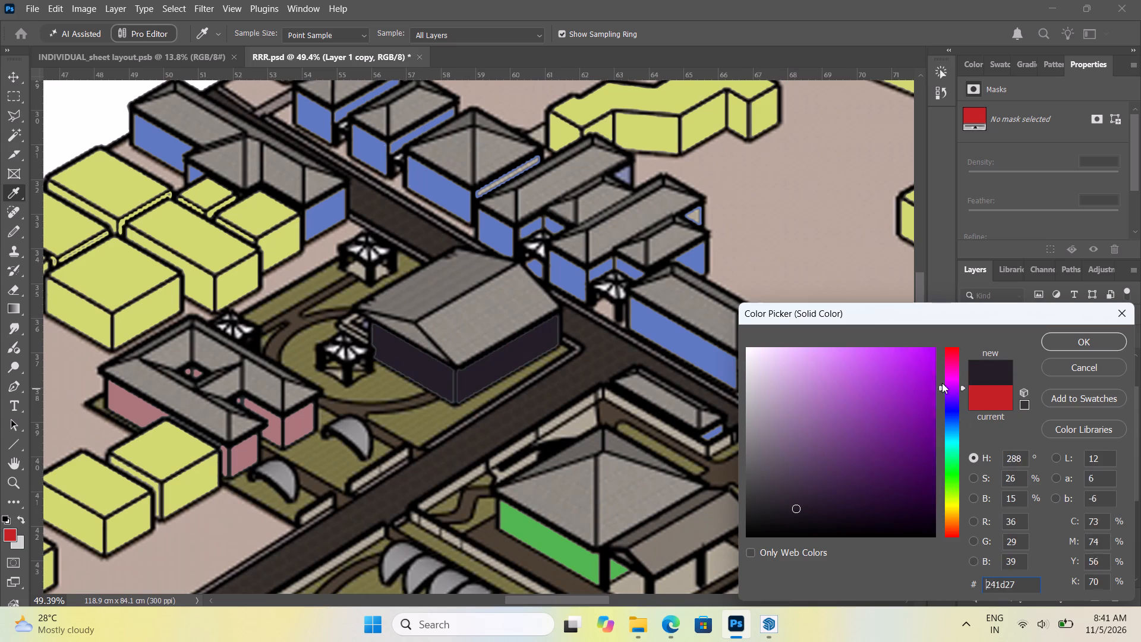
pyautogui.moveTo(942, 383); pyautogui.dragTo(932, 375)
pyautogui.click(890, 410)
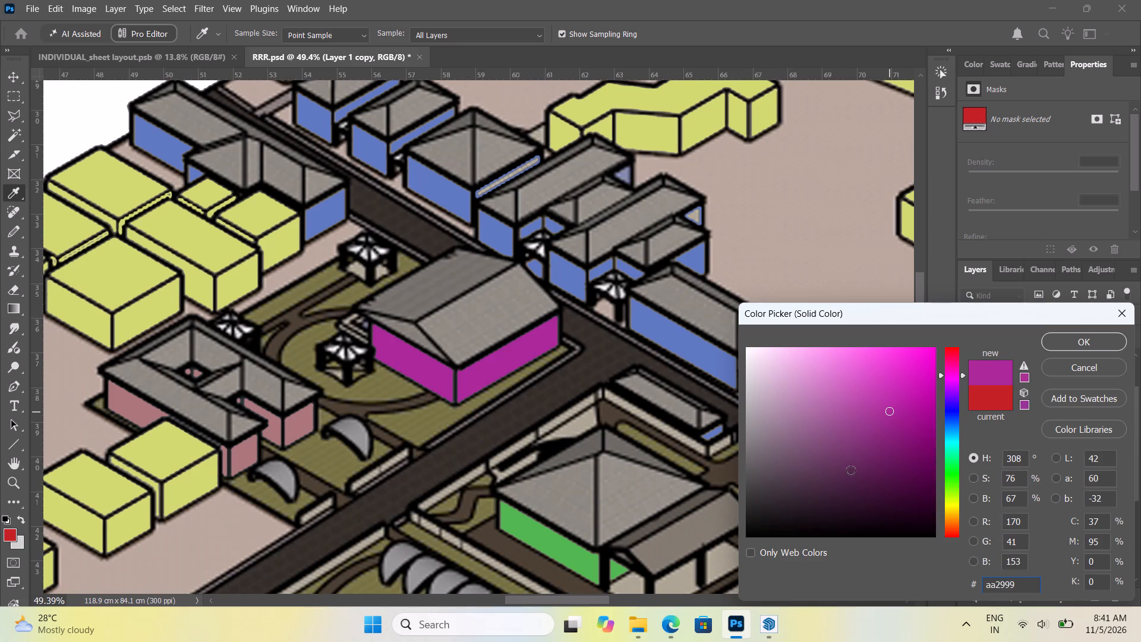
pyautogui.click(1096, 343)
# Delete the coloured reference view, Layer 2, from above the axonometric drawing.
pyautogui.scroll(3, 549, 347)
pyautogui.scroll(-6, 548, 347)
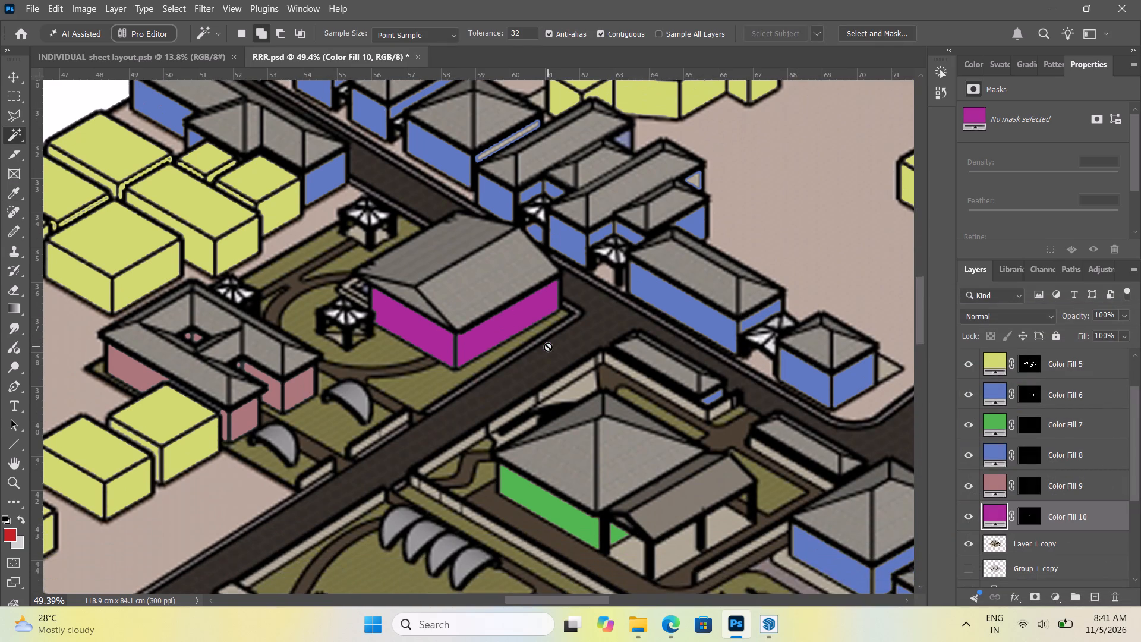
pyautogui.keyDown('alt'); pyautogui.scroll(-18, 530, 341); pyautogui.keyUp('alt')
pyautogui.keyDown('alt'); pyautogui.scroll(-7, 353, 324); pyautogui.keyUp('alt')
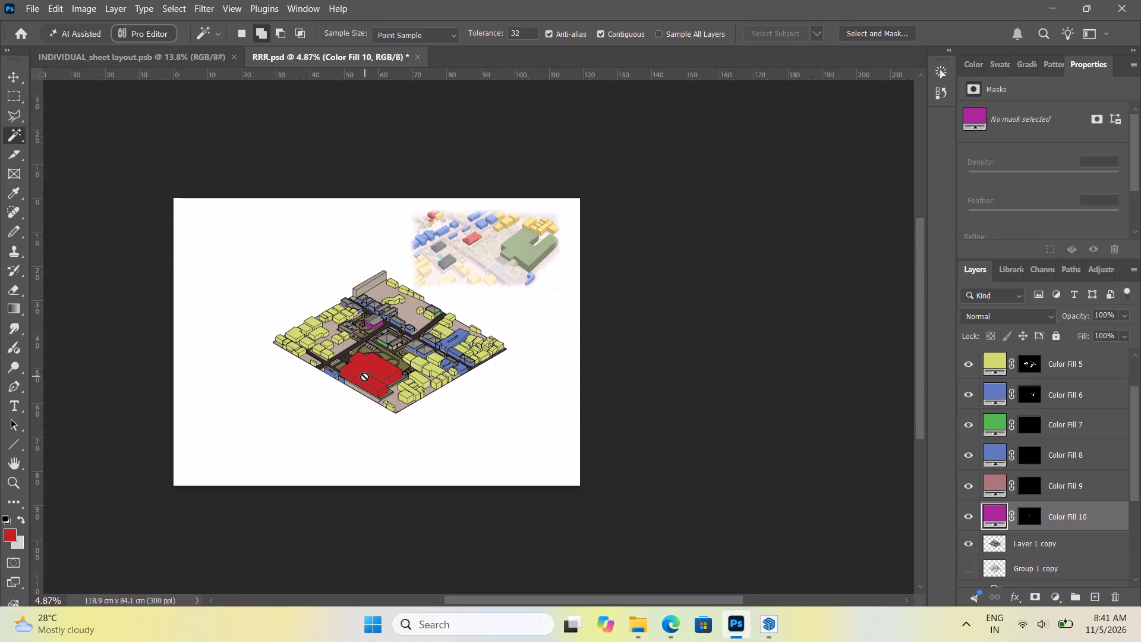
pyautogui.keyDown('alt'); pyautogui.scroll(7, 358, 372); pyautogui.keyUp('alt')
pyautogui.click(14, 71)
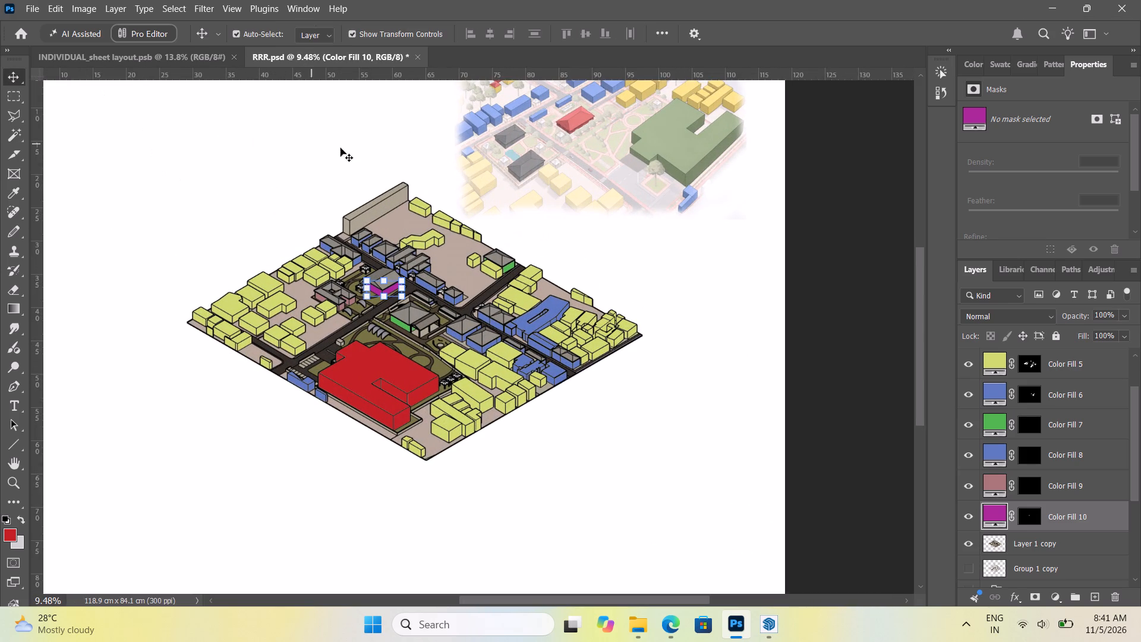
pyautogui.click(877, 265)
pyautogui.keyDown('alt'); pyautogui.scroll(-4, 726, 378); pyautogui.keyUp('alt')
pyautogui.keyDown('alt'); pyautogui.scroll(2, 551, 338); pyautogui.keyUp('alt')
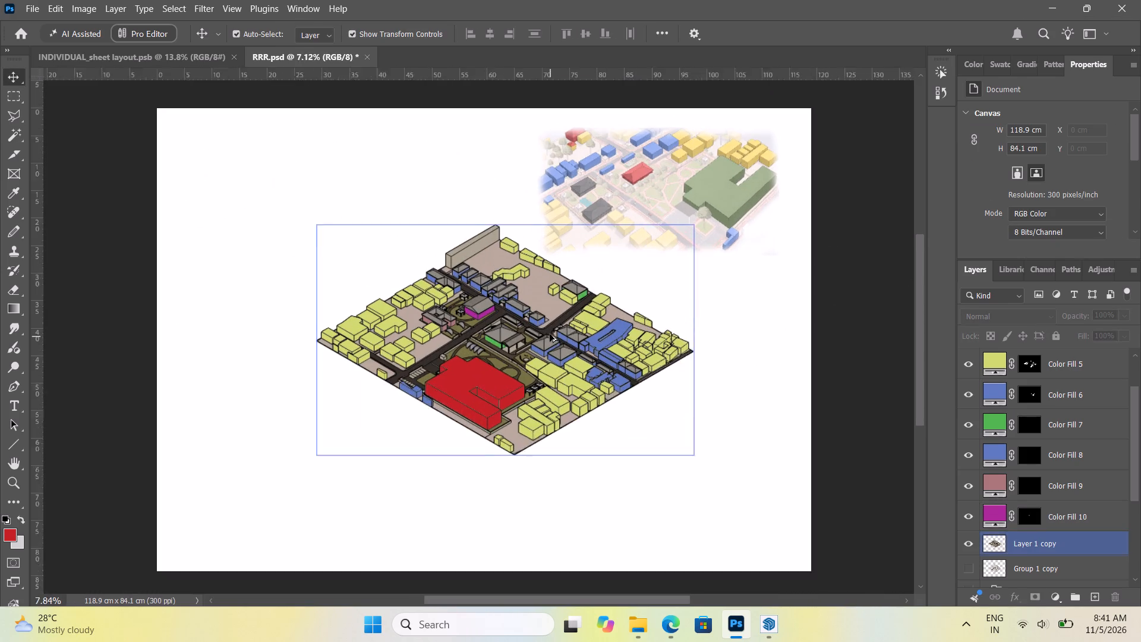
pyautogui.keyDown('alt'); pyautogui.scroll(2, 550, 334); pyautogui.keyUp('alt')
pyautogui.click(680, 136)
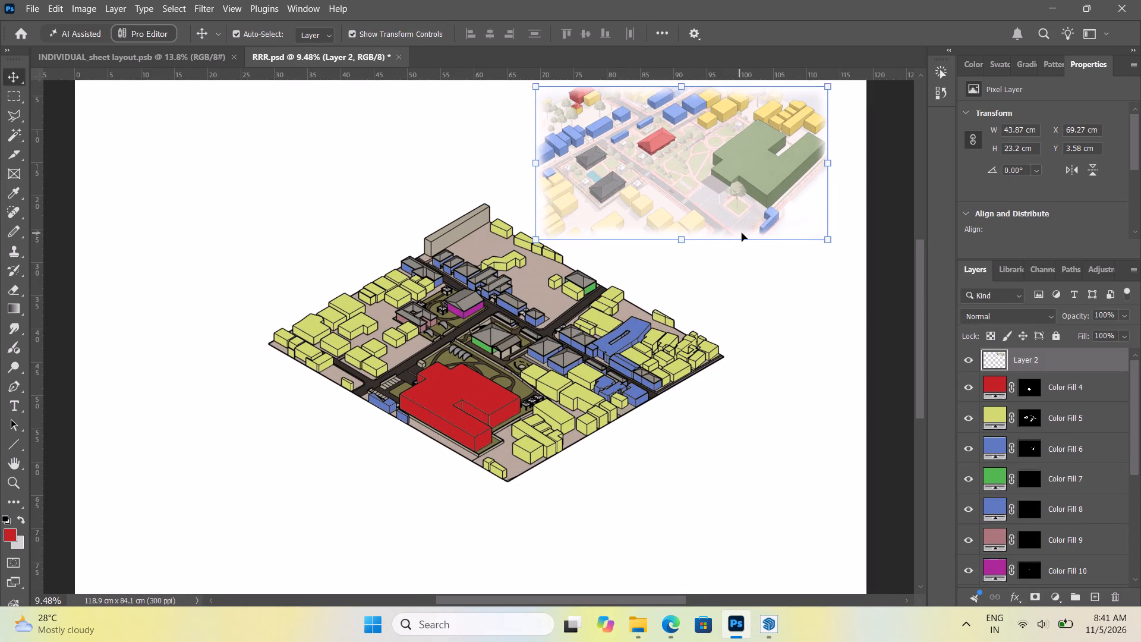
pyautogui.press('Delete')
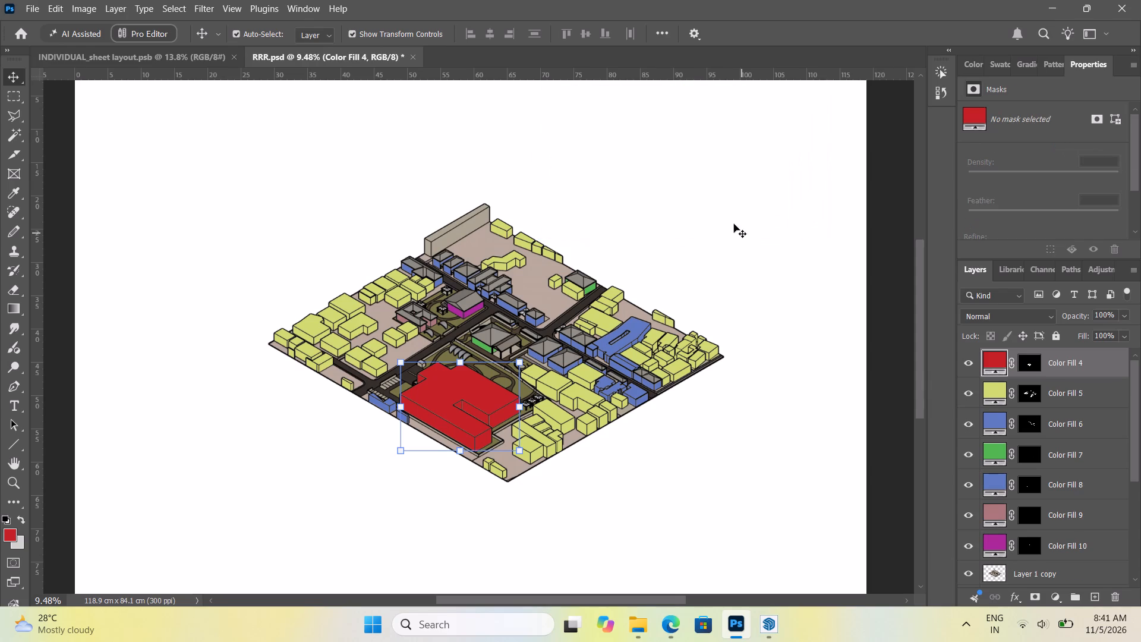
# Set the opacity of the base drawing, Layer 1 copy, to 50%.
pyautogui.keyDown('alt'); pyautogui.scroll(-5, 633, 300); pyautogui.keyUp('alt')
pyautogui.click(824, 225)
pyautogui.keyDown('alt'); pyautogui.scroll(3, 635, 323); pyautogui.keyUp('alt')
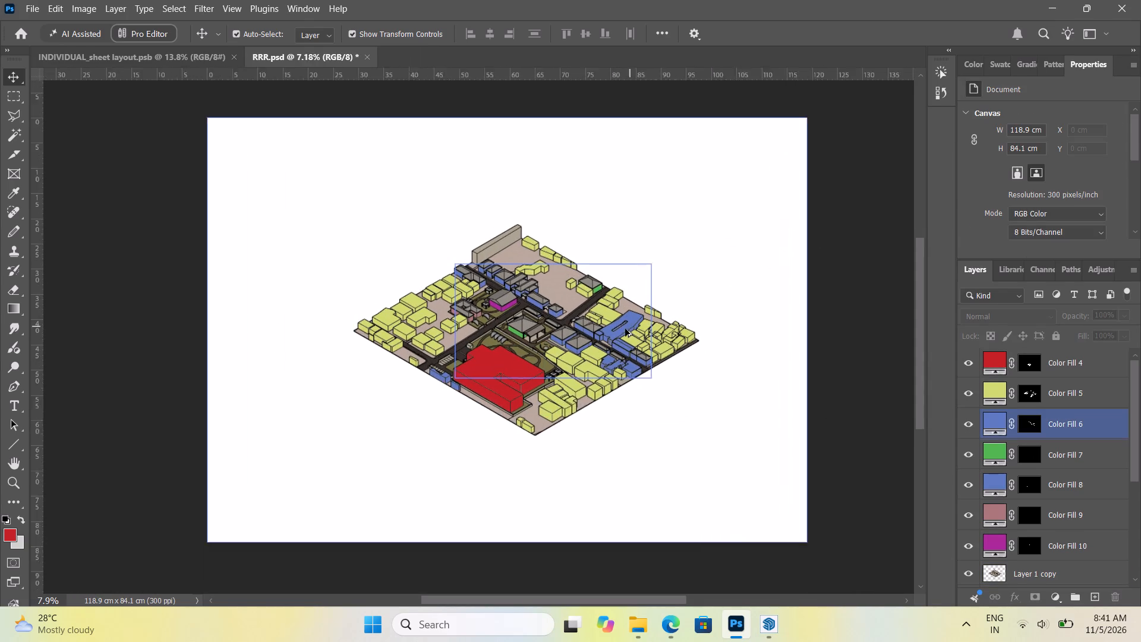
pyautogui.keyDown('alt'); pyautogui.scroll(1, 625, 329); pyautogui.keyUp('alt')
pyautogui.keyDown('alt'); pyautogui.scroll(2, 529, 275); pyautogui.keyUp('alt')
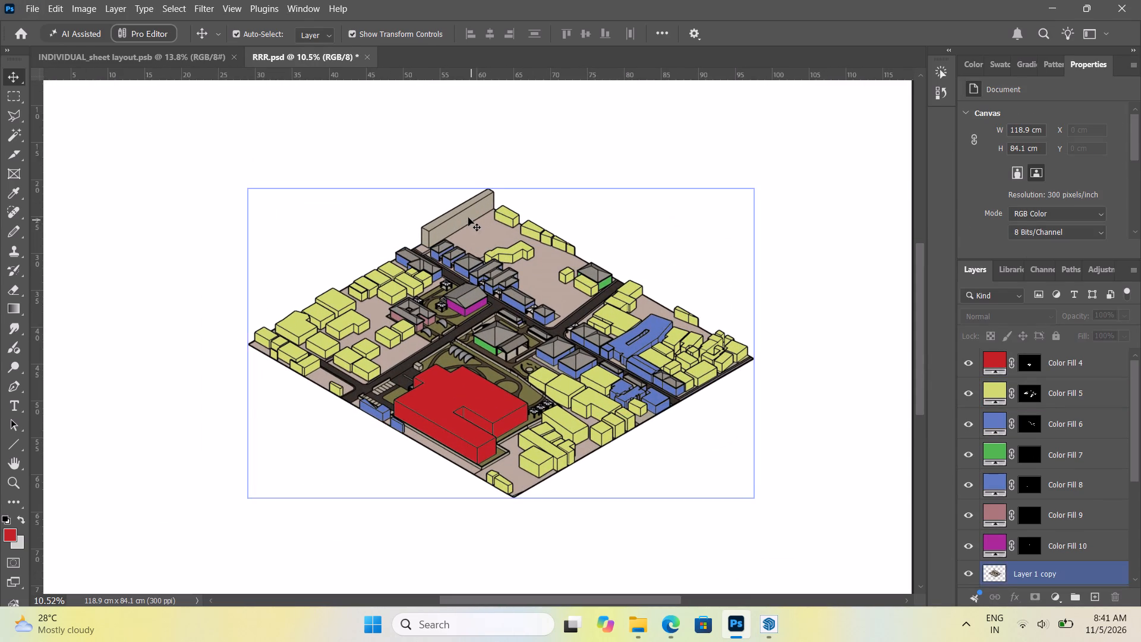
pyautogui.click(468, 218)
pyautogui.moveTo(1107, 314); pyautogui.dragTo(966, 321)
pyautogui.write('50')
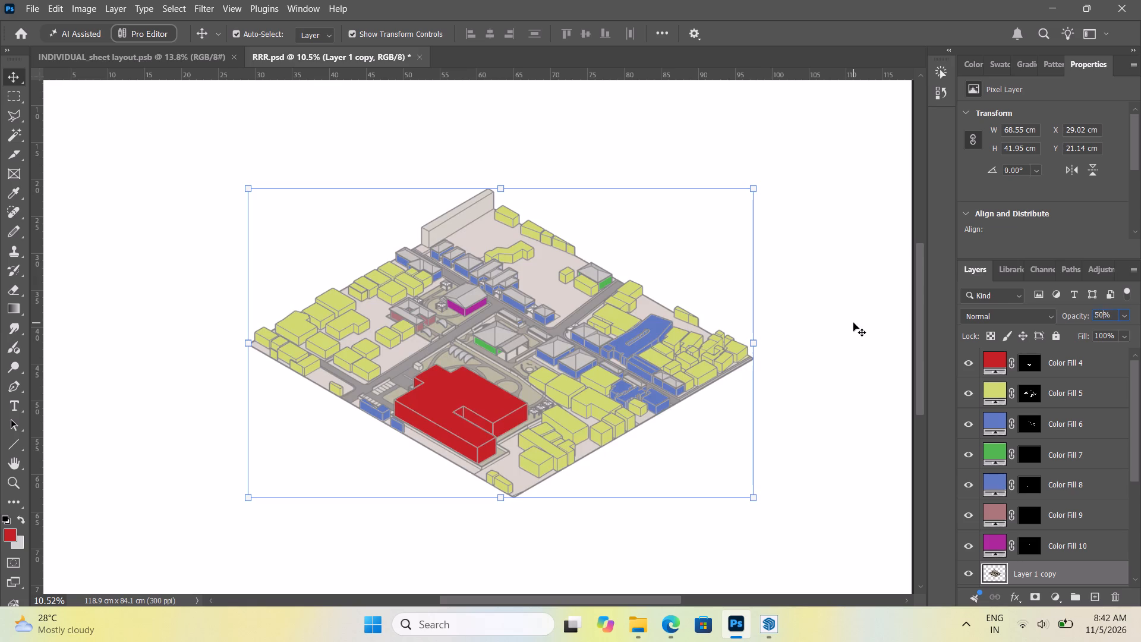
pyautogui.press('Return')
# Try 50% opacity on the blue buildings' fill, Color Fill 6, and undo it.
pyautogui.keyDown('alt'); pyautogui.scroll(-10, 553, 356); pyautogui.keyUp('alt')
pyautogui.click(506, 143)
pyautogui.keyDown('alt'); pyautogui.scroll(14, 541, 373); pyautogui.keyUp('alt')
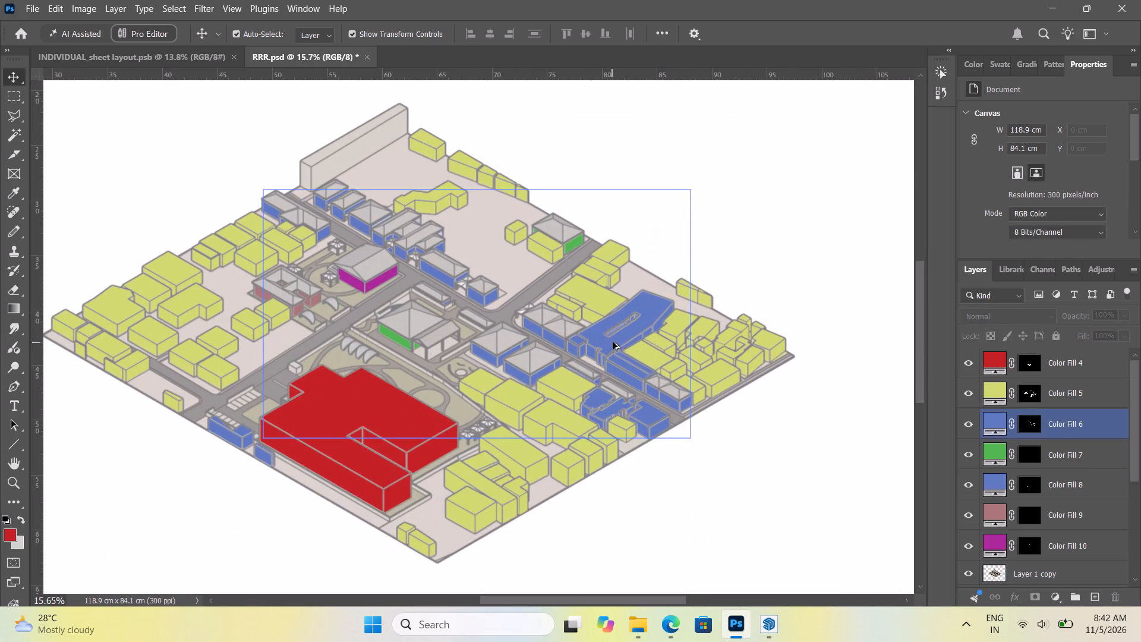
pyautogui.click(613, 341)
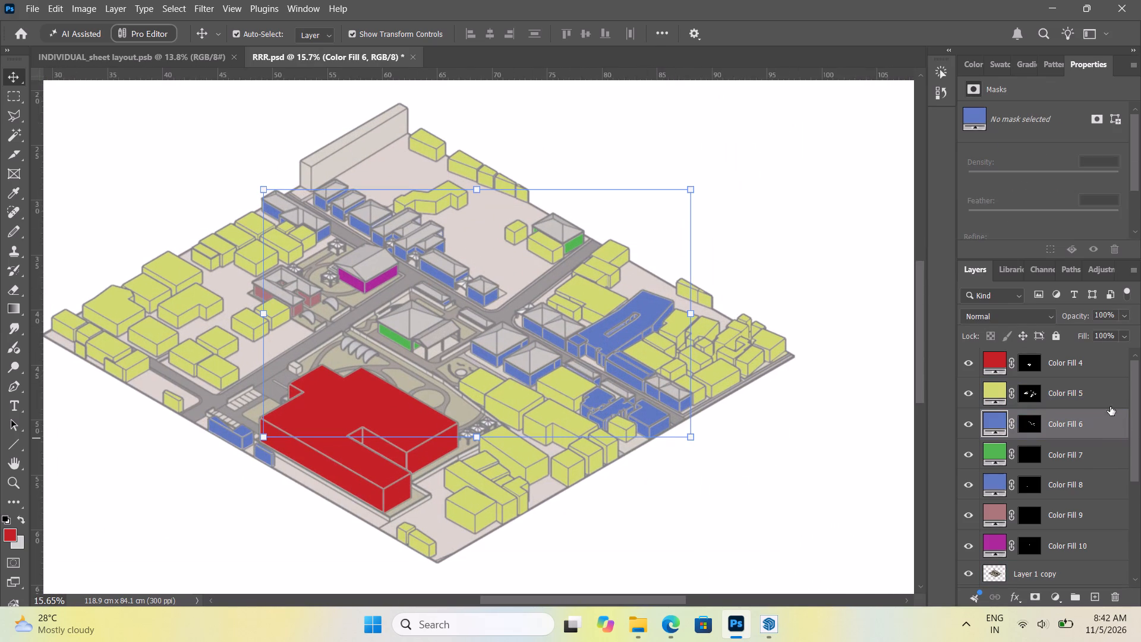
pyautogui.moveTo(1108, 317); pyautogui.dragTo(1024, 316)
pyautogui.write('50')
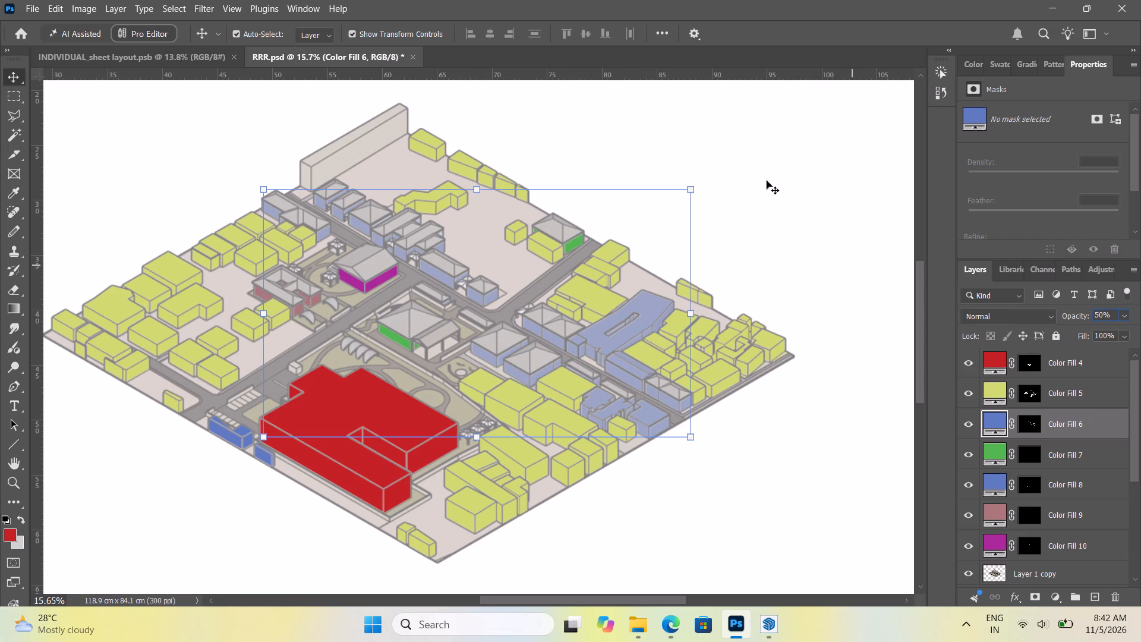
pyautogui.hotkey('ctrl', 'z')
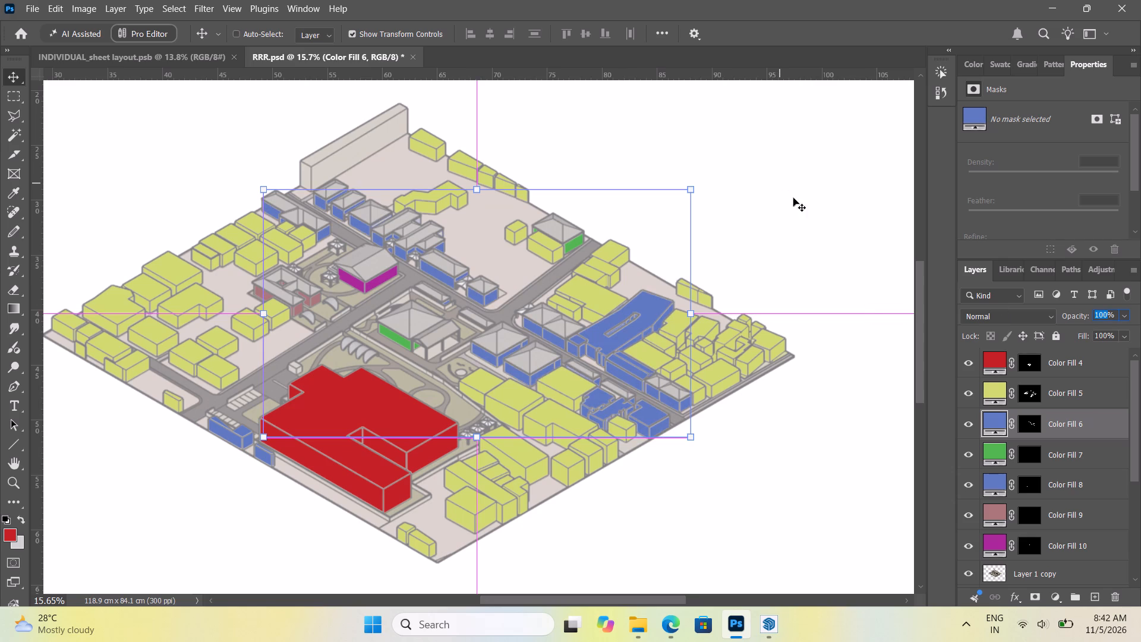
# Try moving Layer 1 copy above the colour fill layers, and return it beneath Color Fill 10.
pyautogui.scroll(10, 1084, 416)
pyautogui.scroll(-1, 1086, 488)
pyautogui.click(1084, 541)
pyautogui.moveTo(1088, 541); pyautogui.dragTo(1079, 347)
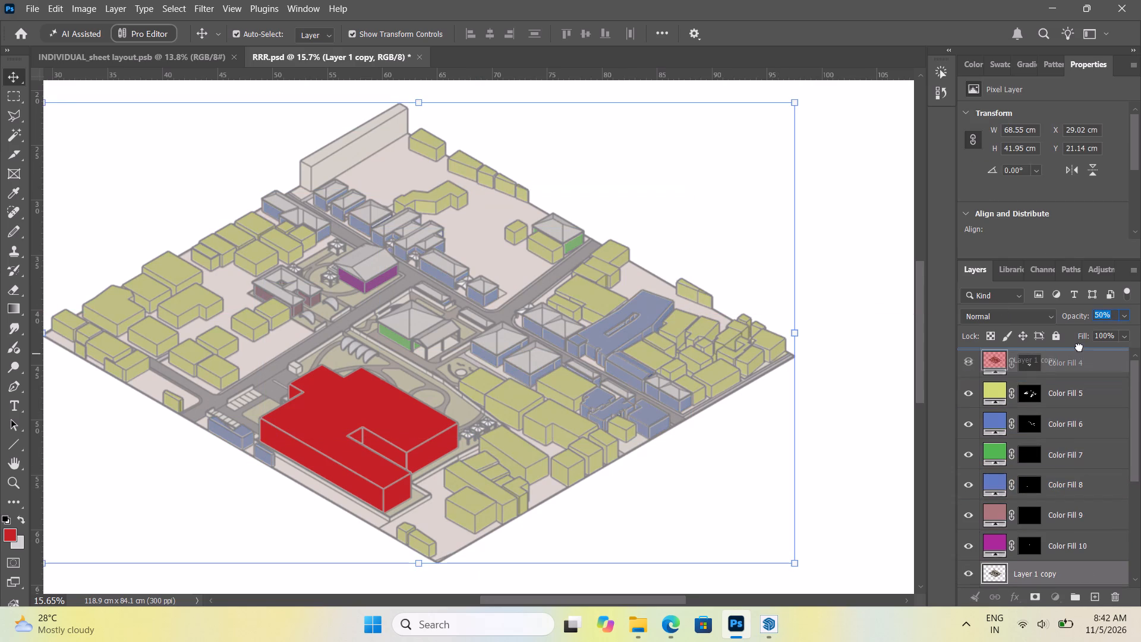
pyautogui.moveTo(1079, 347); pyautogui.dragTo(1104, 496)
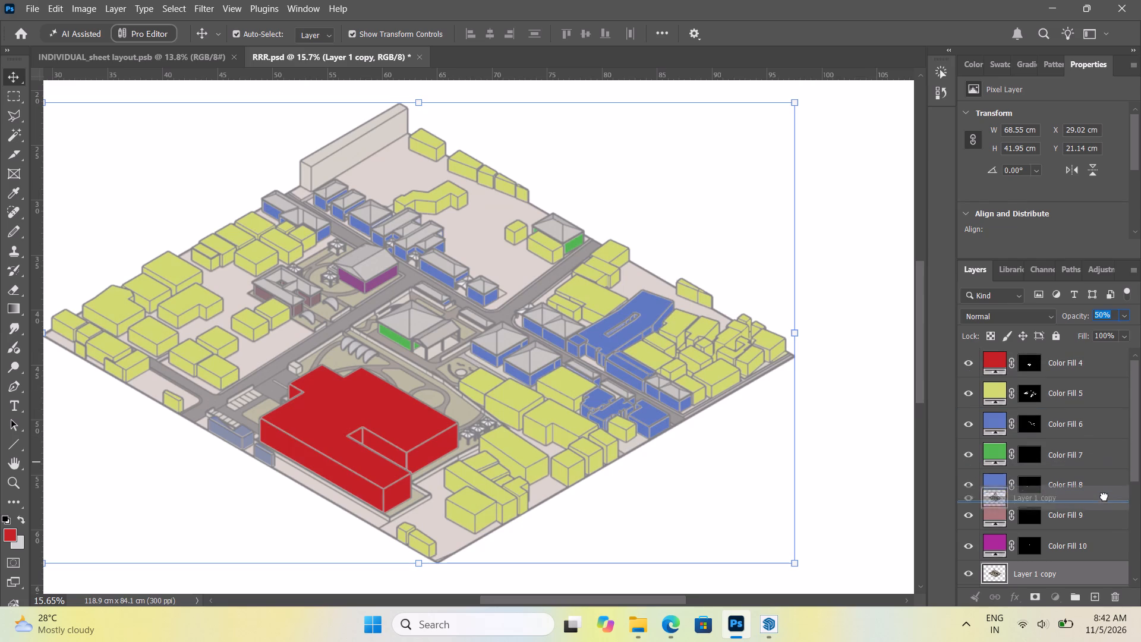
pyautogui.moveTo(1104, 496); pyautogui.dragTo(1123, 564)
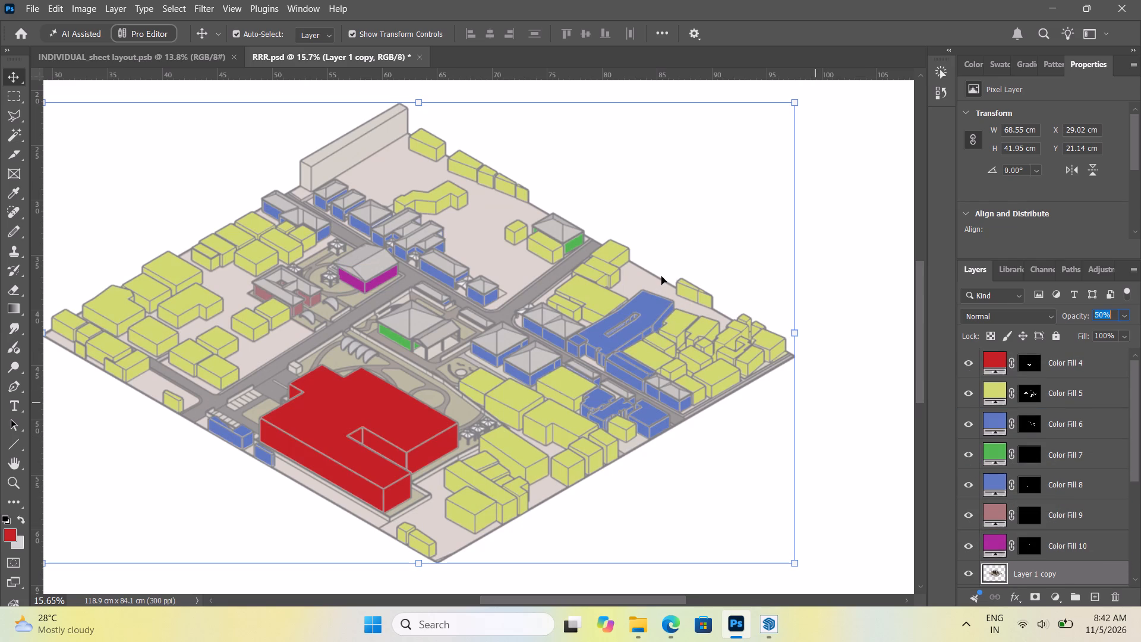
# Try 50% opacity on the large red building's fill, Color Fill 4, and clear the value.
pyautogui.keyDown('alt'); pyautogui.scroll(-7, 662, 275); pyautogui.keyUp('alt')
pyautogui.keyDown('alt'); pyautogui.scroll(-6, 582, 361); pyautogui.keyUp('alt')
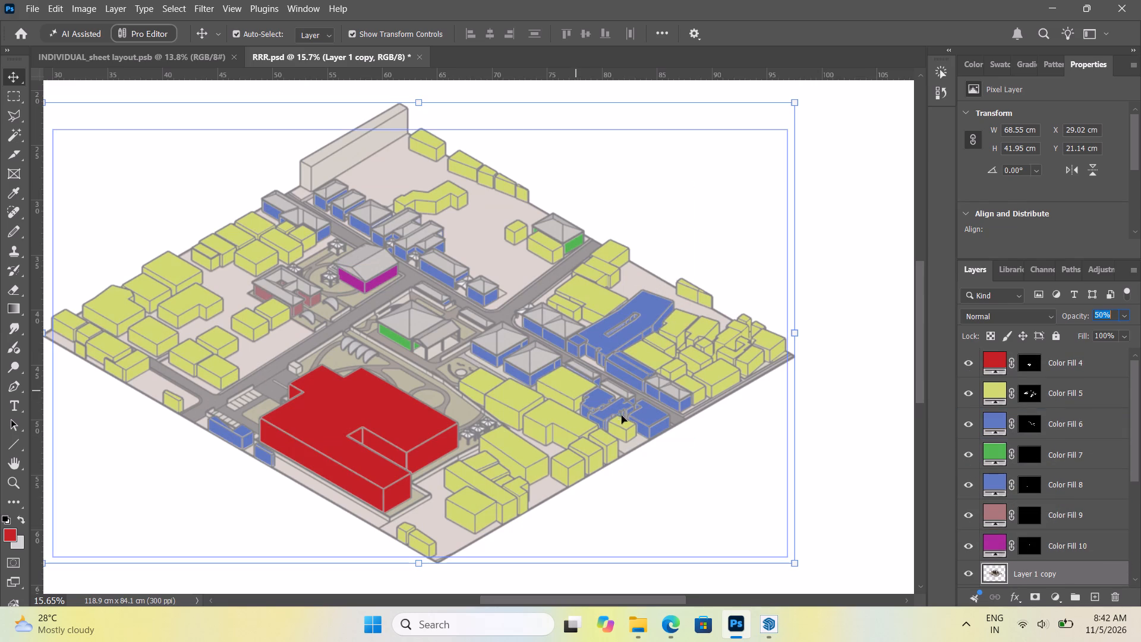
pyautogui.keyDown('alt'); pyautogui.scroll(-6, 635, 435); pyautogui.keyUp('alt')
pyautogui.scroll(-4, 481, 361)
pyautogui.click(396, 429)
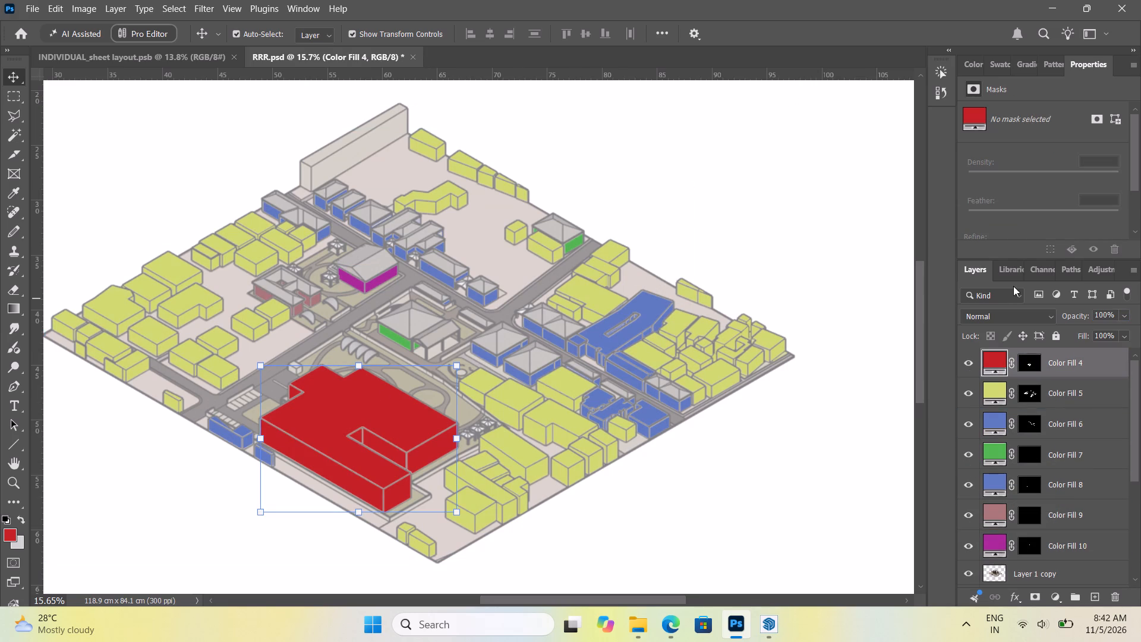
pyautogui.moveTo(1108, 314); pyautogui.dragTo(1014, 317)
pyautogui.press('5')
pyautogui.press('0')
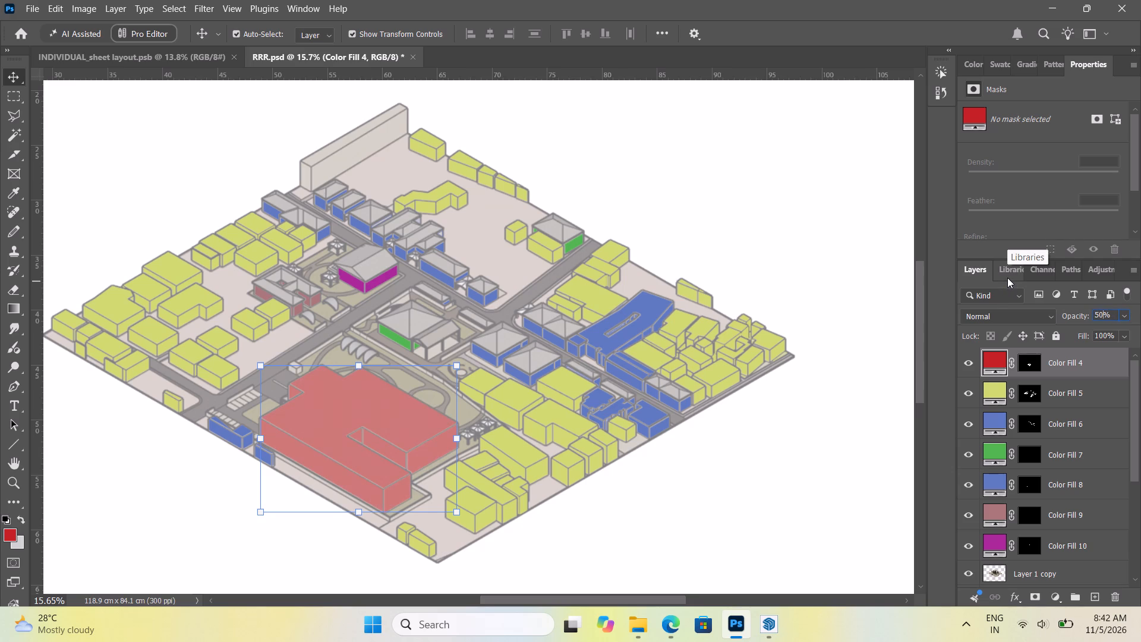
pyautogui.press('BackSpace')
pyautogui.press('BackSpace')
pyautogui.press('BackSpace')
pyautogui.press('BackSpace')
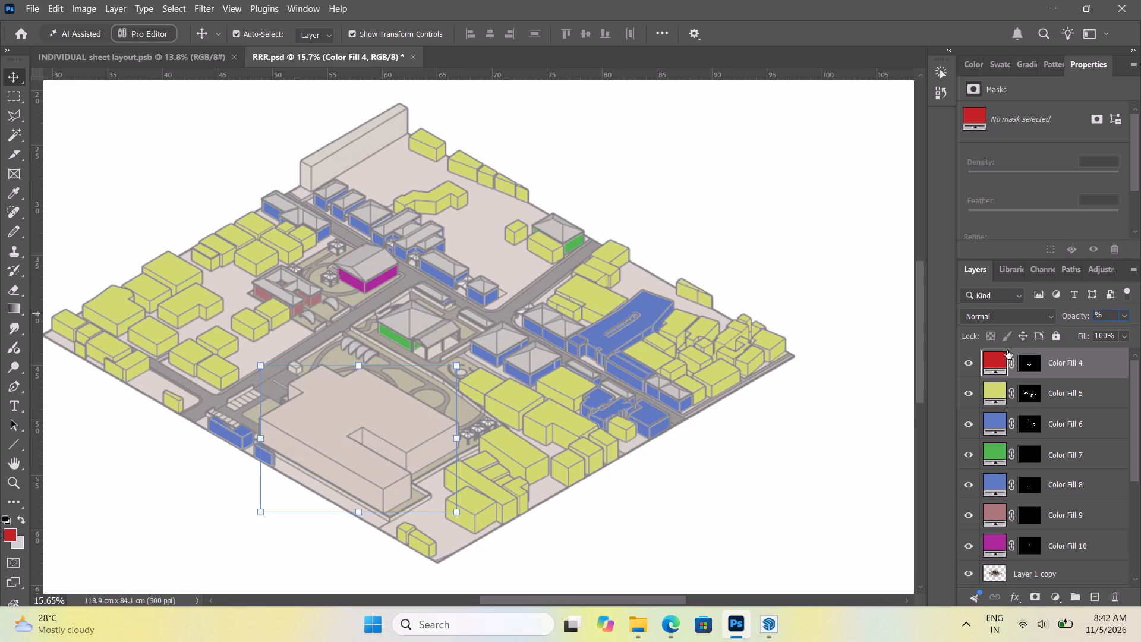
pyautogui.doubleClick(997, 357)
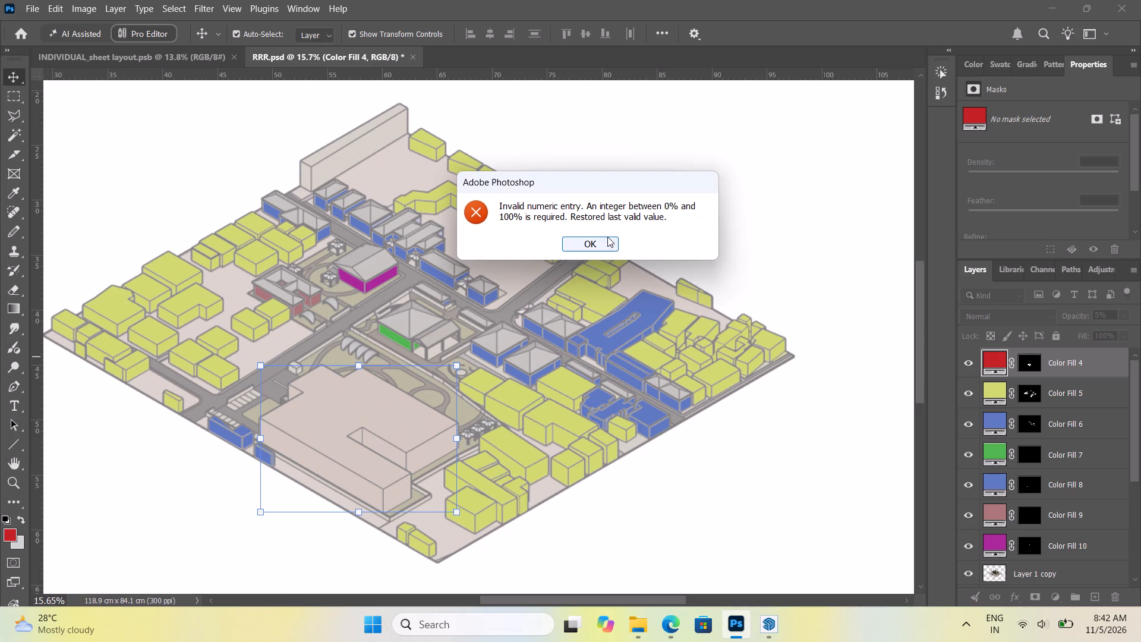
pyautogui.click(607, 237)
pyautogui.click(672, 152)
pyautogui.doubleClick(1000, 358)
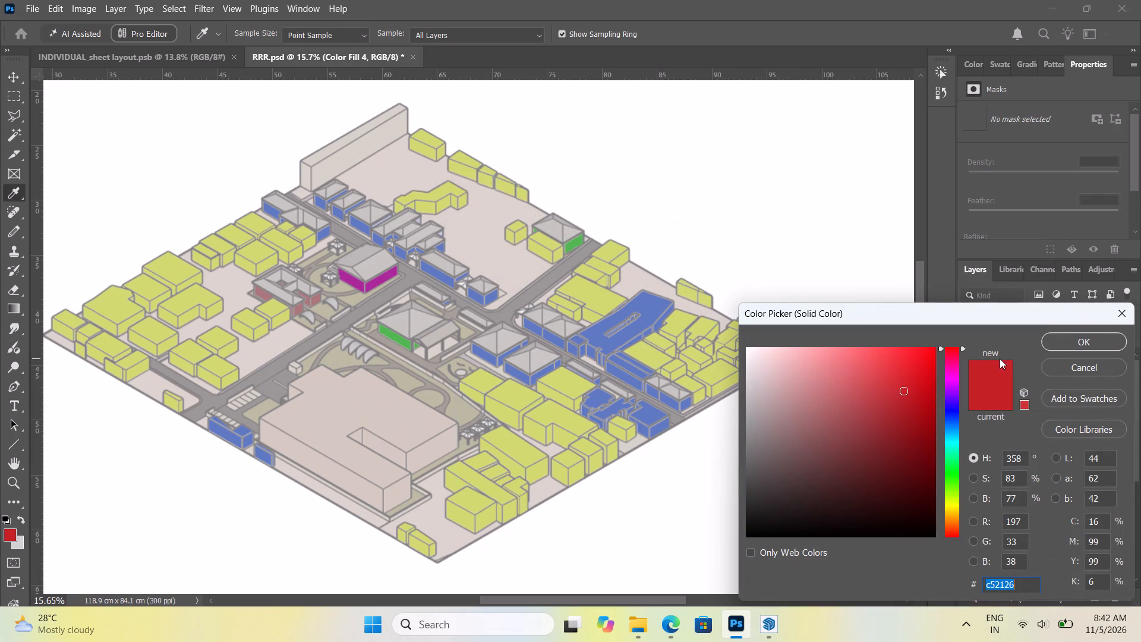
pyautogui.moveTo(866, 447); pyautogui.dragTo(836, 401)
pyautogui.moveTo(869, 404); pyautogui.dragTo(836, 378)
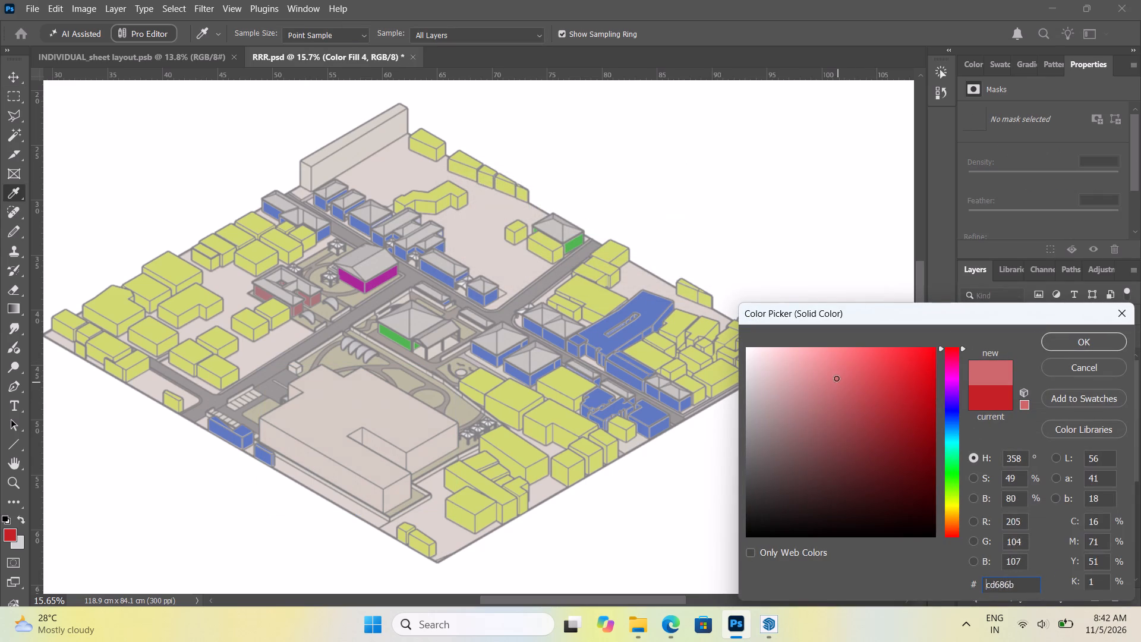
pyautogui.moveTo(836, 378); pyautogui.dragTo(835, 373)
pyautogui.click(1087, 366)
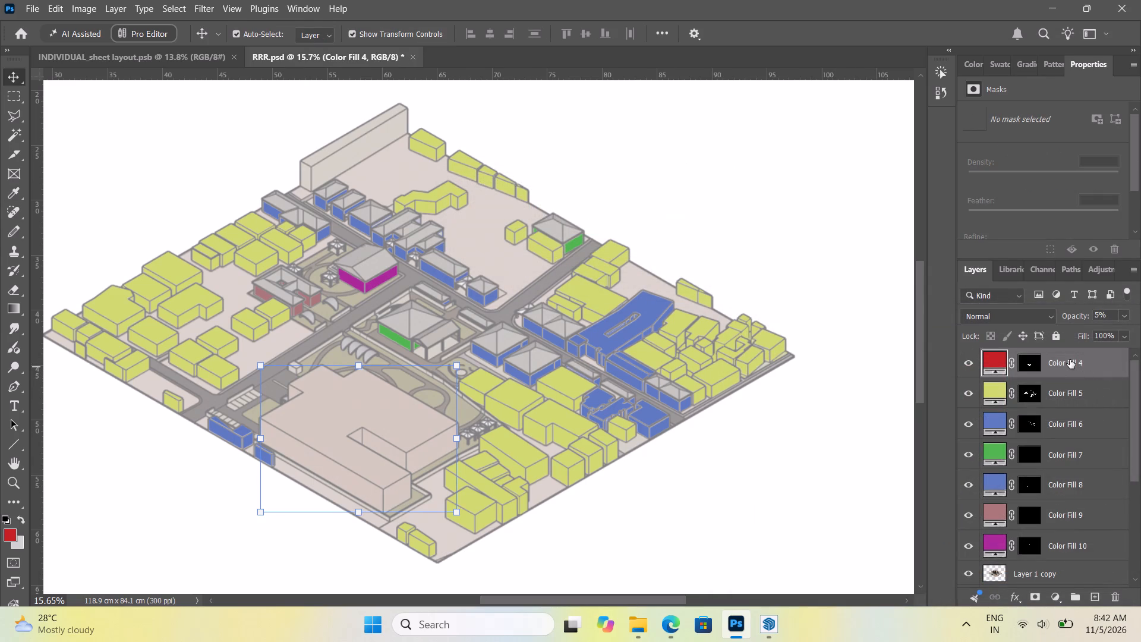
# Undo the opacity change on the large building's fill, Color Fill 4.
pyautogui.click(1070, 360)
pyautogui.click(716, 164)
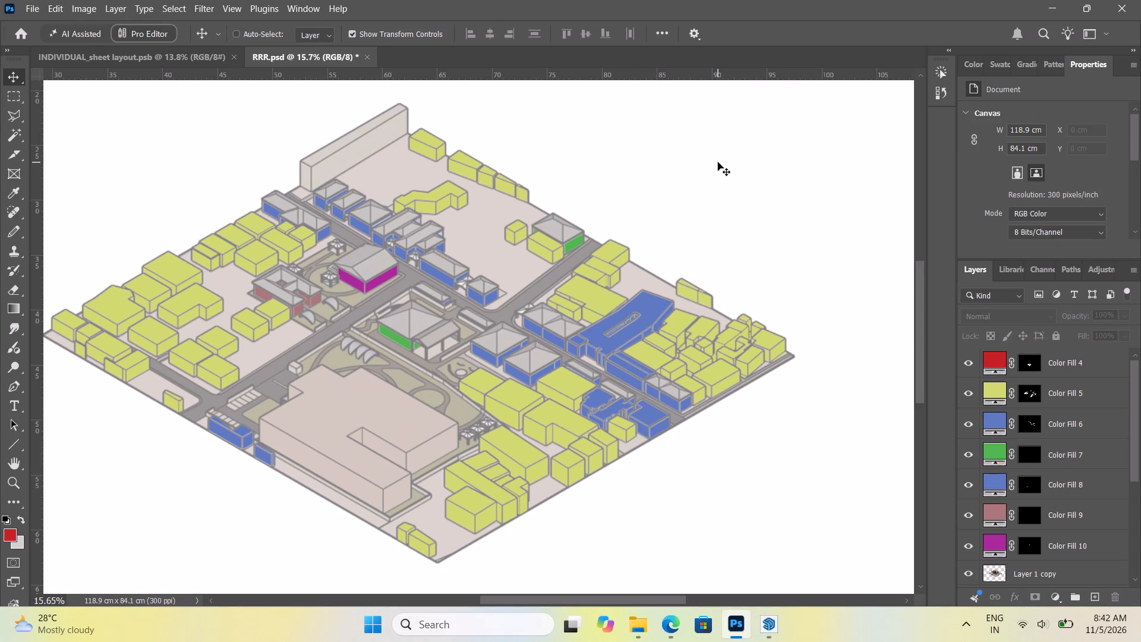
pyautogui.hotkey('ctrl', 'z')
# Recolour the large red building's fill, Color Fill 4, to the fully saturated red ca0006 after trying darker, greyer and paler tones.
pyautogui.doubleClick(989, 366)
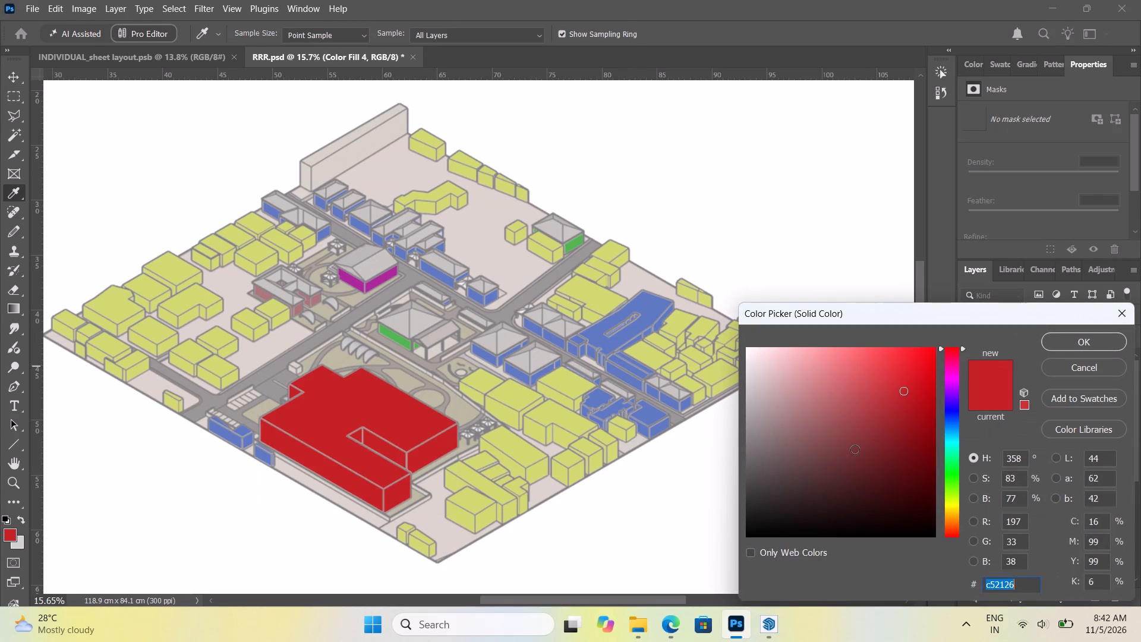
pyautogui.moveTo(855, 449); pyautogui.dragTo(933, 358)
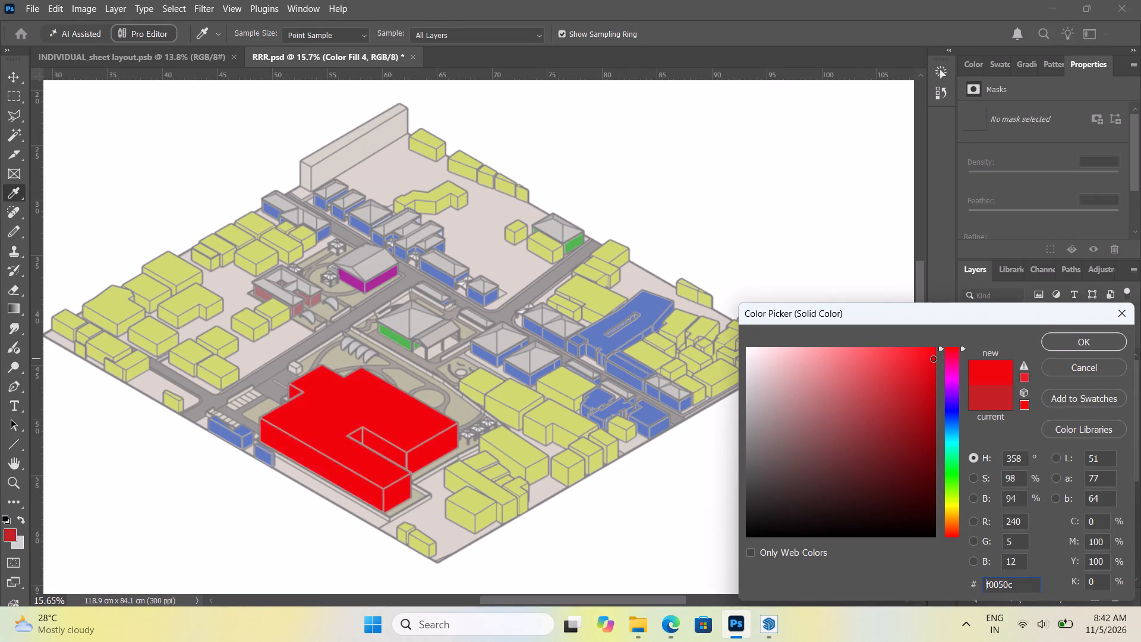
pyautogui.moveTo(933, 358); pyautogui.dragTo(874, 480)
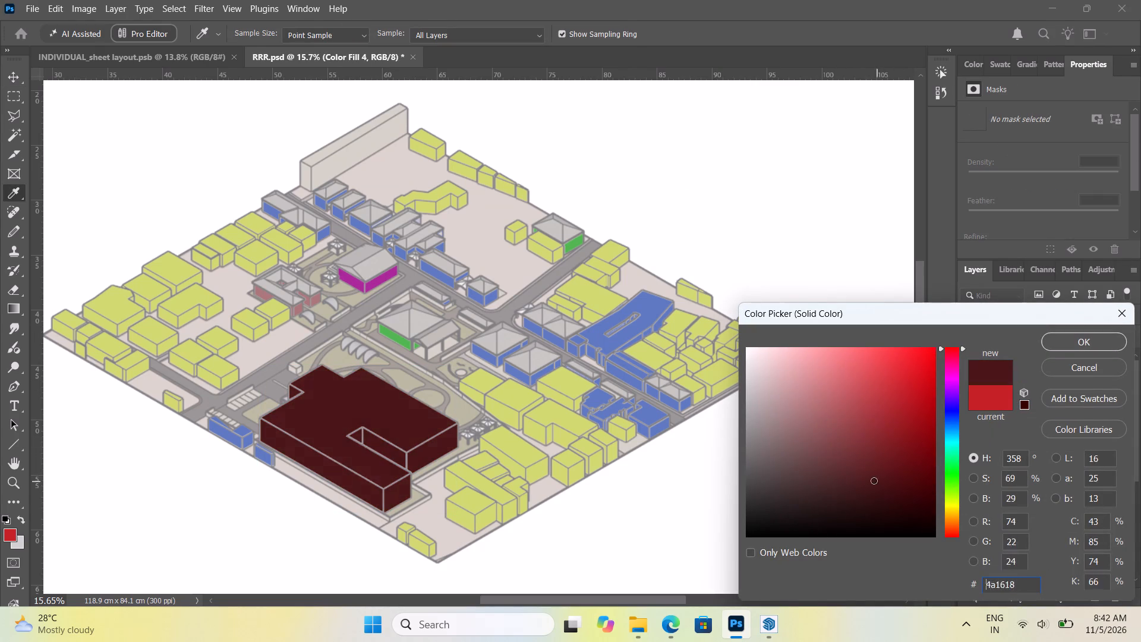
pyautogui.moveTo(874, 480); pyautogui.dragTo(741, 427)
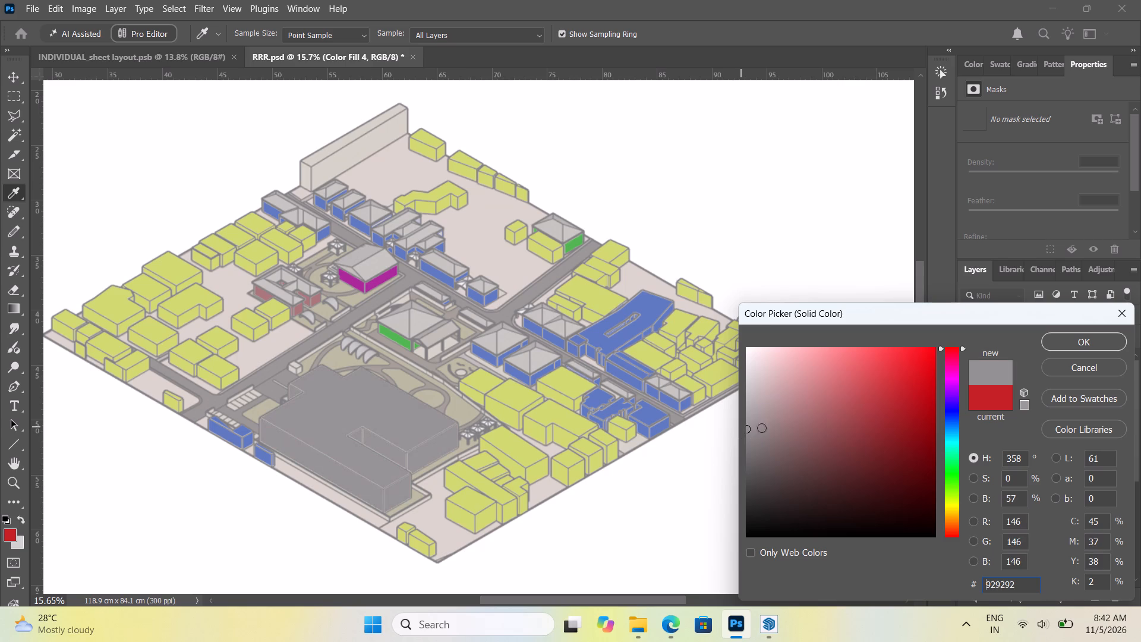
pyautogui.click(814, 449)
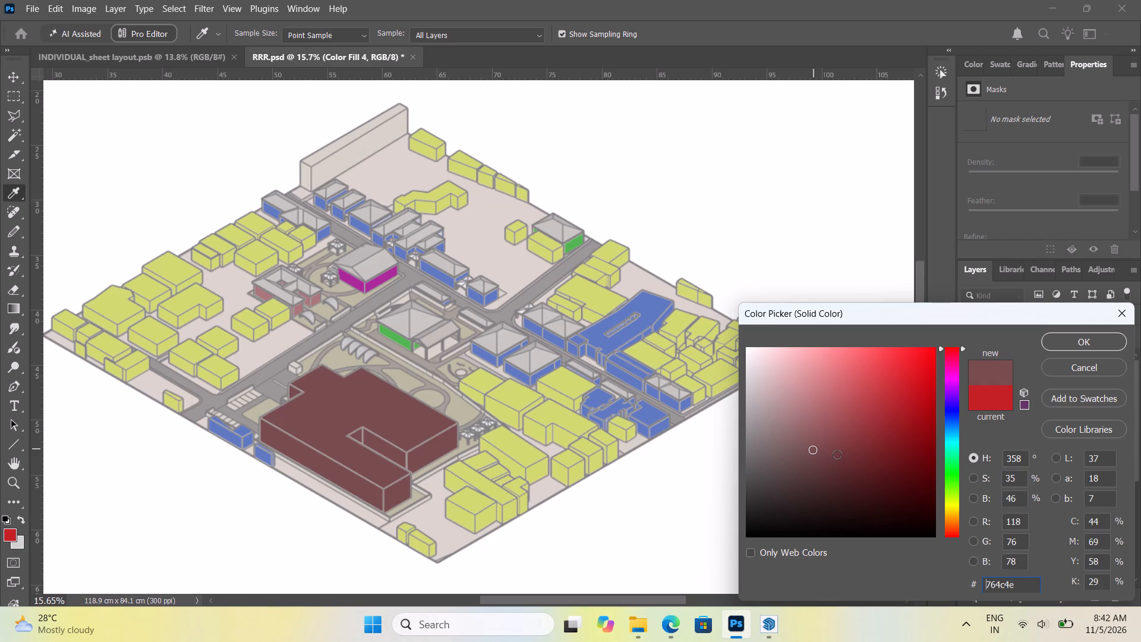
pyautogui.click(835, 453)
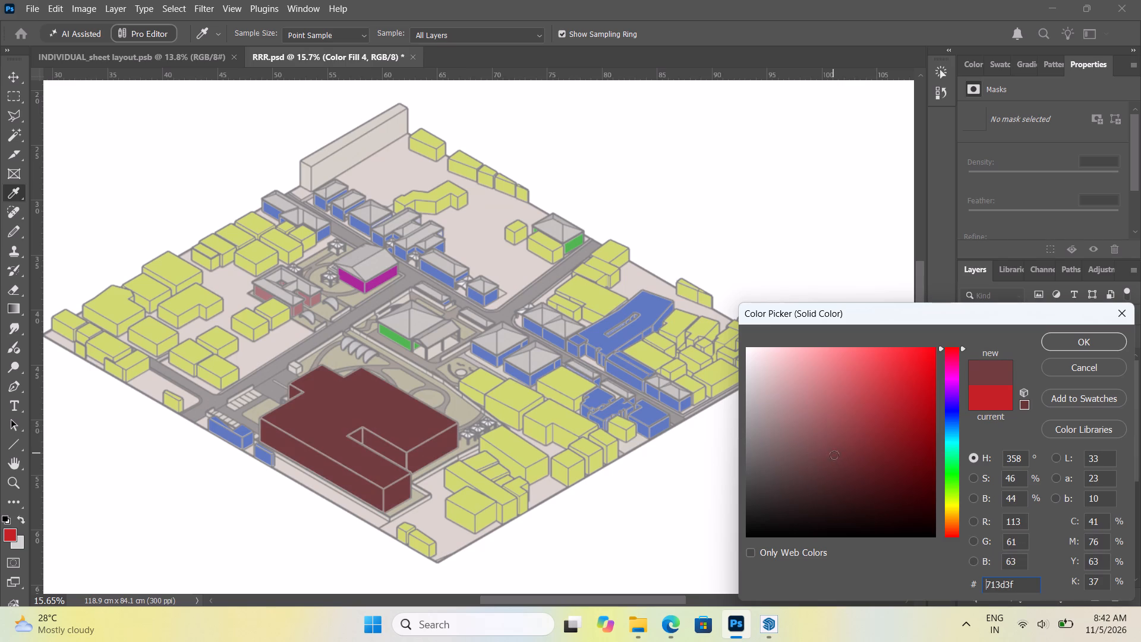
pyautogui.click(841, 470)
pyautogui.click(819, 505)
pyautogui.moveTo(805, 528); pyautogui.dragTo(828, 540)
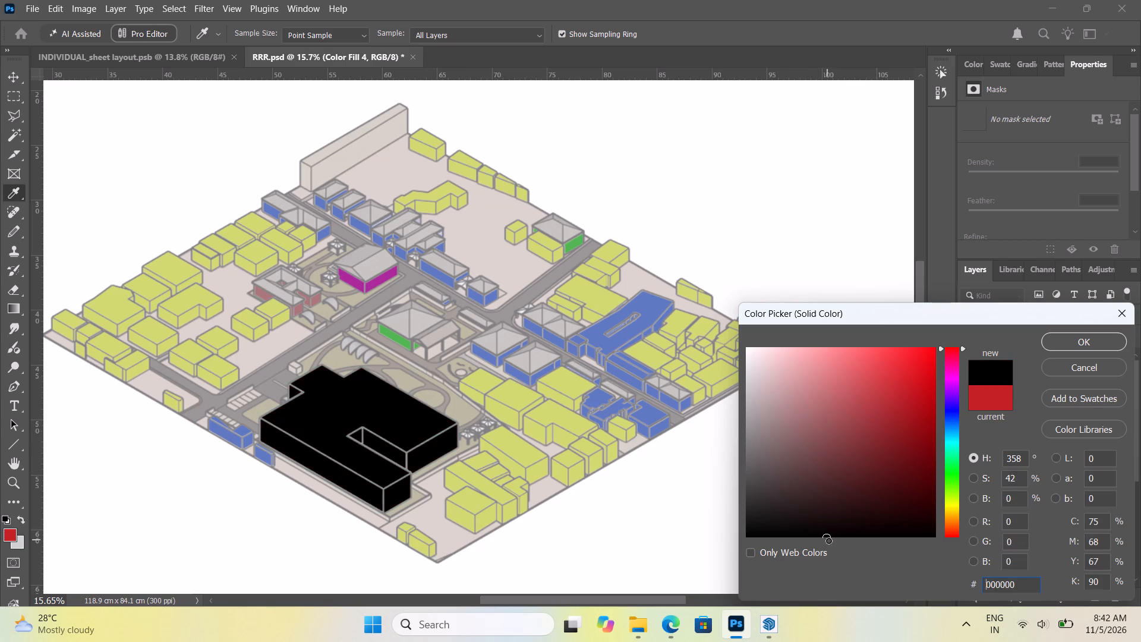
pyautogui.moveTo(828, 540); pyautogui.dragTo(747, 485)
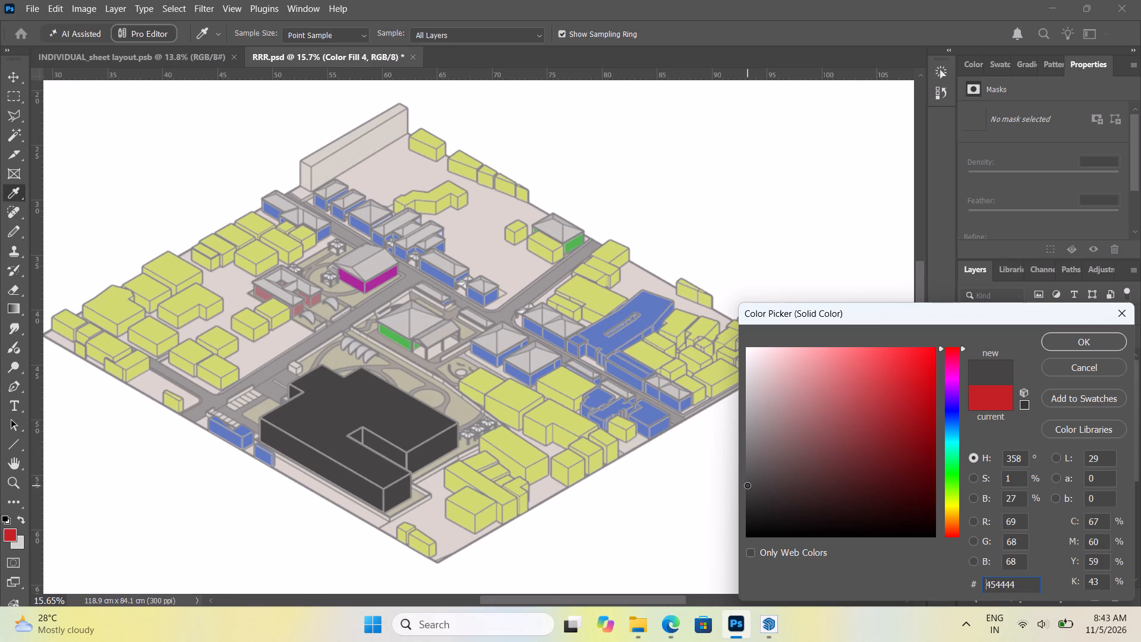
pyautogui.moveTo(747, 485); pyautogui.dragTo(744, 479)
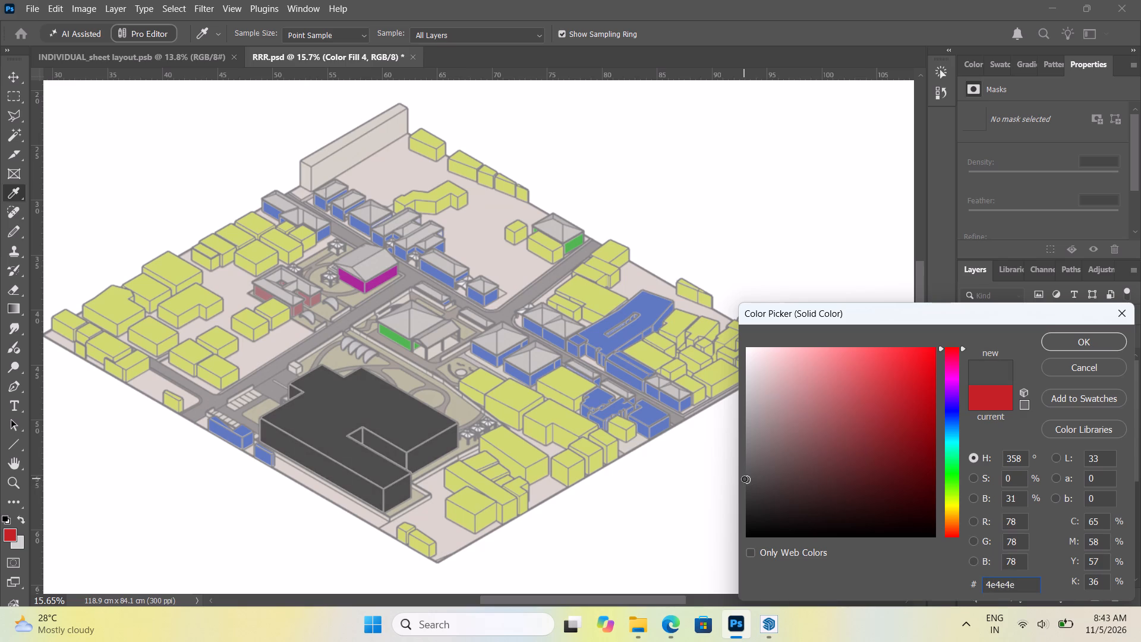
pyautogui.moveTo(744, 479); pyautogui.dragTo(752, 479)
pyautogui.moveTo(752, 479); pyautogui.dragTo(989, 556)
pyautogui.click(864, 439)
pyautogui.click(847, 406)
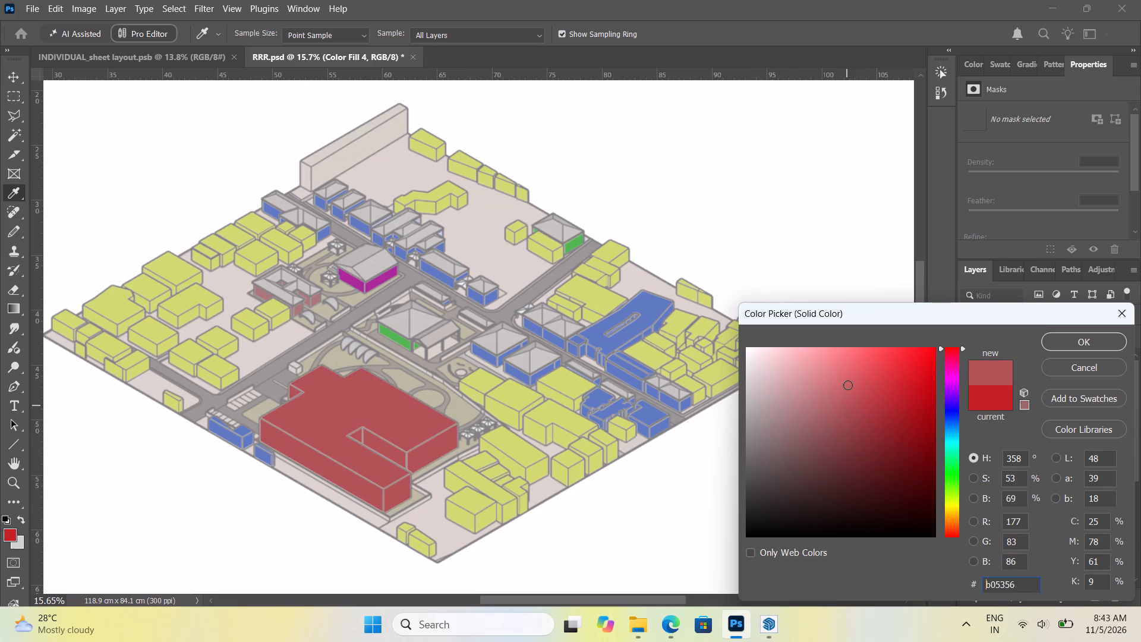
pyautogui.click(847, 385)
pyautogui.click(844, 376)
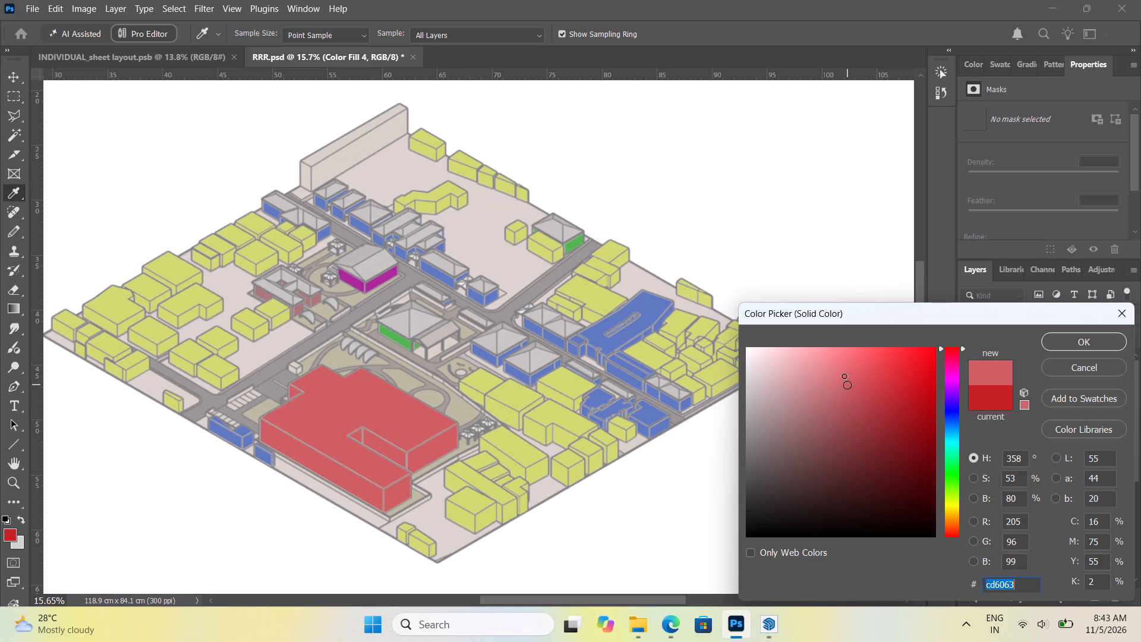
pyautogui.click(843, 366)
pyautogui.moveTo(859, 365); pyautogui.dragTo(942, 387)
pyautogui.click(1061, 340)
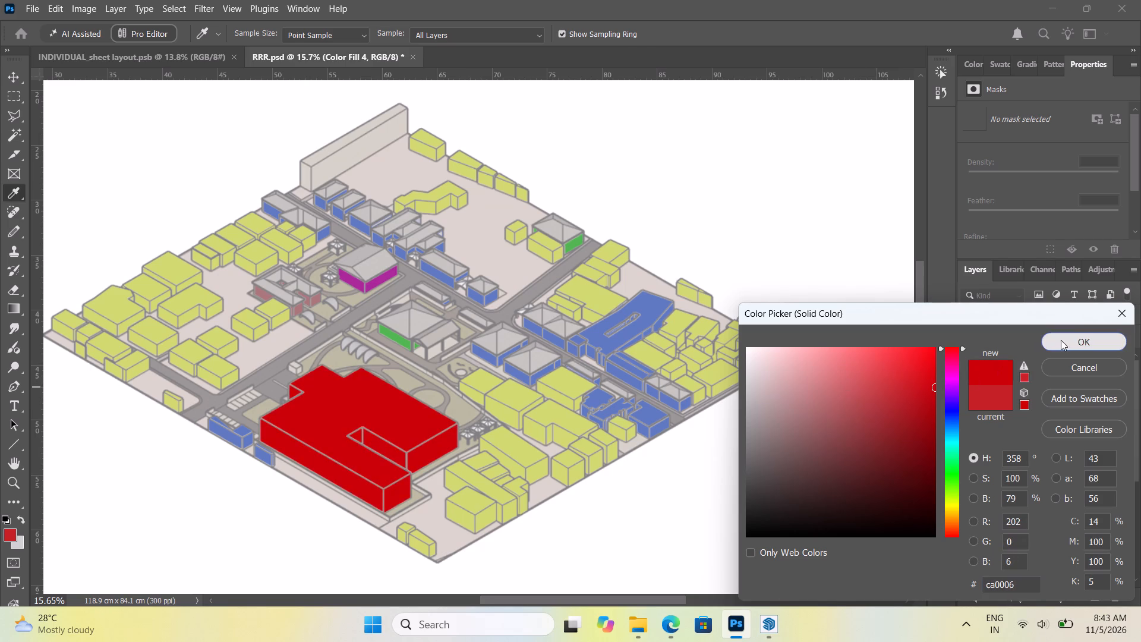
pyautogui.click(693, 86)
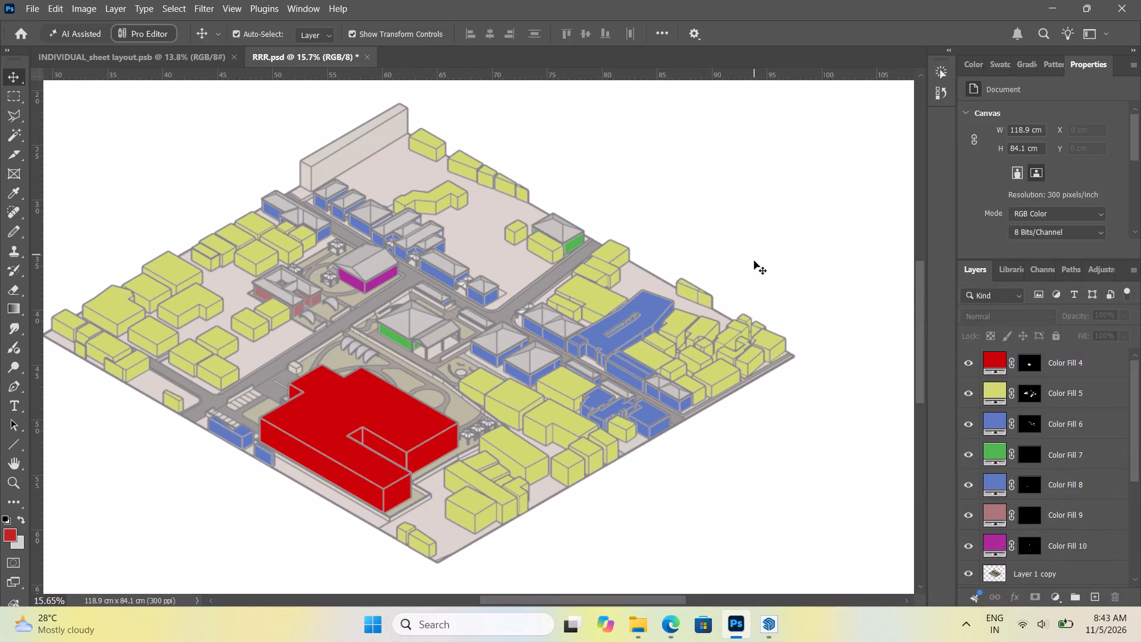
# Examine the whole drawing at different zoom levels to judge the building colours against each other.
pyautogui.keyDown('alt'); pyautogui.scroll(-14, 726, 305); pyautogui.keyUp('alt')
pyautogui.keyDown('alt'); pyautogui.scroll(7, 727, 316); pyautogui.keyUp('alt')
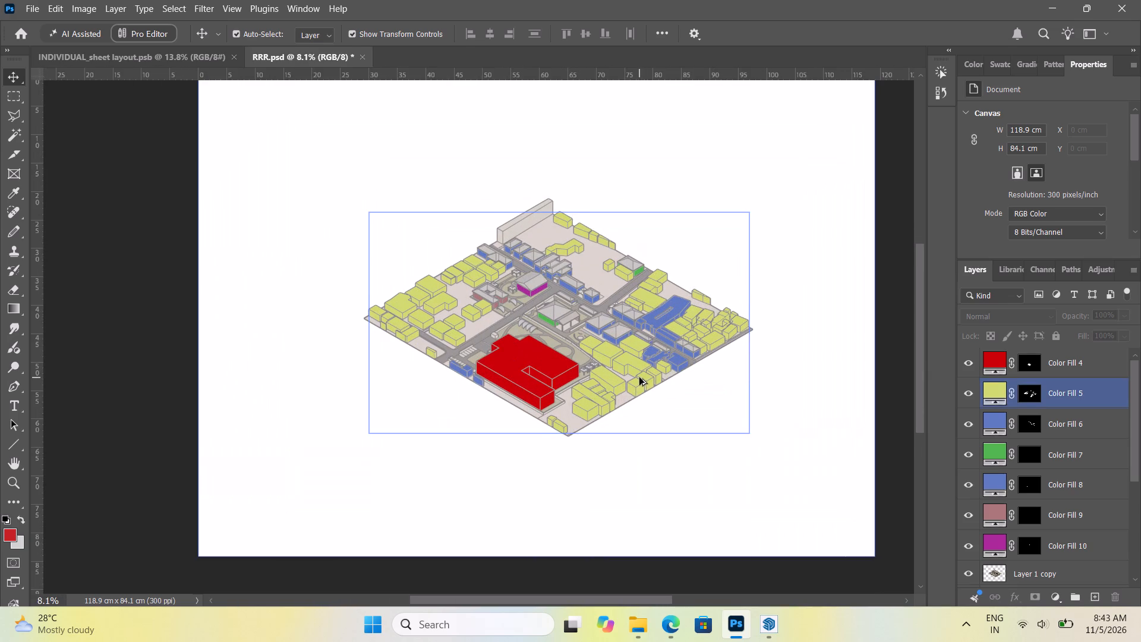
pyautogui.scroll(-3, 639, 377)
pyautogui.scroll(4, 670, 360)
pyautogui.scroll(4, 735, 164)
pyautogui.click(719, 108)
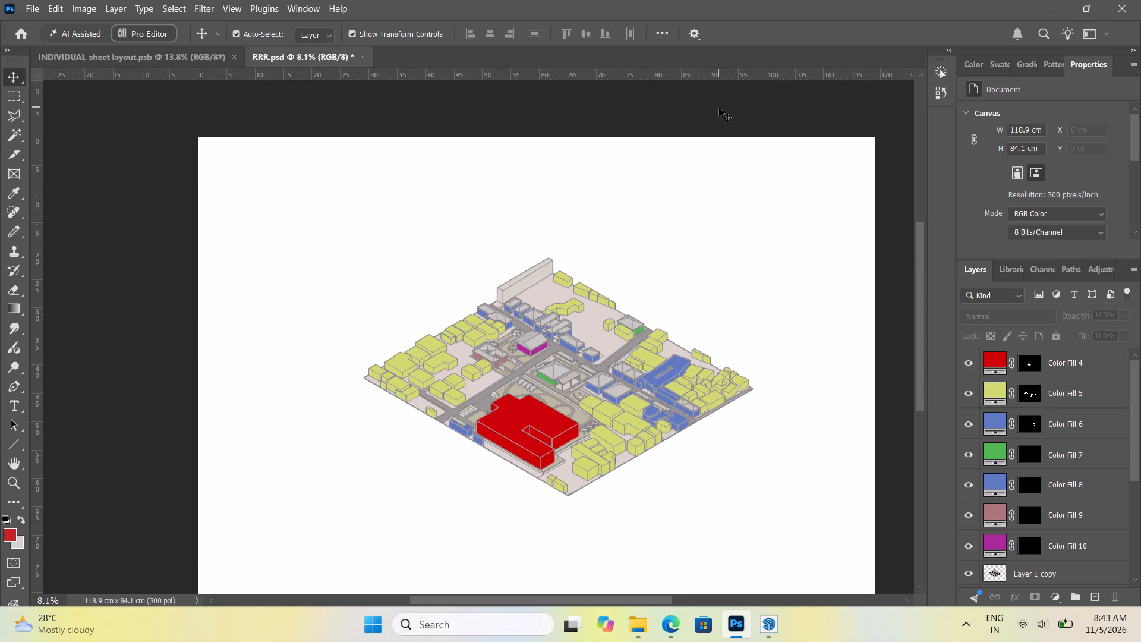
pyautogui.scroll(6, 684, 282)
pyautogui.scroll(-6, 670, 273)
pyautogui.keyDown('alt'); pyautogui.scroll(-4, 413, 313); pyautogui.keyUp('alt')
pyautogui.keyDown('alt'); pyautogui.scroll(12, 516, 403); pyautogui.keyUp('alt')
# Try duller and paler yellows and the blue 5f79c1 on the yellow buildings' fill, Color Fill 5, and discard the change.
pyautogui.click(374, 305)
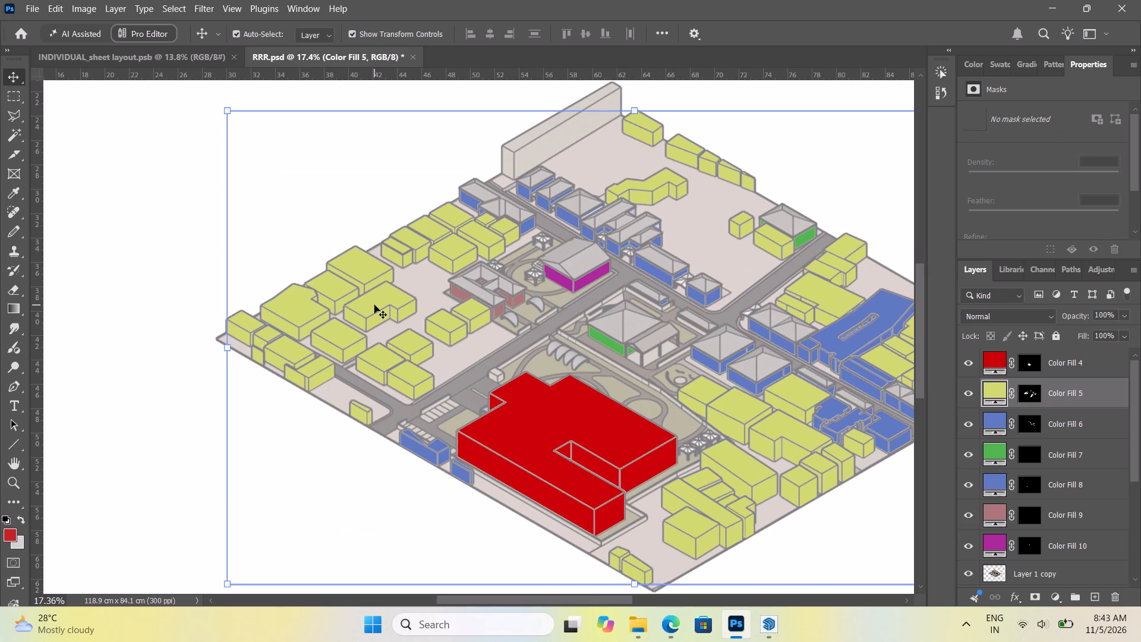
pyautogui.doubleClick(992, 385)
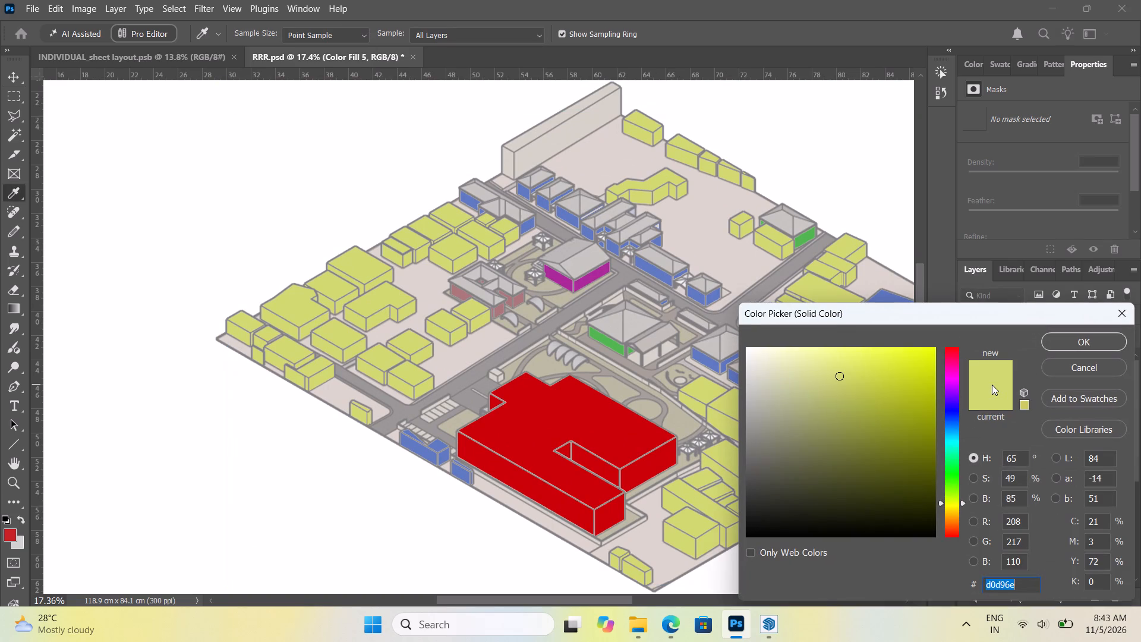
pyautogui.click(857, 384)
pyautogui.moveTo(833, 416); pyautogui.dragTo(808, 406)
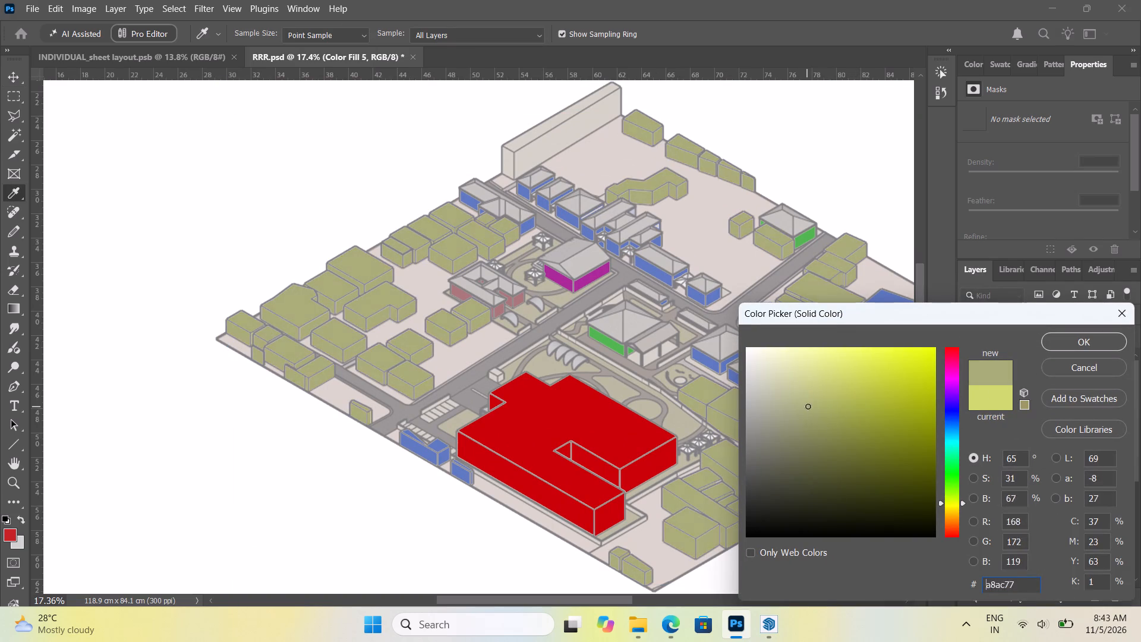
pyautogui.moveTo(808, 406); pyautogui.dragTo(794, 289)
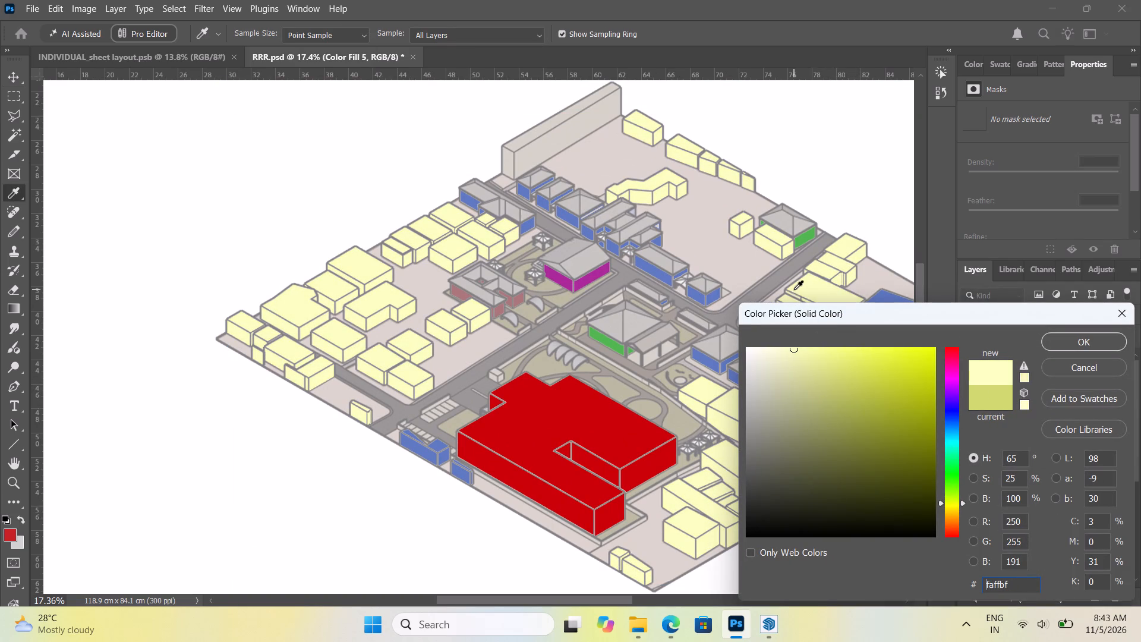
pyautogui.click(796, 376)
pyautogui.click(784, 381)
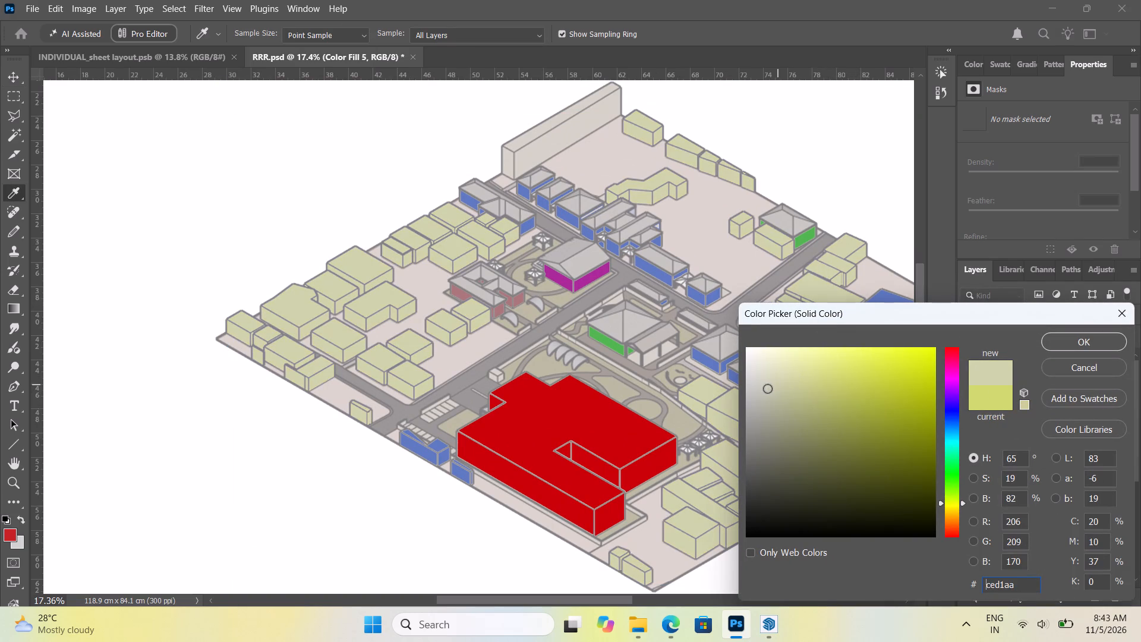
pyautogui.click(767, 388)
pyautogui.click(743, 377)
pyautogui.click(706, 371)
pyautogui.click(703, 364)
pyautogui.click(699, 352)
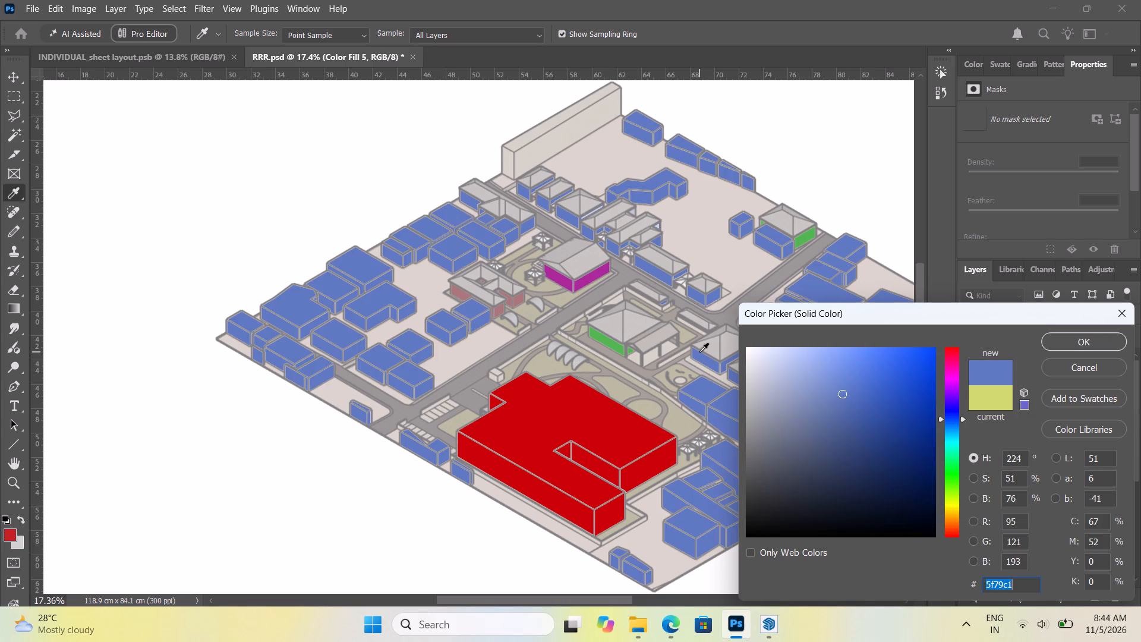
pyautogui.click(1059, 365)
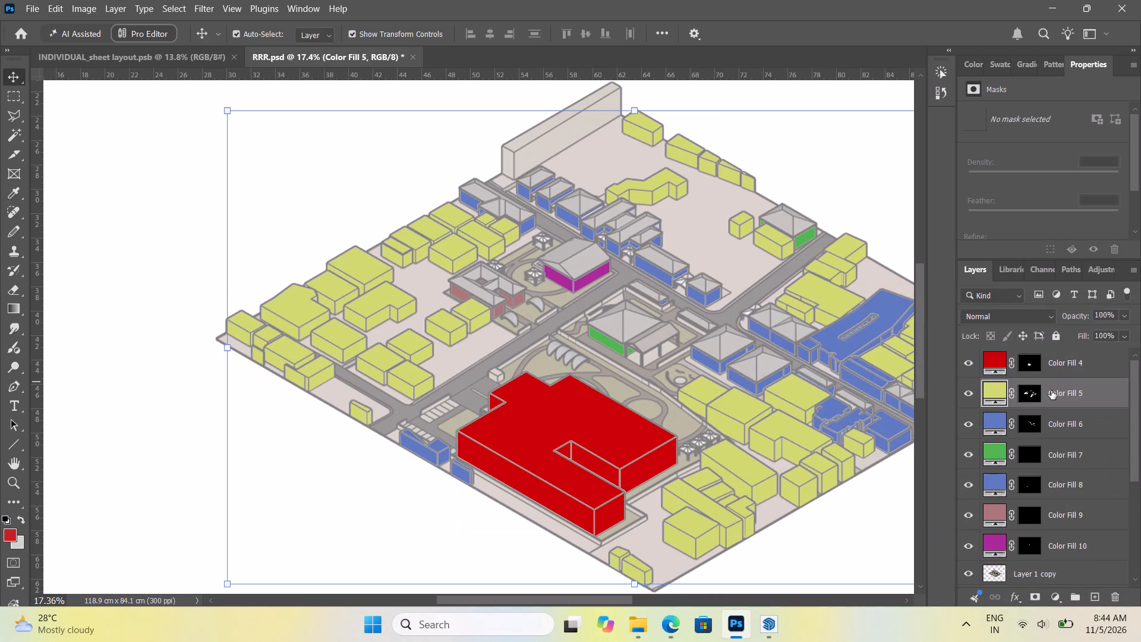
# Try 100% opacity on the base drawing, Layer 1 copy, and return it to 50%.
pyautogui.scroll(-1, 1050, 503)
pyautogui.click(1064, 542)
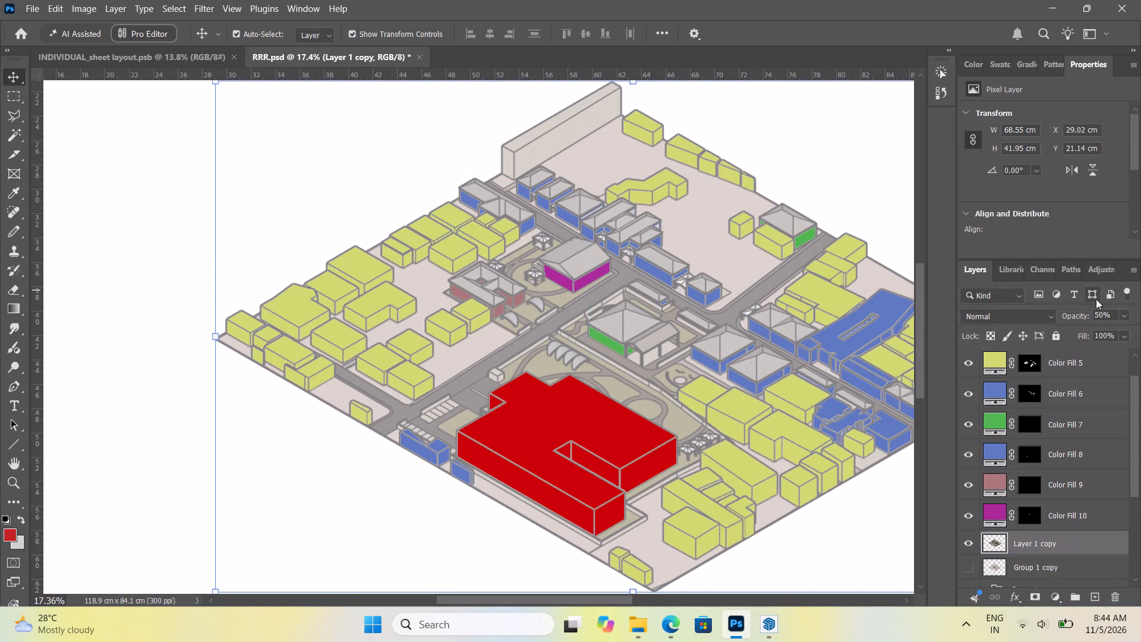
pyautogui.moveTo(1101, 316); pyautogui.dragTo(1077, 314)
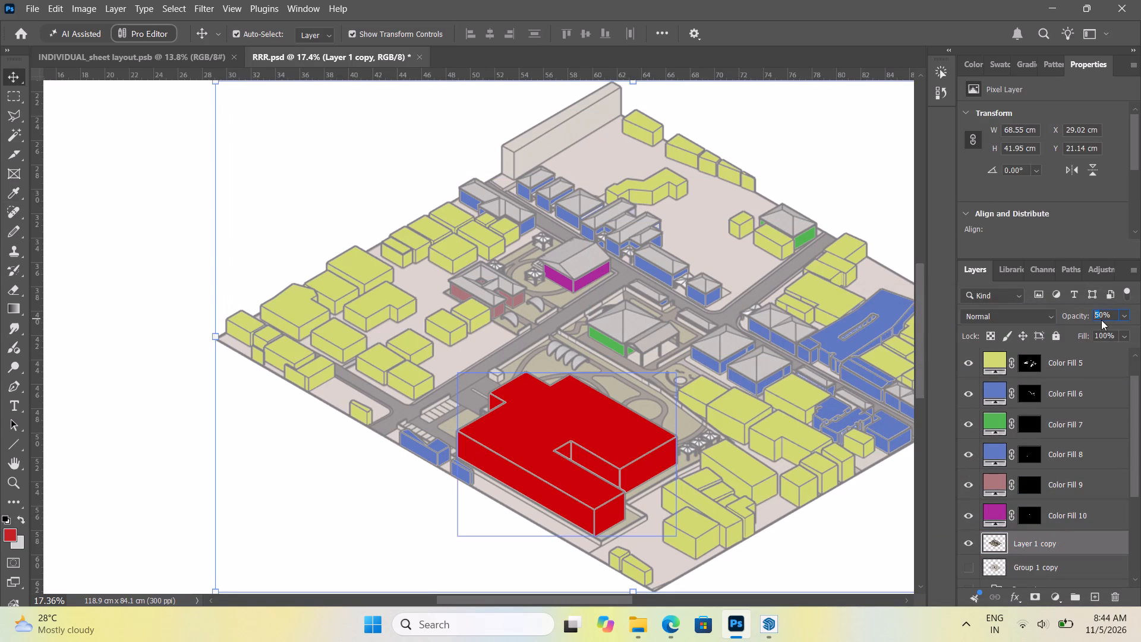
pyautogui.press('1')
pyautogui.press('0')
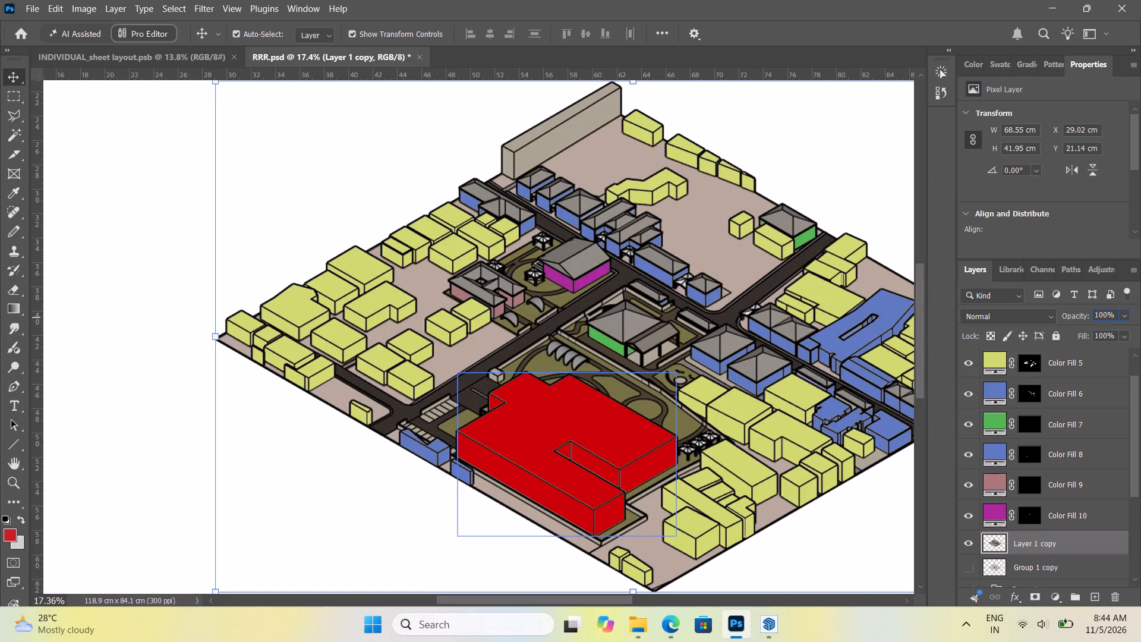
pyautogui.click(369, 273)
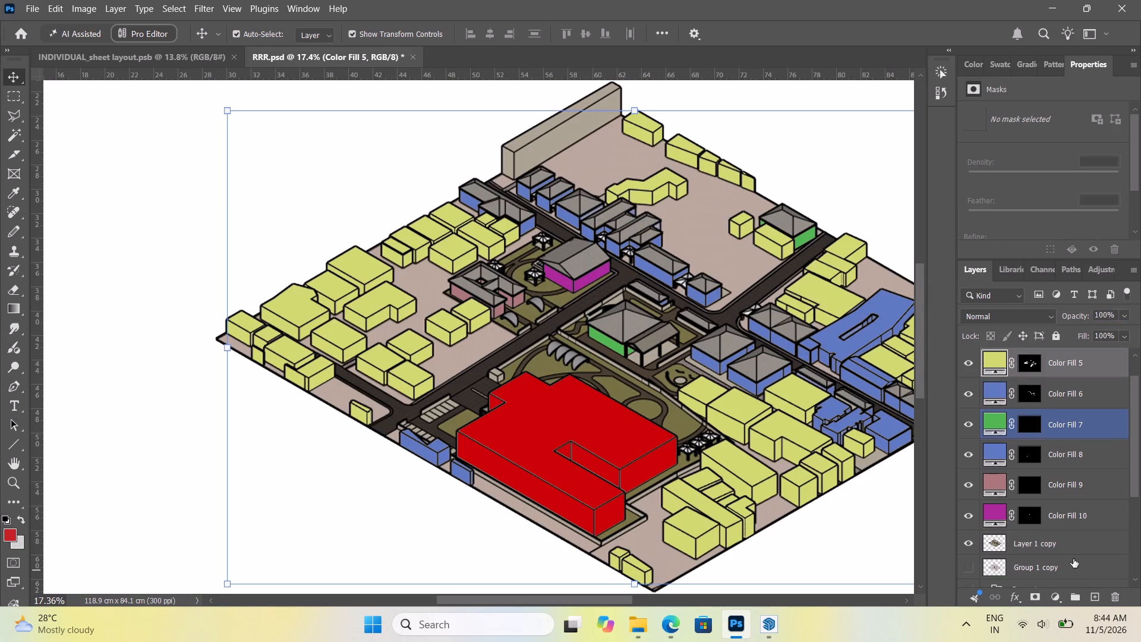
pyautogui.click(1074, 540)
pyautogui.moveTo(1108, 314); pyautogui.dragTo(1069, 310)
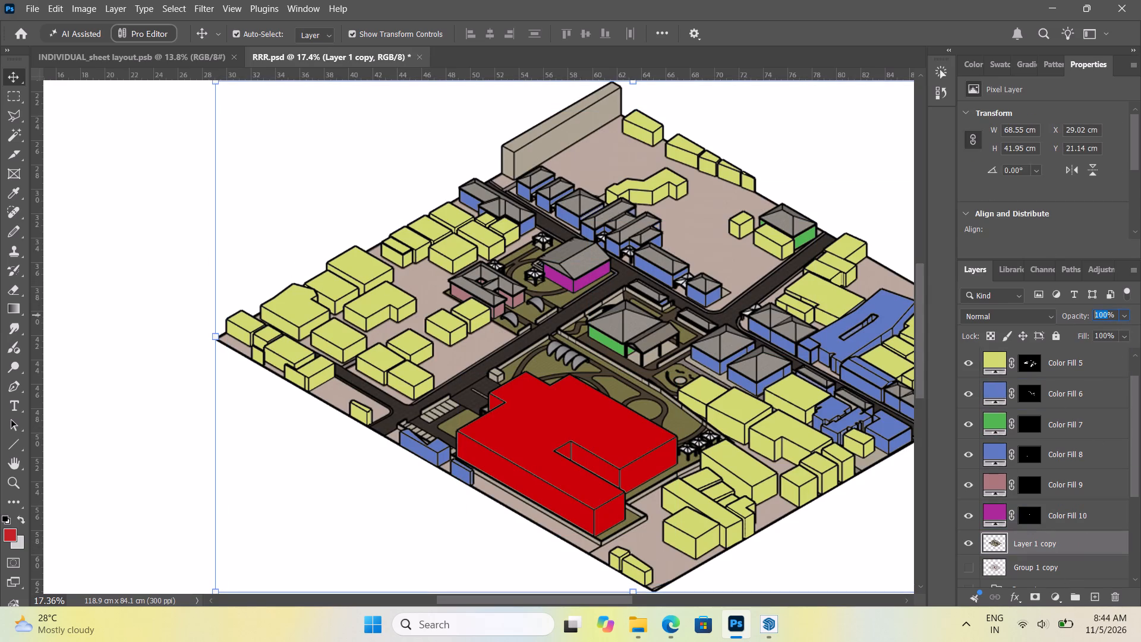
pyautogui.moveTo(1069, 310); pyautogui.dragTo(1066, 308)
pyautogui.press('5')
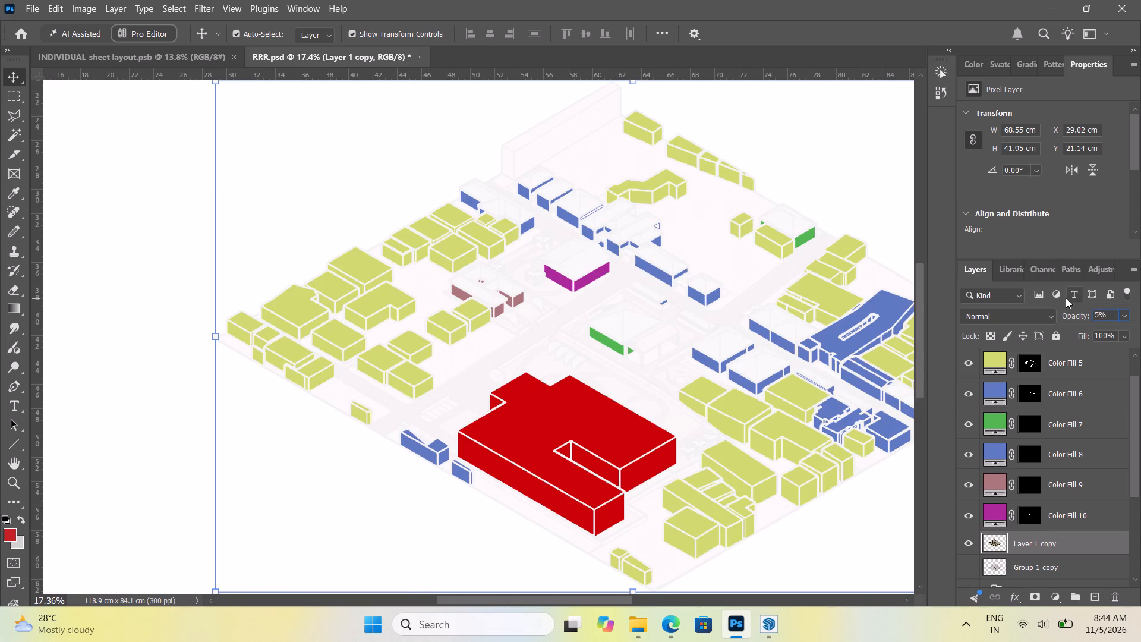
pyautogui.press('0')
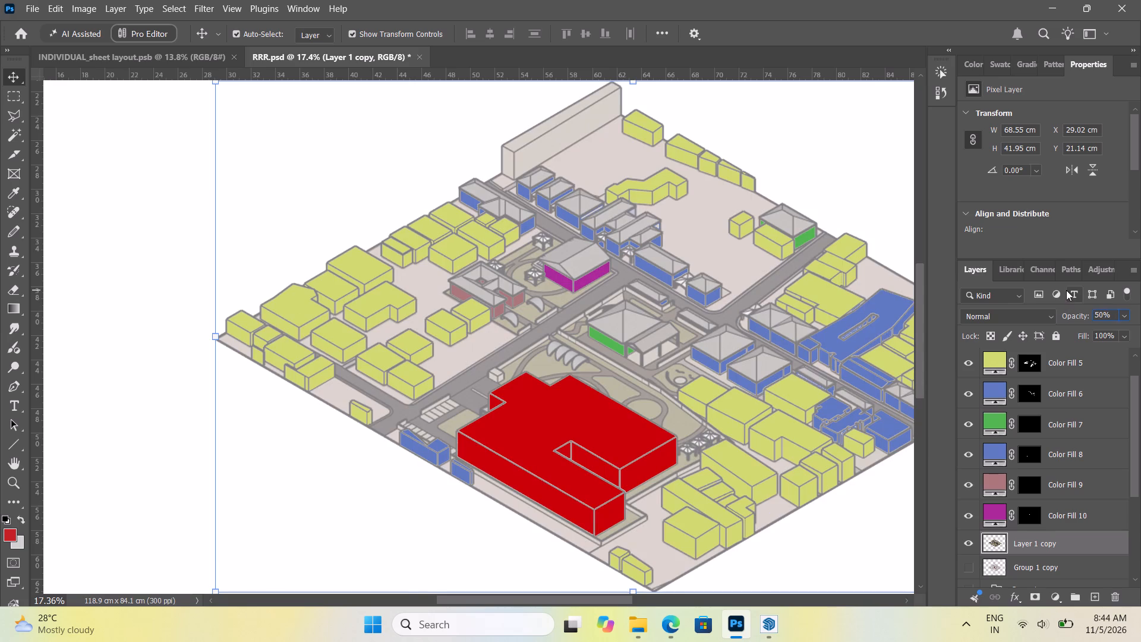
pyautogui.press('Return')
# Move the base drawing, Layer 1 copy, between Color Fill 4 and Color Fill 5 so it overlays every fill except the red building's.
pyautogui.keyDown('alt'); pyautogui.scroll(-13, 531, 293); pyautogui.keyUp('alt')
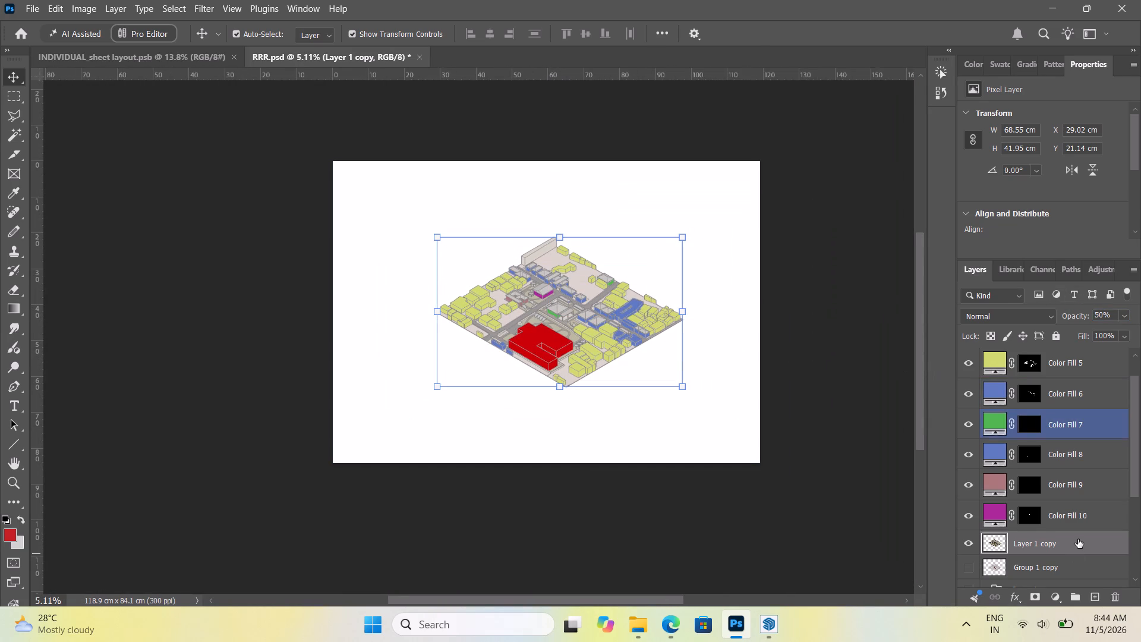
pyautogui.moveTo(1078, 539); pyautogui.dragTo(1068, 349)
pyautogui.keyDown('alt'); pyautogui.scroll(13, 588, 340); pyautogui.keyUp('alt')
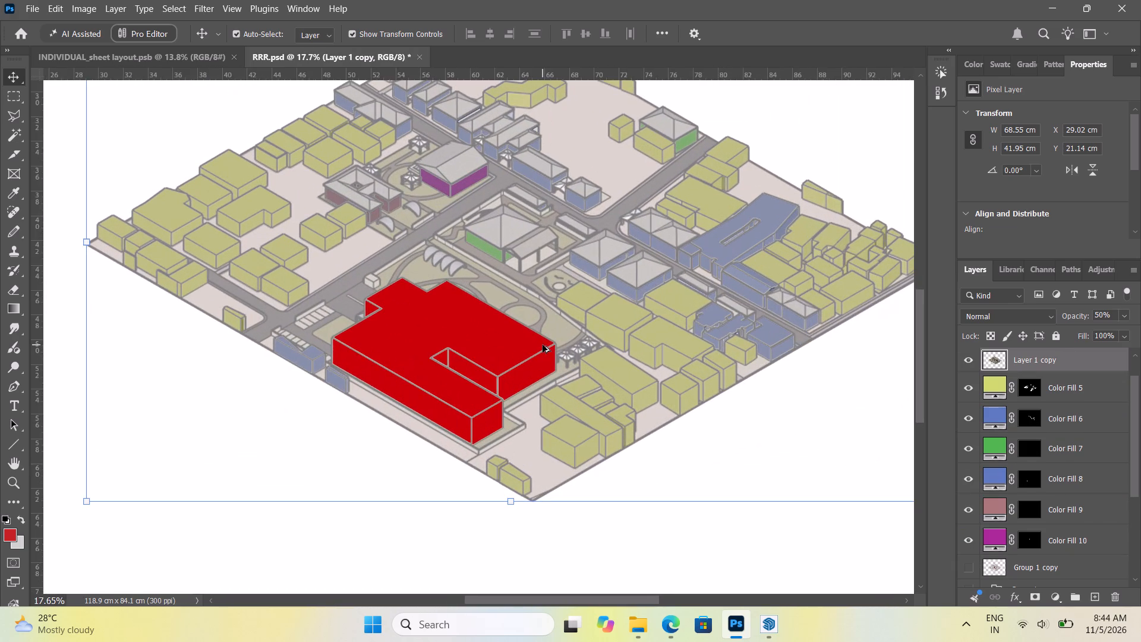
pyautogui.keyDown('alt'); pyautogui.scroll(-8, 543, 345); pyautogui.keyUp('alt')
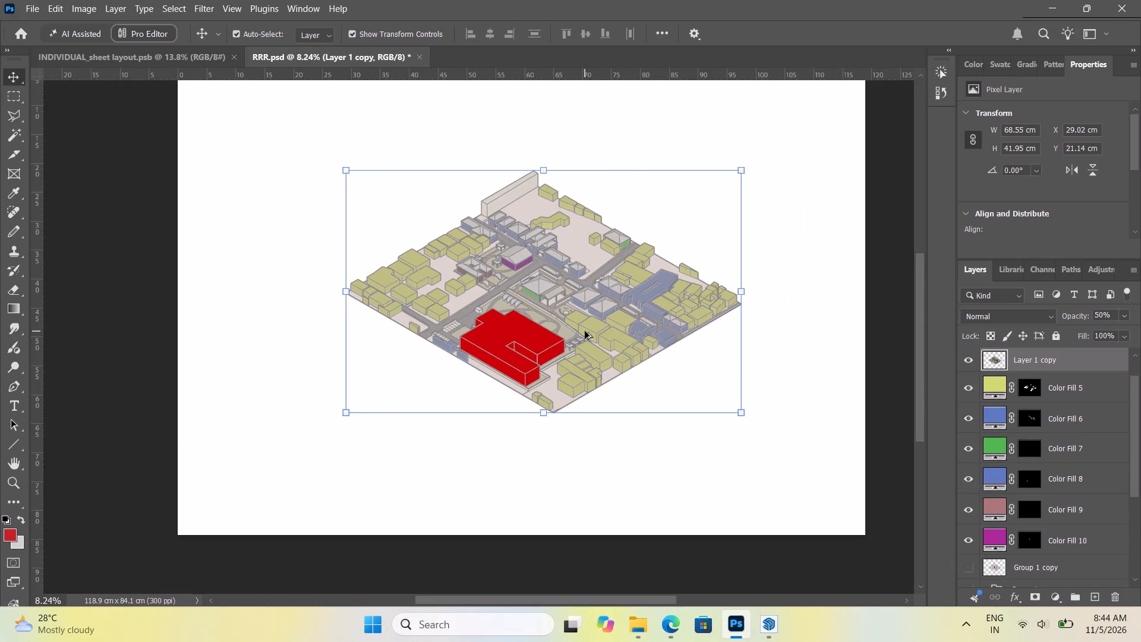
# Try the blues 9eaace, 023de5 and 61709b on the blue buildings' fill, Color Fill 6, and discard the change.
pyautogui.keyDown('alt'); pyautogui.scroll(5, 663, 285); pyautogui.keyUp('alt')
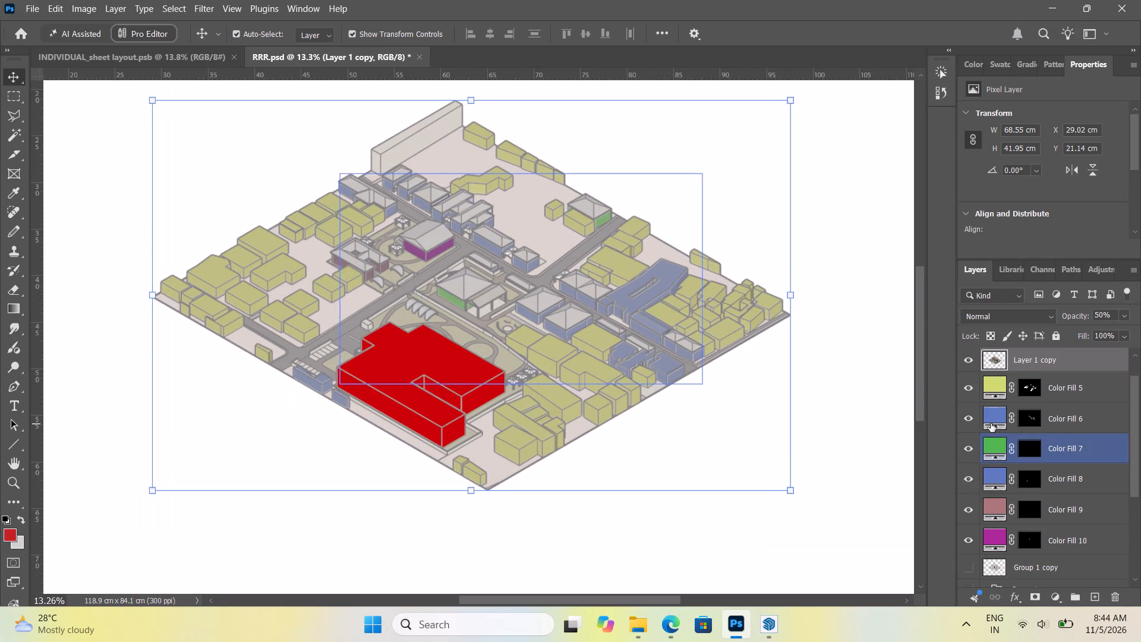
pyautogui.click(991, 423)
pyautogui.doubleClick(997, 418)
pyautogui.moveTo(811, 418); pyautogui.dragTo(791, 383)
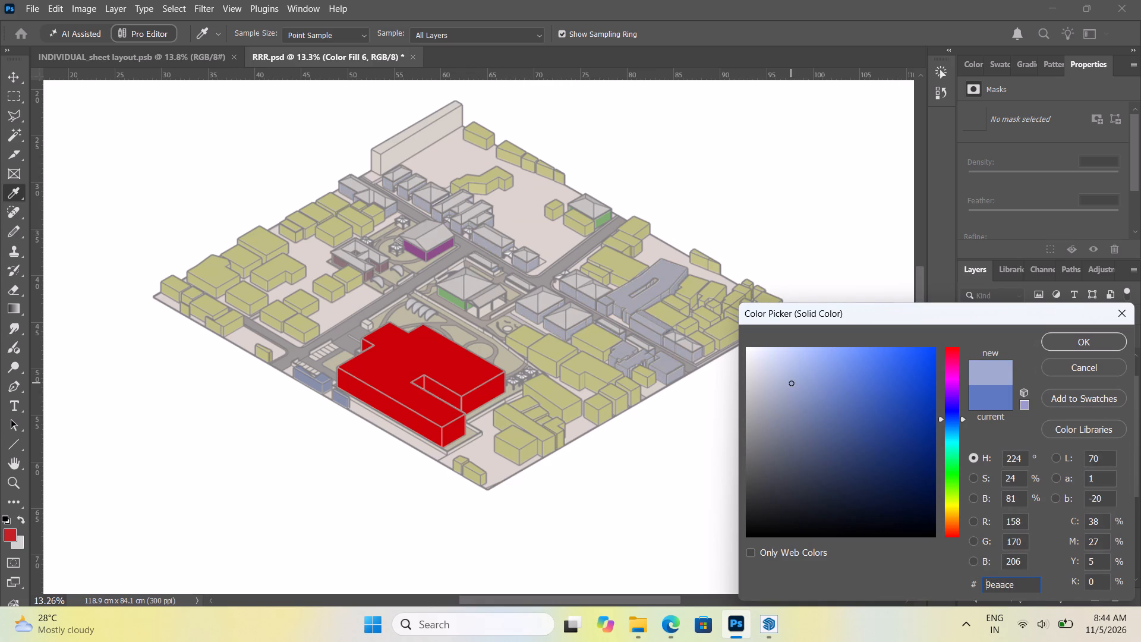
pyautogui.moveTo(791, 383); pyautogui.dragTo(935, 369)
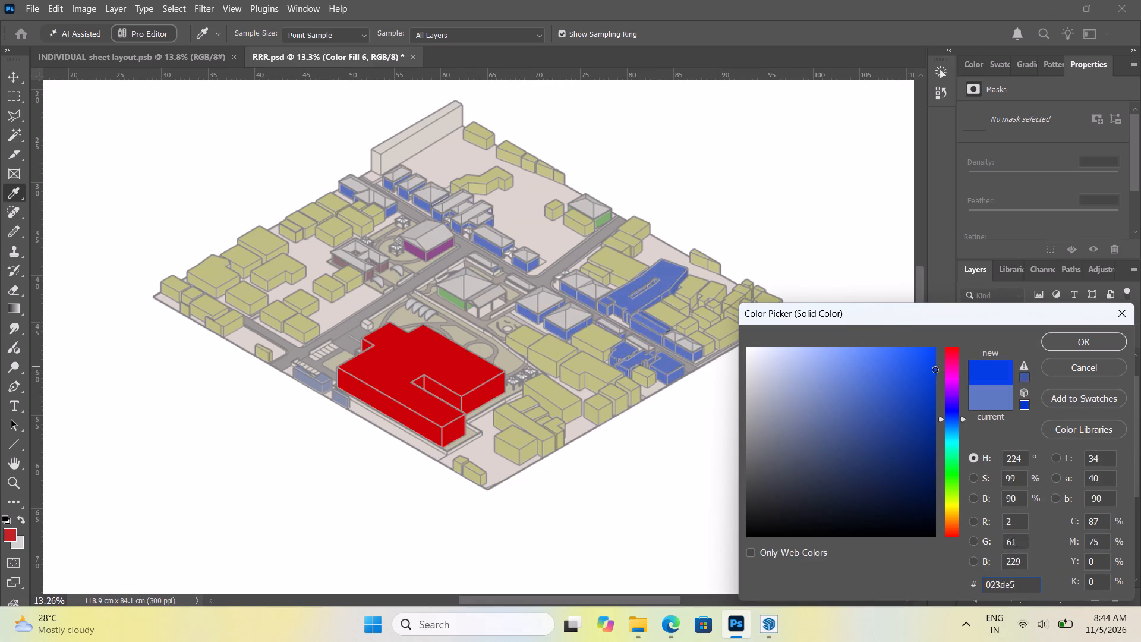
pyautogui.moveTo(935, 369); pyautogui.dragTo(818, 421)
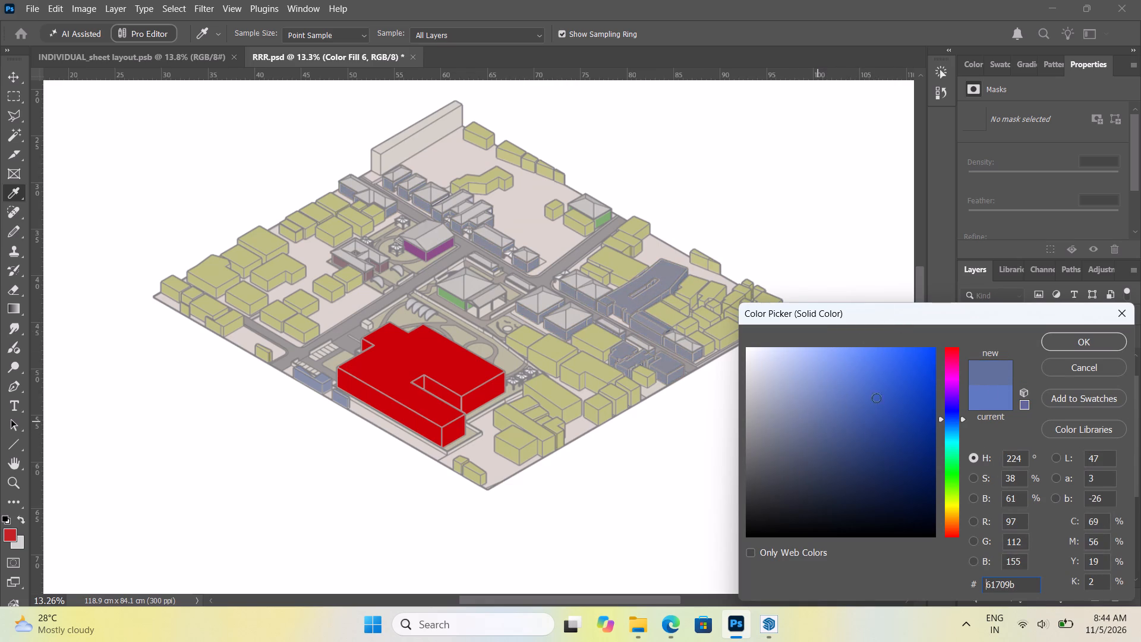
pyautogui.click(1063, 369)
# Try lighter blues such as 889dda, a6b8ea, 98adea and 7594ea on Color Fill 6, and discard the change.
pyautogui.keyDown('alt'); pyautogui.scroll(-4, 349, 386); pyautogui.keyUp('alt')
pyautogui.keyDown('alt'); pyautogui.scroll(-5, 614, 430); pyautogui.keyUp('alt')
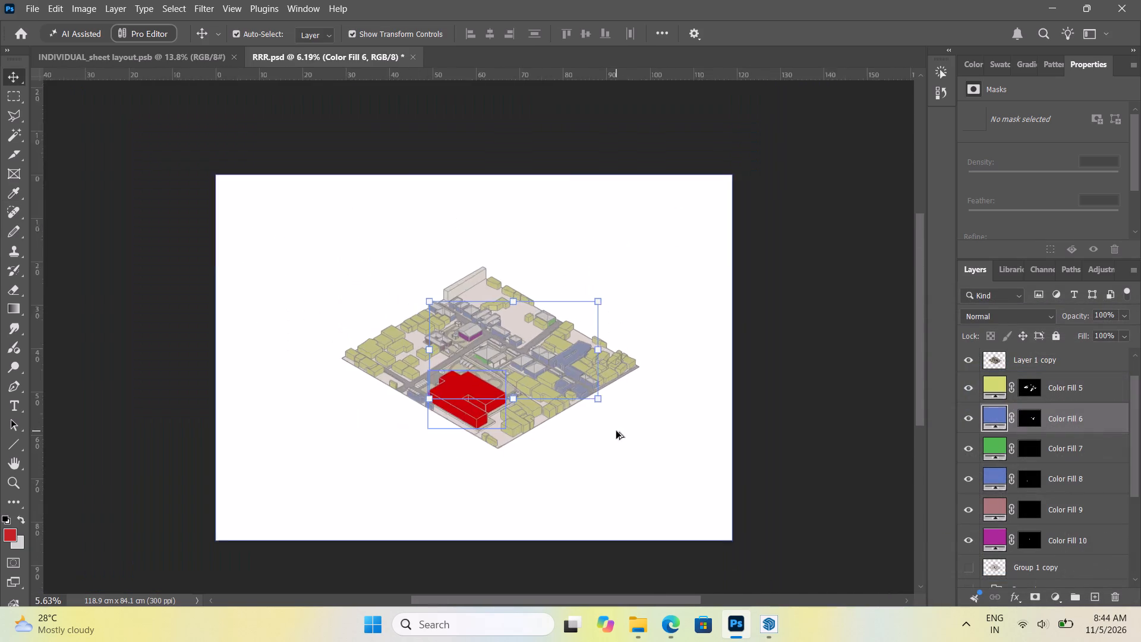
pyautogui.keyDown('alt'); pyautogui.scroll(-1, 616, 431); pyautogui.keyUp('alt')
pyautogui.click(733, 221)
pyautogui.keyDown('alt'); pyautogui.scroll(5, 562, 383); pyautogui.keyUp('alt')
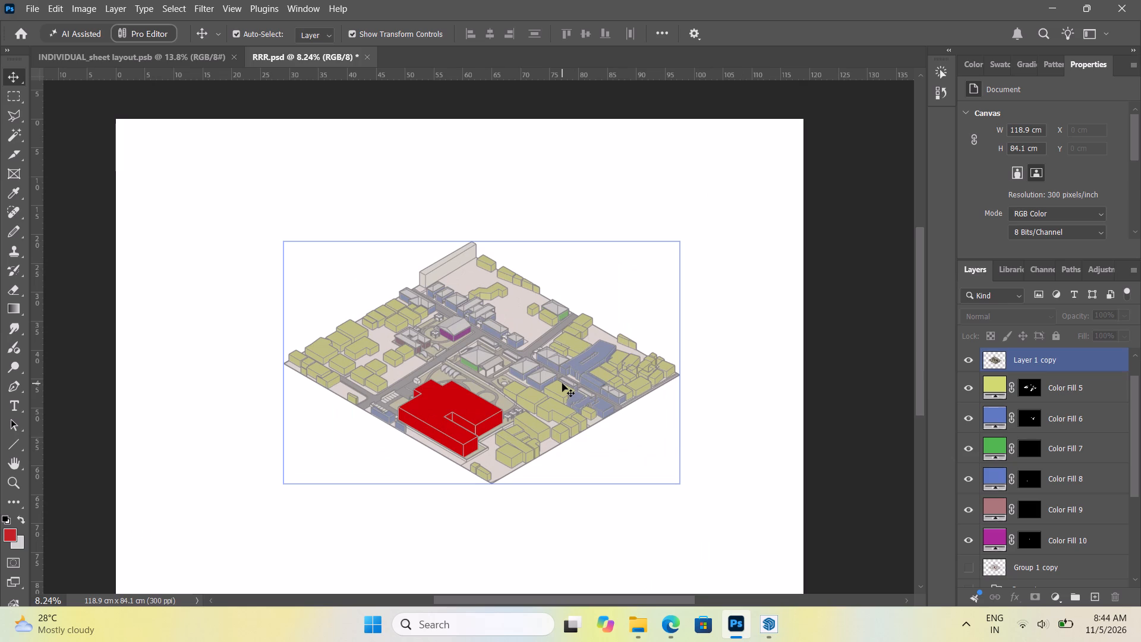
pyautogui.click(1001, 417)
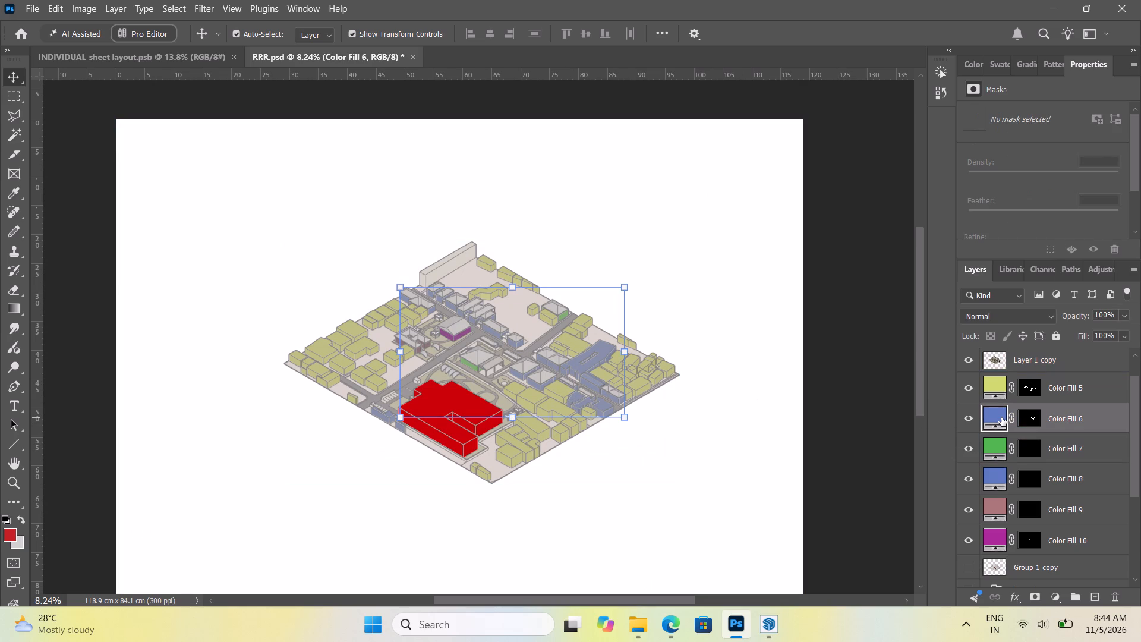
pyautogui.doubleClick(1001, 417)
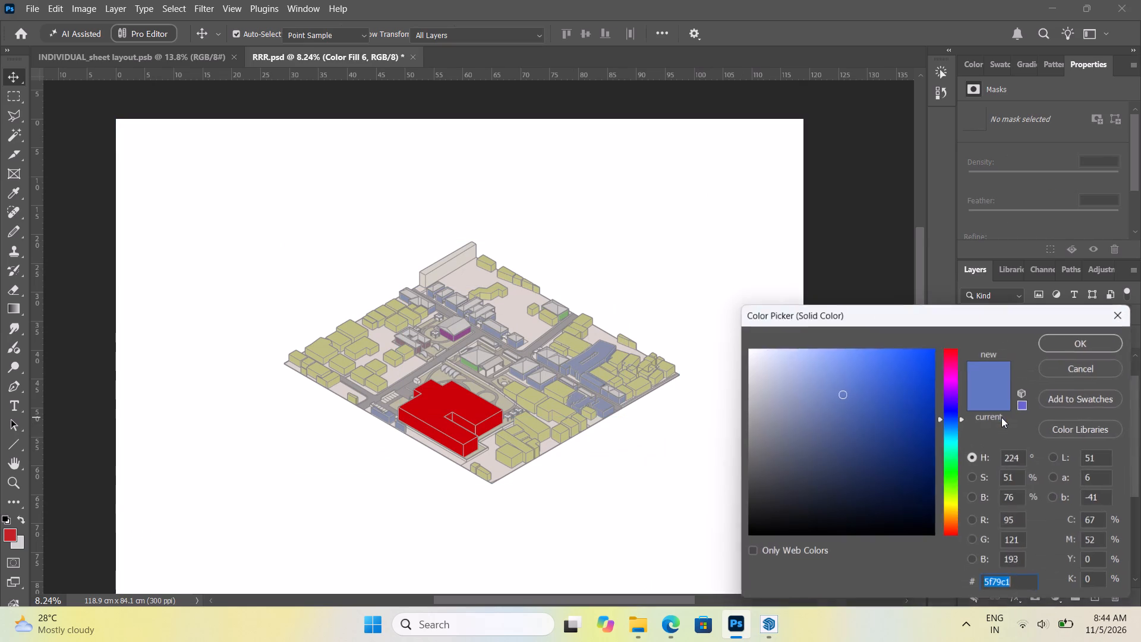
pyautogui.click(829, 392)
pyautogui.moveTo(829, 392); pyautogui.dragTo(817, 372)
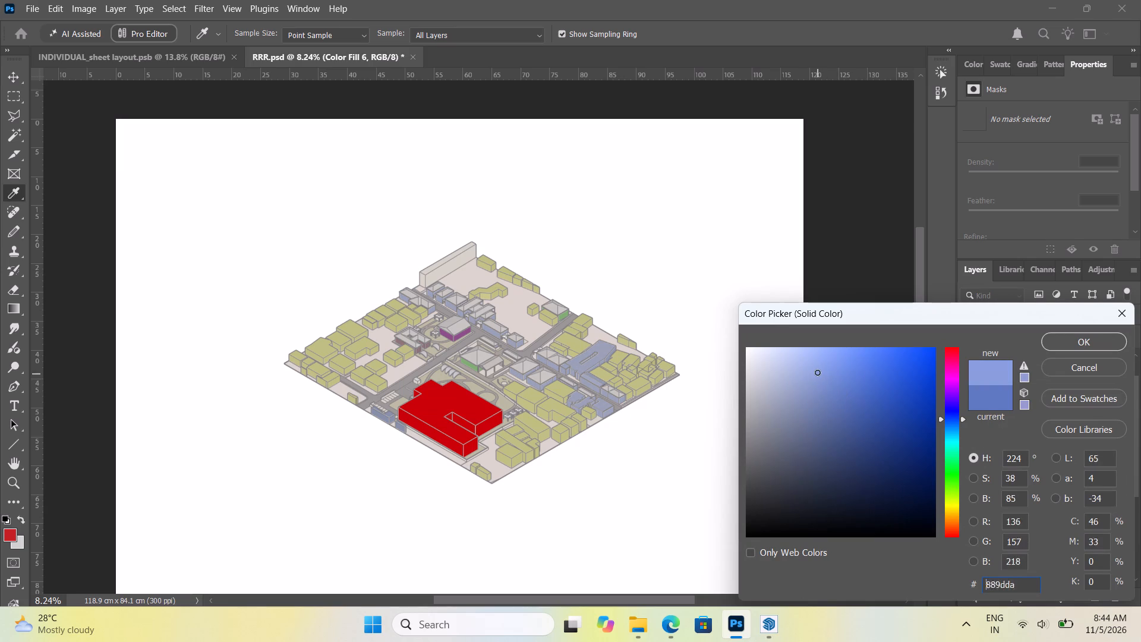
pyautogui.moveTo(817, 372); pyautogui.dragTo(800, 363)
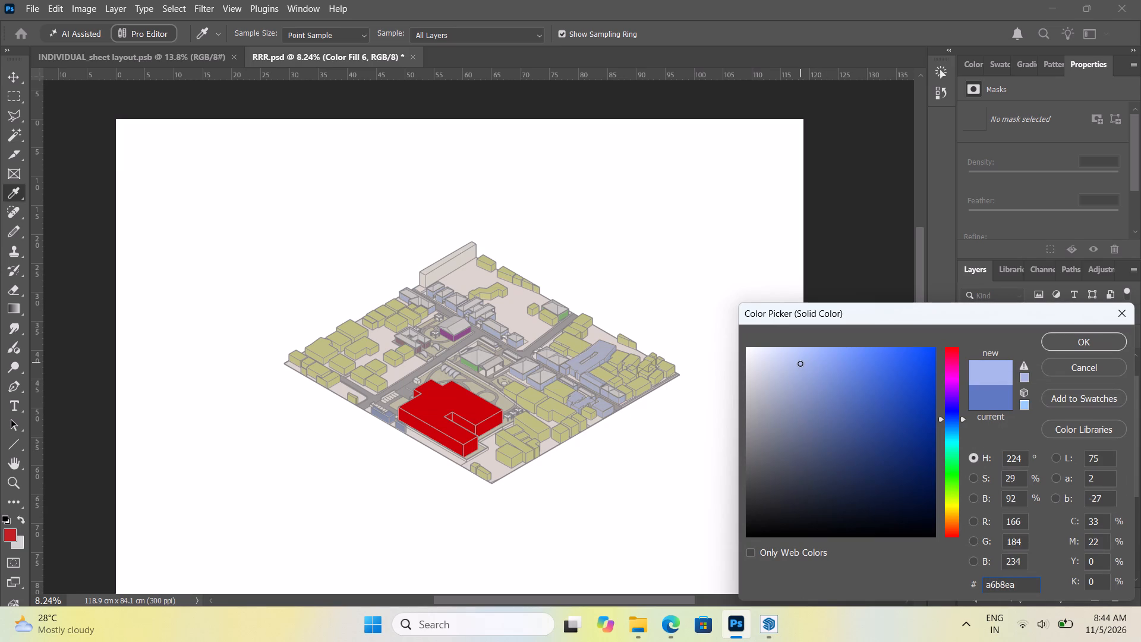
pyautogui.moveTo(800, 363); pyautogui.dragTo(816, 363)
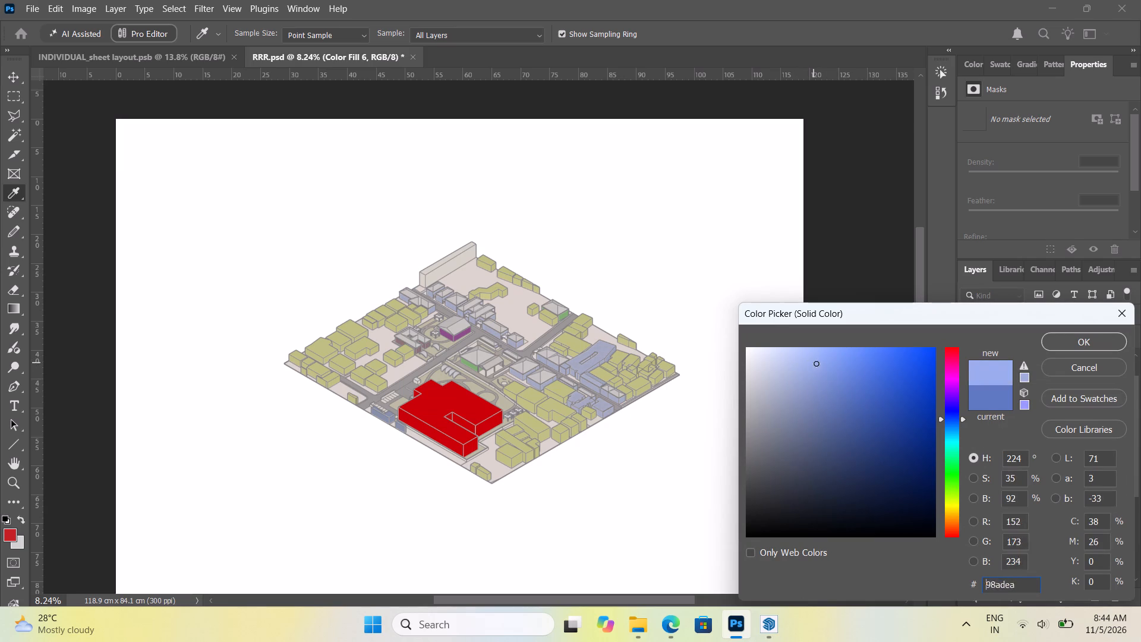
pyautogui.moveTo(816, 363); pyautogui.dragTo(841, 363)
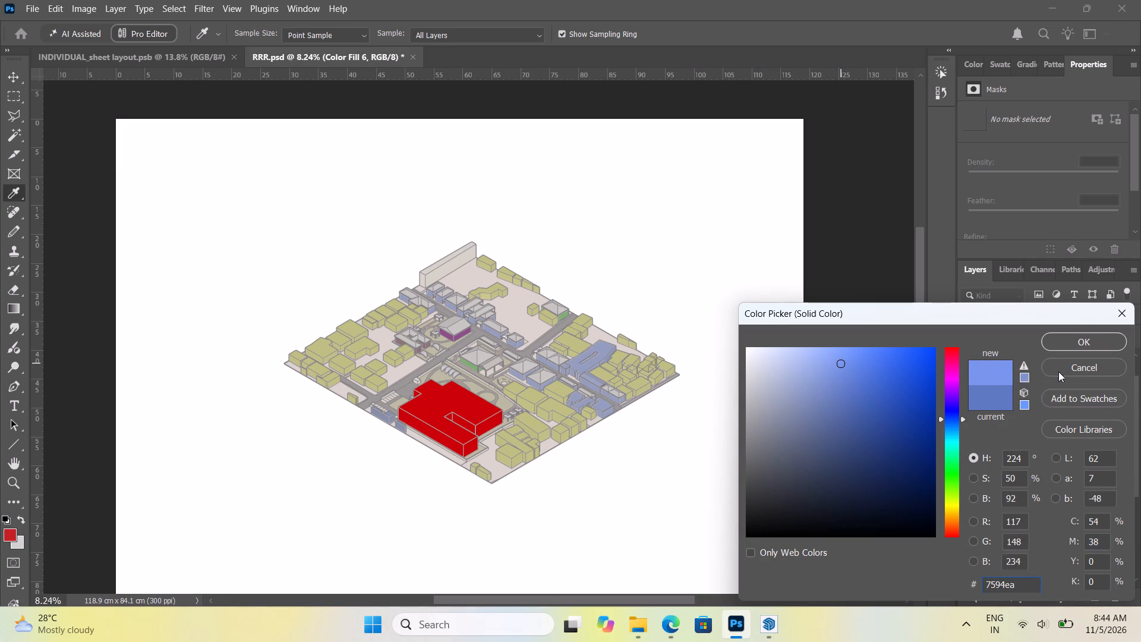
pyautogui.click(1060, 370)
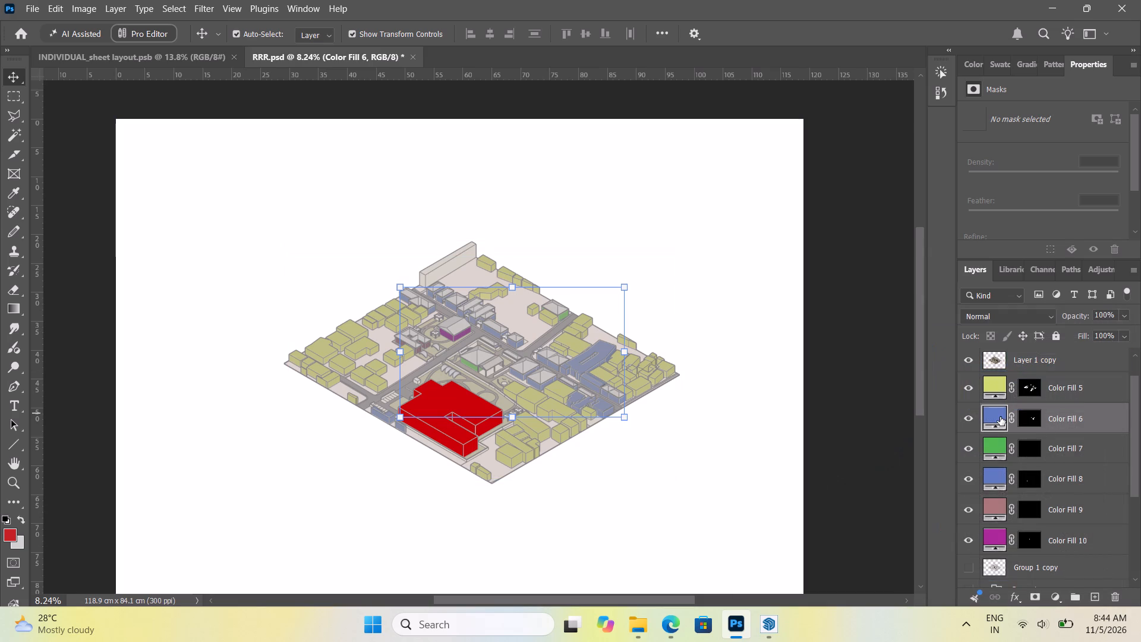
# Try 30% opacity on the blue buildings' fill, Color Fill 6, and settle on 50%.
pyautogui.click(1000, 417)
pyautogui.moveTo(1107, 314); pyautogui.dragTo(1070, 314)
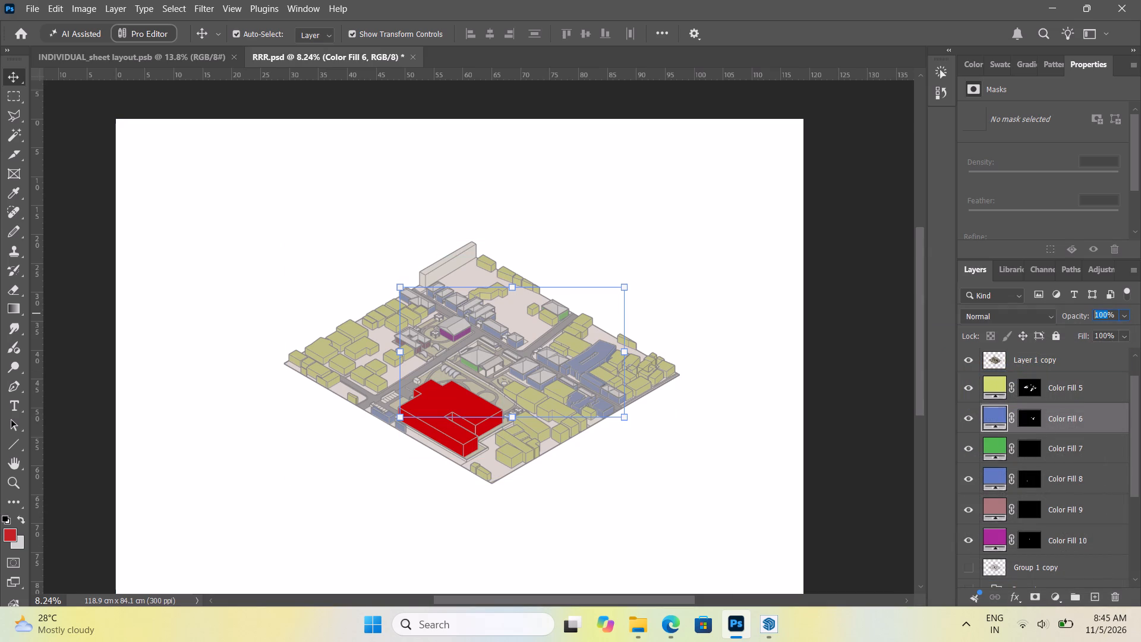
pyautogui.moveTo(1070, 314); pyautogui.dragTo(1068, 314)
pyautogui.press('3')
pyautogui.press('0')
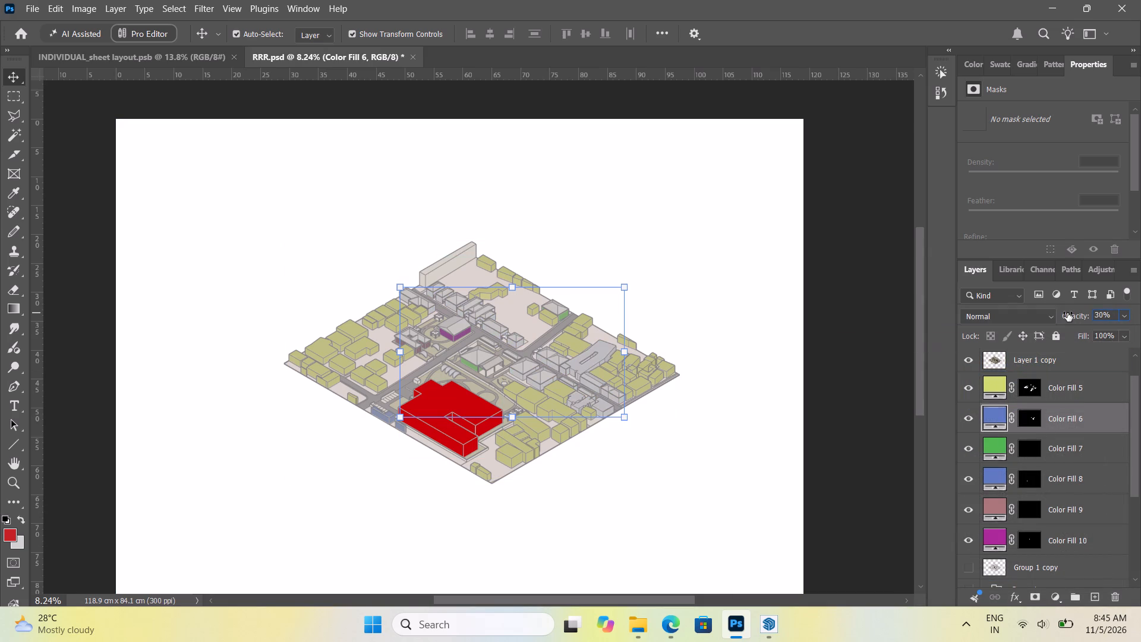
pyautogui.moveTo(1100, 317); pyautogui.dragTo(1085, 316)
pyautogui.press('5')
pyautogui.press('Return')
pyautogui.click(884, 177)
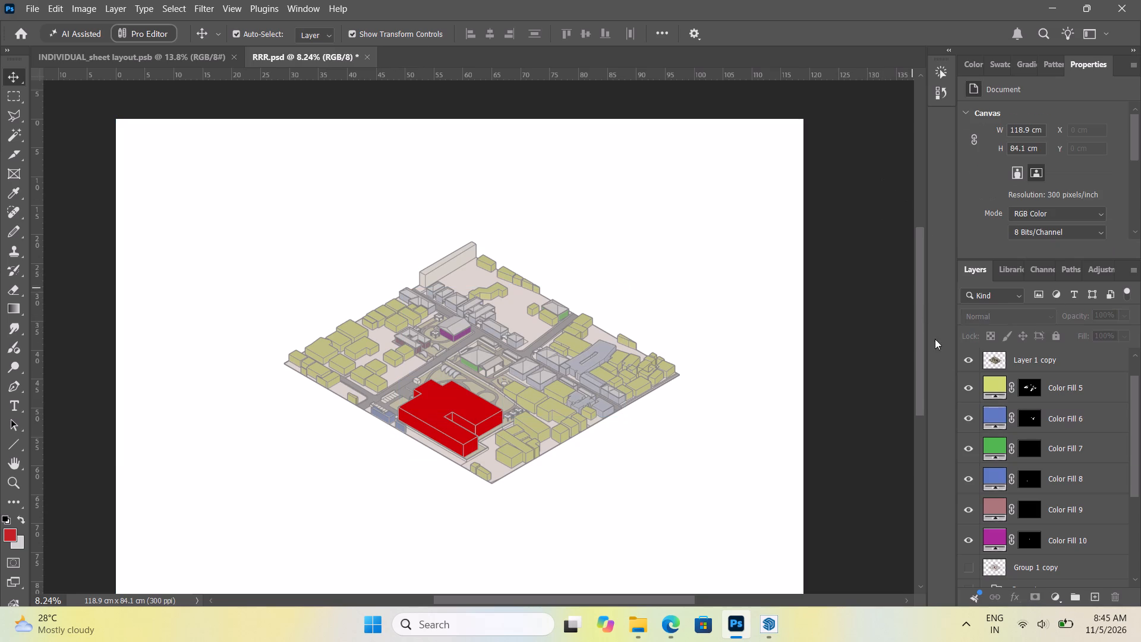
# Set the opacity of Color Fill 8, the small blue buildings beside the red building, to 50%, keeping its colour.
pyautogui.doubleClick(998, 474)
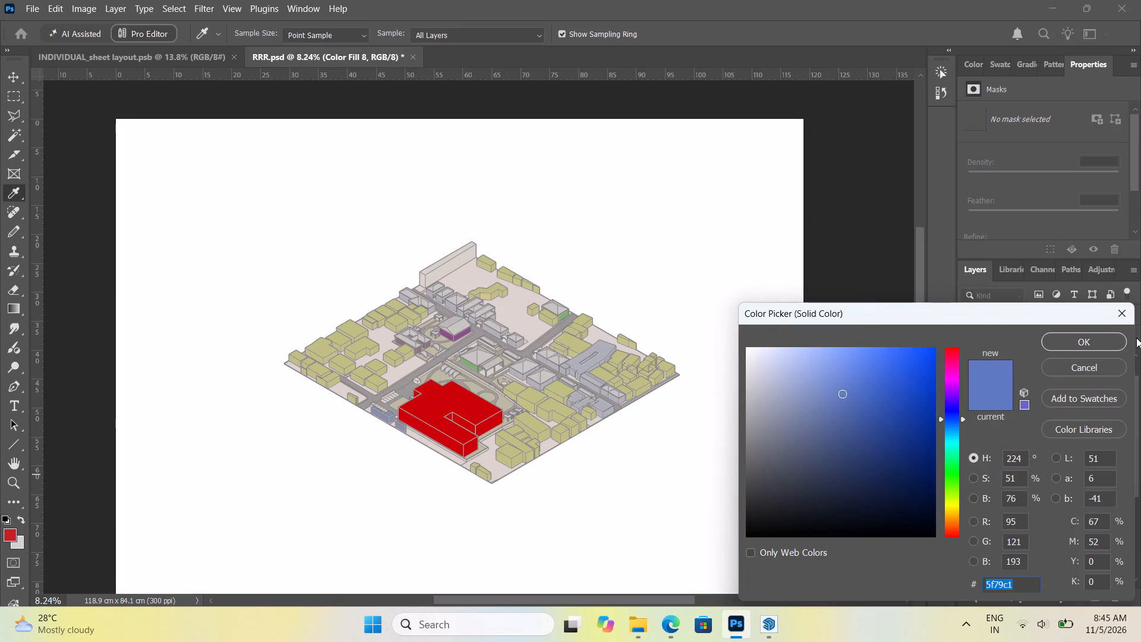
pyautogui.click(1088, 370)
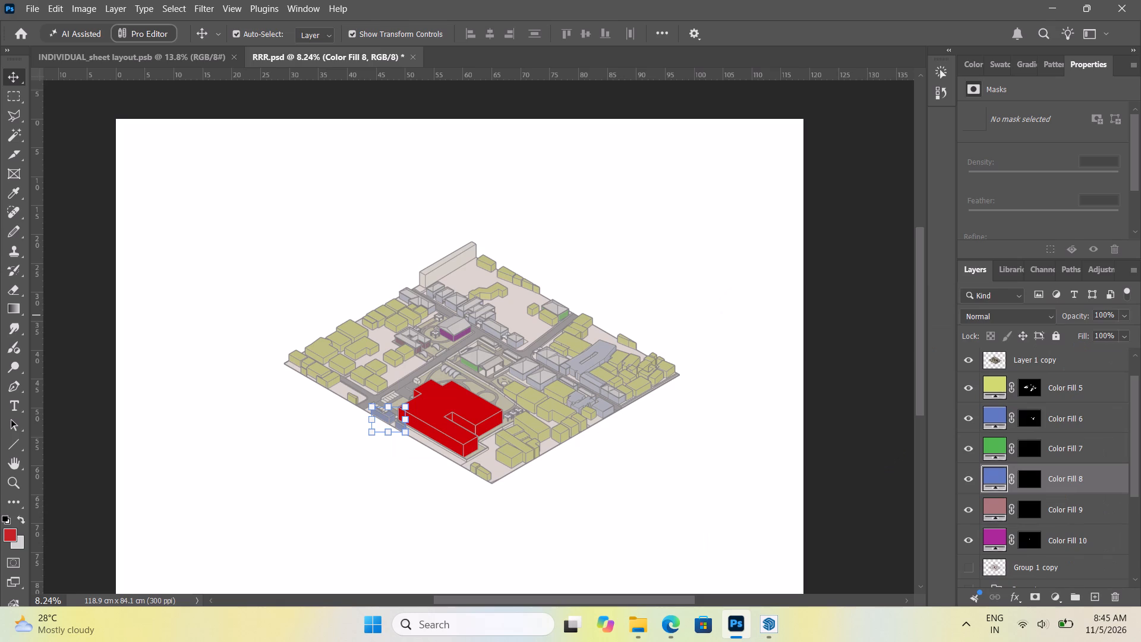
pyautogui.moveTo(1102, 316); pyautogui.dragTo(1068, 318)
pyautogui.press('5')
pyautogui.press('Return')
# Set the opacity of the dusty-pink fill, Color Fill 9, to 50%.
pyautogui.click(1001, 503)
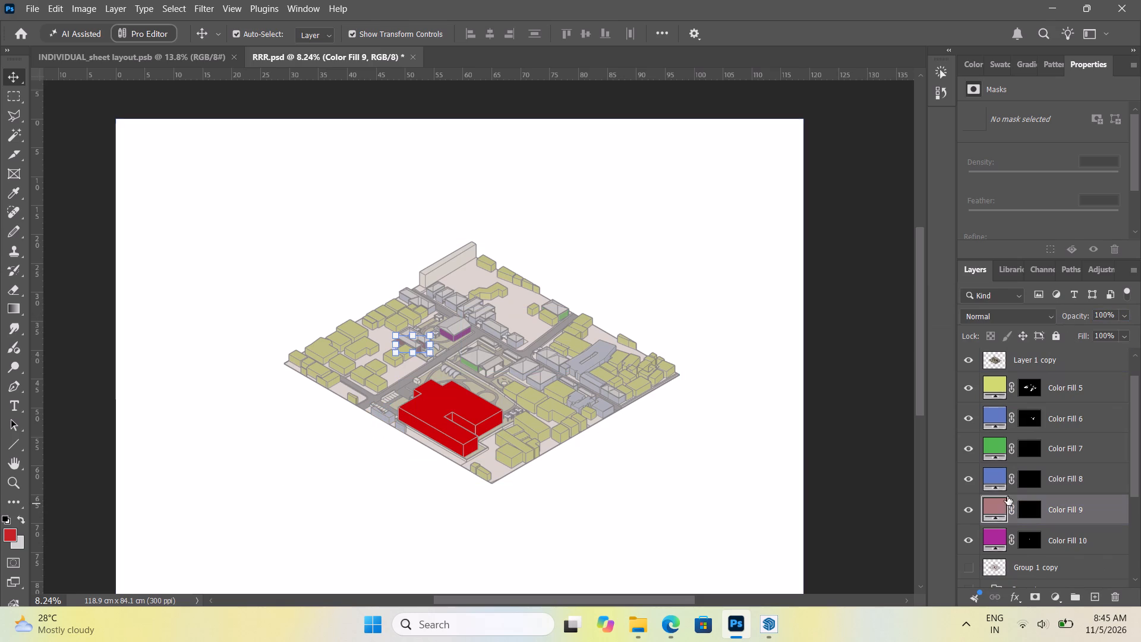
pyautogui.moveTo(1102, 314); pyautogui.dragTo(1073, 315)
pyautogui.press('5')
pyautogui.click(878, 253)
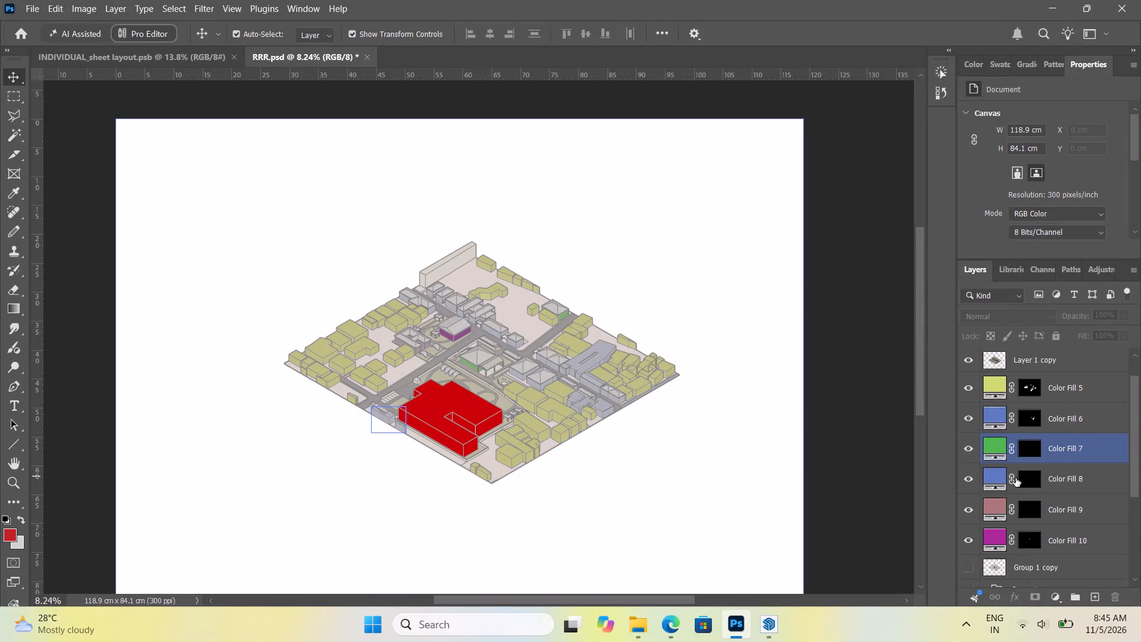
# Set the opacity of the magenta building's fill, Color Fill 10, to 50%.
pyautogui.click(991, 540)
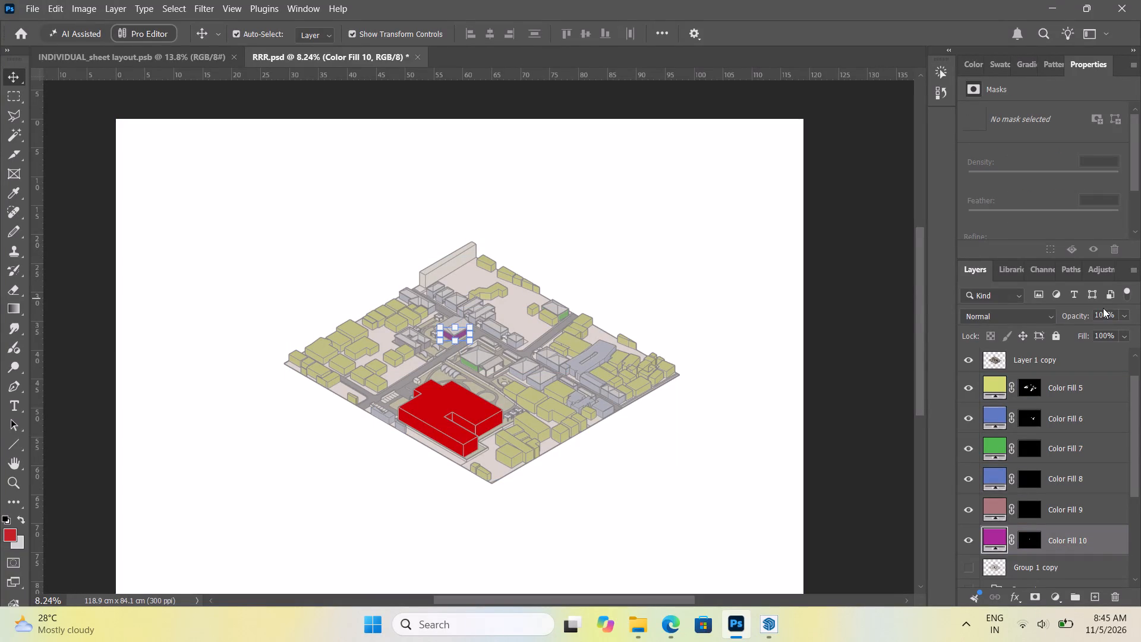
pyautogui.moveTo(1102, 315); pyautogui.dragTo(1069, 316)
pyautogui.press('5')
pyautogui.click(868, 262)
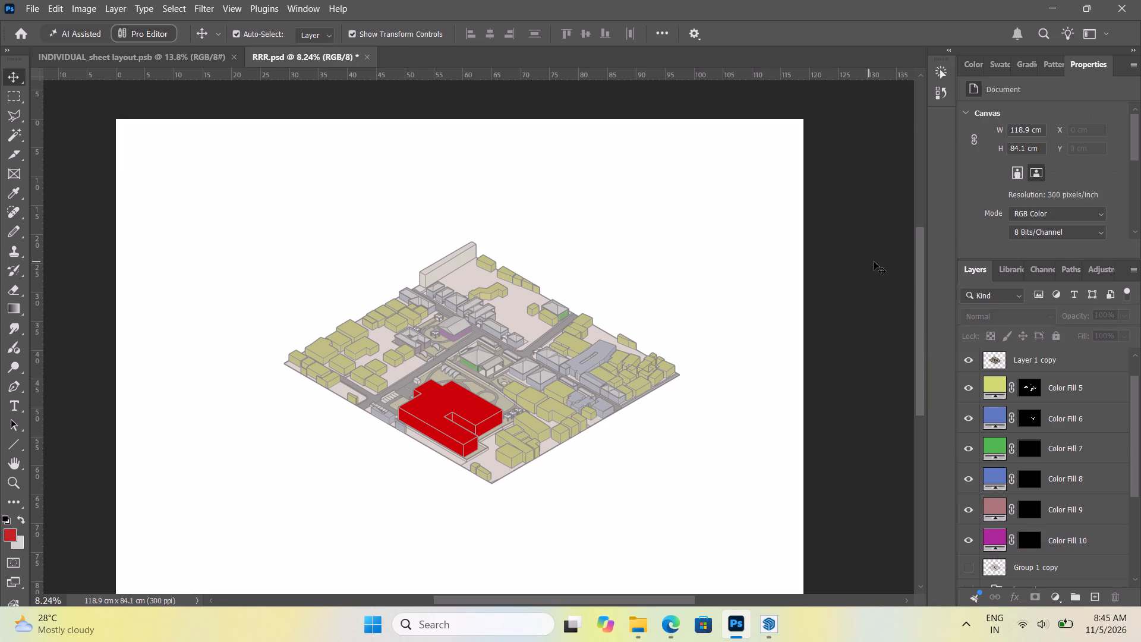
# Set the opacity of the yellow buildings' fill, Color Fill 5, to 50%.
pyautogui.click(999, 374)
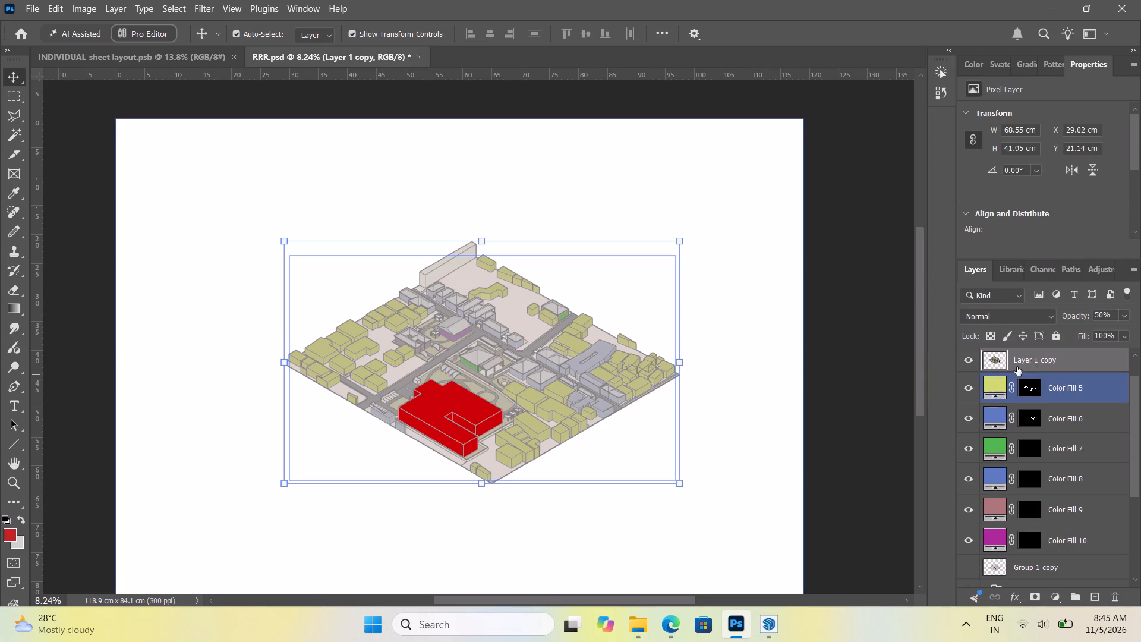
pyautogui.click(1001, 385)
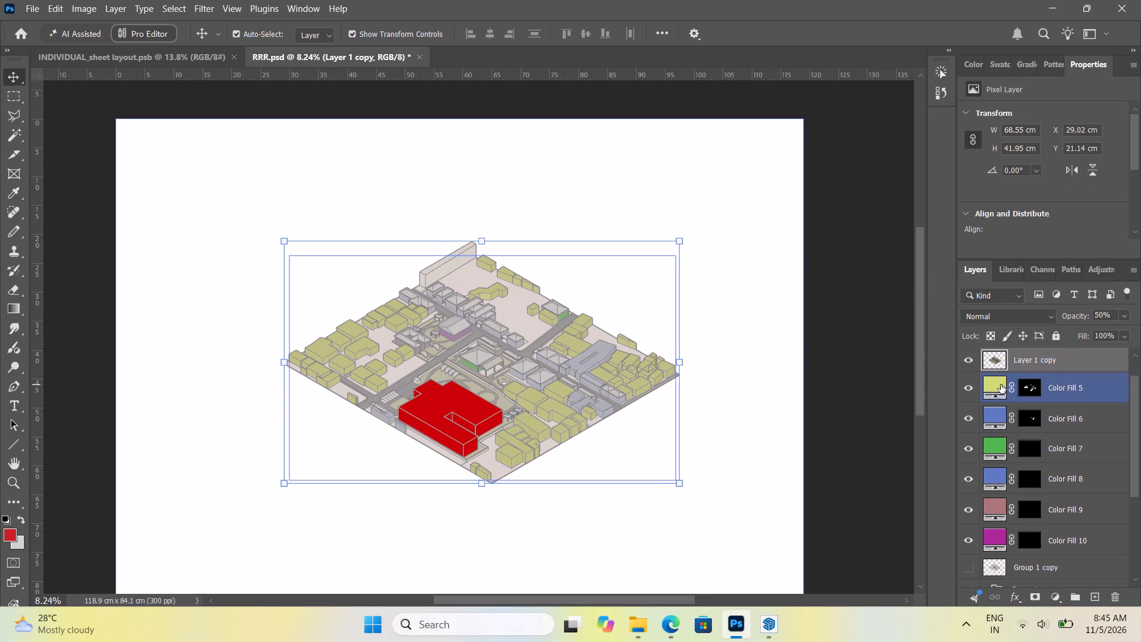
pyautogui.click(992, 416)
pyautogui.click(989, 388)
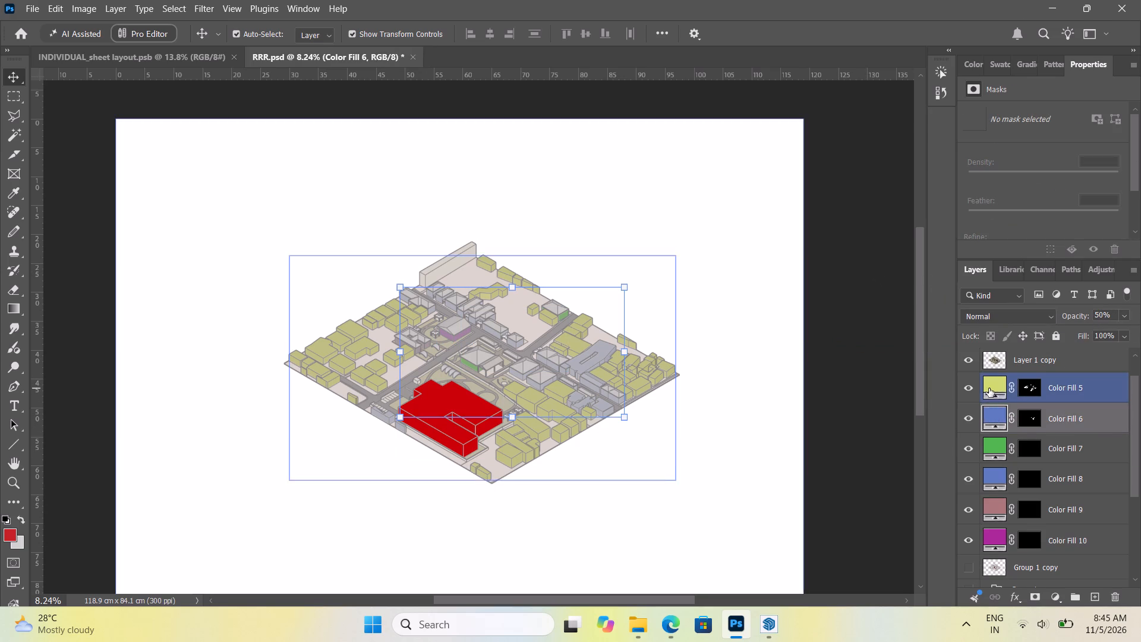
pyautogui.moveTo(1104, 314); pyautogui.dragTo(1080, 318)
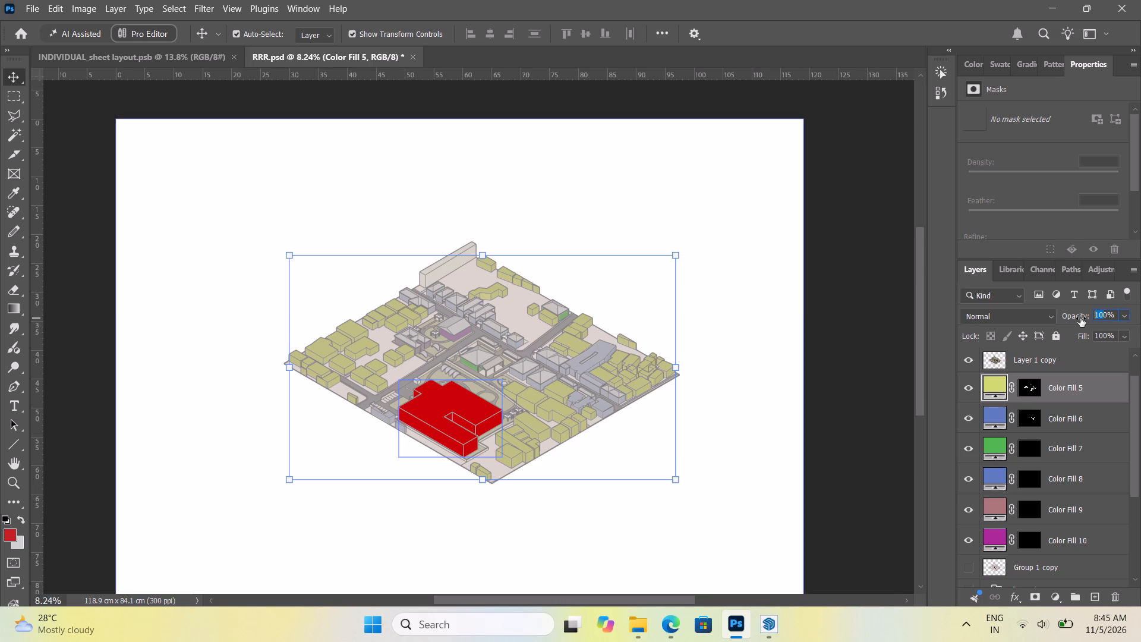
pyautogui.press('5')
pyautogui.click(849, 237)
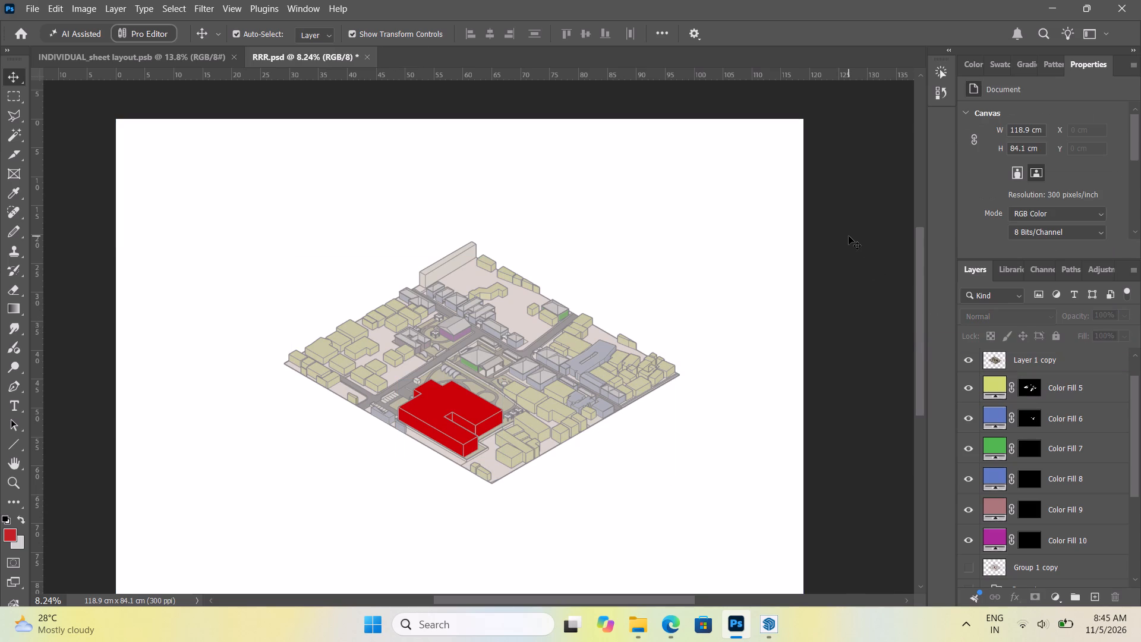
# Set the opacity of the large red building's fill, Color Fill 4, to 50%.
pyautogui.click(482, 410)
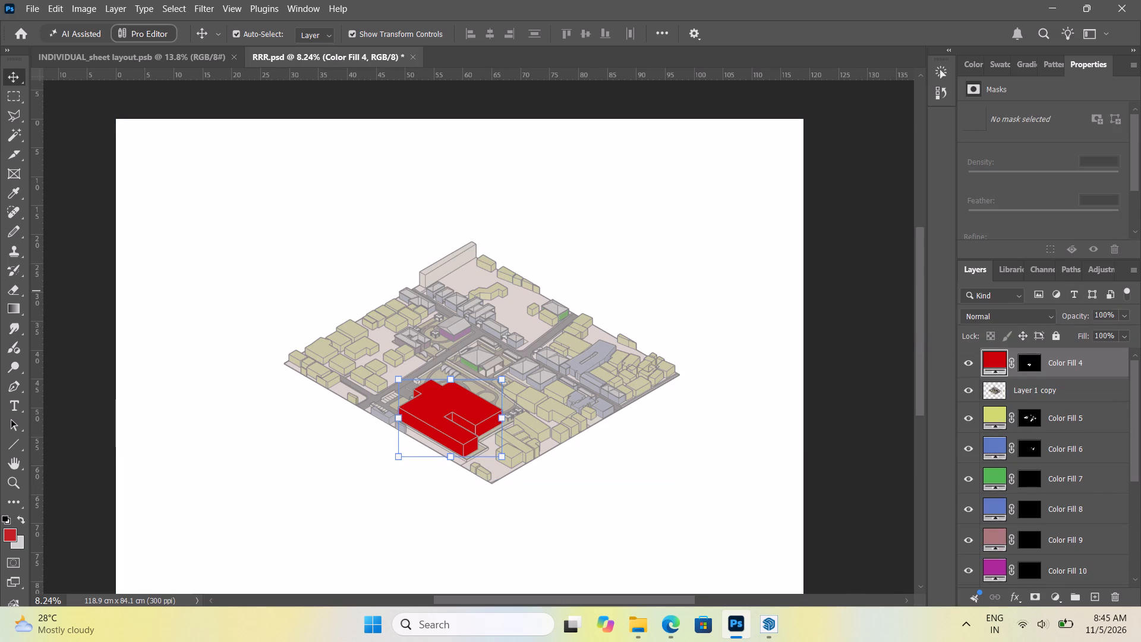
pyautogui.moveTo(1104, 315); pyautogui.dragTo(1076, 315)
pyautogui.press('5')
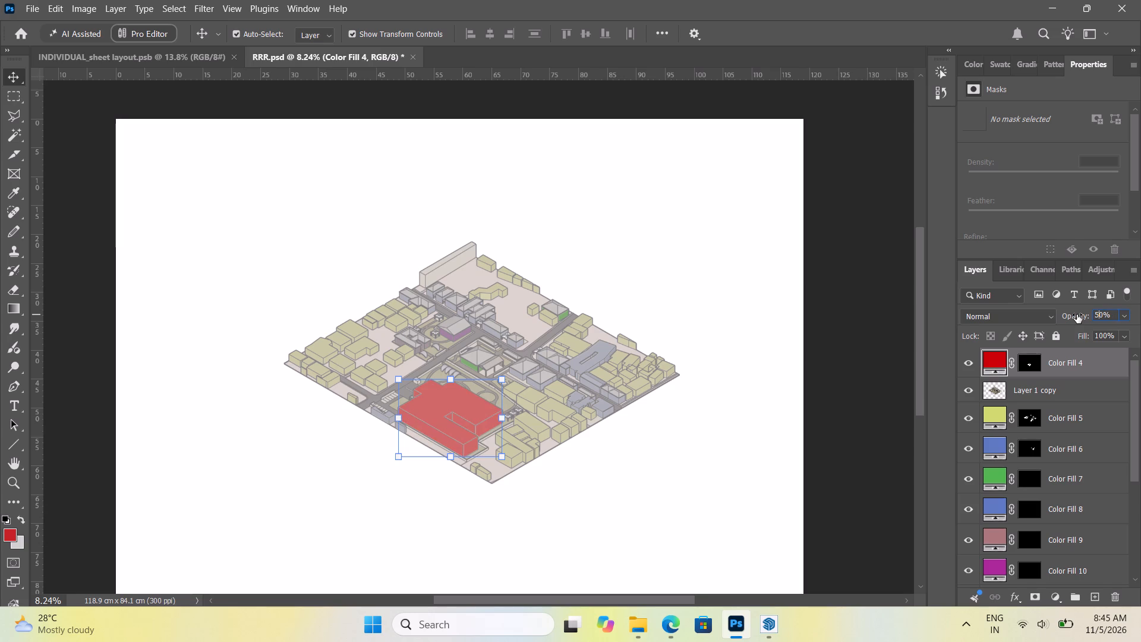
# Apply the 50% opacity to the large red building's fill, Color Fill 4, and deselect the layer.
pyautogui.press('Return')
pyautogui.click(862, 228)
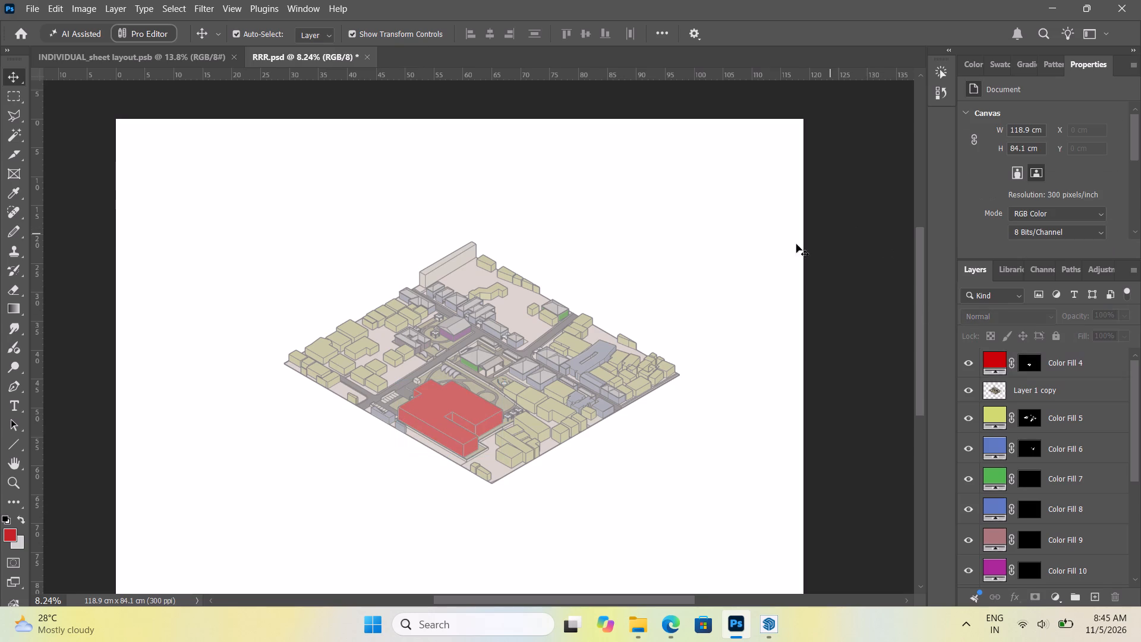
# Recolour the large red building's fill, Color Fill 4, to the muted tan cdaa85.
pyautogui.scroll(-5, 364, 353)
pyautogui.keyDown('alt'); pyautogui.scroll(-6, 284, 486); pyautogui.keyUp('alt')
pyautogui.keyDown('alt'); pyautogui.scroll(3, 383, 410); pyautogui.keyUp('alt')
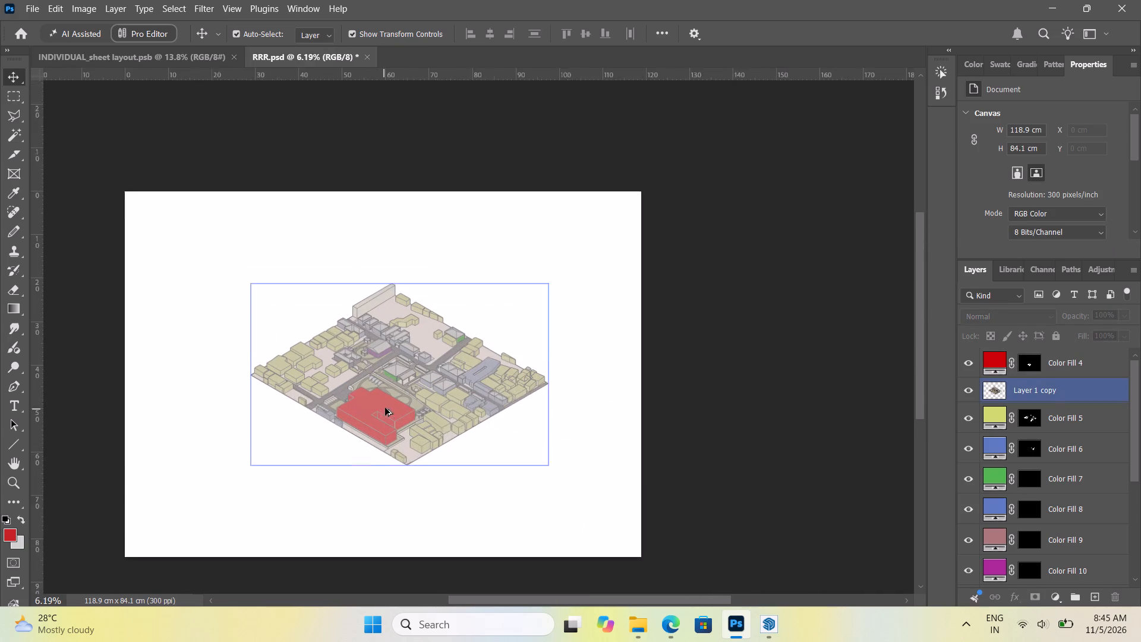
pyautogui.keyDown('alt'); pyautogui.scroll(1, 385, 408); pyautogui.keyUp('alt')
pyautogui.doubleClick(1001, 361)
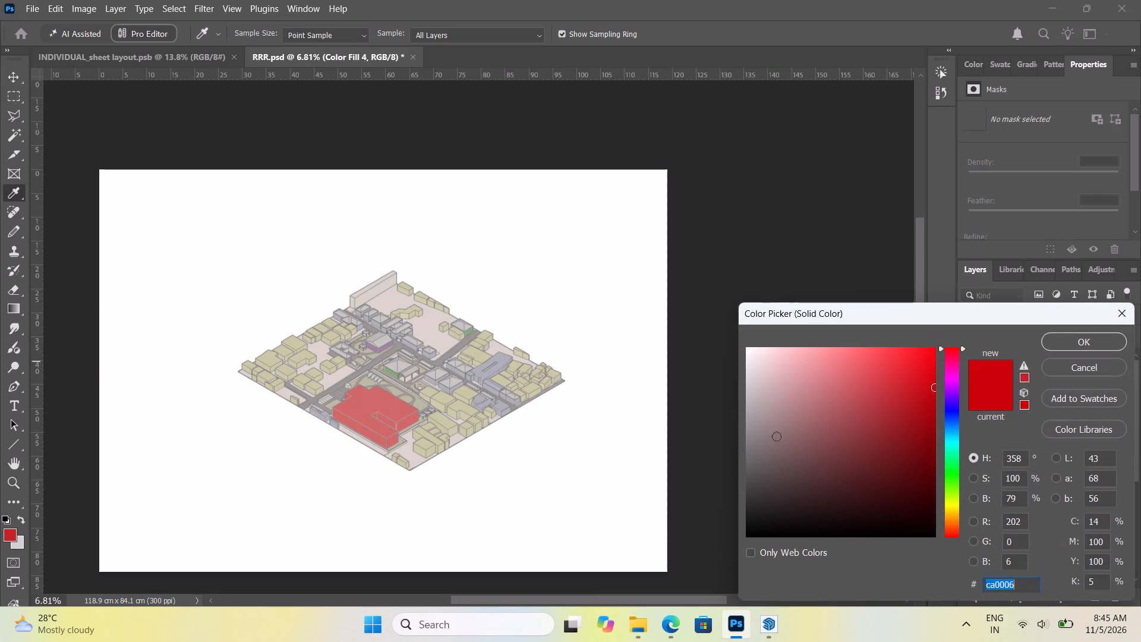
pyautogui.moveTo(753, 445); pyautogui.dragTo(704, 471)
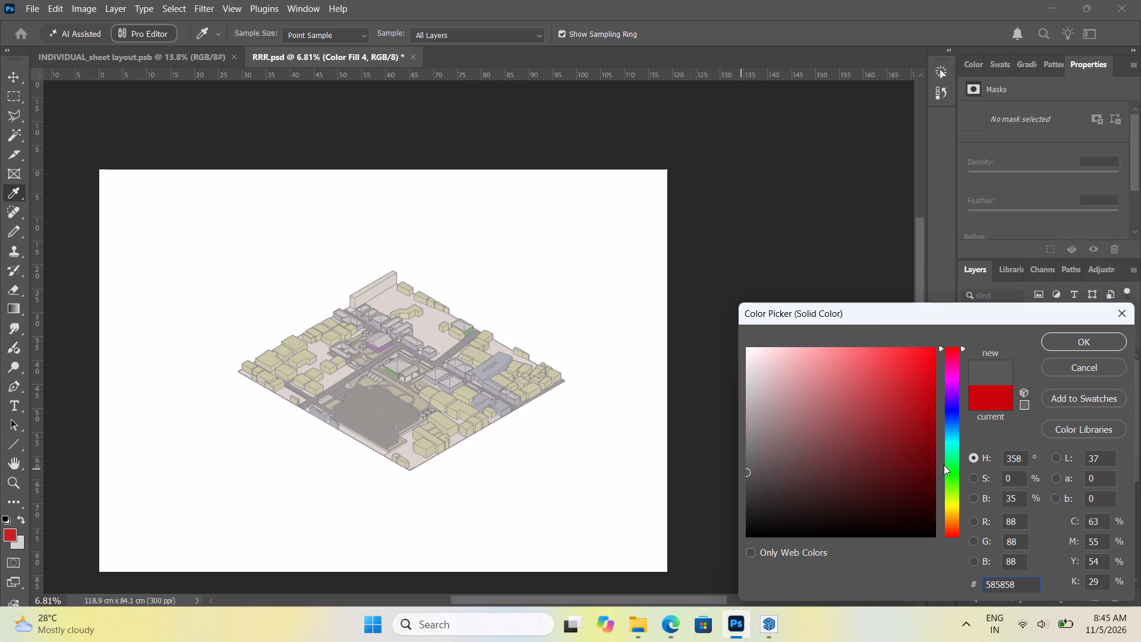
pyautogui.click(953, 467)
pyautogui.click(940, 467)
pyautogui.moveTo(828, 455); pyautogui.dragTo(823, 438)
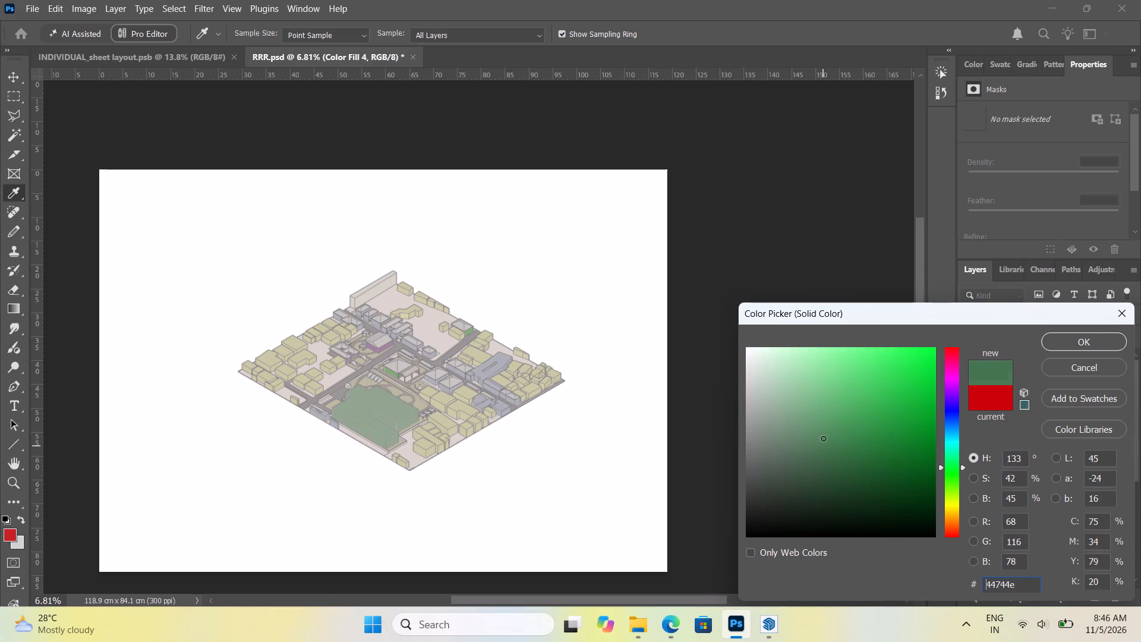
pyautogui.moveTo(823, 438); pyautogui.dragTo(817, 367)
pyautogui.moveTo(795, 408); pyautogui.dragTo(792, 408)
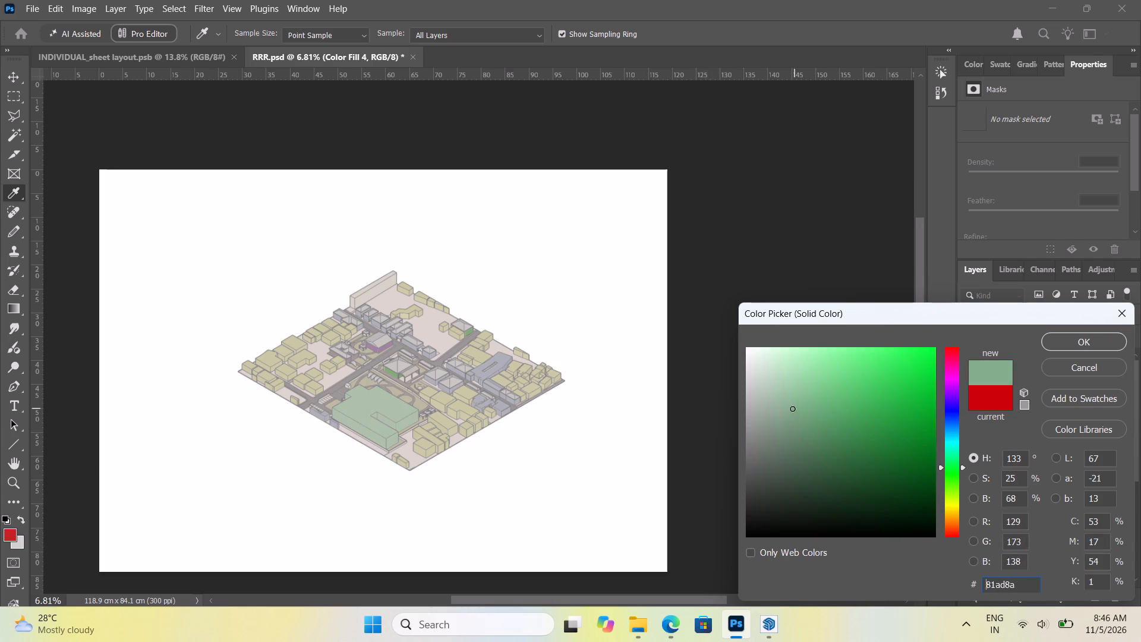
pyautogui.moveTo(792, 408); pyautogui.dragTo(786, 405)
pyautogui.moveTo(776, 399); pyautogui.dragTo(805, 385)
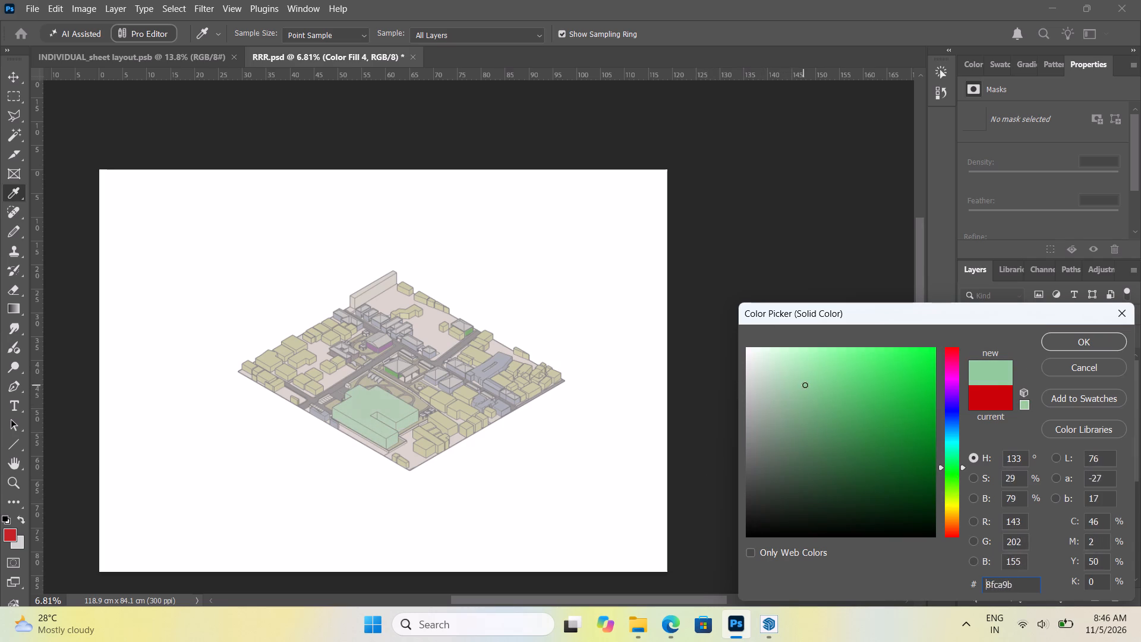
pyautogui.moveTo(805, 385); pyautogui.dragTo(813, 385)
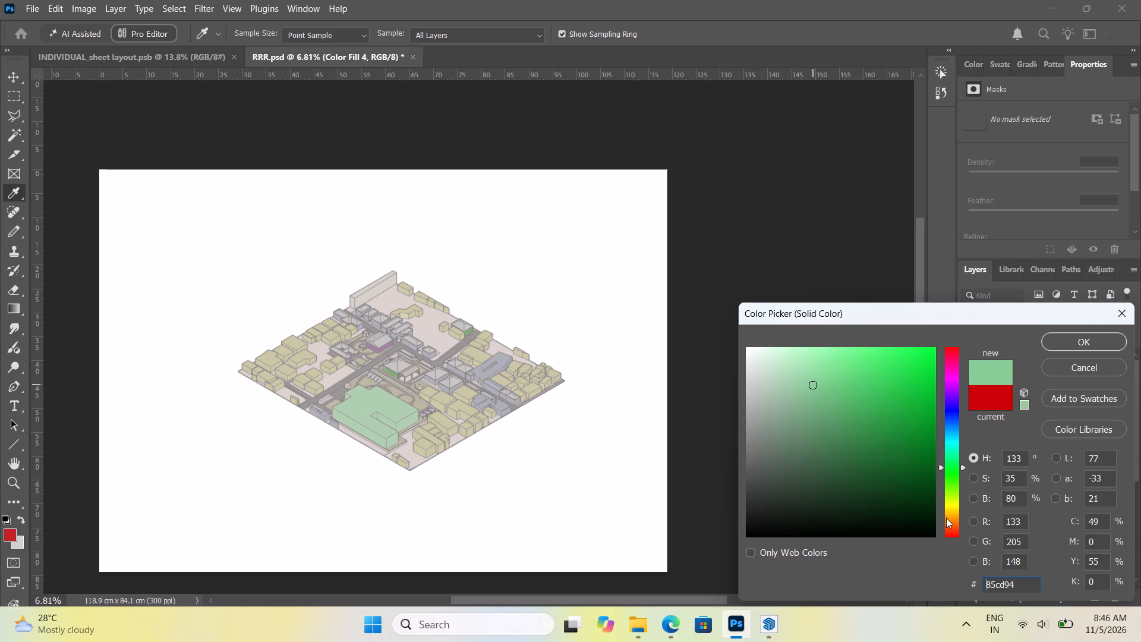
pyautogui.click(952, 521)
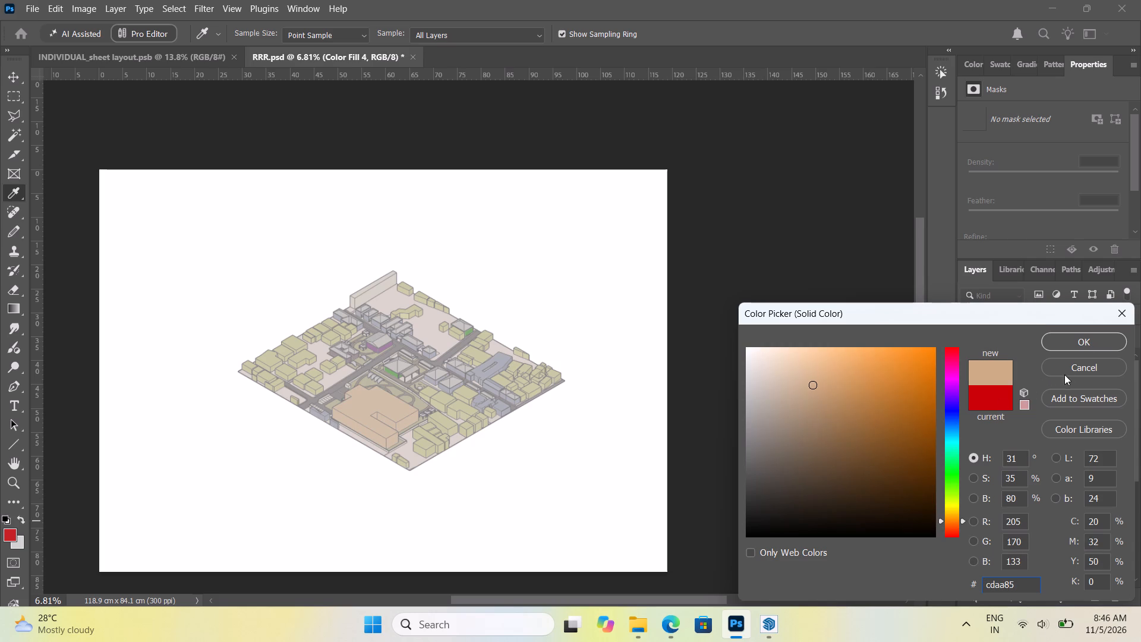
pyautogui.click(1084, 342)
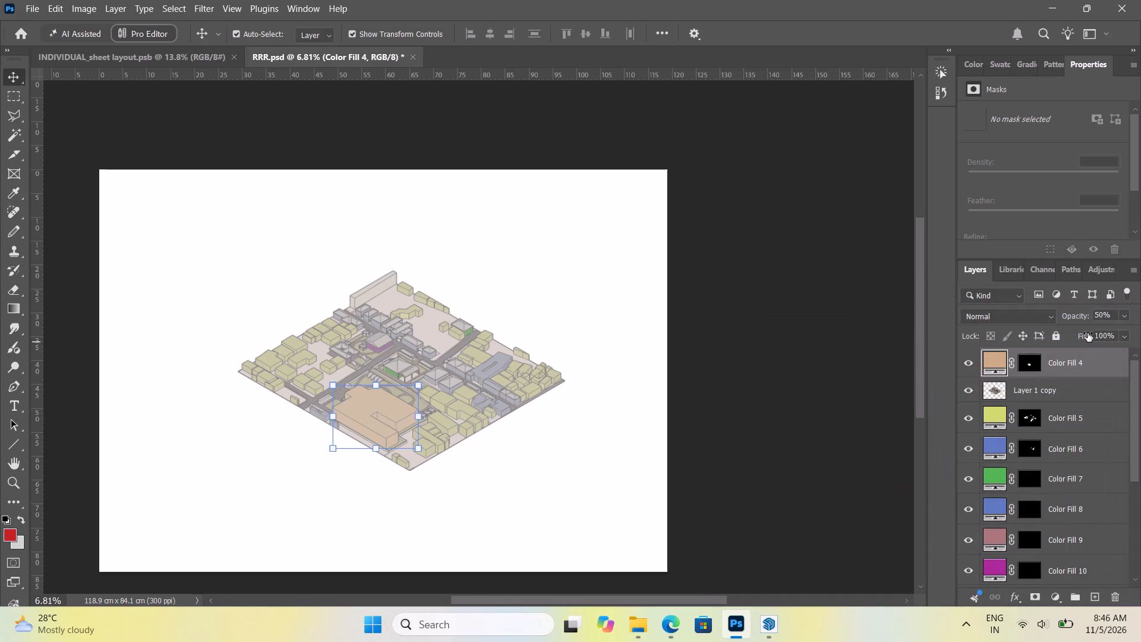
# Move Layer 1 copy above Color Fill 4 in the layer stack.
pyautogui.click(1026, 394)
pyautogui.moveTo(1028, 392); pyautogui.dragTo(1031, 354)
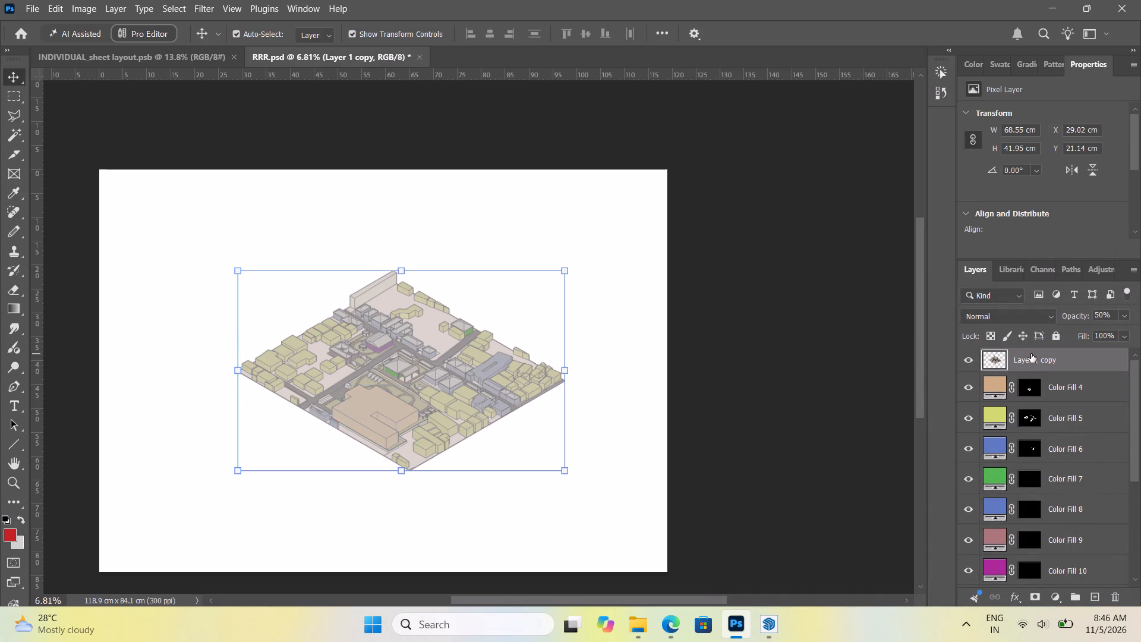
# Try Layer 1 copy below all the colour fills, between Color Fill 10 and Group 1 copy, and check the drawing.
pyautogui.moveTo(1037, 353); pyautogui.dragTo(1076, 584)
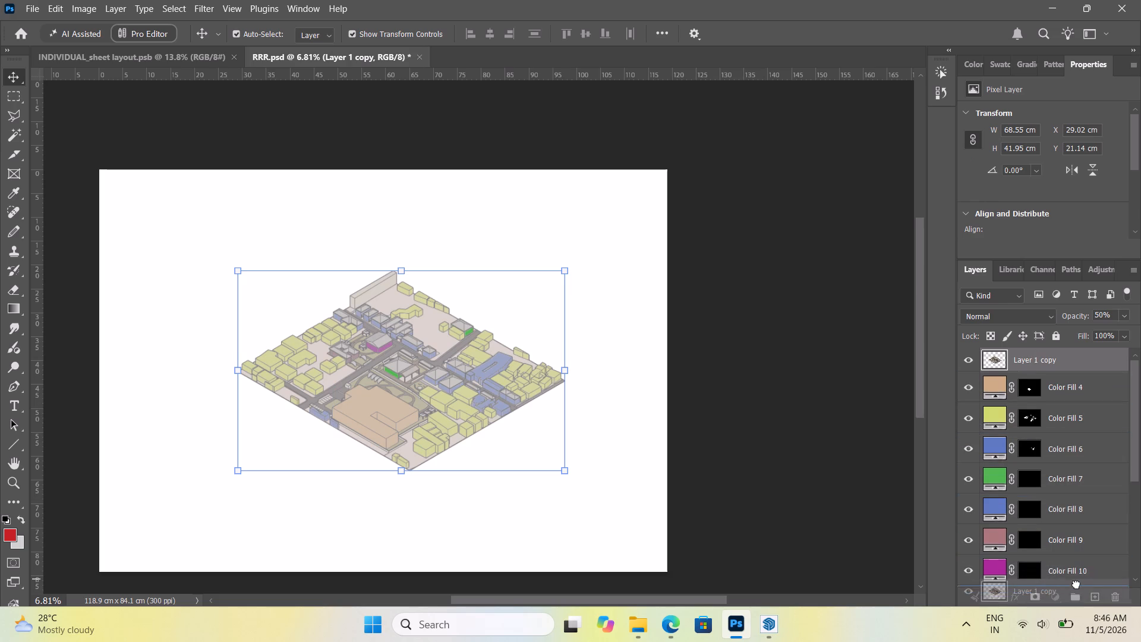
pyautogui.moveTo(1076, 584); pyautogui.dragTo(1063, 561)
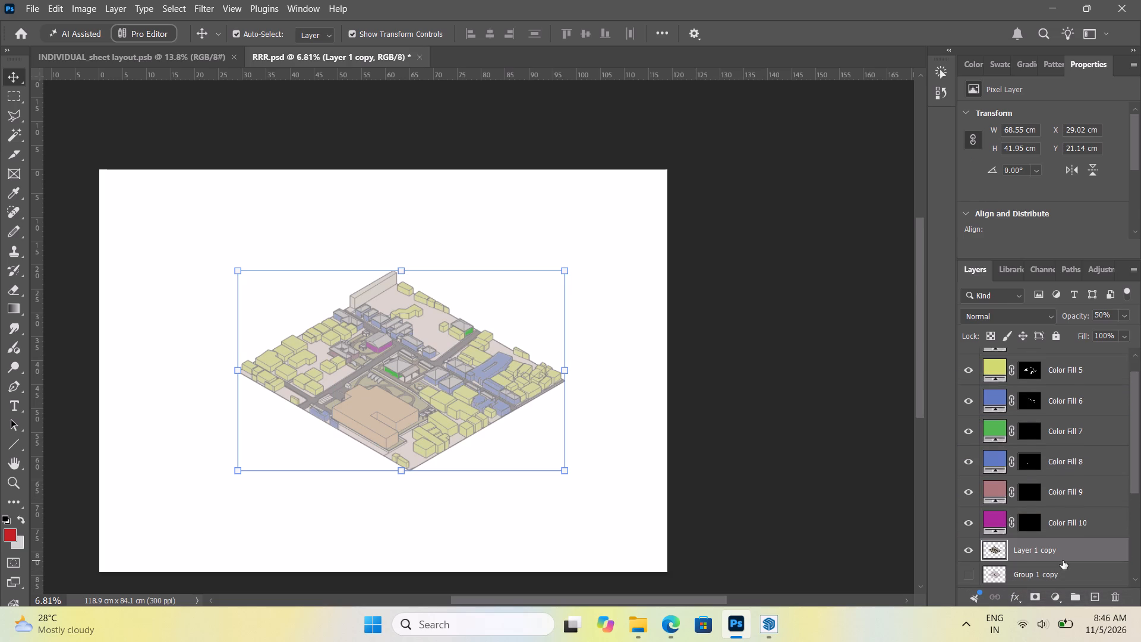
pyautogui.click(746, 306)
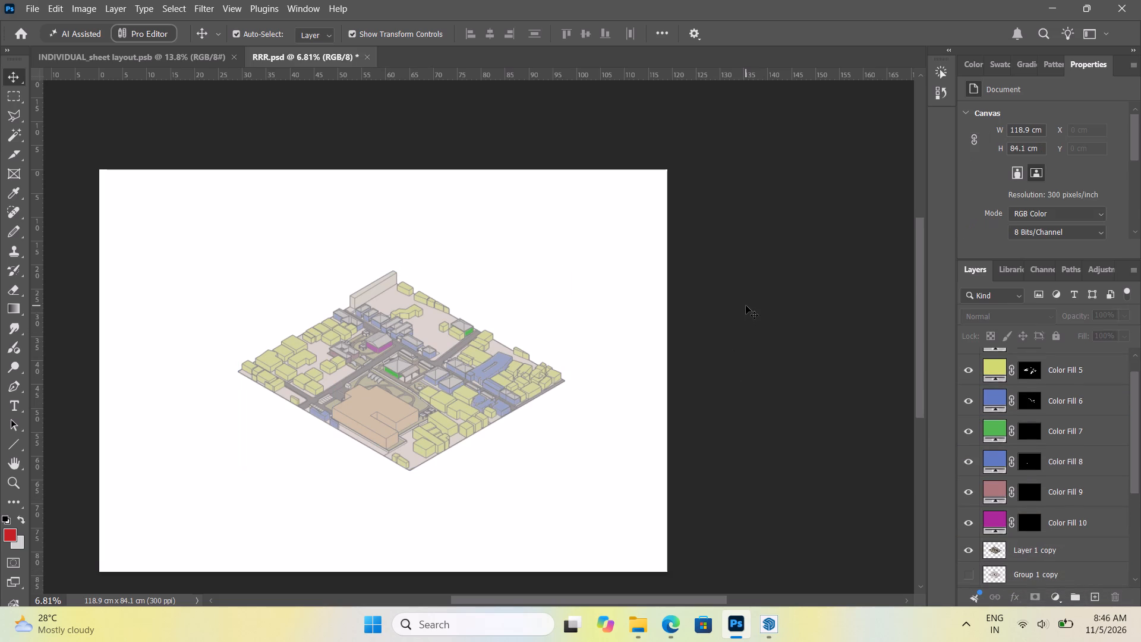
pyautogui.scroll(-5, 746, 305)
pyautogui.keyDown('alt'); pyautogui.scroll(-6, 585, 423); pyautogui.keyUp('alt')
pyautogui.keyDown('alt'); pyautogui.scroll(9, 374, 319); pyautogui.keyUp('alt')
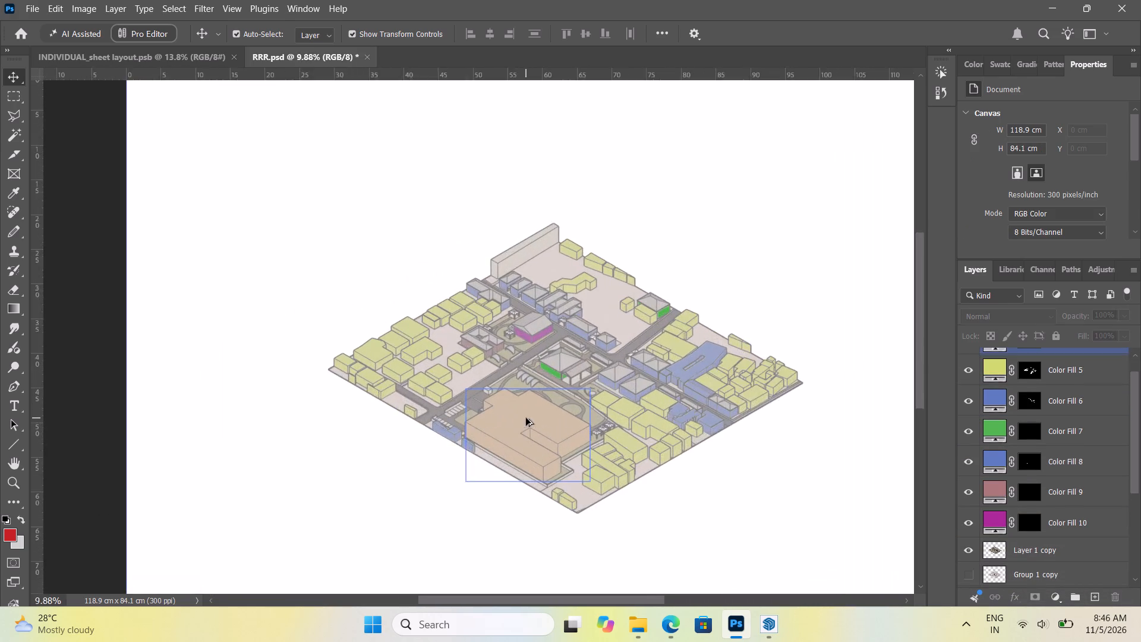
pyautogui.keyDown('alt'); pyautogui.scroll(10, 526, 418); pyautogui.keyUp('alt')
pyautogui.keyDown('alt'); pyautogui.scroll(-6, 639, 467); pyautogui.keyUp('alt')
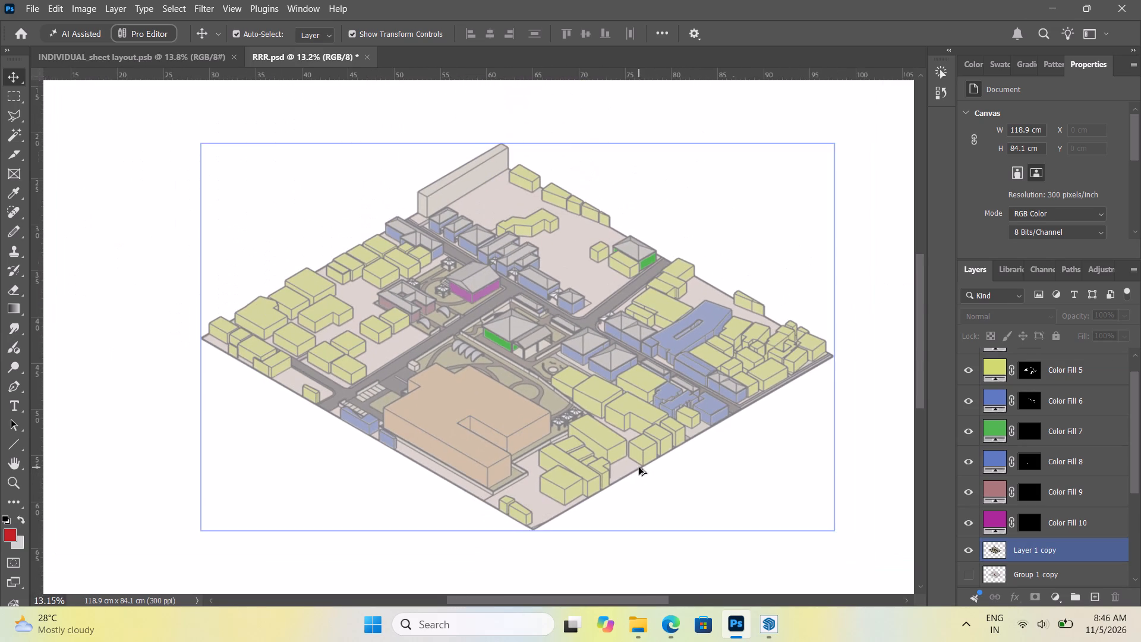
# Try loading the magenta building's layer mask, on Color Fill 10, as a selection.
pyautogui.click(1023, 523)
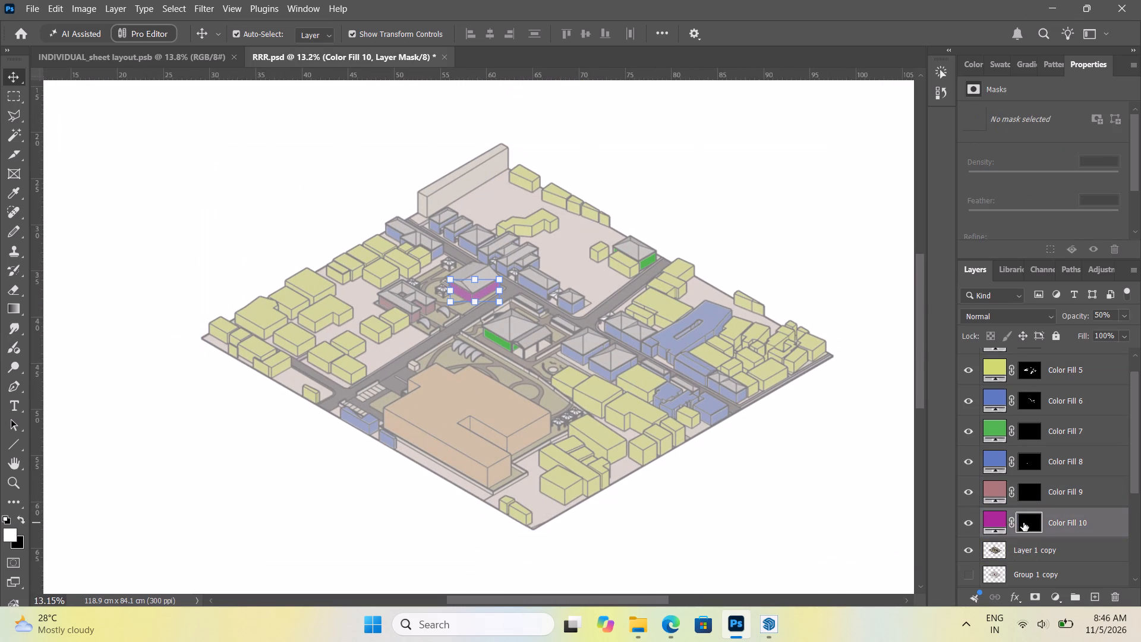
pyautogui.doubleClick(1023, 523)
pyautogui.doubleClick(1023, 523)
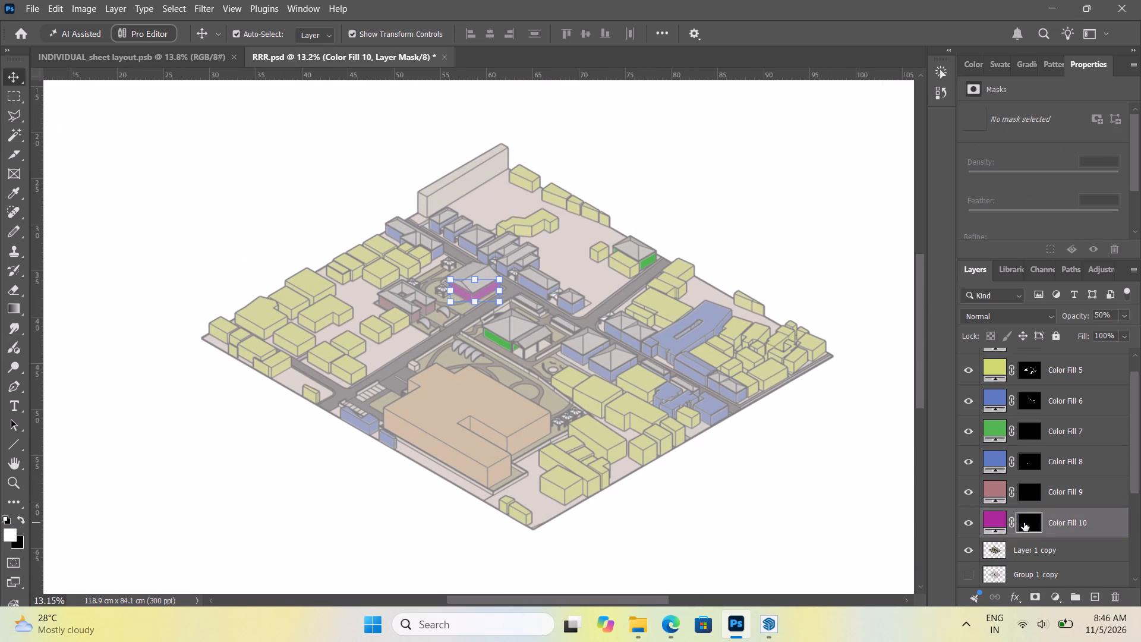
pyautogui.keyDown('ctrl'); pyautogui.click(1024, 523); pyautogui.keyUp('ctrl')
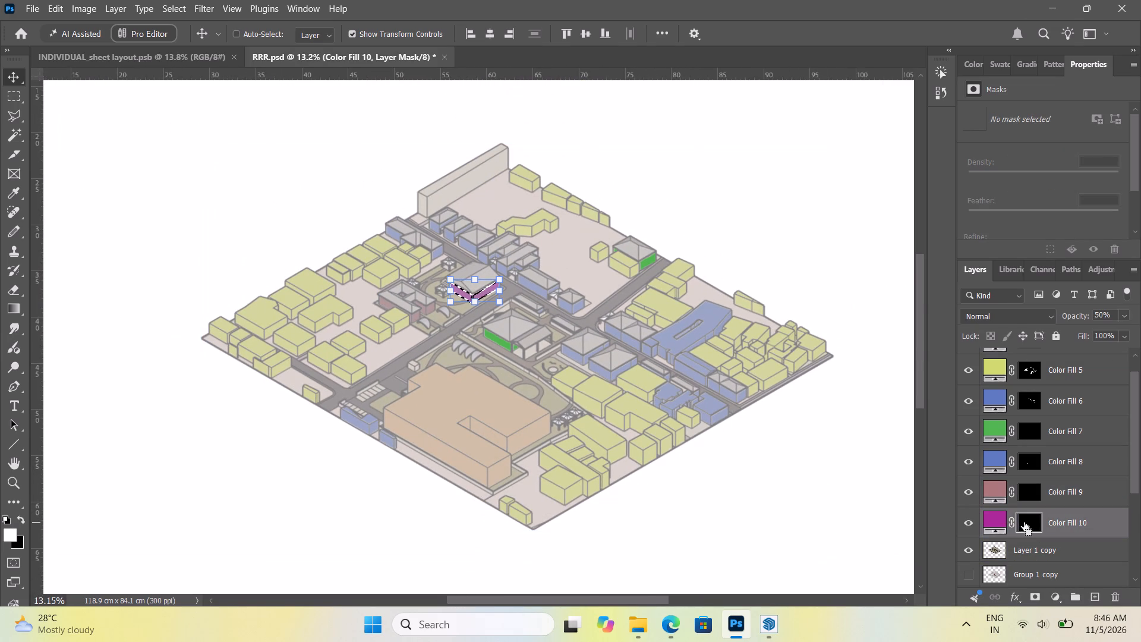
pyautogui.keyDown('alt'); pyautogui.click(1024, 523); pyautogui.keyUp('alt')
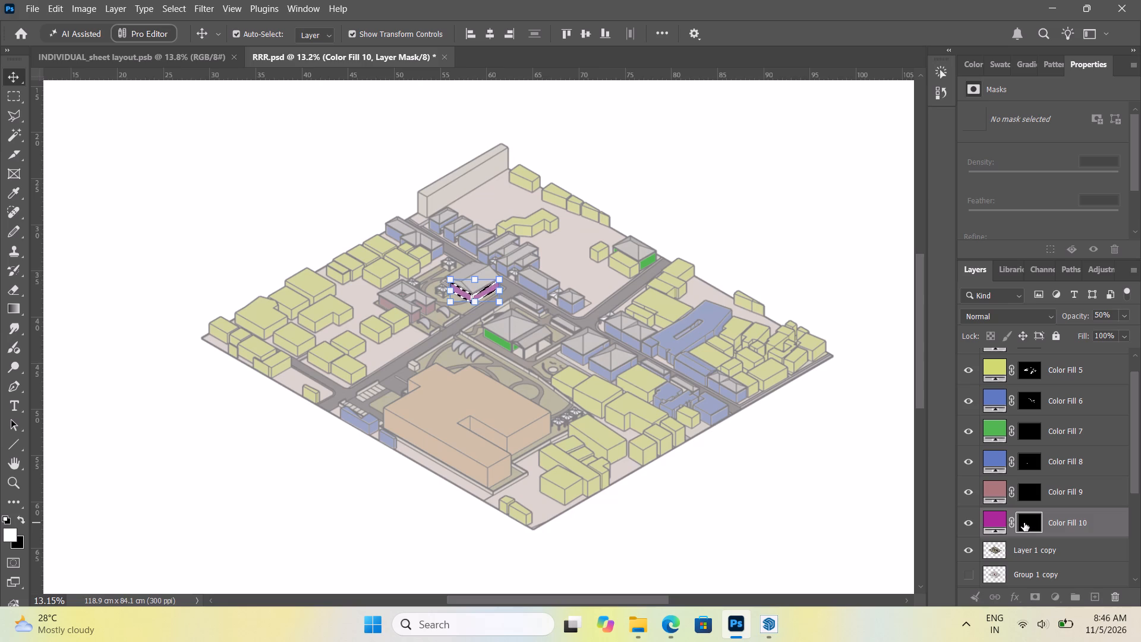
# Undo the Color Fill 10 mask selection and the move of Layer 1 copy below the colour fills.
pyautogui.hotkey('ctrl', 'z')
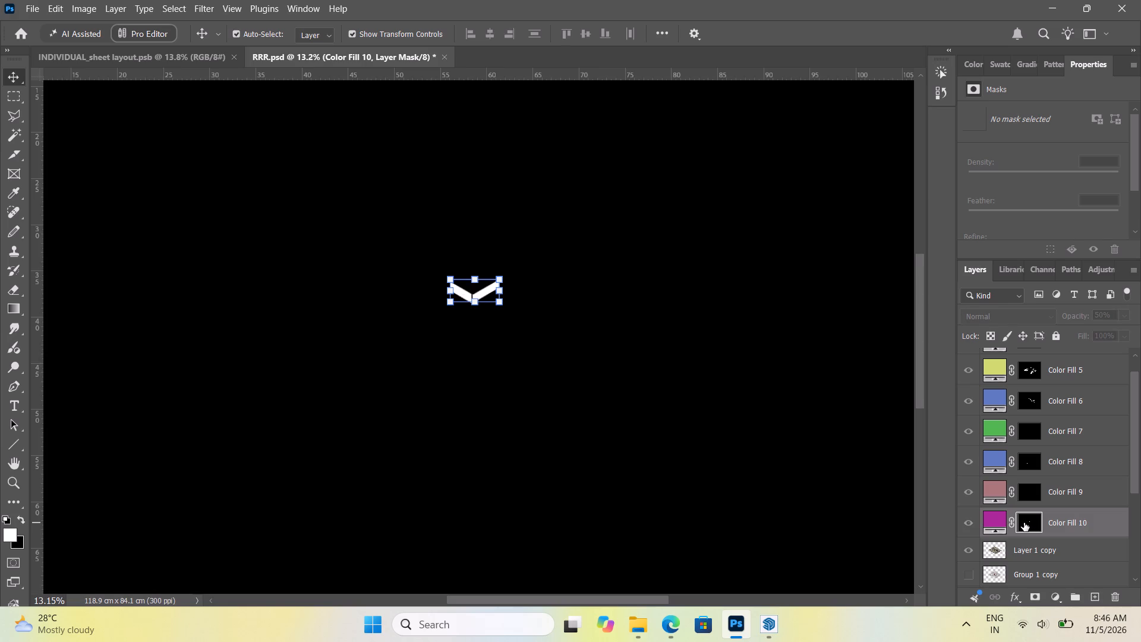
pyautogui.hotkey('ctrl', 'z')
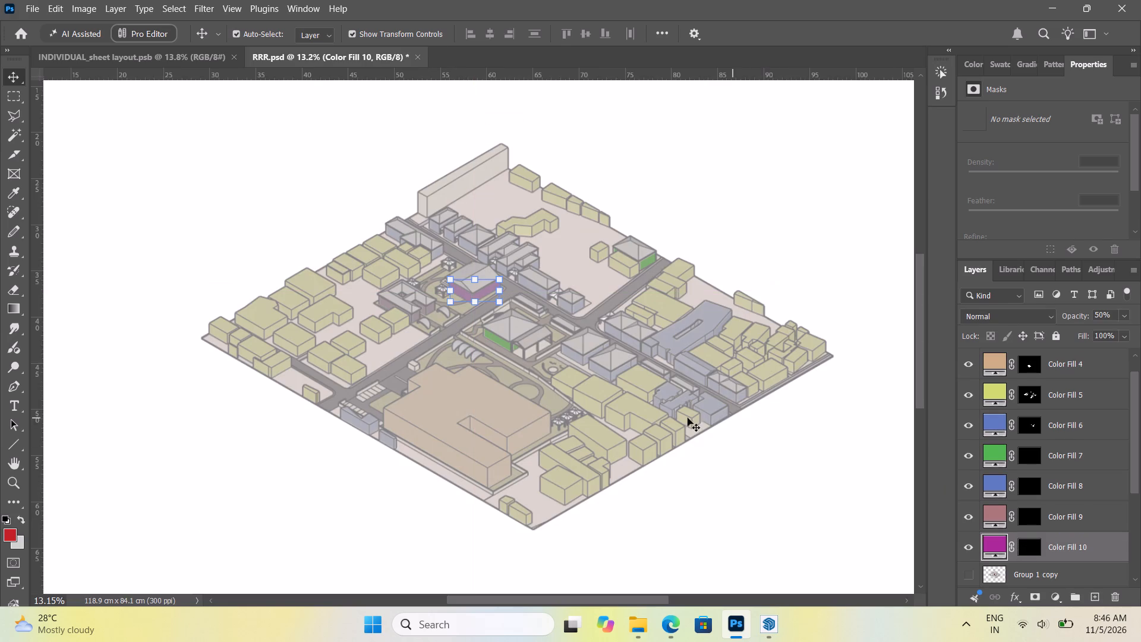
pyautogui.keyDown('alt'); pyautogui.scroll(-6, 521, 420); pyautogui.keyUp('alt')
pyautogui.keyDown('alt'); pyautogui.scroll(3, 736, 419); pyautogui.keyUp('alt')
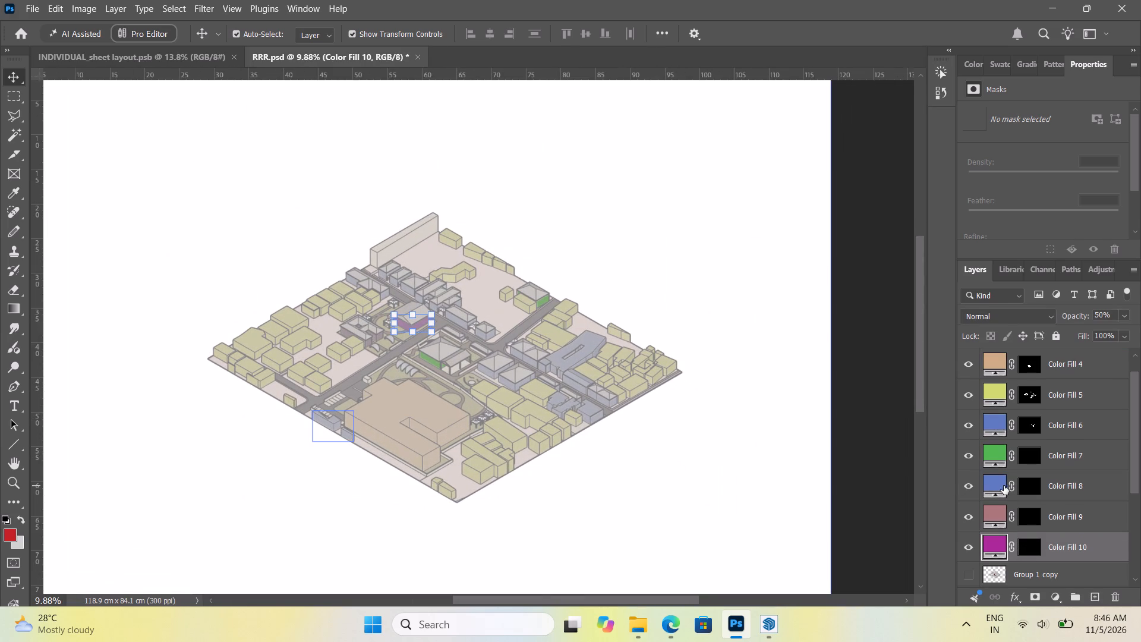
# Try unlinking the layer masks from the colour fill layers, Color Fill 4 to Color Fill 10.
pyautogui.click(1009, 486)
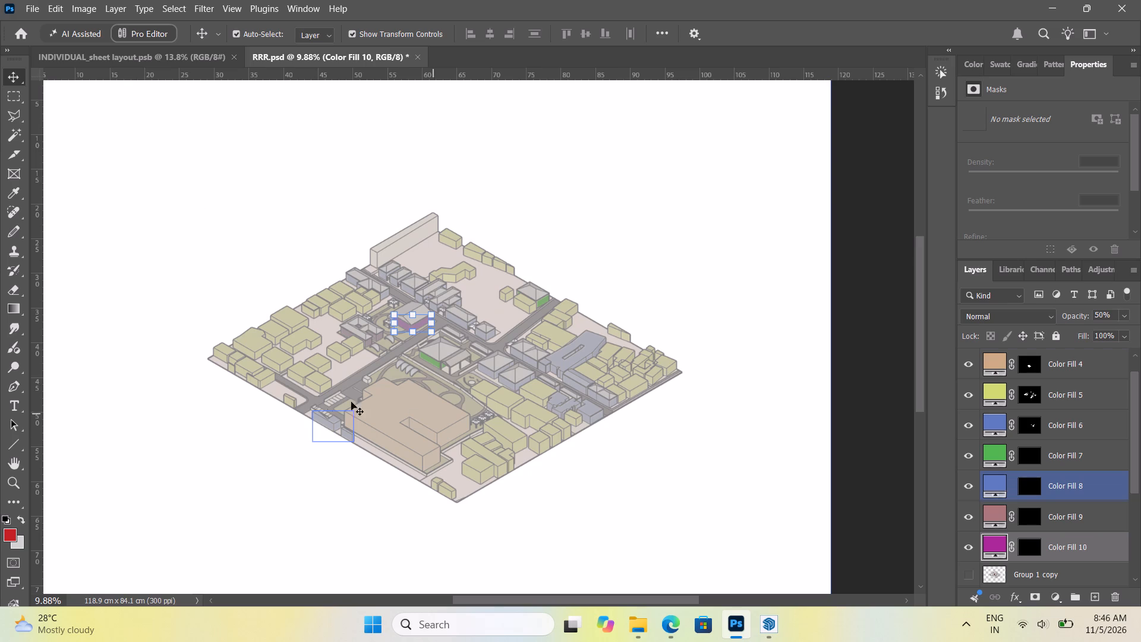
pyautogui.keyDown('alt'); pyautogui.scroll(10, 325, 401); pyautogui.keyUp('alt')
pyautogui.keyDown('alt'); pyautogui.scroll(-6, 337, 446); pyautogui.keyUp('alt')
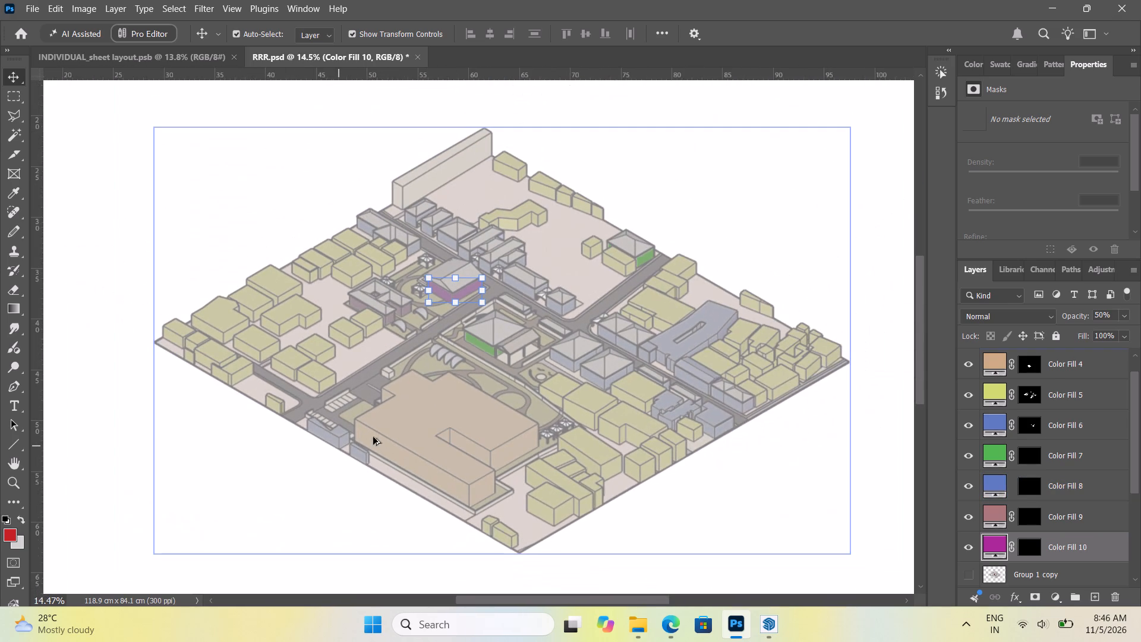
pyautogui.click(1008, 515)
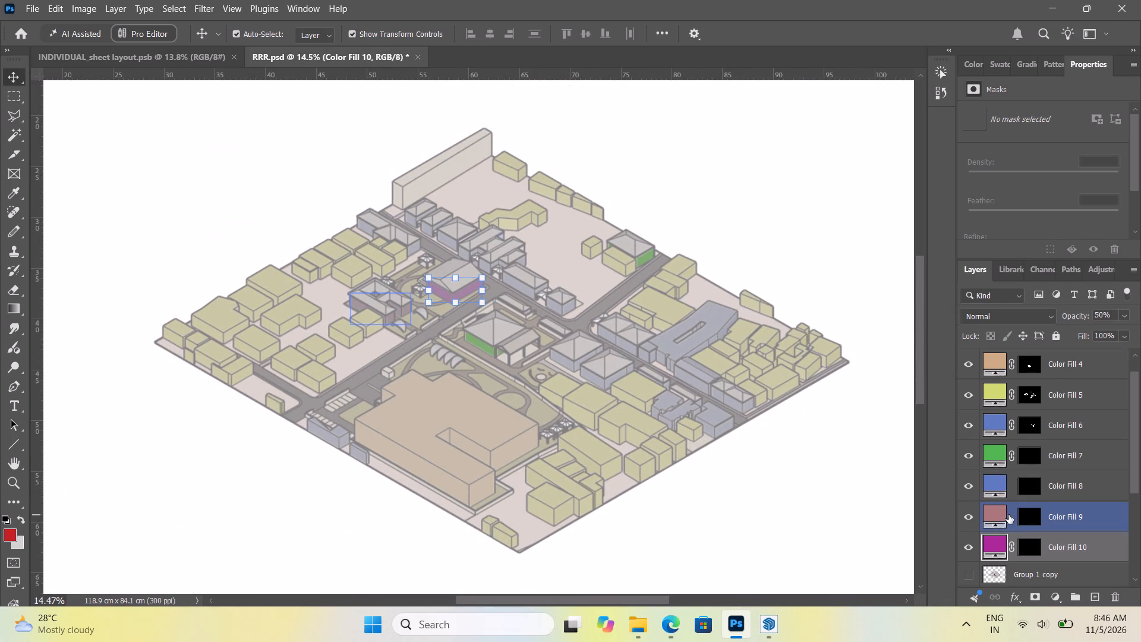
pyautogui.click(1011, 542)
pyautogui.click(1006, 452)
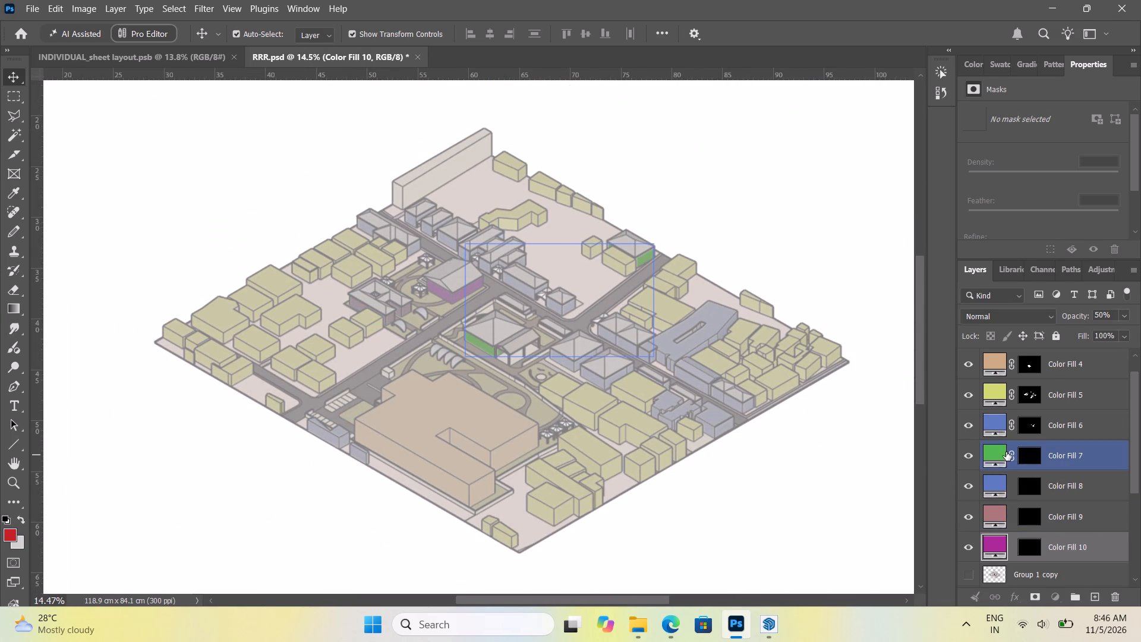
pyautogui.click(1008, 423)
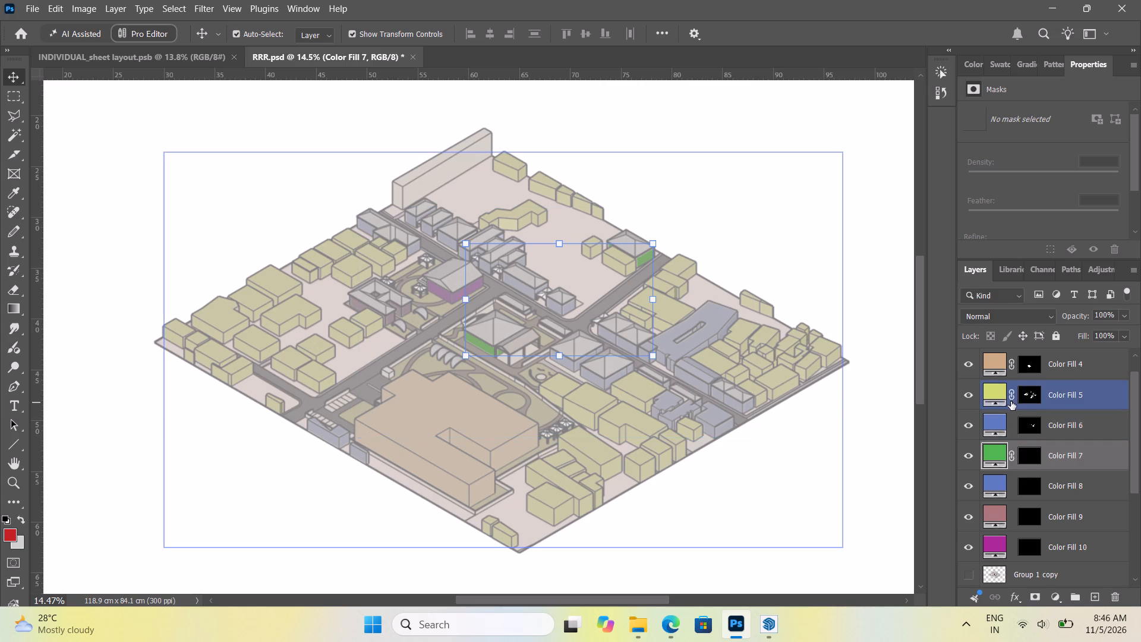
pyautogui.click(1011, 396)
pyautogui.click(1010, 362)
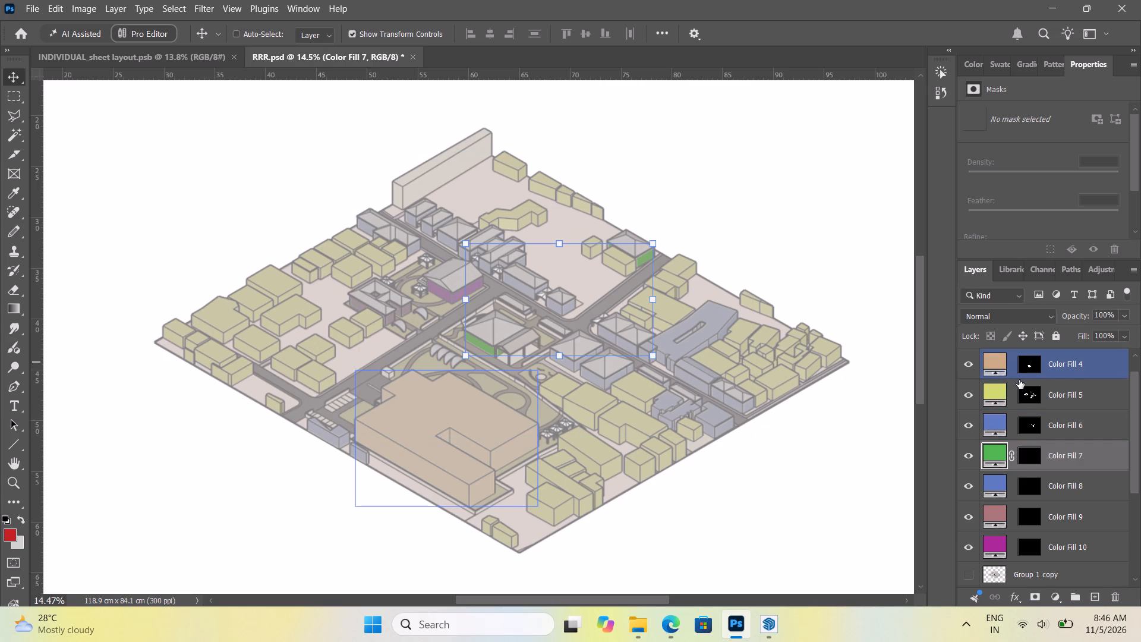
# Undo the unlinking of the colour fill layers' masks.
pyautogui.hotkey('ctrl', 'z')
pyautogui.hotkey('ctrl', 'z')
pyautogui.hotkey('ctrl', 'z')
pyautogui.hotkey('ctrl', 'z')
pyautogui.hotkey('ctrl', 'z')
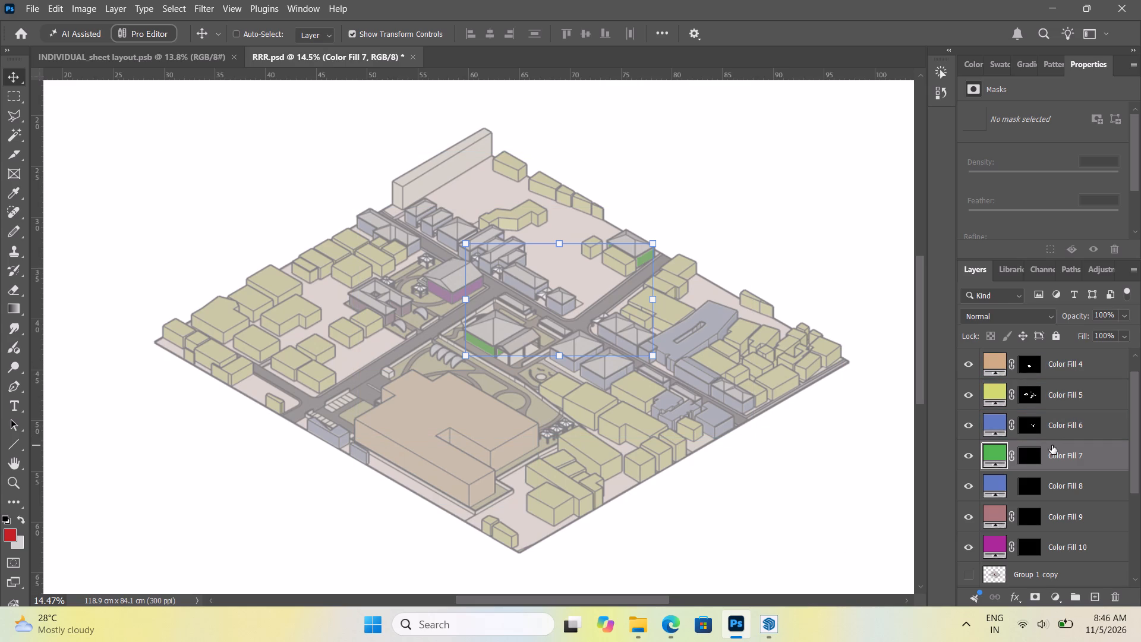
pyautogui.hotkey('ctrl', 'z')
# Deselect the layer and examine the building colours across the whole axonometric drawing and up close.
pyautogui.scroll(-5, 601, 358)
pyautogui.keyDown('alt'); pyautogui.scroll(-6, 448, 367); pyautogui.keyUp('alt')
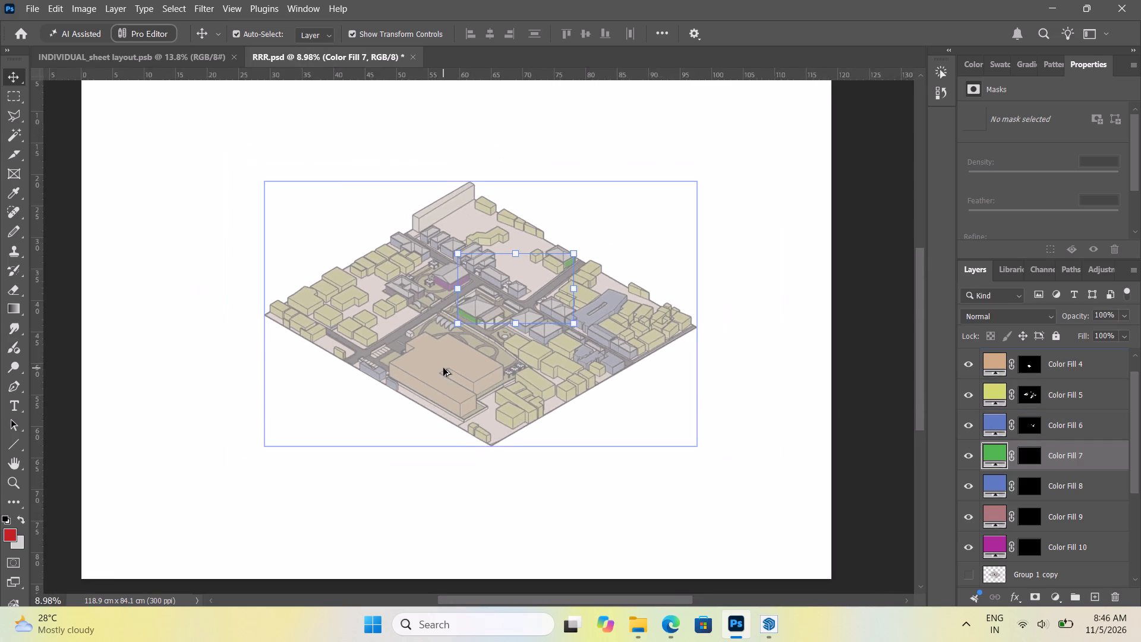
pyautogui.keyDown('alt'); pyautogui.scroll(-6, 443, 368); pyautogui.keyUp('alt')
pyautogui.click(603, 153)
pyautogui.keyDown('alt'); pyautogui.scroll(4, 523, 345); pyautogui.keyUp('alt')
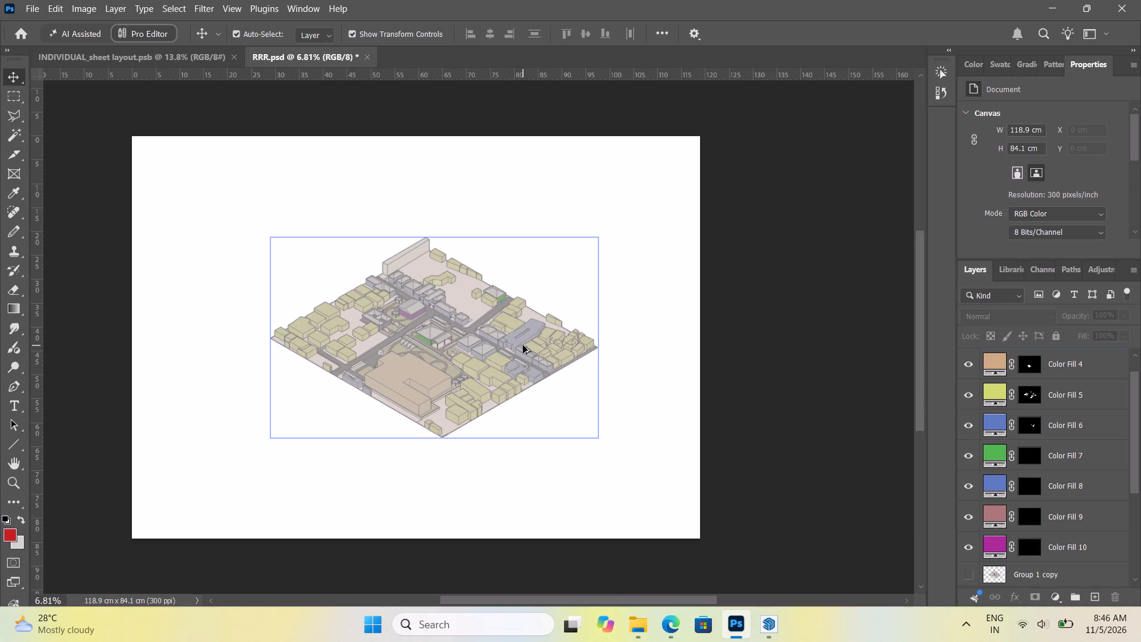
pyautogui.keyDown('alt'); pyautogui.scroll(5, 477, 303); pyautogui.keyUp('alt')
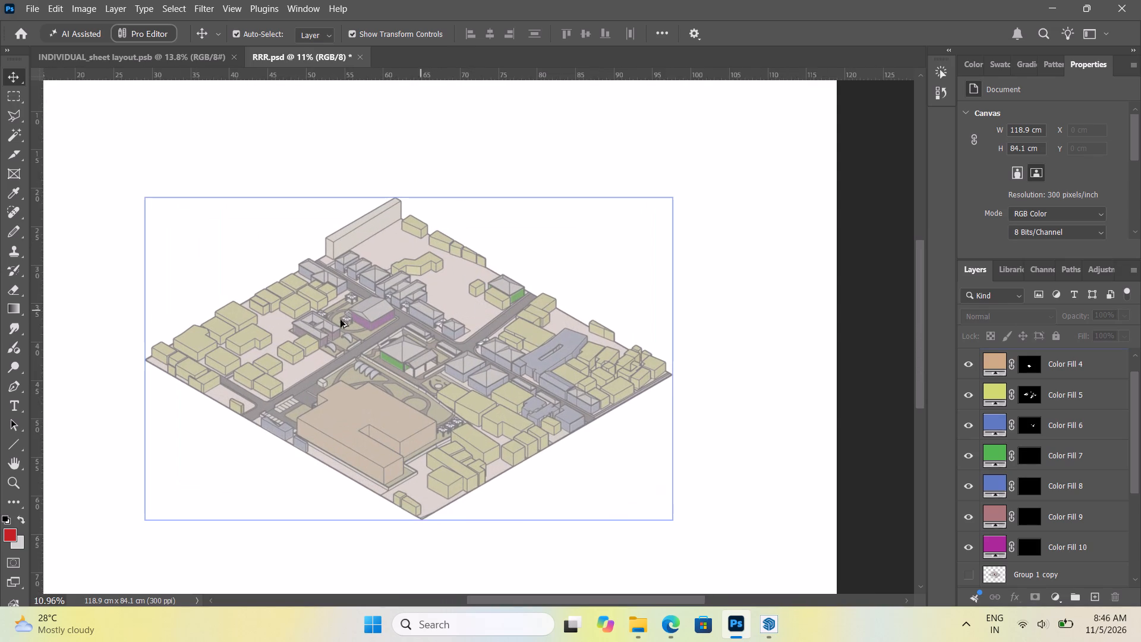
pyautogui.keyDown('alt'); pyautogui.scroll(7, 232, 320); pyautogui.keyUp('alt')
pyautogui.keyDown('alt'); pyautogui.scroll(-3, 232, 320); pyautogui.keyUp('alt')
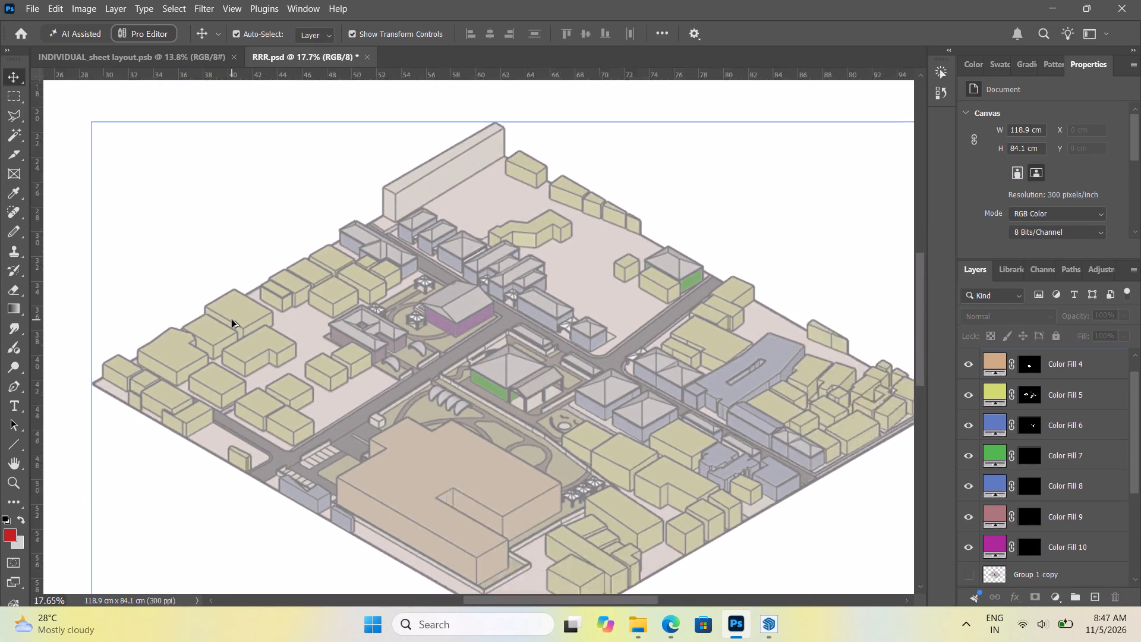
pyautogui.keyDown('alt'); pyautogui.scroll(-2, 232, 320); pyautogui.keyUp('alt')
pyautogui.keyDown('alt'); pyautogui.scroll(4, 232, 320); pyautogui.keyUp('alt')
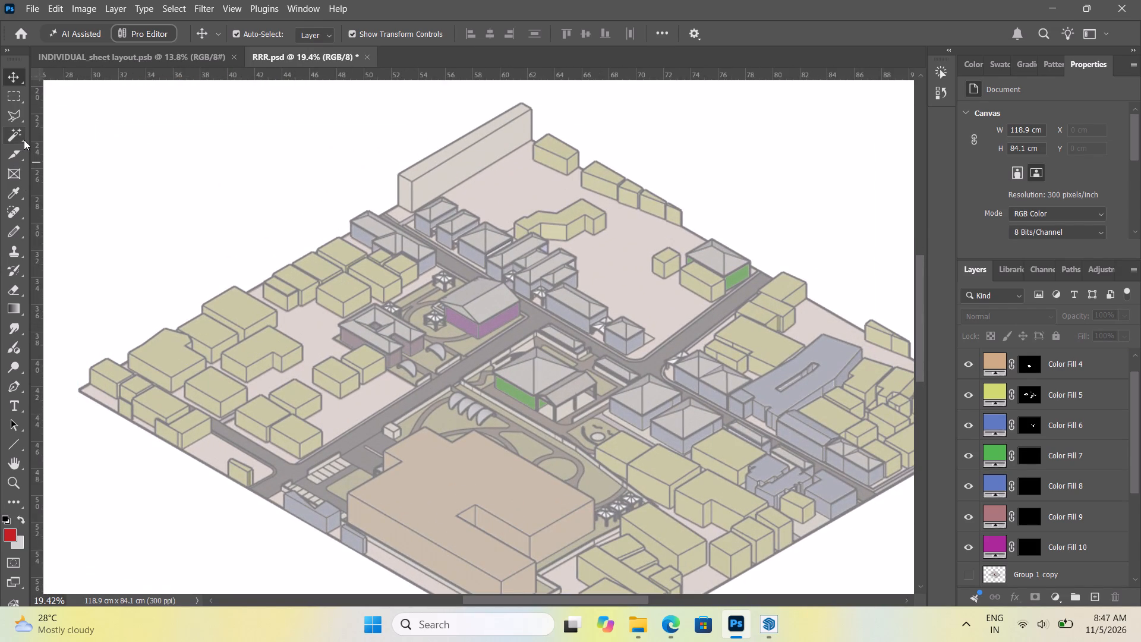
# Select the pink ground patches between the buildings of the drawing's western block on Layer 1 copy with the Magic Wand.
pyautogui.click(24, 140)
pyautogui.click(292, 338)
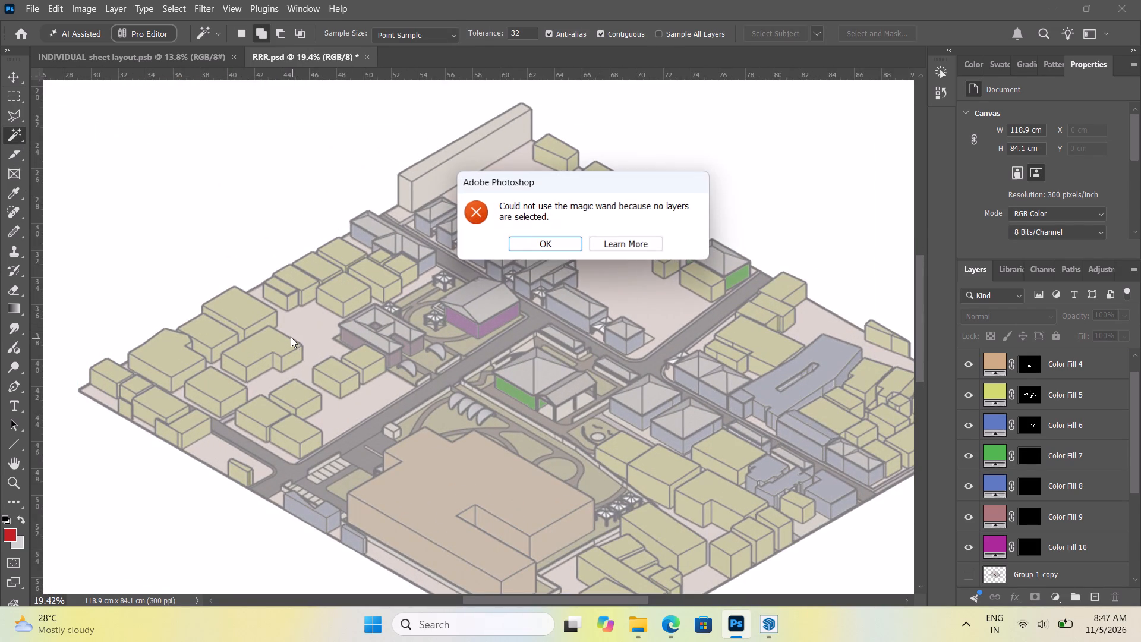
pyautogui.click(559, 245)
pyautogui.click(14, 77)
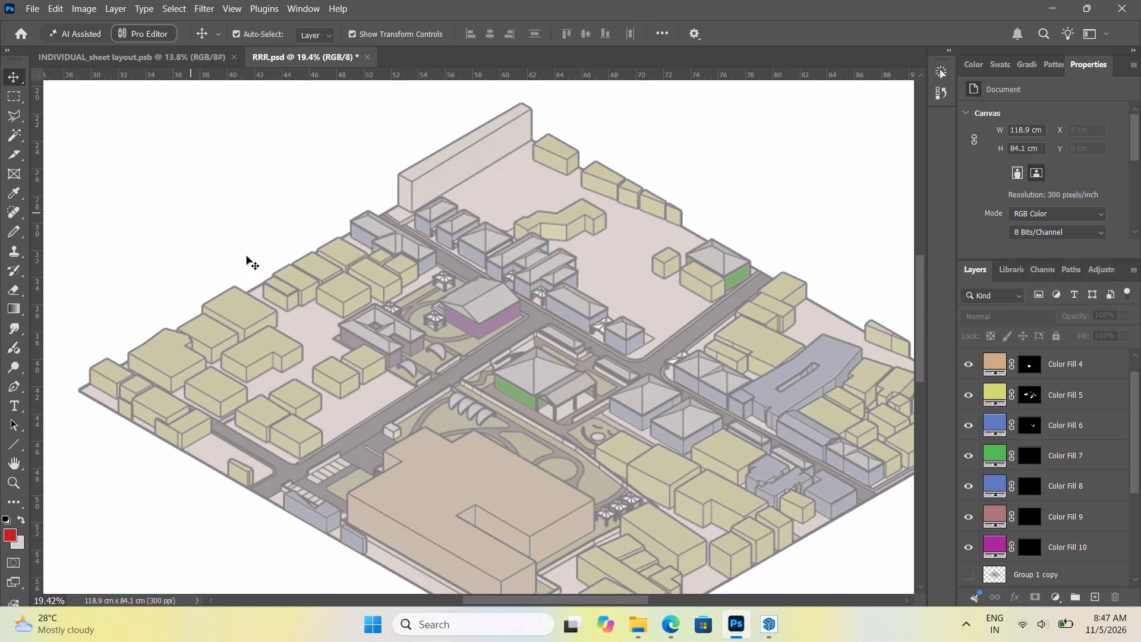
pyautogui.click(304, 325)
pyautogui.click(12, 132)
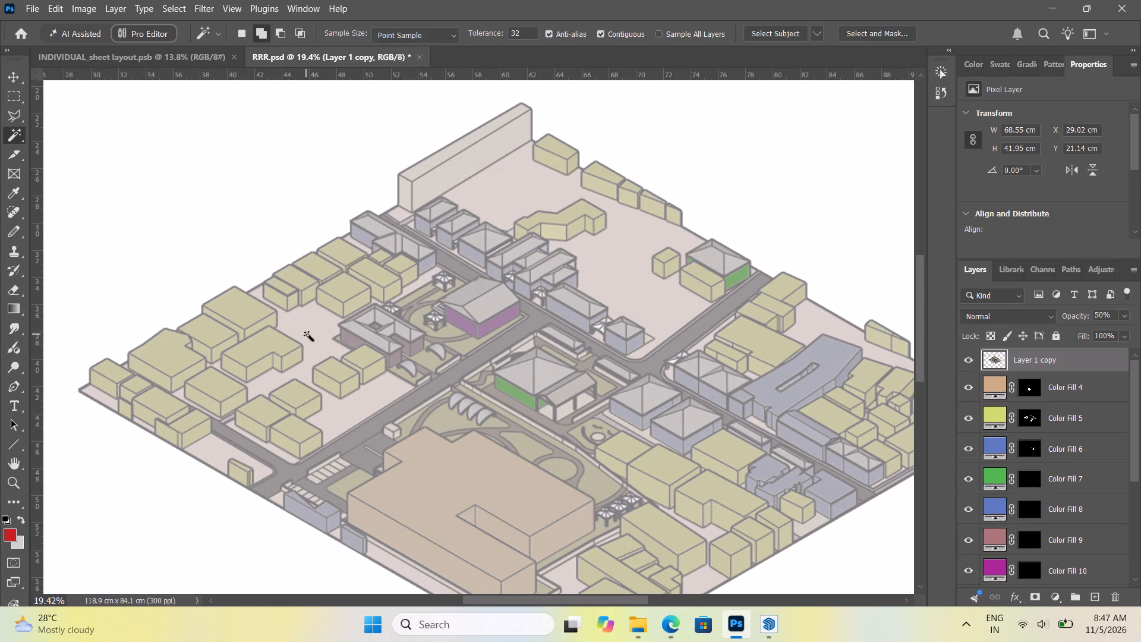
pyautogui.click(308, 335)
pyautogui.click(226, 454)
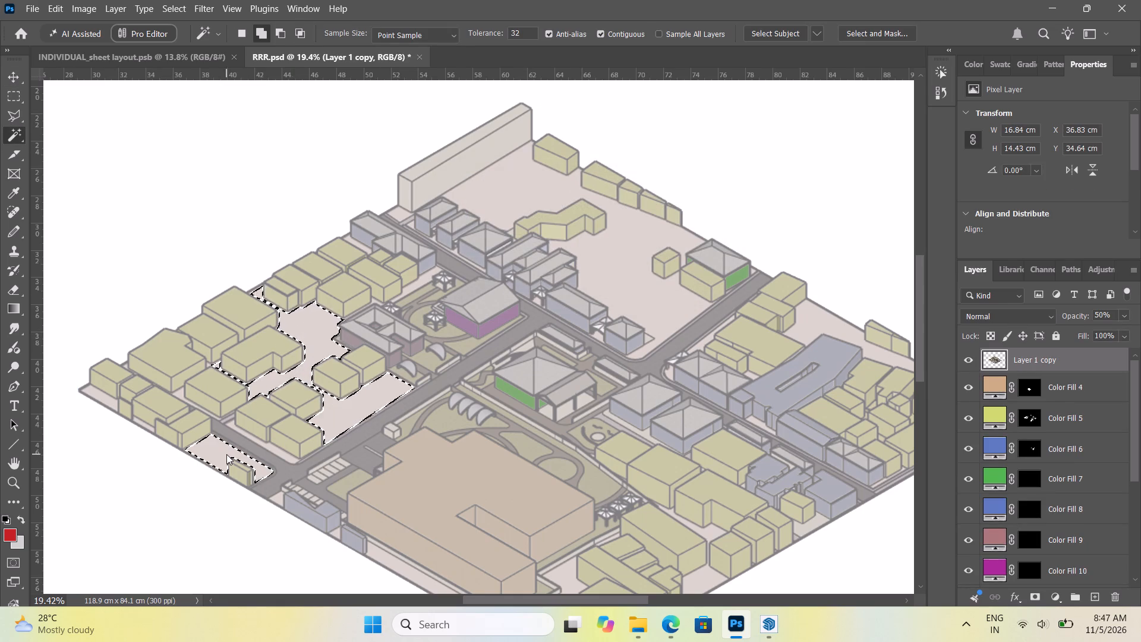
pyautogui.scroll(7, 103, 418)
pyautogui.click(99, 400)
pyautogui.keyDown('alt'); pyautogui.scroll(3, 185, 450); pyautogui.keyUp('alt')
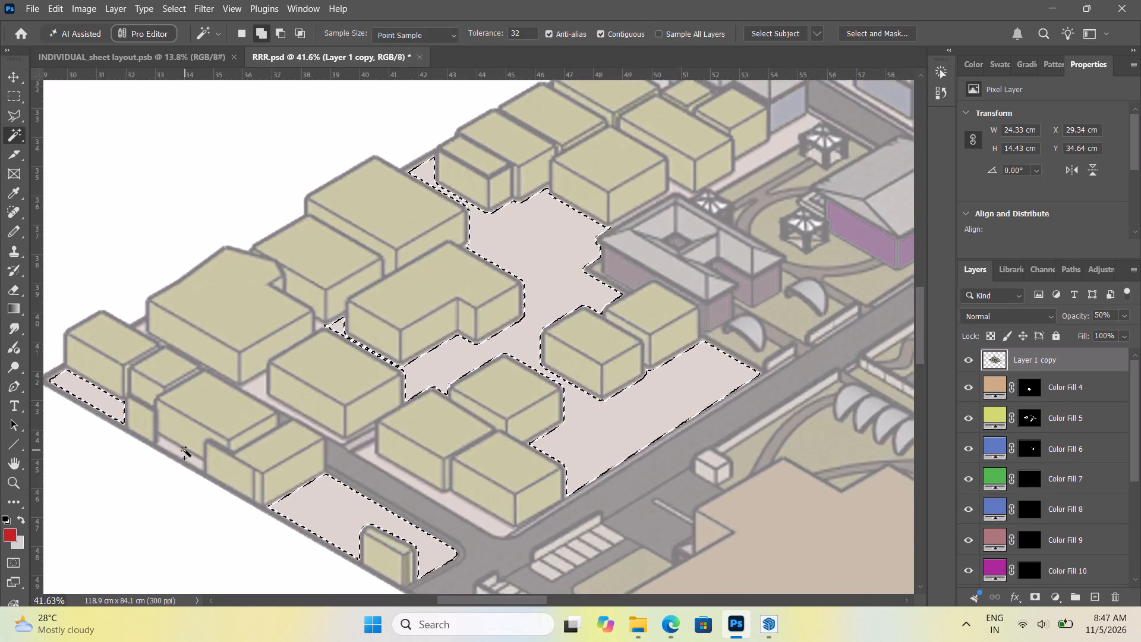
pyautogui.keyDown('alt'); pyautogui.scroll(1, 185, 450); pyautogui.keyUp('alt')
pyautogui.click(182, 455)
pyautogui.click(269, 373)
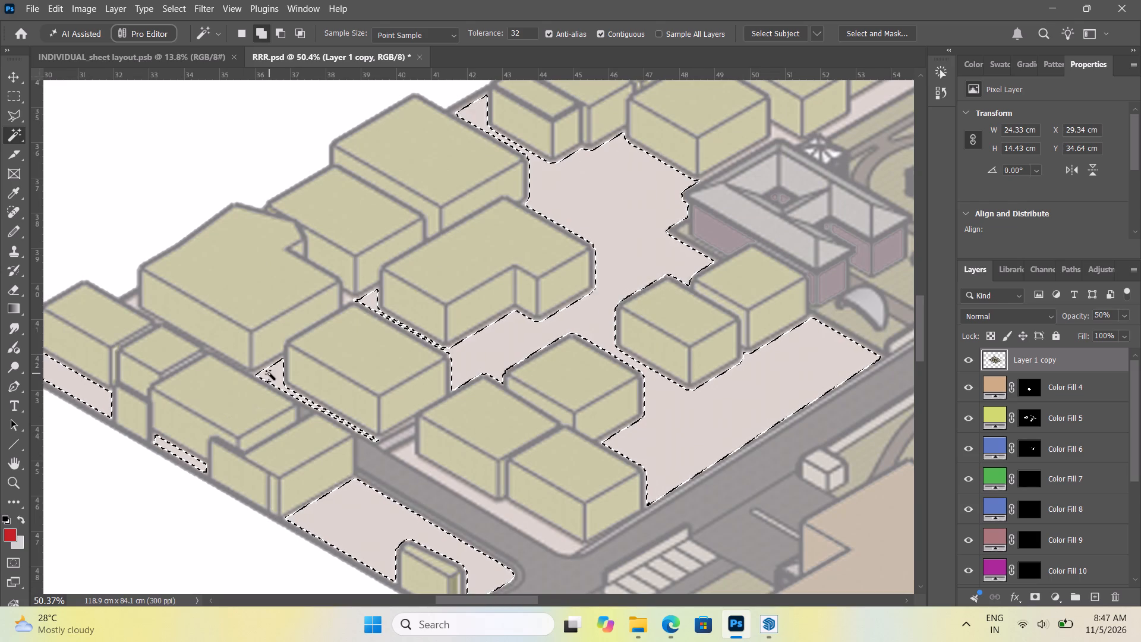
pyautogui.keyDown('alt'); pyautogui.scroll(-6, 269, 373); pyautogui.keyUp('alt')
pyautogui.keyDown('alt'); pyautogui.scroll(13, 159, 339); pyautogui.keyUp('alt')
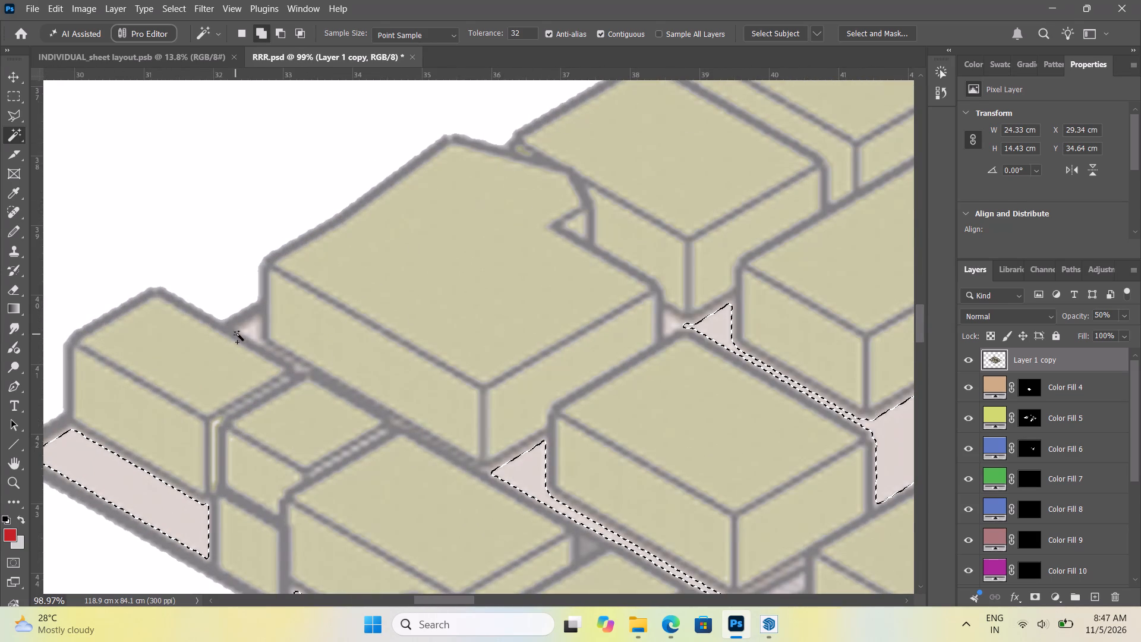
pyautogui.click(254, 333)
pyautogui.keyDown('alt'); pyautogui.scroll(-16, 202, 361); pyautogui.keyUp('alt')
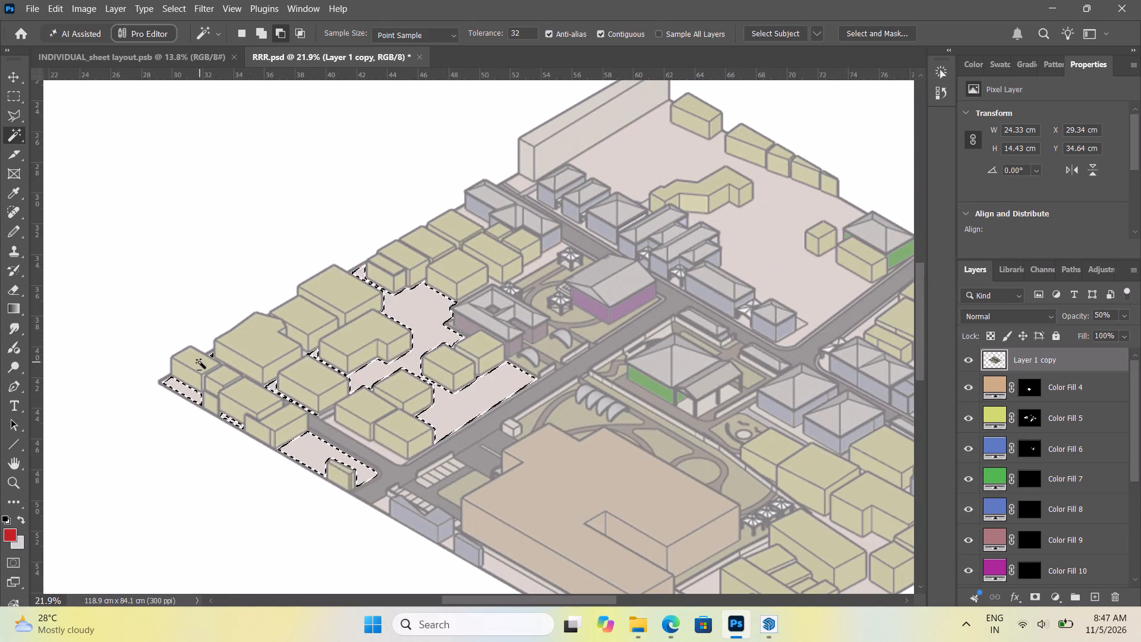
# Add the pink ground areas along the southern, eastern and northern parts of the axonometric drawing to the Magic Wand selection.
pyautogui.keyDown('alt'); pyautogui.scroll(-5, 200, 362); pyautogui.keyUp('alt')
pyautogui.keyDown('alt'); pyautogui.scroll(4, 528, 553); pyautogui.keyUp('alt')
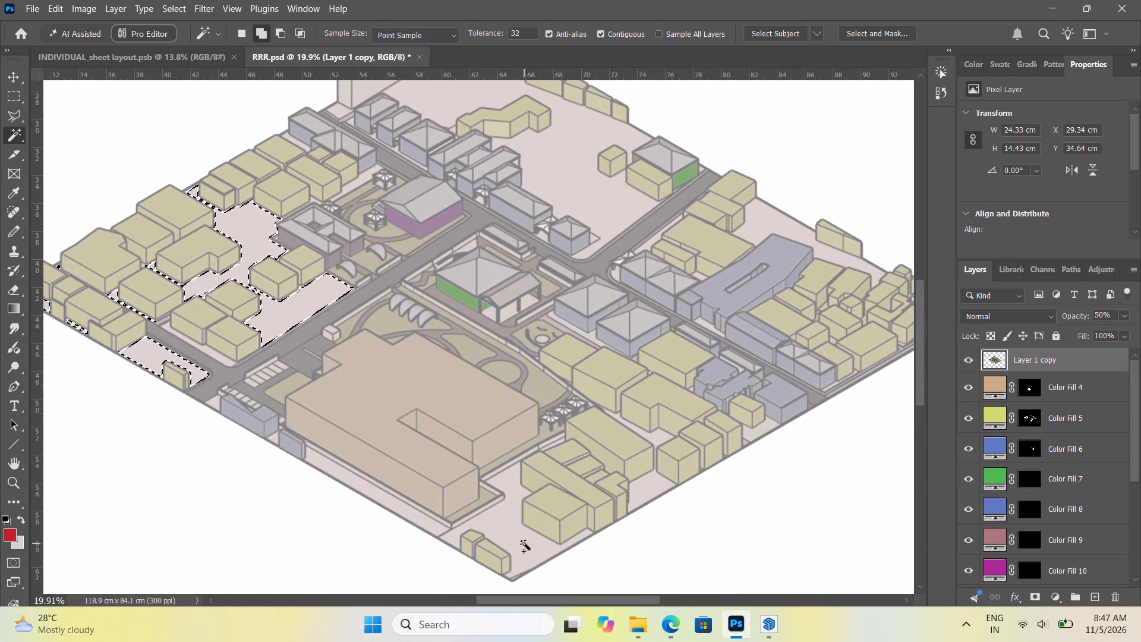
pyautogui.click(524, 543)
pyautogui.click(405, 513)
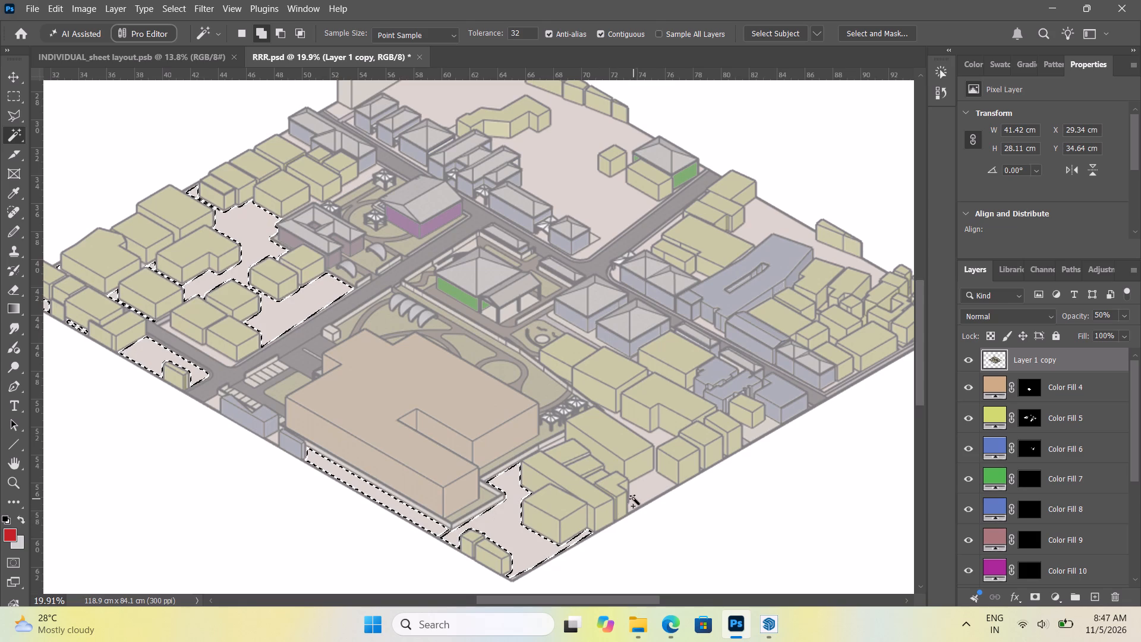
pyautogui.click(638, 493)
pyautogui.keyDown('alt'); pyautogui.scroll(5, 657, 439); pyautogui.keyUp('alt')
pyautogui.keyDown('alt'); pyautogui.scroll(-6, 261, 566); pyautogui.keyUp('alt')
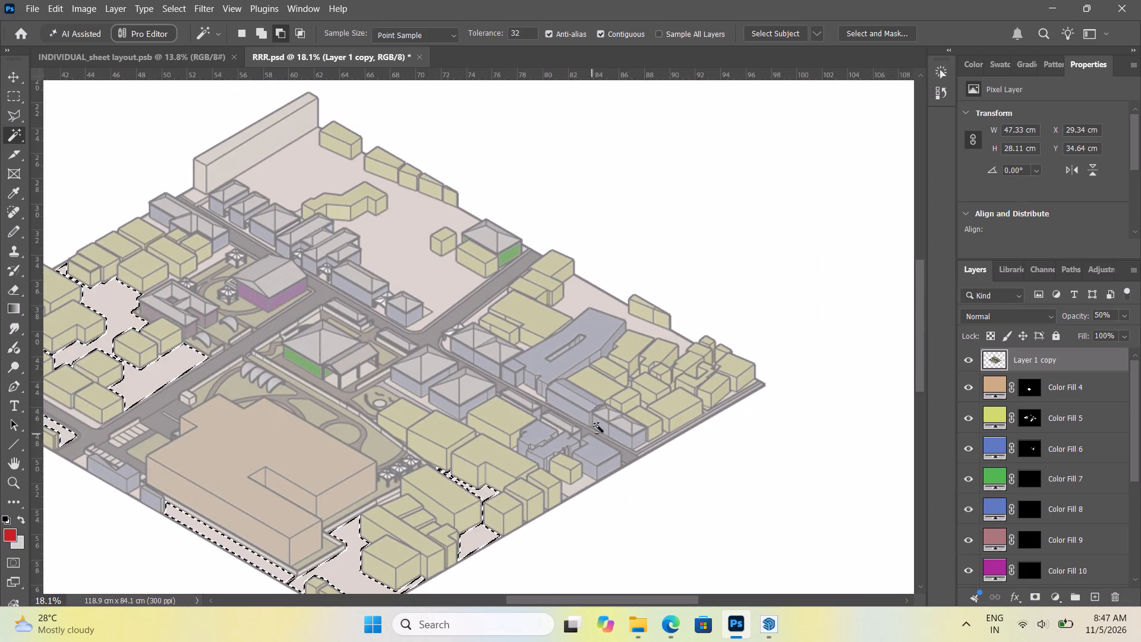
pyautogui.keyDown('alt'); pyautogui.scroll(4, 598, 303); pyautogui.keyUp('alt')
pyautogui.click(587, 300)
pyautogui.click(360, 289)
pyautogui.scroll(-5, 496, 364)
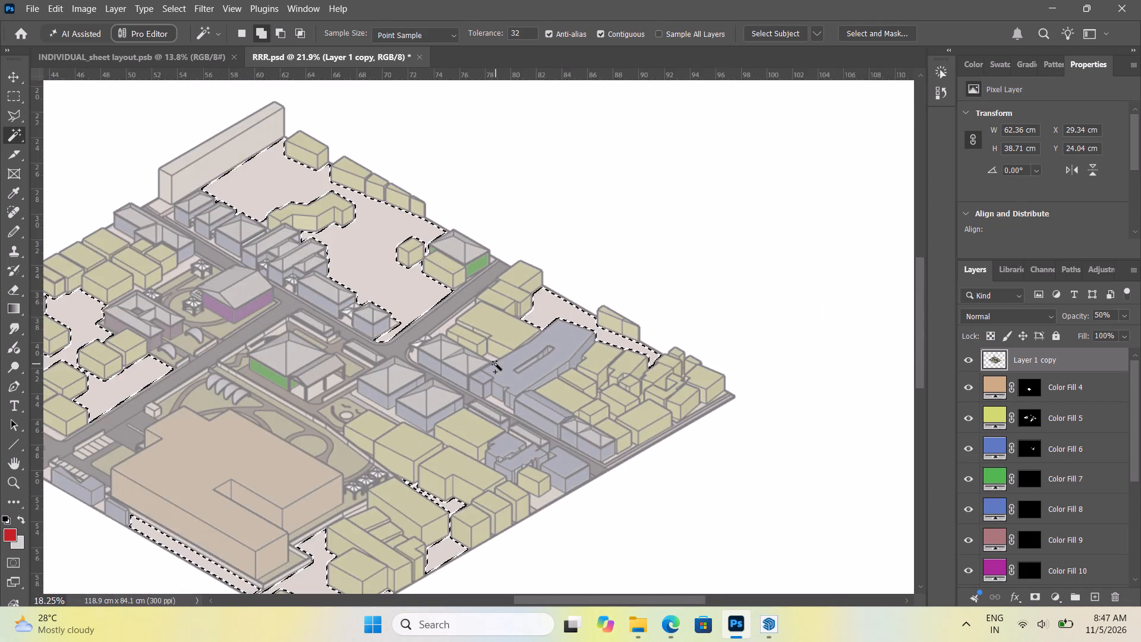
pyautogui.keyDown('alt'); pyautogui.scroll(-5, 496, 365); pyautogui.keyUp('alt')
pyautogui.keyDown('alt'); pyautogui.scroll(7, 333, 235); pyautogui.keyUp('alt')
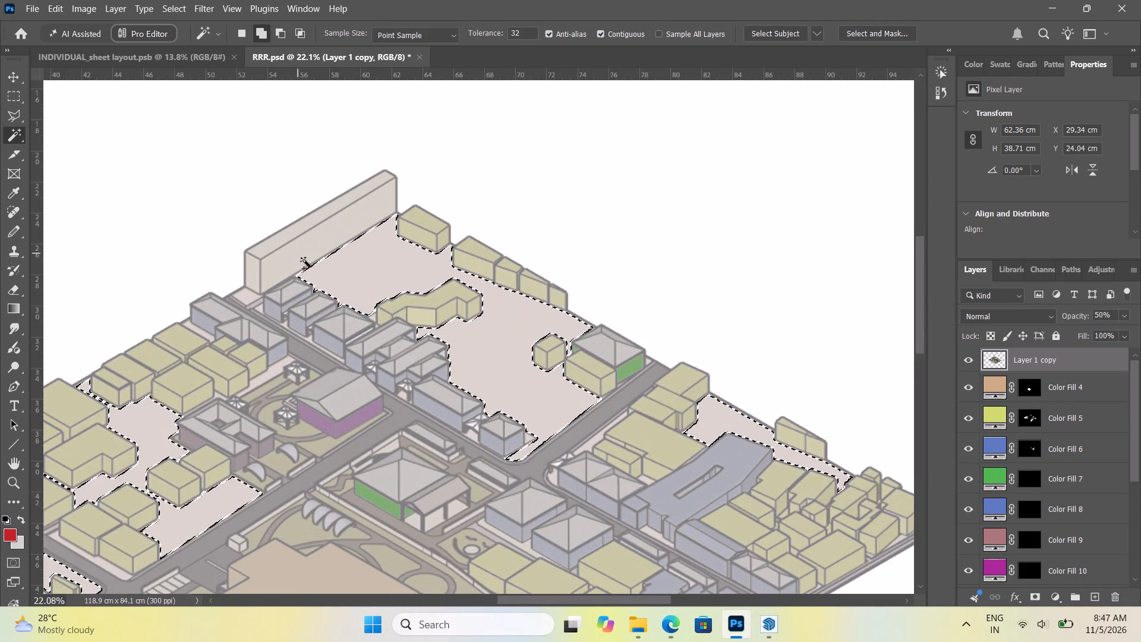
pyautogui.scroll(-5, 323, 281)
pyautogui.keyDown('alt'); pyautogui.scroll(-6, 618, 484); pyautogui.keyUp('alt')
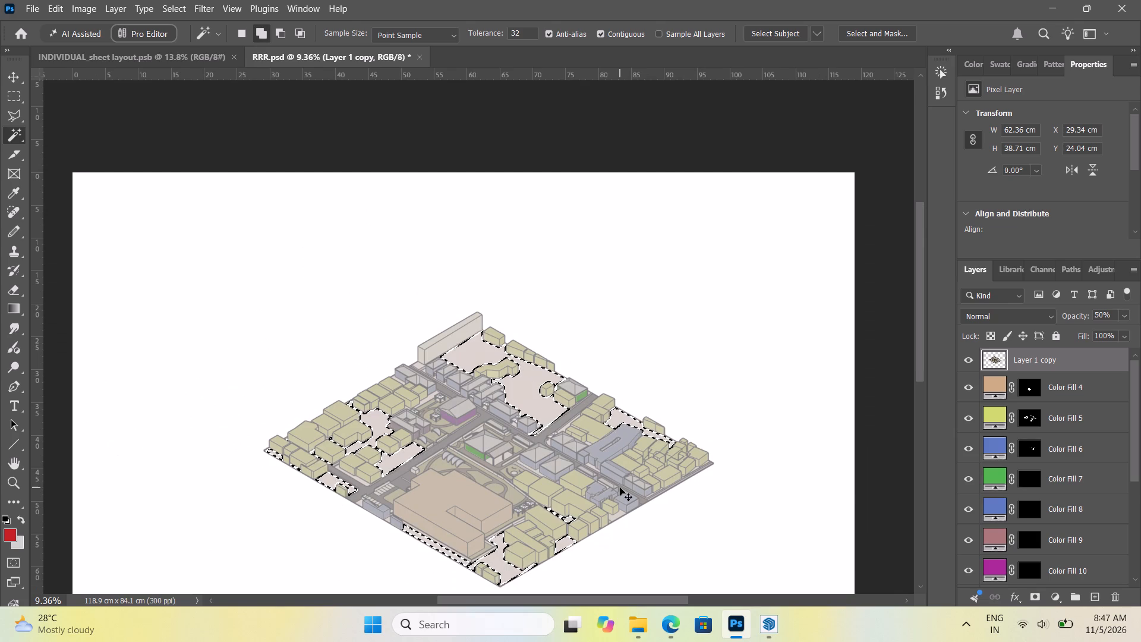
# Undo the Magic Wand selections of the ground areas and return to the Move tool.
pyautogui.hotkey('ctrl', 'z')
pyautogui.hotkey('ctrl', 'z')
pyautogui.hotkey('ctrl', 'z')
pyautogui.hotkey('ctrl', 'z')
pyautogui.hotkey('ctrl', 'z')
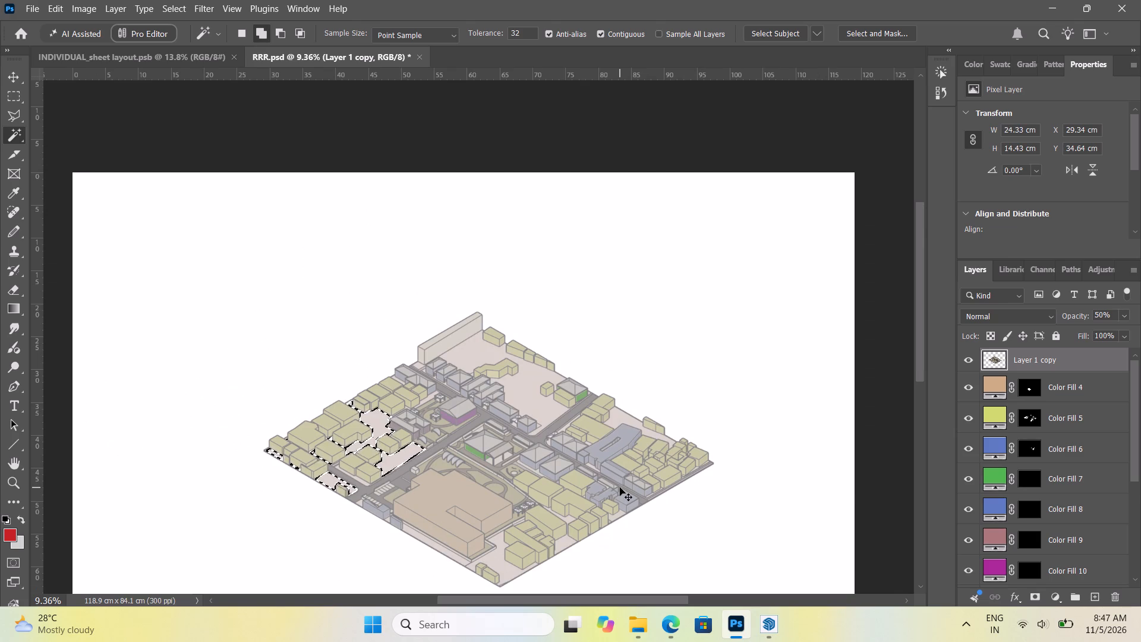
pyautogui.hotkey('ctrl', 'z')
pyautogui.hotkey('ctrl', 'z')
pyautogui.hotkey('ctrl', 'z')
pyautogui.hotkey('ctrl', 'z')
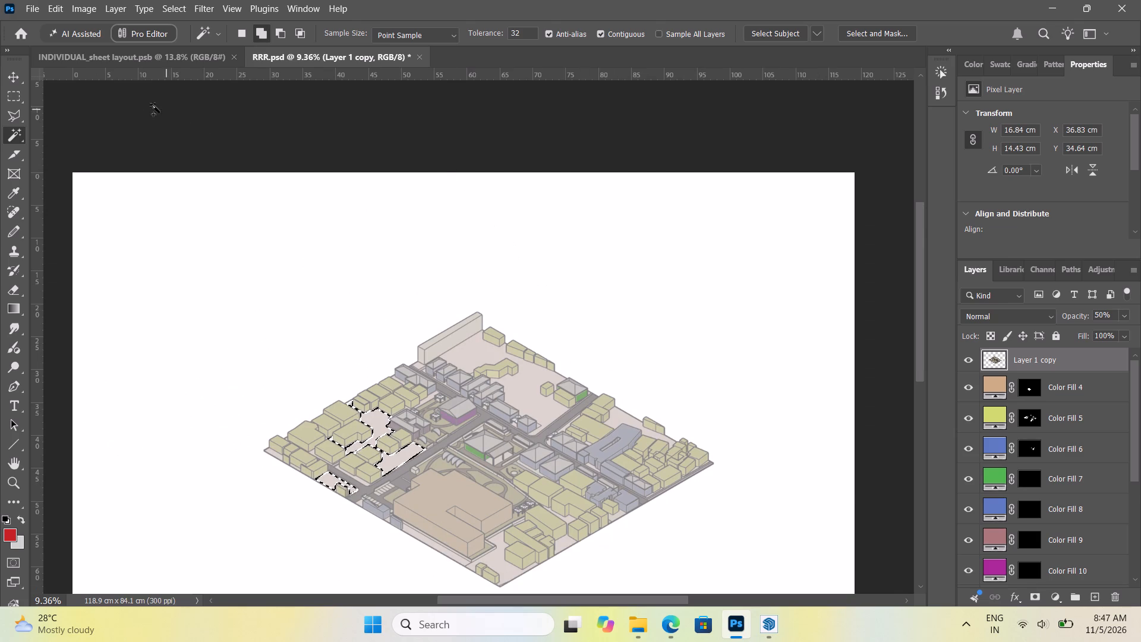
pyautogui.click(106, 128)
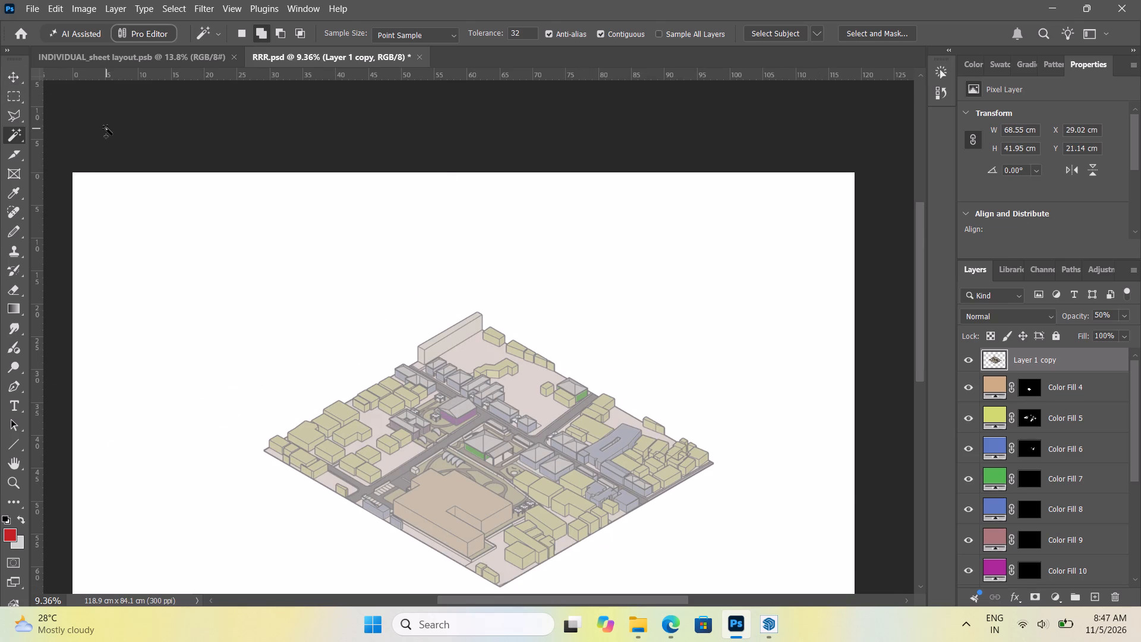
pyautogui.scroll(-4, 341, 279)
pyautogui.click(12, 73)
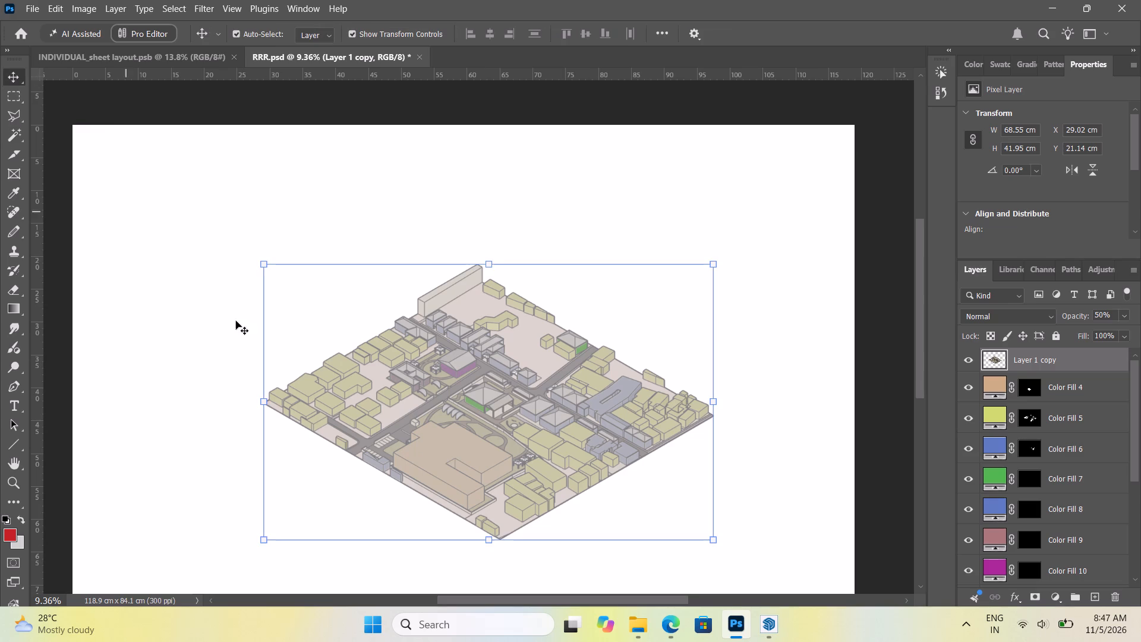
# Compare the building colours with Layer 1 copy hidden and shown, examining the whole sheet and the drawing closer up.
pyautogui.scroll(-5, 411, 369)
pyautogui.keyDown('alt'); pyautogui.scroll(-5, 541, 404); pyautogui.keyUp('alt')
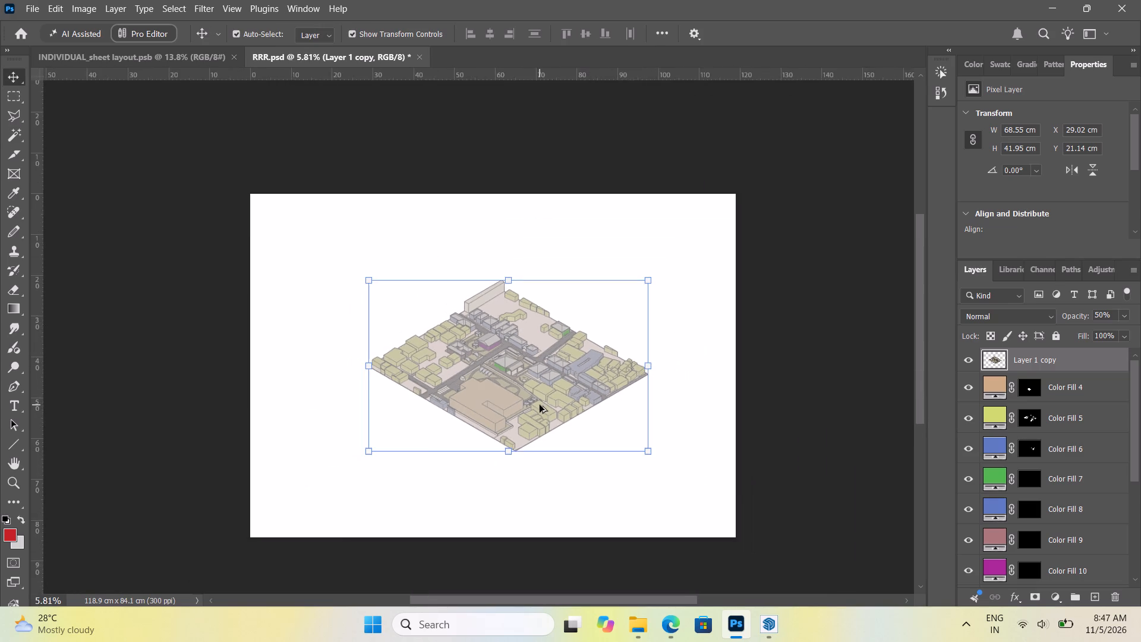
pyautogui.keyDown('alt'); pyautogui.scroll(-6, 540, 405); pyautogui.keyUp('alt')
pyautogui.keyDown('alt'); pyautogui.scroll(5, 615, 392); pyautogui.keyUp('alt')
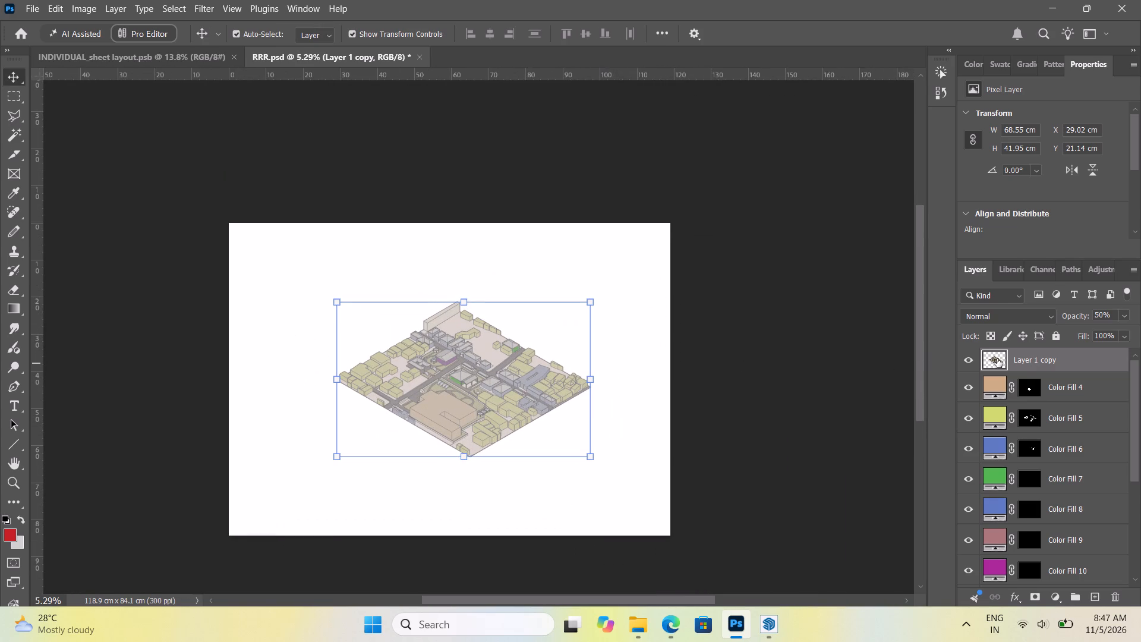
pyautogui.click(969, 360)
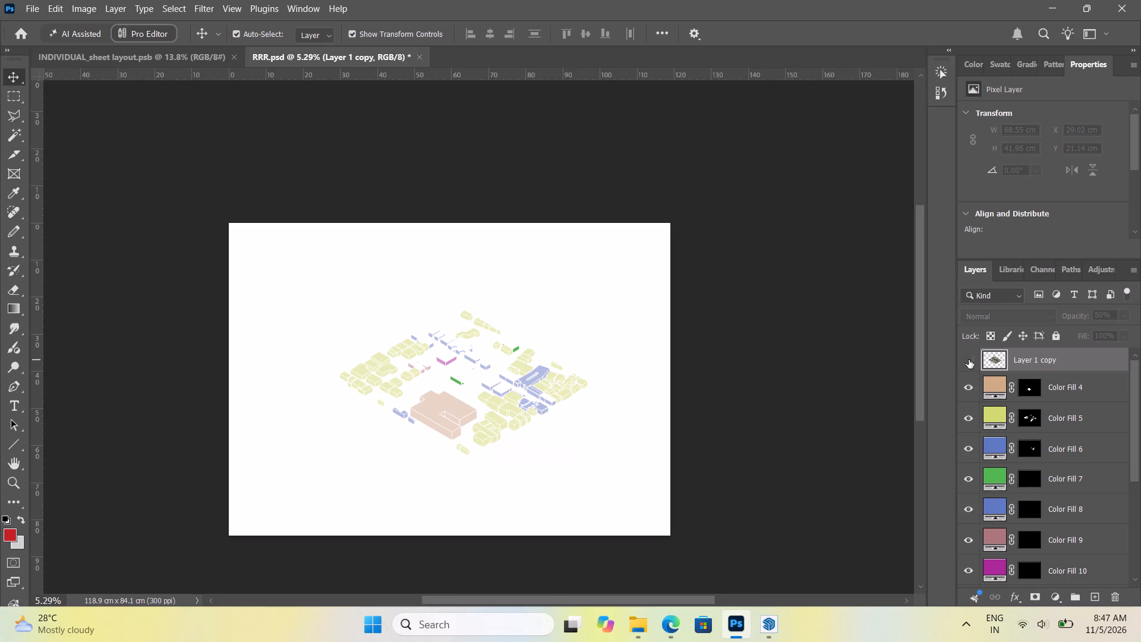
pyautogui.click(969, 360)
pyautogui.click(969, 360)
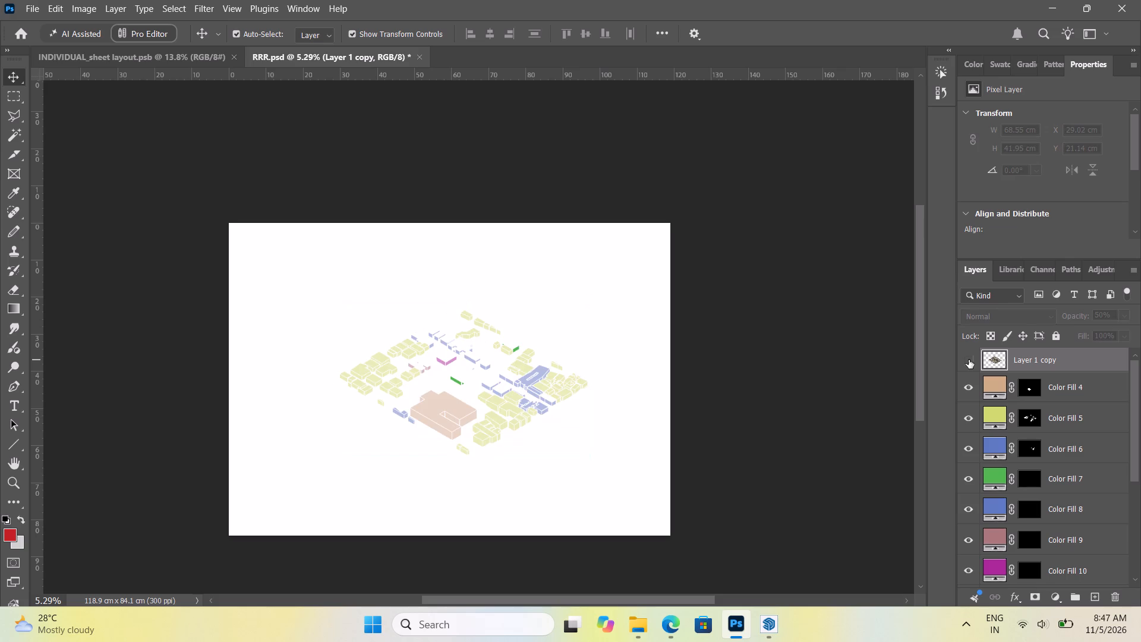
pyautogui.click(969, 360)
pyautogui.scroll(8, 467, 442)
pyautogui.keyDown('alt'); pyautogui.scroll(2, 576, 420); pyautogui.keyUp('alt')
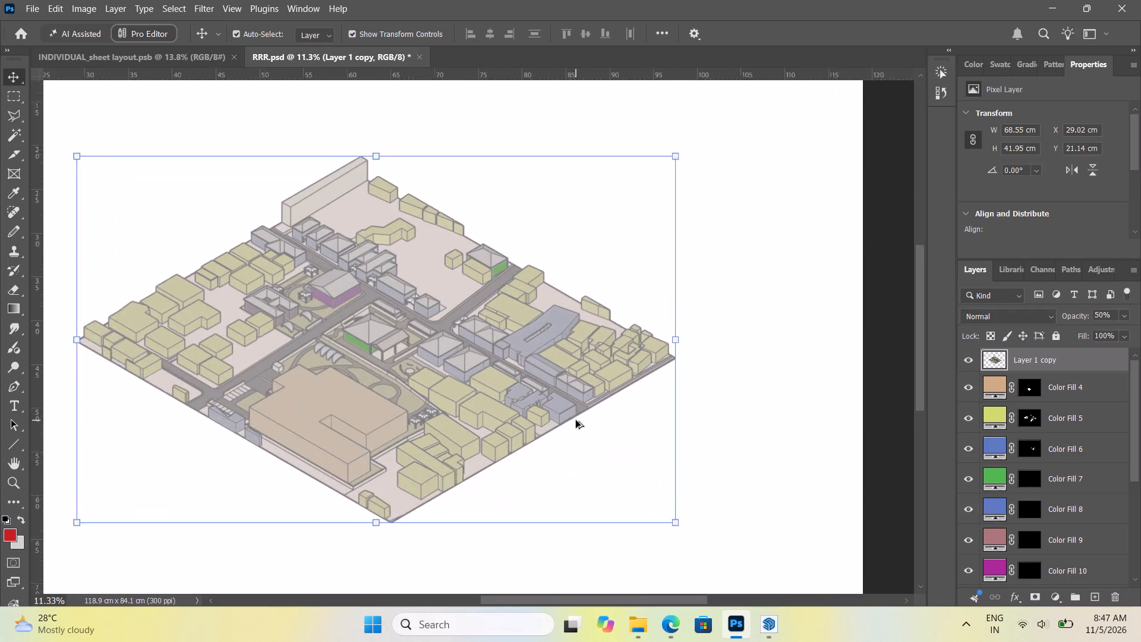
pyautogui.keyDown('alt'); pyautogui.scroll(3, 576, 420); pyautogui.keyUp('alt')
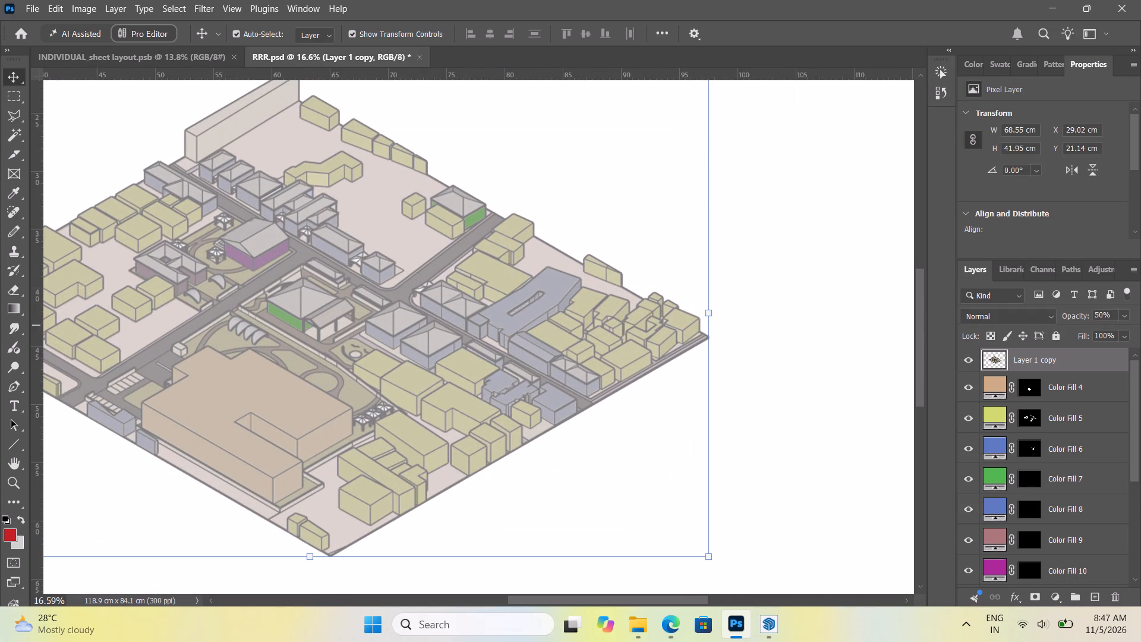
# Set the opacity of Layer 1 copy to 100%.
pyautogui.moveTo(1105, 316); pyautogui.dragTo(1086, 312)
pyautogui.press('1')
pyautogui.write('00')
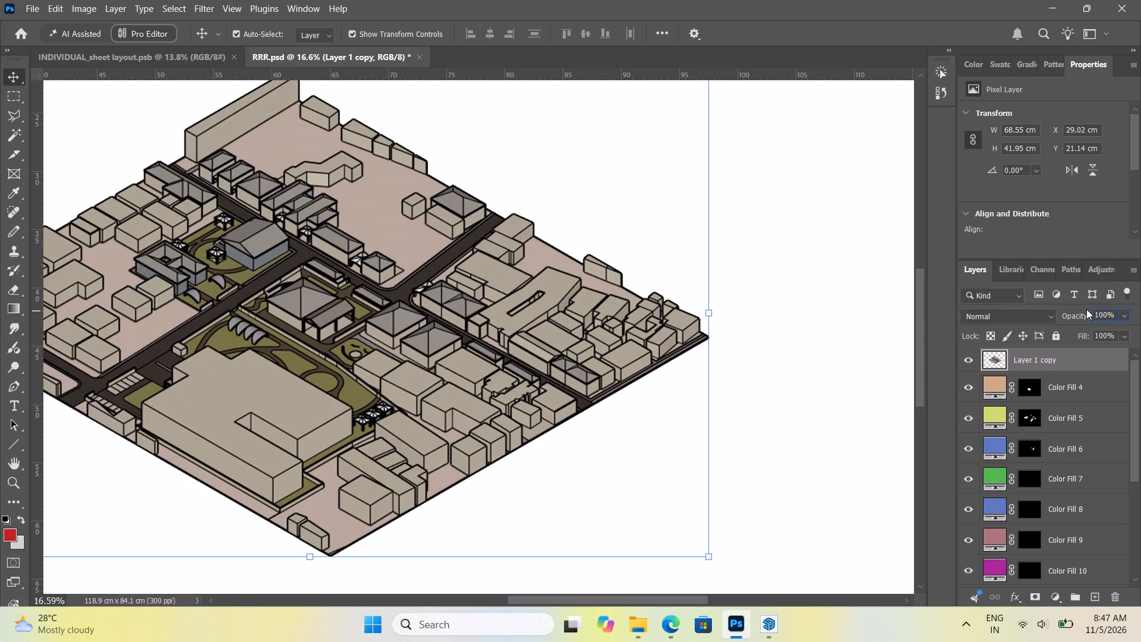
# Move Layer 1 copy below the colour fill layers, between Color Fill 10 and Group 1 copy.
pyautogui.moveTo(1057, 357); pyautogui.dragTo(1102, 611)
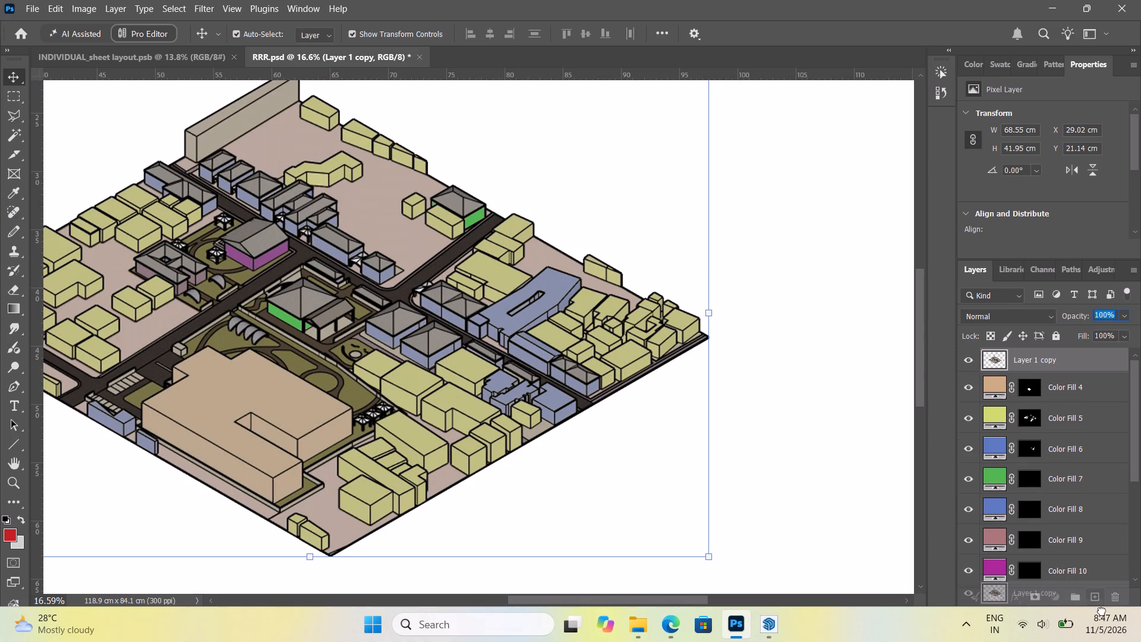
pyautogui.moveTo(1102, 611); pyautogui.dragTo(1093, 538)
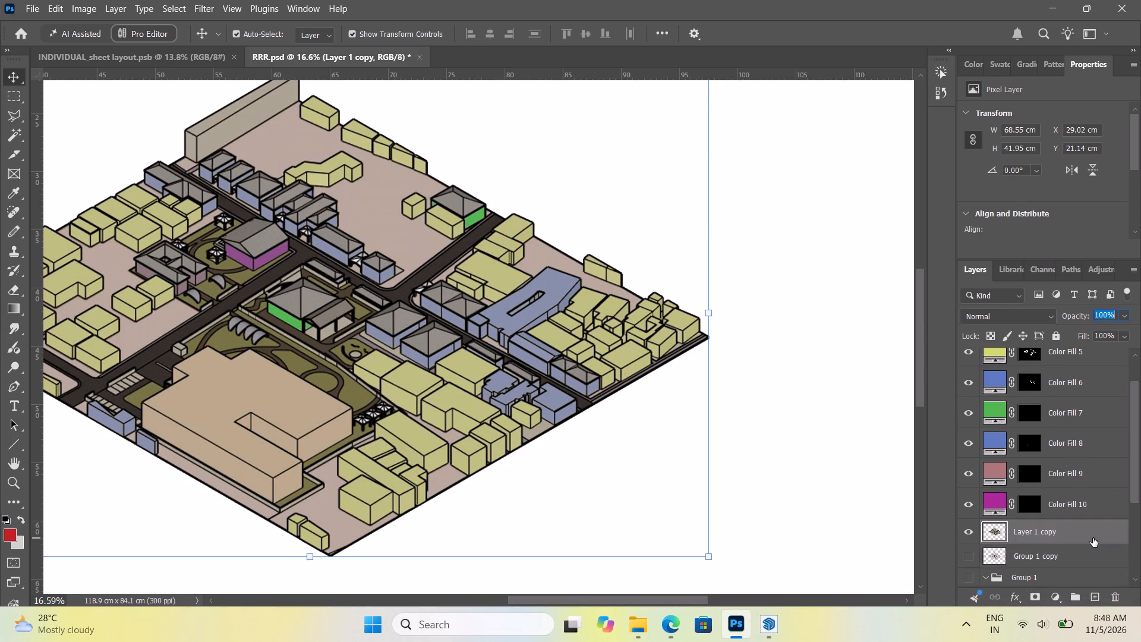
pyautogui.scroll(-4, 432, 433)
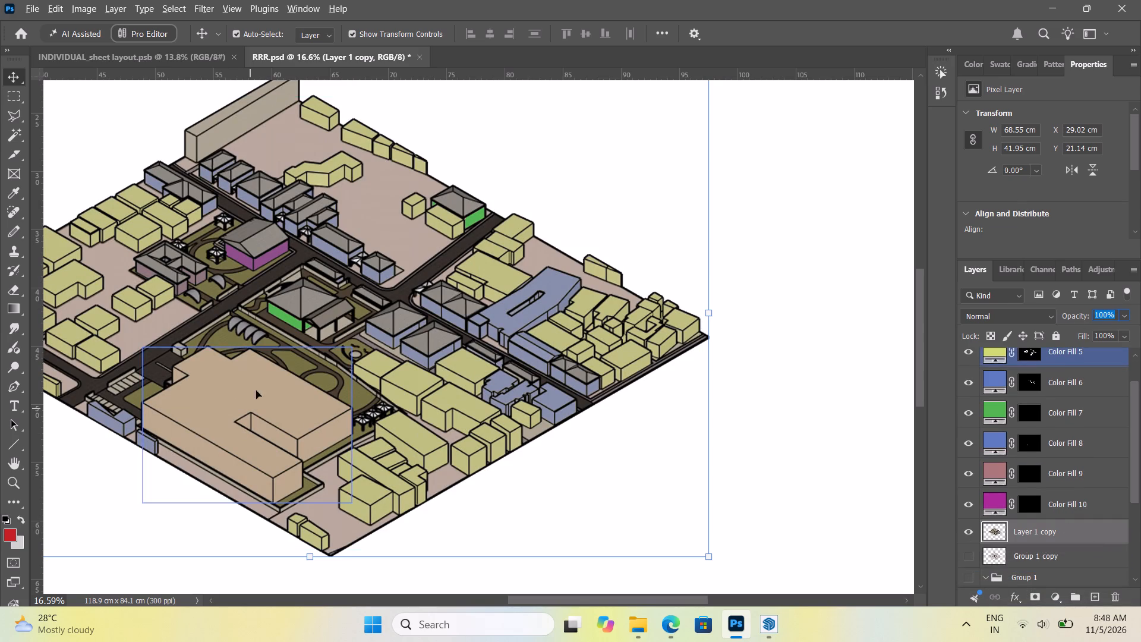
pyautogui.keyDown('alt'); pyautogui.scroll(-4, 465, 420); pyautogui.keyUp('alt')
pyautogui.keyDown('alt'); pyautogui.scroll(-5, 638, 479); pyautogui.keyUp('alt')
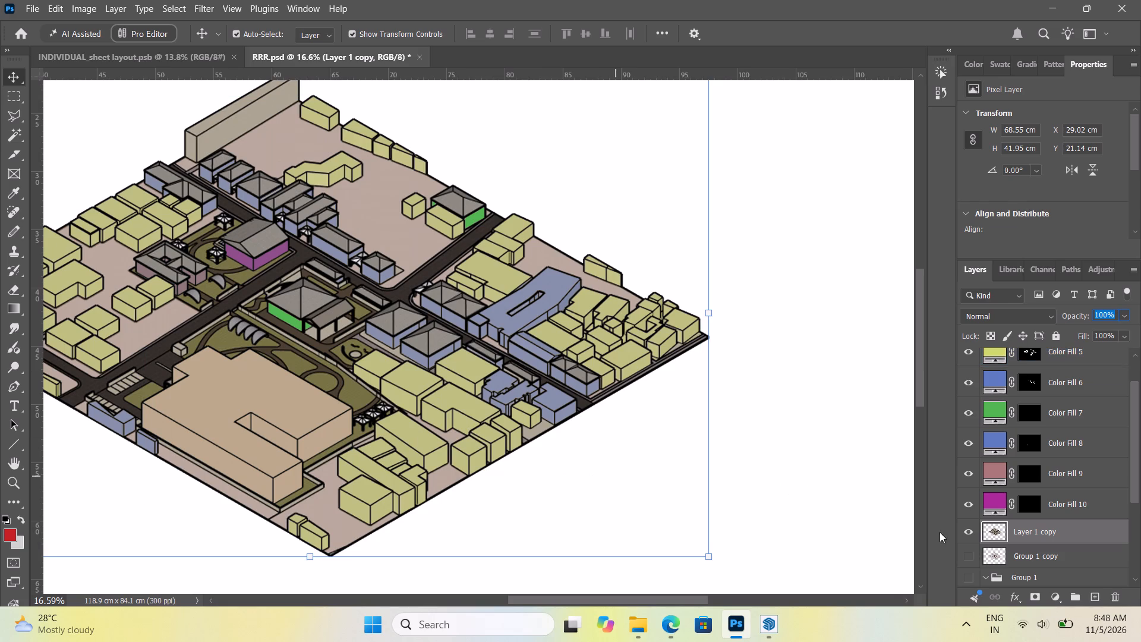
# Collapse Group 1 and toggle the visibility of Group 1 copy, Group 1 and Layer 1 copy to compare their effect.
pyautogui.click(1025, 555)
pyautogui.scroll(-5, 998, 525)
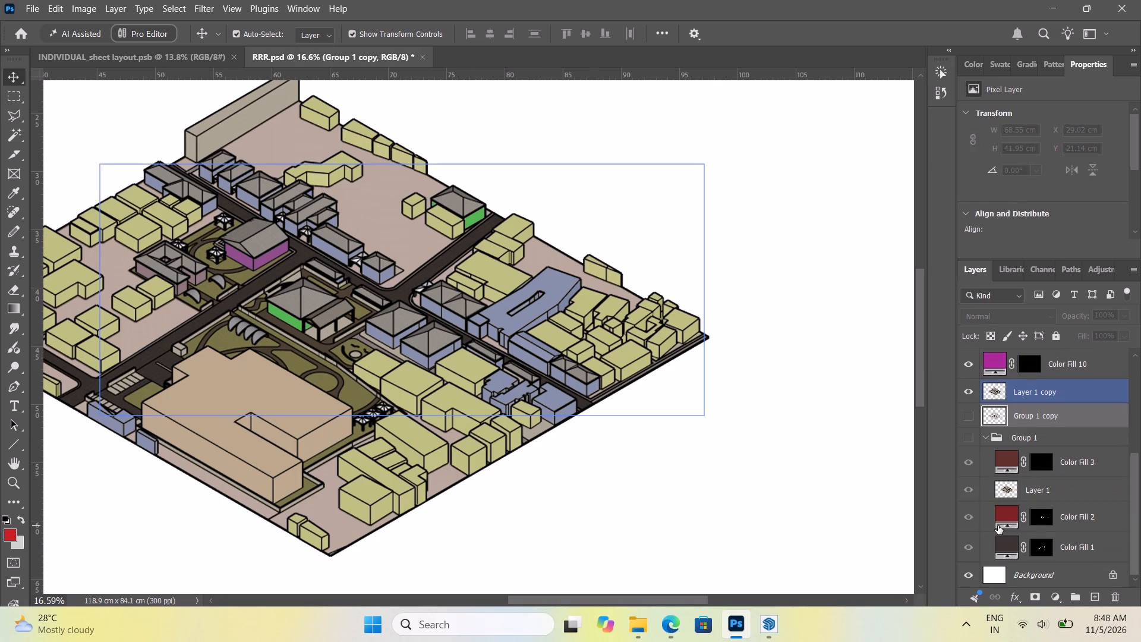
pyautogui.scroll(-5, 998, 525)
pyautogui.click(984, 436)
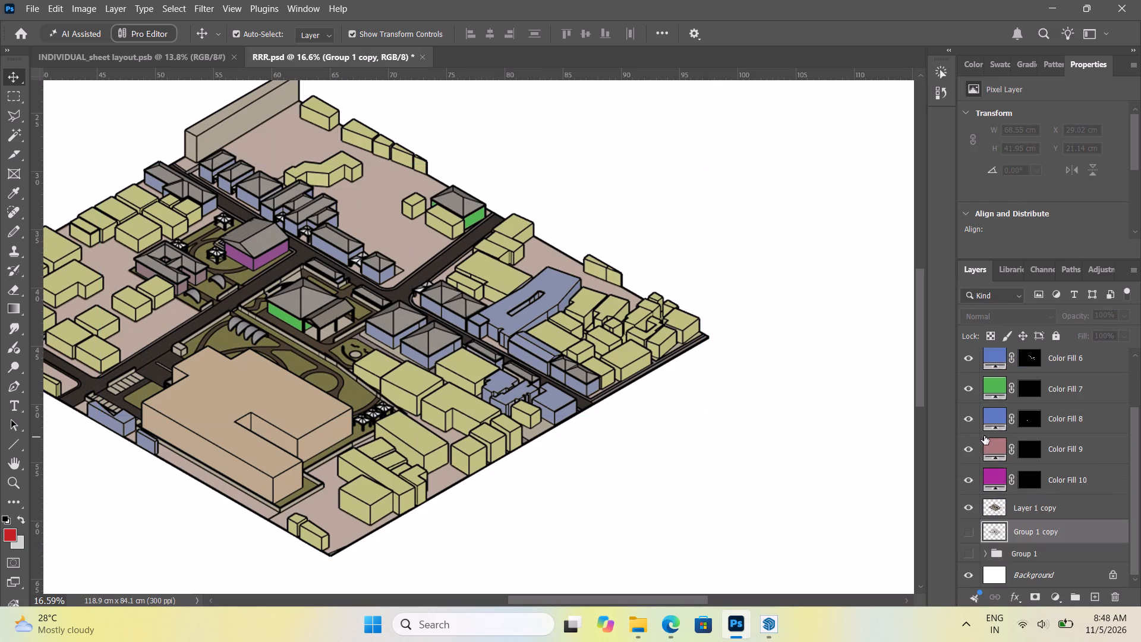
pyautogui.click(969, 528)
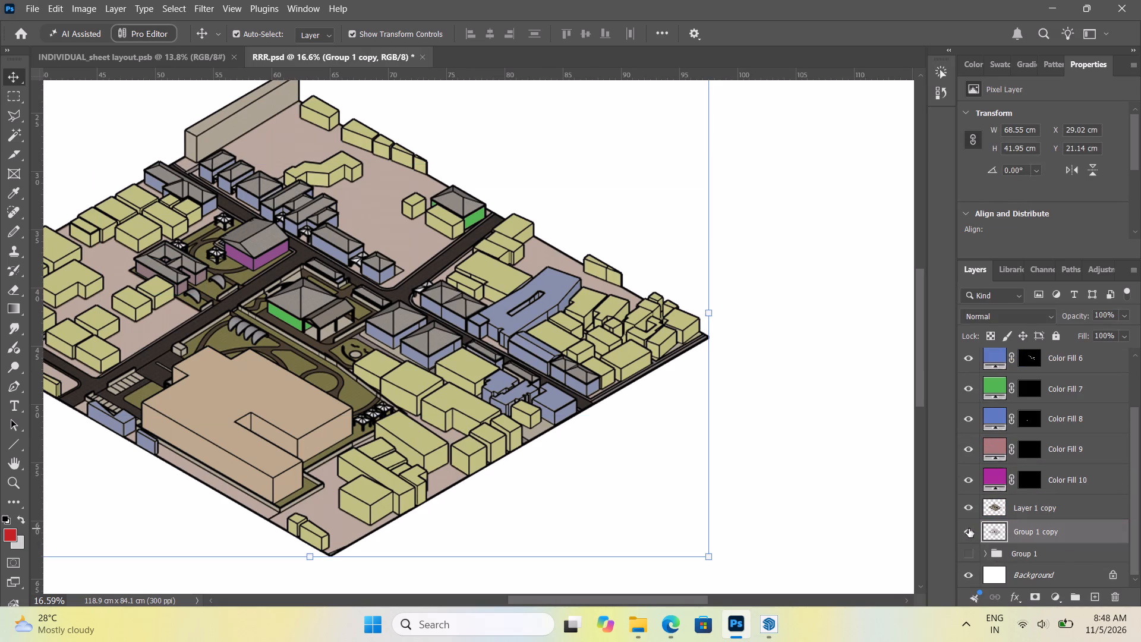
pyautogui.click(969, 528)
pyautogui.click(970, 550)
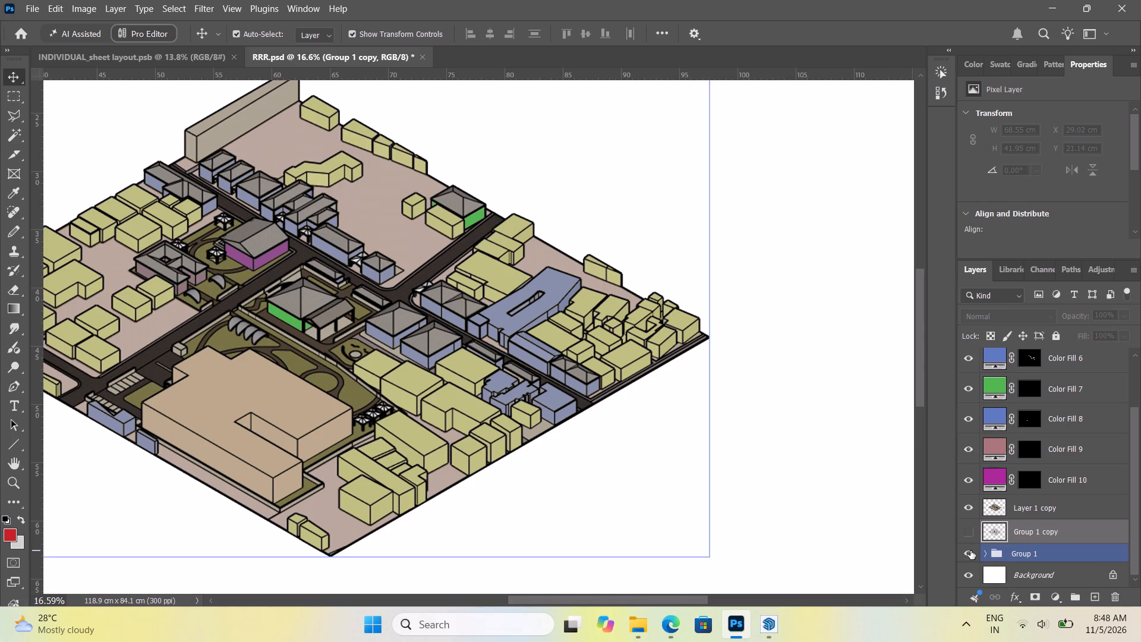
pyautogui.click(970, 550)
pyautogui.click(969, 532)
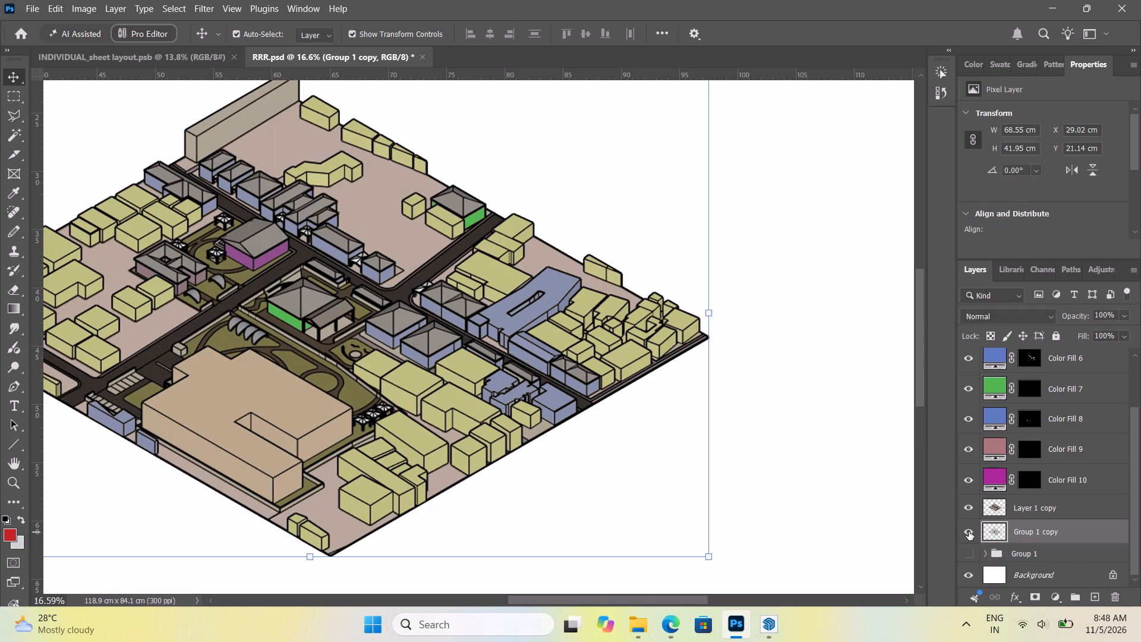
pyautogui.click(969, 531)
pyautogui.click(967, 506)
pyautogui.click(967, 506)
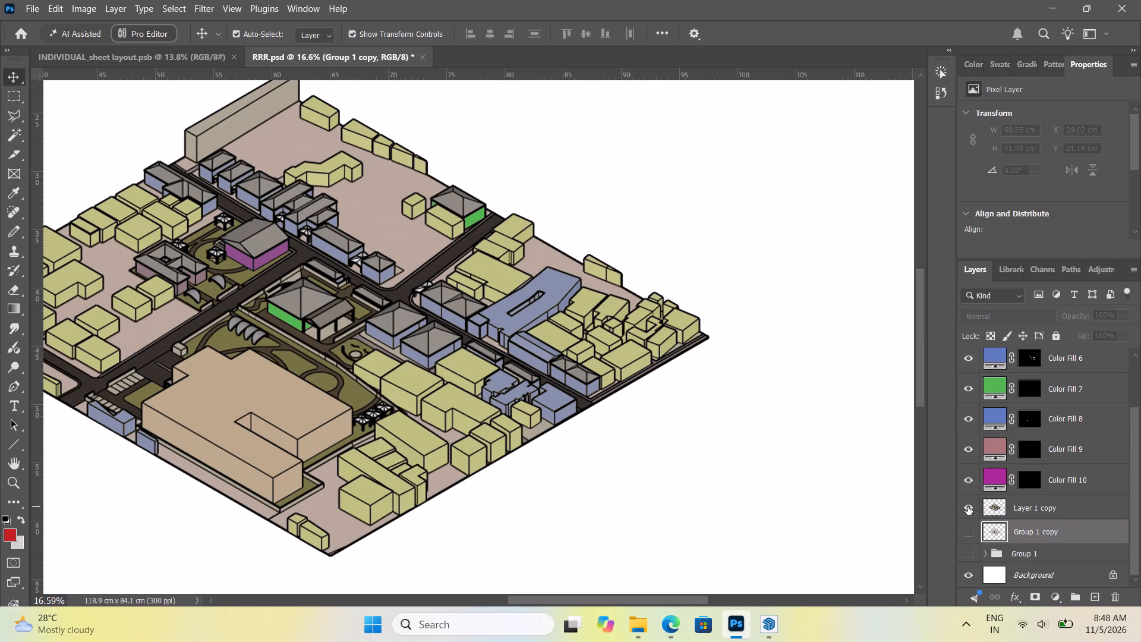
# Set the opacity of the green Color Fill 7 layer to 50%.
pyautogui.keyDown('alt'); pyautogui.scroll(-4, 713, 435); pyautogui.keyUp('alt')
pyautogui.keyDown('alt'); pyautogui.scroll(-4, 616, 430); pyautogui.keyUp('alt')
pyautogui.keyDown('alt'); pyautogui.scroll(-5, 487, 438); pyautogui.keyUp('alt')
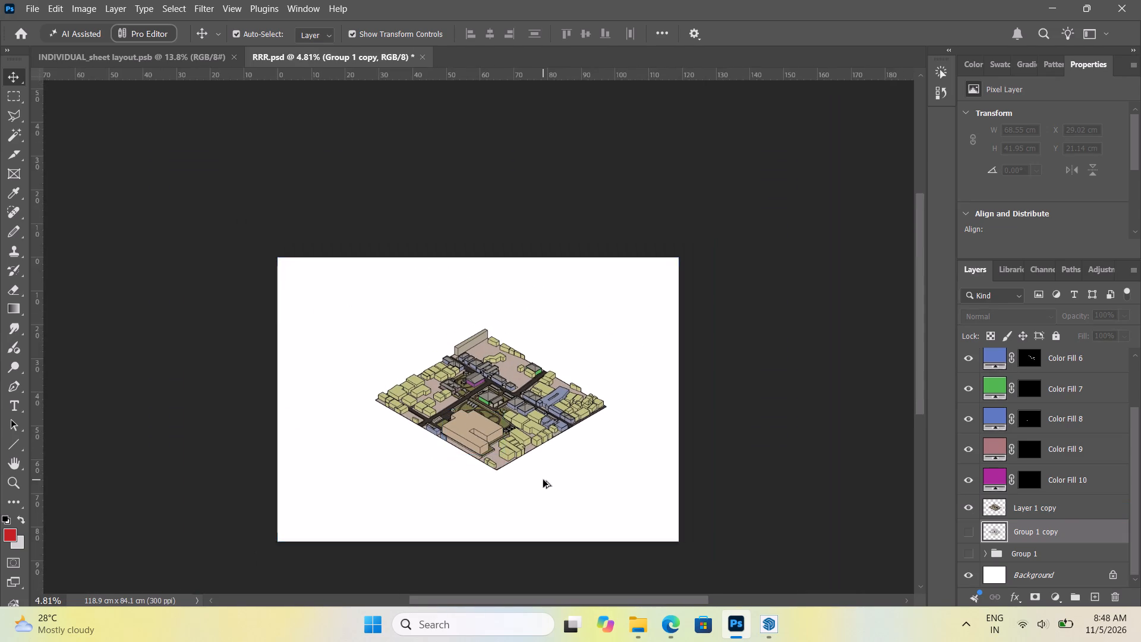
pyautogui.keyDown('alt'); pyautogui.scroll(3, 543, 480); pyautogui.keyUp('alt')
pyautogui.click(815, 320)
pyautogui.keyDown('alt'); pyautogui.scroll(4, 535, 390); pyautogui.keyUp('alt')
pyautogui.keyDown('alt'); pyautogui.scroll(11, 428, 373); pyautogui.keyUp('alt')
pyautogui.click(455, 370)
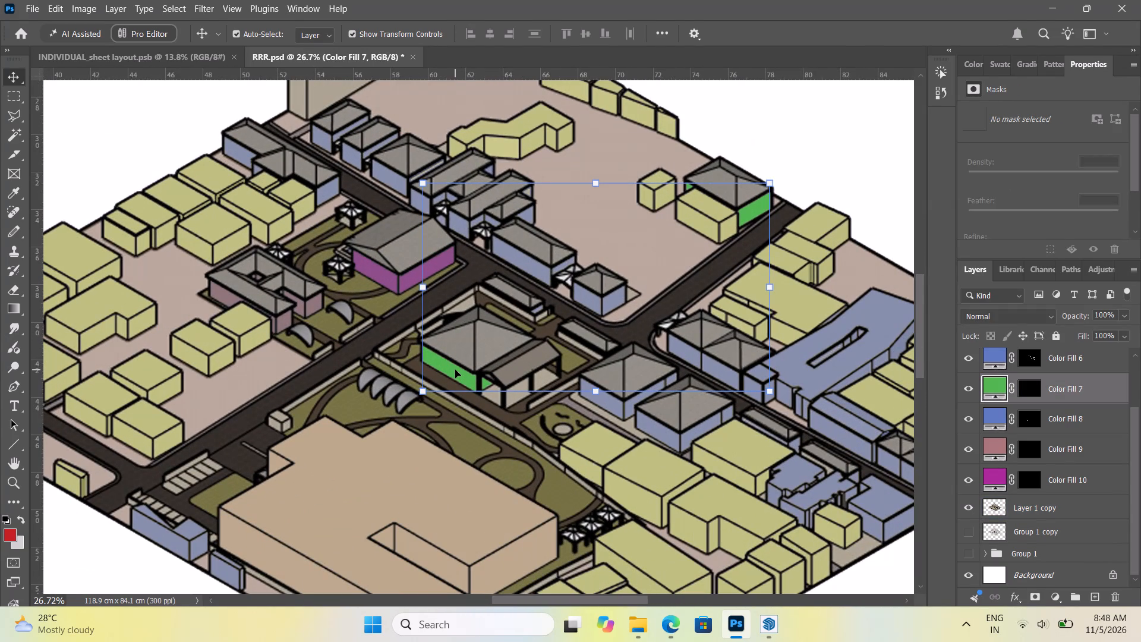
pyautogui.doubleClick(989, 386)
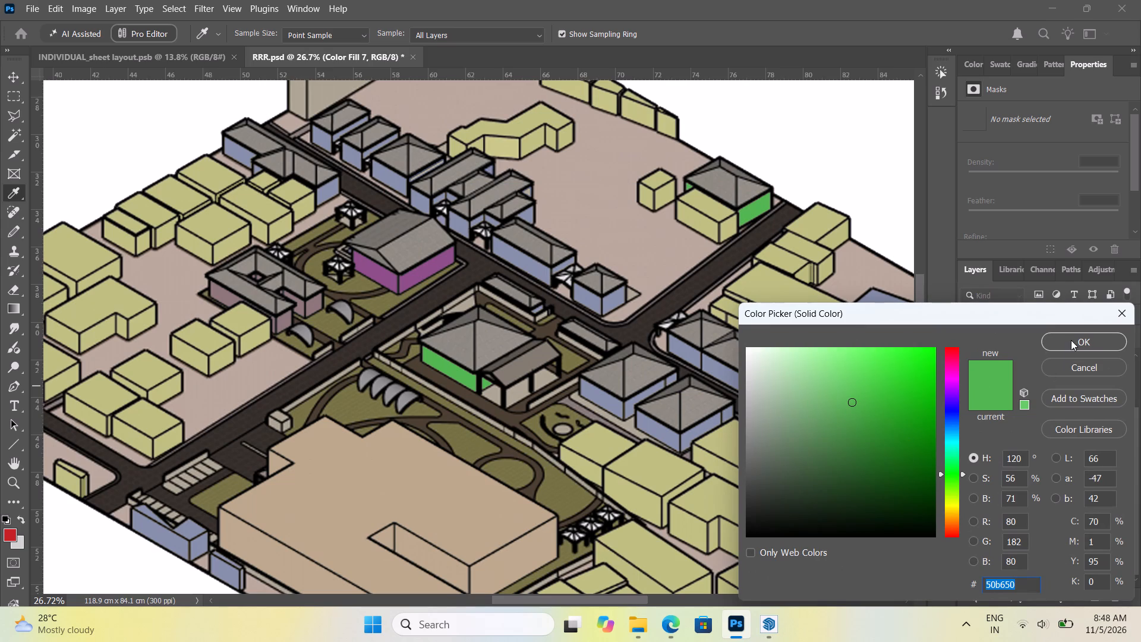
pyautogui.click(1077, 367)
pyautogui.moveTo(1103, 316); pyautogui.dragTo(1080, 311)
pyautogui.press('5')
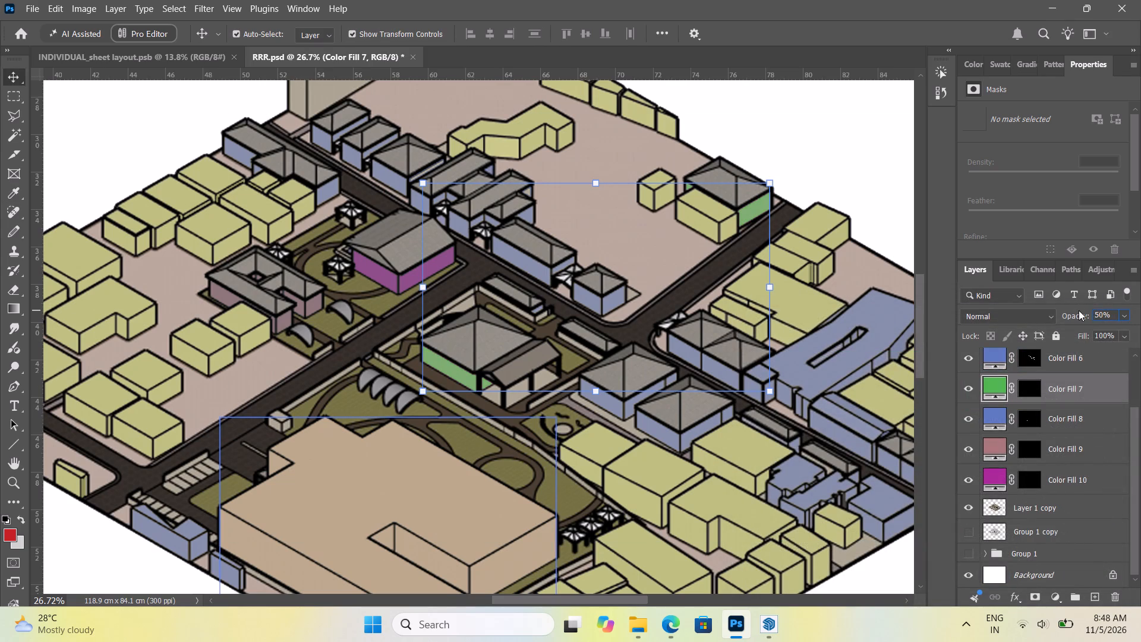
pyautogui.click(817, 130)
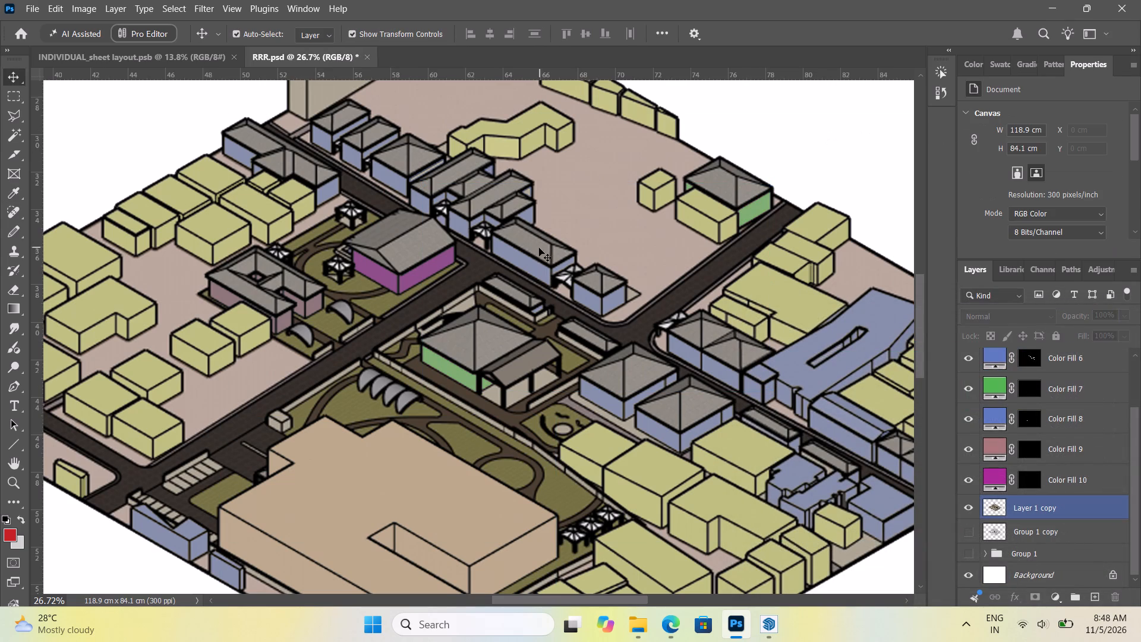
# Examine the balance of the building colours across the whole sheet and closer up, including the magenta building's fill.
pyautogui.keyDown('alt'); pyautogui.scroll(-6, 537, 253); pyautogui.keyUp('alt')
pyautogui.keyDown('alt'); pyautogui.scroll(-3, 196, 295); pyautogui.keyUp('alt')
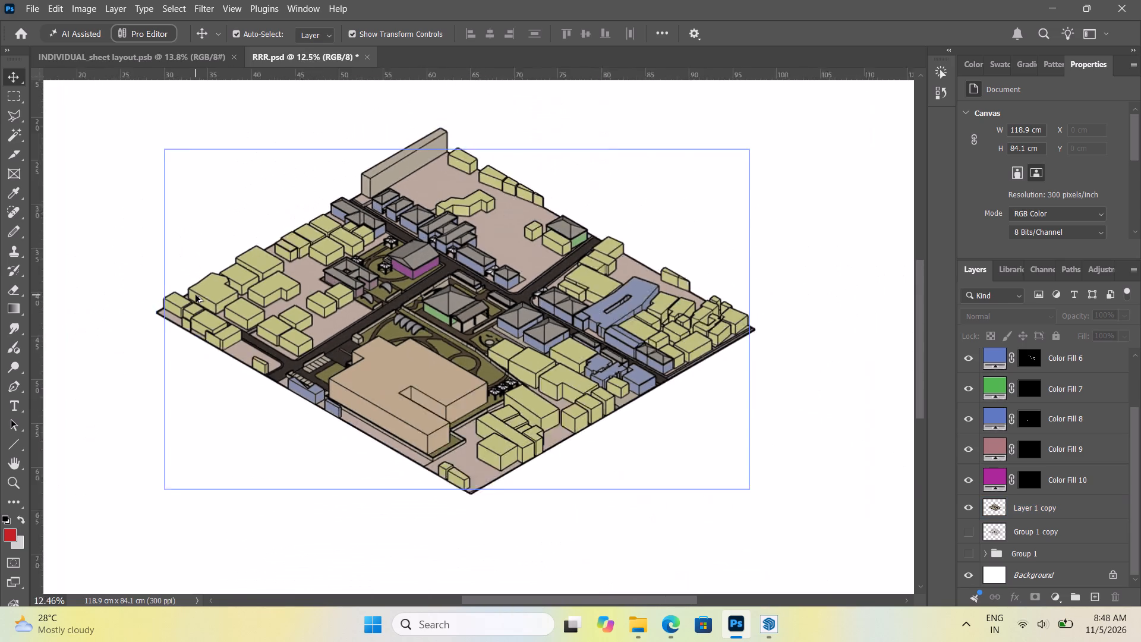
pyautogui.keyDown('alt'); pyautogui.scroll(-3, 196, 295); pyautogui.keyUp('alt')
pyautogui.keyDown('alt'); pyautogui.scroll(-5, 701, 367); pyautogui.keyUp('alt')
pyautogui.keyDown('alt'); pyautogui.scroll(5, 459, 338); pyautogui.keyUp('alt')
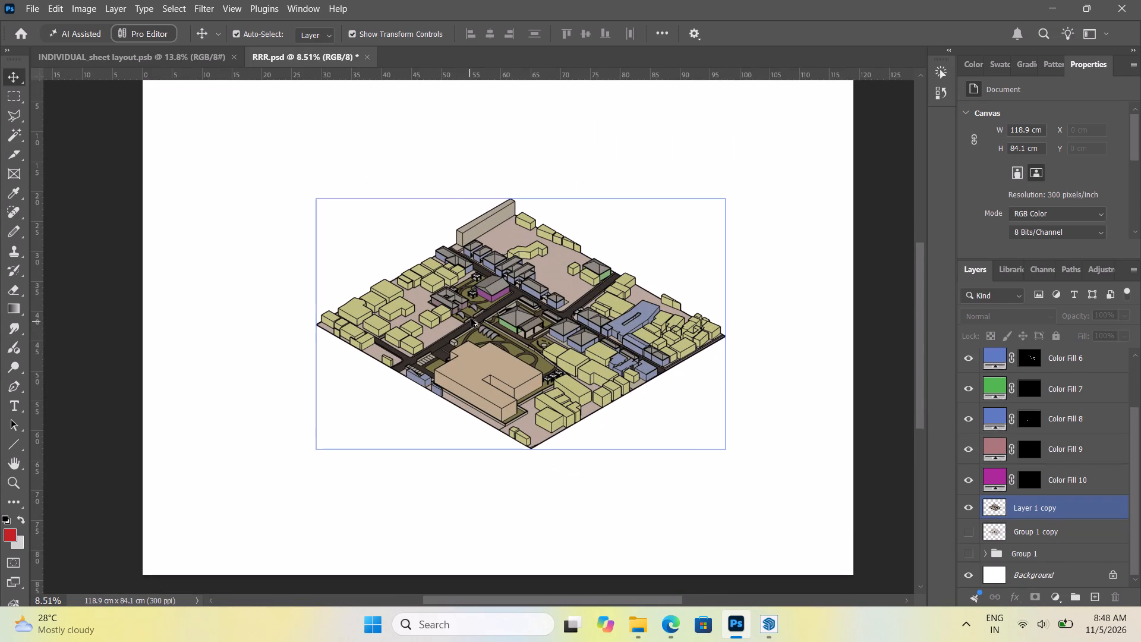
pyautogui.click(124, 258)
pyautogui.keyDown('alt'); pyautogui.scroll(9, 409, 289); pyautogui.keyUp('alt')
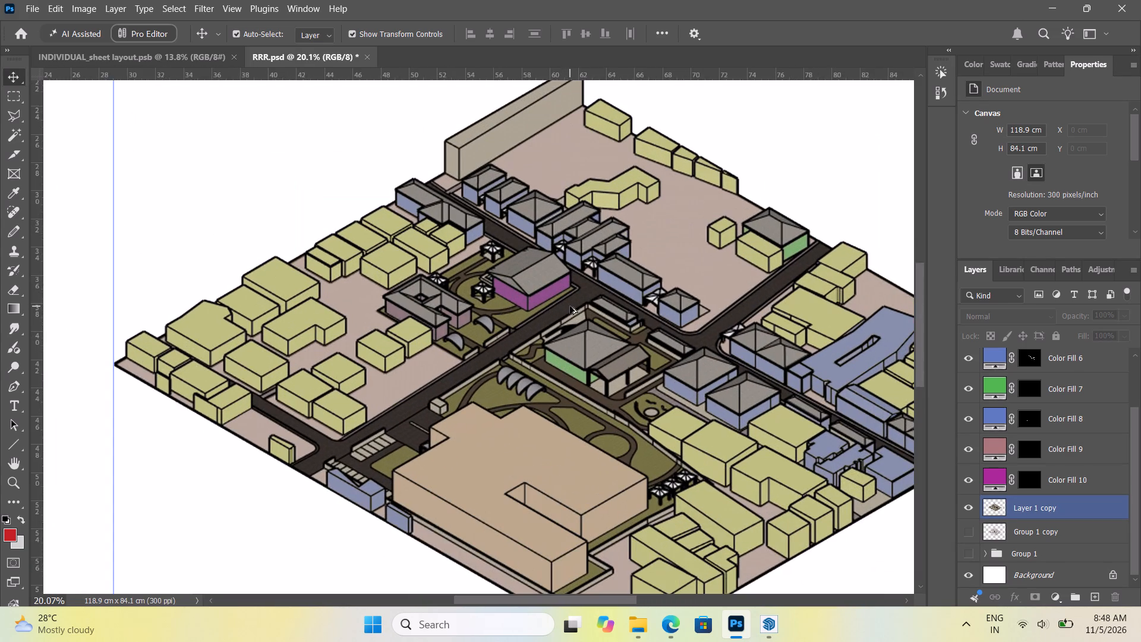
pyautogui.click(550, 295)
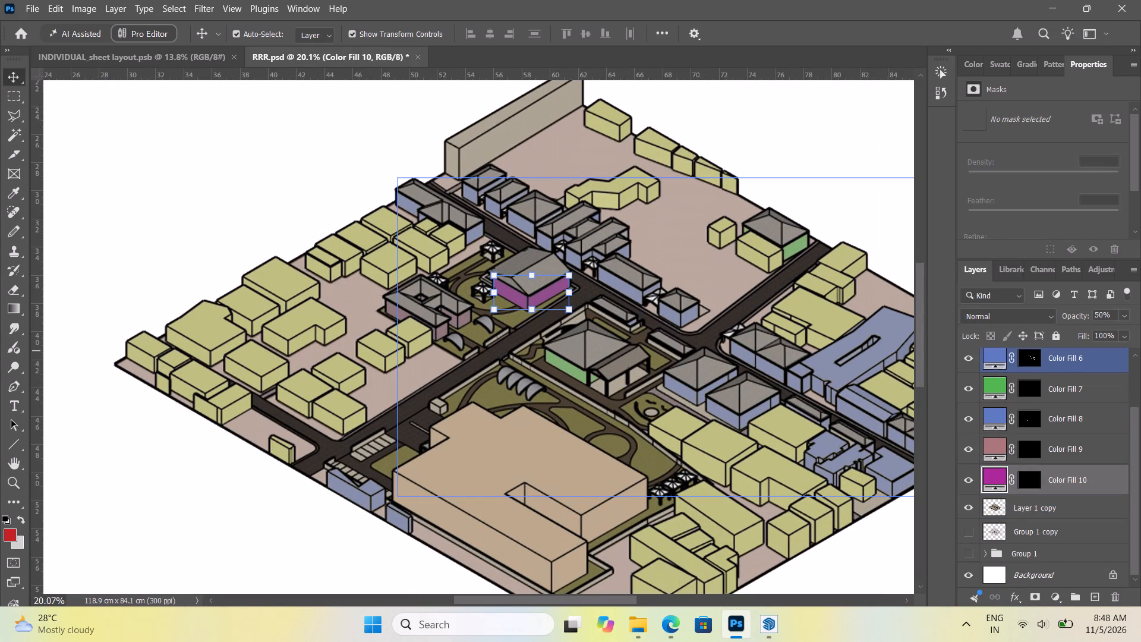
pyautogui.keyDown('alt'); pyautogui.scroll(-13, 359, 359); pyautogui.keyUp('alt')
pyautogui.click(751, 196)
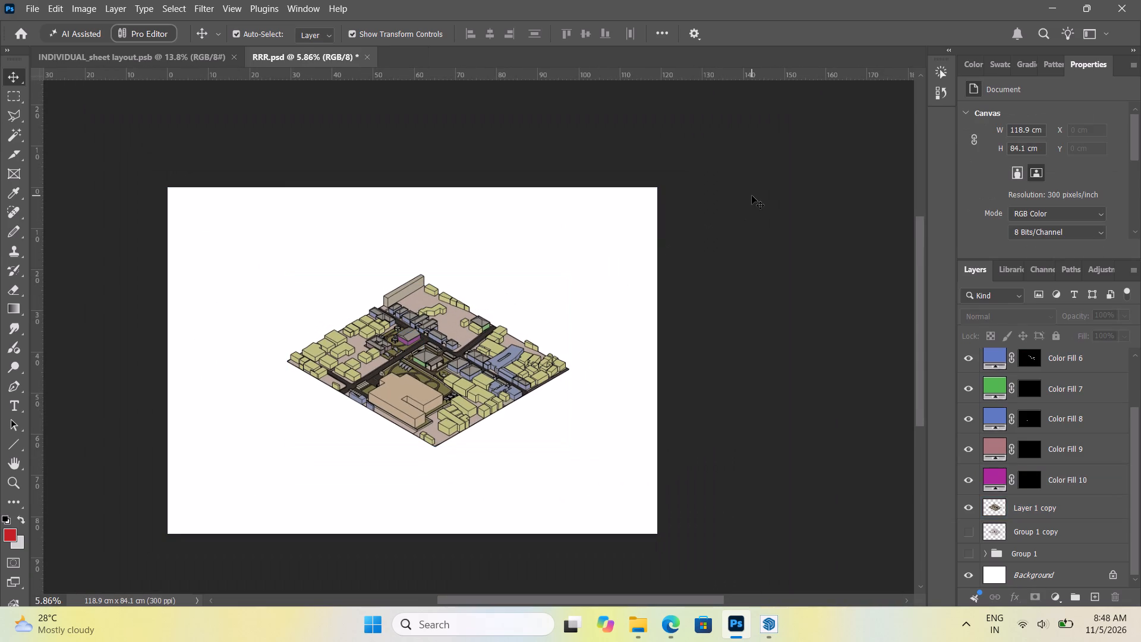
pyautogui.keyDown('alt'); pyautogui.scroll(5, 415, 425); pyautogui.keyUp('alt')
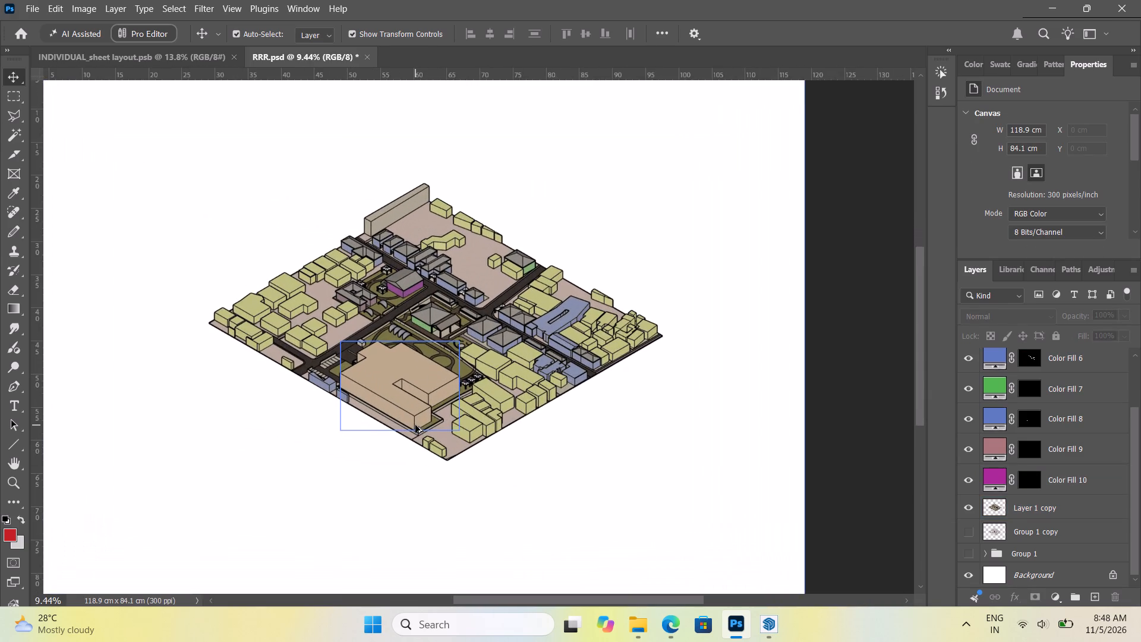
pyautogui.keyDown('alt'); pyautogui.scroll(-6, 415, 425); pyautogui.keyUp('alt')
pyautogui.keyDown('alt'); pyautogui.scroll(7, 428, 360); pyautogui.keyUp('alt')
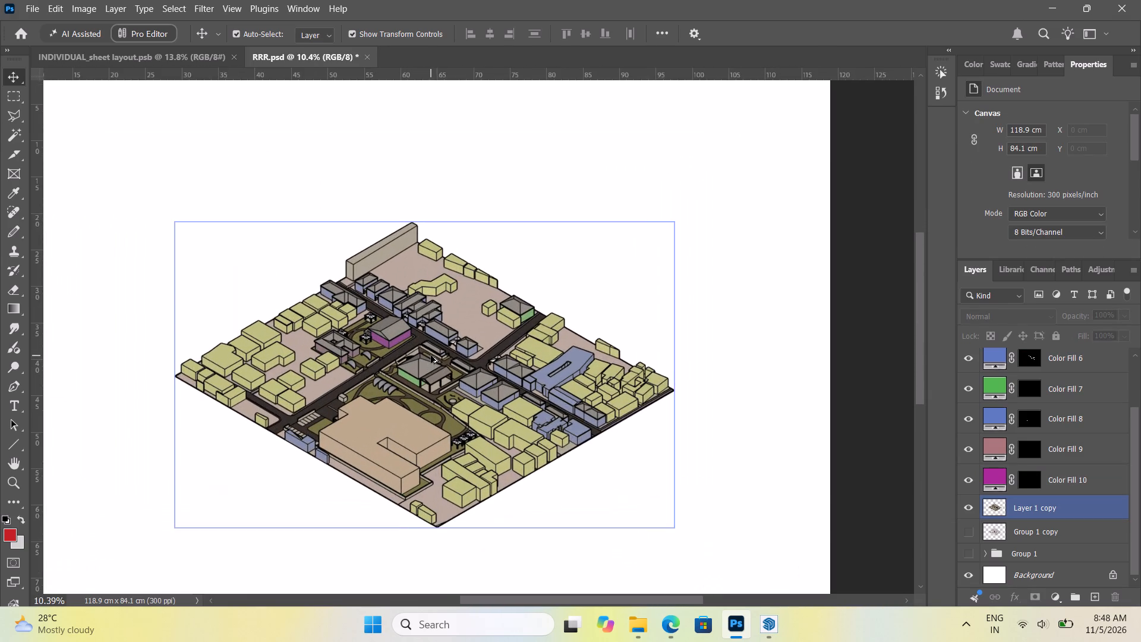
pyautogui.keyDown('alt'); pyautogui.scroll(-5, 487, 348); pyautogui.keyUp('alt')
pyautogui.keyDown('alt'); pyautogui.scroll(7, 364, 445); pyautogui.keyUp('alt')
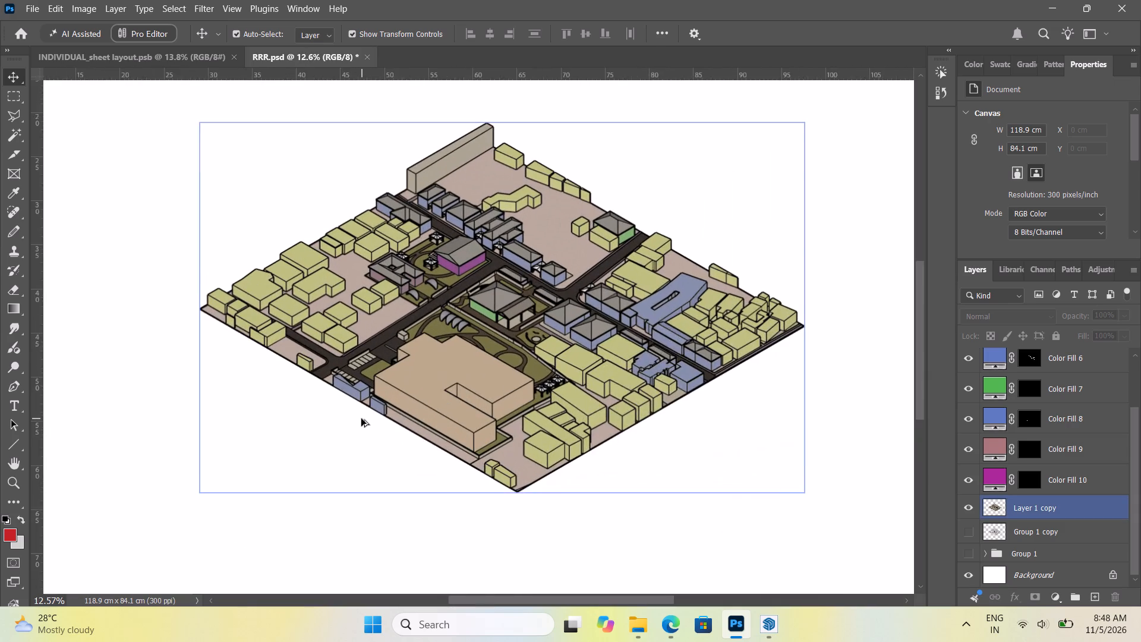
pyautogui.keyDown('alt'); pyautogui.scroll(5, 359, 418); pyautogui.keyUp('alt')
pyautogui.keyDown('alt'); pyautogui.scroll(-5, 267, 391); pyautogui.keyUp('alt')
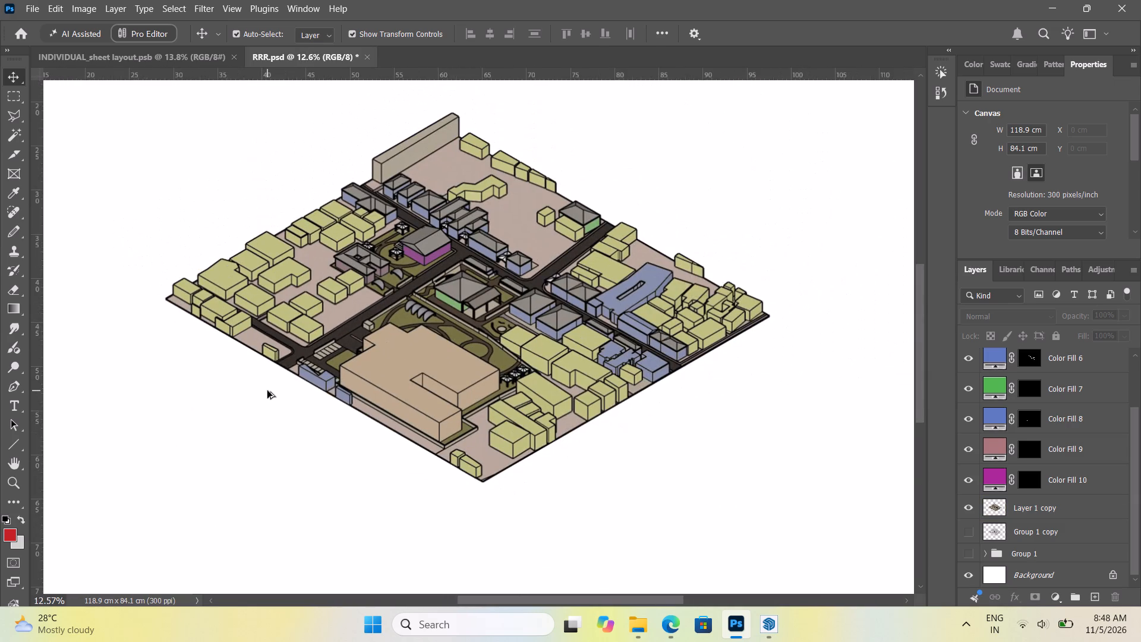
pyautogui.keyDown('alt'); pyautogui.scroll(-12, 420, 373); pyautogui.keyUp('alt')
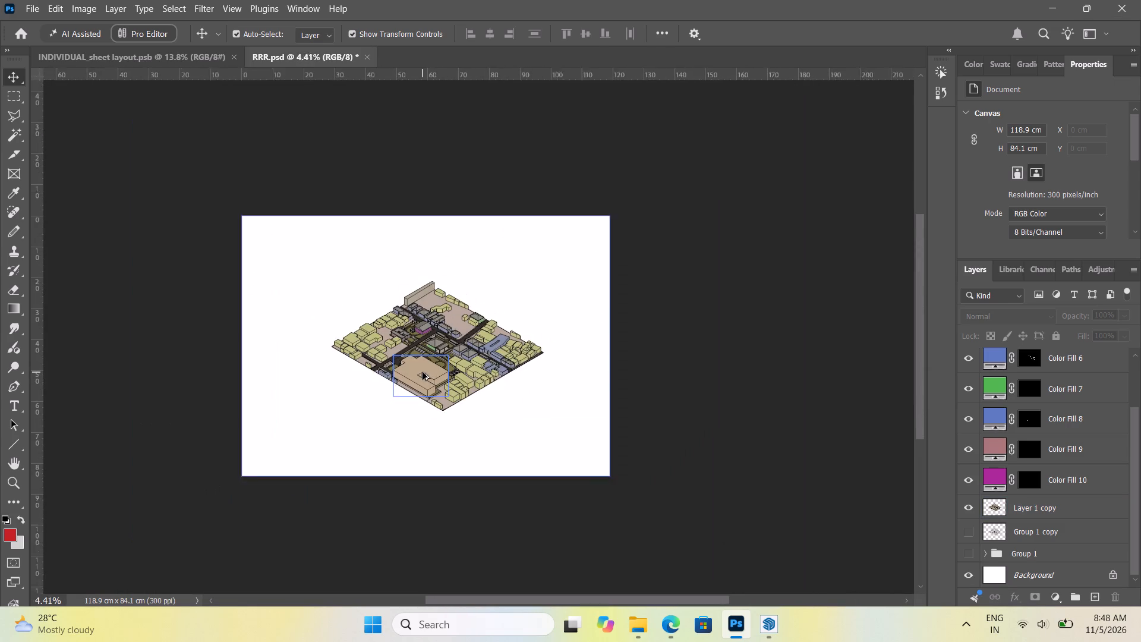
pyautogui.click(547, 179)
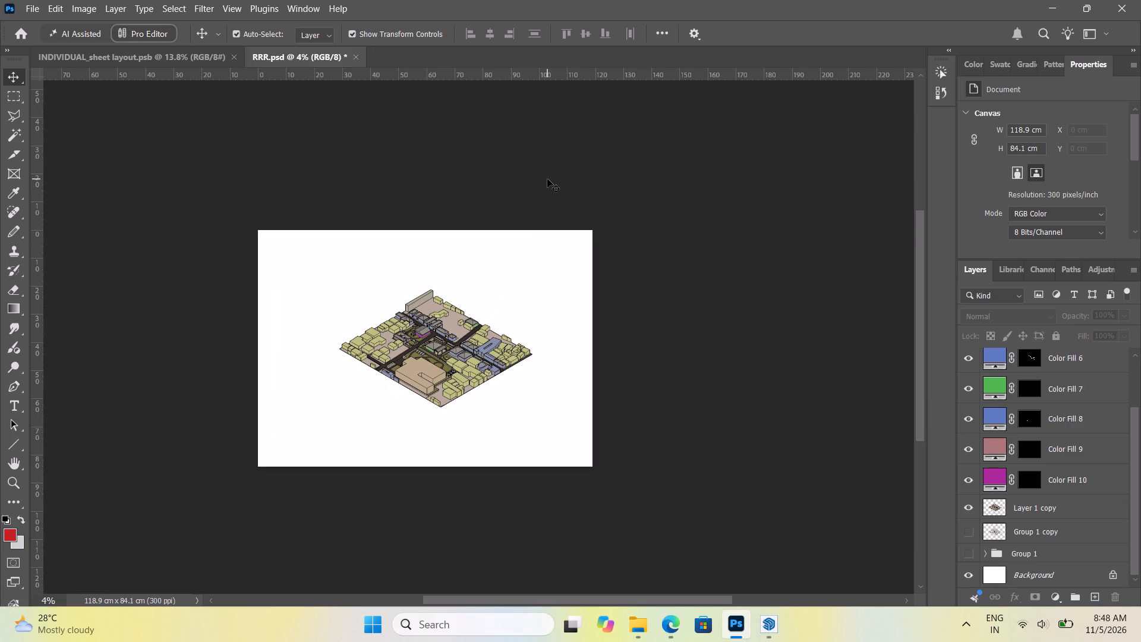
pyautogui.keyDown('alt'); pyautogui.scroll(5, 432, 348); pyautogui.keyUp('alt')
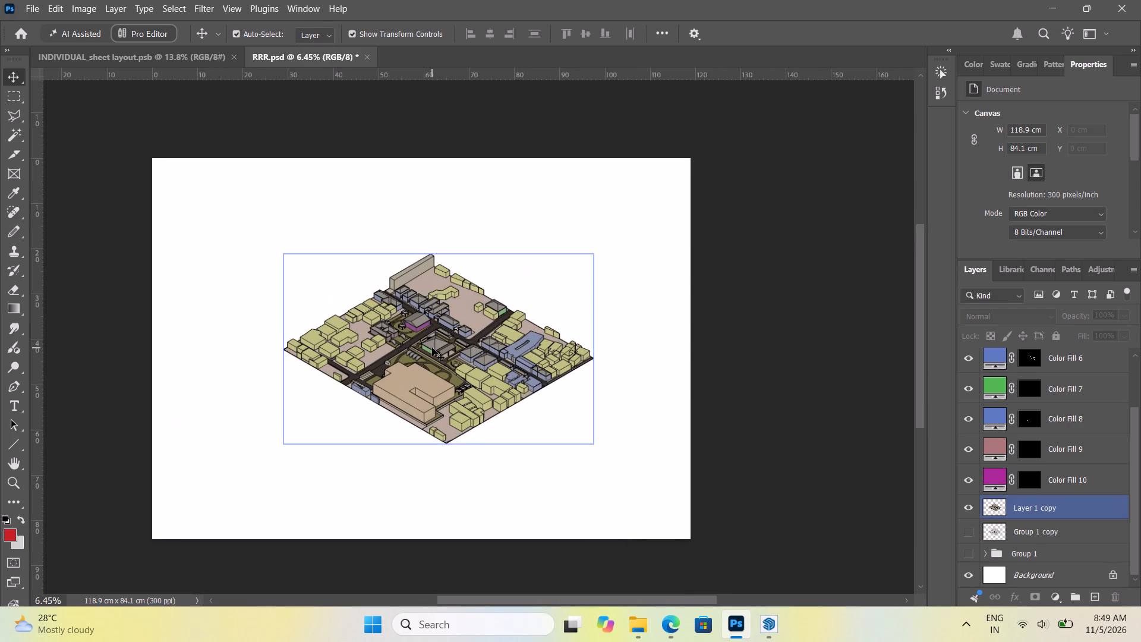
pyautogui.keyDown('alt'); pyautogui.scroll(6, 432, 348); pyautogui.keyUp('alt')
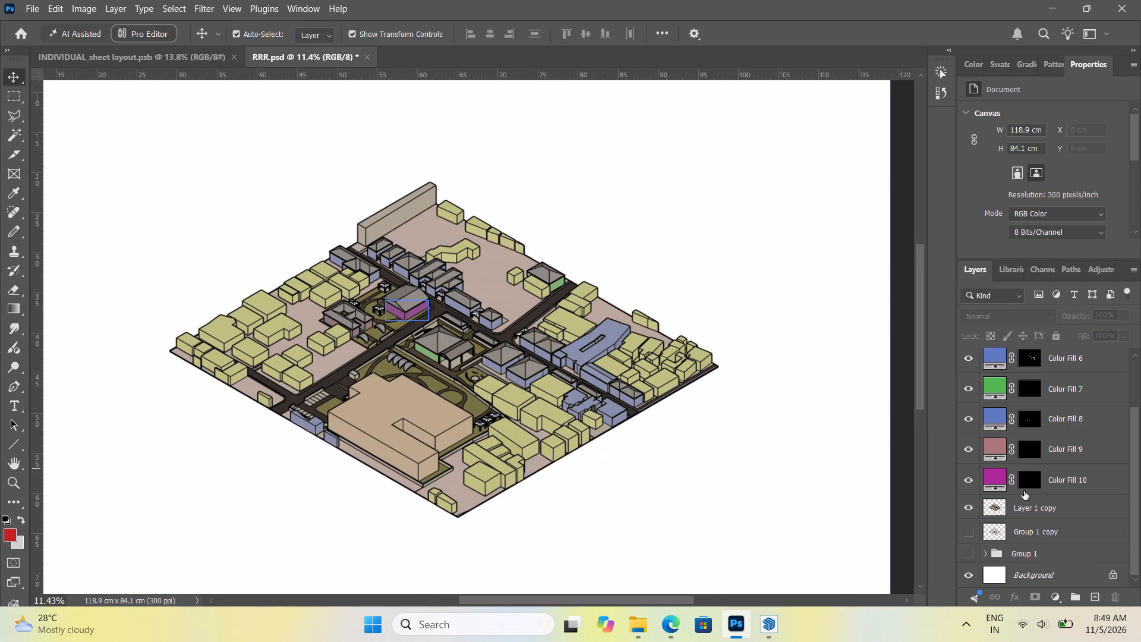
# Group Layer 1 copy with all the colour fill layers from Color Fill 4 to Color Fill 10.
pyautogui.click(1052, 508)
pyautogui.scroll(11, 1057, 424)
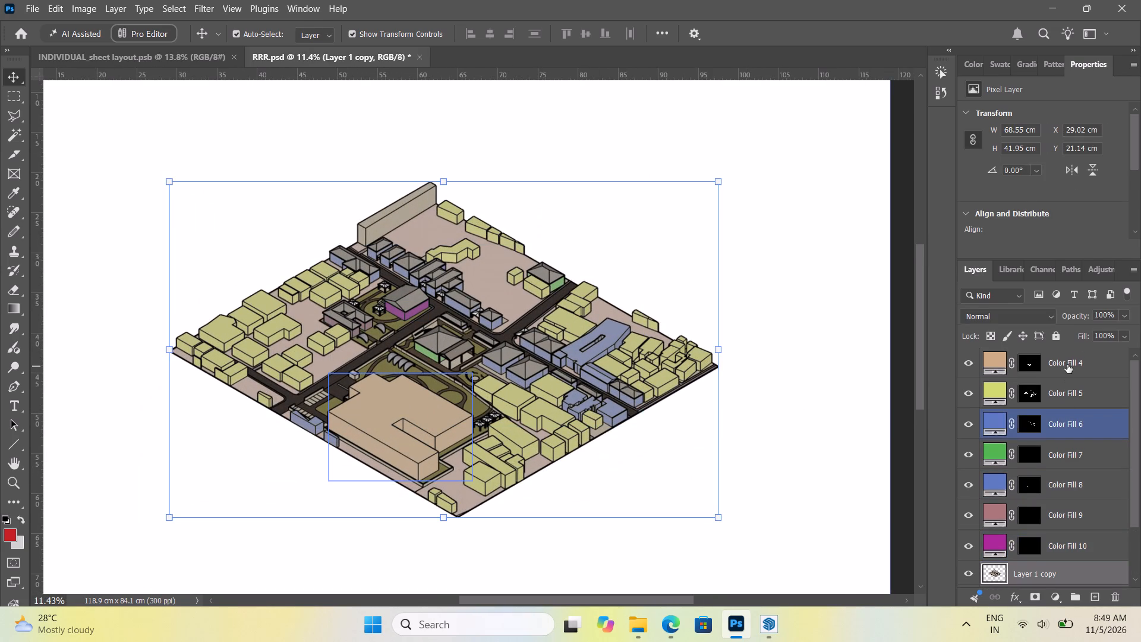
pyautogui.keyDown('shift'); pyautogui.click(1067, 364); pyautogui.keyUp('shift')
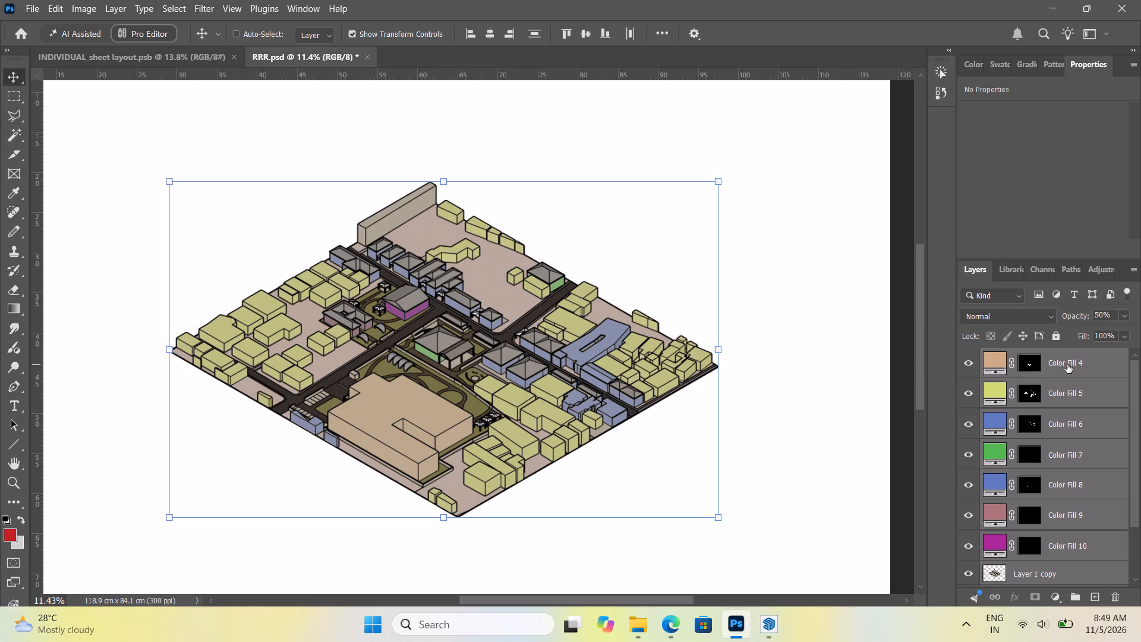
pyautogui.hotkey('ctrl', 'g')
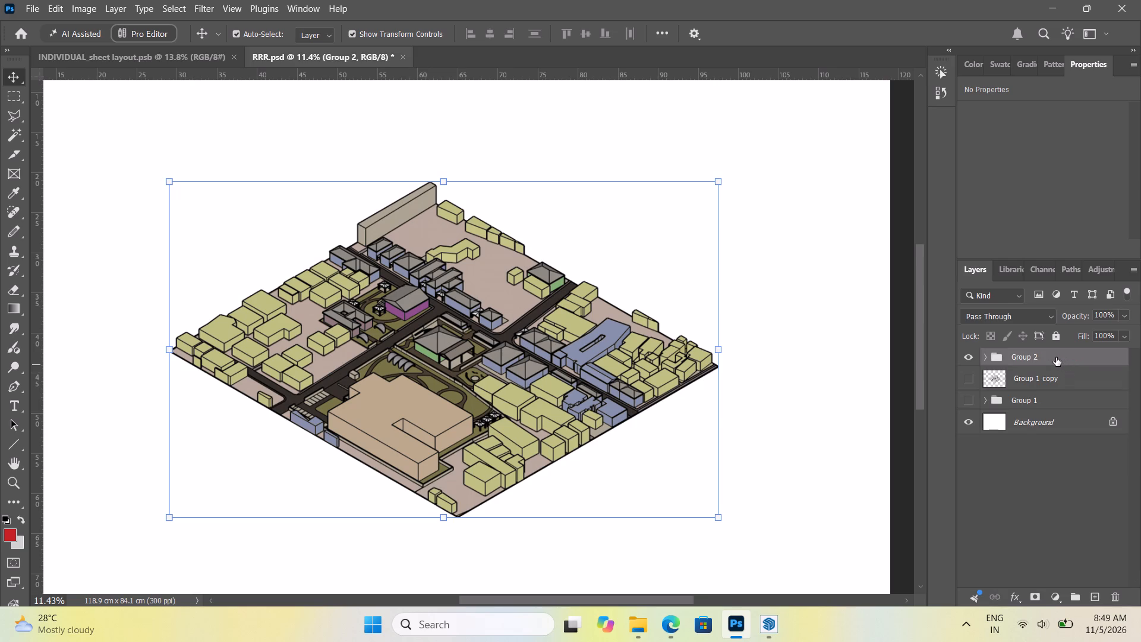
# Duplicate Group 2 and hide the original group.
pyautogui.rightClick(1056, 357)
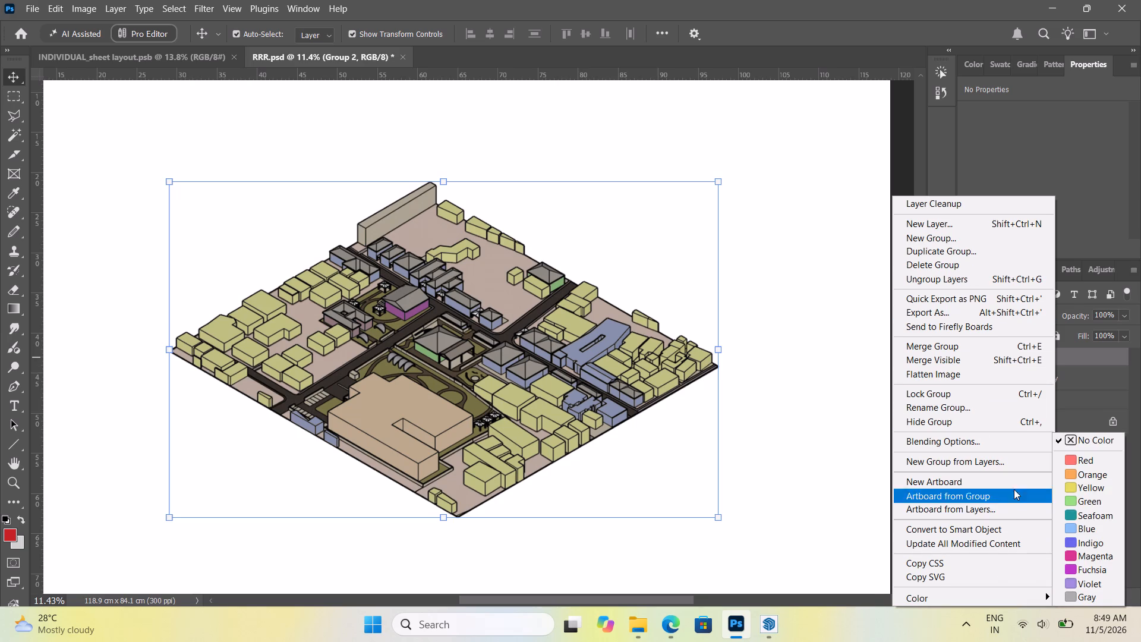
pyautogui.click(957, 250)
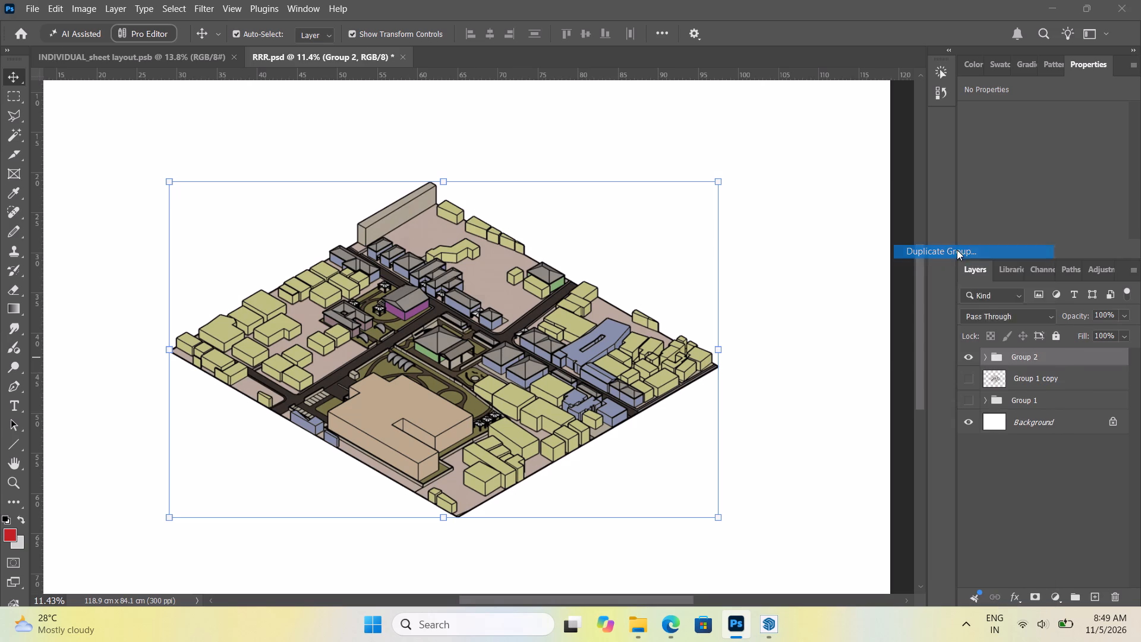
pyautogui.click(688, 162)
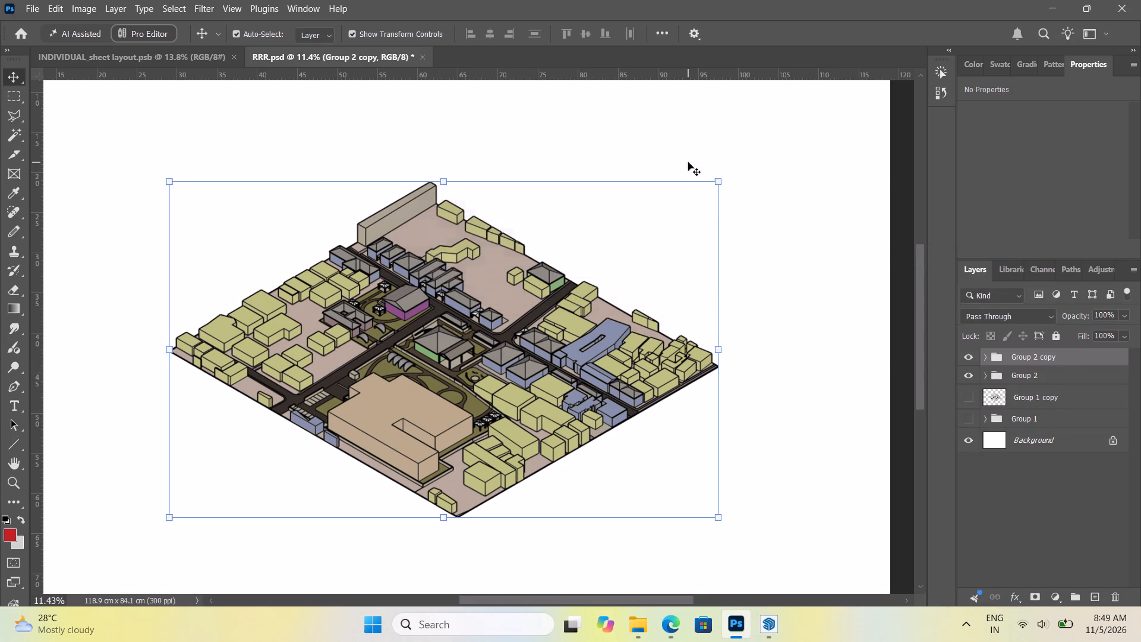
pyautogui.click(1070, 374)
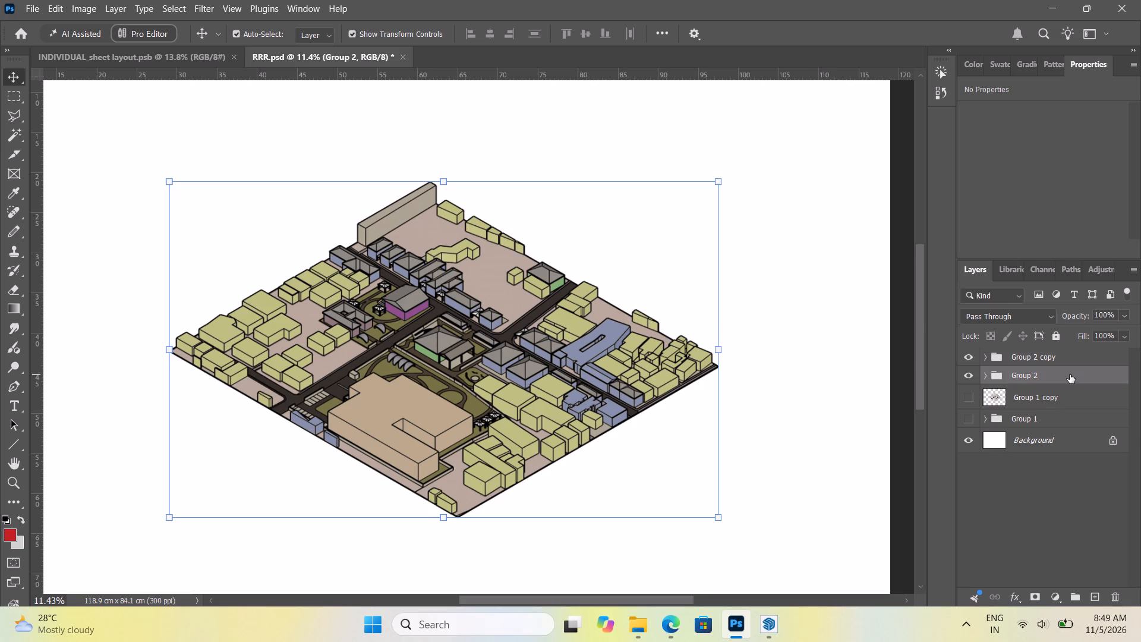
pyautogui.click(964, 376)
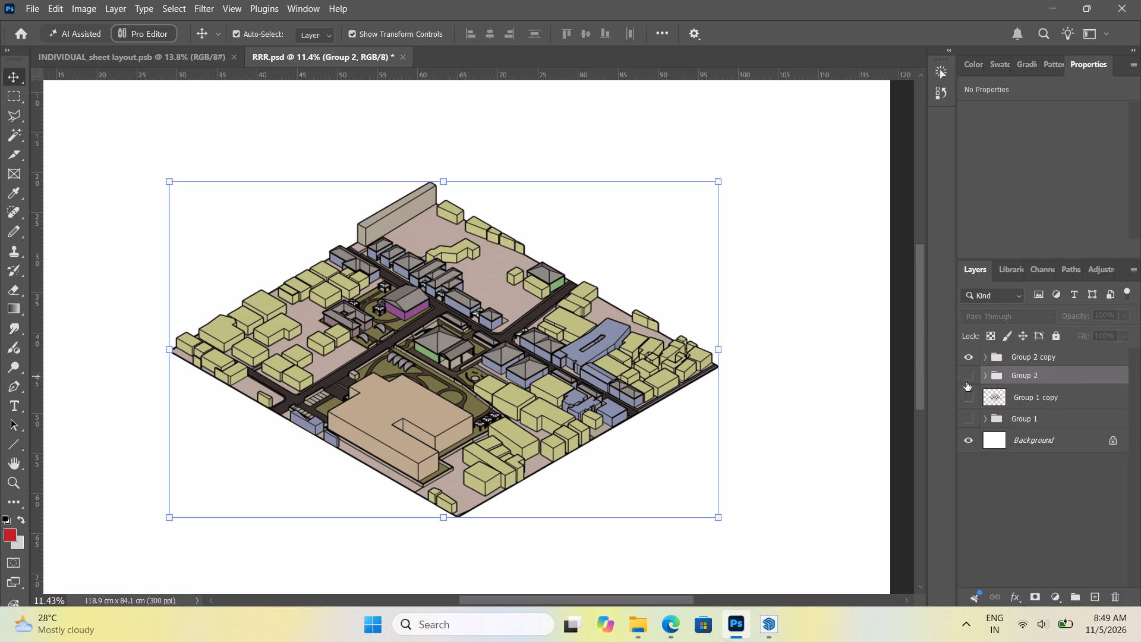
# Merge Group 2 copy into a single layer.
pyautogui.click(1027, 356)
pyautogui.rightClick(1027, 356)
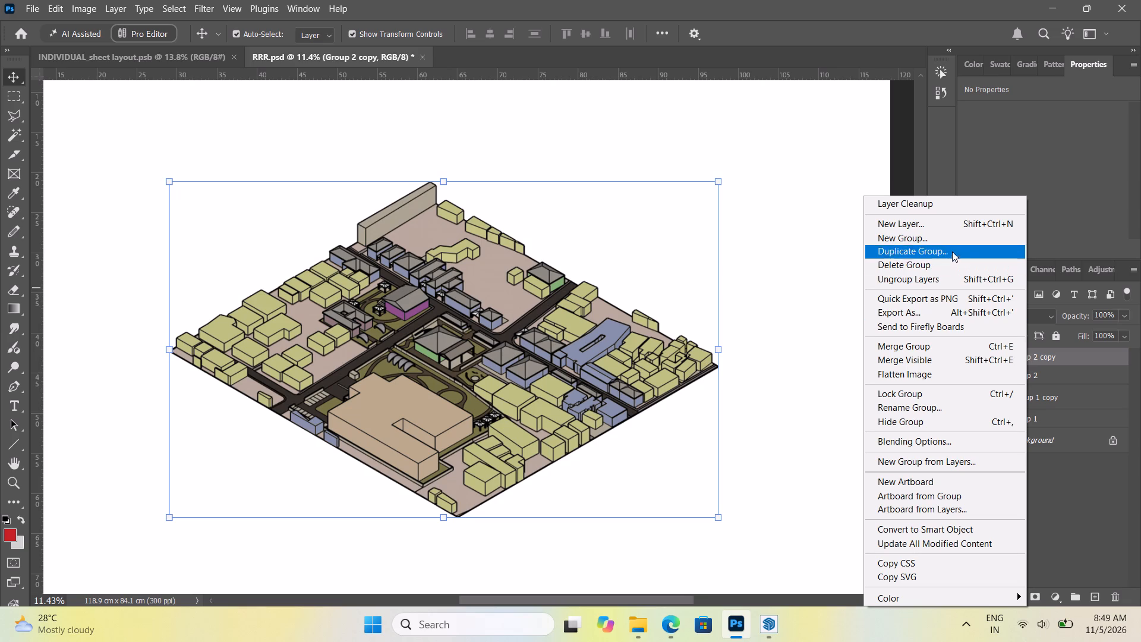
pyautogui.click(950, 345)
# Copy the merged coloured axonometric layer into the INDIVIDUAL_sheet layout.psb document.
pyautogui.moveTo(1036, 358); pyautogui.dragTo(209, 61)
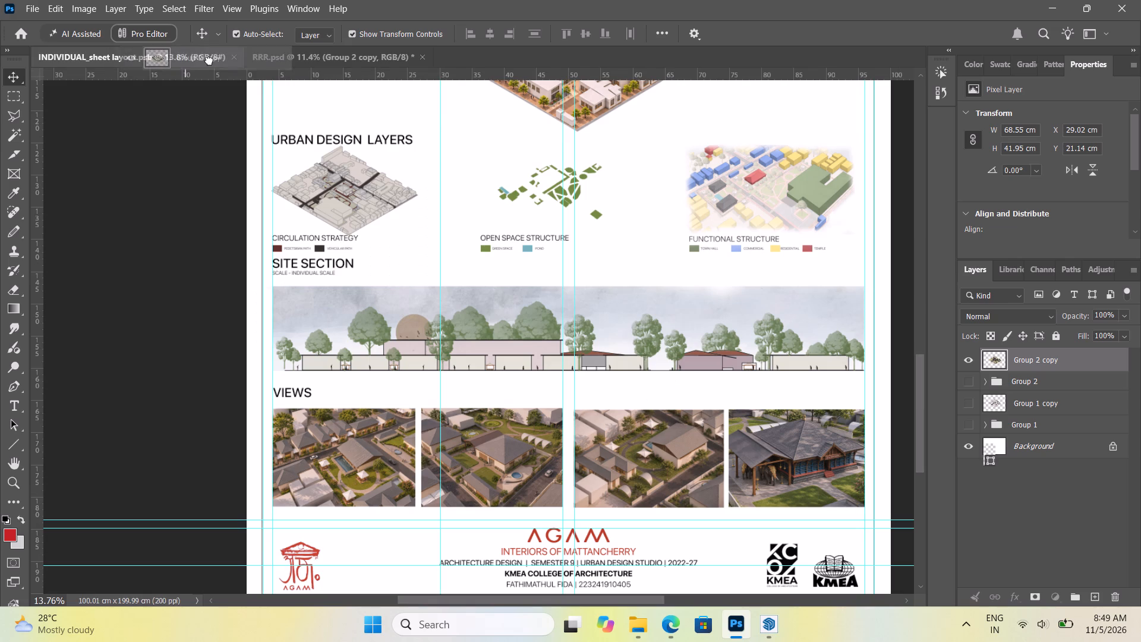
pyautogui.moveTo(209, 61); pyautogui.dragTo(718, 222)
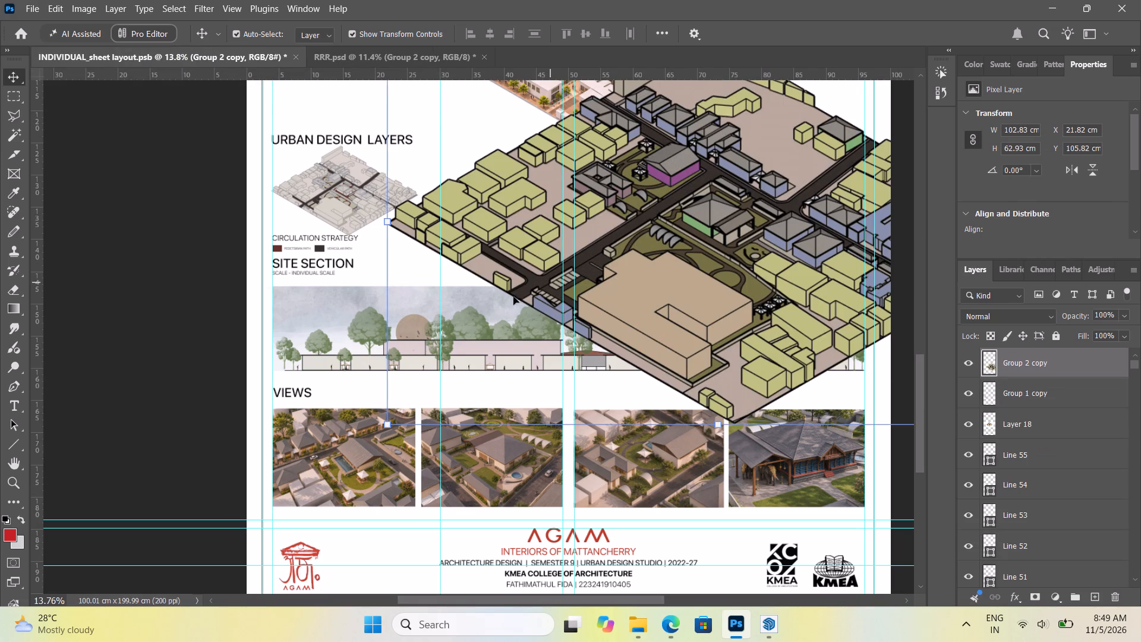
# Scale the pasted axonometric proportionally to about 42%, roughly 43 by 26 cm.
pyautogui.keyDown('alt'); pyautogui.scroll(-8, 291, 470); pyautogui.keyUp('alt')
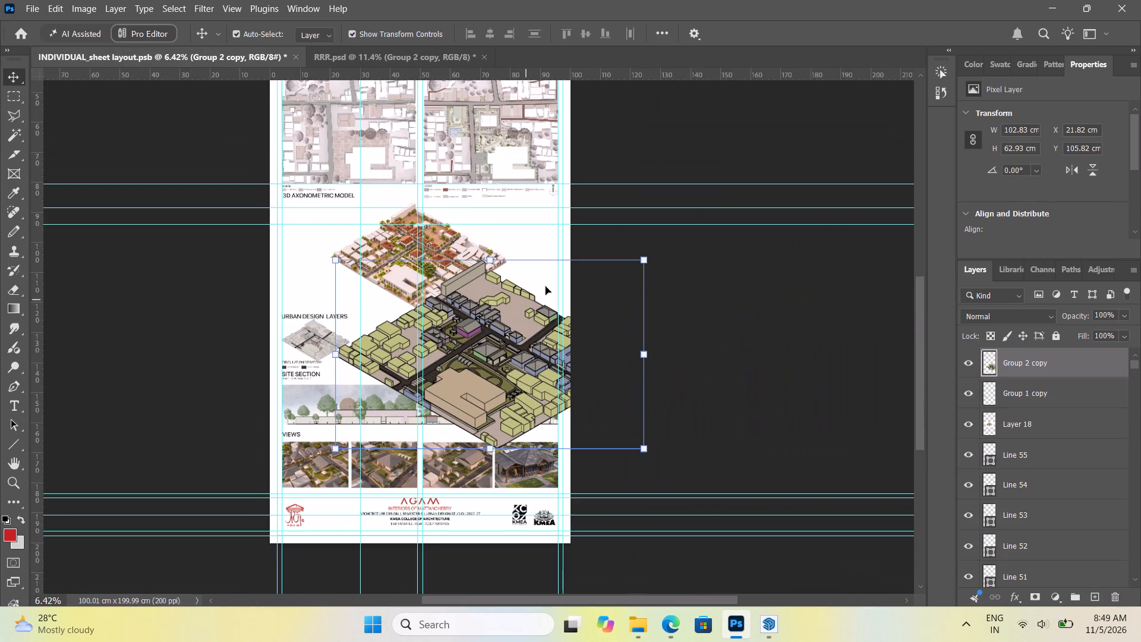
pyautogui.moveTo(643, 261); pyautogui.dragTo(482, 399)
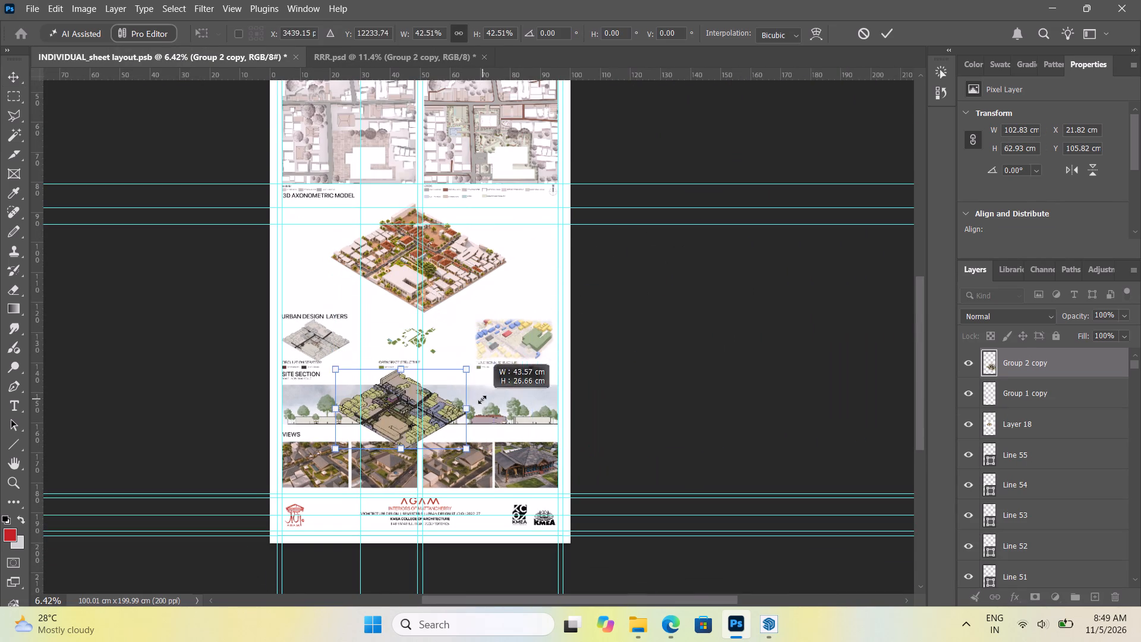
pyautogui.moveTo(482, 399); pyautogui.dragTo(481, 400)
pyautogui.keyDown('alt'); pyautogui.scroll(8, 374, 404); pyautogui.keyUp('alt')
pyautogui.click(827, 144)
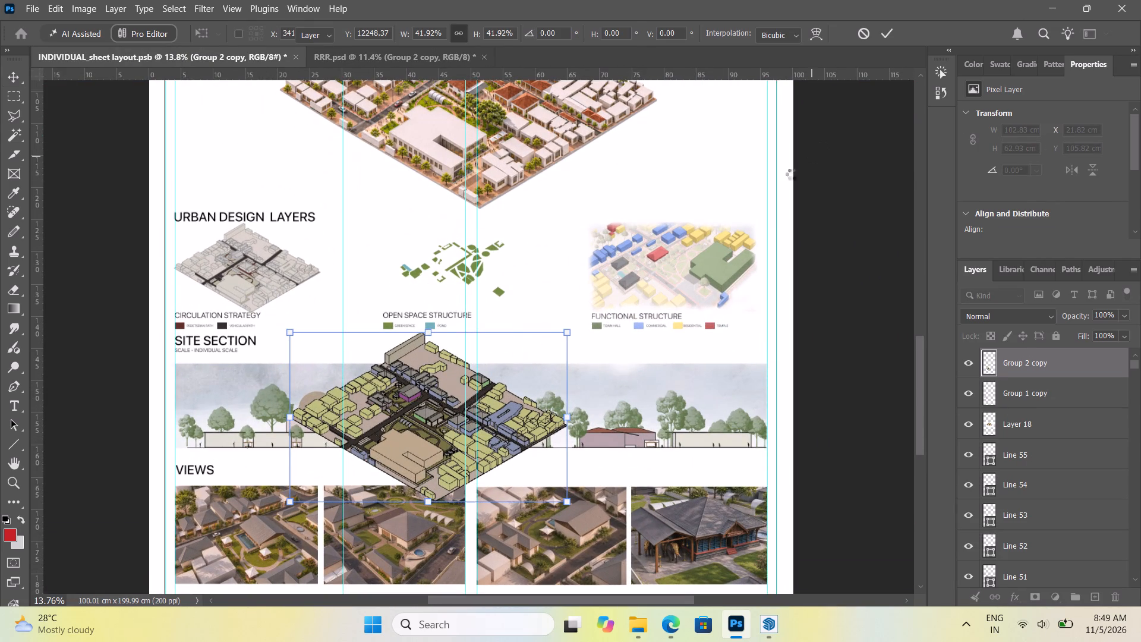
# Delete the old functional structure image above the FUNCTIONAL STRUCTURE caption.
pyautogui.click(705, 238)
pyautogui.press('Delete')
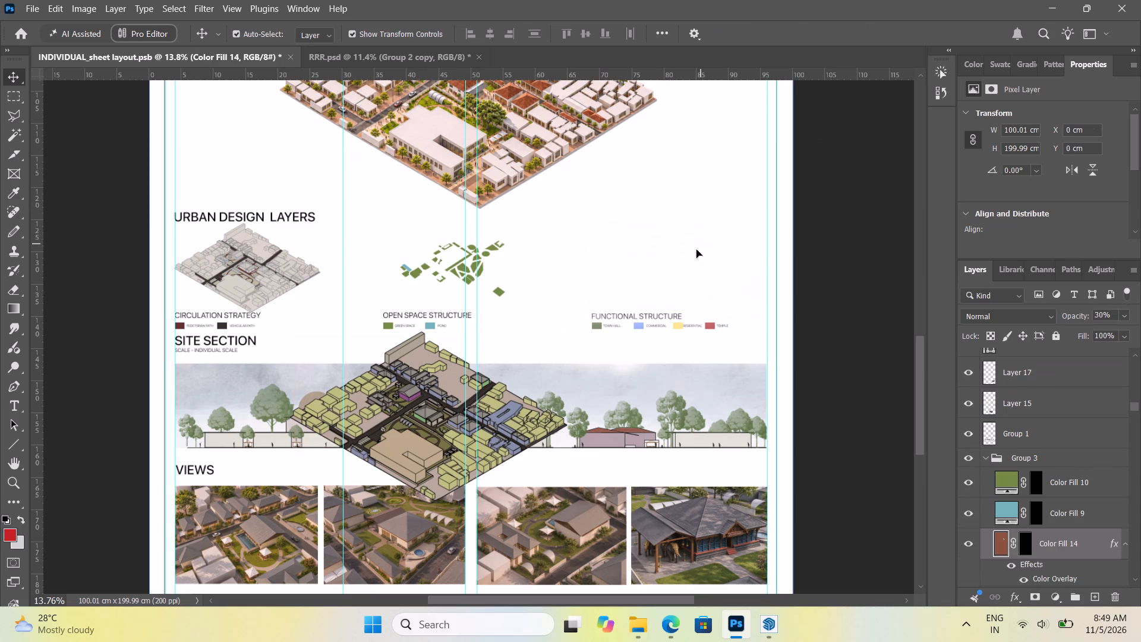
# Move the pasted coloured axonometric into the empty space above the FUNCTIONAL STRUCTURE caption.
pyautogui.moveTo(427, 395); pyautogui.dragTo(638, 229)
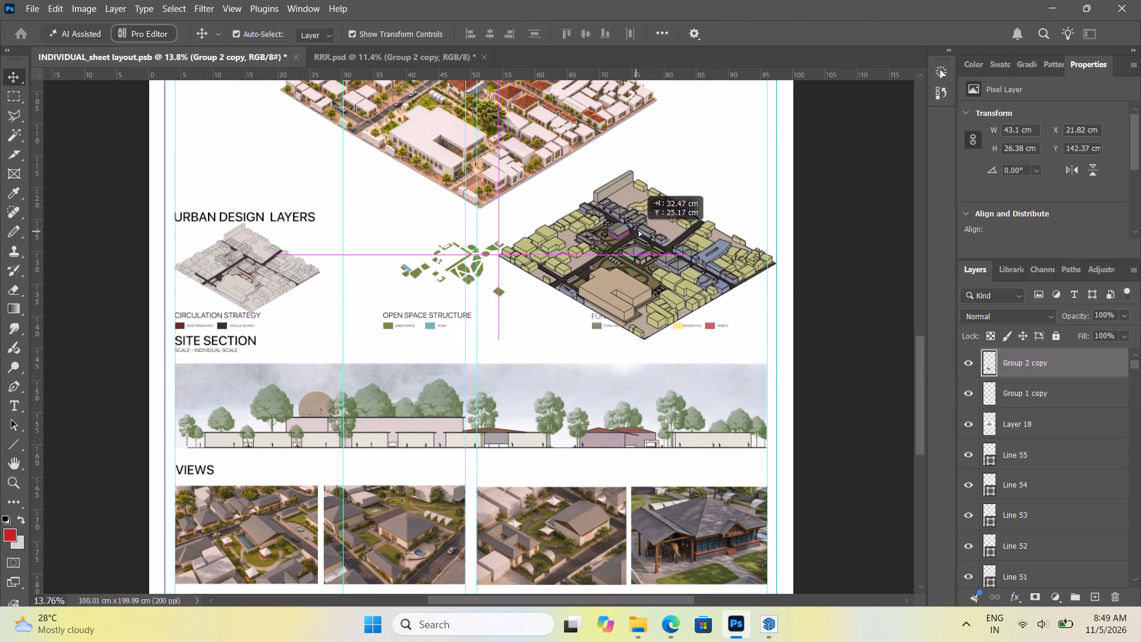
pyautogui.moveTo(638, 229); pyautogui.dragTo(648, 226)
# Scale the axonometric down proportionally to about 22.3 by 13.7 cm, keeping it against the sheet's outer margin guide above the FUNCTIONAL STRUCTURE caption.
pyautogui.moveTo(794, 166); pyautogui.dragTo(736, 238)
pyautogui.moveTo(655, 260); pyautogui.dragTo(706, 237)
pyautogui.keyDown('alt'); pyautogui.scroll(3, 744, 243); pyautogui.keyUp('alt')
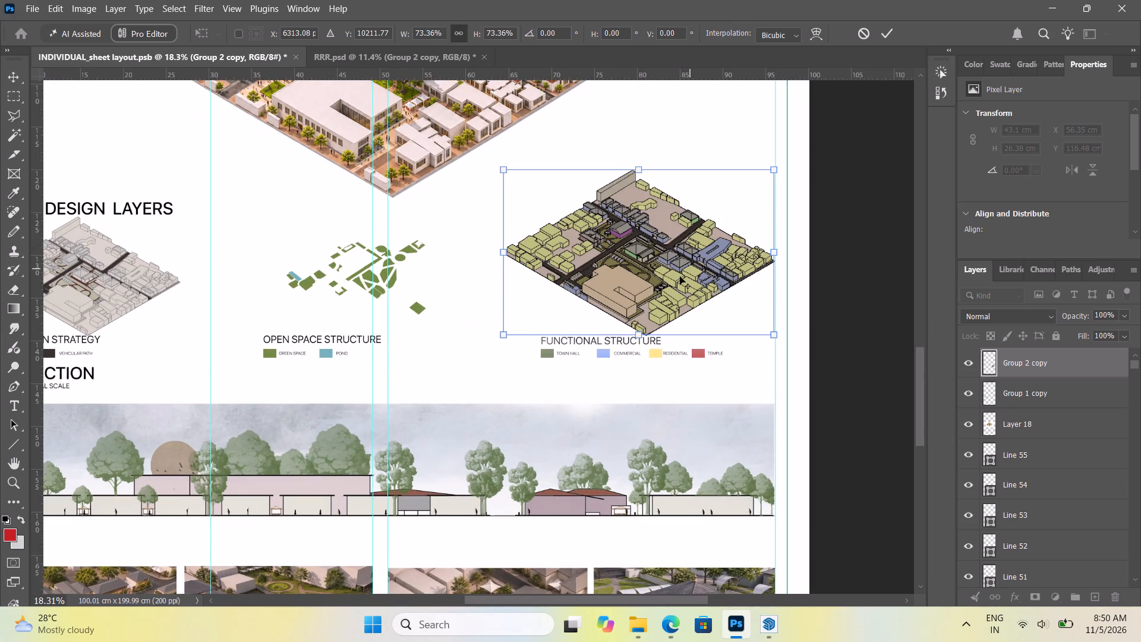
pyautogui.keyDown('alt'); pyautogui.scroll(-4, 445, 423); pyautogui.keyUp('alt')
pyautogui.keyDown('alt'); pyautogui.scroll(2, 551, 329); pyautogui.keyUp('alt')
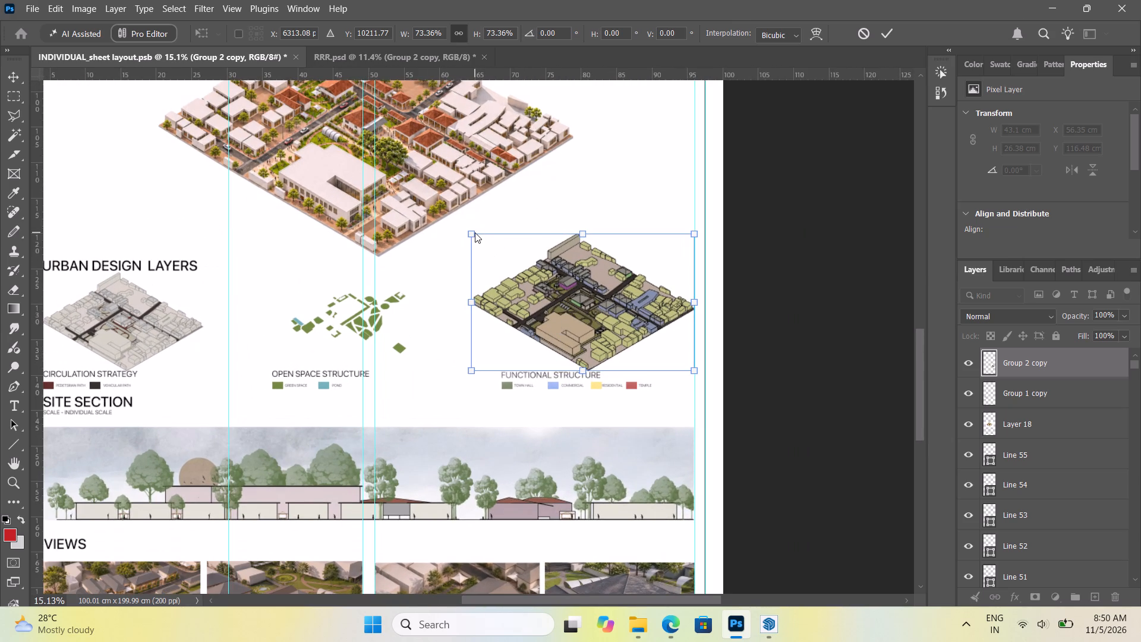
pyautogui.moveTo(472, 232); pyautogui.dragTo(489, 241)
pyautogui.moveTo(472, 235); pyautogui.dragTo(493, 257)
pyautogui.moveTo(493, 257); pyautogui.dragTo(513, 281)
pyautogui.moveTo(470, 232); pyautogui.dragTo(530, 281)
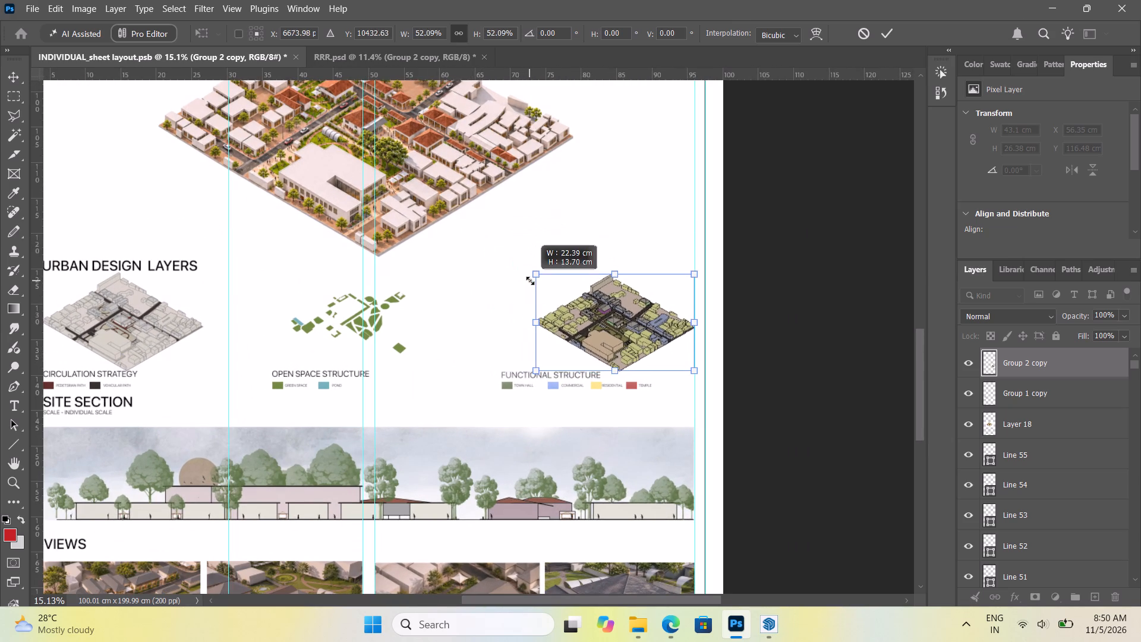
pyautogui.moveTo(530, 281); pyautogui.dragTo(531, 281)
# Move the horizontal guide crossing the 3D axonometric model down to the top edge of the urban design layer diagrams.
pyautogui.keyDown('alt'); pyautogui.scroll(-5, 465, 383); pyautogui.keyUp('alt')
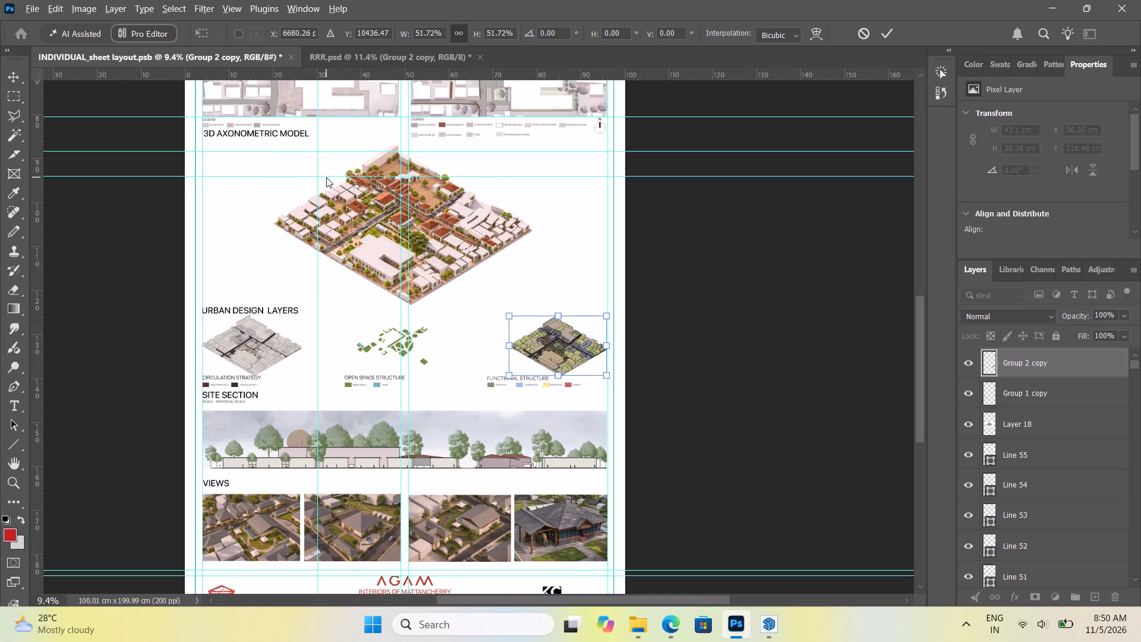
pyautogui.keyDown('alt'); pyautogui.click(310, 175); pyautogui.keyUp('alt')
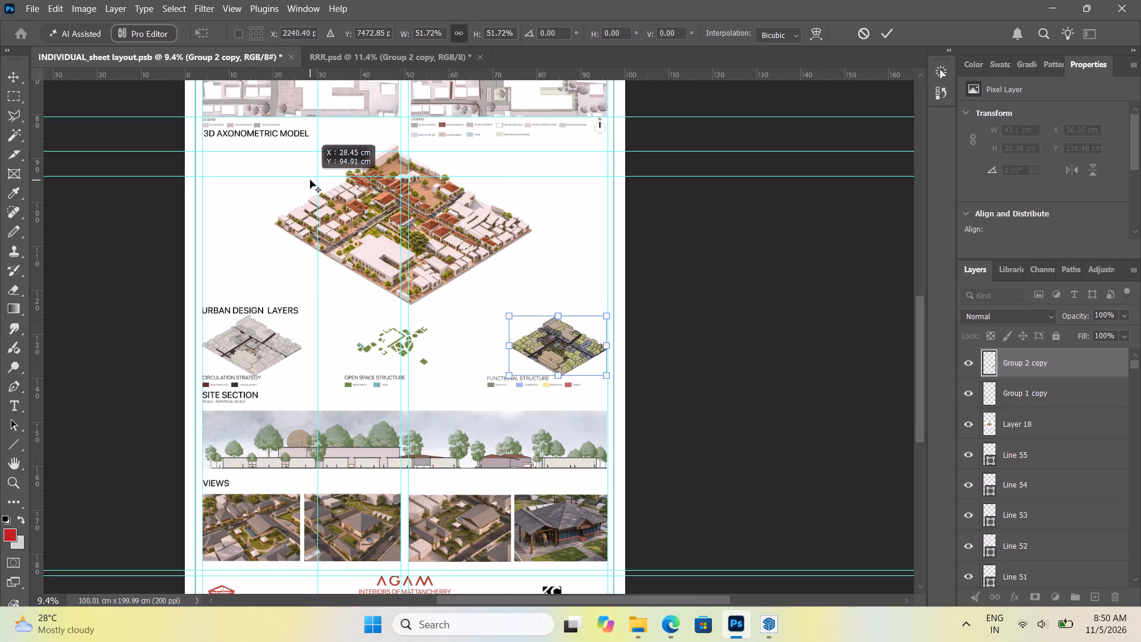
pyautogui.keyDown('alt'); pyautogui.moveTo(308, 177); pyautogui.dragTo(304, 196); pyautogui.keyUp('alt')
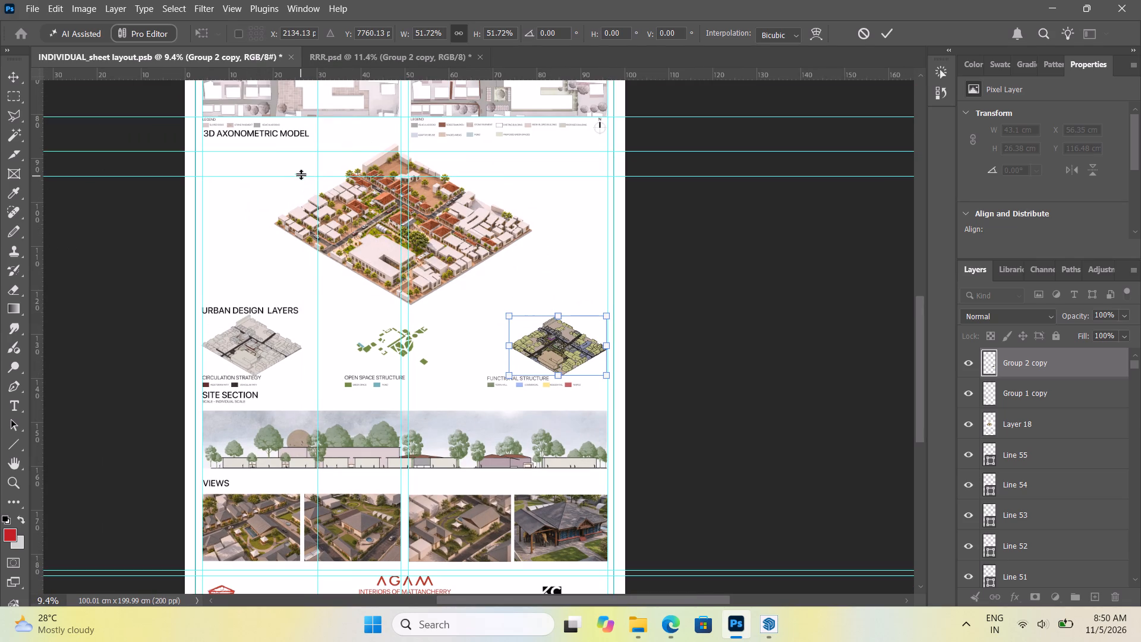
pyautogui.moveTo(300, 177); pyautogui.dragTo(298, 184)
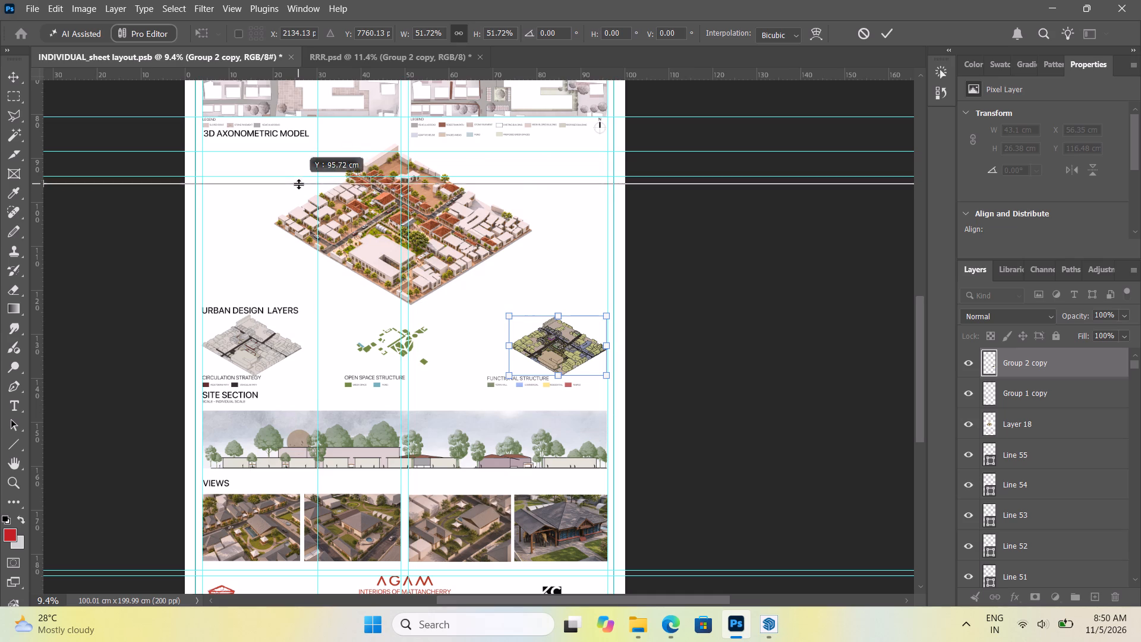
pyautogui.moveTo(298, 184); pyautogui.dragTo(320, 314)
pyautogui.keyDown('alt'); pyautogui.scroll(8, 242, 339); pyautogui.keyUp('alt')
pyautogui.click(83, 118)
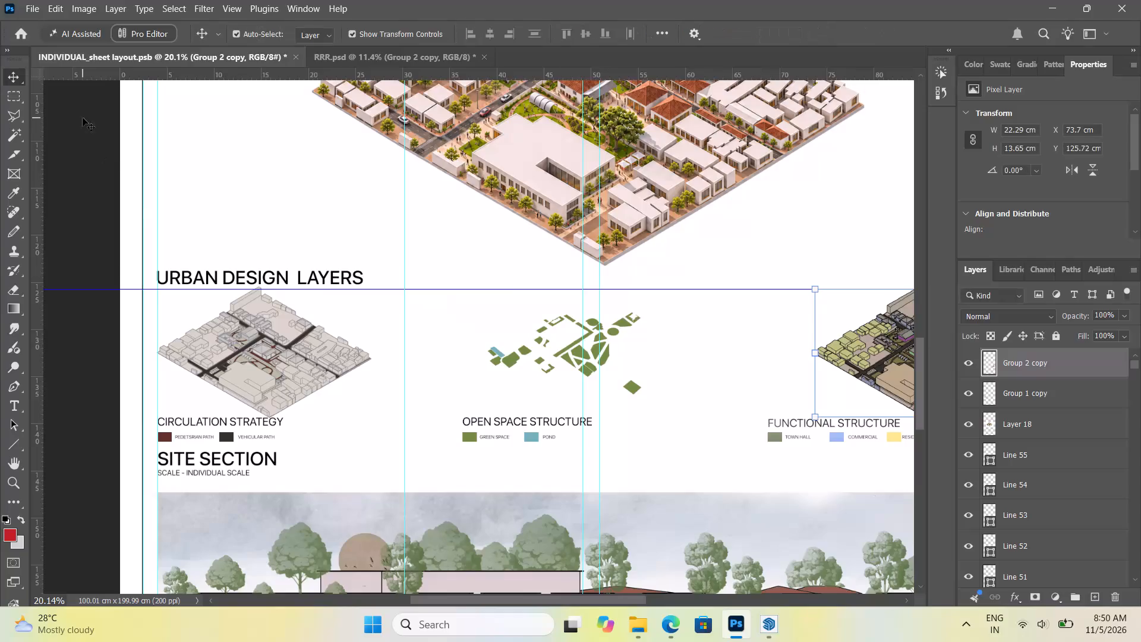
# Enlarge the functional axonometric slightly to about 22.6 by 13.9 cm to match the circulation strategy diagram's size.
pyautogui.keyDown('alt'); pyautogui.scroll(4, 227, 304); pyautogui.keyUp('alt')
pyautogui.click(267, 317)
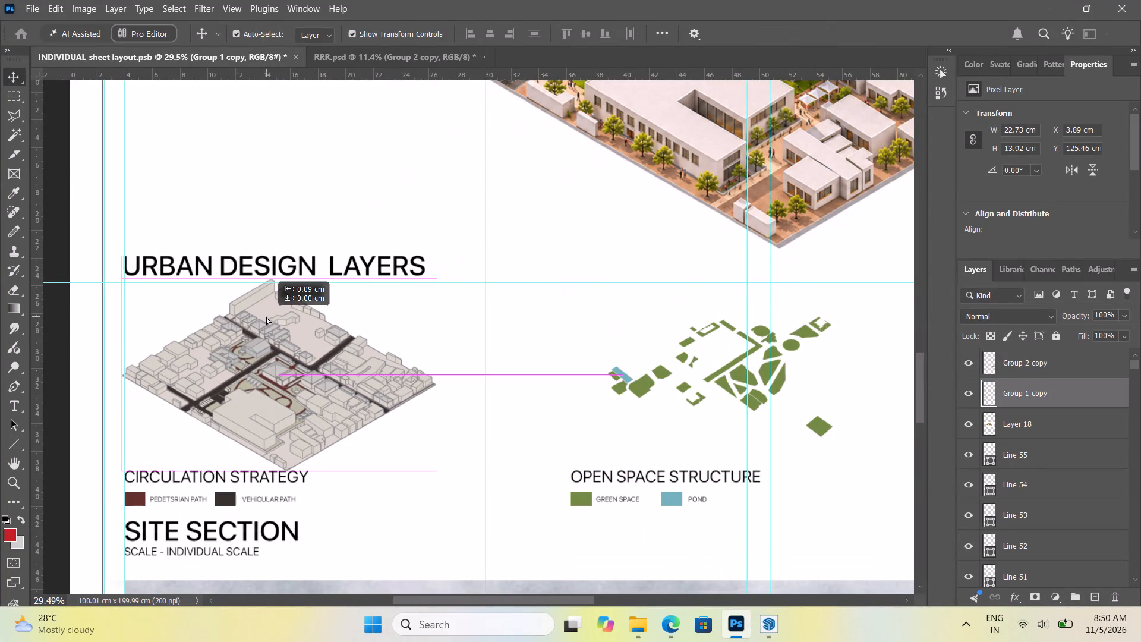
pyautogui.keyDown('alt'); pyautogui.scroll(-9, 80, 348); pyautogui.keyUp('alt')
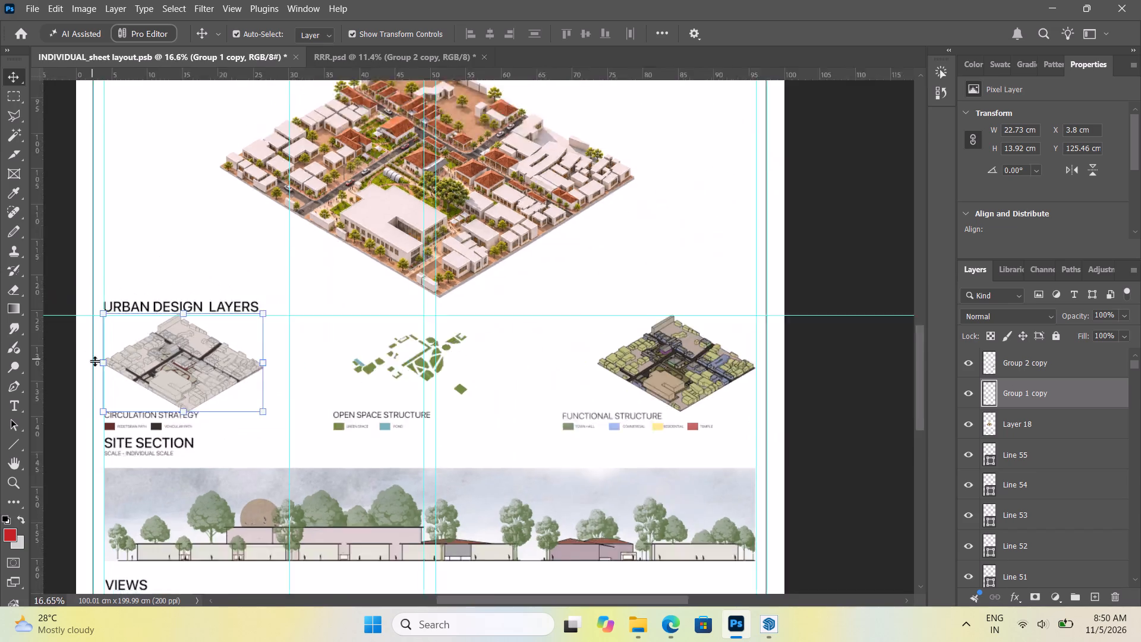
pyautogui.keyDown('alt'); pyautogui.scroll(-1, 94, 361); pyautogui.keyUp('alt')
pyautogui.keyDown('alt'); pyautogui.scroll(10, 537, 391); pyautogui.keyUp('alt')
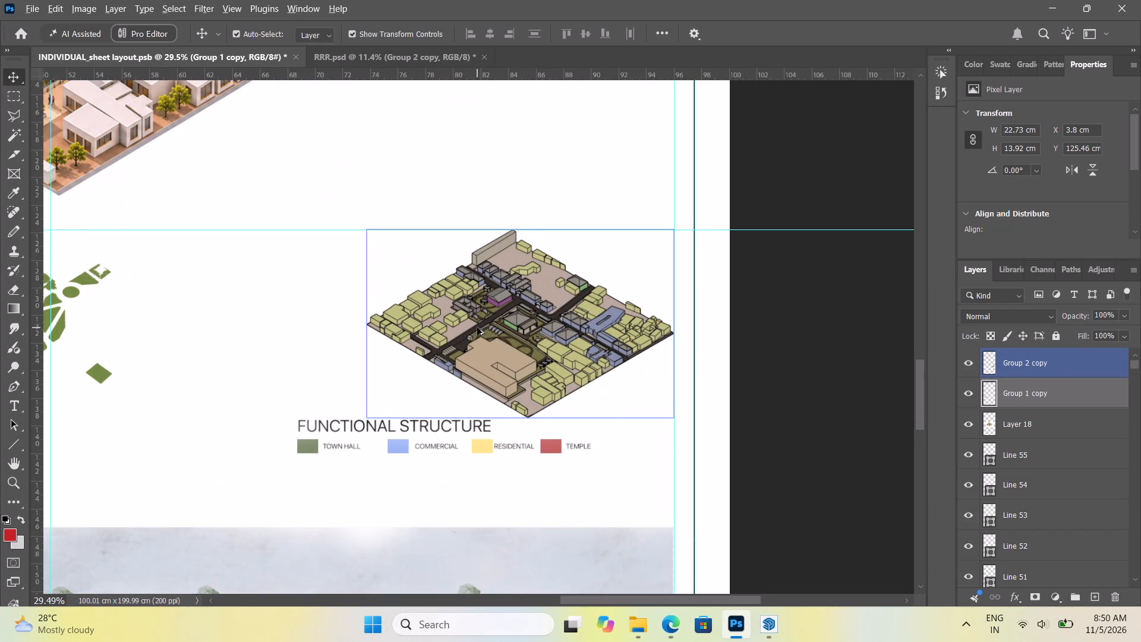
pyautogui.keyDown('alt'); pyautogui.scroll(1, 477, 326); pyautogui.keyUp('alt')
pyautogui.click(525, 328)
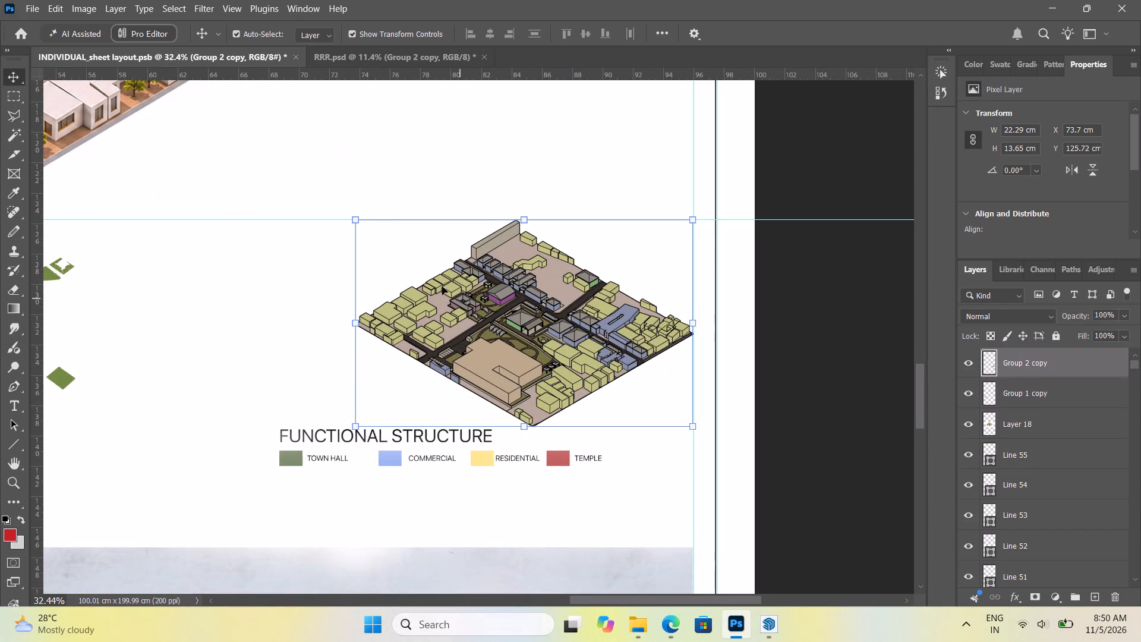
pyautogui.click(354, 218)
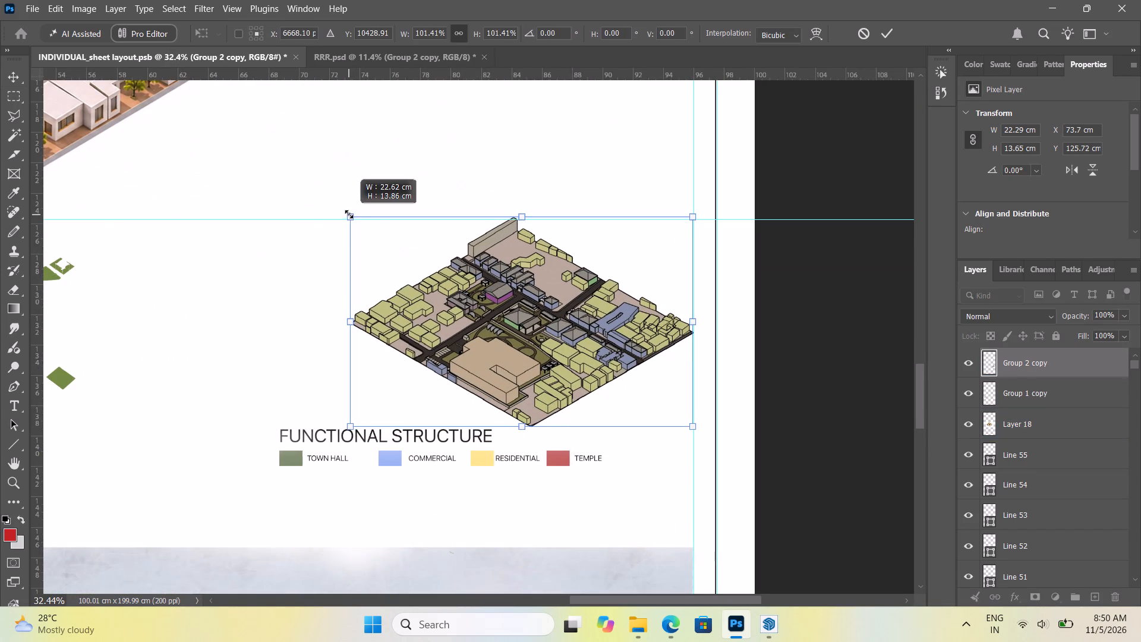
# Shift the functional axonometric to about X 68.4 cm, lining up its left edge with the FUNCTIONAL STRUCTURE caption.
pyautogui.moveTo(505, 311); pyautogui.dragTo(469, 310)
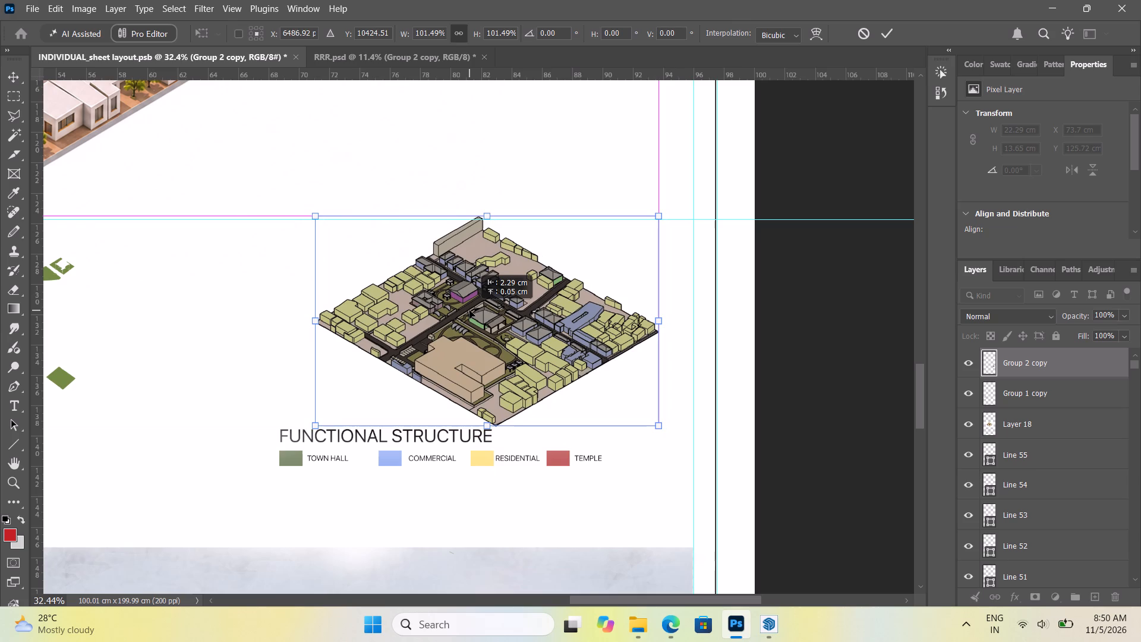
pyautogui.moveTo(469, 310); pyautogui.dragTo(450, 310)
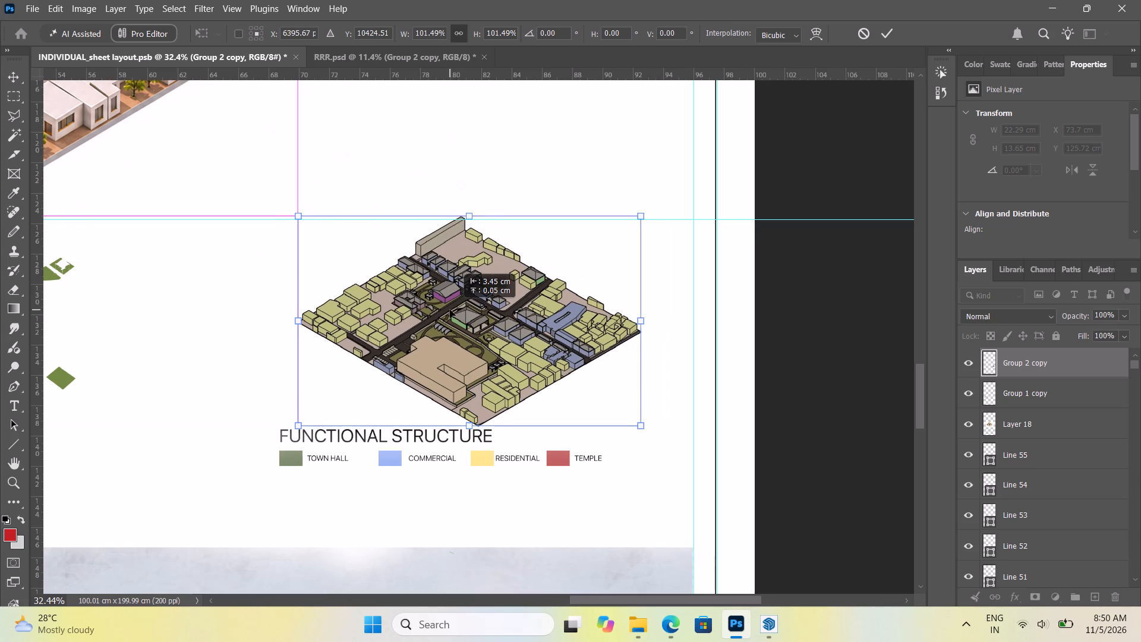
pyautogui.moveTo(450, 310); pyautogui.dragTo(428, 310)
pyautogui.keyDown('alt'); pyautogui.scroll(-5, 730, 376); pyautogui.keyUp('alt')
pyautogui.keyDown('alt'); pyautogui.scroll(-10, 594, 447); pyautogui.keyUp('alt')
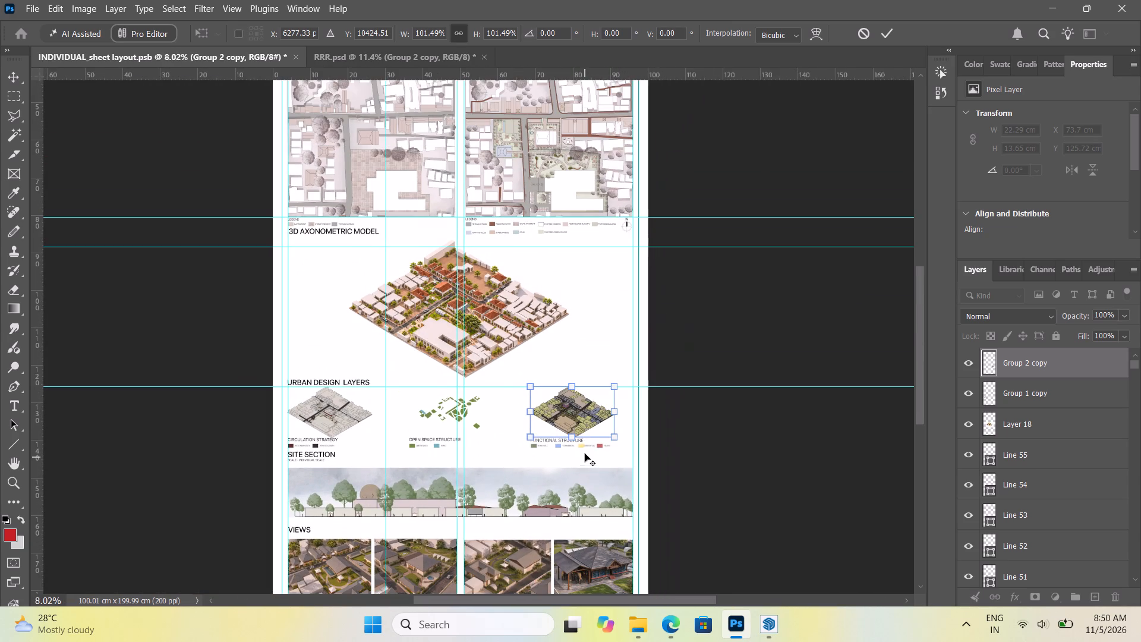
pyautogui.click(719, 257)
pyautogui.click(733, 152)
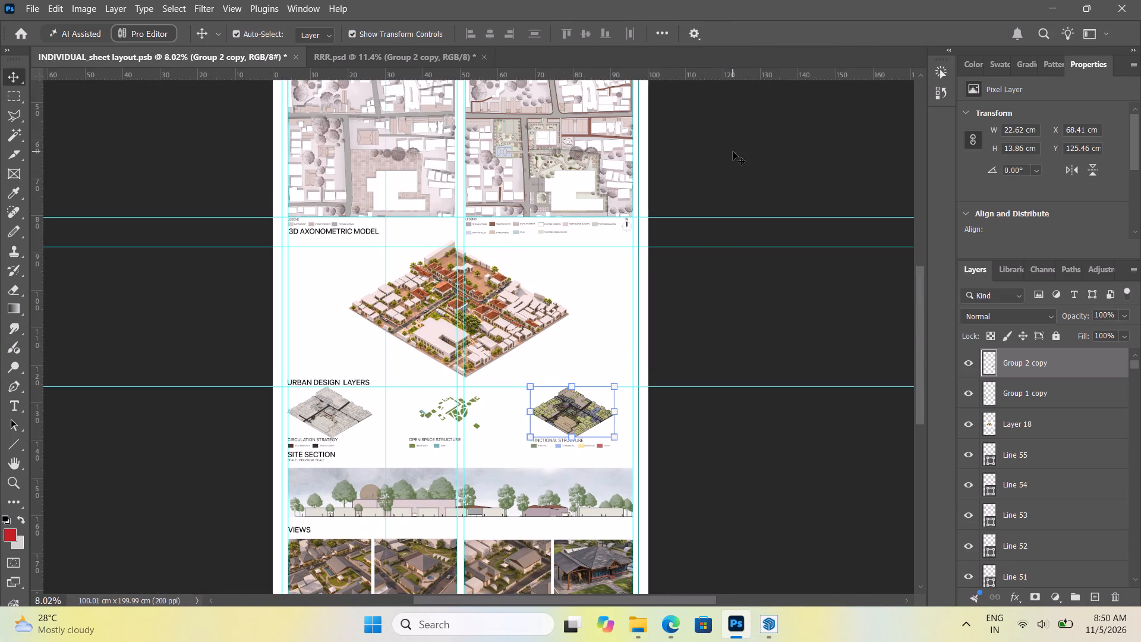
pyautogui.click(736, 152)
# Set the Group 2 copy layer's opacity to 50%.
pyautogui.scroll(13, 570, 450)
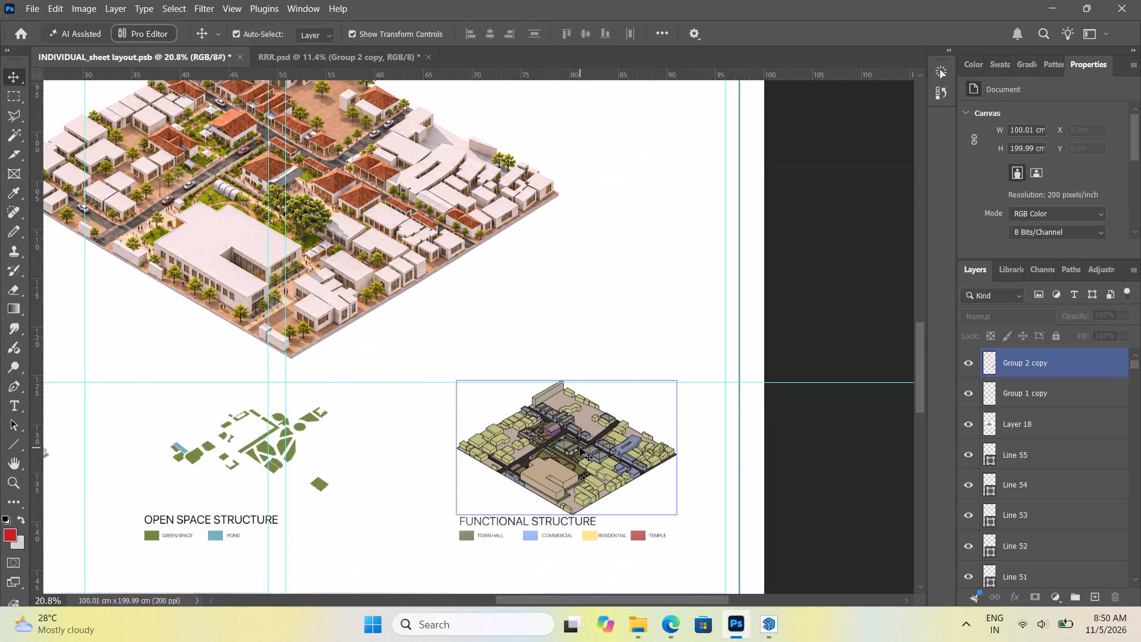
pyautogui.click(580, 448)
pyautogui.moveTo(1104, 319); pyautogui.dragTo(1093, 318)
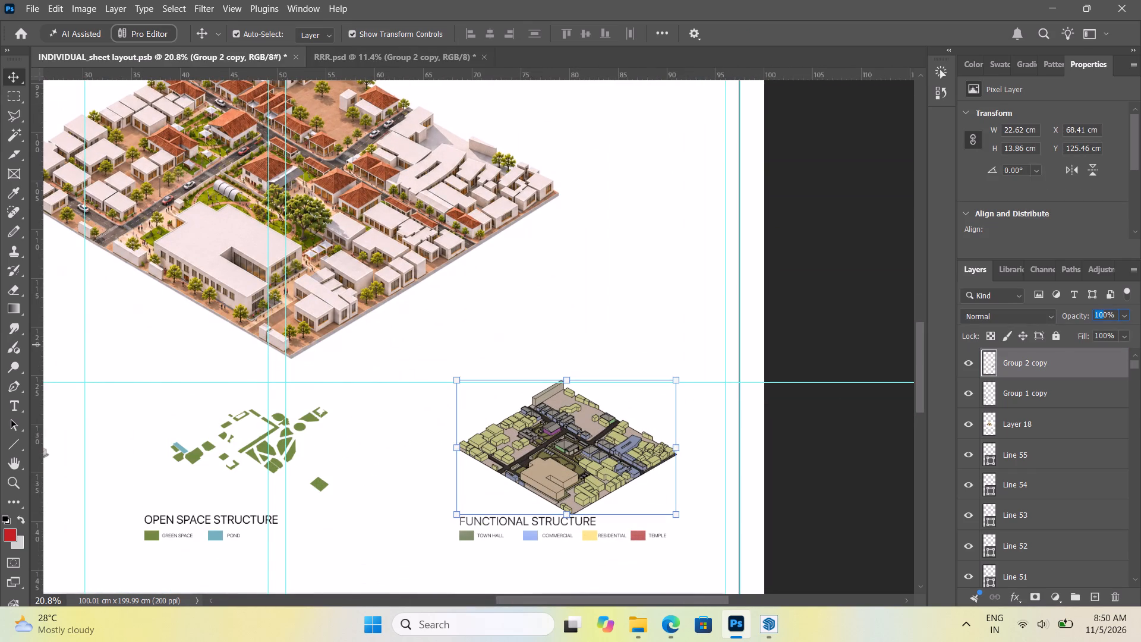
pyautogui.moveTo(1093, 318); pyautogui.dragTo(1076, 316)
pyautogui.press('5')
pyautogui.press('Return')
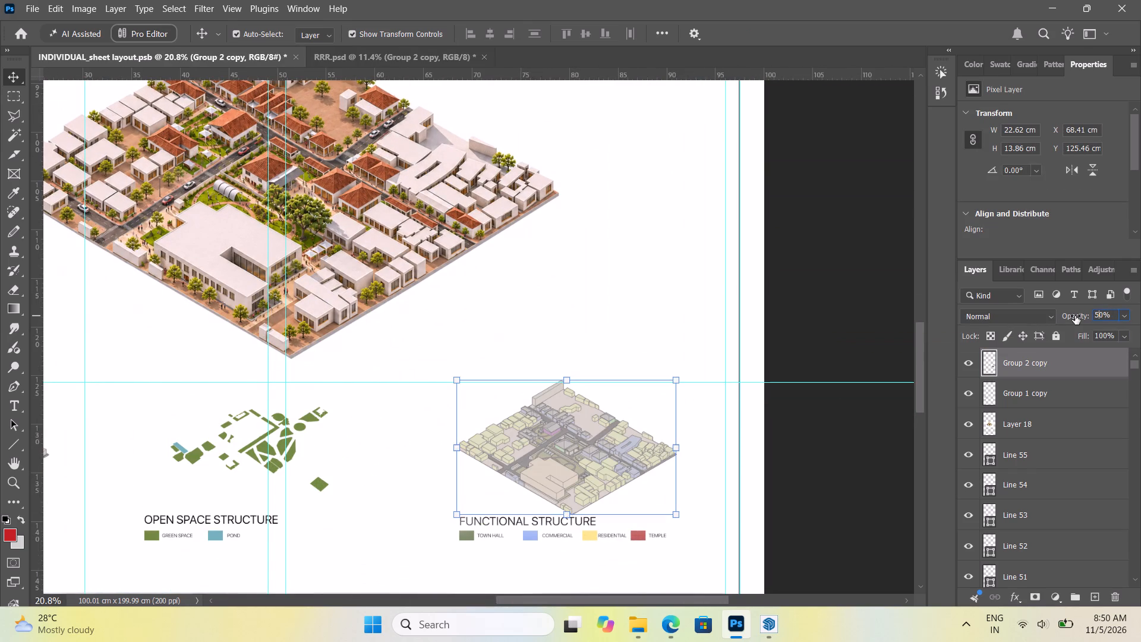
pyautogui.click(849, 241)
pyautogui.scroll(-4, 606, 283)
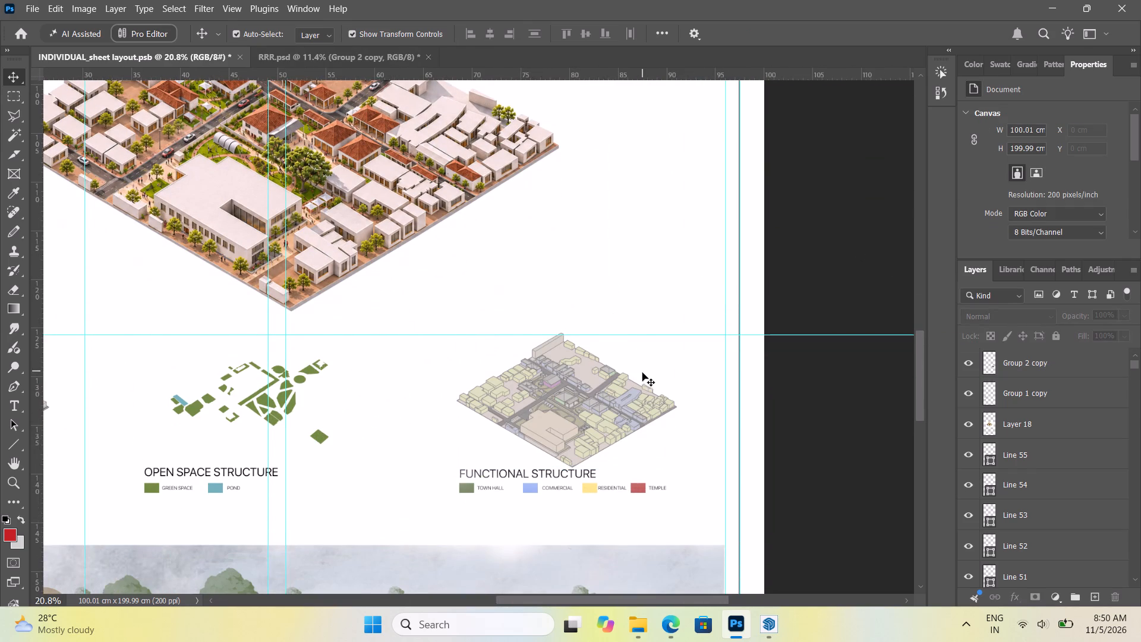
pyautogui.keyDown('alt'); pyautogui.scroll(14, 624, 450); pyautogui.keyUp('alt')
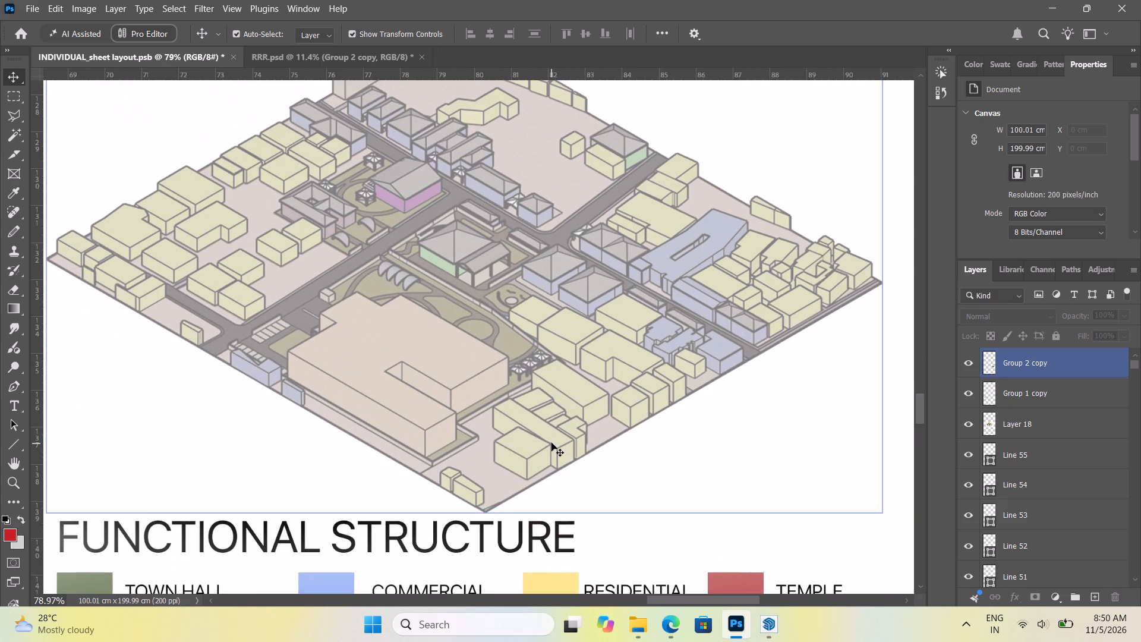
pyautogui.click(551, 443)
pyautogui.keyDown('alt'); pyautogui.scroll(-7, 551, 443); pyautogui.keyUp('alt')
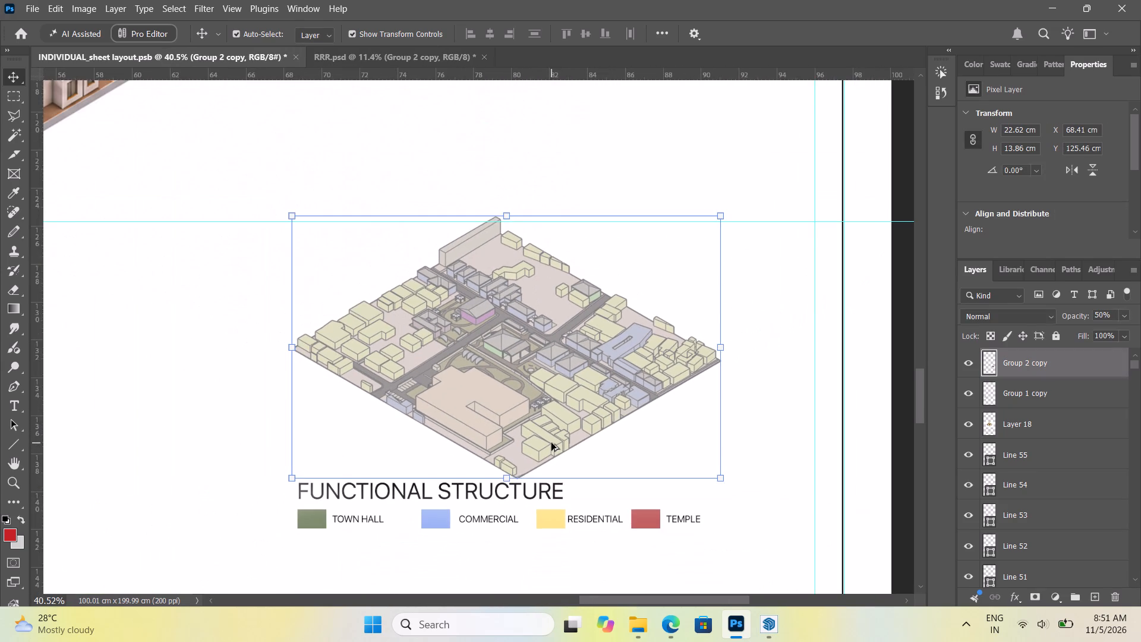
pyautogui.keyDown('alt'); pyautogui.scroll(-6, 551, 443); pyautogui.keyUp('alt')
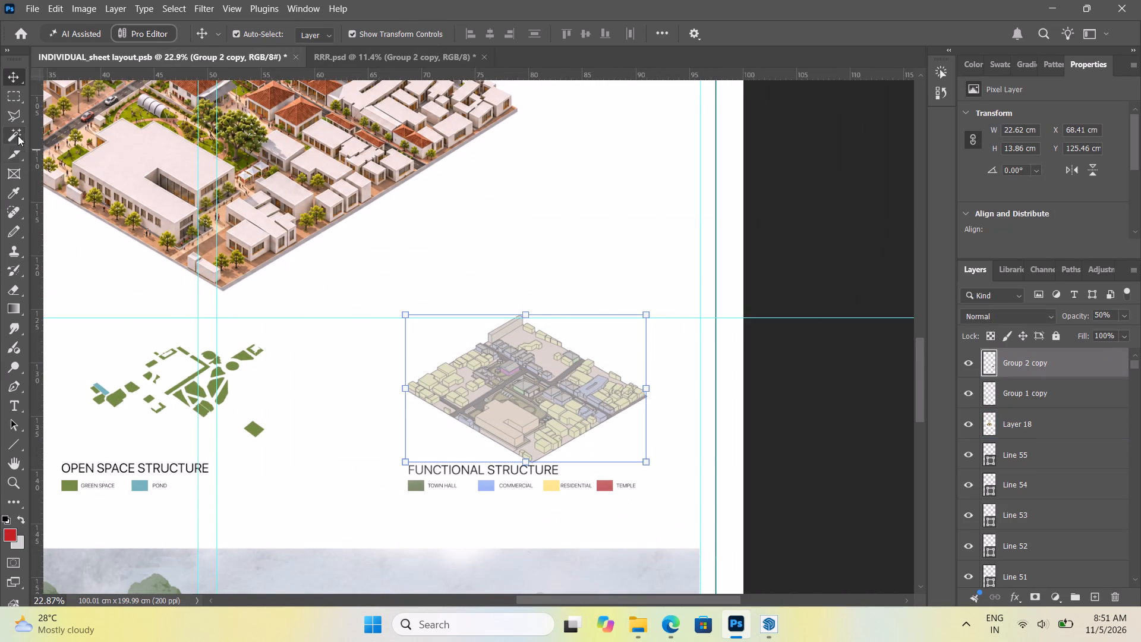
# Select the three visible faces of the house nearest the axonometric's bottom corner with the Magic Wand and add a Solid Color fill of #ecf28d.
pyautogui.click(18, 136)
pyautogui.keyDown('alt'); pyautogui.scroll(12, 524, 473); pyautogui.keyUp('alt')
pyautogui.click(548, 428)
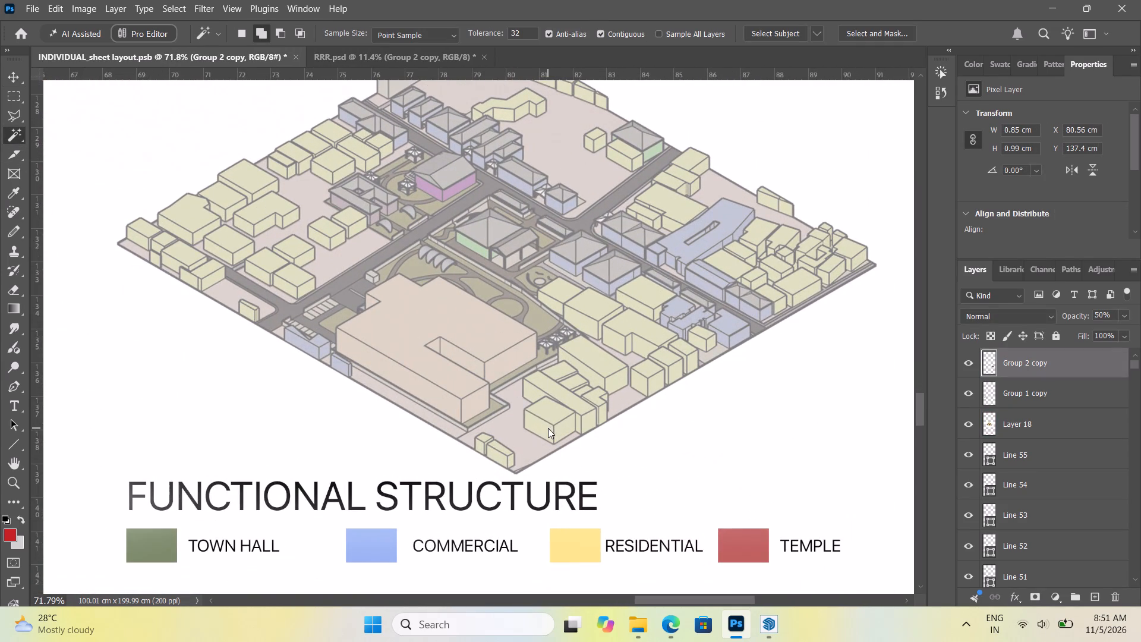
pyautogui.click(562, 427)
pyautogui.click(552, 417)
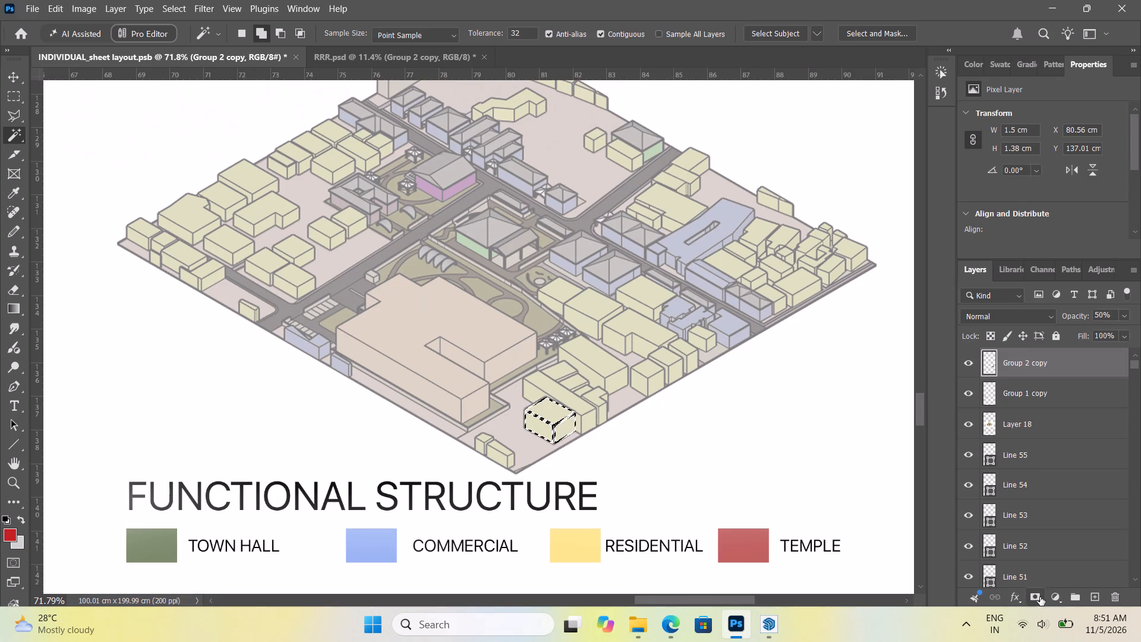
pyautogui.click(1053, 597)
pyautogui.click(1115, 564)
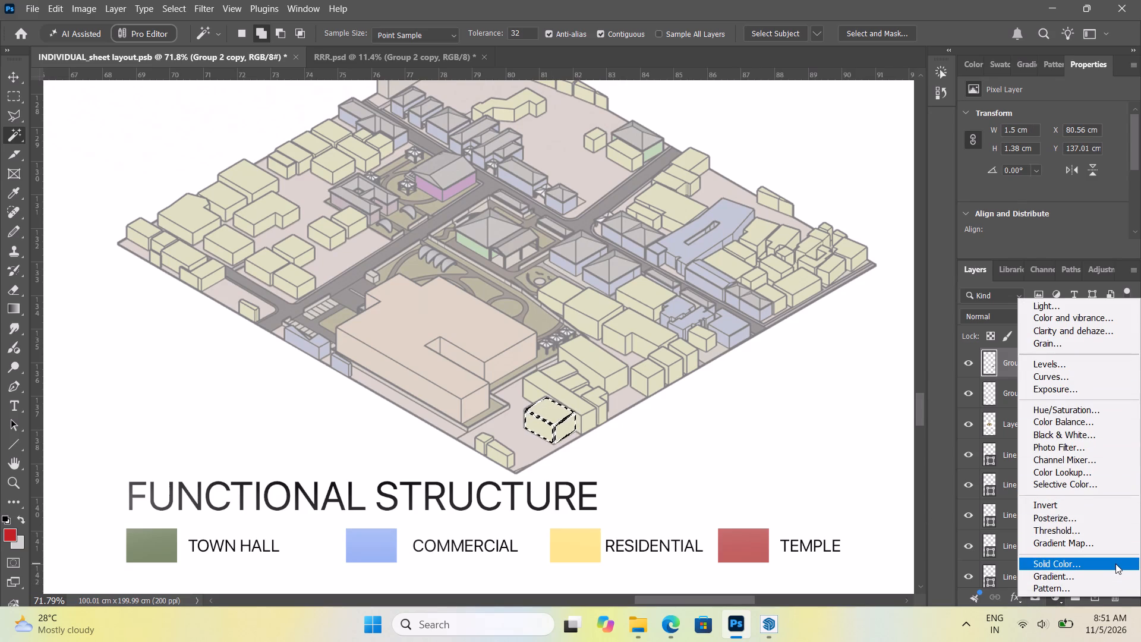
pyautogui.moveTo(816, 454); pyautogui.dragTo(802, 439)
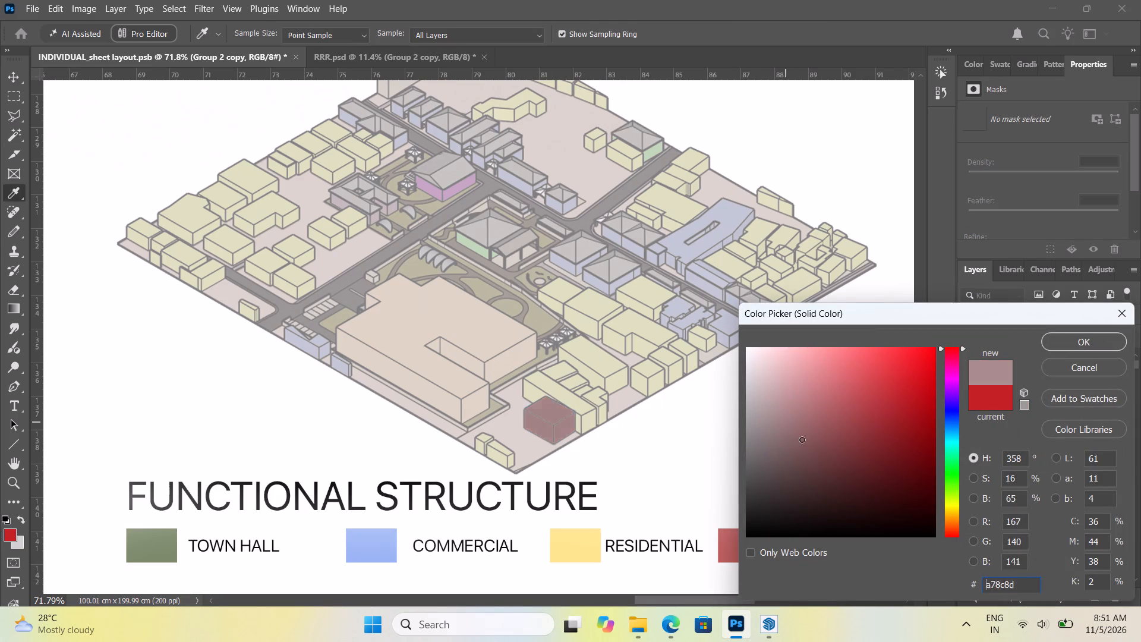
pyautogui.moveTo(802, 439); pyautogui.dragTo(871, 527)
pyautogui.click(953, 503)
pyautogui.moveTo(838, 457); pyautogui.dragTo(827, 446)
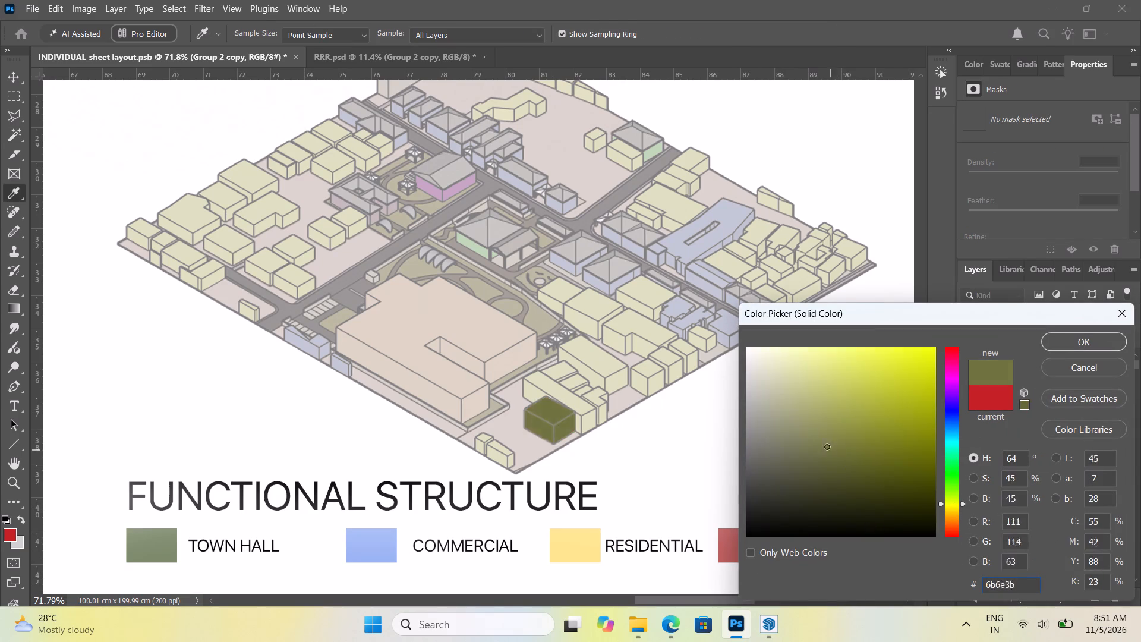
pyautogui.moveTo(827, 446); pyautogui.dragTo(695, 479)
pyautogui.moveTo(805, 442); pyautogui.dragTo(806, 414)
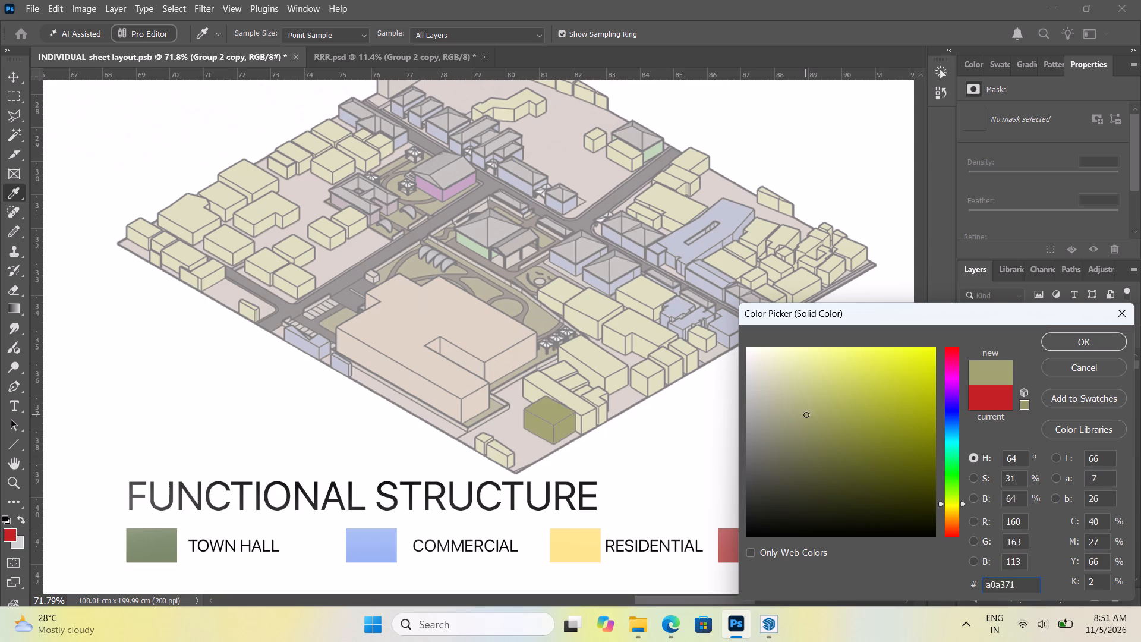
pyautogui.moveTo(806, 414); pyautogui.dragTo(798, 382)
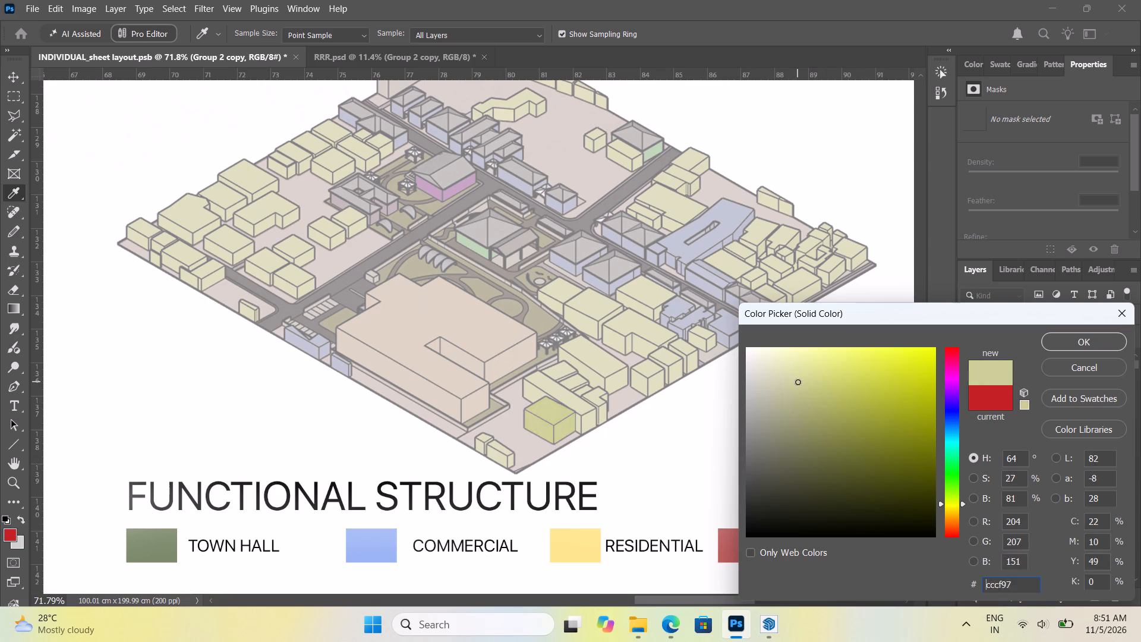
pyautogui.moveTo(798, 382); pyautogui.dragTo(825, 357)
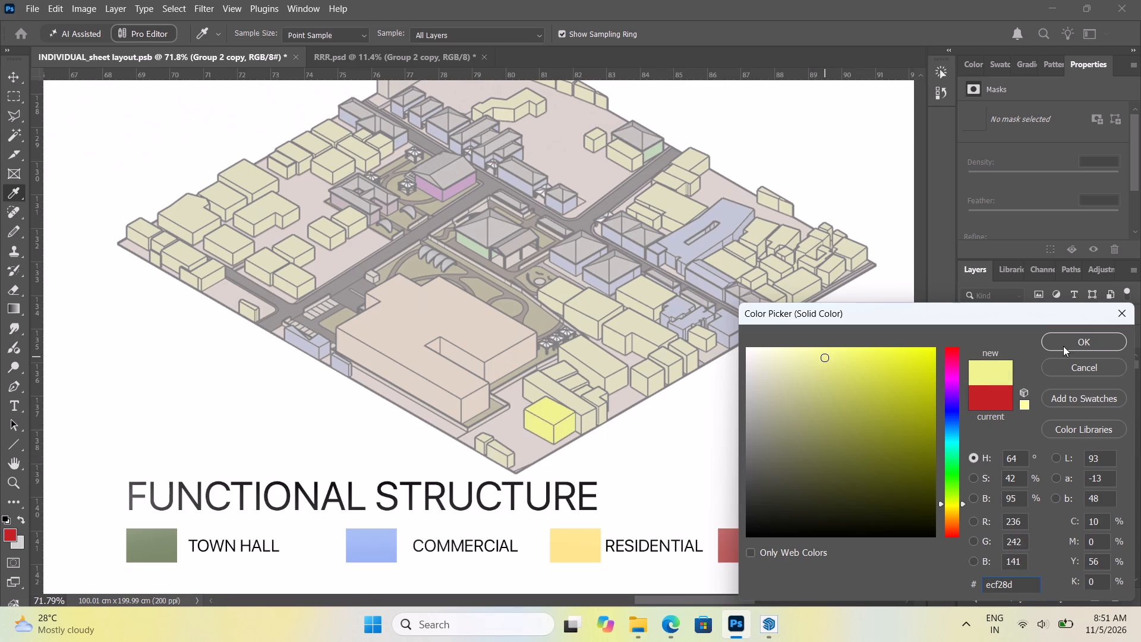
pyautogui.click(1069, 346)
pyautogui.keyDown('alt'); pyautogui.scroll(-16, 584, 436); pyautogui.keyUp('alt')
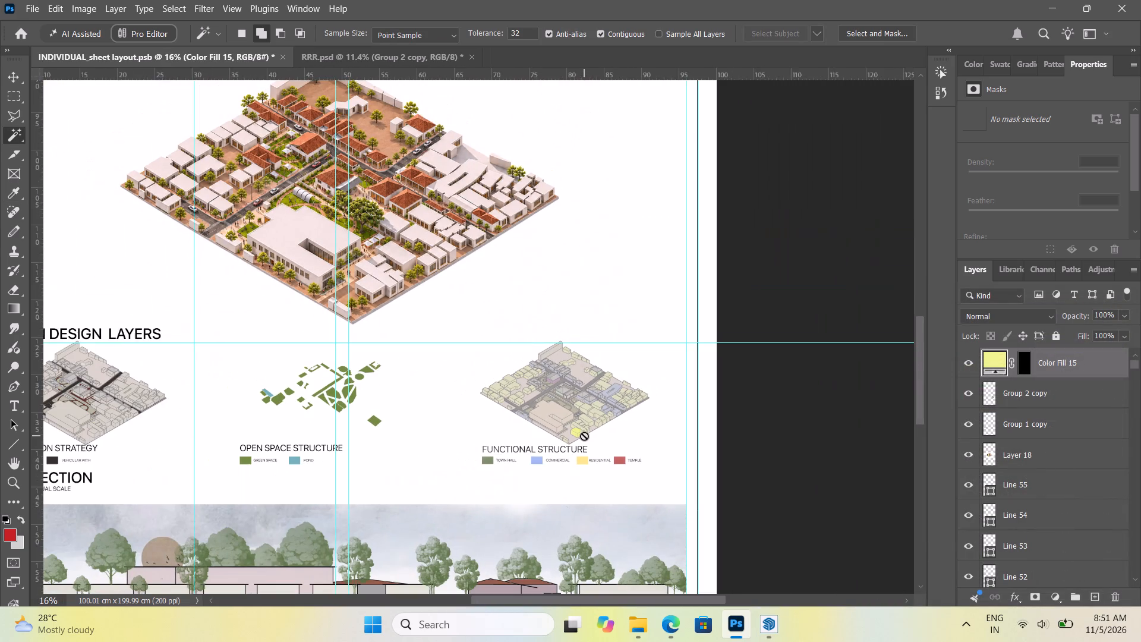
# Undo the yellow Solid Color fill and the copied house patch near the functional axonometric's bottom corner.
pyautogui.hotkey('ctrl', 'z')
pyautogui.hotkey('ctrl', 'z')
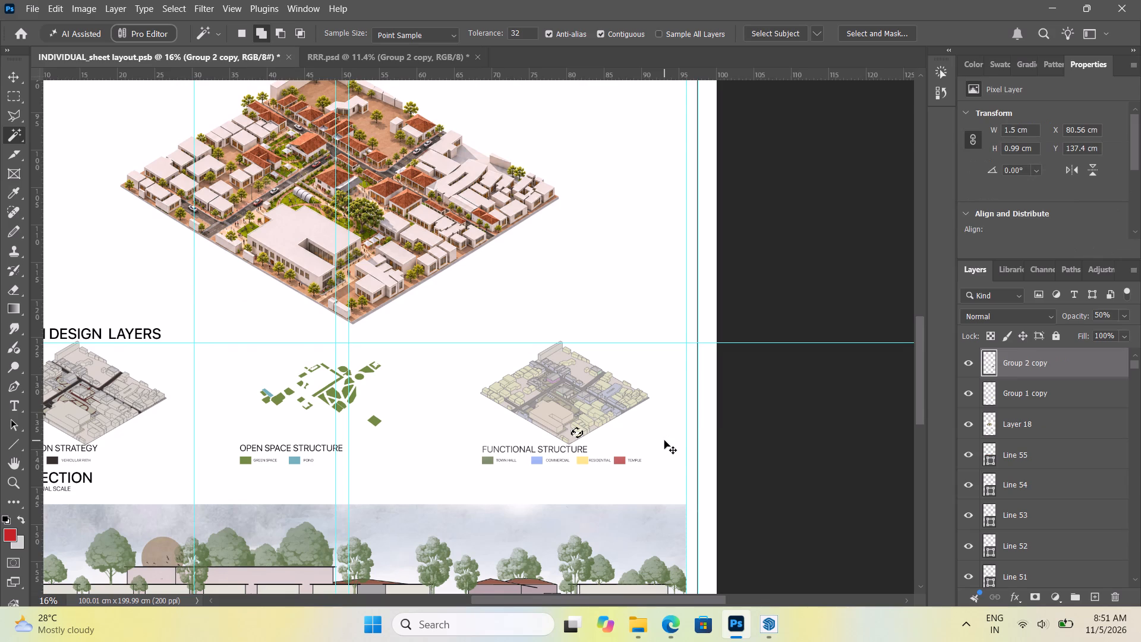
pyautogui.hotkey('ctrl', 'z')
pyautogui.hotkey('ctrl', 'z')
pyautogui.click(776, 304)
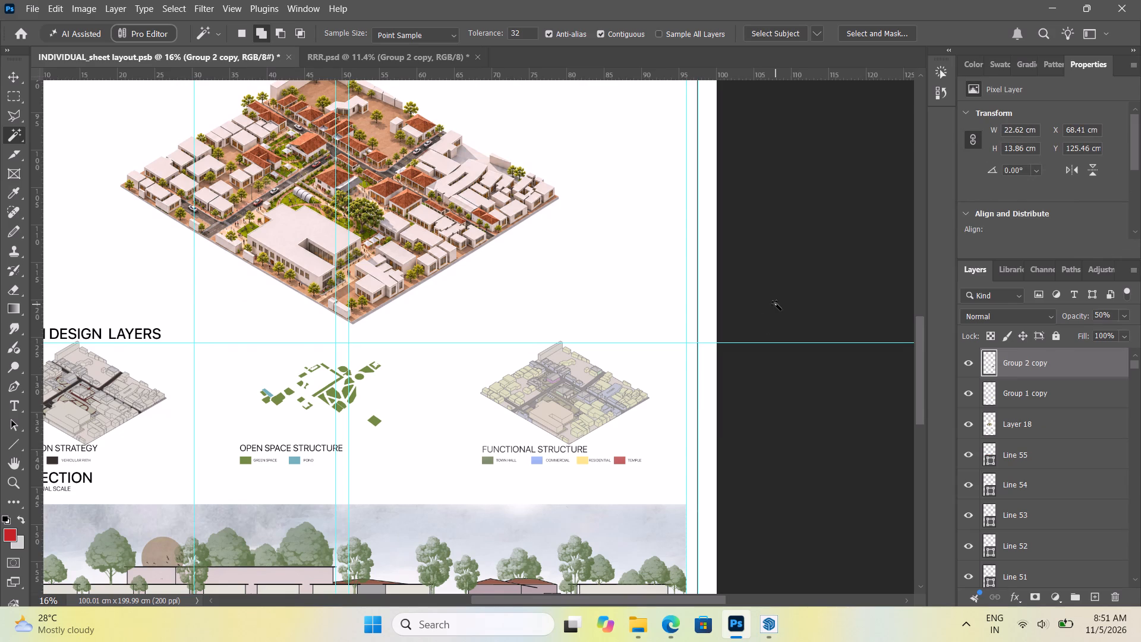
# Switch to RRR.psd and set the opacity of Layer 1 copy inside Group 2 to 50%.
pyautogui.keyDown('alt'); pyautogui.scroll(-10, 572, 401); pyautogui.keyUp('alt')
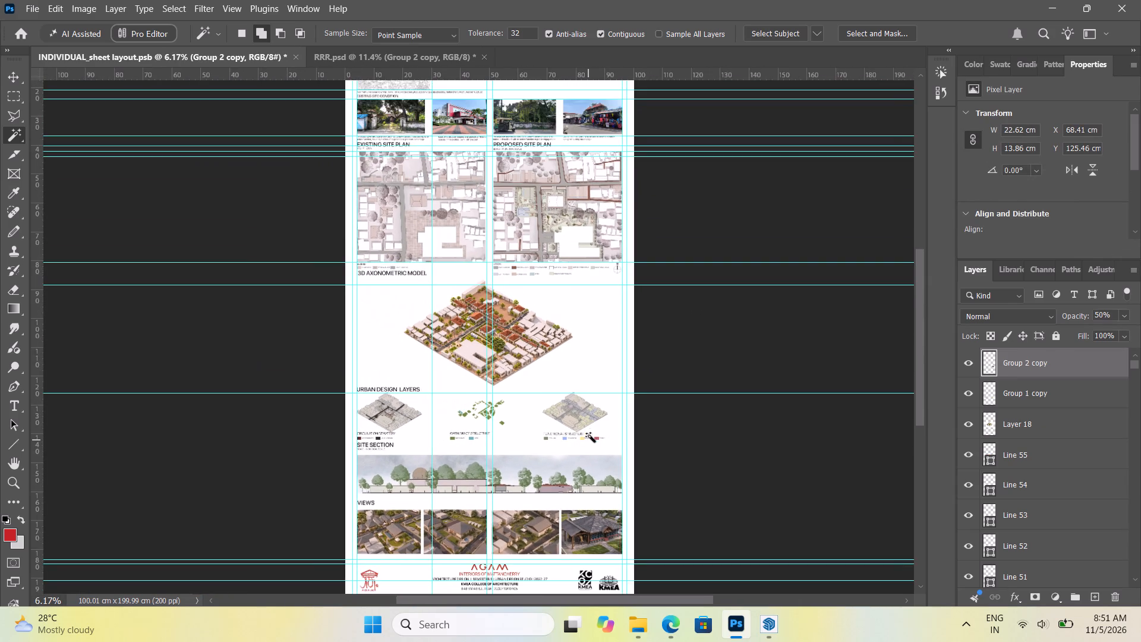
pyautogui.keyDown('alt'); pyautogui.scroll(4, 591, 431); pyautogui.keyUp('alt')
pyautogui.click(20, 82)
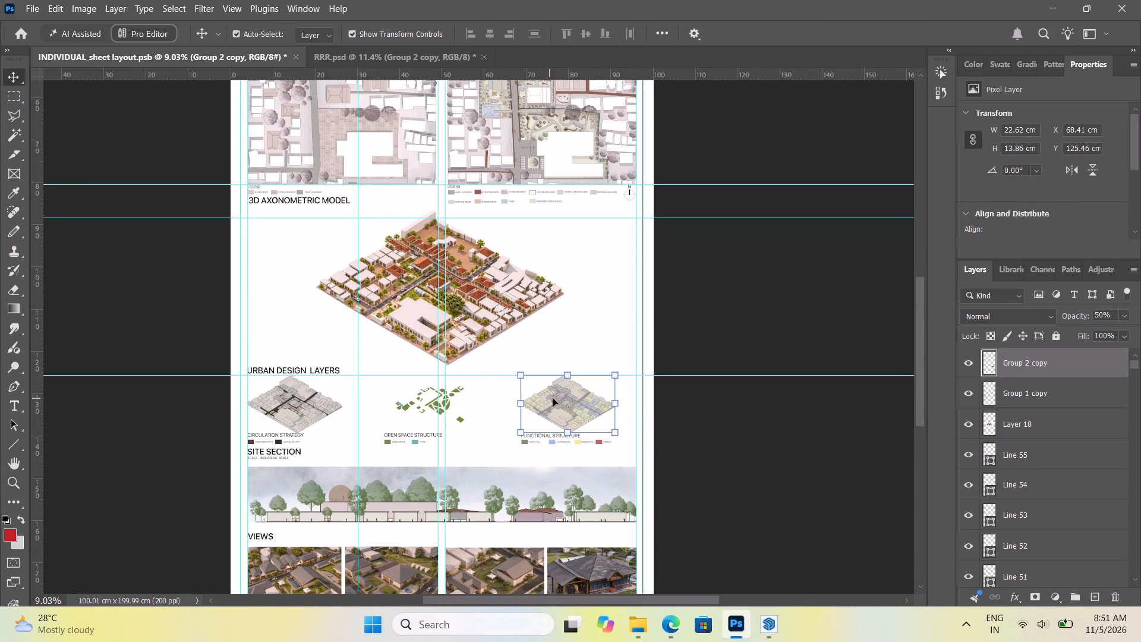
pyautogui.click(420, 52)
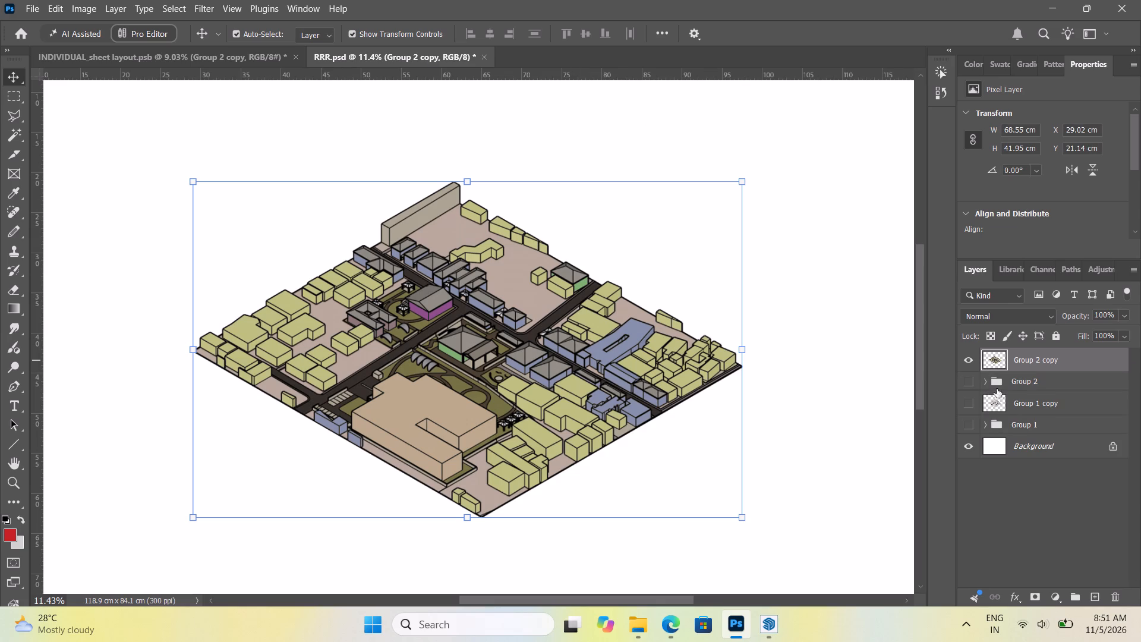
pyautogui.click(984, 379)
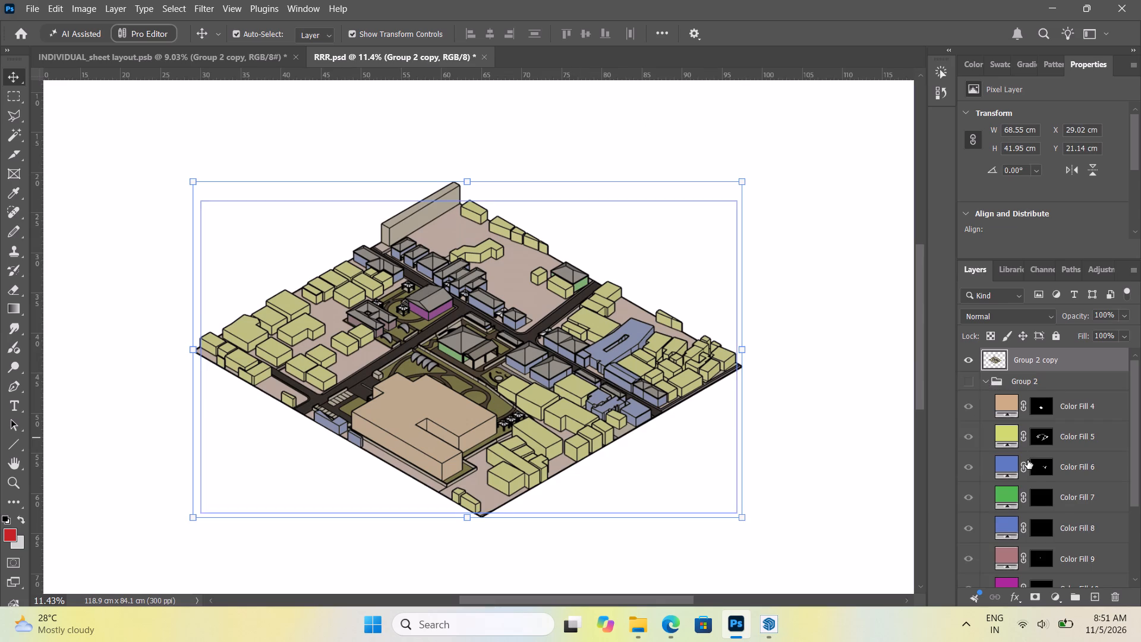
pyautogui.scroll(-5, 1027, 460)
pyautogui.click(1048, 506)
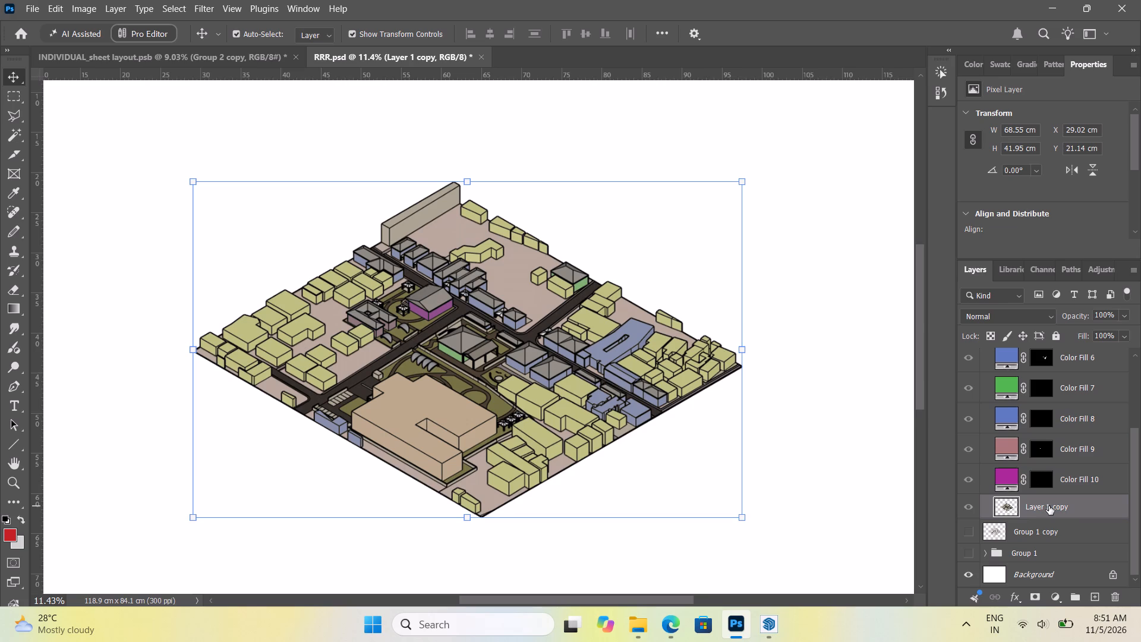
pyautogui.moveTo(1102, 317); pyautogui.dragTo(1082, 321)
pyautogui.write('50')
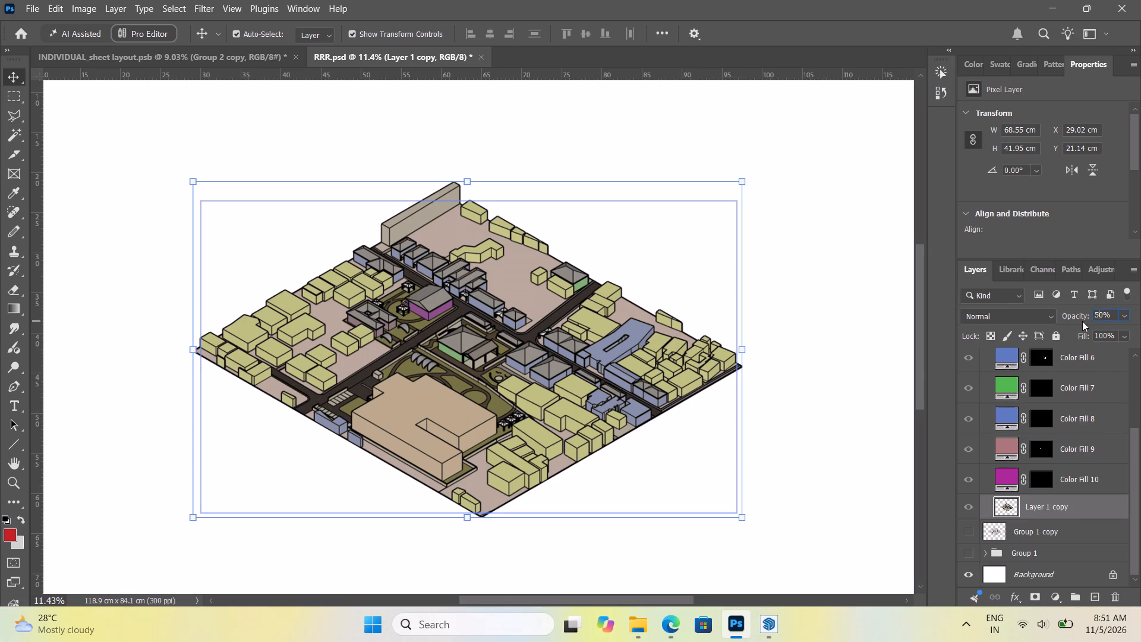
pyautogui.press('Return')
pyautogui.click(568, 244)
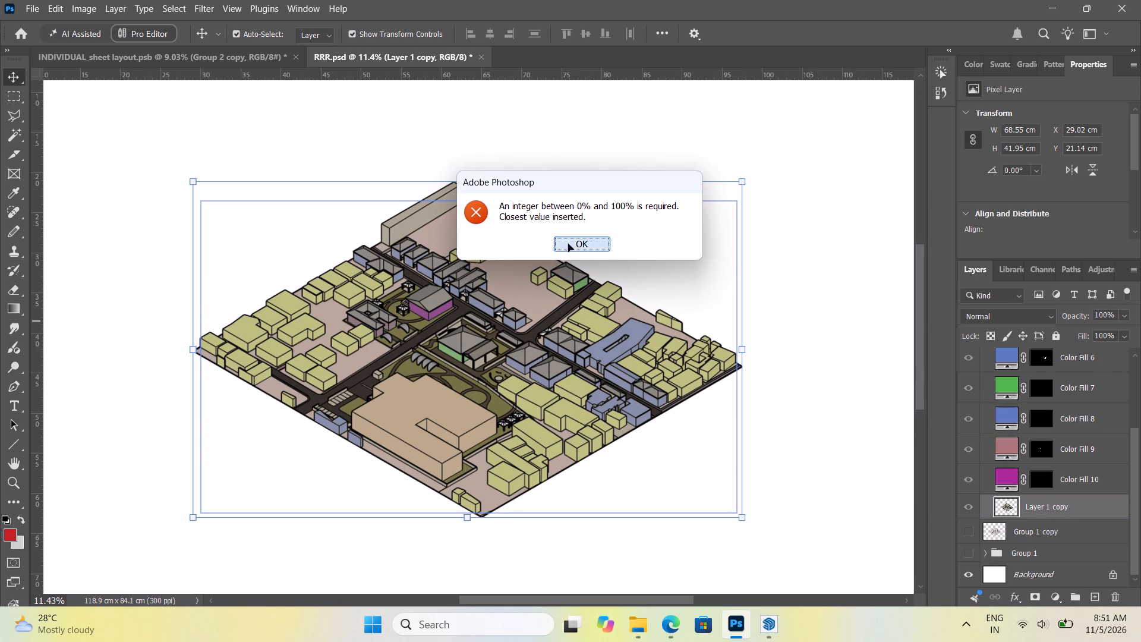
pyautogui.moveTo(1102, 316); pyautogui.dragTo(1074, 318)
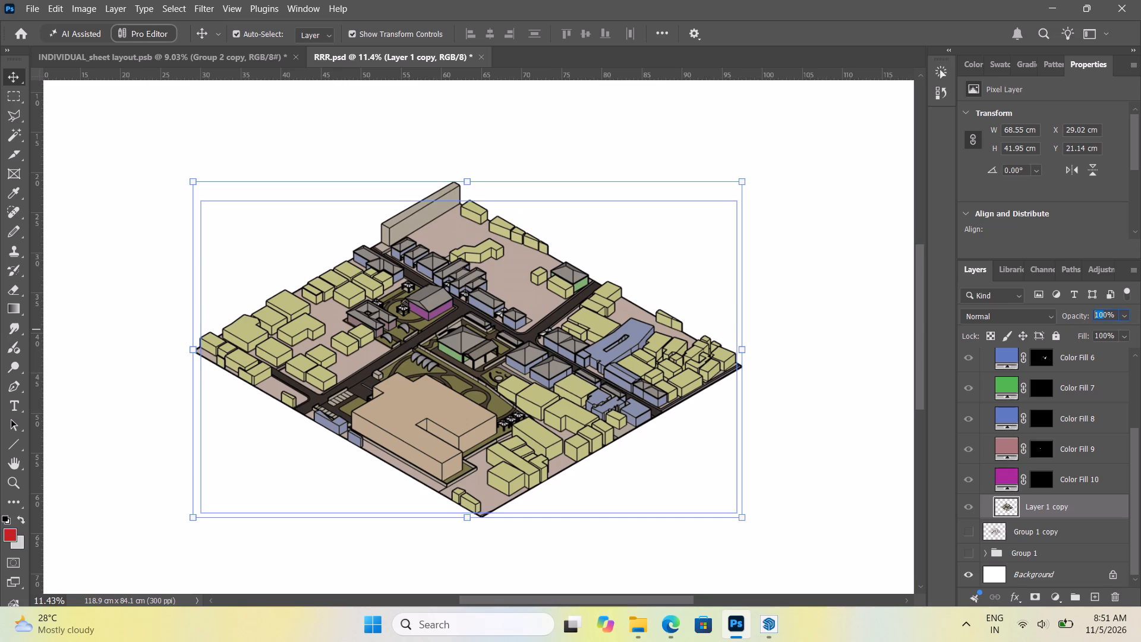
pyautogui.moveTo(1074, 318); pyautogui.dragTo(1072, 319)
pyautogui.press('5')
pyautogui.press('Return')
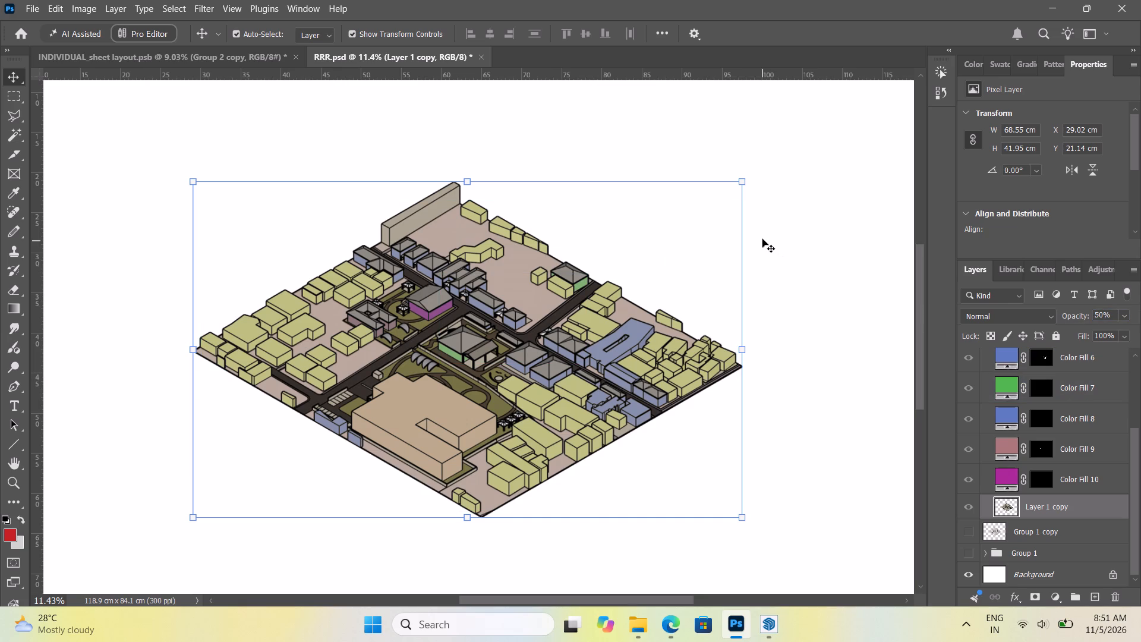
pyautogui.click(794, 188)
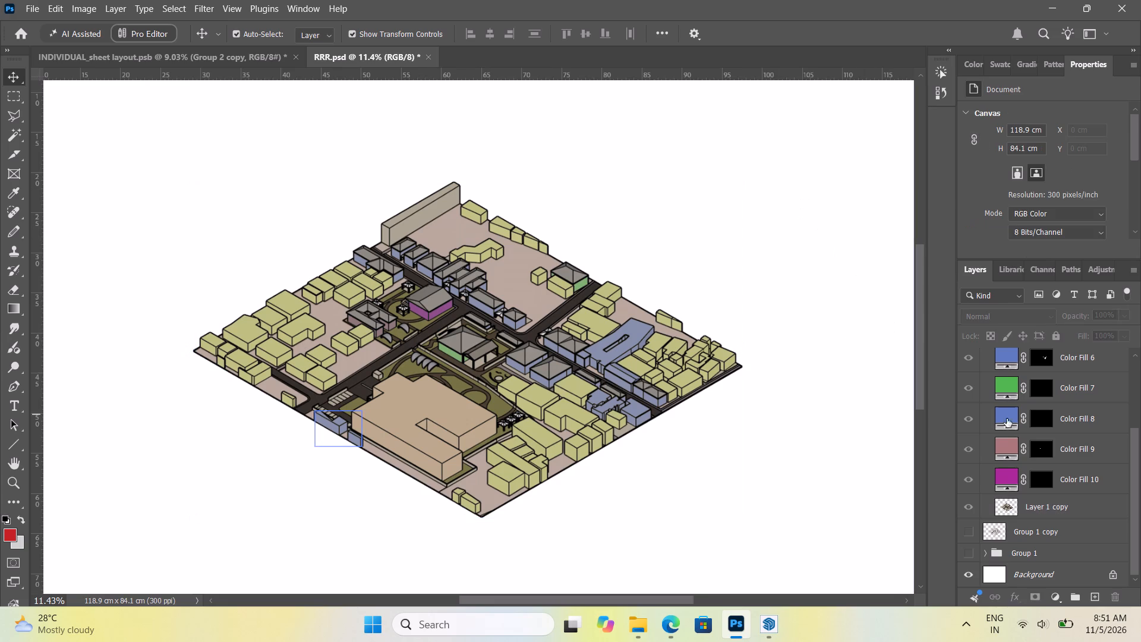
# Hide the merged Group 2 copy layer and show the layered Group 2 instead.
pyautogui.scroll(12, 1049, 521)
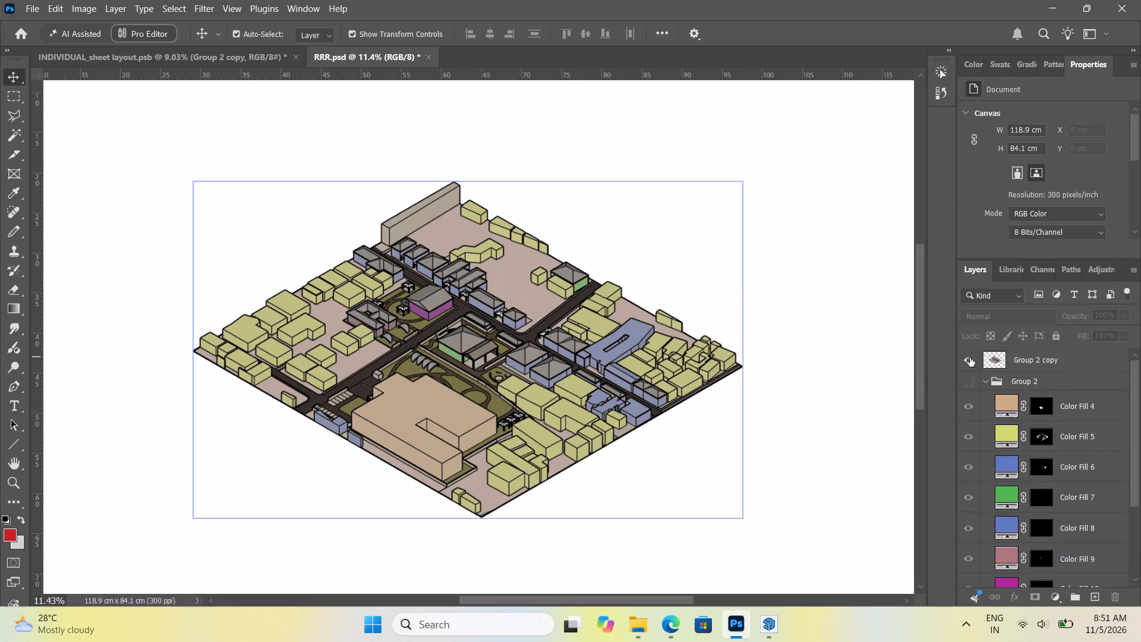
pyautogui.click(967, 358)
pyautogui.click(967, 381)
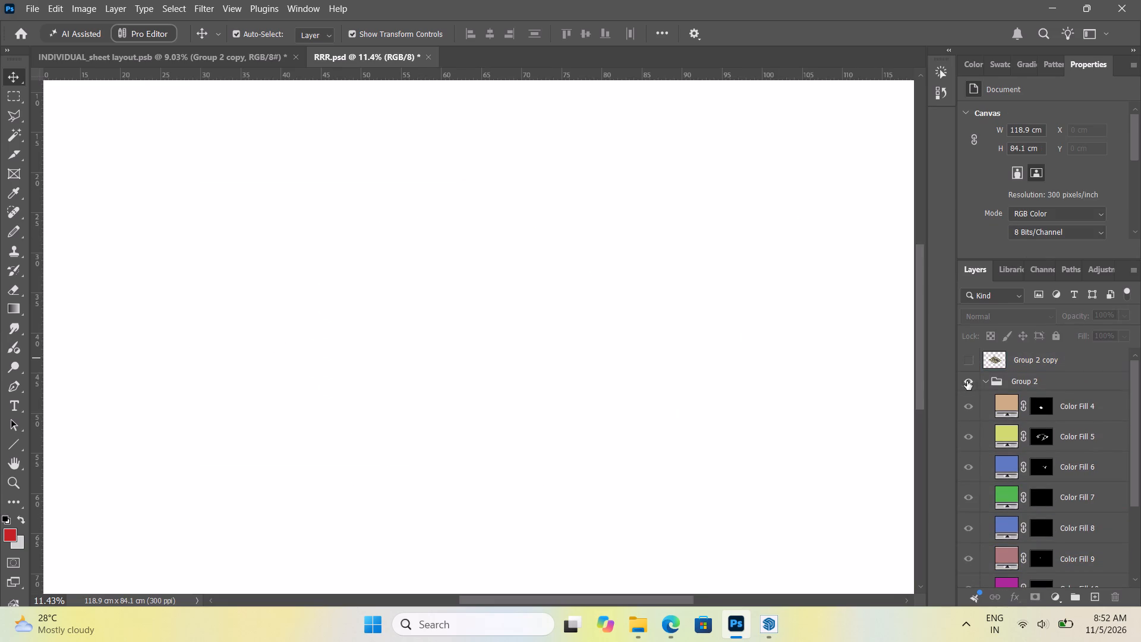
pyautogui.click(981, 382)
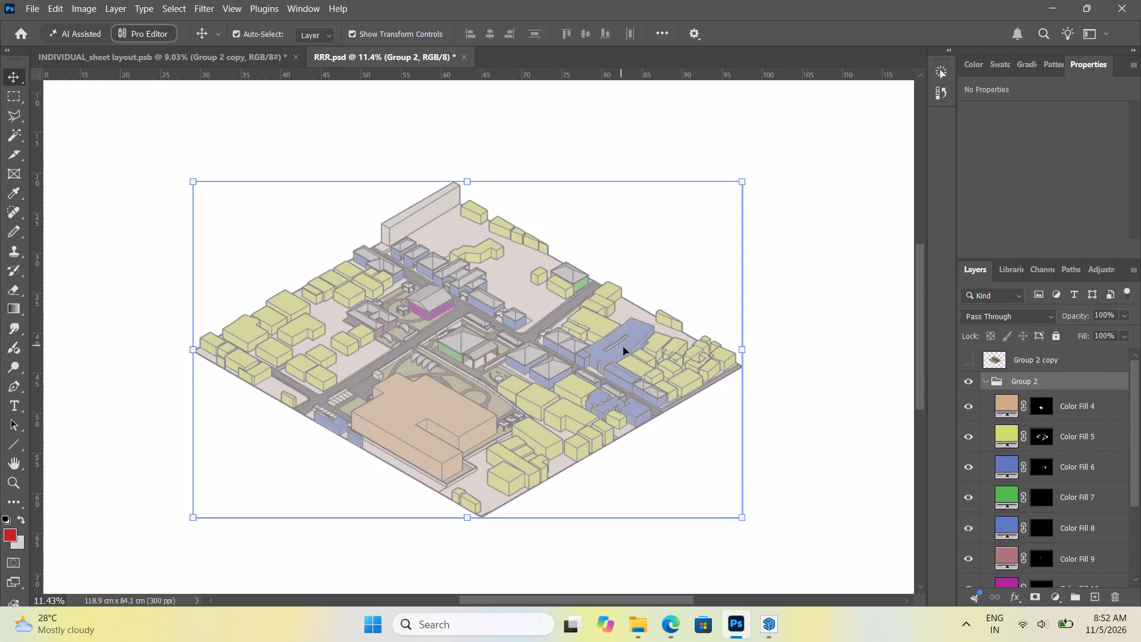
pyautogui.keyDown('alt'); pyautogui.scroll(-11, 506, 352); pyautogui.keyUp('alt')
pyautogui.click(610, 174)
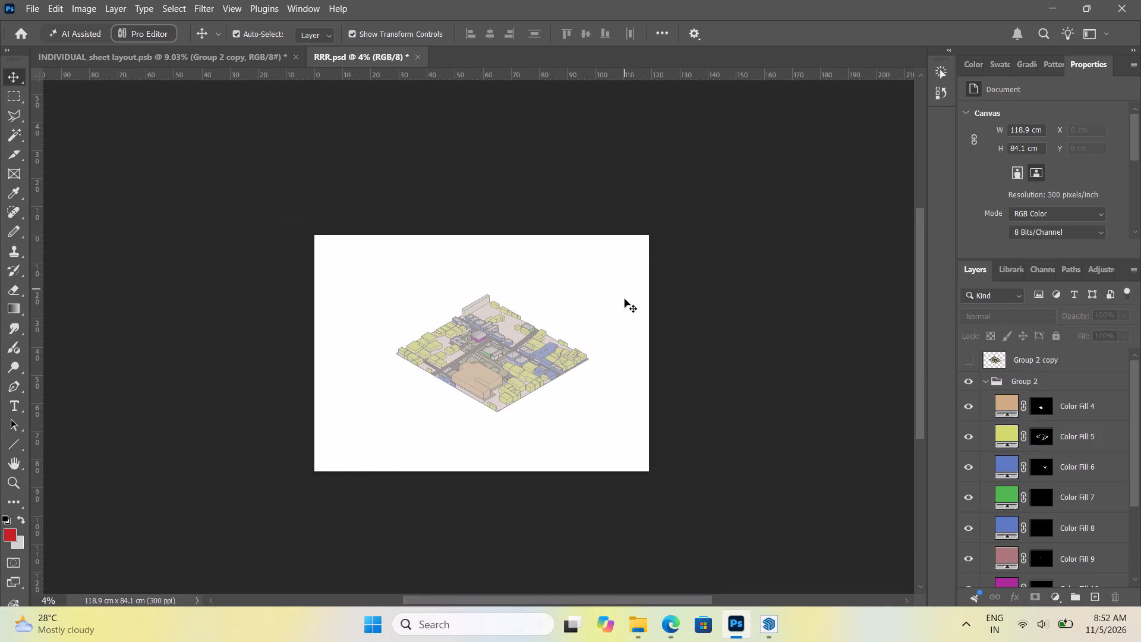
pyautogui.keyDown('alt'); pyautogui.scroll(7, 566, 342); pyautogui.keyUp('alt')
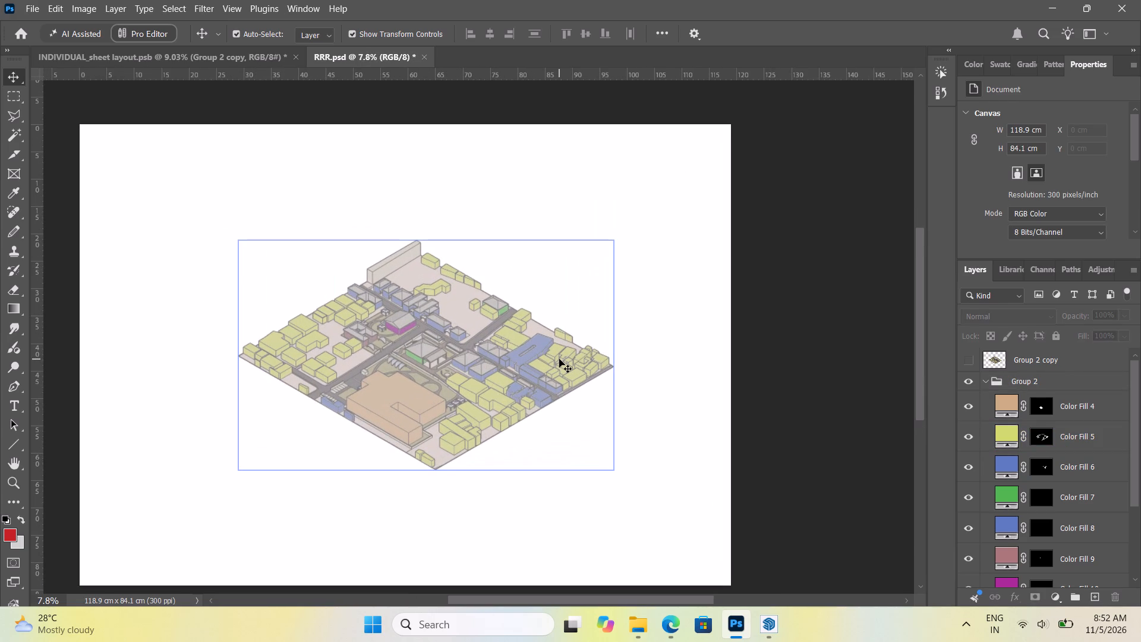
# Delete the outdated merged Group 2 copy layer from RRR.psd.
pyautogui.click(1024, 360)
pyautogui.press('Delete')
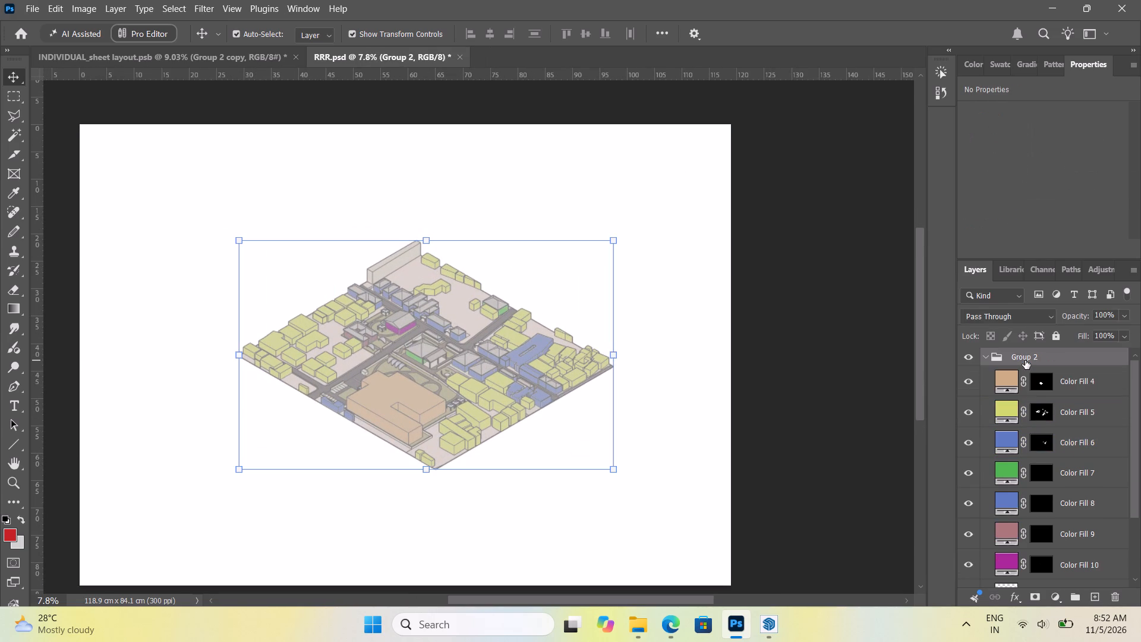
# Duplicate Group 2 as Group 2 copy, keeping it in RRR.psd, and hide the original Group 2.
pyautogui.rightClick(1020, 359)
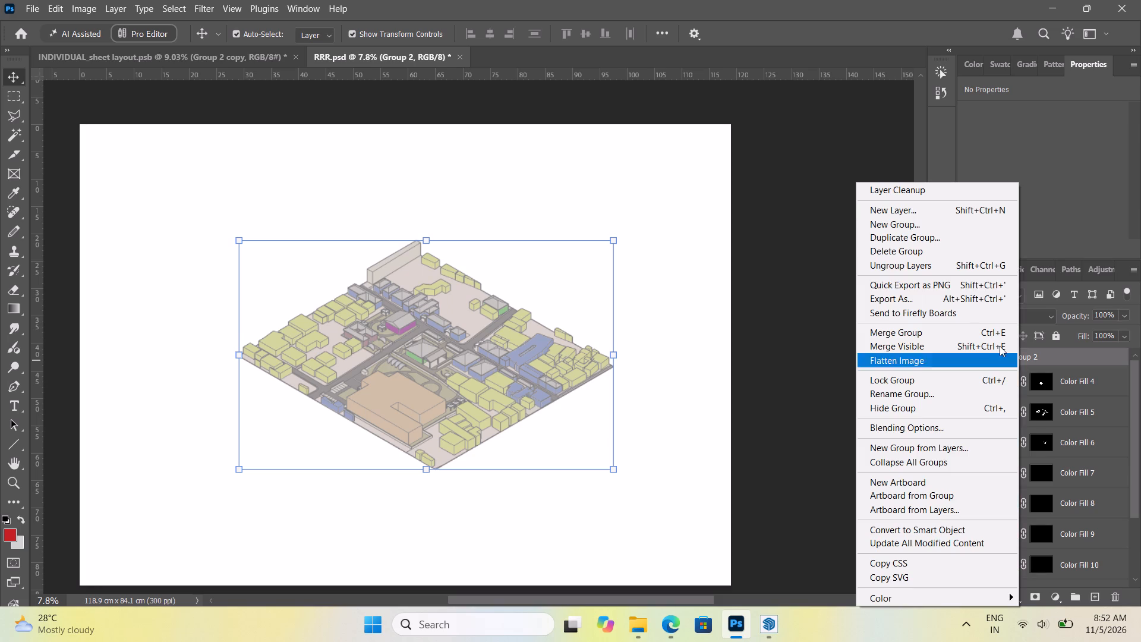
pyautogui.click(940, 238)
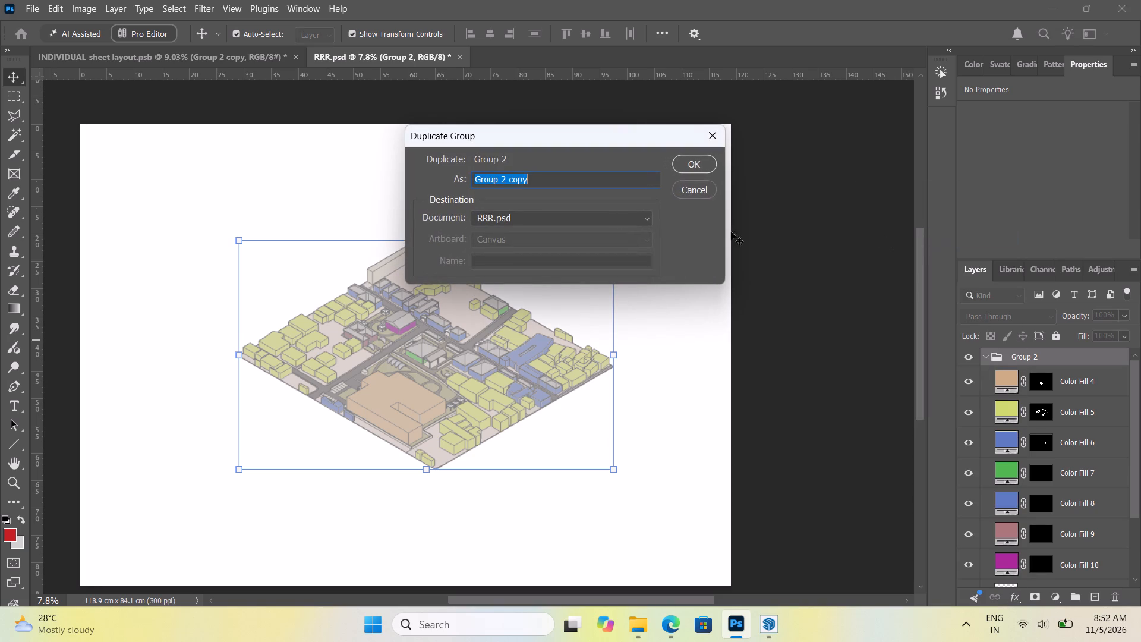
pyautogui.click(694, 165)
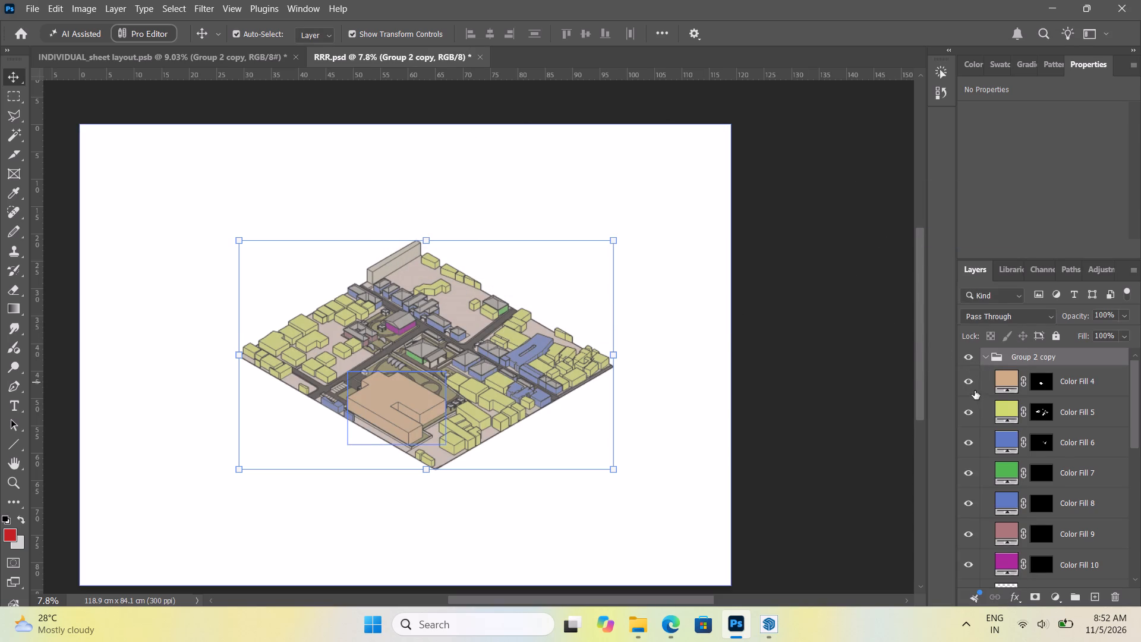
pyautogui.scroll(5, 984, 376)
pyautogui.scroll(-7, 1000, 449)
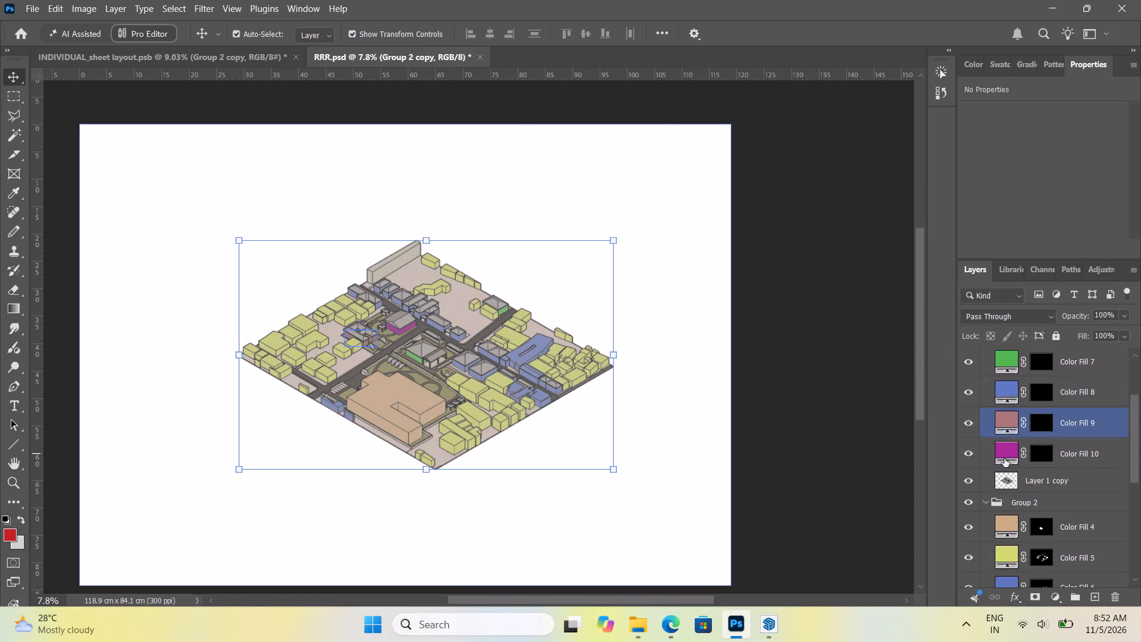
pyautogui.scroll(-1, 1004, 458)
pyautogui.click(969, 459)
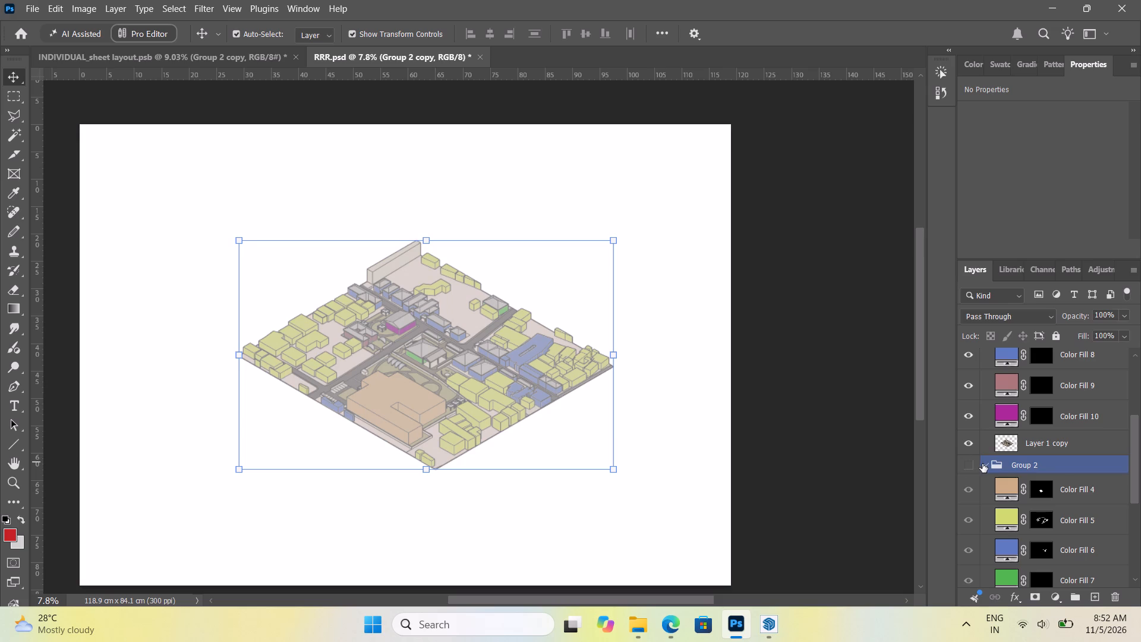
pyautogui.click(982, 464)
# Merge the Group 2 copy group into a single layer.
pyautogui.scroll(17, 1013, 466)
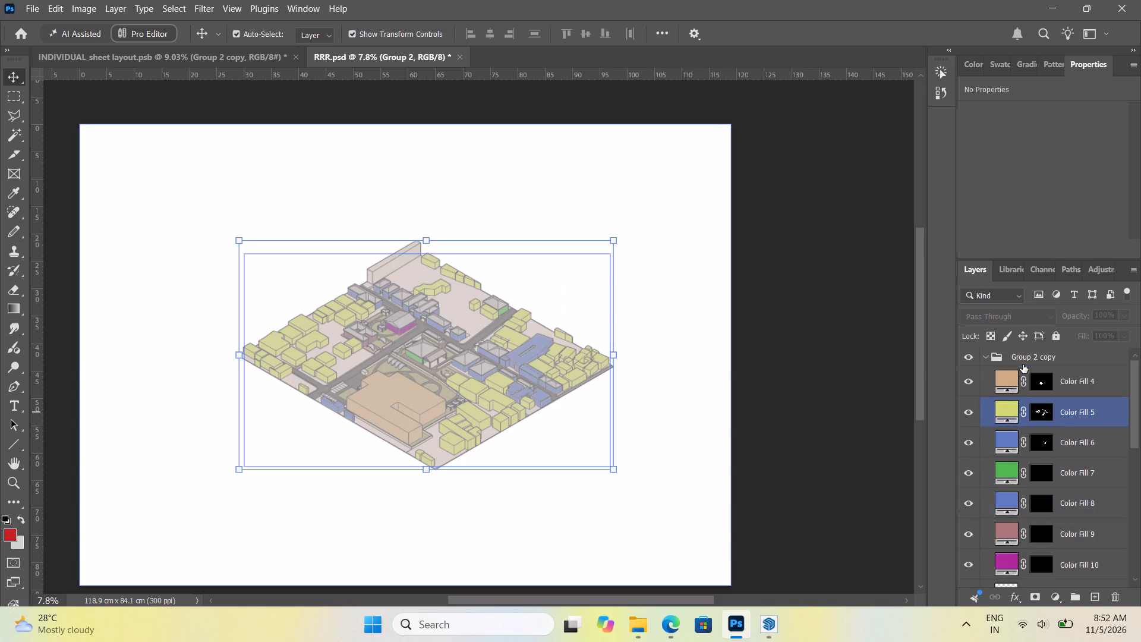
pyautogui.click(1030, 355)
pyautogui.rightClick(1030, 355)
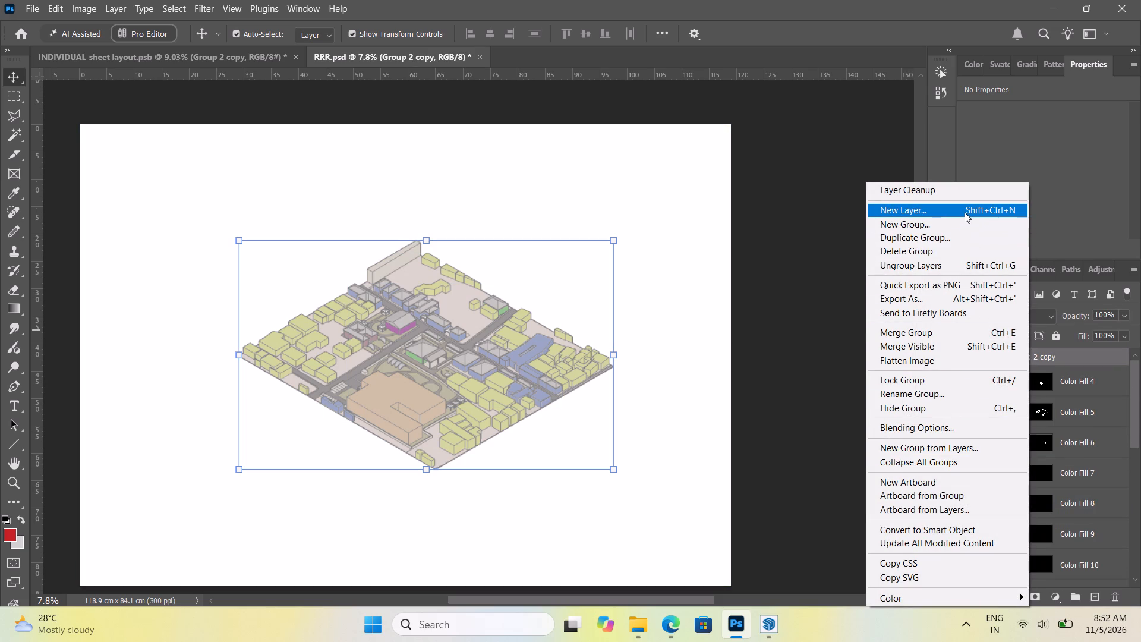
pyautogui.click(974, 333)
# Copy the newly merged Group 2 copy layer from RRR.psd into INDIVIDUAL_sheet layout.psb.
pyautogui.moveTo(1001, 357); pyautogui.dragTo(553, 260)
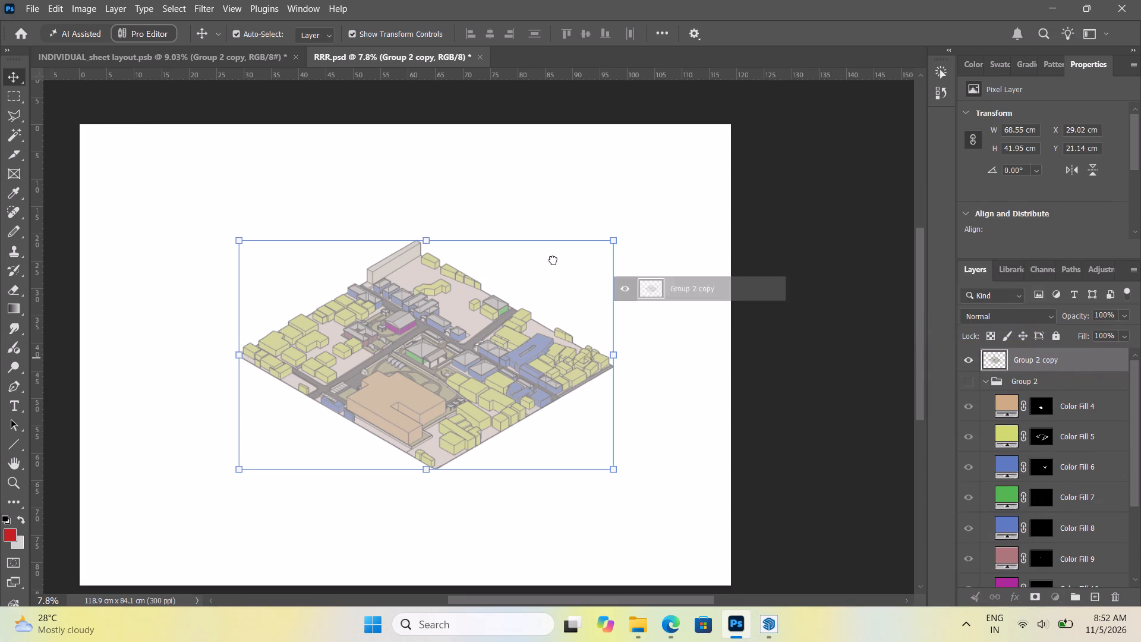
pyautogui.moveTo(553, 260); pyautogui.dragTo(235, 88)
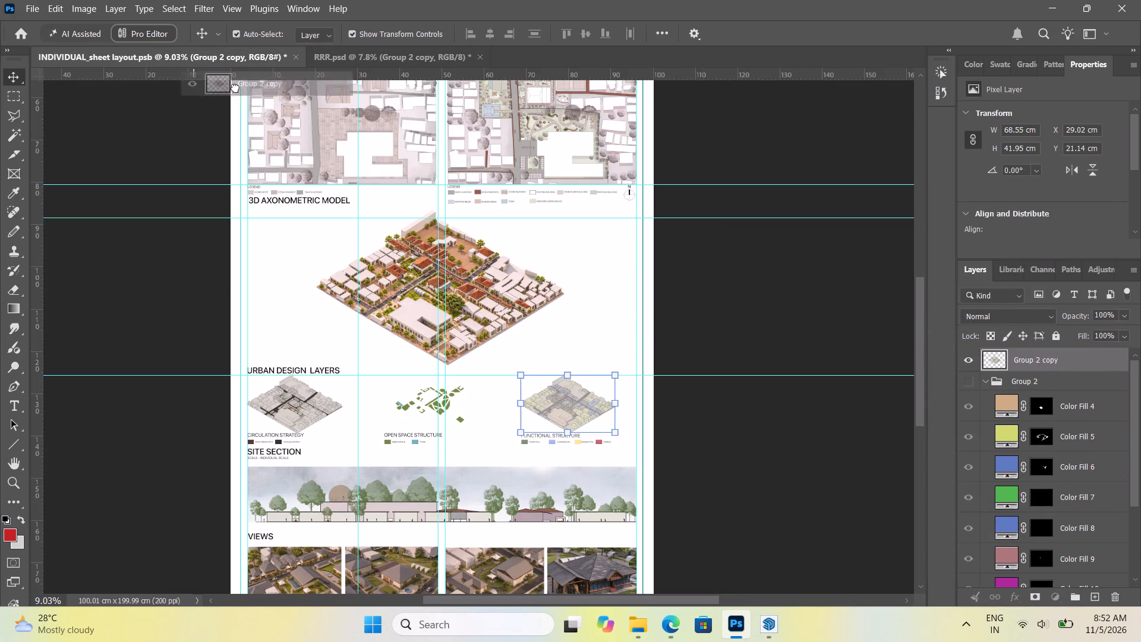
pyautogui.moveTo(235, 88); pyautogui.dragTo(561, 491)
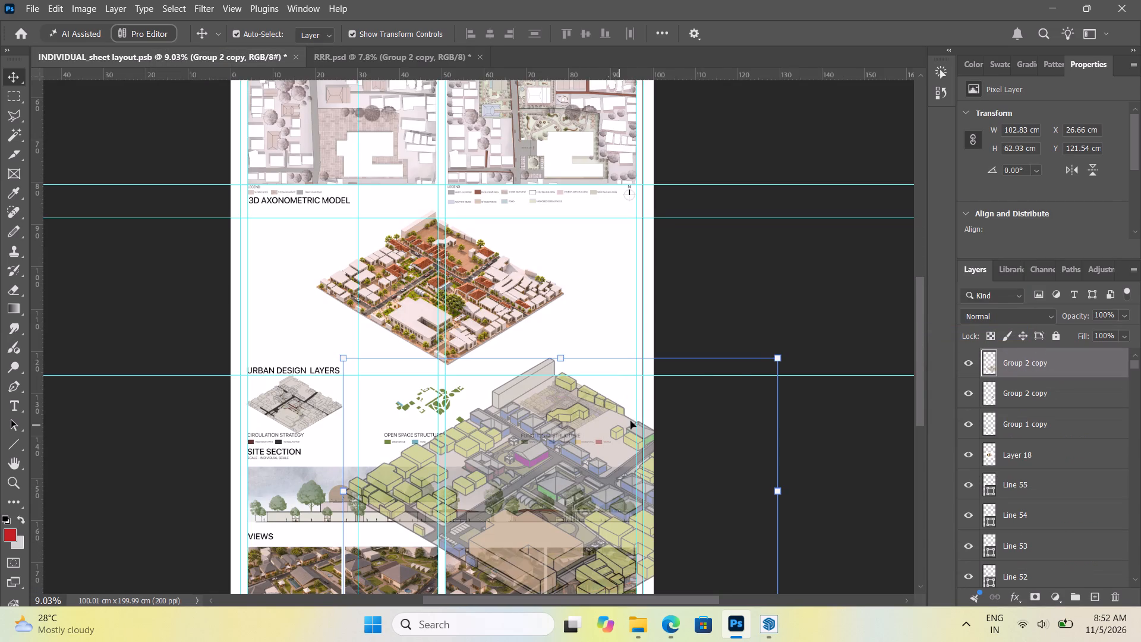
# Scale the new functional axonometric down proportionally to about 42.5 by 26 cm.
pyautogui.moveTo(778, 361); pyautogui.dragTo(552, 565)
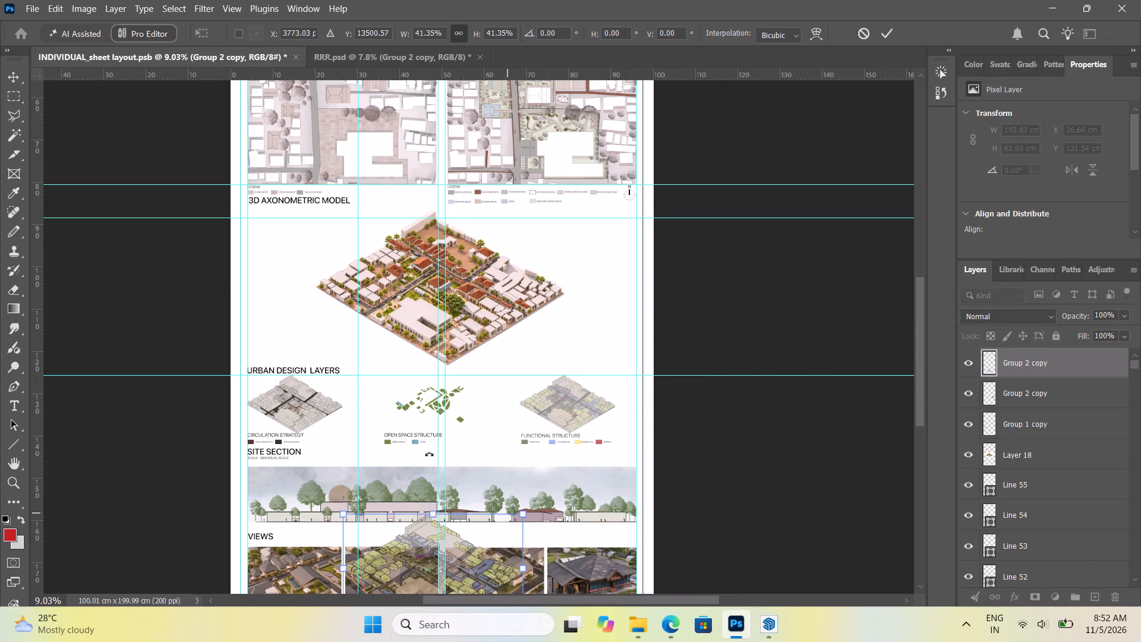
pyautogui.click(14, 81)
# Remove the old faded functional axonometric above the FUNCTIONAL STRUCTURE caption.
pyautogui.click(571, 405)
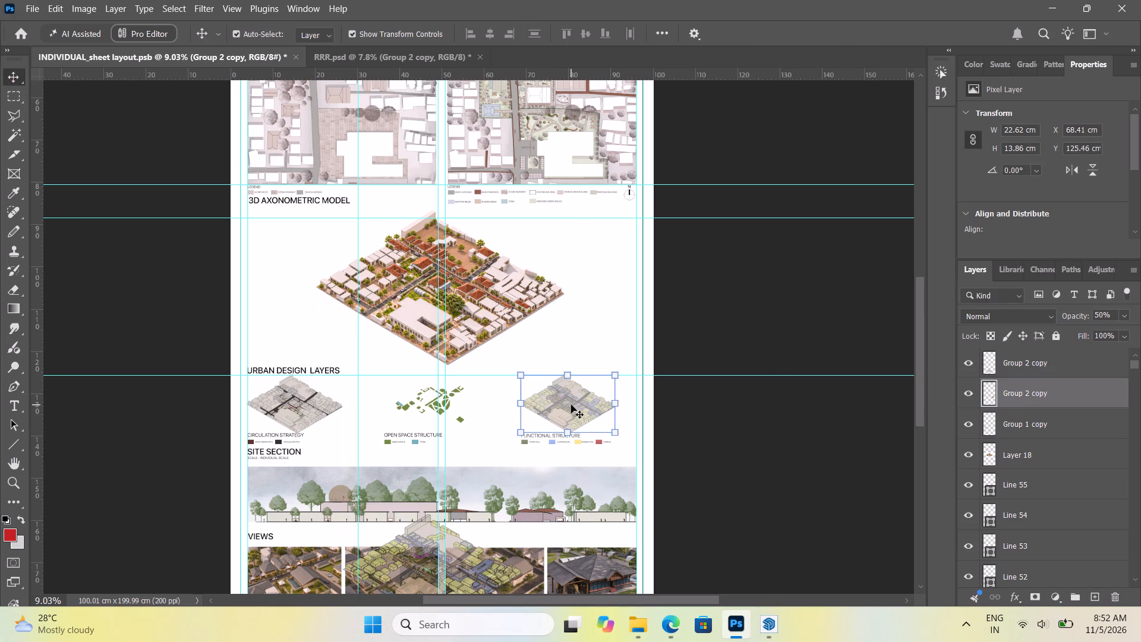
# Move the new functional axonometric up over the FUNCTIONAL STRUCTURE caption, to about X 53.9 cm, Y 120 cm.
pyautogui.moveTo(425, 551); pyautogui.dragTo(481, 502)
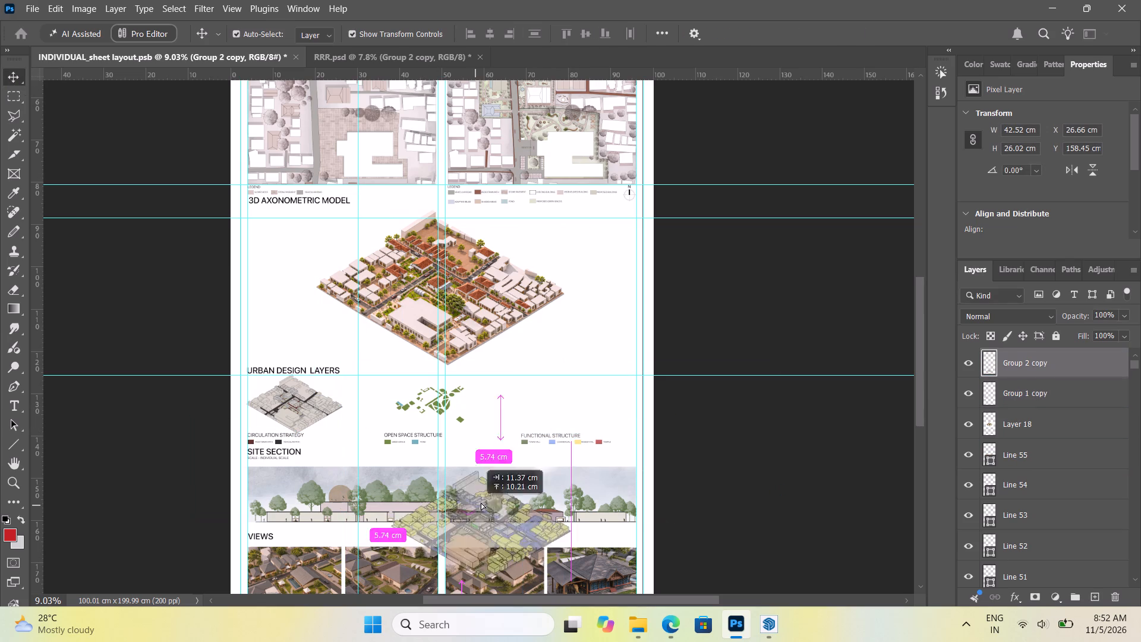
pyautogui.moveTo(481, 502); pyautogui.dragTo(540, 388)
# Scale the new functional axonometric down proportionally to about 60%, comparing its size with the circulation diagram.
pyautogui.scroll(2, 573, 407)
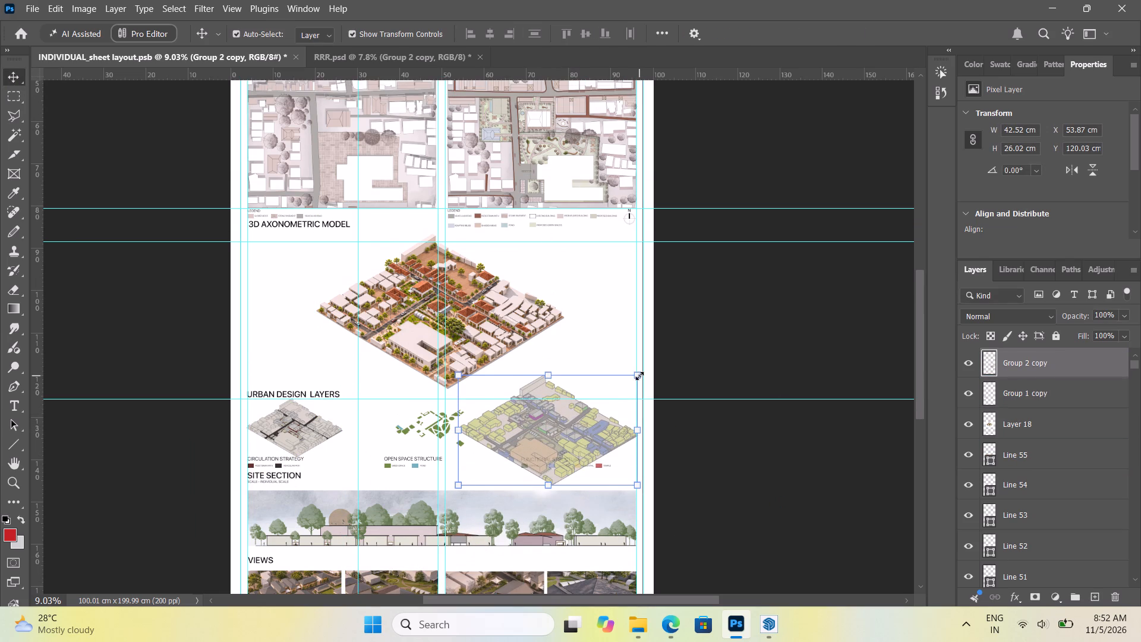
pyautogui.moveTo(639, 376); pyautogui.dragTo(582, 445)
pyautogui.keyDown('alt'); pyautogui.scroll(4, 559, 506); pyautogui.keyUp('alt')
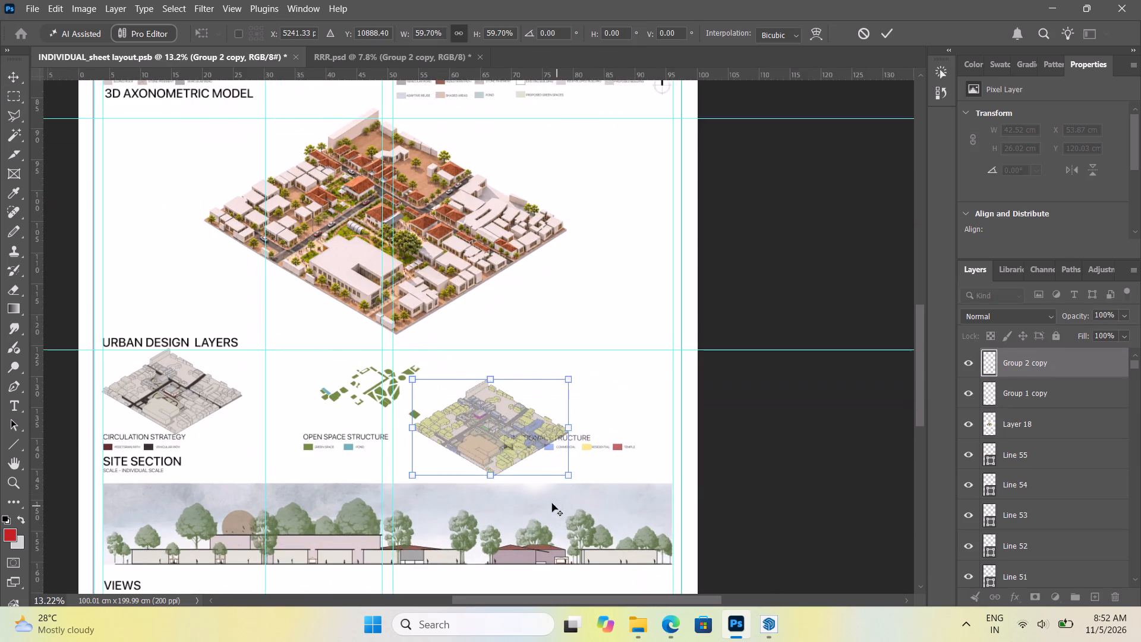
pyautogui.keyDown('alt'); pyautogui.scroll(2, 527, 457); pyautogui.keyUp('alt')
pyautogui.keyDown('alt'); pyautogui.scroll(-3, 647, 432); pyautogui.keyUp('alt')
pyautogui.keyDown('alt'); pyautogui.scroll(-2, 613, 381); pyautogui.keyUp('alt')
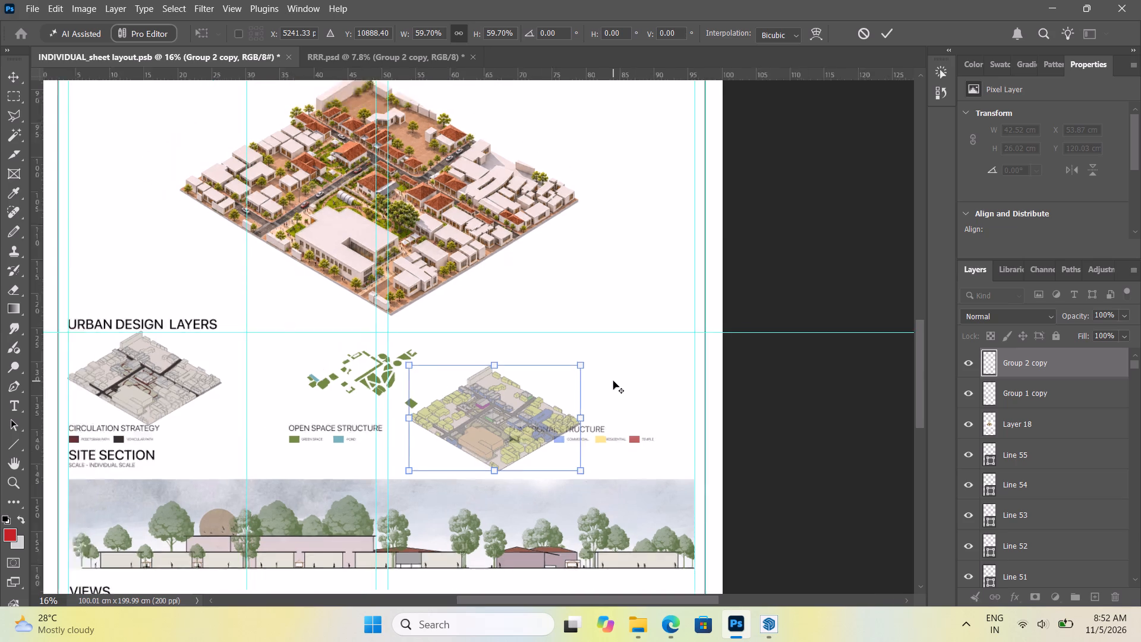
pyautogui.keyDown('alt'); pyautogui.scroll(-3, 613, 381); pyautogui.keyUp('alt')
pyautogui.keyDown('alt'); pyautogui.scroll(4, 492, 414); pyautogui.keyUp('alt')
pyautogui.keyDown('alt'); pyautogui.scroll(15, 209, 403); pyautogui.keyUp('alt')
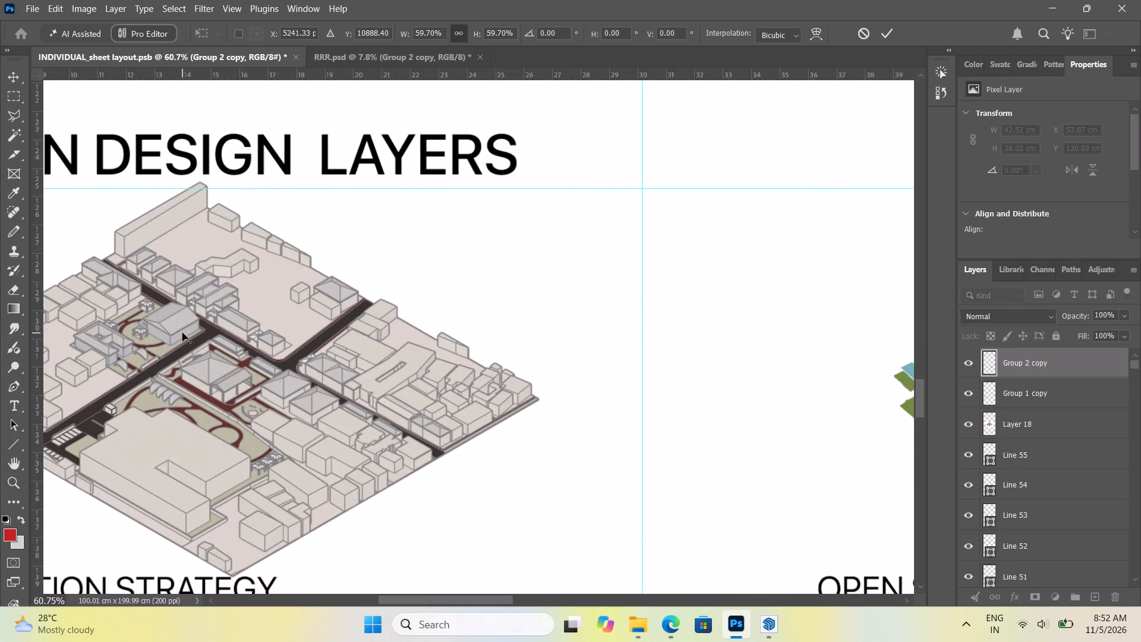
pyautogui.keyDown('alt'); pyautogui.scroll(-13, 180, 335); pyautogui.keyUp('alt')
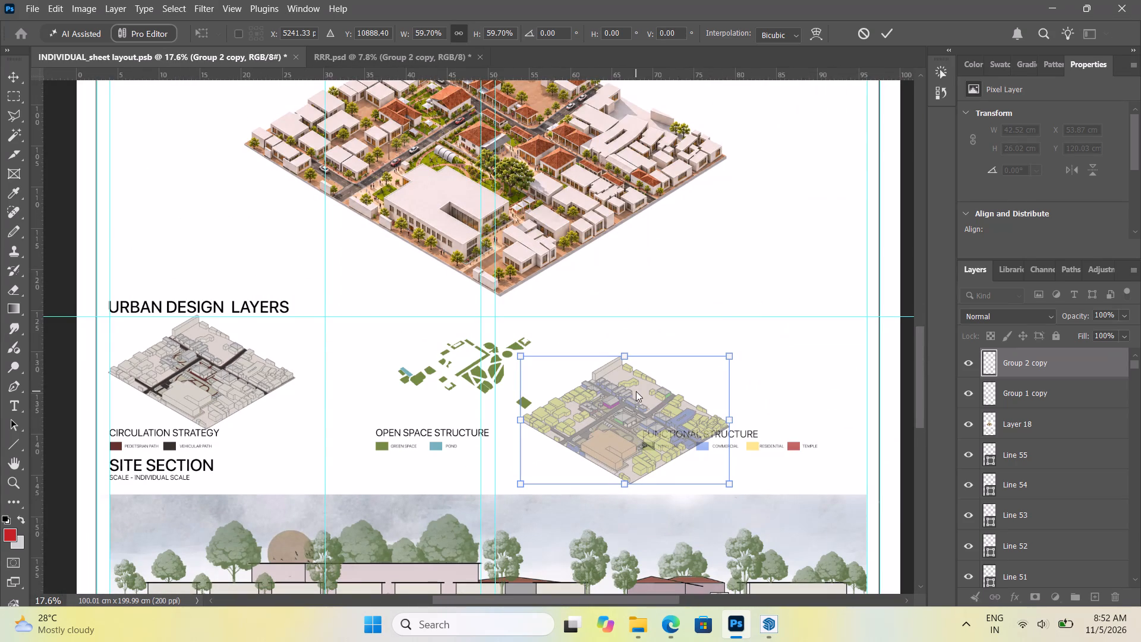
# Move the functional axonometric over the FUNCTIONAL STRUCTURE caption, level with the circulation diagram.
pyautogui.moveTo(636, 391); pyautogui.dragTo(676, 362)
pyautogui.moveTo(604, 396); pyautogui.dragTo(629, 370)
pyautogui.moveTo(626, 379); pyautogui.dragTo(665, 350)
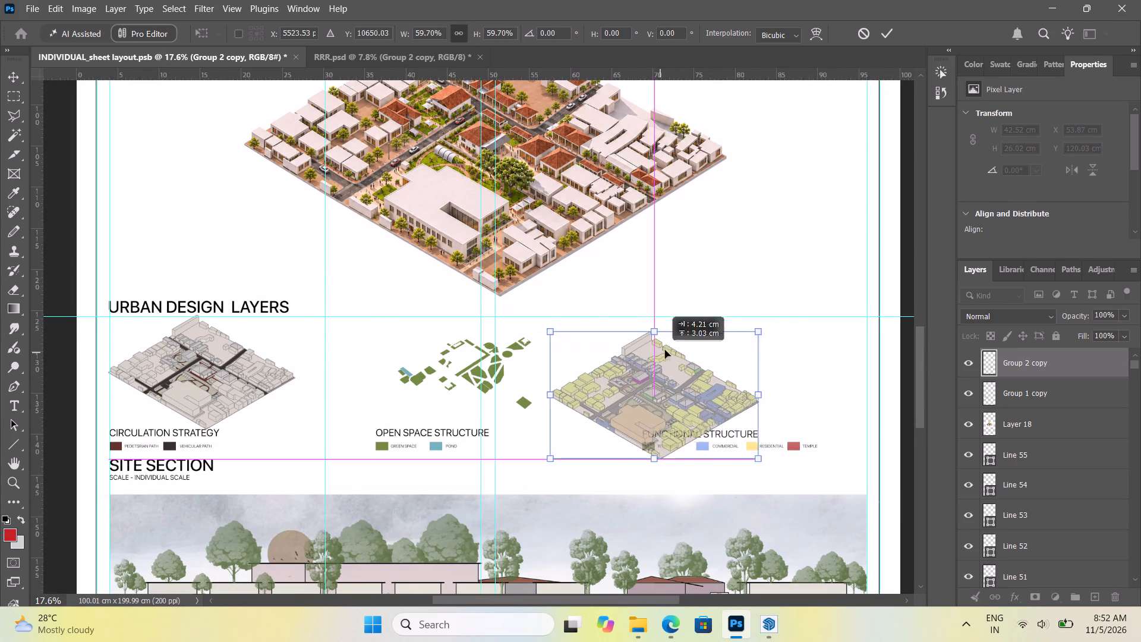
pyautogui.moveTo(665, 350); pyautogui.dragTo(730, 334)
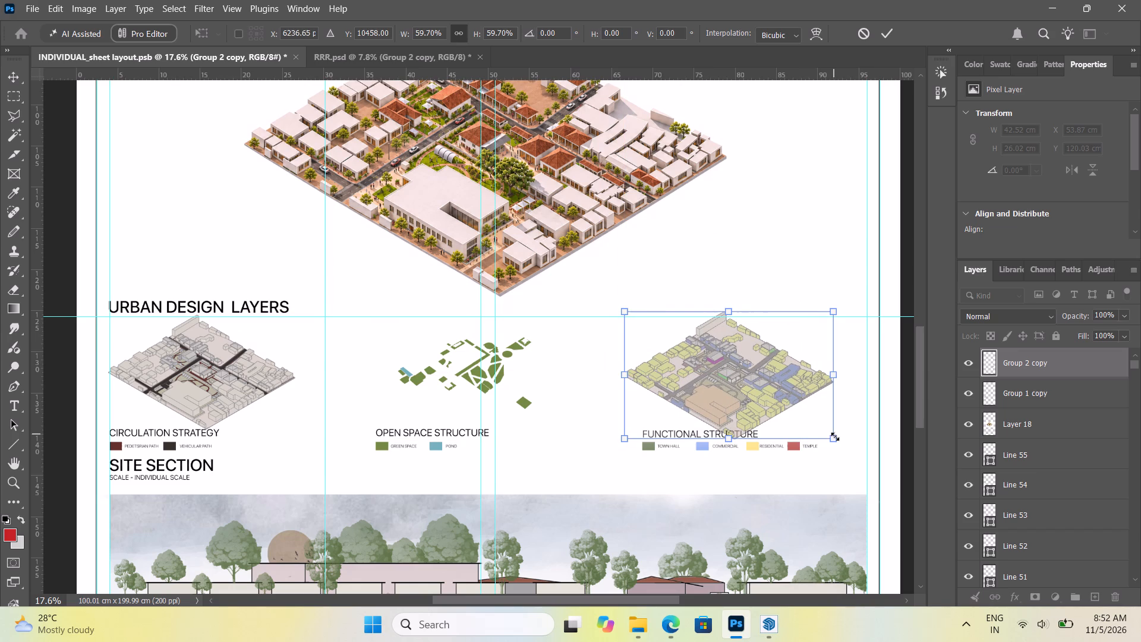
# Reduce the functional axonometric to about 23.4 by 14.3 cm and align it above its caption at about X 68.4 cm, Y 125 cm.
pyautogui.moveTo(836, 436); pyautogui.dragTo(818, 429)
pyautogui.moveTo(735, 395); pyautogui.dragTo(745, 394)
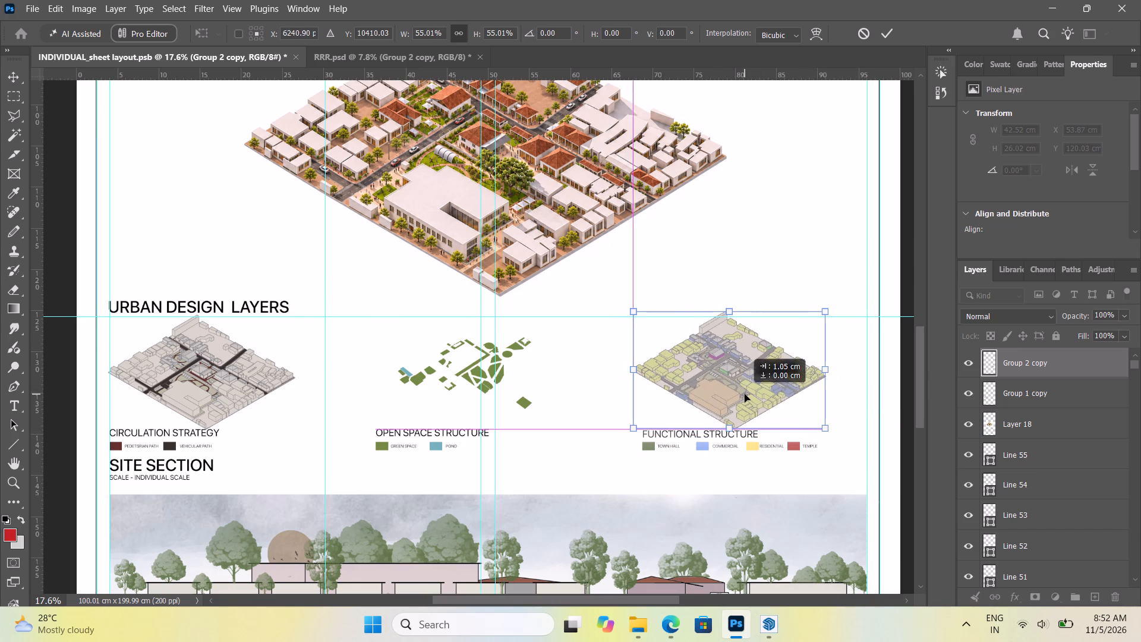
pyautogui.moveTo(745, 394); pyautogui.dragTo(750, 394)
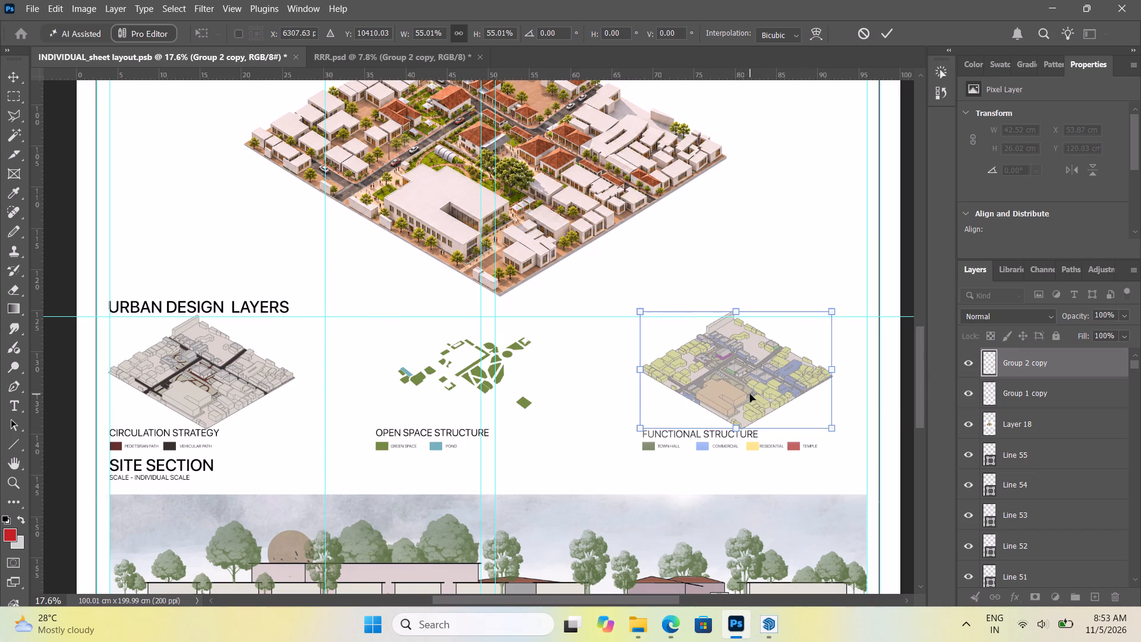
pyautogui.keyDown('alt'); pyautogui.scroll(-9, 657, 429); pyautogui.keyUp('alt')
pyautogui.click(285, 181)
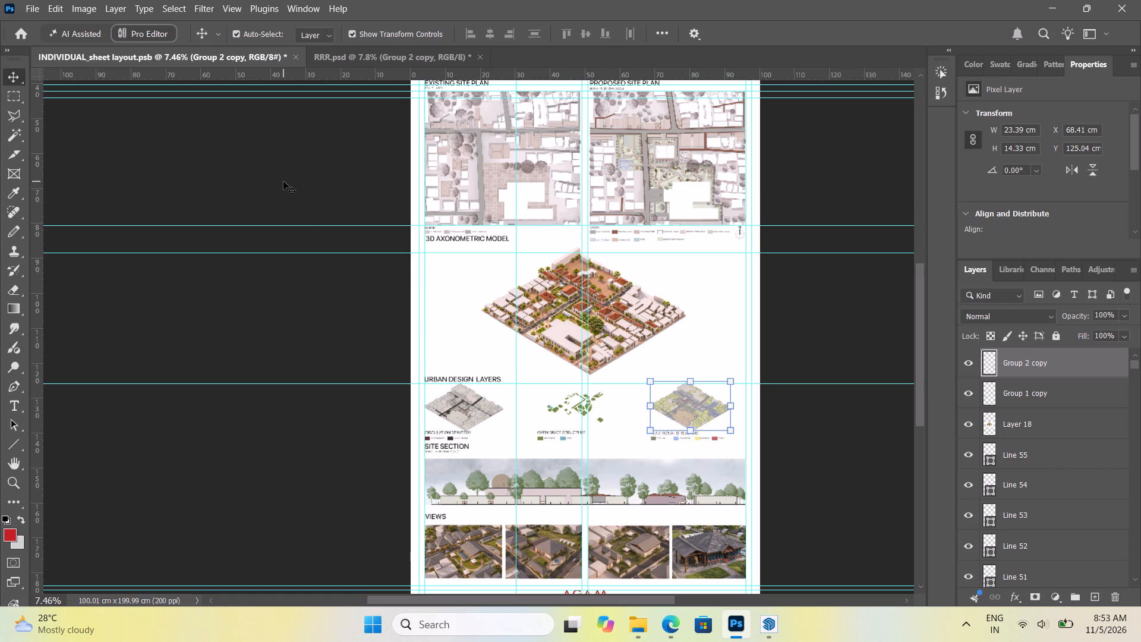
pyautogui.click(818, 174)
# Set the TOWN HALL legend swatch's colour overlay to tan d0bda5, sampled from the large tan building in the functional axonometric.
pyautogui.keyDown('alt'); pyautogui.scroll(9, 729, 438); pyautogui.keyUp('alt')
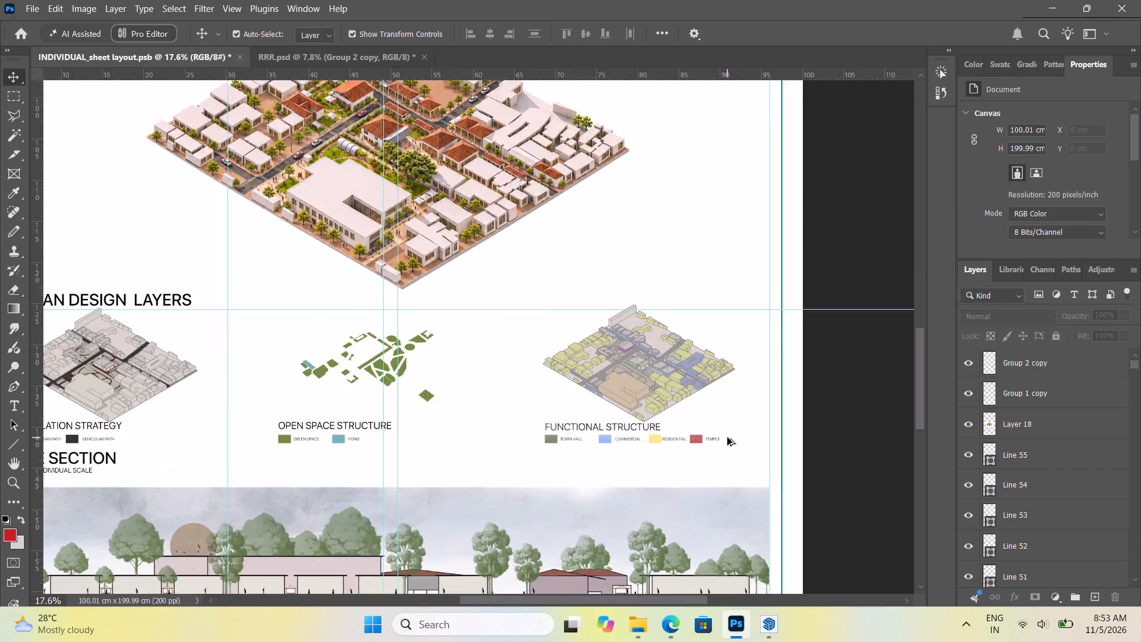
pyautogui.keyDown('alt'); pyautogui.scroll(8, 727, 438); pyautogui.keyUp('alt')
pyautogui.click(377, 433)
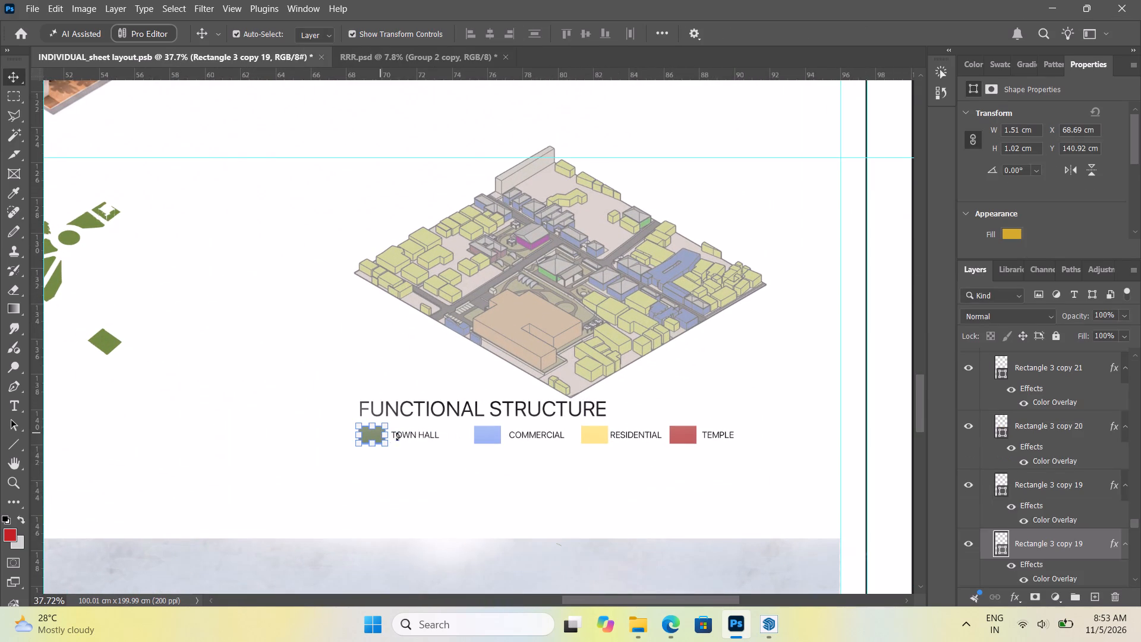
pyautogui.doubleClick(1061, 544)
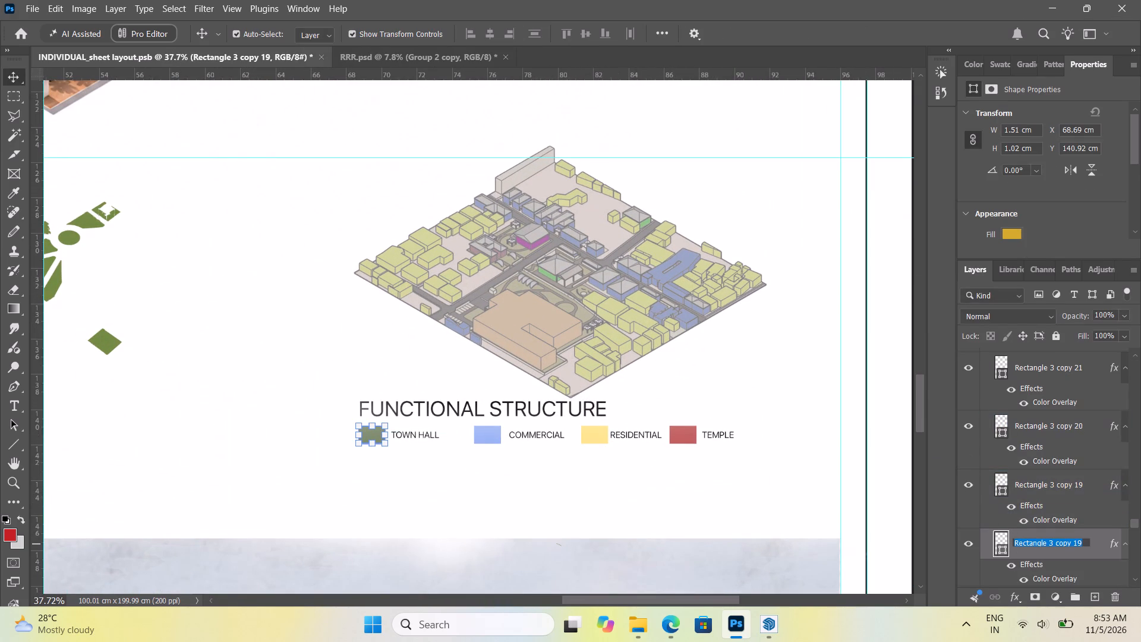
pyautogui.doubleClick(1108, 540)
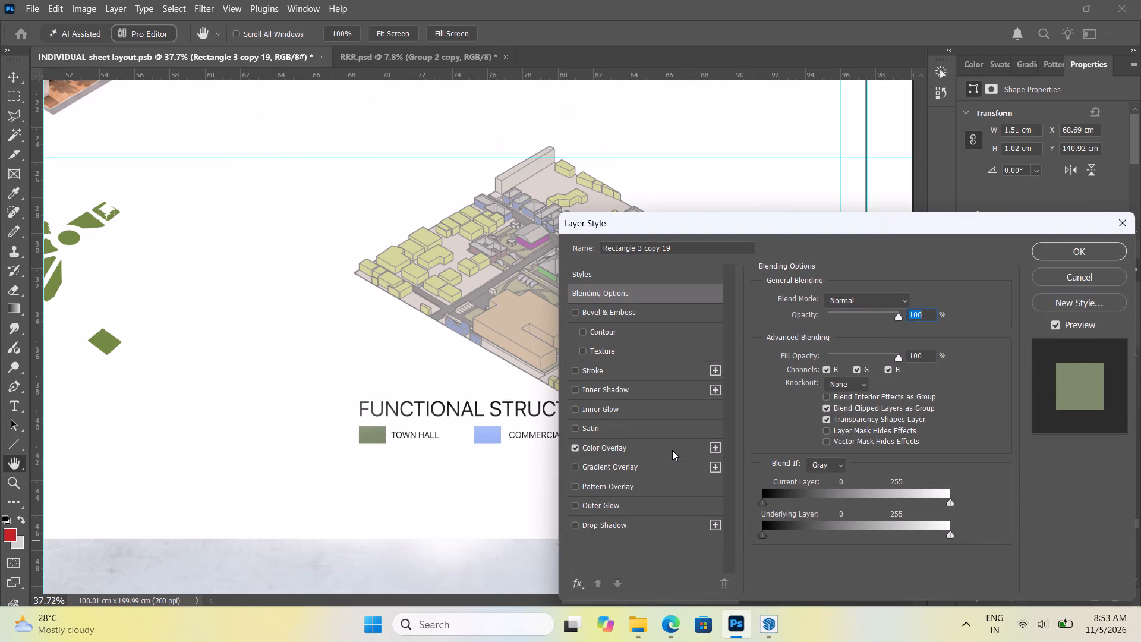
pyautogui.click(672, 450)
pyautogui.click(915, 301)
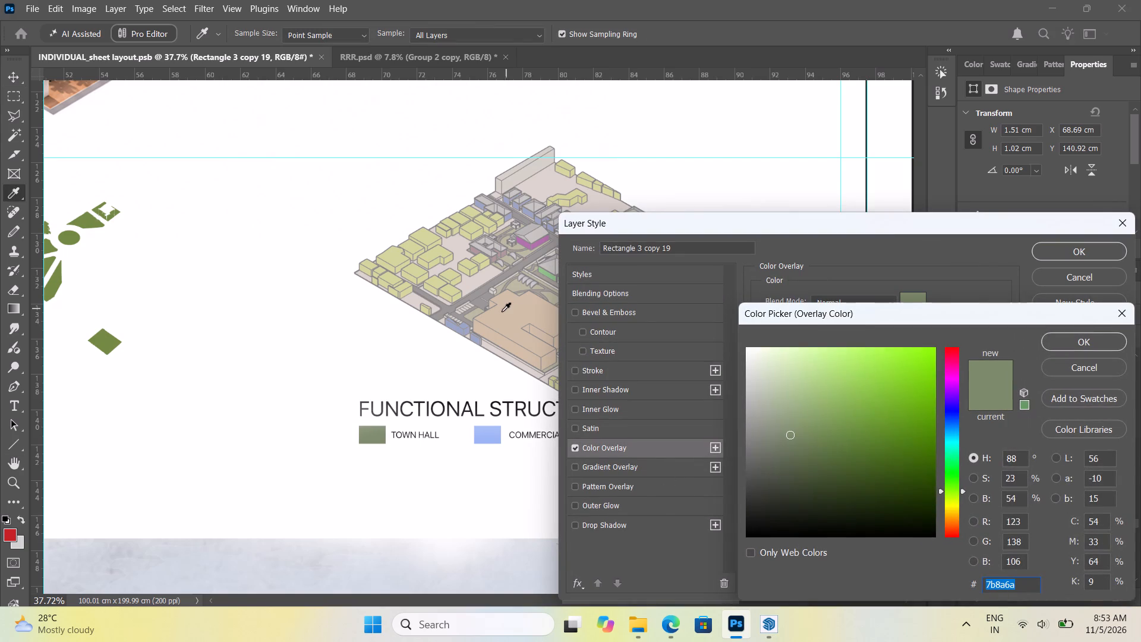
pyautogui.click(502, 312)
pyautogui.click(1105, 348)
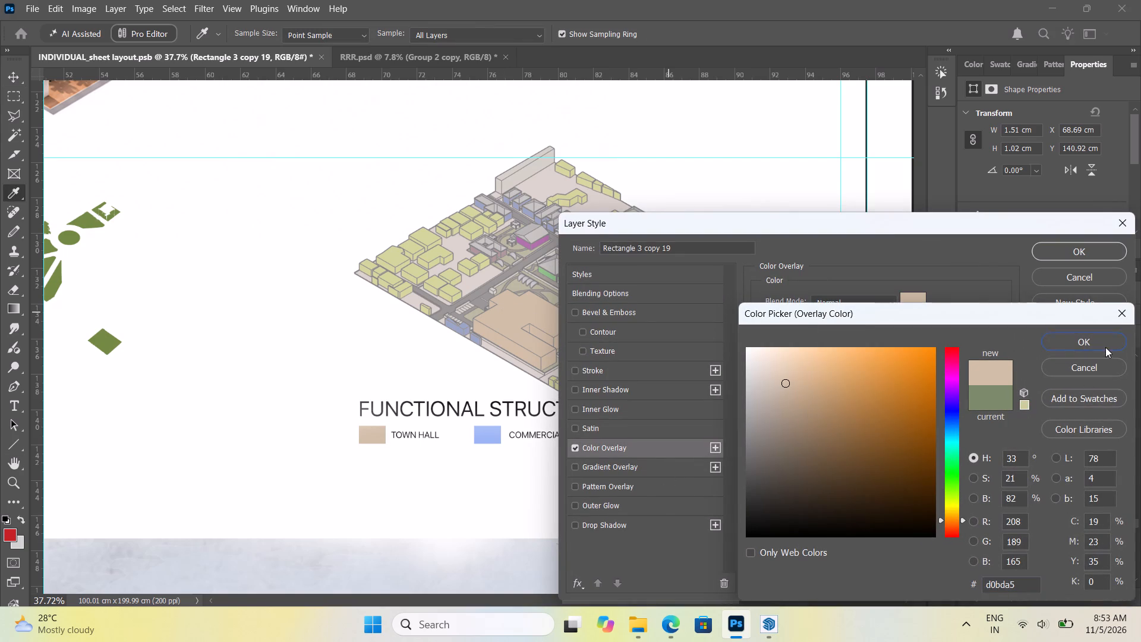
pyautogui.click(1090, 250)
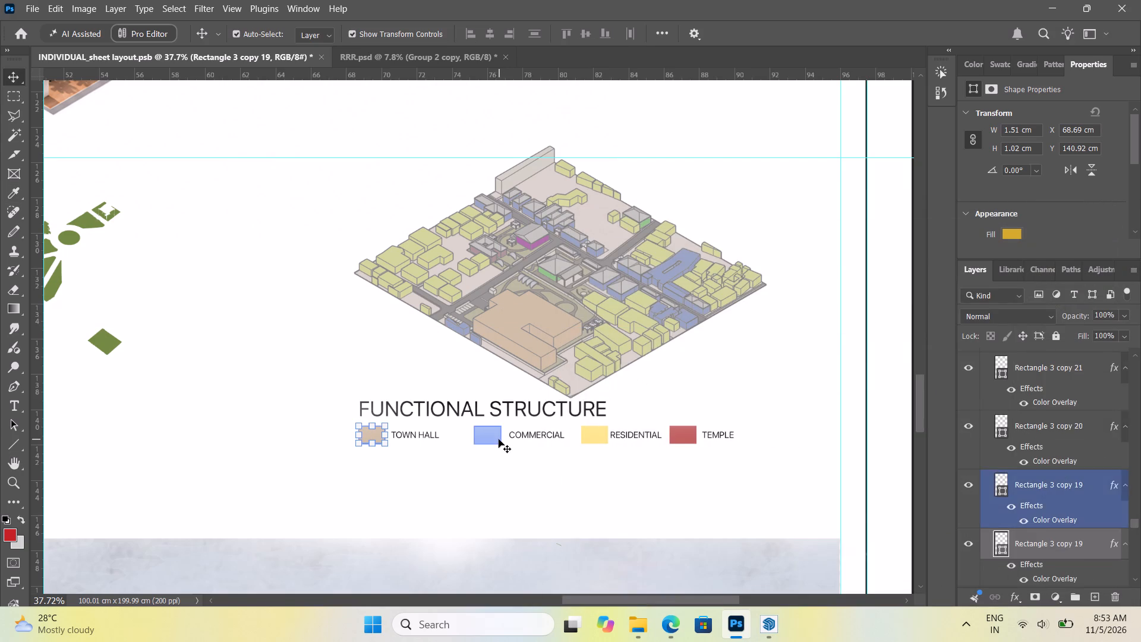
# Set the COMMERCIAL legend swatch's colour overlay to muted blue 99a4c4, sampled from a blue building in the axonometric.
pyautogui.click(497, 437)
pyautogui.doubleClick(1101, 486)
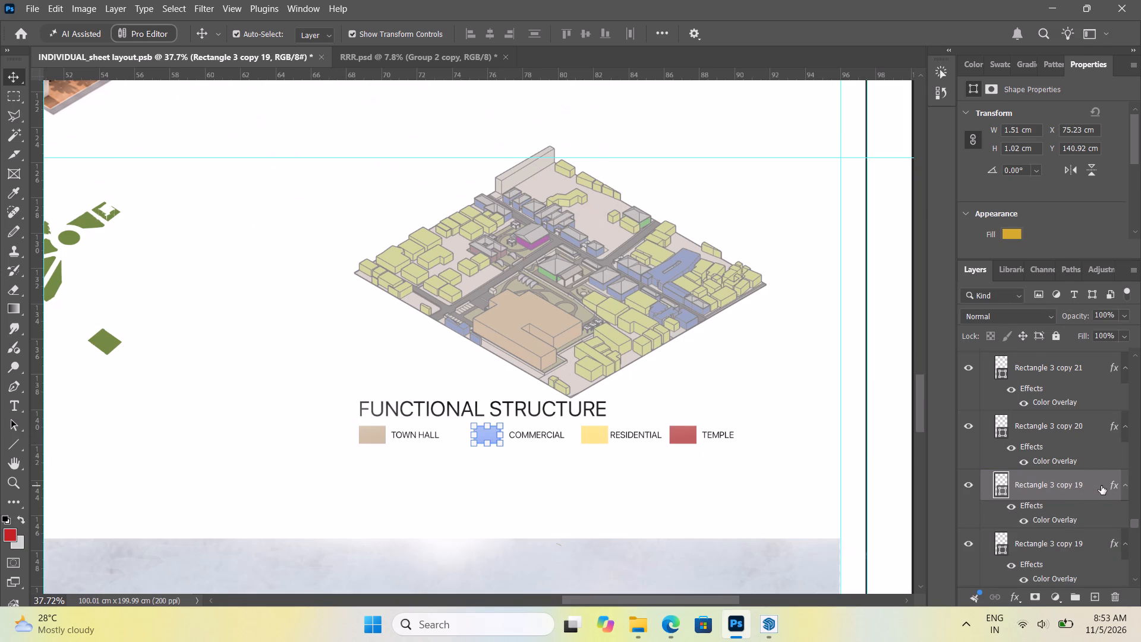
pyautogui.click(692, 449)
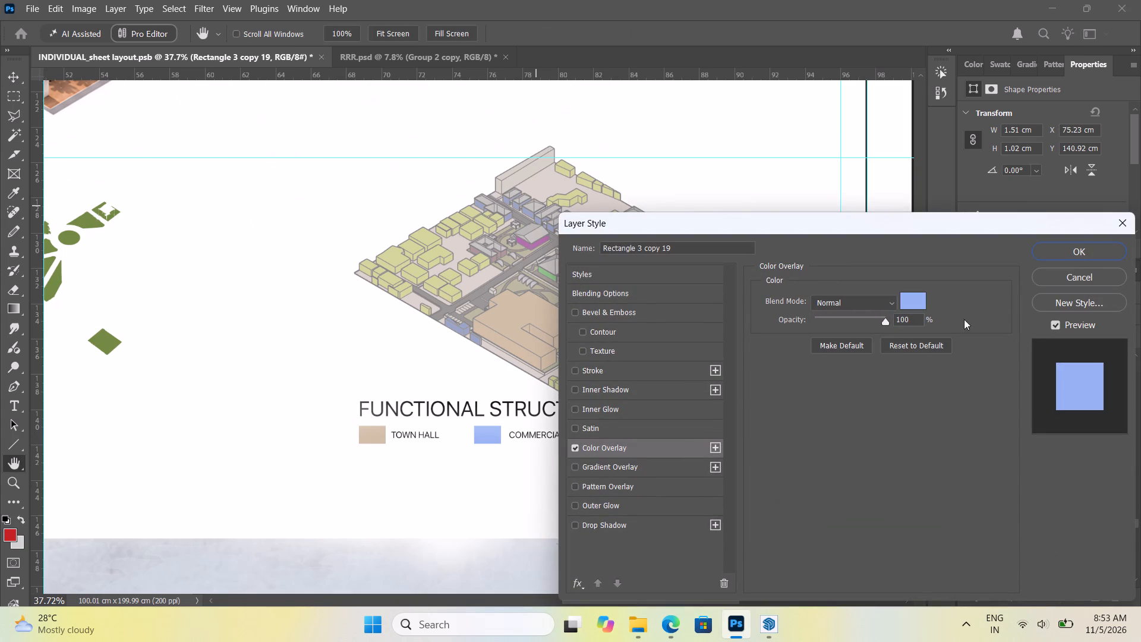
pyautogui.click(914, 303)
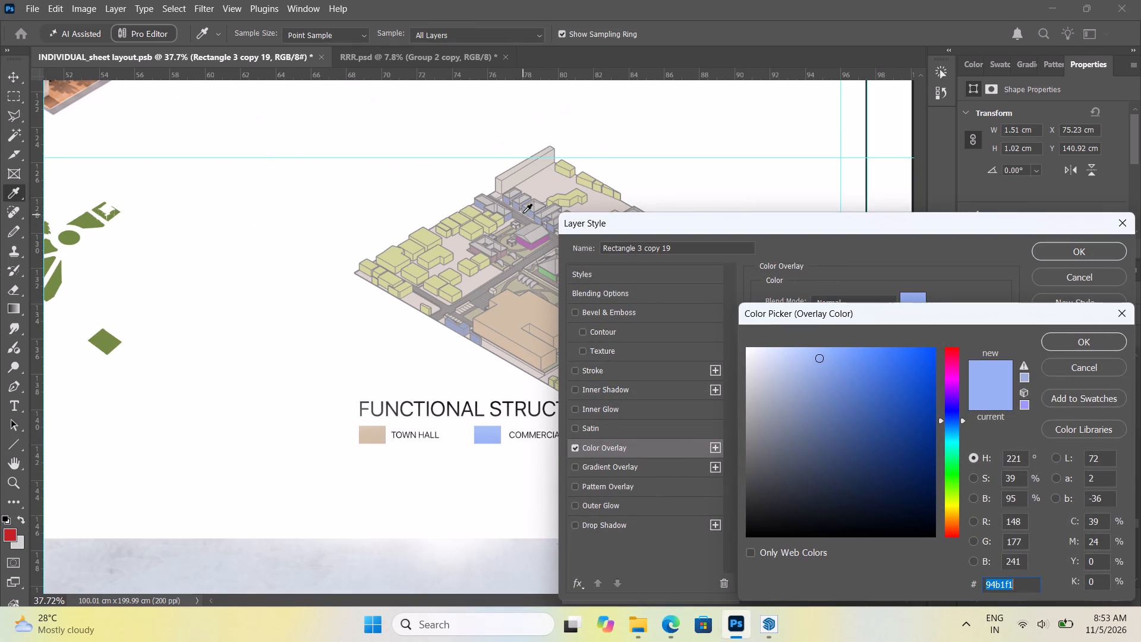
pyautogui.click(528, 213)
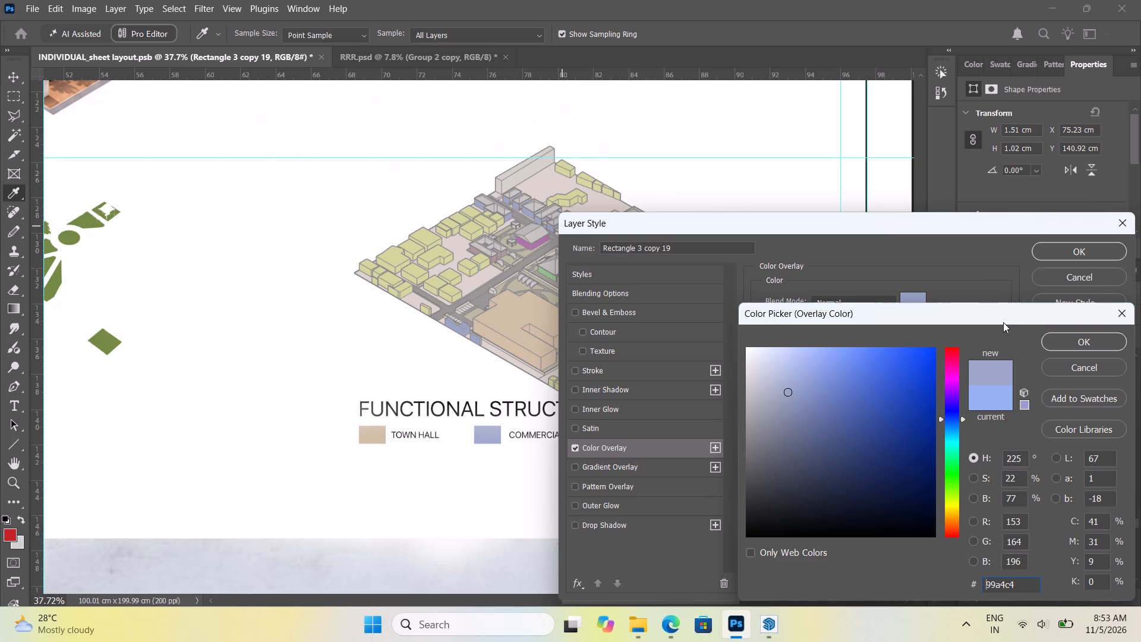
pyautogui.click(1088, 341)
pyautogui.click(1090, 251)
# Set the RESIDENTIAL legend swatch's colour overlay to yellow-green d2d59a, sampled from a residential block in the axonometric.
pyautogui.scroll(-4, 506, 446)
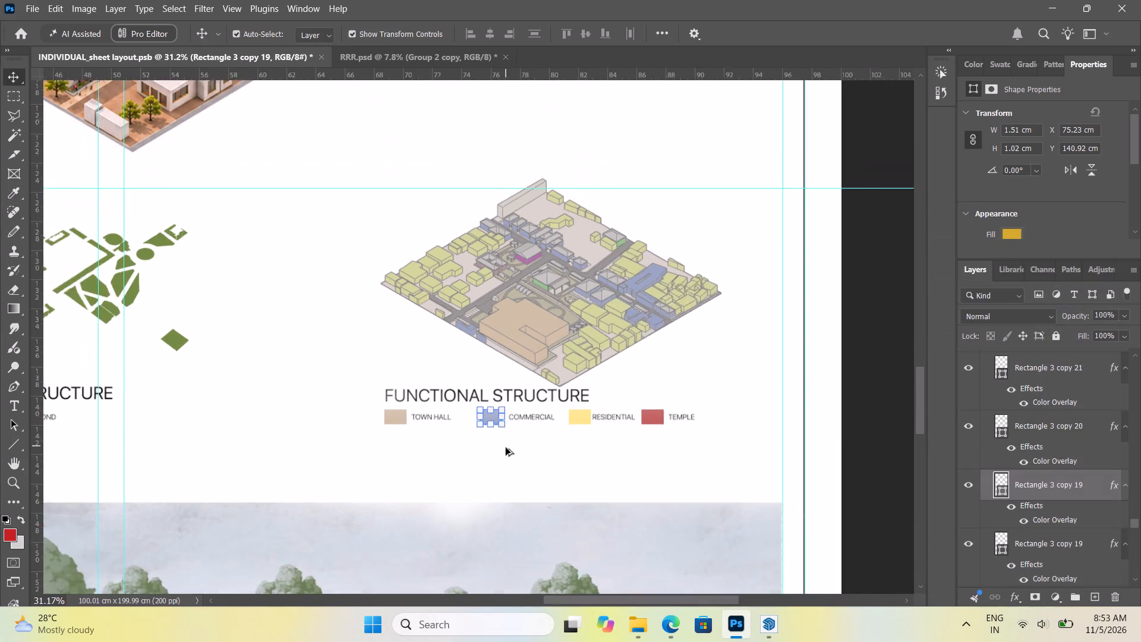
pyautogui.keyDown('alt'); pyautogui.scroll(-3, 506, 448); pyautogui.keyUp('alt')
pyautogui.click(798, 210)
pyautogui.keyDown('alt'); pyautogui.scroll(3, 606, 394); pyautogui.keyUp('alt')
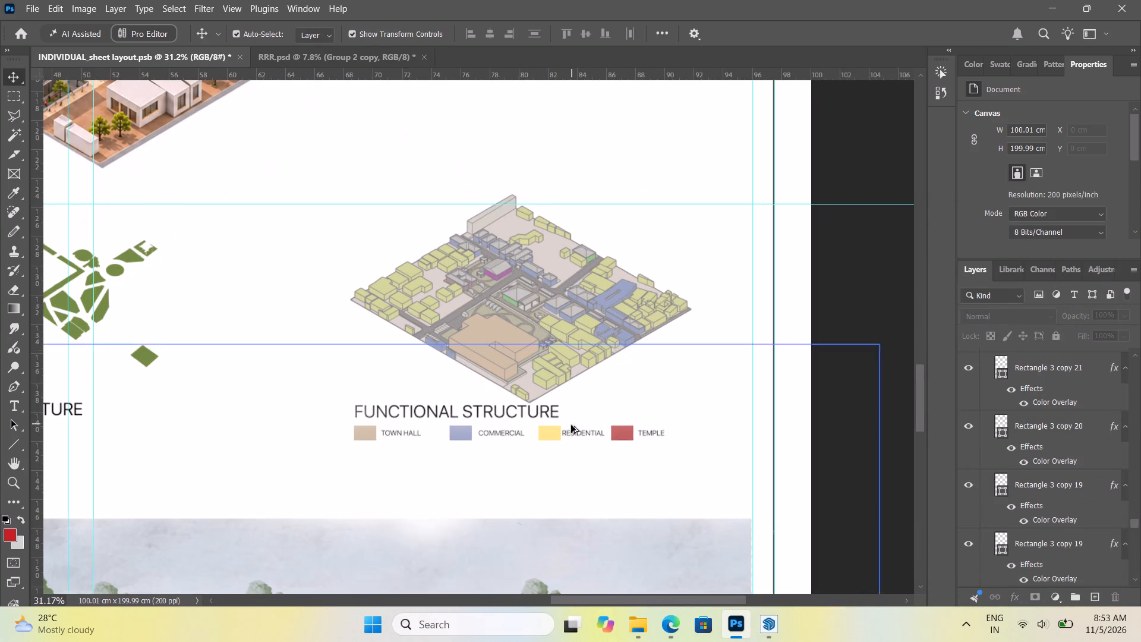
pyautogui.click(553, 435)
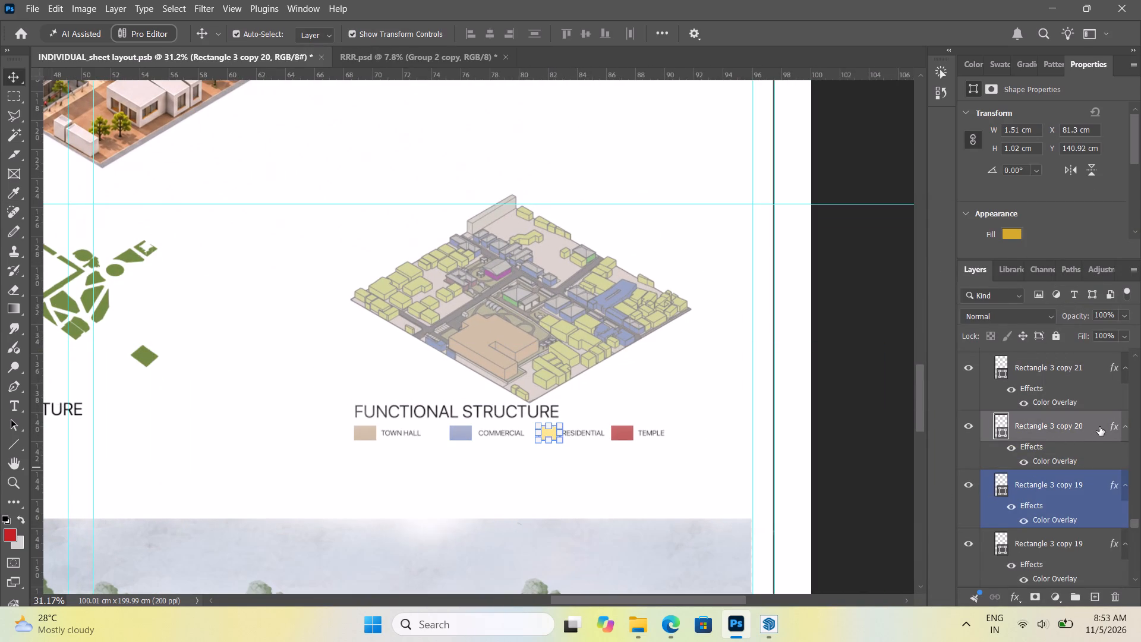
pyautogui.doubleClick(1099, 427)
pyautogui.click(688, 445)
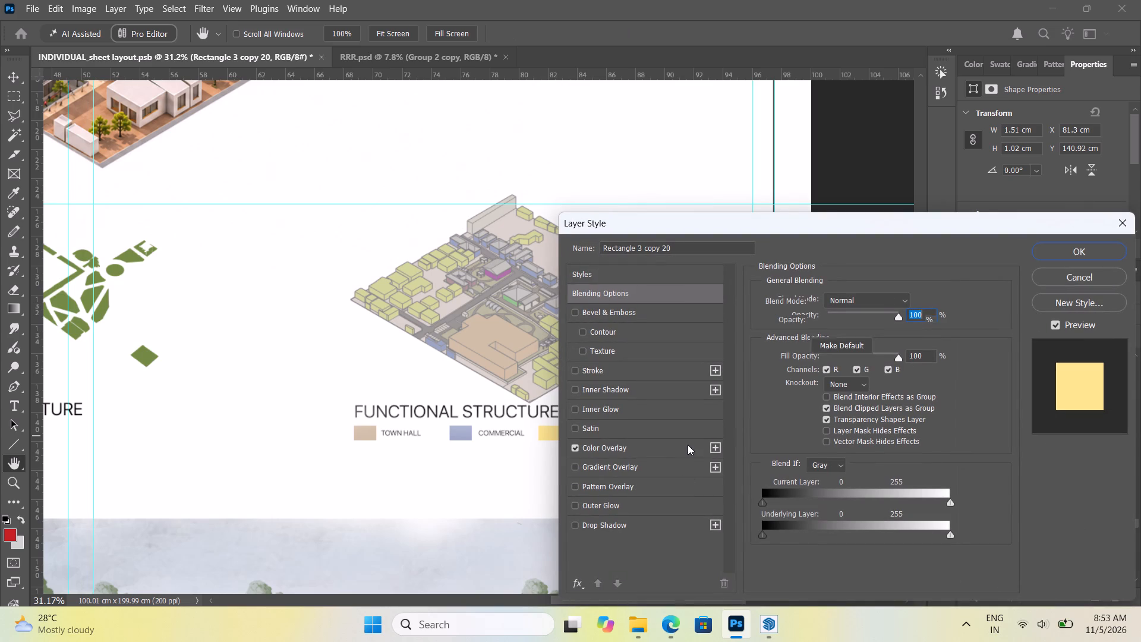
pyautogui.click(915, 300)
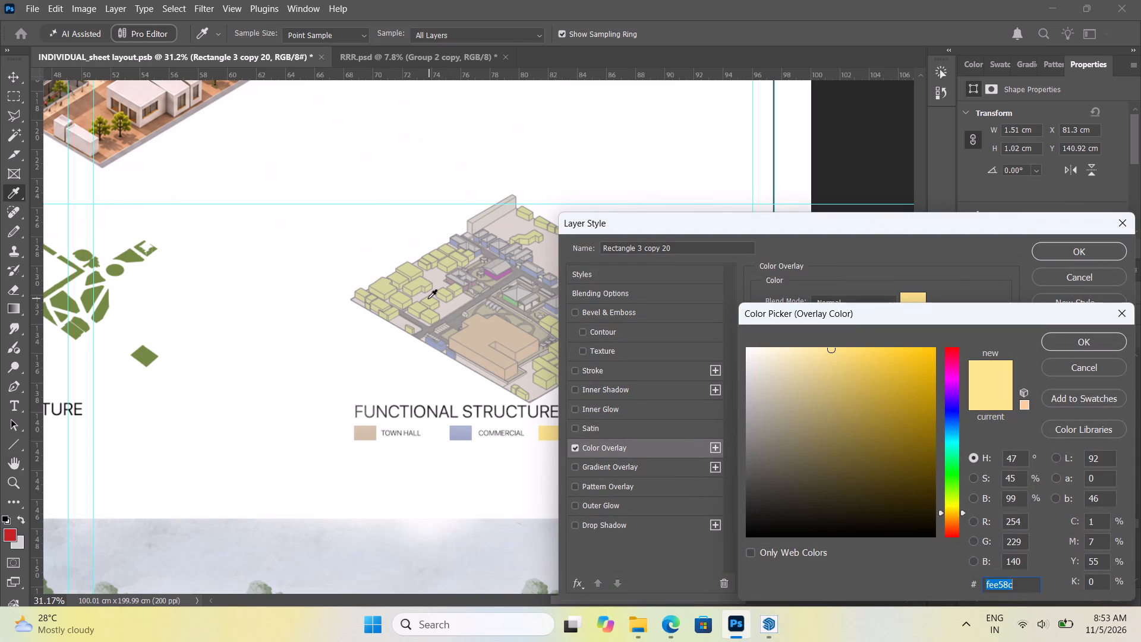
pyautogui.click(428, 301)
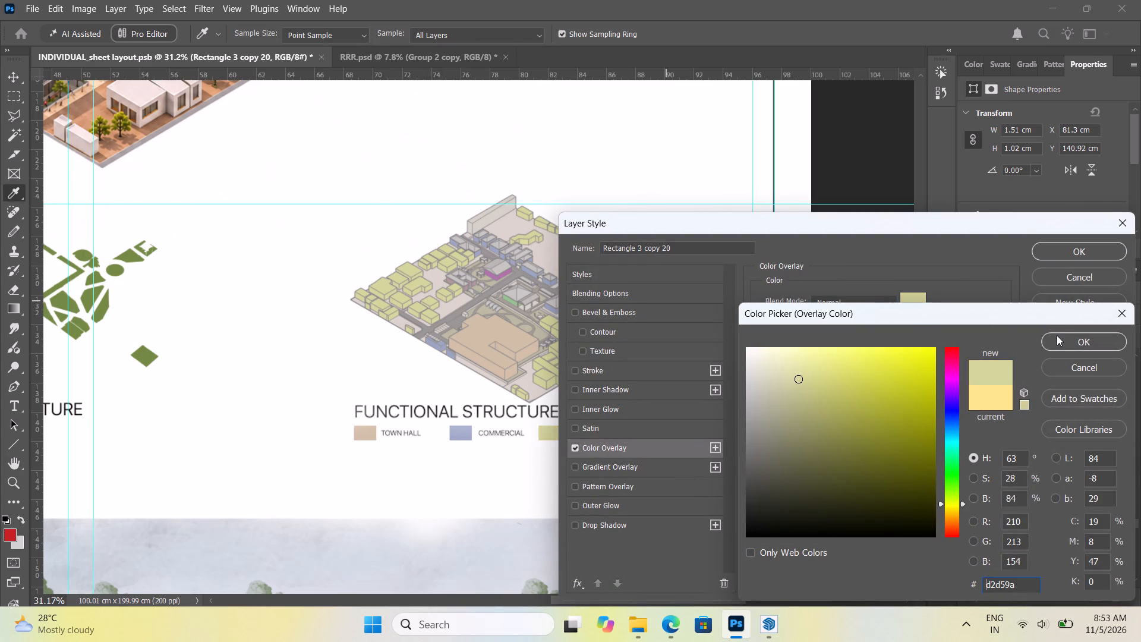
pyautogui.click(1057, 335)
pyautogui.click(1067, 252)
# Set the TEMPLE legend swatch's shape fill to green 92c48c, sampled from the green-based building at the axonometric's centre.
pyautogui.keyDown('alt'); pyautogui.scroll(-7, 584, 340); pyautogui.keyUp('alt')
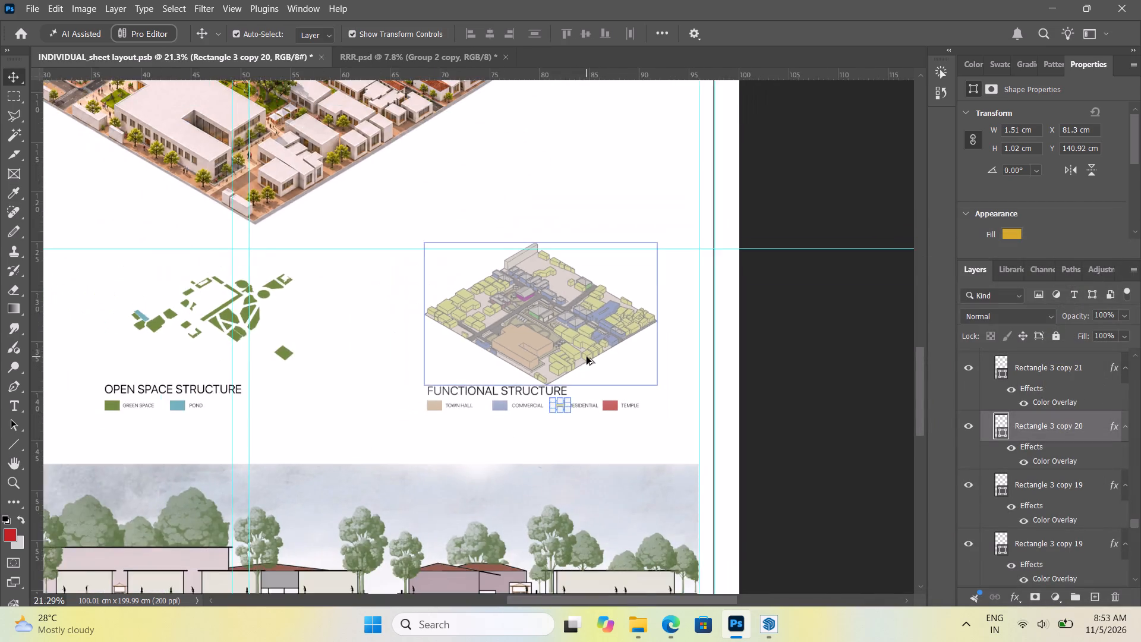
pyautogui.keyDown('alt'); pyautogui.scroll(-8, 587, 357); pyautogui.keyUp('alt')
pyautogui.keyDown('alt'); pyautogui.scroll(5, 273, 340); pyautogui.keyUp('alt')
pyautogui.keyDown('alt'); pyautogui.scroll(-6, 298, 344); pyautogui.keyUp('alt')
pyautogui.keyDown('alt'); pyautogui.scroll(4, 534, 390); pyautogui.keyUp('alt')
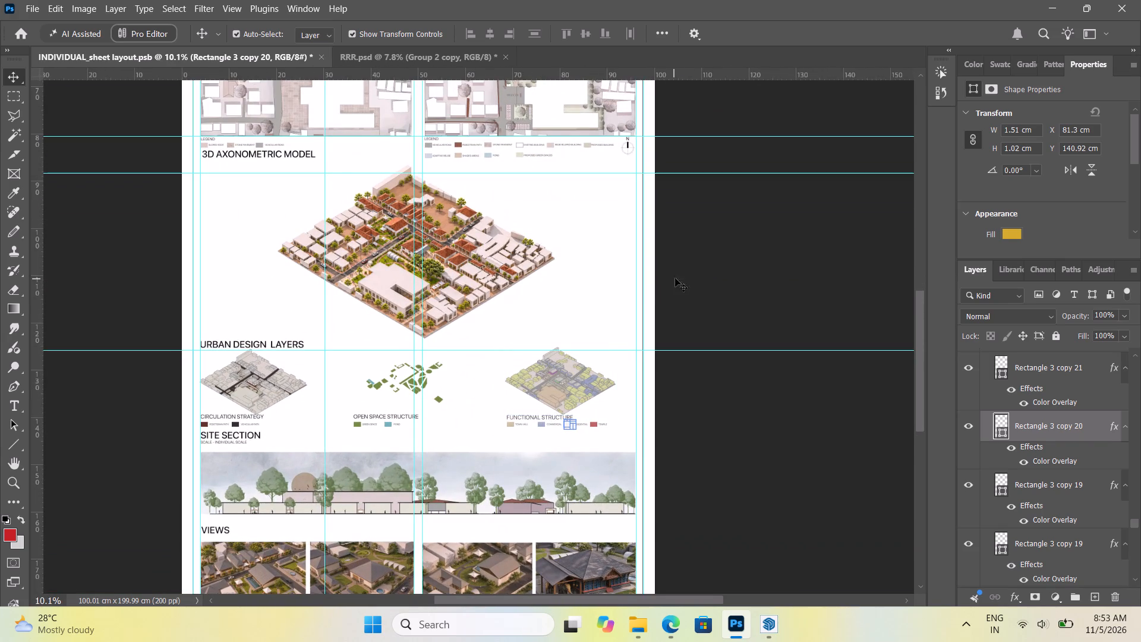
pyautogui.click(685, 274)
pyautogui.keyDown('alt'); pyautogui.scroll(13, 644, 388); pyautogui.keyUp('alt')
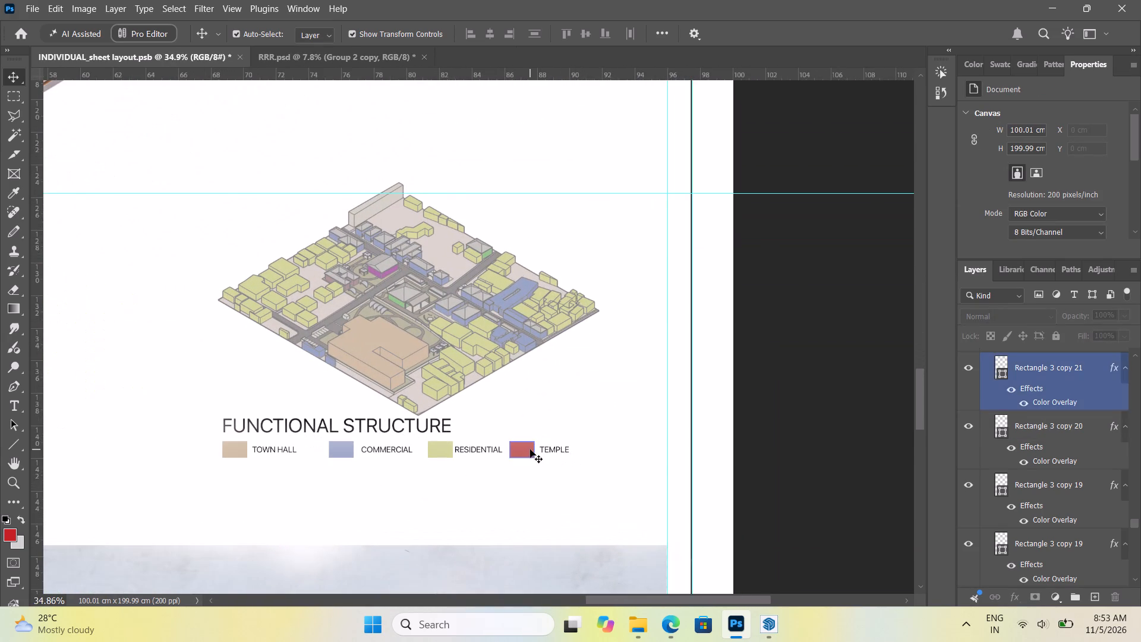
pyautogui.click(530, 449)
pyautogui.doubleClick(1003, 362)
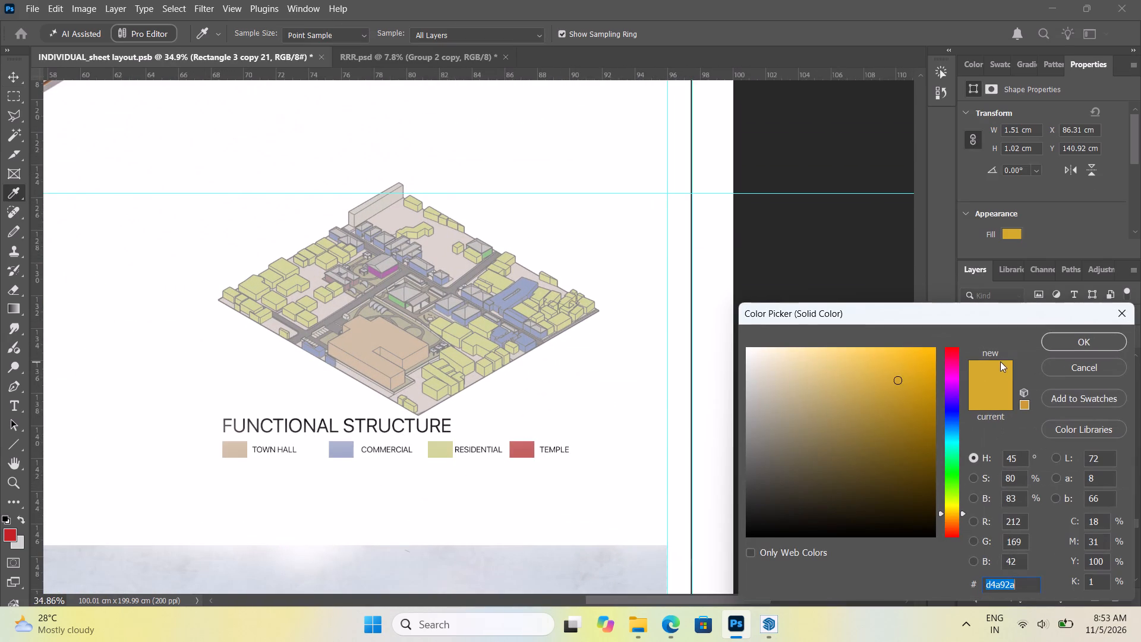
pyautogui.click(400, 304)
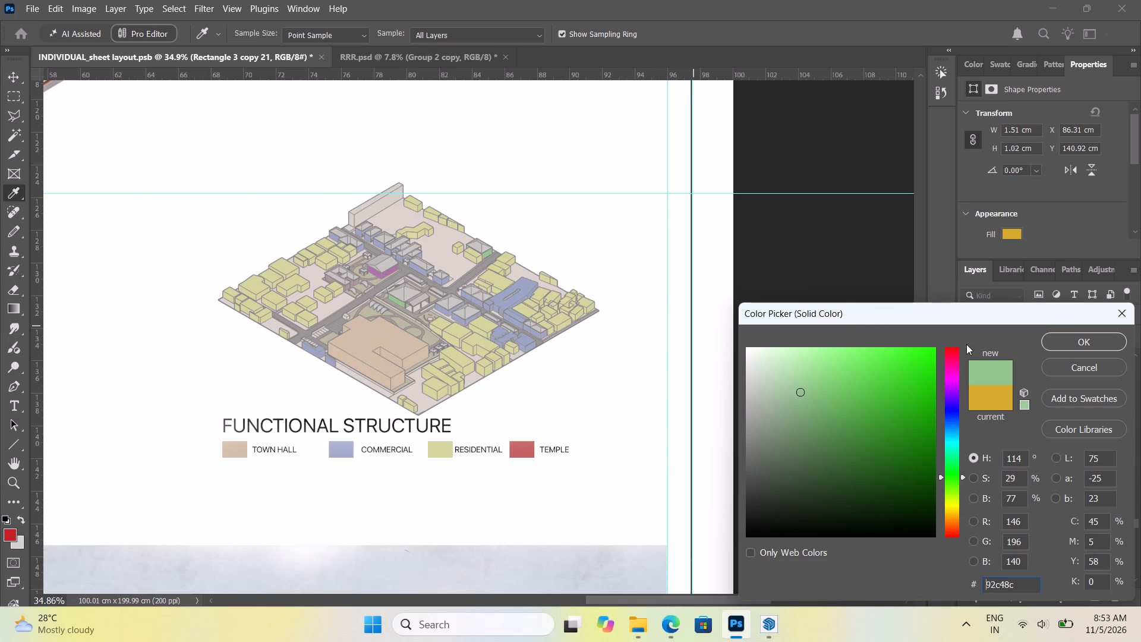
pyautogui.click(1074, 340)
pyautogui.click(827, 316)
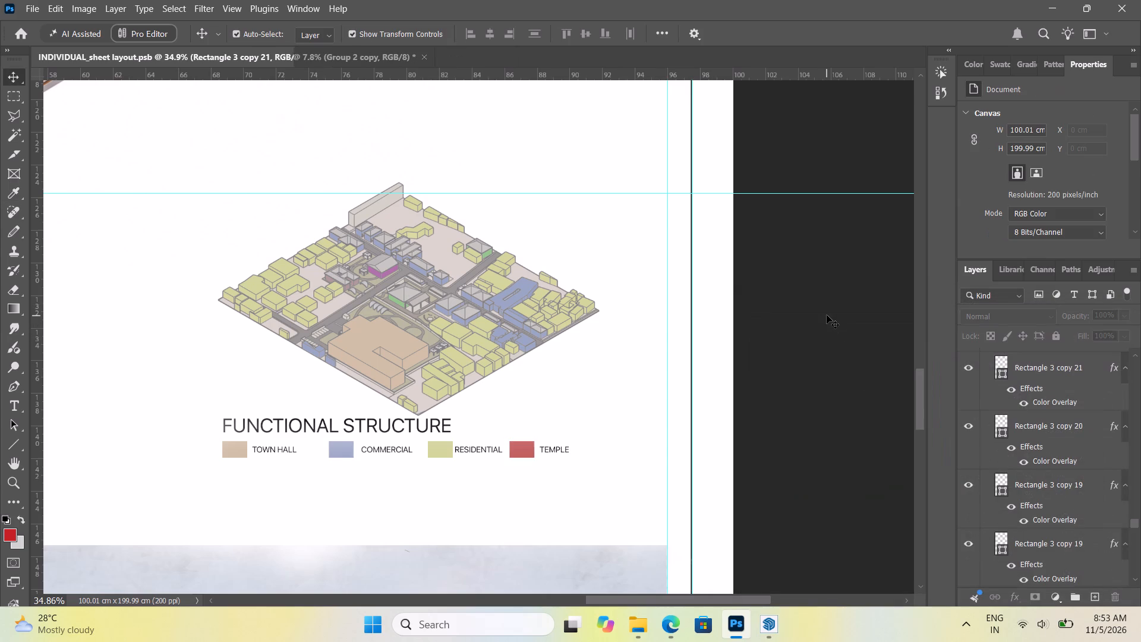
# Set the TEMPLE legend swatch's colour overlay to green 92c48b, sampled from the green-based building at the axonometric's centre.
pyautogui.click(527, 449)
pyautogui.doubleClick(1109, 364)
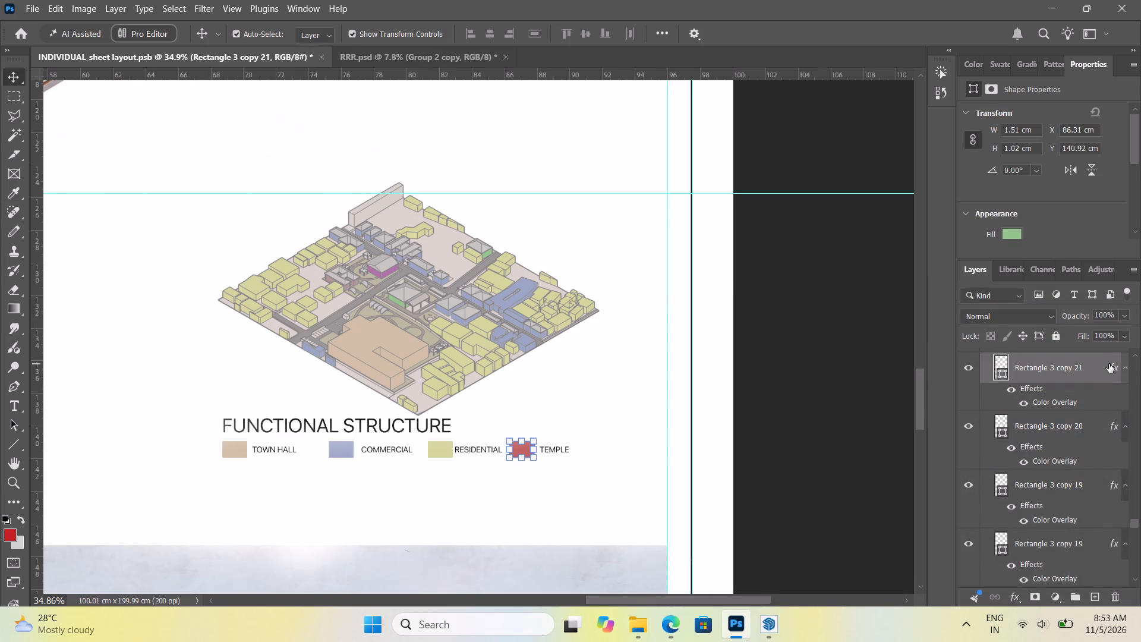
pyautogui.click(669, 446)
pyautogui.click(919, 296)
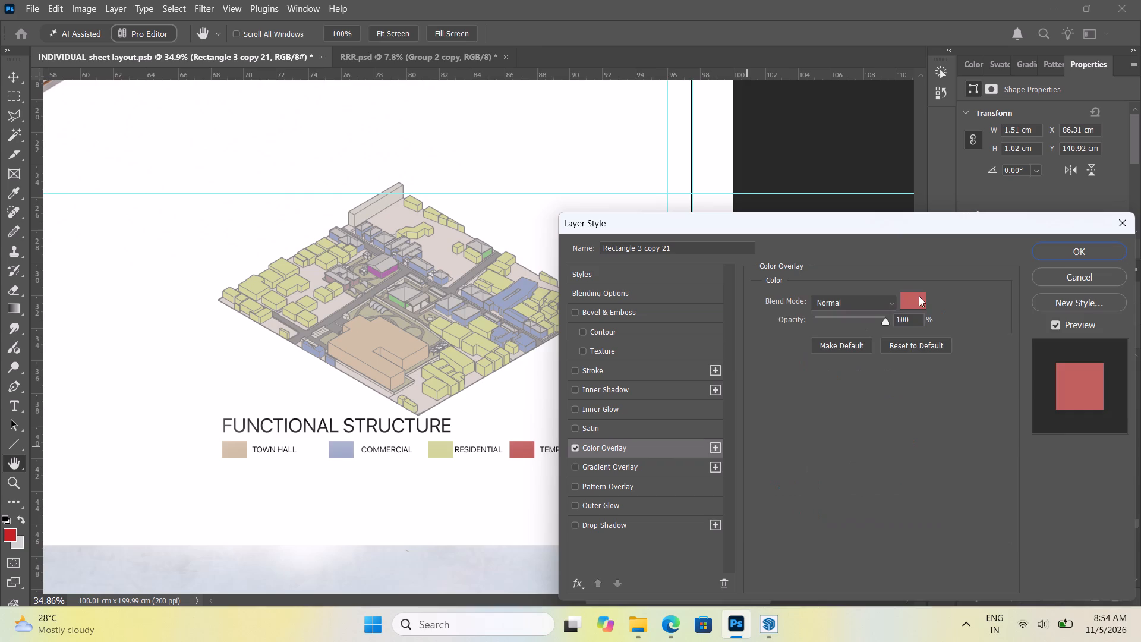
pyautogui.click(399, 303)
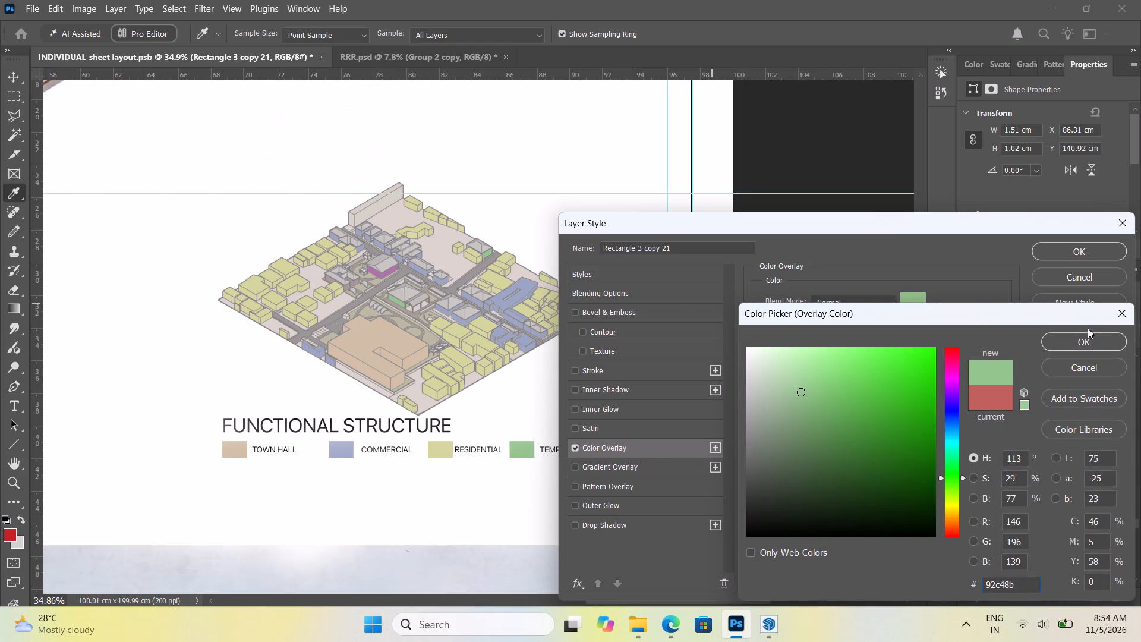
pyautogui.click(1090, 338)
pyautogui.click(1092, 254)
pyautogui.keyDown('alt'); pyautogui.scroll(-8, 734, 348); pyautogui.keyUp('alt')
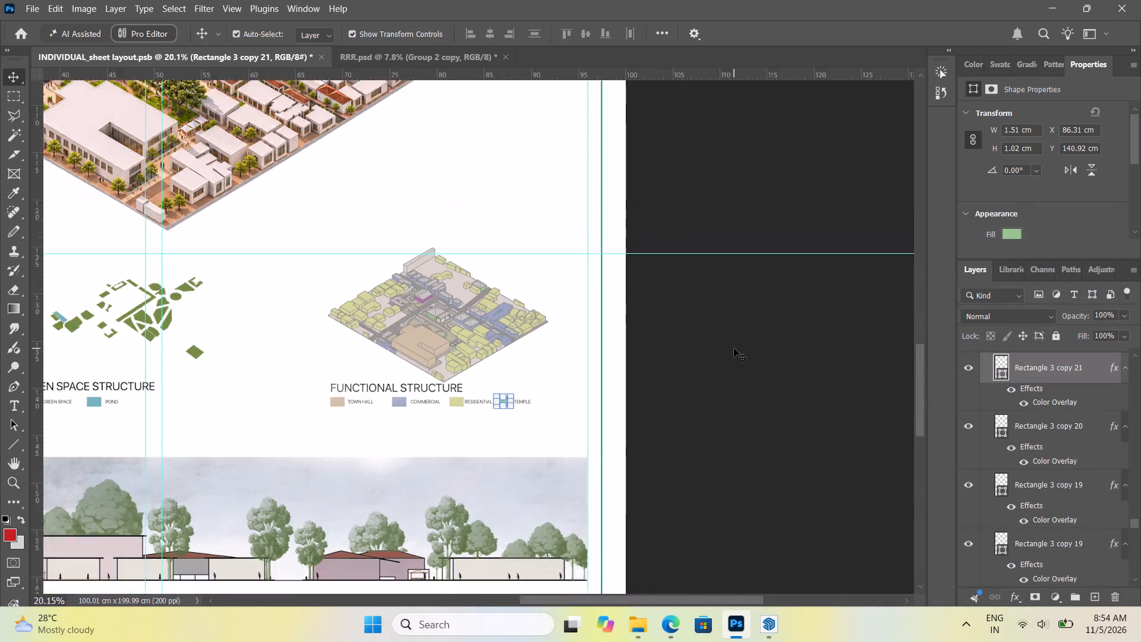
pyautogui.keyDown('alt'); pyautogui.scroll(-2, 734, 348); pyautogui.keyUp('alt')
pyautogui.click(737, 333)
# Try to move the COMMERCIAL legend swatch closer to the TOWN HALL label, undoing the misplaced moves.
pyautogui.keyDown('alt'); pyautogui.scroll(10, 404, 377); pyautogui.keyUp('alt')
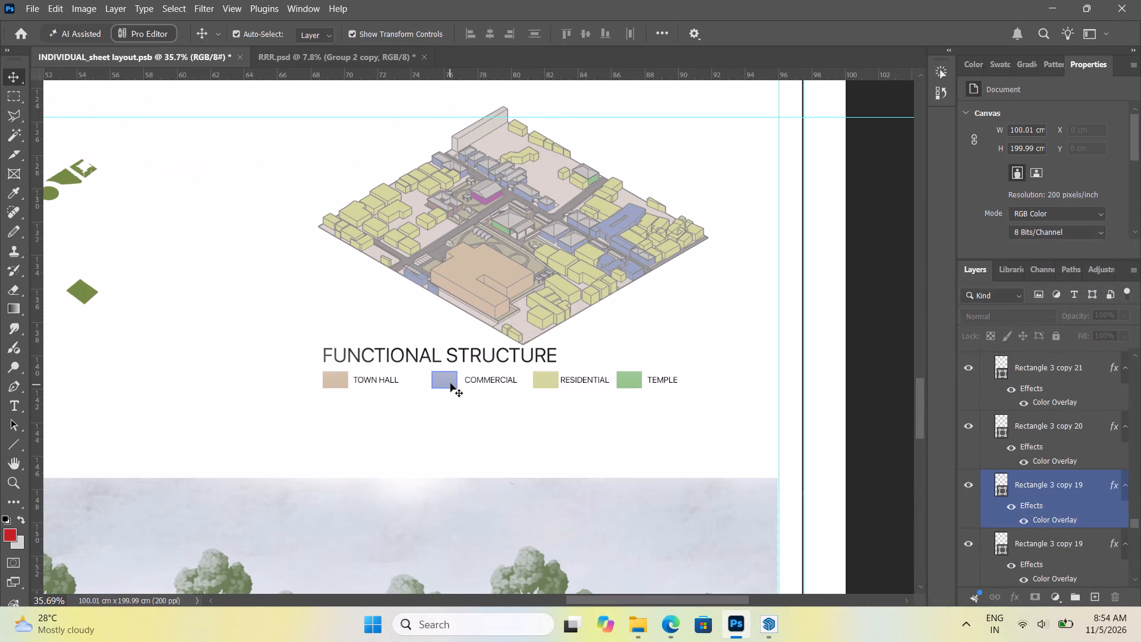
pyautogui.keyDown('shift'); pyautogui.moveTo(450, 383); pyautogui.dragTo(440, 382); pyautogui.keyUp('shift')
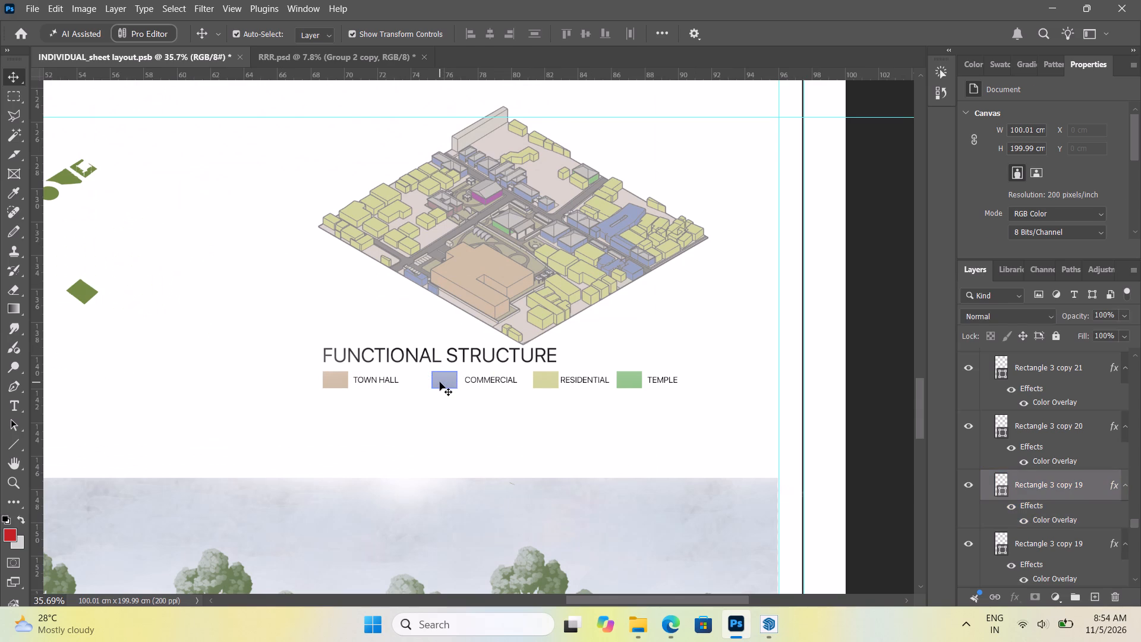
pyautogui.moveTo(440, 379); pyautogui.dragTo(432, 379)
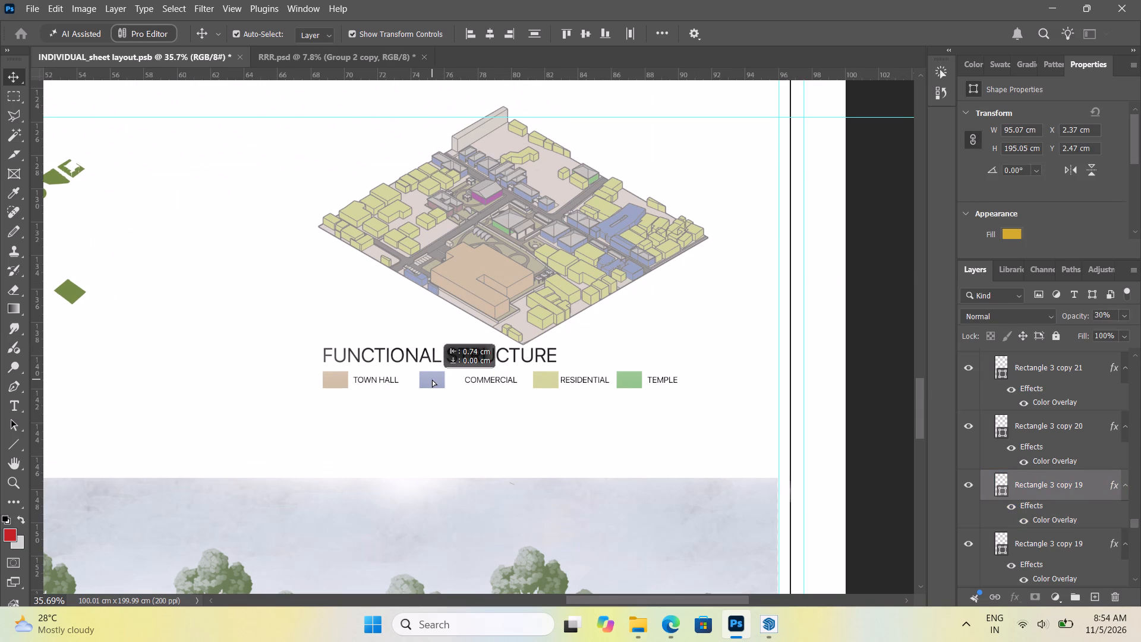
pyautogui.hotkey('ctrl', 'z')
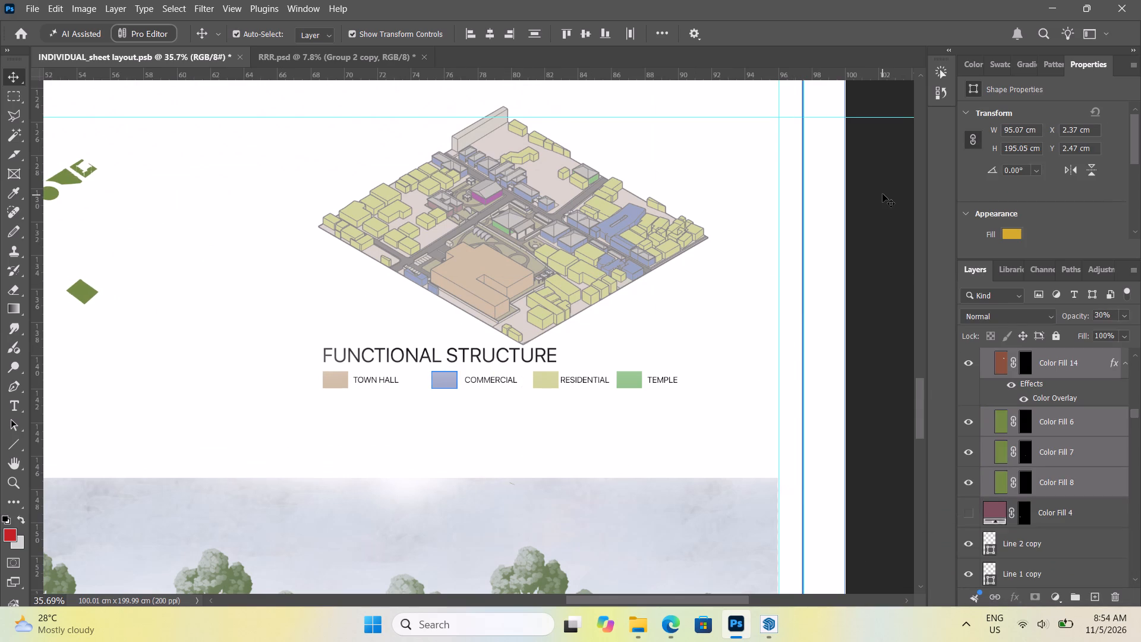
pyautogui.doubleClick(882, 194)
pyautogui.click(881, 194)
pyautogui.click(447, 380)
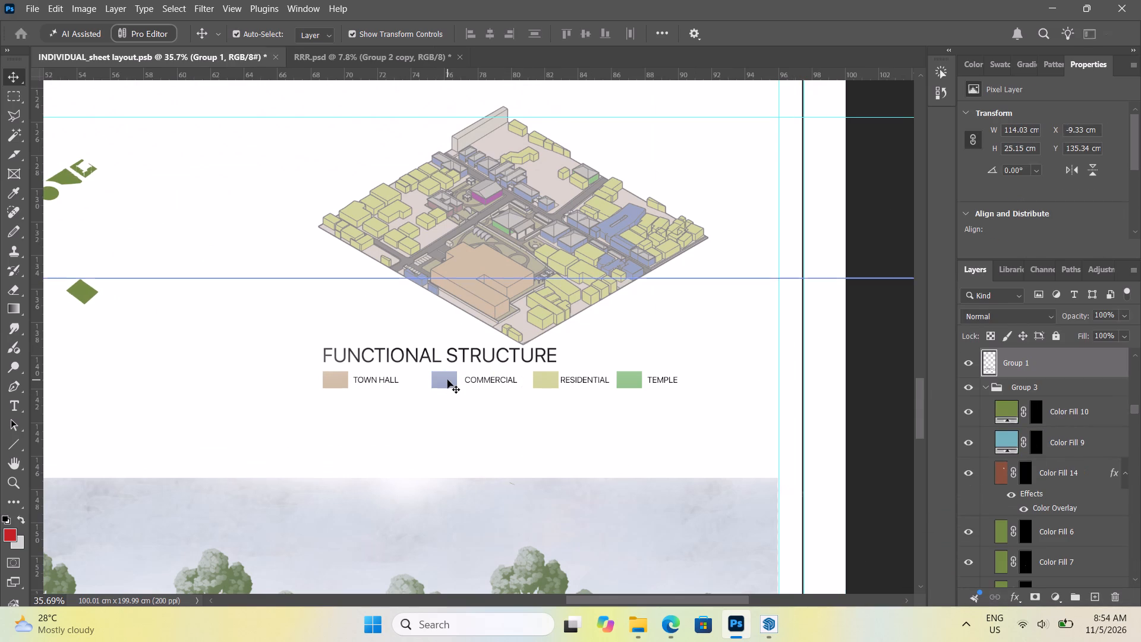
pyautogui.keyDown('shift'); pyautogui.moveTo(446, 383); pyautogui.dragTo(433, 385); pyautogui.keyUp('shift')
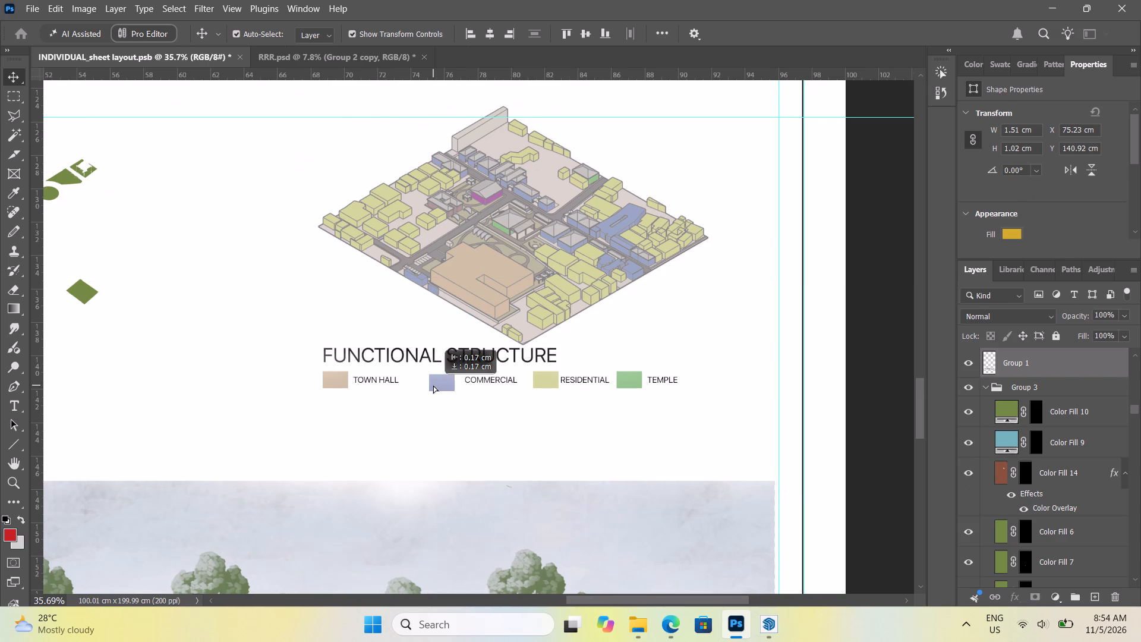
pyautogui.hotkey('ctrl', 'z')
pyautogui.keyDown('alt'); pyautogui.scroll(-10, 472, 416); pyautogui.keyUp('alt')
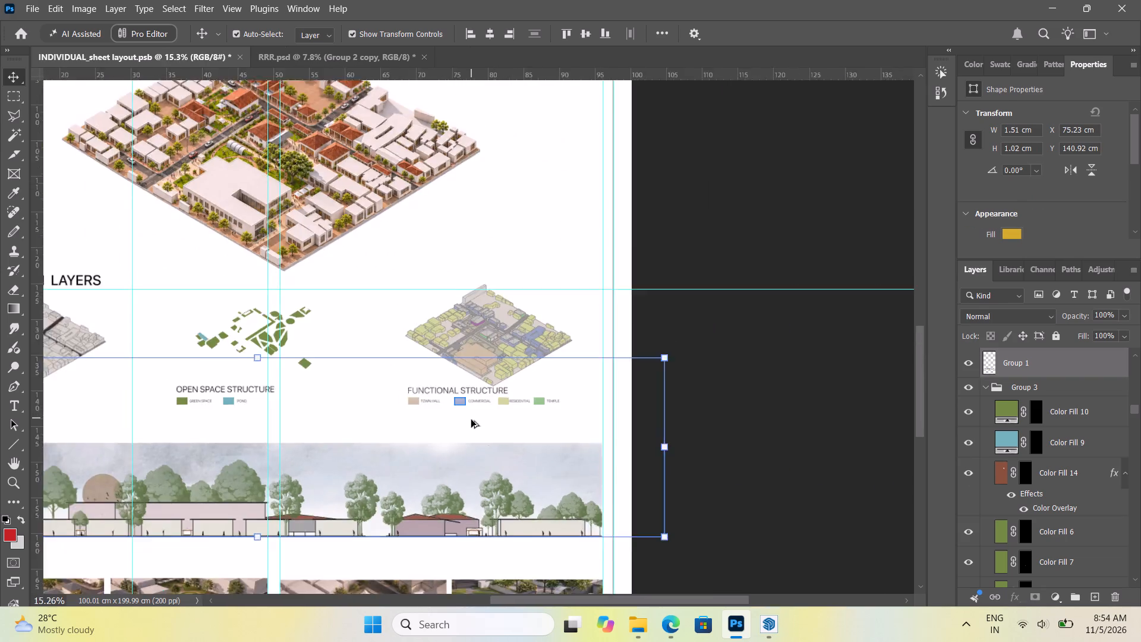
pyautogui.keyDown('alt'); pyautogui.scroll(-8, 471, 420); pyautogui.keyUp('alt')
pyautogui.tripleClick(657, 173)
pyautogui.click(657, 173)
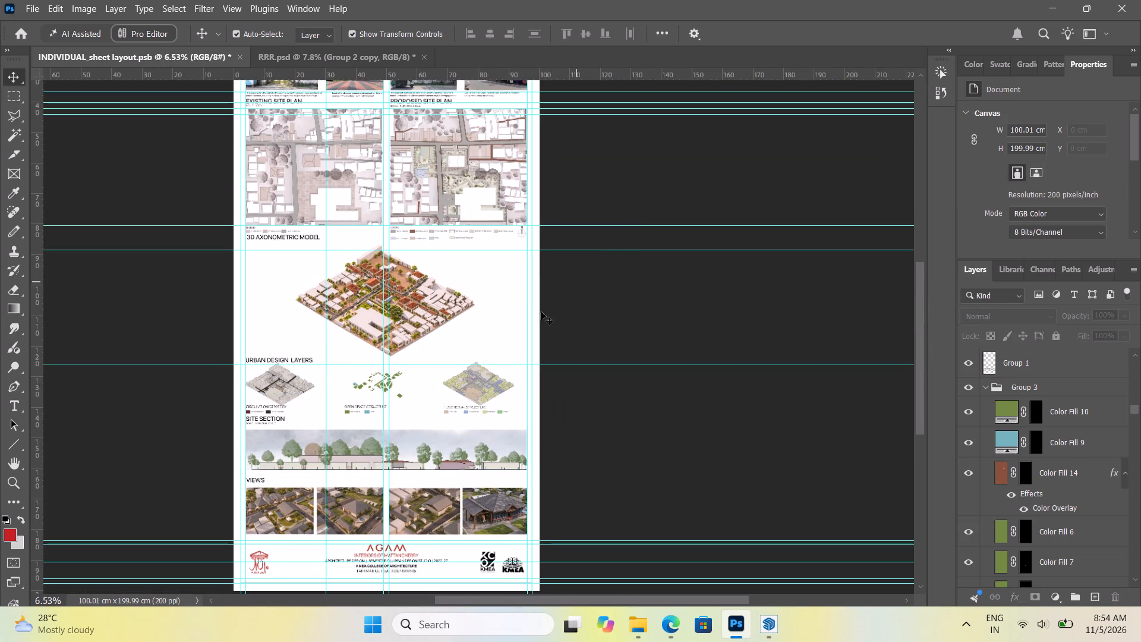
# Move the COMMERCIAL swatch left to about X 73.9 cm, beside the TOWN HALL label, and shift the COMMERCIAL label after it.
pyautogui.keyDown('alt'); pyautogui.scroll(19, 400, 387); pyautogui.keyUp('alt')
pyautogui.click(547, 403)
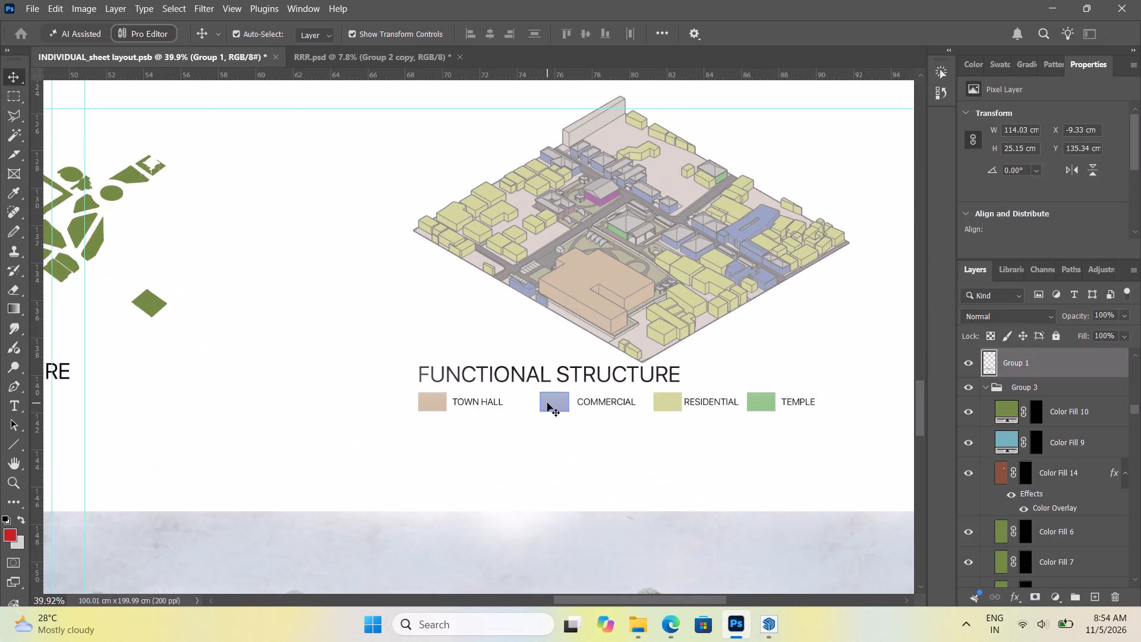
pyautogui.click(550, 404)
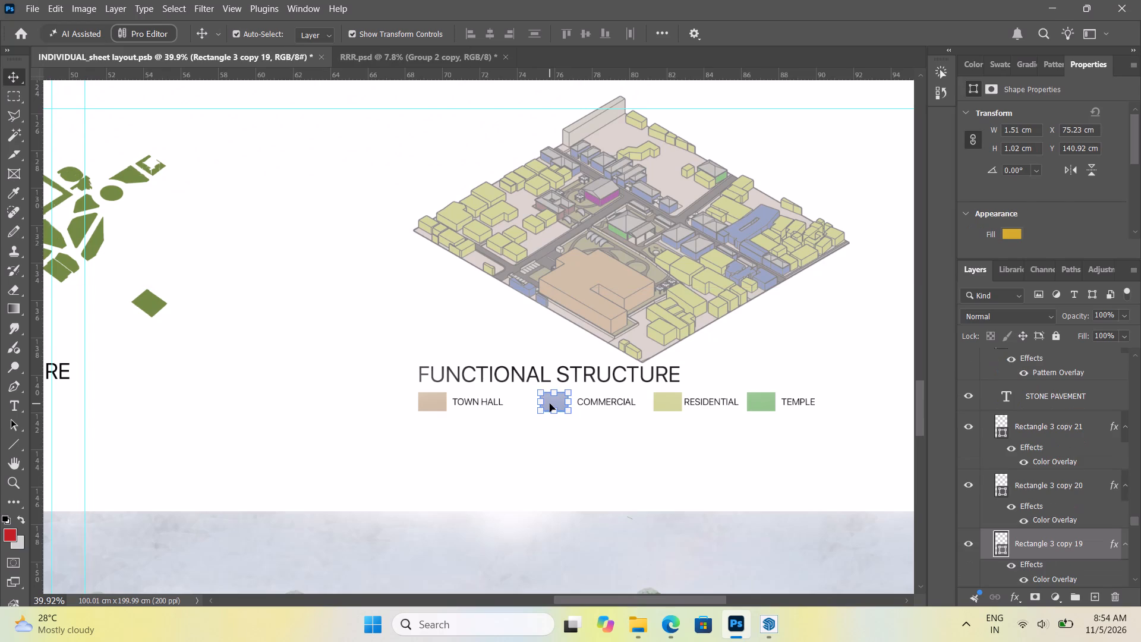
pyautogui.keyDown('shift'); pyautogui.moveTo(550, 404); pyautogui.dragTo(525, 404); pyautogui.keyUp('shift')
pyautogui.click(597, 402)
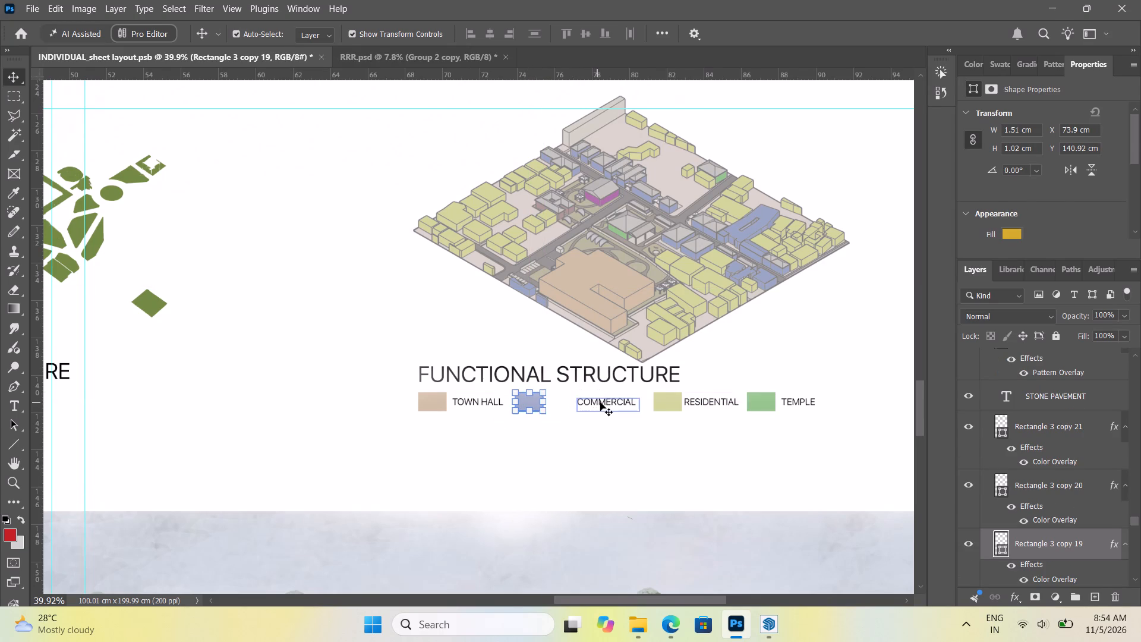
pyautogui.keyDown('shift'); pyautogui.moveTo(593, 402); pyautogui.dragTo(575, 402); pyautogui.keyUp('shift')
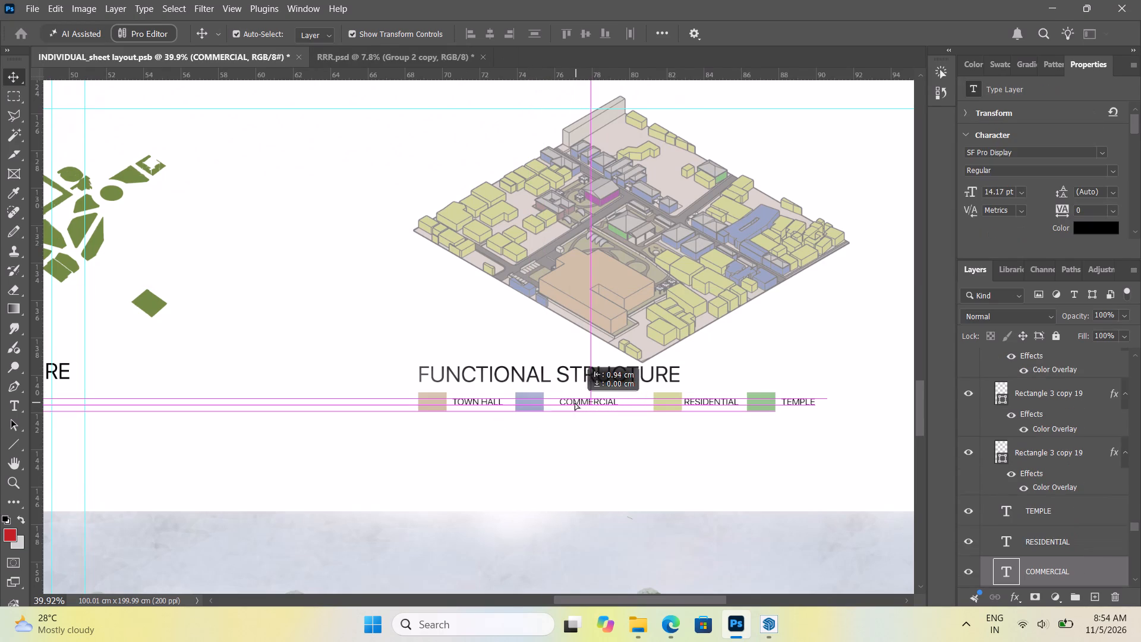
pyautogui.keyDown('shift'); pyautogui.moveTo(575, 402); pyautogui.dragTo(570, 402); pyautogui.keyUp('shift')
# Move the RESIDENTIAL swatch left to about X 79.7 cm, near the COMMERCIAL label, and shift the RESIDENTIAL label left beside it.
pyautogui.click(659, 404)
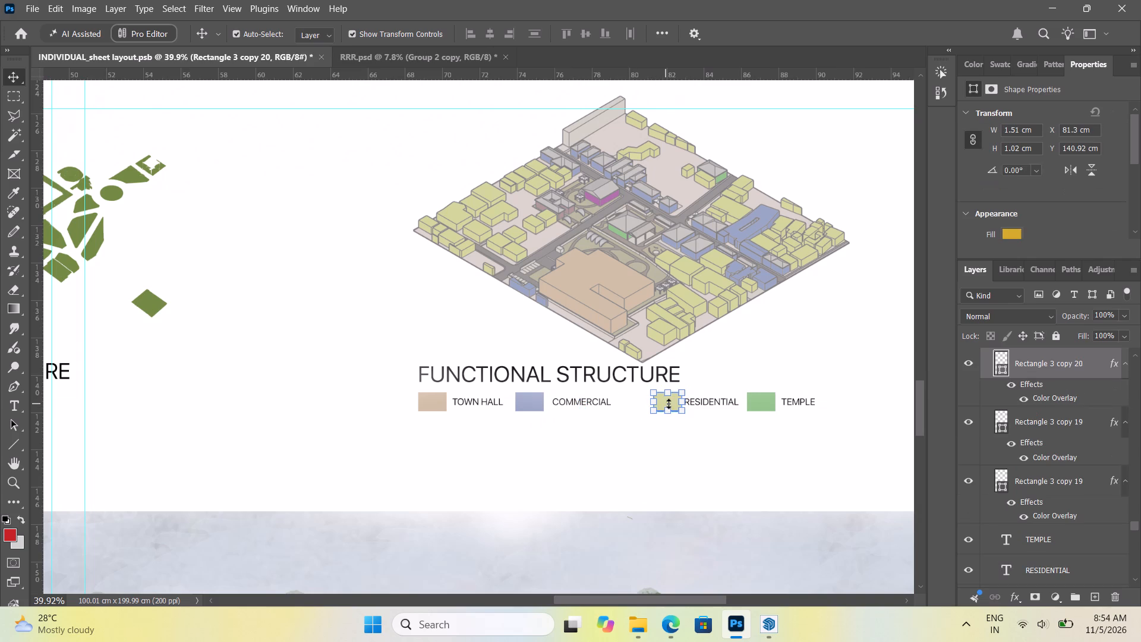
pyautogui.keyDown('shift'); pyautogui.moveTo(666, 402); pyautogui.dragTo(643, 402); pyautogui.keyUp('shift')
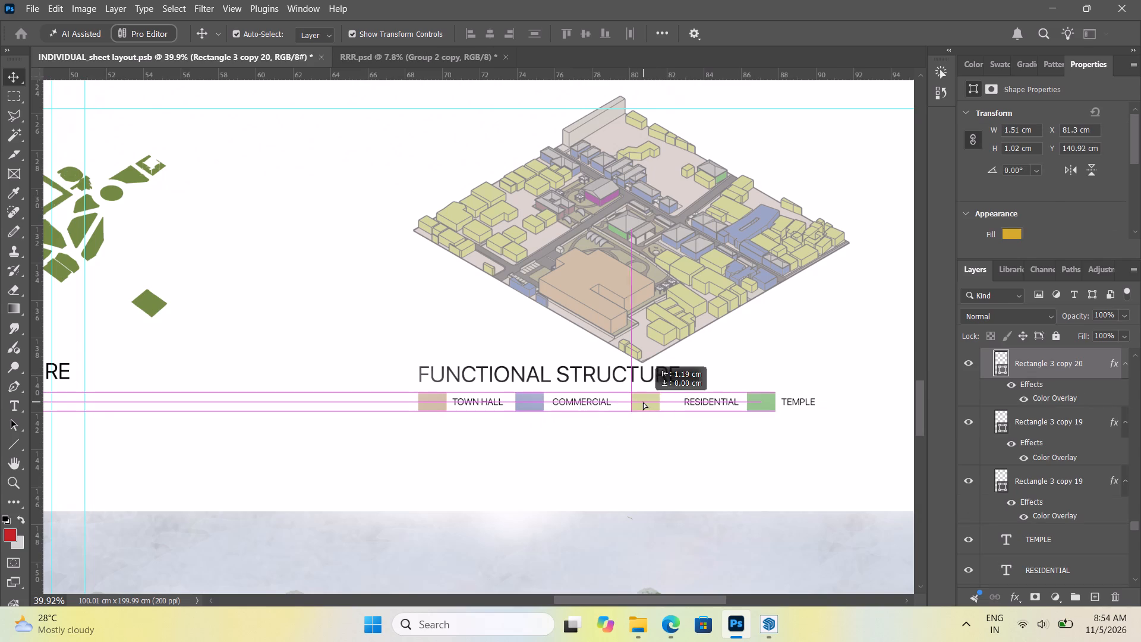
pyautogui.keyDown('shift'); pyautogui.moveTo(643, 402); pyautogui.dragTo(635, 402); pyautogui.keyUp('shift')
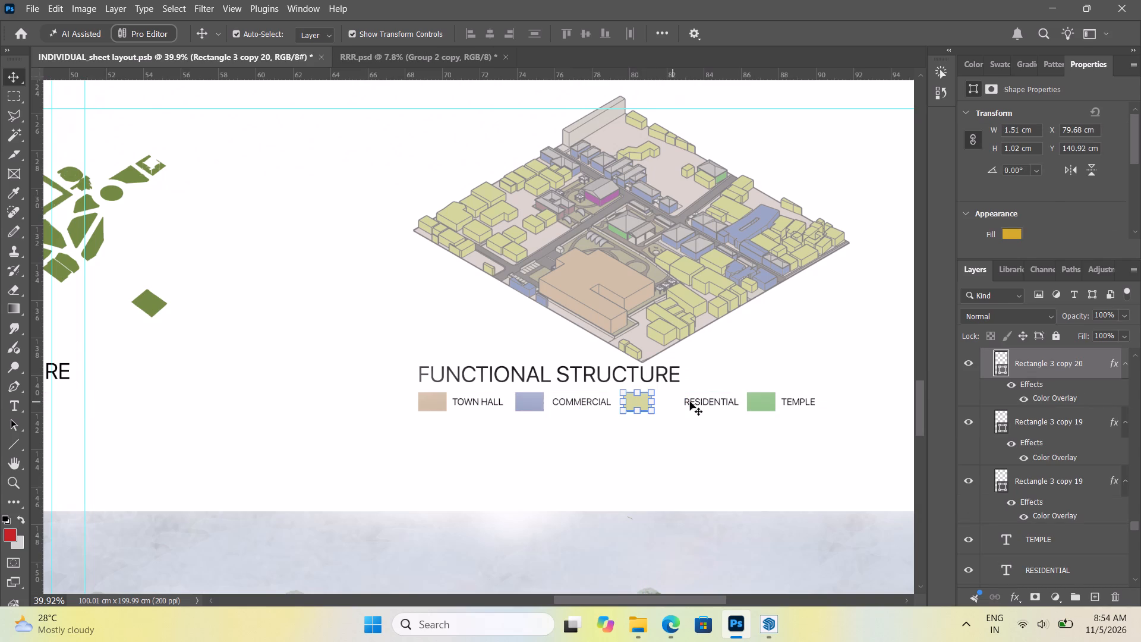
pyautogui.click(696, 402)
pyautogui.keyDown('shift'); pyautogui.moveTo(701, 403); pyautogui.dragTo(683, 402); pyautogui.keyUp('shift')
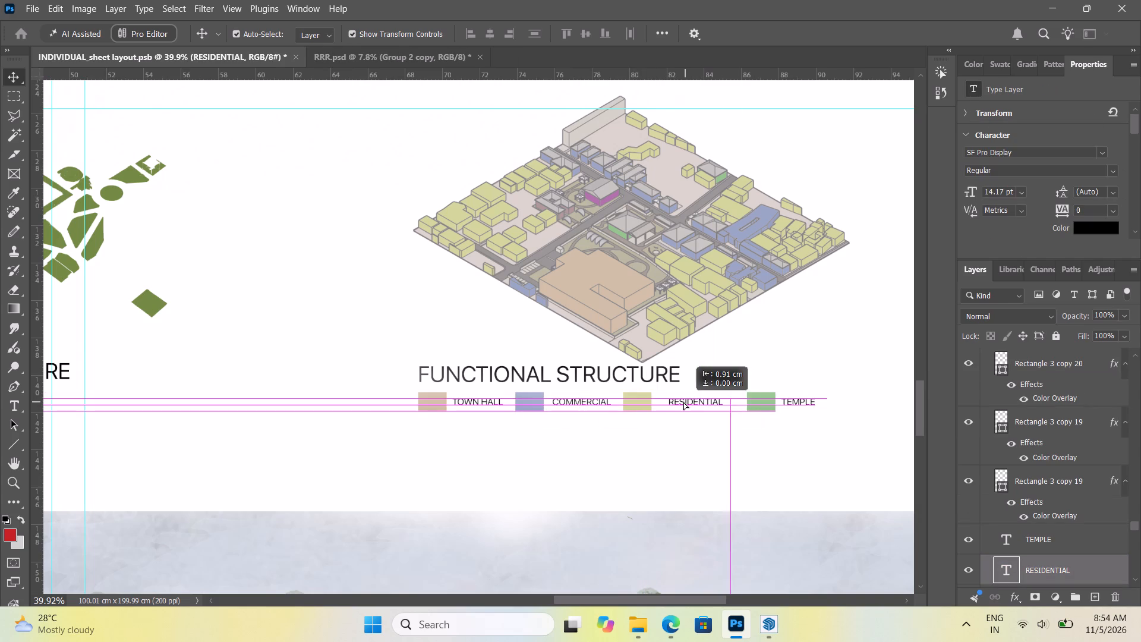
pyautogui.keyDown('shift'); pyautogui.moveTo(683, 402); pyautogui.dragTo(677, 402); pyautogui.keyUp('shift')
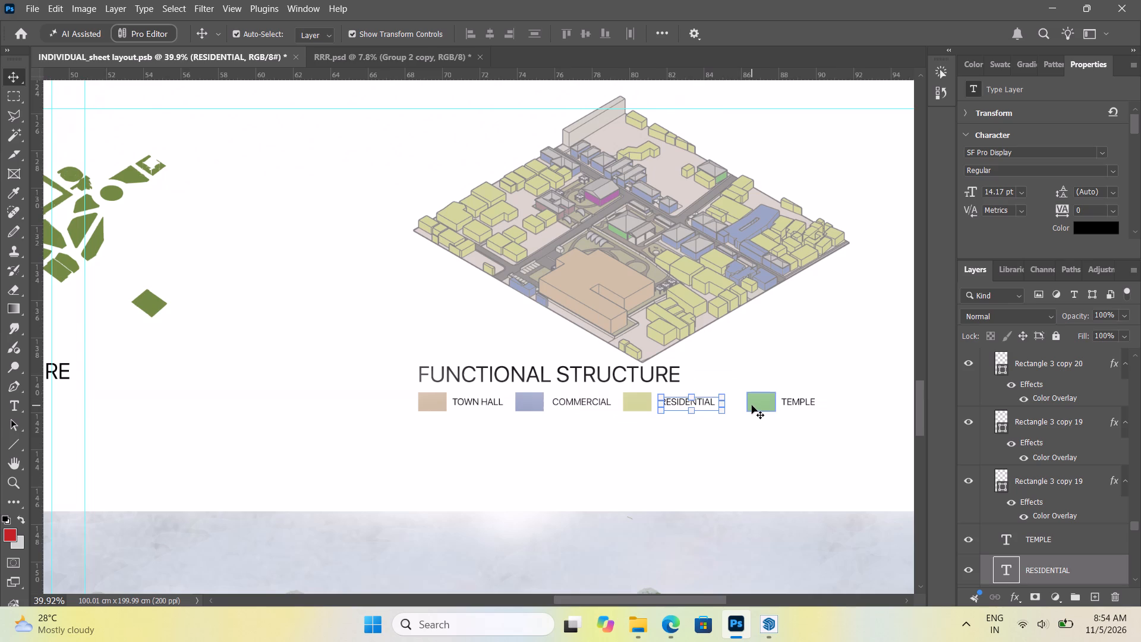
# Move the TEMPLE swatch left to about X 85 cm, near the RESIDENTIAL label, and bring the TEMPLE label left beside it.
pyautogui.click(753, 406)
pyautogui.keyDown('shift'); pyautogui.moveTo(757, 401); pyautogui.dragTo(743, 401); pyautogui.keyUp('shift')
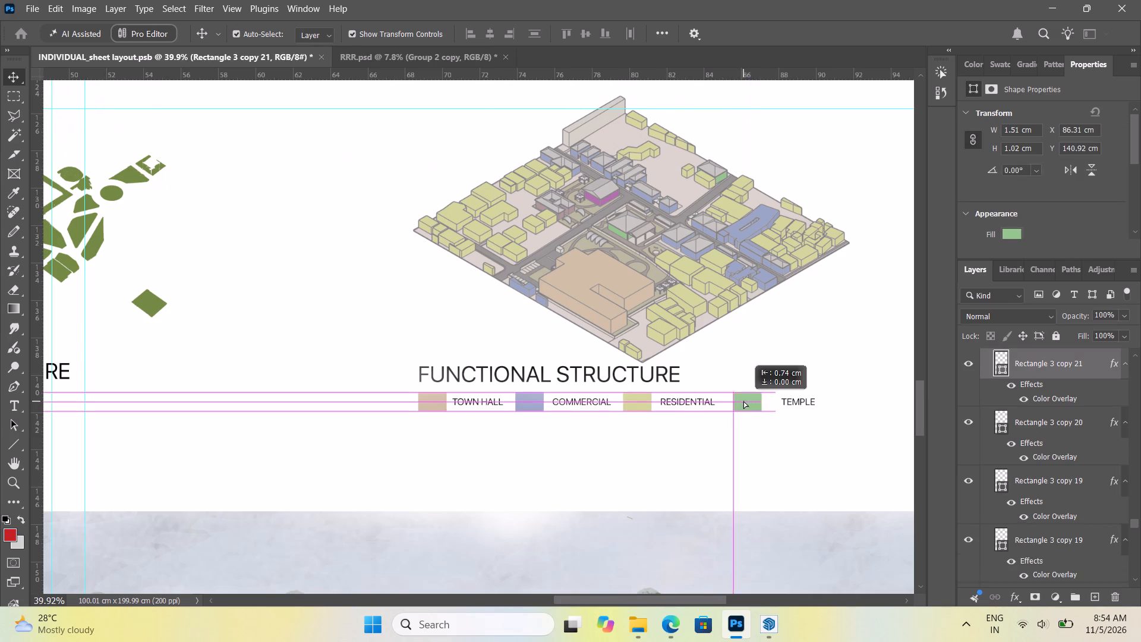
pyautogui.keyDown('shift'); pyautogui.moveTo(743, 401); pyautogui.dragTo(733, 400); pyautogui.keyUp('shift')
pyautogui.click(793, 399)
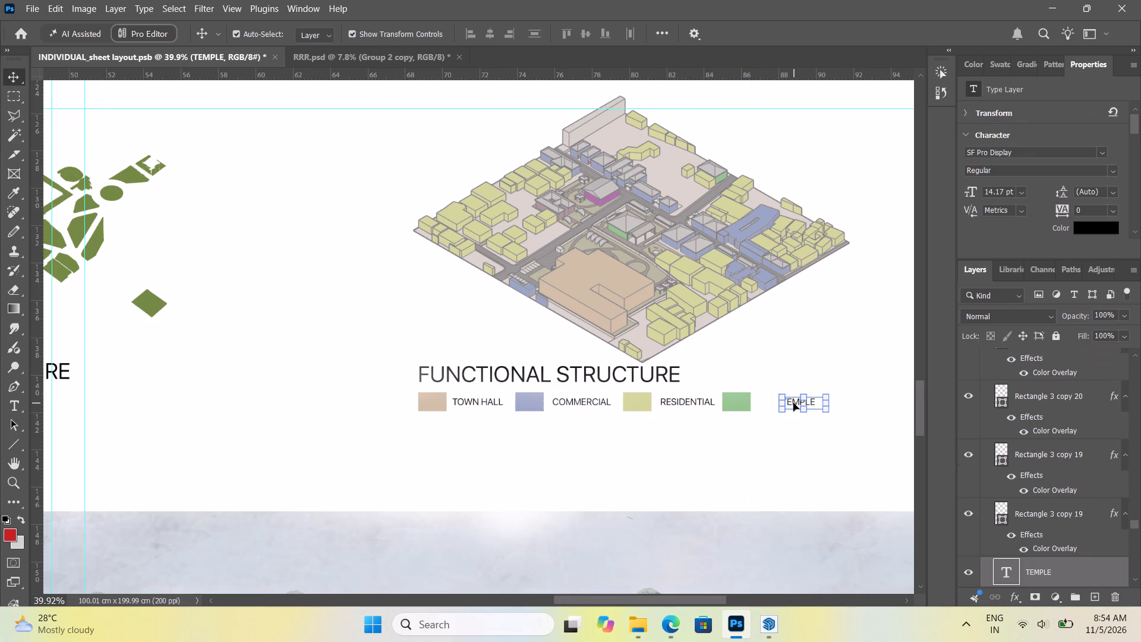
pyautogui.keyDown('shift'); pyautogui.moveTo(793, 403); pyautogui.dragTo(770, 401); pyautogui.keyUp('shift')
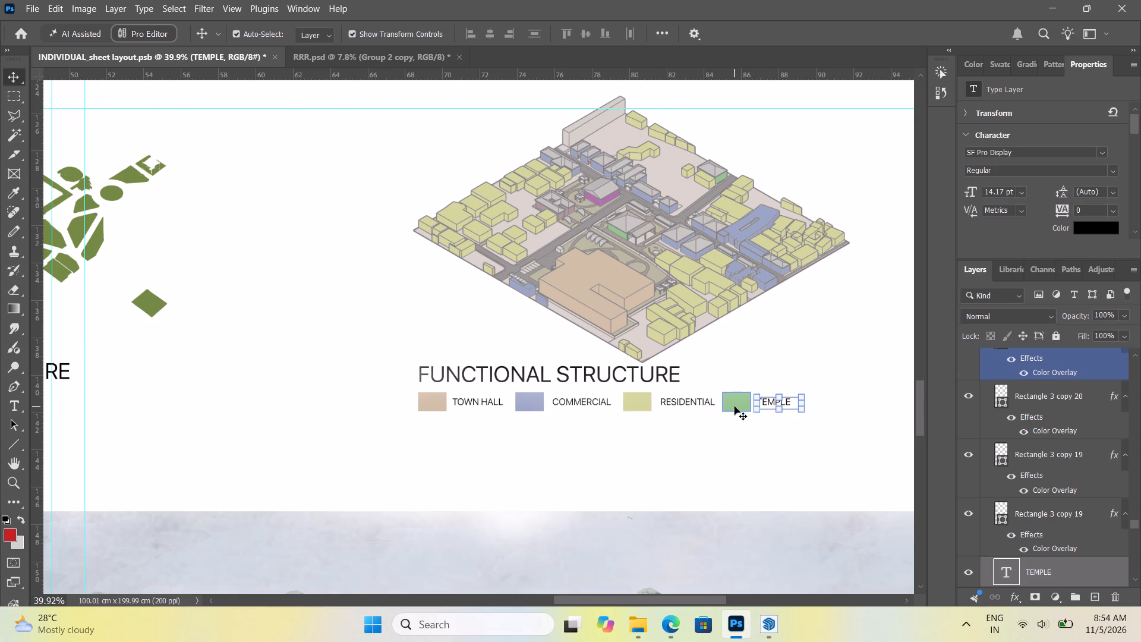
# Duplicate the TEMPLE swatch along the legend row and place the copy just after the TEMPLE label, at about X 89.1 cm.
pyautogui.click(735, 407)
pyautogui.keyDown('alt'); pyautogui.scroll(-4, 509, 512); pyautogui.keyUp('alt')
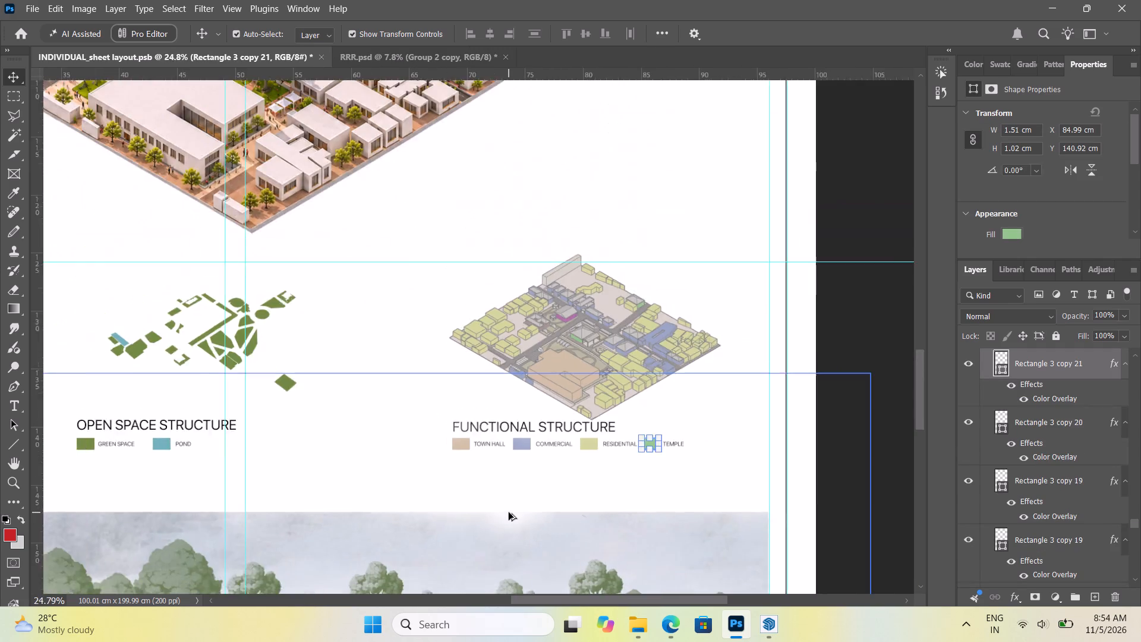
pyautogui.keyDown('alt'); pyautogui.scroll(-5, 509, 512); pyautogui.keyUp('alt')
pyautogui.keyDown('alt'); pyautogui.scroll(8, 649, 508); pyautogui.keyUp('alt')
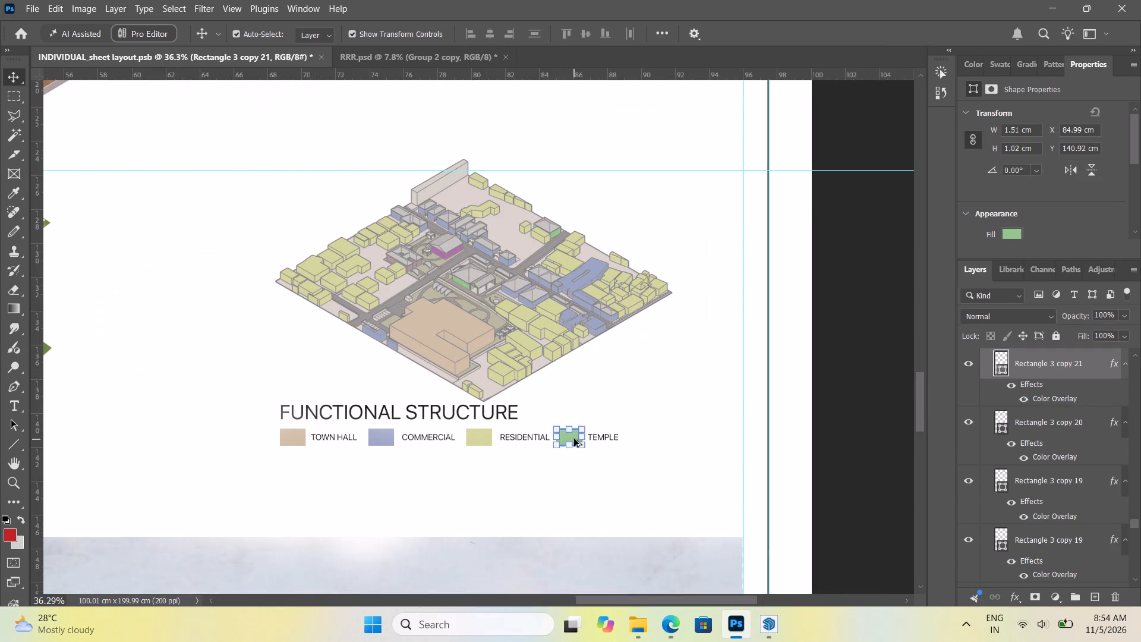
pyautogui.keyDown('alt'); pyautogui.moveTo(574, 439); pyautogui.dragTo(641, 438); pyautogui.keyUp('alt')
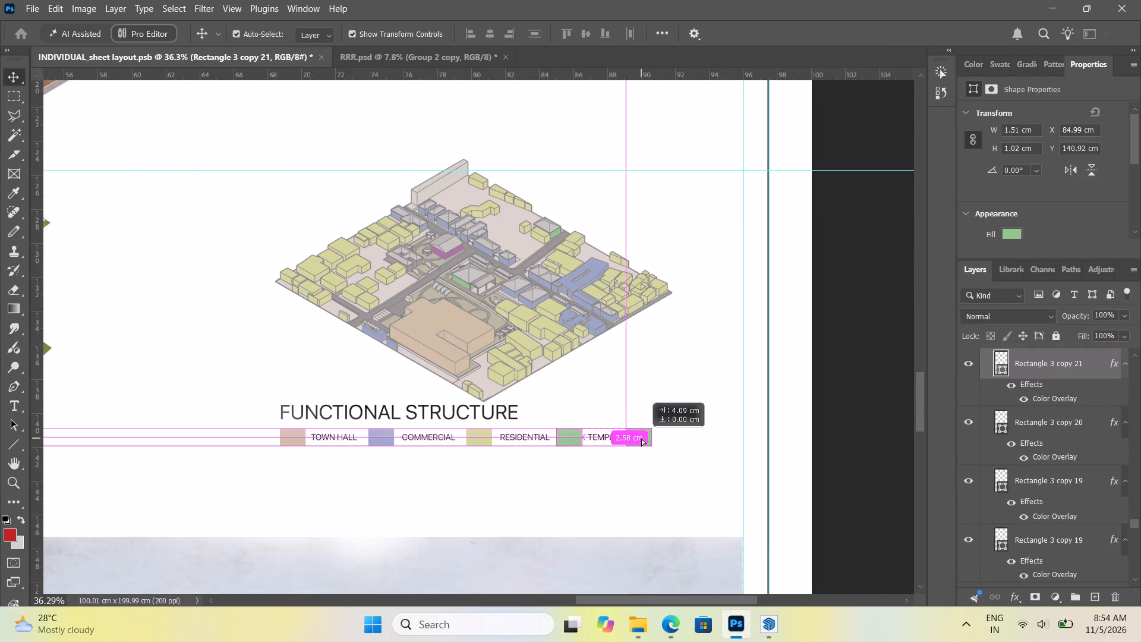
pyautogui.keyDown('alt'); pyautogui.moveTo(641, 438); pyautogui.dragTo(650, 438); pyautogui.keyUp('alt')
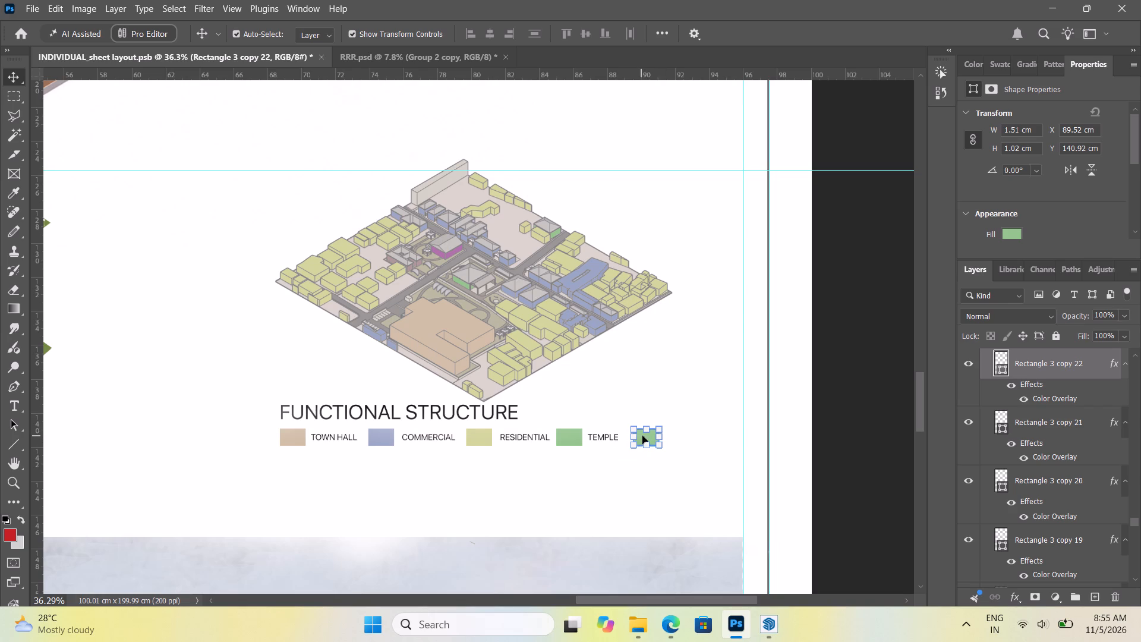
pyautogui.keyDown('shift'); pyautogui.moveTo(644, 439); pyautogui.dragTo(638, 439); pyautogui.keyUp('shift')
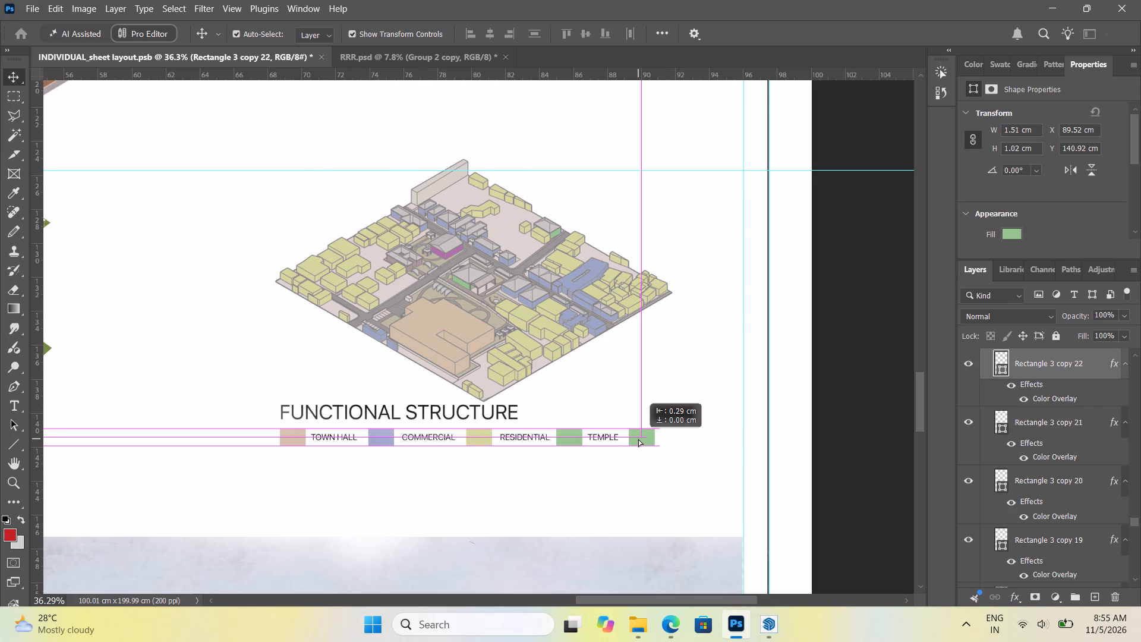
pyautogui.keyDown('shift'); pyautogui.moveTo(638, 439); pyautogui.dragTo(636, 439); pyautogui.keyUp('shift')
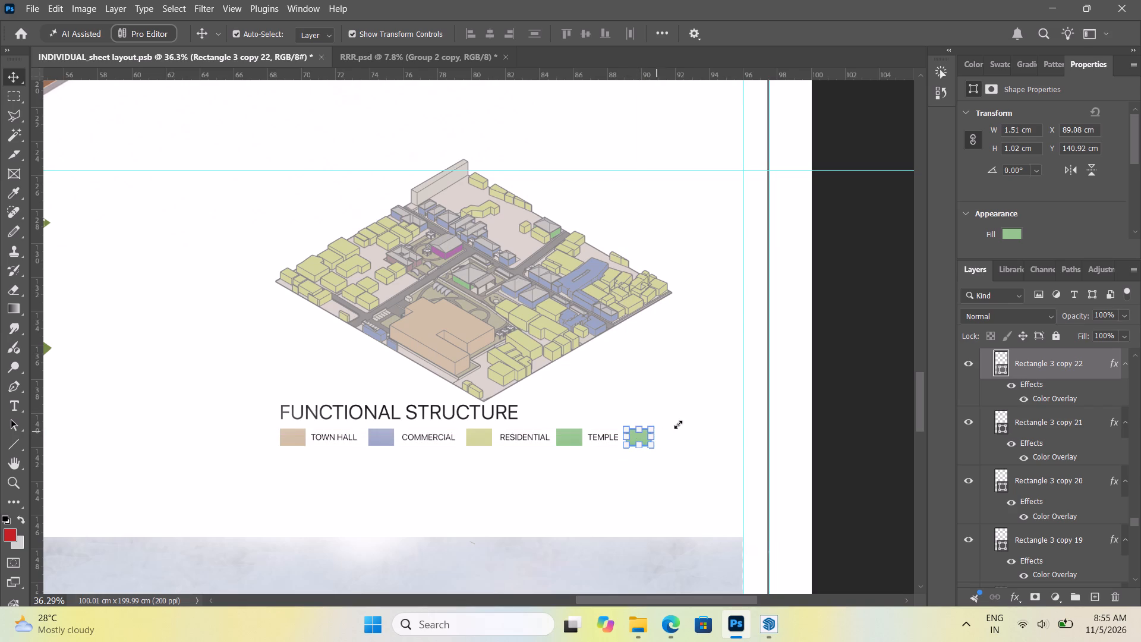
pyautogui.click(862, 287)
# Set the fifth legend swatch's colour overlay to a dusty pink sampled beside the magenta-based building in the axonometric.
pyautogui.click(646, 438)
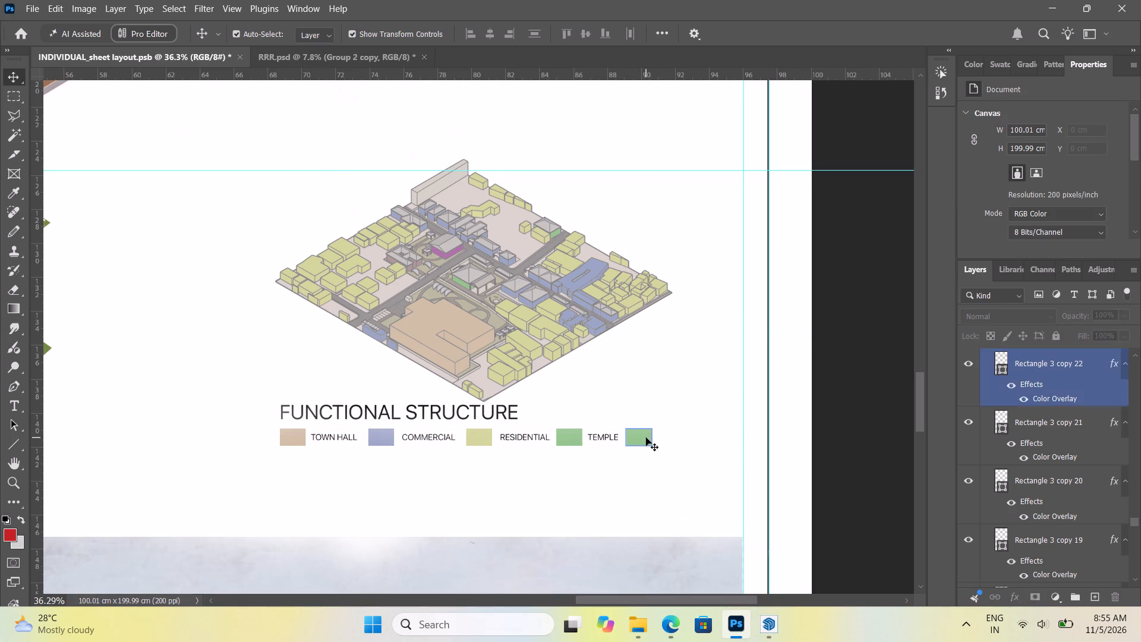
pyautogui.doubleClick(1100, 360)
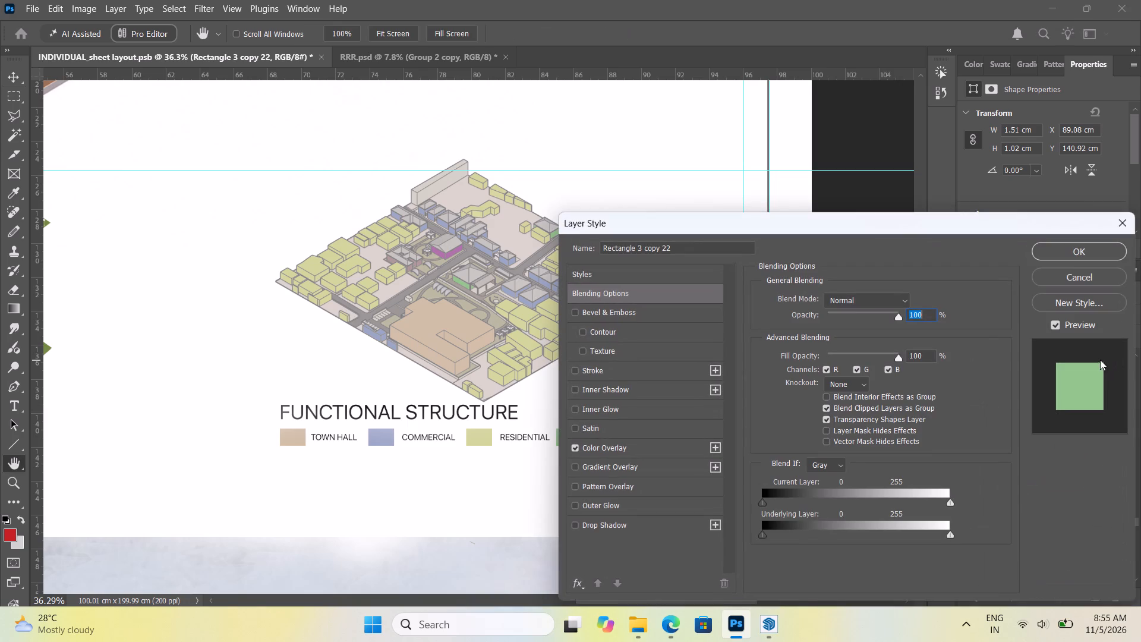
pyautogui.click(687, 448)
pyautogui.click(912, 298)
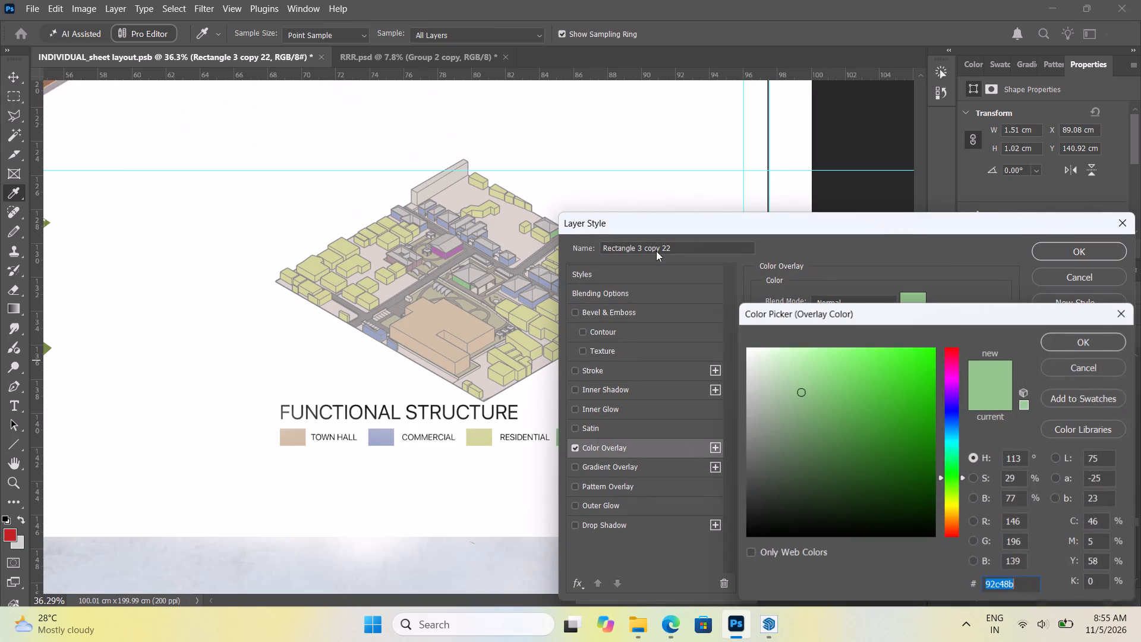
pyautogui.click(419, 262)
pyautogui.click(1058, 345)
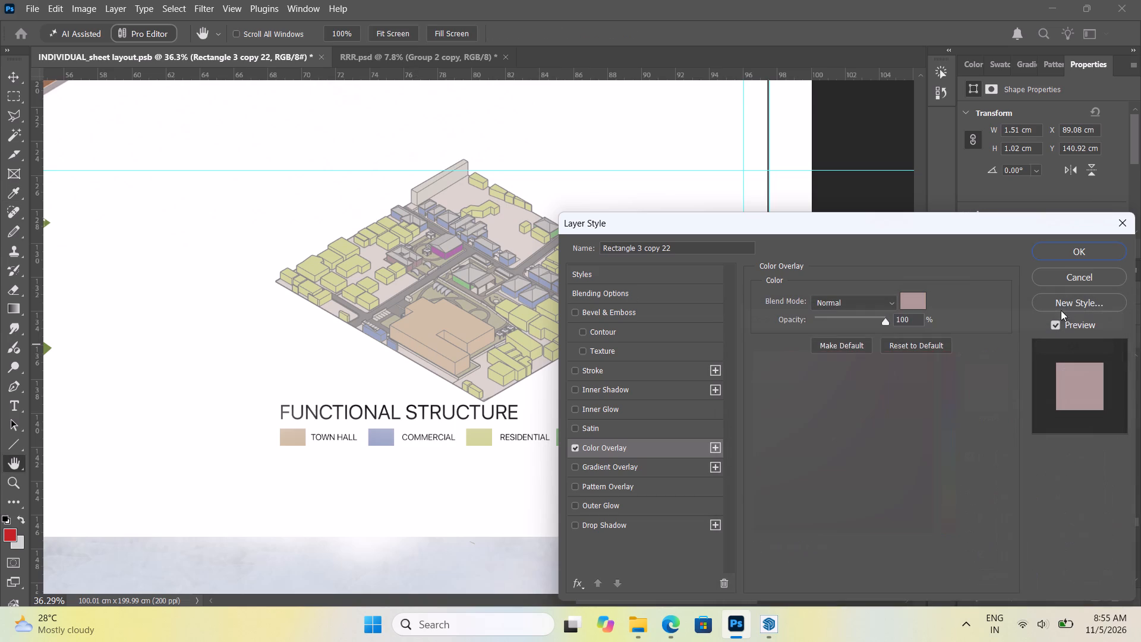
pyautogui.click(1068, 251)
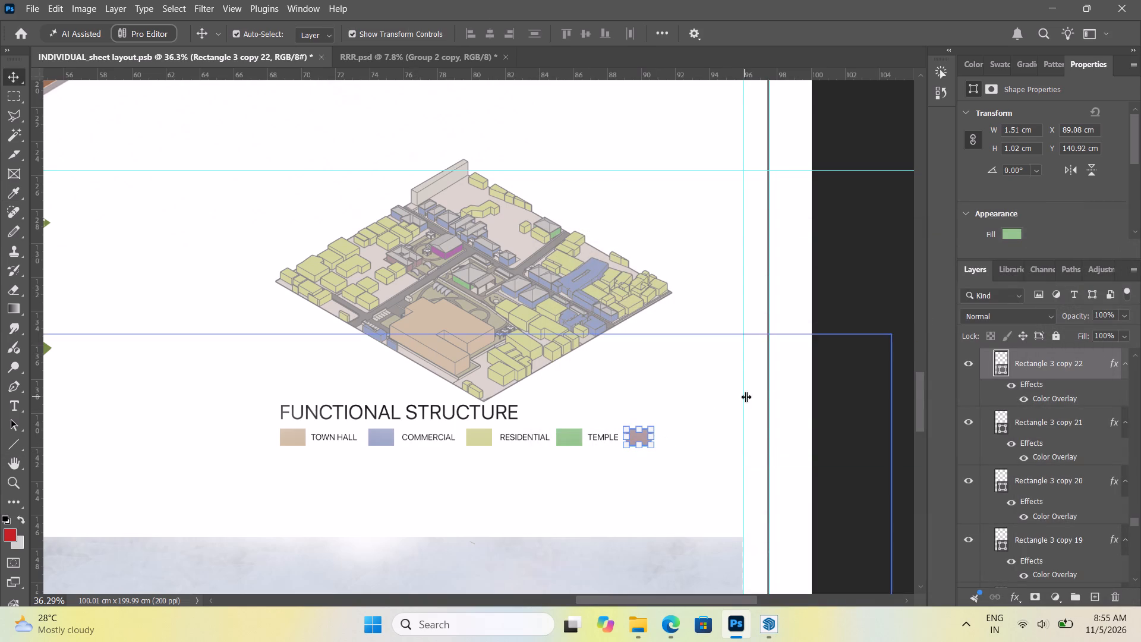
# Duplicate the TEMPLE label along the legend row and place the copy just after the dusty-pink fifth swatch.
pyautogui.click(867, 272)
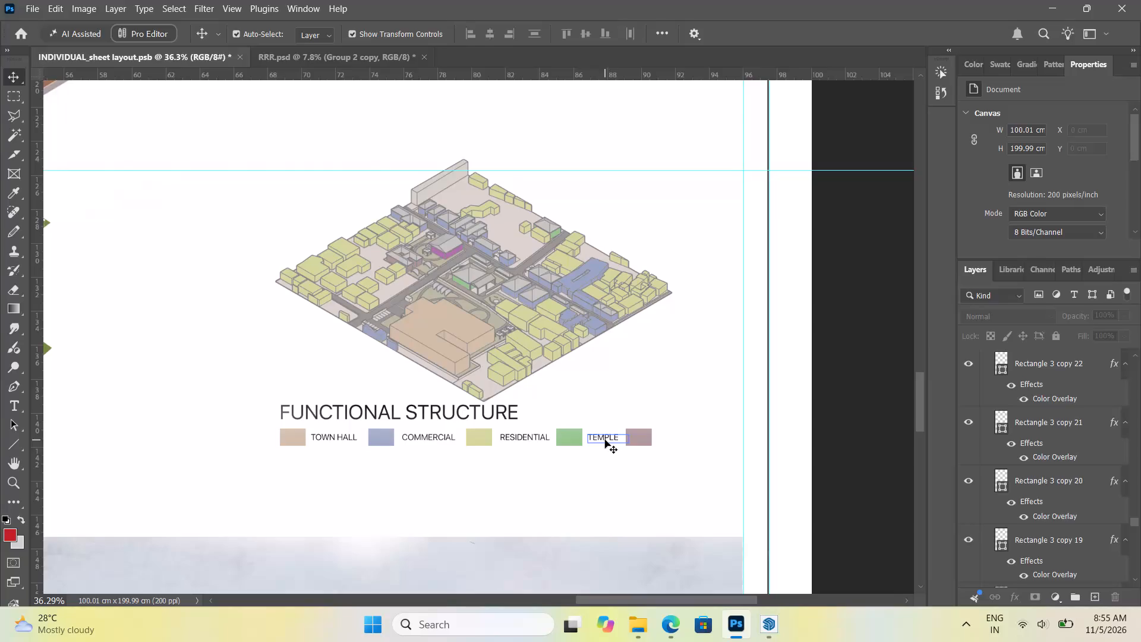
pyautogui.keyDown('alt'); pyautogui.moveTo(606, 439); pyautogui.dragTo(648, 439); pyautogui.keyUp('alt')
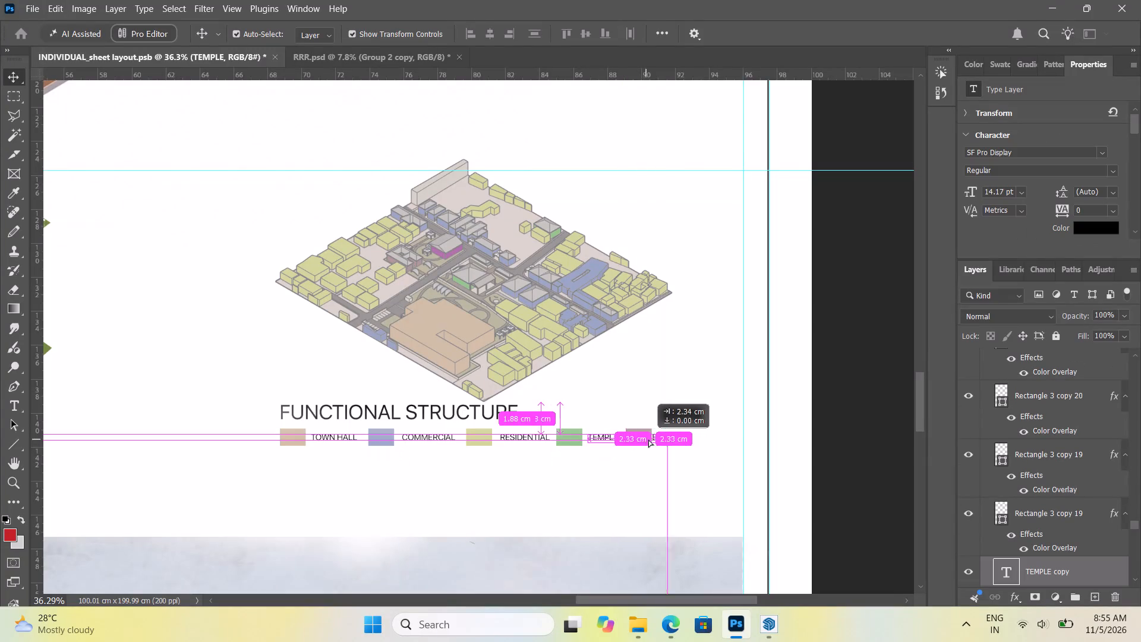
pyautogui.keyDown('alt'); pyautogui.moveTo(648, 439); pyautogui.dragTo(680, 439); pyautogui.keyUp('alt')
pyautogui.keyDown('shift'); pyautogui.moveTo(673, 438); pyautogui.dragTo(670, 439); pyautogui.keyUp('shift')
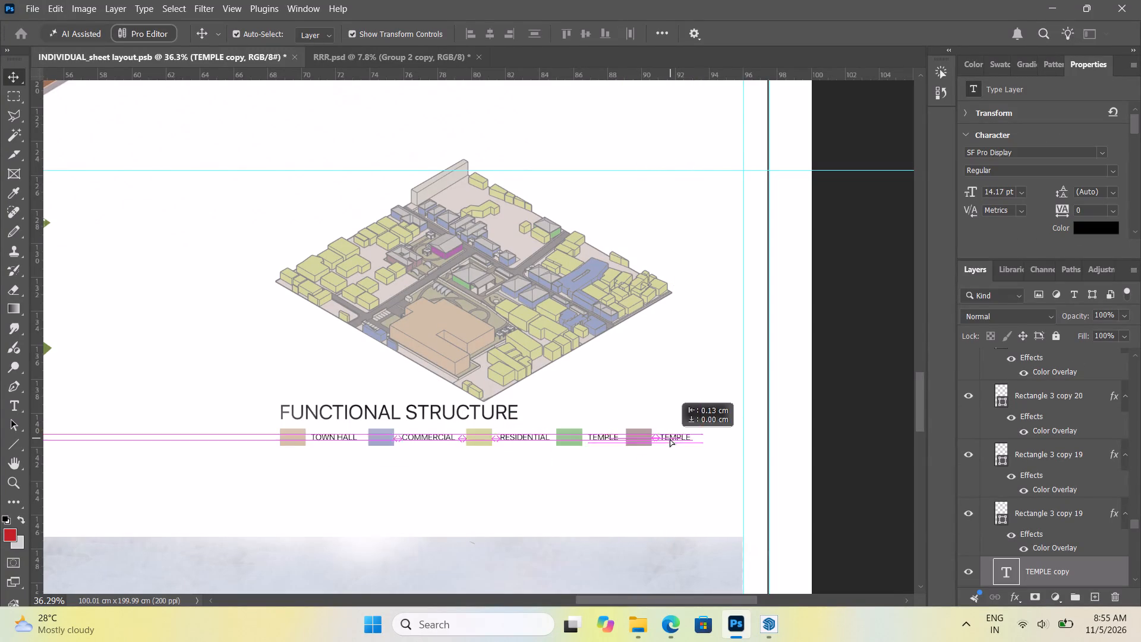
pyautogui.keyDown('shift'); pyautogui.moveTo(670, 439); pyautogui.dragTo(667, 439); pyautogui.keyUp('shift')
# Change the copied label's text to ADAPTIVE REUSE and widen its text box to about 4.3 cm so it fits on one line.
pyautogui.doubleClick(668, 438)
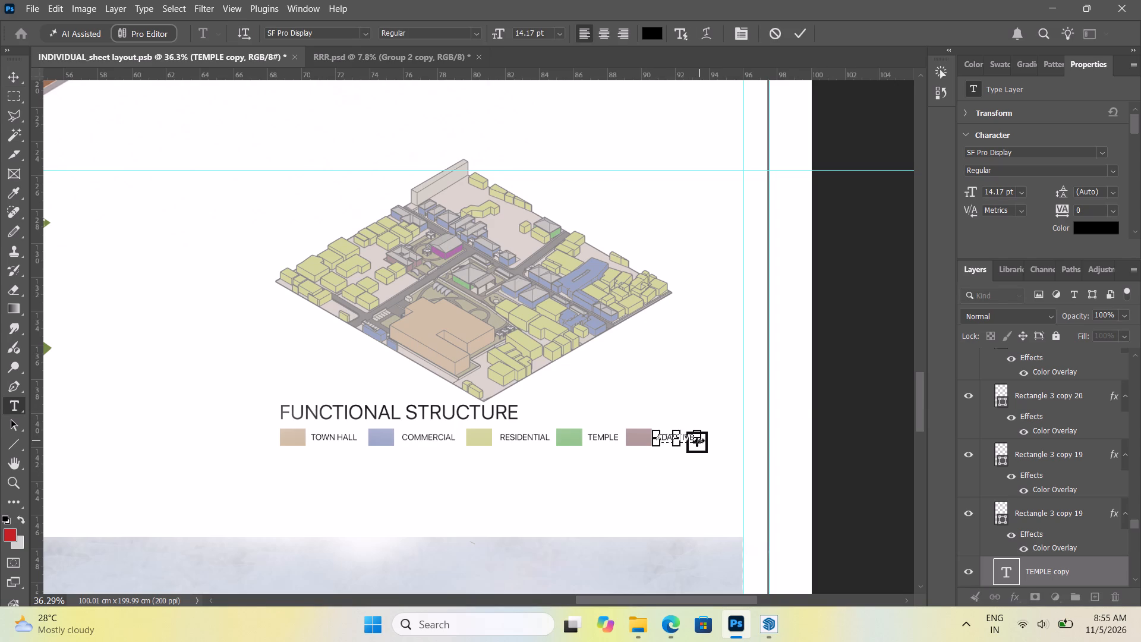
pyautogui.moveTo(699, 440); pyautogui.dragTo(715, 439)
pyautogui.moveTo(699, 438); pyautogui.dragTo(710, 438)
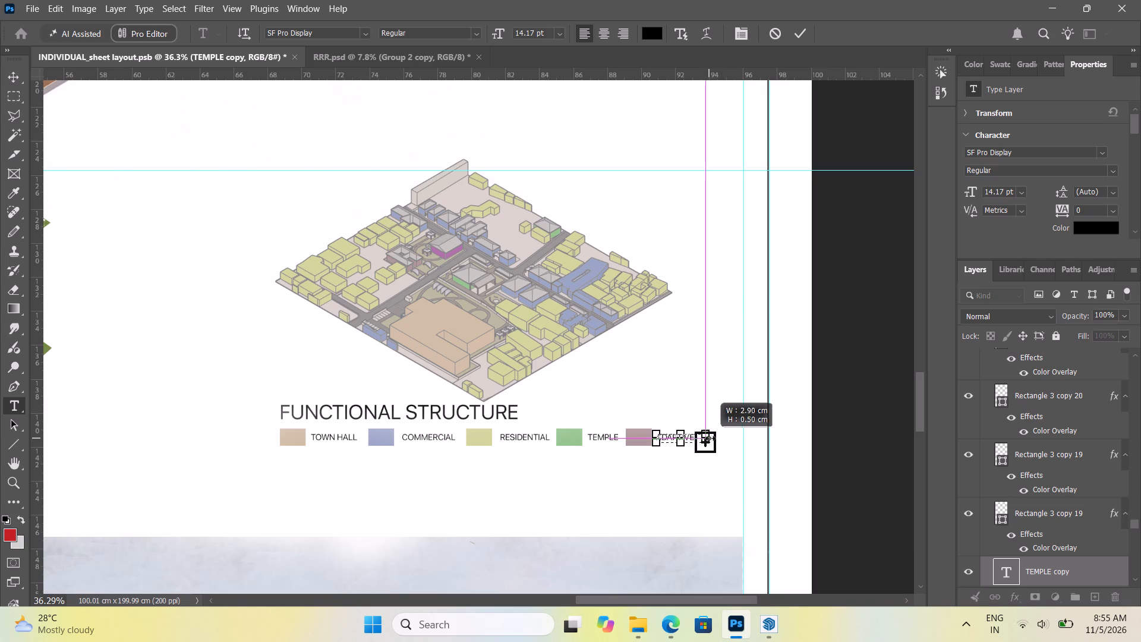
pyautogui.moveTo(710, 438); pyautogui.dragTo(731, 440)
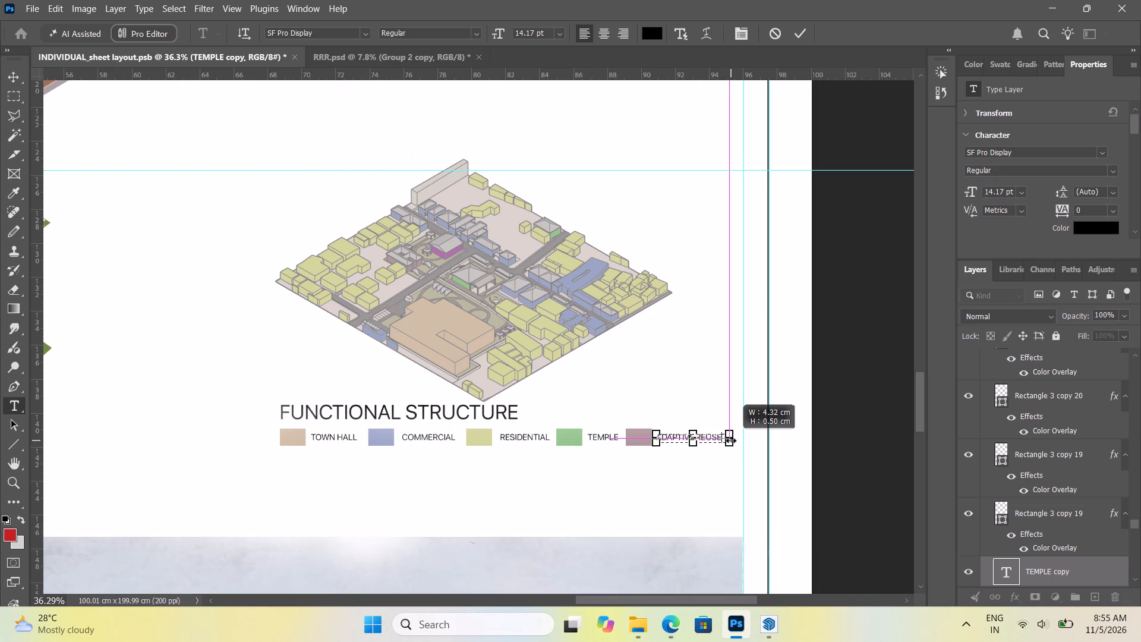
pyautogui.moveTo(731, 440); pyautogui.dragTo(729, 440)
pyautogui.click(21, 77)
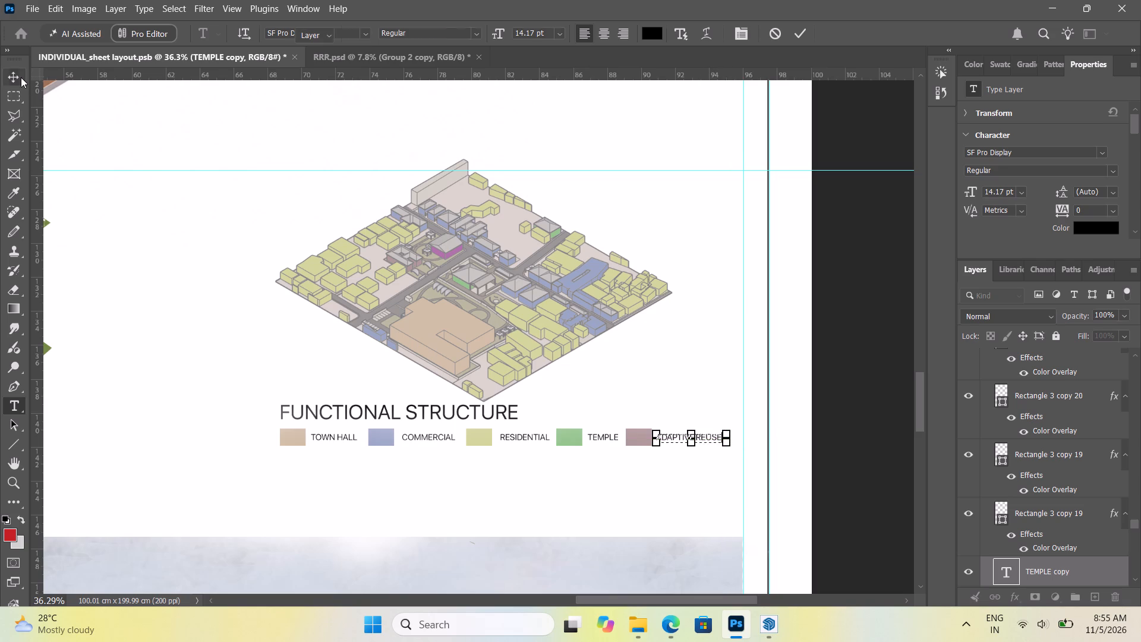
pyautogui.click(843, 147)
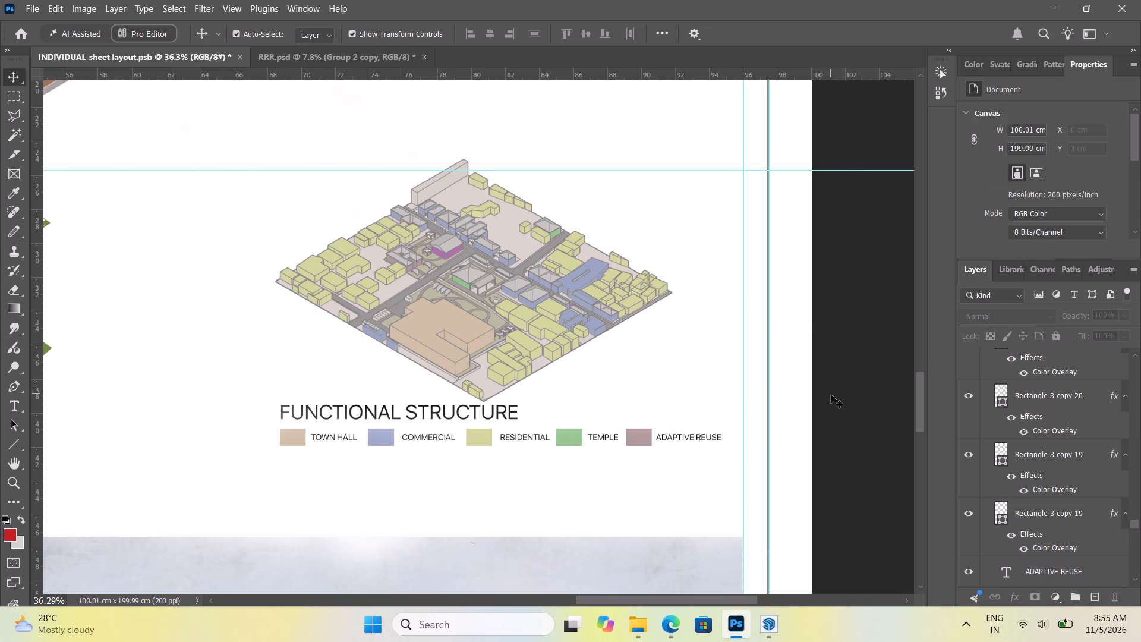
# Compare the ADAPTIVE REUSE swatch's colour with the dusty-pink and magenta buildings in the axonometric.
pyautogui.scroll(-3, 831, 395)
pyautogui.click(645, 405)
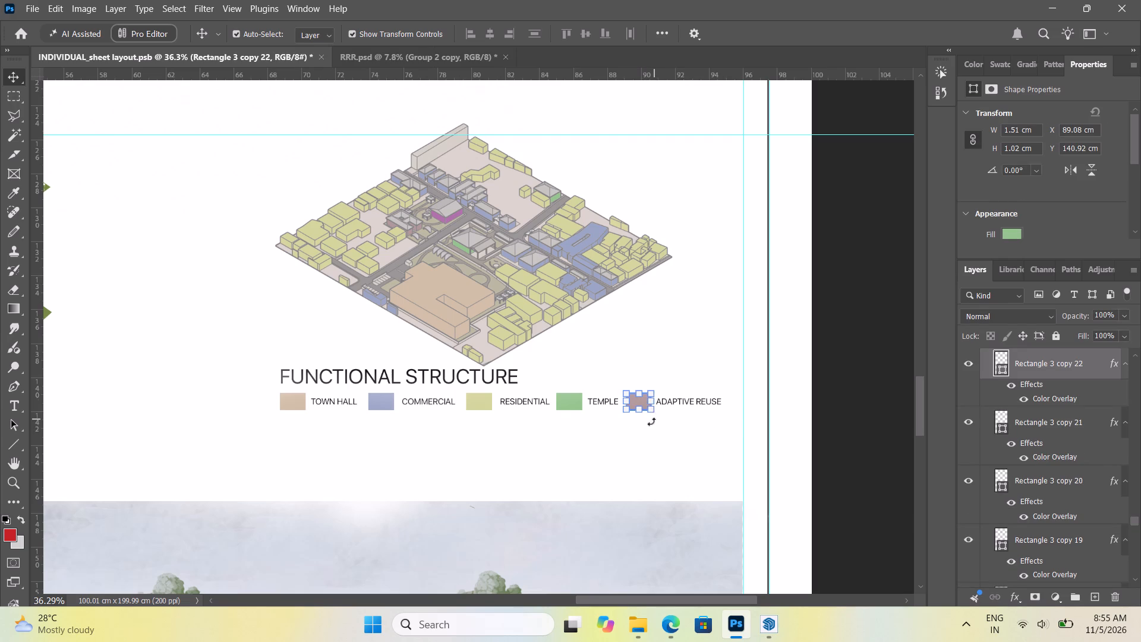
pyautogui.keyDown('alt'); pyautogui.scroll(7, 628, 423); pyautogui.keyUp('alt')
pyautogui.keyDown('alt'); pyautogui.scroll(-2, 646, 423); pyautogui.keyUp('alt')
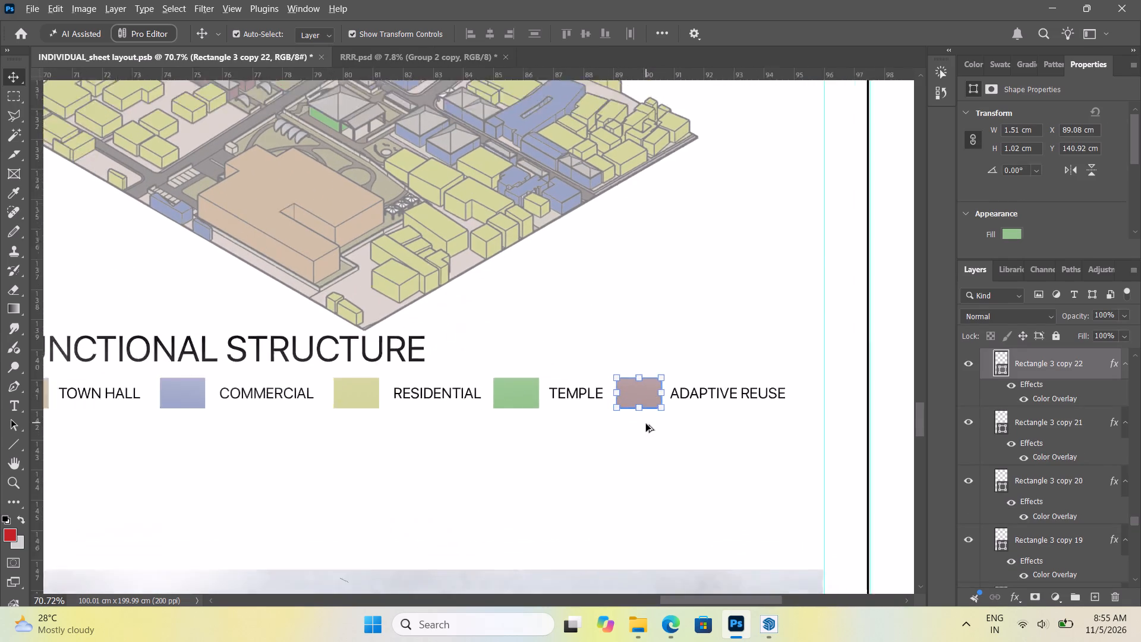
pyautogui.keyDown('alt'); pyautogui.scroll(-7, 646, 424); pyautogui.keyUp('alt')
pyautogui.keyDown('alt'); pyautogui.scroll(13, 480, 283); pyautogui.keyUp('alt')
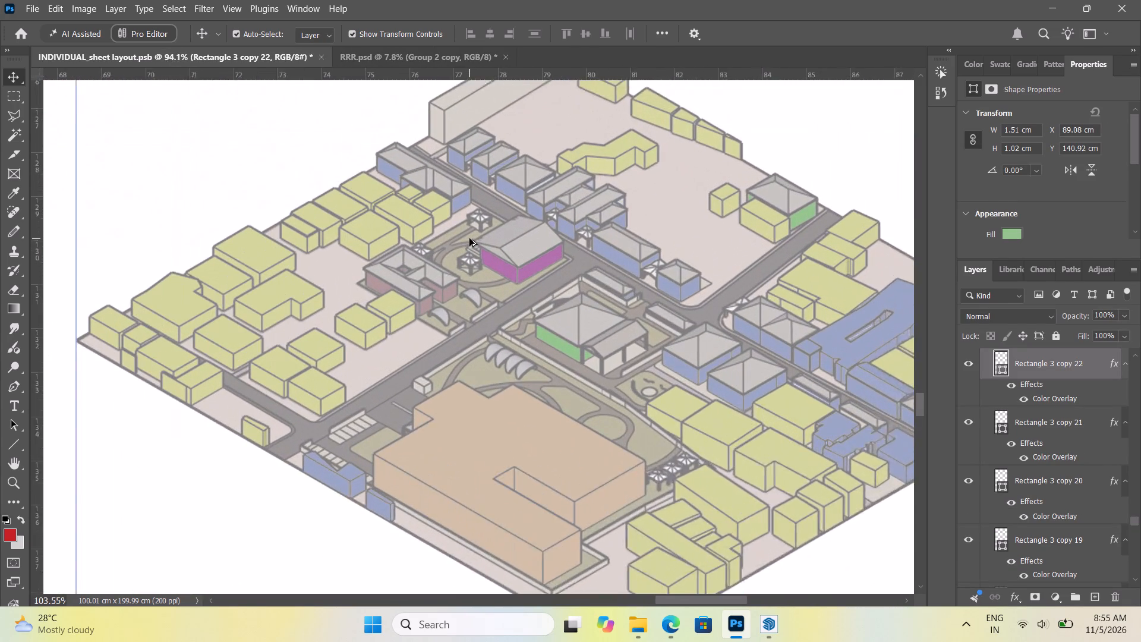
pyautogui.keyDown('alt'); pyautogui.scroll(-17, 450, 295); pyautogui.keyUp('alt')
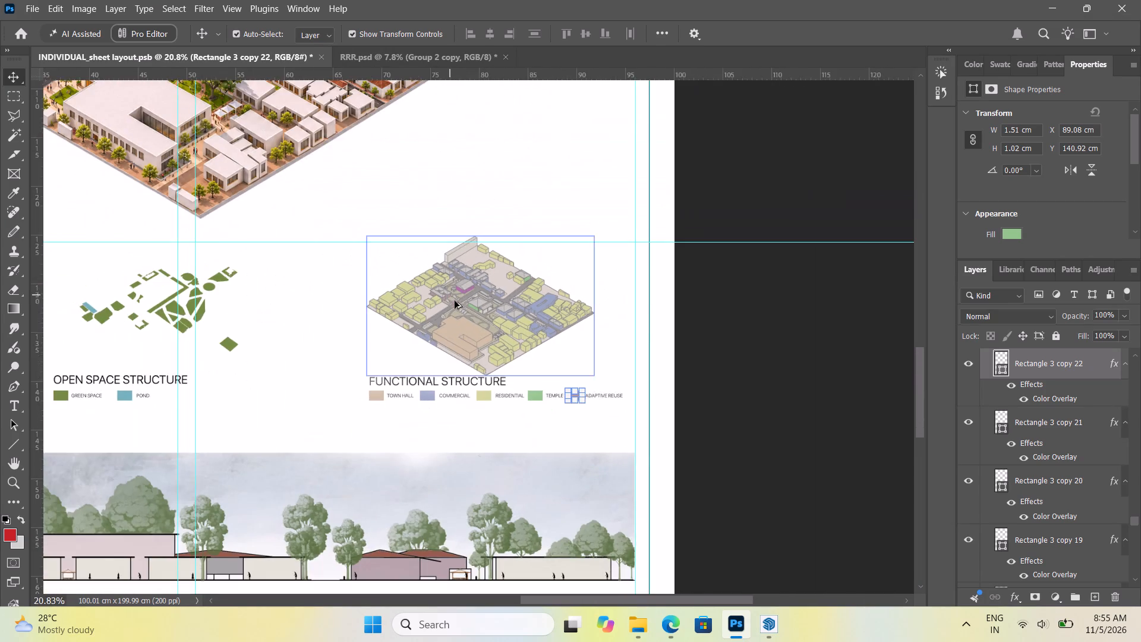
pyautogui.keyDown('alt'); pyautogui.scroll(8, 540, 389); pyautogui.keyUp('alt')
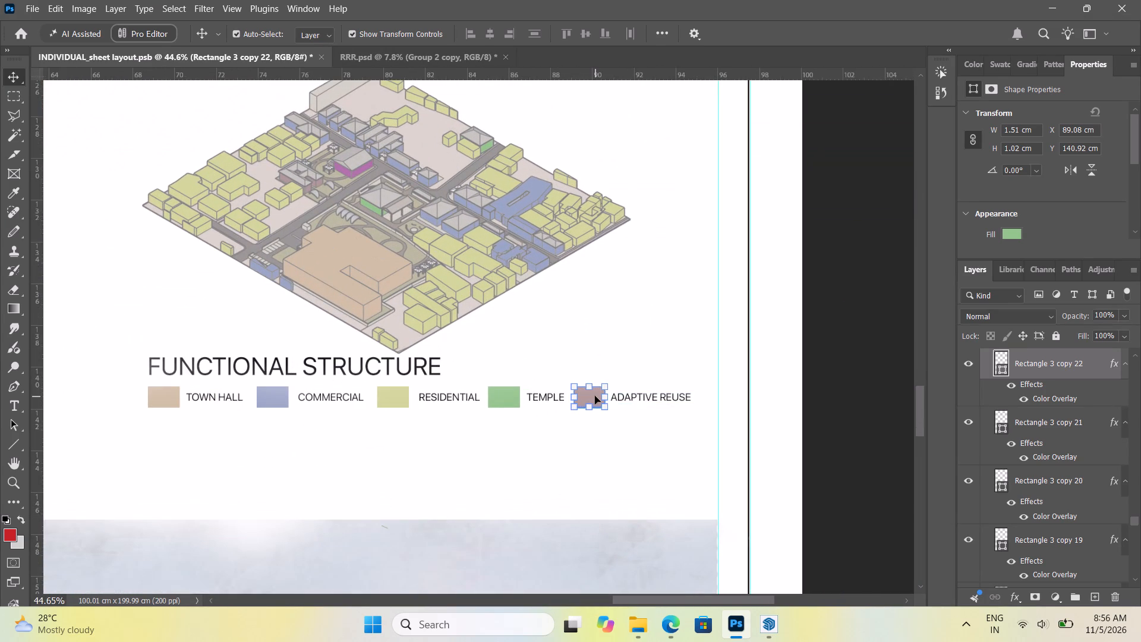
pyautogui.keyDown('alt'); pyautogui.scroll(-5, 590, 397); pyautogui.keyUp('alt')
pyautogui.keyDown('alt'); pyautogui.scroll(9, 446, 291); pyautogui.keyUp('alt')
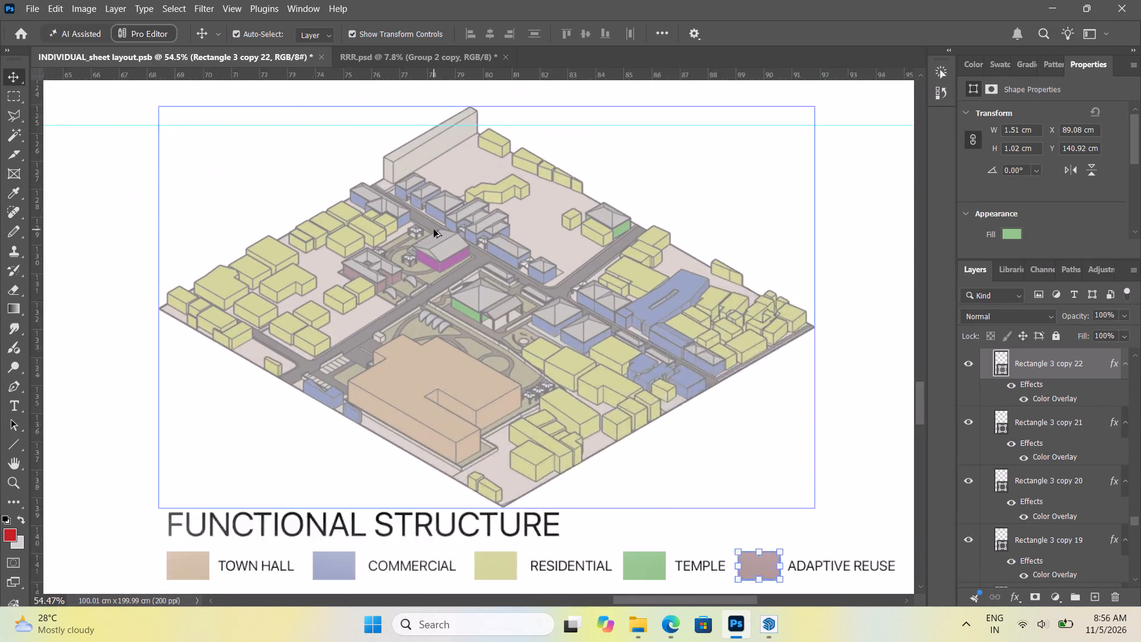
# Select the dusty-pink walls of the courtyard building in the Group 2 copy layer with the Magic Wand.
pyautogui.keyDown('alt'); pyautogui.scroll(2, 434, 229); pyautogui.keyUp('alt')
pyautogui.click(382, 298)
pyautogui.keyDown('alt'); pyautogui.scroll(2, 382, 298); pyautogui.keyUp('alt')
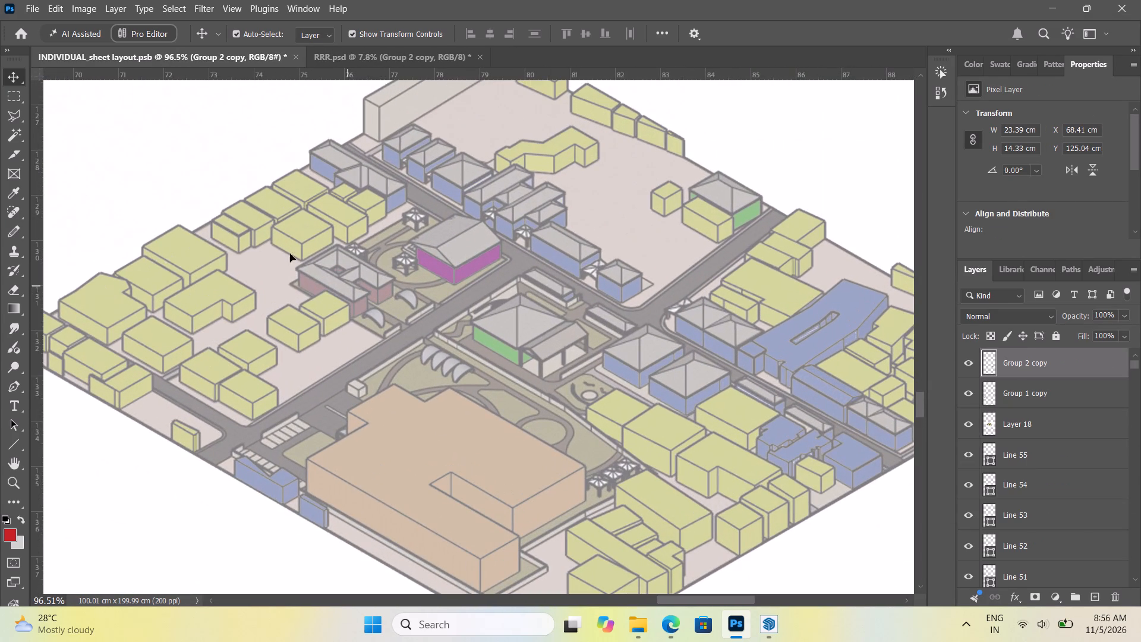
pyautogui.click(20, 137)
pyautogui.keyDown('alt'); pyautogui.scroll(5, 322, 297); pyautogui.keyUp('alt')
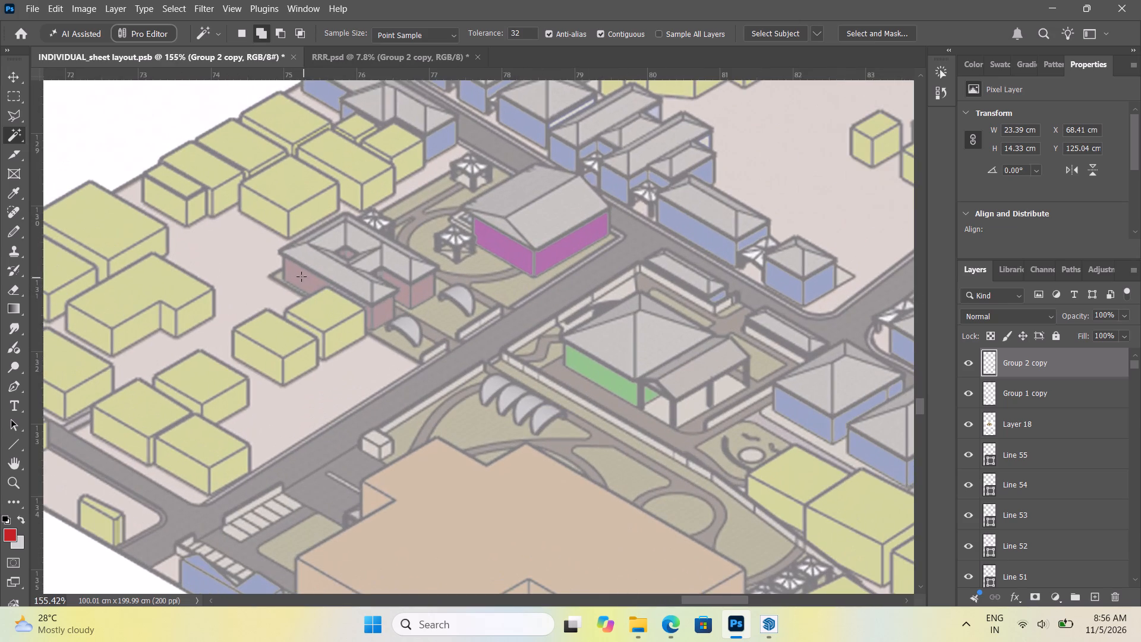
pyautogui.click(300, 276)
pyautogui.click(379, 310)
pyautogui.keyDown('alt'); pyautogui.scroll(1, 371, 313); pyautogui.keyUp('alt')
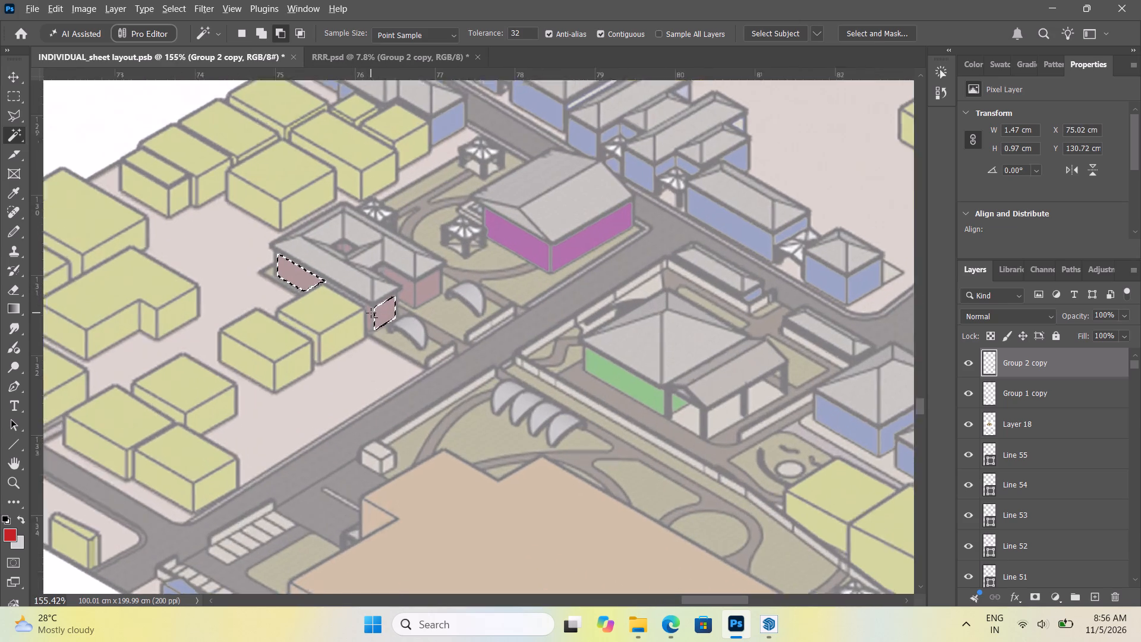
pyautogui.keyDown('alt'); pyautogui.scroll(7, 371, 313); pyautogui.keyUp('alt')
pyautogui.click(367, 308)
pyautogui.click(440, 265)
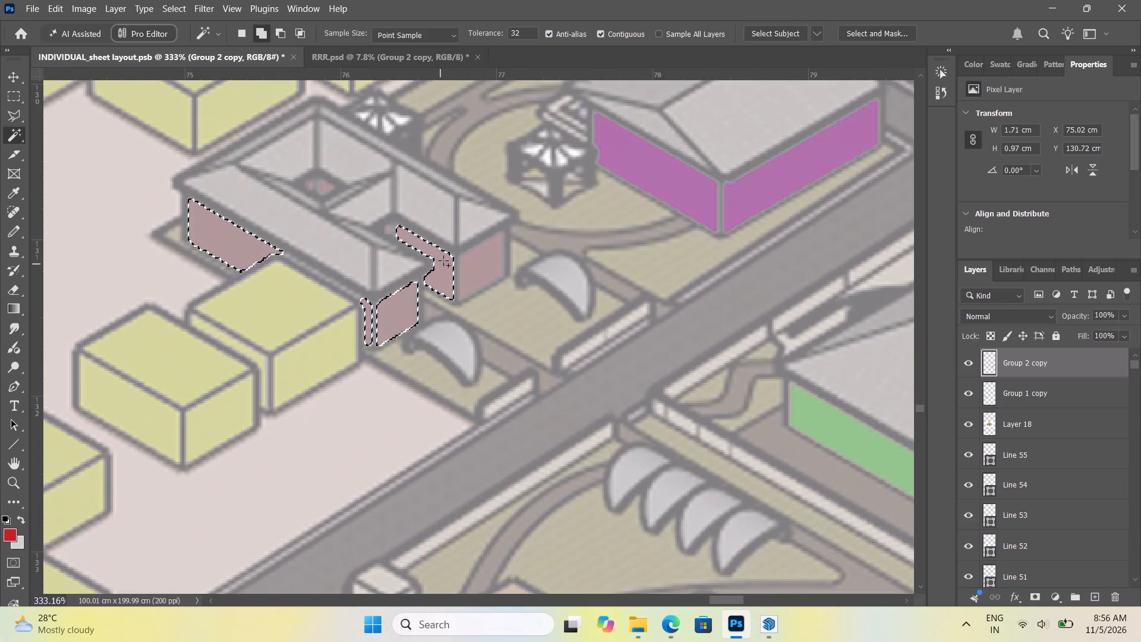
pyautogui.click(477, 262)
pyautogui.keyDown('alt'); pyautogui.scroll(6, 351, 209); pyautogui.keyUp('alt')
pyautogui.click(409, 240)
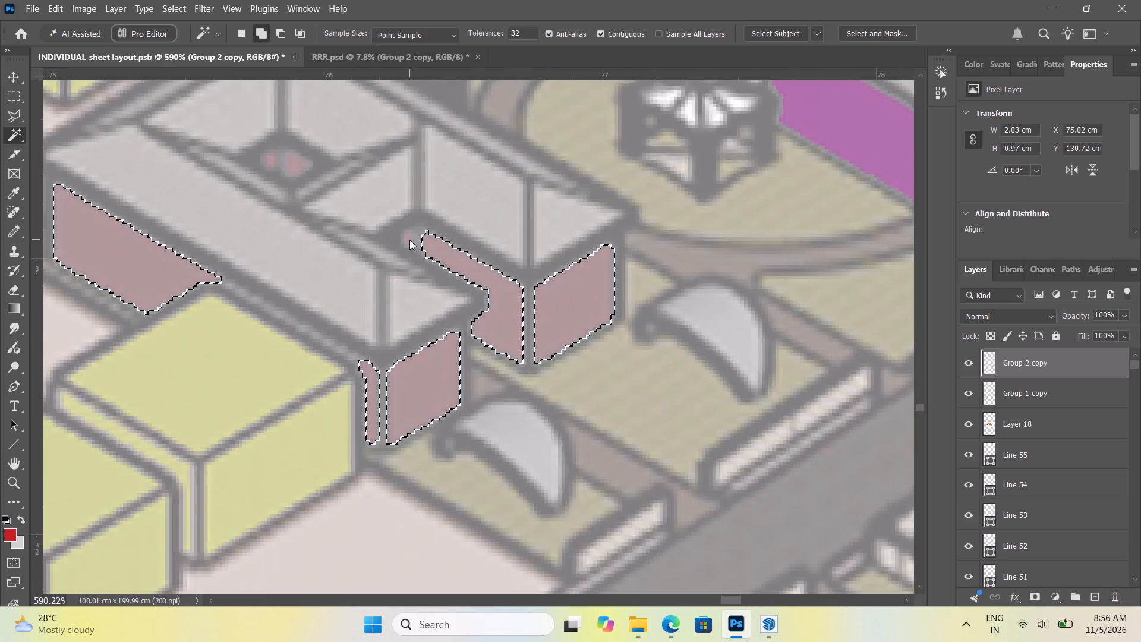
# Add both magenta walls of the neighbouring gabled building to the selection.
pyautogui.keyDown('alt'); pyautogui.scroll(-10, 301, 295); pyautogui.keyUp('alt')
pyautogui.click(525, 231)
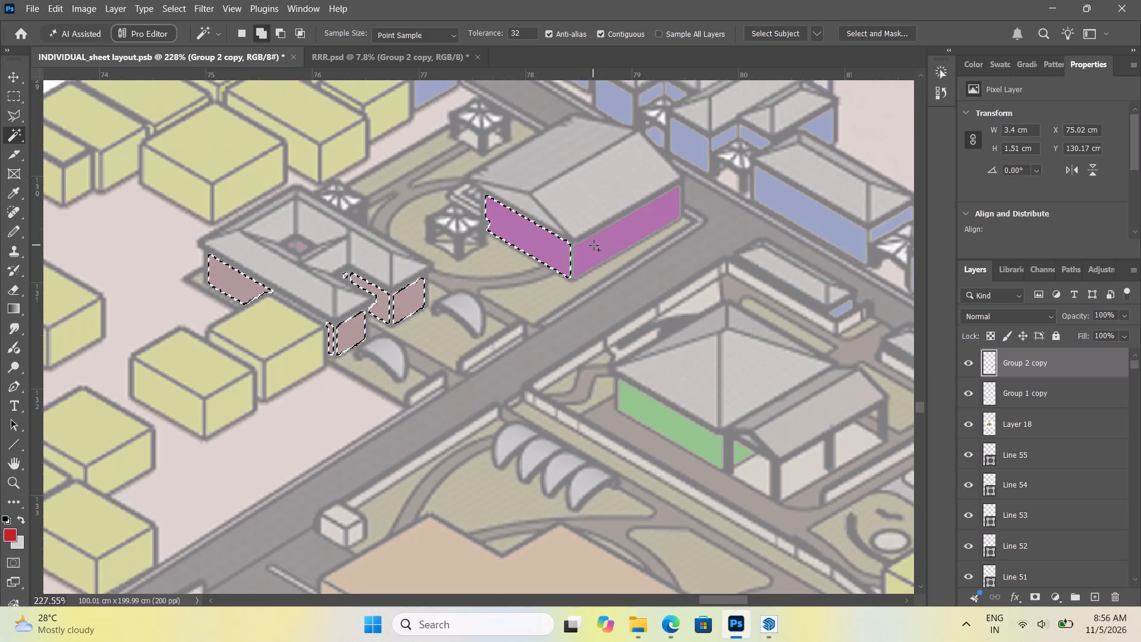
pyautogui.click(598, 243)
# Fill the selected walls with a Solid Color fill layer in dark muted red #724c4d.
pyautogui.keyDown('alt'); pyautogui.scroll(-11, 453, 295); pyautogui.keyUp('alt')
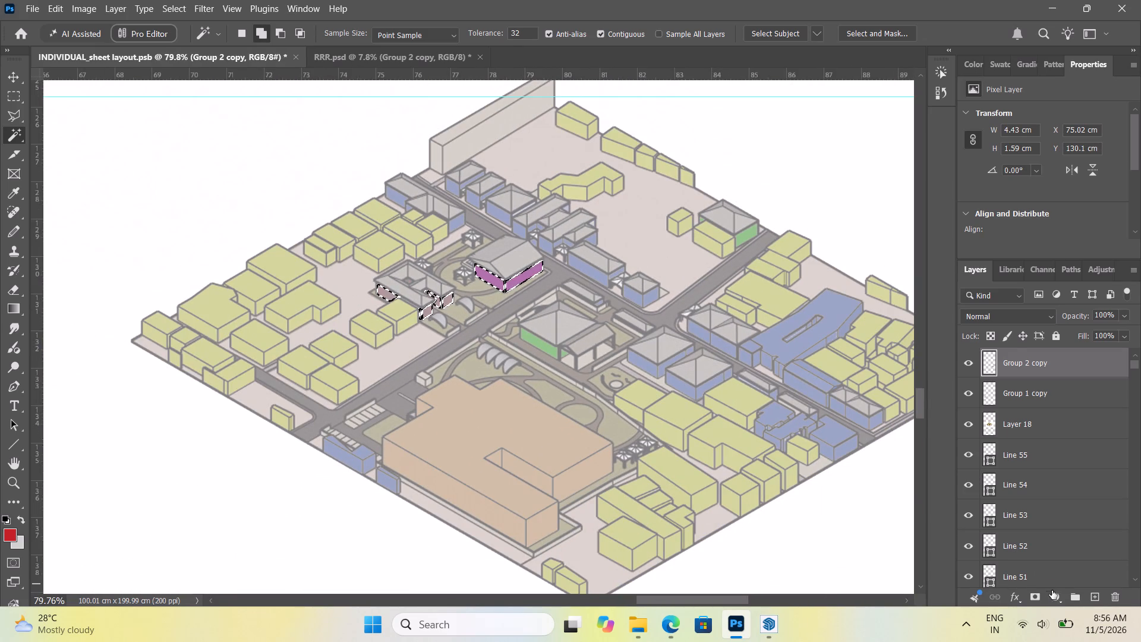
pyautogui.click(1056, 597)
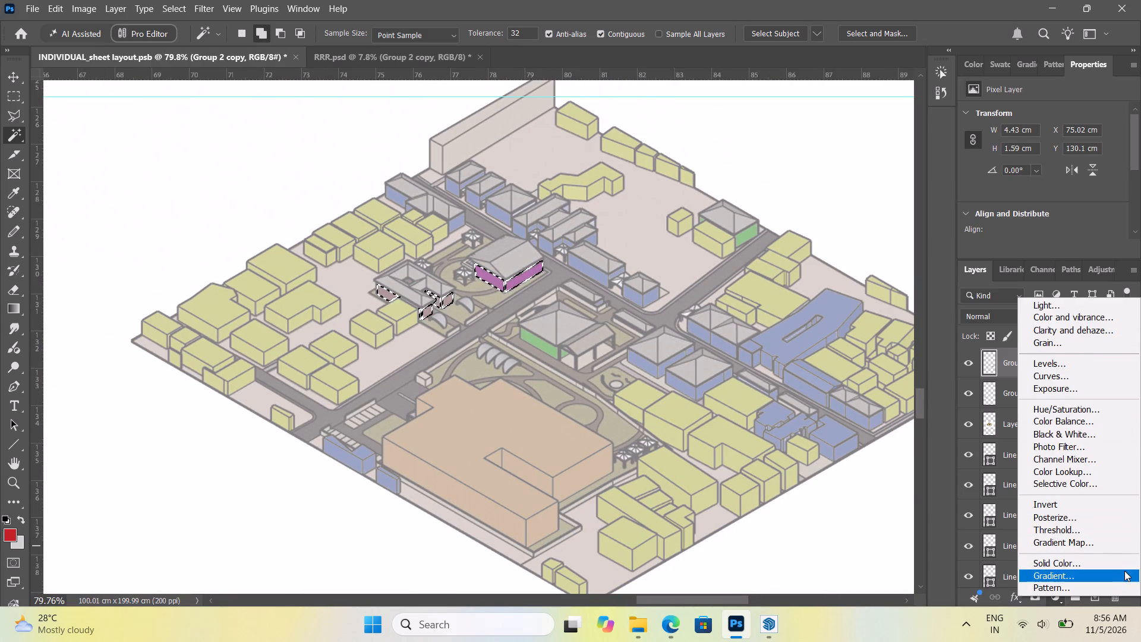
pyautogui.click(1123, 567)
pyautogui.moveTo(819, 466); pyautogui.dragTo(790, 435)
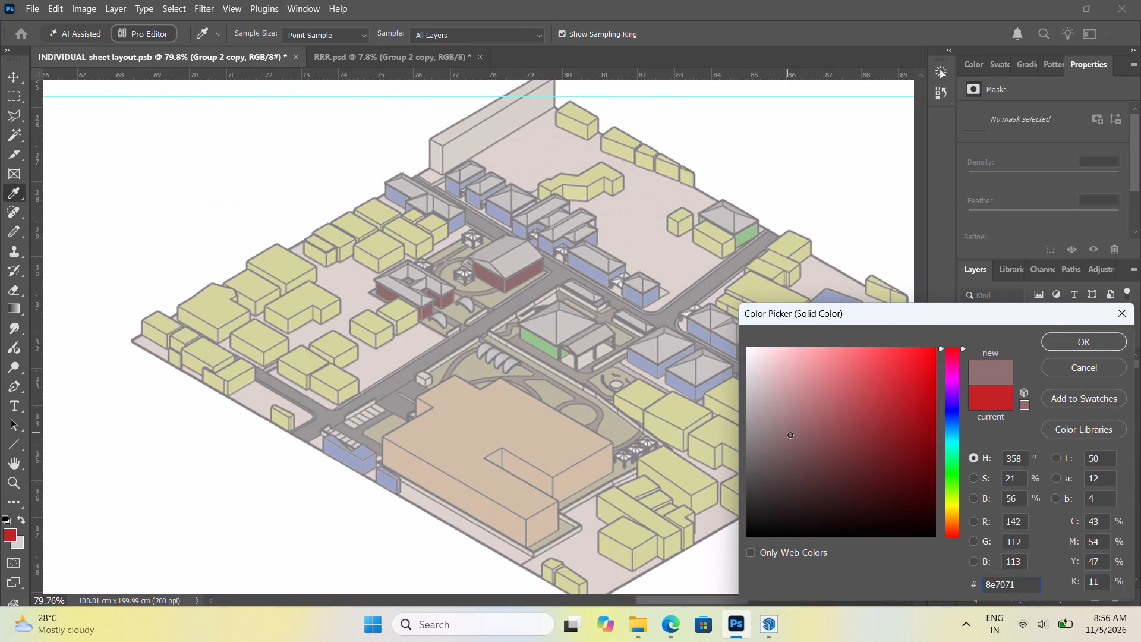
pyautogui.moveTo(790, 435); pyautogui.dragTo(809, 451)
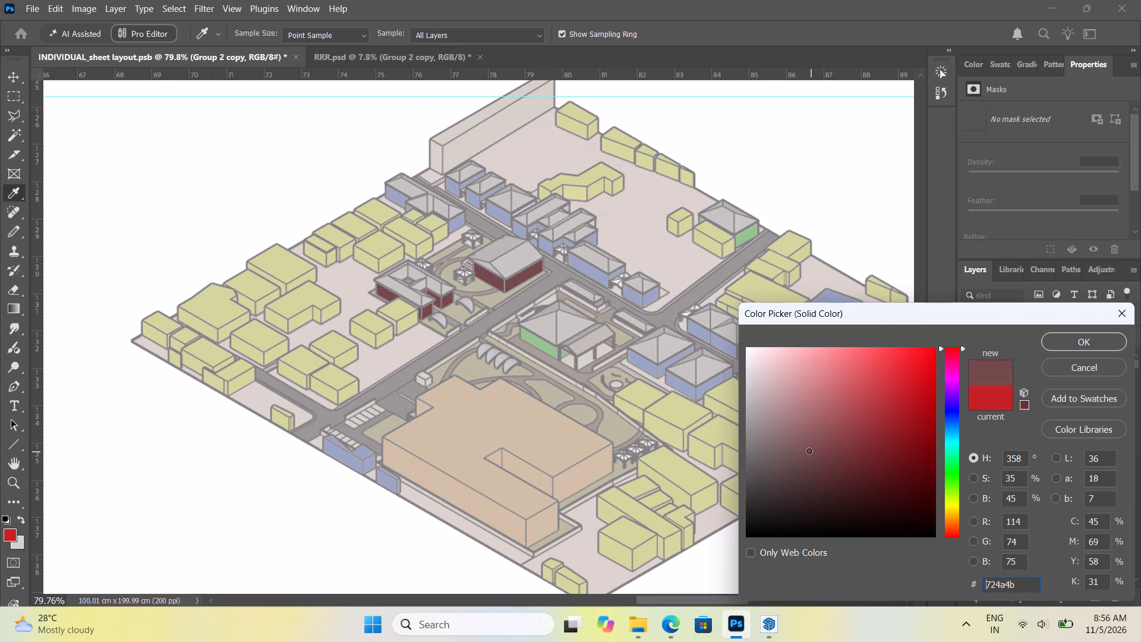
pyautogui.moveTo(809, 451); pyautogui.dragTo(809, 452)
pyautogui.click(1066, 344)
# Set the ADAPTIVE REUSE swatch's colour overlay to #724c4d, sampled from the recoloured gabled building's wall.
pyautogui.scroll(-16, 502, 306)
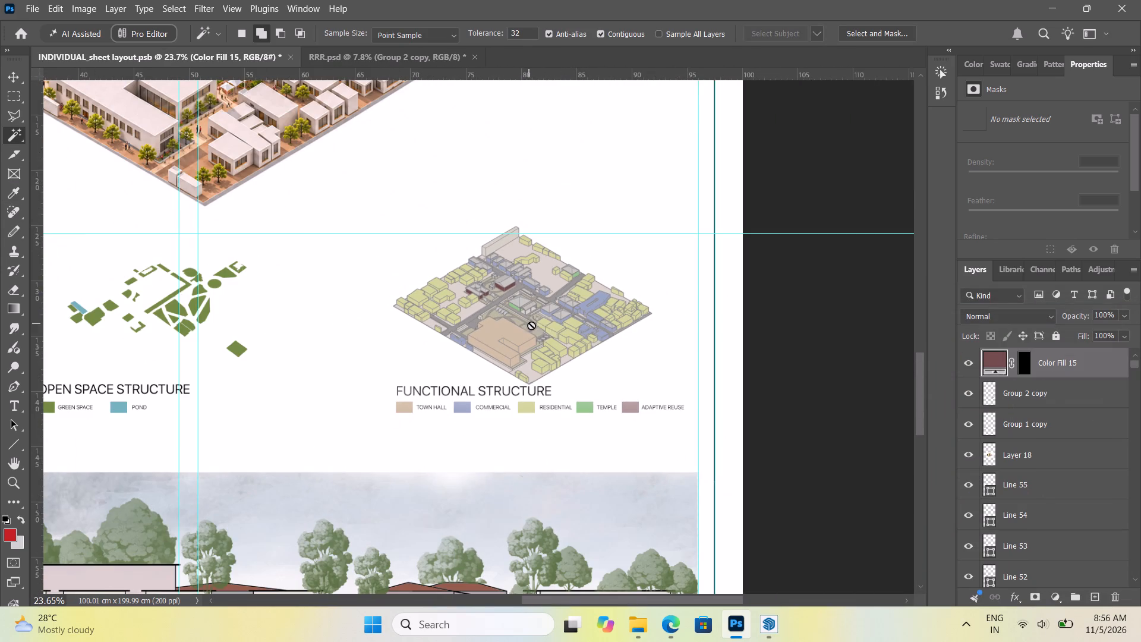
pyautogui.keyDown('alt'); pyautogui.scroll(-5, 658, 354); pyautogui.keyUp('alt')
pyautogui.keyDown('alt'); pyautogui.scroll(10, 644, 373); pyautogui.keyUp('alt')
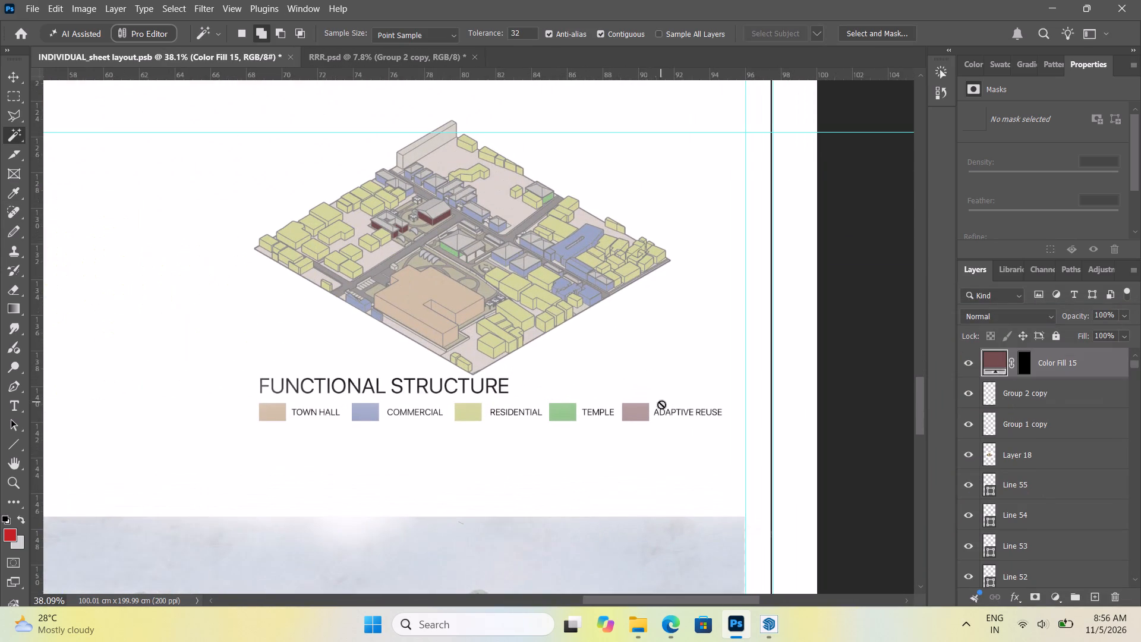
pyautogui.click(13, 80)
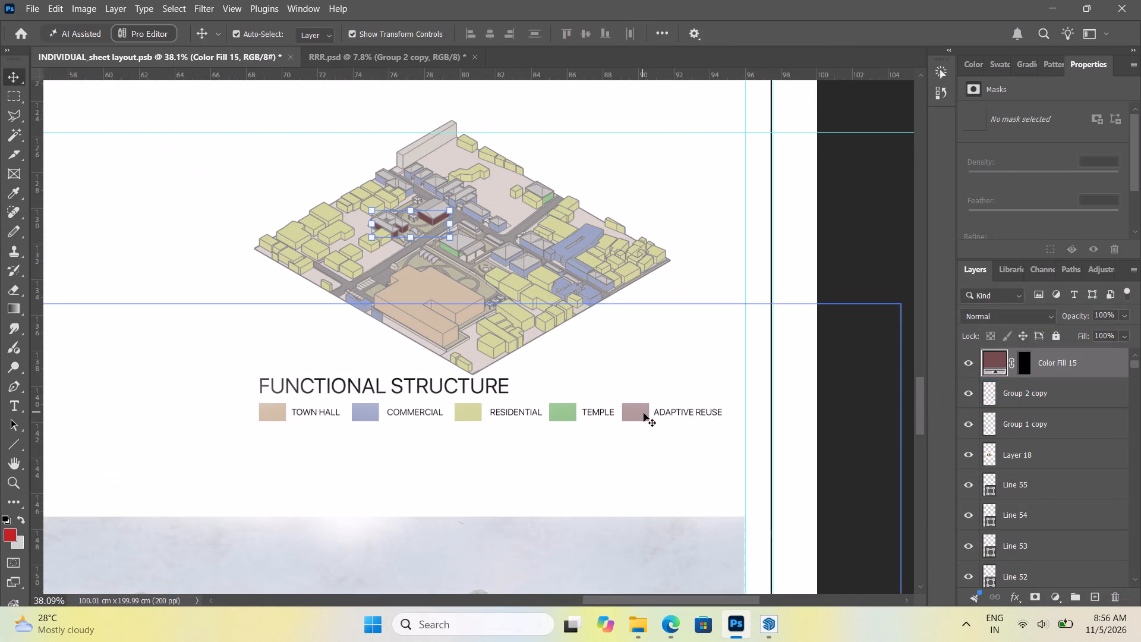
pyautogui.click(643, 413)
pyautogui.doubleClick(1066, 542)
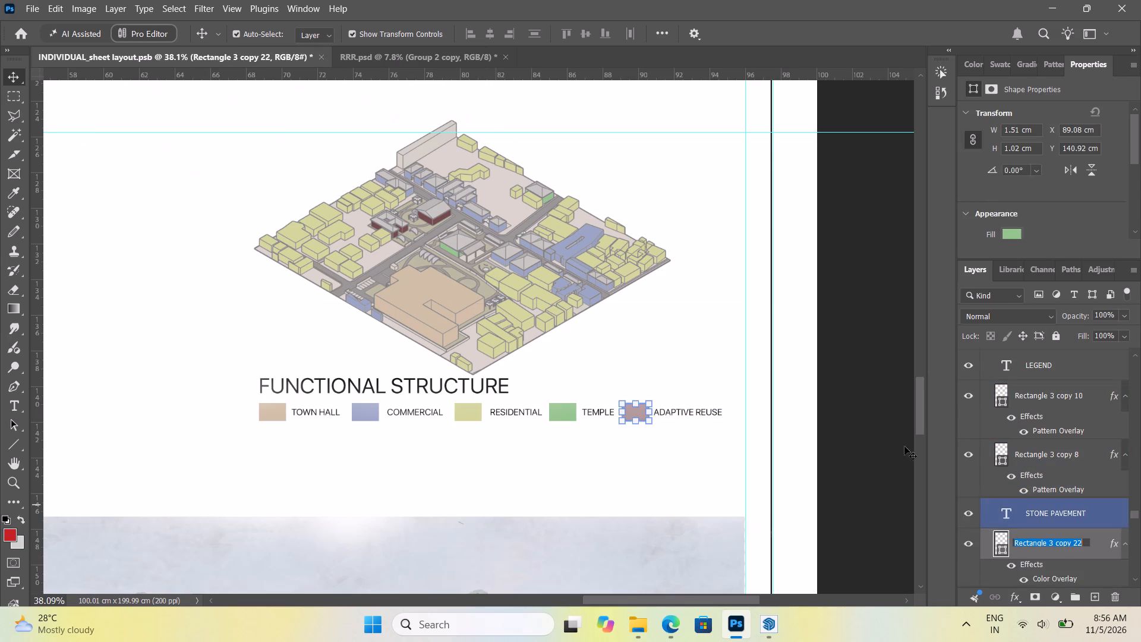
pyautogui.doubleClick(1104, 542)
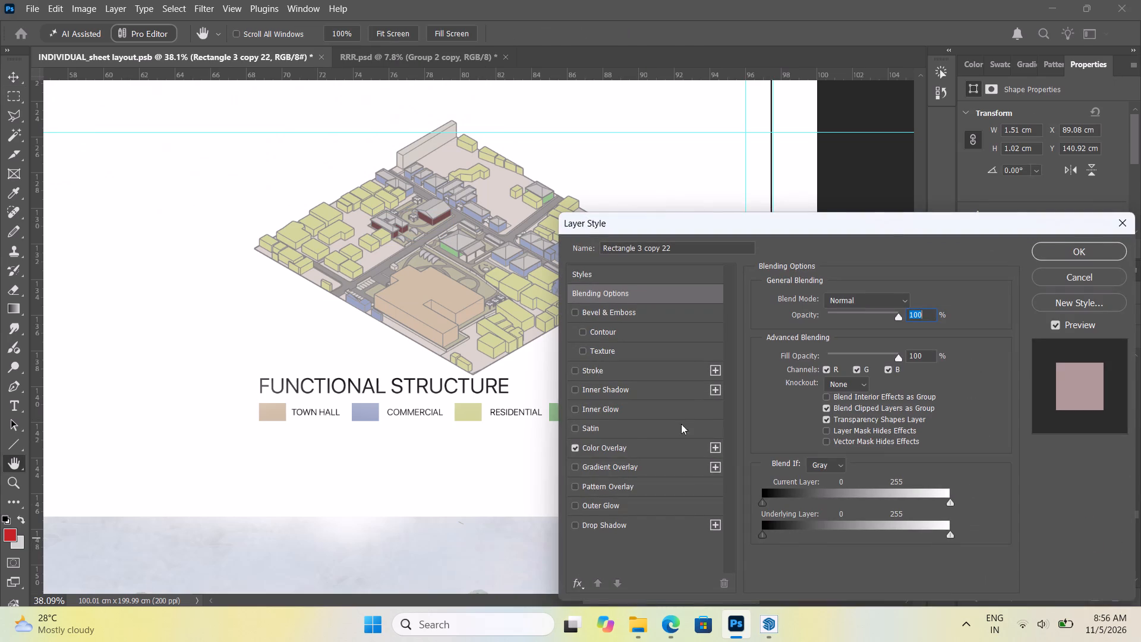
pyautogui.click(638, 446)
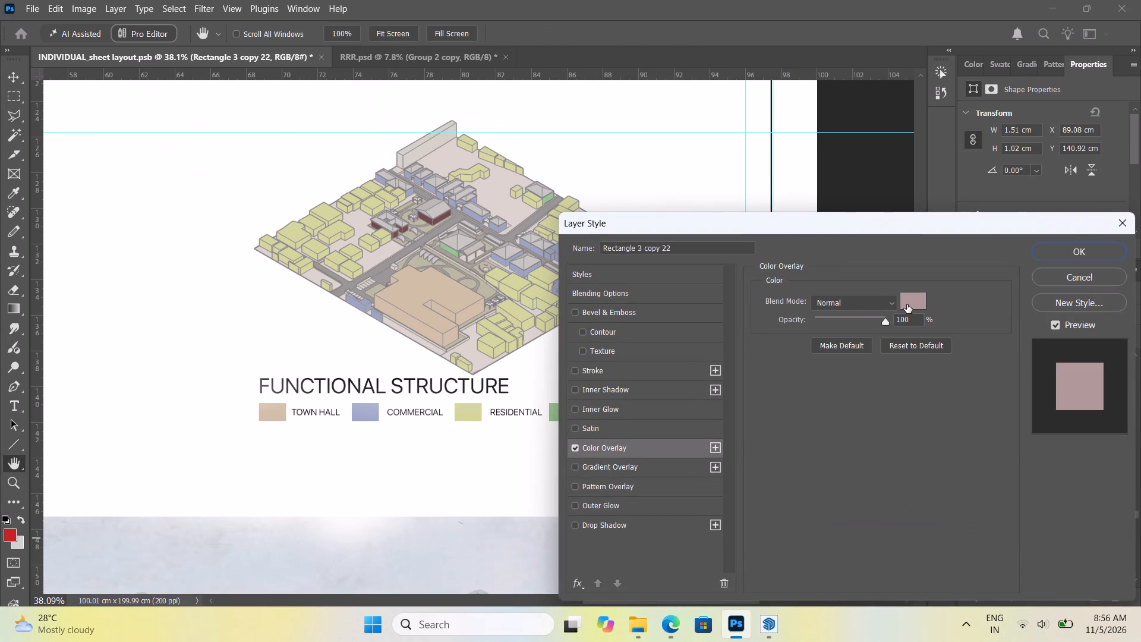
pyautogui.click(907, 304)
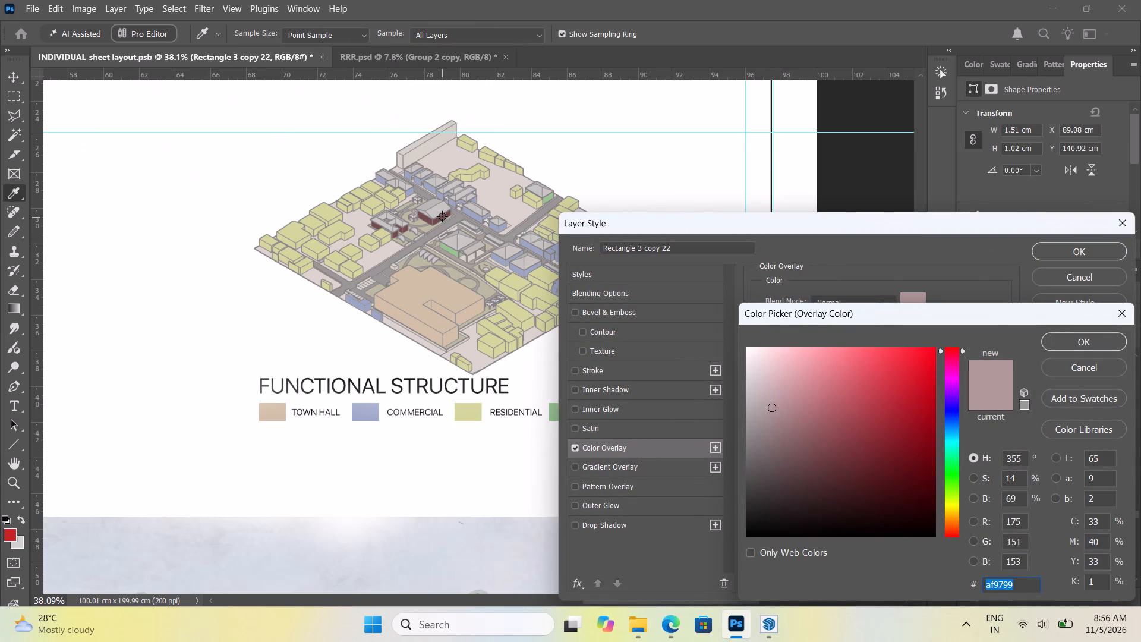
pyautogui.click(442, 216)
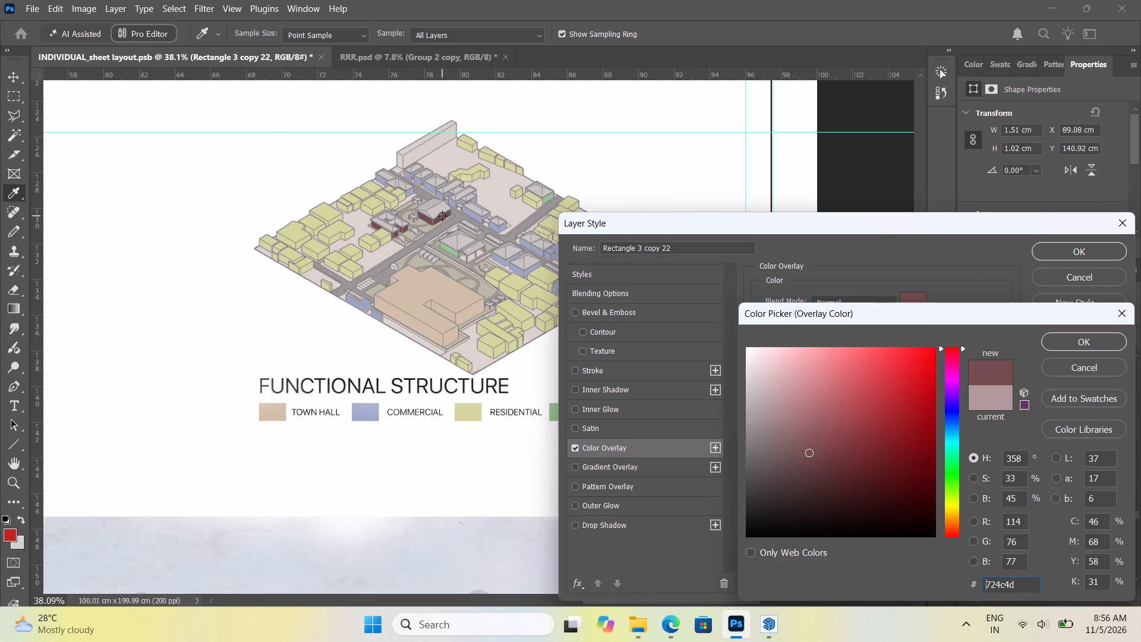
pyautogui.click(444, 215)
pyautogui.click(1095, 344)
pyautogui.click(1085, 254)
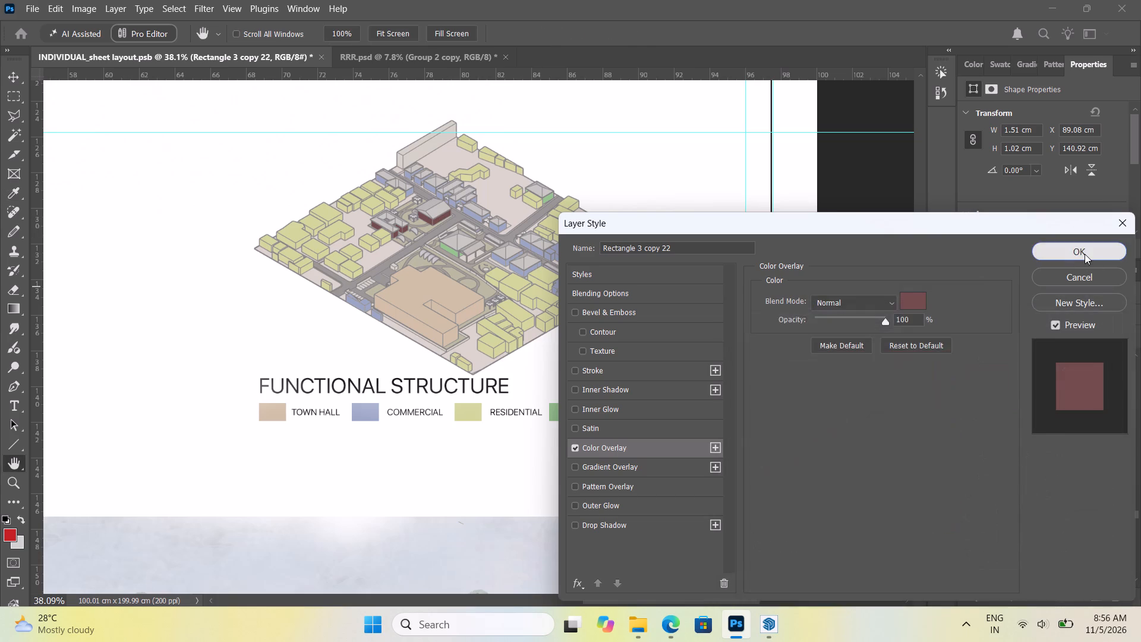
# Change the ADAPTIVE REUSE legend label to TRADITIONAL CRAFT COURT and widen its text box to about 6.66 cm so it fits one line.
pyautogui.click(852, 227)
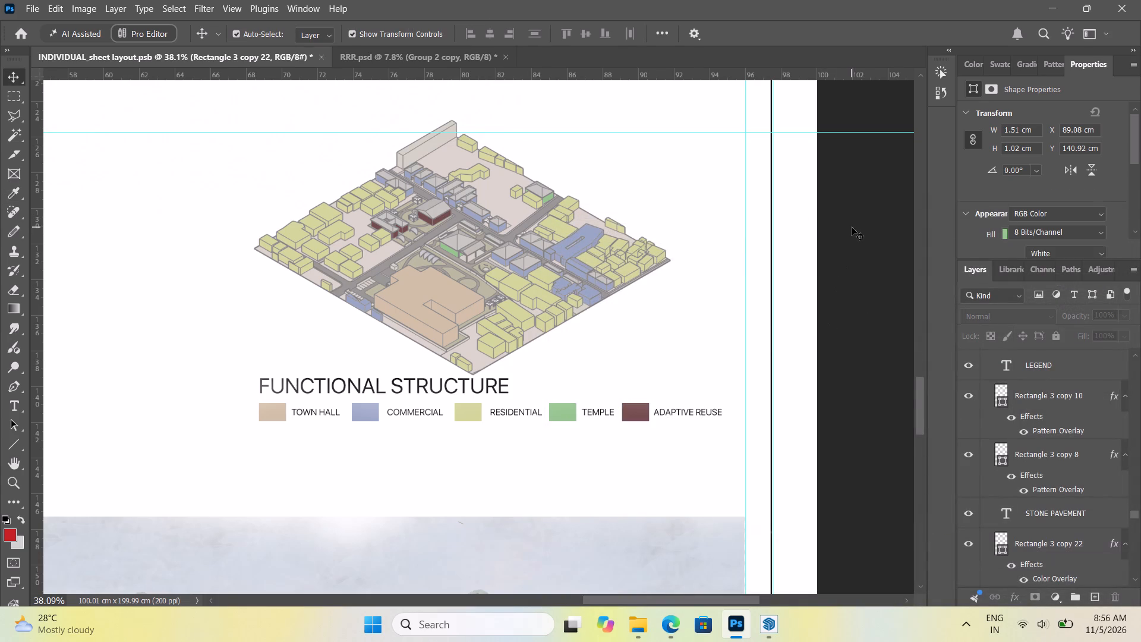
pyautogui.keyDown('alt'); pyautogui.scroll(-5, 442, 444); pyautogui.keyUp('alt')
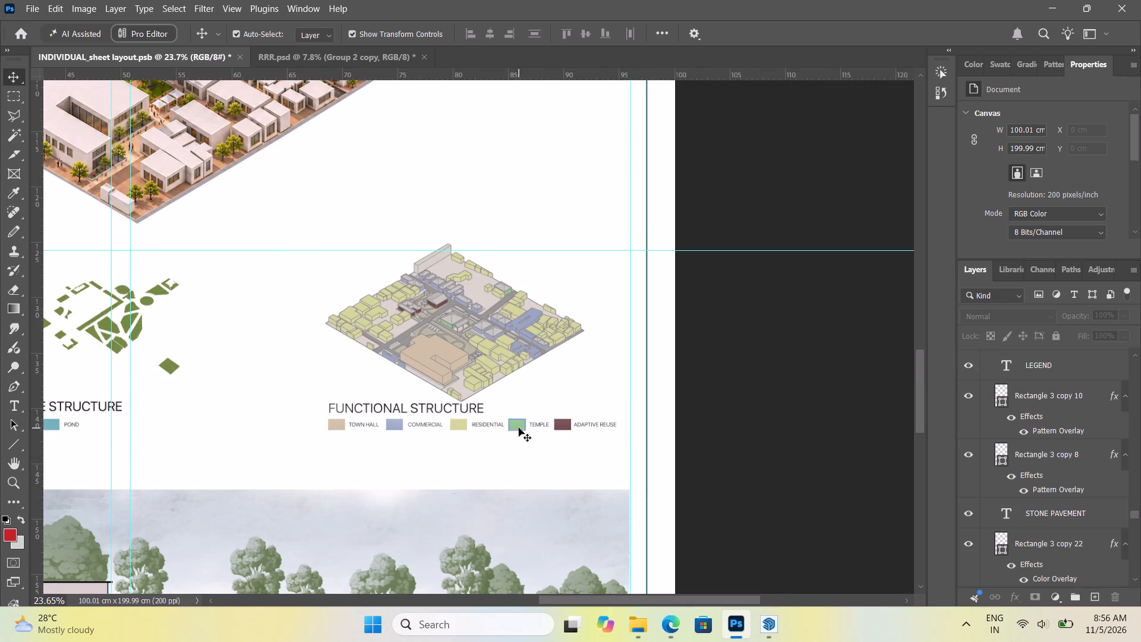
pyautogui.keyDown('alt'); pyautogui.scroll(13, 601, 433); pyautogui.keyUp('alt')
pyautogui.doubleClick(599, 414)
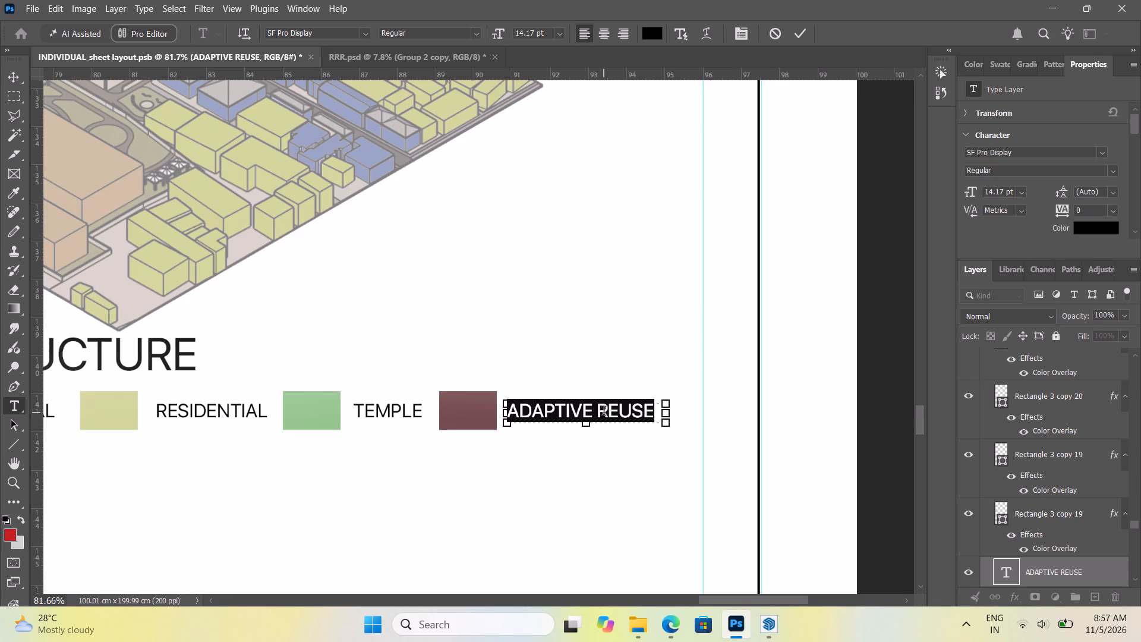
pyautogui.write('TRADITIONAL')
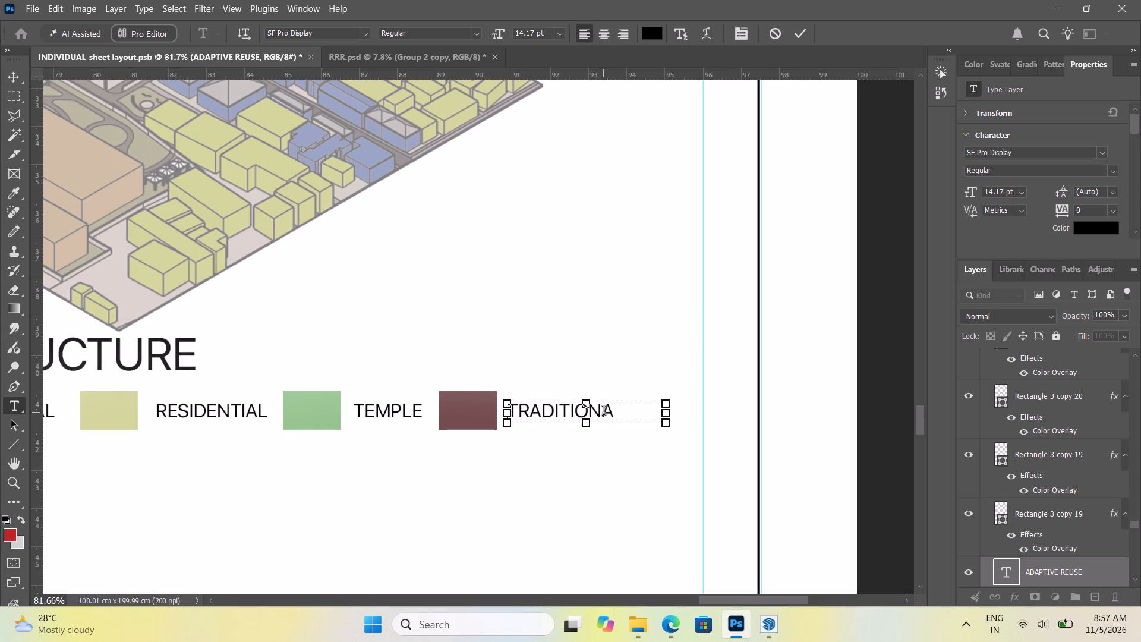
pyautogui.press('space')
pyautogui.write('CRAFY COURT')
pyautogui.moveTo(665, 410); pyautogui.dragTo(685, 409)
pyautogui.moveTo(666, 414); pyautogui.dragTo(739, 421)
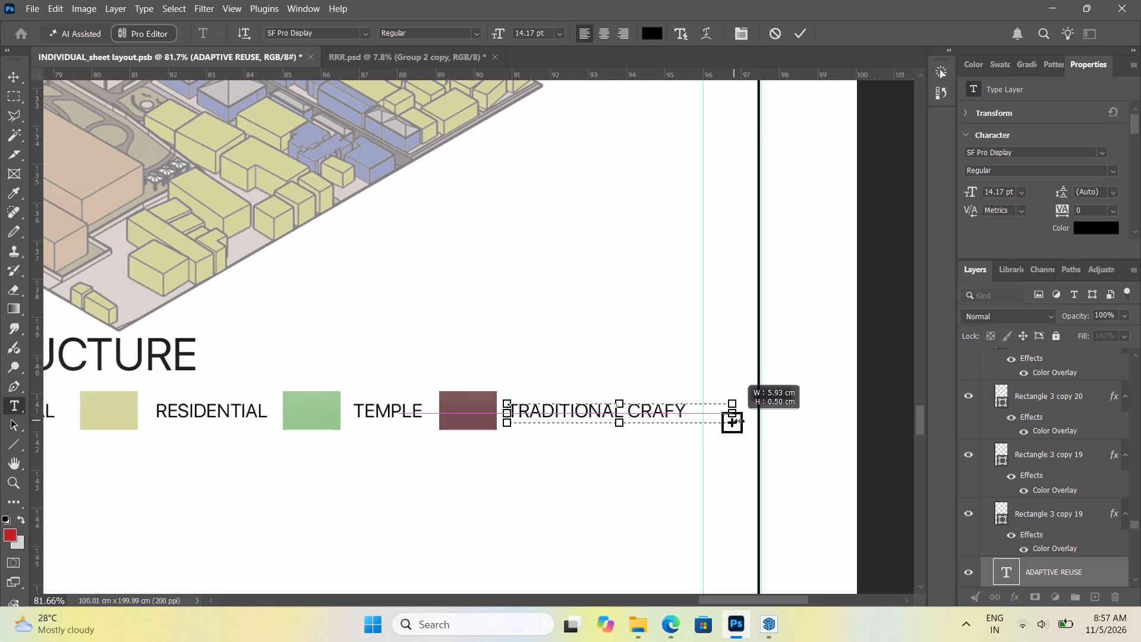
pyautogui.moveTo(739, 421); pyautogui.dragTo(766, 426)
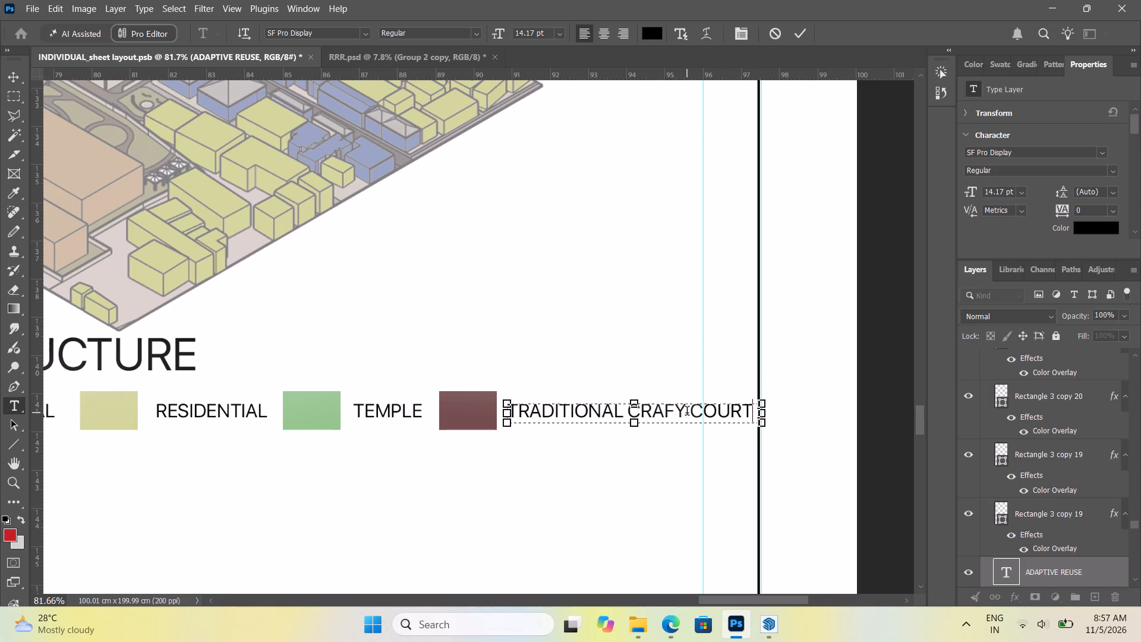
pyautogui.click(687, 413)
pyautogui.press('BackSpace')
pyautogui.press('t')
pyautogui.click(759, 414)
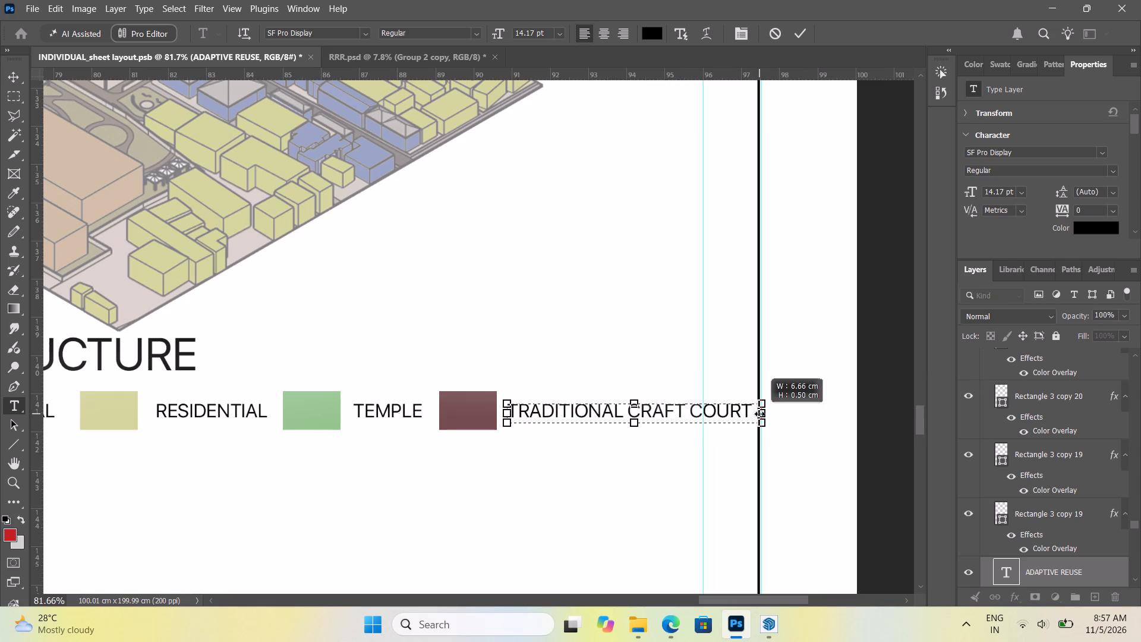
pyautogui.click(891, 288)
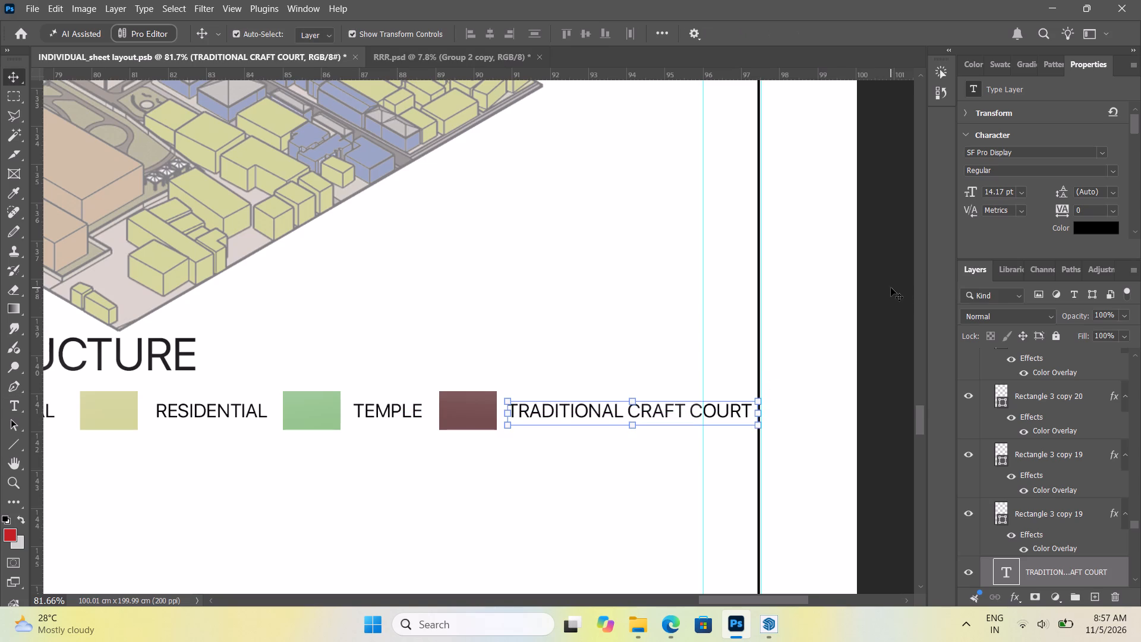
# Shift the TEMPLE and TRADITIONAL CRAFT COURT swatches and labels leftward so the last label ends at the page's right margin guide.
pyautogui.keyDown('shift'); pyautogui.click(315, 408); pyautogui.keyUp('shift')
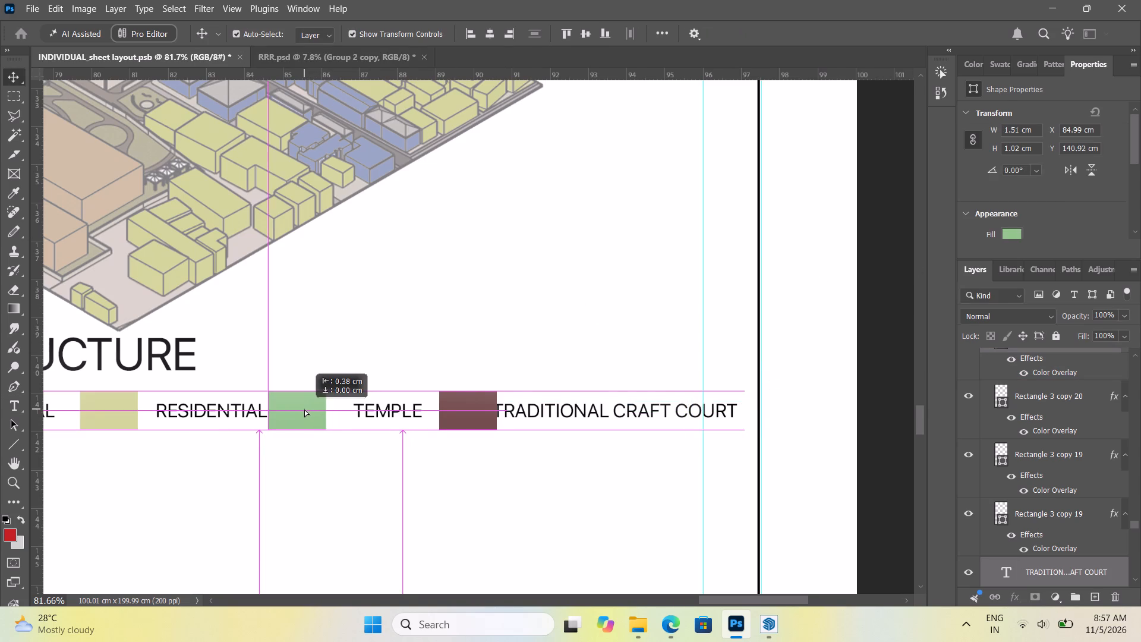
pyautogui.click(376, 413)
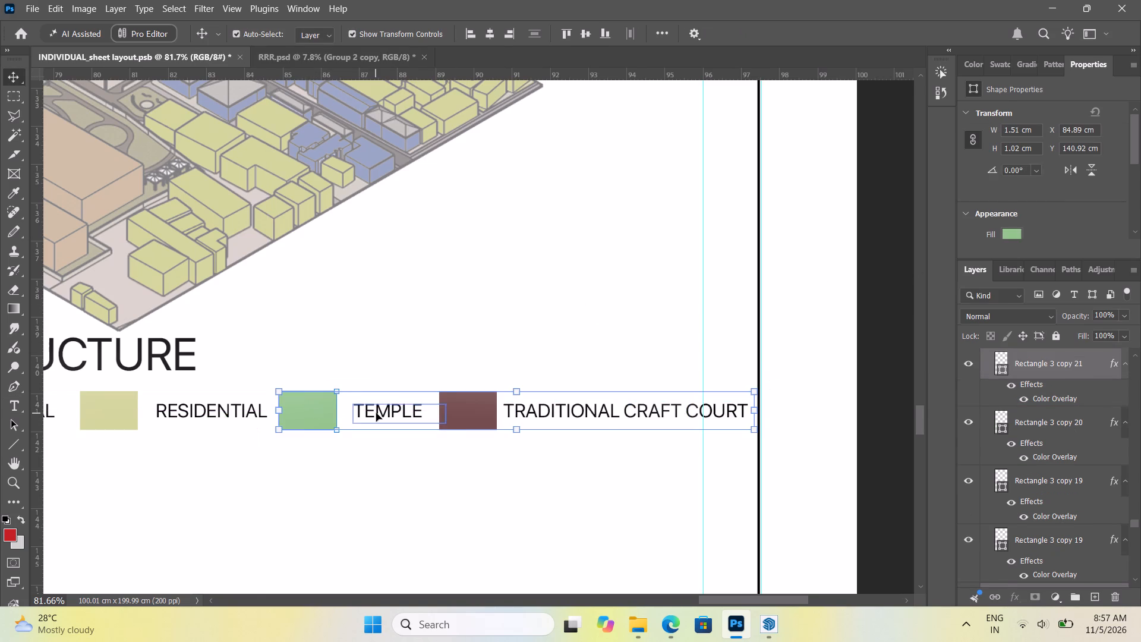
pyautogui.keyDown('shift'); pyautogui.moveTo(377, 413); pyautogui.dragTo(367, 413); pyautogui.keyUp('shift')
pyautogui.click(461, 413)
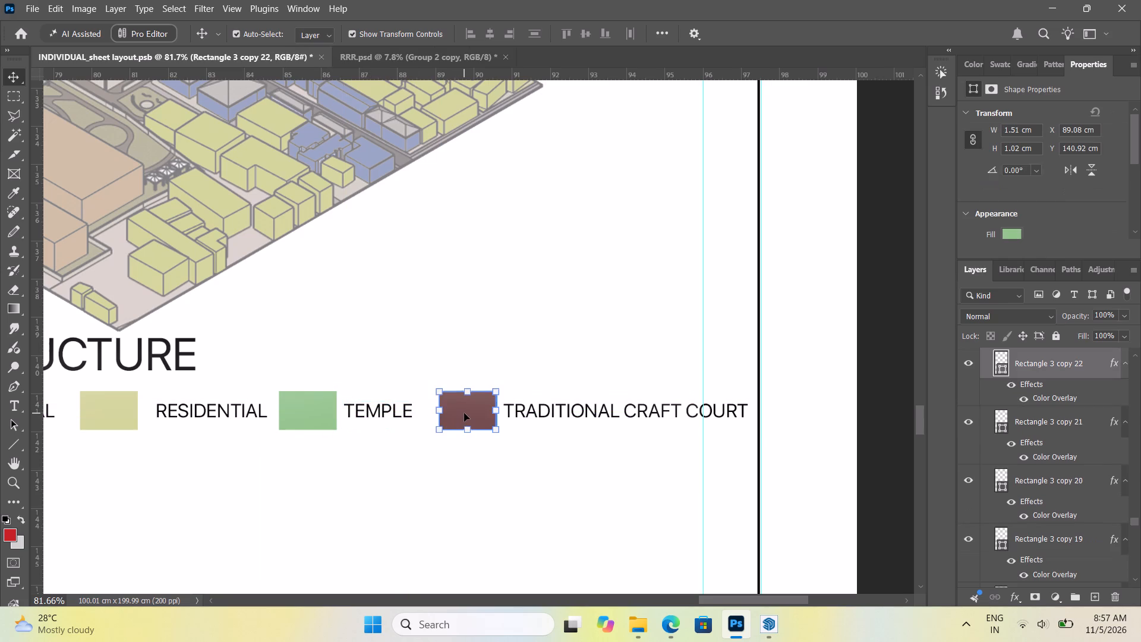
pyautogui.keyDown('shift'); pyautogui.moveTo(464, 413); pyautogui.dragTo(455, 413); pyautogui.keyUp('shift')
pyautogui.keyDown('shift'); pyautogui.moveTo(529, 412); pyautogui.dragTo(493, 411); pyautogui.keyUp('shift')
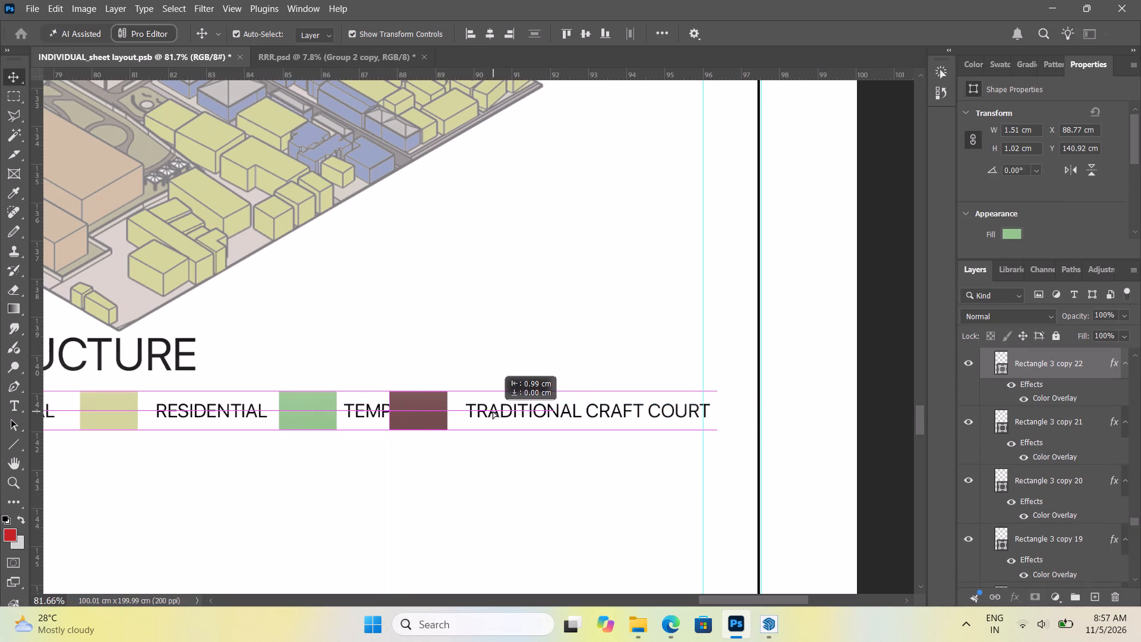
pyautogui.keyDown('shift'); pyautogui.moveTo(493, 411); pyautogui.dragTo(484, 409); pyautogui.keyUp('shift')
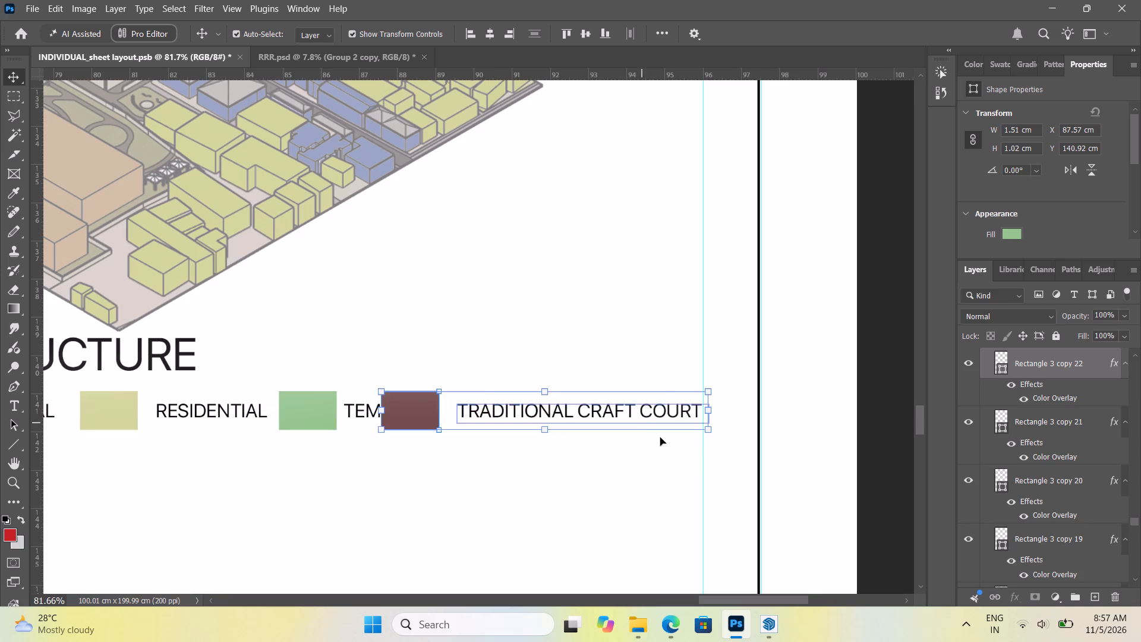
pyautogui.keyDown('alt'); pyautogui.scroll(-8, 718, 478); pyautogui.keyUp('alt')
pyautogui.click(828, 263)
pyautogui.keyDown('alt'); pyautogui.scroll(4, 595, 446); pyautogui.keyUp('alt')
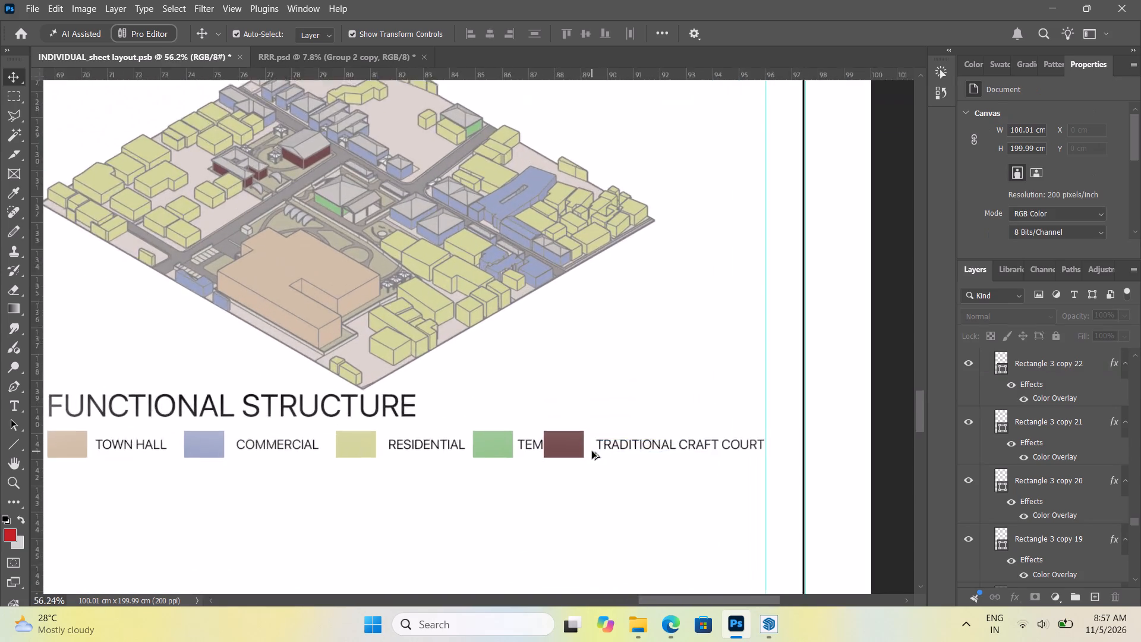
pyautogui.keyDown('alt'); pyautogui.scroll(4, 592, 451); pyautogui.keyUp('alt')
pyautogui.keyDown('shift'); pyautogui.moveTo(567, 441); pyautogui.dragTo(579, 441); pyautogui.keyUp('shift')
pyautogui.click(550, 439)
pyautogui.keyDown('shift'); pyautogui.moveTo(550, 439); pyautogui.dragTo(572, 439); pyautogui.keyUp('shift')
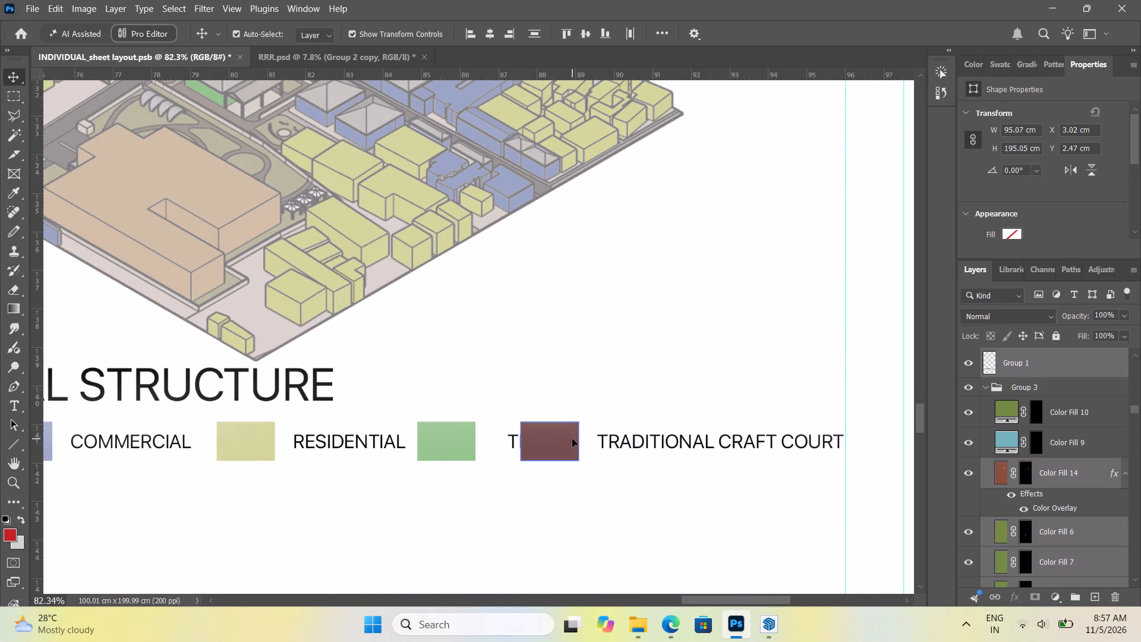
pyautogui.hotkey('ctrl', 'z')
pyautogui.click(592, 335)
# Move the dark red swatch closer to the TRADITIONAL CRAFT COURT label, and shift the RESIDENTIAL label and the TEMPLE swatch and label leftward.
pyautogui.click(565, 436)
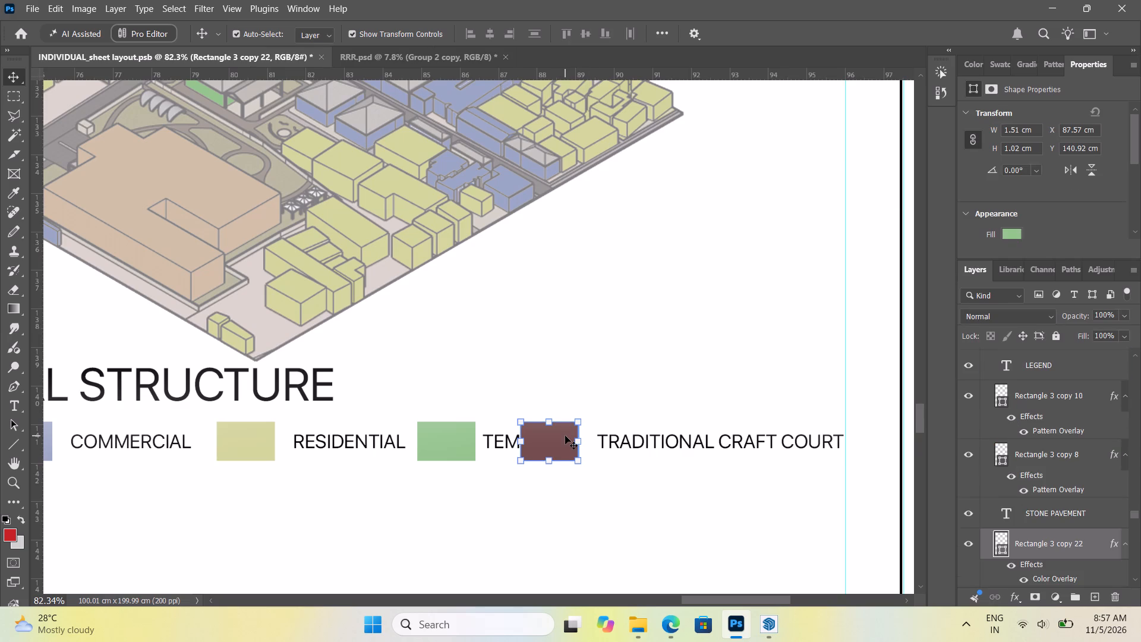
pyautogui.moveTo(562, 435); pyautogui.dragTo(579, 435)
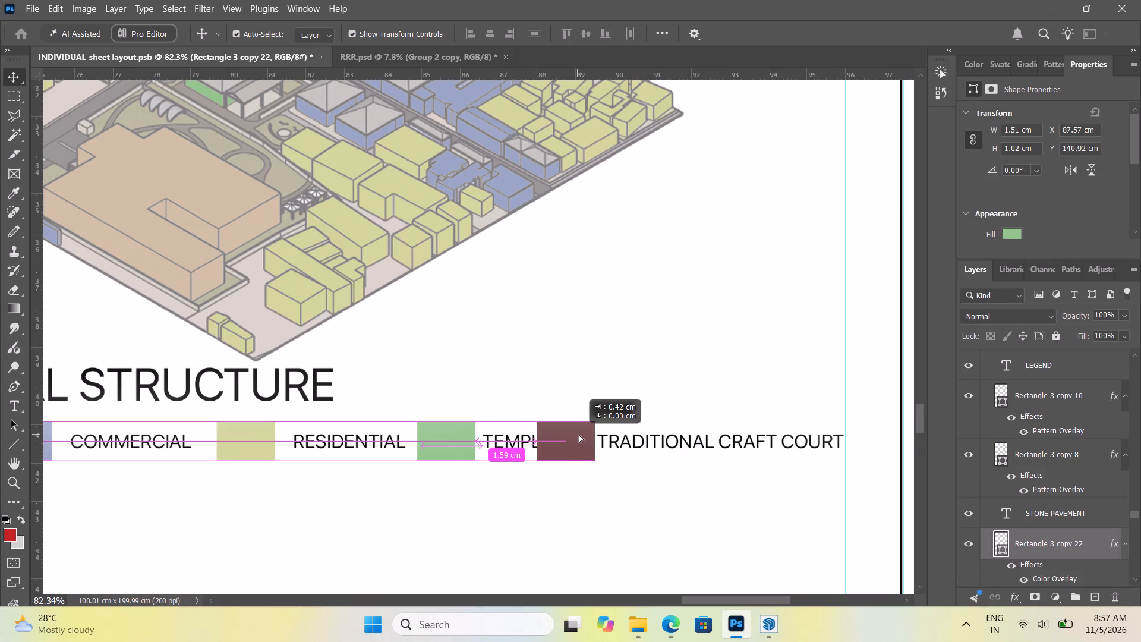
pyautogui.moveTo(579, 435); pyautogui.dragTo(579, 435)
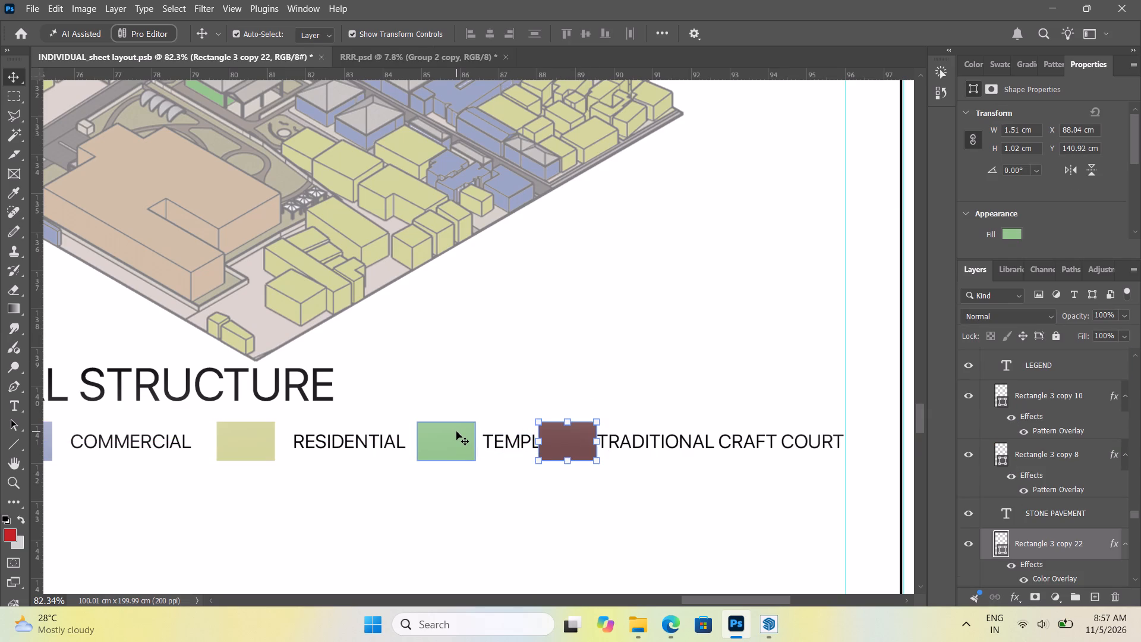
pyautogui.moveTo(352, 440); pyautogui.dragTo(343, 441)
pyautogui.moveTo(443, 446); pyautogui.dragTo(427, 448)
pyautogui.moveTo(491, 448); pyautogui.dragTo(478, 448)
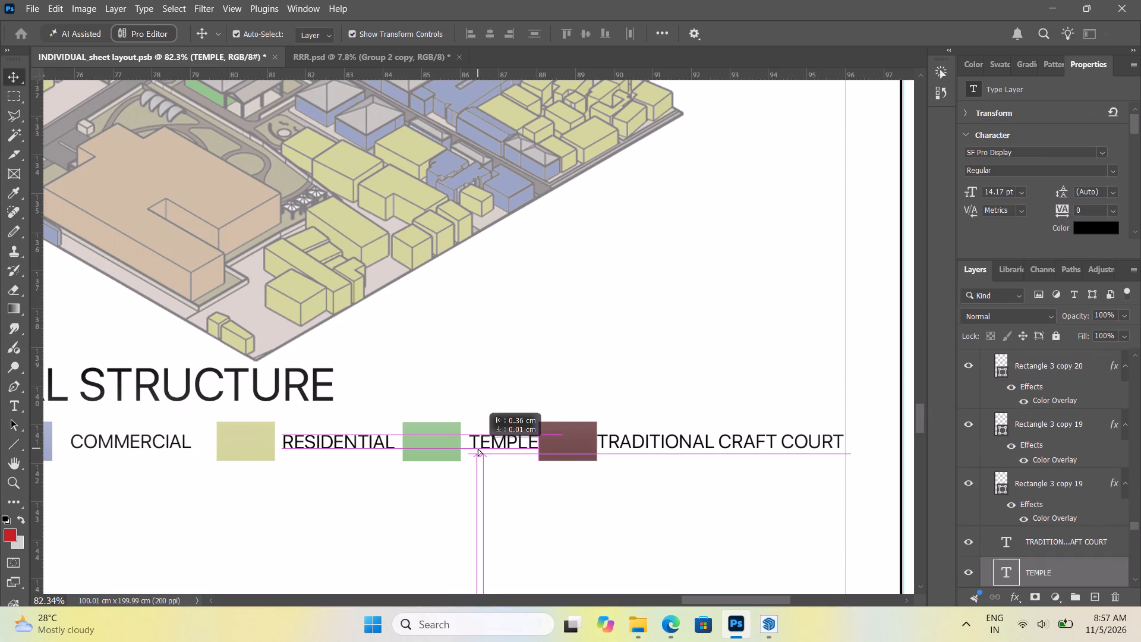
pyautogui.moveTo(478, 448); pyautogui.dragTo(474, 448)
# Shift the RESIDENTIAL and TEMPLE entries further leftward and nudge the dark red swatch to about X 87.77 cm, separating the legend entries.
pyautogui.moveTo(228, 435); pyautogui.dragTo(226, 434)
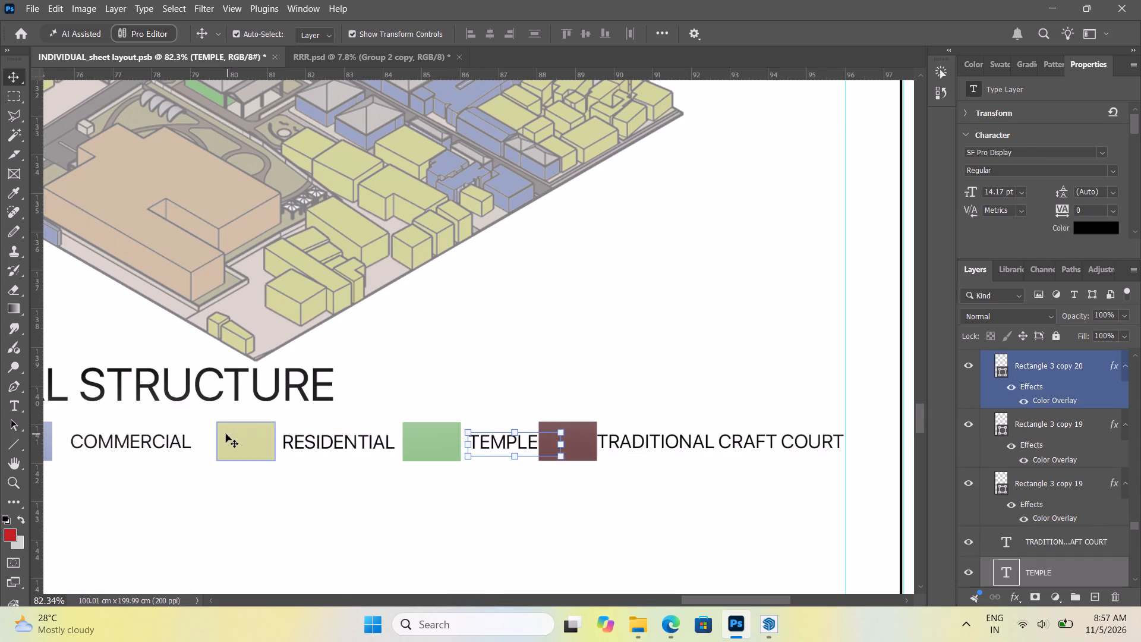
pyautogui.moveTo(226, 434); pyautogui.dragTo(216, 433)
pyautogui.moveTo(311, 442); pyautogui.dragTo(295, 442)
pyautogui.moveTo(419, 447); pyautogui.dragTo(403, 448)
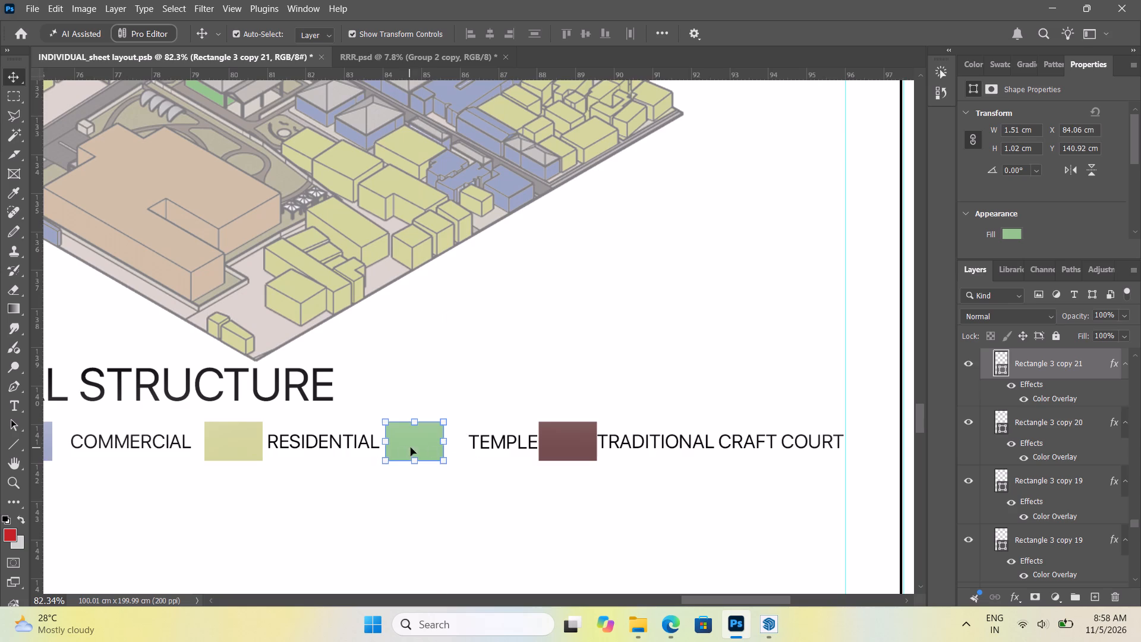
pyautogui.moveTo(484, 445); pyautogui.dragTo(465, 445)
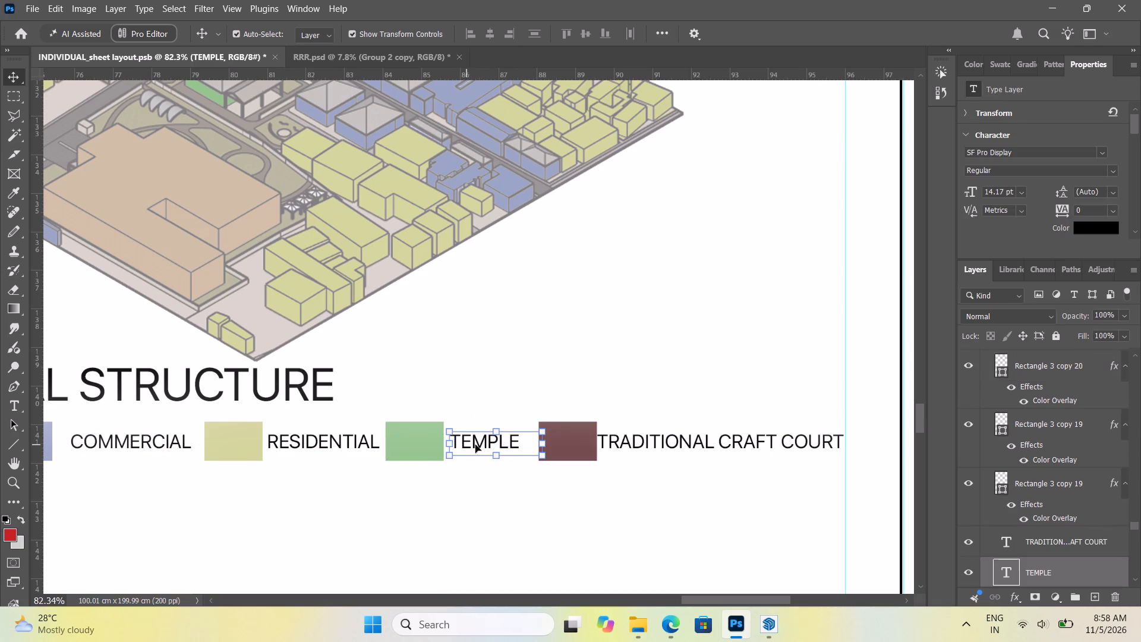
pyautogui.moveTo(568, 445); pyautogui.dragTo(559, 445)
pyautogui.keyDown('alt'); pyautogui.scroll(-10, 466, 427); pyautogui.keyUp('alt')
pyautogui.click(793, 241)
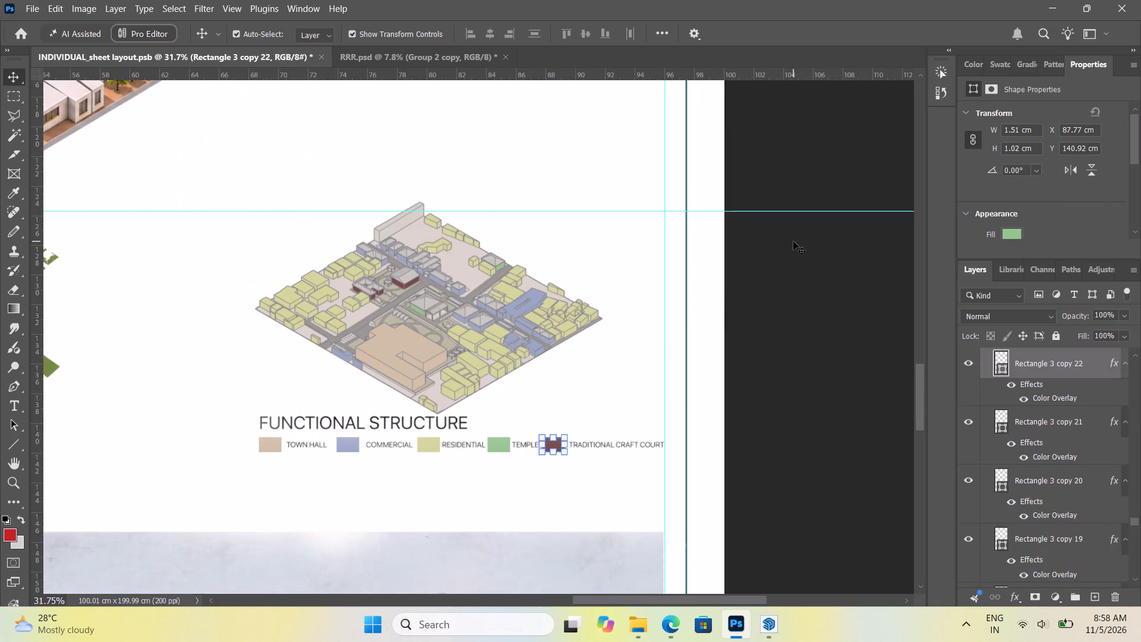
pyautogui.click(809, 342)
# Delete all the green space and pond fill shapes from the Open Space Structure diagram, keeping its title and legend.
pyautogui.keyDown('alt'); pyautogui.scroll(-15, 716, 350); pyautogui.keyUp('alt')
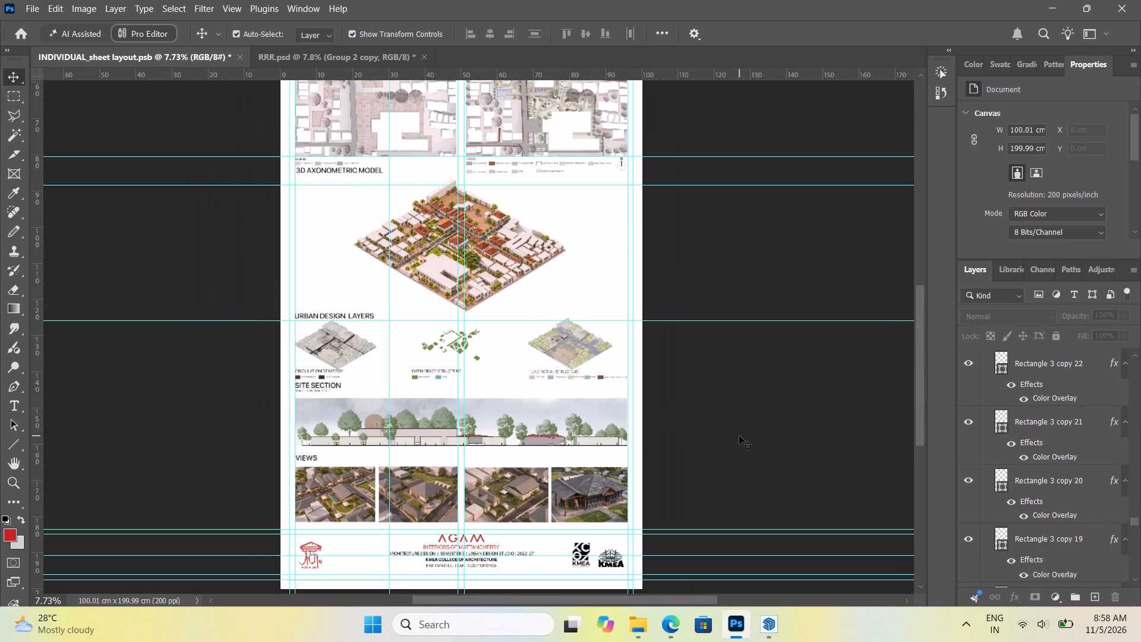
pyautogui.keyDown('alt'); pyautogui.scroll(10, 516, 369); pyautogui.keyUp('alt')
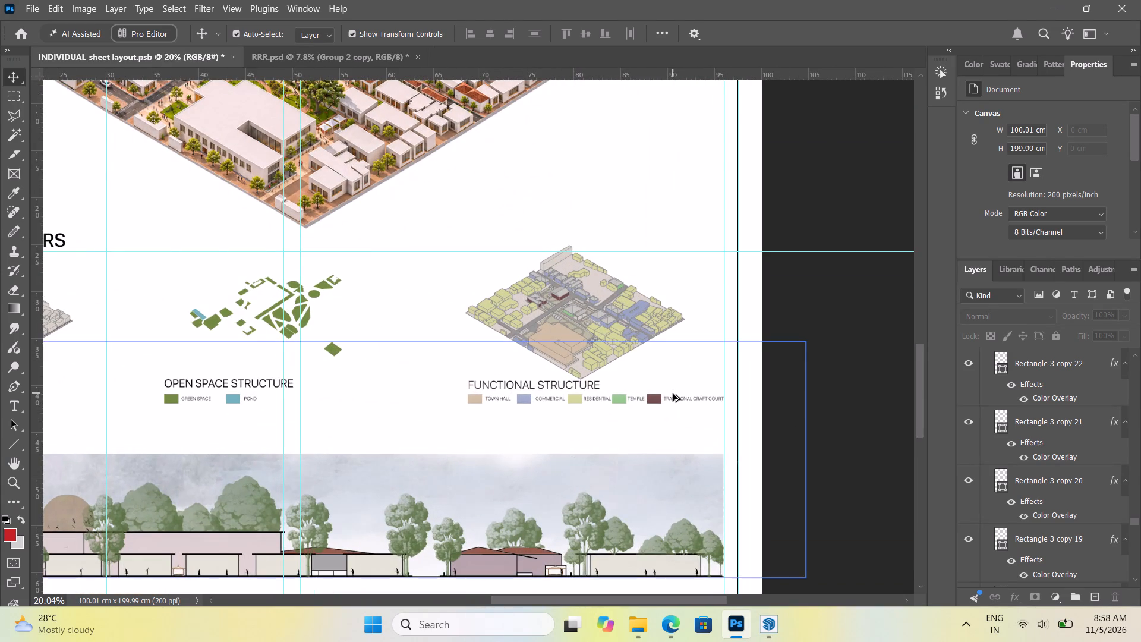
pyautogui.keyDown('alt'); pyautogui.scroll(-6, 673, 395); pyautogui.keyUp('alt')
pyautogui.tripleClick(759, 202)
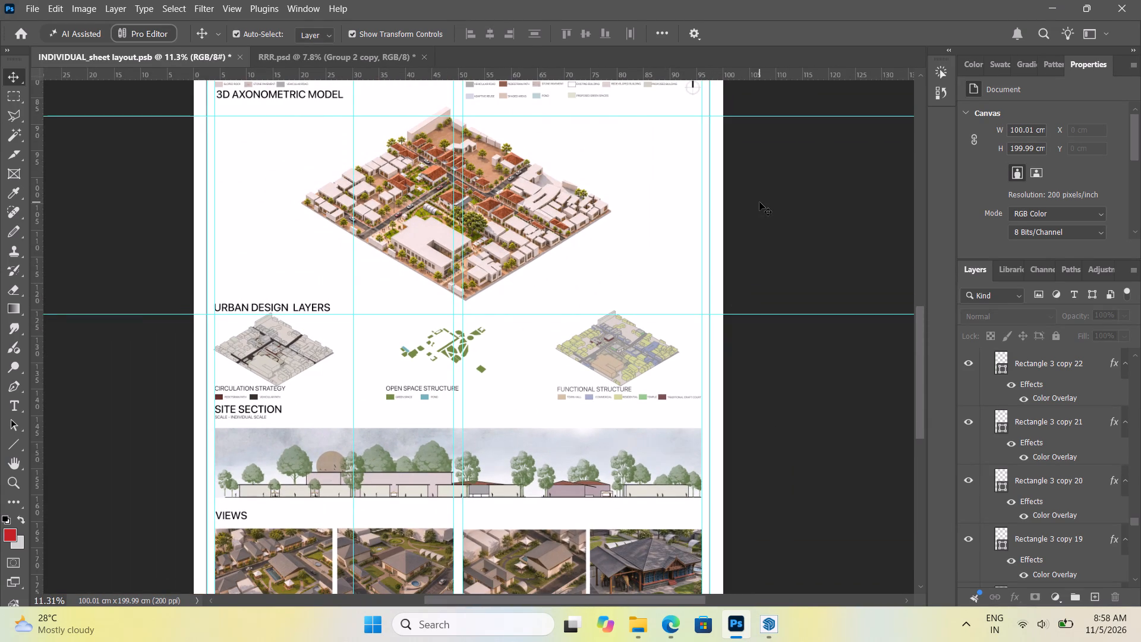
pyautogui.keyDown('alt'); pyautogui.scroll(13, 407, 350); pyautogui.keyUp('alt')
pyautogui.click(478, 341)
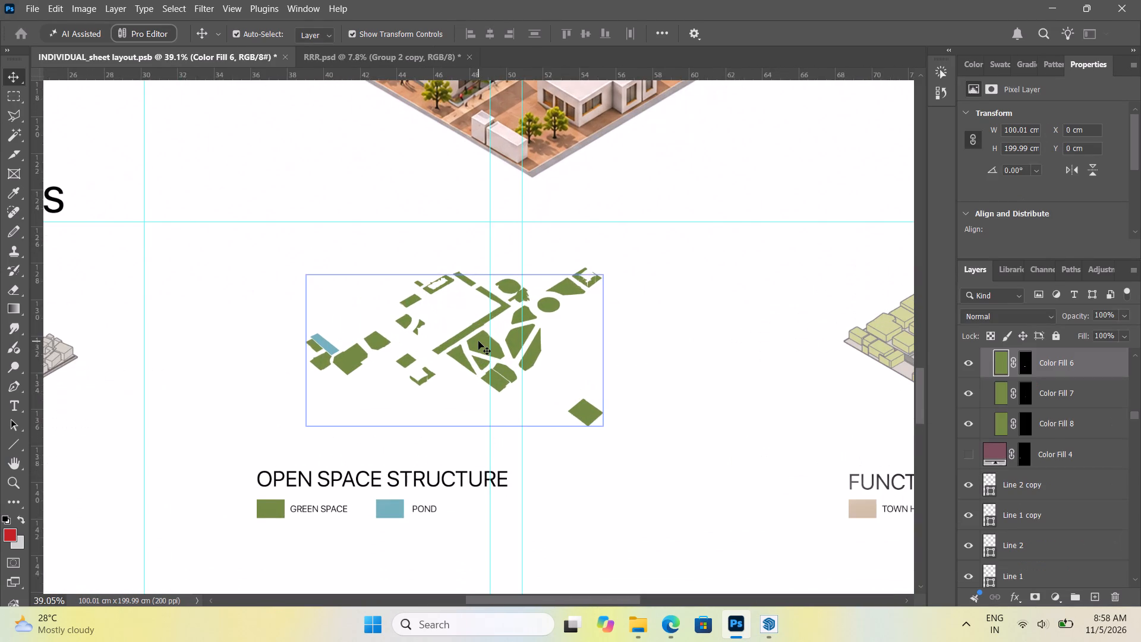
pyautogui.press('Delete')
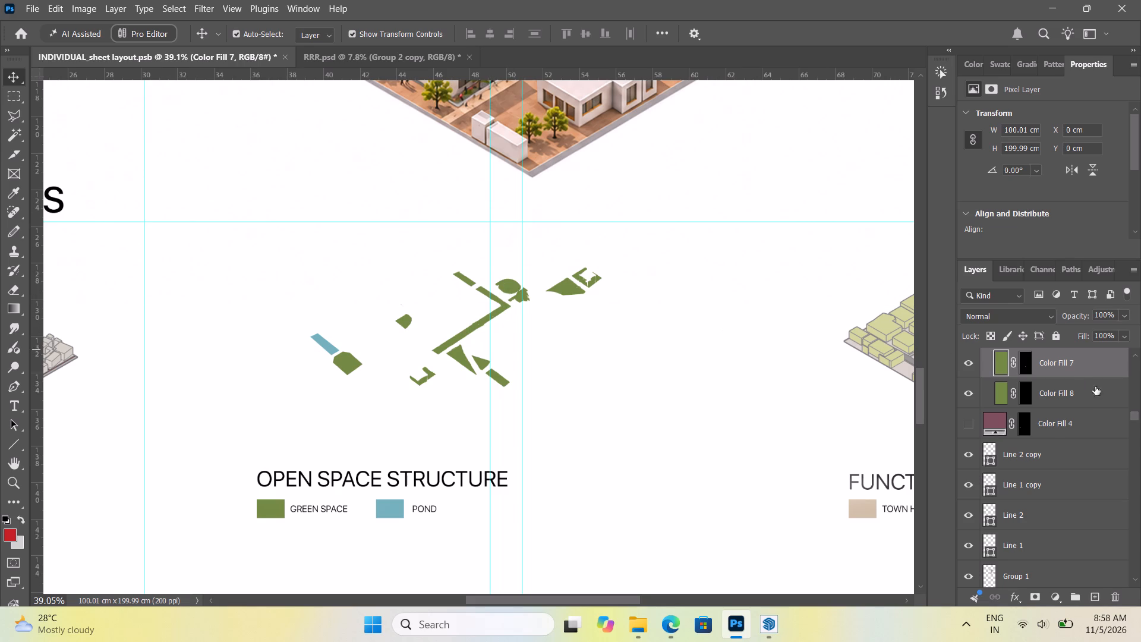
pyautogui.press('Delete')
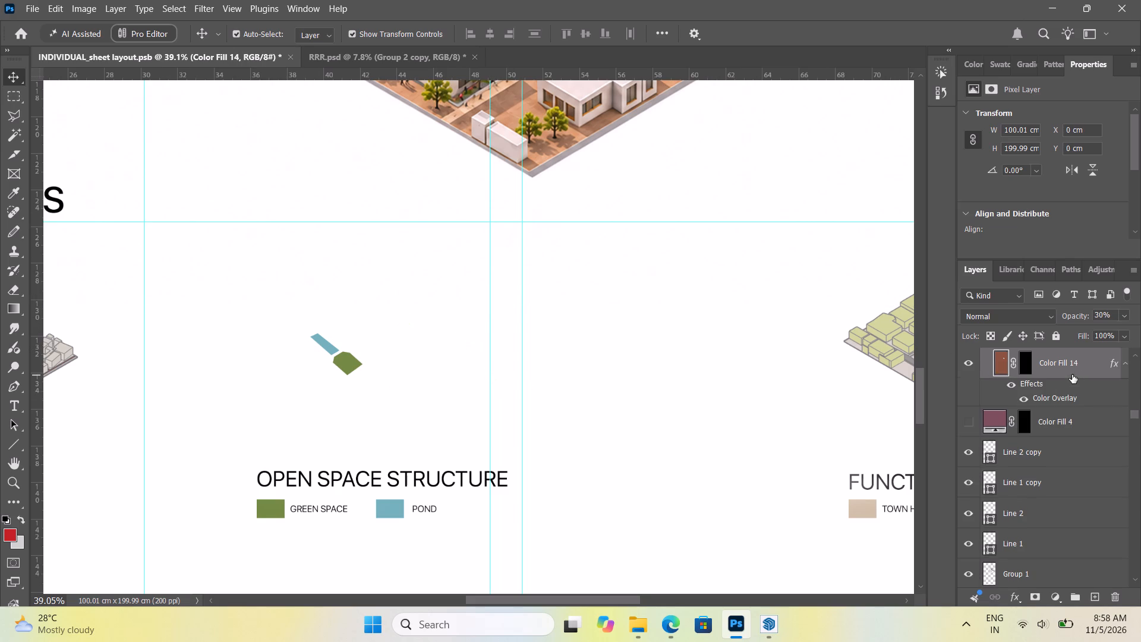
pyautogui.click(322, 343)
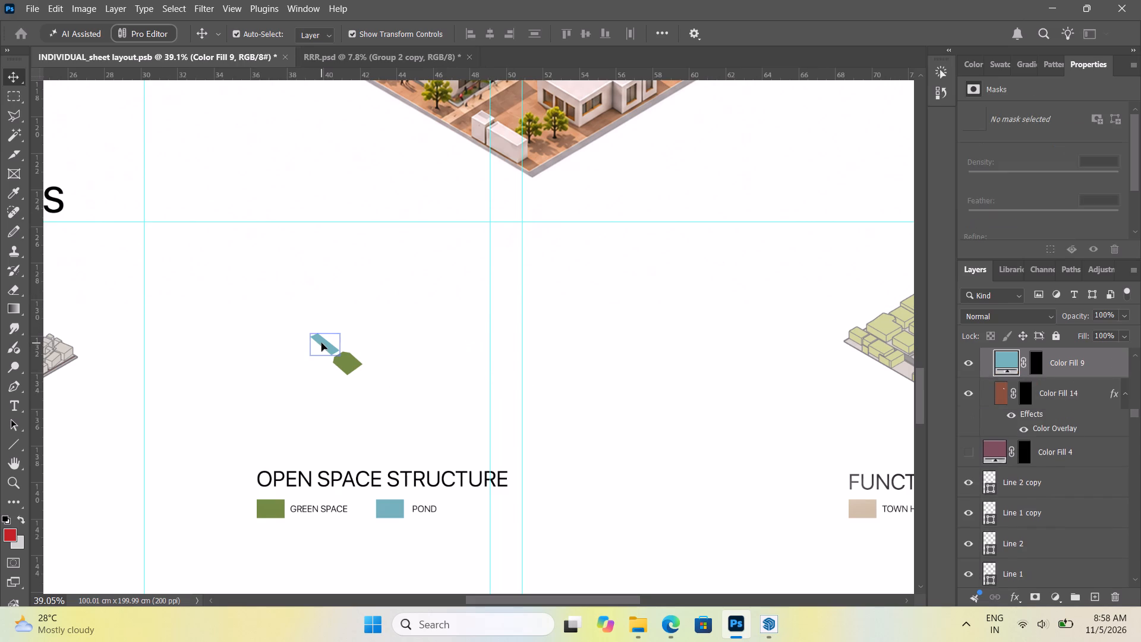
pyautogui.click(349, 362)
pyautogui.press('Delete')
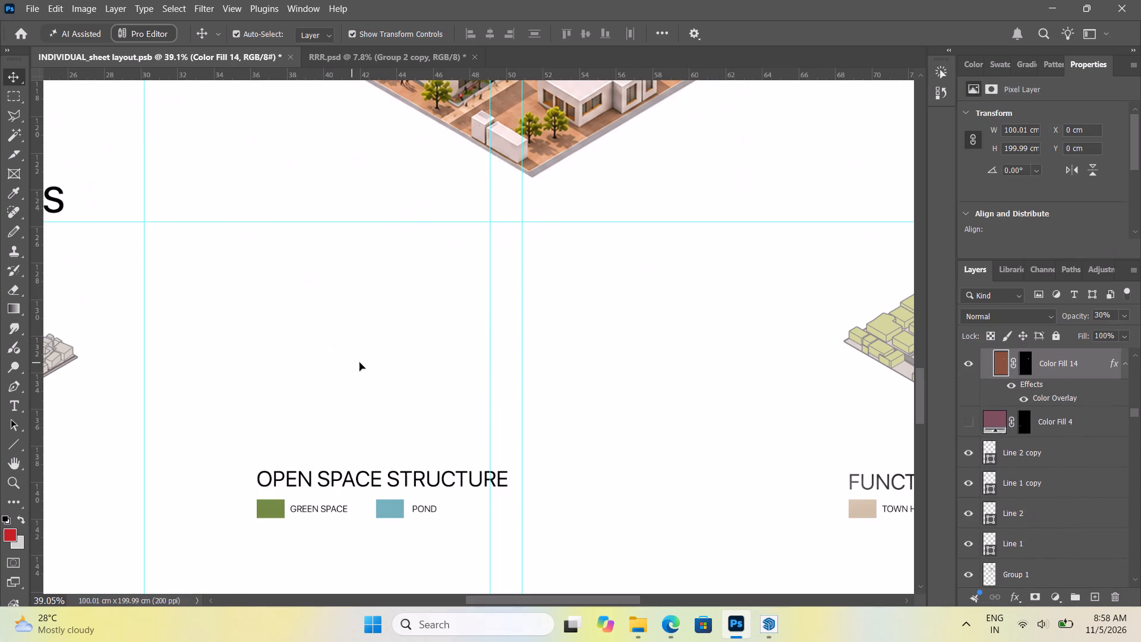
pyautogui.keyDown('alt'); pyautogui.scroll(-16, 456, 342); pyautogui.keyUp('alt')
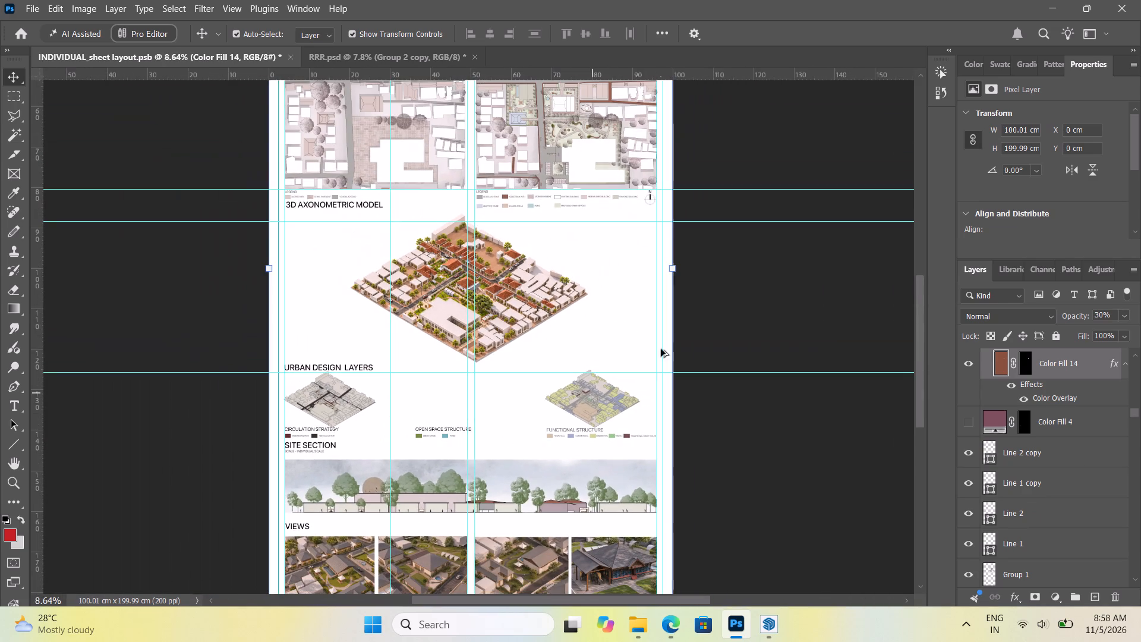
pyautogui.click(735, 299)
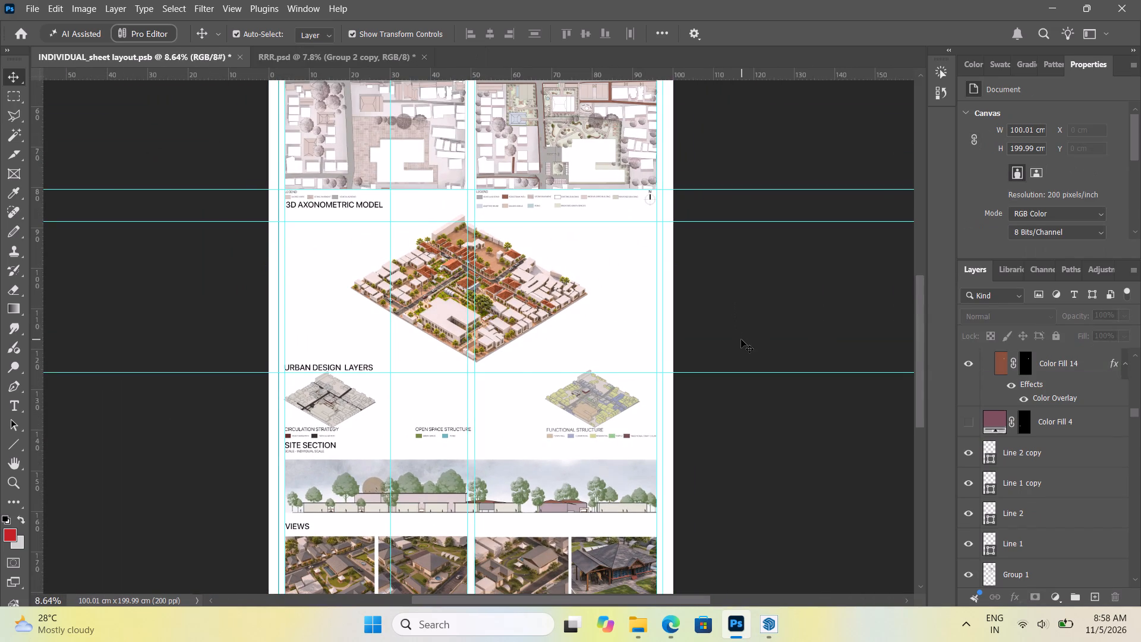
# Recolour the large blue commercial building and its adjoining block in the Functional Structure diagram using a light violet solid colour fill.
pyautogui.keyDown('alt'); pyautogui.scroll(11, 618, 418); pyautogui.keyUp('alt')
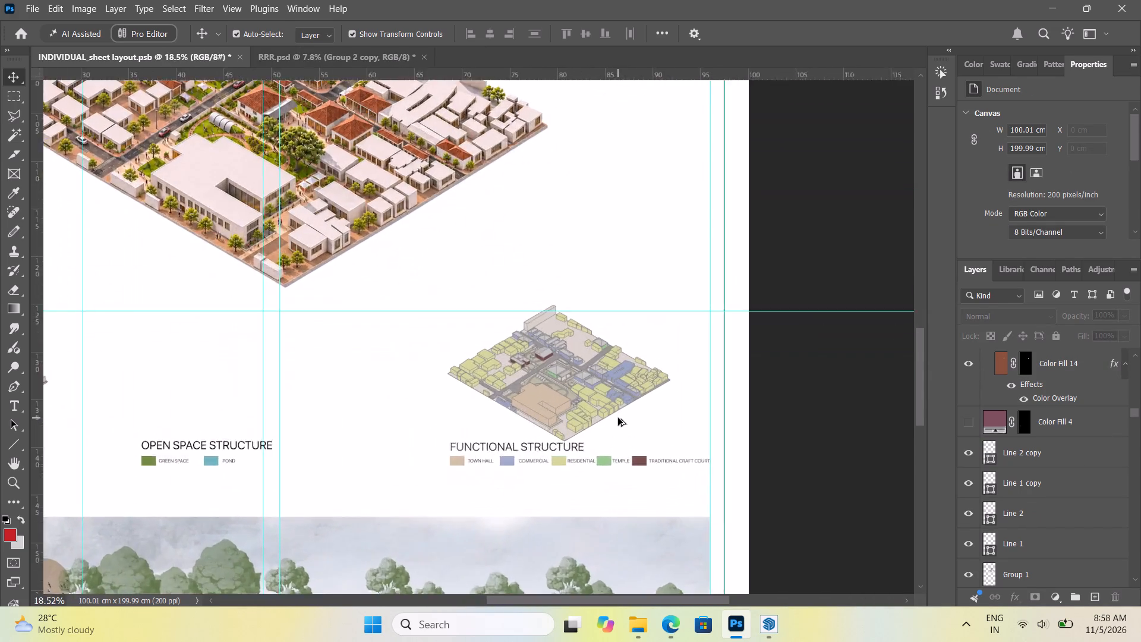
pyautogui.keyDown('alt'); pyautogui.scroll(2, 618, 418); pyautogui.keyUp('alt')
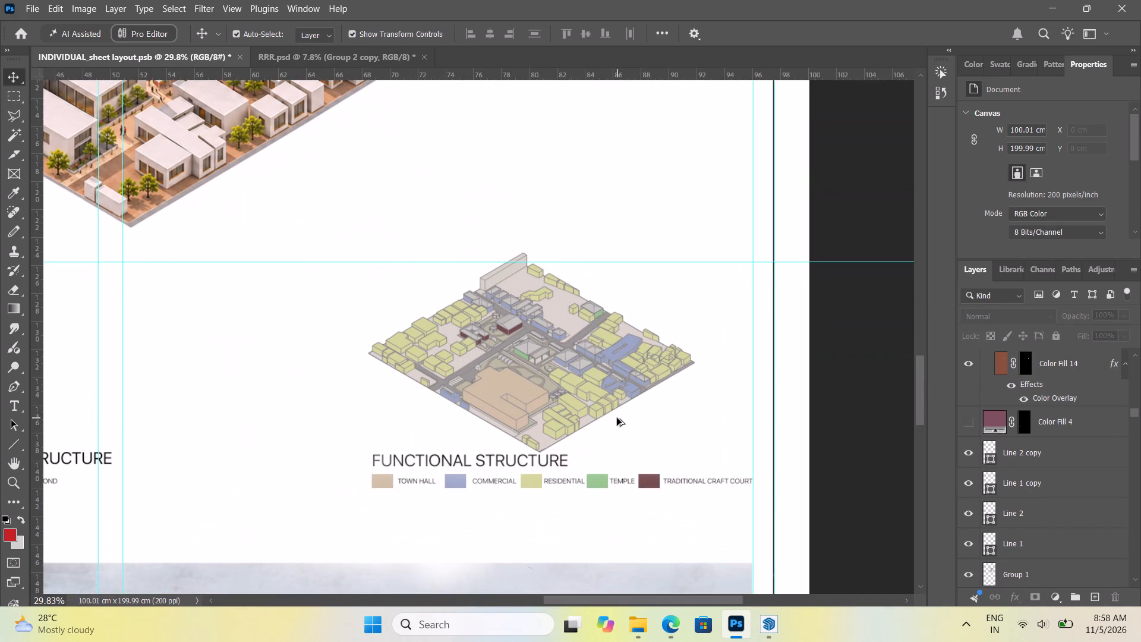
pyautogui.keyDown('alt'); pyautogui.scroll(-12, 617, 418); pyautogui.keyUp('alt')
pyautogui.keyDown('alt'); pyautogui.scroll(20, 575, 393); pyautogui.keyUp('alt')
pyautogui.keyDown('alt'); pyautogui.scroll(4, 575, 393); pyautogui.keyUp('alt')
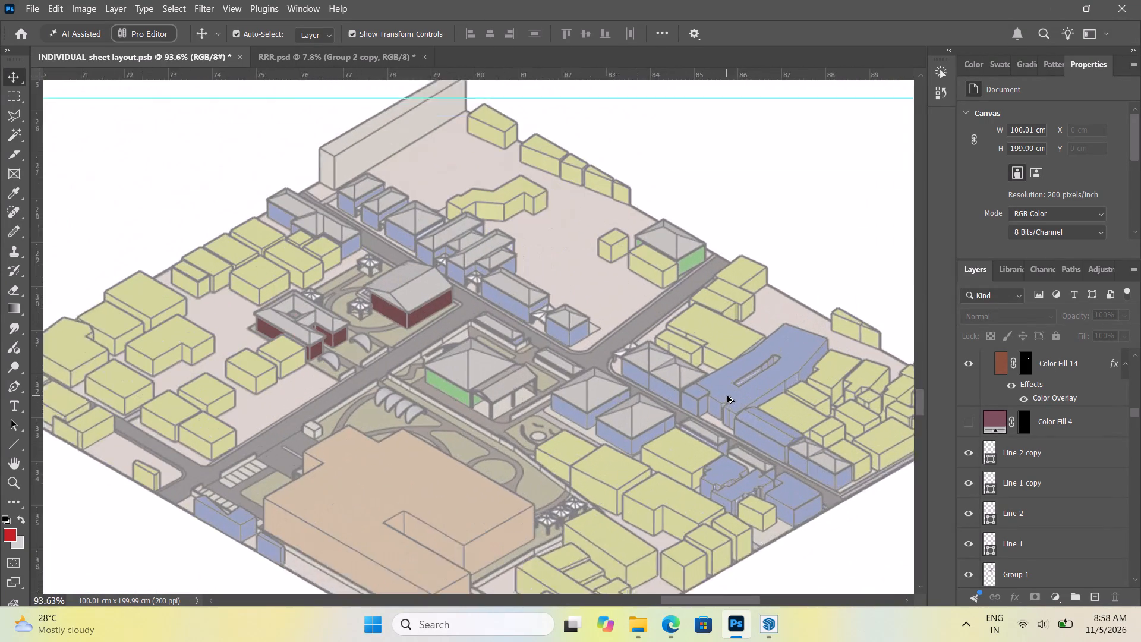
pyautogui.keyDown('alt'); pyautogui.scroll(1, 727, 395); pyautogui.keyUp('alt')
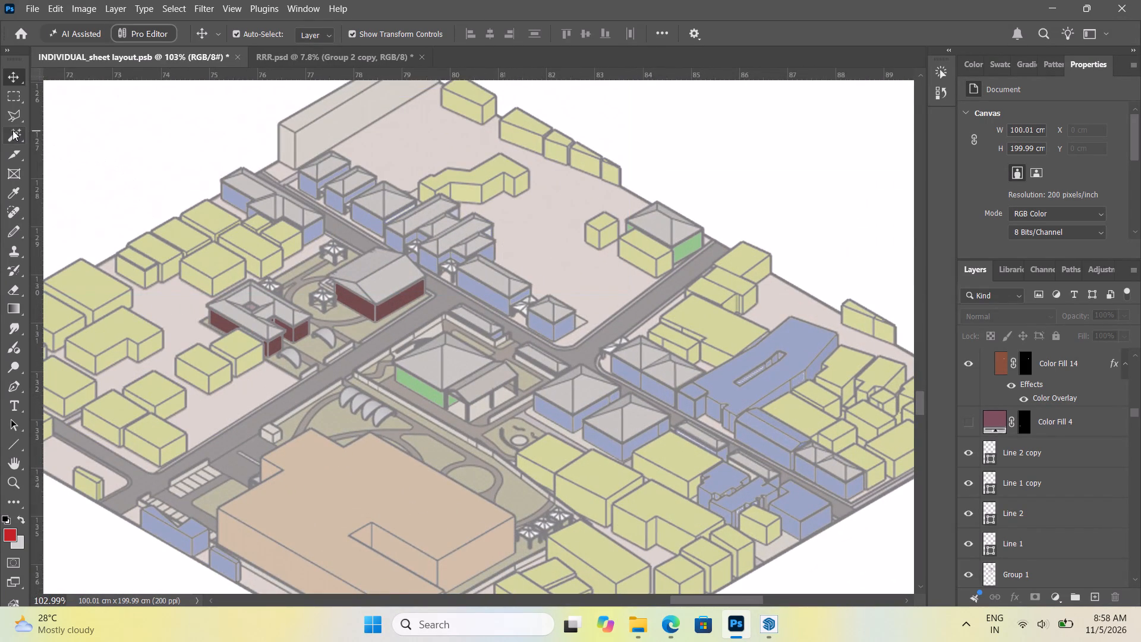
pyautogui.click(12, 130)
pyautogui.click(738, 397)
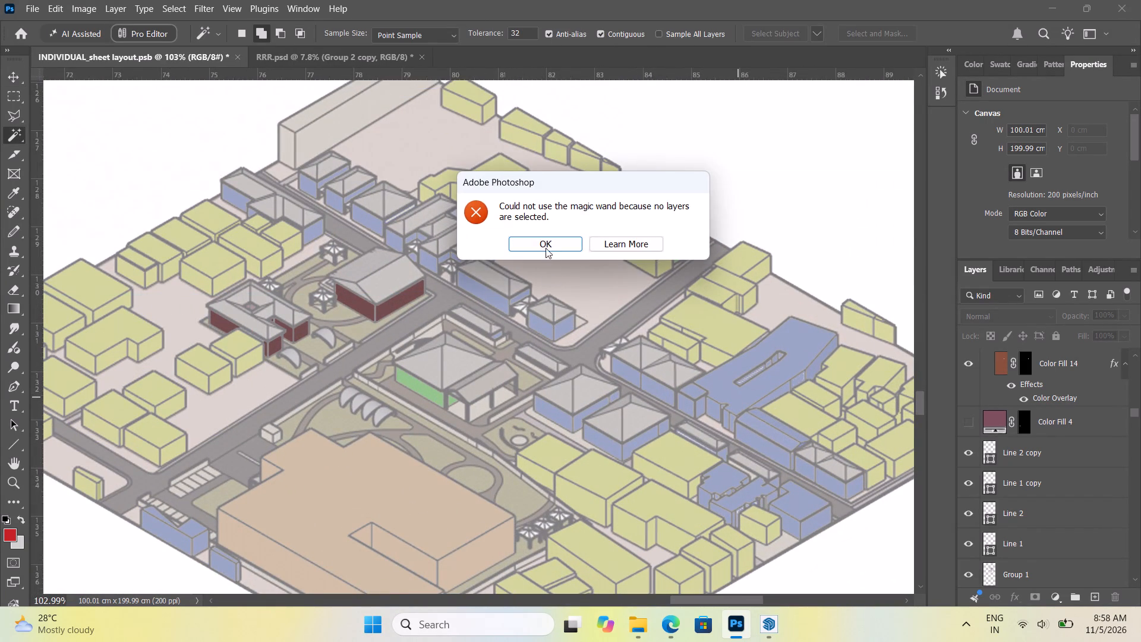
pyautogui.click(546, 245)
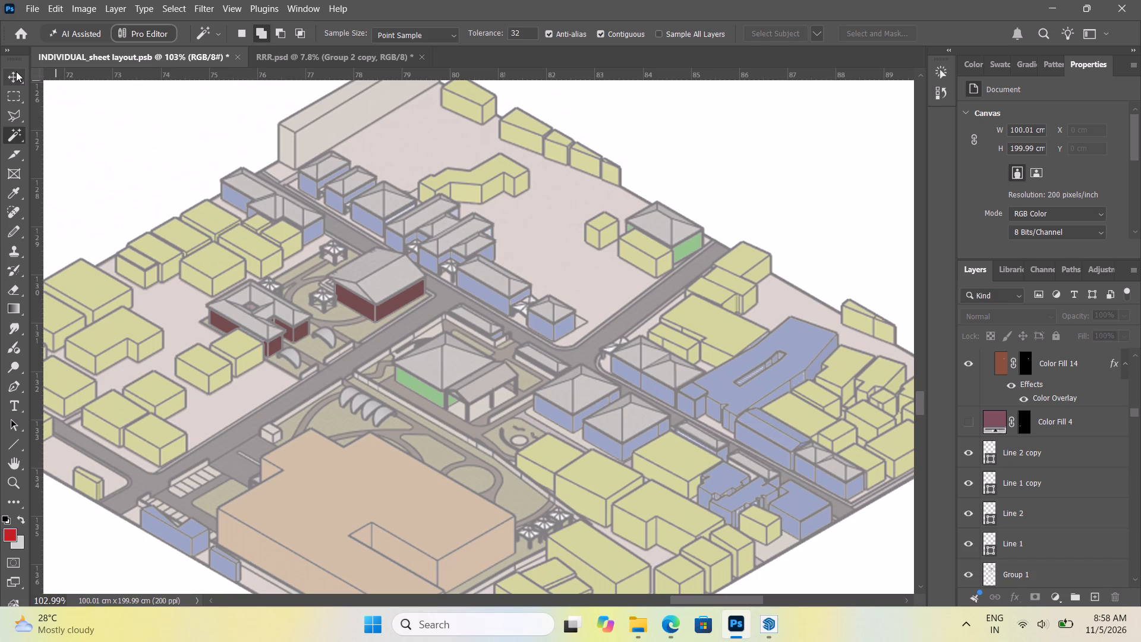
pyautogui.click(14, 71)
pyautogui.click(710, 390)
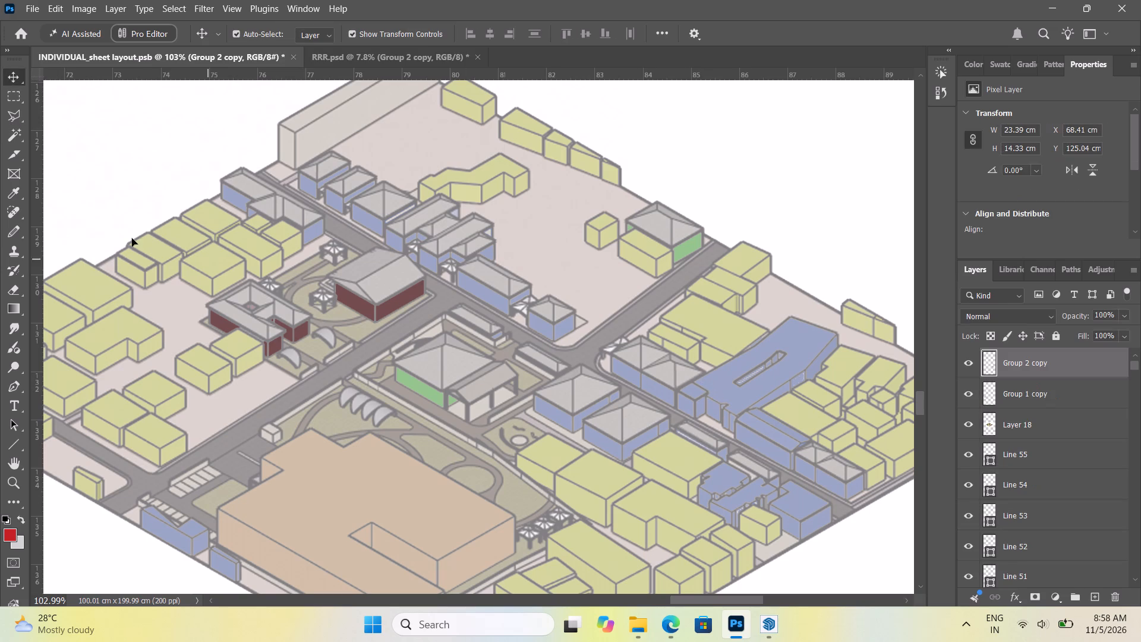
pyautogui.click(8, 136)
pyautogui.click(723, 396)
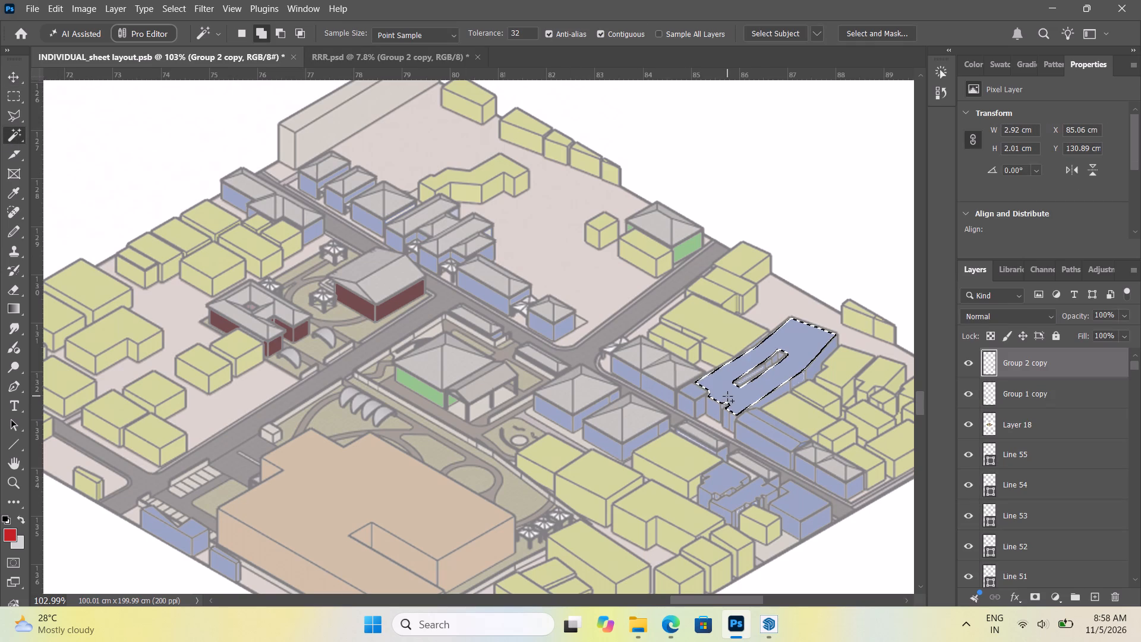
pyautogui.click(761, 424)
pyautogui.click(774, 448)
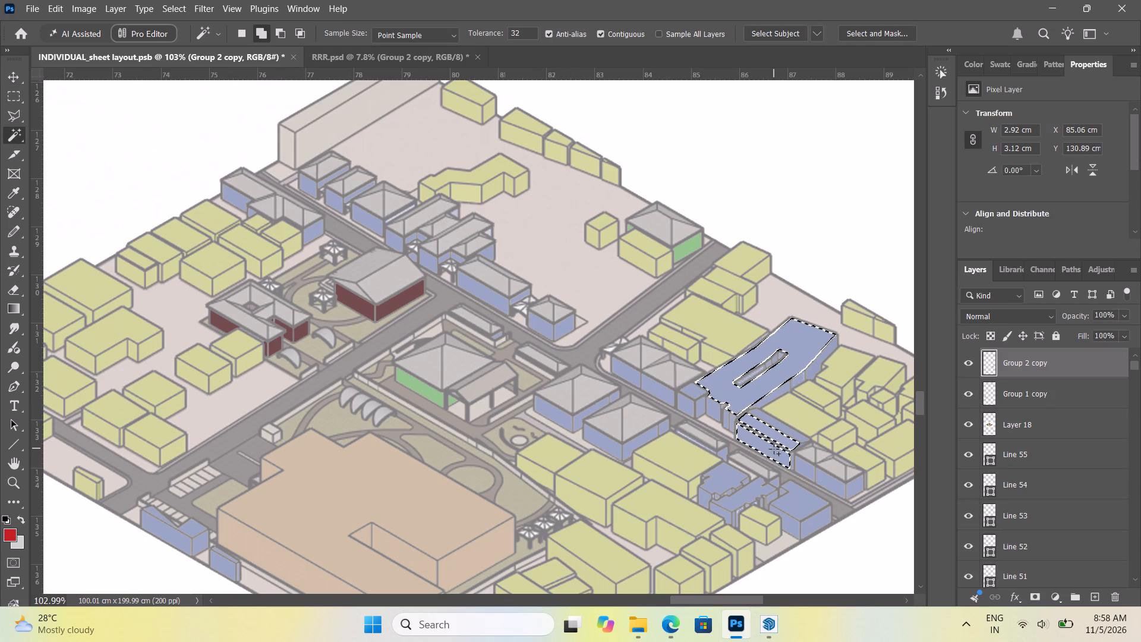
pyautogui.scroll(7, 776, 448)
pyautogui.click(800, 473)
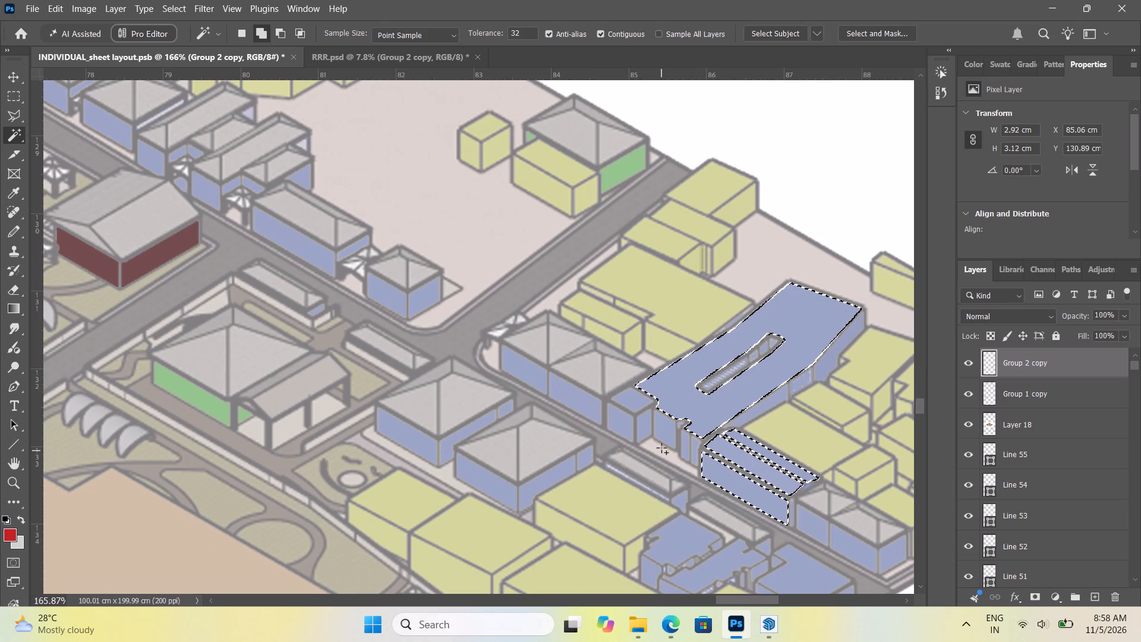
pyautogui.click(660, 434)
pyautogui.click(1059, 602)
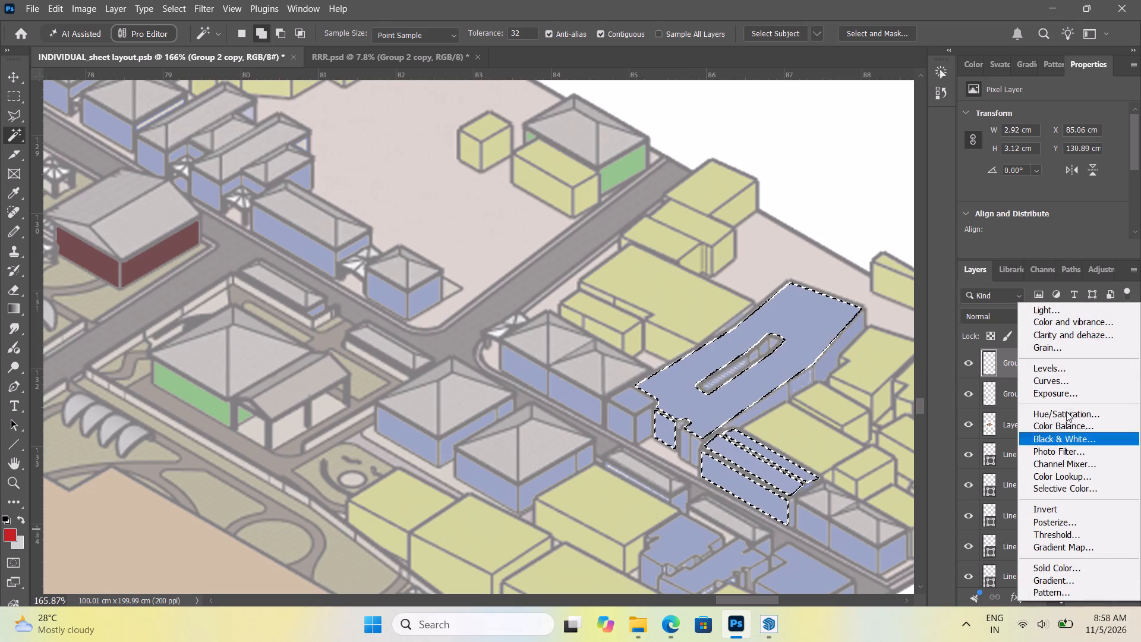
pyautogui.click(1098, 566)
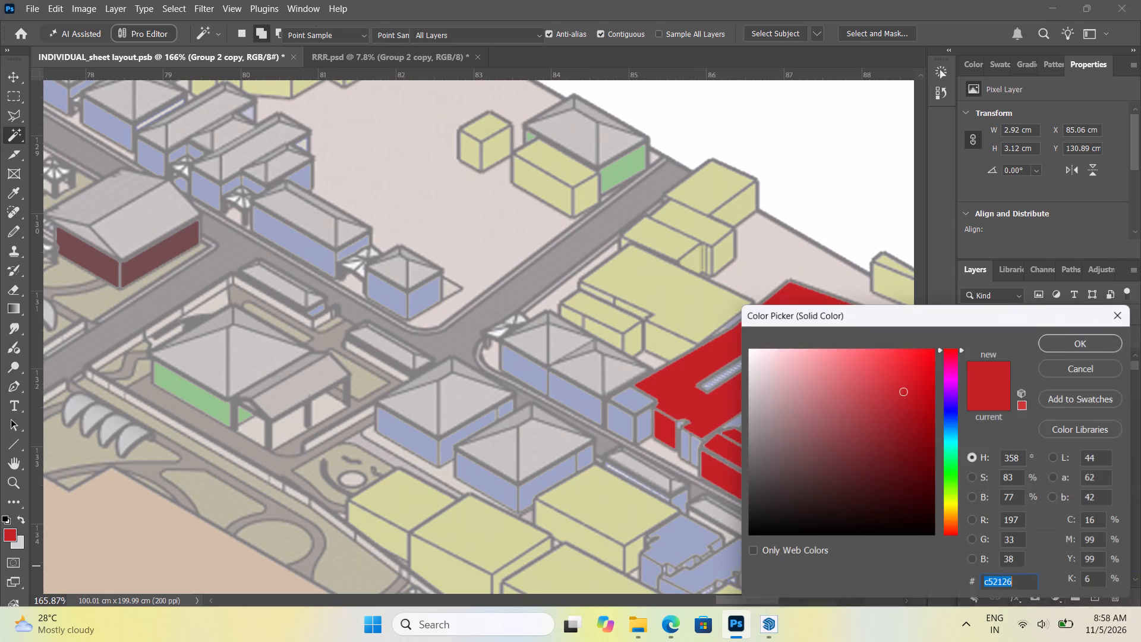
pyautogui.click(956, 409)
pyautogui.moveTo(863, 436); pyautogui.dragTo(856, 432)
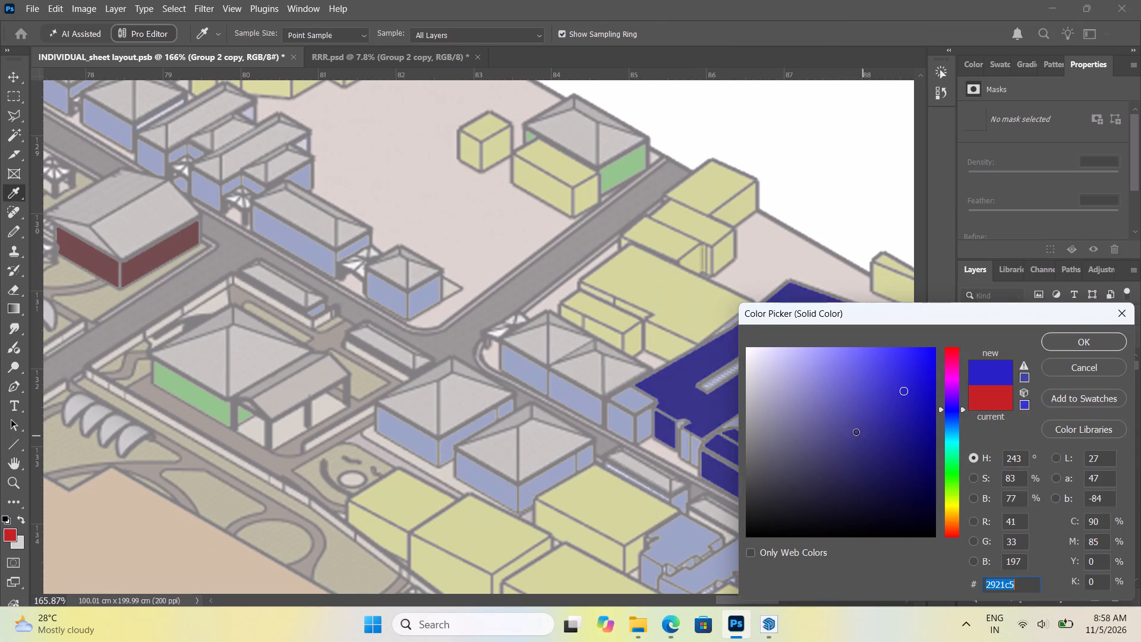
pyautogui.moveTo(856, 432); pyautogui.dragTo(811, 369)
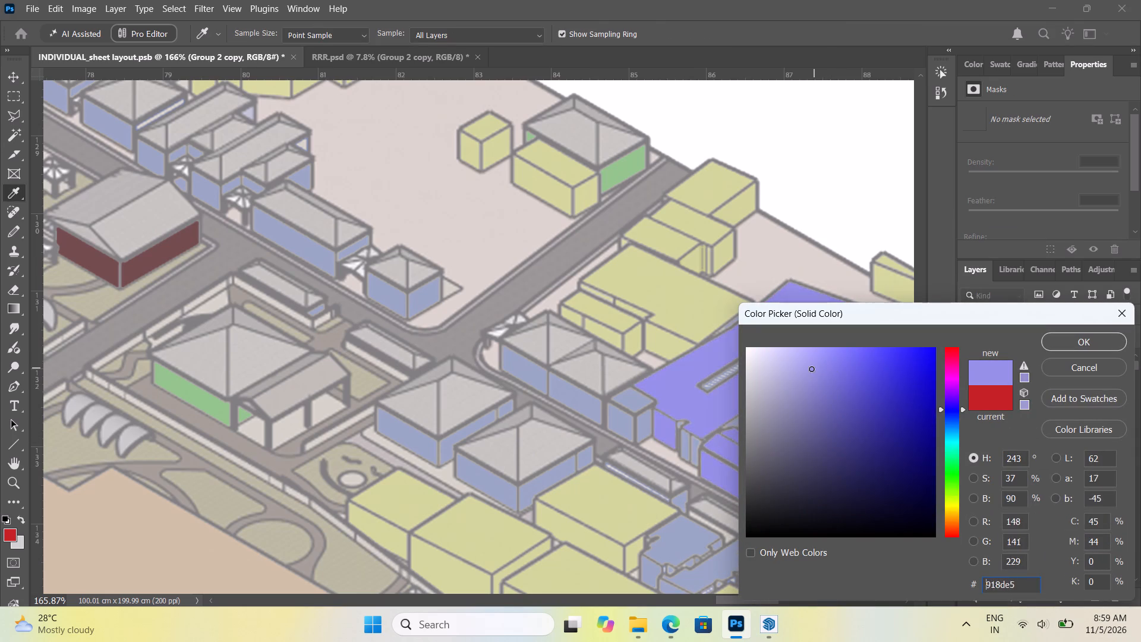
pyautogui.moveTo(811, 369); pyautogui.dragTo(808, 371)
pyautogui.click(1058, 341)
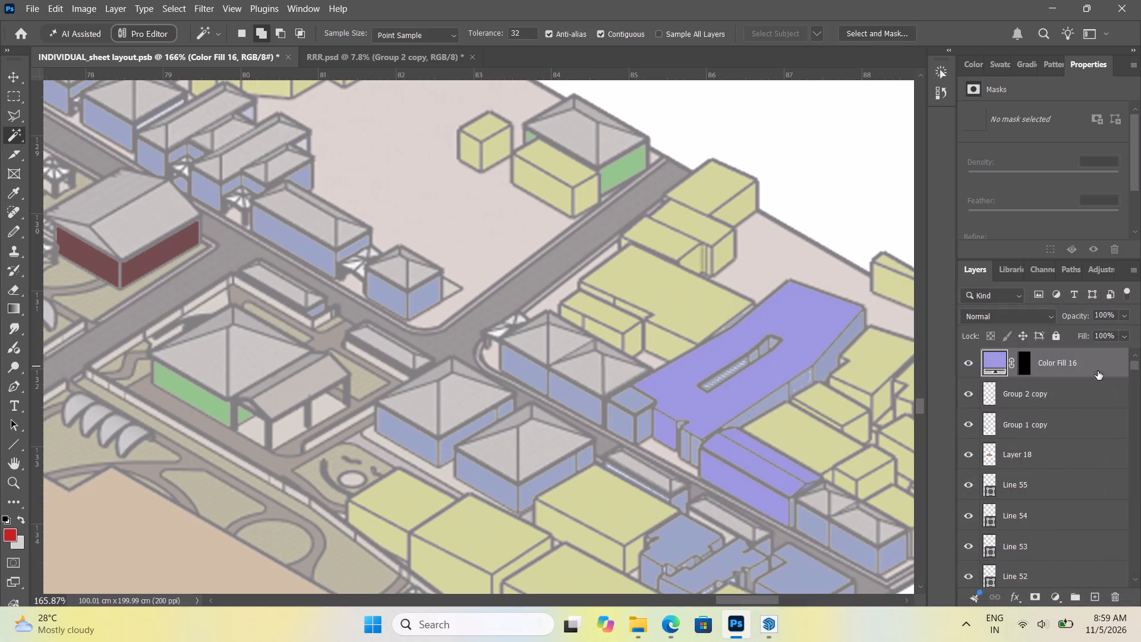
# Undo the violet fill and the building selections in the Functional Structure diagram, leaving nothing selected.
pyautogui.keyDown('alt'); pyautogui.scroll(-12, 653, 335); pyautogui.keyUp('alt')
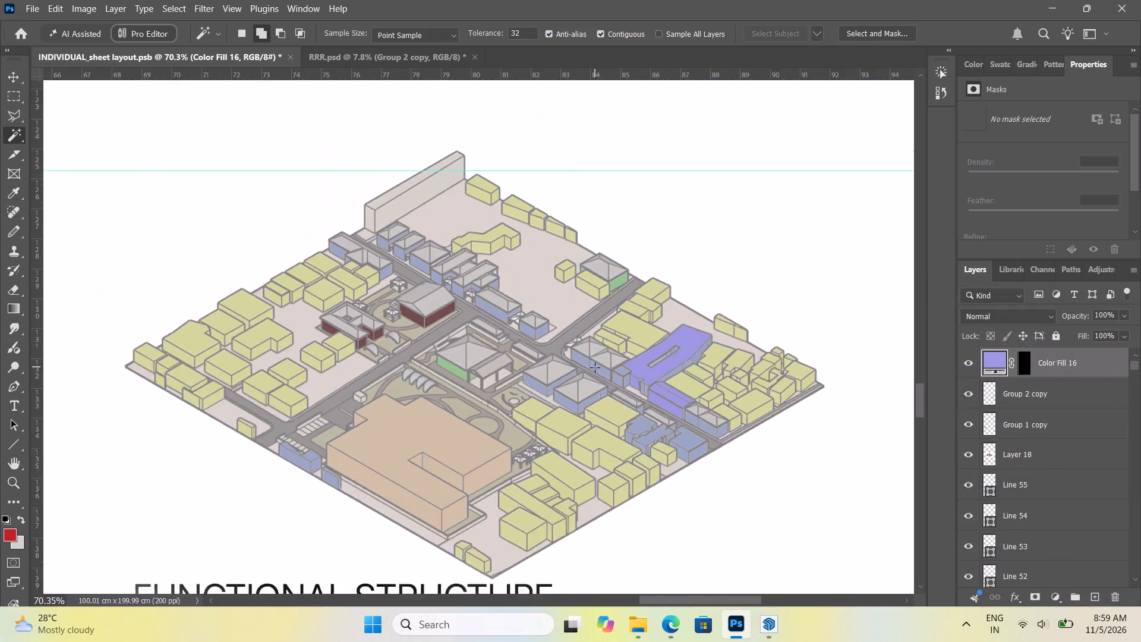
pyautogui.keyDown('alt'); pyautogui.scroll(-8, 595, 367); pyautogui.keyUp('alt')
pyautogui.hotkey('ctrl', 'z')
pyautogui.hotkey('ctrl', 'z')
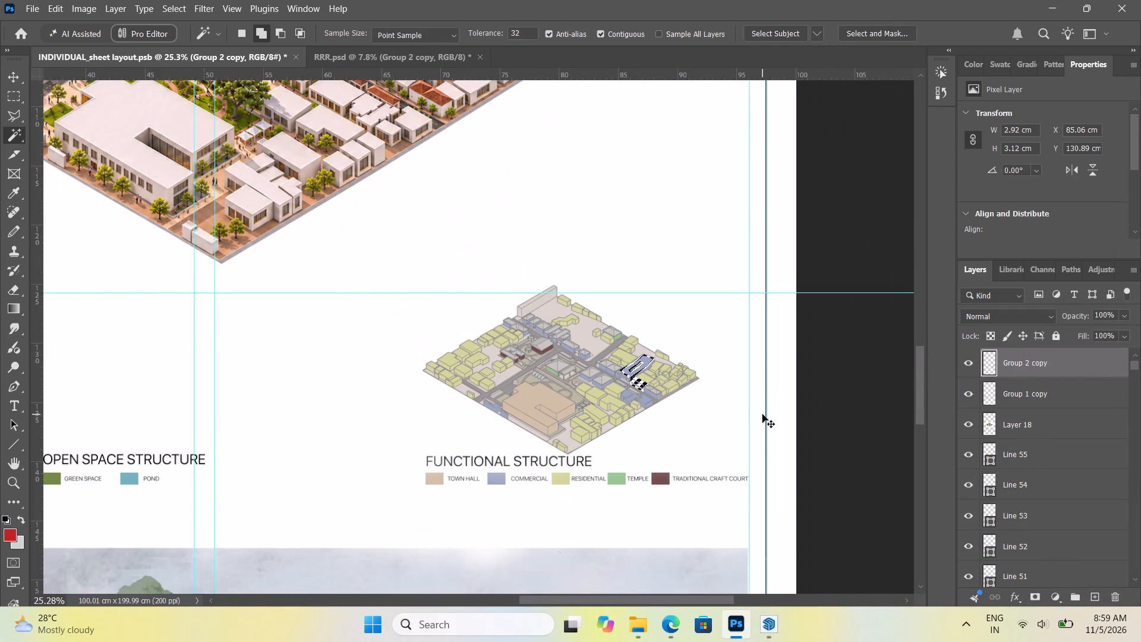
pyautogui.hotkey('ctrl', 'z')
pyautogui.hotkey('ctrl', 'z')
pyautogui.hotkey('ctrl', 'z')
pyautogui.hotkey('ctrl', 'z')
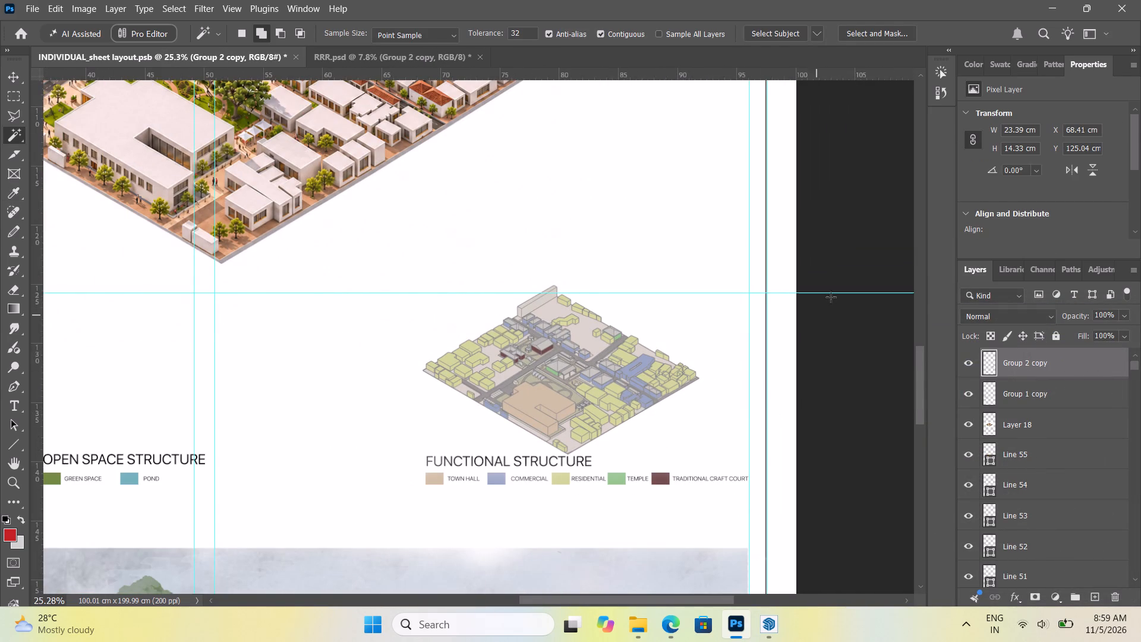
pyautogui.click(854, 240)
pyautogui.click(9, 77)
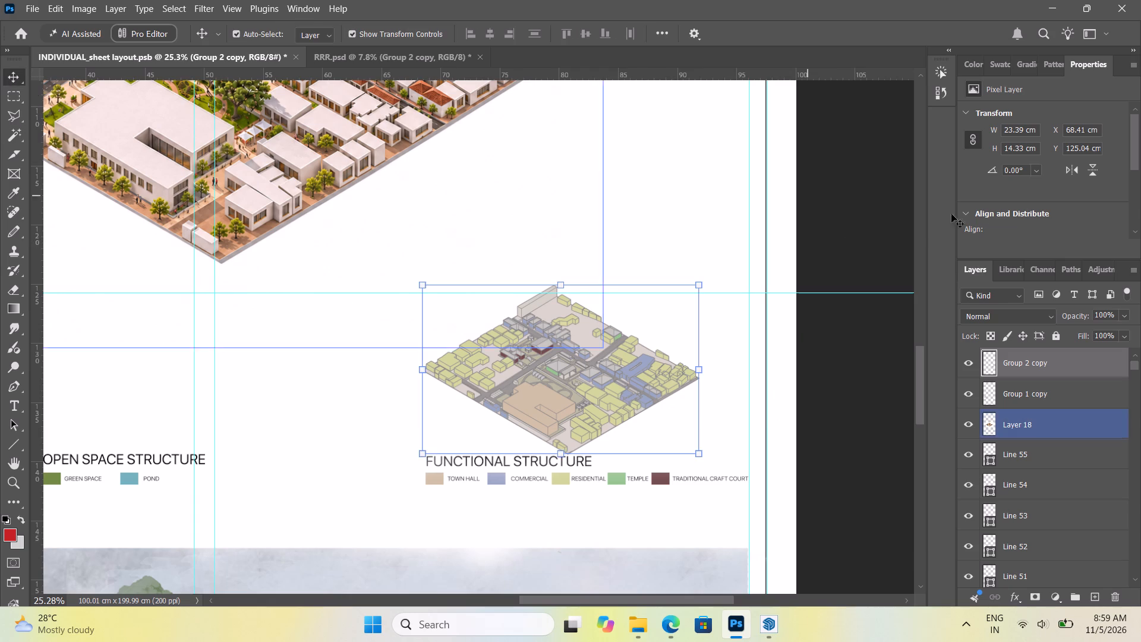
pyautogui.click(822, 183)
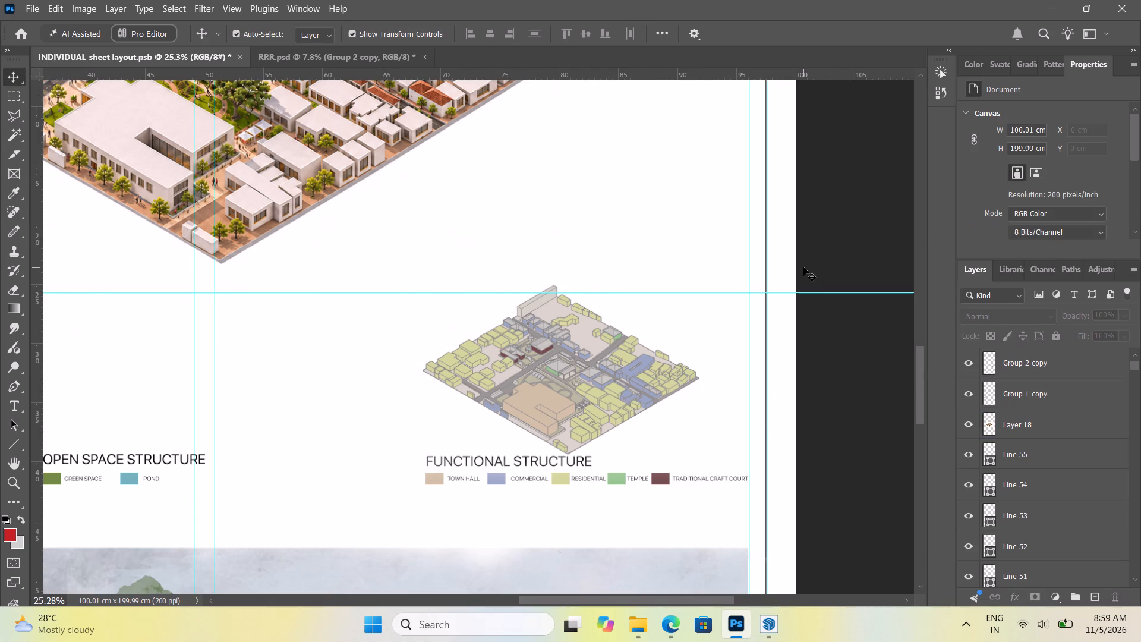
# Unlock the URBAN DESIGN LAYERS title and shift it slightly rightward so its first letter lines up with the page's left margin guide.
pyautogui.keyDown('alt'); pyautogui.scroll(-15, 803, 267); pyautogui.keyUp('alt')
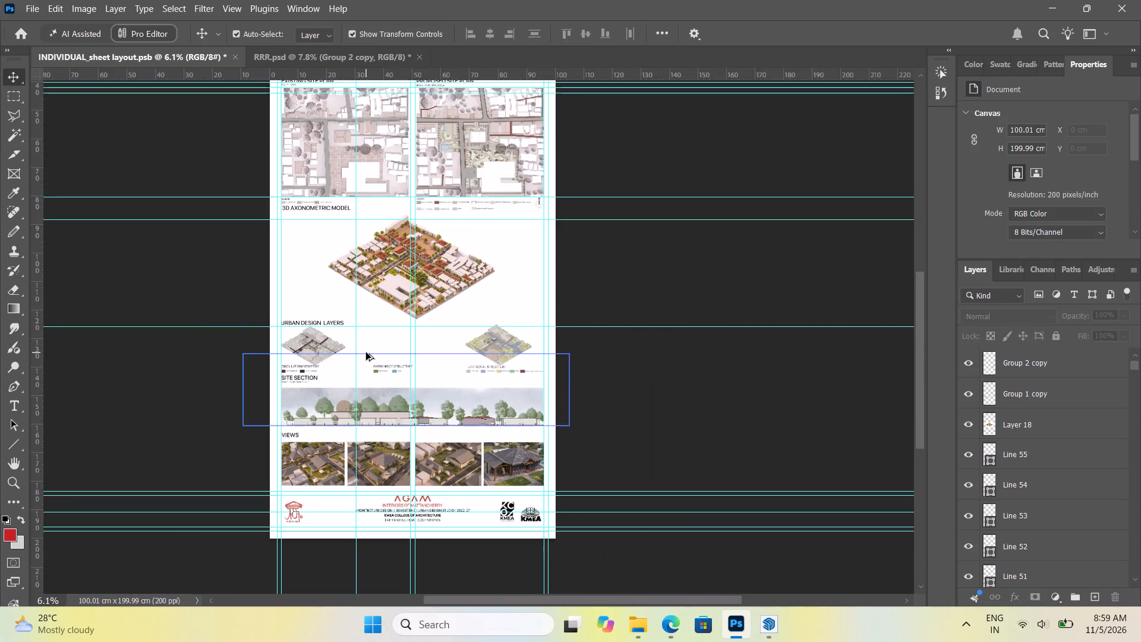
pyautogui.keyDown('alt'); pyautogui.scroll(12, 365, 353); pyautogui.keyUp('alt')
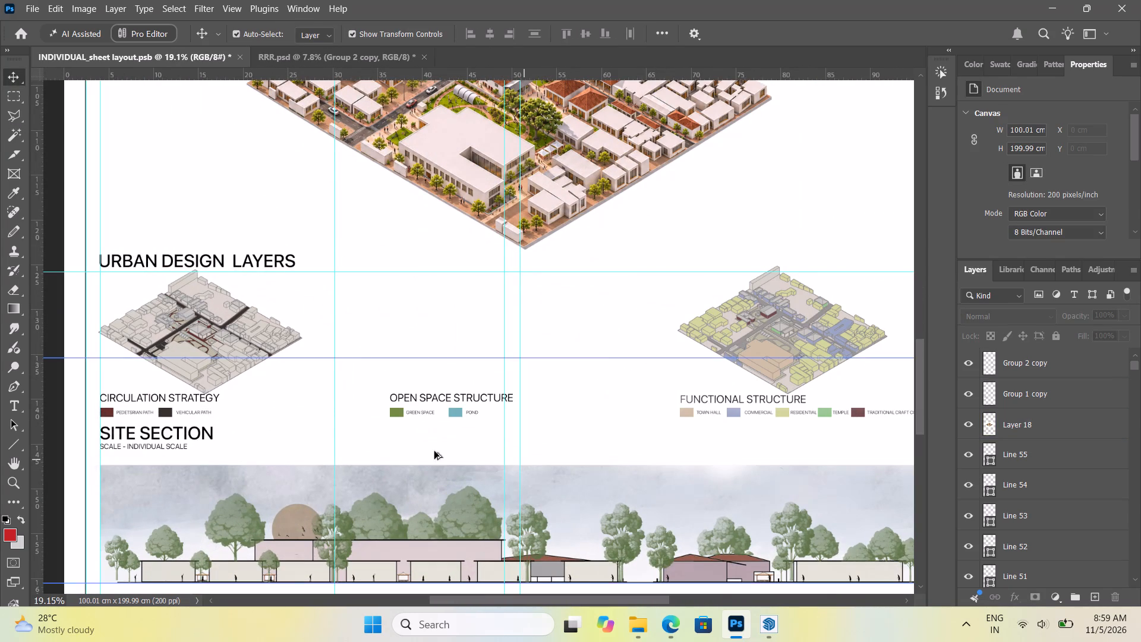
pyautogui.keyDown('alt'); pyautogui.scroll(-4, 304, 426); pyautogui.keyUp('alt')
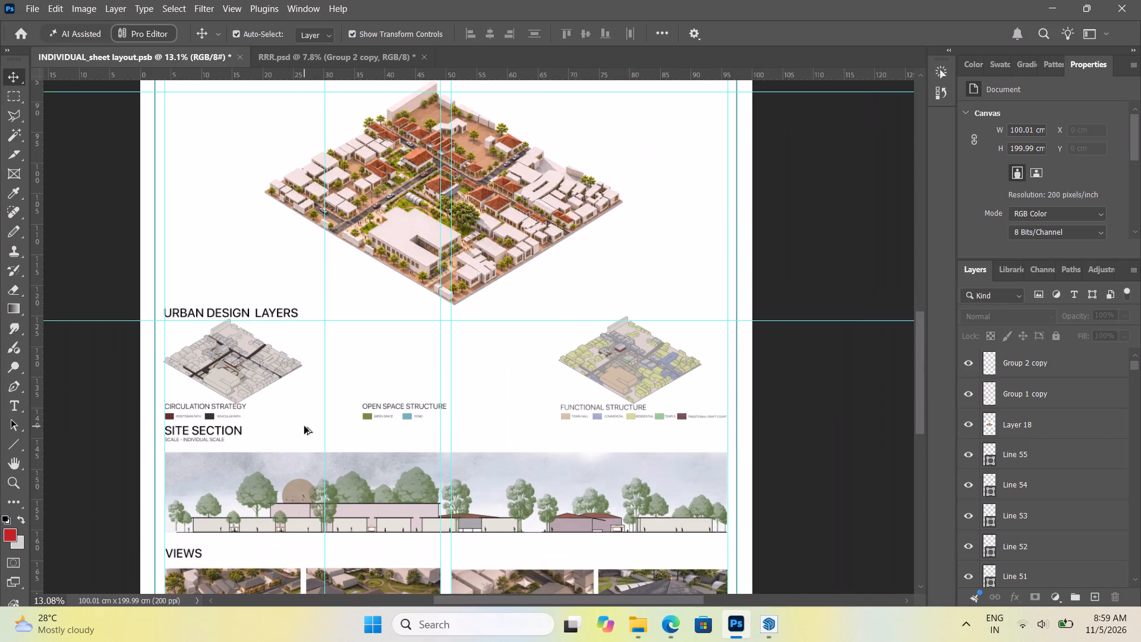
pyautogui.keyDown('alt'); pyautogui.scroll(18, 162, 311); pyautogui.keyUp('alt')
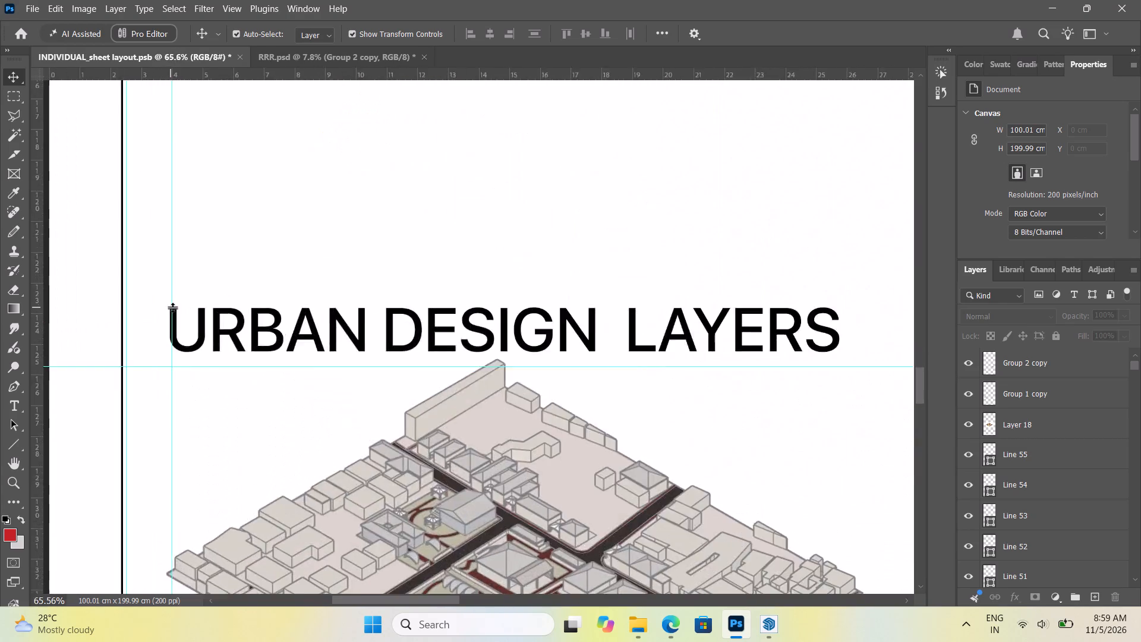
pyautogui.keyDown('alt'); pyautogui.scroll(2, 172, 307); pyautogui.keyUp('alt')
pyautogui.moveTo(207, 334); pyautogui.dragTo(215, 334)
pyautogui.moveTo(210, 329); pyautogui.dragTo(210, 328)
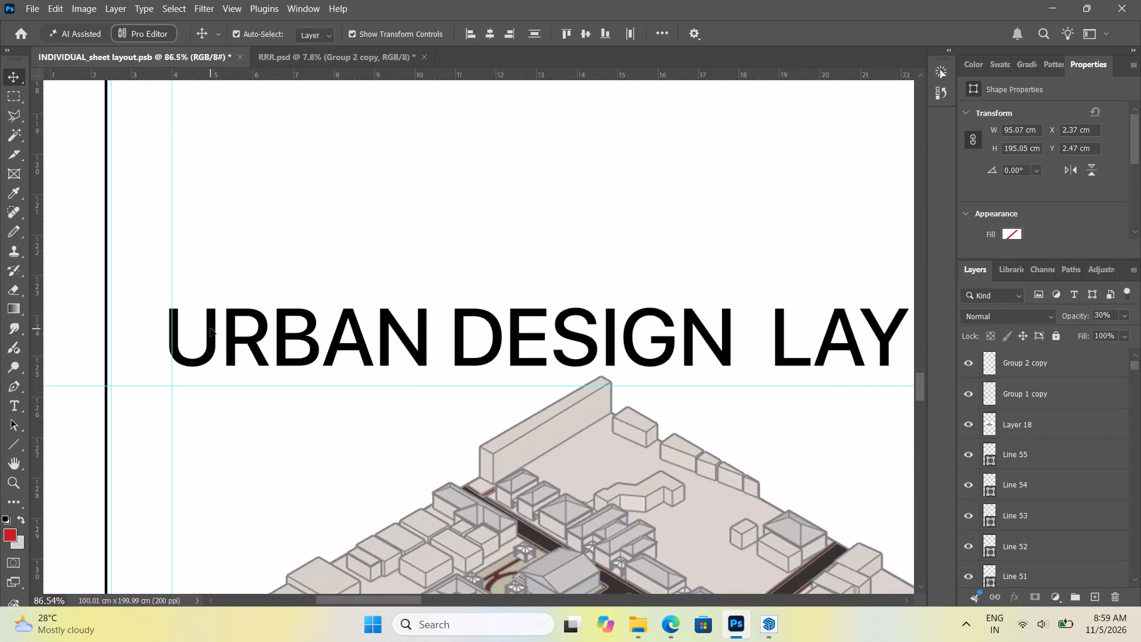
pyautogui.moveTo(210, 328); pyautogui.dragTo(221, 329)
pyautogui.click(210, 325)
pyautogui.hotkey('ctrl', 't')
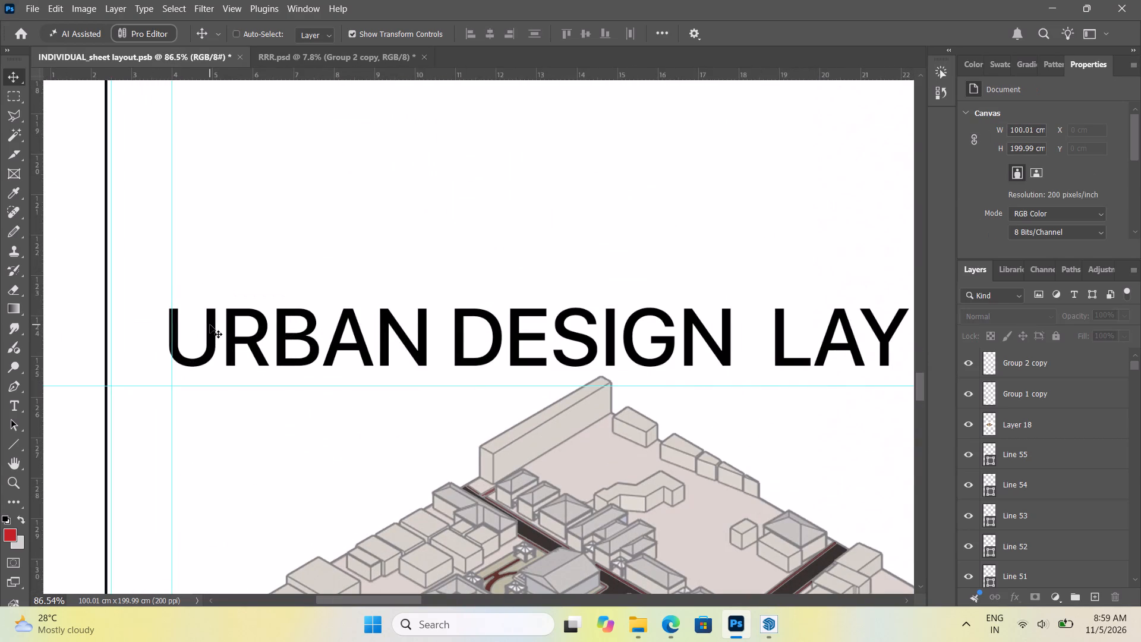
pyautogui.moveTo(231, 334); pyautogui.dragTo(242, 335)
pyautogui.click(244, 340)
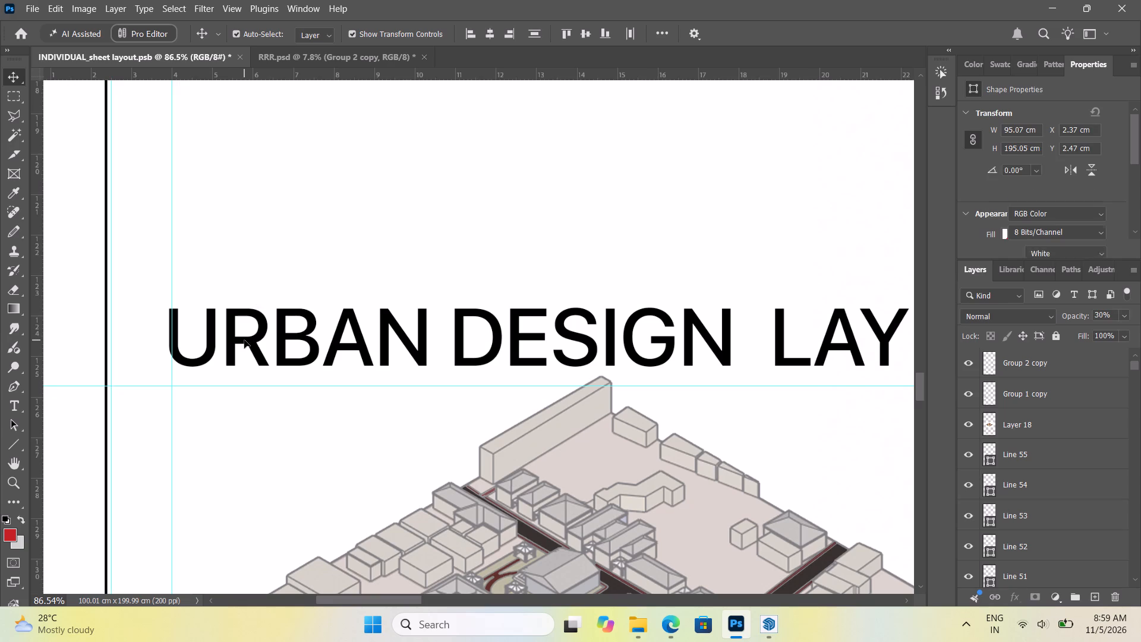
pyautogui.rightClick(244, 340)
pyautogui.click(276, 342)
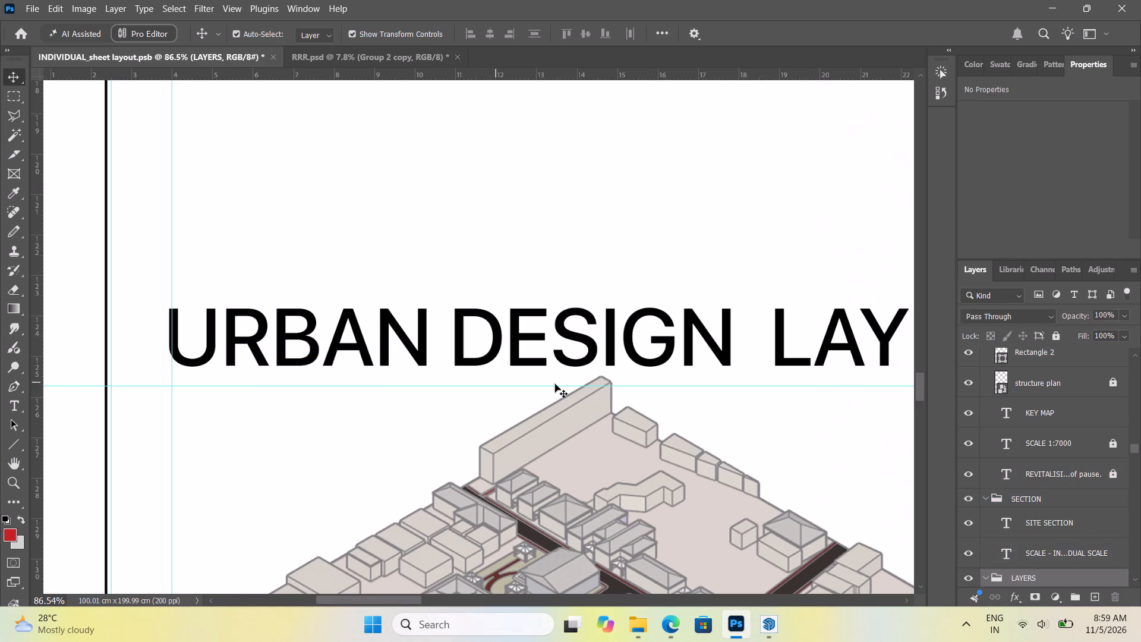
pyautogui.click(482, 359)
pyautogui.rightClick(482, 360)
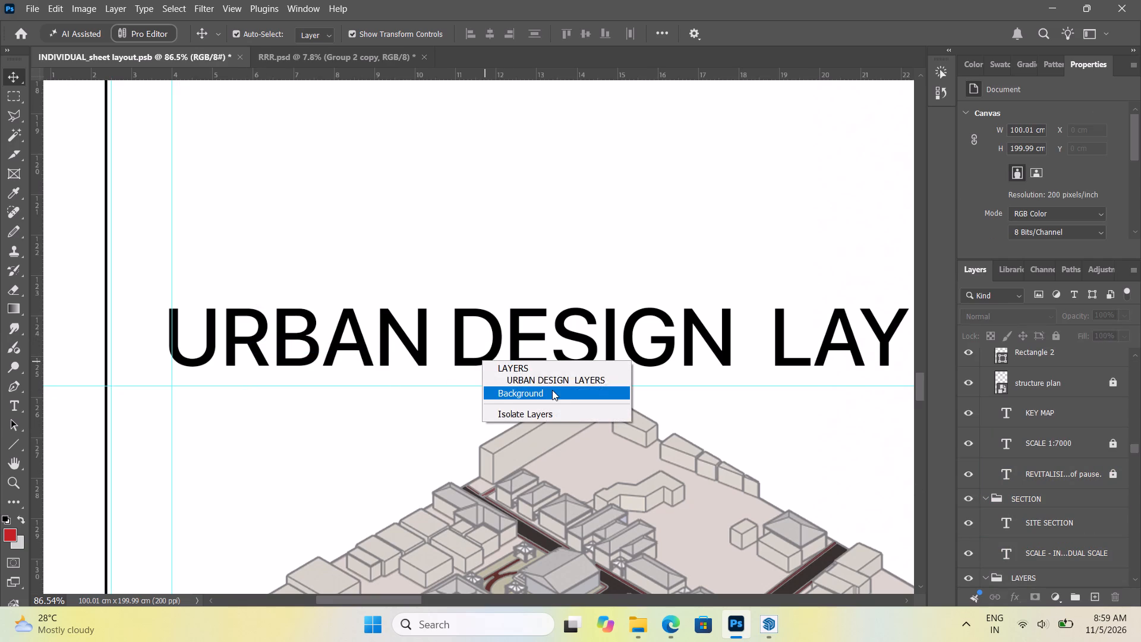
pyautogui.click(554, 382)
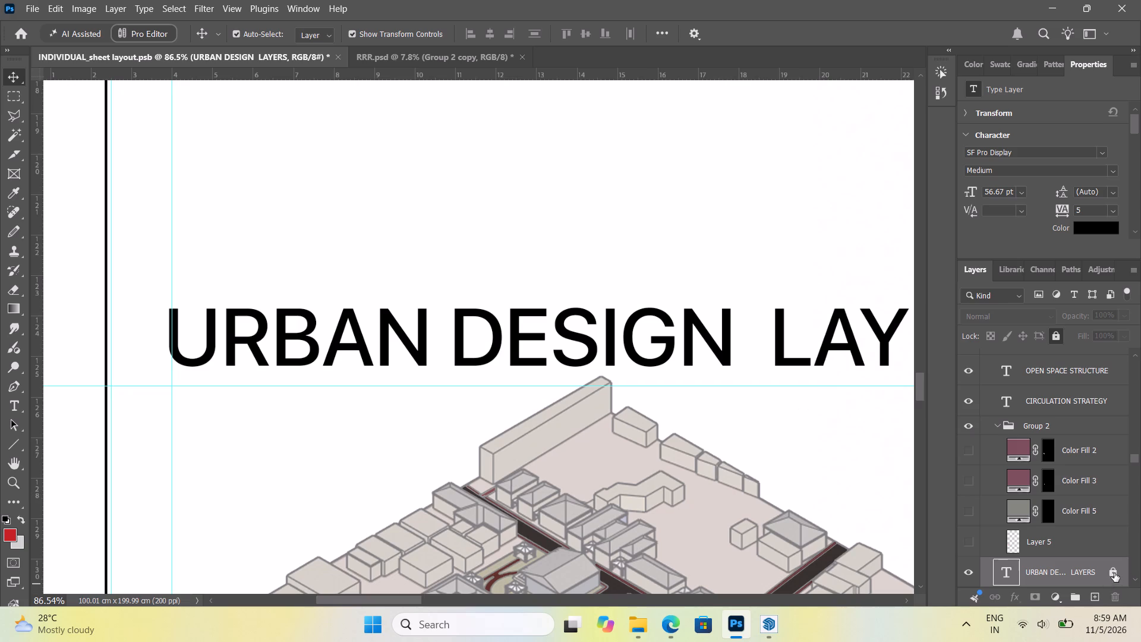
pyautogui.click(1114, 572)
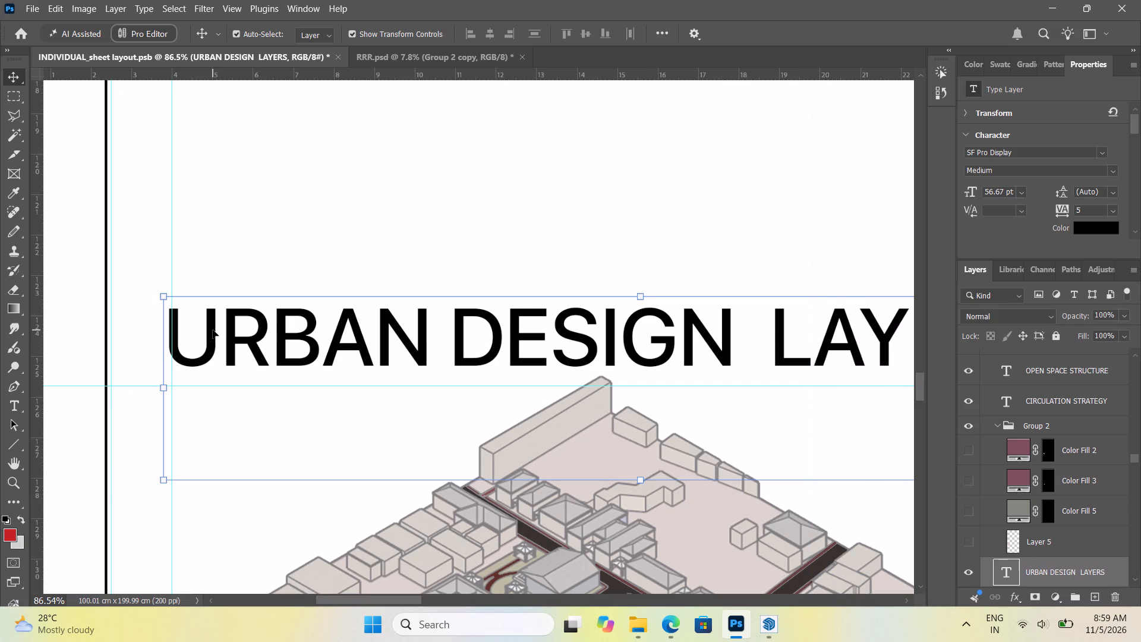
pyautogui.click(213, 330)
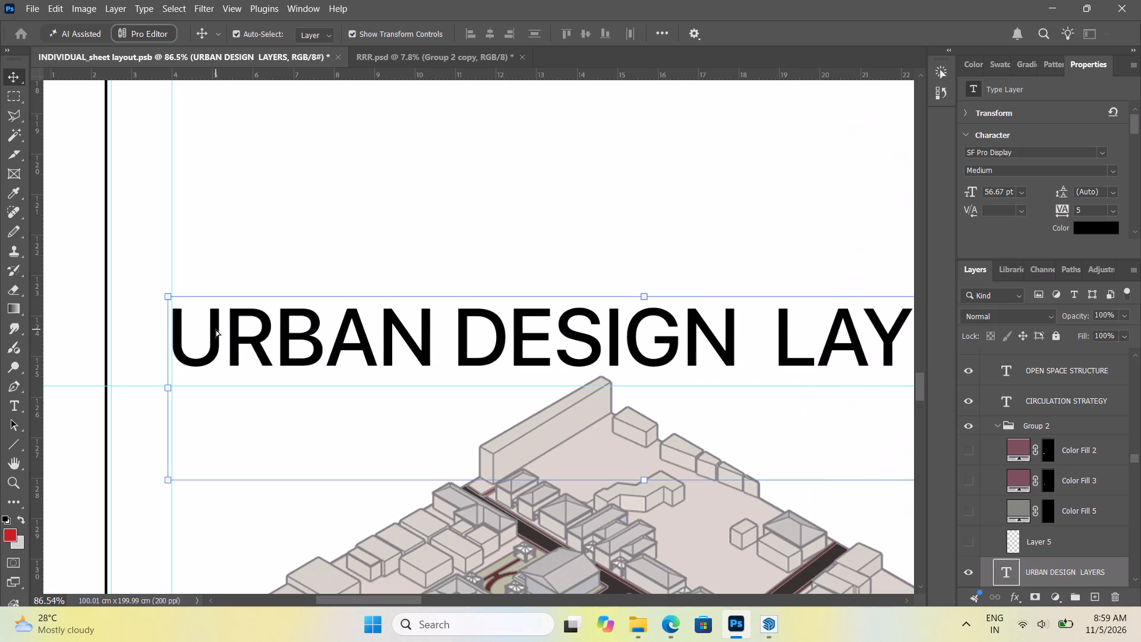
pyautogui.keyDown('alt'); pyautogui.scroll(-11, 194, 322); pyautogui.keyUp('alt')
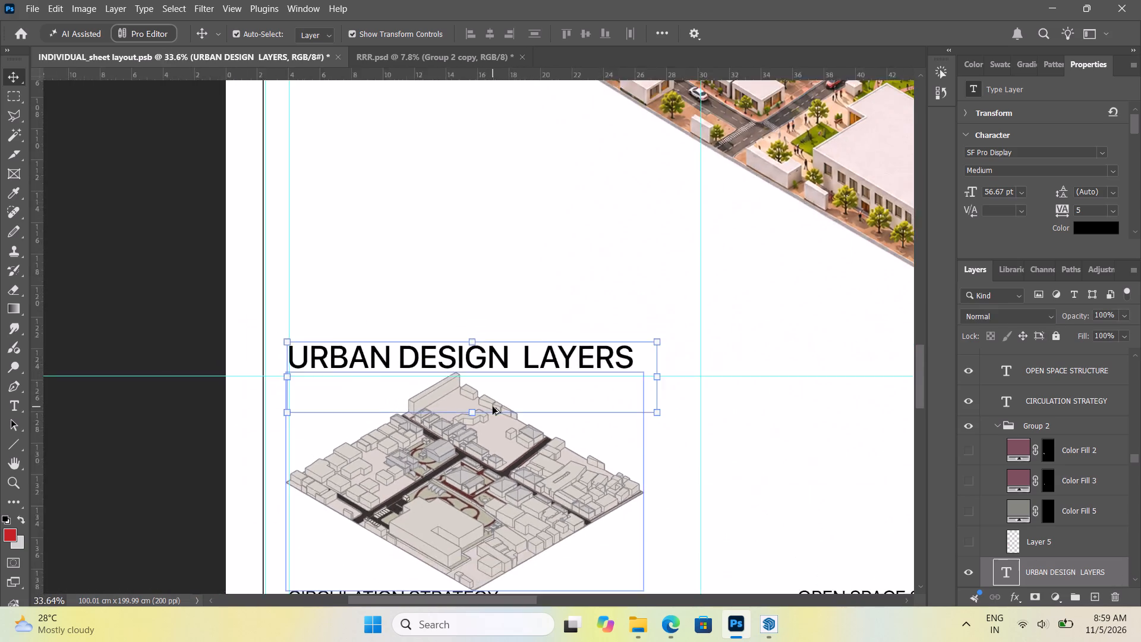
pyautogui.keyDown('alt'); pyautogui.scroll(-15, 493, 407); pyautogui.keyUp('alt')
pyautogui.click(263, 207)
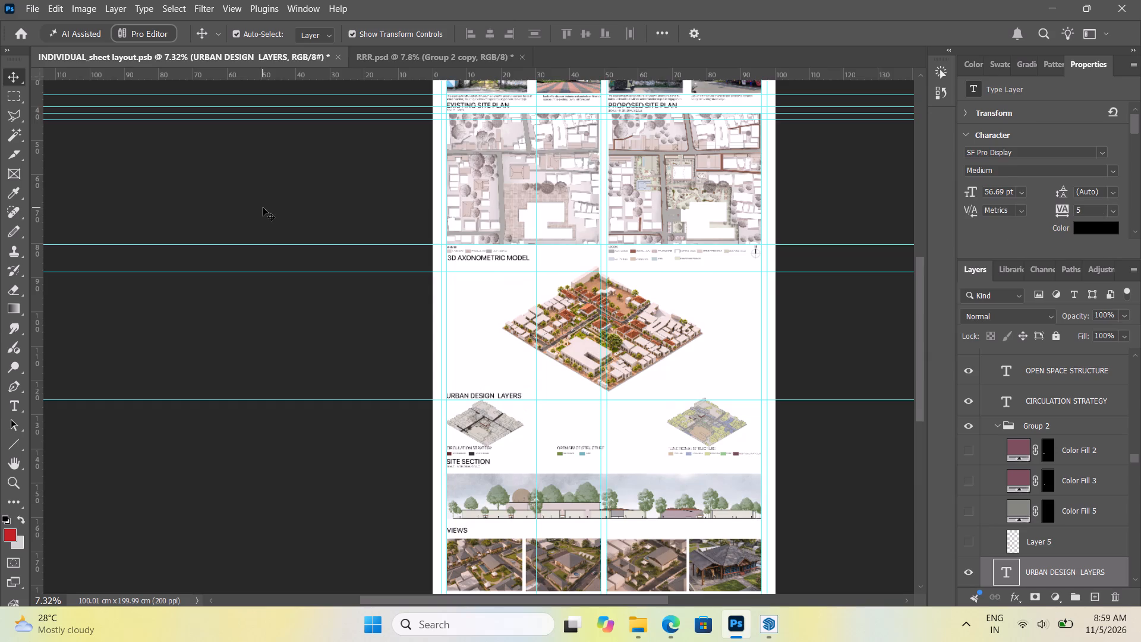
# Shift the 3D AXONOMETRIC MODEL title slightly leftward so its first character lines up with the page's left margin guide.
pyautogui.keyDown('alt'); pyautogui.scroll(20, 438, 204); pyautogui.keyUp('alt')
pyautogui.keyDown('alt'); pyautogui.scroll(1, 438, 204); pyautogui.keyUp('alt')
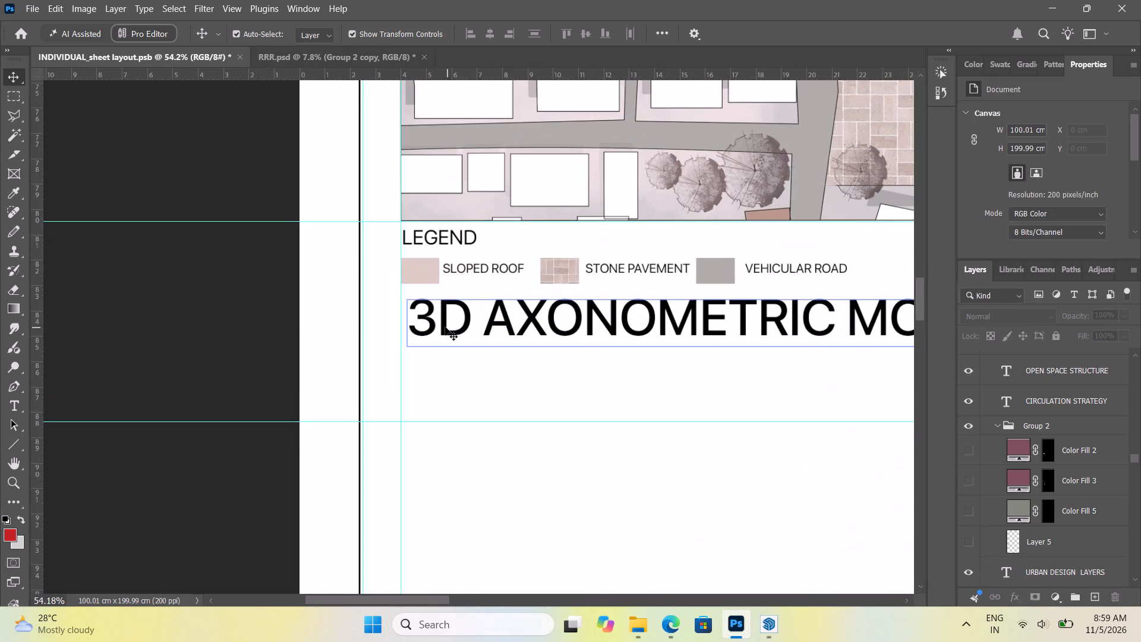
pyautogui.moveTo(445, 327); pyautogui.dragTo(438, 326)
pyautogui.keyDown('alt'); pyautogui.scroll(-5, 434, 329); pyautogui.keyUp('alt')
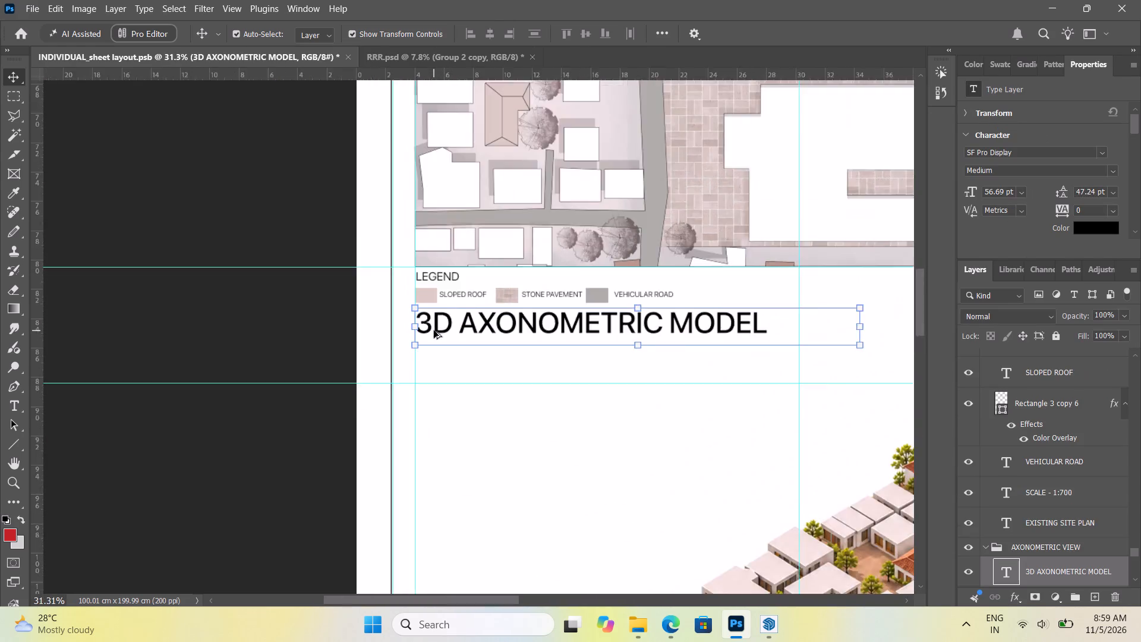
pyautogui.keyDown('alt'); pyautogui.scroll(-13, 434, 331); pyautogui.keyUp('alt')
pyautogui.tripleClick(267, 213)
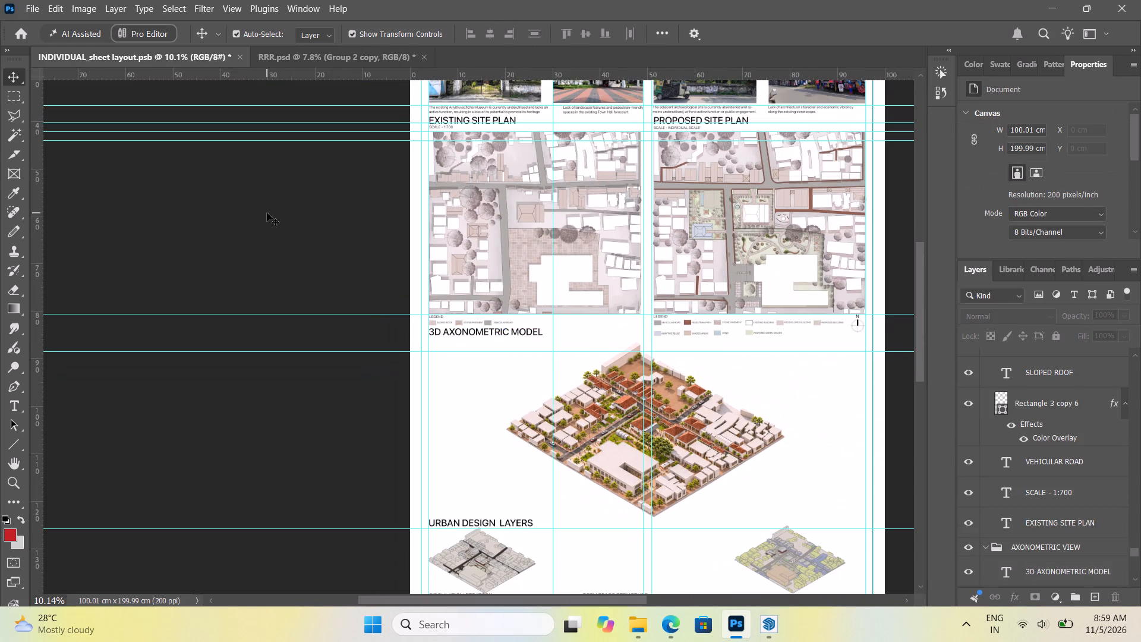
# Nudge the Circulation Strategy diagram about 0.15 cm rightward to the left margin guide and slightly upward, leaving nothing selected.
pyautogui.scroll(-9, 321, 241)
pyautogui.keyDown('alt'); pyautogui.scroll(-10, 359, 300); pyautogui.keyUp('alt')
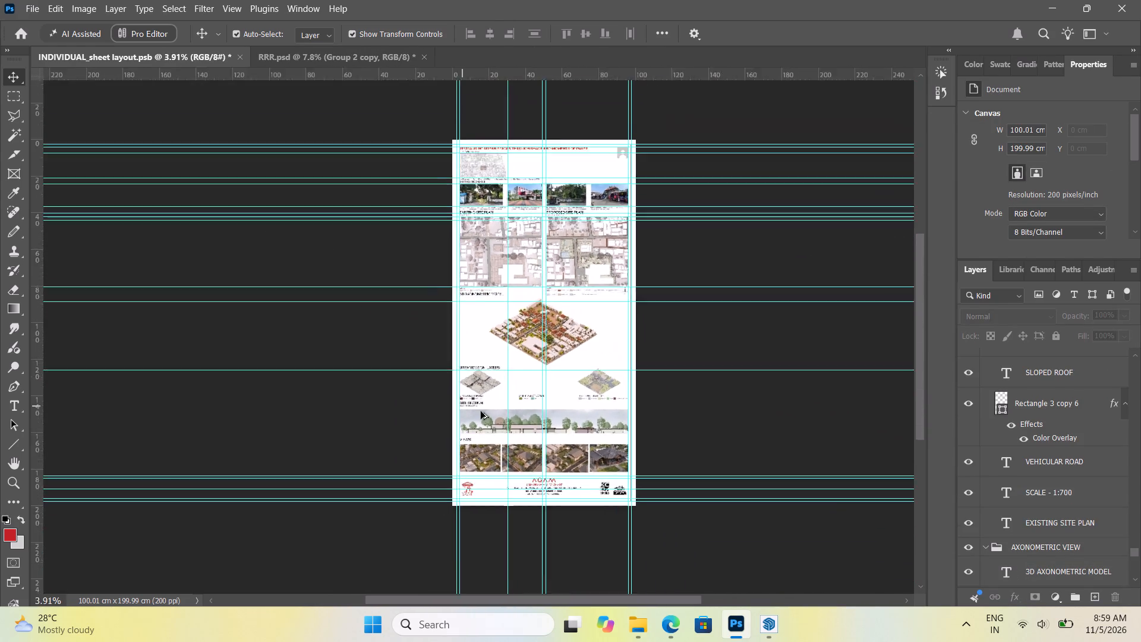
pyautogui.keyDown('alt'); pyautogui.scroll(17, 481, 411); pyautogui.keyUp('alt')
pyautogui.keyDown('alt'); pyautogui.scroll(5, 499, 390); pyautogui.keyUp('alt')
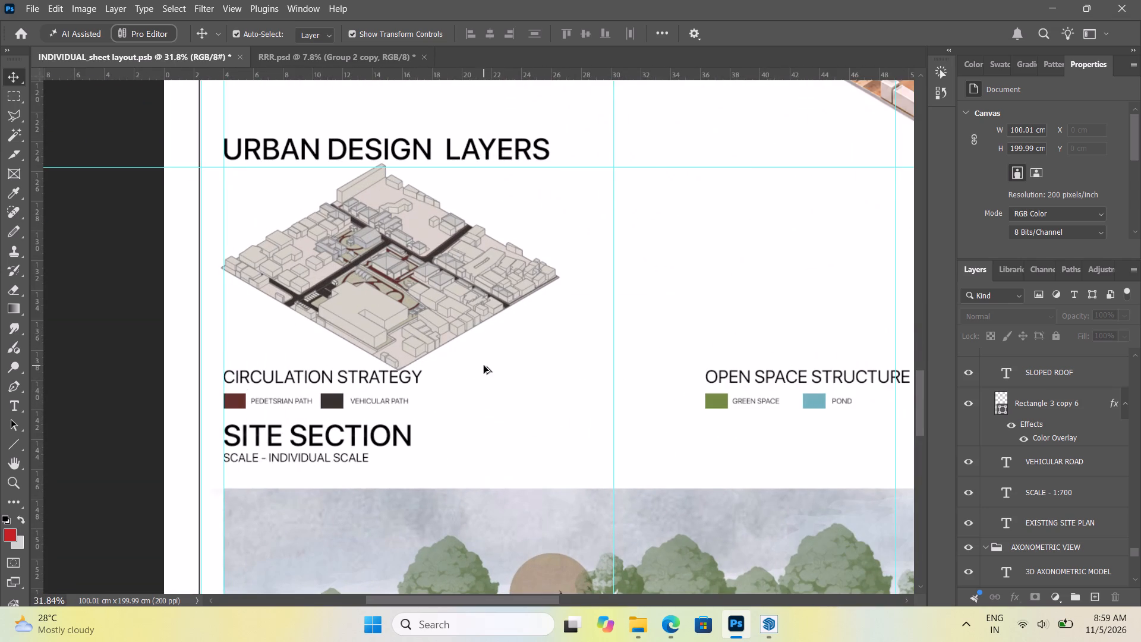
pyautogui.keyDown('alt'); pyautogui.scroll(3, 379, 331); pyautogui.keyUp('alt')
pyautogui.click(409, 316)
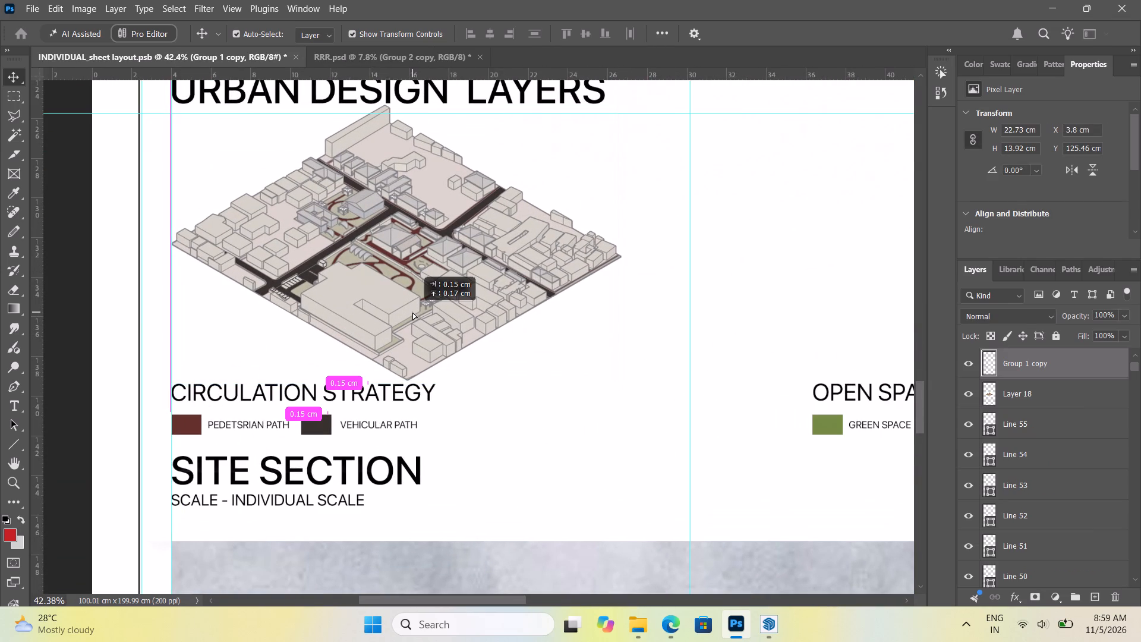
pyautogui.keyDown('alt'); pyautogui.scroll(-18, 272, 395); pyautogui.keyUp('alt')
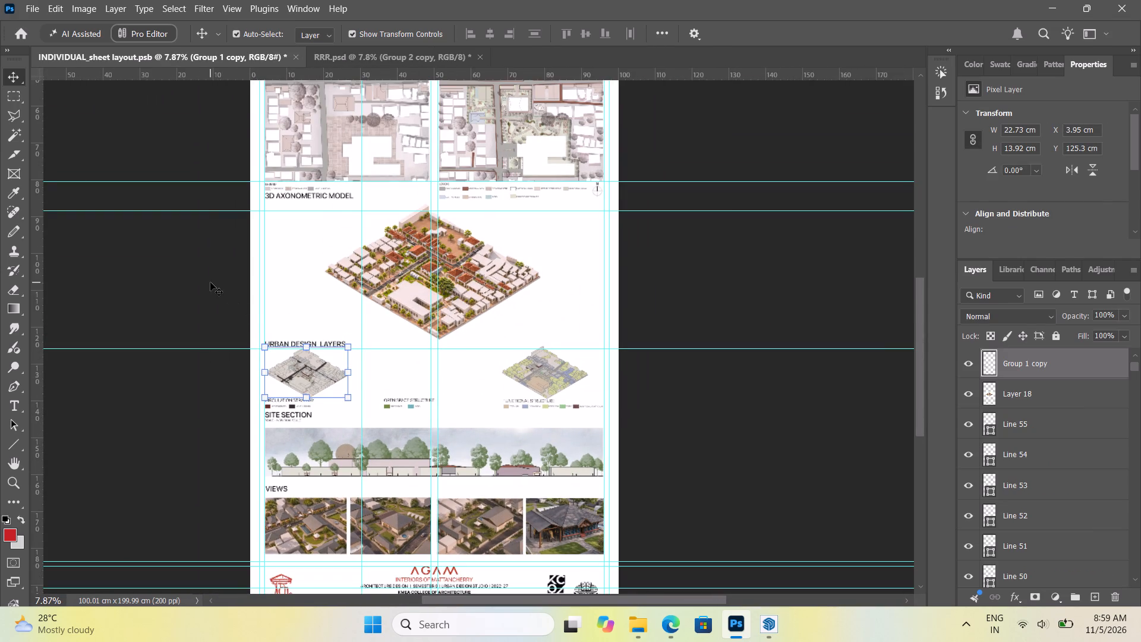
pyautogui.click(210, 282)
pyautogui.keyDown('alt'); pyautogui.scroll(4, 541, 391); pyautogui.keyUp('alt')
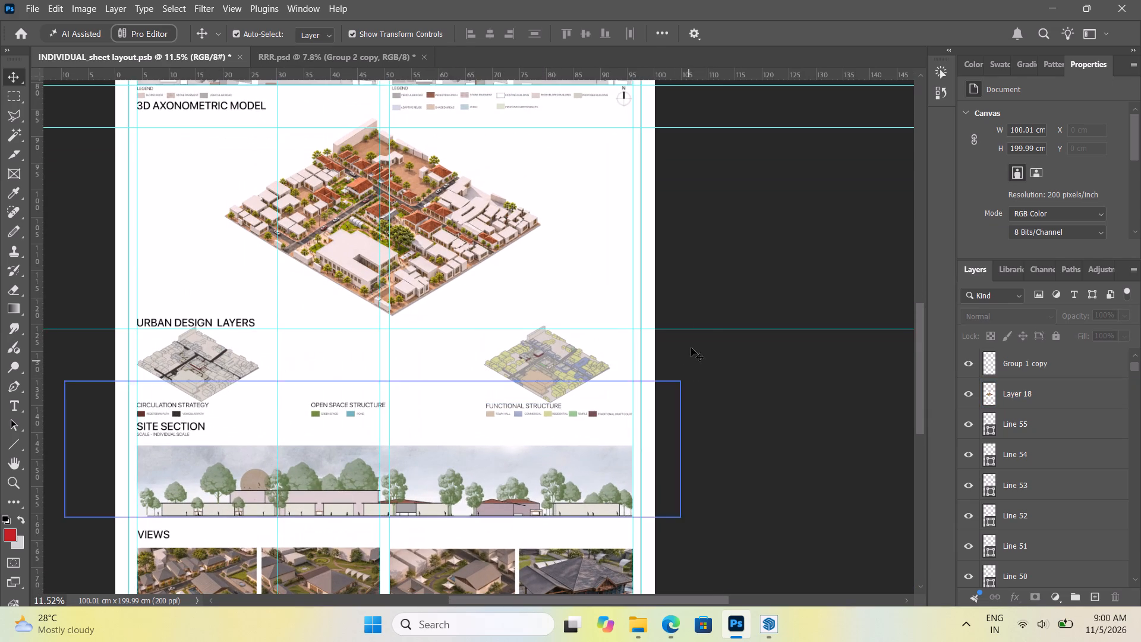
pyautogui.click(705, 272)
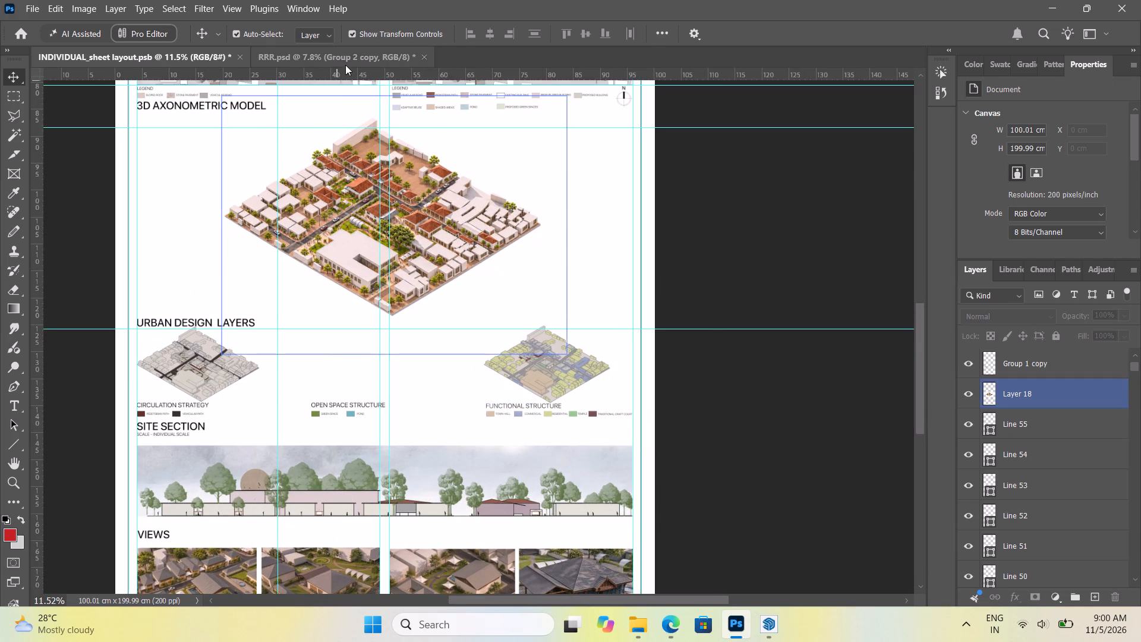
# Switch to the RRR.psd document and hide the Group 2 copy layer containing the coloured functional diagram.
pyautogui.click(348, 61)
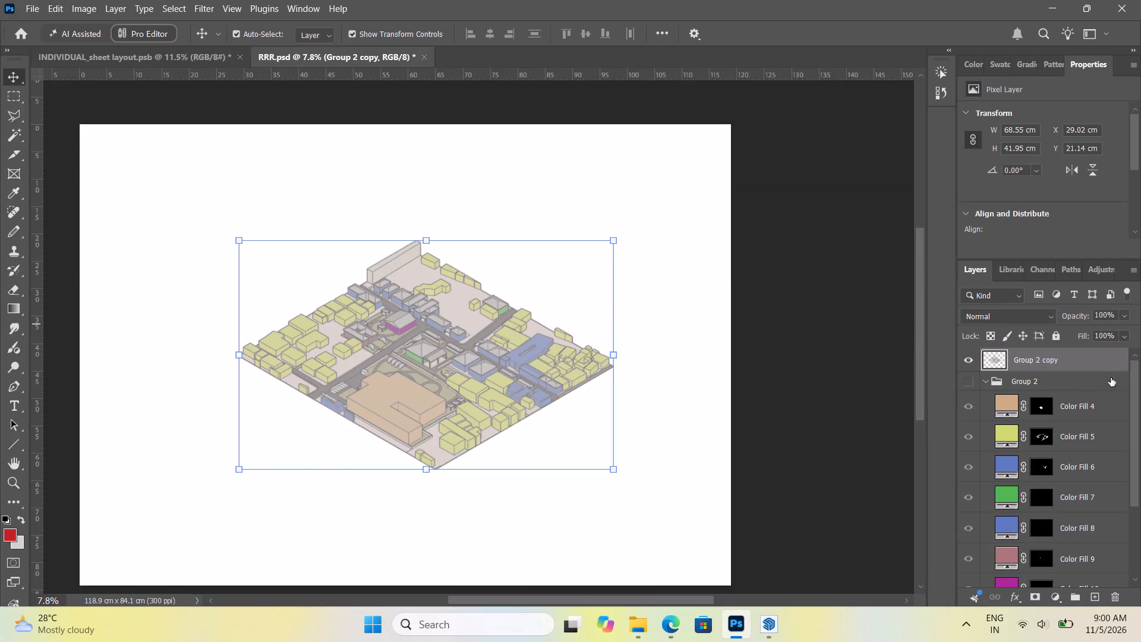
pyautogui.click(968, 358)
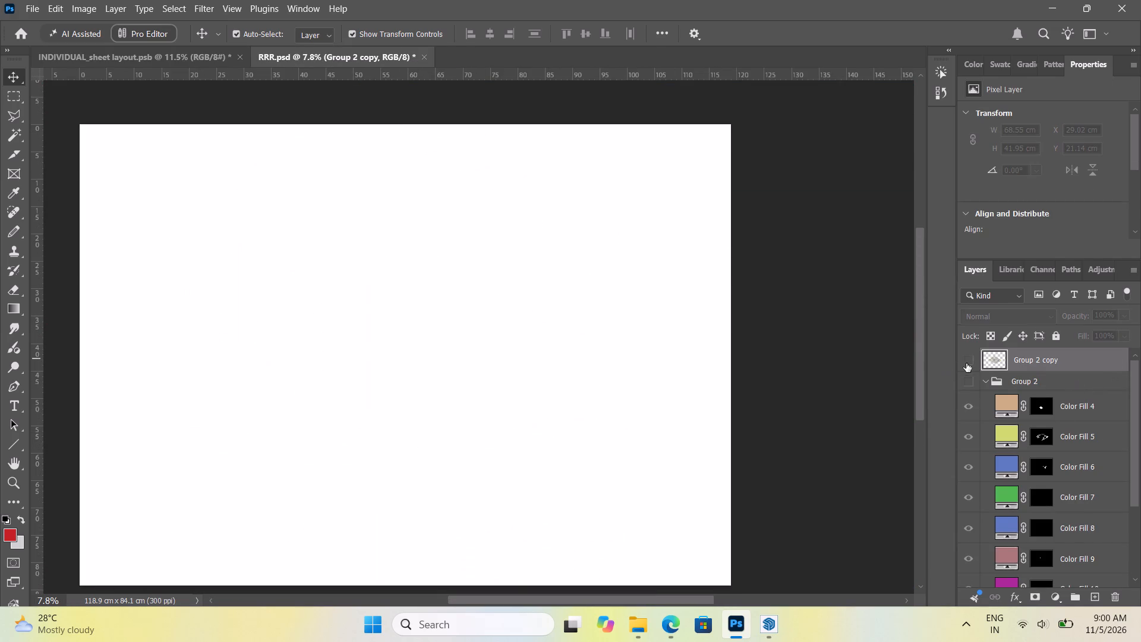
# Duplicate the Layer 1 copy base drawing from Group 2 and place the duplicate at the top of the layer stack, outside the group.
pyautogui.scroll(-5, 1071, 425)
pyautogui.click(1087, 503)
pyautogui.rightClick(1089, 502)
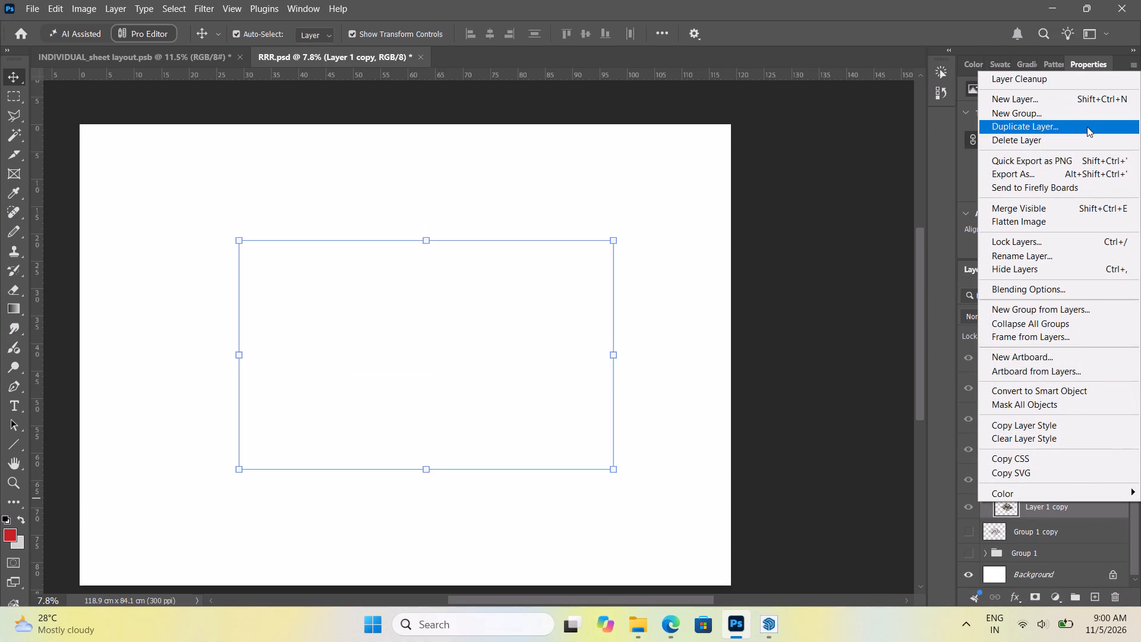
pyautogui.click(1087, 127)
pyautogui.click(702, 162)
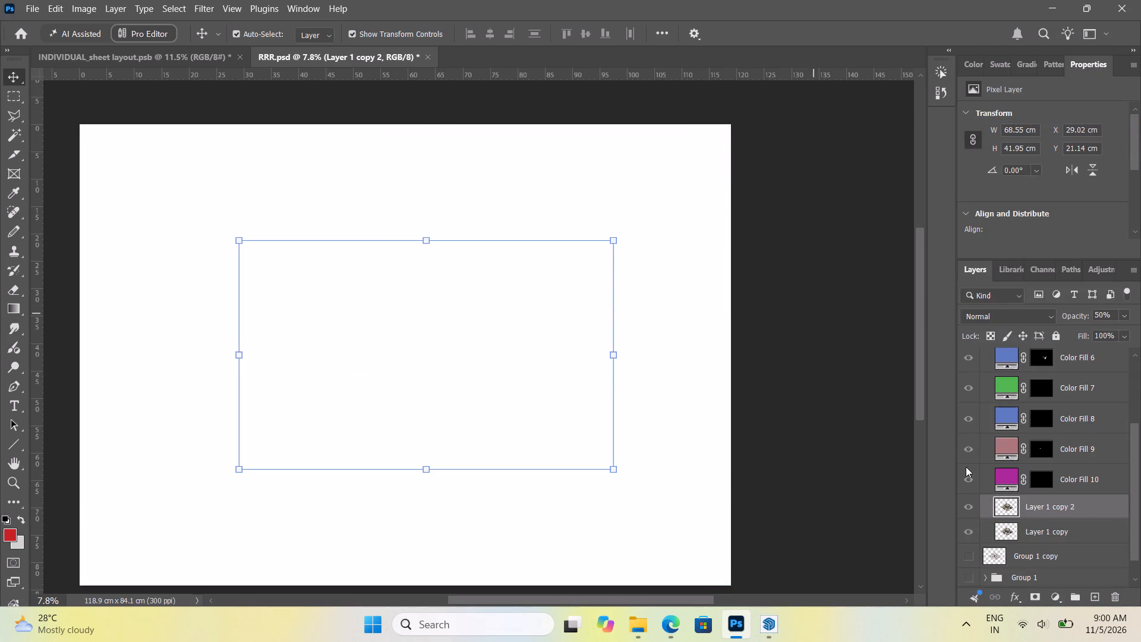
pyautogui.moveTo(1017, 504); pyautogui.dragTo(1027, 341)
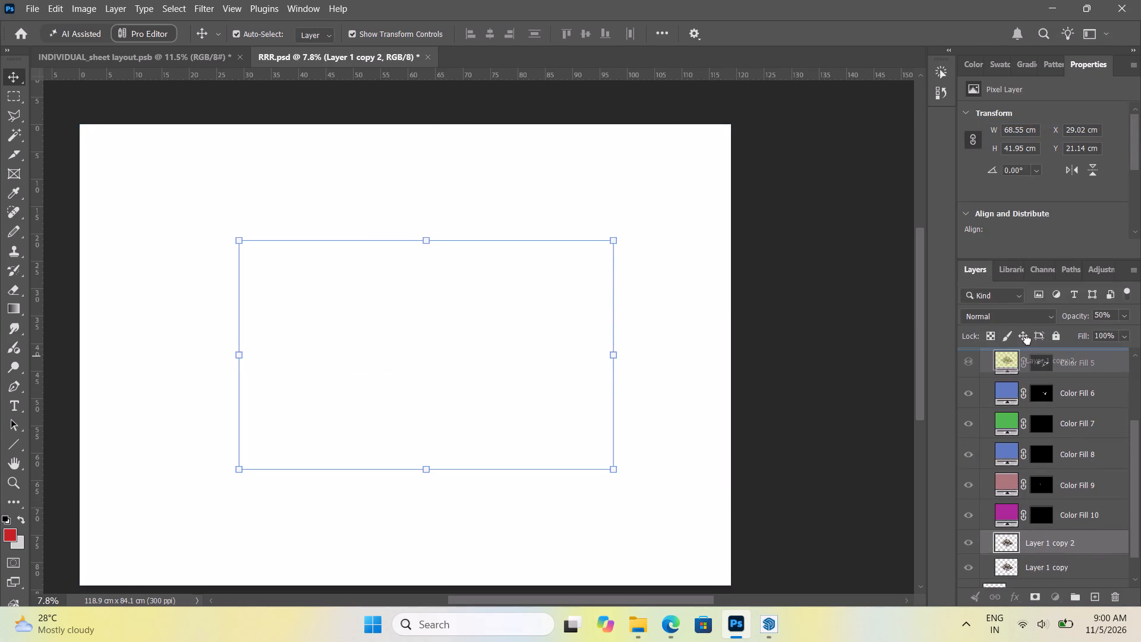
pyautogui.moveTo(1027, 341); pyautogui.dragTo(1032, 347)
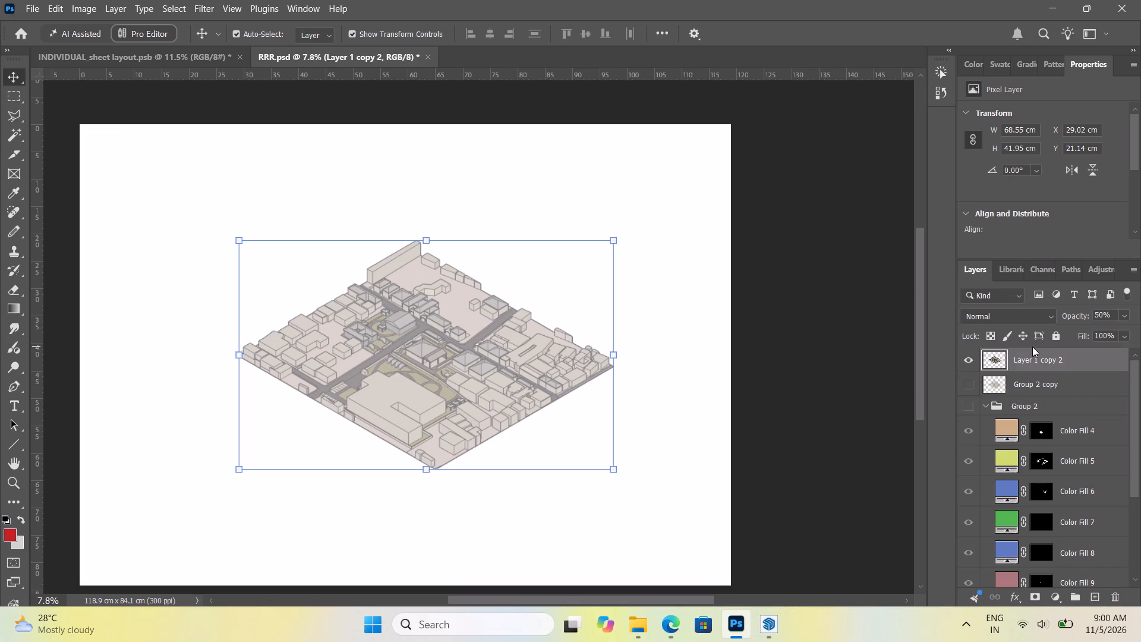
pyautogui.click(814, 256)
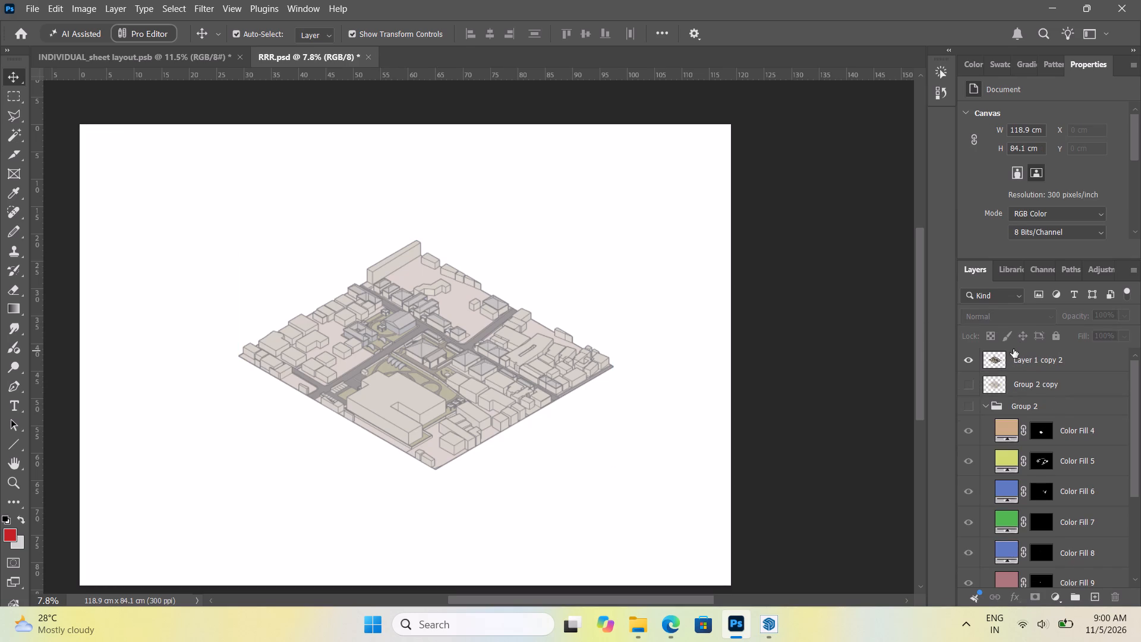
# Select the duplicated base drawing layer and collapse Group 2 in the layer stack.
pyautogui.click(1029, 360)
pyautogui.click(984, 405)
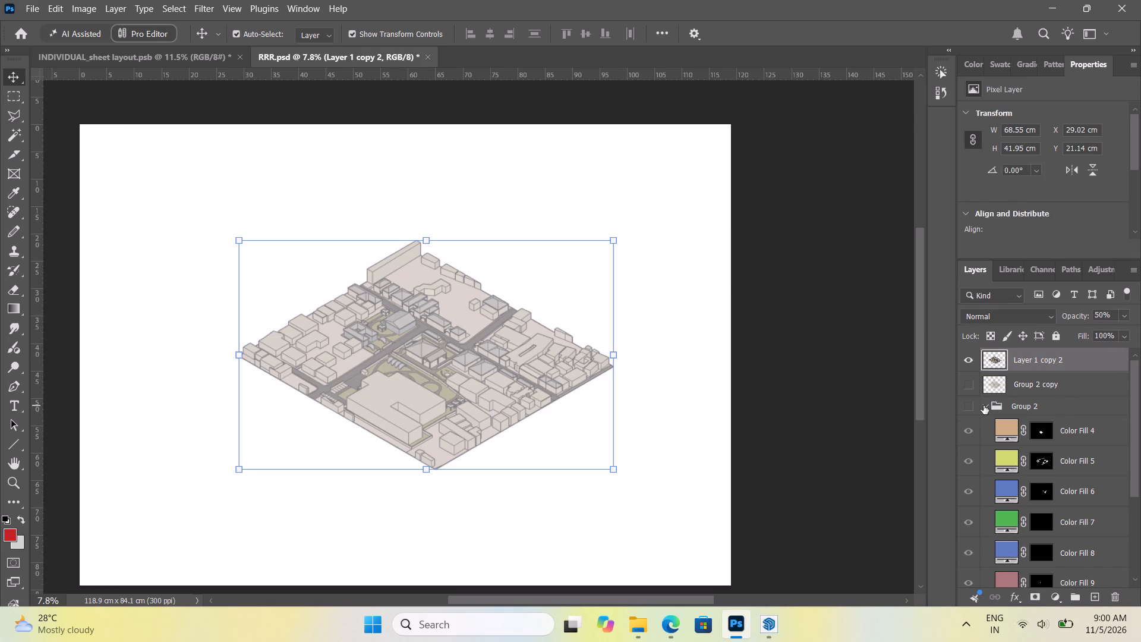
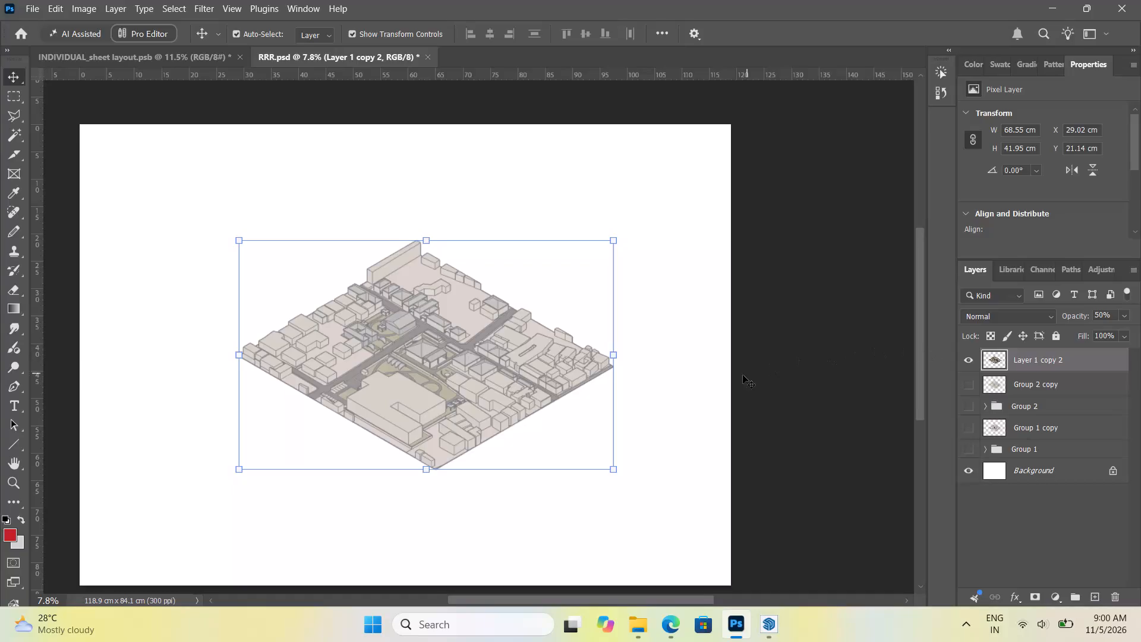
# Set the duplicated base drawing layer's opacity to 100% and leave nothing selected.
pyautogui.keyDown('alt'); pyautogui.scroll(-6, 739, 377); pyautogui.keyUp('alt')
pyautogui.keyDown('alt'); pyautogui.scroll(4, 549, 377); pyautogui.keyUp('alt')
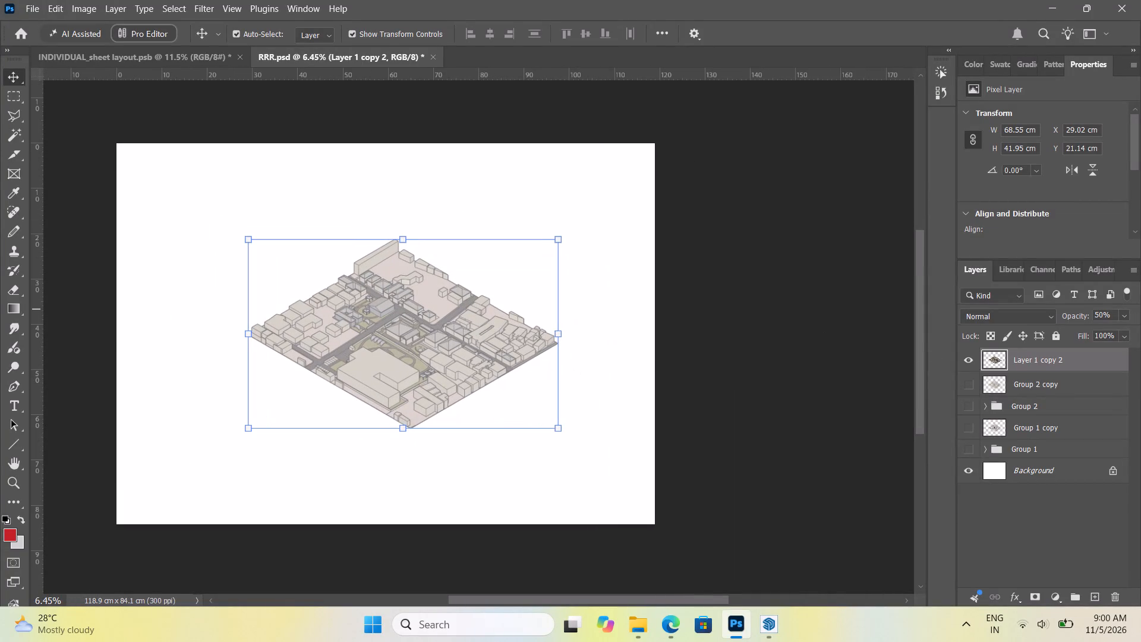
pyautogui.moveTo(1099, 316); pyautogui.dragTo(1070, 315)
pyautogui.write('10')
pyautogui.press('Return')
pyautogui.click(767, 238)
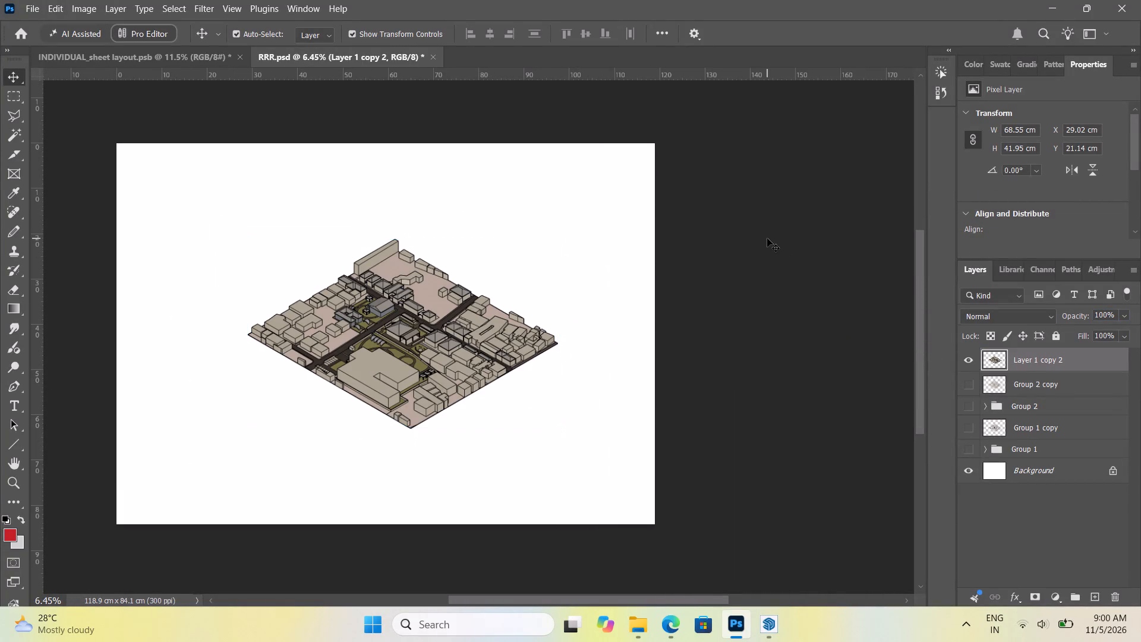
# On the Layer 1 copy 2 base drawing, select the two narrow green strips beside the large flat-roofed building with the Magic Wand.
pyautogui.keyDown('alt'); pyautogui.scroll(6, 418, 382); pyautogui.keyUp('alt')
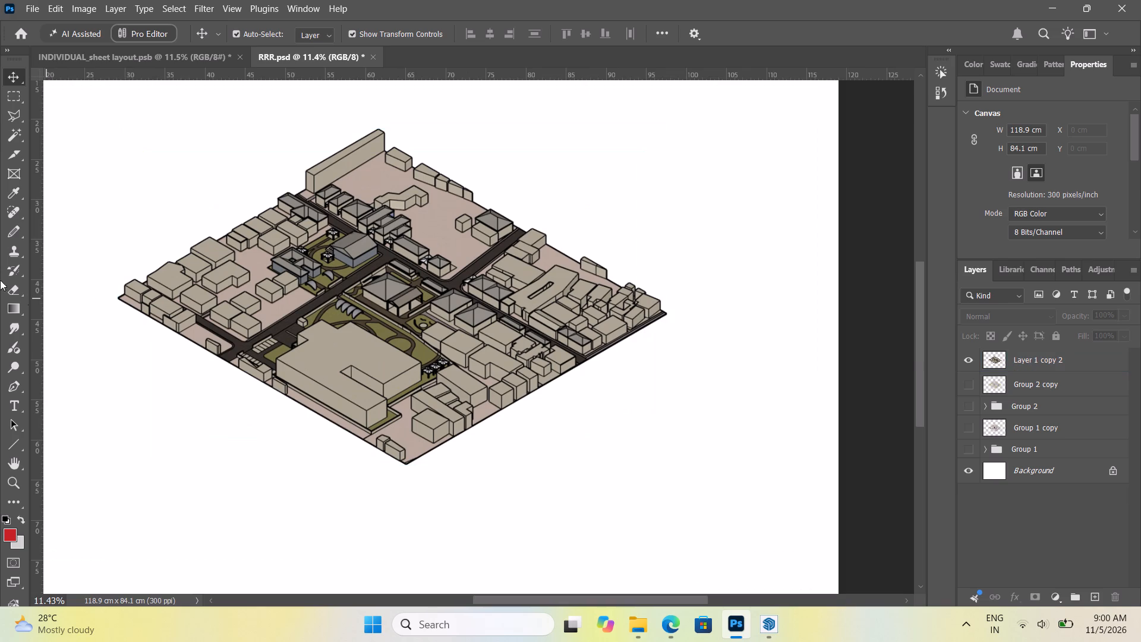
pyautogui.click(12, 137)
pyautogui.keyDown('alt'); pyautogui.scroll(-5, 342, 339); pyautogui.keyUp('alt')
pyautogui.keyDown('alt'); pyautogui.scroll(5, 229, 328); pyautogui.keyUp('alt')
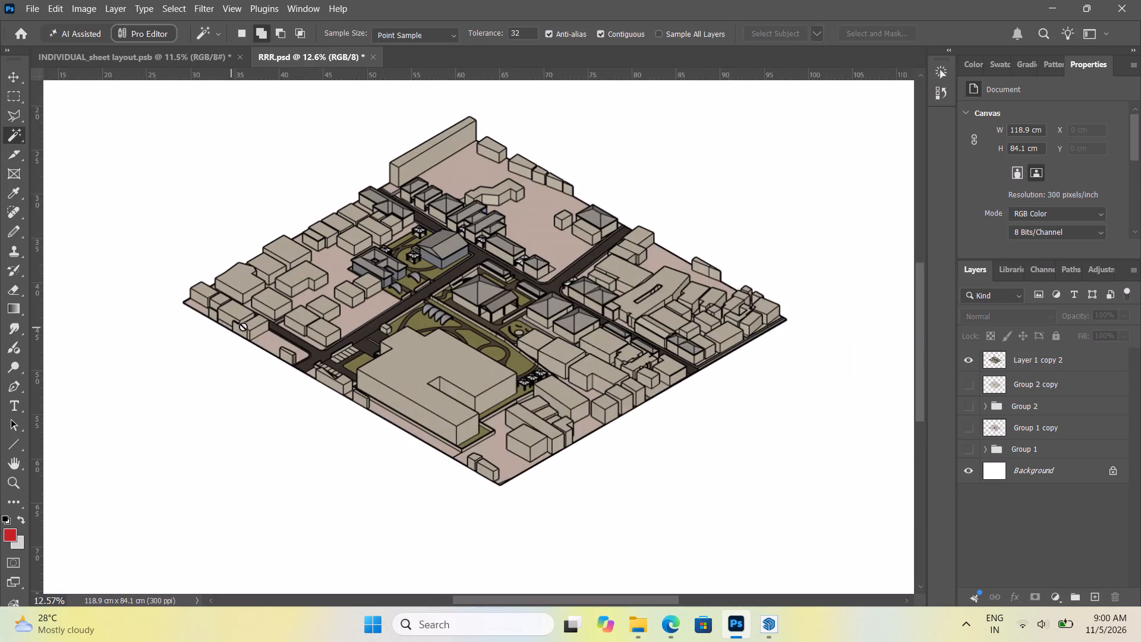
pyautogui.keyDown('alt'); pyautogui.scroll(5, 243, 326); pyautogui.keyUp('alt')
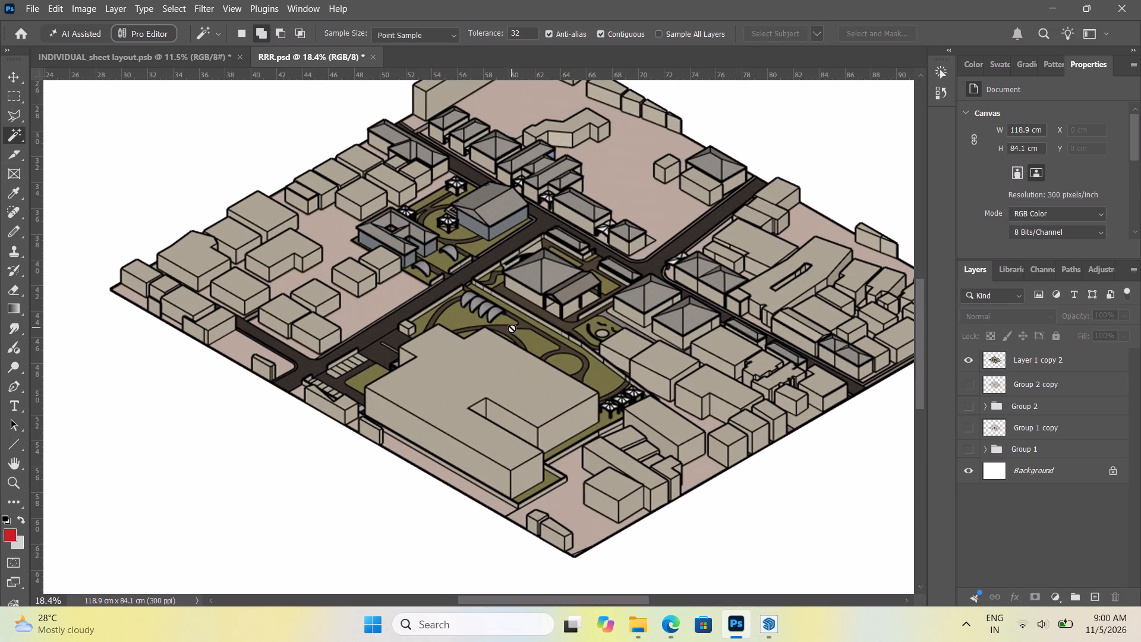
pyautogui.click(21, 81)
pyautogui.click(278, 259)
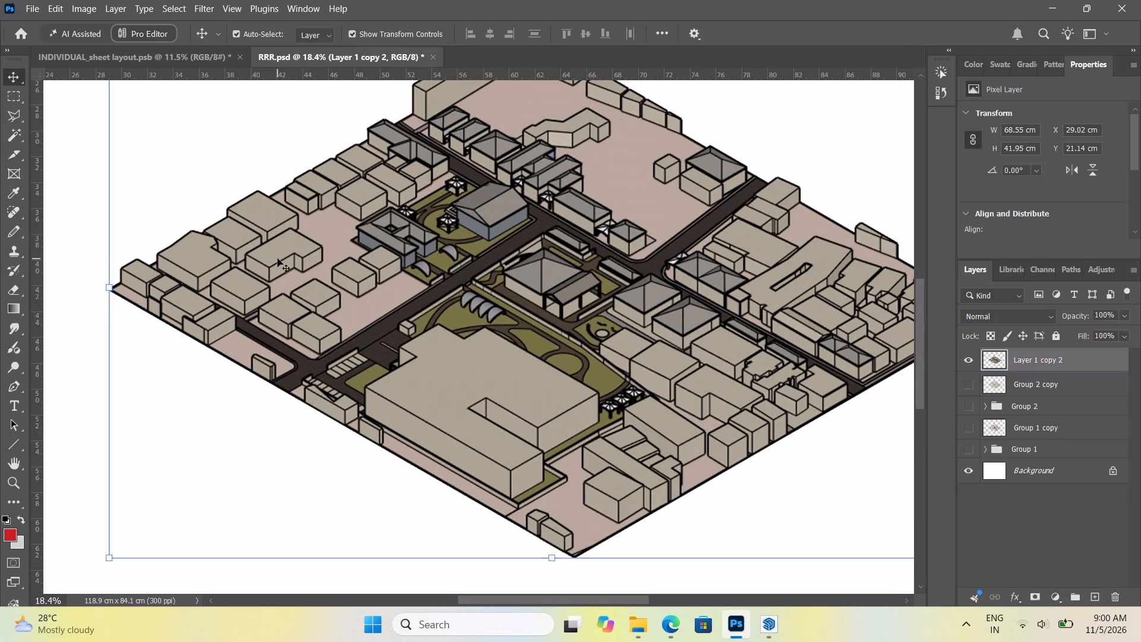
pyautogui.click(11, 138)
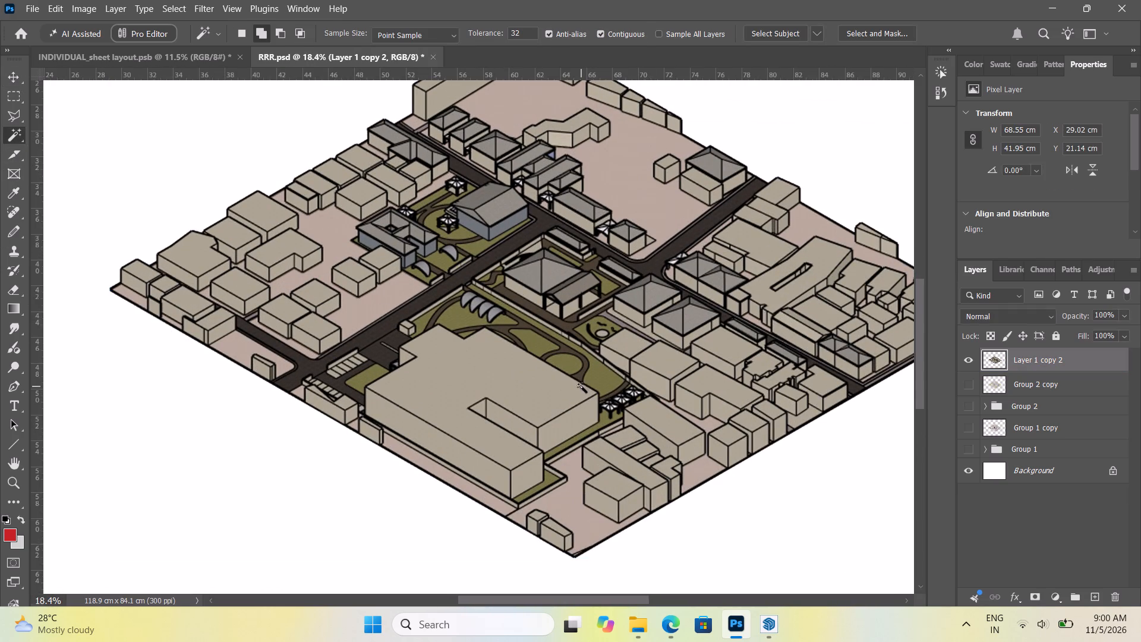
pyautogui.keyDown('alt'); pyautogui.scroll(6, 579, 375); pyautogui.keyUp('alt')
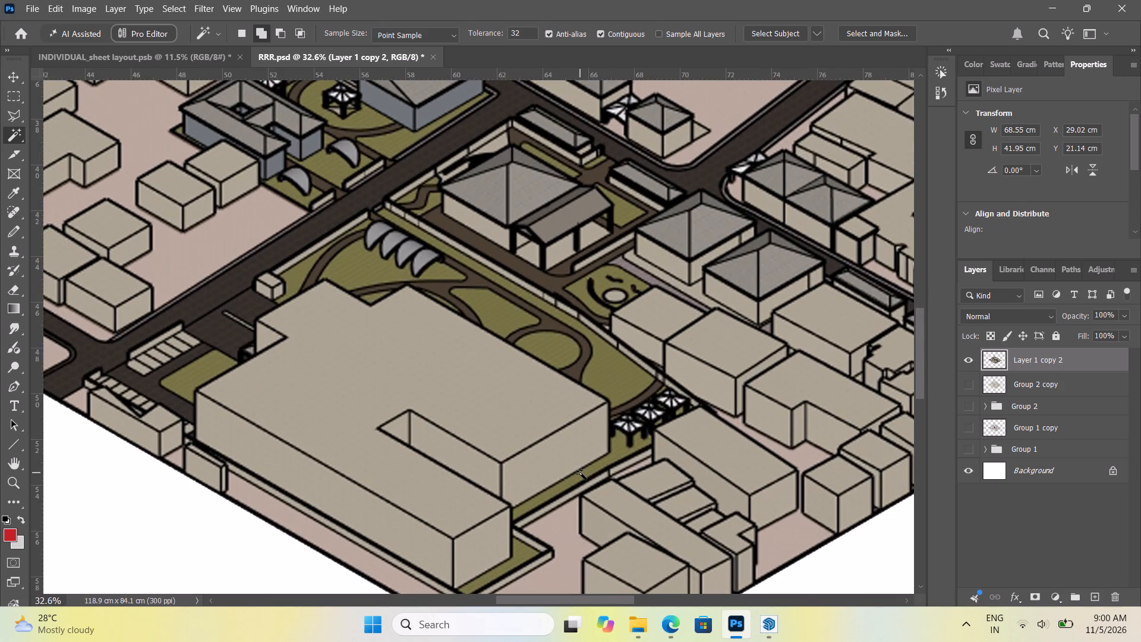
pyautogui.click(582, 473)
pyautogui.click(526, 553)
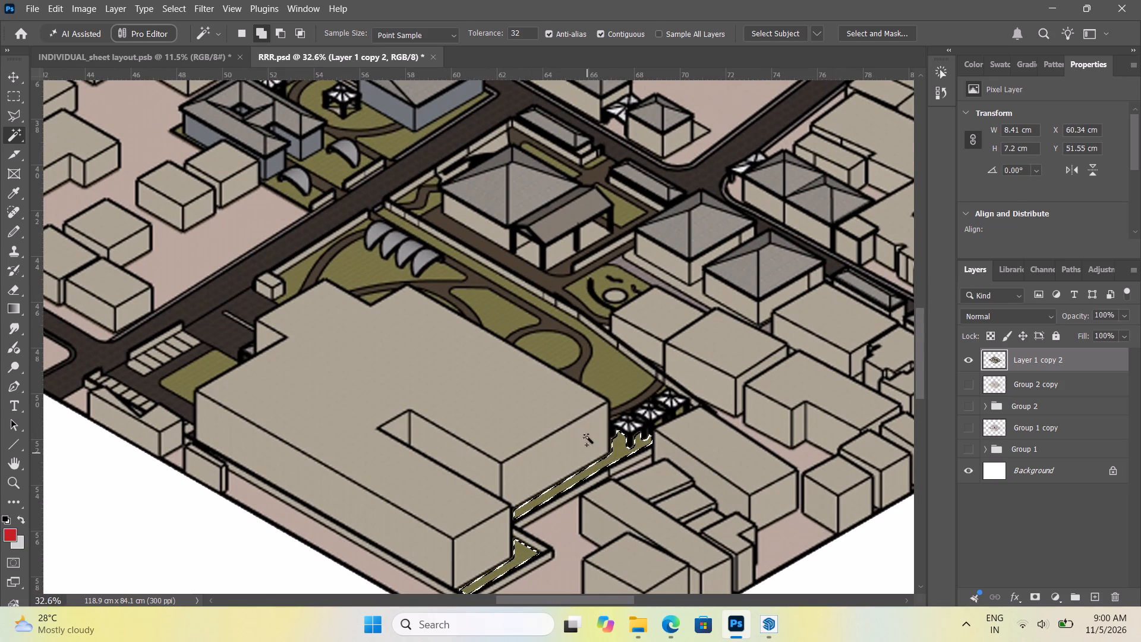
# Add the lawns between the curved paths, the long green strip and the entrance lawn around the large building to the selection.
pyautogui.click(619, 370)
pyautogui.click(565, 348)
pyautogui.click(493, 303)
pyautogui.keyDown('alt'); pyautogui.scroll(-4, 589, 358); pyautogui.keyUp('alt')
pyautogui.keyDown('alt'); pyautogui.scroll(4, 420, 298); pyautogui.keyUp('alt')
pyautogui.click(435, 301)
pyautogui.scroll(11, 454, 325)
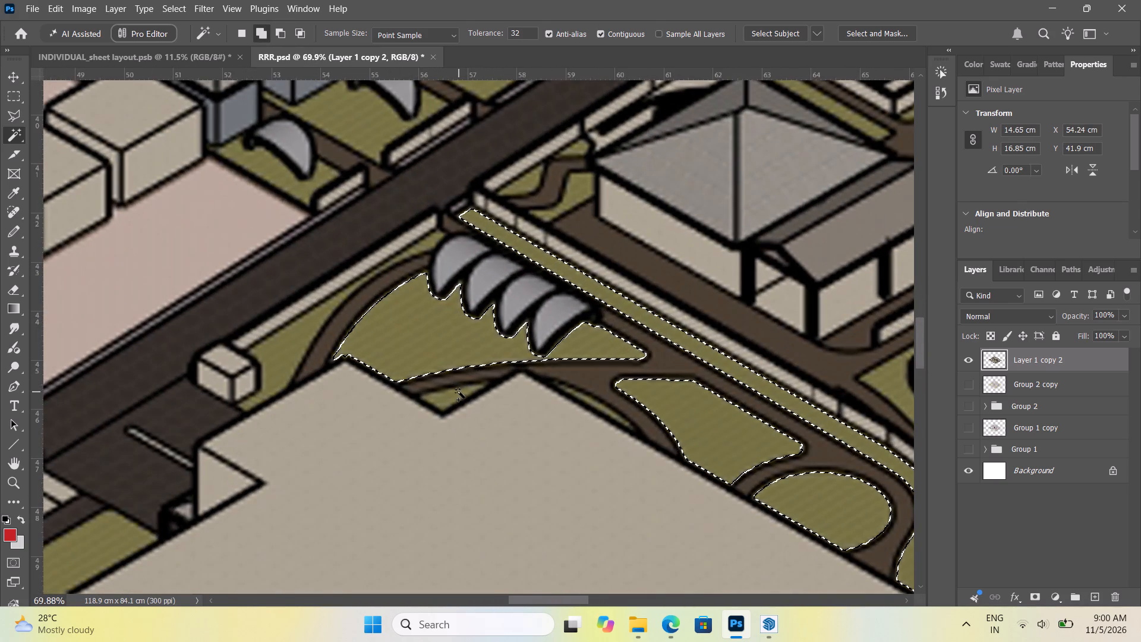
pyautogui.click(456, 396)
pyautogui.click(295, 335)
pyautogui.keyDown('alt'); pyautogui.scroll(-10, 655, 273); pyautogui.keyUp('alt')
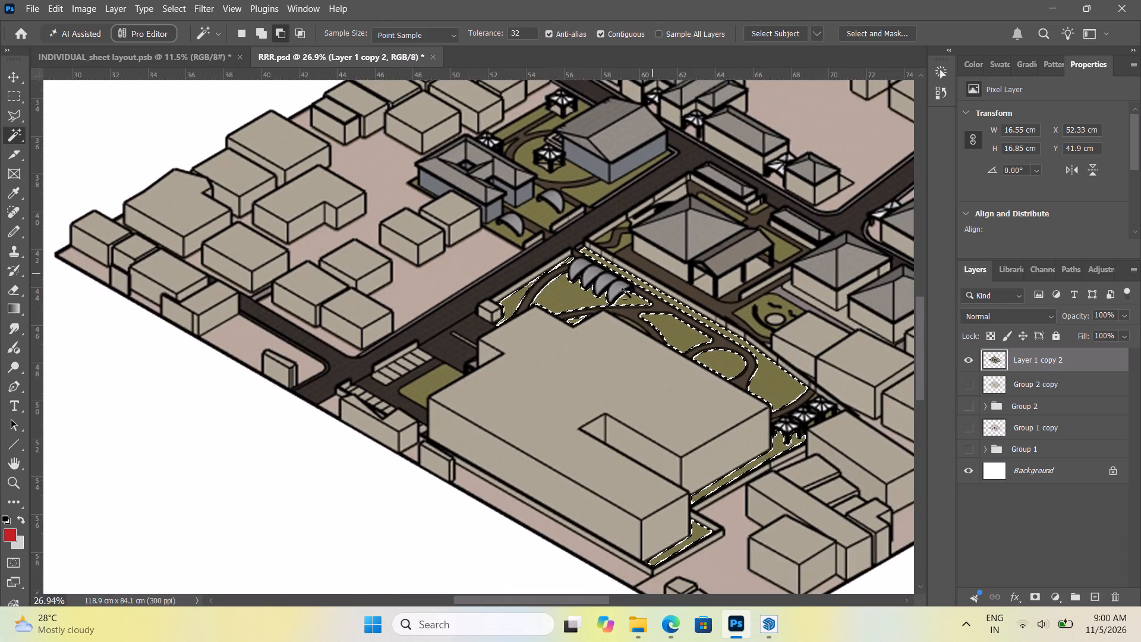
pyautogui.keyDown('alt'); pyautogui.scroll(3, 430, 388); pyautogui.keyUp('alt')
pyautogui.click(417, 389)
# Add the lawns by the two arched shelters, the curved garden lawn and the roadside lawn near the blue-walled buildings to the selection.
pyautogui.keyDown('alt'); pyautogui.scroll(-7, 447, 441); pyautogui.keyUp('alt')
pyautogui.keyDown('alt'); pyautogui.scroll(9, 490, 286); pyautogui.keyUp('alt')
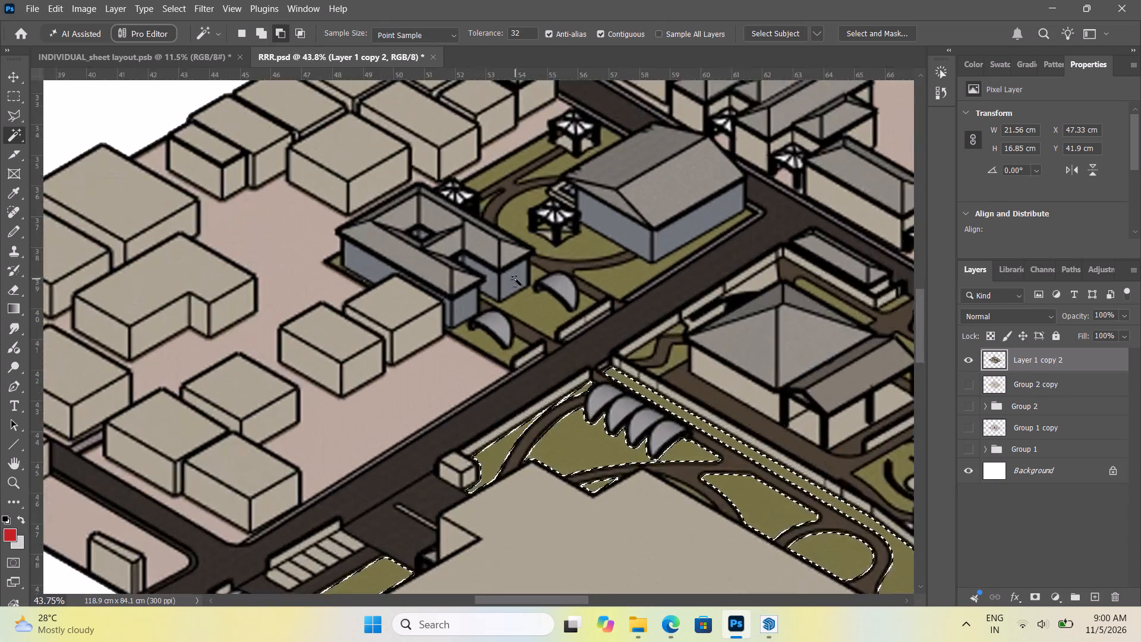
pyautogui.keyDown('alt'); pyautogui.scroll(4, 515, 279); pyautogui.keyUp('alt')
pyautogui.click(469, 369)
pyautogui.click(559, 320)
pyautogui.scroll(-6, 475, 411)
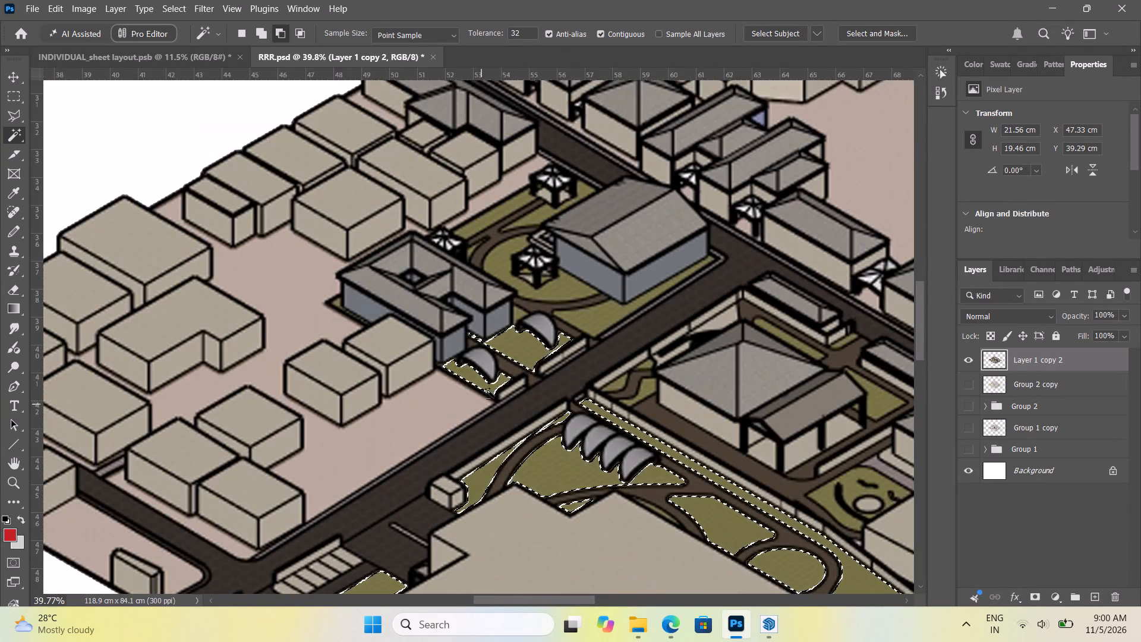
pyautogui.keyDown('alt'); pyautogui.scroll(4, 578, 246); pyautogui.keyUp('alt')
pyautogui.click(566, 313)
pyautogui.click(596, 359)
# Add the remaining green patches behind the blue-walled buildings, including the small one beside the pavilion, to the selection.
pyautogui.keyDown('alt'); pyautogui.scroll(-6, 615, 415); pyautogui.keyUp('alt')
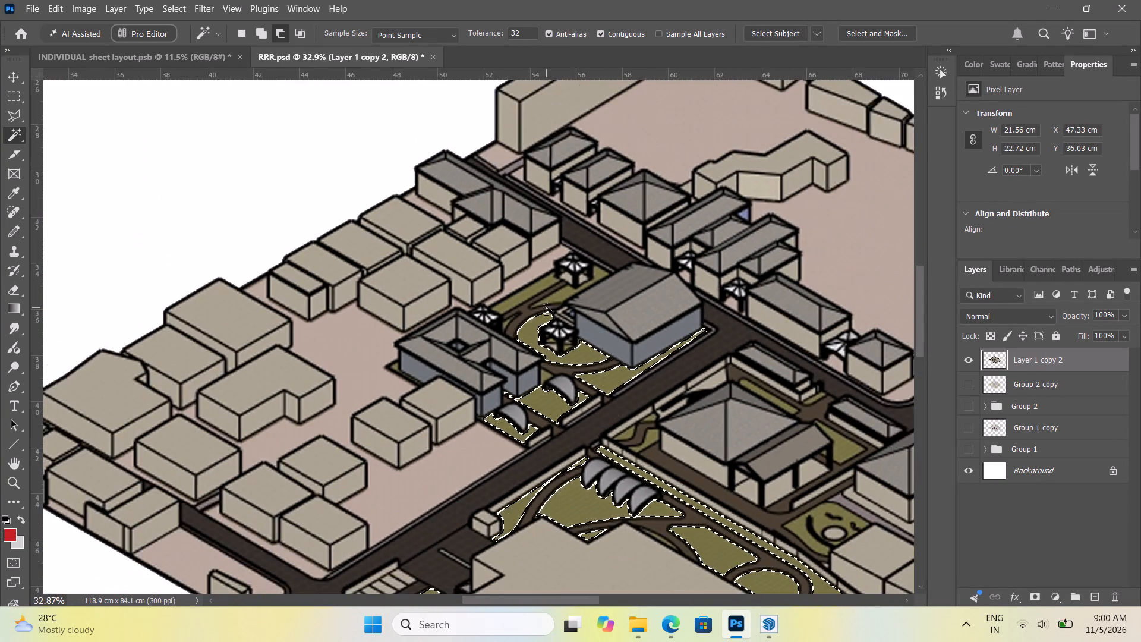
pyautogui.keyDown('alt'); pyautogui.scroll(10, 532, 281); pyautogui.keyUp('alt')
pyautogui.click(539, 306)
pyautogui.click(601, 329)
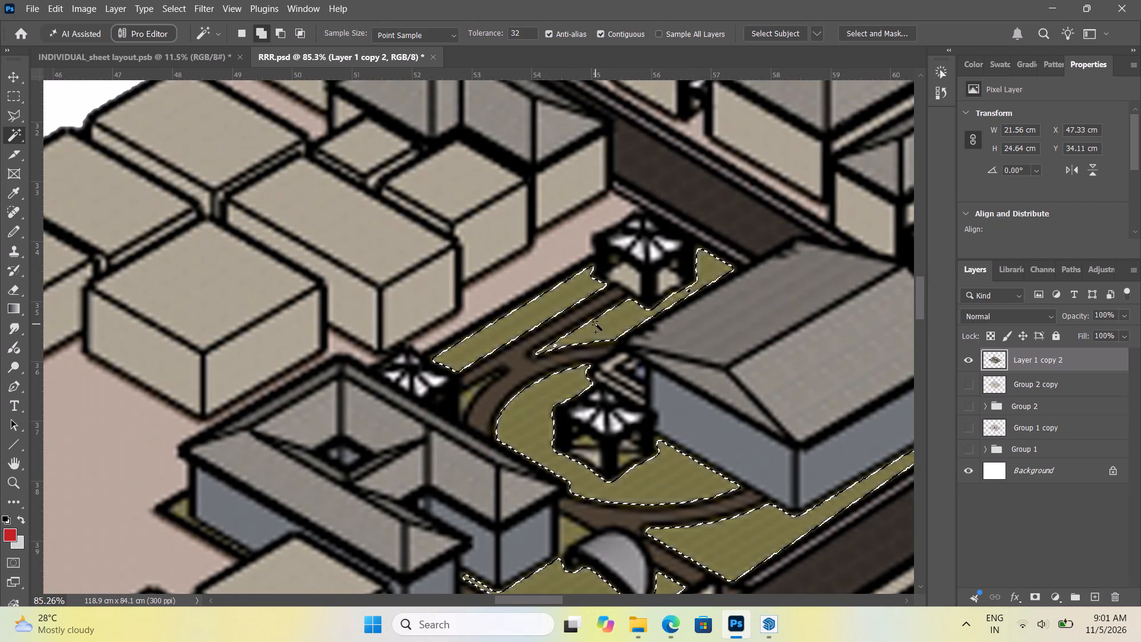
pyautogui.keyDown('alt'); pyautogui.scroll(-6, 609, 315); pyautogui.keyUp('alt')
pyautogui.keyDown('alt'); pyautogui.scroll(12, 545, 340); pyautogui.keyUp('alt')
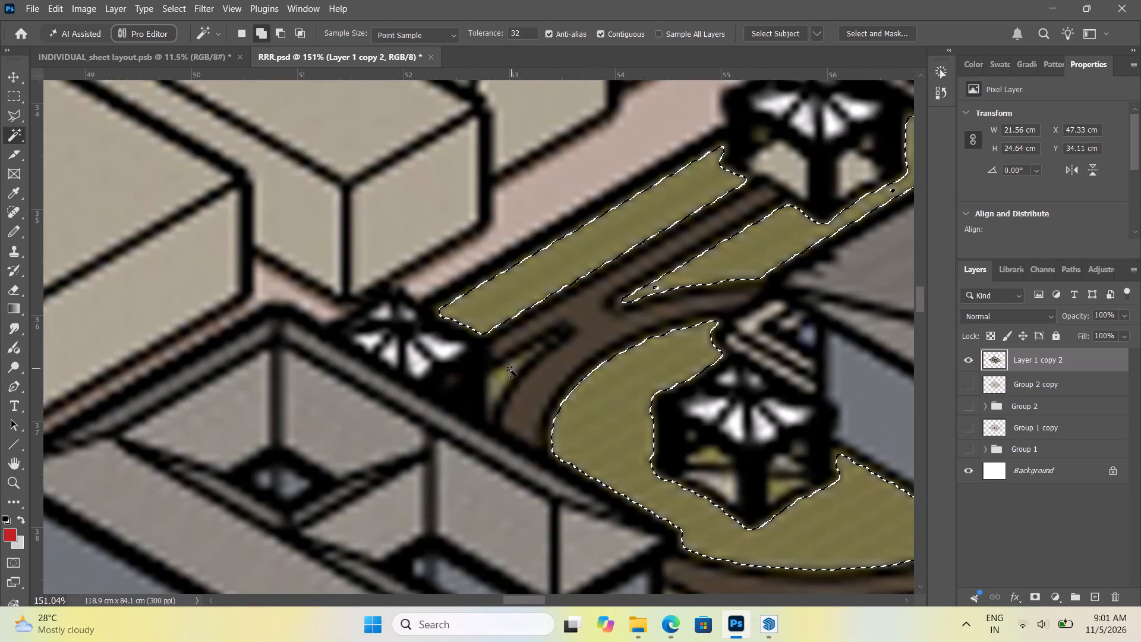
pyautogui.click(507, 372)
# Add the narrow strip, the small patches along the winding path and the short strip around the central hip-roofed building to the selection.
pyautogui.keyDown('alt'); pyautogui.scroll(-19, 402, 296); pyautogui.keyUp('alt')
pyautogui.keyDown('alt'); pyautogui.scroll(-6, 442, 316); pyautogui.keyUp('alt')
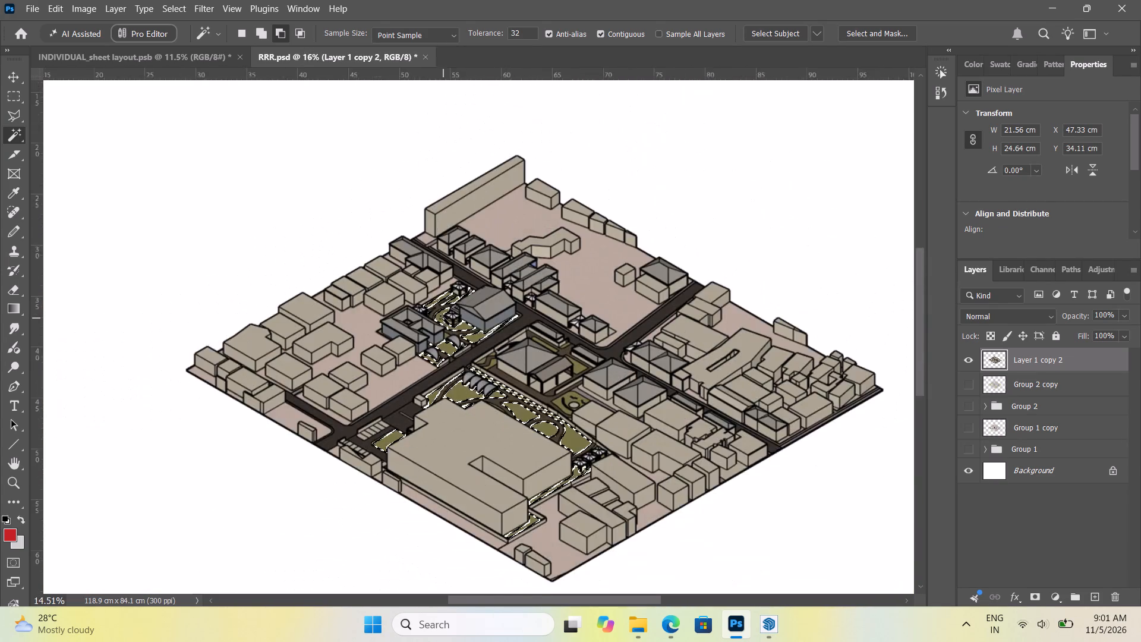
pyautogui.keyDown('alt'); pyautogui.scroll(14, 515, 351); pyautogui.keyUp('alt')
pyautogui.click(585, 348)
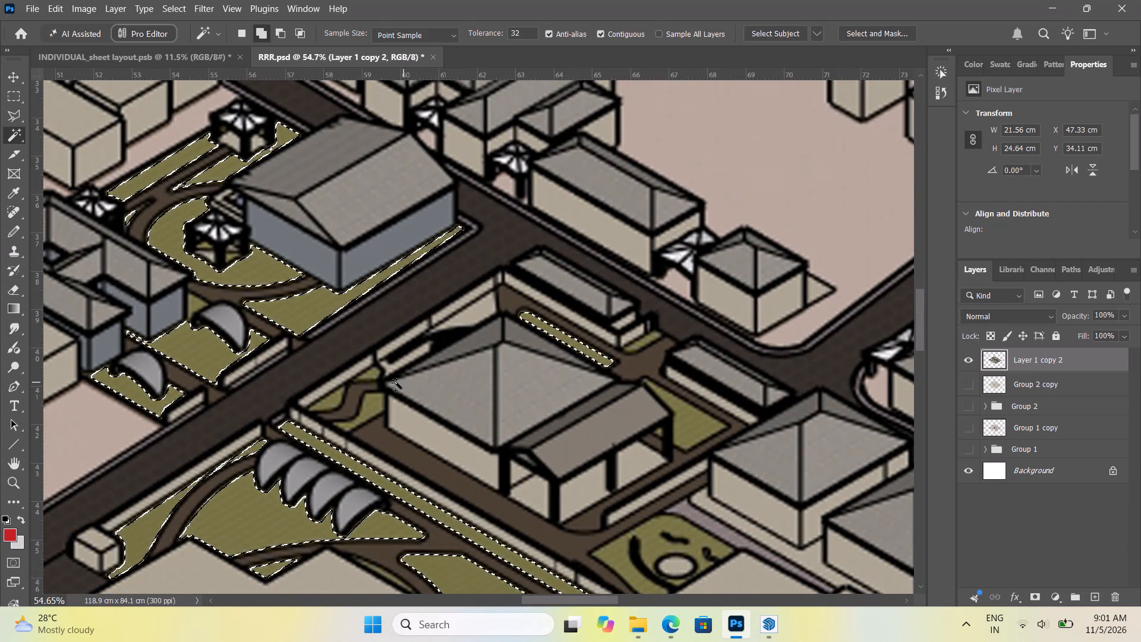
pyautogui.click(370, 402)
pyautogui.keyDown('alt'); pyautogui.scroll(6, 317, 417); pyautogui.keyUp('alt')
pyautogui.click(340, 394)
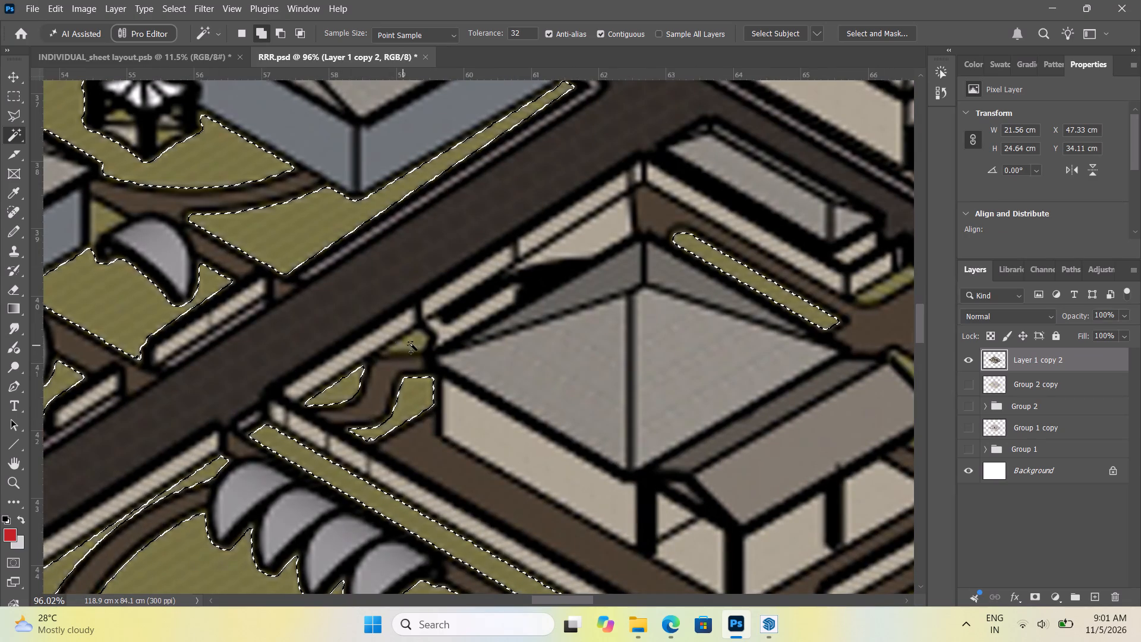
pyautogui.click(414, 344)
pyautogui.keyDown('alt'); pyautogui.scroll(-12, 308, 413); pyautogui.keyUp('alt')
pyautogui.keyDown('alt'); pyautogui.scroll(10, 462, 364); pyautogui.keyUp('alt')
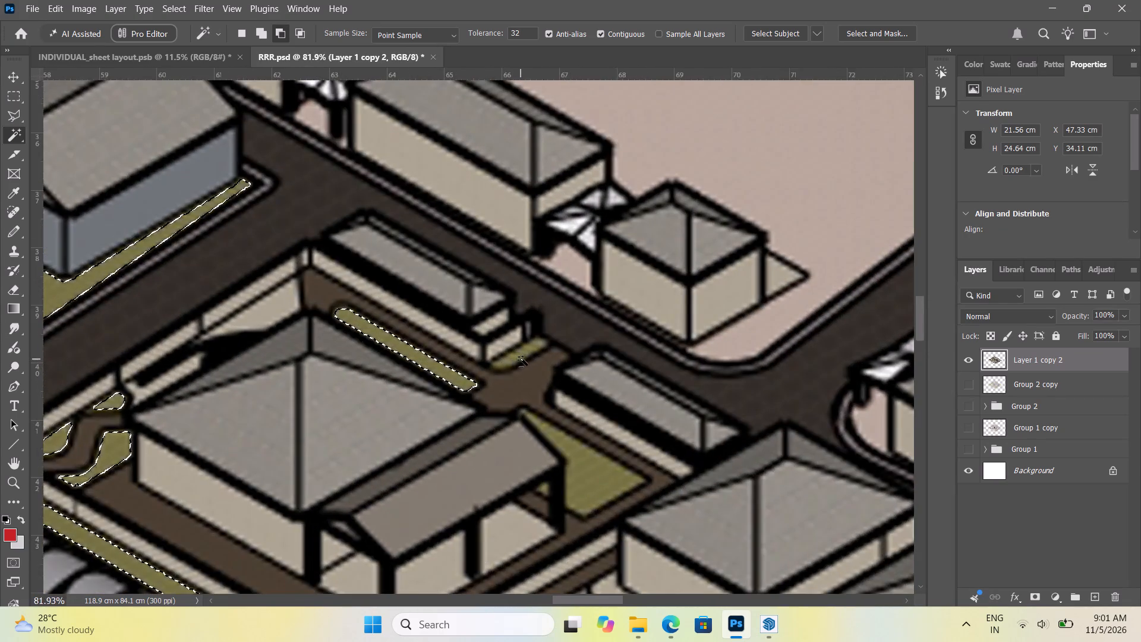
pyautogui.keyDown('alt'); pyautogui.scroll(4, 522, 359); pyautogui.keyUp('alt')
pyautogui.click(519, 355)
# Add the triangular lawn by the central building's open porch and the tiny green patch under its roof to the selection.
pyautogui.keyDown('alt'); pyautogui.scroll(-12, 377, 291); pyautogui.keyUp('alt')
pyautogui.keyDown('alt'); pyautogui.scroll(6, 486, 408); pyautogui.keyUp('alt')
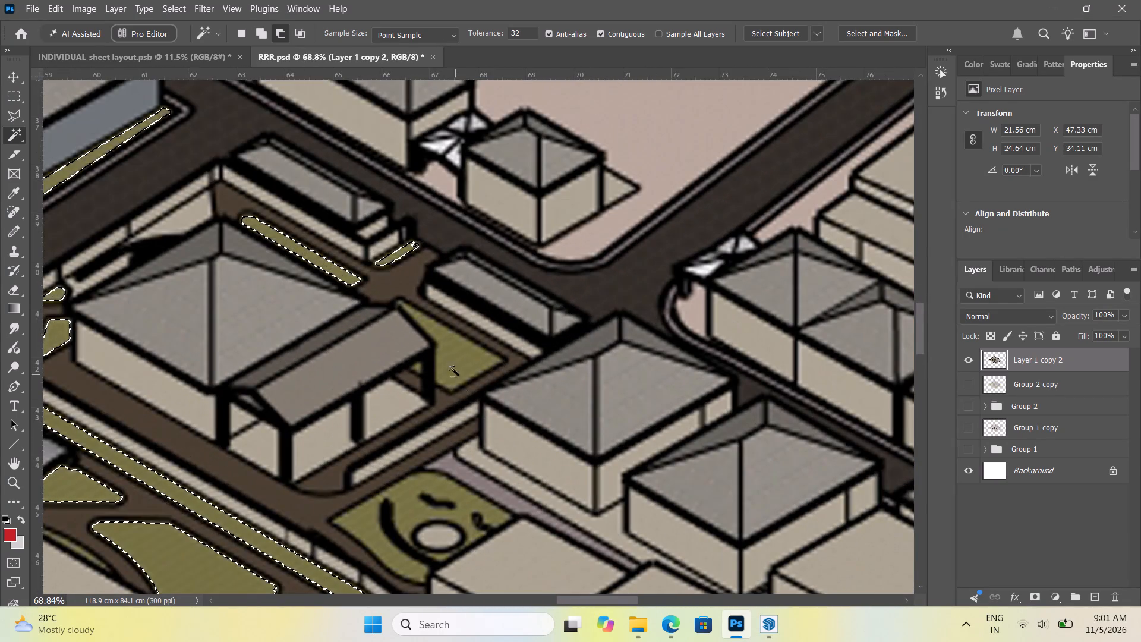
pyautogui.keyDown('alt'); pyautogui.click(447, 345); pyautogui.keyUp('alt')
pyautogui.click(462, 364)
pyautogui.scroll(7, 428, 370)
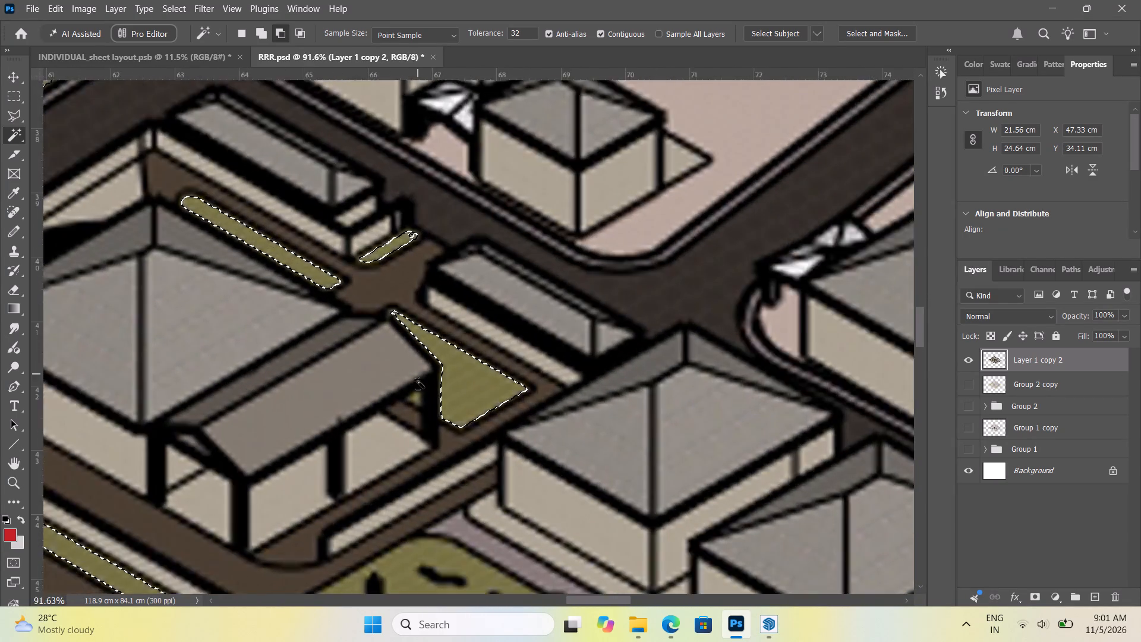
pyautogui.scroll(2, 418, 382)
pyautogui.click(420, 407)
pyautogui.keyDown('alt'); pyautogui.scroll(-6, 444, 326); pyautogui.keyUp('alt')
pyautogui.keyDown('alt'); pyautogui.scroll(6, 429, 370); pyautogui.keyUp('alt')
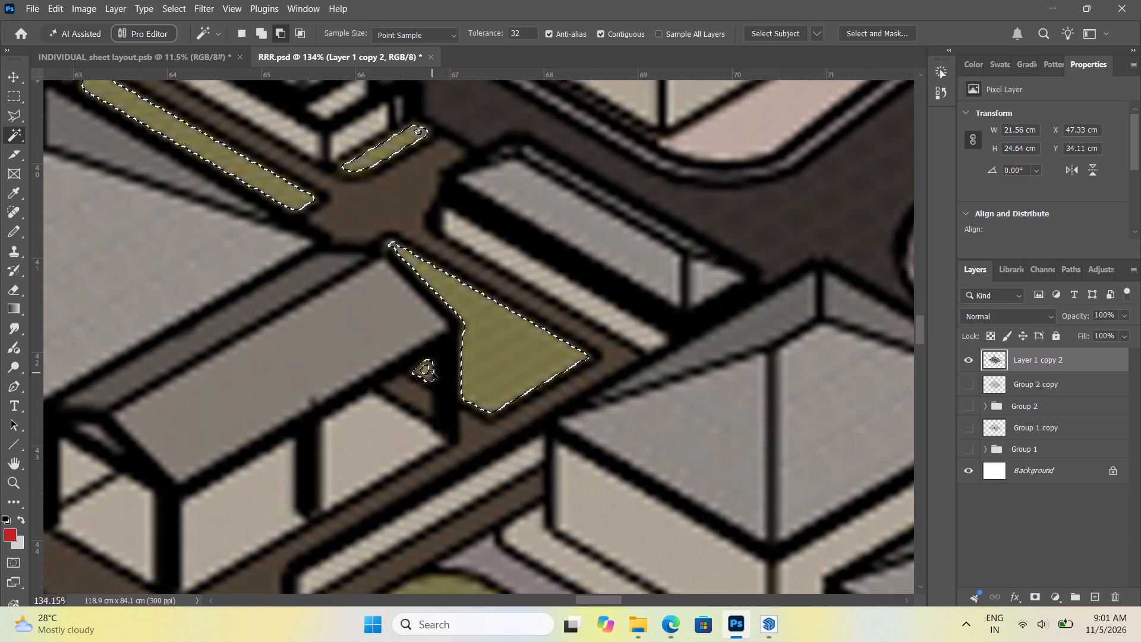
pyautogui.hotkey('ctrl', 'z')
pyautogui.keyDown('alt'); pyautogui.scroll(8, 425, 388); pyautogui.keyUp('alt')
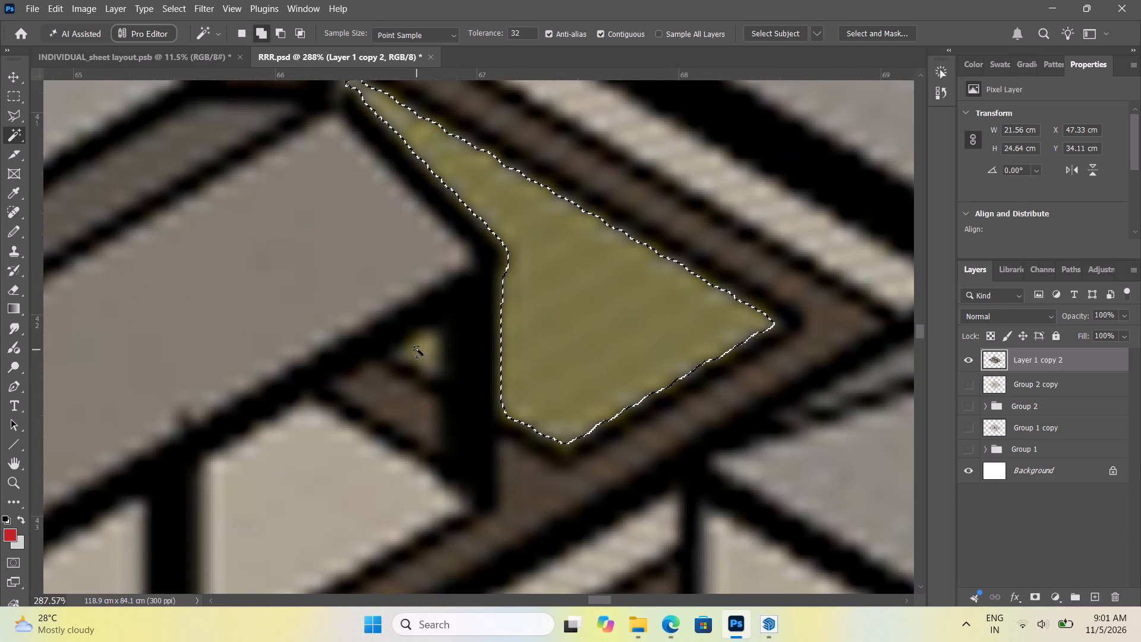
pyautogui.click(423, 351)
# Add the small garden's lawn with the circular feature, including the sliver below the circle, to the selection.
pyautogui.keyDown('alt'); pyautogui.scroll(-20, 449, 322); pyautogui.keyUp('alt')
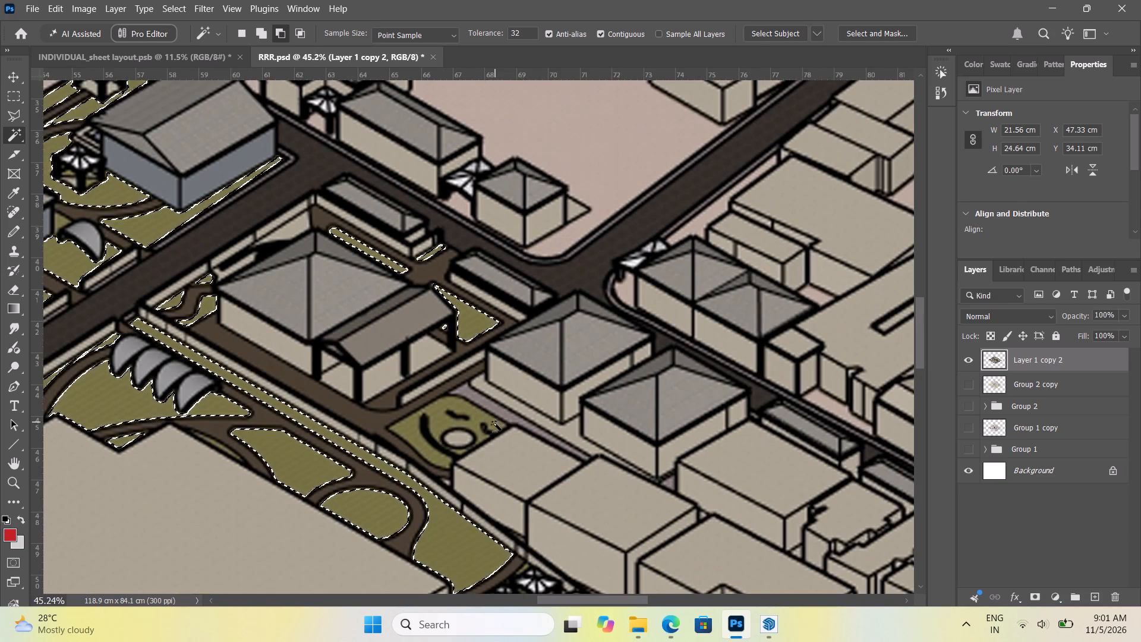
pyautogui.keyDown('alt'); pyautogui.scroll(4, 442, 442); pyautogui.keyUp('alt')
pyautogui.click(412, 443)
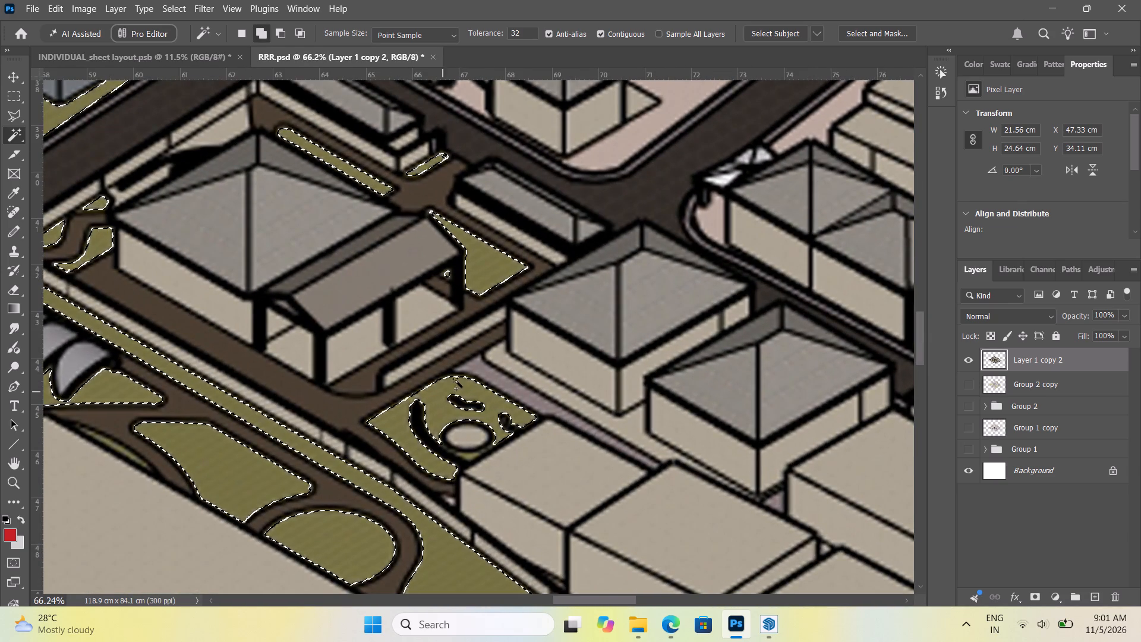
pyautogui.keyDown('alt'); pyautogui.scroll(-6, 498, 352); pyautogui.keyUp('alt')
pyautogui.keyDown('alt'); pyautogui.scroll(16, 469, 429); pyautogui.keyUp('alt')
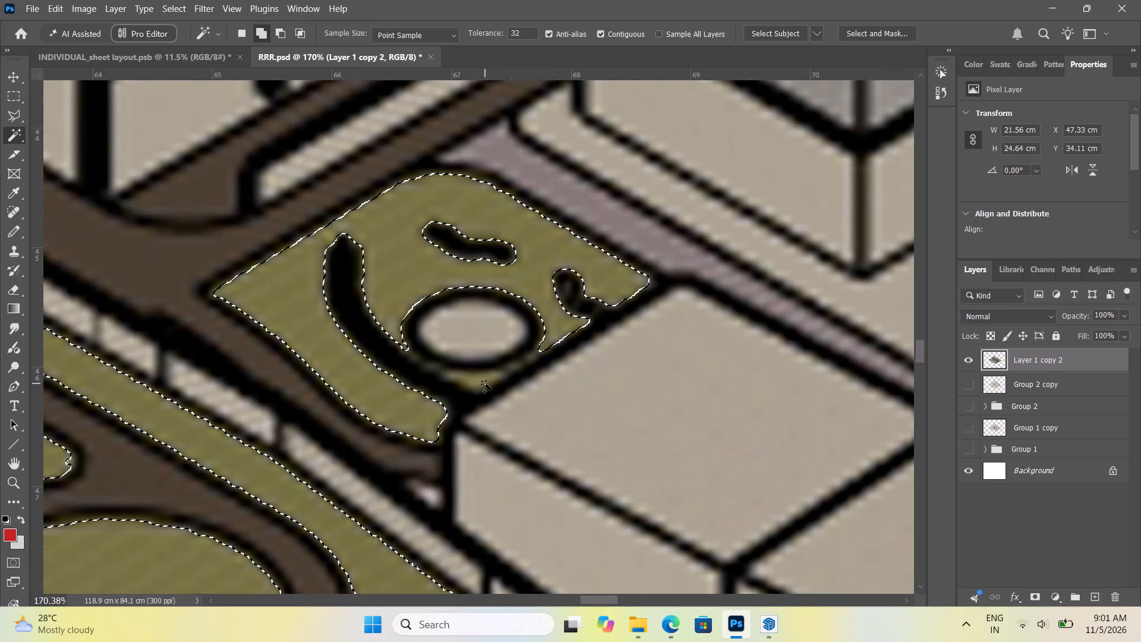
pyautogui.click(485, 383)
# Add a Solid Color fill layer over the selected green areas using the muted green #558051.
pyautogui.keyDown('alt'); pyautogui.scroll(-3, 409, 370); pyautogui.keyUp('alt')
pyautogui.keyDown('alt'); pyautogui.scroll(1, 411, 370); pyautogui.keyUp('alt')
pyautogui.keyDown('alt'); pyautogui.scroll(-20, 411, 370); pyautogui.keyUp('alt')
pyautogui.keyDown('alt'); pyautogui.scroll(-1, 411, 370); pyautogui.keyUp('alt')
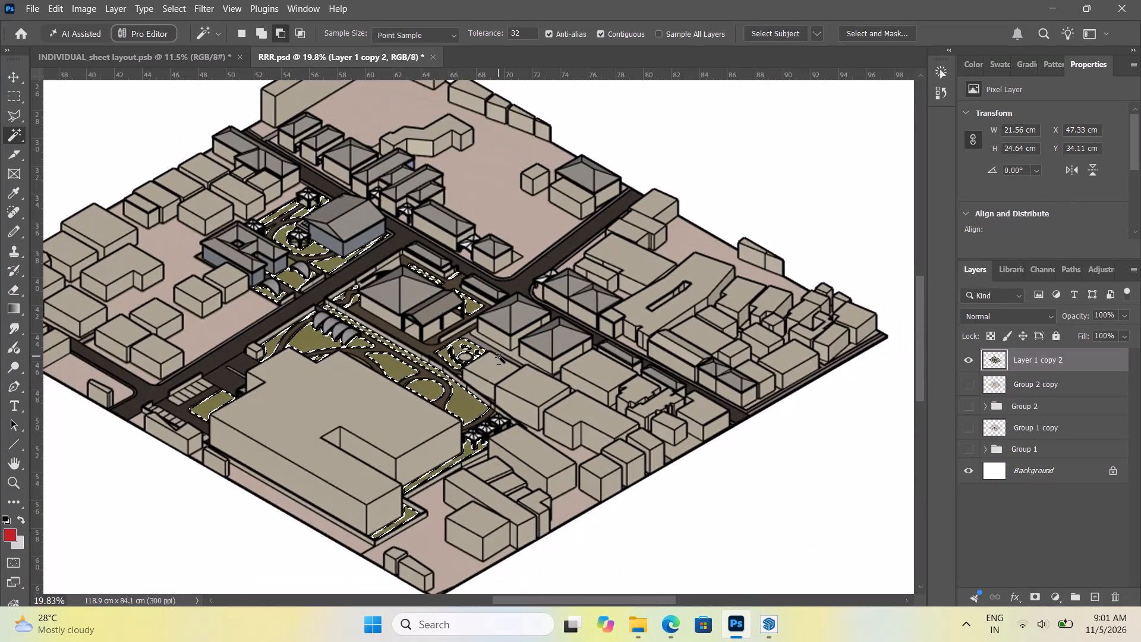
pyautogui.keyDown('alt'); pyautogui.scroll(-7, 499, 357); pyautogui.keyUp('alt')
pyautogui.keyDown('alt'); pyautogui.scroll(4, 373, 325); pyautogui.keyUp('alt')
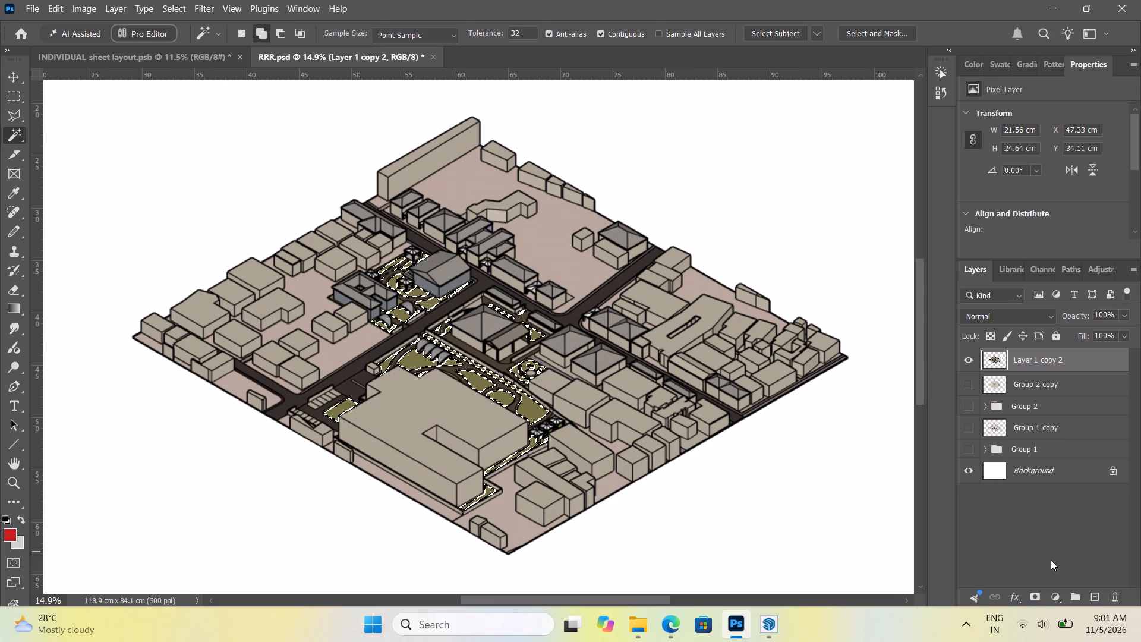
pyautogui.click(1057, 593)
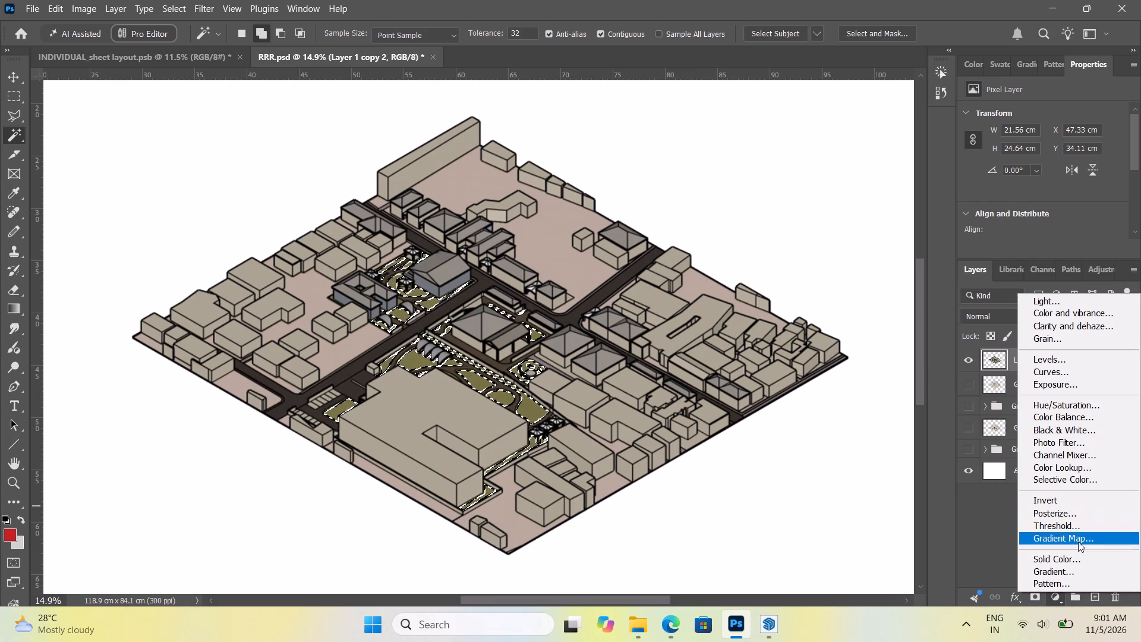
pyautogui.click(1077, 556)
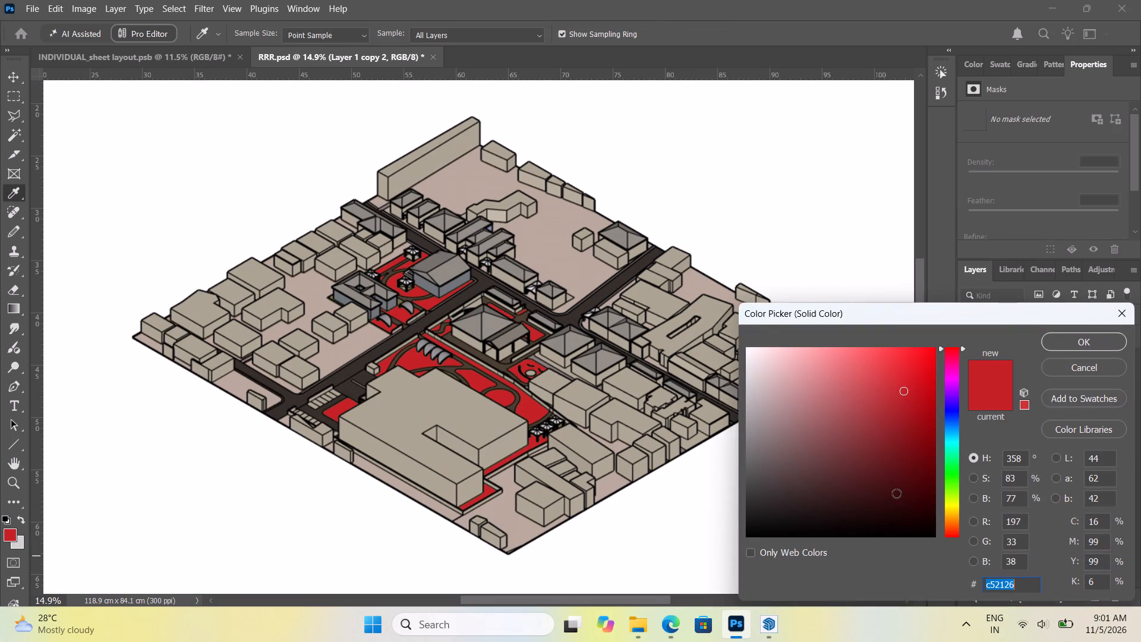
pyautogui.click(958, 476)
pyautogui.moveTo(858, 459); pyautogui.dragTo(827, 427)
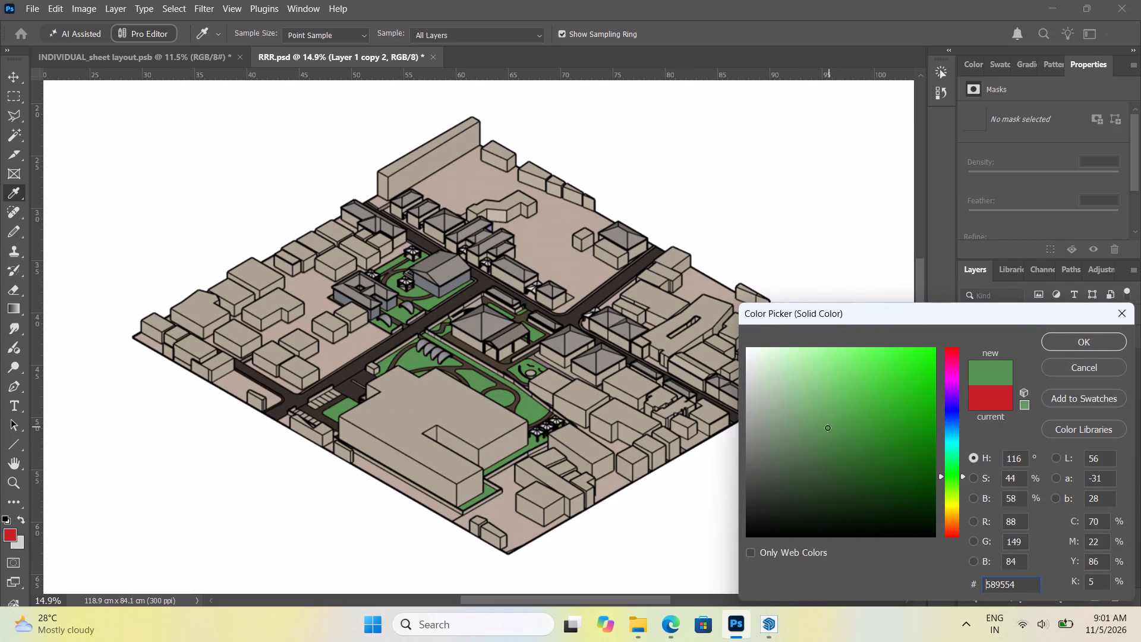
pyautogui.moveTo(827, 427); pyautogui.dragTo(874, 377)
pyautogui.moveTo(869, 406); pyautogui.dragTo(900, 404)
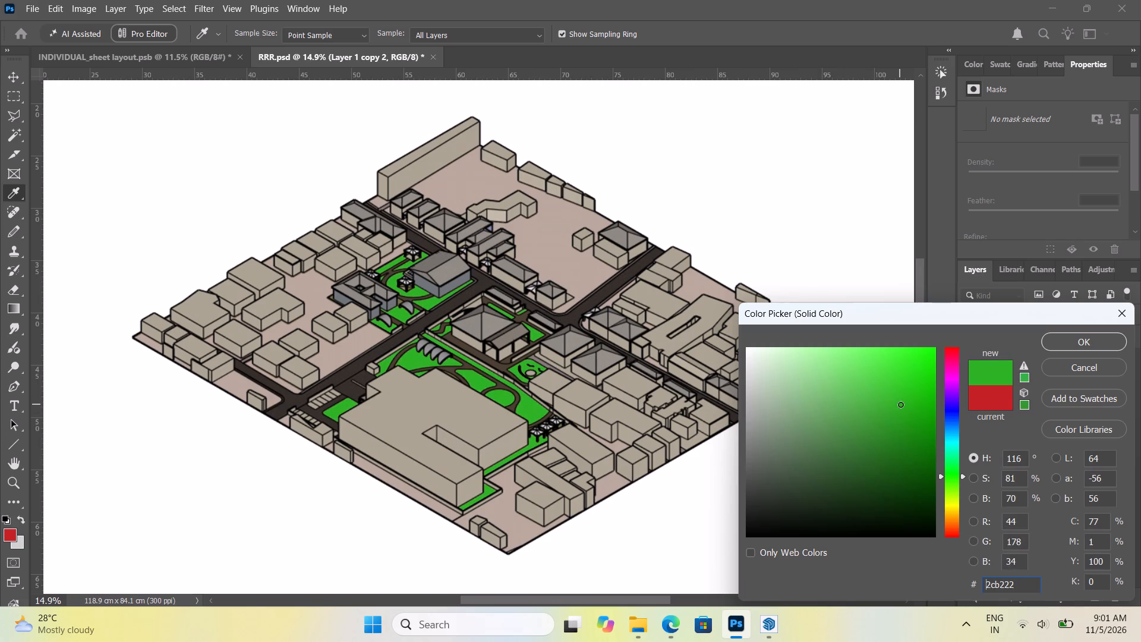
pyautogui.moveTo(900, 404); pyautogui.dragTo(909, 377)
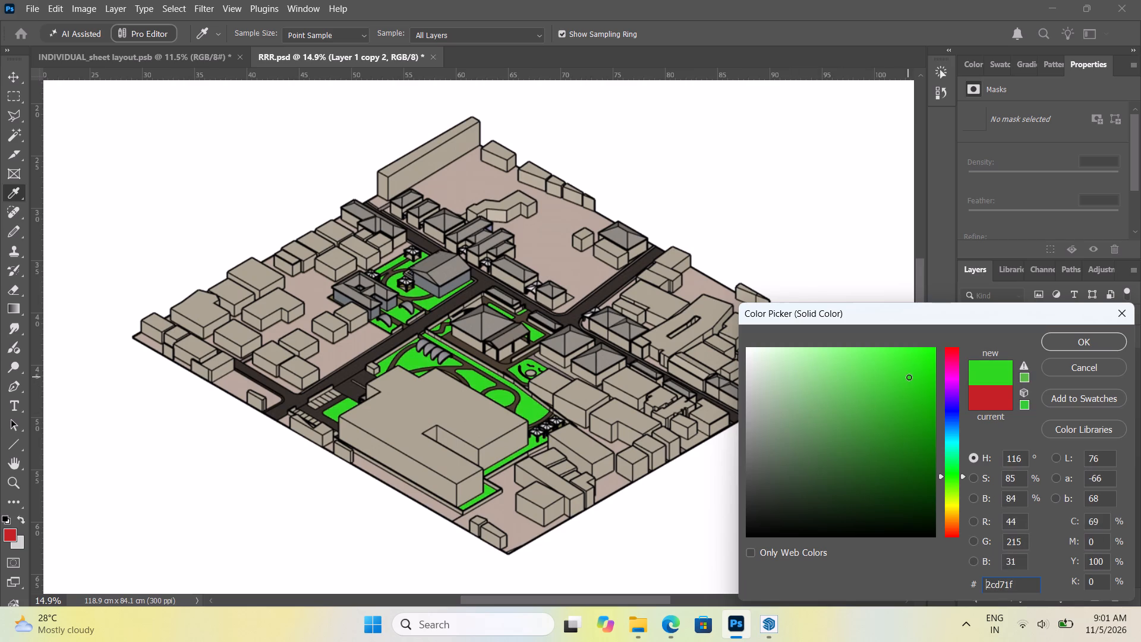
pyautogui.moveTo(909, 377); pyautogui.dragTo(914, 383)
pyautogui.click(913, 447)
pyautogui.click(884, 460)
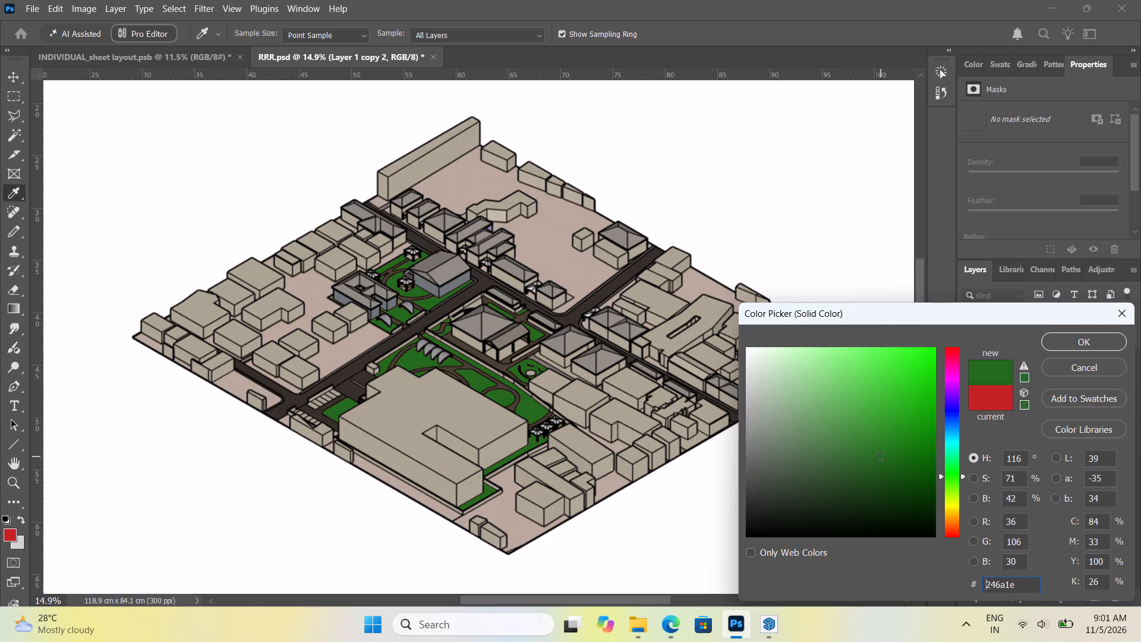
pyautogui.moveTo(857, 459); pyautogui.dragTo(821, 413)
pyautogui.moveTo(818, 467); pyautogui.dragTo(815, 460)
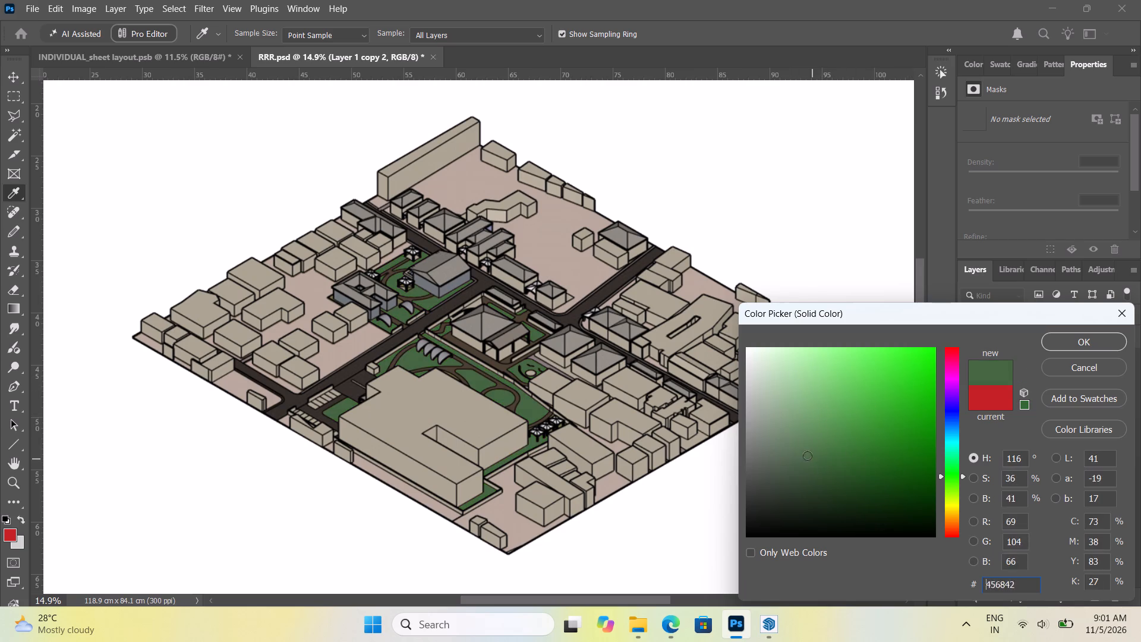
pyautogui.moveTo(806, 455); pyautogui.dragTo(841, 449)
pyautogui.click(825, 465)
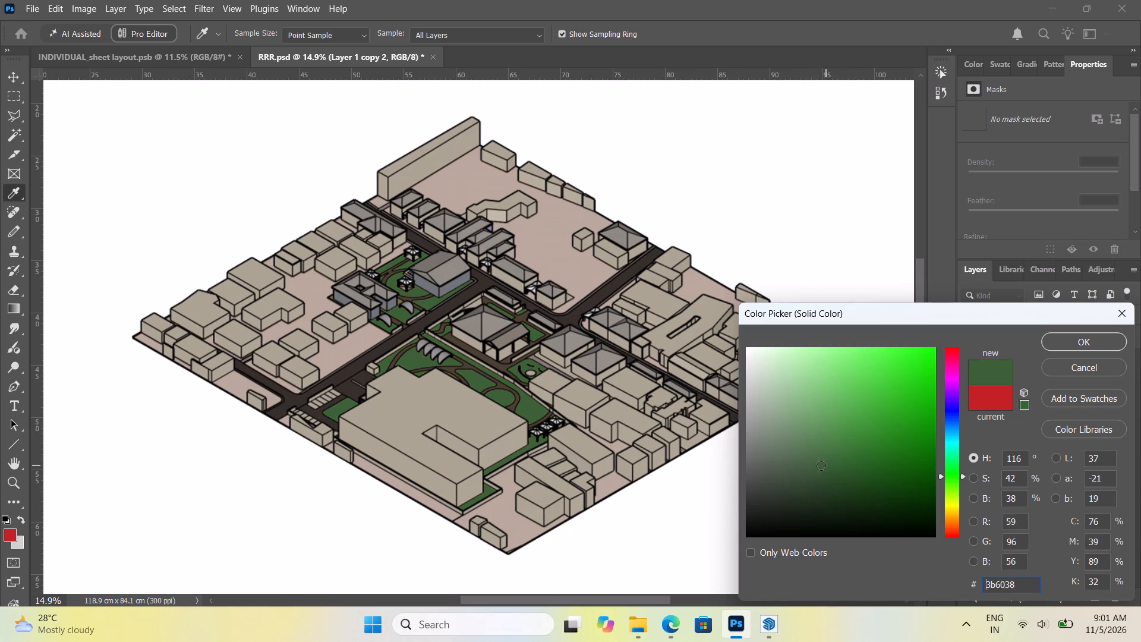
pyautogui.click(792, 462)
pyautogui.click(808, 450)
pyautogui.click(815, 442)
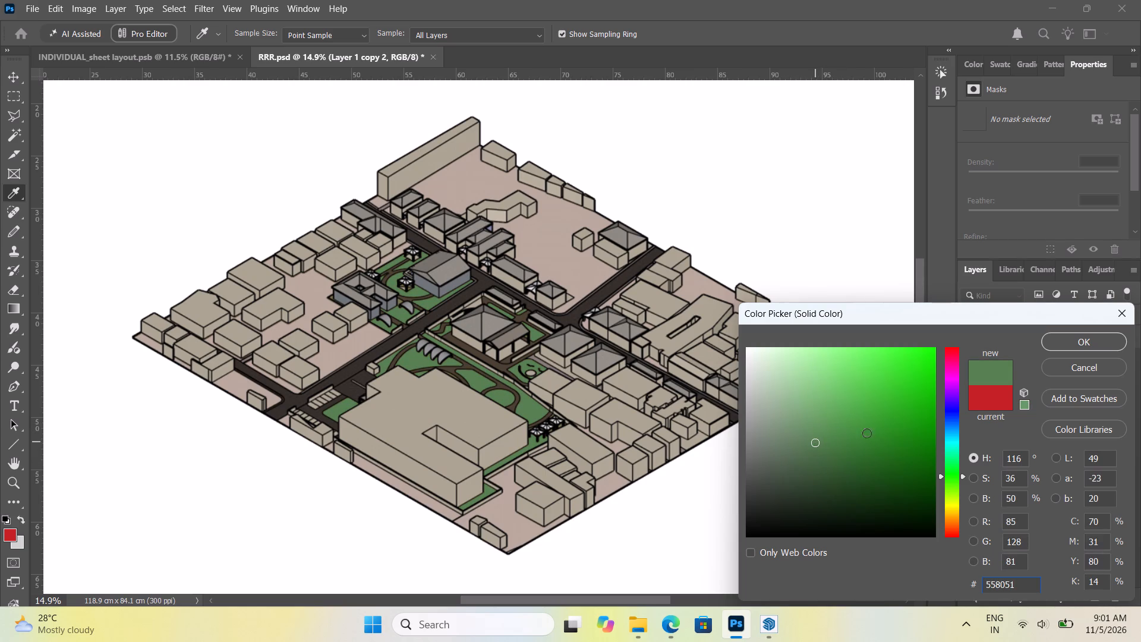
pyautogui.click(1058, 336)
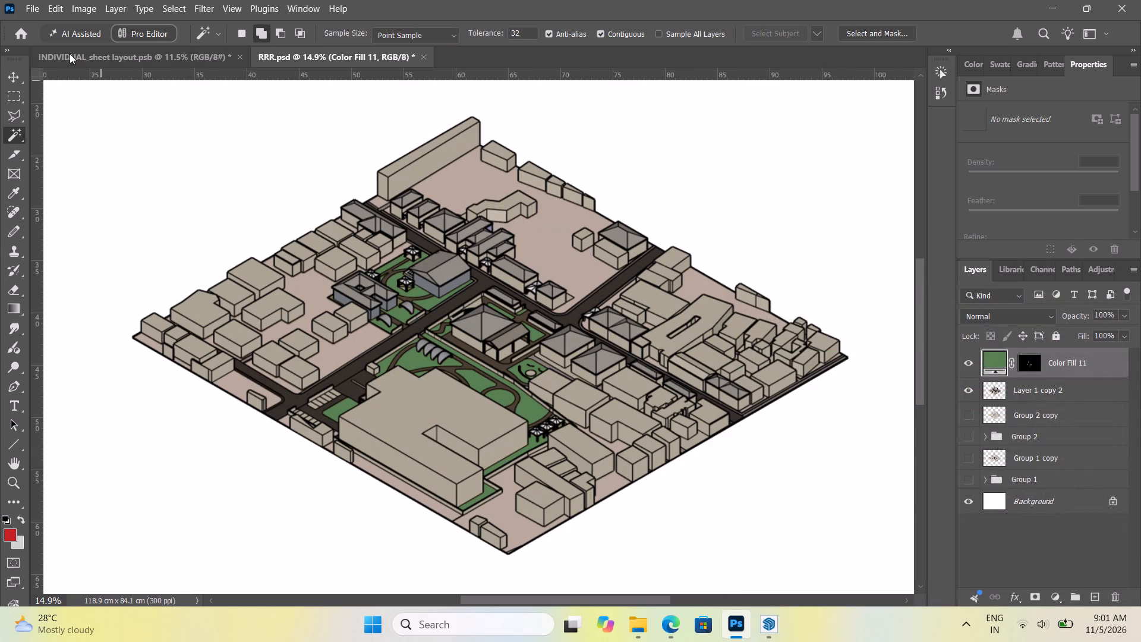
# Set the opacity of the base drawing layer, Layer 1 copy 2, to 50%.
pyautogui.click(17, 76)
pyautogui.click(619, 241)
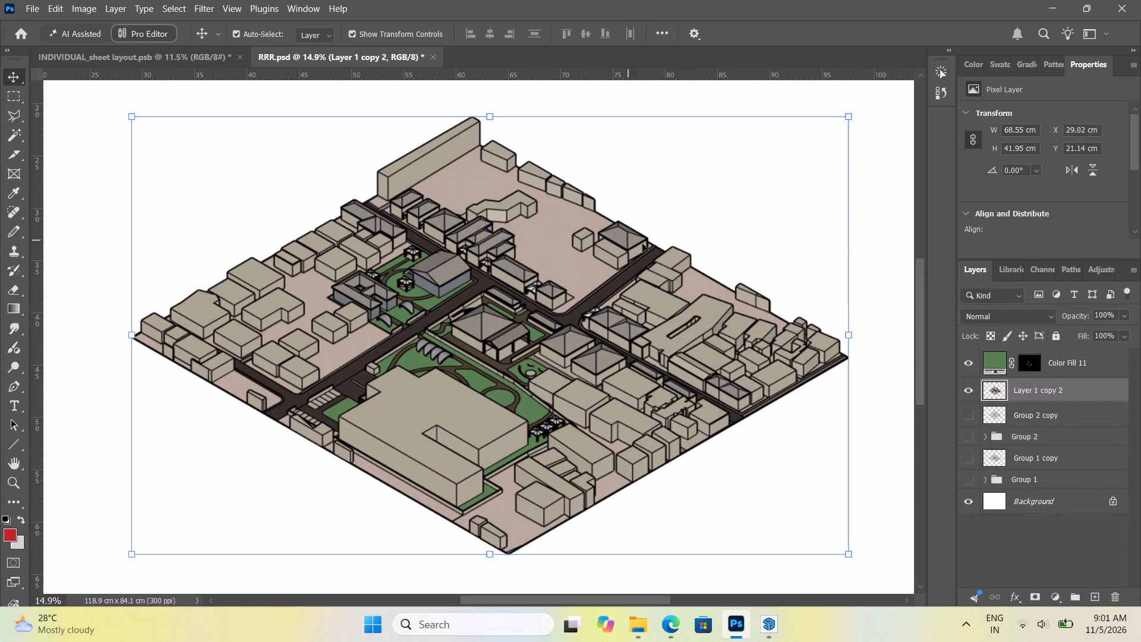
pyautogui.moveTo(1102, 319); pyautogui.dragTo(1062, 306)
pyautogui.press('5')
pyautogui.press('Return')
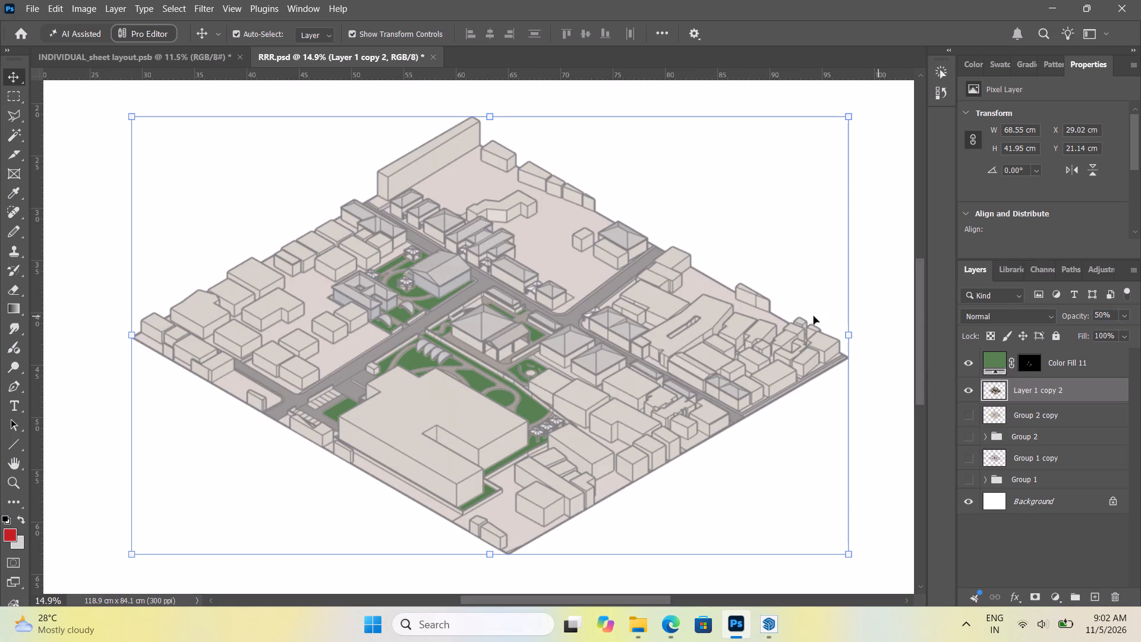
# Examine the green-filled open spaces against the faded base drawing, both up close and across the whole canvas.
pyautogui.keyDown('alt'); pyautogui.scroll(-11, 527, 320); pyautogui.keyUp('alt')
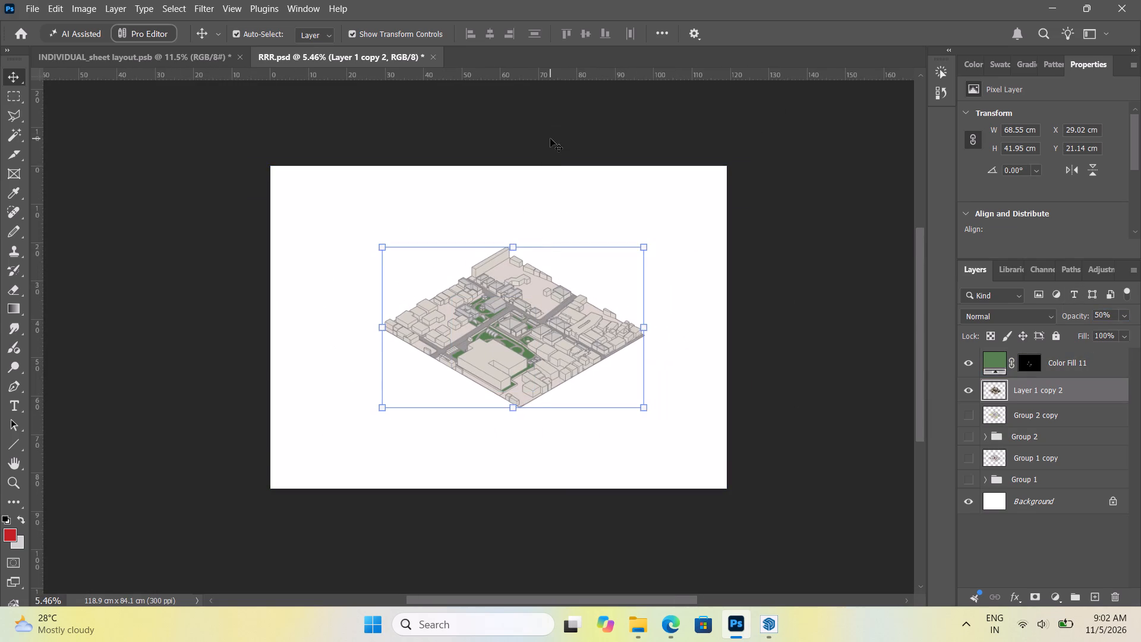
pyautogui.click(551, 137)
pyautogui.keyDown('alt'); pyautogui.scroll(14, 508, 320); pyautogui.keyUp('alt')
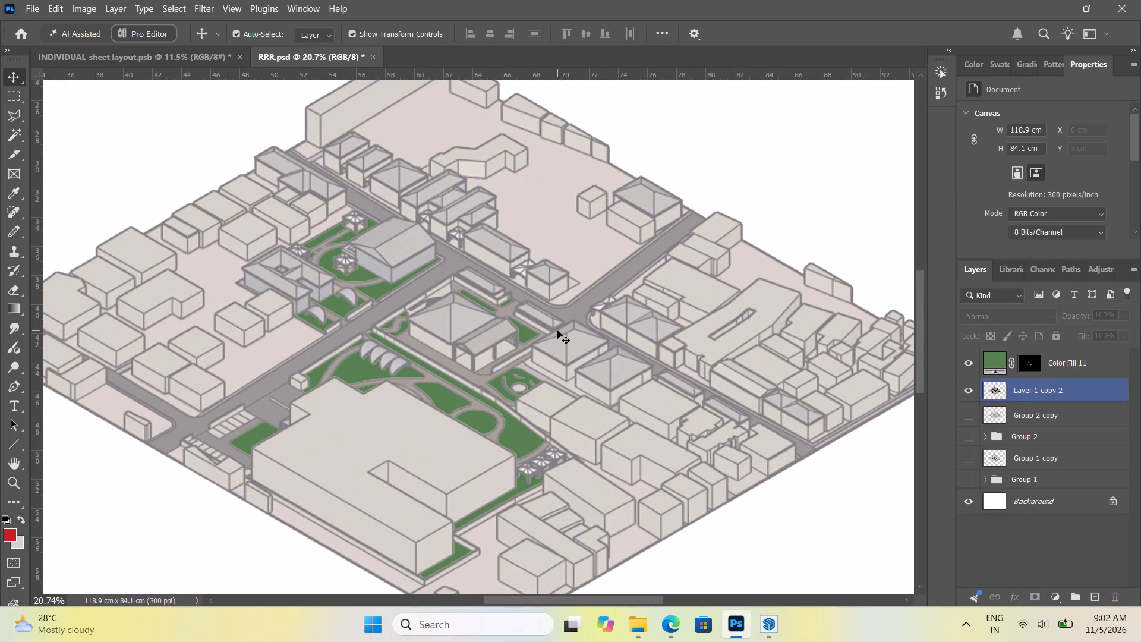
pyautogui.keyDown('alt'); pyautogui.scroll(10, 341, 233); pyautogui.keyUp('alt')
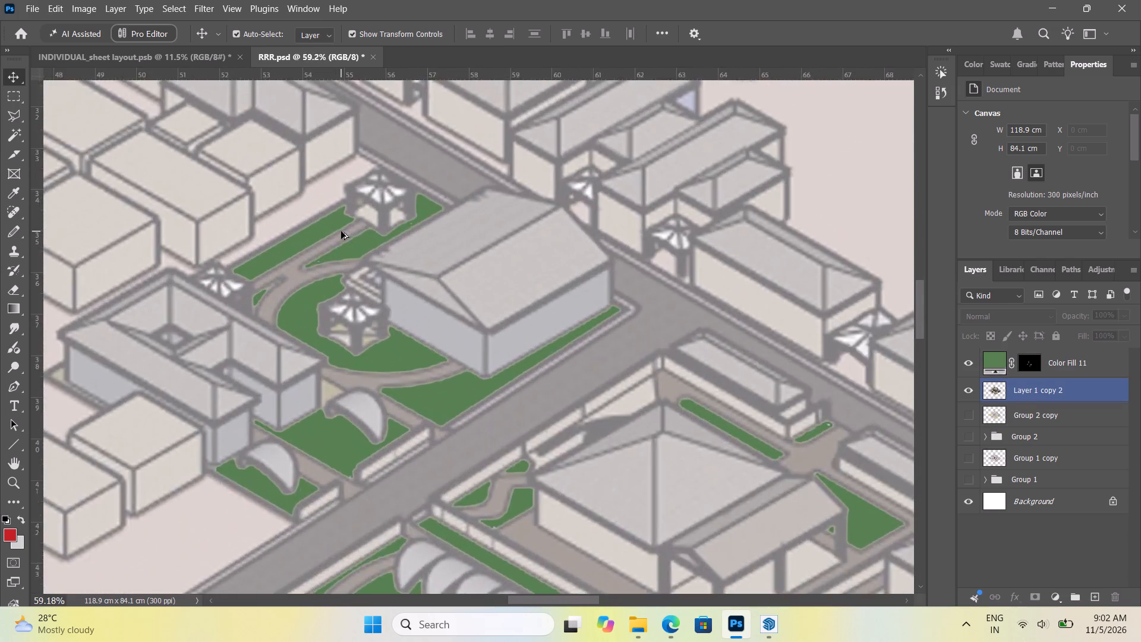
pyautogui.keyDown('alt'); pyautogui.scroll(7, 341, 231); pyautogui.keyUp('alt')
pyautogui.keyDown('alt'); pyautogui.scroll(-13, 453, 283); pyautogui.keyUp('alt')
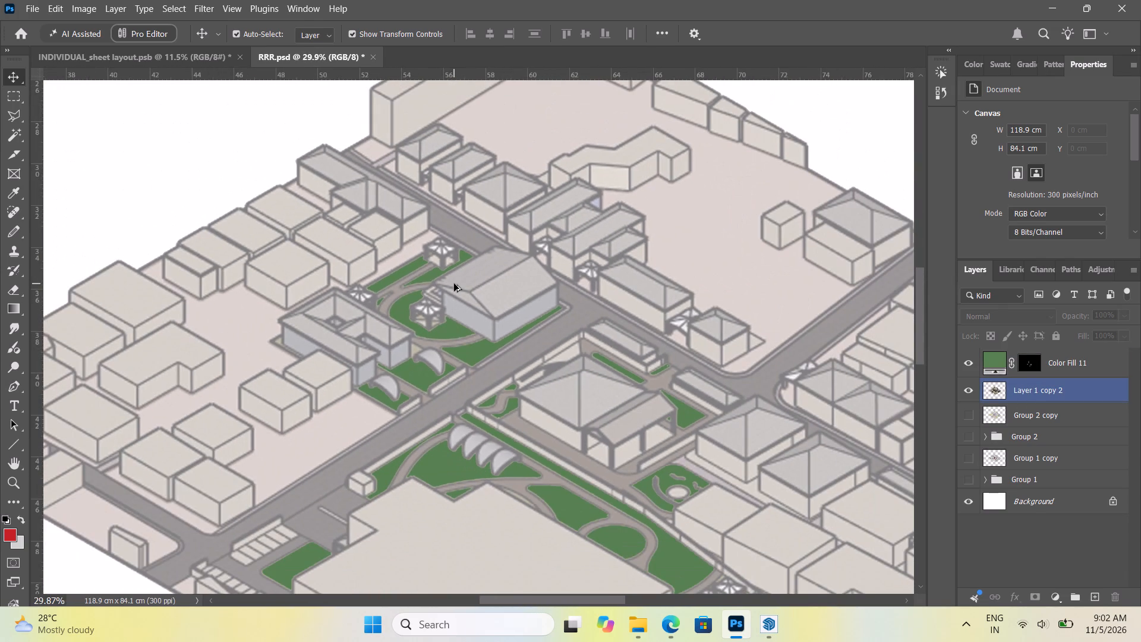
pyautogui.keyDown('alt'); pyautogui.scroll(-14, 454, 284); pyautogui.keyUp('alt')
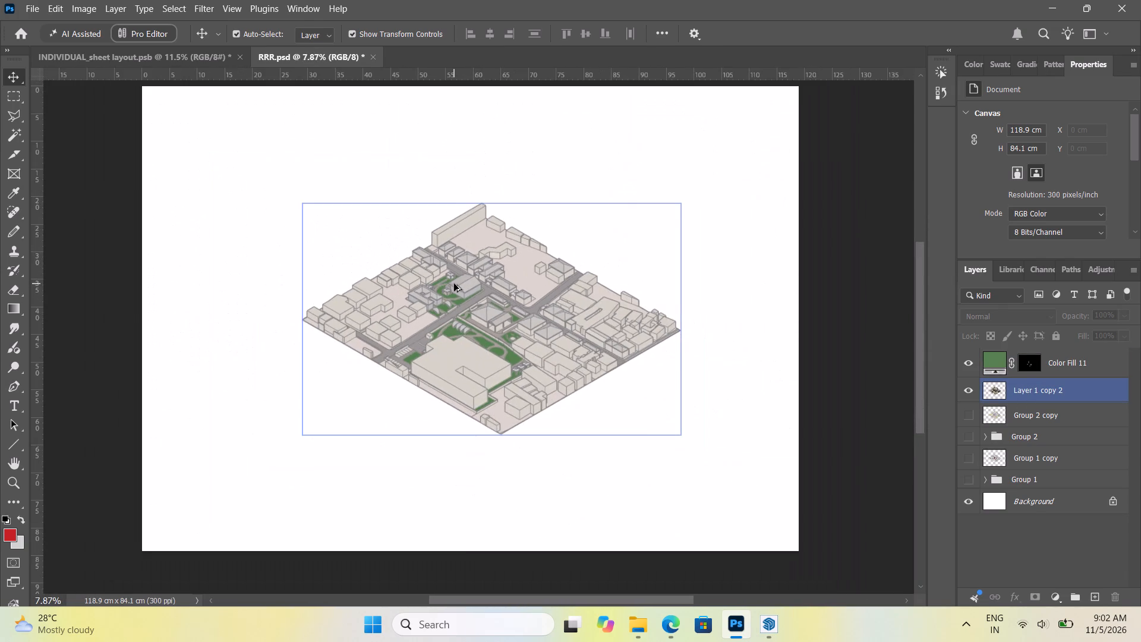
pyautogui.keyDown('alt'); pyautogui.scroll(-8, 454, 284); pyautogui.keyUp('alt')
pyautogui.keyDown('alt'); pyautogui.scroll(18, 455, 284); pyautogui.keyUp('alt')
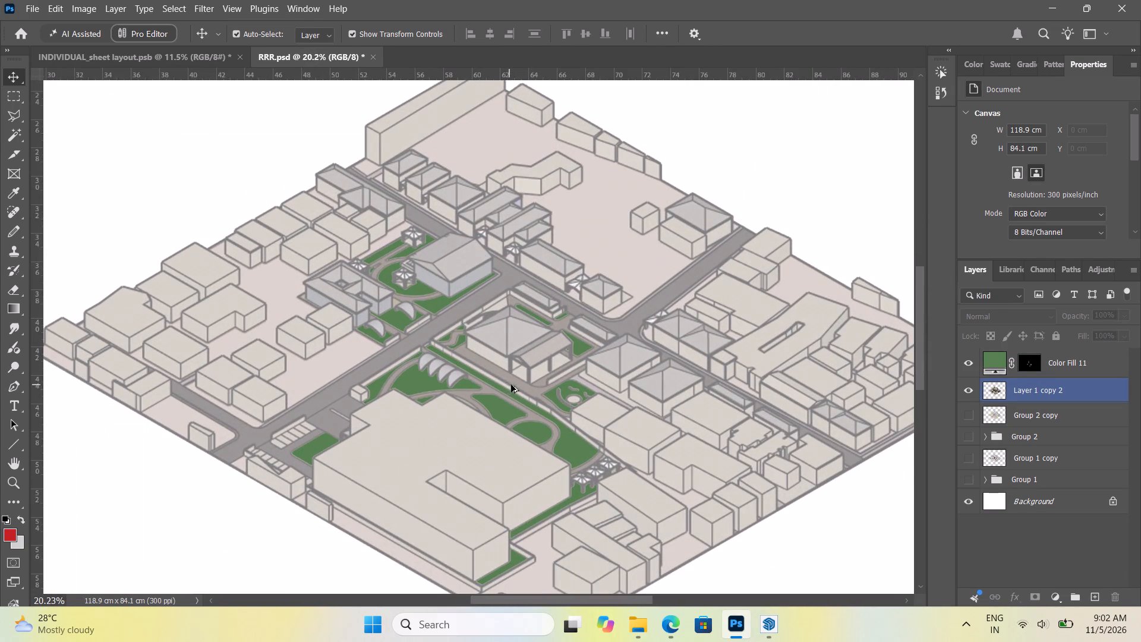
pyautogui.keyDown('alt'); pyautogui.scroll(6, 571, 407); pyautogui.keyUp('alt')
pyautogui.keyDown('alt'); pyautogui.scroll(-7, 423, 355); pyautogui.keyUp('alt')
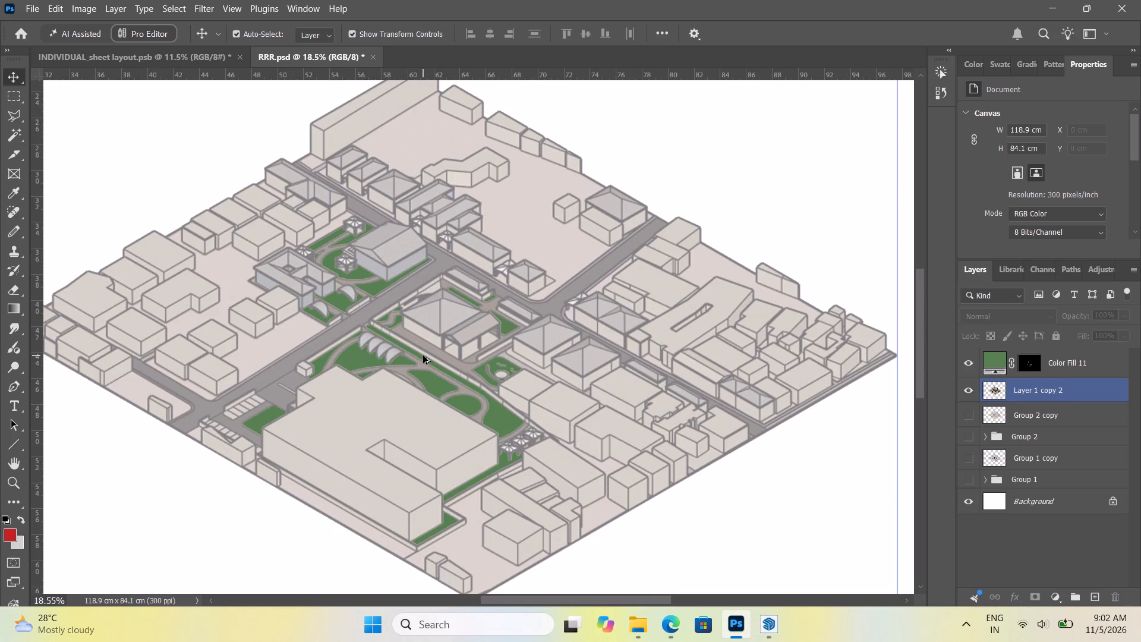
pyautogui.keyDown('alt'); pyautogui.scroll(-12, 423, 355); pyautogui.keyUp('alt')
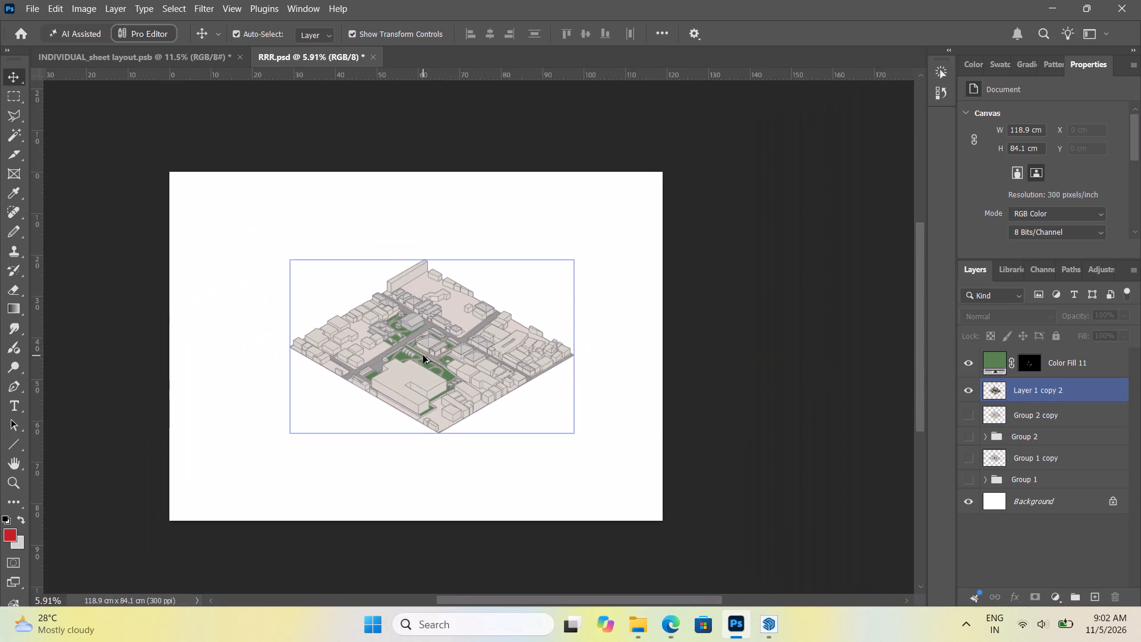
pyautogui.keyDown('alt'); pyautogui.scroll(3, 423, 356); pyautogui.keyUp('alt')
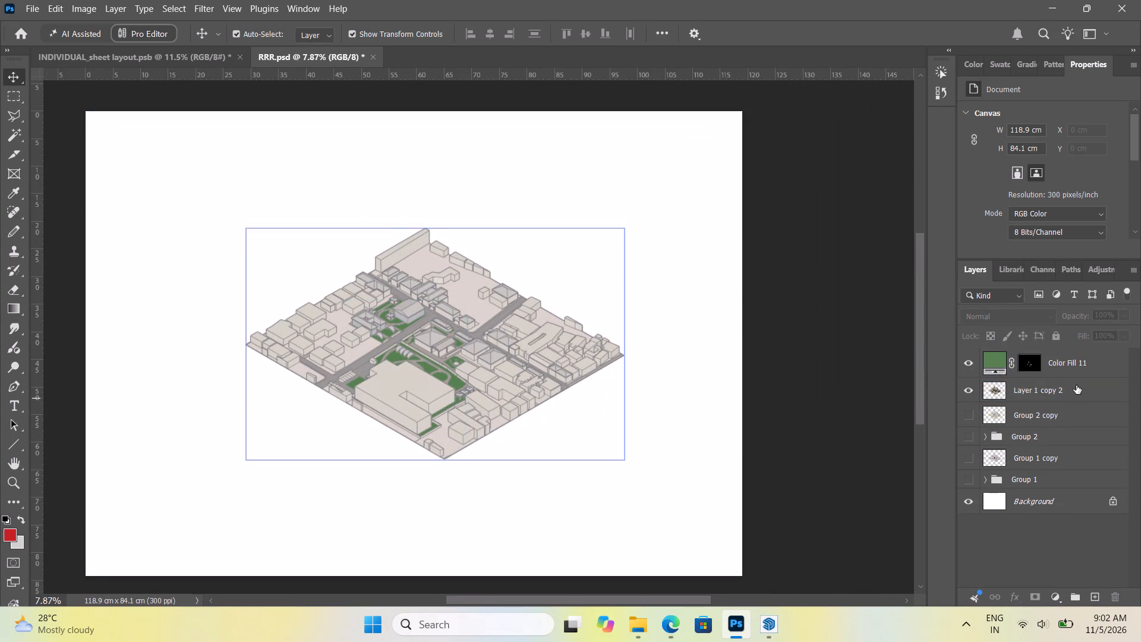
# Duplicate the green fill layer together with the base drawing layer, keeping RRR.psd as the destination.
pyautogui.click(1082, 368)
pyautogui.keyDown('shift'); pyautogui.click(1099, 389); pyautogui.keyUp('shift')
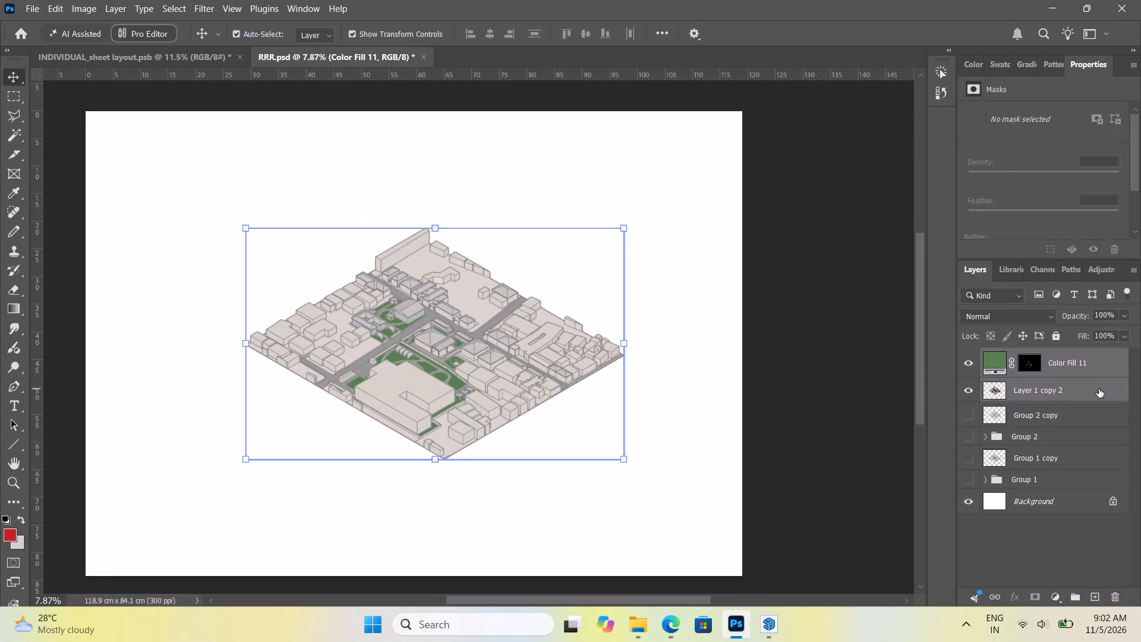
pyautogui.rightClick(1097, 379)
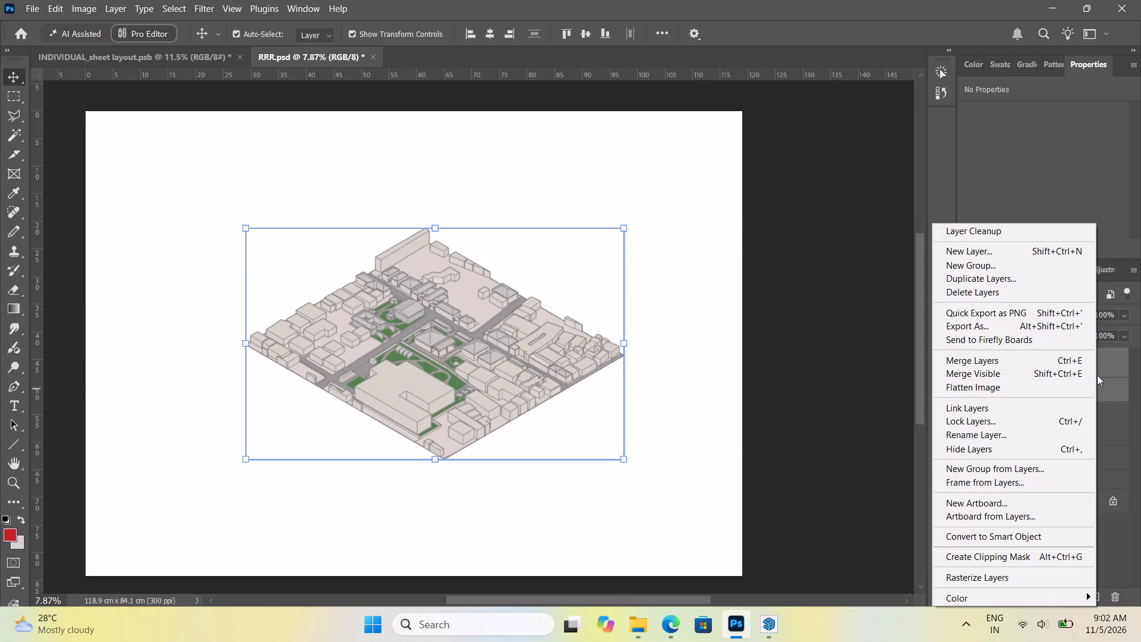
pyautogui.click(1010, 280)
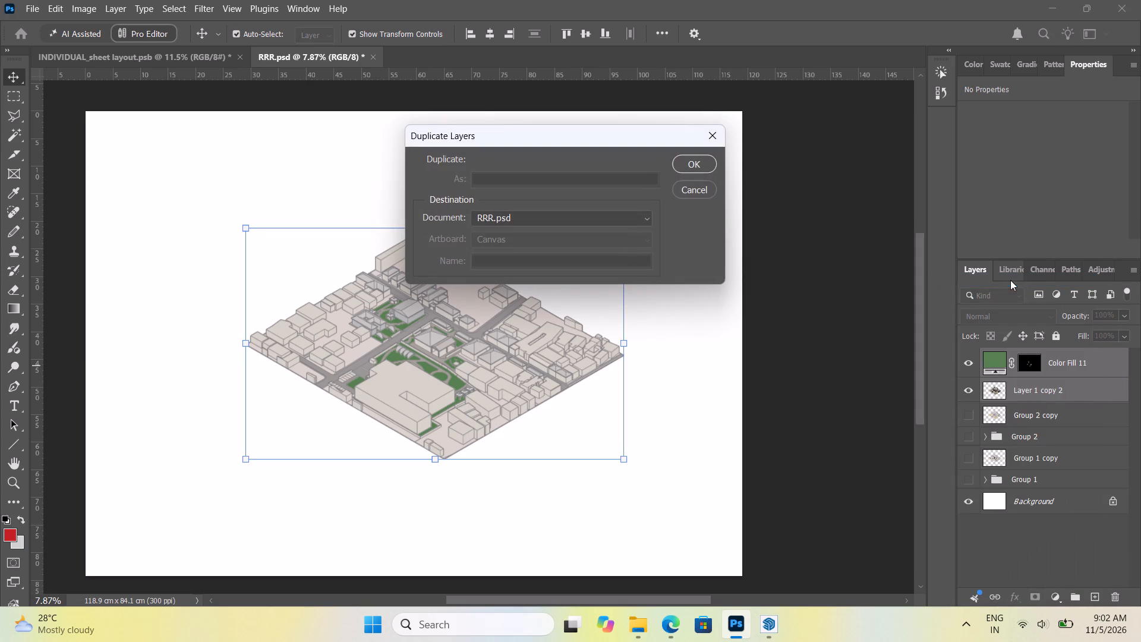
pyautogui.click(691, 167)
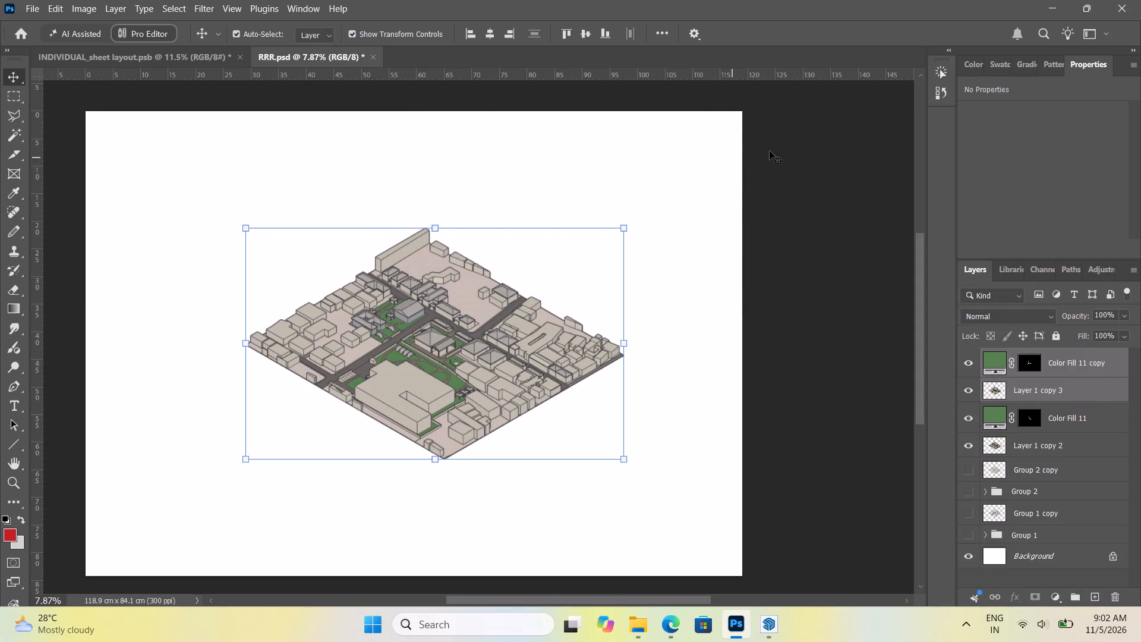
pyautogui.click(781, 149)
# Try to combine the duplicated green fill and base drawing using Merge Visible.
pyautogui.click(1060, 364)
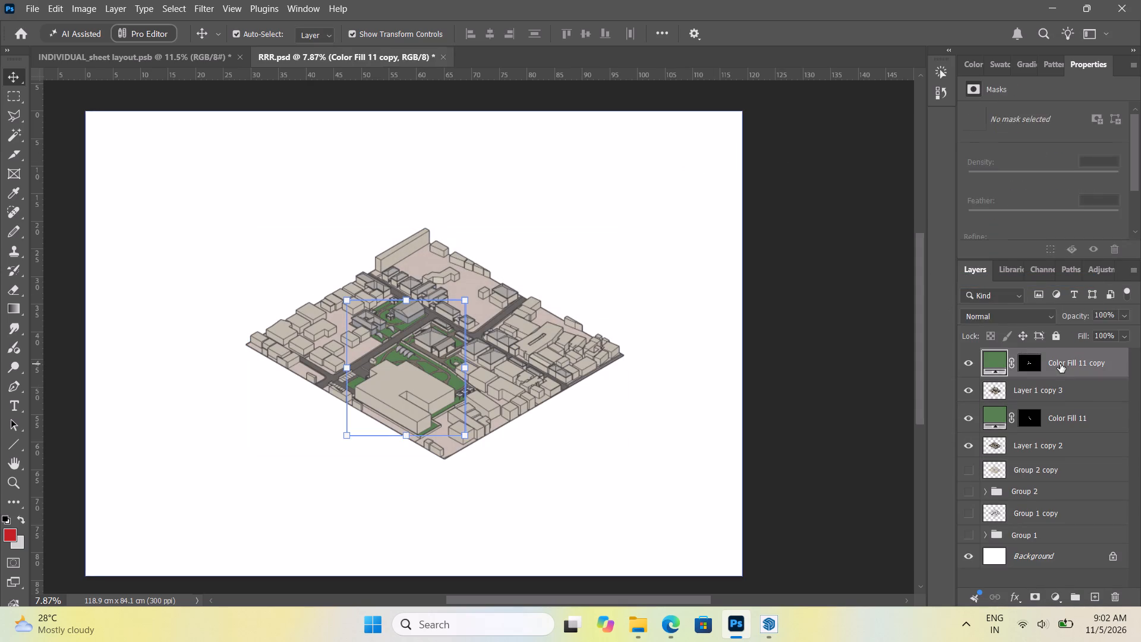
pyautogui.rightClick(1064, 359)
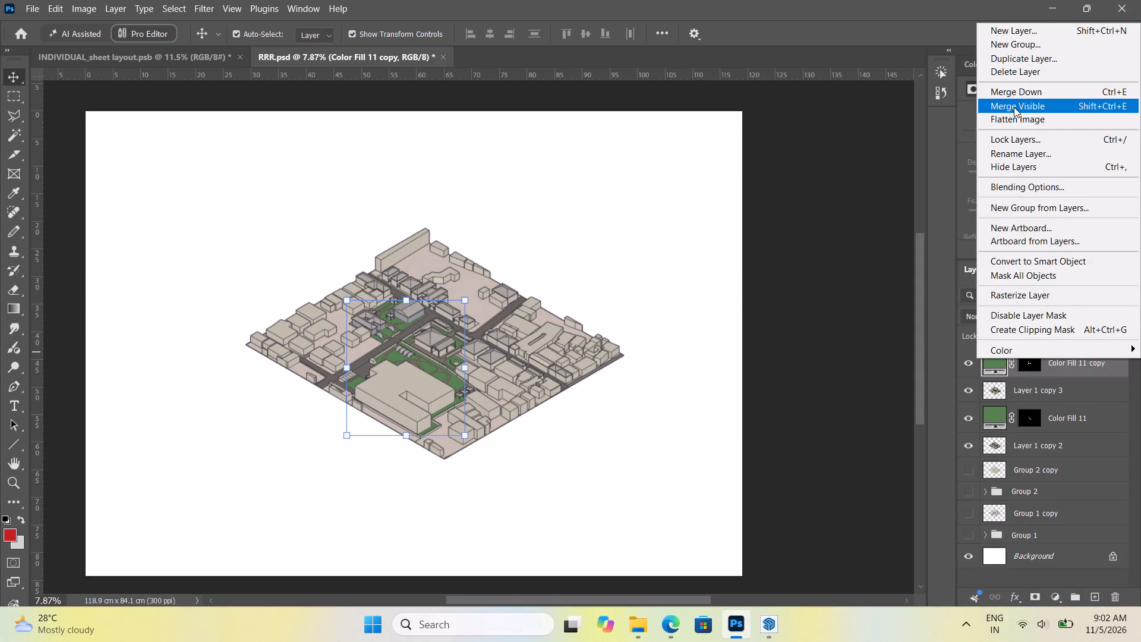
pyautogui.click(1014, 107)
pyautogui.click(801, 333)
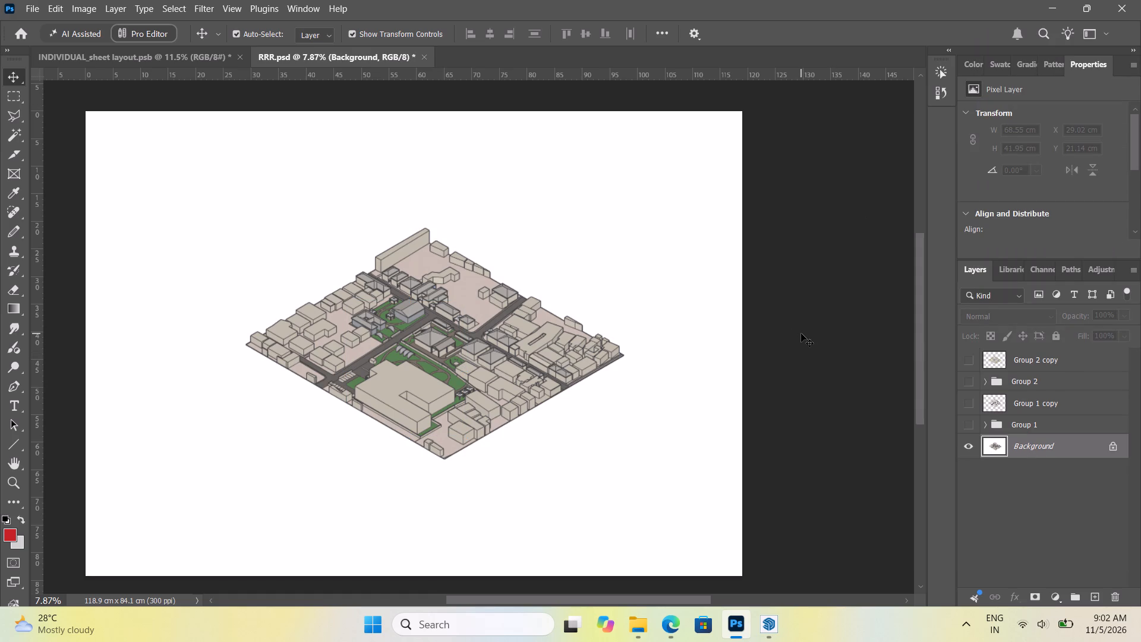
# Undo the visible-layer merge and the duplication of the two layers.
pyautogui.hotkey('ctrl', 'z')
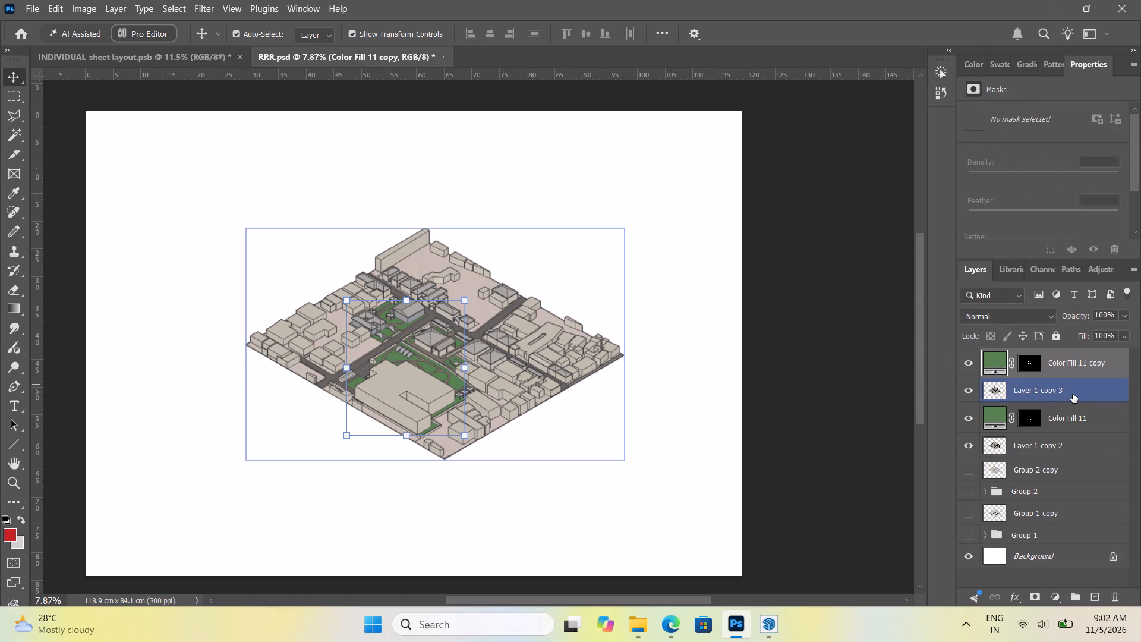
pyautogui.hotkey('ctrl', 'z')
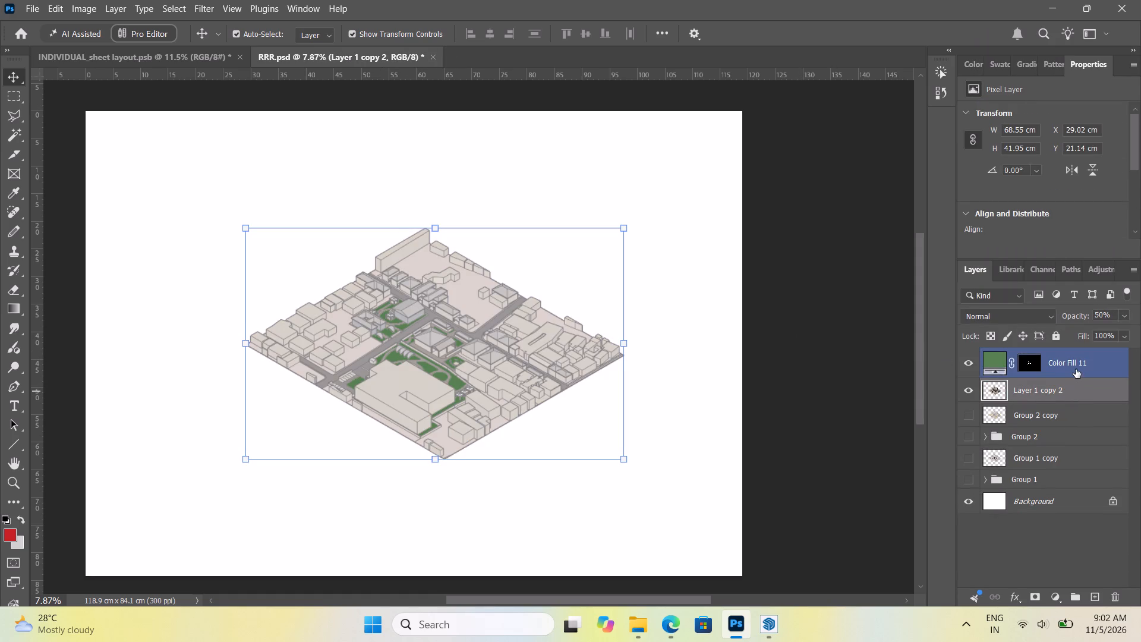
# Group the green fill layer Color Fill 11 with the base drawing layer, Layer 1 copy 2.
pyautogui.click(1076, 369)
pyautogui.keyDown('shift'); pyautogui.click(1079, 387); pyautogui.keyUp('shift')
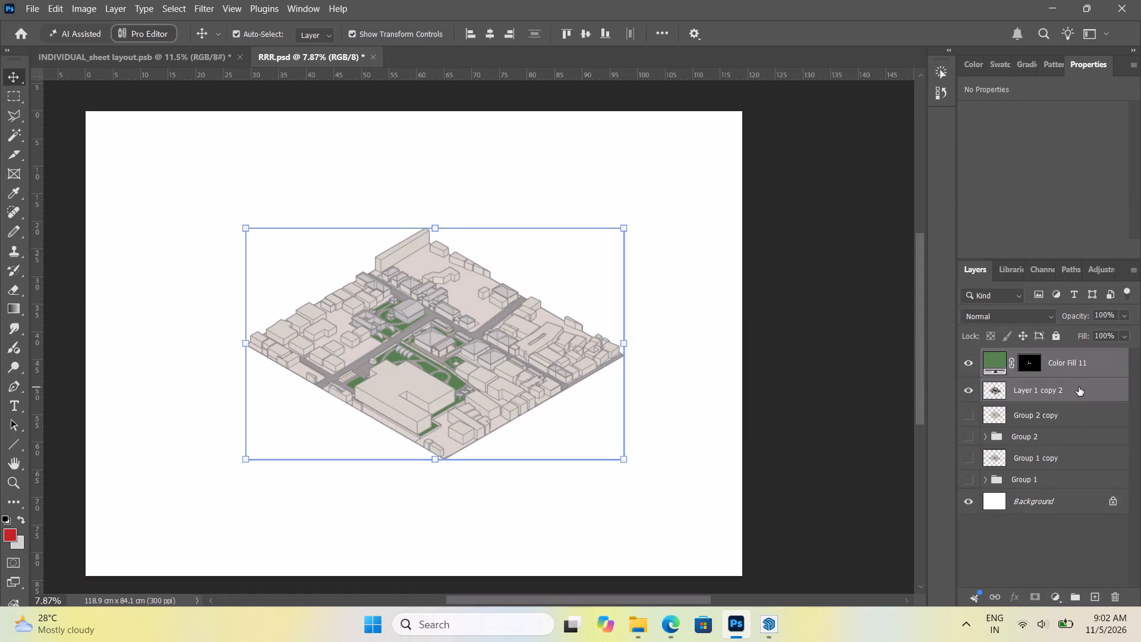
pyautogui.hotkey('ctrl', 'g')
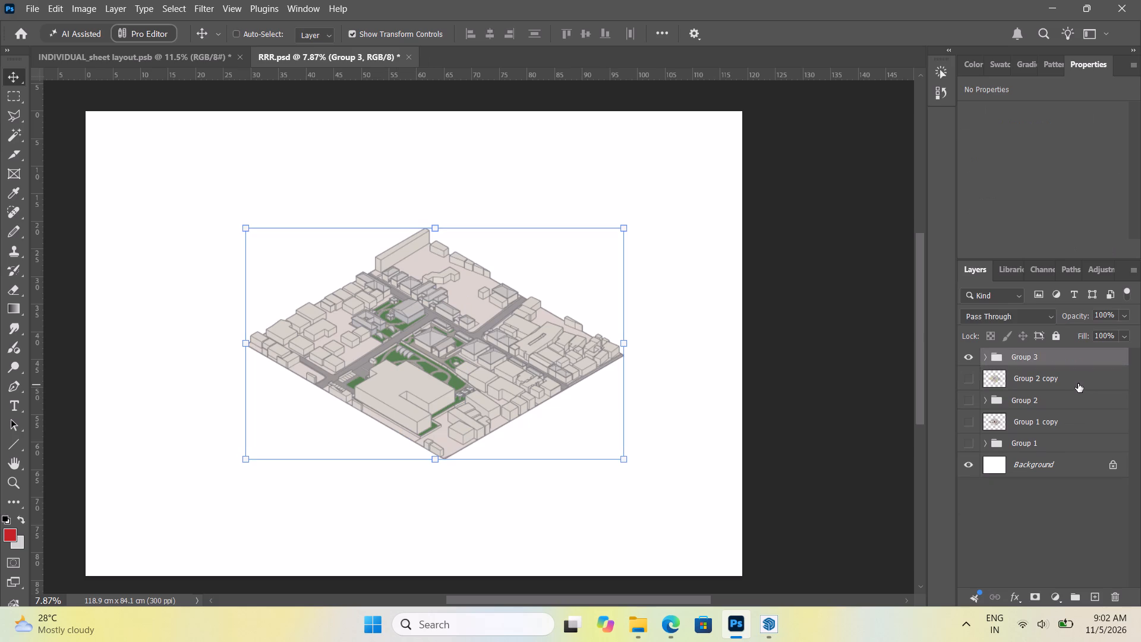
# Duplicate Group 3, holding the green fill and base drawing, and merge the copied group into a single layer.
pyautogui.rightClick(1065, 351)
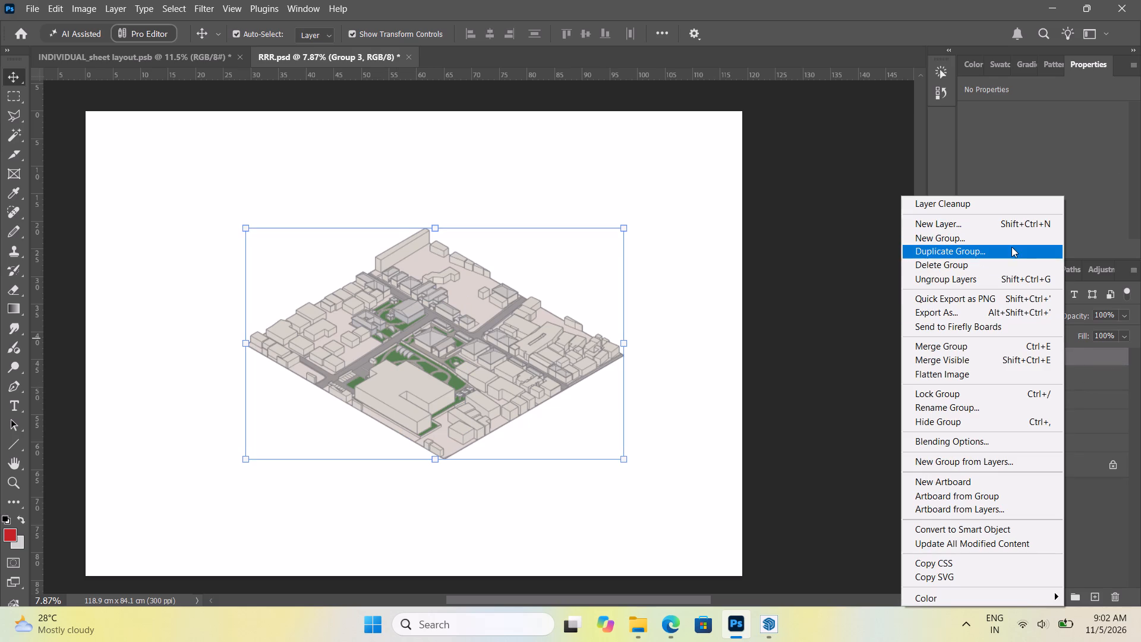
pyautogui.click(1011, 247)
pyautogui.click(713, 167)
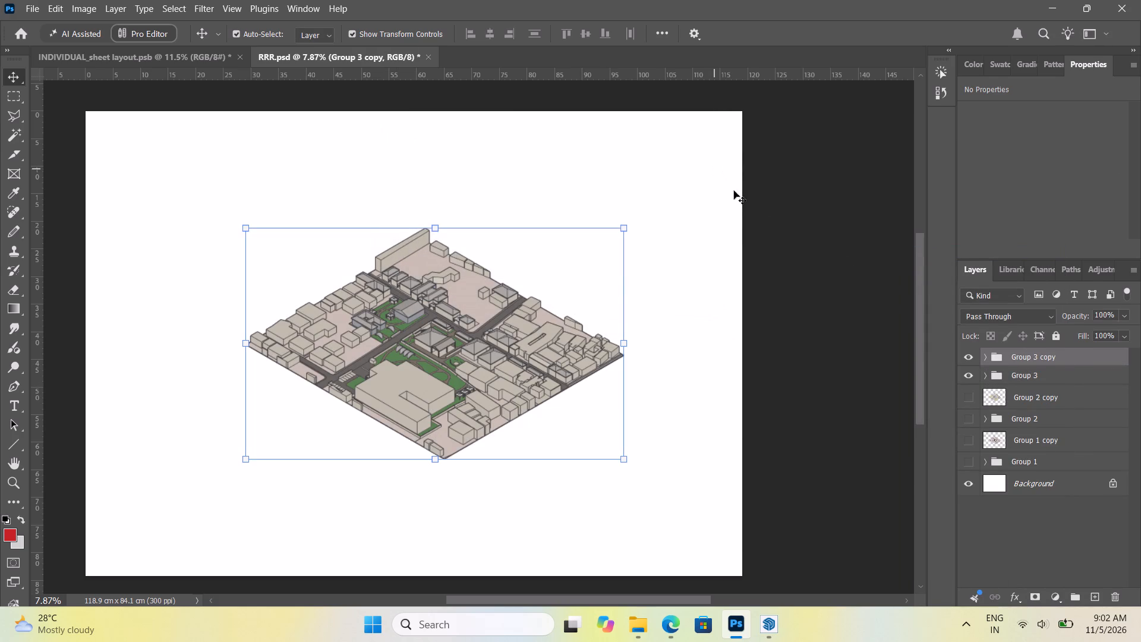
pyautogui.rightClick(1048, 358)
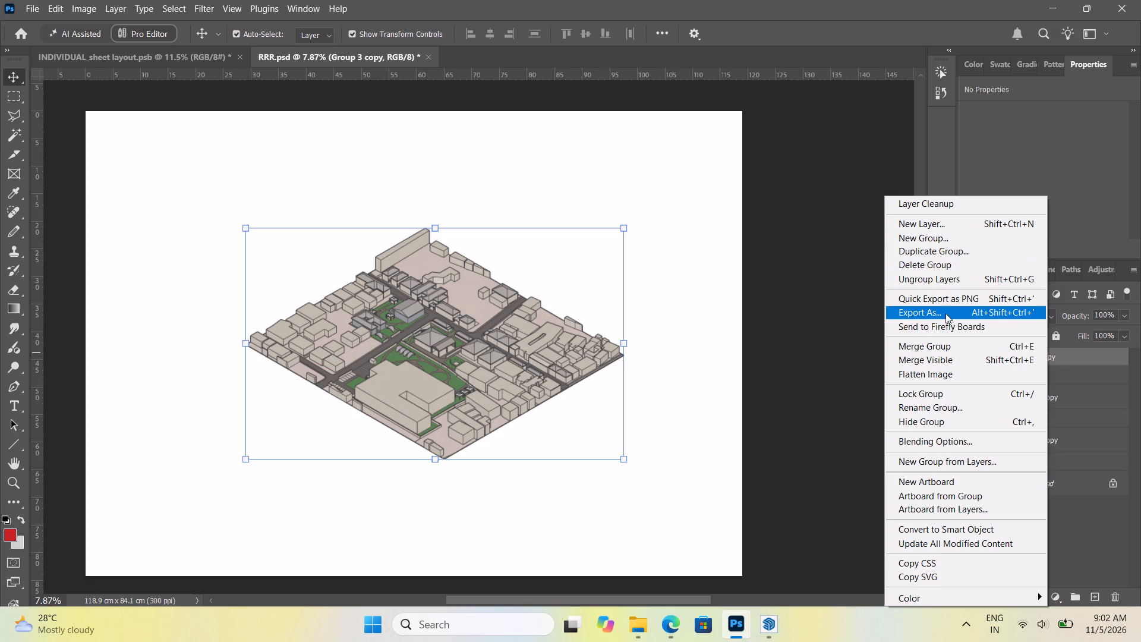
pyautogui.click(963, 348)
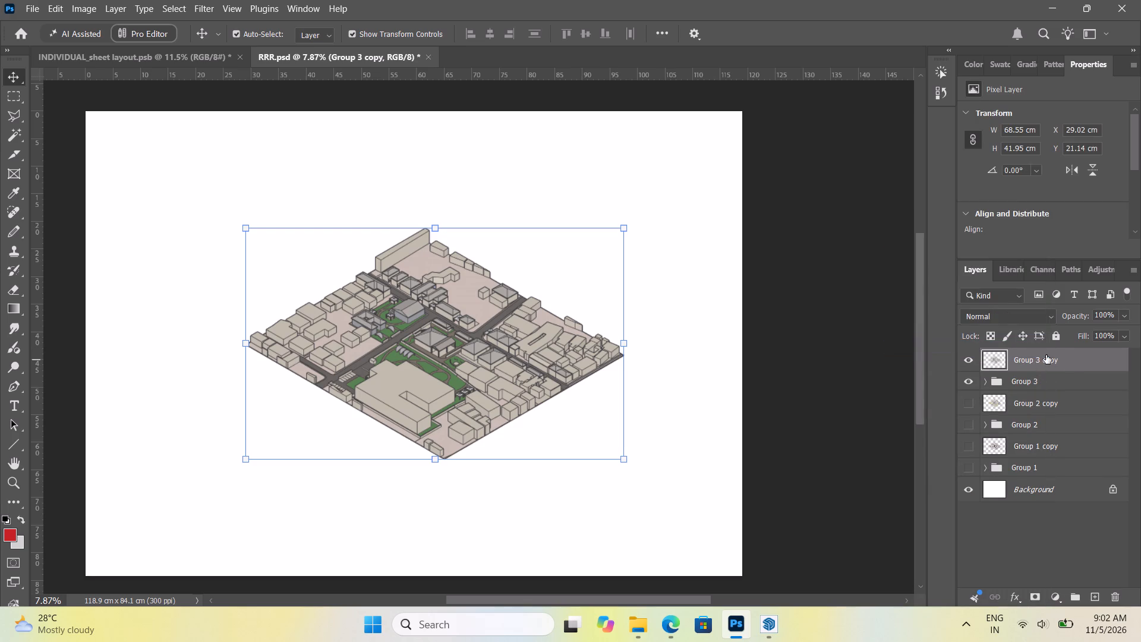
# Copy the merged Group 3 copy layer from RRR.psd into INDIVIDUAL_sheet layout.psb.
pyautogui.moveTo(1046, 357); pyautogui.dragTo(161, 58)
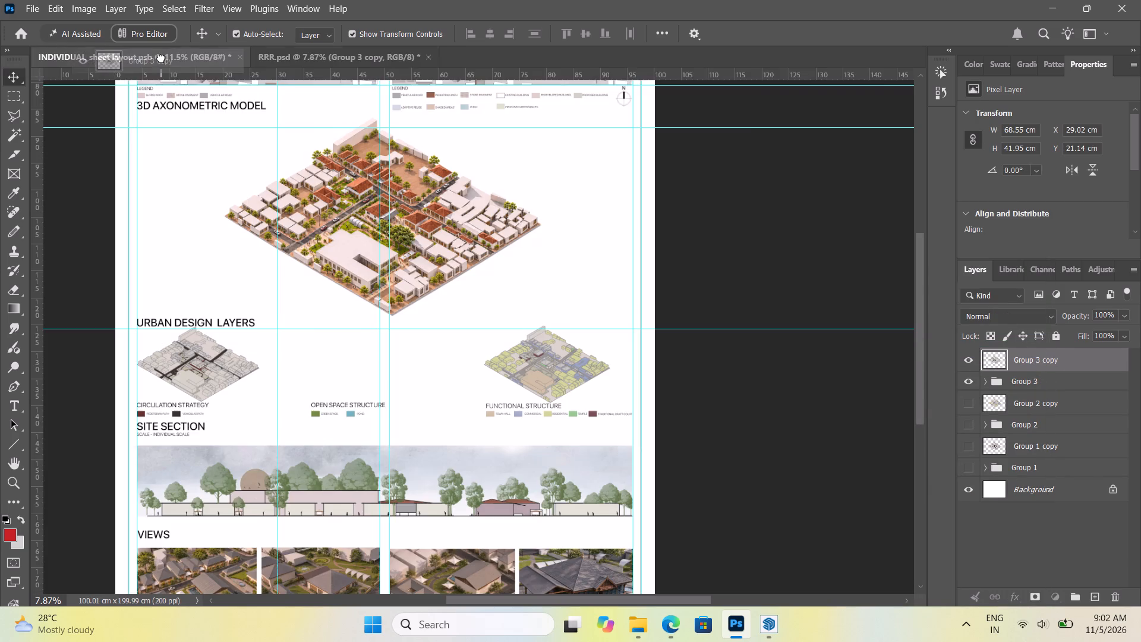
pyautogui.moveTo(161, 58); pyautogui.dragTo(392, 343)
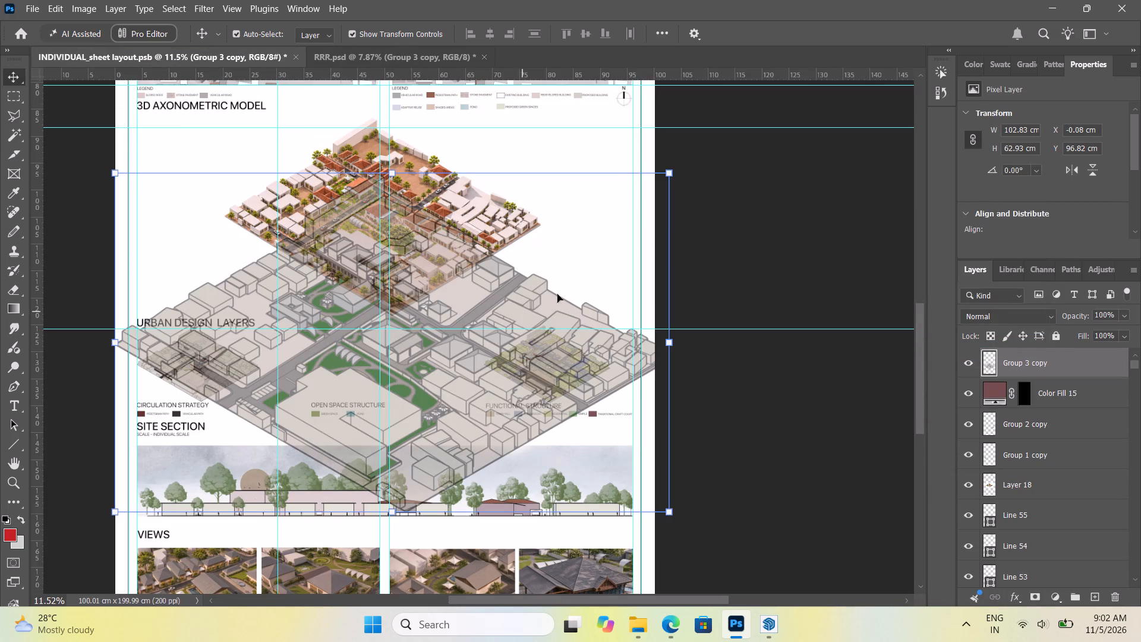
# Scale the open space diagram to about 23.6% and place it above the OPEN SPACE STRUCTURE label, between the other two diagrams.
pyautogui.moveTo(669, 174); pyautogui.dragTo(330, 483)
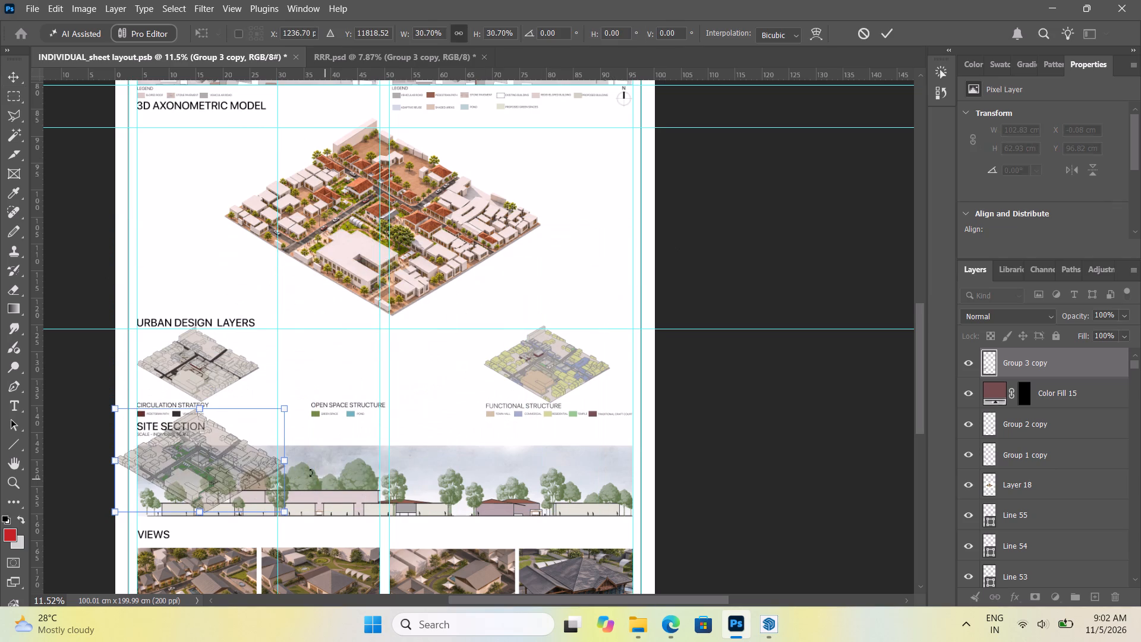
pyautogui.moveTo(200, 452); pyautogui.dragTo(367, 360)
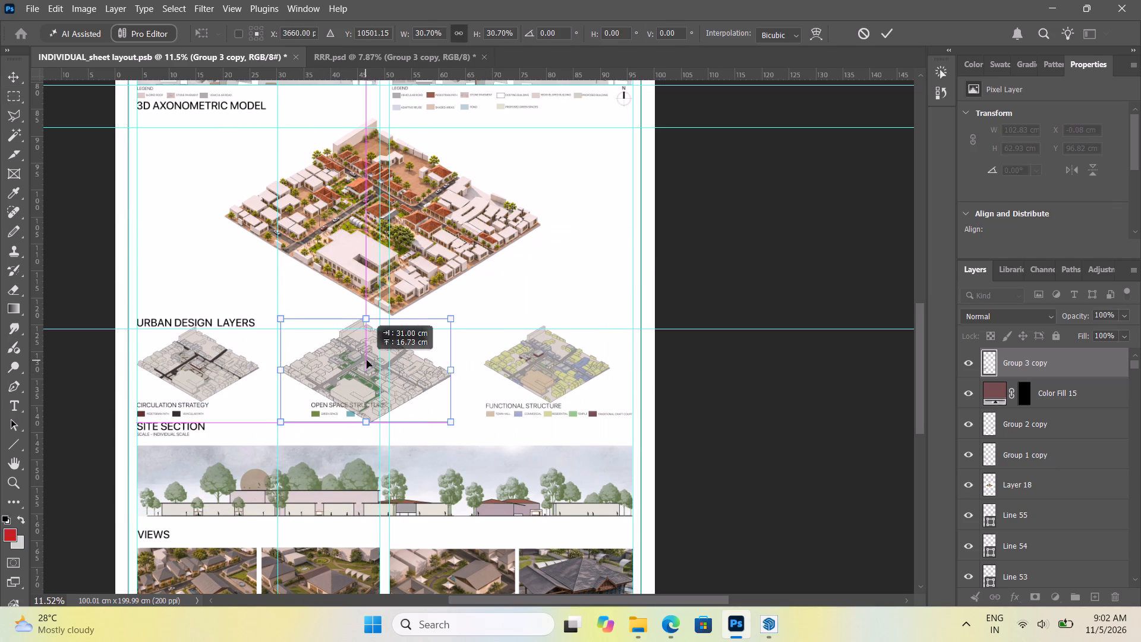
pyautogui.moveTo(367, 360); pyautogui.dragTo(370, 360)
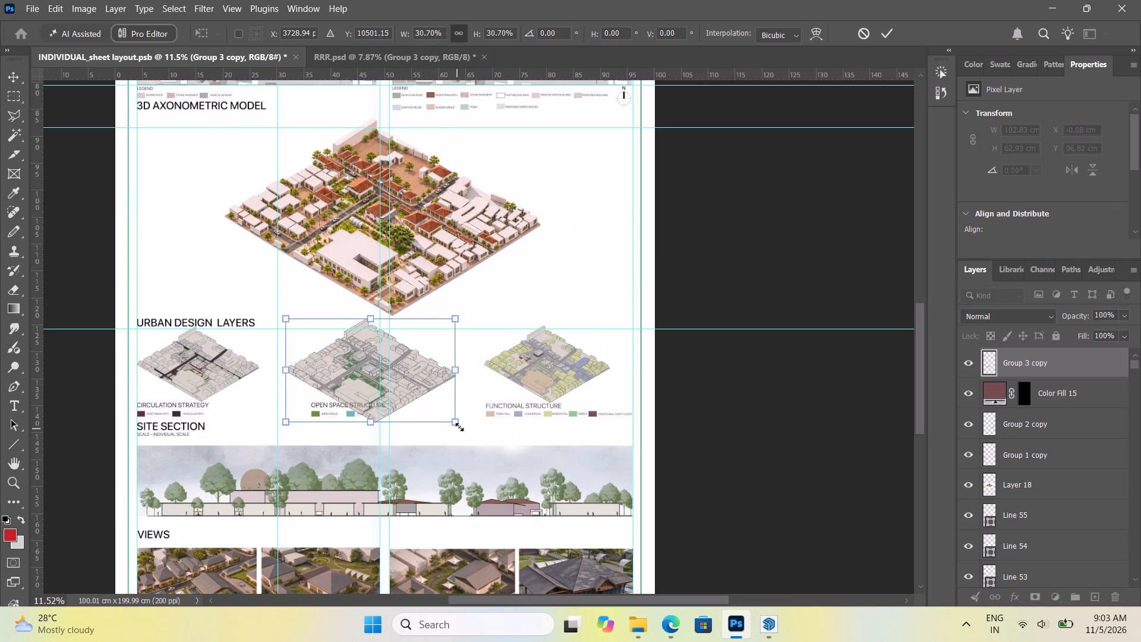
pyautogui.moveTo(460, 424); pyautogui.dragTo(425, 393)
pyautogui.moveTo(334, 357); pyautogui.dragTo(360, 361)
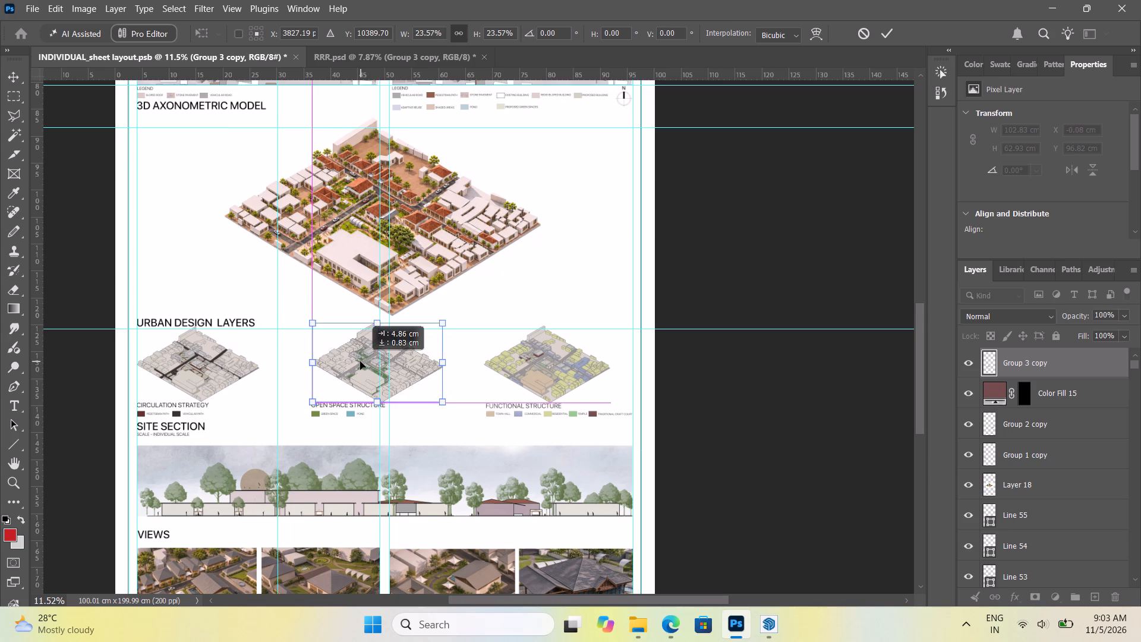
pyautogui.moveTo(360, 361); pyautogui.dragTo(361, 361)
# Reduce the open space diagram to about 22.25% scale and align its left edge with the OPEN SPACE STRUCTURE label.
pyautogui.keyDown('alt'); pyautogui.scroll(11, 358, 372); pyautogui.keyUp('alt')
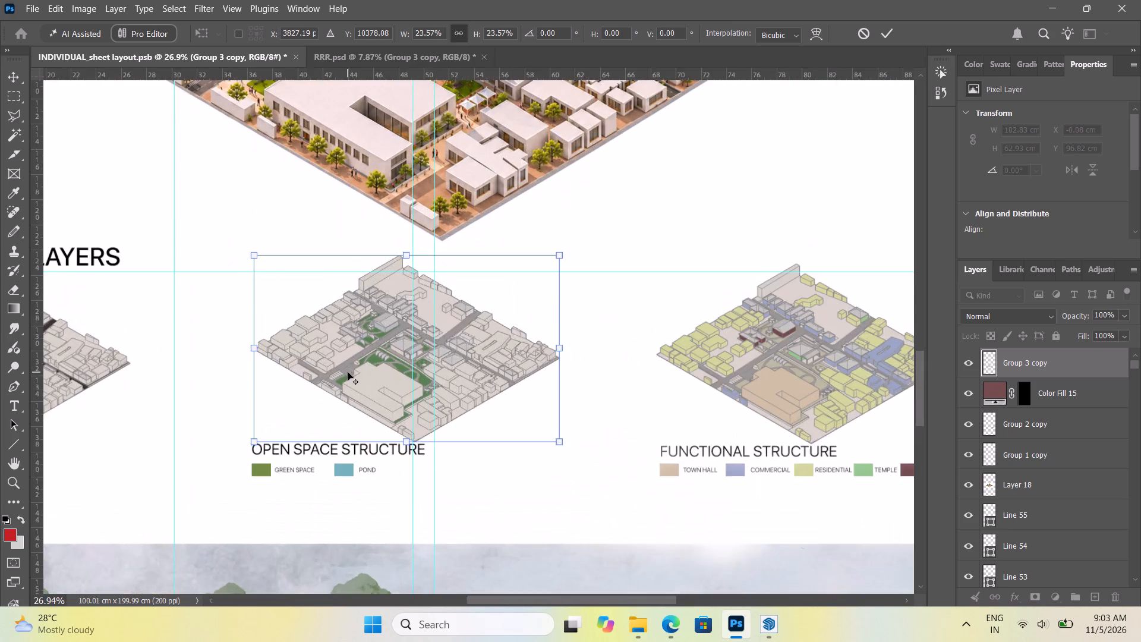
pyautogui.keyDown('alt'); pyautogui.scroll(2, 348, 372); pyautogui.keyUp('alt')
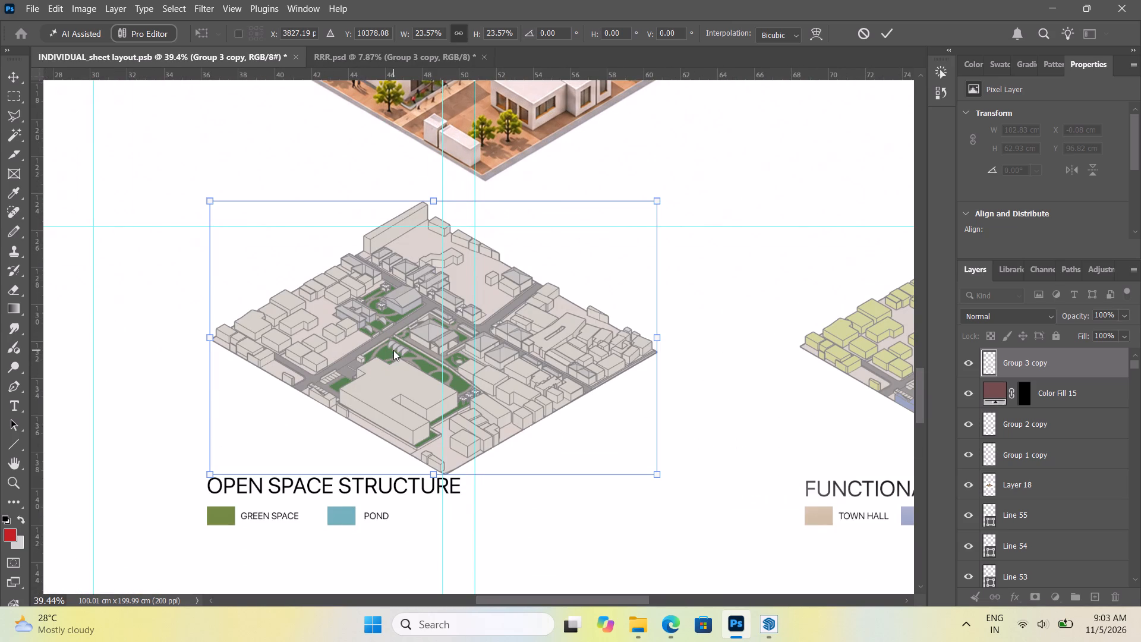
pyautogui.moveTo(393, 350); pyautogui.dragTo(375, 345)
pyautogui.moveTo(375, 345); pyautogui.dragTo(373, 344)
pyautogui.moveTo(397, 332); pyautogui.dragTo(372, 330)
pyautogui.moveTo(421, 262); pyautogui.dragTo(412, 260)
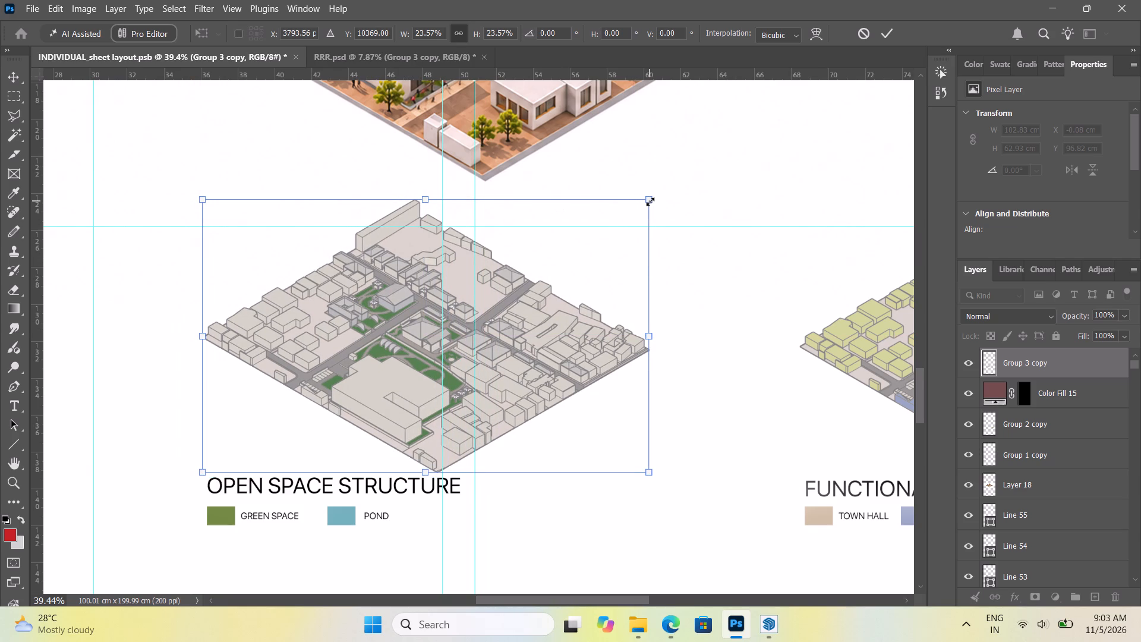
pyautogui.moveTo(650, 202); pyautogui.dragTo(629, 223)
pyautogui.keyDown('alt'); pyautogui.scroll(-13, 453, 365); pyautogui.keyUp('alt')
pyautogui.keyDown('alt'); pyautogui.scroll(10, 452, 375); pyautogui.keyUp('alt')
pyautogui.keyDown('alt'); pyautogui.scroll(-3, 450, 375); pyautogui.keyUp('alt')
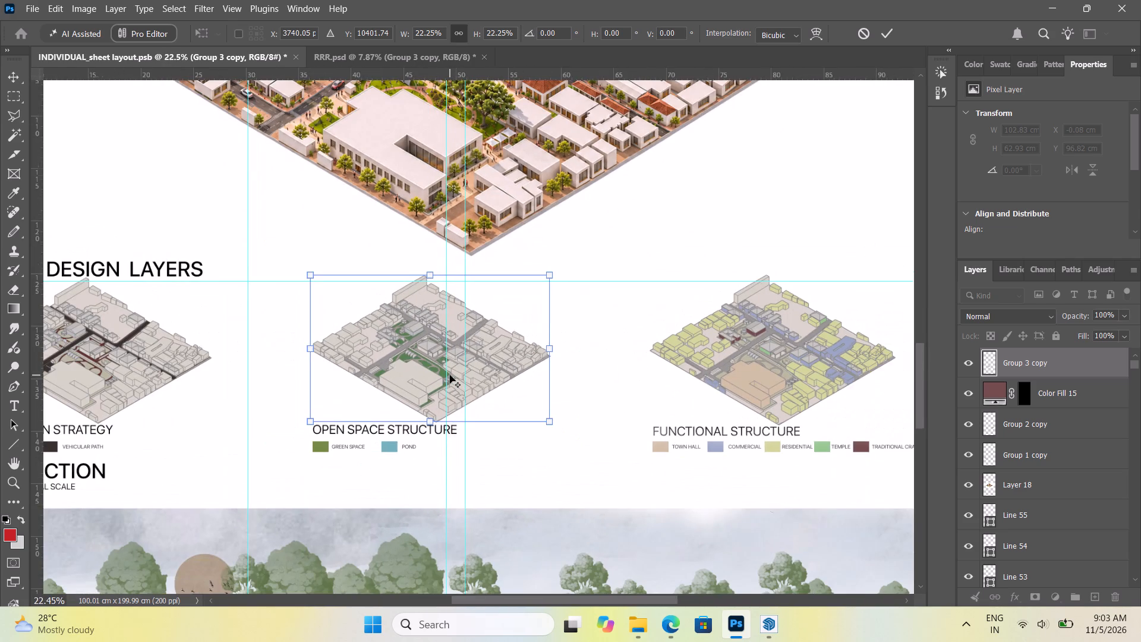
pyautogui.keyDown('alt'); pyautogui.scroll(-1, 450, 375); pyautogui.keyUp('alt')
pyautogui.keyDown('alt'); pyautogui.scroll(7, 410, 376); pyautogui.keyUp('alt')
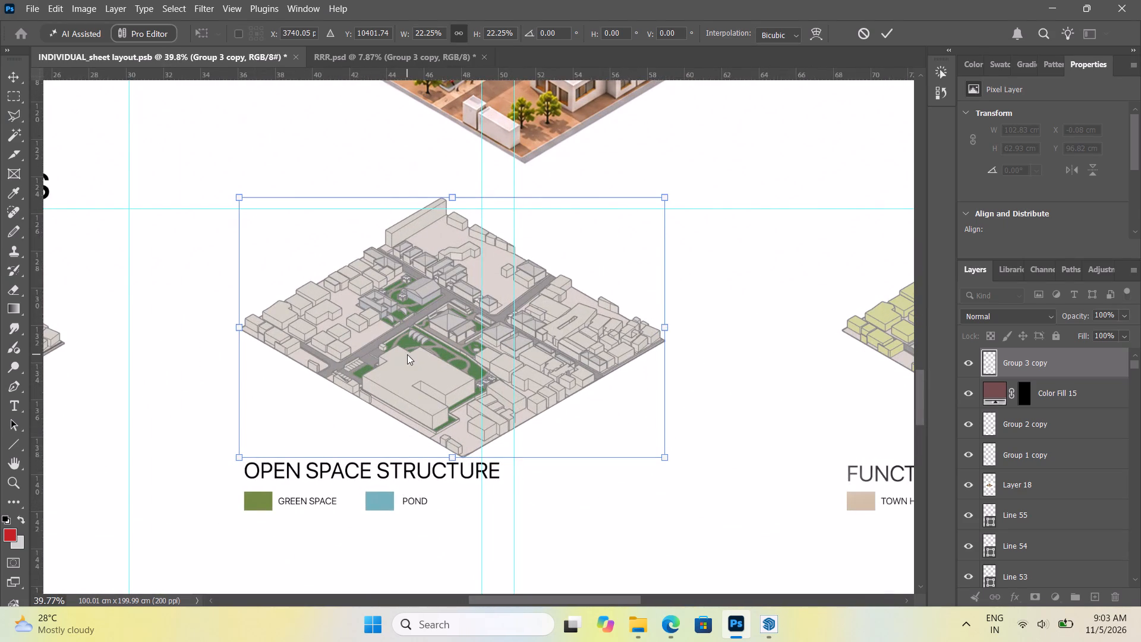
pyautogui.moveTo(407, 341); pyautogui.dragTo(414, 341)
pyautogui.moveTo(414, 341); pyautogui.dragTo(415, 341)
pyautogui.moveTo(567, 314); pyautogui.dragTo(591, 318)
pyautogui.hotkey('ctrl', 't')
pyautogui.click(614, 332)
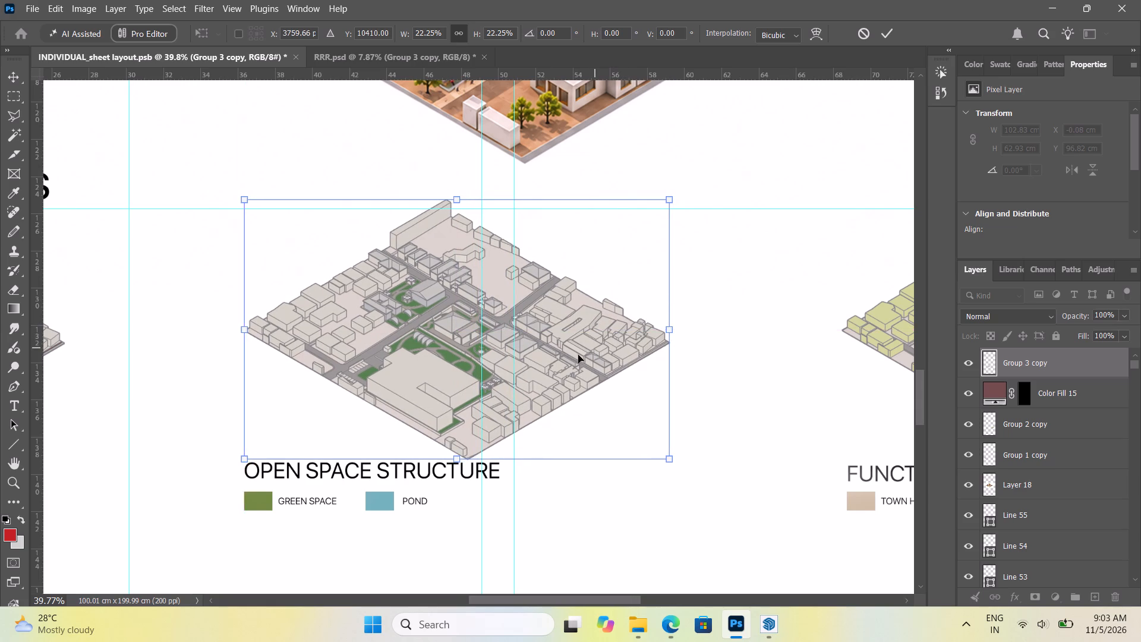
pyautogui.keyDown('alt'); pyautogui.scroll(-14, 545, 367); pyautogui.keyUp('alt')
pyautogui.click(850, 187)
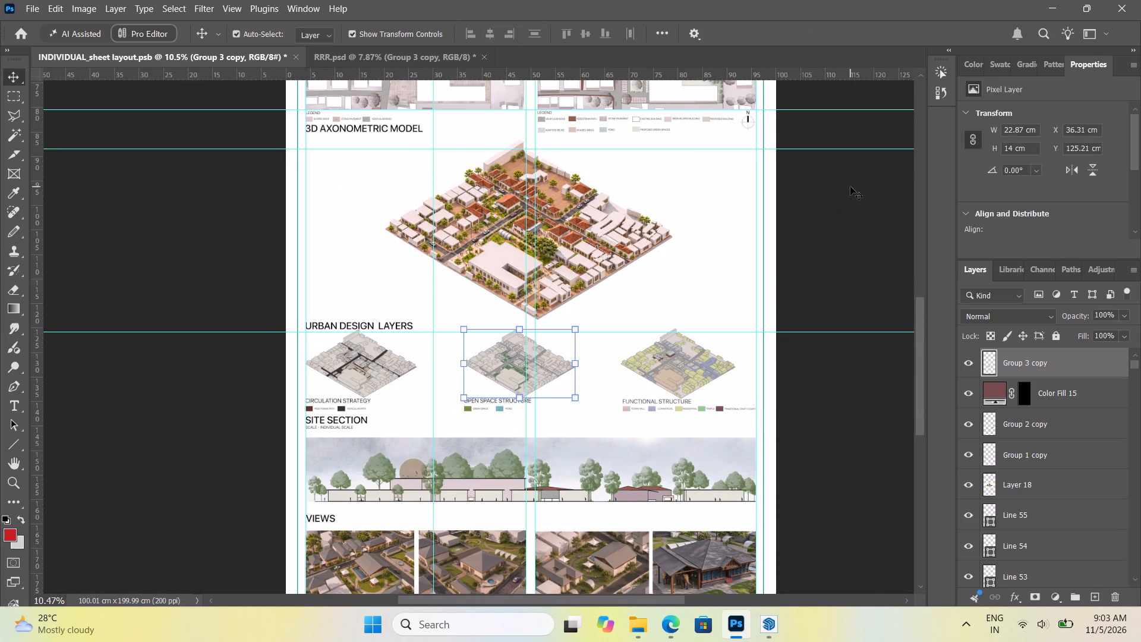
pyautogui.click(848, 165)
# Delete the blue pond swatch and the POND label from the Open Space Structure legend.
pyautogui.scroll(7, 528, 408)
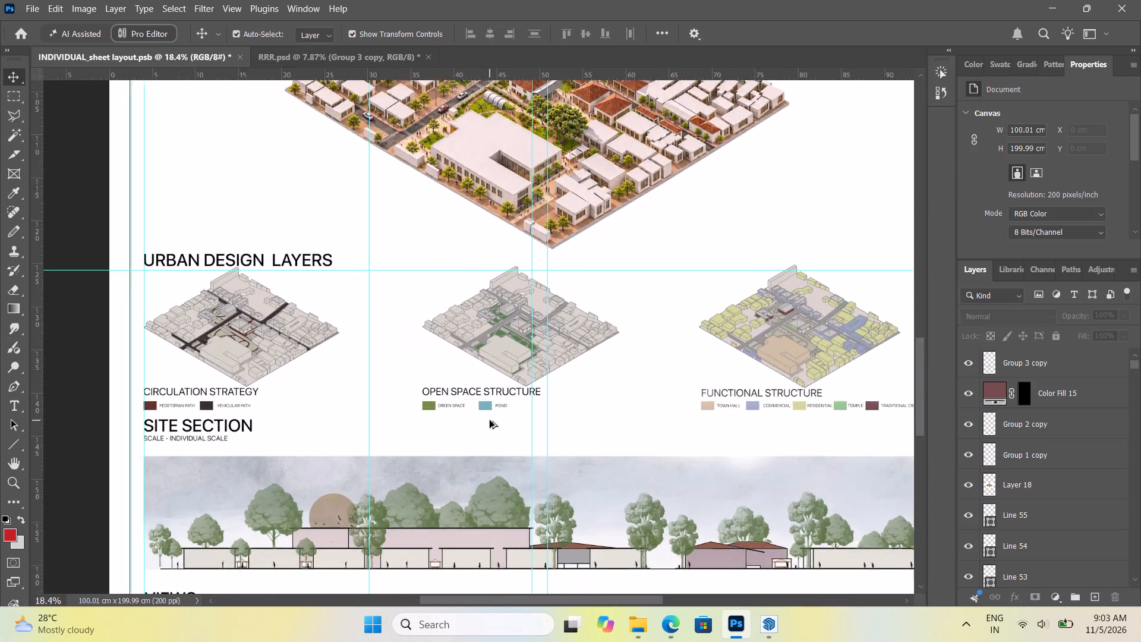
pyautogui.scroll(7, 490, 420)
pyautogui.click(484, 392)
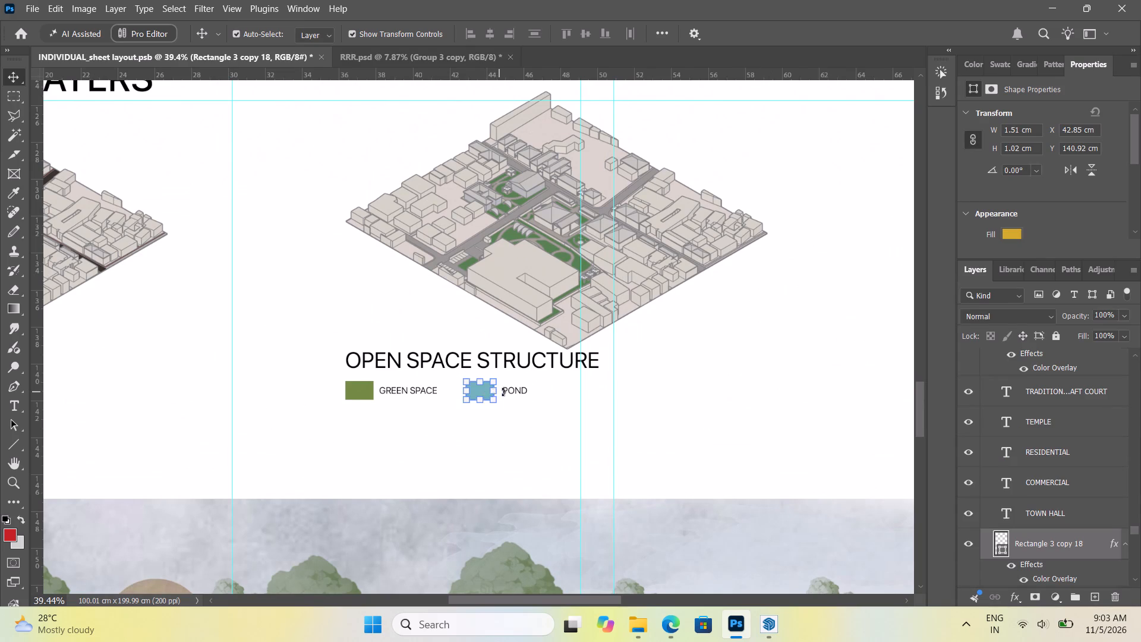
pyautogui.press('Delete')
pyautogui.click(519, 393)
pyautogui.press('Delete')
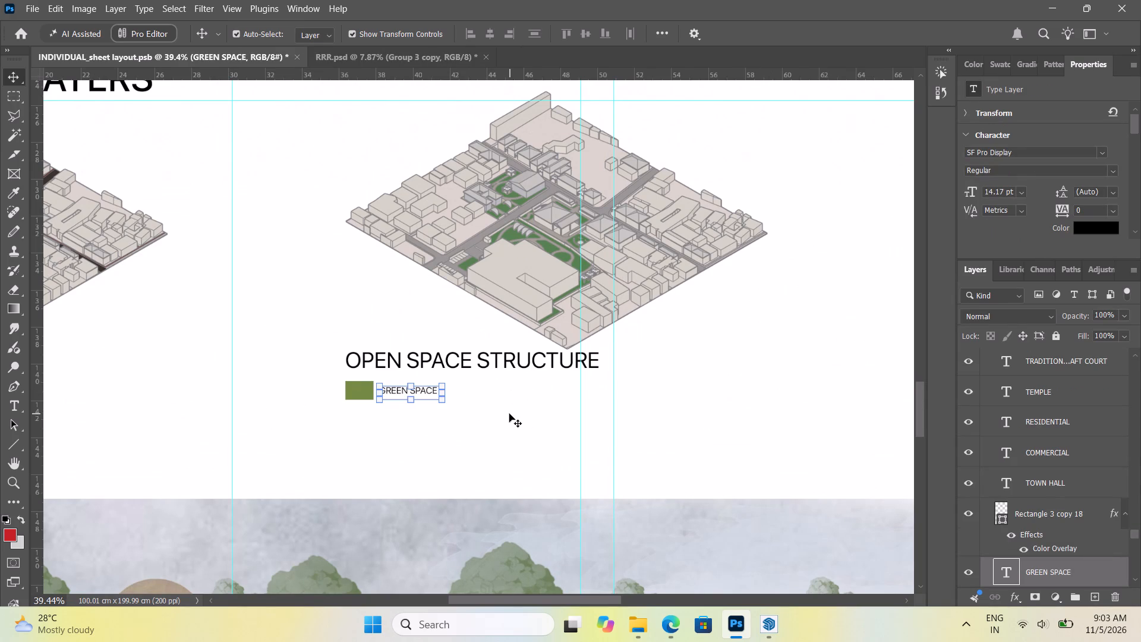
pyautogui.keyDown('alt'); pyautogui.scroll(-13, 509, 414); pyautogui.keyUp('alt')
pyautogui.click(176, 206)
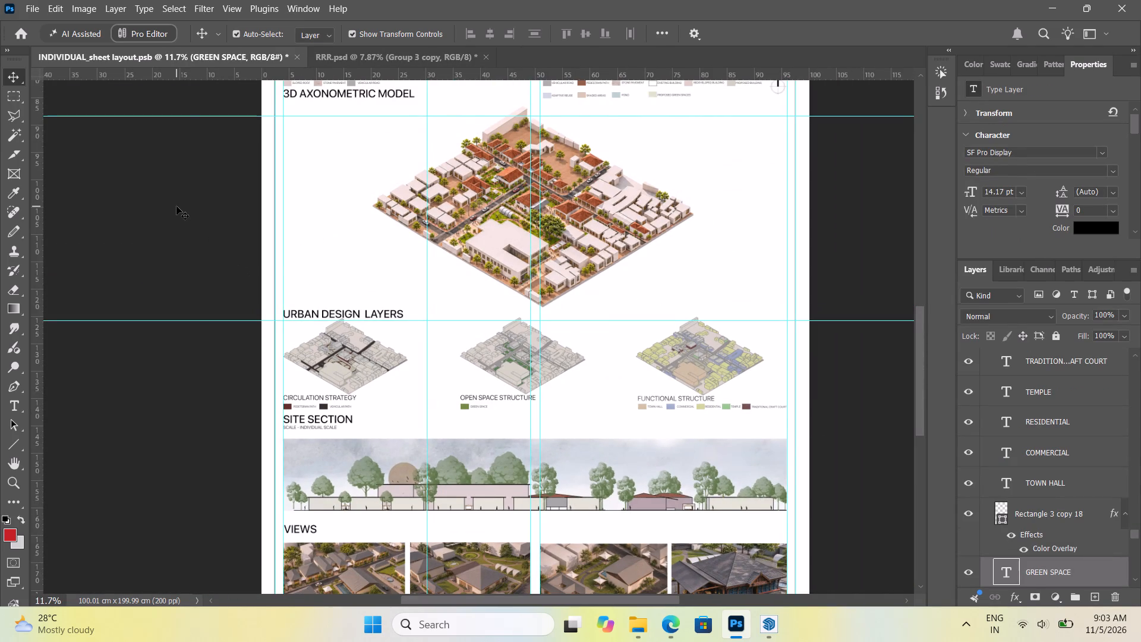
pyautogui.click(176, 206)
# Examine the three Urban Design Layers diagrams on the sheet, checking the overall layout and the open space diagram's green areas up close.
pyautogui.scroll(-5, 307, 220)
pyautogui.keyDown('alt'); pyautogui.scroll(-6, 522, 316); pyautogui.keyUp('alt')
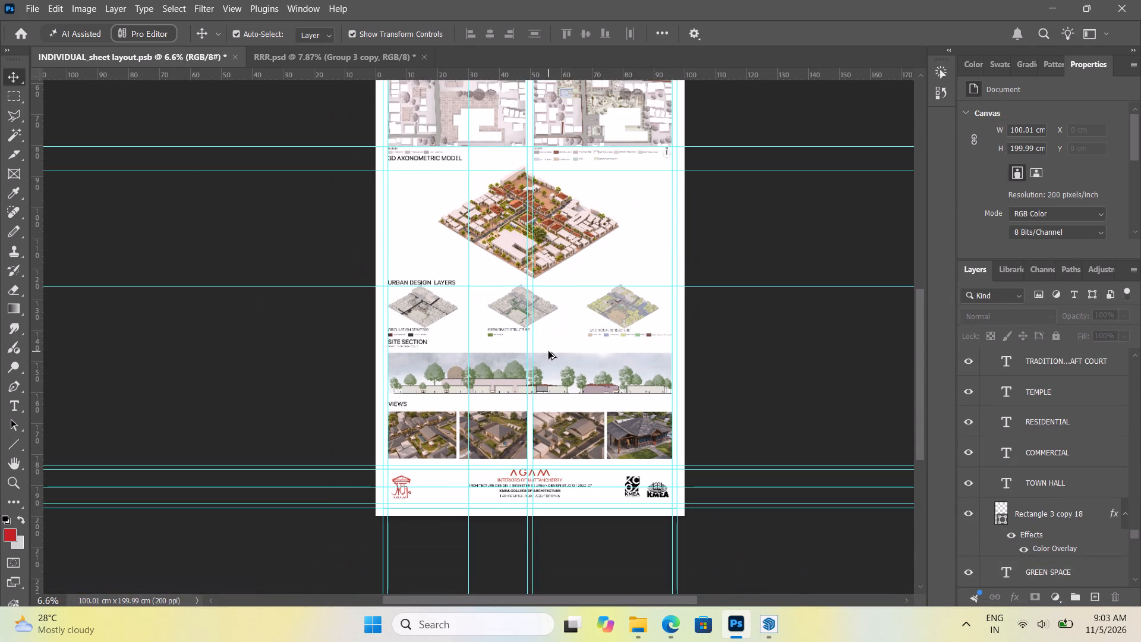
pyautogui.scroll(-4, 543, 340)
pyautogui.keyDown('alt'); pyautogui.scroll(7, 607, 288); pyautogui.keyUp('alt')
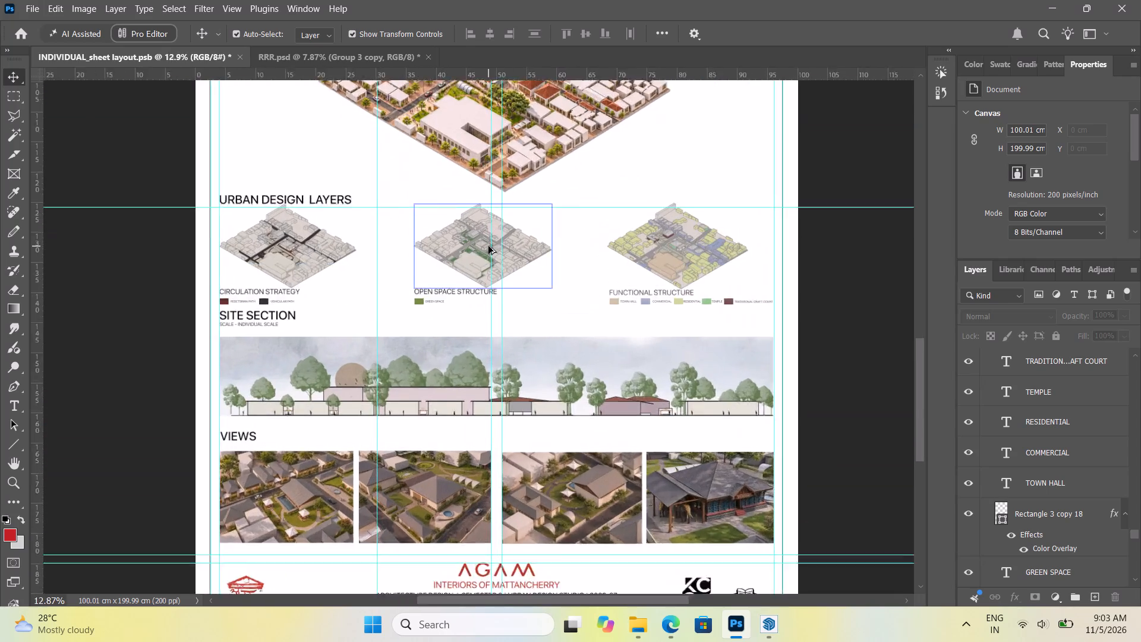
pyautogui.keyDown('alt'); pyautogui.scroll(8, 488, 246); pyautogui.keyUp('alt')
pyautogui.keyDown('alt'); pyautogui.scroll(-2, 505, 281); pyautogui.keyUp('alt')
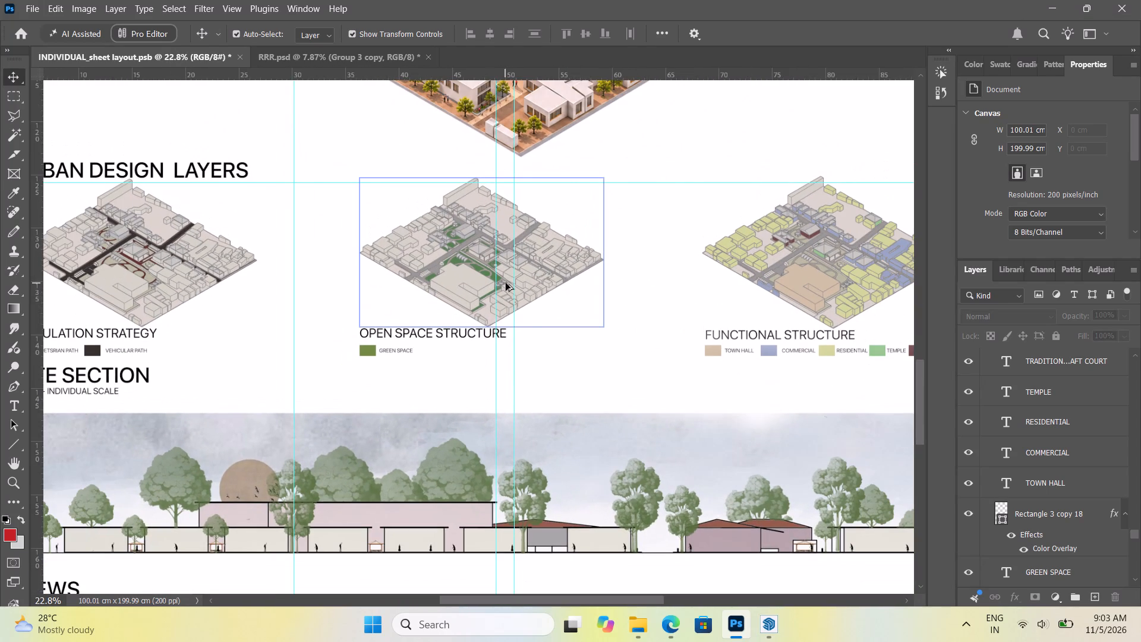
pyautogui.keyDown('alt'); pyautogui.scroll(-3, 531, 318); pyautogui.keyUp('alt')
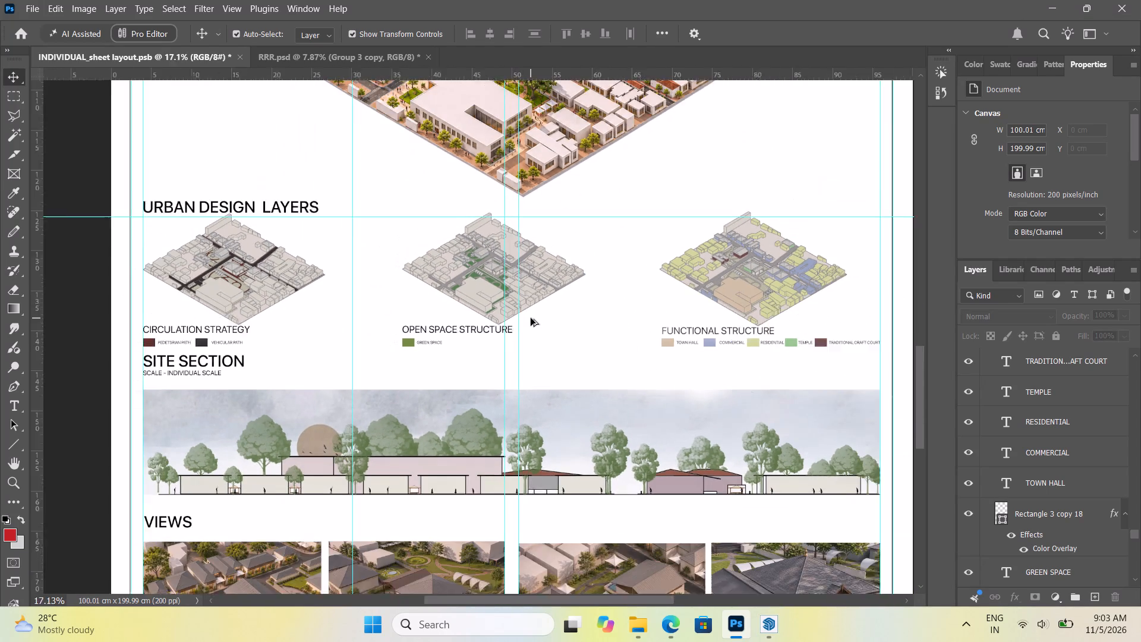
pyautogui.keyDown('alt'); pyautogui.scroll(-1, 531, 318); pyautogui.keyUp('alt')
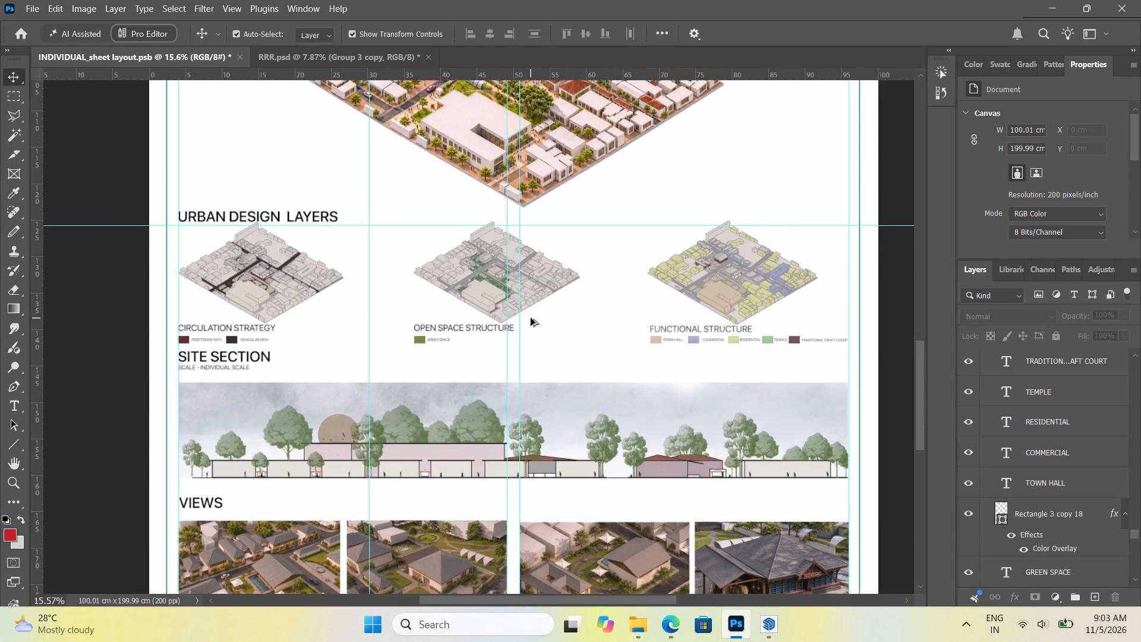
pyautogui.keyDown('alt'); pyautogui.scroll(10, 784, 287); pyautogui.keyUp('alt')
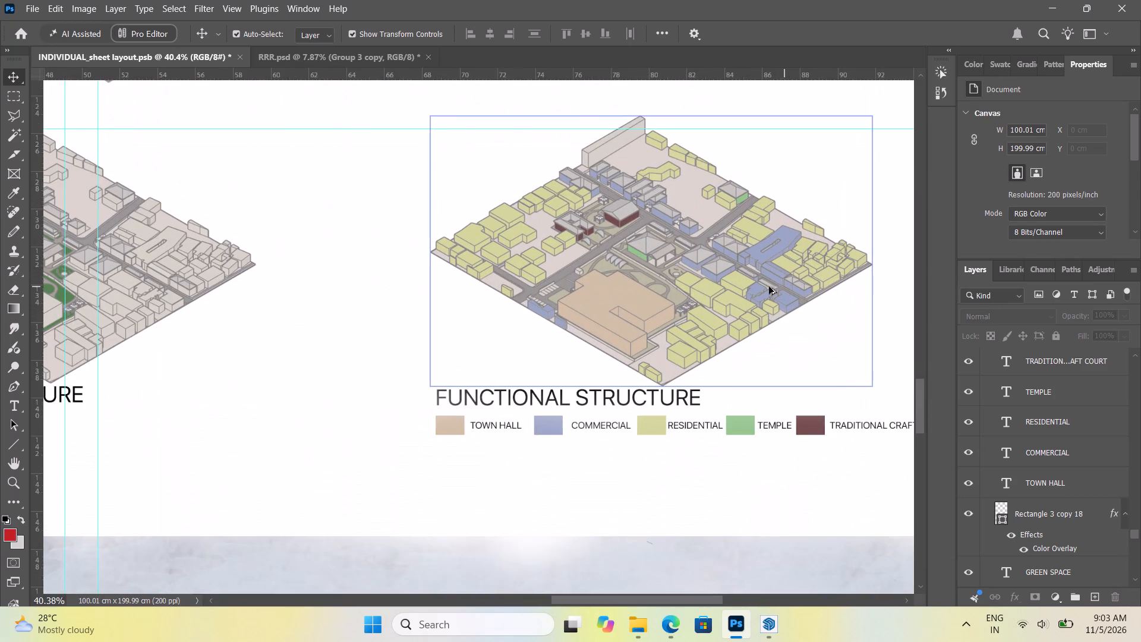
pyautogui.keyDown('alt'); pyautogui.scroll(-14, 529, 290); pyautogui.keyUp('alt')
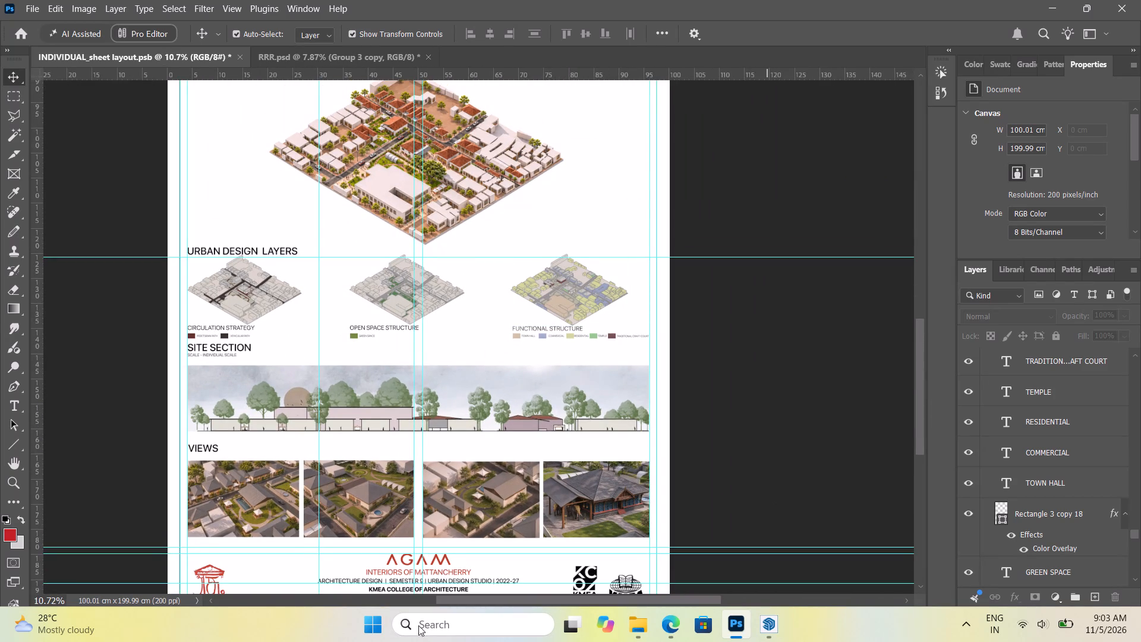
pyautogui.keyDown('alt'); pyautogui.scroll(-5, 473, 345); pyautogui.keyUp('alt')
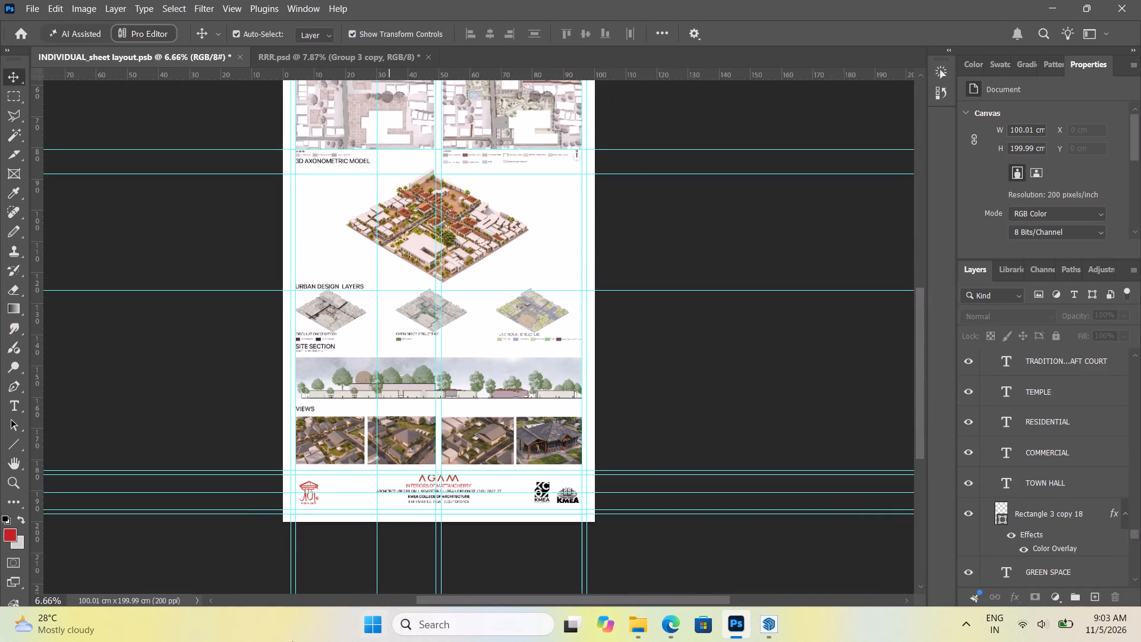
pyautogui.keyDown('alt'); pyautogui.scroll(10, 444, 322); pyautogui.keyUp('alt')
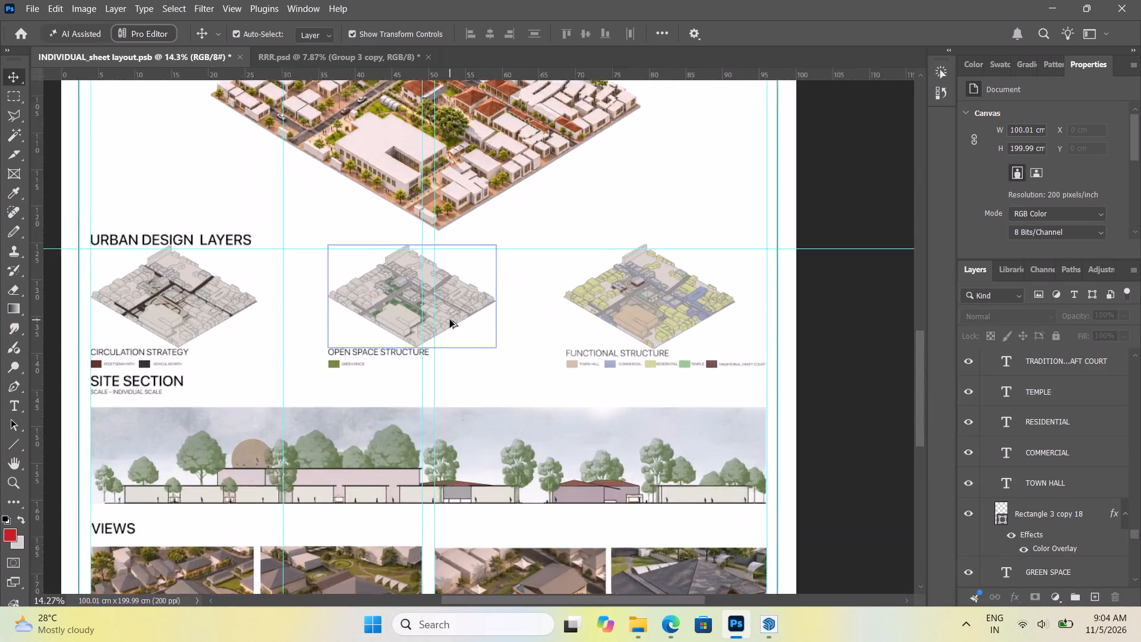
pyautogui.keyDown('alt'); pyautogui.scroll(2, 450, 320); pyautogui.keyUp('alt')
pyautogui.keyDown('alt'); pyautogui.scroll(20, 420, 308); pyautogui.keyUp('alt')
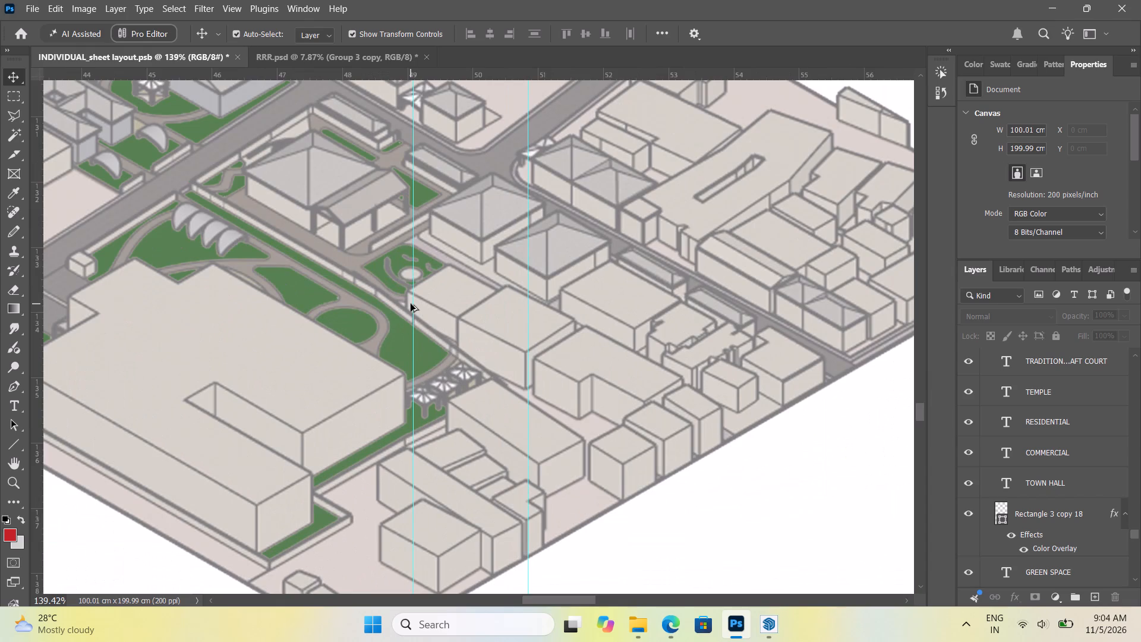
# Examine the three Urban Design Layers diagrams together and their place within the full sheet layout.
pyautogui.keyDown('alt'); pyautogui.scroll(-14, 411, 304); pyautogui.keyUp('alt')
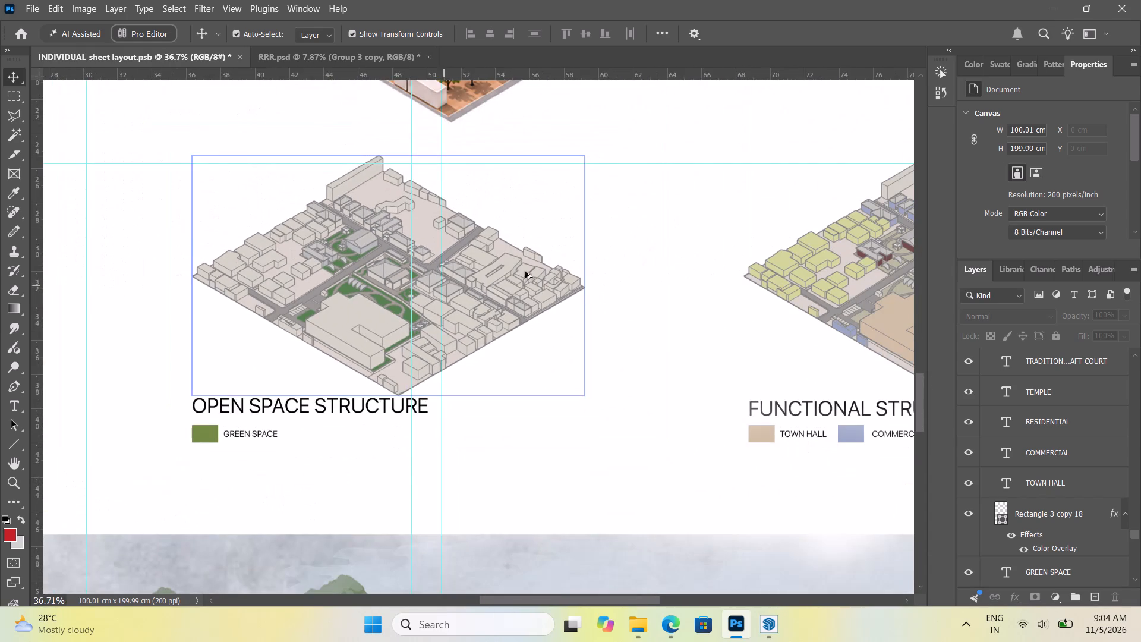
pyautogui.keyDown('alt'); pyautogui.scroll(-5, 540, 312); pyautogui.keyUp('alt')
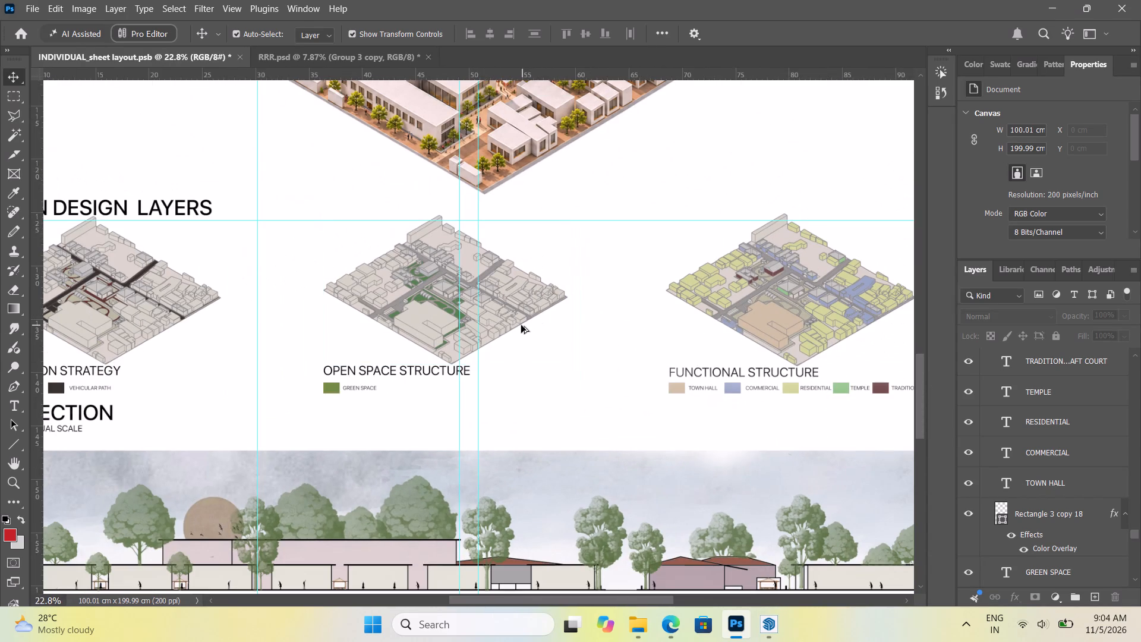
pyautogui.keyDown('alt'); pyautogui.scroll(-4, 521, 325); pyautogui.keyUp('alt')
pyautogui.keyDown('alt'); pyautogui.scroll(5, 313, 302); pyautogui.keyUp('alt')
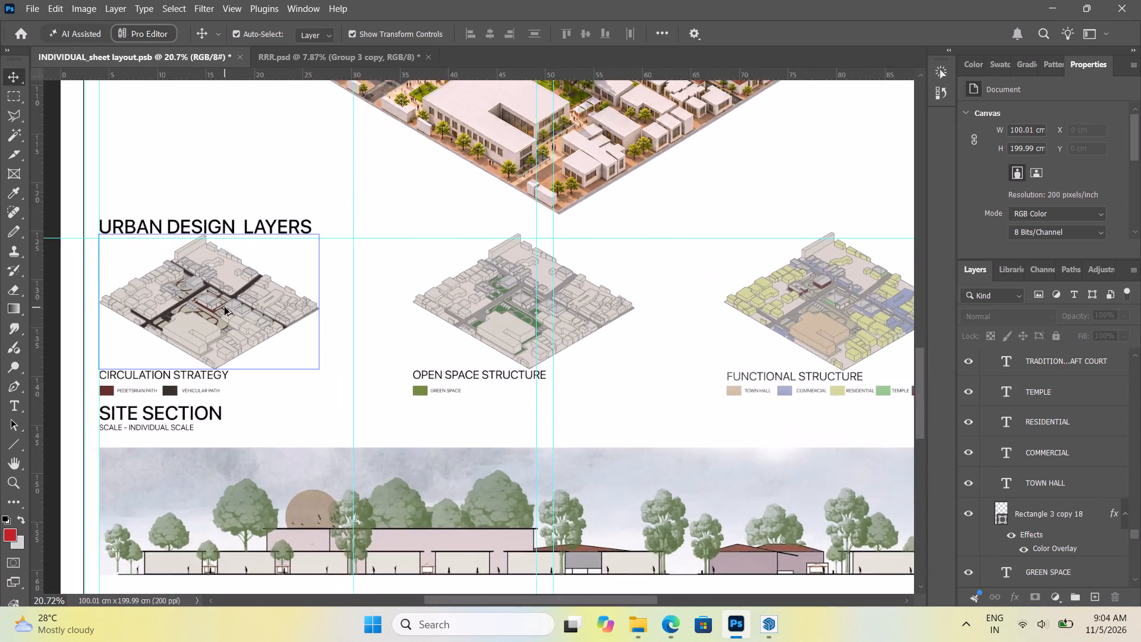
pyautogui.keyDown('alt'); pyautogui.scroll(6, 225, 307); pyautogui.keyUp('alt')
pyautogui.keyDown('alt'); pyautogui.scroll(-5, 515, 317); pyautogui.keyUp('alt')
pyautogui.keyDown('alt'); pyautogui.scroll(-9, 399, 343); pyautogui.keyUp('alt')
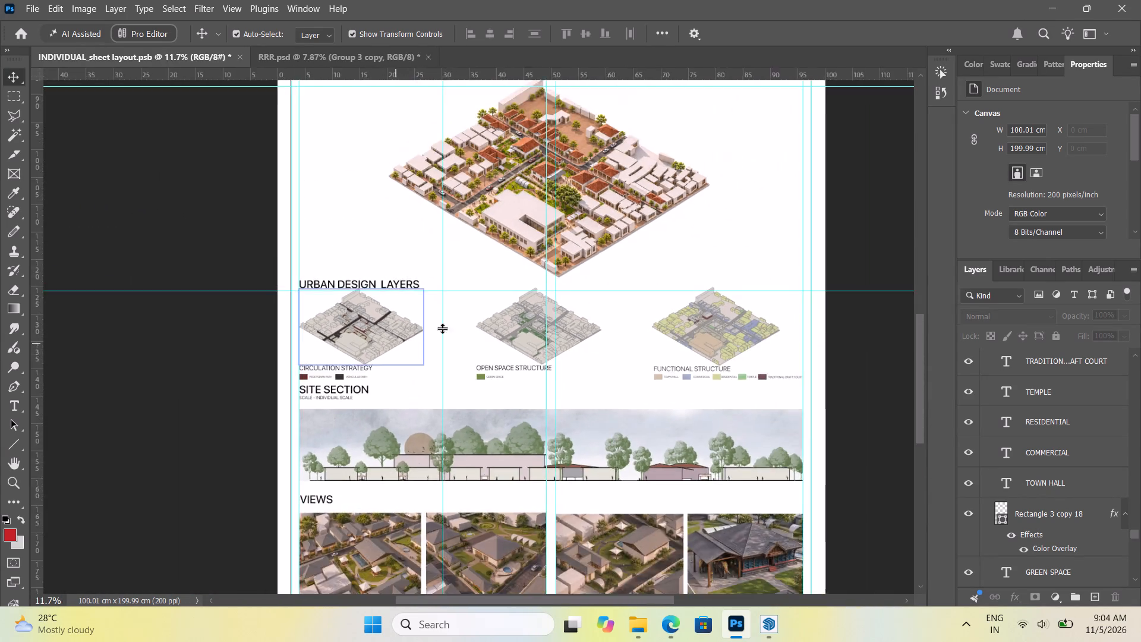
pyautogui.keyDown('alt'); pyautogui.scroll(4, 677, 310); pyautogui.keyUp('alt')
pyautogui.keyDown('alt'); pyautogui.scroll(-15, 743, 358); pyautogui.keyUp('alt')
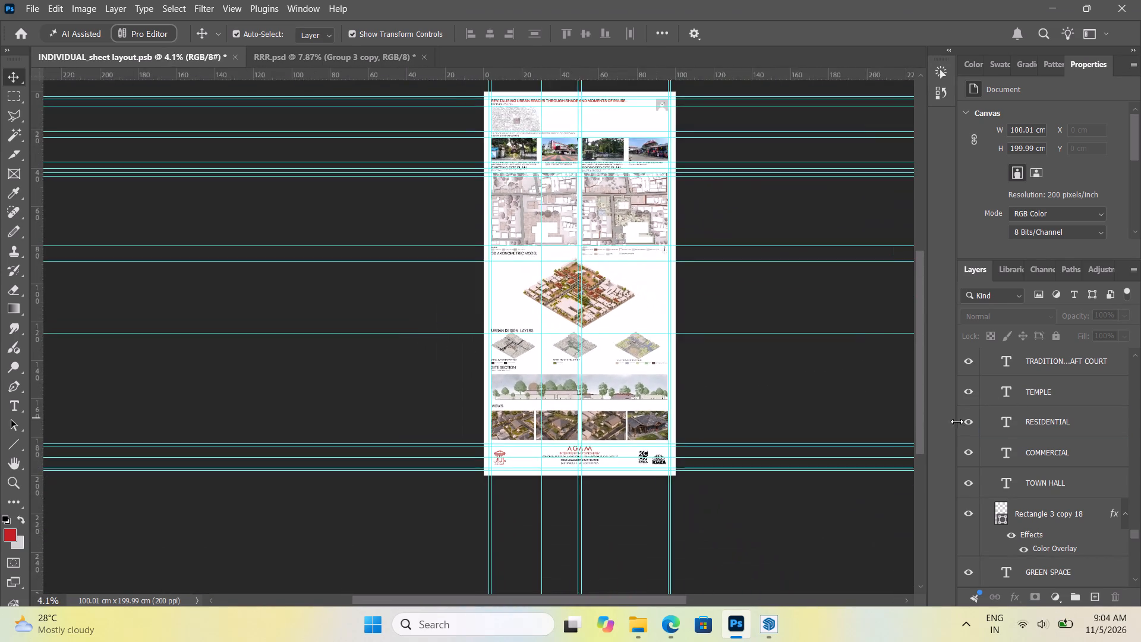
pyautogui.keyDown('alt'); pyautogui.scroll(3, 944, 426); pyautogui.keyUp('alt')
pyautogui.keyDown('alt'); pyautogui.scroll(13, 692, 455); pyautogui.keyUp('alt')
pyautogui.keyDown('alt'); pyautogui.scroll(-15, 528, 411); pyautogui.keyUp('alt')
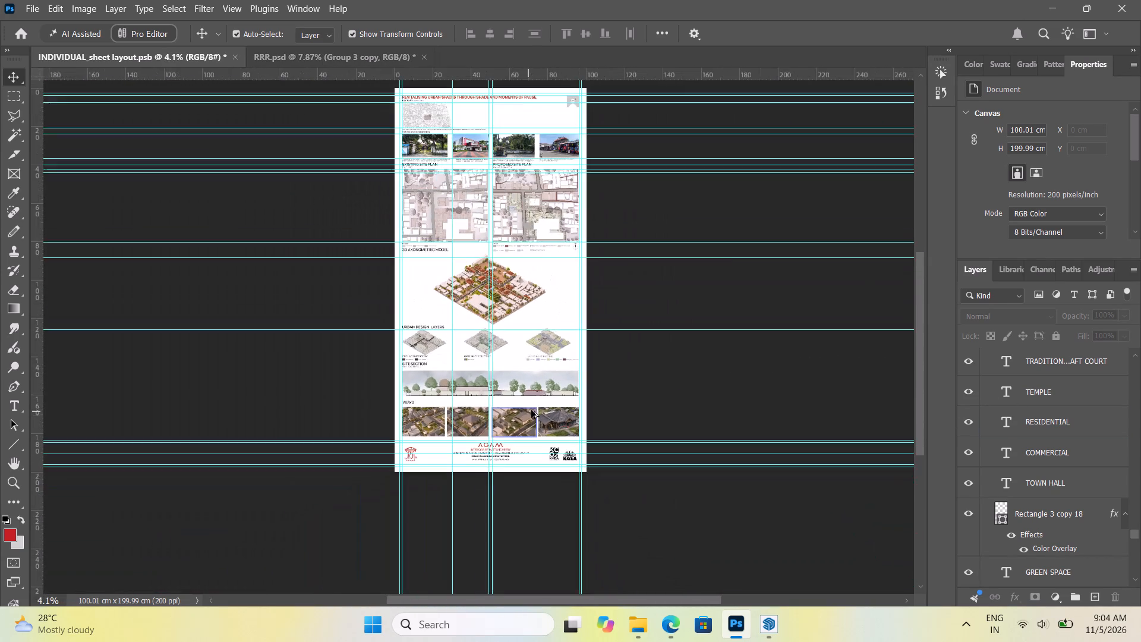
# Deselect everything on the sheet and save INDIVIDUAL_sheet layout.psb.
pyautogui.click(713, 197)
pyautogui.hotkey('ctrl', 's')
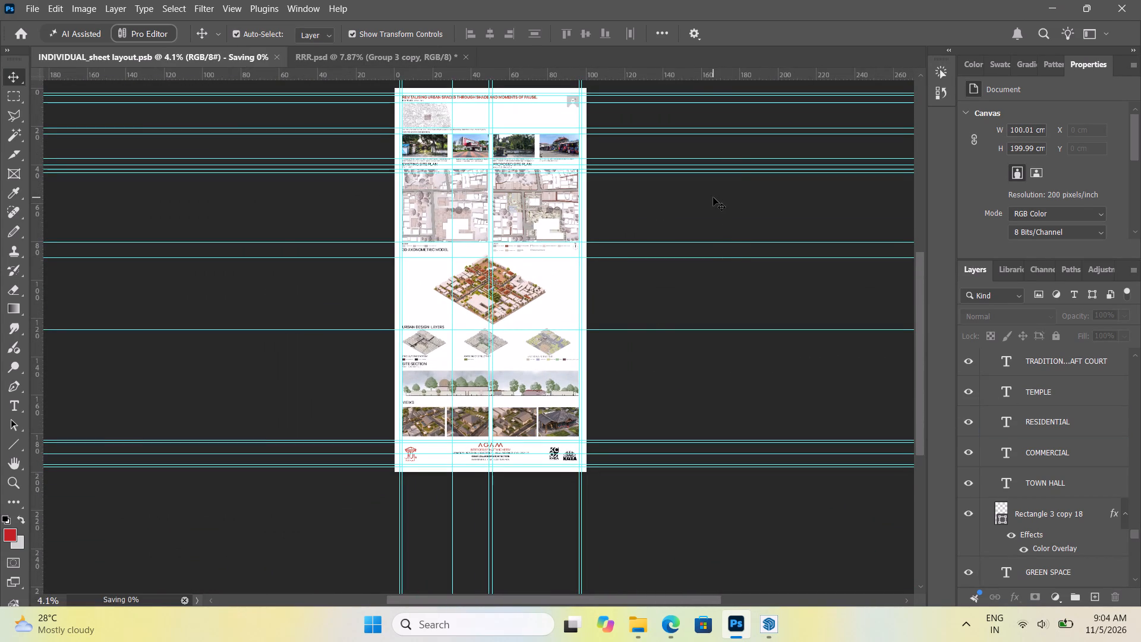
# Examine the 3D Axonometric Model render up close and in relation to the surrounding sheet sections.
pyautogui.scroll(4, 591, 238)
pyautogui.scroll(4, 567, 323)
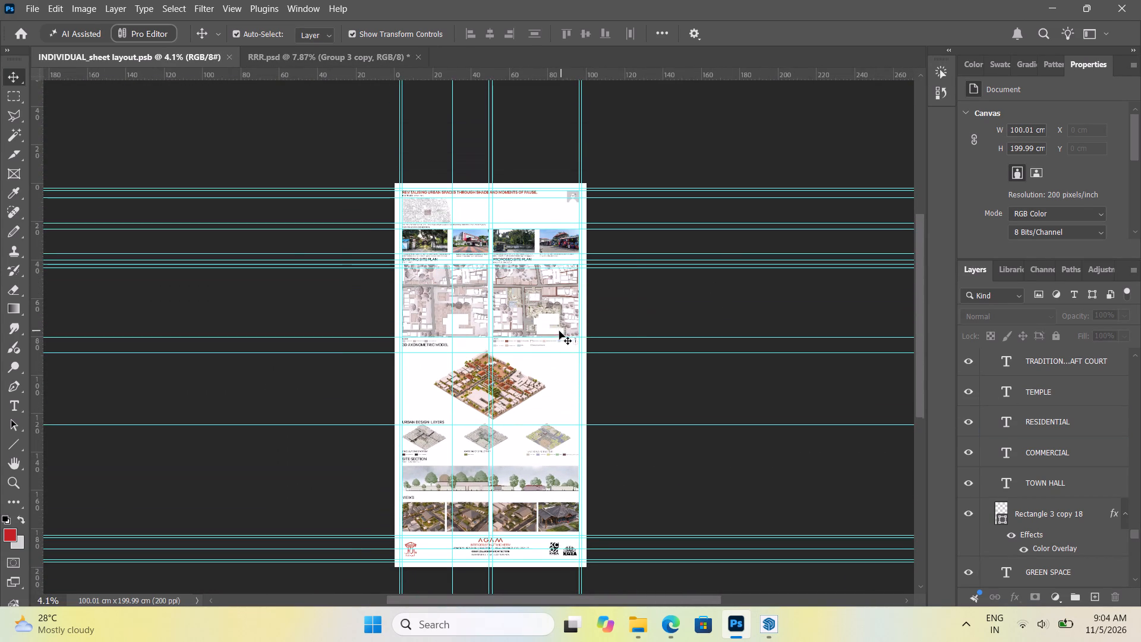
pyautogui.keyDown('alt'); pyautogui.scroll(16, 486, 351); pyautogui.keyUp('alt')
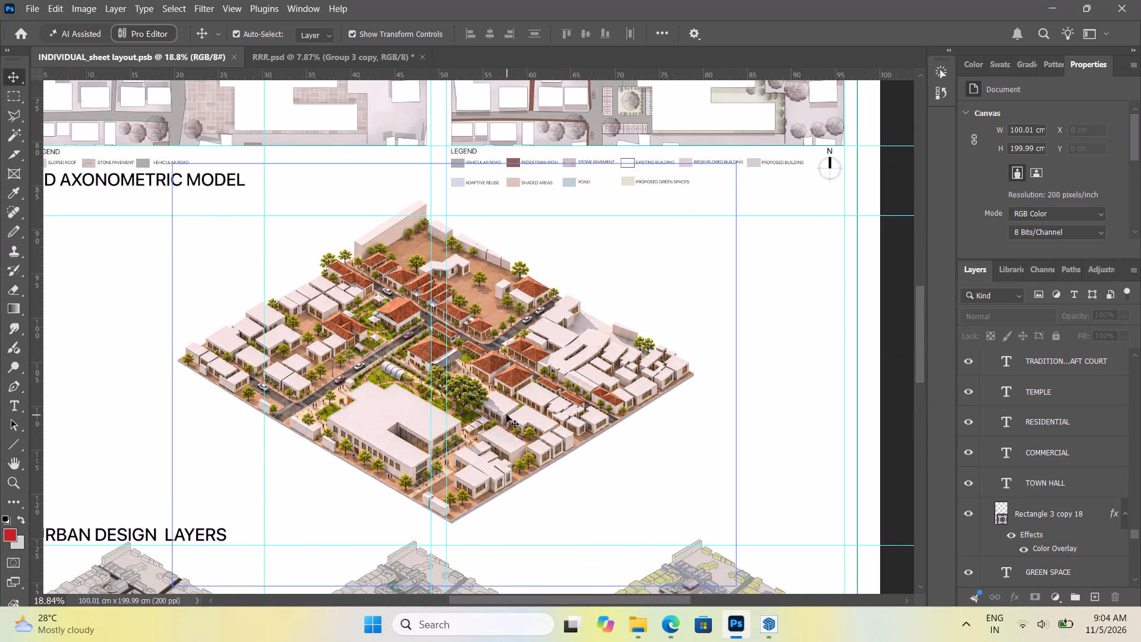
pyautogui.keyDown('alt'); pyautogui.scroll(5, 505, 391); pyautogui.keyUp('alt')
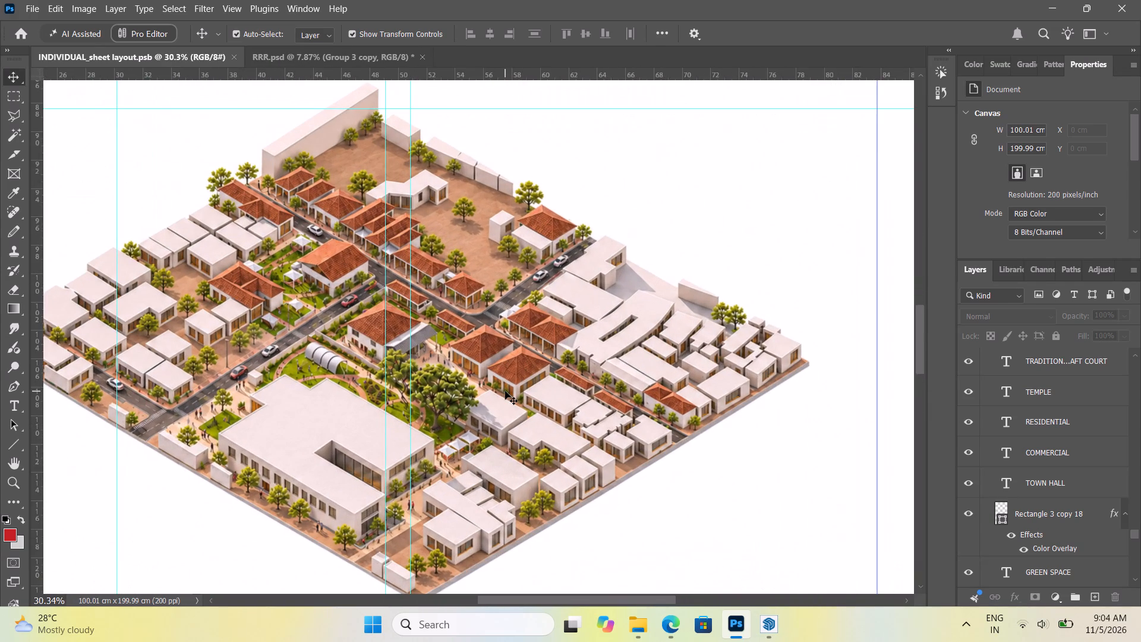
pyautogui.keyDown('alt'); pyautogui.scroll(-5, 505, 391); pyautogui.keyUp('alt')
pyautogui.keyDown('alt'); pyautogui.scroll(4, 394, 446); pyautogui.keyUp('alt')
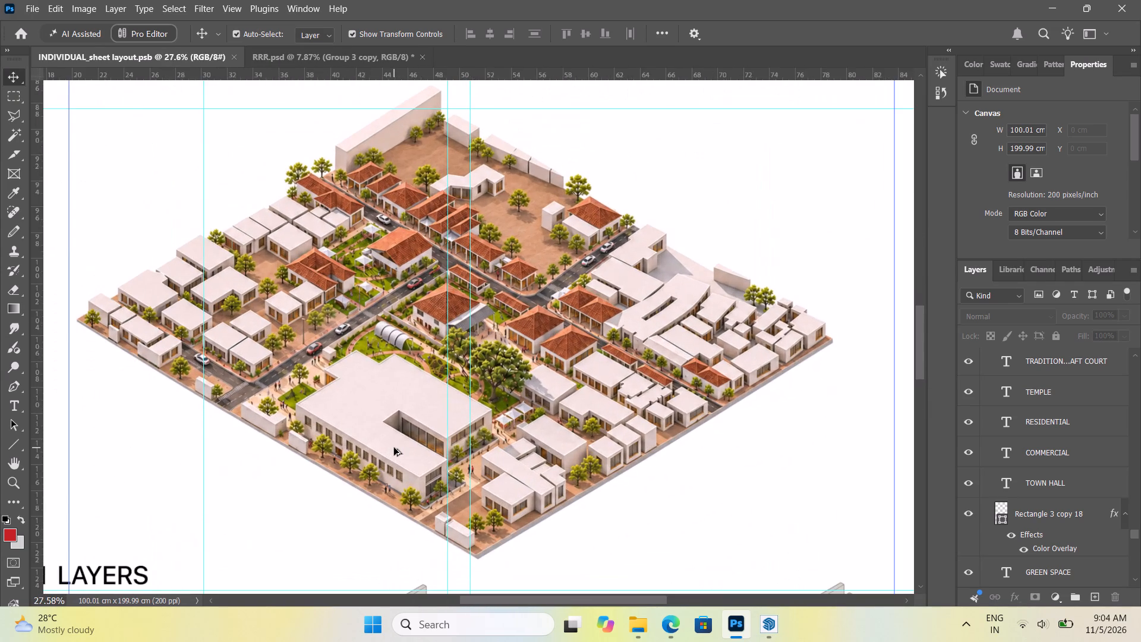
pyautogui.keyDown('alt'); pyautogui.scroll(-8, 452, 349); pyautogui.keyUp('alt')
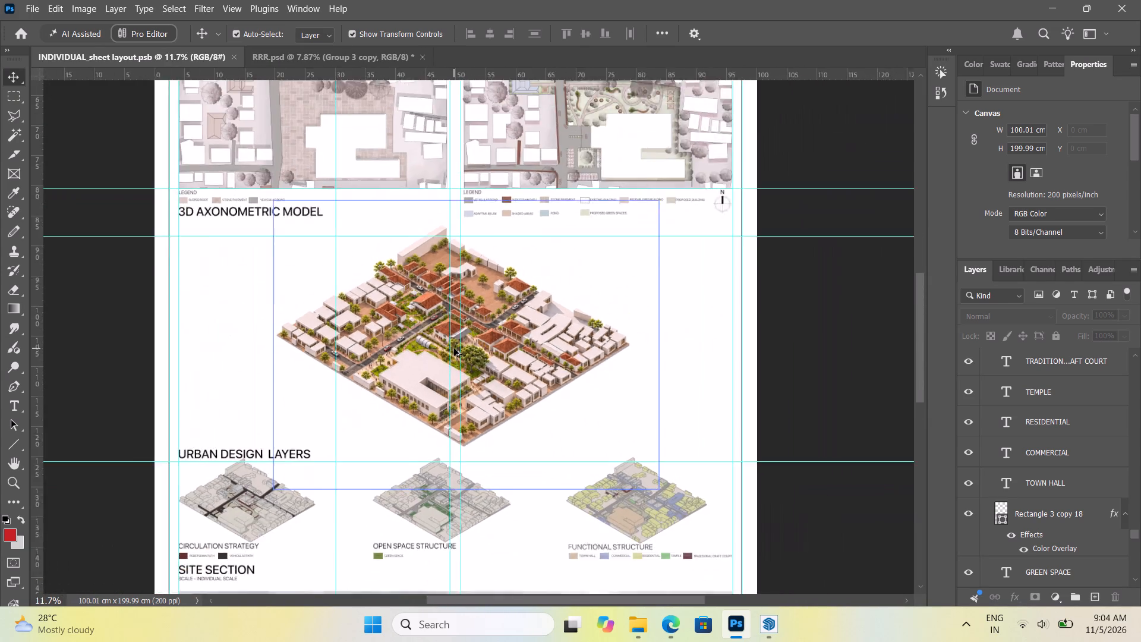
pyautogui.keyDown('alt'); pyautogui.scroll(-5, 454, 348); pyautogui.keyUp('alt')
pyautogui.keyDown('alt'); pyautogui.scroll(4, 469, 371); pyautogui.keyUp('alt')
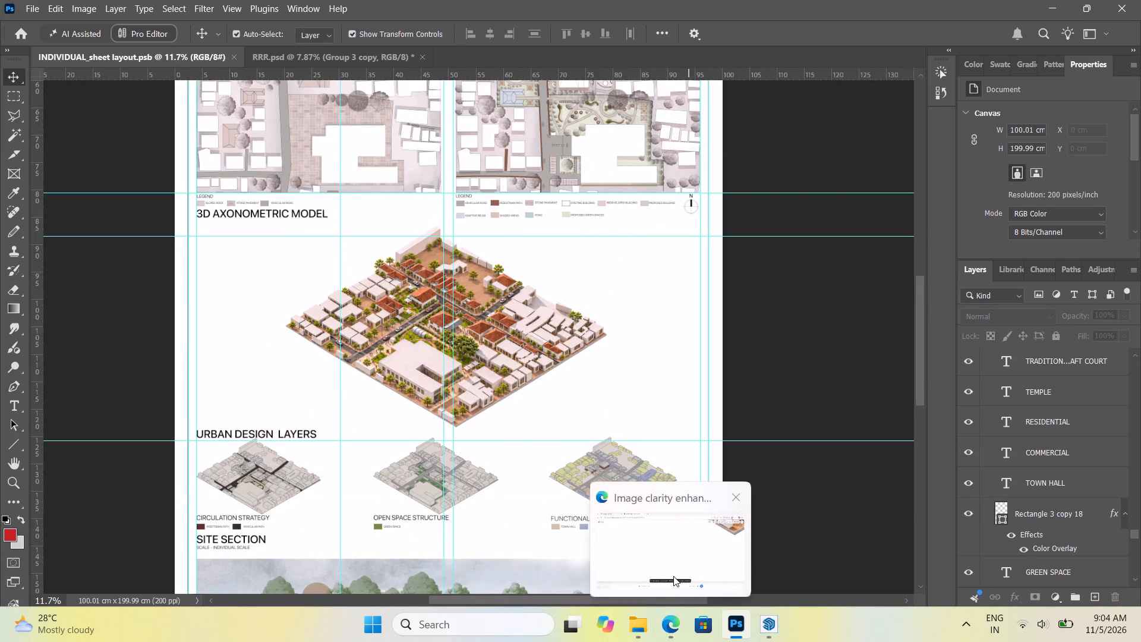
# Switch to ChatGPT in Edge and view the whole axonometric image in the Image clarity enhancement chat.
pyautogui.click(673, 575)
pyautogui.keyDown('alt'); pyautogui.scroll(-5, 522, 359); pyautogui.keyUp('alt')
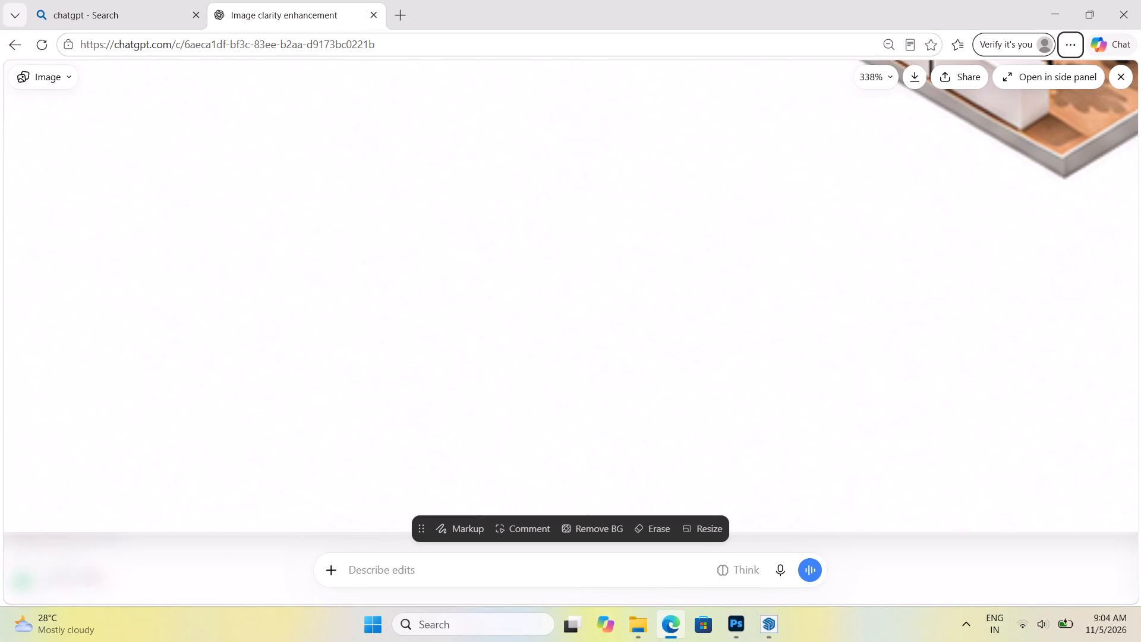
pyautogui.keyDown('alt'); pyautogui.scroll(-9, 522, 359); pyautogui.keyUp('alt')
pyautogui.keyDown('ctrl'); pyautogui.scroll(-4, 522, 359); pyautogui.keyUp('ctrl')
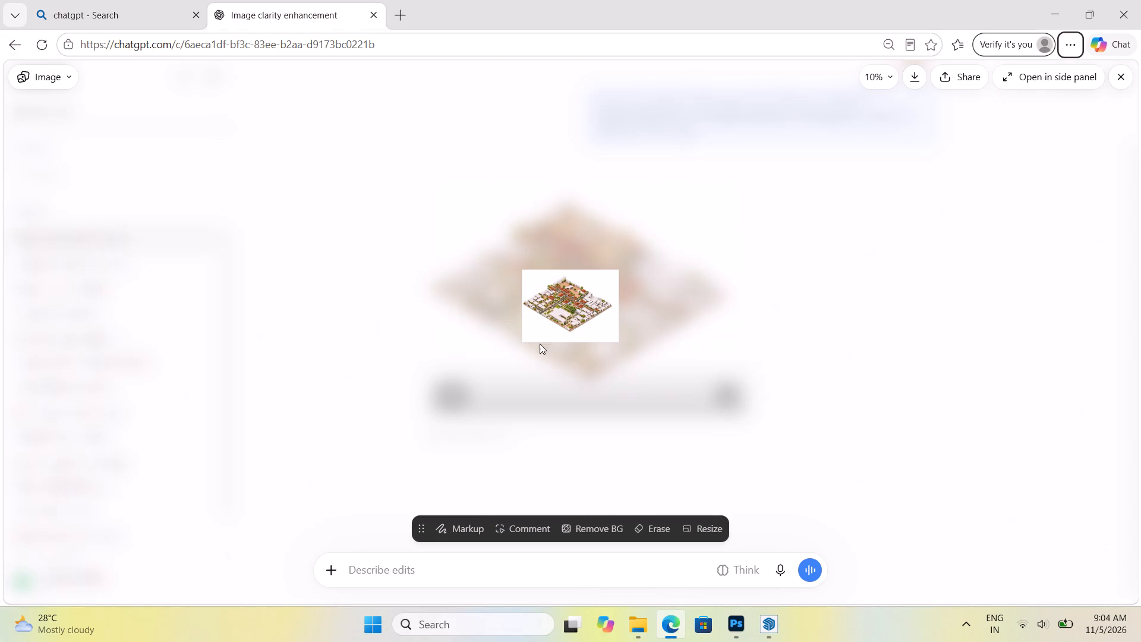
pyautogui.keyDown('ctrl'); pyautogui.scroll(3, 570, 330); pyautogui.keyUp('ctrl')
pyautogui.keyDown('ctrl'); pyautogui.scroll(-2, 570, 330); pyautogui.keyUp('ctrl')
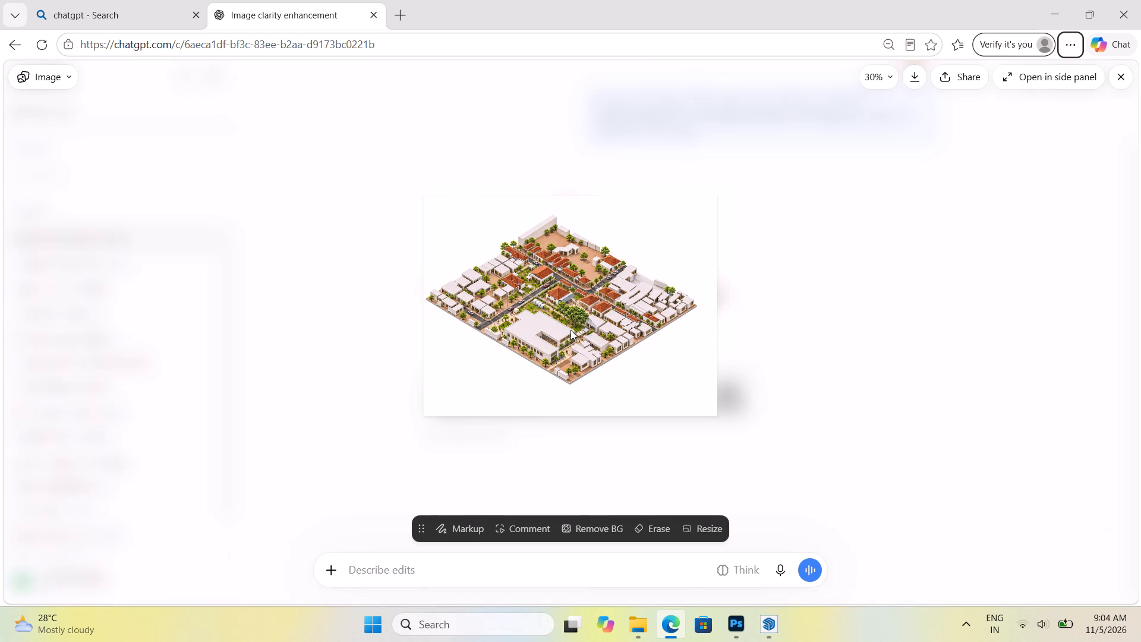
pyautogui.click(797, 260)
pyautogui.scroll(-4, 763, 310)
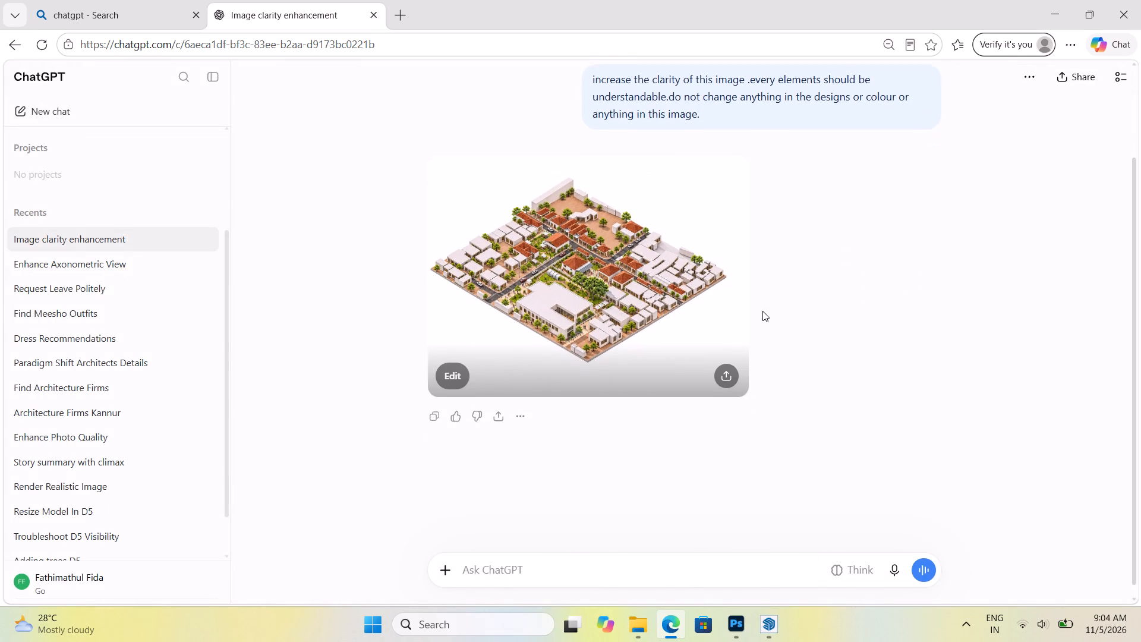
# Open the Enhance Axonometric View chat and look through its generated axonometric renders and prompts.
pyautogui.click(109, 269)
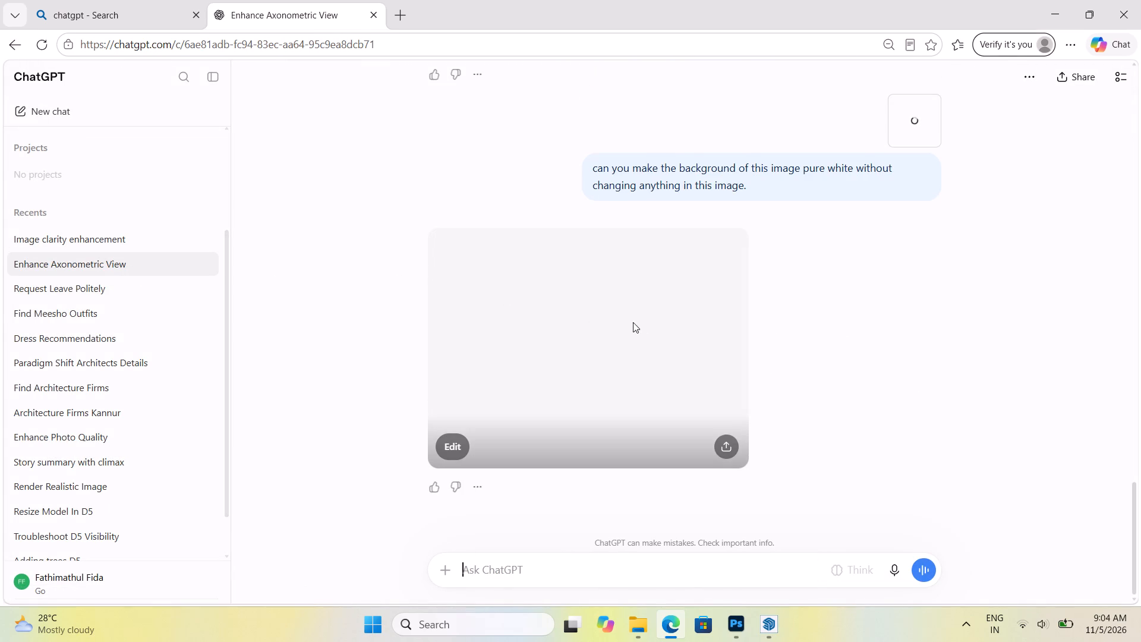
pyautogui.scroll(2, 639, 323)
pyautogui.scroll(1, 764, 373)
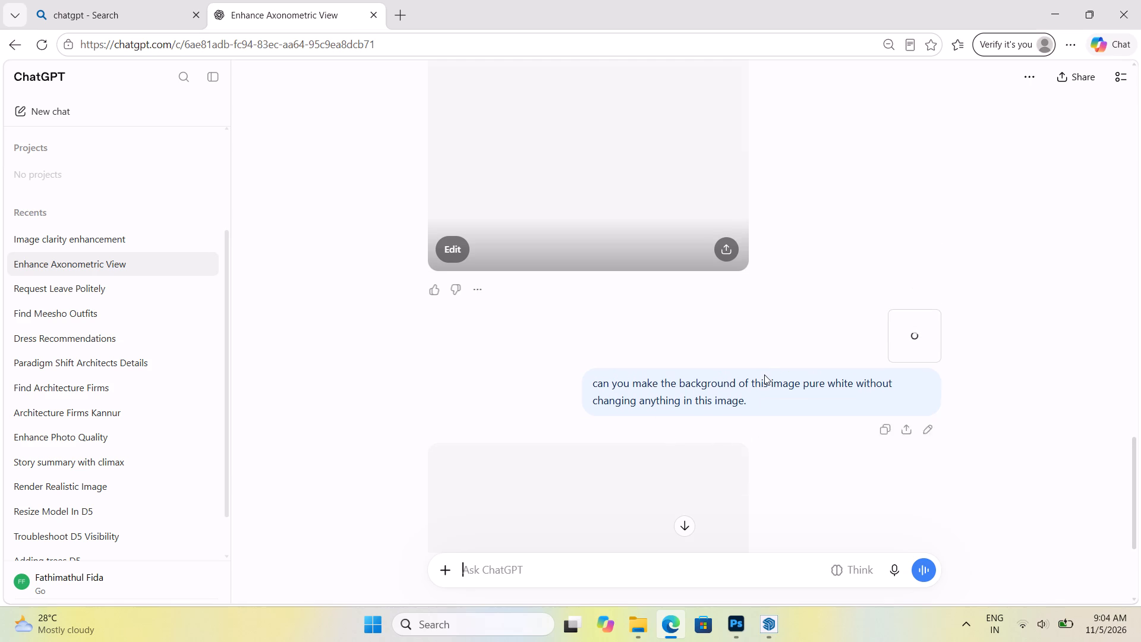
pyautogui.scroll(8, 768, 366)
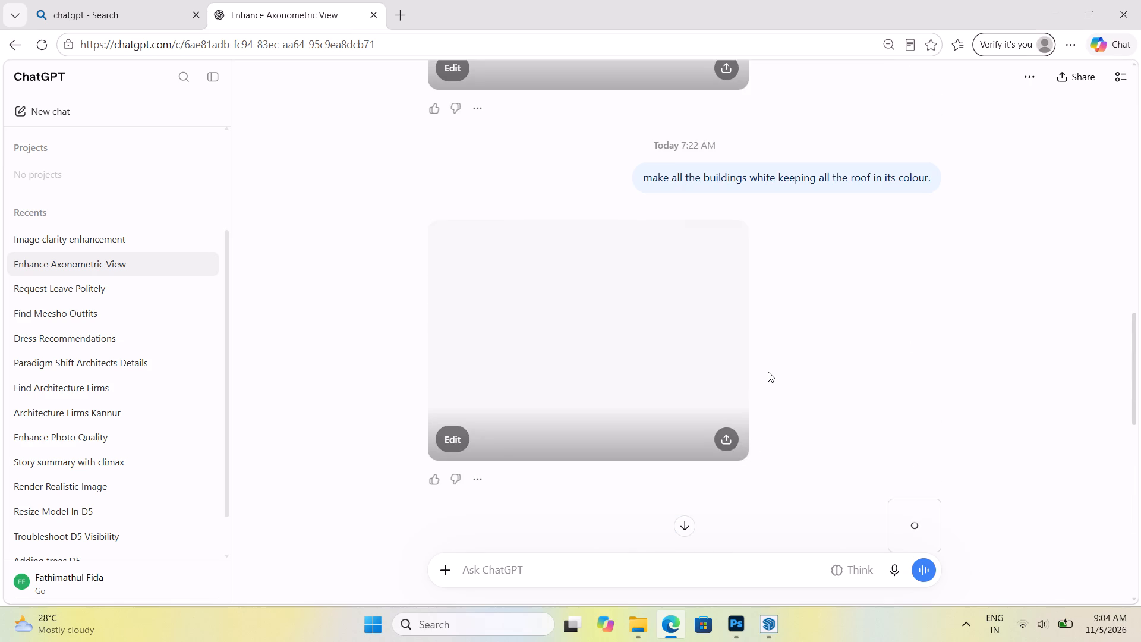
pyautogui.scroll(-9, 764, 379)
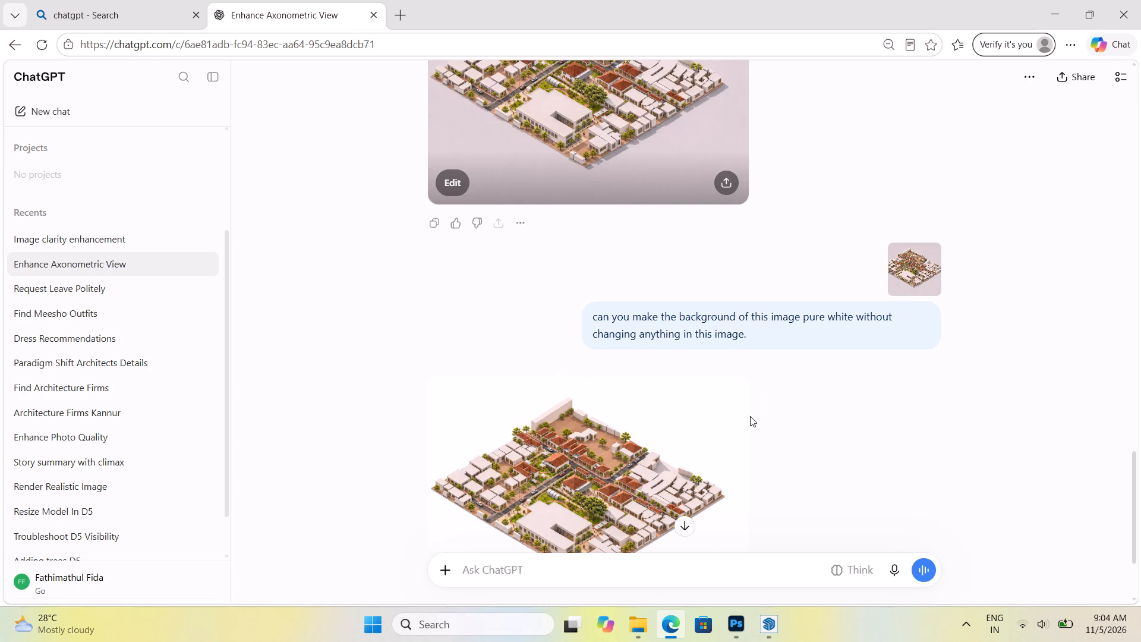
pyautogui.scroll(-3, 752, 406)
pyautogui.scroll(5, 753, 398)
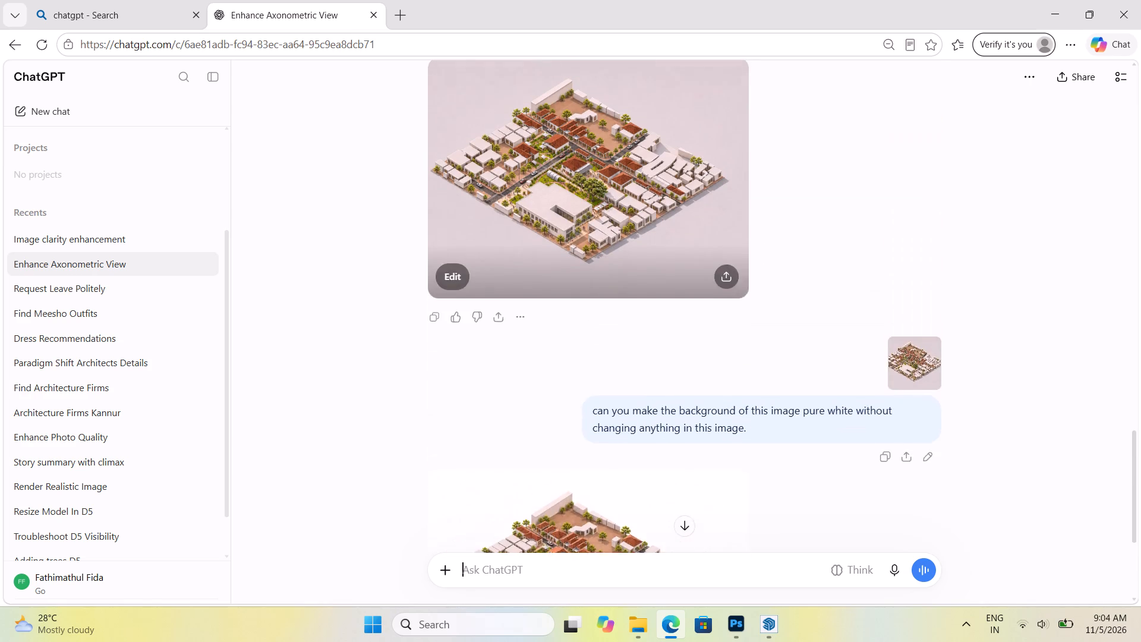
pyautogui.scroll(6, 753, 392)
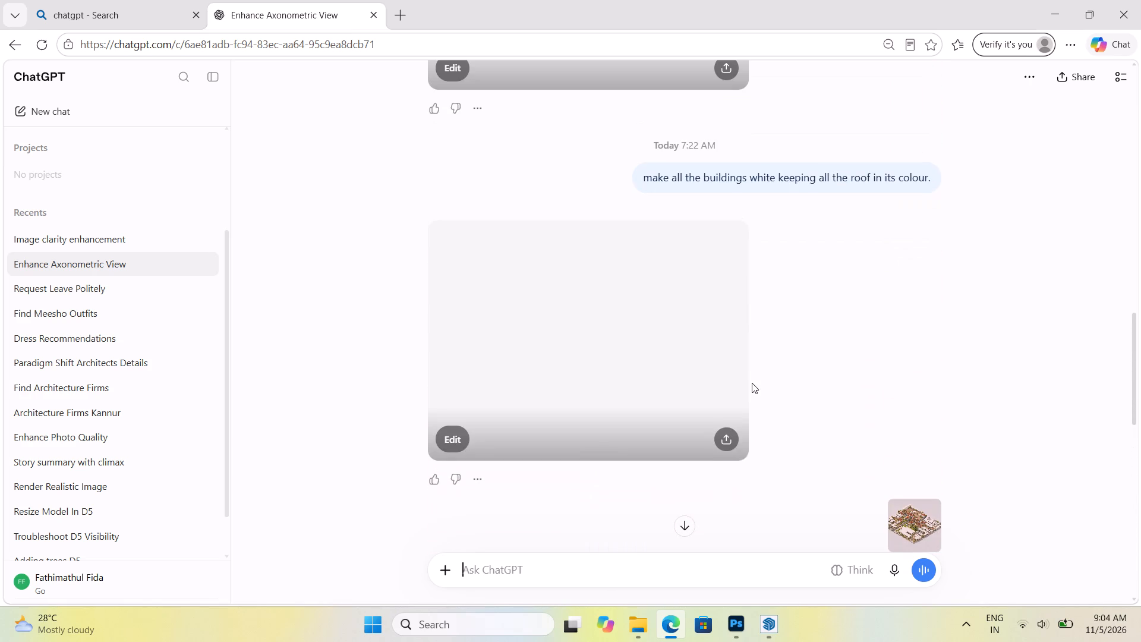
pyautogui.scroll(3, 752, 383)
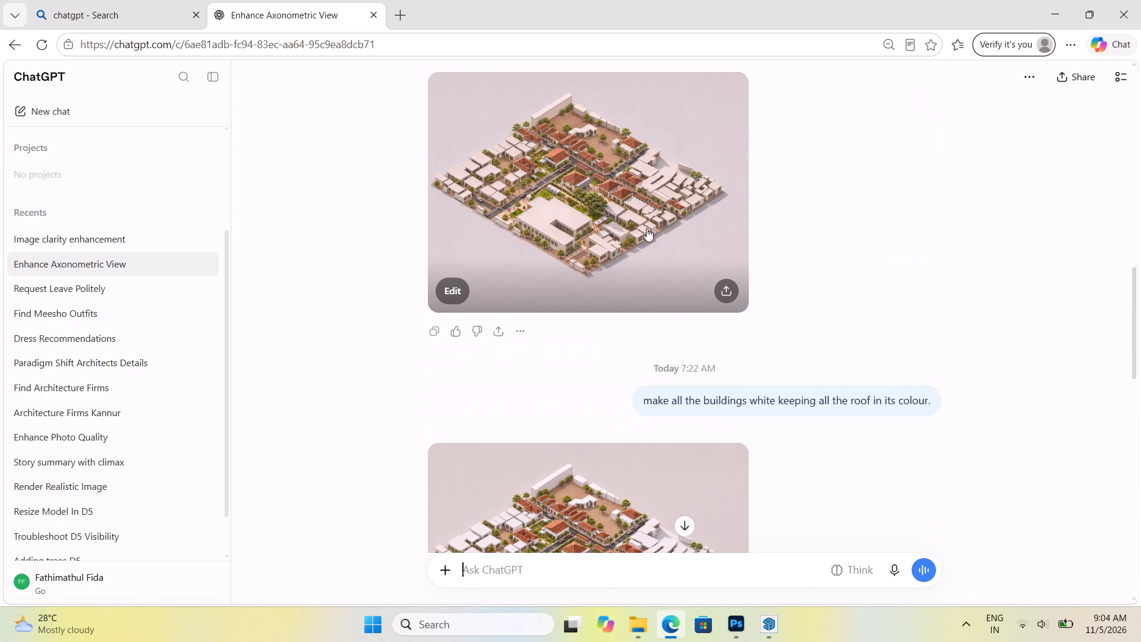
# Copy the pink-grey background render preceding the "make all the buildings white" prompt and paste it into the Photoshop sheet layout.
pyautogui.click(618, 182)
pyautogui.rightClick(504, 260)
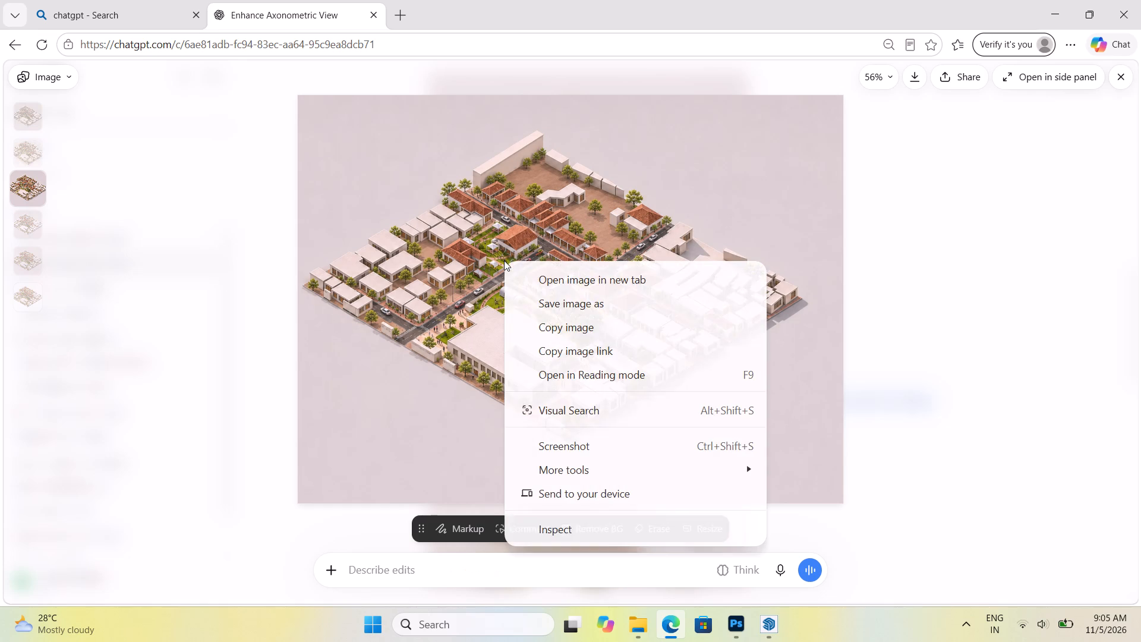
pyautogui.click(626, 327)
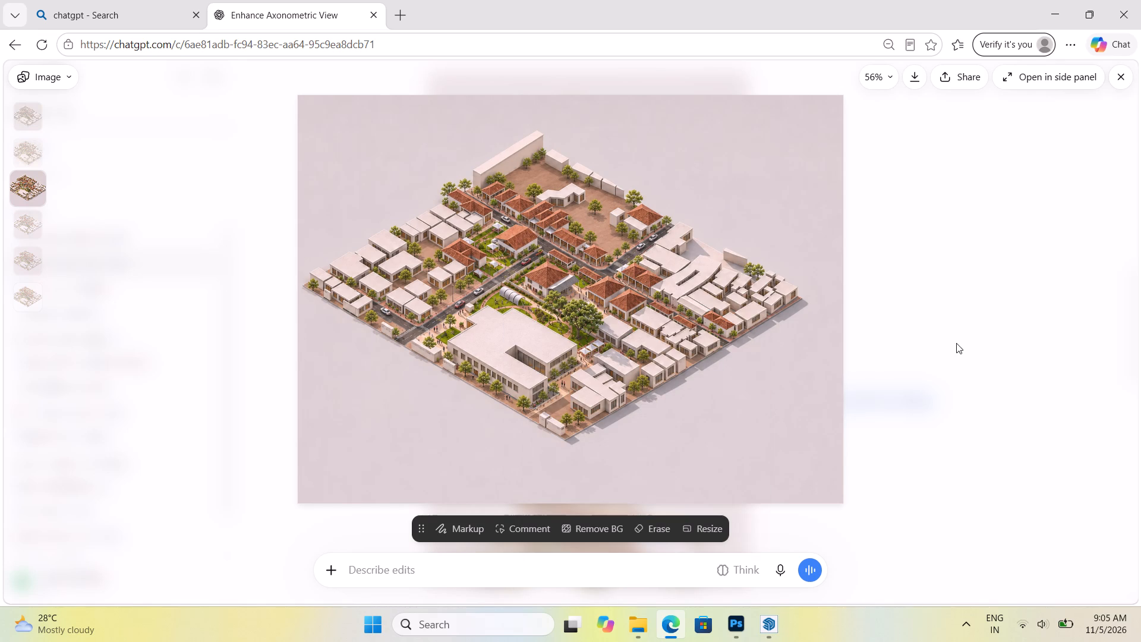
pyautogui.click(956, 343)
pyautogui.scroll(-13, 625, 318)
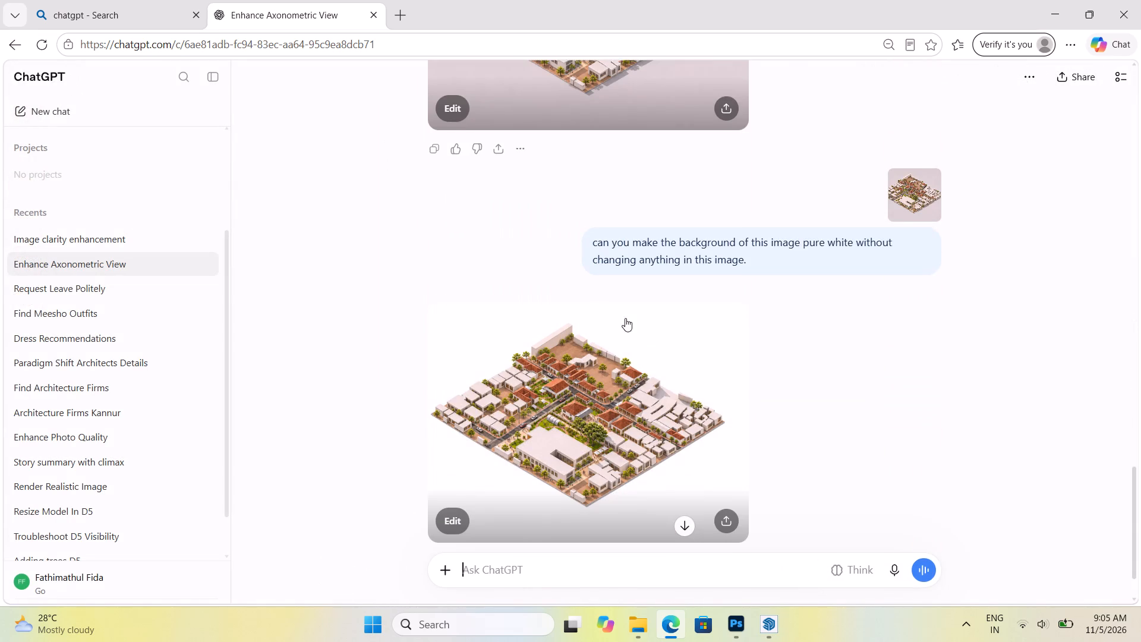
pyautogui.scroll(-4, 625, 318)
pyautogui.click(736, 621)
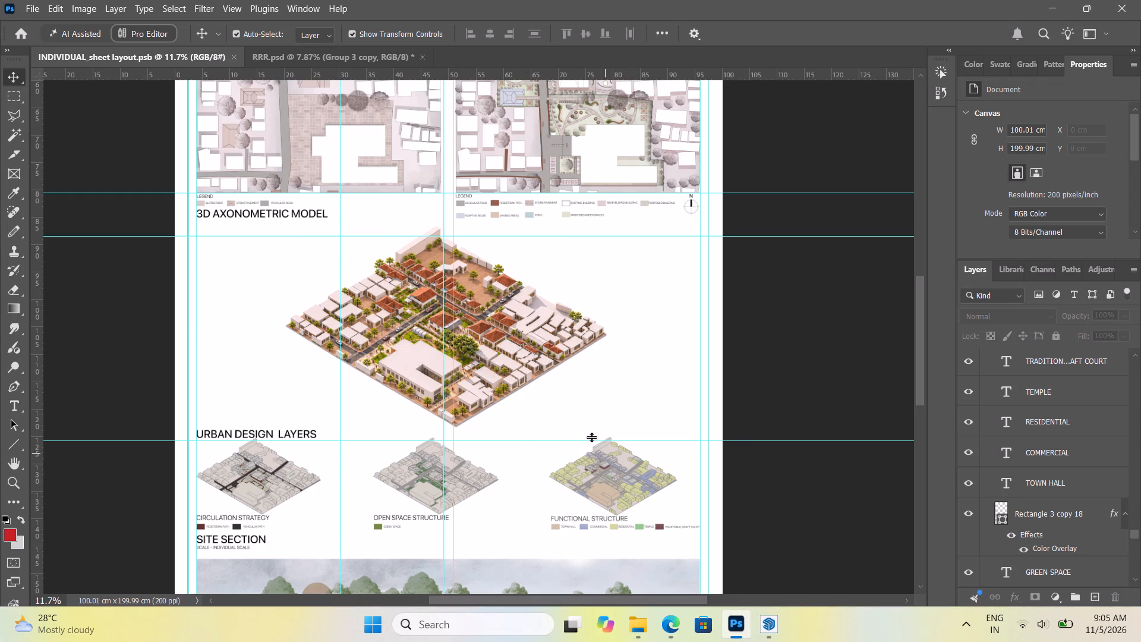
pyautogui.hotkey('ctrl', 'v')
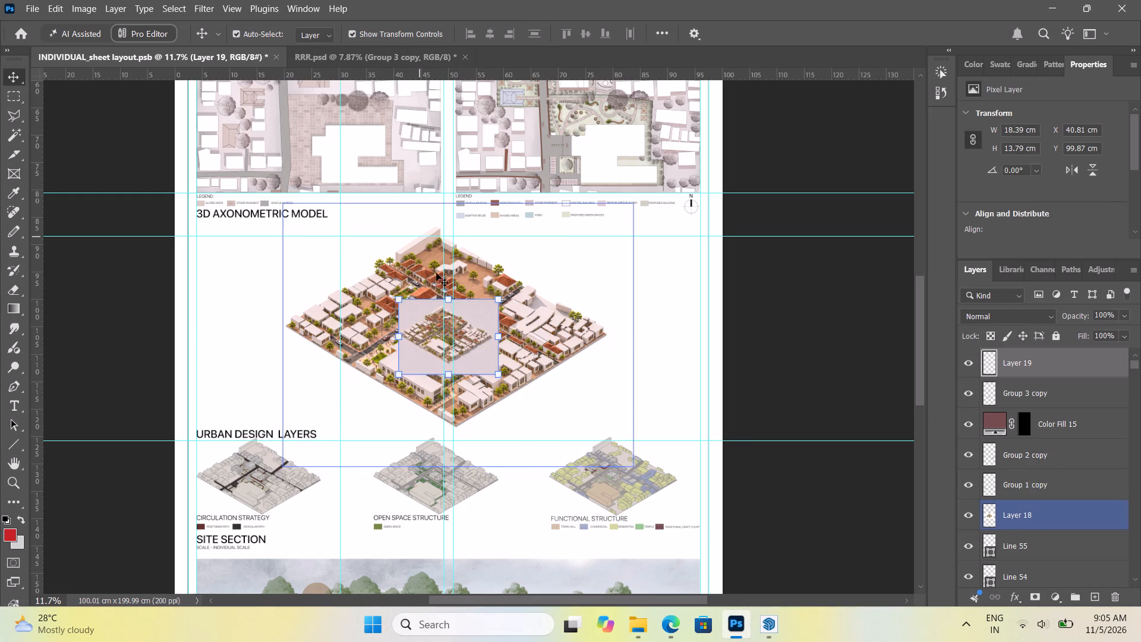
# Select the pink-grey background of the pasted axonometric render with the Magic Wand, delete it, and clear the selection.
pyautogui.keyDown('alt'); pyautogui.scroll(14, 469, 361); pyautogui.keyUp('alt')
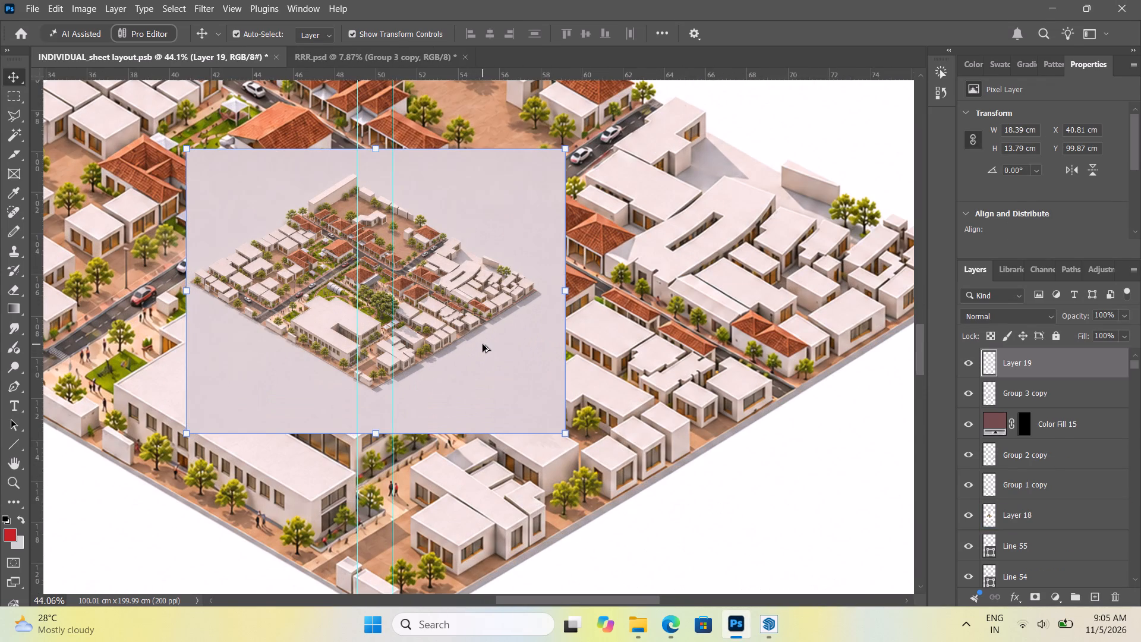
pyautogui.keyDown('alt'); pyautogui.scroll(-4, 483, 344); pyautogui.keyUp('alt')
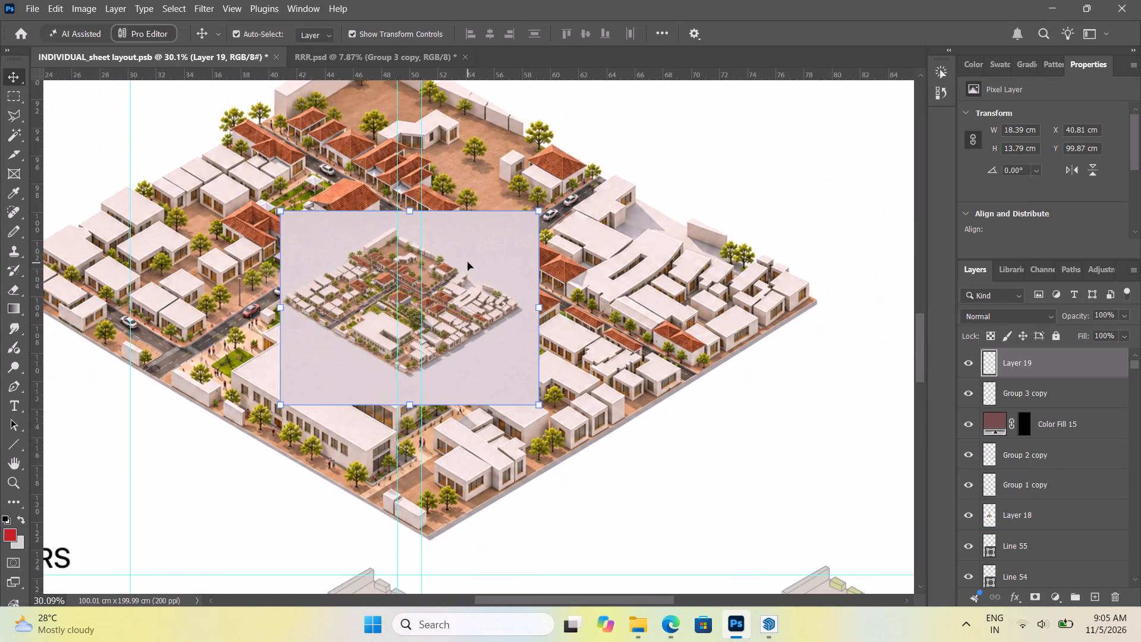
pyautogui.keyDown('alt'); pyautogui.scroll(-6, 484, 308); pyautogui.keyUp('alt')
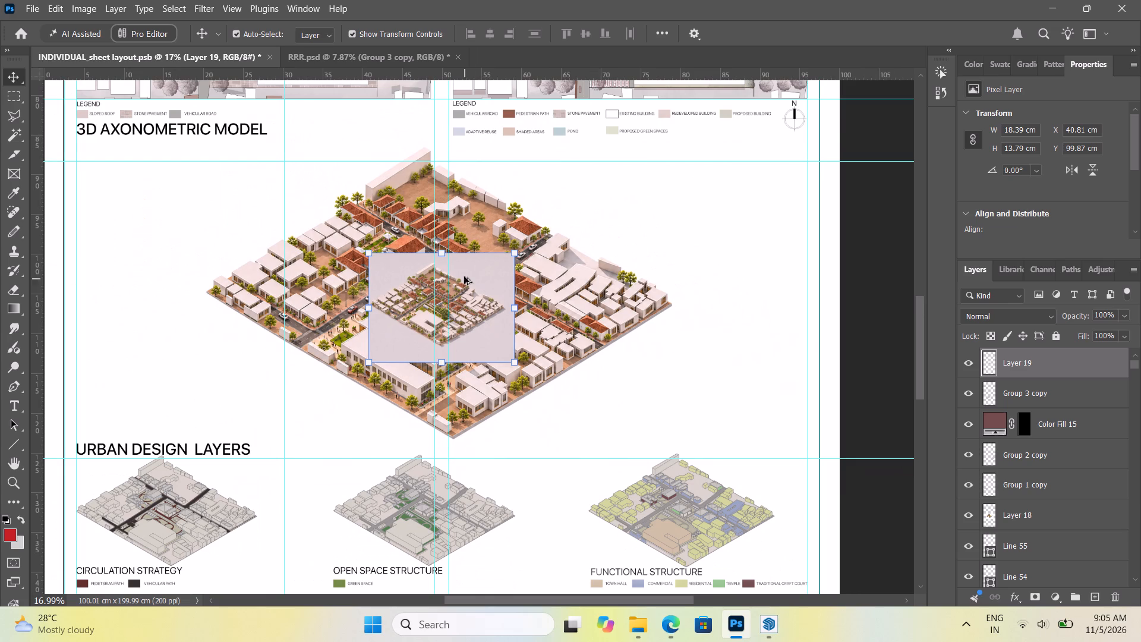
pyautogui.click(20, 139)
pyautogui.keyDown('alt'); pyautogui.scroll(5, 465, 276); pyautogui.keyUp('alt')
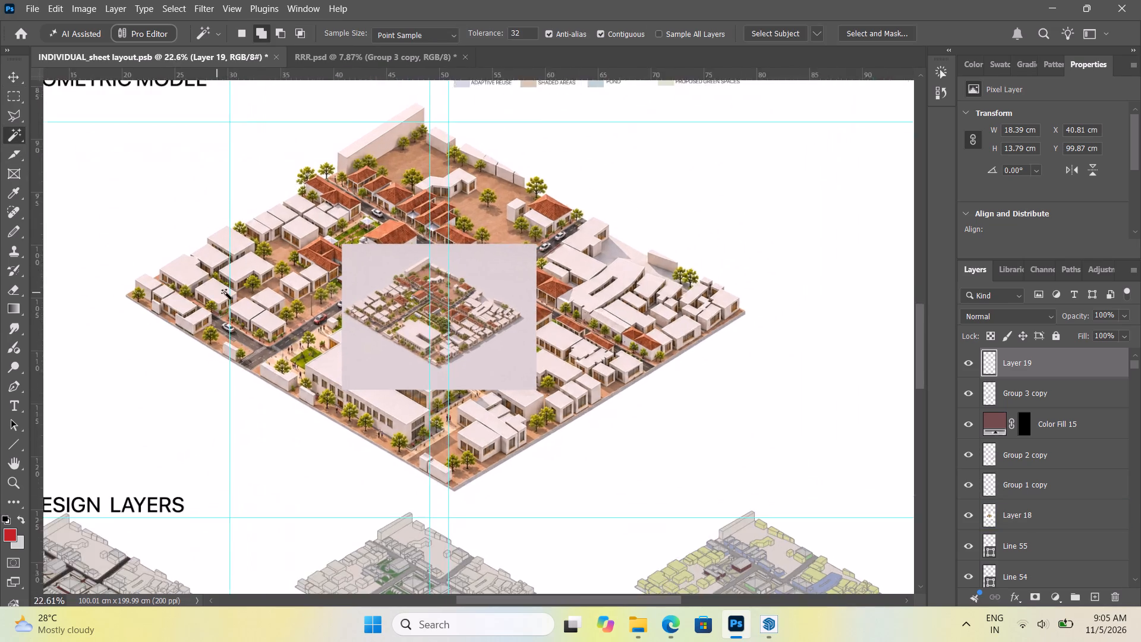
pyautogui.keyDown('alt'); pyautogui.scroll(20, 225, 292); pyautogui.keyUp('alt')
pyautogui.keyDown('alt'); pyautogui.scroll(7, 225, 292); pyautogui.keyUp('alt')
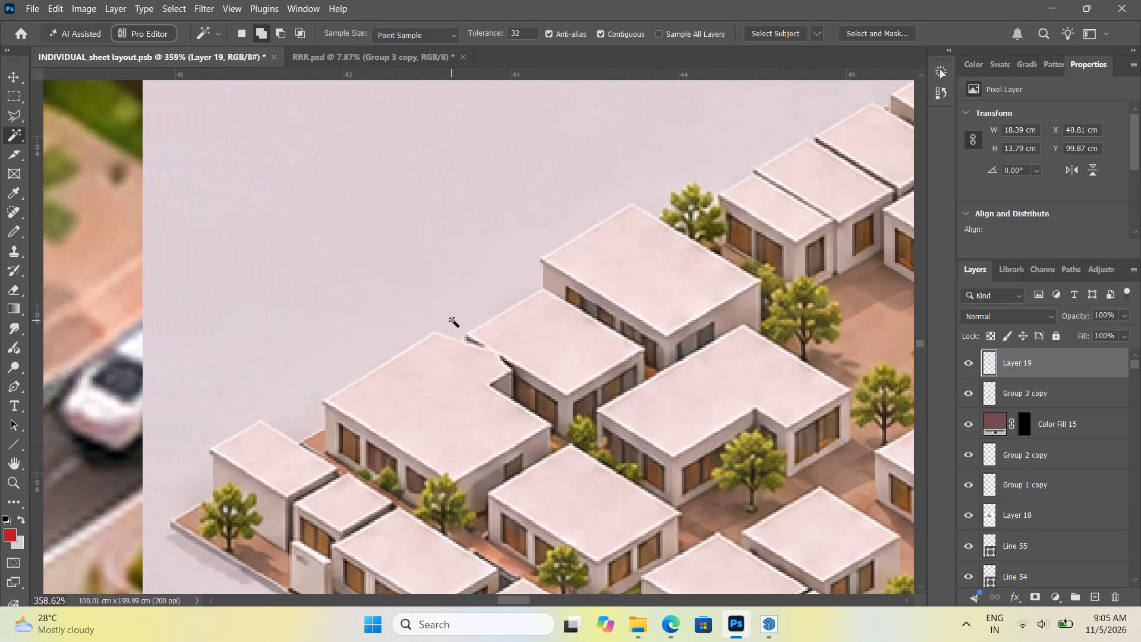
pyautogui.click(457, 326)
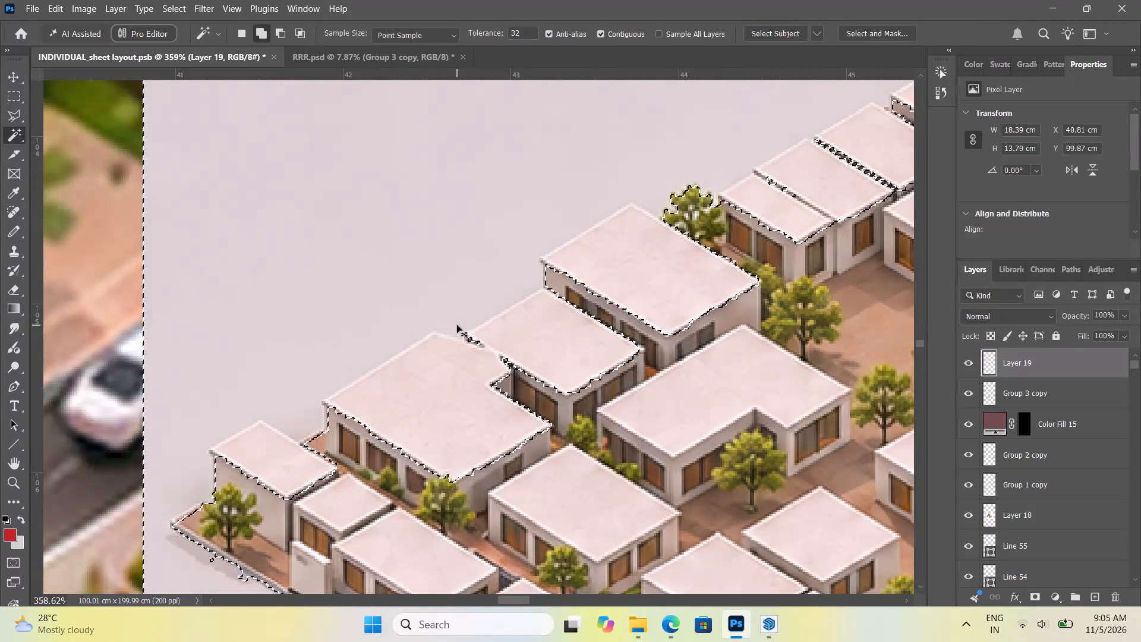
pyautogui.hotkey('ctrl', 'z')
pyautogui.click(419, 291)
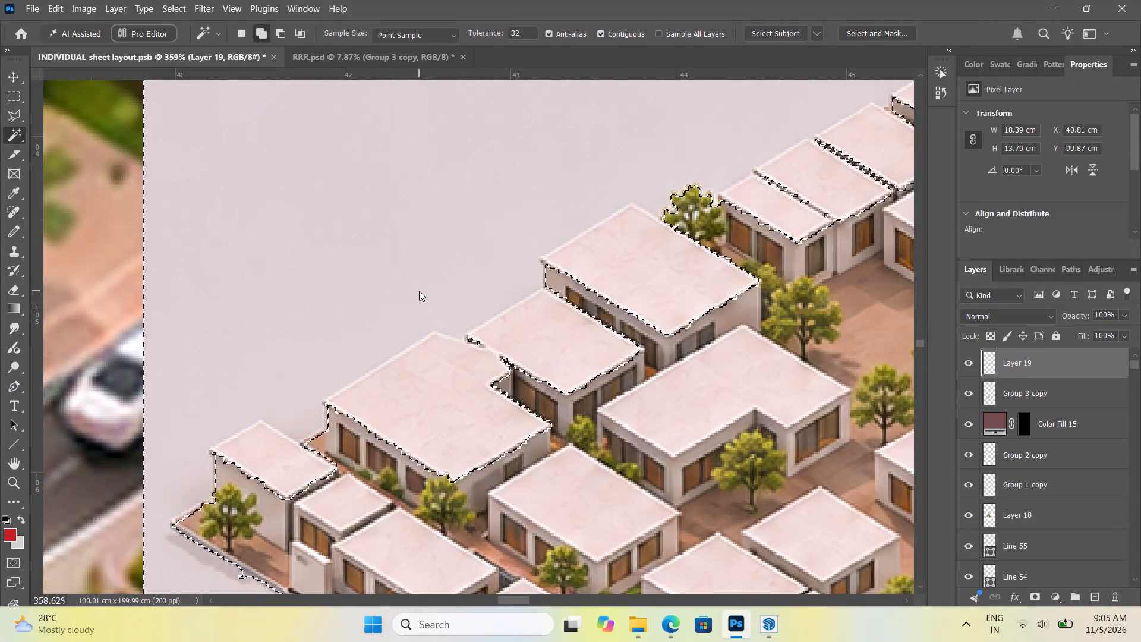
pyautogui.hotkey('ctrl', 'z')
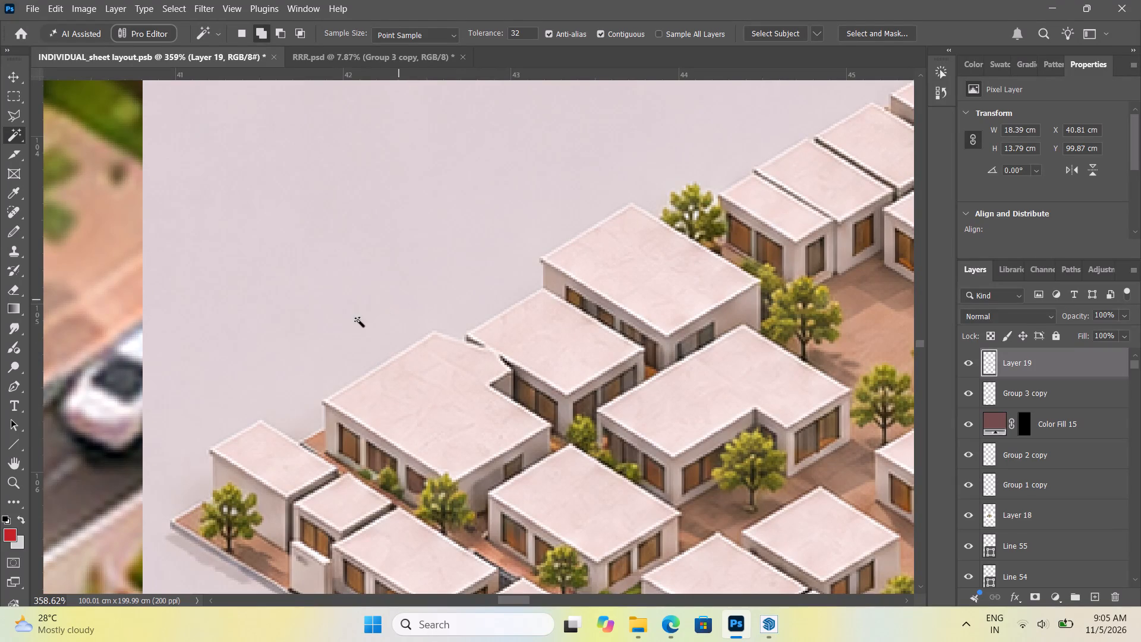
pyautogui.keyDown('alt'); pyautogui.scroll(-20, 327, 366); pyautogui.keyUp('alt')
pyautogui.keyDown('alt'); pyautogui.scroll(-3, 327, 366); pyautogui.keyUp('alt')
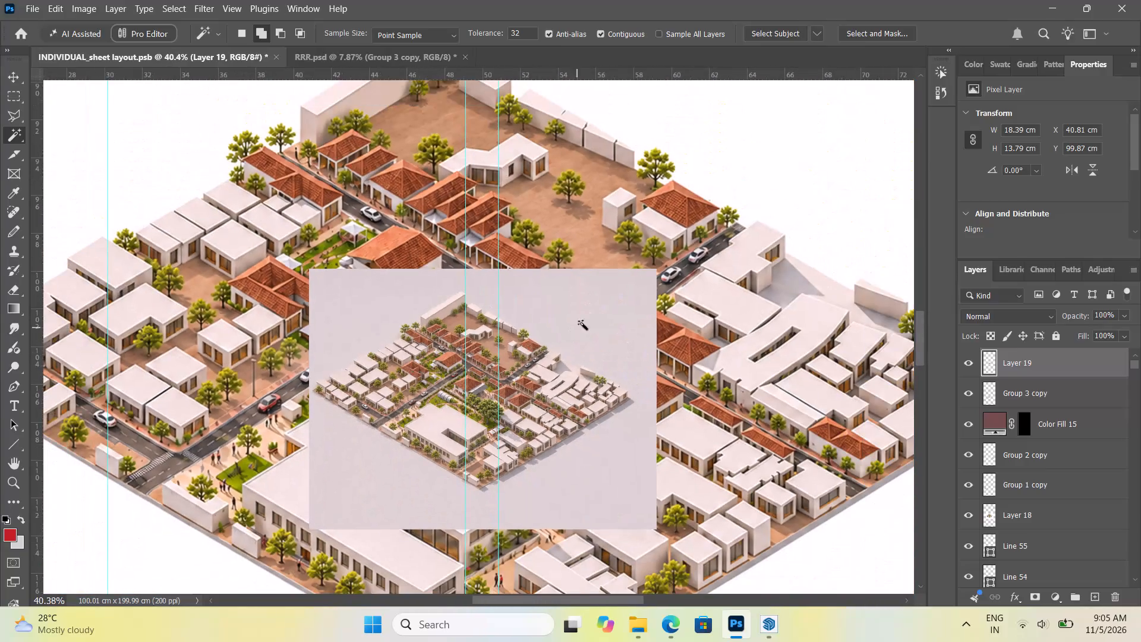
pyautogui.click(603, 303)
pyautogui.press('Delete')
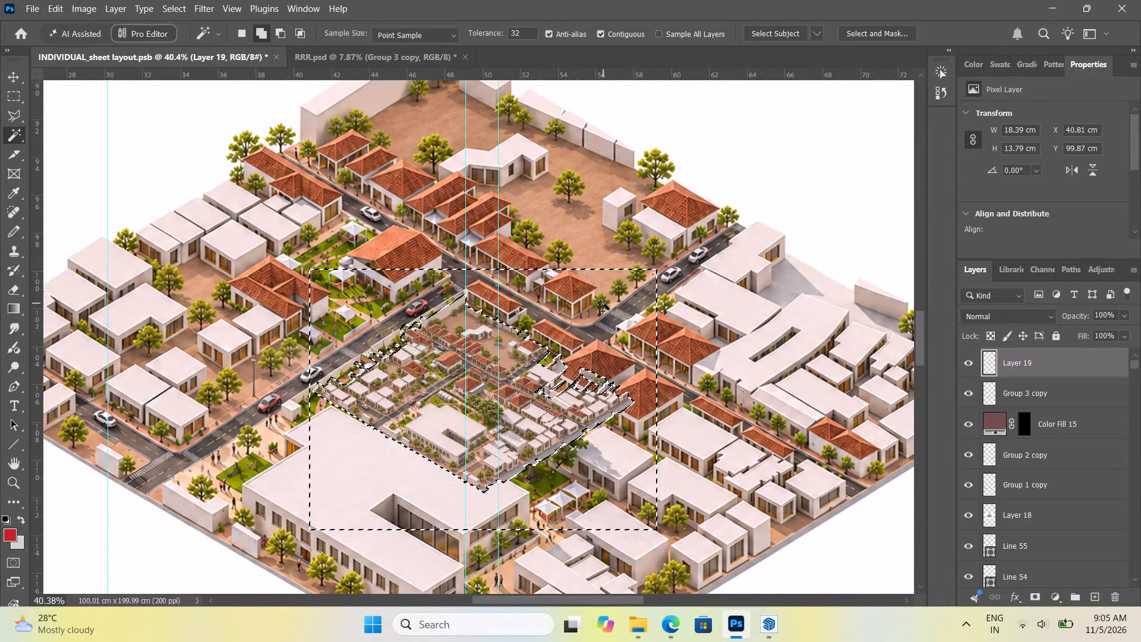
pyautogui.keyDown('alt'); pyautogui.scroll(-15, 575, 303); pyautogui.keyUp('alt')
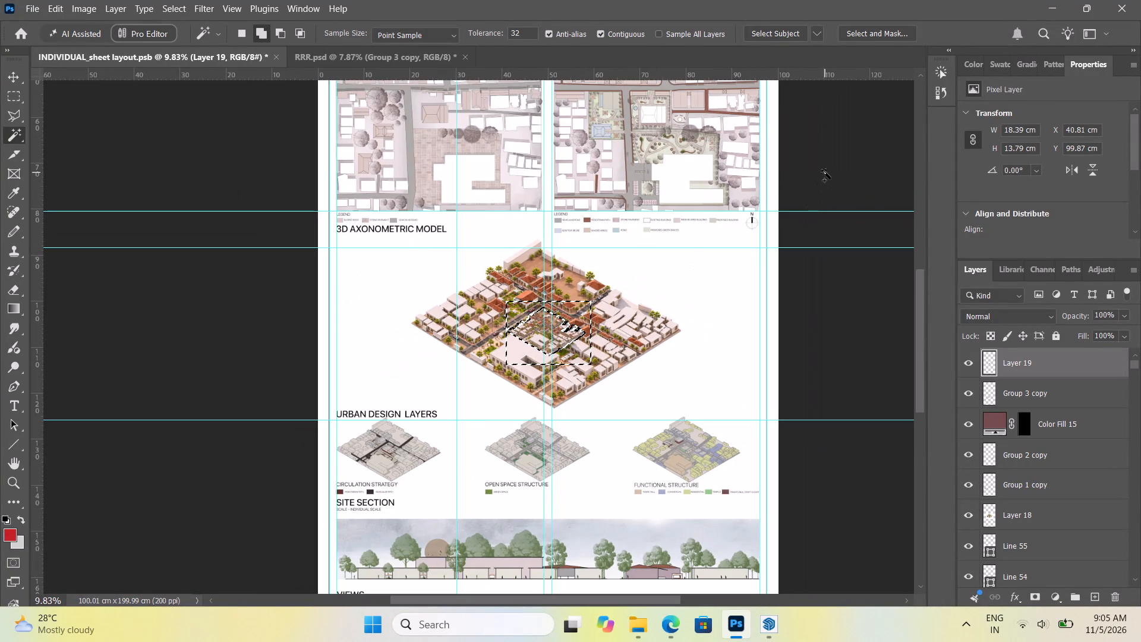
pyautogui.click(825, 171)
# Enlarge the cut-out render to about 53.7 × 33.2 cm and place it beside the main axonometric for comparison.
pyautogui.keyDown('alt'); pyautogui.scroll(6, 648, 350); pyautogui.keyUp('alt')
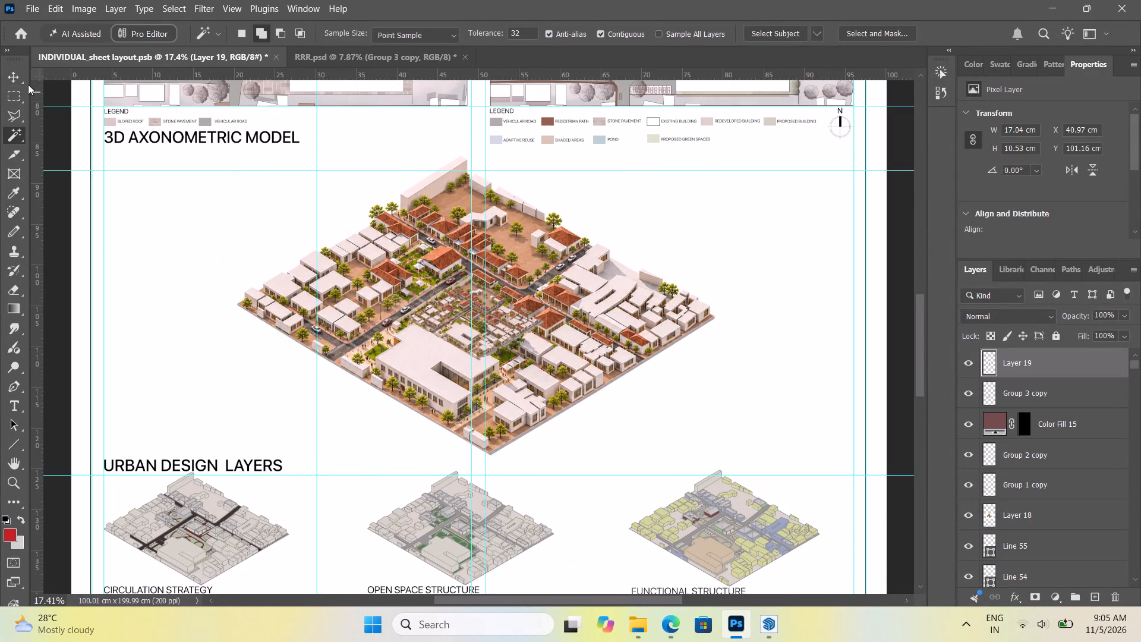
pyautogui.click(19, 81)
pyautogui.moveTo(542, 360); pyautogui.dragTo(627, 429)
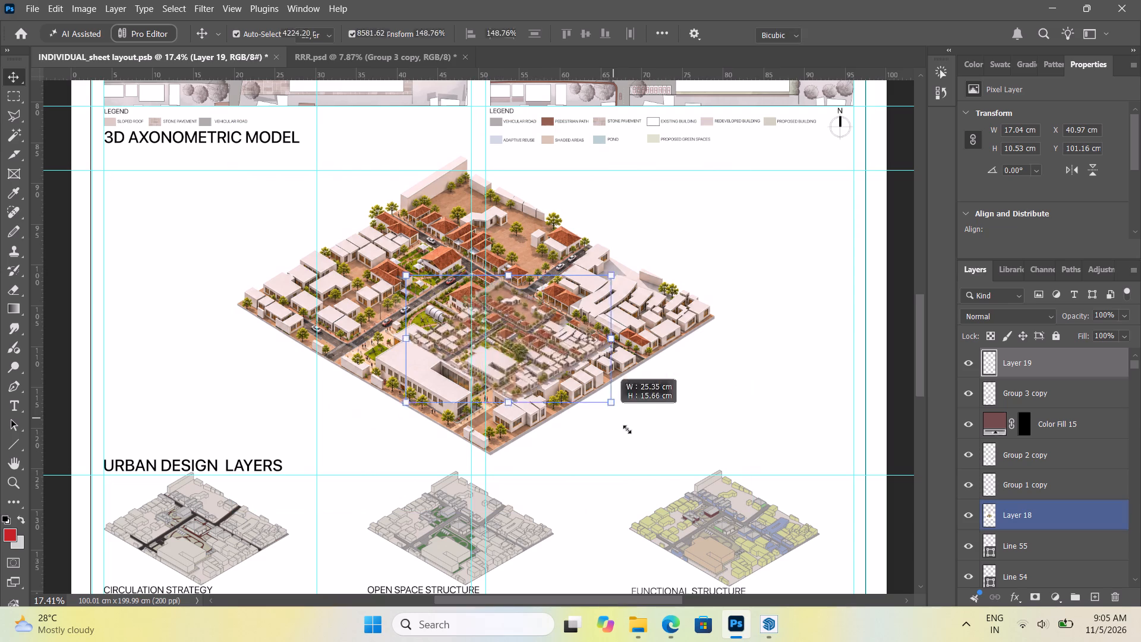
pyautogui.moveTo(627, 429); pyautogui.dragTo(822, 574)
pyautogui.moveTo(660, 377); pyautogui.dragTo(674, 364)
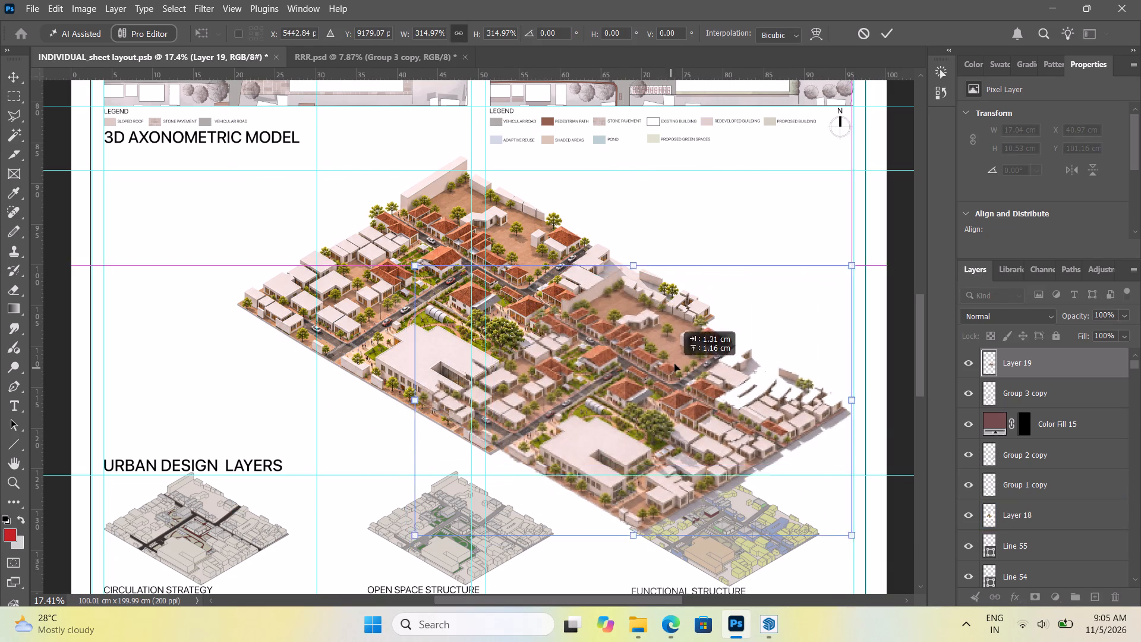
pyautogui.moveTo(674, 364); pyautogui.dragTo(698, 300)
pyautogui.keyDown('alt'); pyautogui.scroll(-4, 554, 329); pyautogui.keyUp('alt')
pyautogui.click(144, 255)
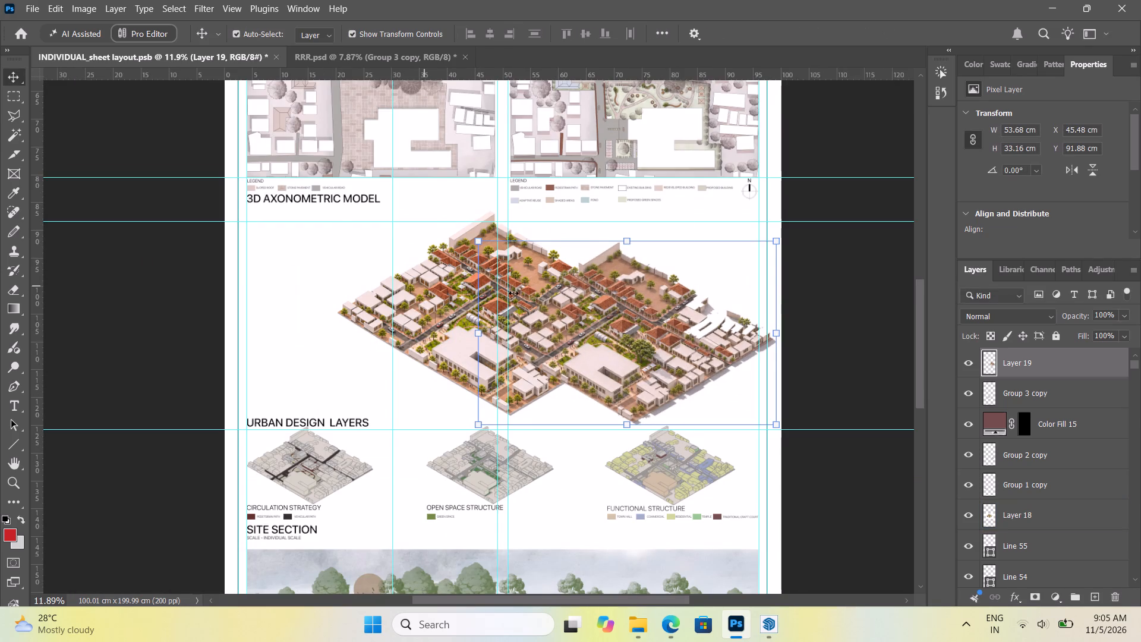
# Compare the pasted render with the main axonometric, delete the pasted render's layer, and leave nothing selected.
pyautogui.keyDown('alt'); pyautogui.scroll(9, 666, 295); pyautogui.keyUp('alt')
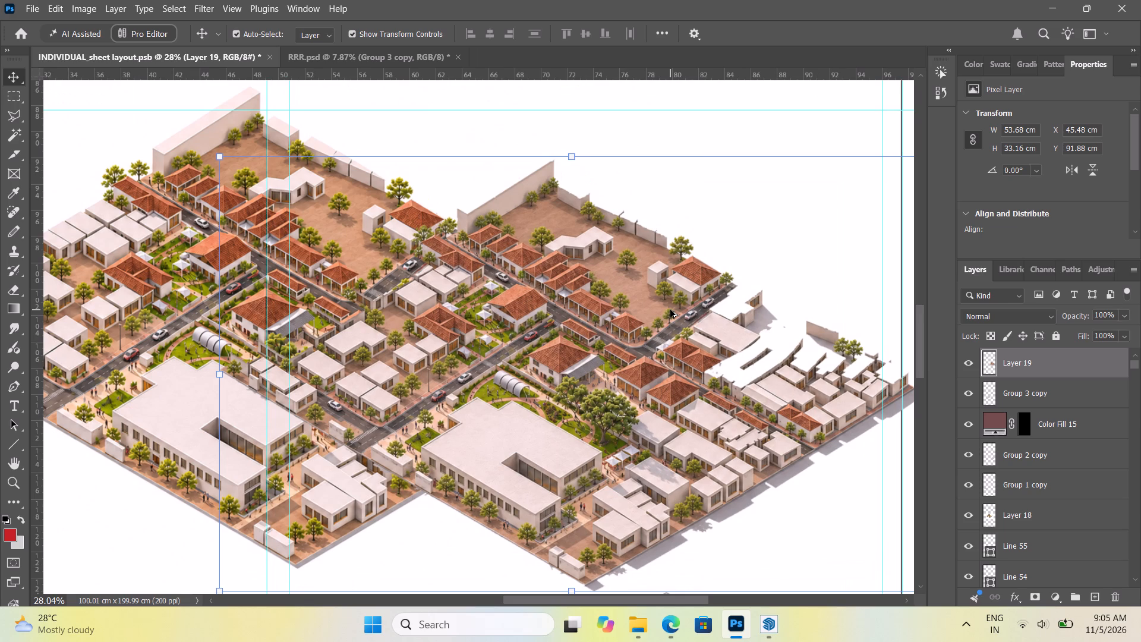
pyautogui.keyDown('alt'); pyautogui.scroll(-2, 670, 310); pyautogui.keyUp('alt')
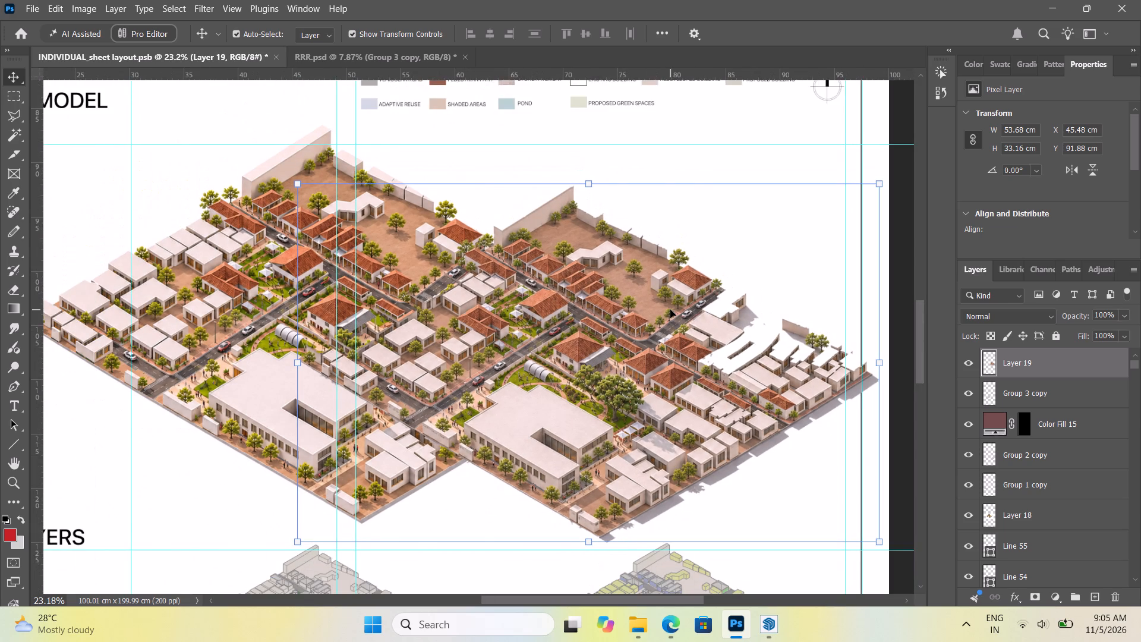
pyautogui.keyDown('alt'); pyautogui.scroll(-5, 670, 310); pyautogui.keyUp('alt')
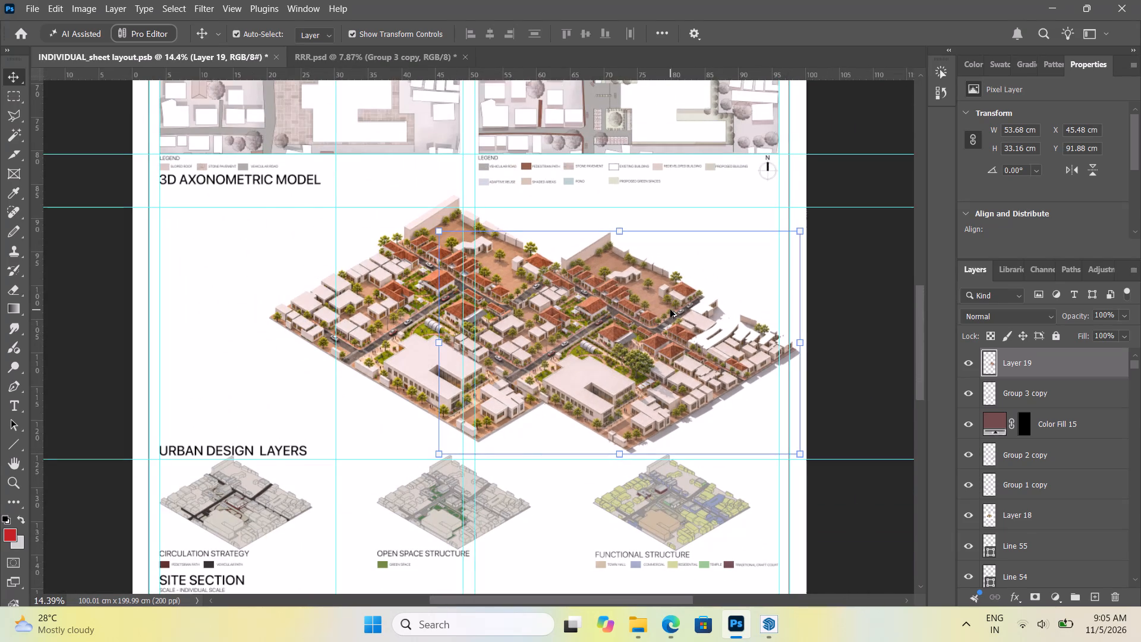
pyautogui.keyDown('alt'); pyautogui.scroll(-5, 670, 310); pyautogui.keyUp('alt')
pyautogui.keyDown('alt'); pyautogui.scroll(2, 579, 332); pyautogui.keyUp('alt')
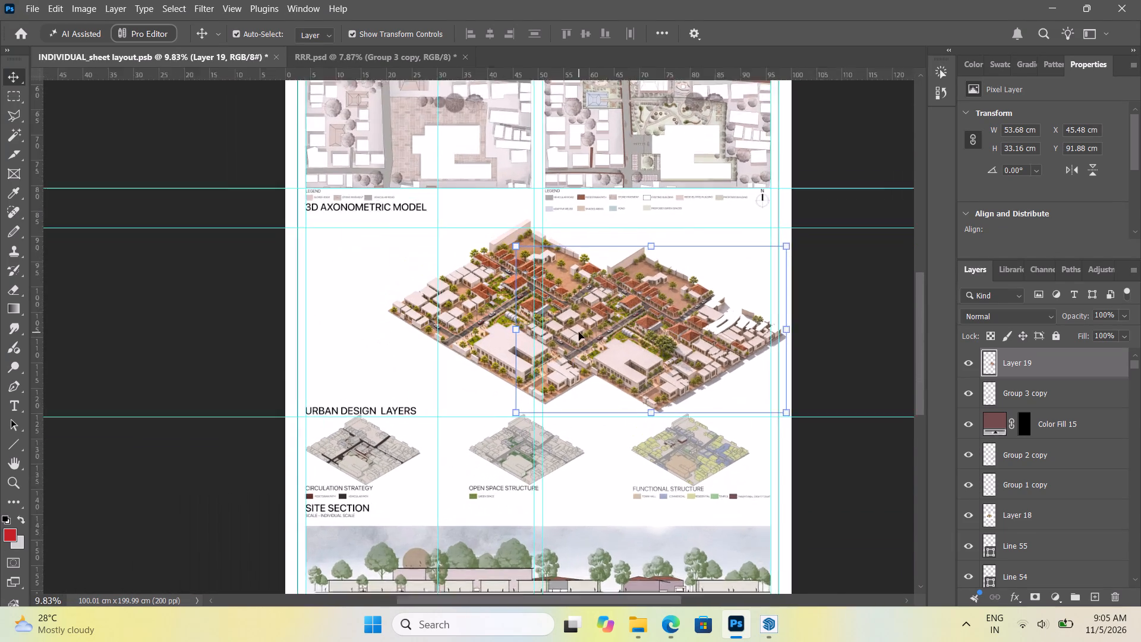
pyautogui.keyDown('alt'); pyautogui.scroll(2, 579, 332); pyautogui.keyUp('alt')
pyautogui.press('Delete')
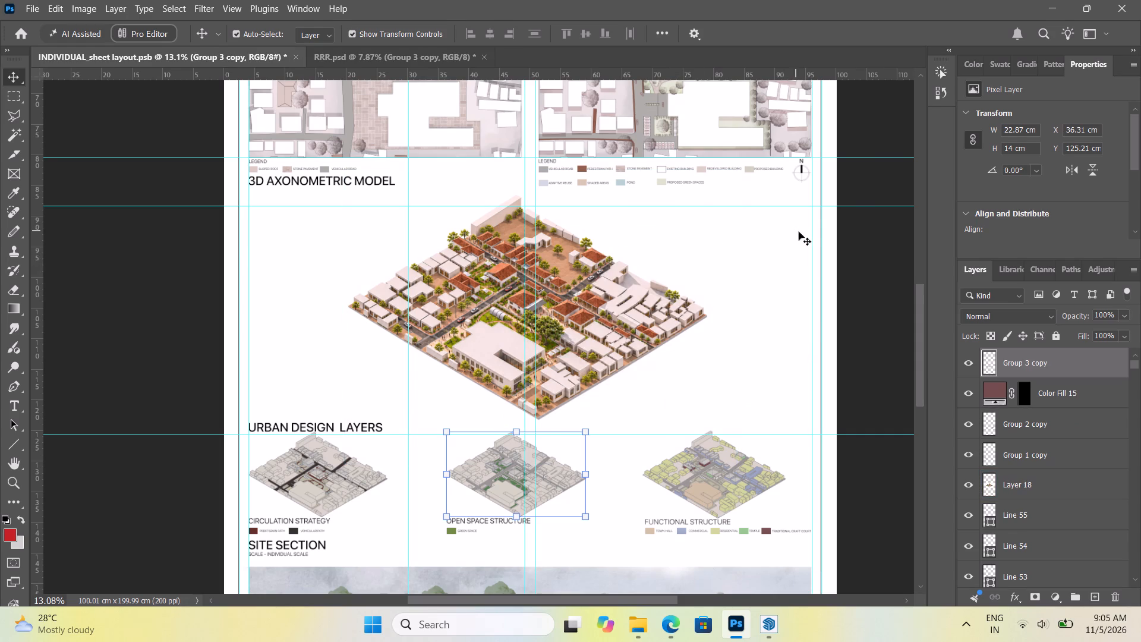
pyautogui.click(872, 127)
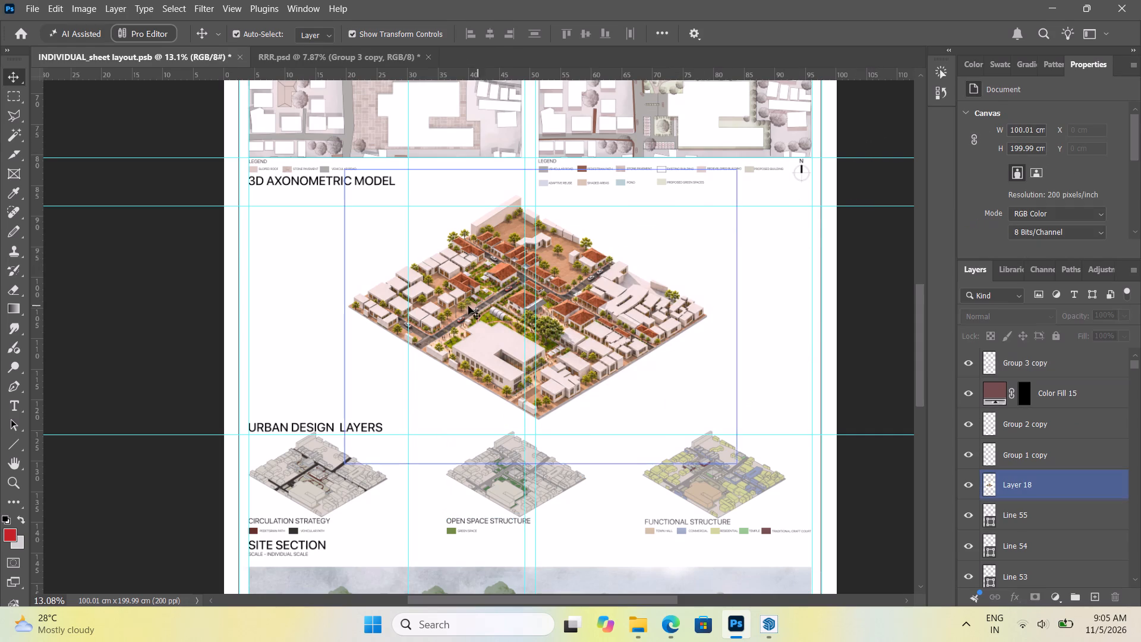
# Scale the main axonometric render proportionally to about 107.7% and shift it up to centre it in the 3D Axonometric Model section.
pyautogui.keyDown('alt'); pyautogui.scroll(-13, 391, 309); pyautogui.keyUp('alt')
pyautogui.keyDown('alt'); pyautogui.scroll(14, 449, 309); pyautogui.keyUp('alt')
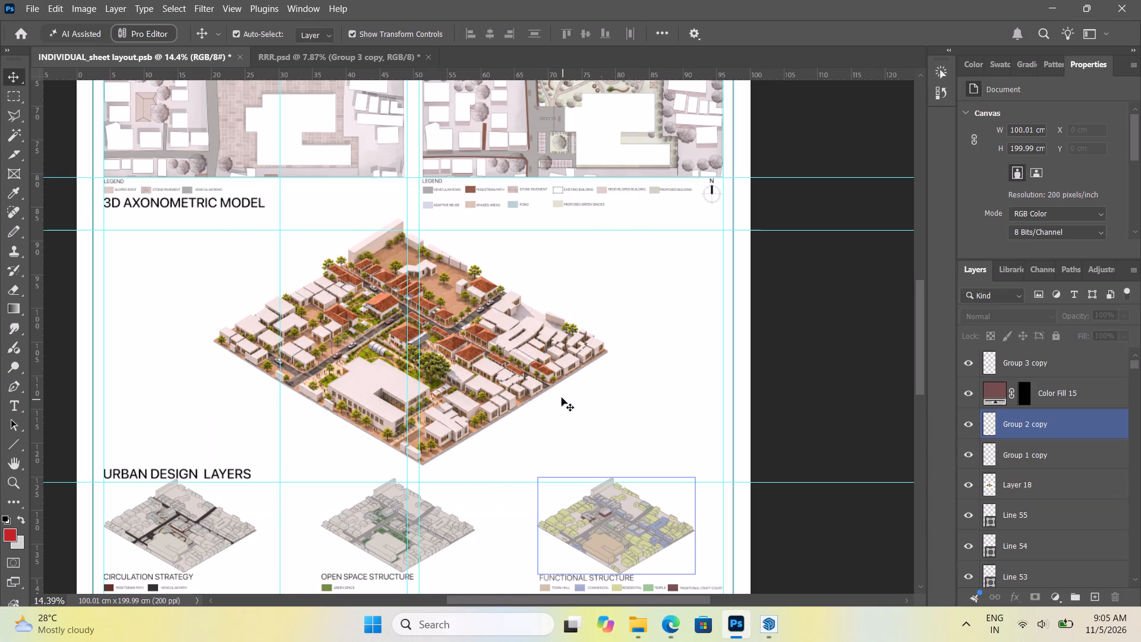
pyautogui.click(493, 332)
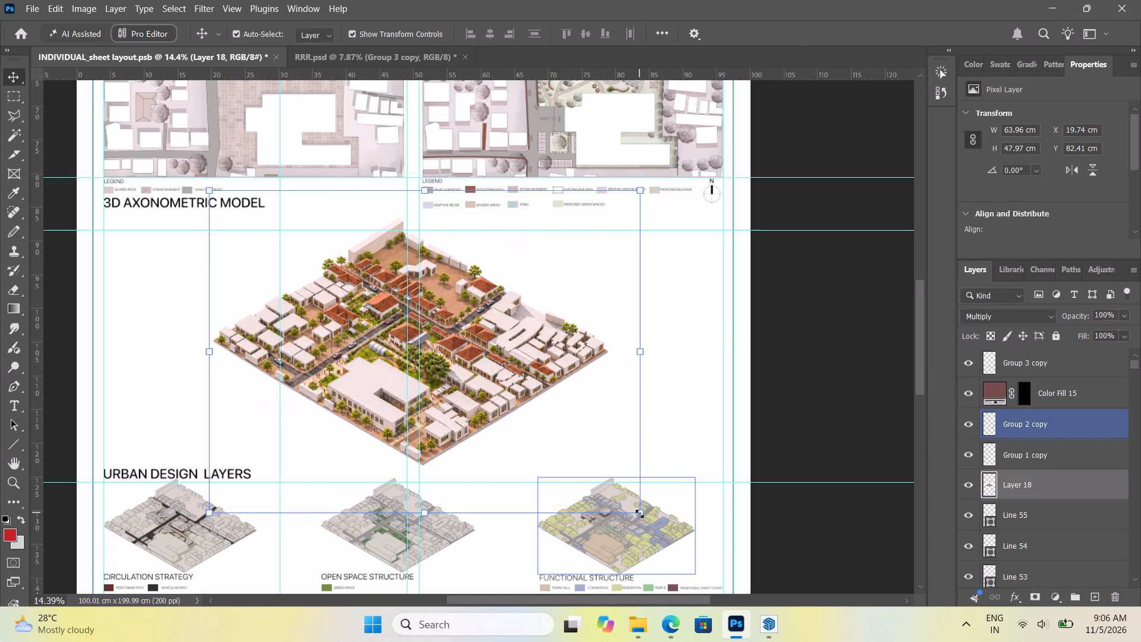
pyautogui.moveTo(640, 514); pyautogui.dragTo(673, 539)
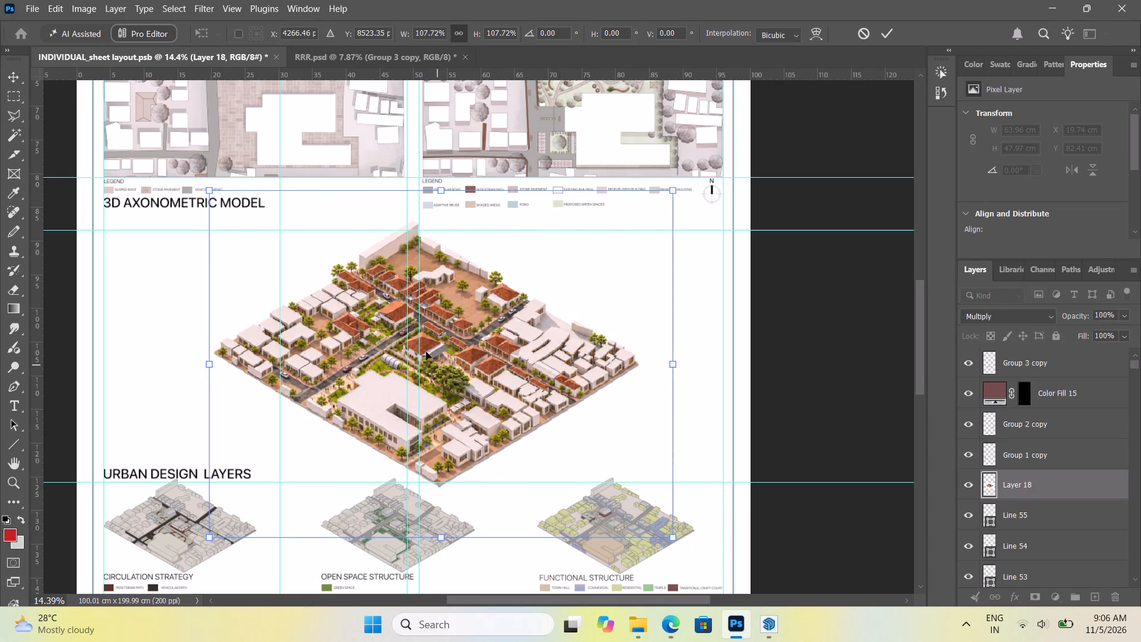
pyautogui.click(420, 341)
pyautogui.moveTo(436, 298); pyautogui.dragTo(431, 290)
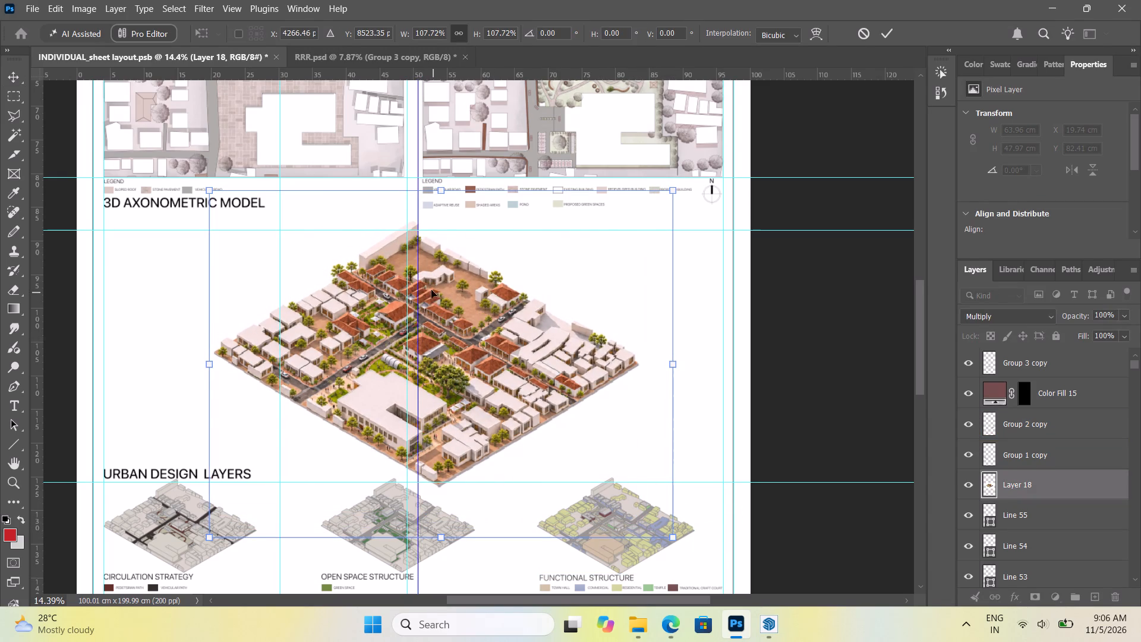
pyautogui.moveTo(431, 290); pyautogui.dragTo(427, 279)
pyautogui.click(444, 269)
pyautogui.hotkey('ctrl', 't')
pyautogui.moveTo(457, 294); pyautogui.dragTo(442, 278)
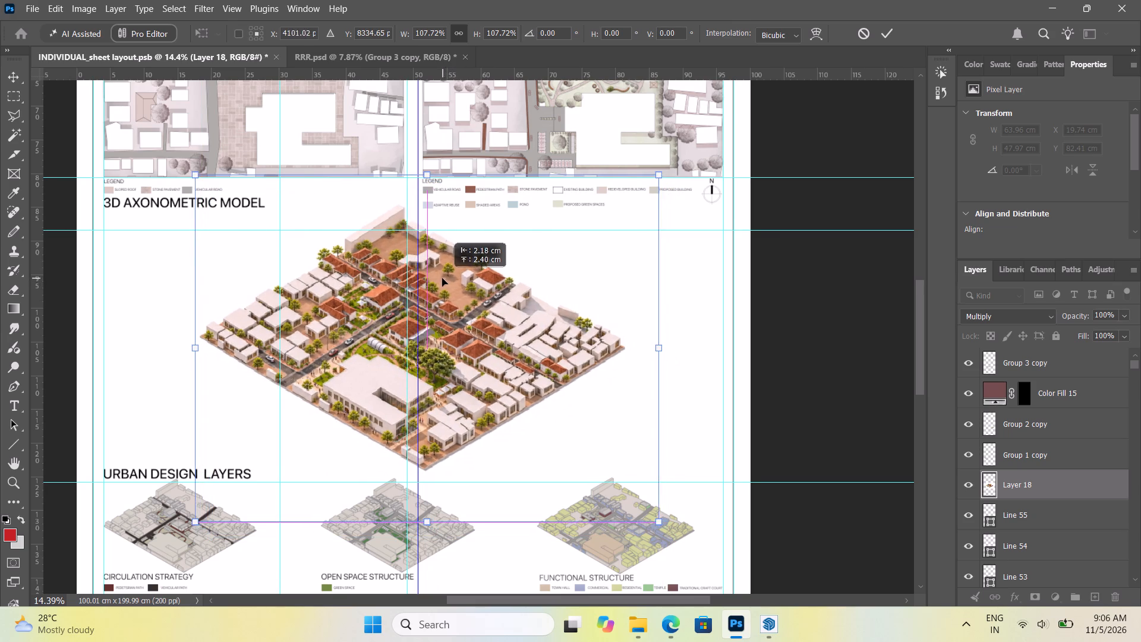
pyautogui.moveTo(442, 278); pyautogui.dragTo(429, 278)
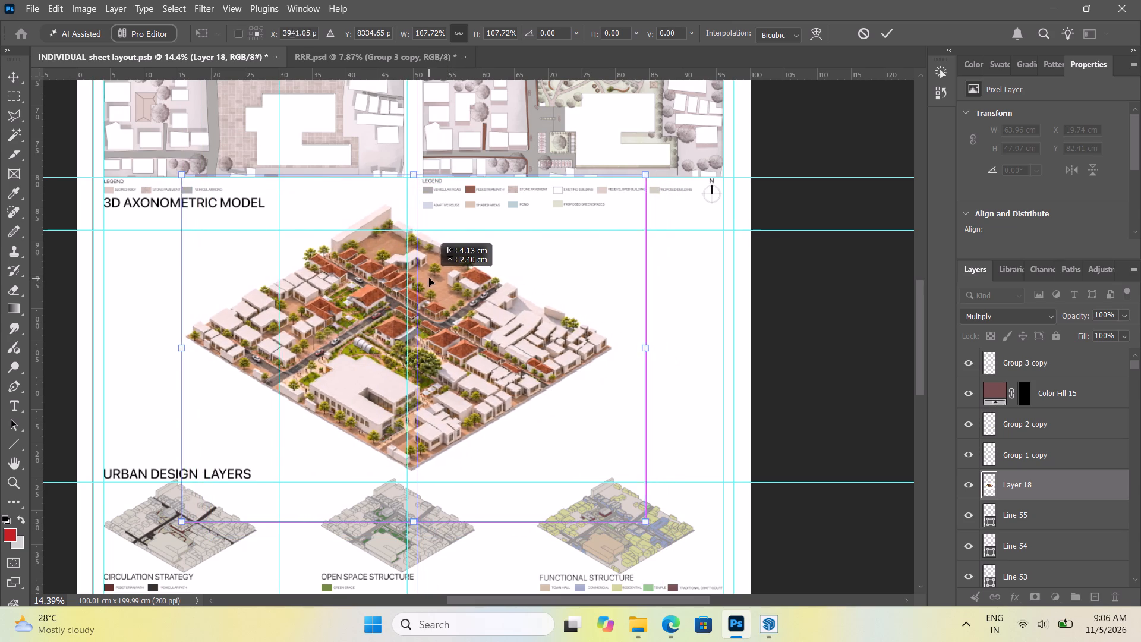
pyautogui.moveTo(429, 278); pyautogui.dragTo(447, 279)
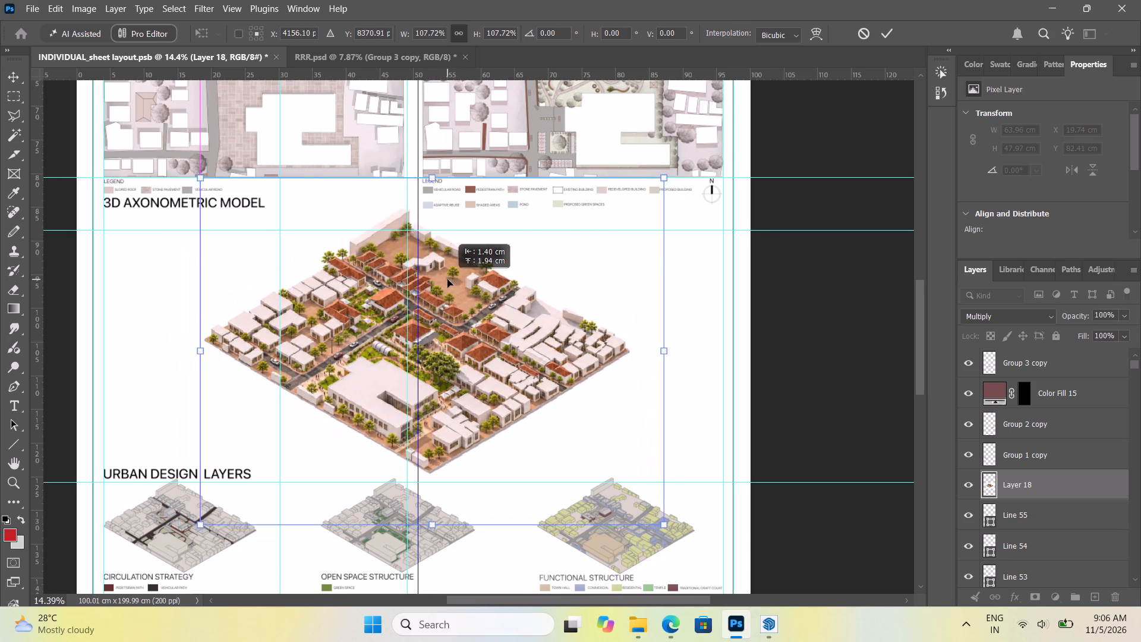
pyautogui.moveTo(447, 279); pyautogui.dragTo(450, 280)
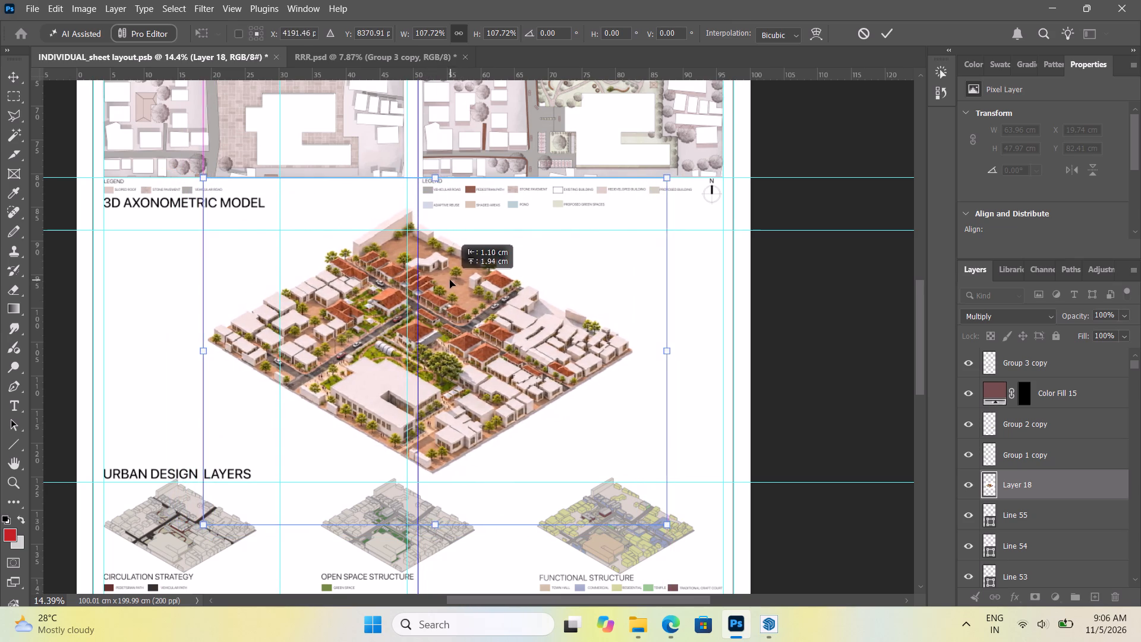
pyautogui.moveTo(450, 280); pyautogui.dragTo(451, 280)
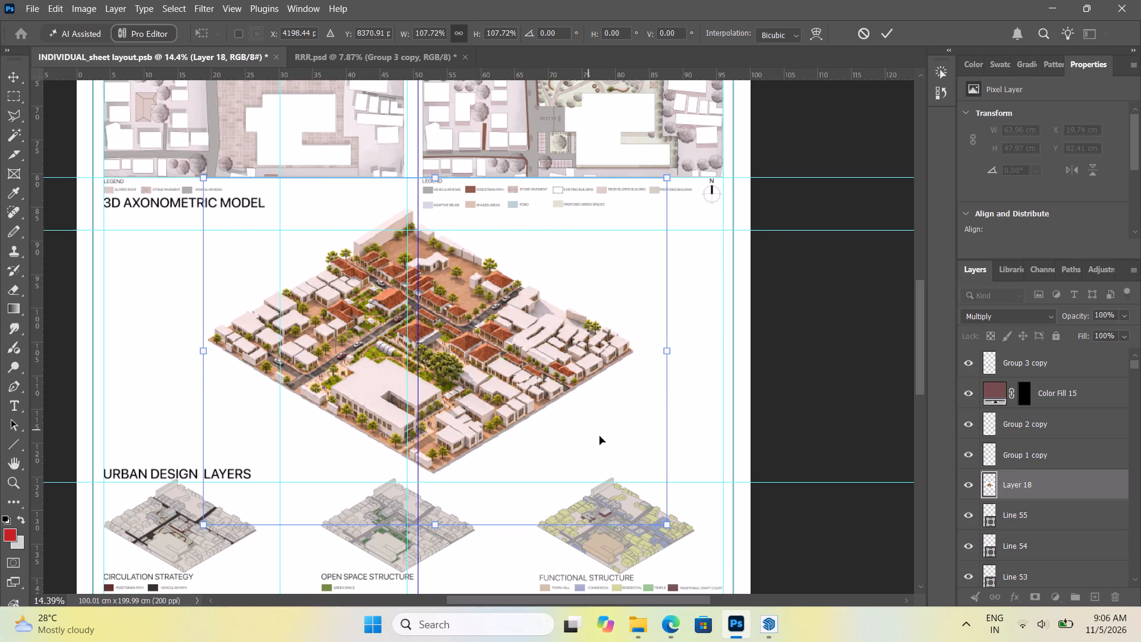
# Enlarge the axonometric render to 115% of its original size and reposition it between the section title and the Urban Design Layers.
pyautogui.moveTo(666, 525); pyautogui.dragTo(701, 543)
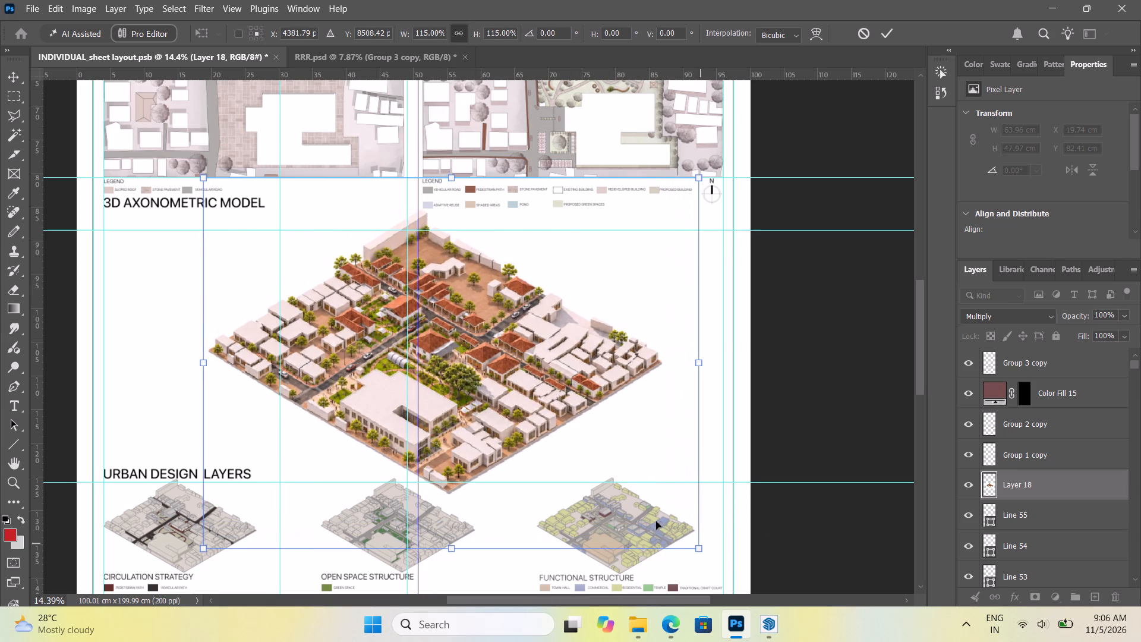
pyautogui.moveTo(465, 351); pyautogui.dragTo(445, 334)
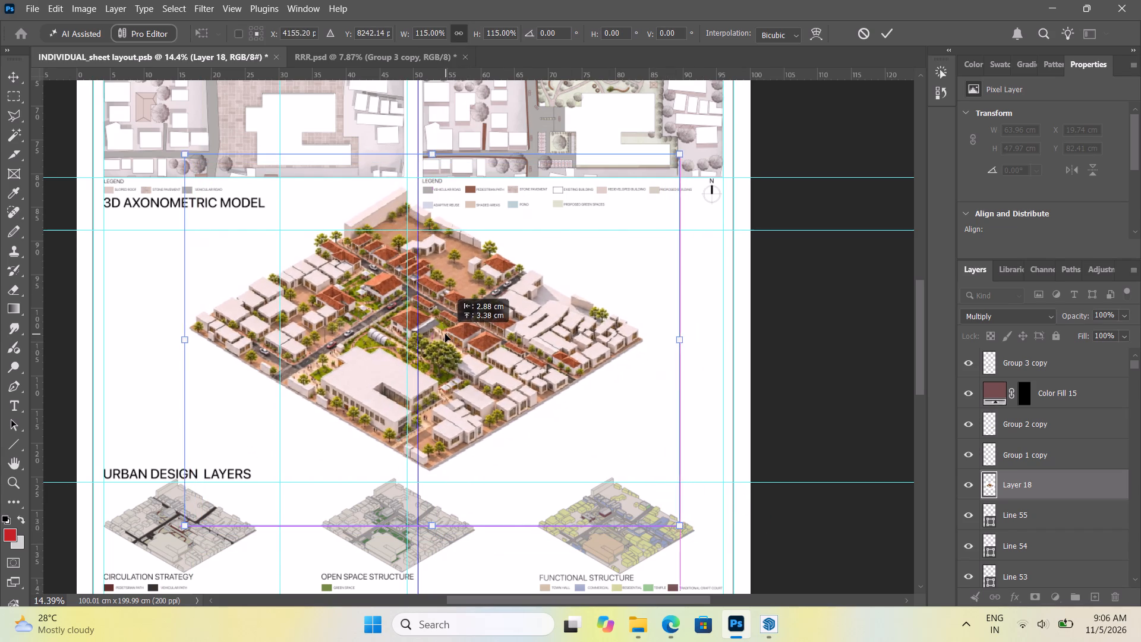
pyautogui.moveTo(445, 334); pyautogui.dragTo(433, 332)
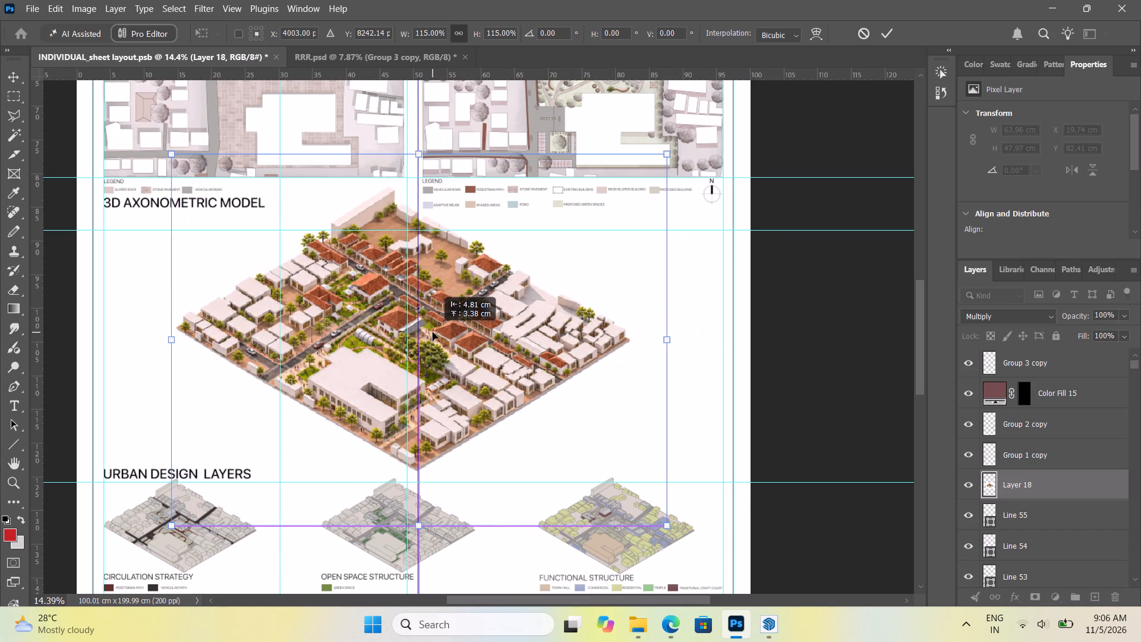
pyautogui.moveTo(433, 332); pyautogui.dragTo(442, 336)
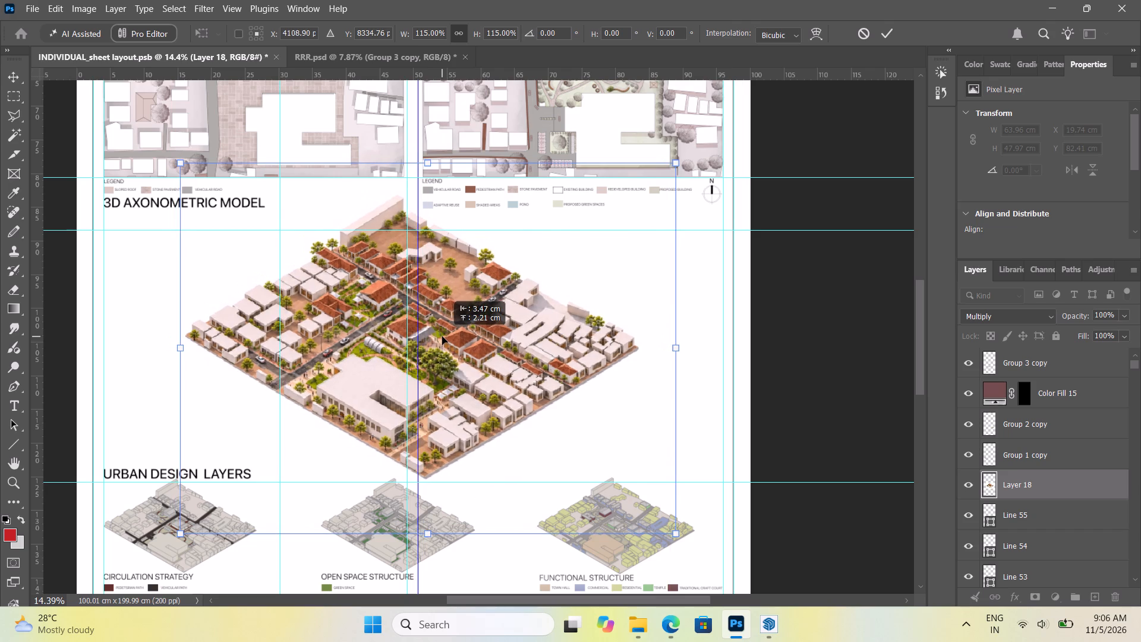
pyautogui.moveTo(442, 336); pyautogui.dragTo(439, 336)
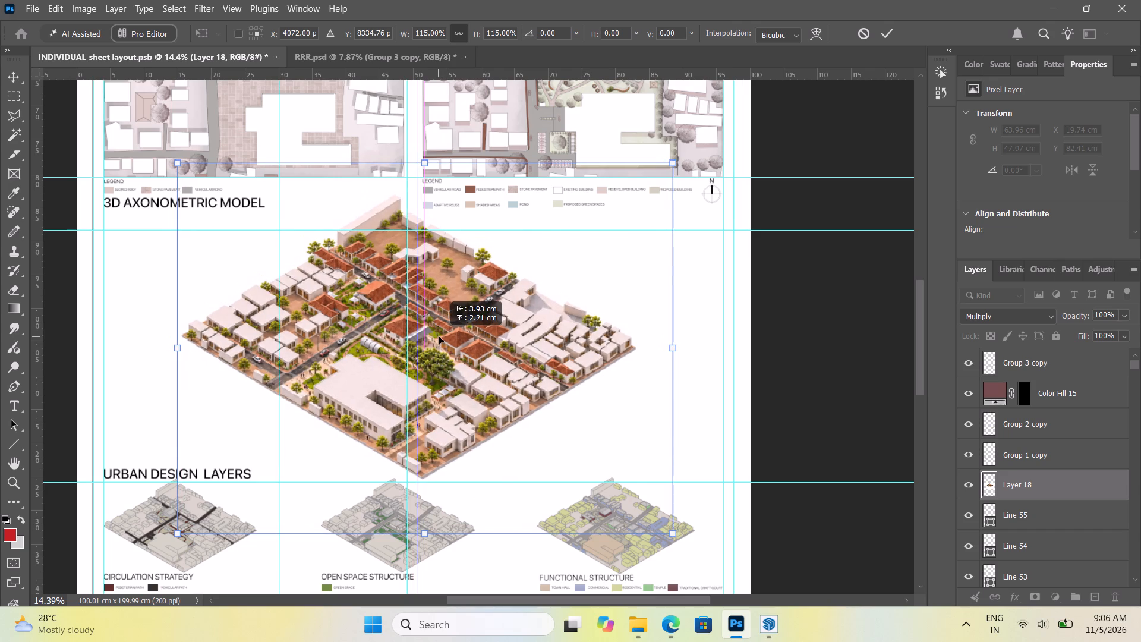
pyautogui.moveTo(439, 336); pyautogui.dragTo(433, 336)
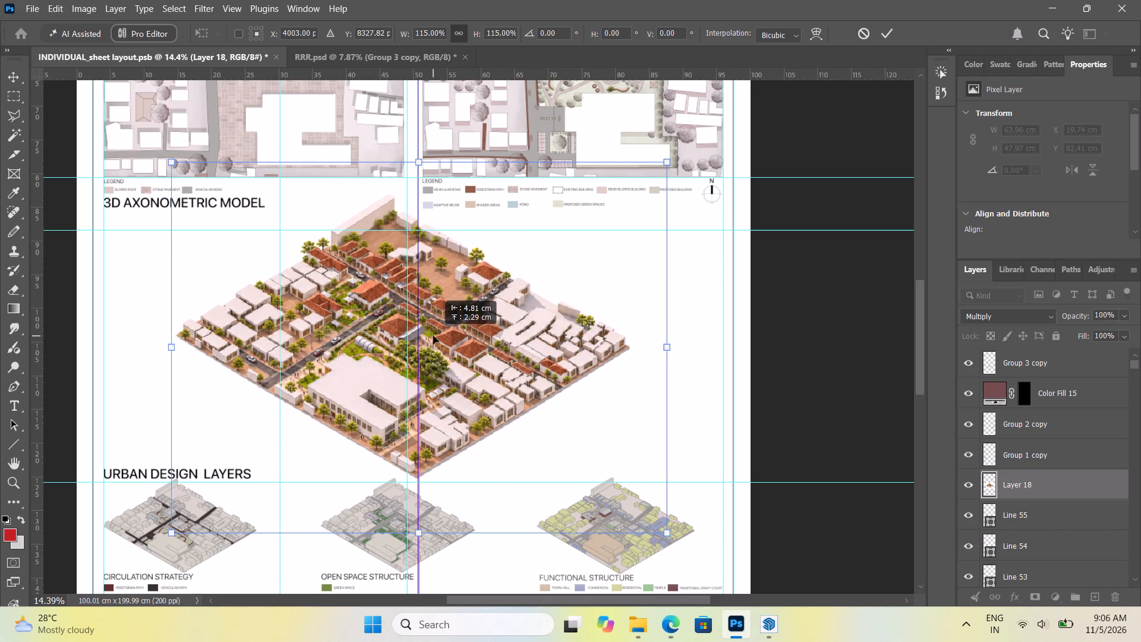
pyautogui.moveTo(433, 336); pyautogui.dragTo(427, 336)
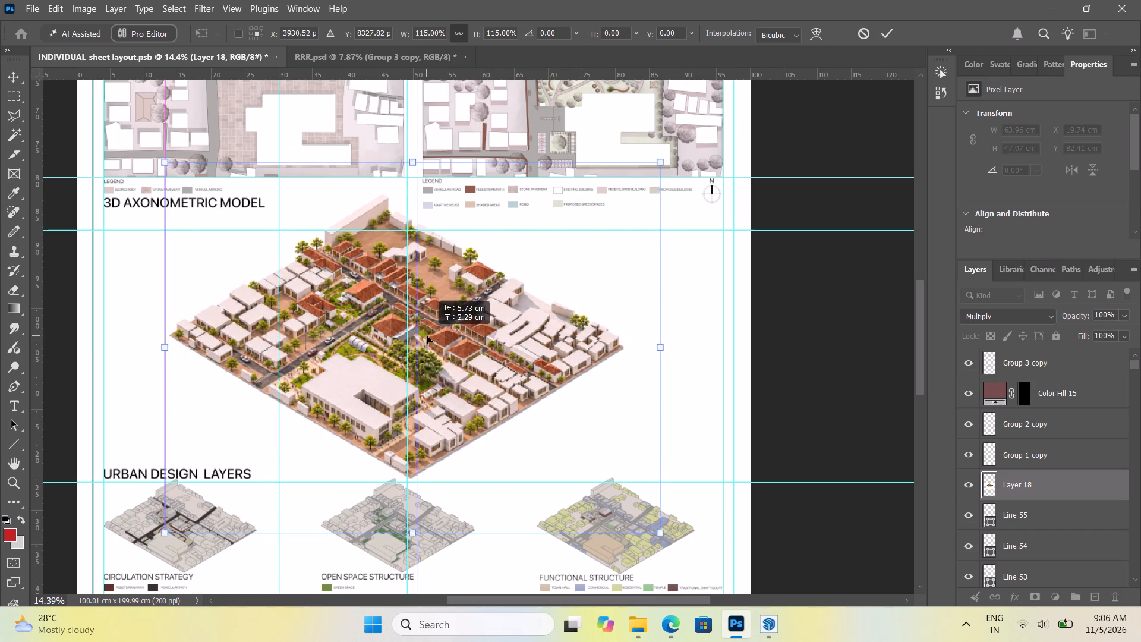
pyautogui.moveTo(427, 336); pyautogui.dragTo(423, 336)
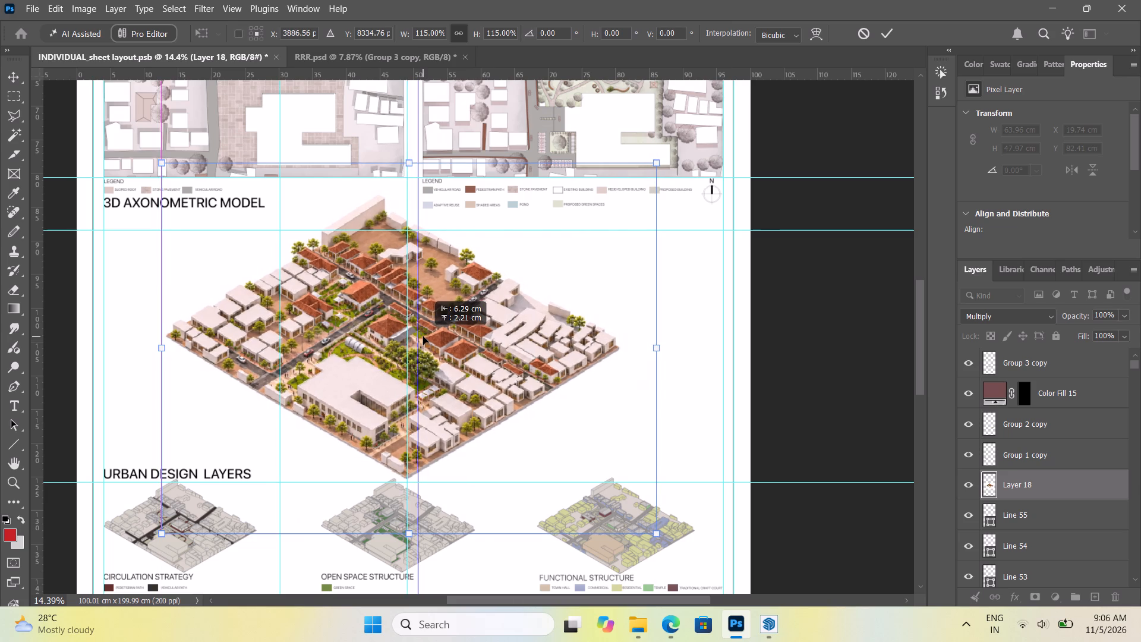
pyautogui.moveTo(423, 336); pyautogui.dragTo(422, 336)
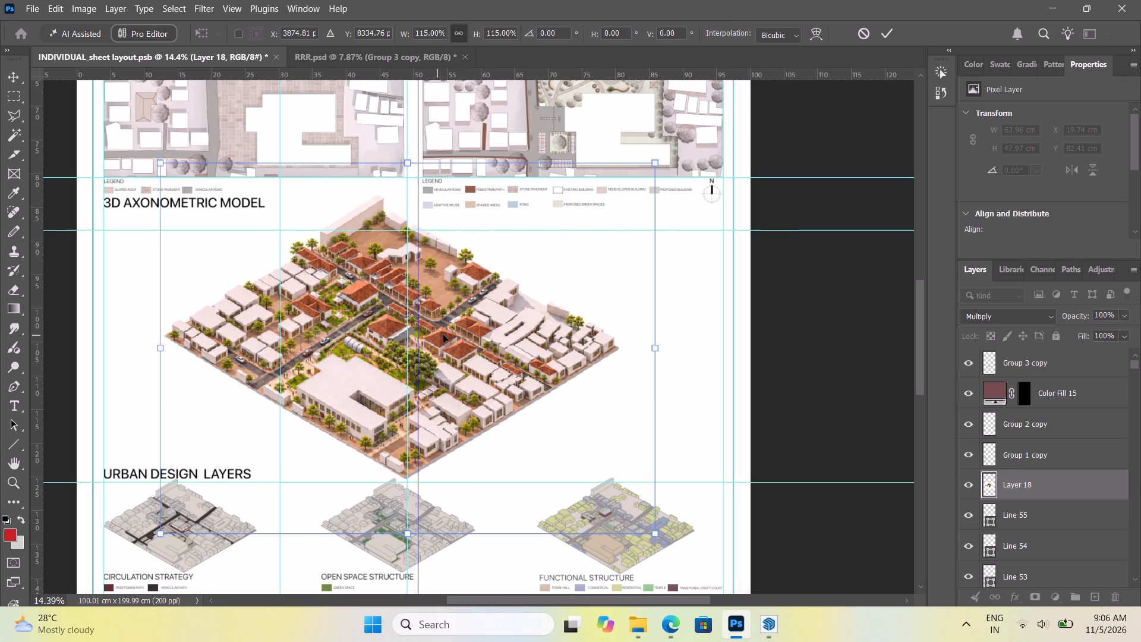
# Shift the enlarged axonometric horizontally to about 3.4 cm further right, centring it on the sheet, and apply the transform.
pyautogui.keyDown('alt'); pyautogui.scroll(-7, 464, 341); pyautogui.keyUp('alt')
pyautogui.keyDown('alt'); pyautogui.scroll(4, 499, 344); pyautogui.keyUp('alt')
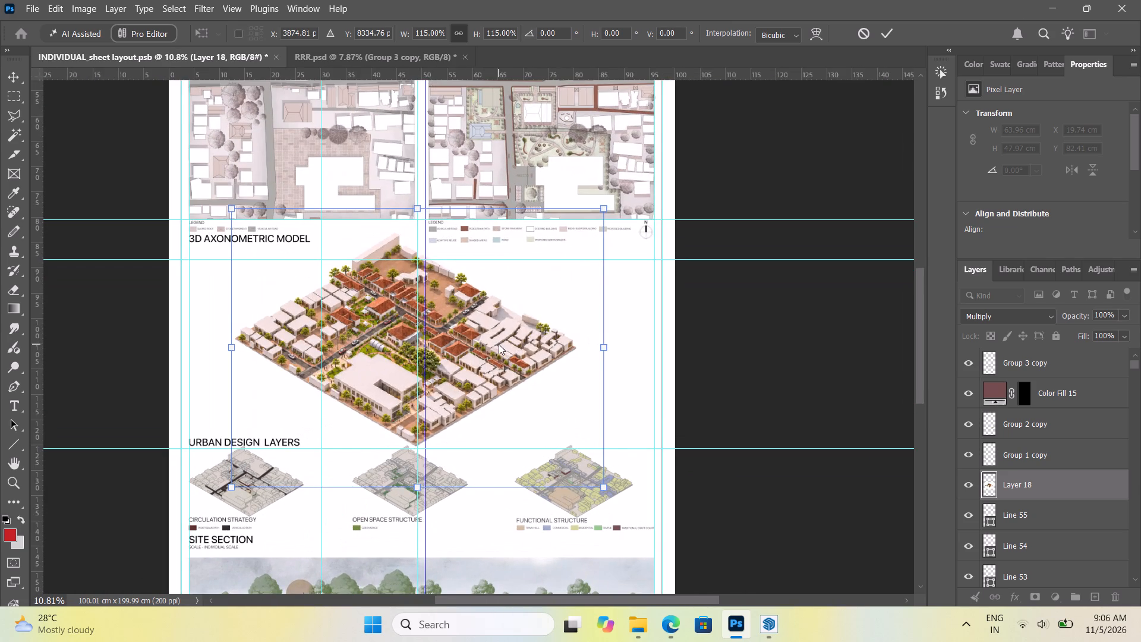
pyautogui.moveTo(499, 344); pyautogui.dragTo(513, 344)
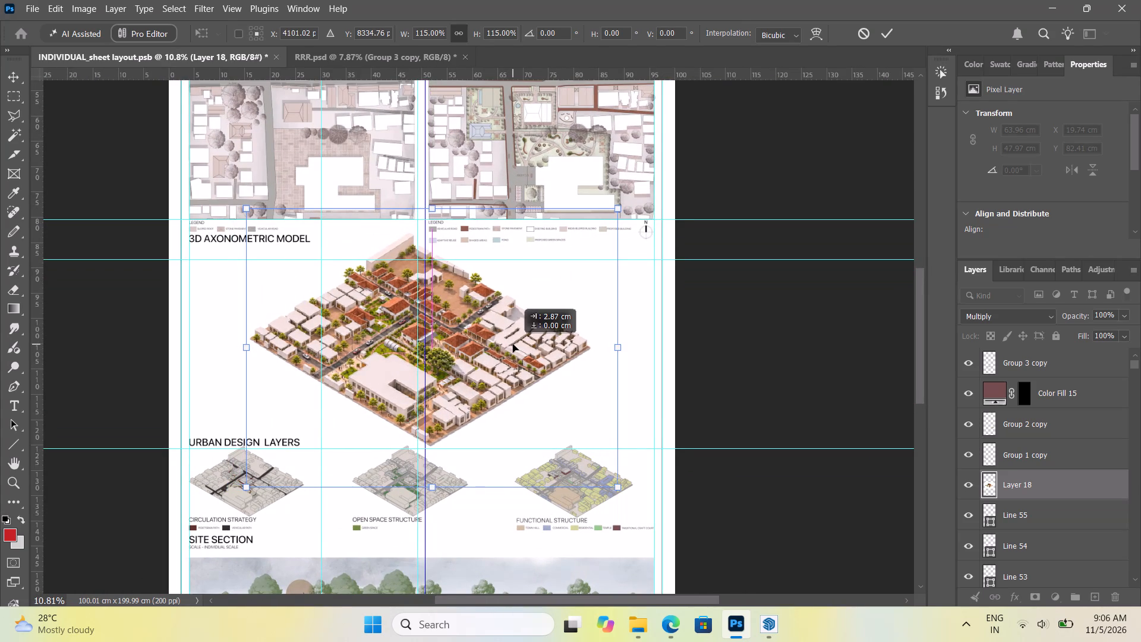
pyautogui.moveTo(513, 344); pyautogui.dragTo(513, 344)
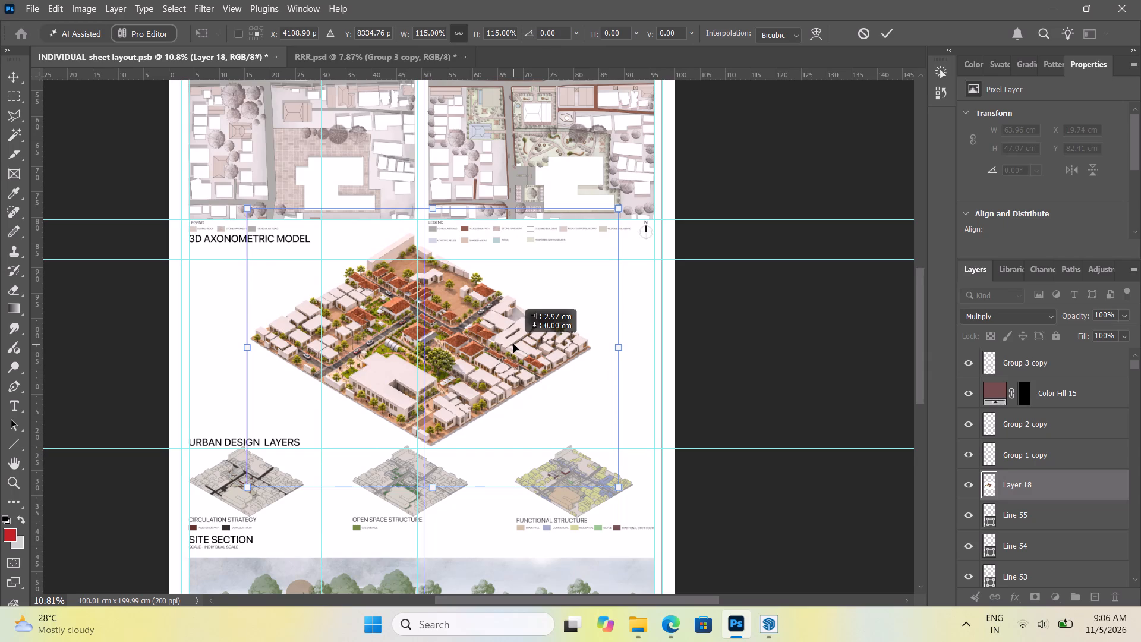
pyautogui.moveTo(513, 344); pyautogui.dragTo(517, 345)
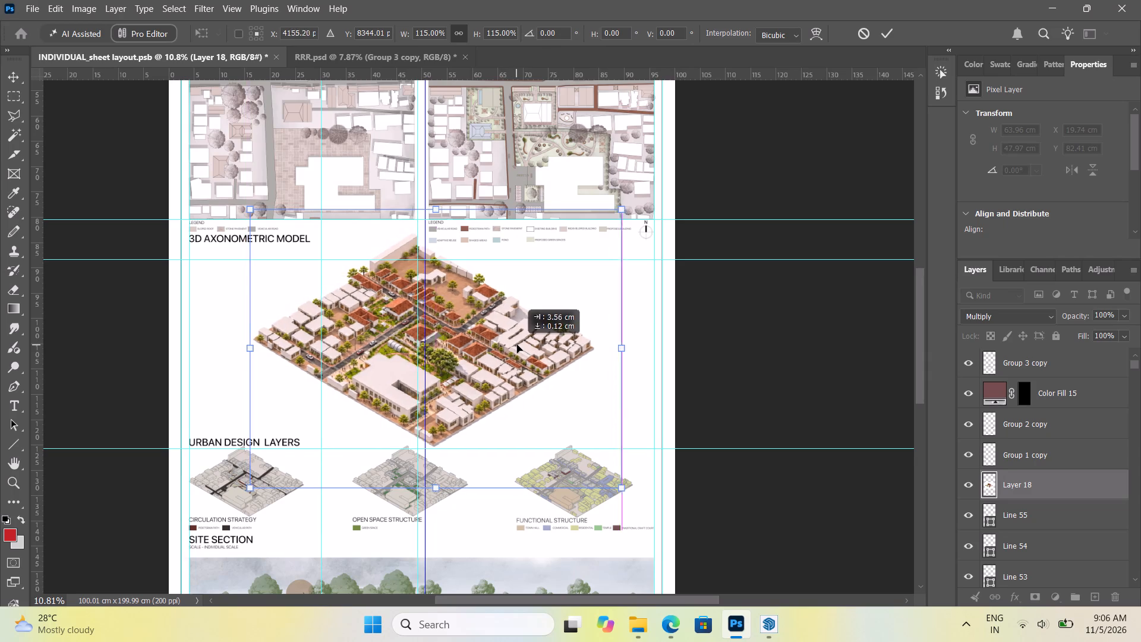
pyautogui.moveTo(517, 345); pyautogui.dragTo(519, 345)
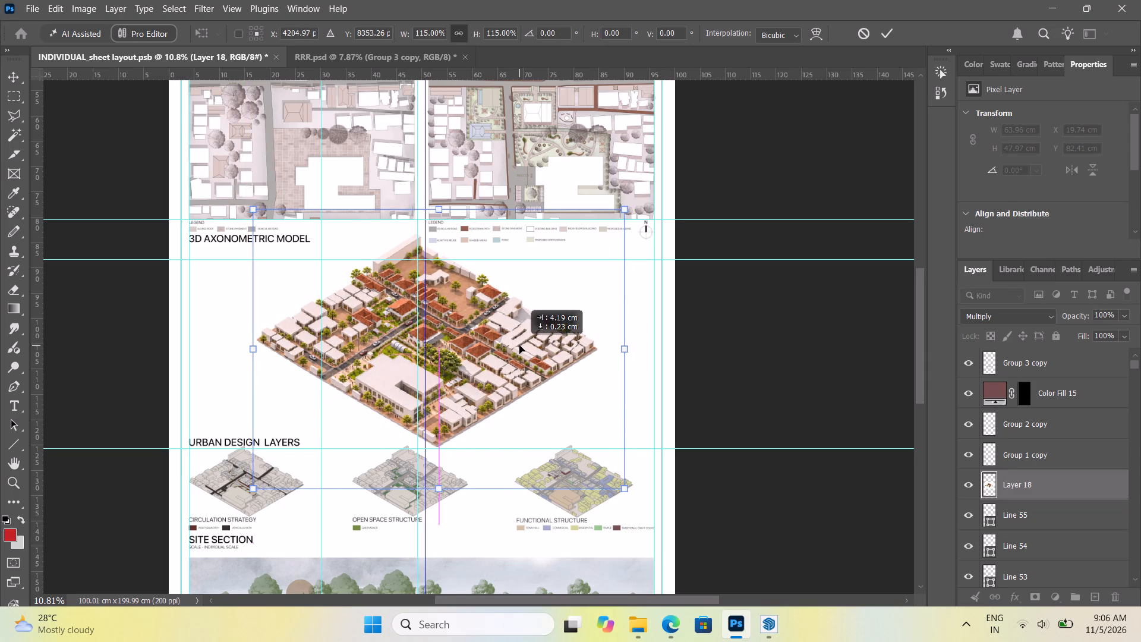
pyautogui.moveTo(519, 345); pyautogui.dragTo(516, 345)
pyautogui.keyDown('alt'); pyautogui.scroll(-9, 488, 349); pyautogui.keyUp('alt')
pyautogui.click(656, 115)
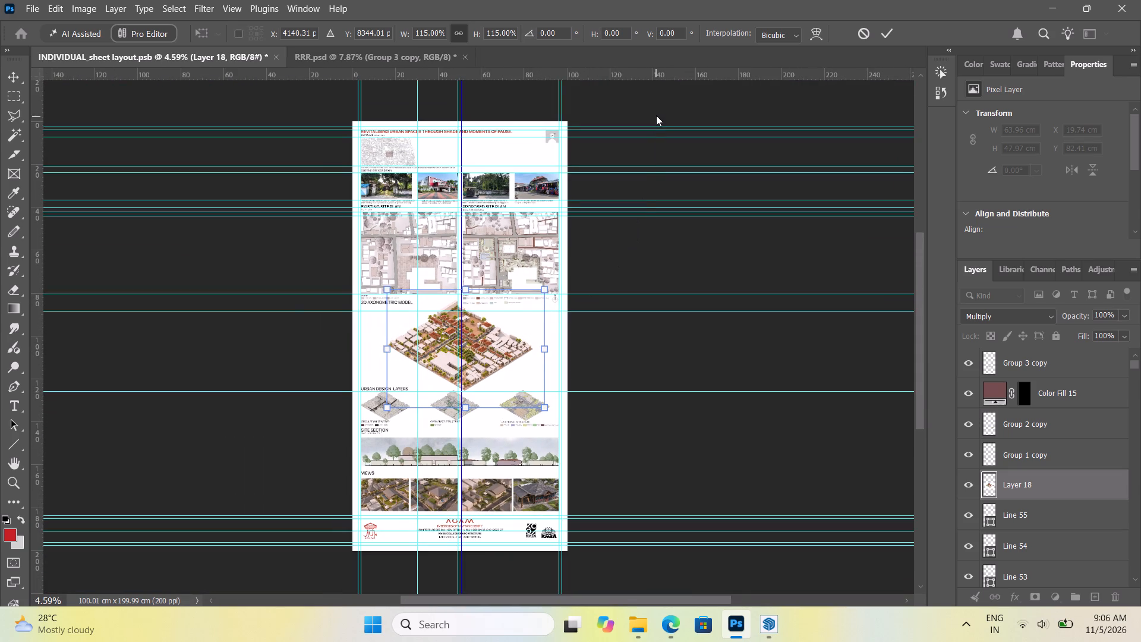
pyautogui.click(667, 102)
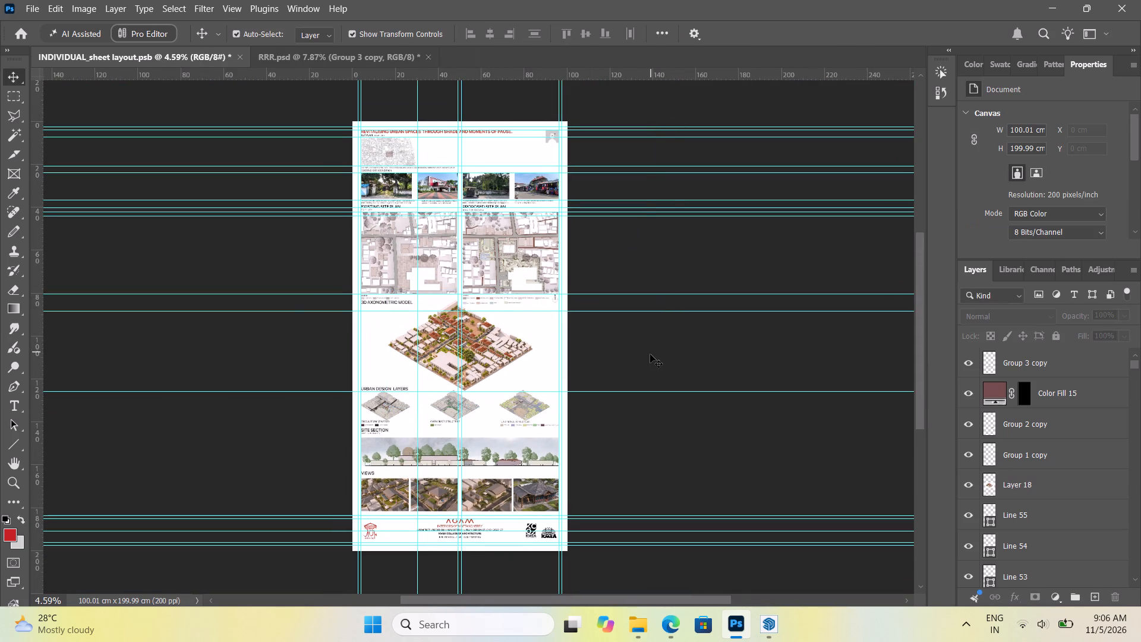
# Examine the enlarged axonometric's size and placement, both up close and against the whole sheet.
pyautogui.click(650, 354)
pyautogui.scroll(-12, 545, 297)
pyautogui.scroll(10, 555, 296)
pyautogui.keyDown('alt'); pyautogui.scroll(16, 479, 355); pyautogui.keyUp('alt')
pyautogui.scroll(10, 474, 361)
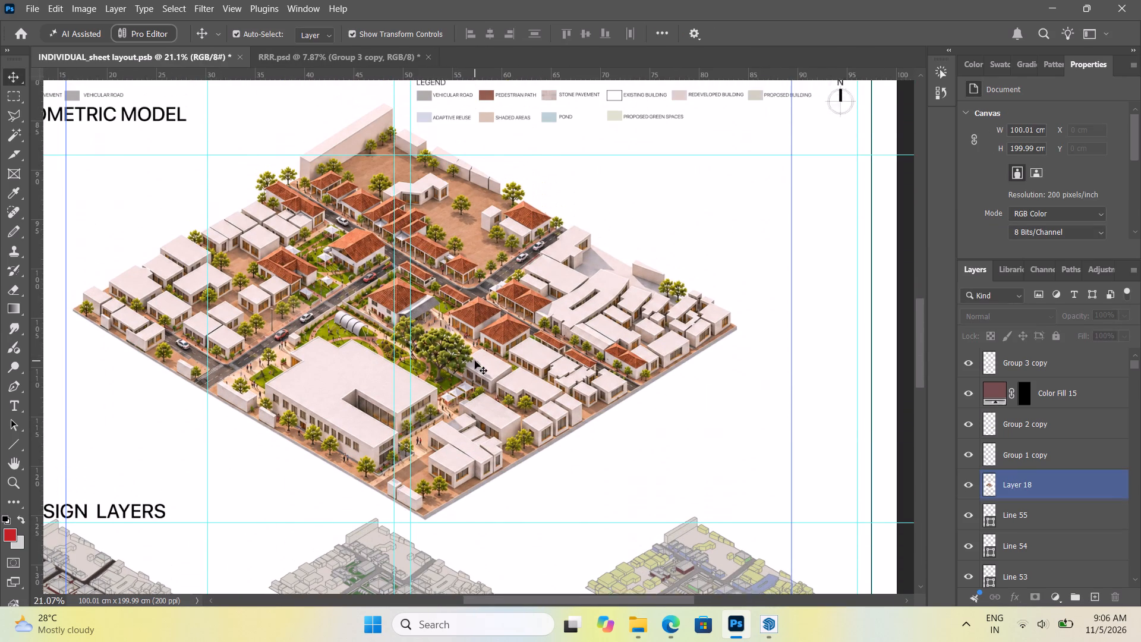
pyautogui.scroll(3, 475, 361)
pyautogui.keyDown('alt'); pyautogui.scroll(-6, 475, 361); pyautogui.keyUp('alt')
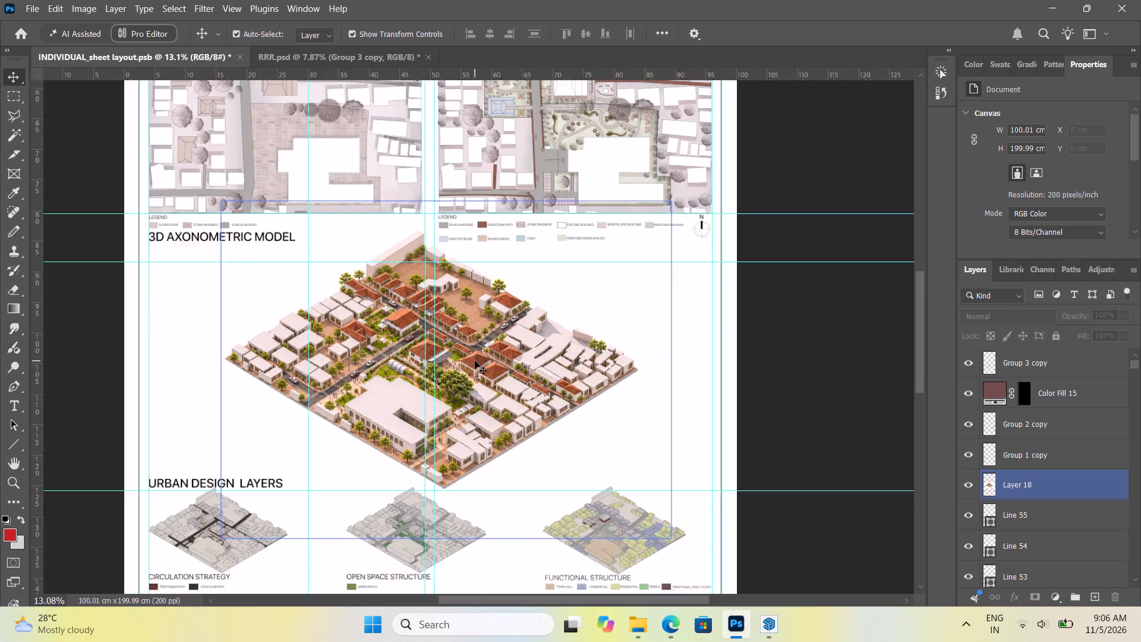
pyautogui.keyDown('alt'); pyautogui.scroll(-13, 475, 361); pyautogui.keyUp('alt')
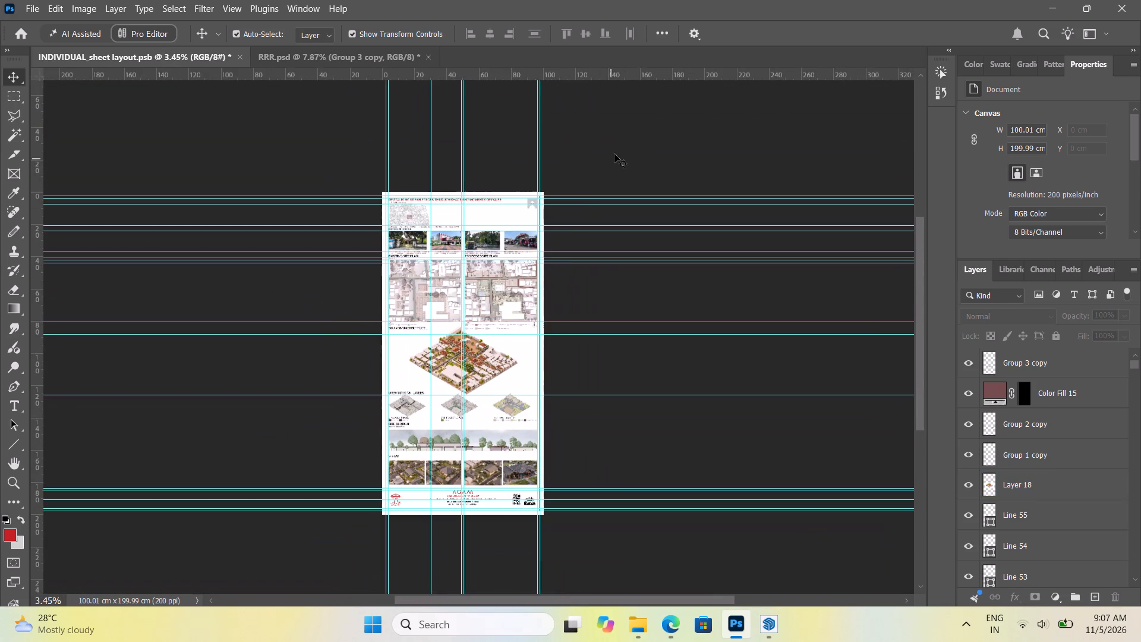
pyautogui.click(635, 134)
pyautogui.keyDown('alt'); pyautogui.scroll(15, 471, 360); pyautogui.keyUp('alt')
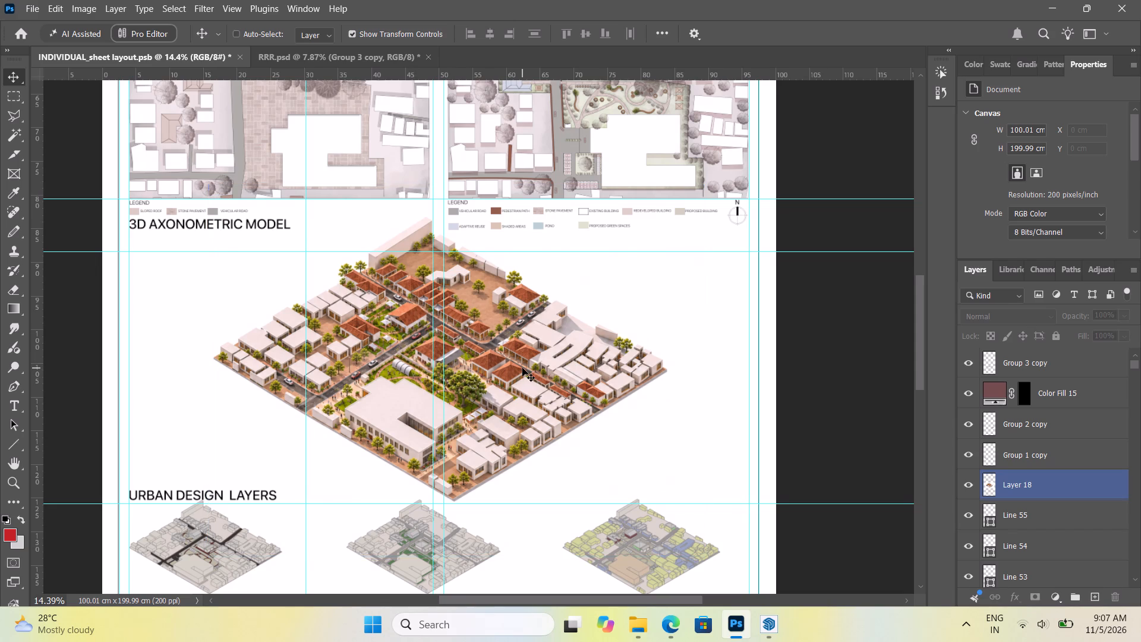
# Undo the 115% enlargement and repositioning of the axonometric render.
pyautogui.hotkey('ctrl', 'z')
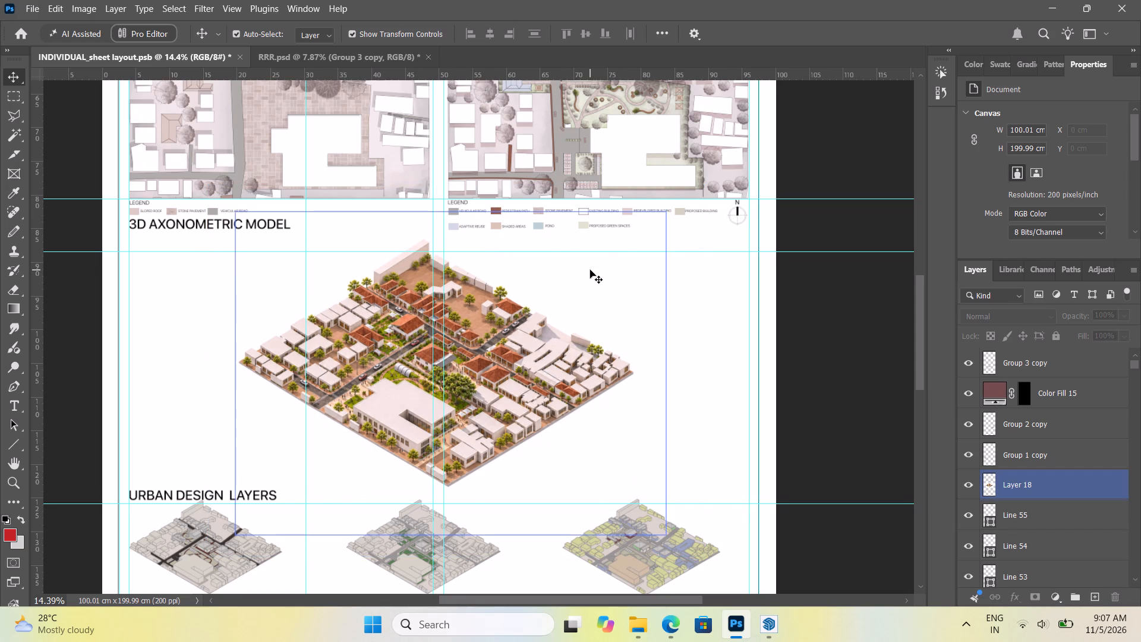
# Enlarge the axonometric render to 104.46%, recentre it between the section title and the Urban Design Layers, and apply the transform.
pyautogui.keyDown('alt'); pyautogui.scroll(-6, 481, 291); pyautogui.keyUp('alt')
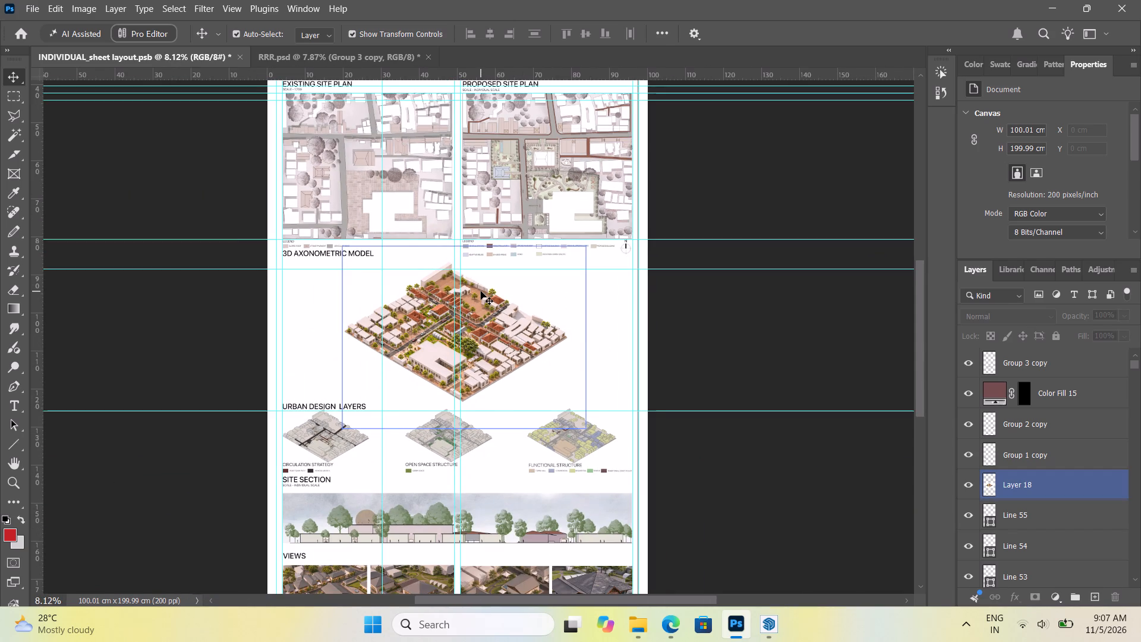
pyautogui.keyDown('alt'); pyautogui.scroll(6, 502, 361); pyautogui.keyUp('alt')
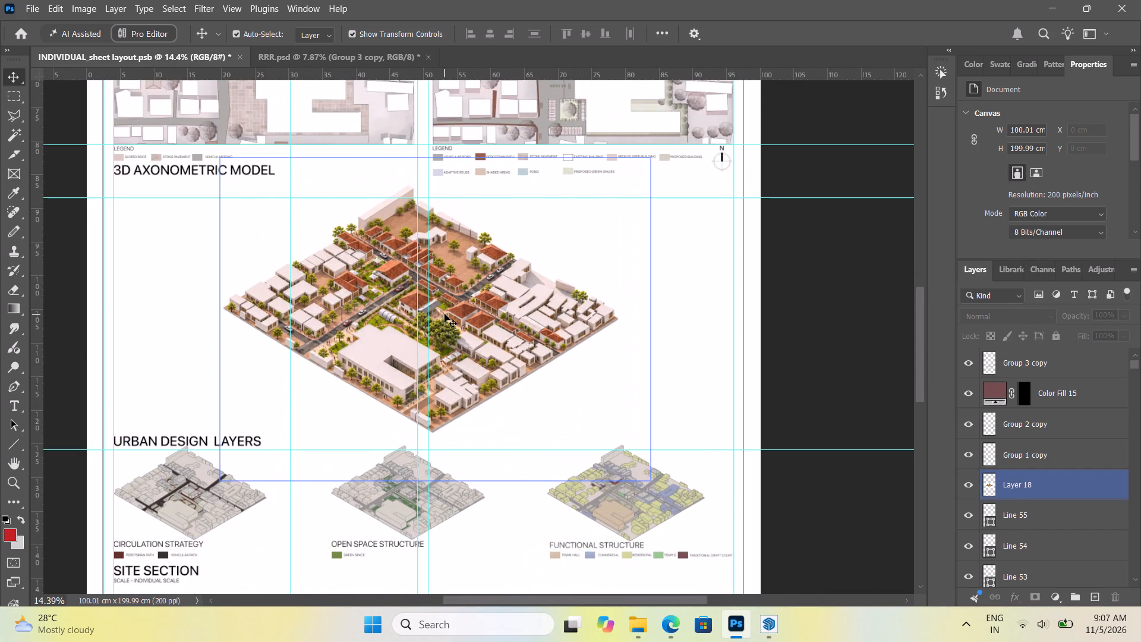
pyautogui.click(445, 314)
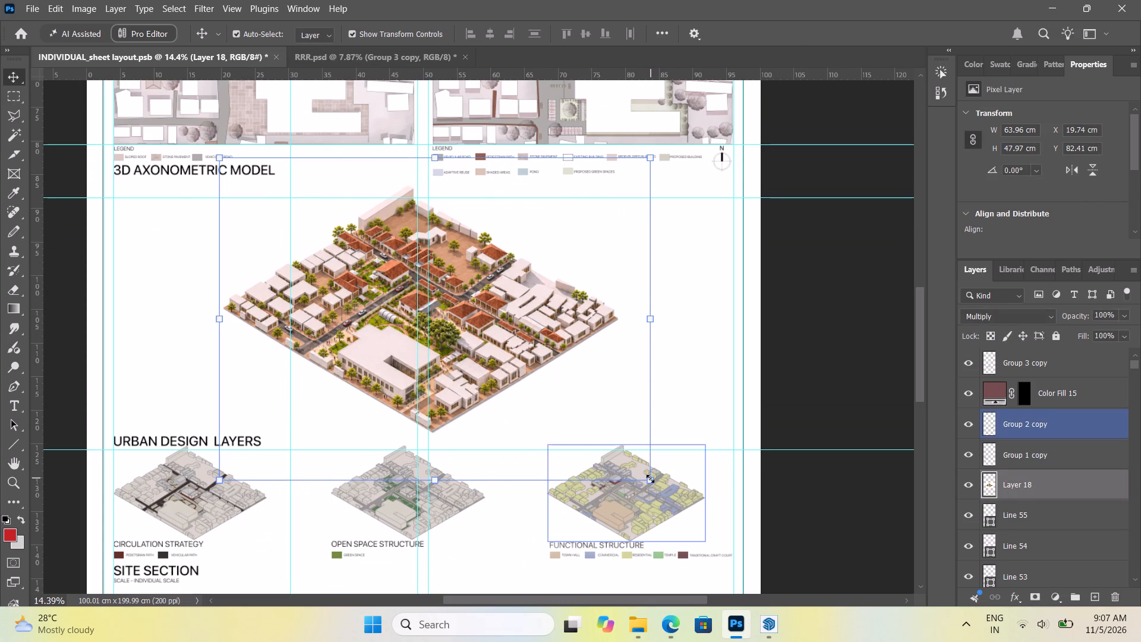
pyautogui.moveTo(650, 479); pyautogui.dragTo(670, 492)
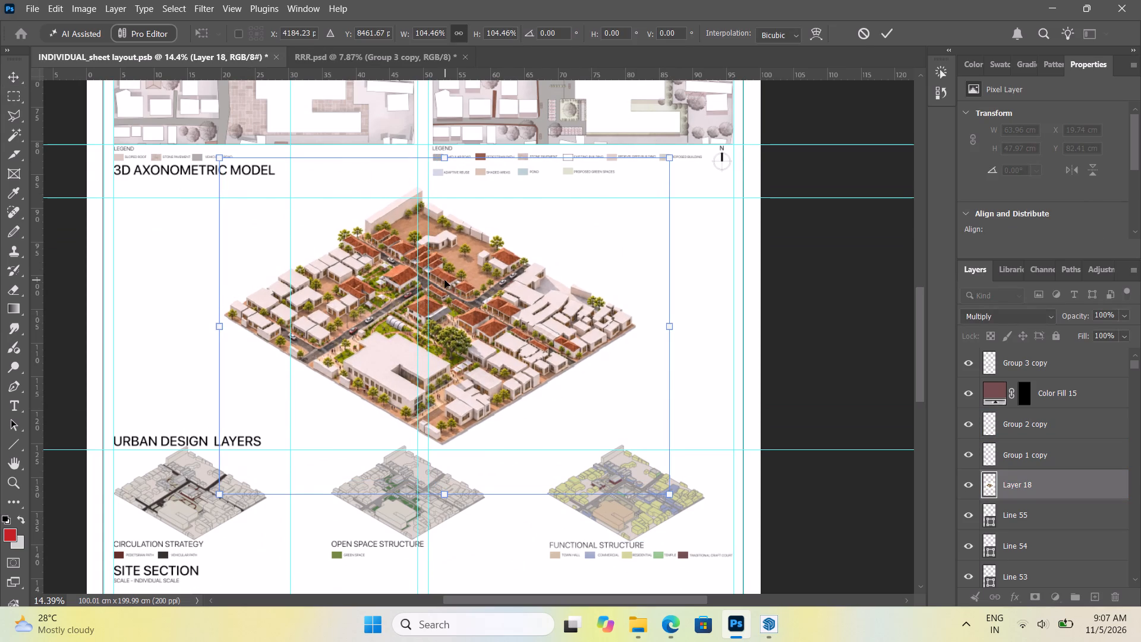
pyautogui.moveTo(445, 280); pyautogui.dragTo(449, 269)
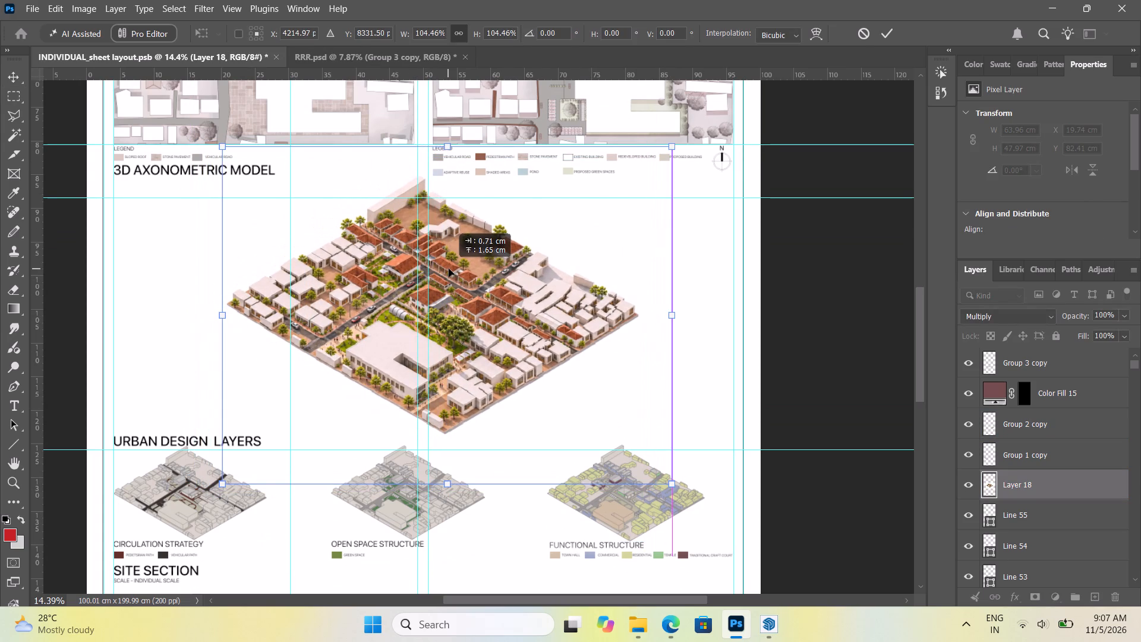
pyautogui.moveTo(449, 269); pyautogui.dragTo(449, 272)
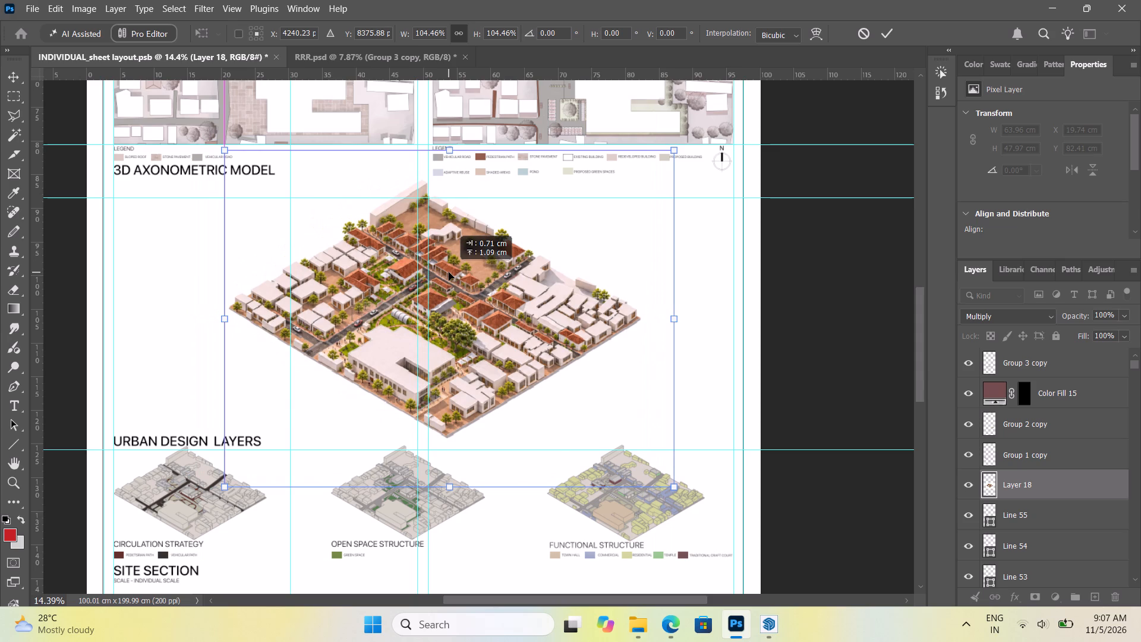
pyautogui.moveTo(449, 272); pyautogui.dragTo(443, 272)
pyautogui.keyDown('alt'); pyautogui.scroll(-5, 447, 273); pyautogui.keyUp('alt')
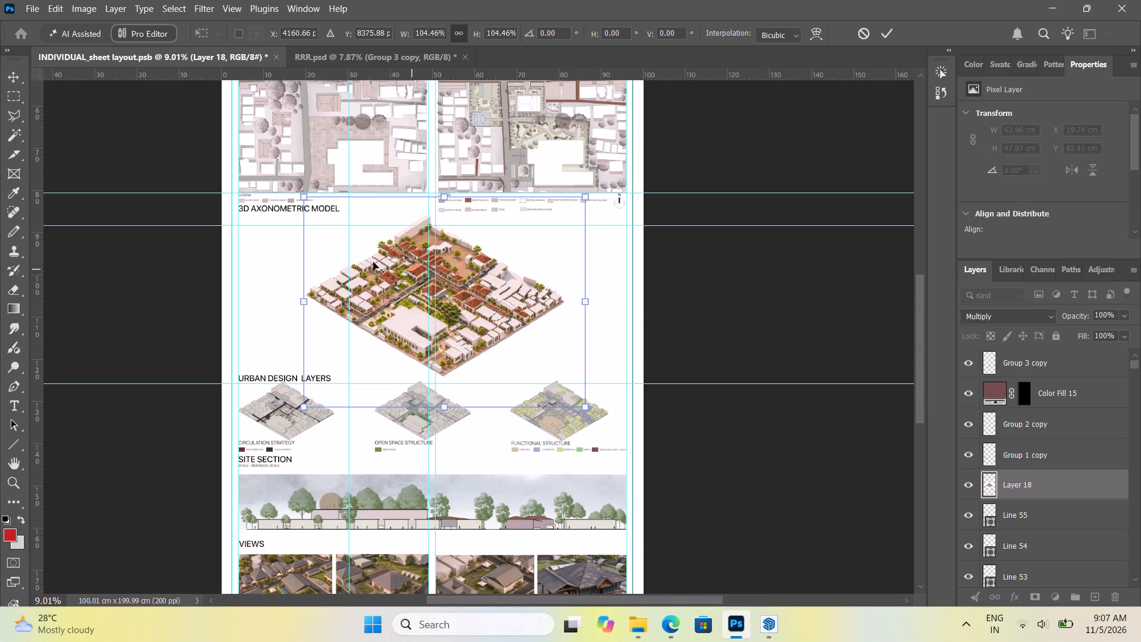
pyautogui.click(109, 137)
pyautogui.click(109, 137)
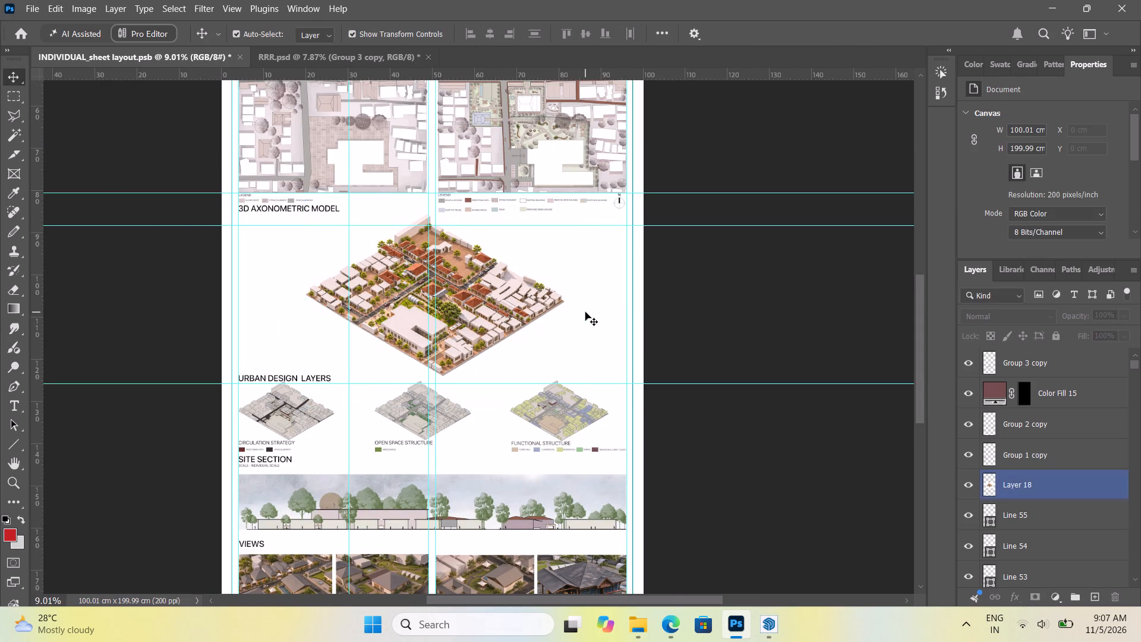
# Examine the enlarged axonometric's size and placement, both up close and against the whole sheet.
pyautogui.scroll(9, 585, 312)
pyautogui.keyDown('alt'); pyautogui.scroll(-14, 535, 351); pyautogui.keyUp('alt')
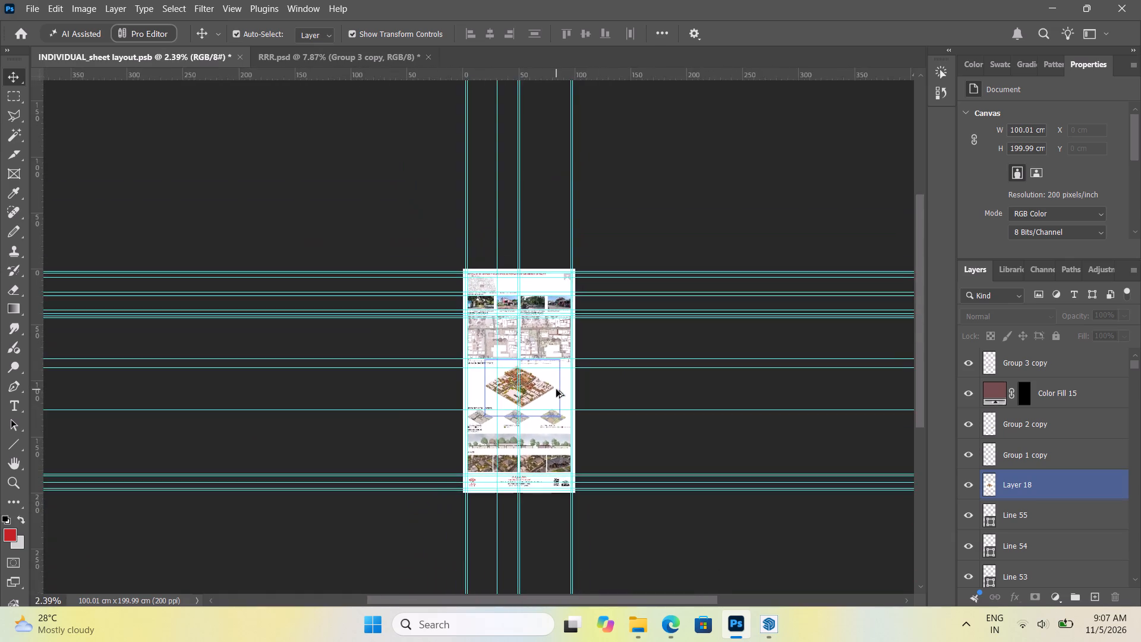
pyautogui.keyDown('alt'); pyautogui.scroll(18, 556, 391); pyautogui.keyUp('alt')
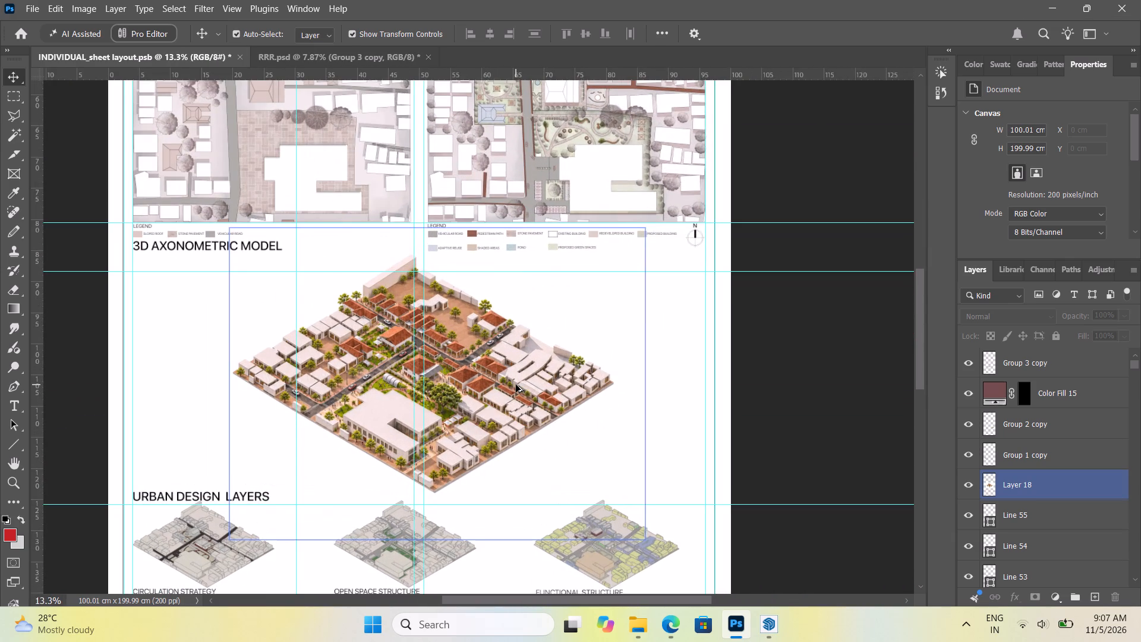
pyautogui.keyDown('alt'); pyautogui.scroll(-11, 516, 385); pyautogui.keyUp('alt')
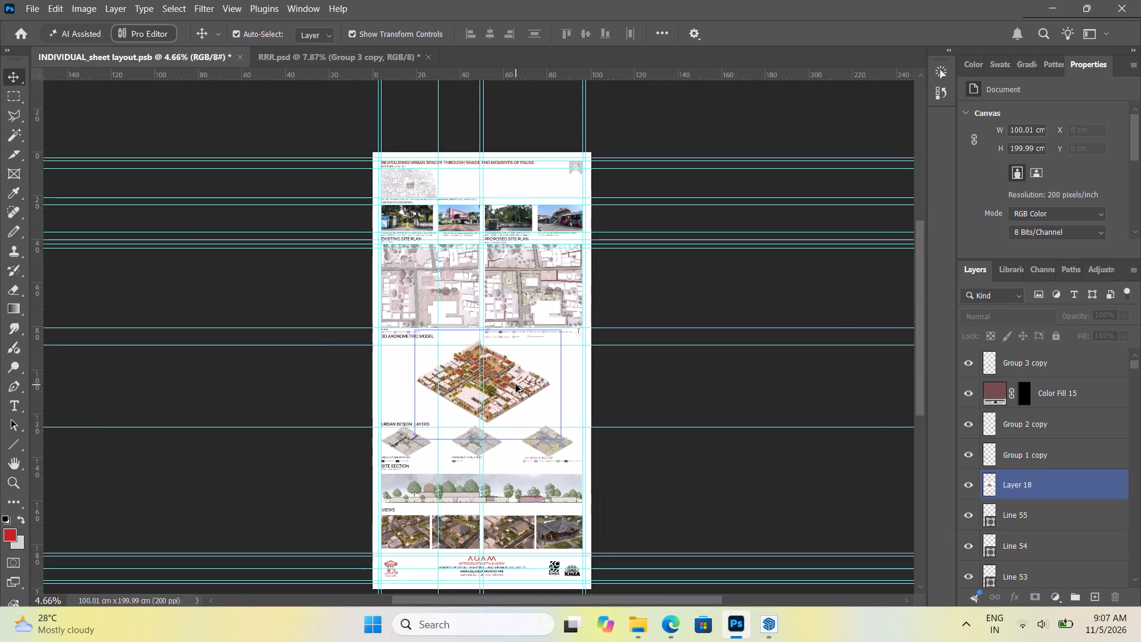
pyautogui.keyDown('alt'); pyautogui.scroll(11, 502, 401); pyautogui.keyUp('alt')
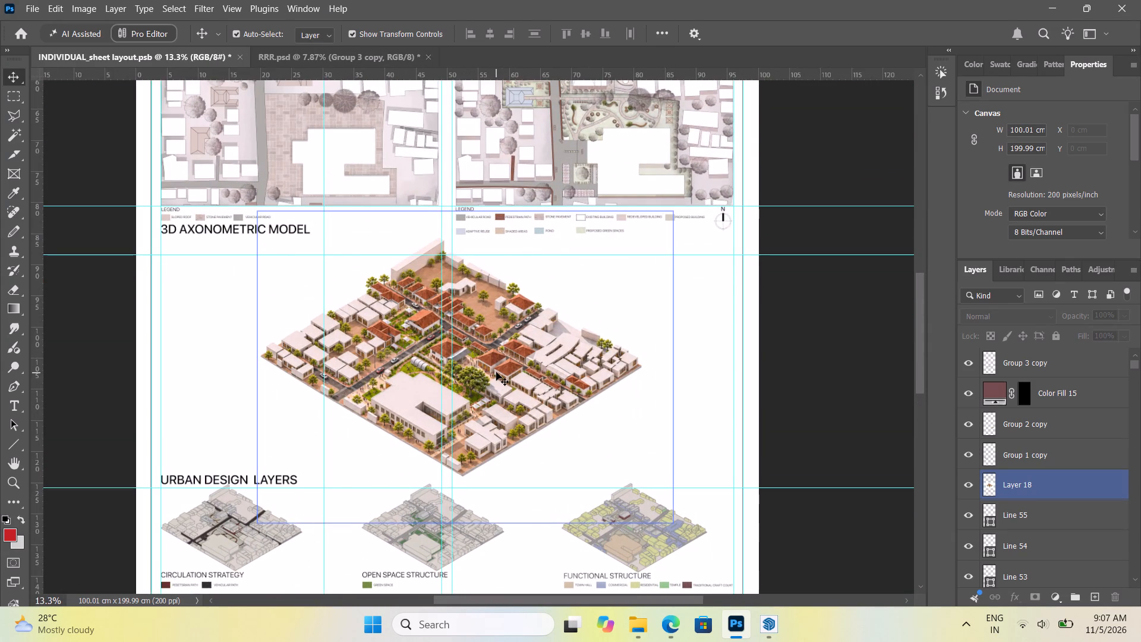
# Move the axonometric about 9 cm right and 3 cm down, clearing space beside it for a column of diagrams.
pyautogui.moveTo(498, 371); pyautogui.dragTo(572, 407)
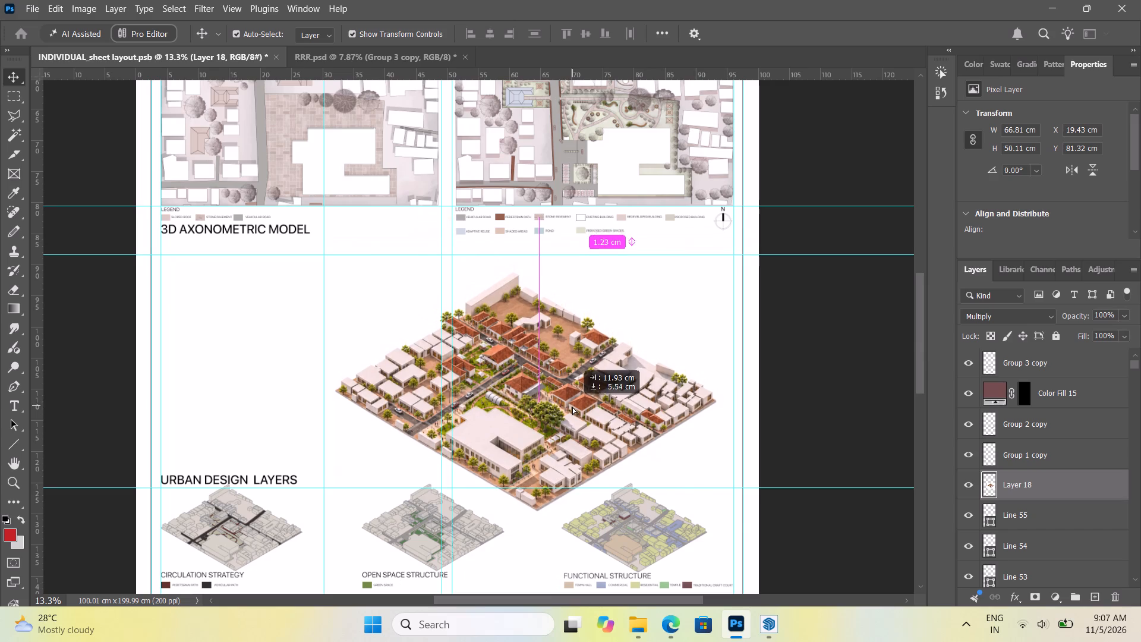
pyautogui.moveTo(572, 407); pyautogui.dragTo(554, 389)
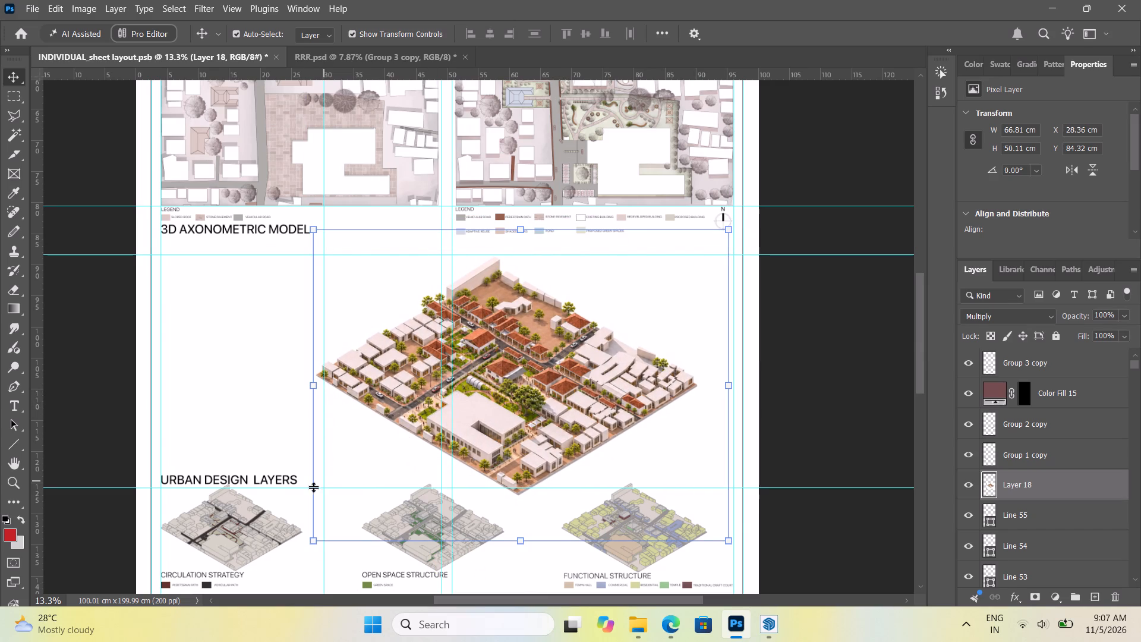
# Stack the circulation, open space and functional diagrams in a column left of the axonometric, moving the URBAN DESIGN LAYERS title clear of it.
pyautogui.moveTo(267, 525); pyautogui.dragTo(265, 302)
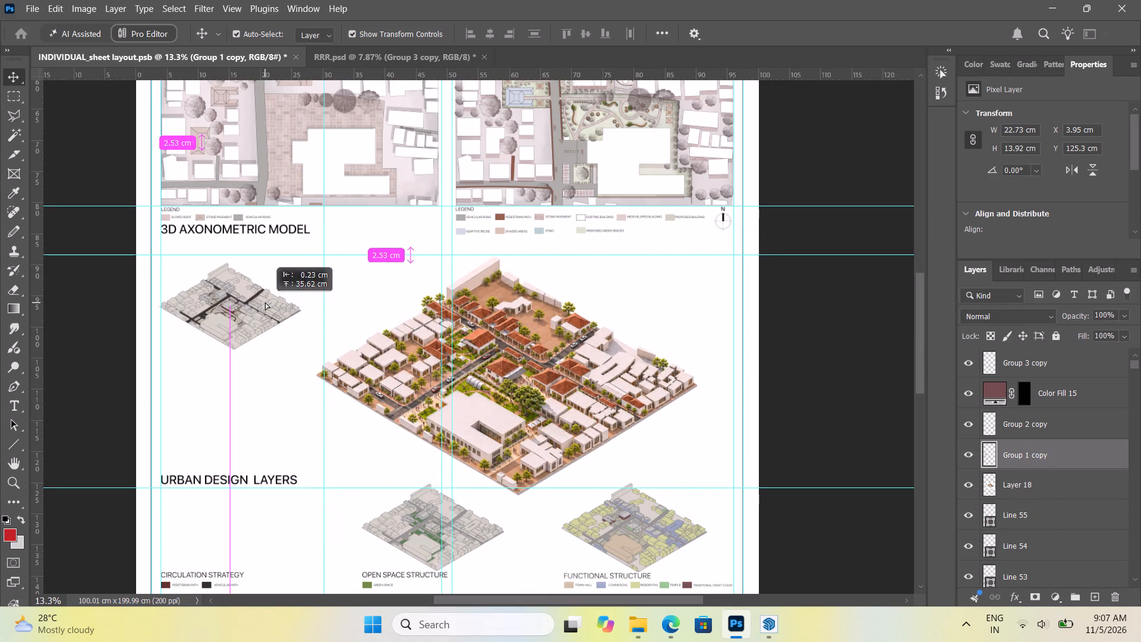
pyautogui.moveTo(265, 302); pyautogui.dragTo(271, 295)
pyautogui.keyDown('alt'); pyautogui.scroll(-5, 329, 303); pyautogui.keyUp('alt')
pyautogui.keyDown('alt'); pyautogui.scroll(3, 411, 422); pyautogui.keyUp('alt')
pyautogui.moveTo(382, 452); pyautogui.dragTo(215, 354)
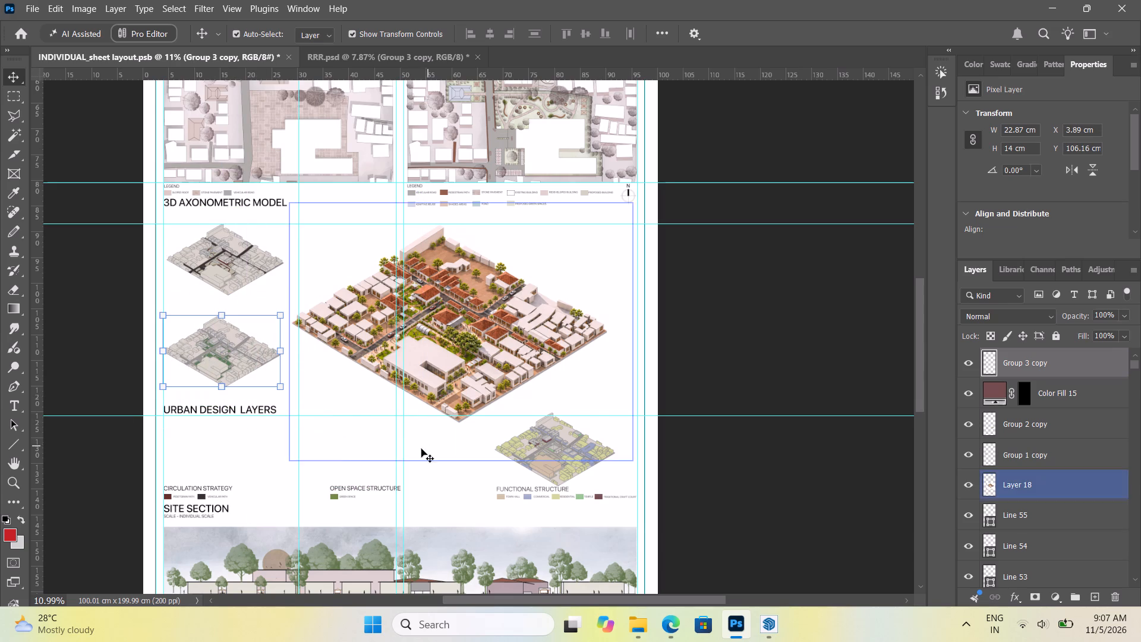
pyautogui.moveTo(247, 411); pyautogui.dragTo(319, 430)
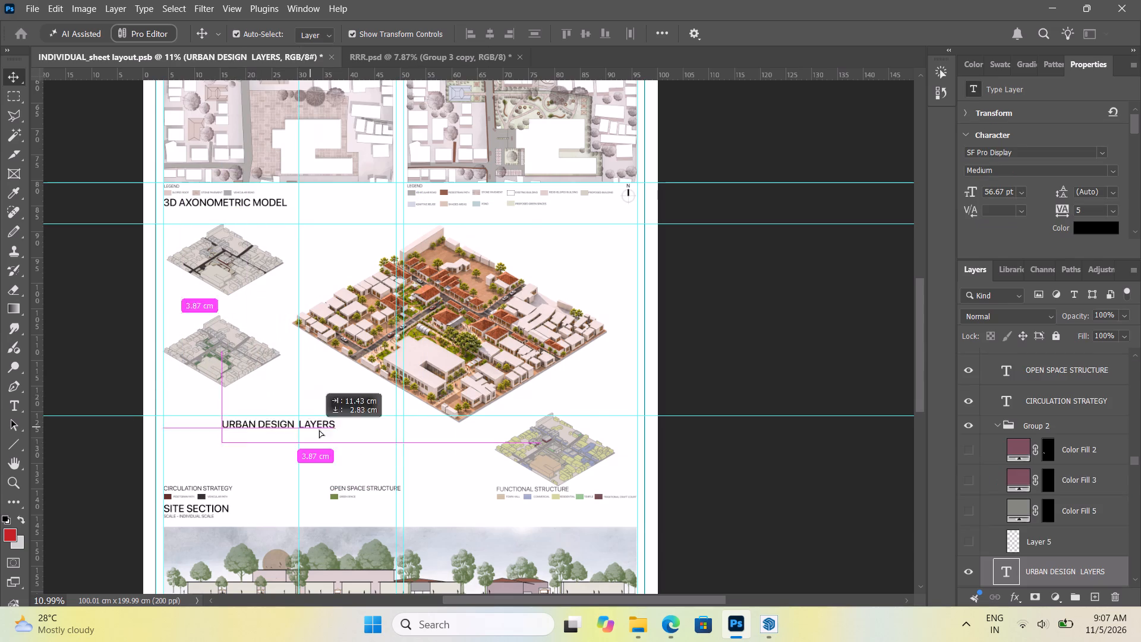
pyautogui.moveTo(319, 430); pyautogui.dragTo(417, 443)
pyautogui.moveTo(547, 455); pyautogui.dragTo(266, 439)
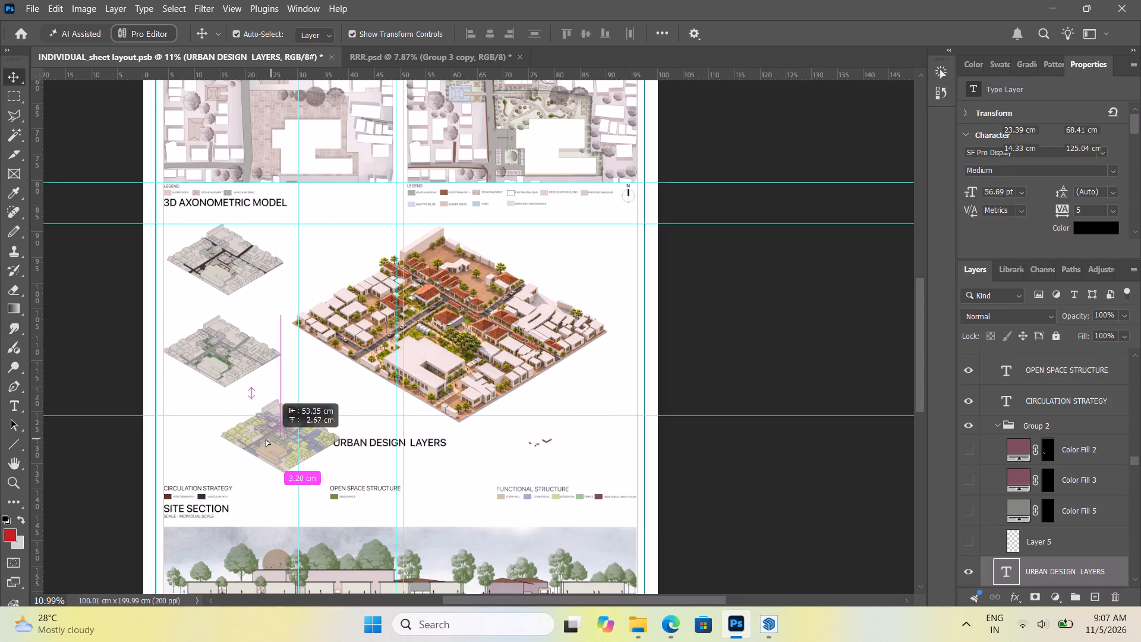
pyautogui.moveTo(266, 439); pyautogui.dragTo(215, 439)
# Enlarge the axonometric to 120.38%, position it beside the diagram column at about X 21.8 cm, Y 91.9 cm, and apply the transform.
pyautogui.click(414, 327)
pyautogui.moveTo(633, 460); pyautogui.dragTo(639, 468)
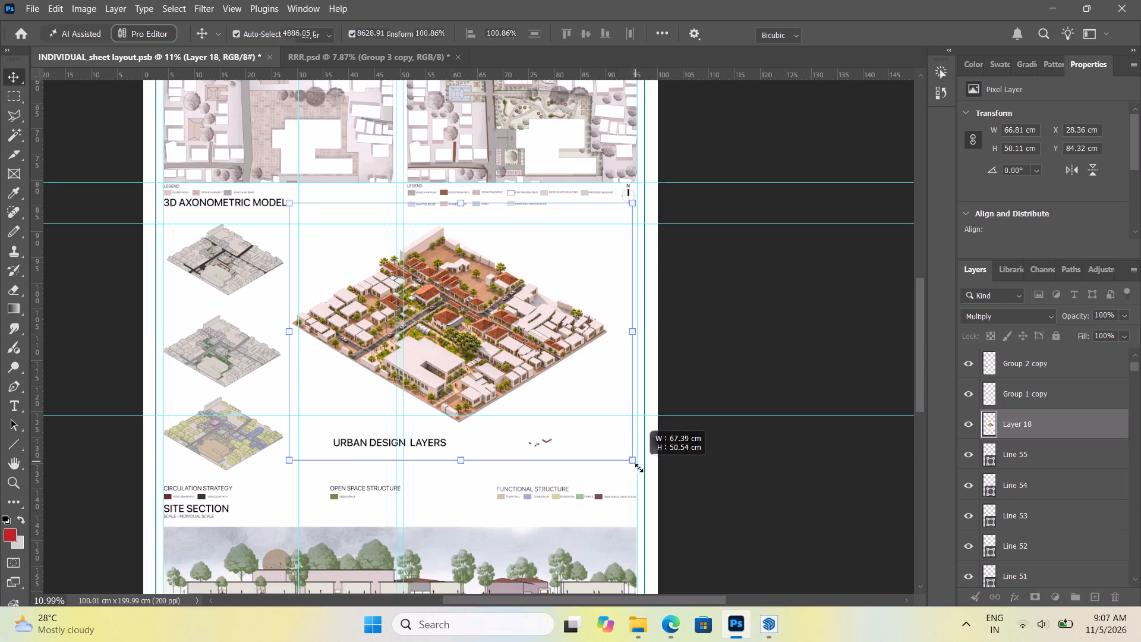
pyautogui.moveTo(639, 468); pyautogui.dragTo(695, 524)
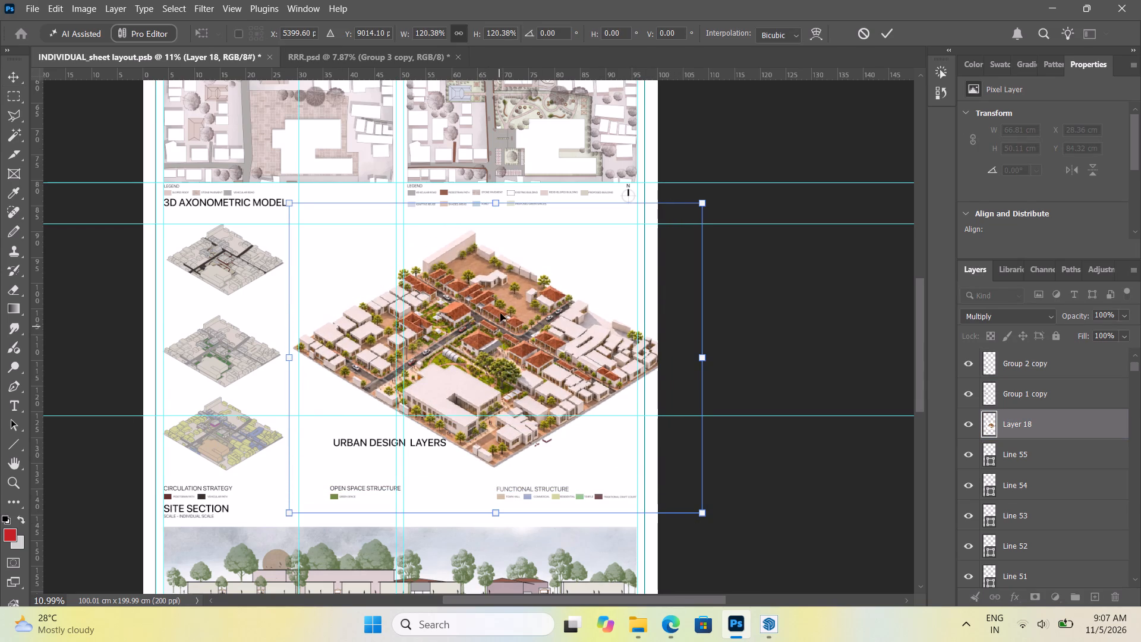
pyautogui.moveTo(500, 310); pyautogui.dragTo(481, 315)
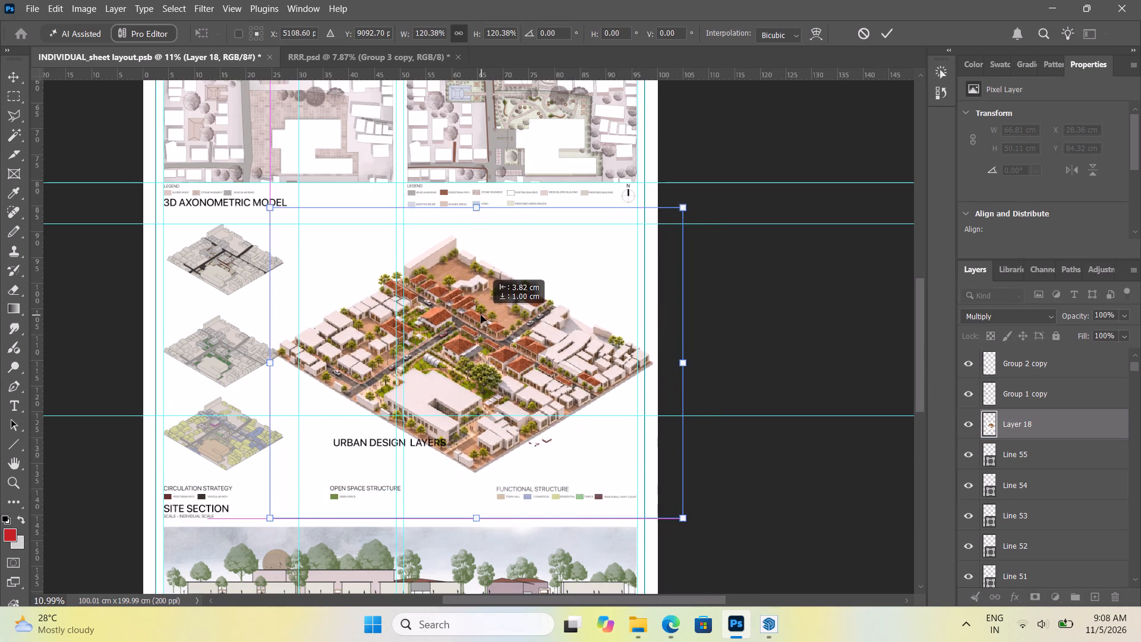
pyautogui.moveTo(481, 315); pyautogui.dragTo(472, 291)
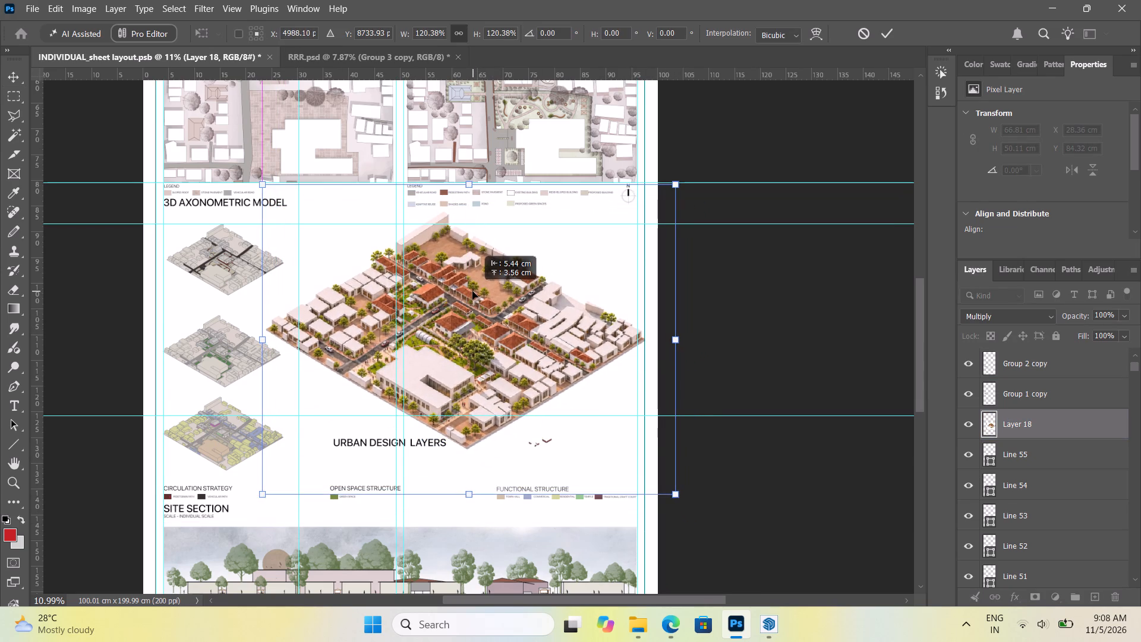
pyautogui.moveTo(472, 291); pyautogui.dragTo(481, 333)
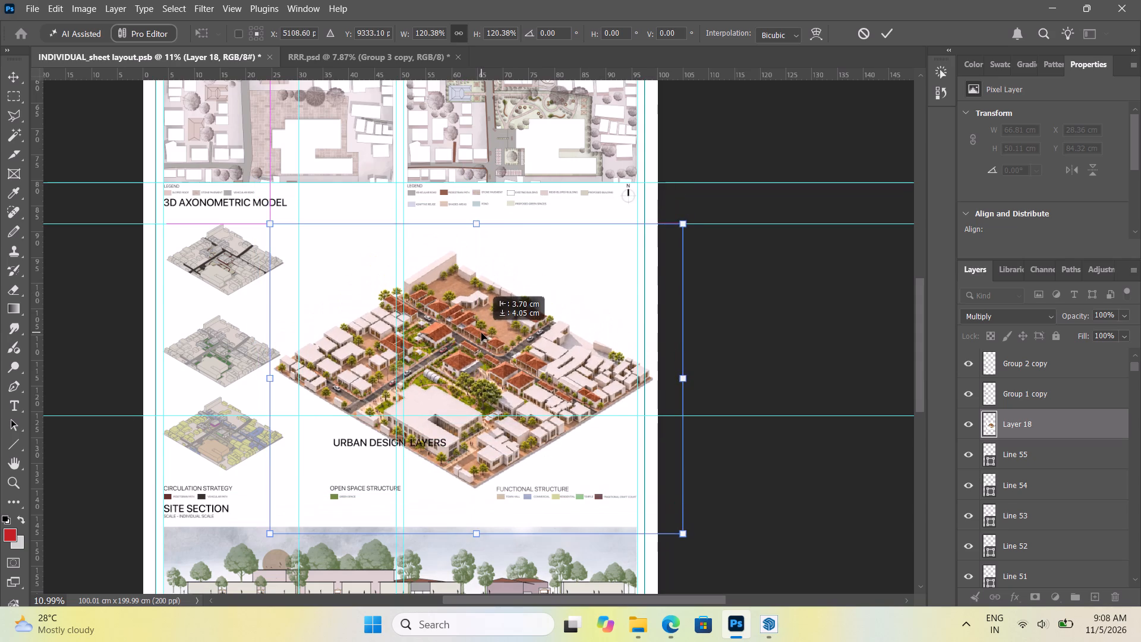
pyautogui.moveTo(481, 333); pyautogui.dragTo(472, 350)
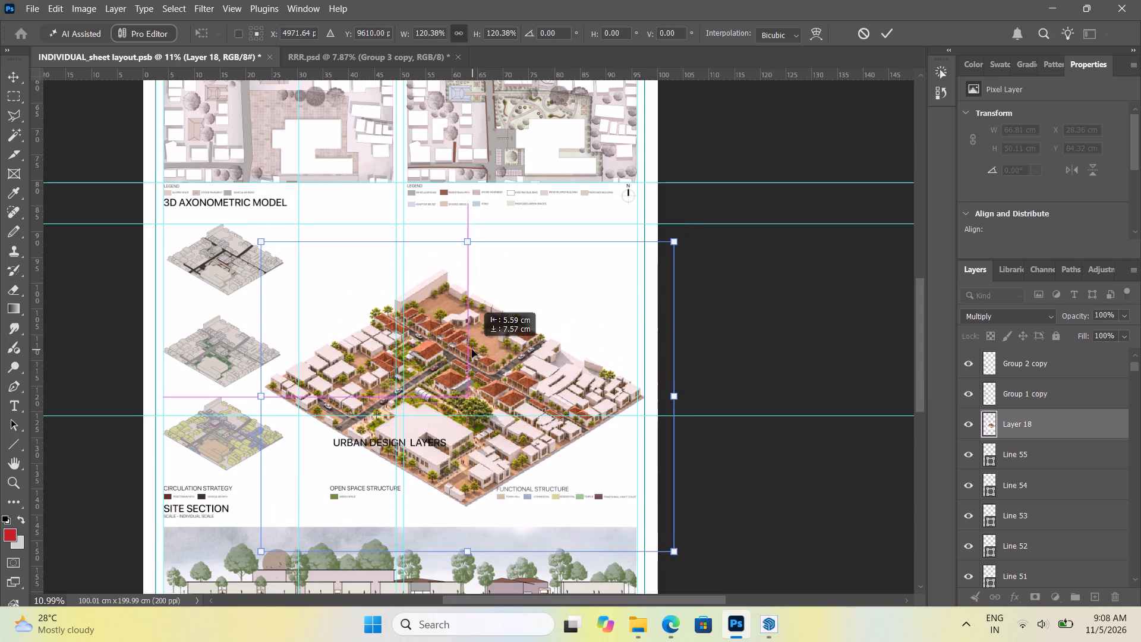
pyautogui.moveTo(472, 350); pyautogui.dragTo(469, 350)
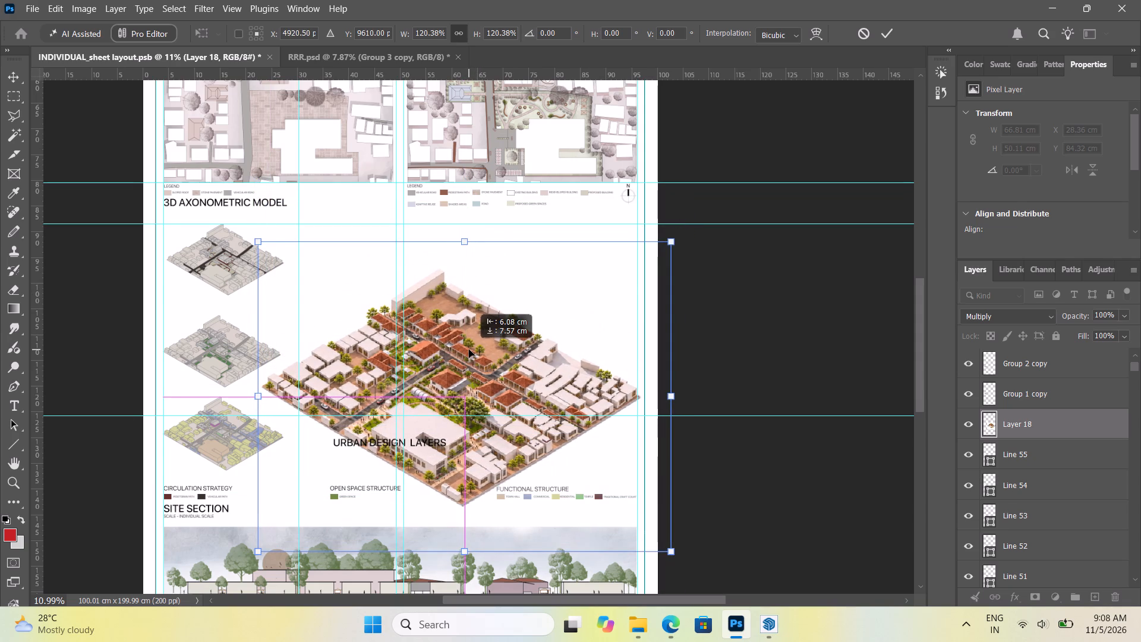
pyautogui.moveTo(469, 350); pyautogui.dragTo(467, 350)
pyautogui.keyDown('alt'); pyautogui.scroll(-6, 550, 285); pyautogui.keyUp('alt')
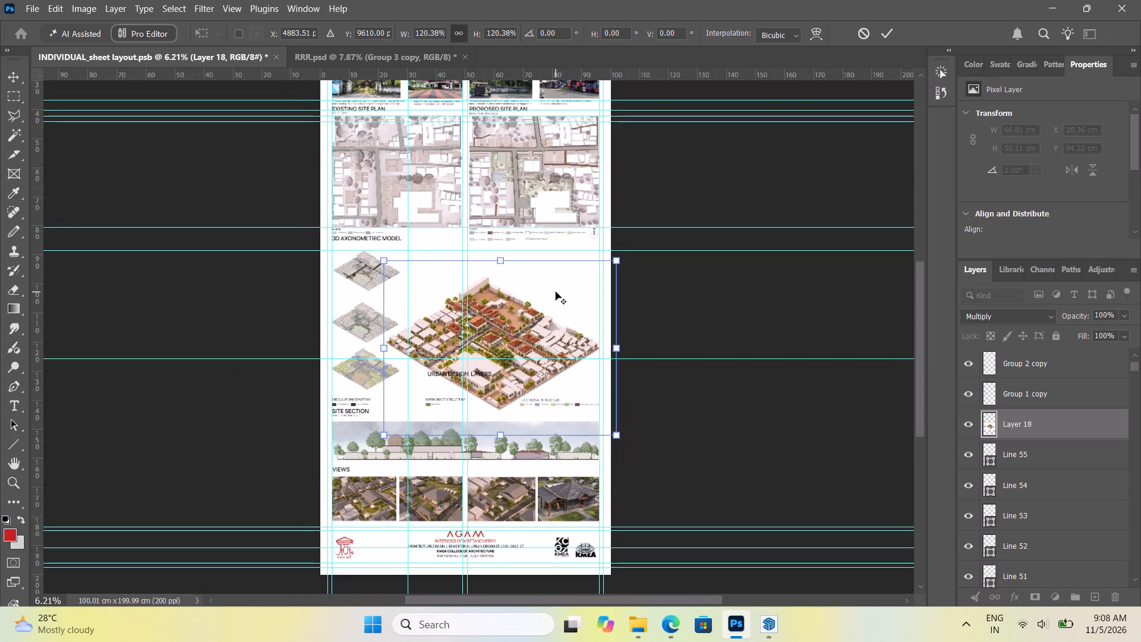
pyautogui.keyDown('alt'); pyautogui.scroll(-3, 556, 292); pyautogui.keyUp('alt')
pyautogui.keyDown('alt'); pyautogui.scroll(5, 451, 366); pyautogui.keyUp('alt')
pyautogui.keyDown('alt'); pyautogui.scroll(-3, 557, 377); pyautogui.keyUp('alt')
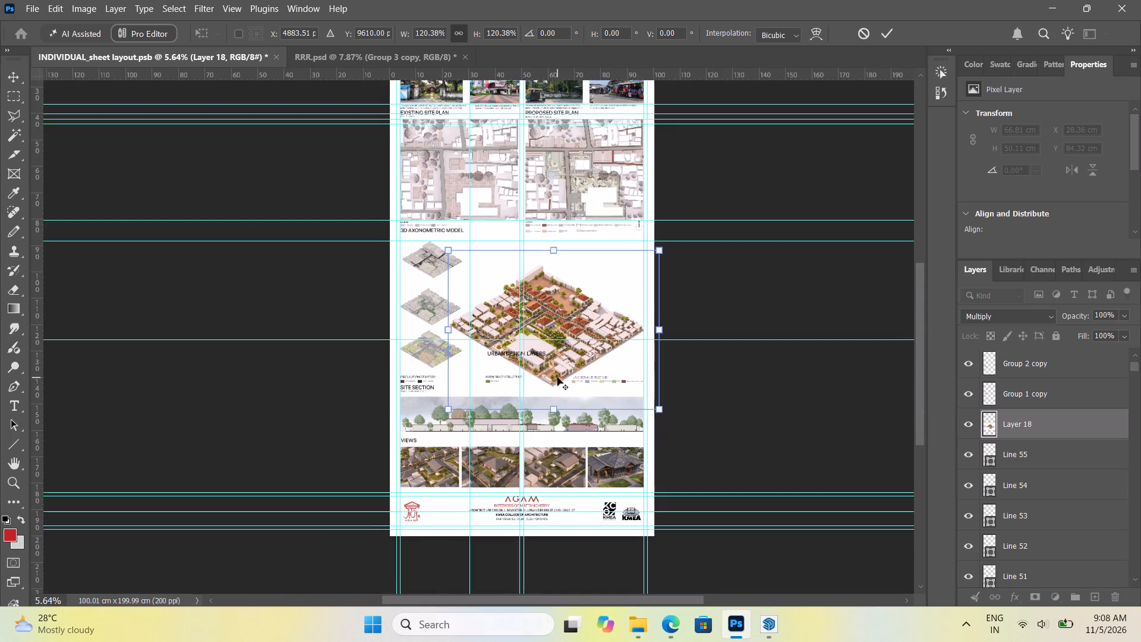
pyautogui.keyDown('alt'); pyautogui.scroll(6, 587, 314); pyautogui.keyUp('alt')
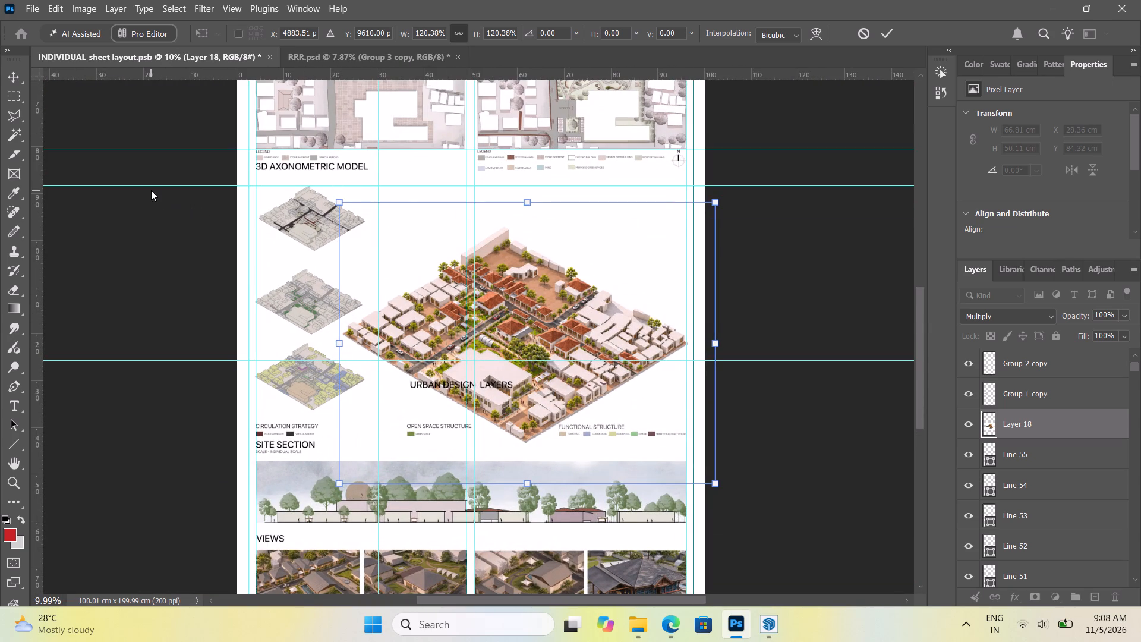
pyautogui.click(88, 105)
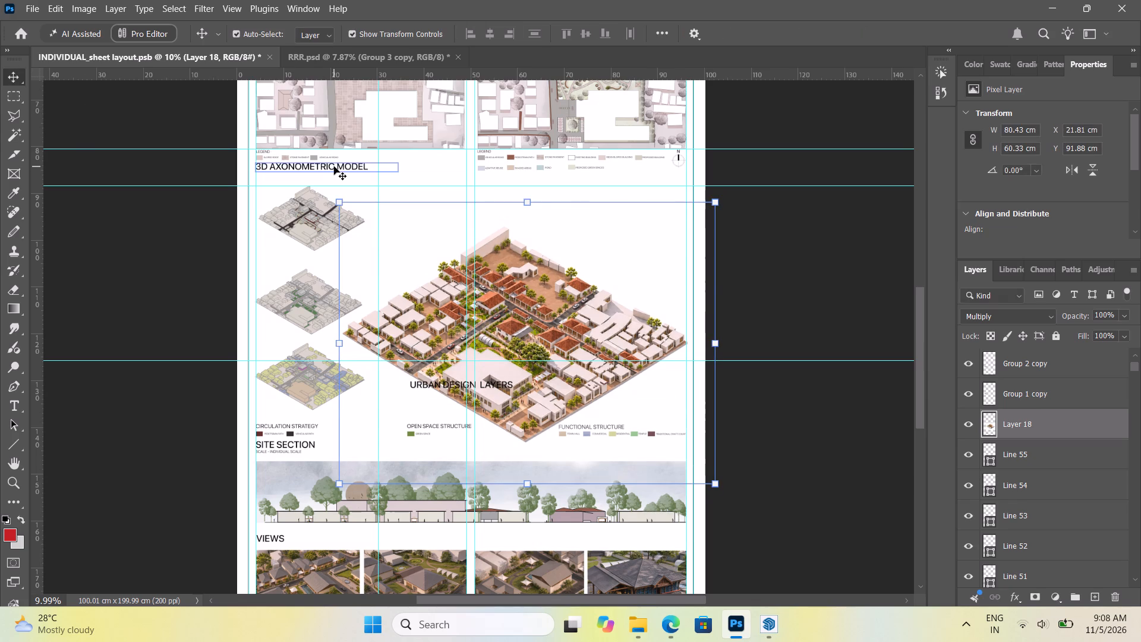
# Move the axonometric about 8.5 cm up and 2 cm right, so its top sits near the guide below the section title.
pyautogui.moveTo(529, 279); pyautogui.dragTo(528, 275)
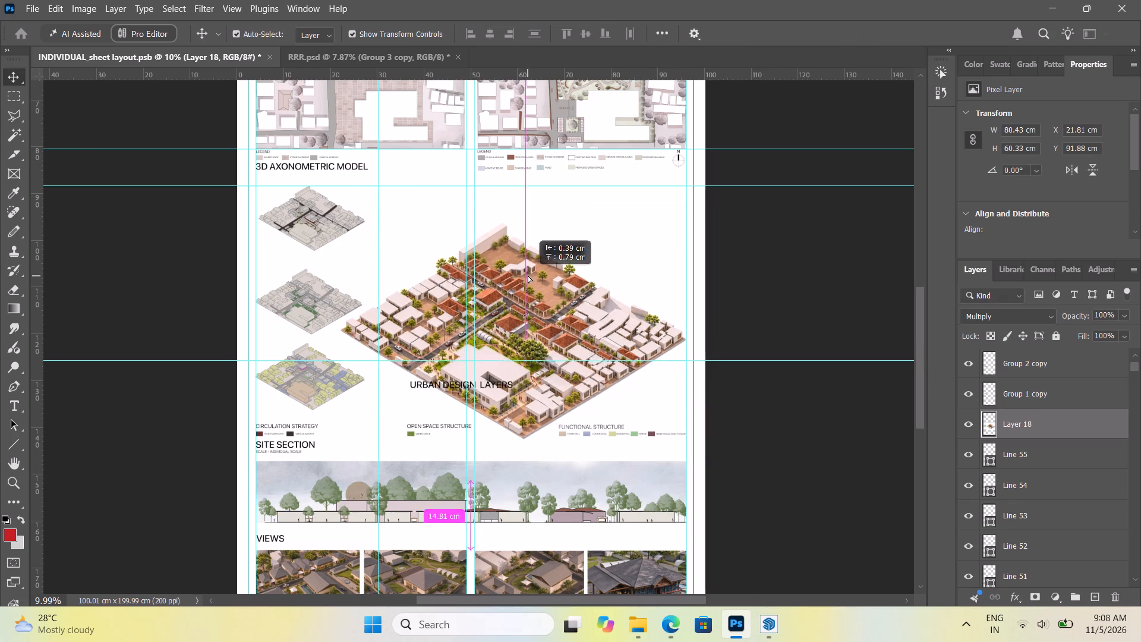
pyautogui.moveTo(528, 275); pyautogui.dragTo(536, 236)
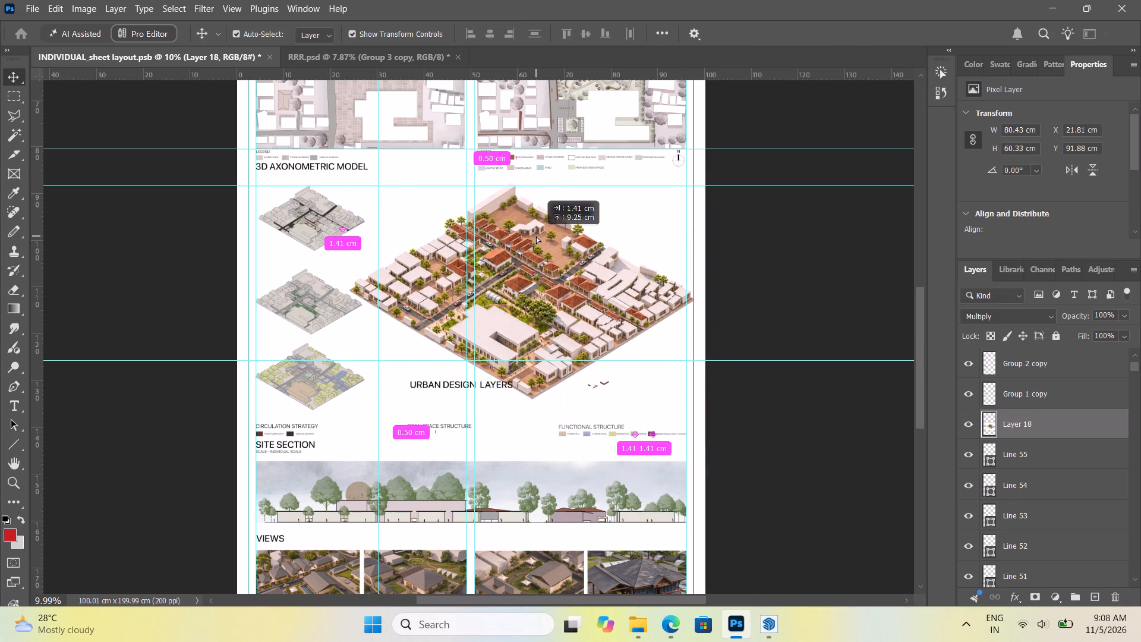
pyautogui.moveTo(536, 236); pyautogui.dragTo(539, 240)
# Scale the large axonometric render down to 96.99%, keeping its proportions.
pyautogui.moveTo(727, 446); pyautogui.dragTo(720, 441)
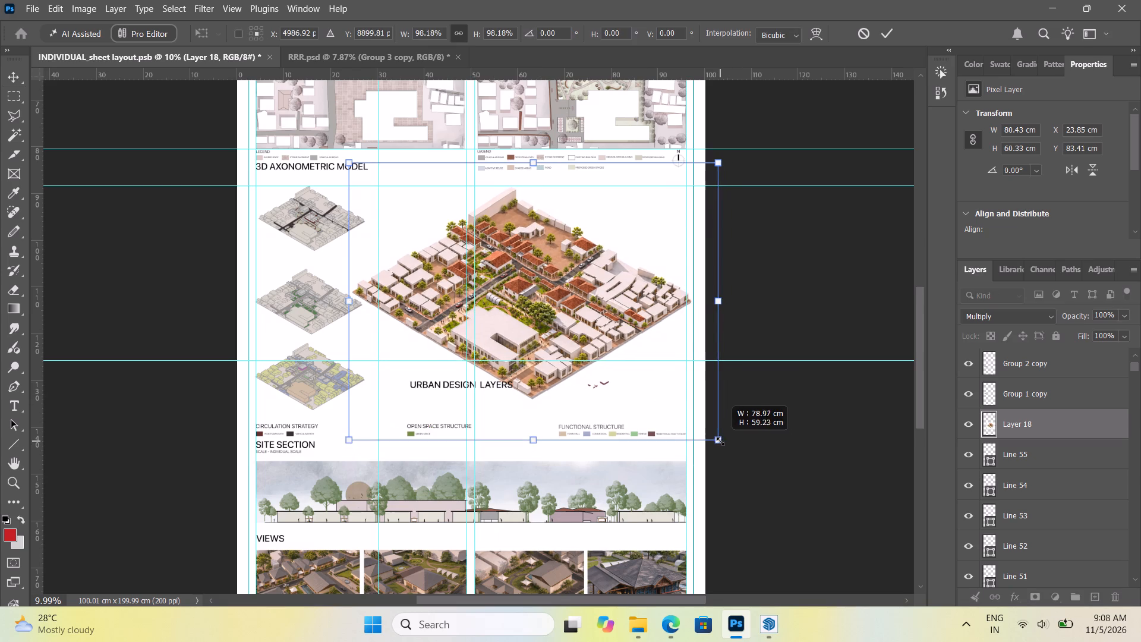
pyautogui.moveTo(720, 441); pyautogui.dragTo(717, 436)
# Move the axonometric straight down about 6 cm, to about Y 89.4 cm, and apply the transform.
pyautogui.scroll(-2, 532, 391)
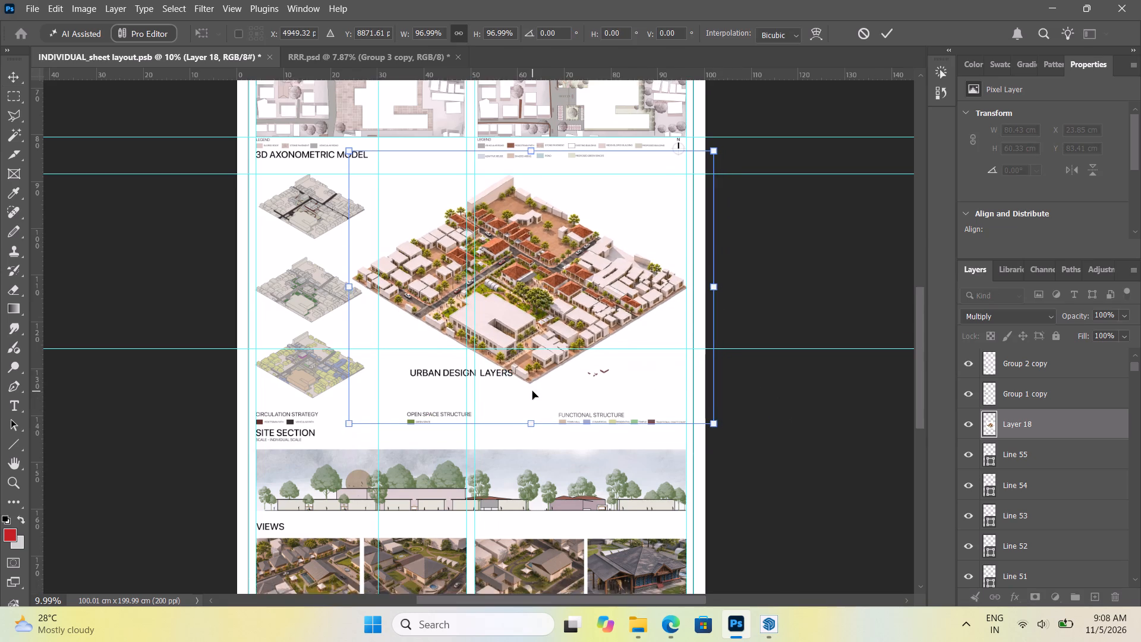
pyautogui.scroll(-4, 532, 391)
pyautogui.keyDown('alt'); pyautogui.scroll(-4, 532, 391); pyautogui.keyUp('alt')
pyautogui.keyDown('alt'); pyautogui.scroll(7, 557, 350); pyautogui.keyUp('alt')
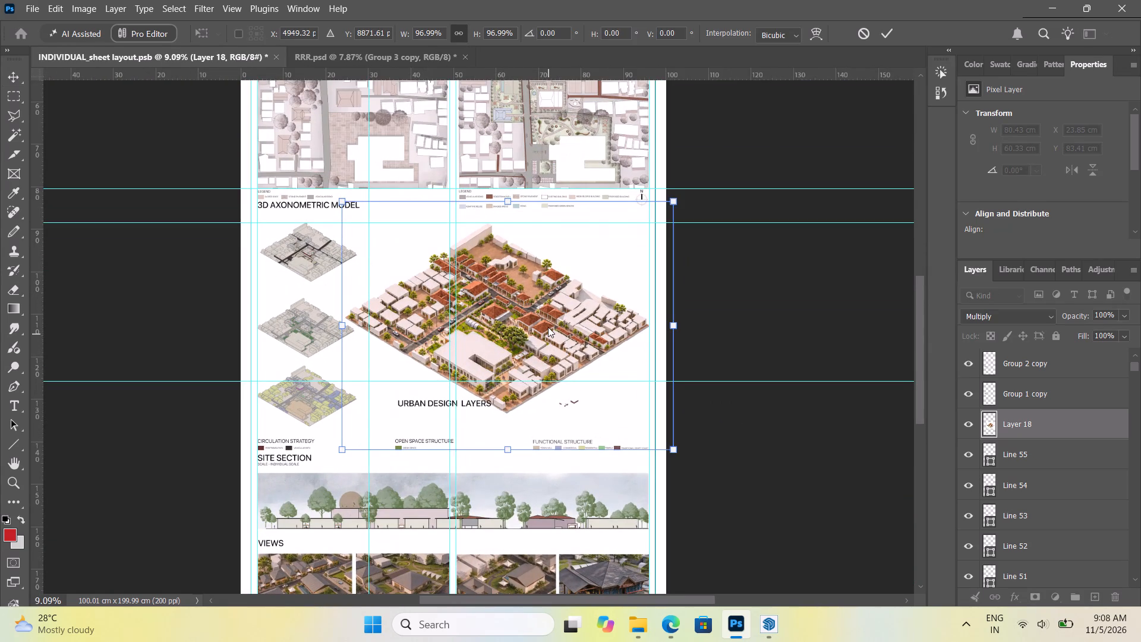
pyautogui.keyDown('alt'); pyautogui.scroll(4, 548, 326); pyautogui.keyUp('alt')
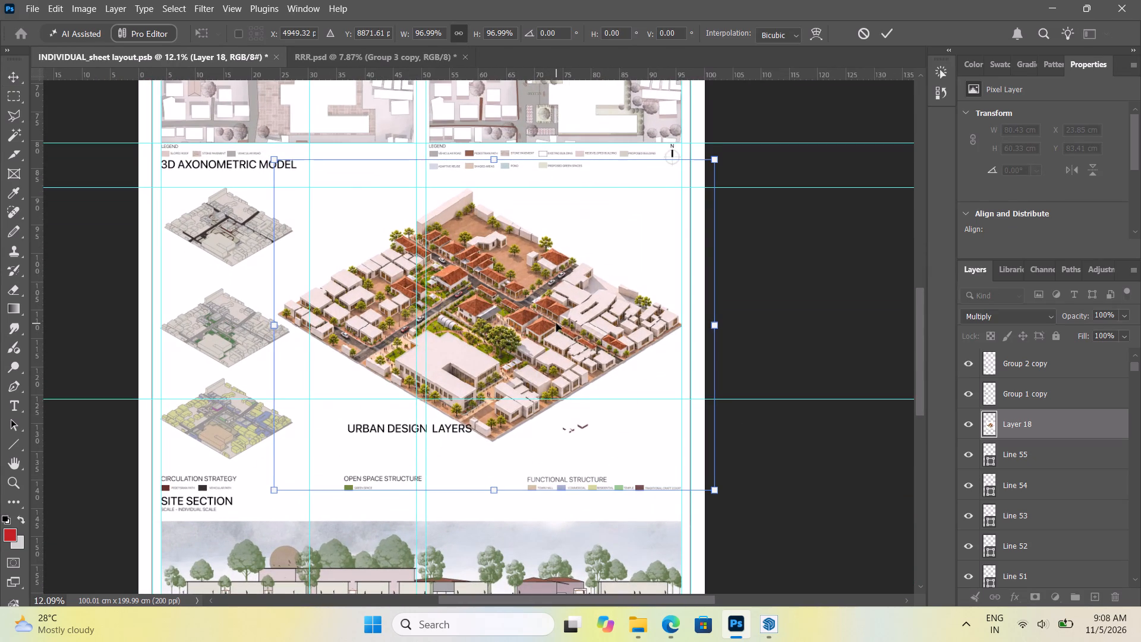
pyautogui.moveTo(556, 323); pyautogui.dragTo(563, 351)
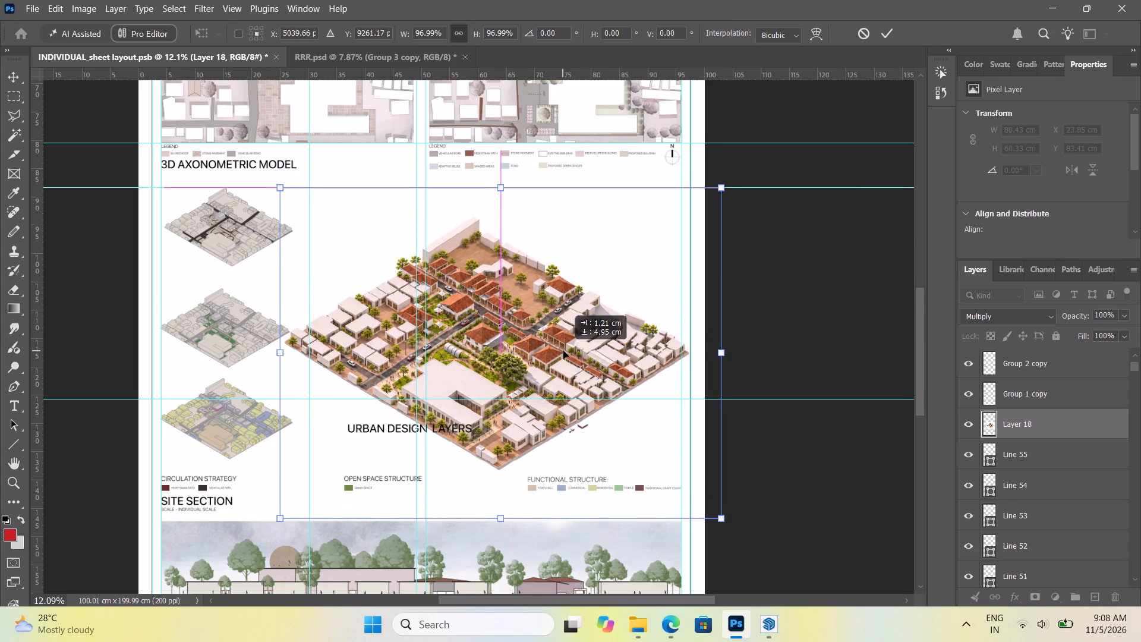
pyautogui.moveTo(563, 351); pyautogui.dragTo(557, 357)
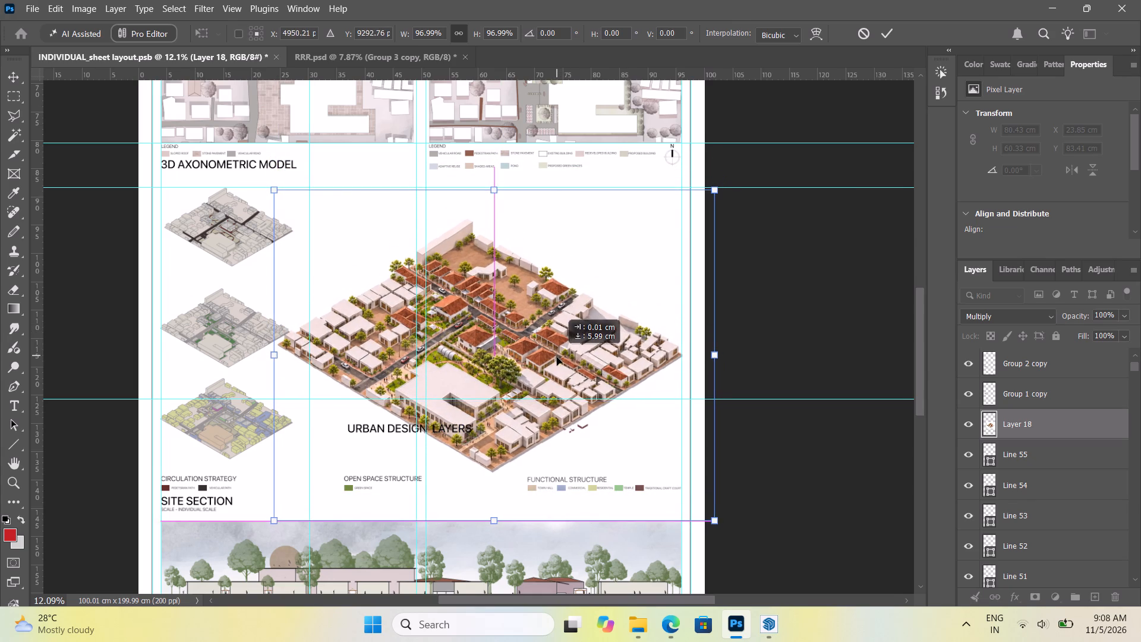
pyautogui.moveTo(557, 357); pyautogui.dragTo(557, 360)
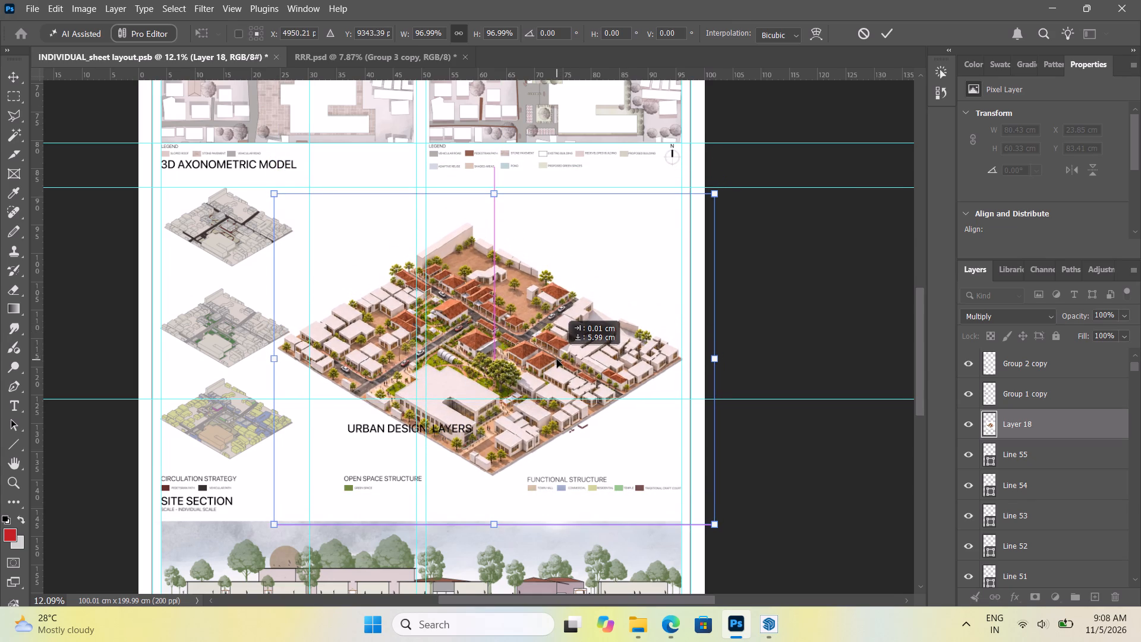
pyautogui.moveTo(557, 360); pyautogui.dragTo(556, 360)
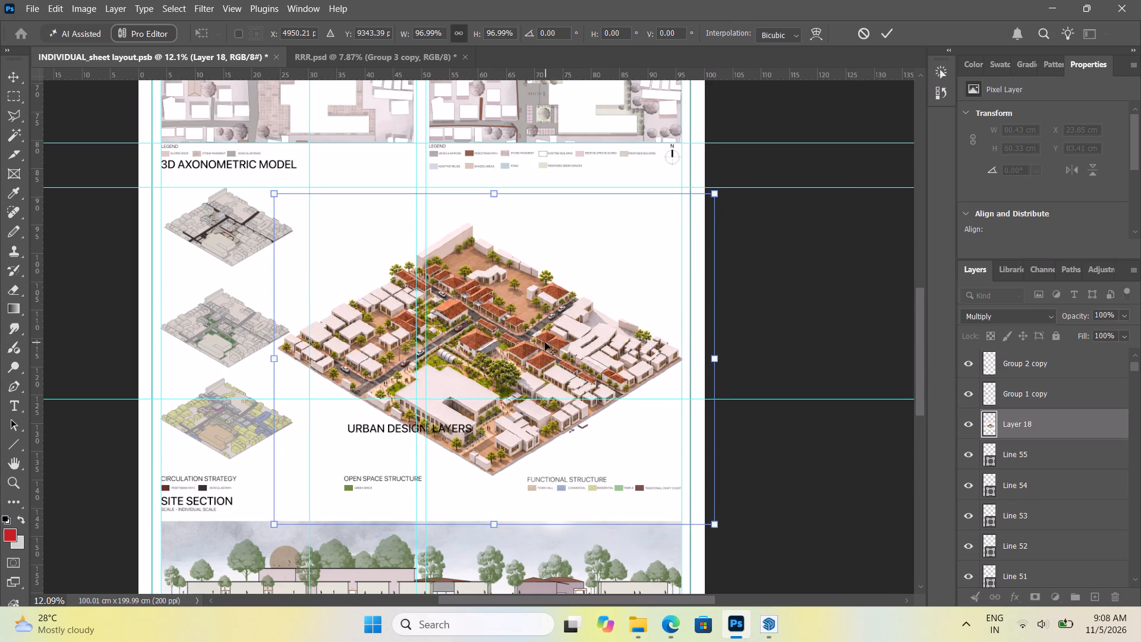
pyautogui.keyDown('alt'); pyautogui.scroll(-5, 542, 341); pyautogui.keyUp('alt')
pyautogui.keyDown('alt'); pyautogui.scroll(5, 371, 453); pyautogui.keyUp('alt')
pyautogui.keyDown('alt'); pyautogui.scroll(5, 313, 436); pyautogui.keyUp('alt')
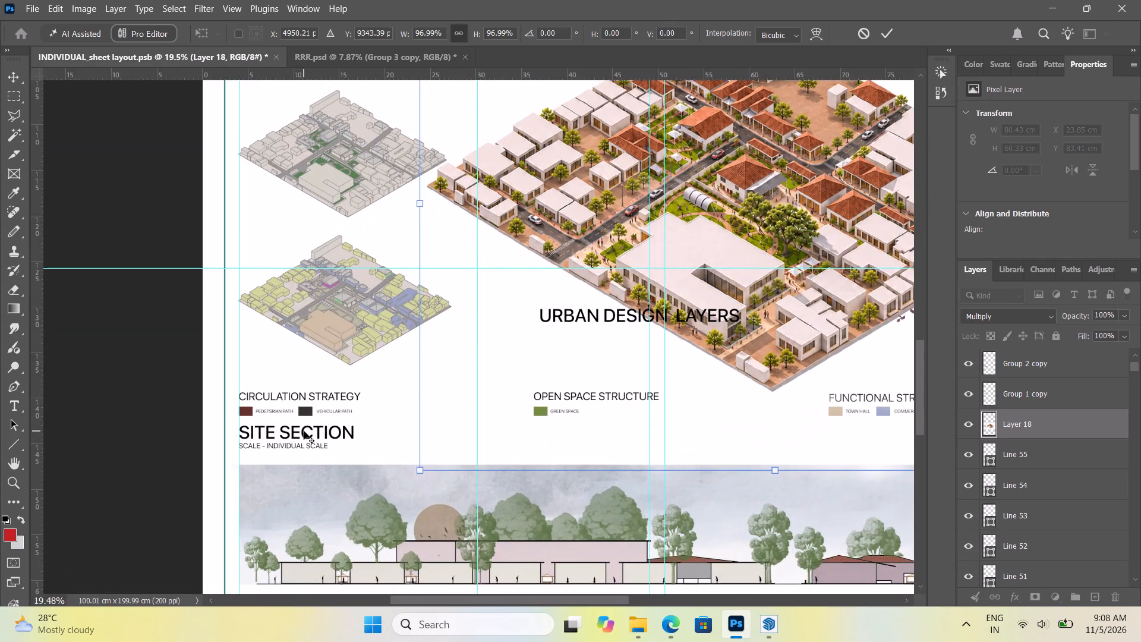
pyautogui.keyDown('alt'); pyautogui.scroll(-7, 303, 430); pyautogui.keyUp('alt')
pyautogui.keyDown('alt'); pyautogui.scroll(-6, 413, 446); pyautogui.keyUp('alt')
pyautogui.keyDown('alt'); pyautogui.scroll(6, 383, 364); pyautogui.keyUp('alt')
pyautogui.keyDown('alt'); pyautogui.scroll(-5, 383, 361); pyautogui.keyUp('alt')
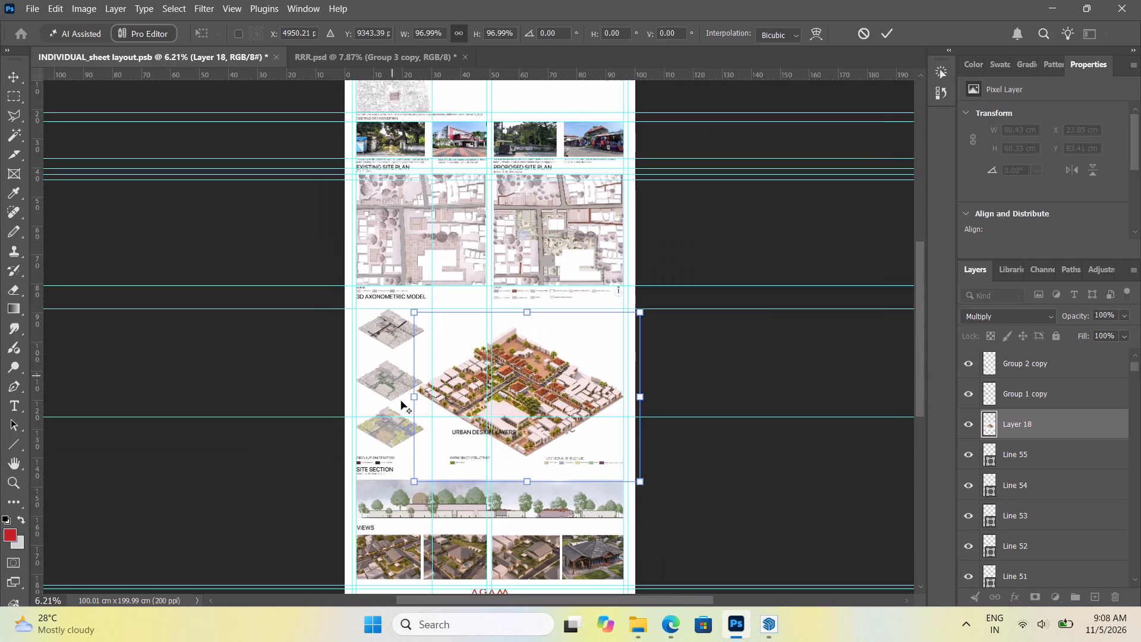
pyautogui.keyDown('alt'); pyautogui.scroll(14, 391, 453); pyautogui.keyUp('alt')
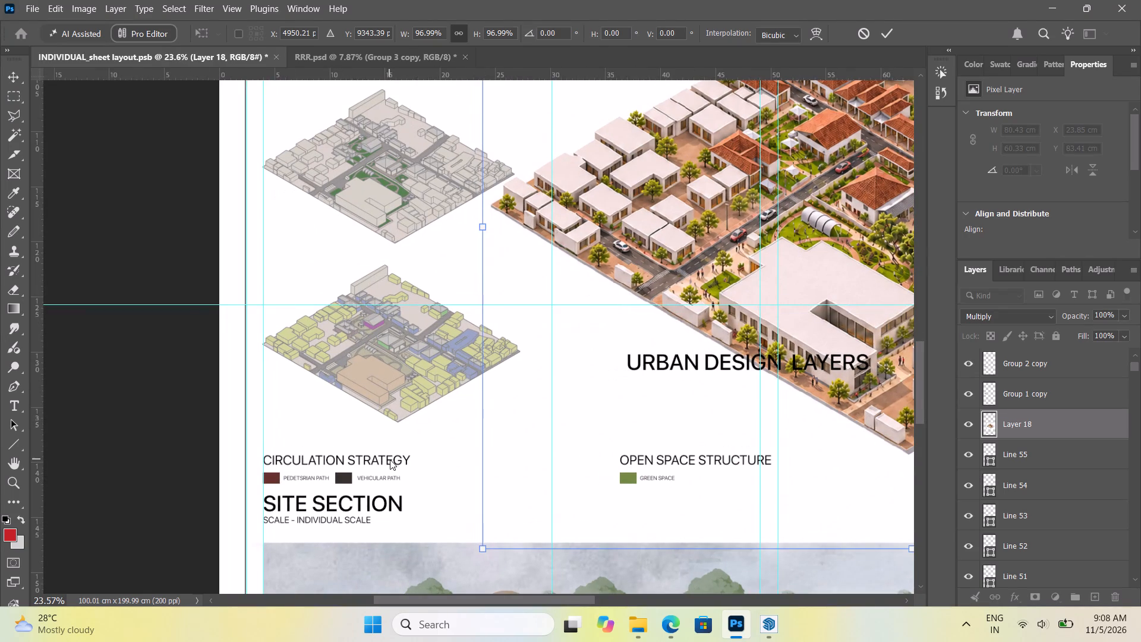
pyautogui.click(391, 460)
pyautogui.click(131, 155)
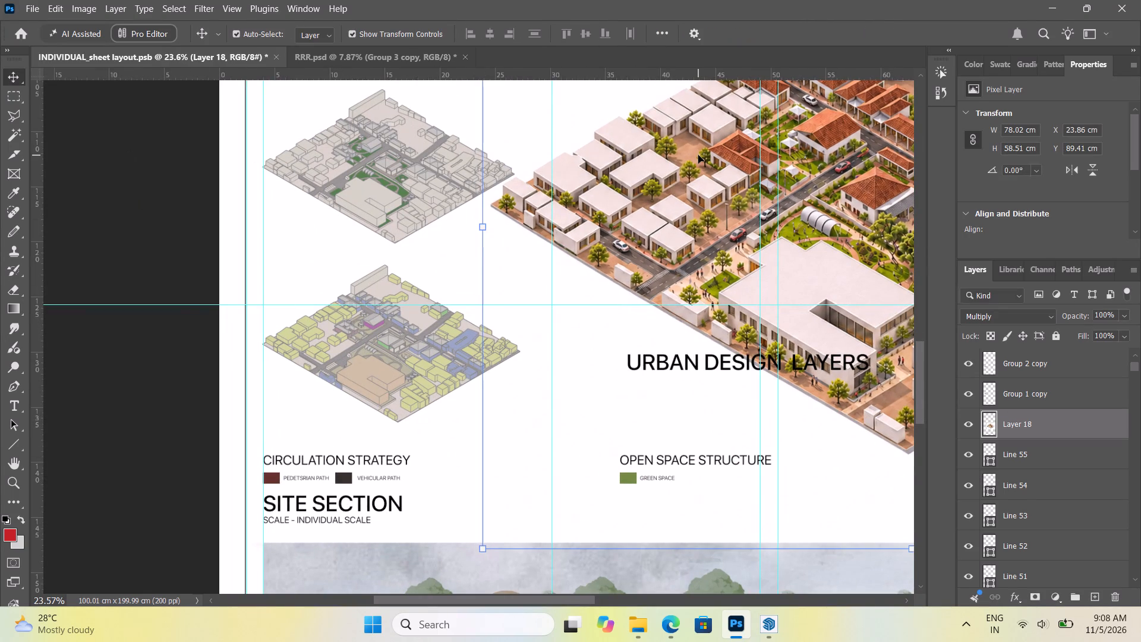
# Lock the axonometric render's layer, Layer 18.
pyautogui.click(698, 155)
pyautogui.click(1055, 339)
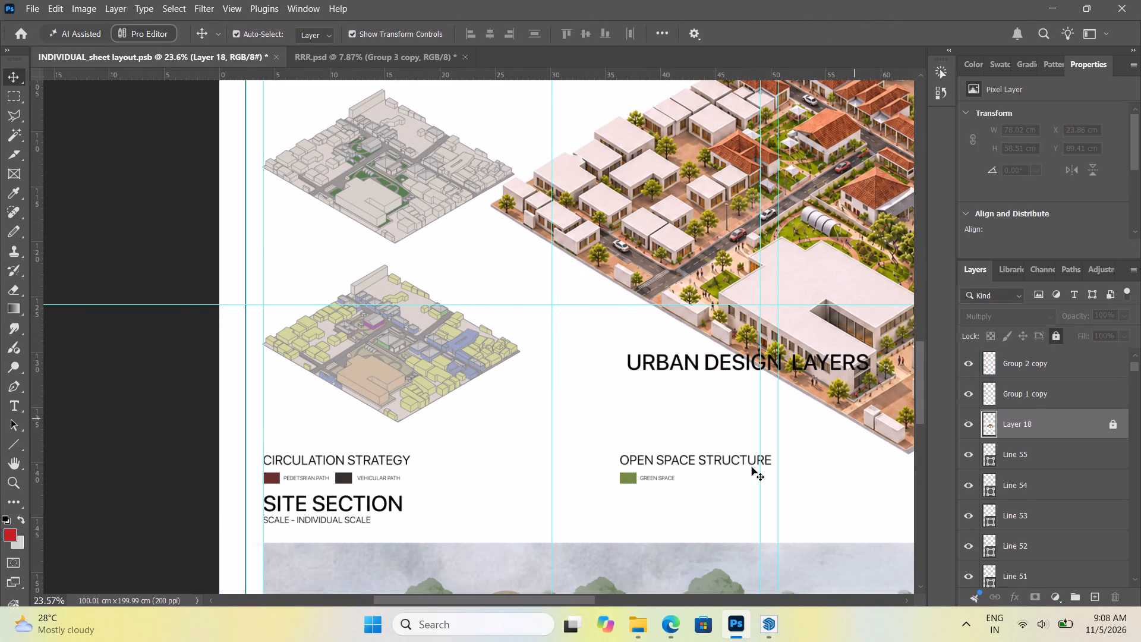
# Move the CIRCULATION STRATEGY heading with its pedestrian and vehicular path legend up about 37 cm, placing it directly beneath the circulation diagram.
pyautogui.click(300, 460)
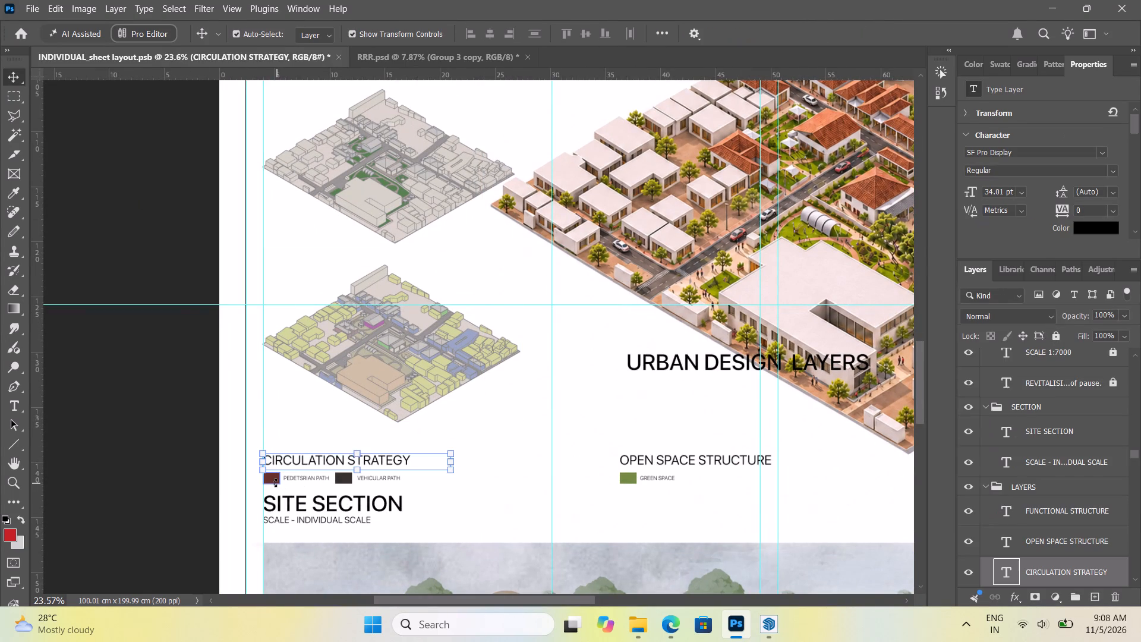
pyautogui.keyDown('alt'); pyautogui.scroll(9, 281, 504); pyautogui.keyUp('alt')
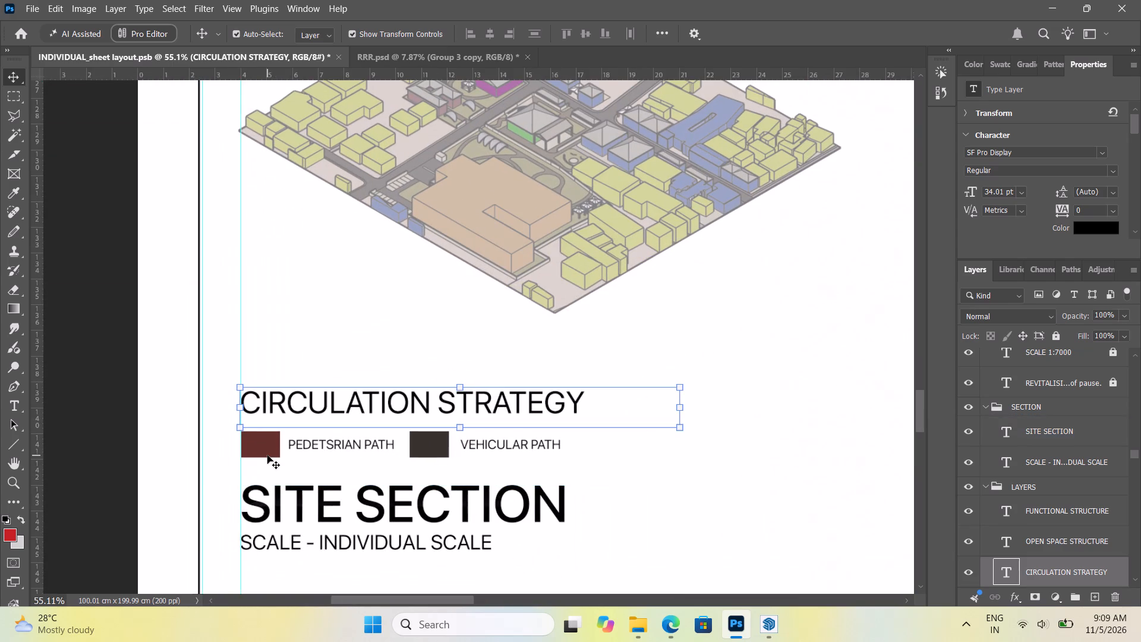
pyautogui.keyDown('shift'); pyautogui.click(267, 453); pyautogui.keyUp('shift')
pyautogui.keyDown('shift'); pyautogui.click(310, 445); pyautogui.keyUp('shift')
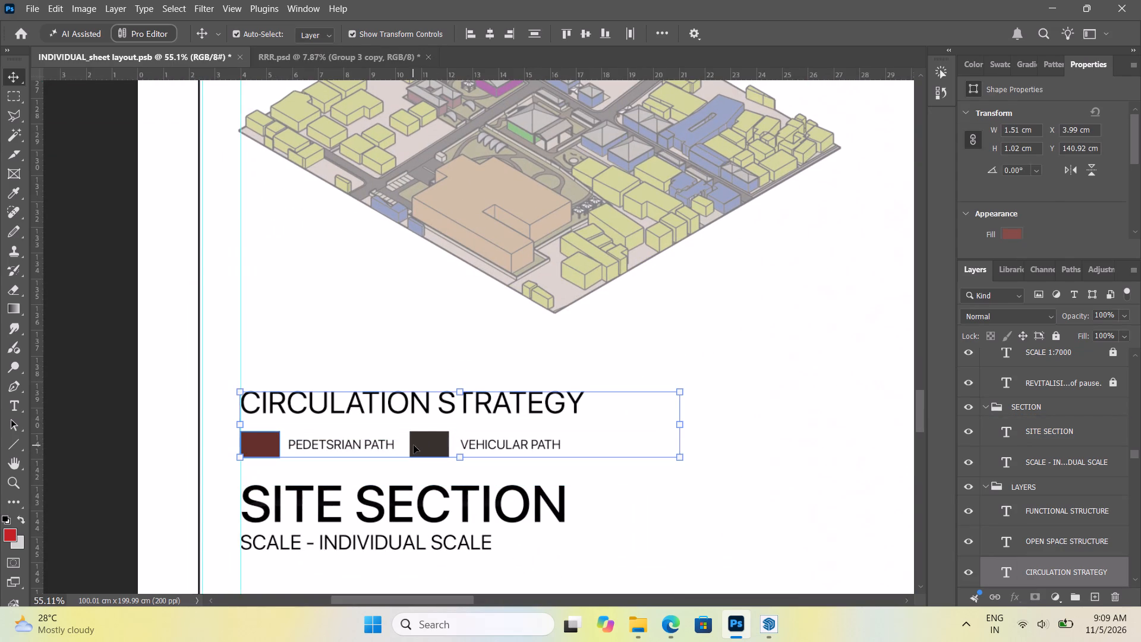
pyautogui.keyDown('shift'); pyautogui.click(419, 445); pyautogui.keyUp('shift')
pyautogui.keyDown('shift'); pyautogui.click(483, 447); pyautogui.keyUp('shift')
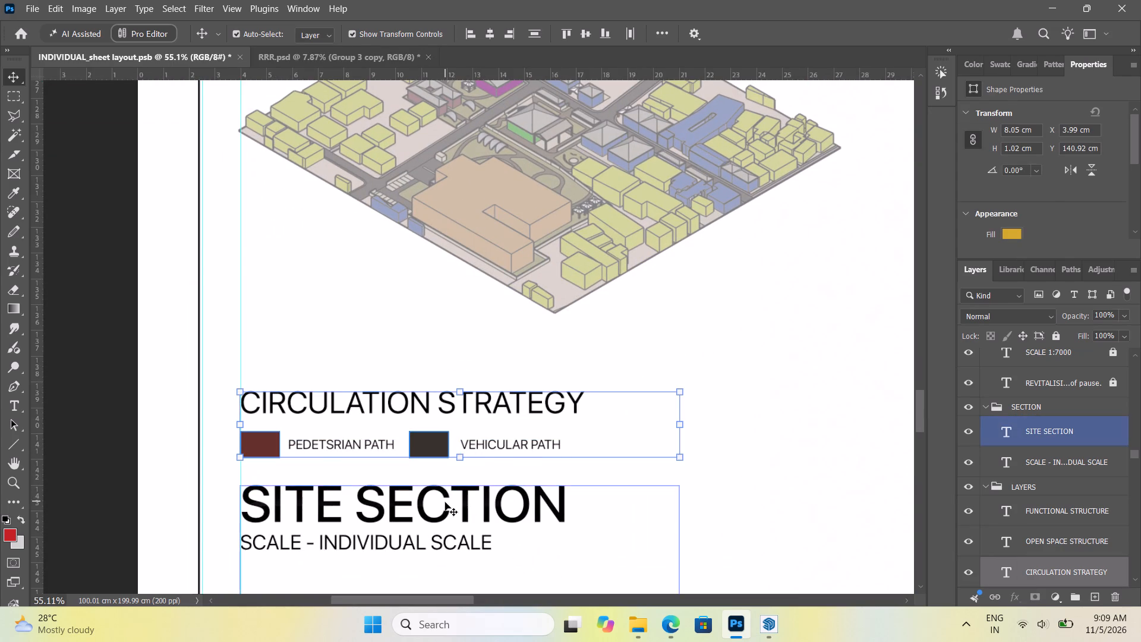
pyautogui.scroll(-13, 445, 502)
pyautogui.keyDown('alt'); pyautogui.scroll(-9, 449, 492); pyautogui.keyUp('alt')
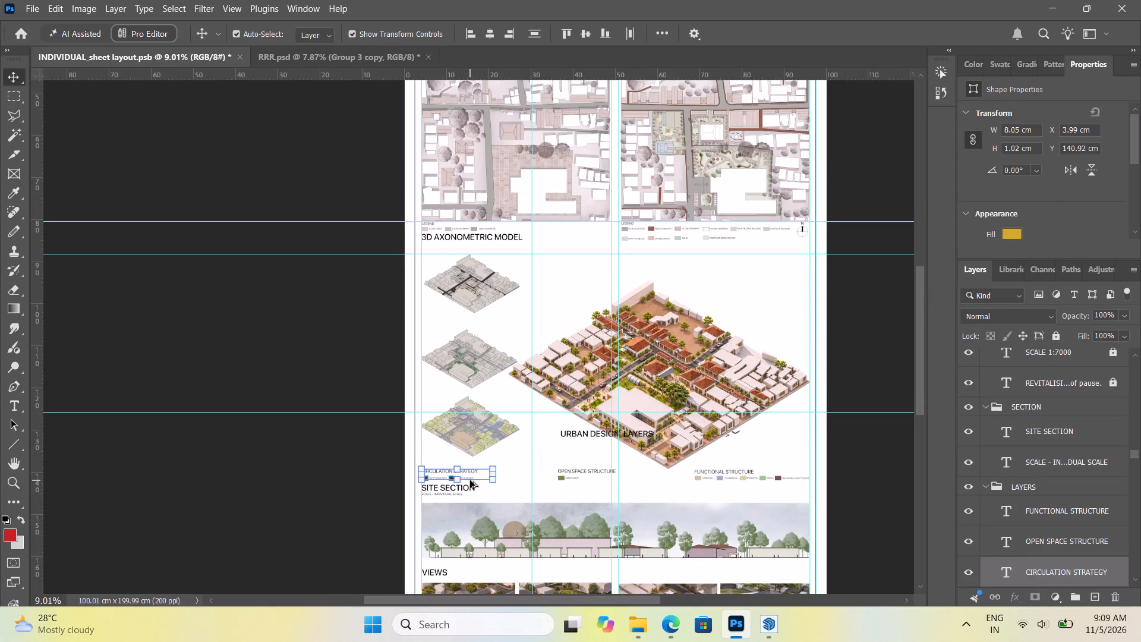
pyautogui.hotkey('ctrl', 't')
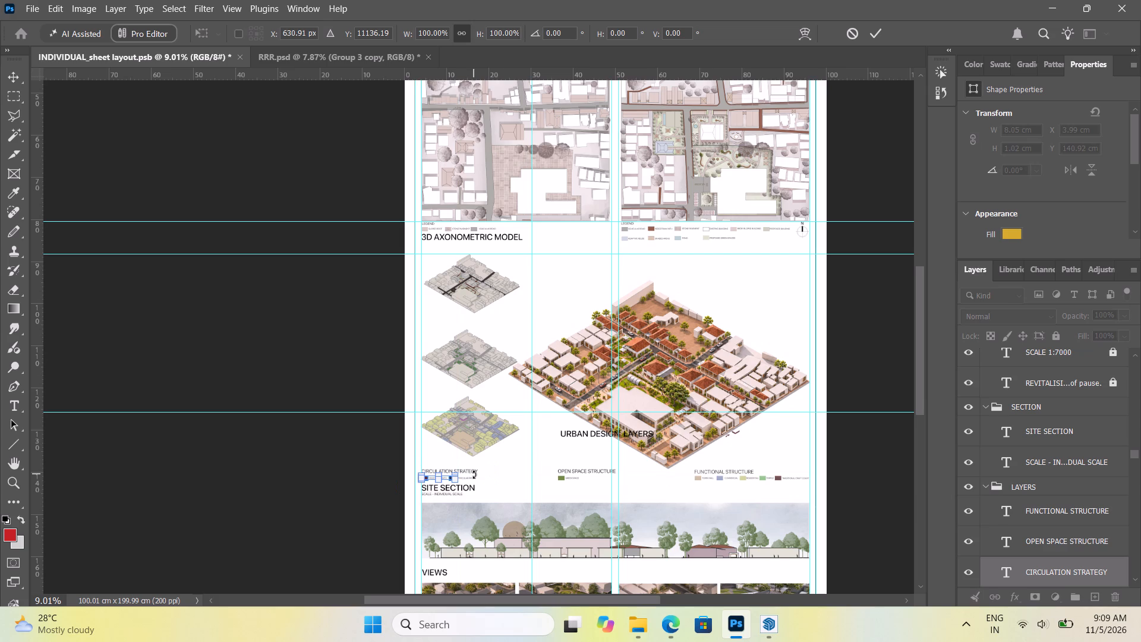
pyautogui.keyDown('alt'); pyautogui.scroll(15, 447, 491); pyautogui.keyUp('alt')
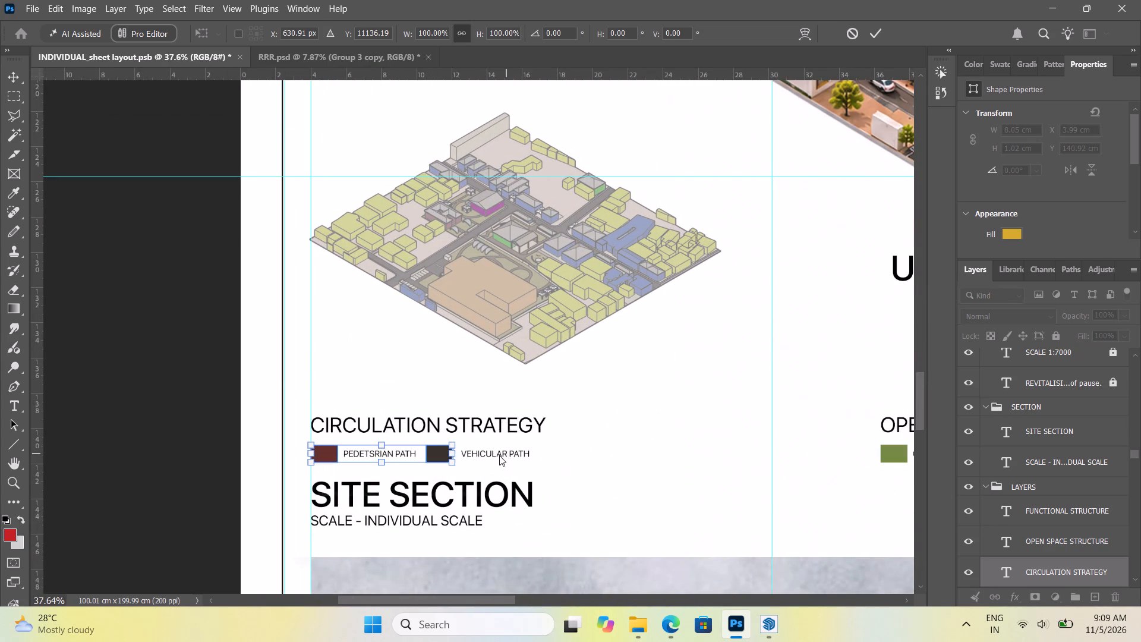
pyautogui.click(149, 306)
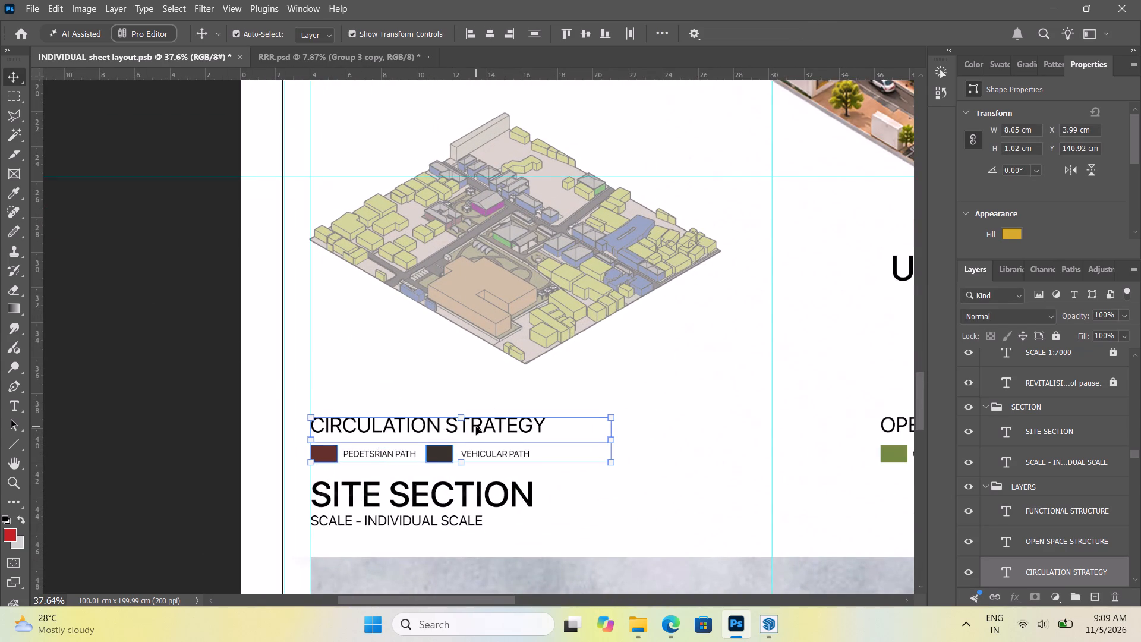
pyautogui.moveTo(477, 427); pyautogui.dragTo(523, 177)
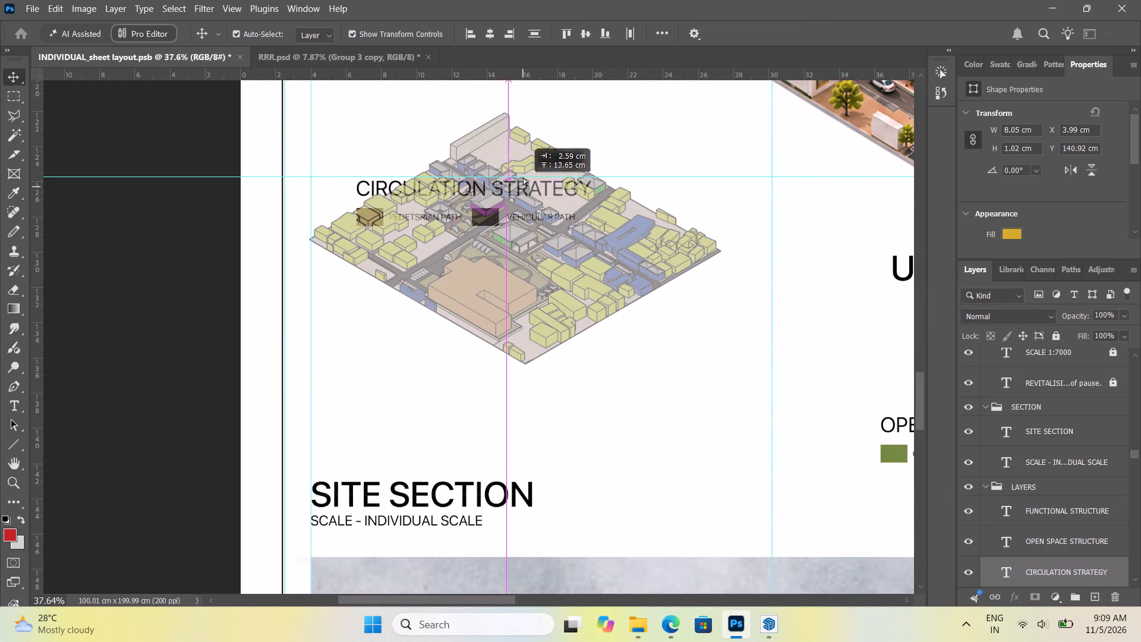
pyautogui.moveTo(523, 177); pyautogui.dragTo(538, 85)
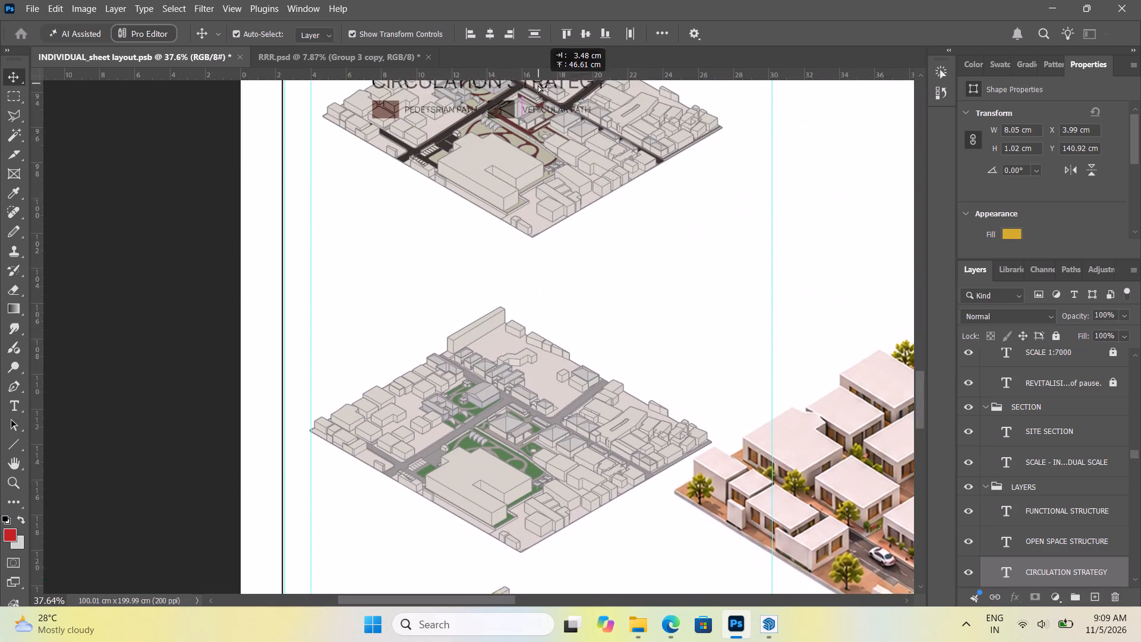
pyautogui.moveTo(538, 85); pyautogui.dragTo(475, 311)
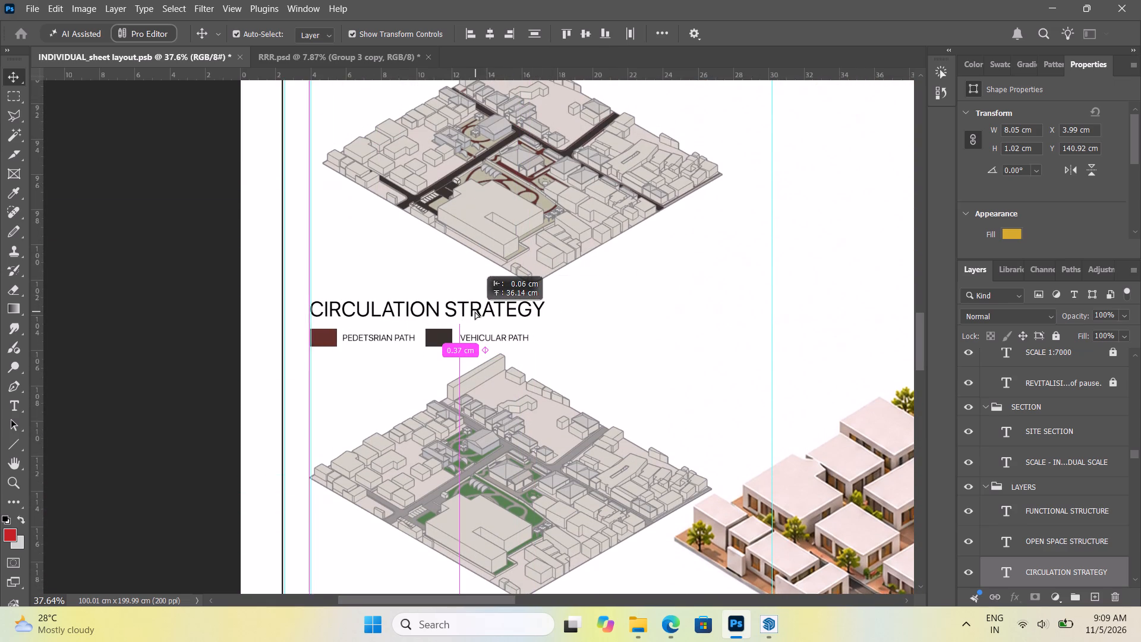
pyautogui.moveTo(475, 311); pyautogui.dragTo(477, 311)
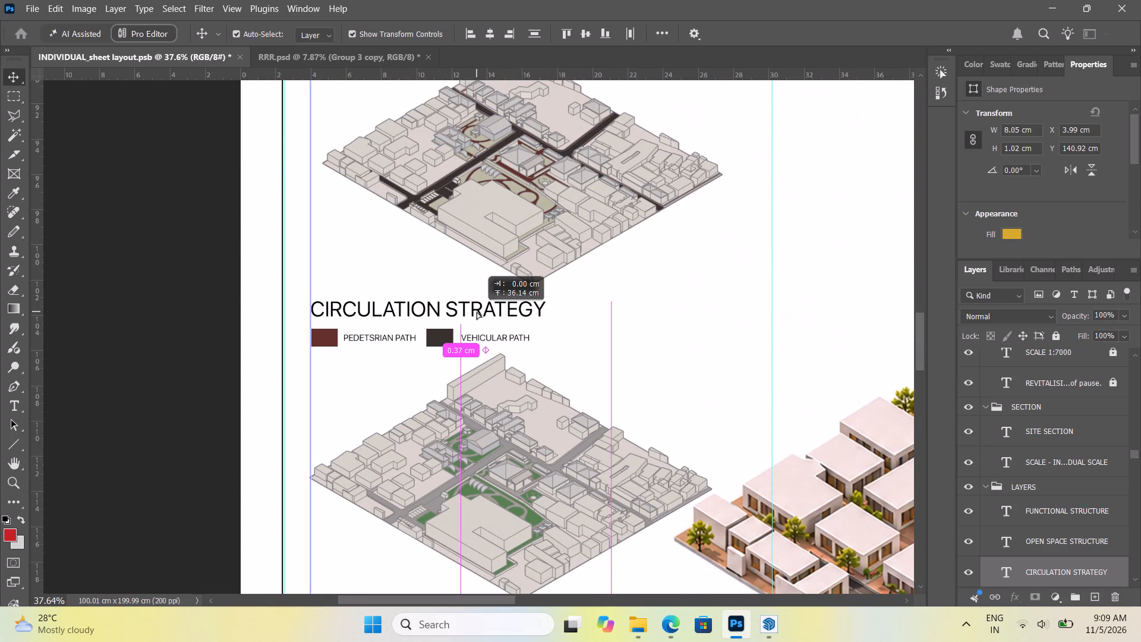
pyautogui.moveTo(477, 311); pyautogui.dragTo(477, 305)
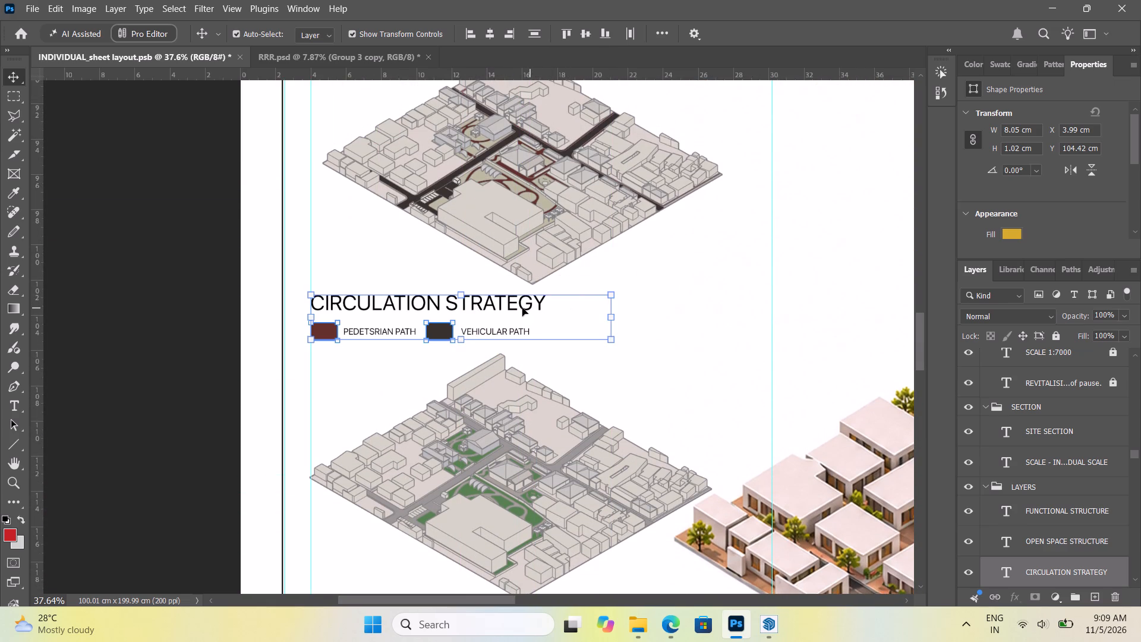
pyautogui.moveTo(490, 300); pyautogui.dragTo(491, 294)
# Move the open space diagram up about 1.1 cm, close beneath the circulation legend, at about X 3.95 cm, Y 105.08 cm.
pyautogui.scroll(-2, 491, 294)
pyautogui.moveTo(517, 383); pyautogui.dragTo(516, 380)
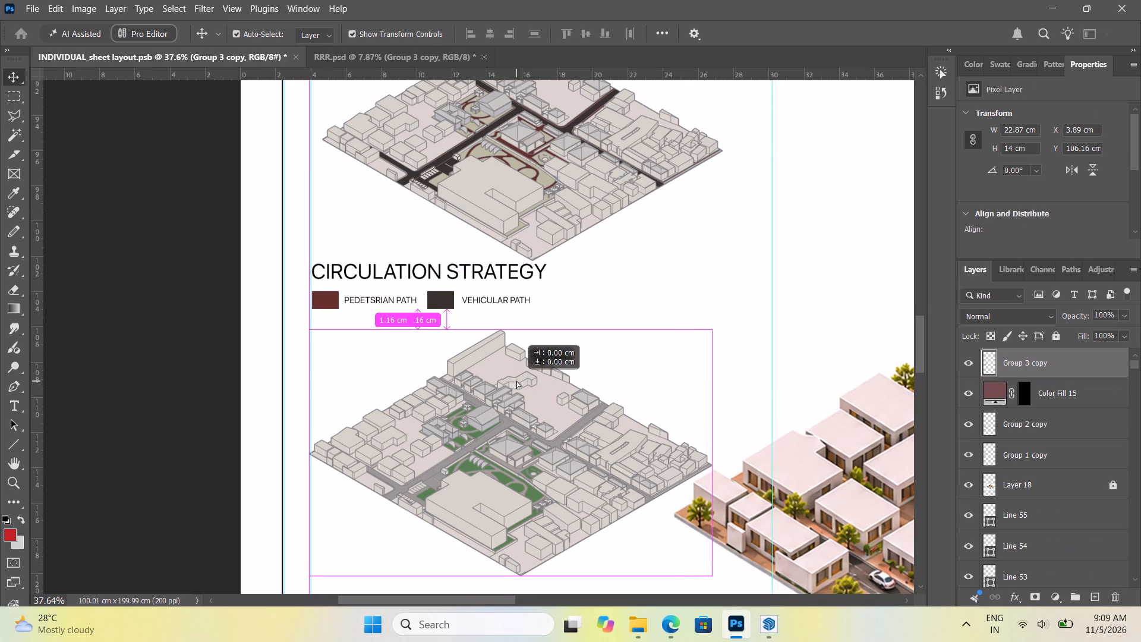
pyautogui.moveTo(516, 380); pyautogui.dragTo(521, 369)
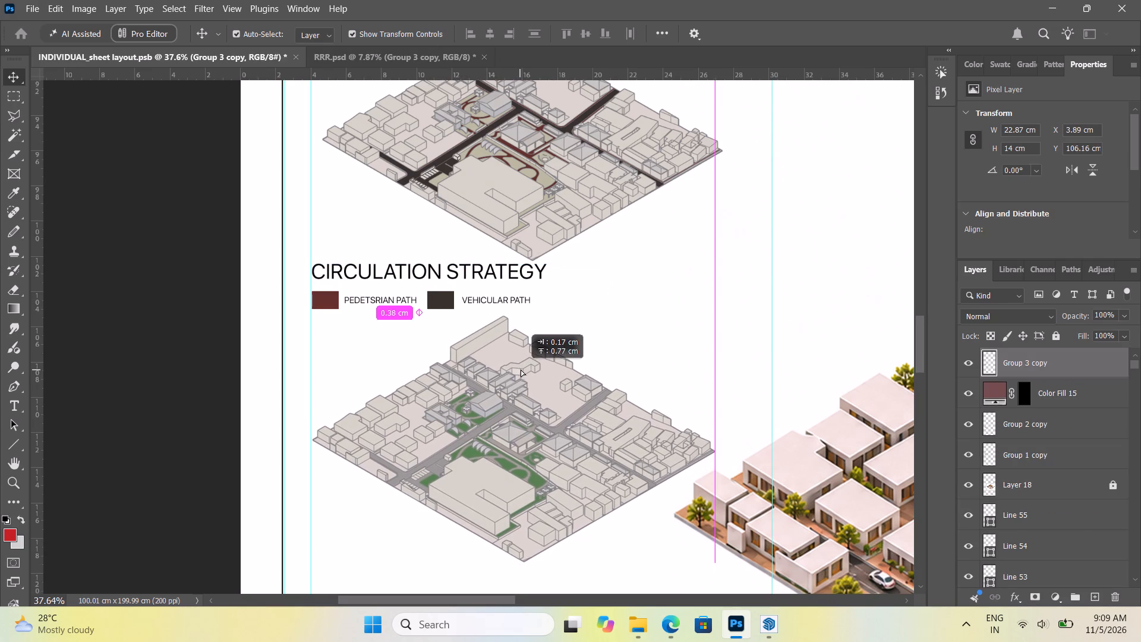
pyautogui.moveTo(521, 369); pyautogui.dragTo(518, 364)
# Scale the circulation diagram down to about 98%, making it about 22.28 cm wide, and apply the transform.
pyautogui.keyDown('alt'); pyautogui.scroll(-6, 411, 341); pyautogui.keyUp('alt')
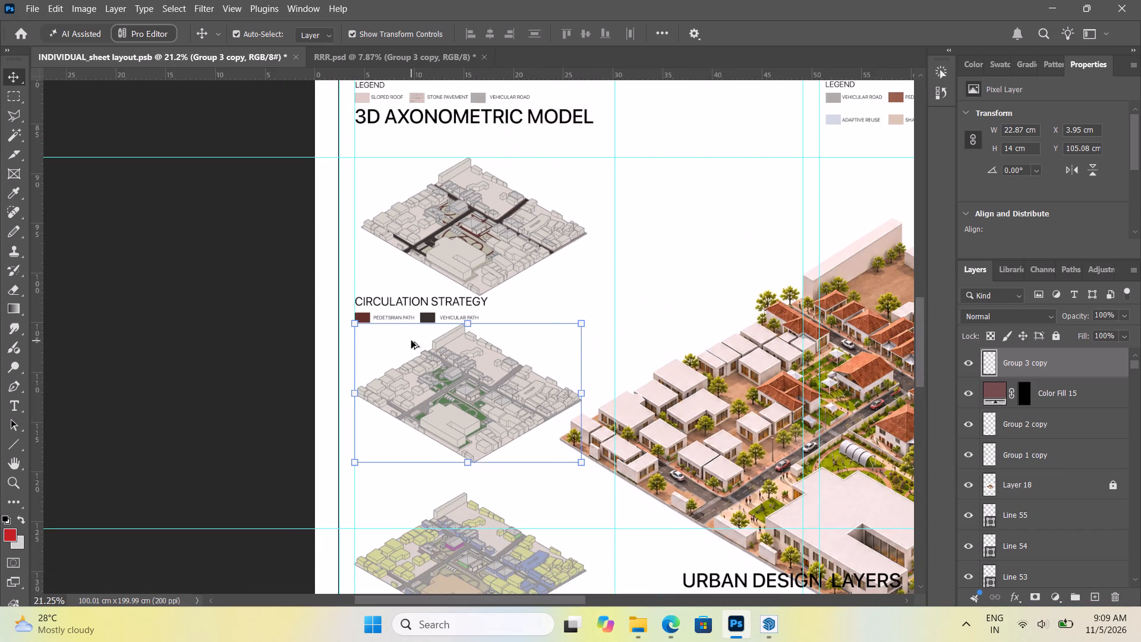
pyautogui.keyDown('alt'); pyautogui.scroll(-6, 411, 341); pyautogui.keyUp('alt')
pyautogui.keyDown('alt'); pyautogui.scroll(4, 430, 298); pyautogui.keyUp('alt')
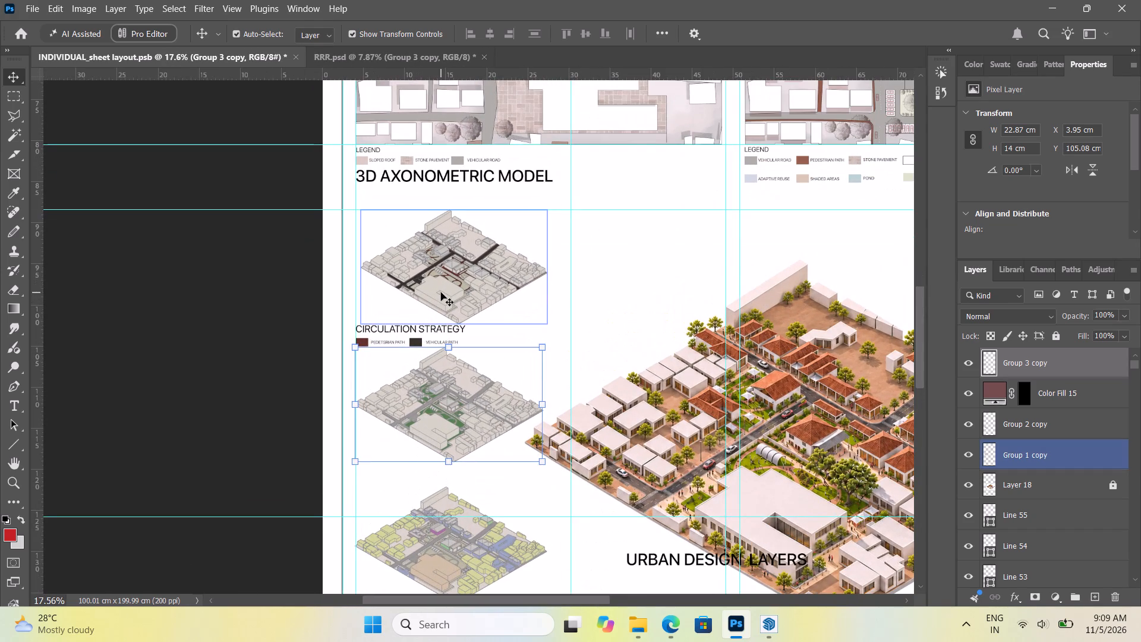
pyautogui.keyDown('alt'); pyautogui.scroll(-7, 441, 292); pyautogui.keyUp('alt')
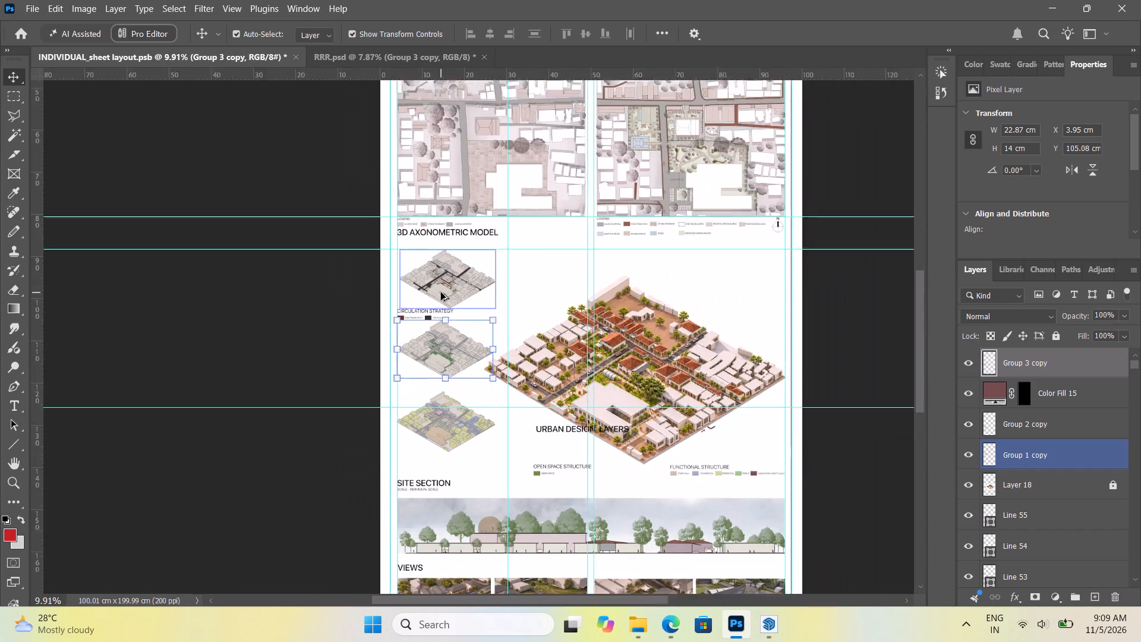
pyautogui.keyDown('alt'); pyautogui.scroll(-4, 441, 292); pyautogui.keyUp('alt')
pyautogui.keyDown('alt'); pyautogui.scroll(14, 450, 292); pyautogui.keyUp('alt')
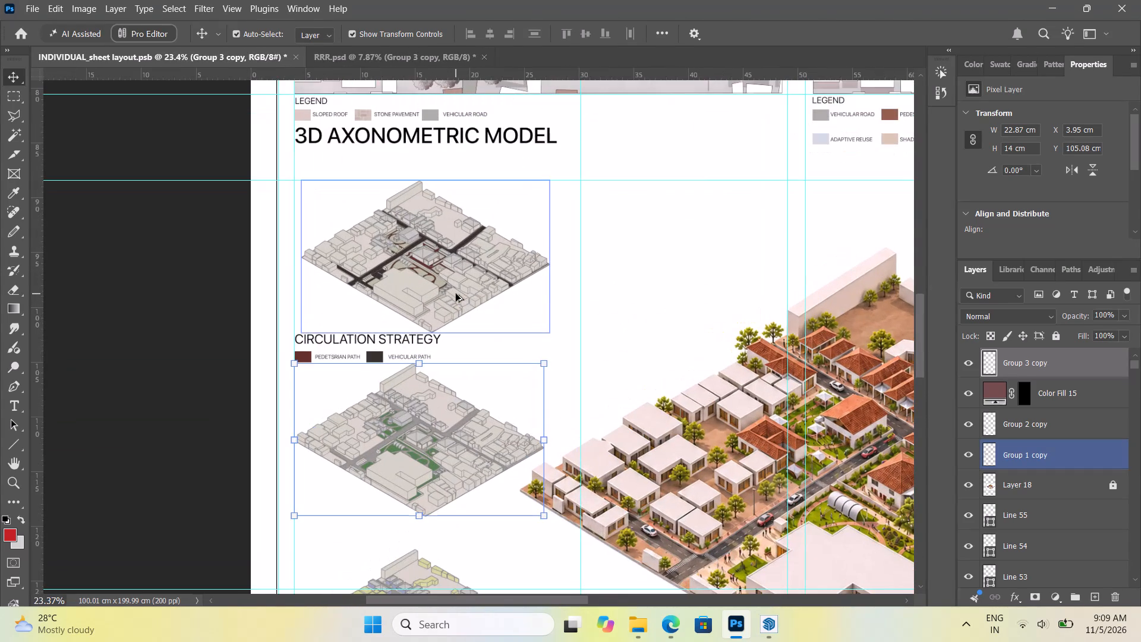
pyautogui.click(435, 271)
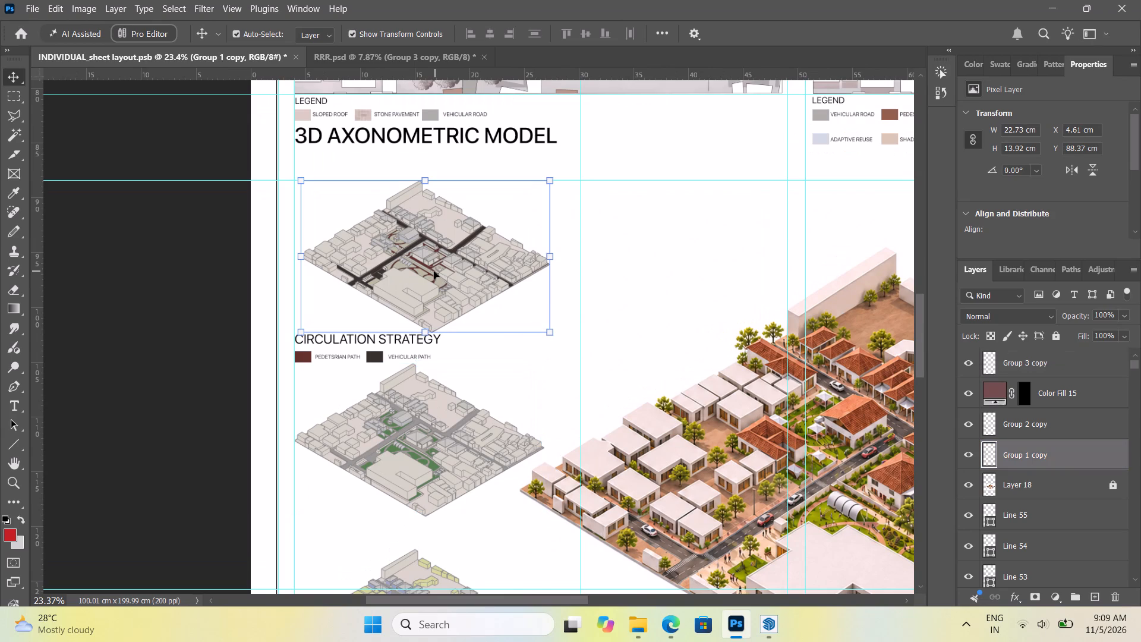
pyautogui.click(430, 416)
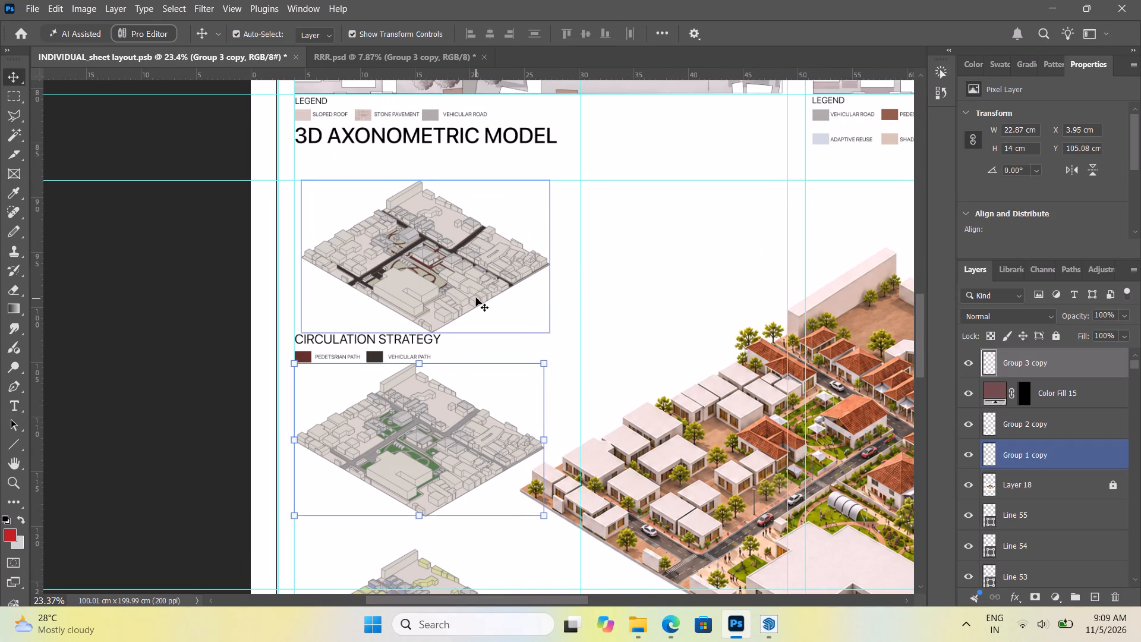
pyautogui.click(476, 298)
pyautogui.moveTo(550, 331); pyautogui.dragTo(545, 329)
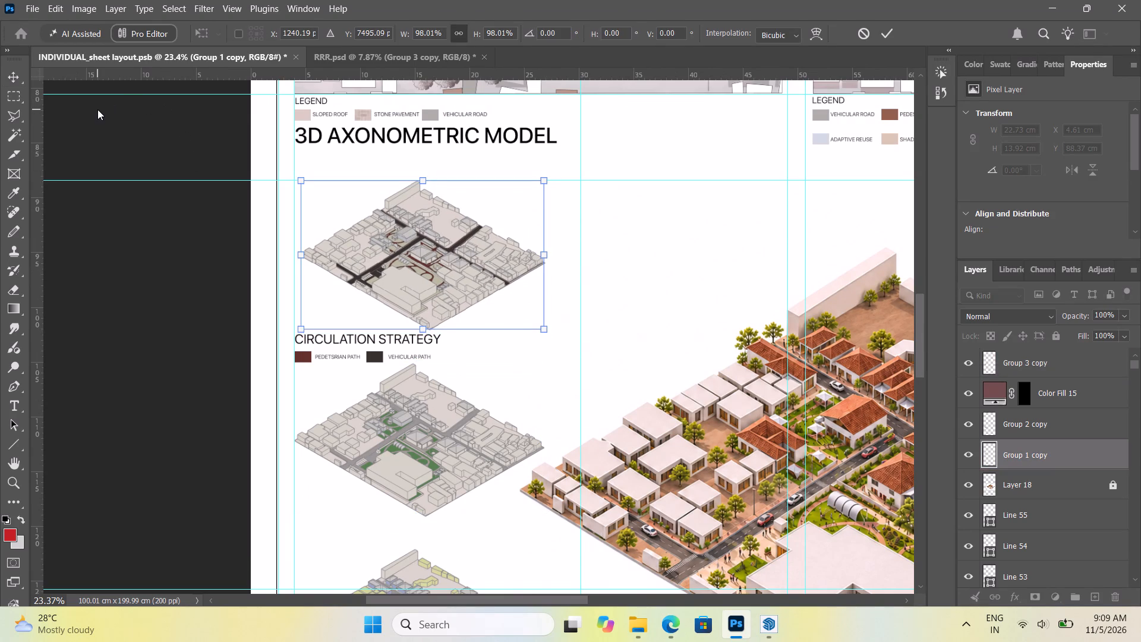
pyautogui.click(97, 109)
pyautogui.click(114, 147)
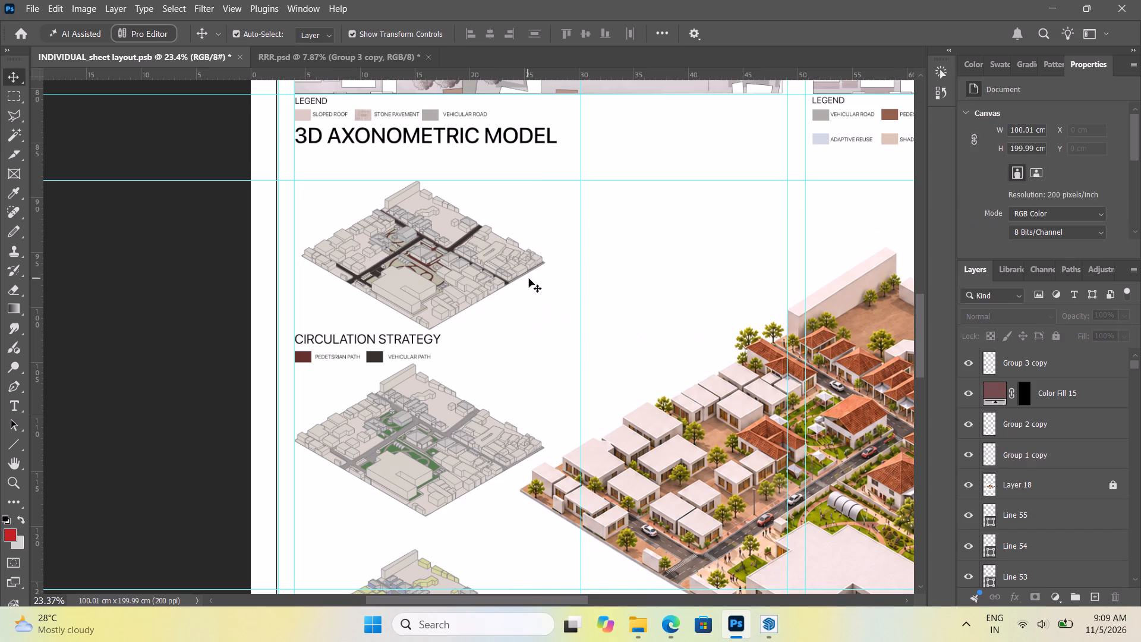
# Enlarge the circulation diagram to about 103% and move it beneath the 3D AXONOMETRIC MODEL heading, at about X 4.13 cm, Y 86.45 cm.
pyautogui.click(477, 263)
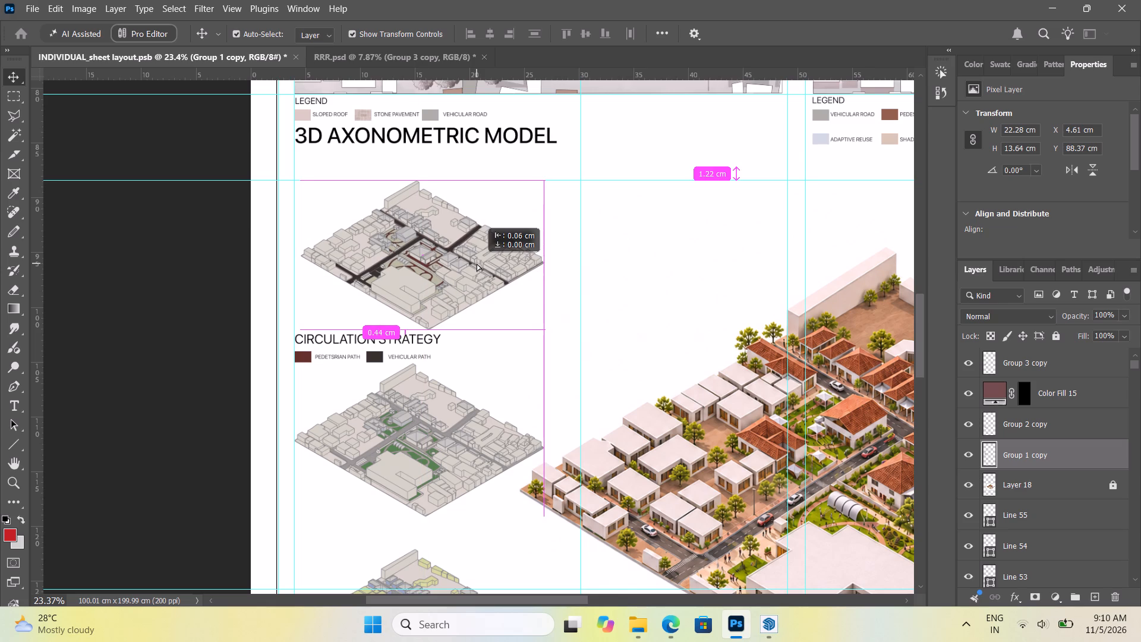
pyautogui.moveTo(304, 182); pyautogui.dragTo(299, 180)
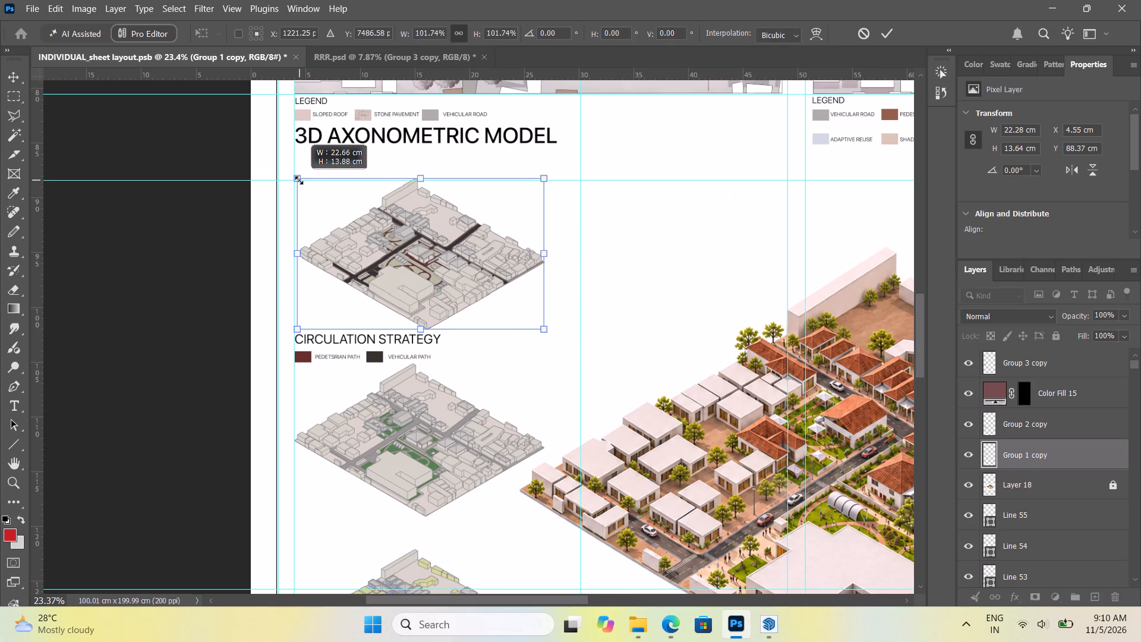
pyautogui.moveTo(299, 180); pyautogui.dragTo(295, 178)
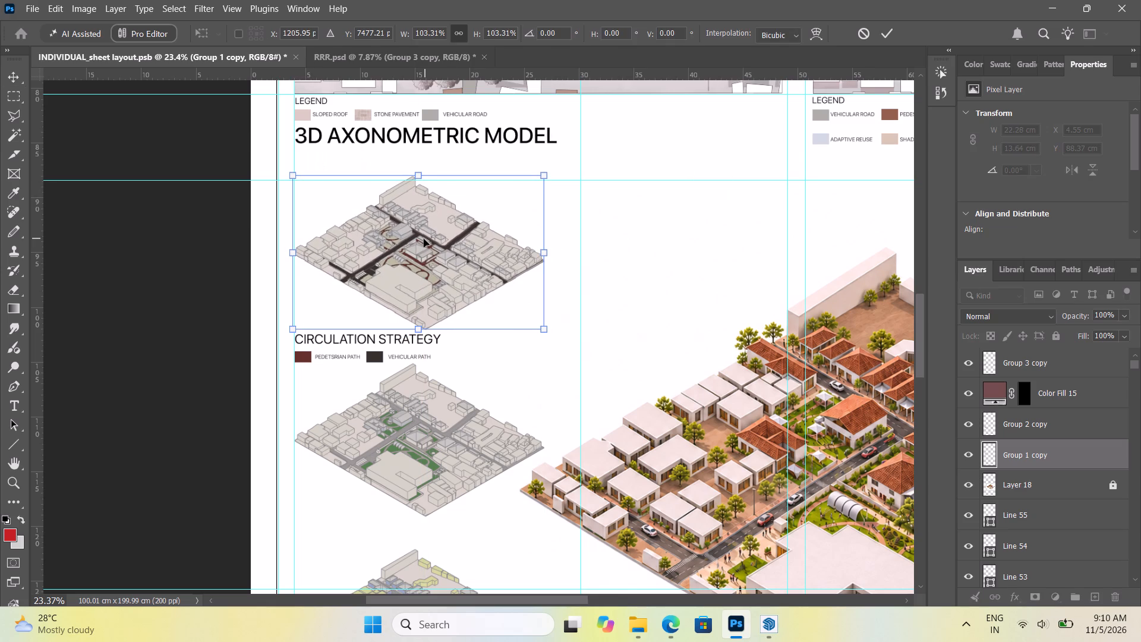
pyautogui.moveTo(424, 239); pyautogui.dragTo(424, 242)
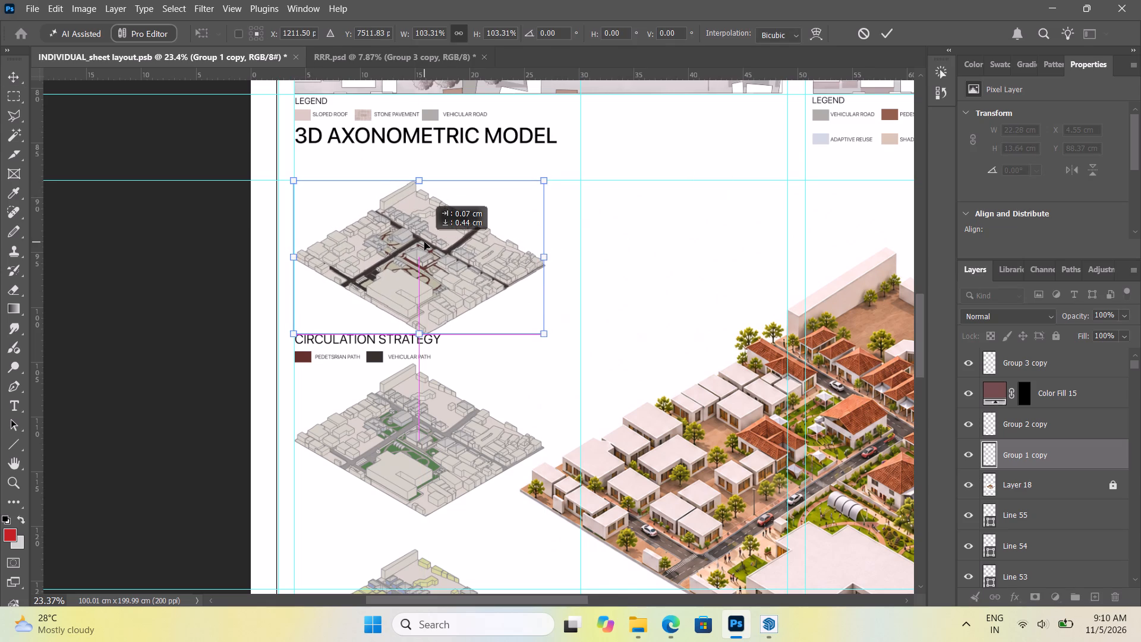
pyautogui.moveTo(424, 242); pyautogui.dragTo(425, 234)
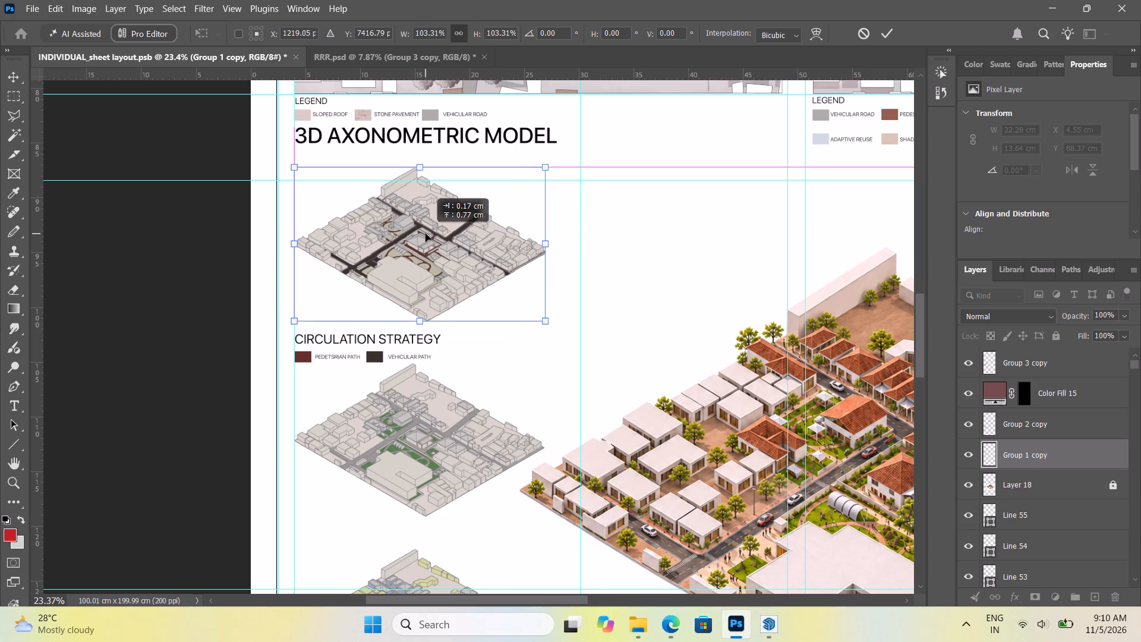
pyautogui.moveTo(425, 234); pyautogui.dragTo(424, 223)
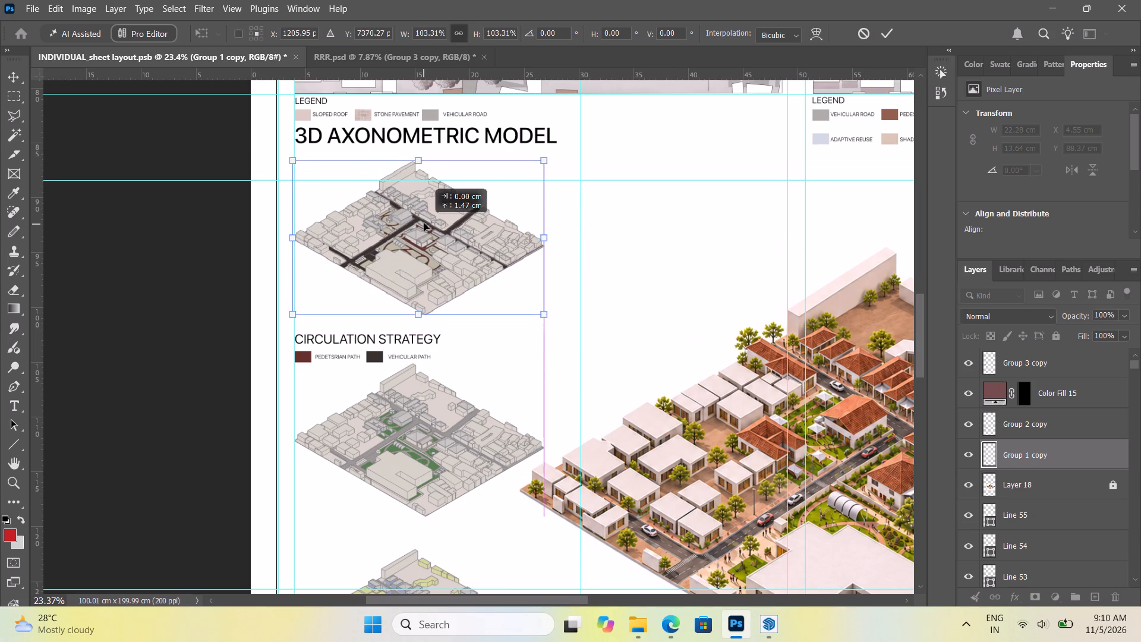
pyautogui.moveTo(424, 223); pyautogui.dragTo(427, 223)
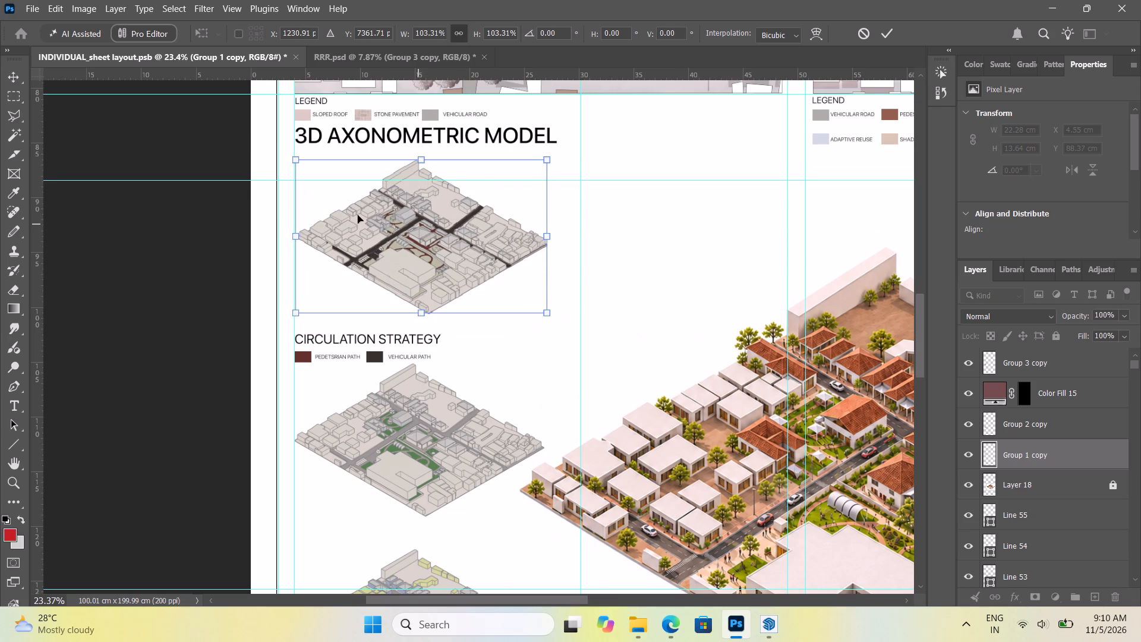
pyautogui.click(78, 106)
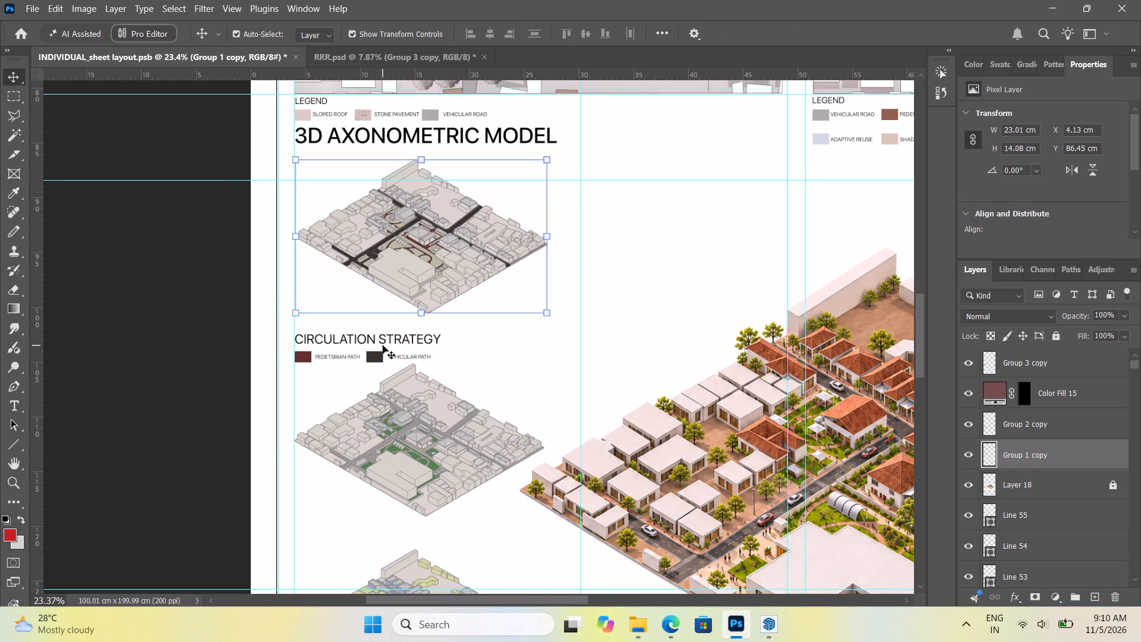
# Lock the circulation diagram's layer, Group 1 copy.
pyautogui.click(1052, 340)
pyautogui.click(201, 301)
# Move the CIRCULATION STRATEGY heading with its pedestrian and vehicular path legend up about 1.7 cm, close beneath the circulation diagram.
pyautogui.scroll(-2, 483, 335)
pyautogui.scroll(2, 406, 344)
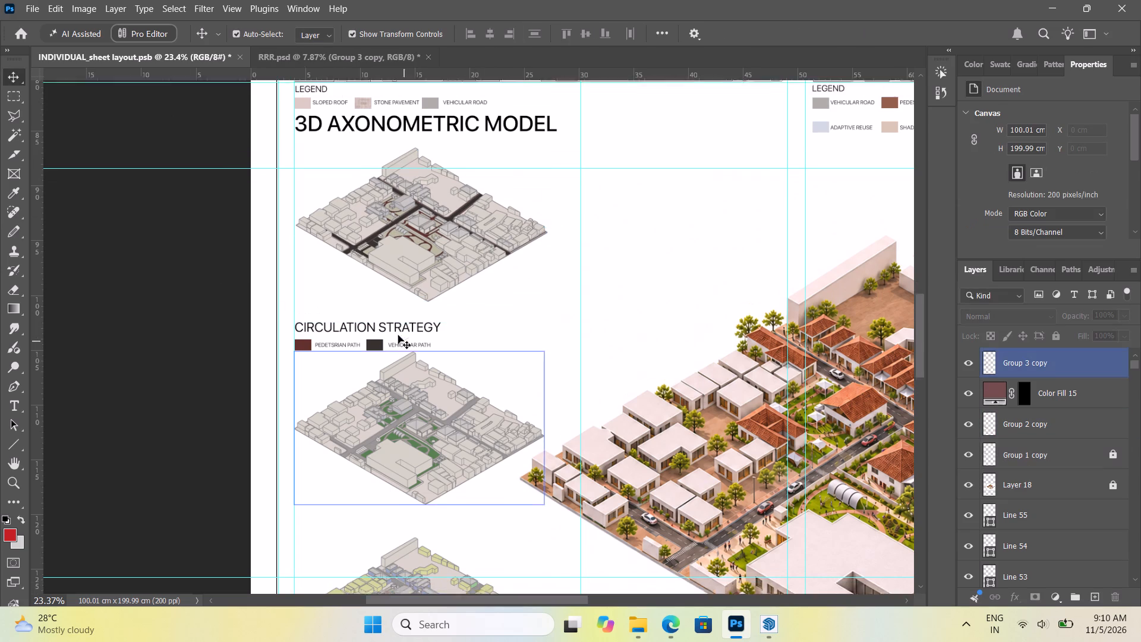
pyautogui.scroll(7, 398, 335)
pyautogui.click(405, 373)
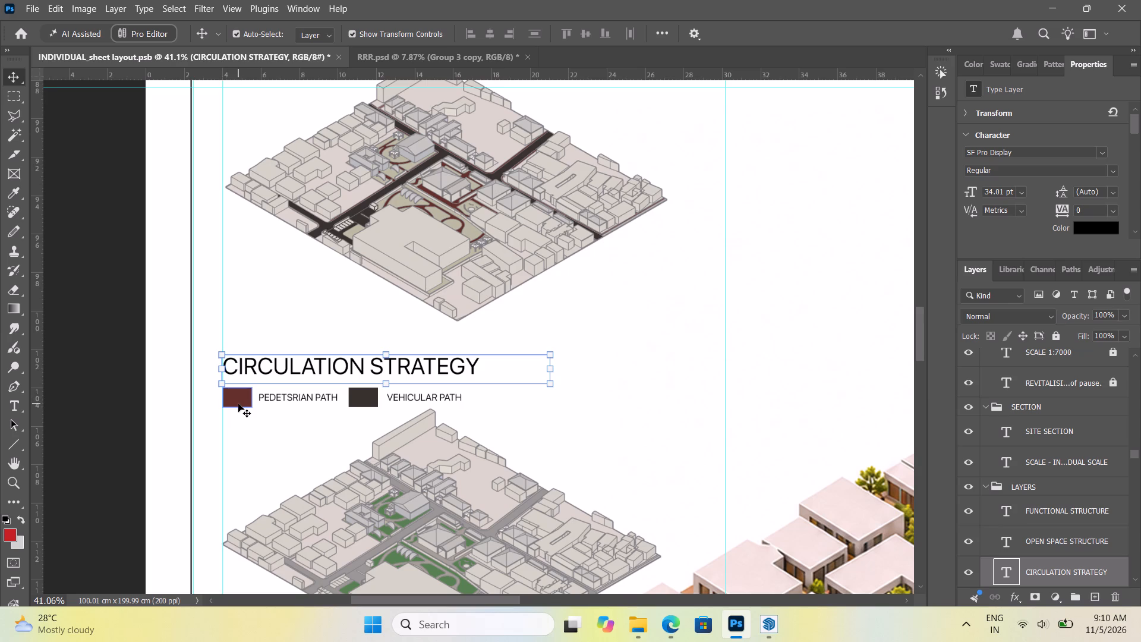
pyautogui.keyDown('shift'); pyautogui.click(238, 404); pyautogui.keyUp('shift')
pyautogui.keyDown('shift'); pyautogui.click(283, 398); pyautogui.keyUp('shift')
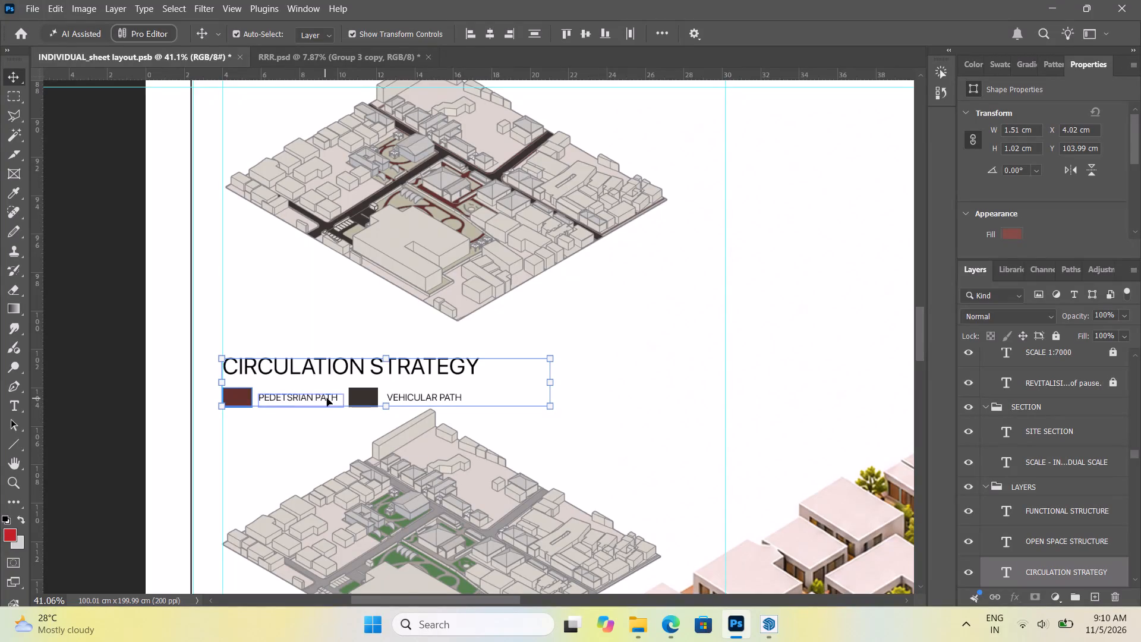
pyautogui.keyDown('shift'); pyautogui.click(360, 396); pyautogui.keyUp('shift')
pyautogui.keyDown('shift'); pyautogui.click(409, 400); pyautogui.keyUp('shift')
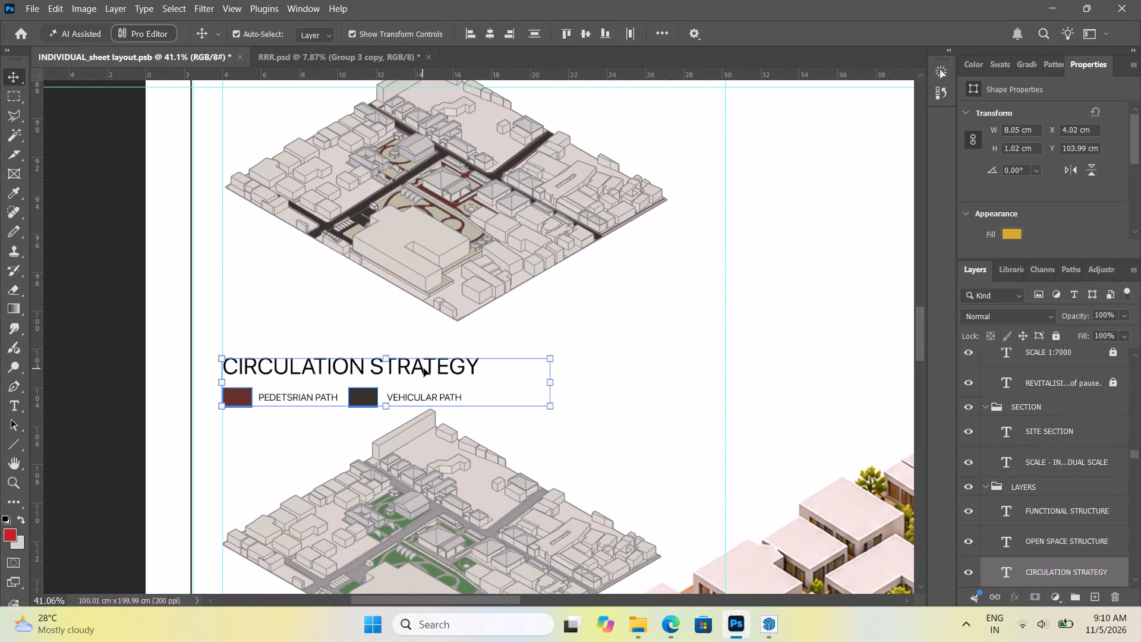
pyautogui.moveTo(425, 368); pyautogui.dragTo(423, 339)
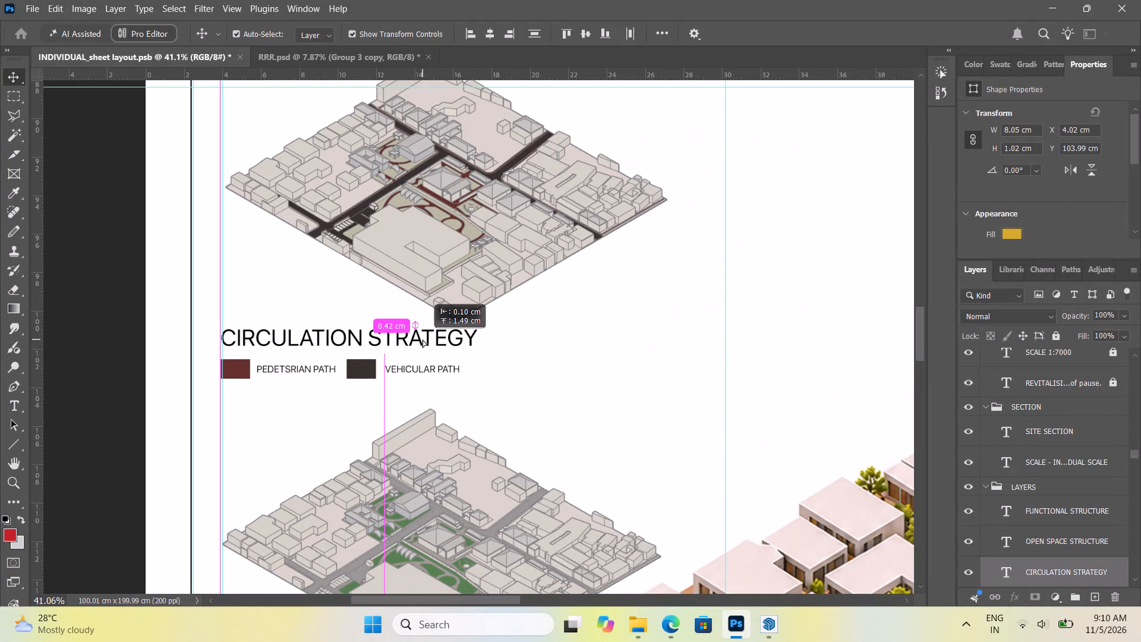
pyautogui.moveTo(423, 339); pyautogui.dragTo(427, 336)
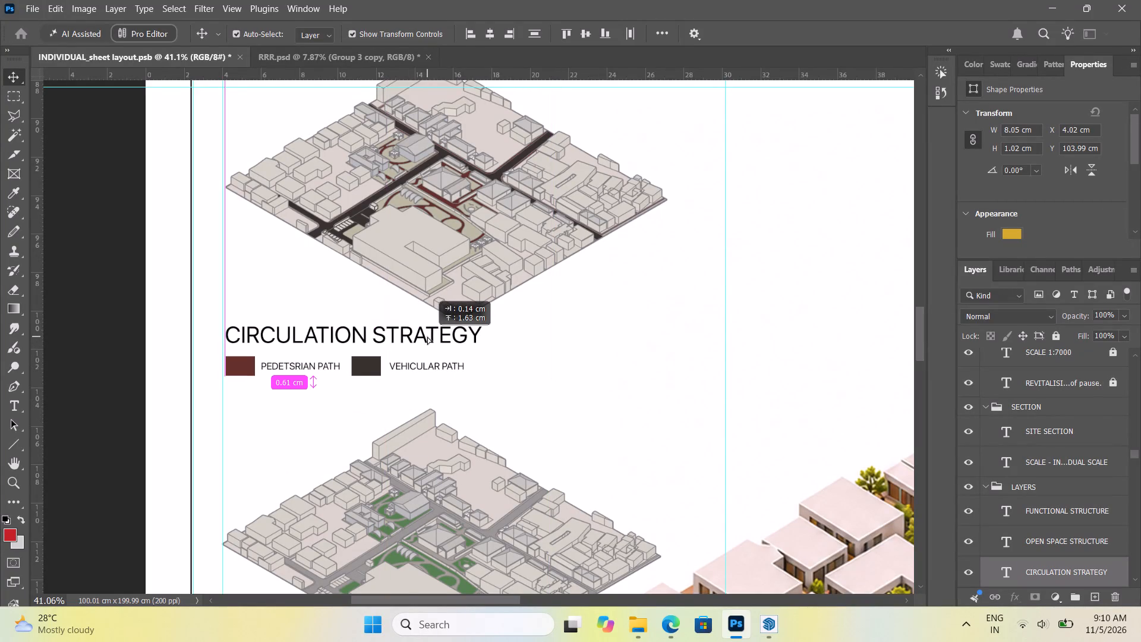
pyautogui.moveTo(427, 336); pyautogui.dragTo(426, 334)
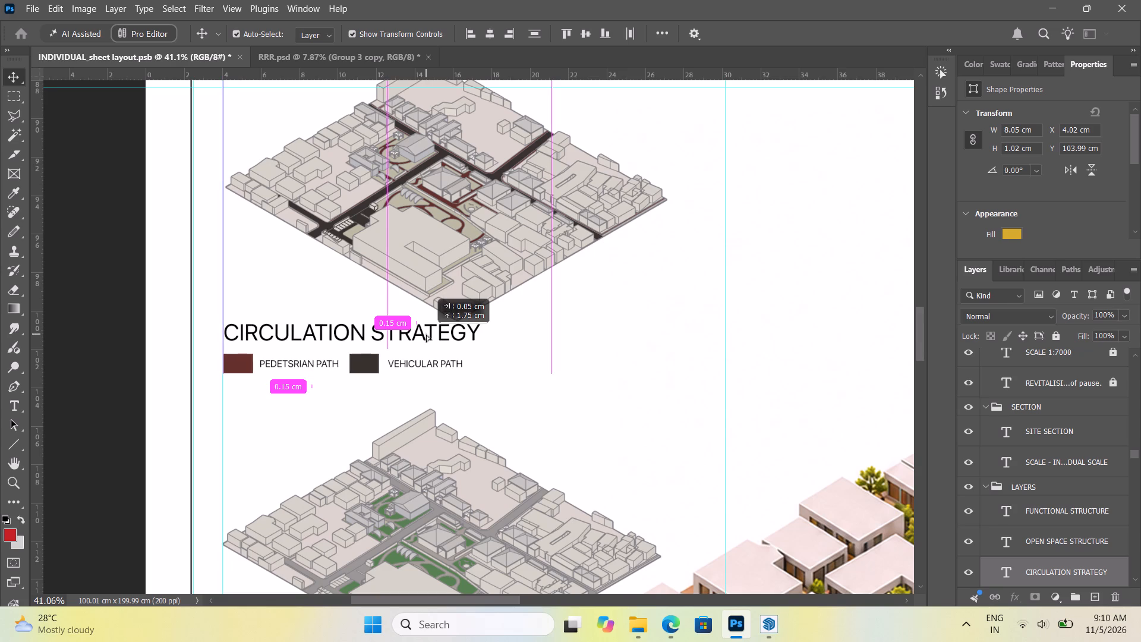
pyautogui.moveTo(426, 334); pyautogui.dragTo(426, 336)
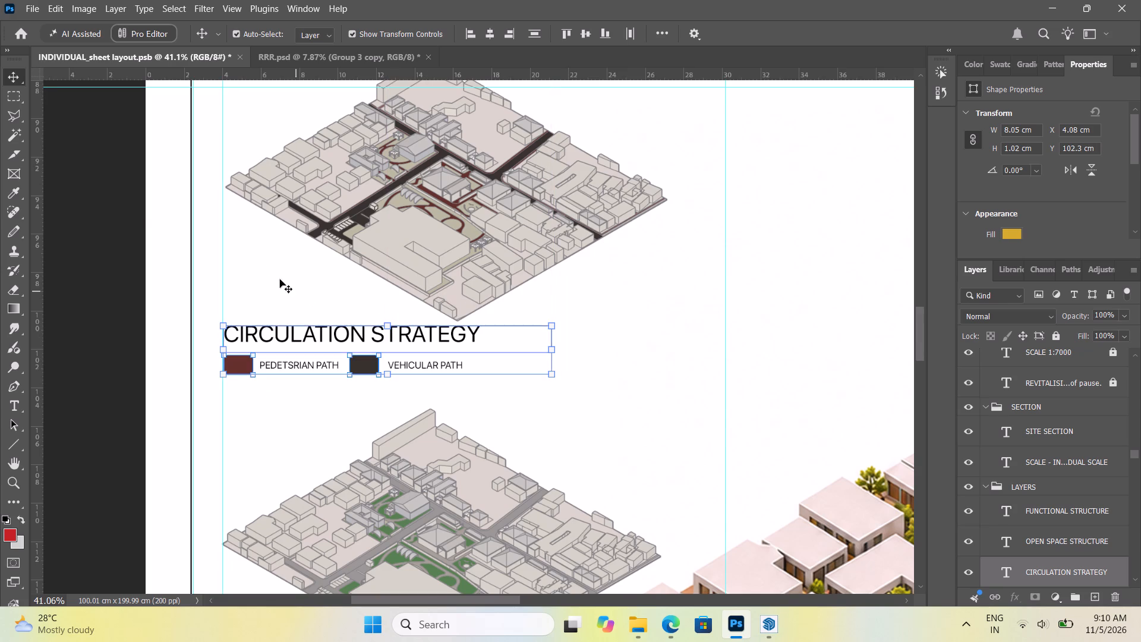
pyautogui.click(105, 199)
# Move the open space diagram straight up about 1.5 cm, to about Y 103.56 cm, close beneath the circulation legend.
pyautogui.scroll(-9, 378, 311)
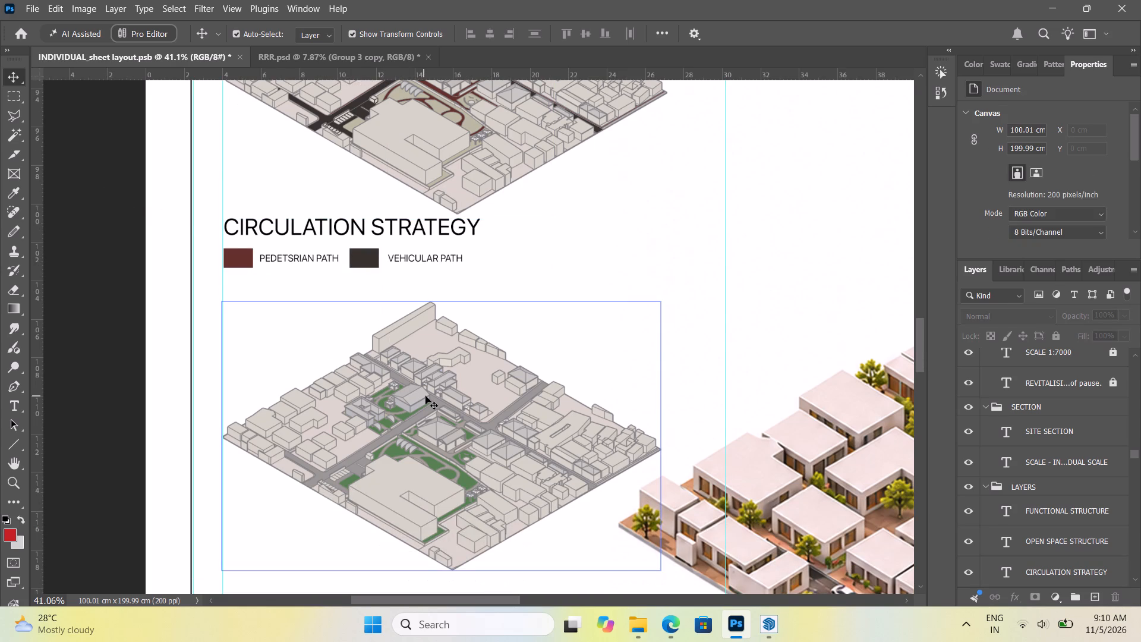
pyautogui.keyDown('shift'); pyautogui.moveTo(425, 396); pyautogui.dragTo(423, 379); pyautogui.keyUp('shift')
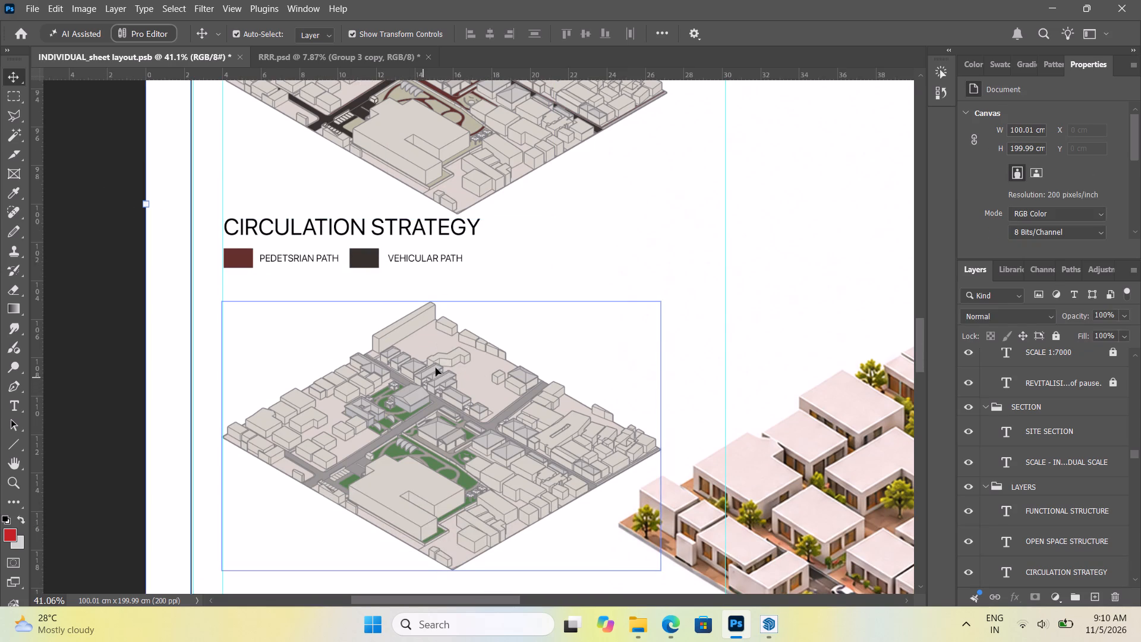
pyautogui.click(438, 366)
pyautogui.click(102, 253)
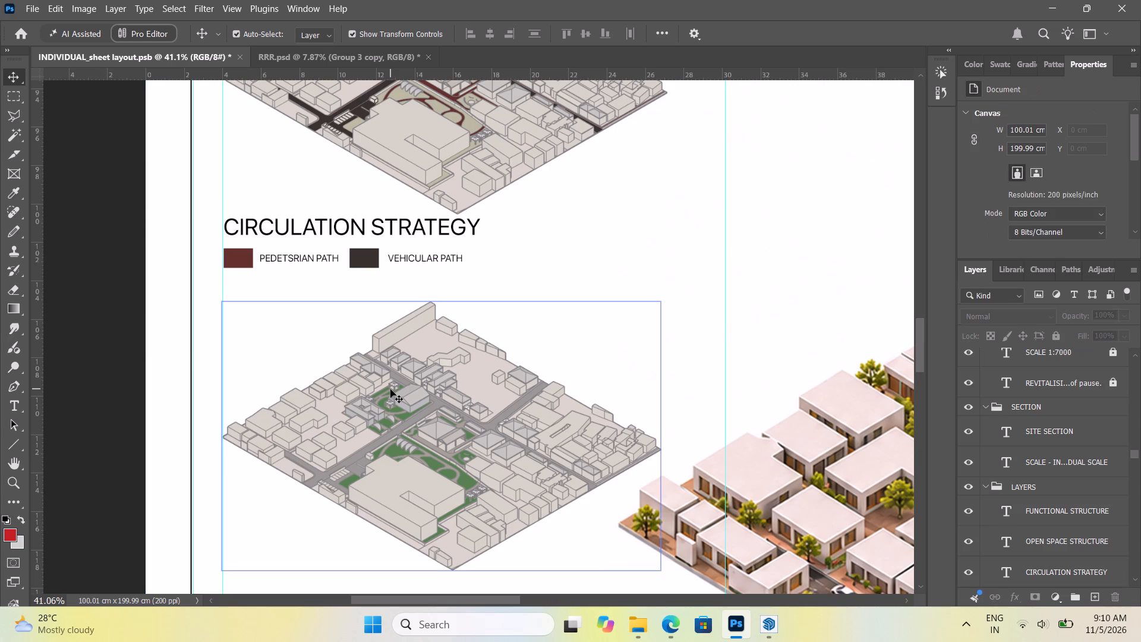
pyautogui.click(390, 389)
pyautogui.keyDown('shift'); pyautogui.moveTo(402, 388); pyautogui.dragTo(405, 360); pyautogui.keyUp('shift')
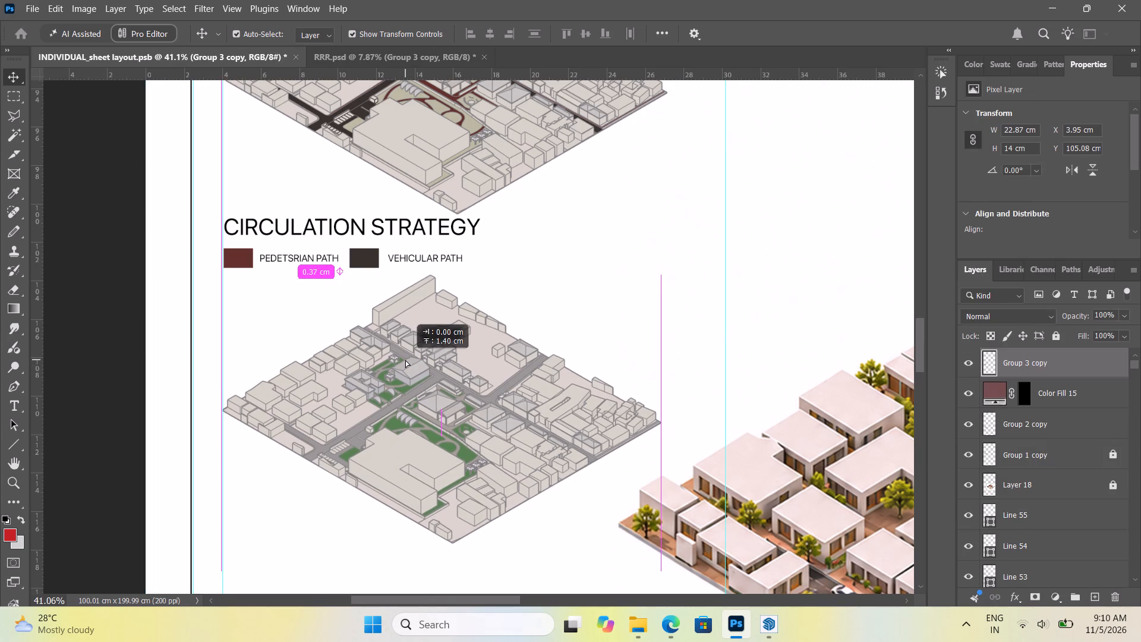
pyautogui.keyDown('shift'); pyautogui.moveTo(405, 360); pyautogui.dragTo(406, 358); pyautogui.keyUp('shift')
pyautogui.keyDown('alt'); pyautogui.scroll(-3, 503, 339); pyautogui.keyUp('alt')
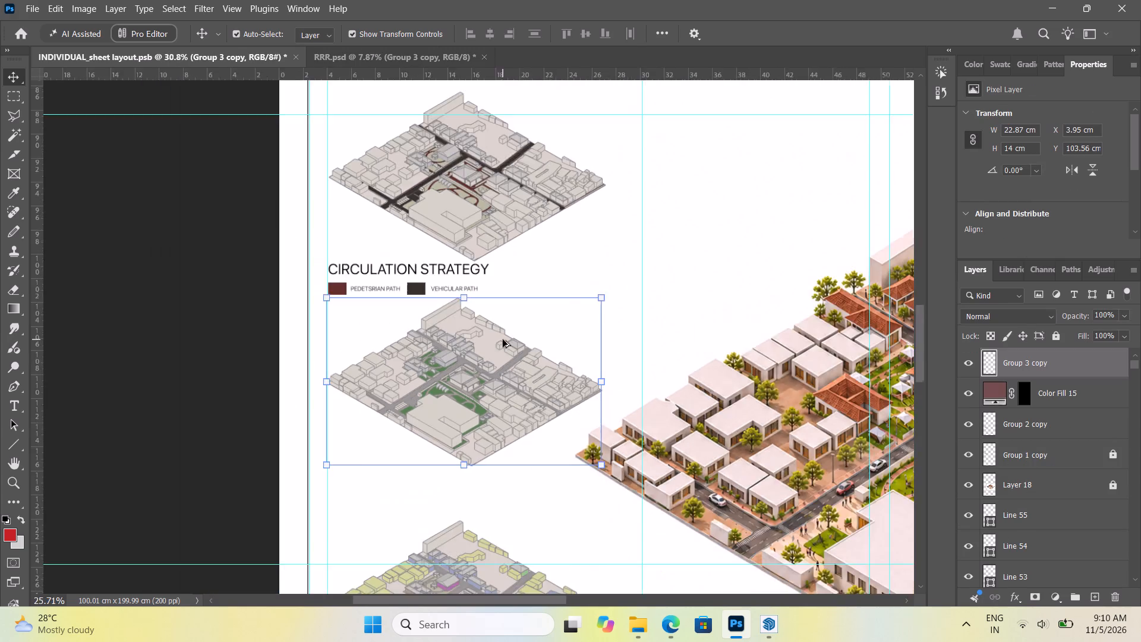
pyautogui.keyDown('alt'); pyautogui.scroll(-7, 503, 339); pyautogui.keyUp('alt')
pyautogui.keyDown('alt'); pyautogui.scroll(-10, 443, 365); pyautogui.keyUp('alt')
pyautogui.keyDown('alt'); pyautogui.scroll(6, 420, 373); pyautogui.keyUp('alt')
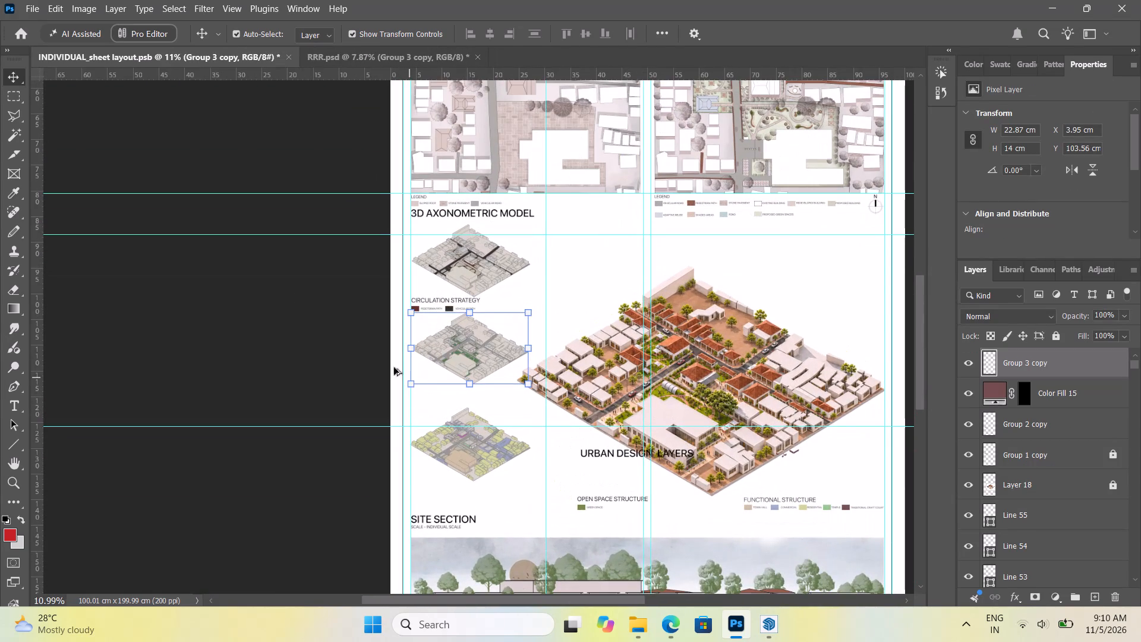
pyautogui.click(287, 272)
# Move the OPEN SPACE STRUCTURE heading with its green space legend beneath the open space diagram, placing the swatch at about X 3.95 cm, Y 119.41 cm.
pyautogui.scroll(-4, 363, 361)
pyautogui.keyDown('alt'); pyautogui.scroll(7, 603, 462); pyautogui.keyUp('alt')
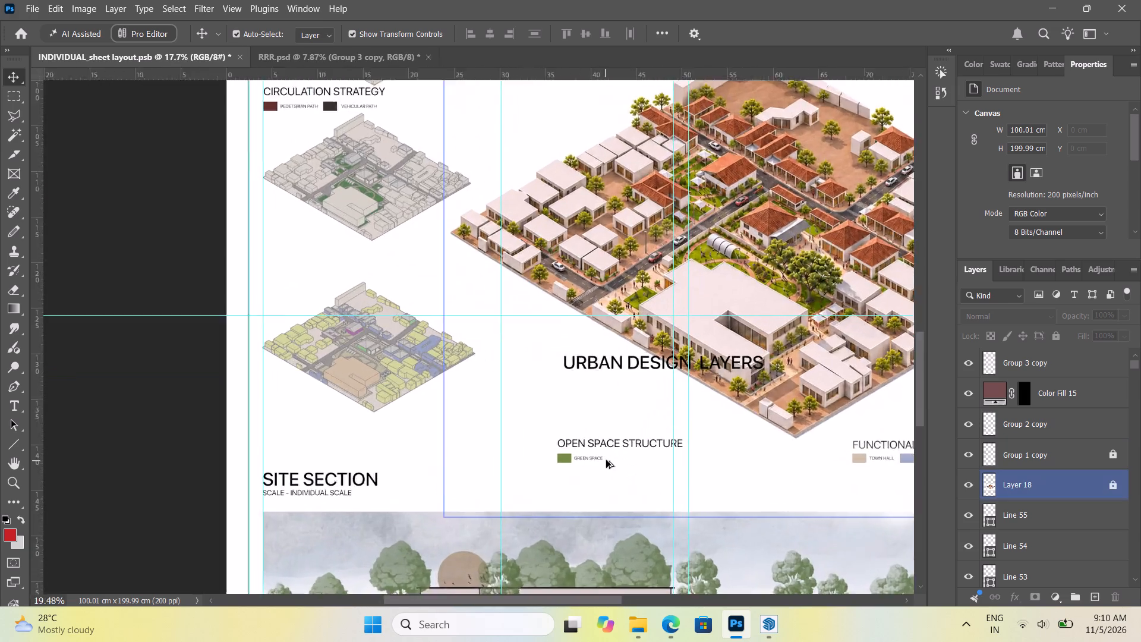
pyautogui.keyDown('alt'); pyautogui.scroll(6, 606, 460); pyautogui.keyUp('alt')
pyautogui.click(614, 433)
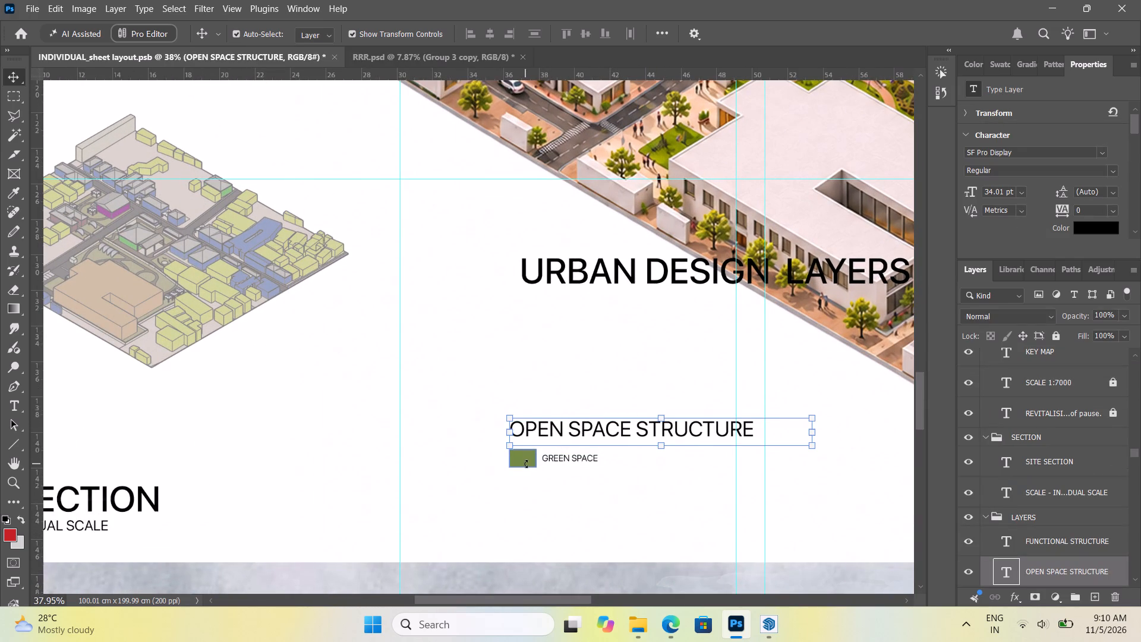
pyautogui.keyDown('shift'); pyautogui.click(527, 467); pyautogui.keyUp('shift')
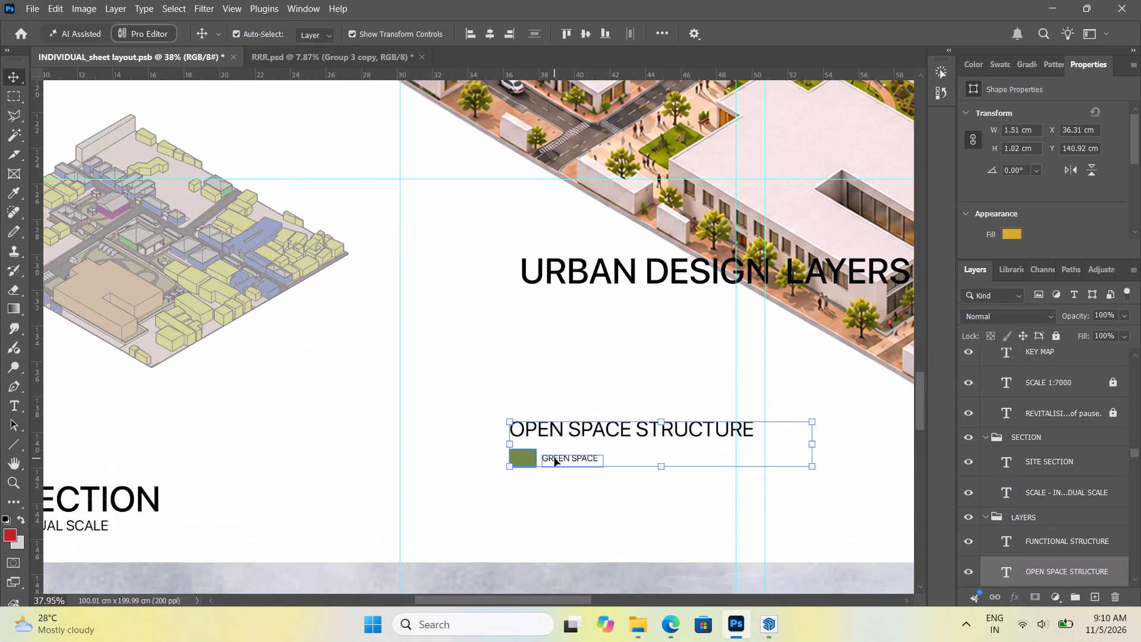
pyautogui.keyDown('shift'); pyautogui.click(554, 458); pyautogui.keyUp('shift')
pyautogui.moveTo(569, 430); pyautogui.dragTo(141, 114)
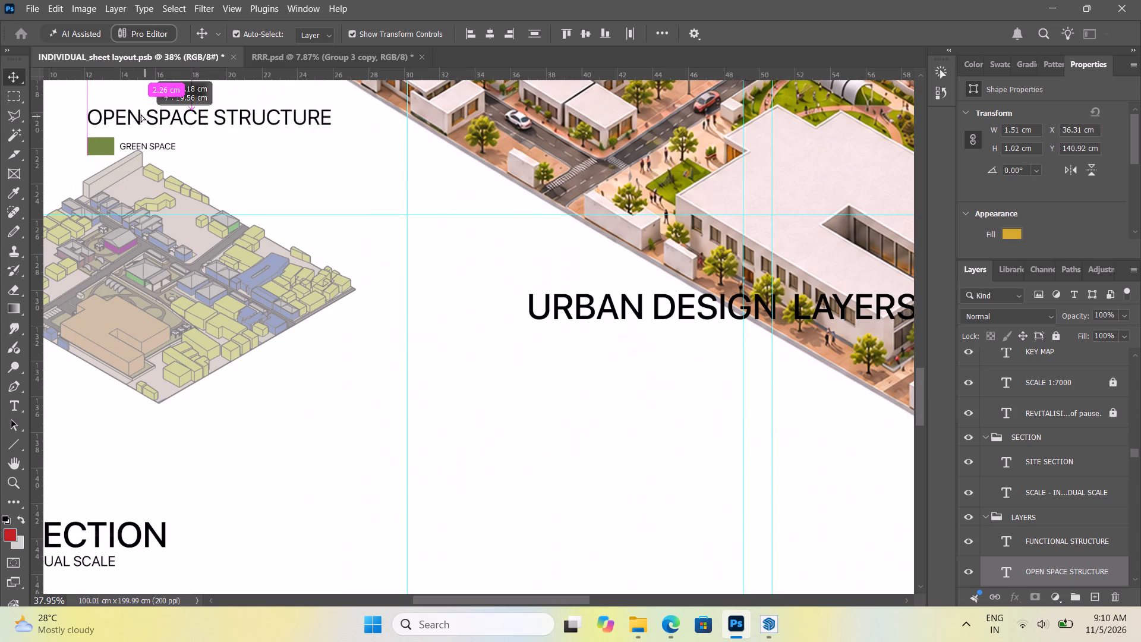
pyautogui.moveTo(141, 114); pyautogui.dragTo(139, 112)
pyautogui.keyDown('alt'); pyautogui.scroll(-13, 453, 530); pyautogui.keyUp('alt')
pyautogui.keyDown('alt'); pyautogui.scroll(2, 317, 340); pyautogui.keyUp('alt')
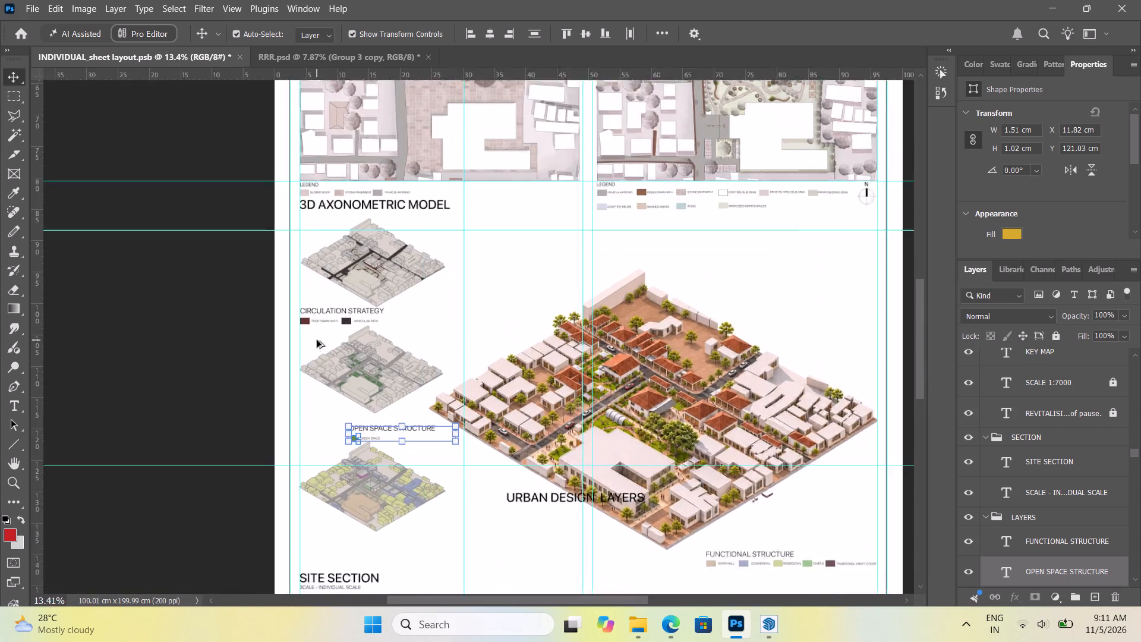
pyautogui.keyDown('alt'); pyautogui.scroll(7, 317, 340); pyautogui.keyUp('alt')
pyautogui.moveTo(414, 476); pyautogui.dragTo(352, 460)
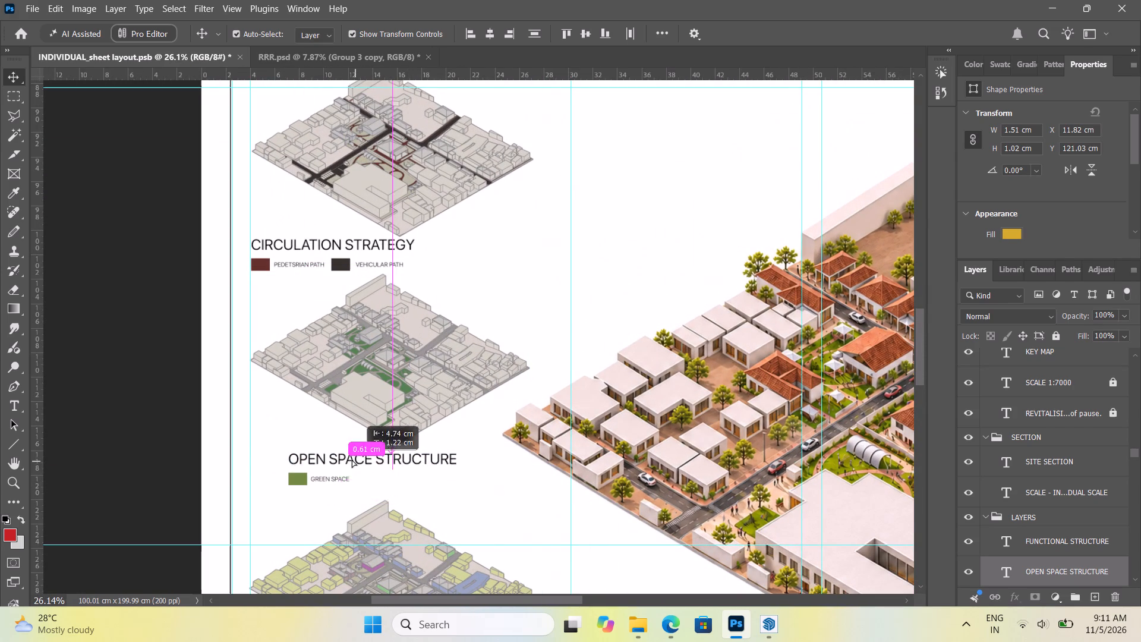
pyautogui.moveTo(352, 460); pyautogui.dragTo(318, 457)
pyautogui.scroll(-8, 339, 399)
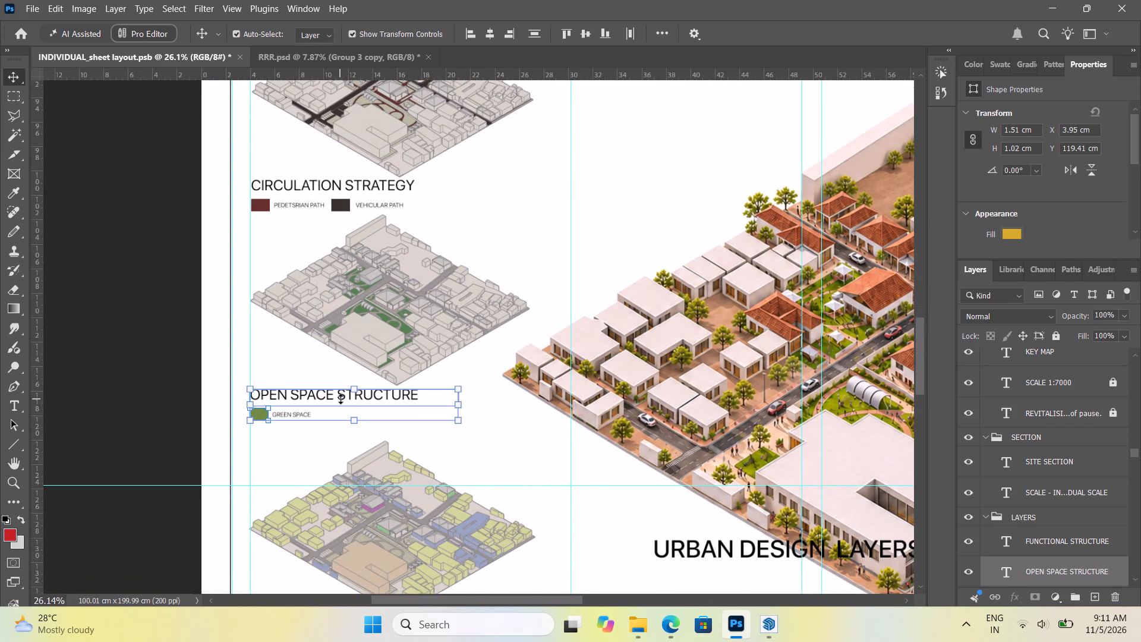
pyautogui.scroll(-8, 341, 399)
pyautogui.keyDown('alt'); pyautogui.scroll(-6, 351, 407); pyautogui.keyUp('alt')
pyautogui.keyDown('alt'); pyautogui.scroll(10, 379, 455); pyautogui.keyUp('alt')
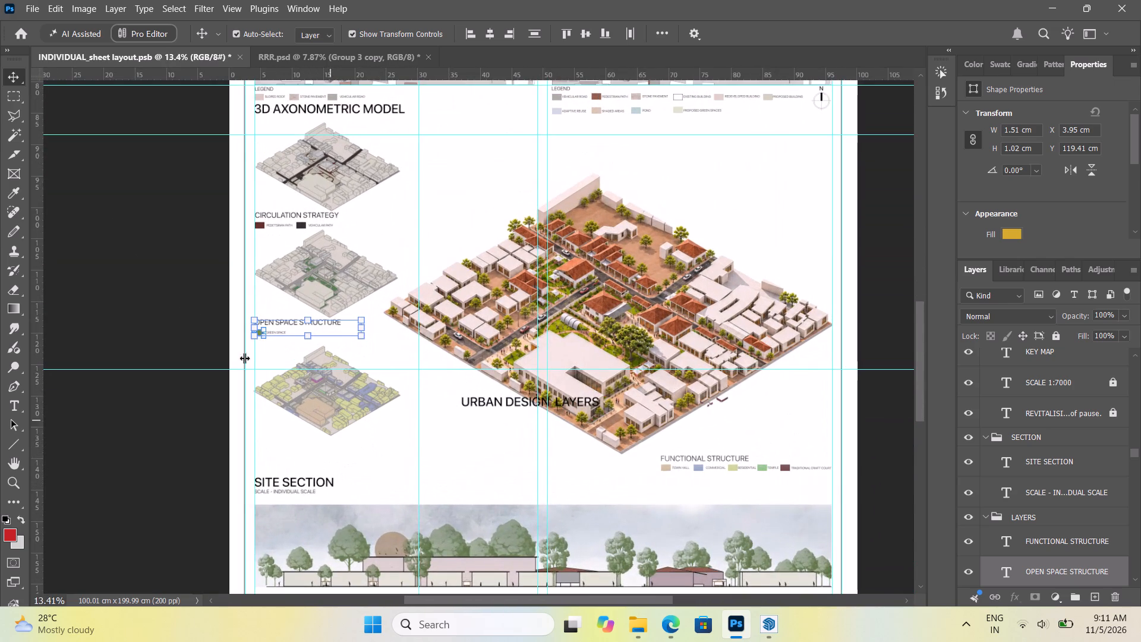
pyautogui.click(89, 163)
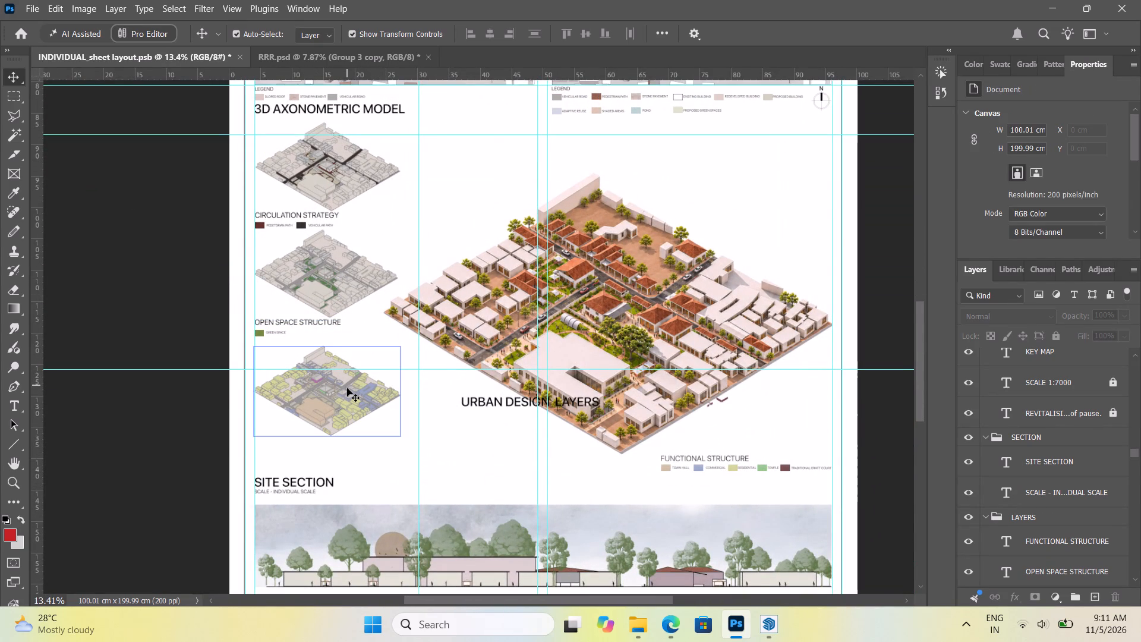
# Shift the functional structure diagram about 0.36 cm left and scale it to about 98.13%, aligning its left edge with the margin guide.
pyautogui.scroll(-4, 340, 369)
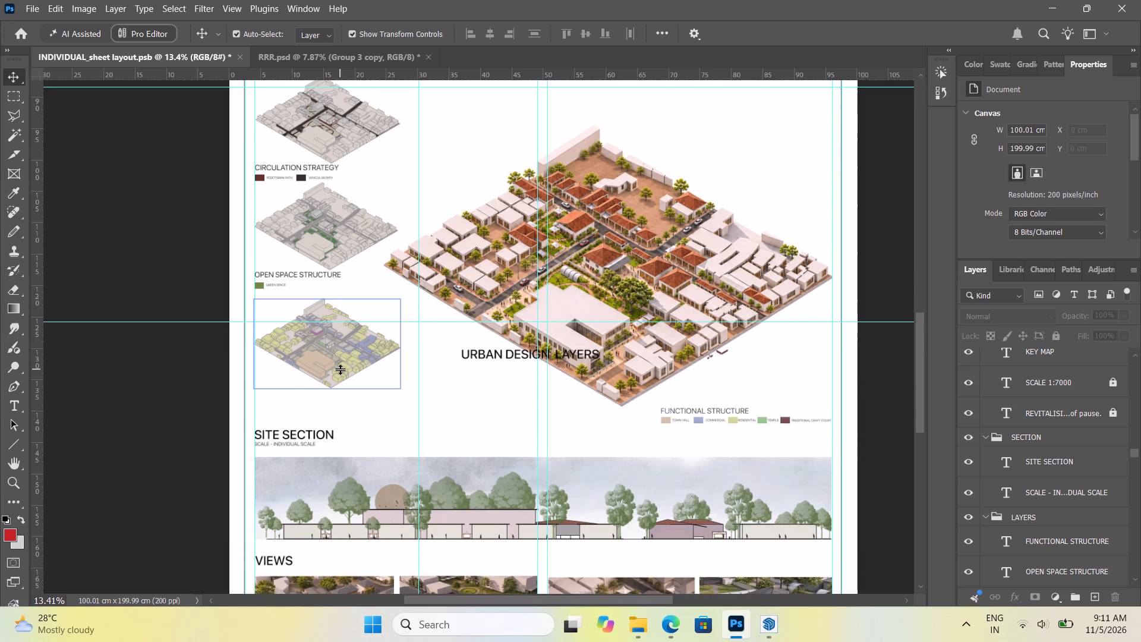
pyautogui.keyDown('alt'); pyautogui.scroll(5, 351, 400); pyautogui.keyUp('alt')
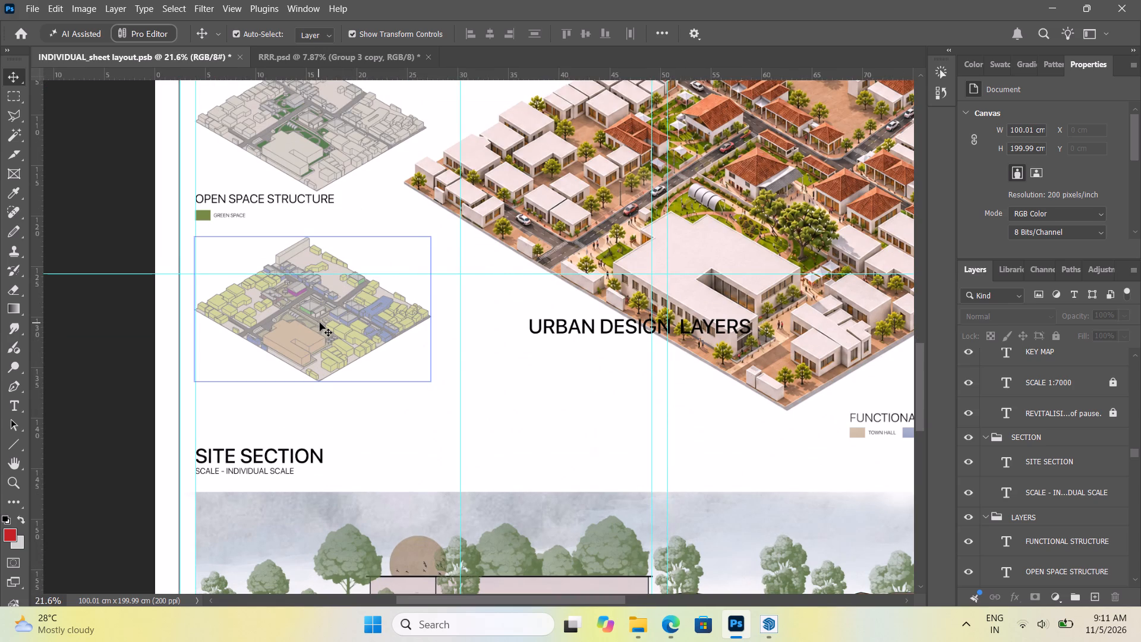
pyautogui.click(333, 317)
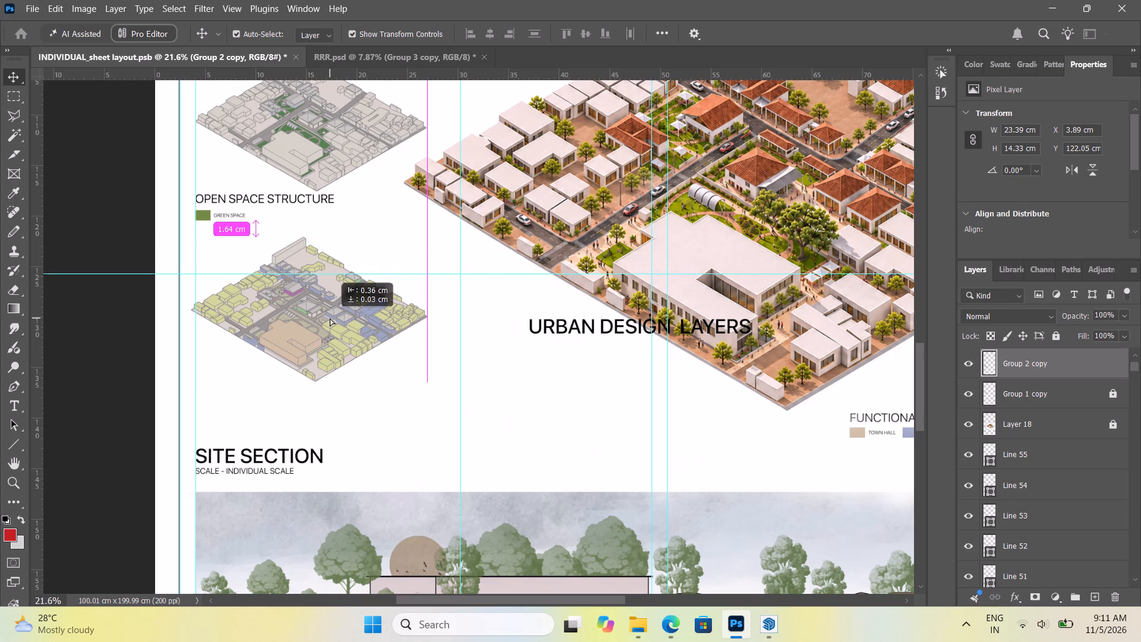
pyautogui.moveTo(193, 239); pyautogui.dragTo(198, 240)
pyautogui.keyDown('alt'); pyautogui.scroll(-5, 339, 333); pyautogui.keyUp('alt')
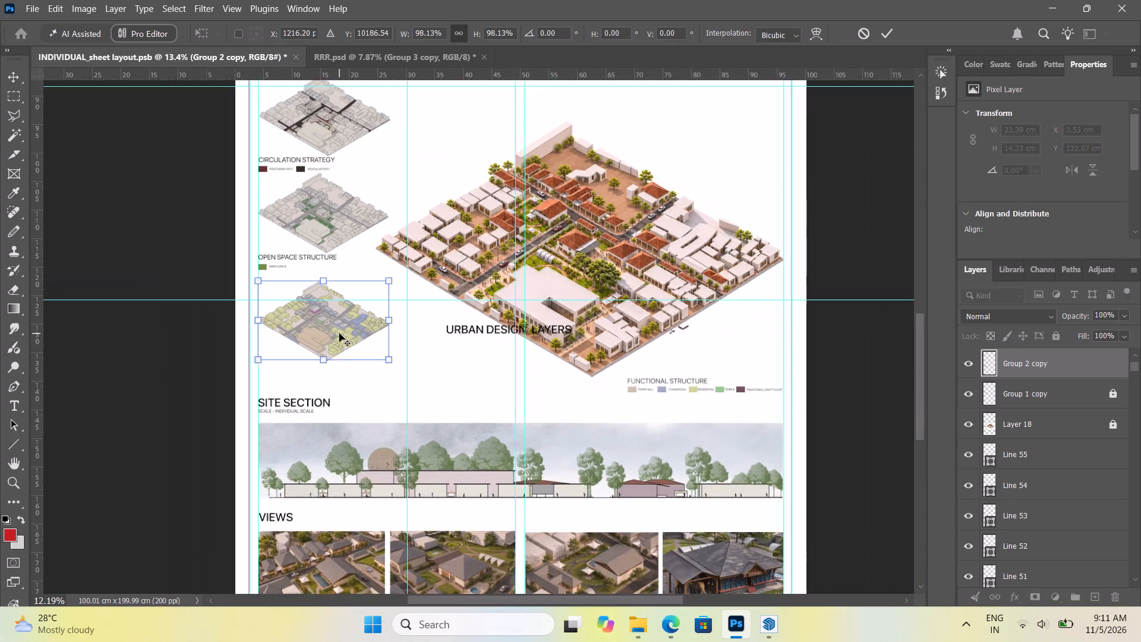
pyautogui.keyDown('alt'); pyautogui.scroll(-5, 339, 333); pyautogui.keyUp('alt')
pyautogui.click(156, 202)
pyautogui.click(70, 109)
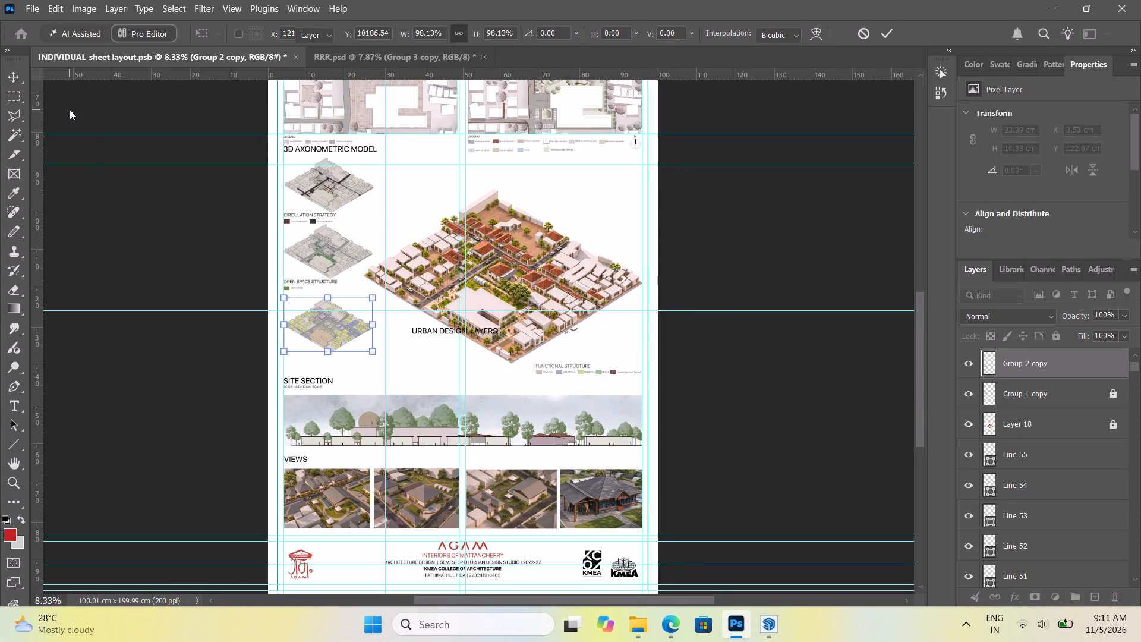
pyautogui.click(65, 111)
# Lock the site section drawing's layer, Group 1.
pyautogui.scroll(-3, 494, 372)
pyautogui.keyDown('alt'); pyautogui.scroll(3, 526, 347); pyautogui.keyUp('alt')
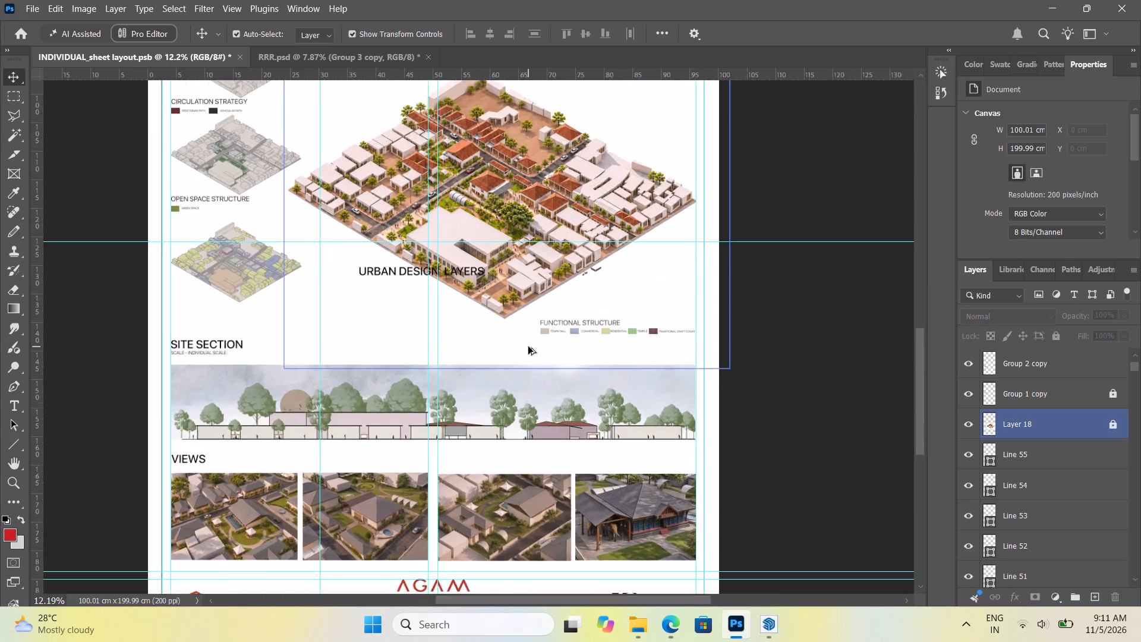
pyautogui.keyDown('alt'); pyautogui.scroll(5, 528, 347); pyautogui.keyUp('alt')
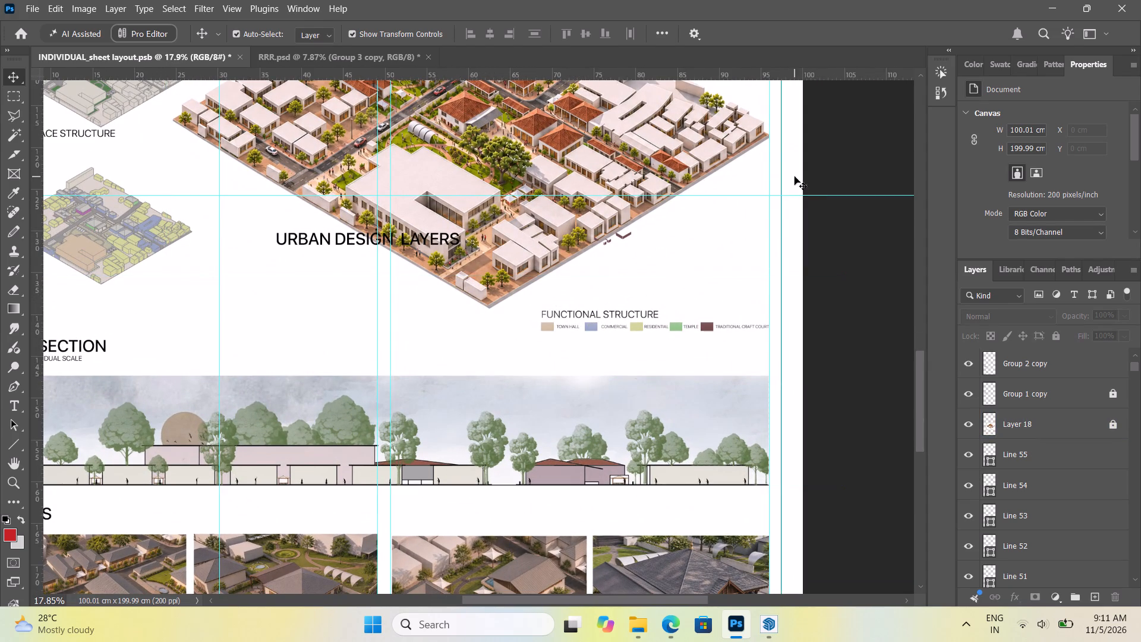
pyautogui.click(680, 455)
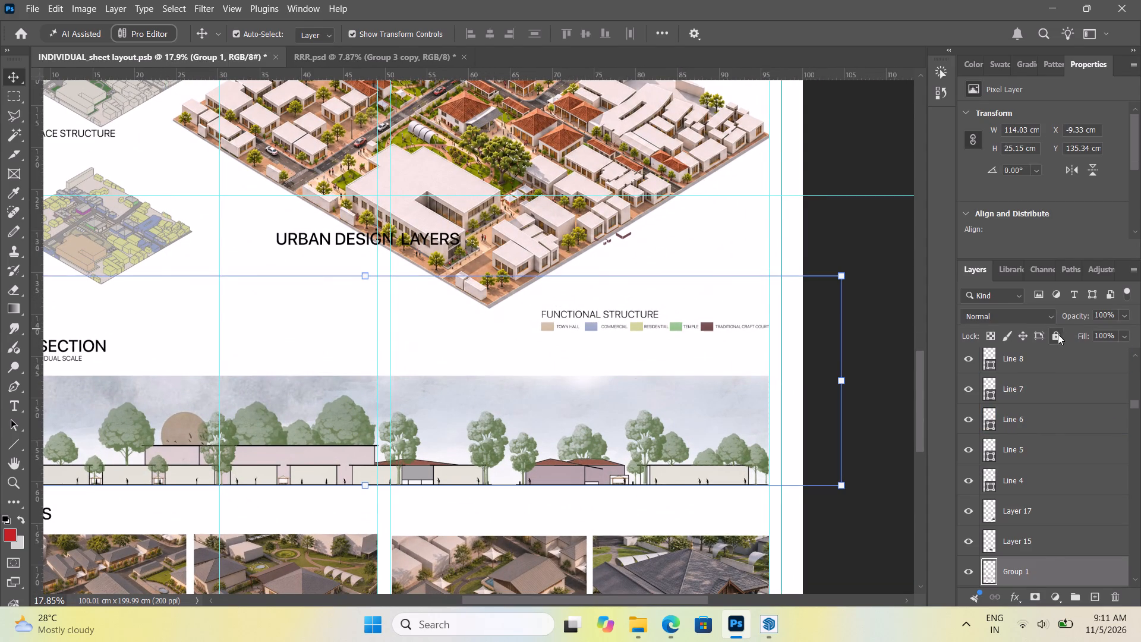
pyautogui.click(1057, 333)
pyautogui.click(822, 146)
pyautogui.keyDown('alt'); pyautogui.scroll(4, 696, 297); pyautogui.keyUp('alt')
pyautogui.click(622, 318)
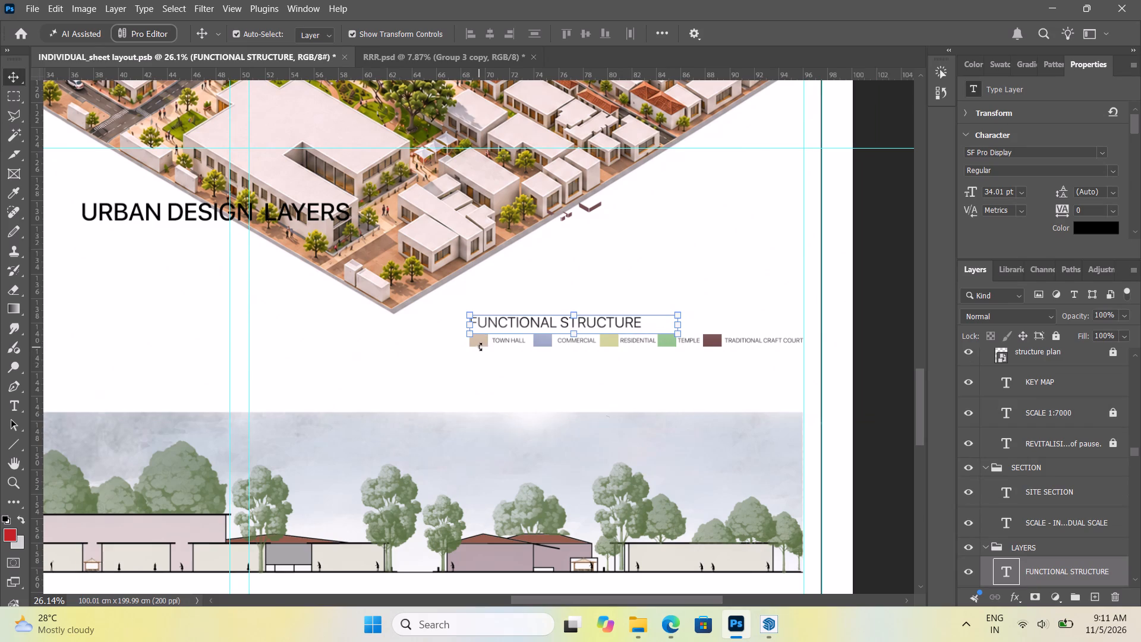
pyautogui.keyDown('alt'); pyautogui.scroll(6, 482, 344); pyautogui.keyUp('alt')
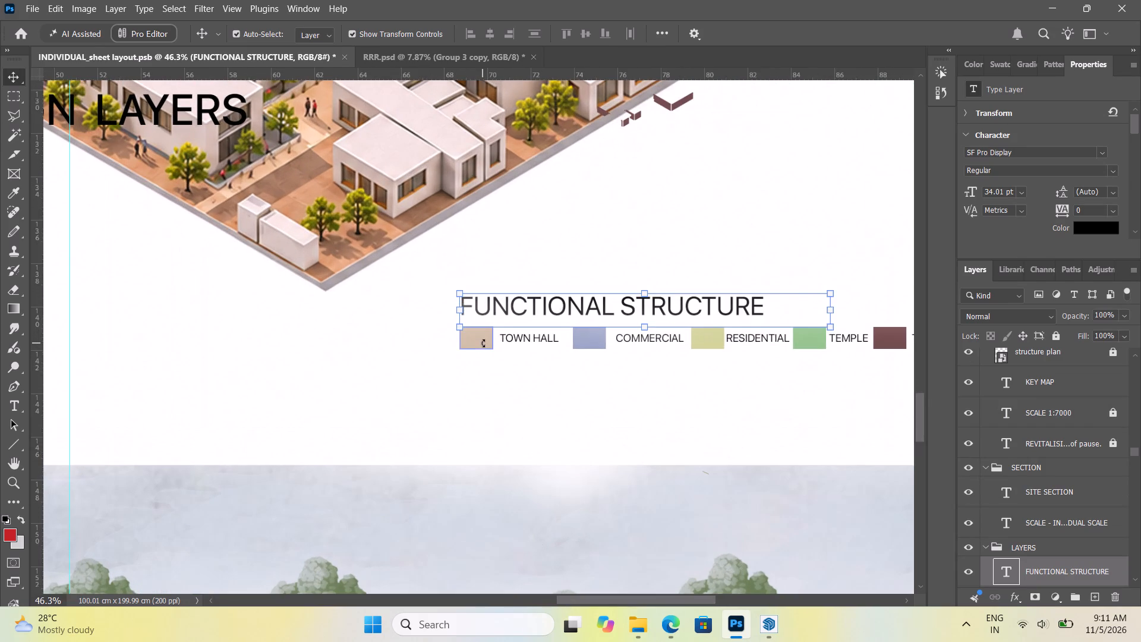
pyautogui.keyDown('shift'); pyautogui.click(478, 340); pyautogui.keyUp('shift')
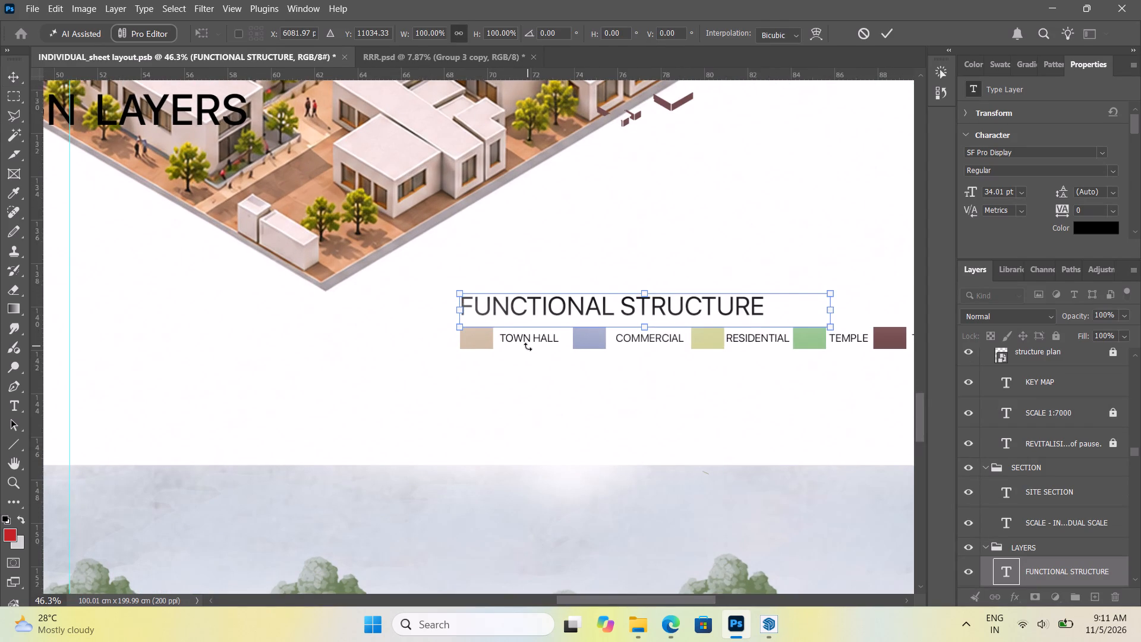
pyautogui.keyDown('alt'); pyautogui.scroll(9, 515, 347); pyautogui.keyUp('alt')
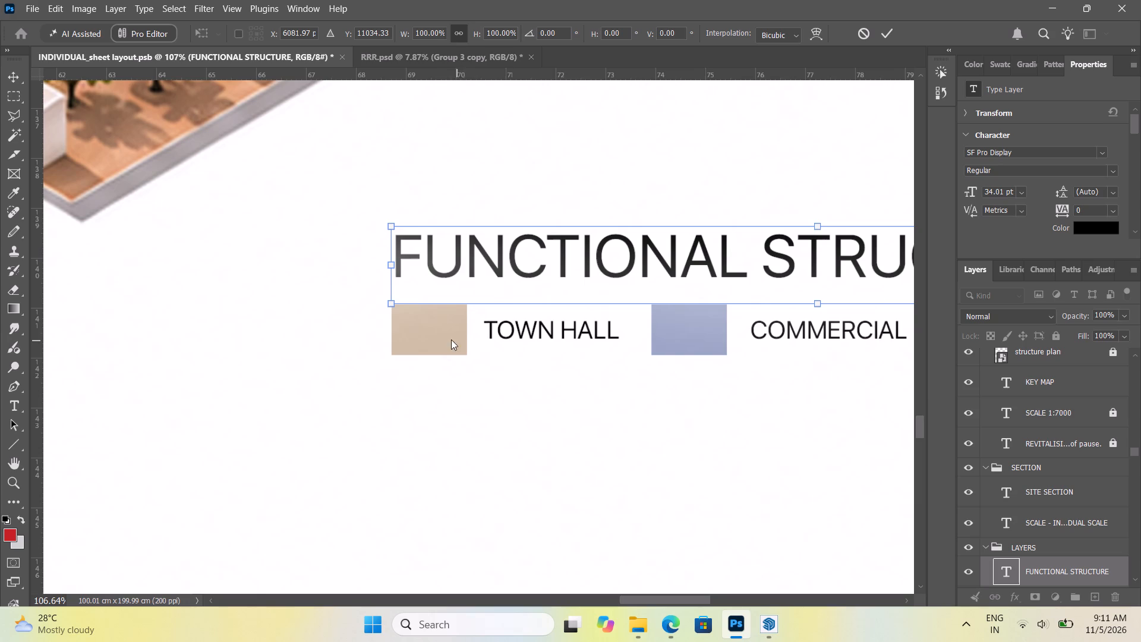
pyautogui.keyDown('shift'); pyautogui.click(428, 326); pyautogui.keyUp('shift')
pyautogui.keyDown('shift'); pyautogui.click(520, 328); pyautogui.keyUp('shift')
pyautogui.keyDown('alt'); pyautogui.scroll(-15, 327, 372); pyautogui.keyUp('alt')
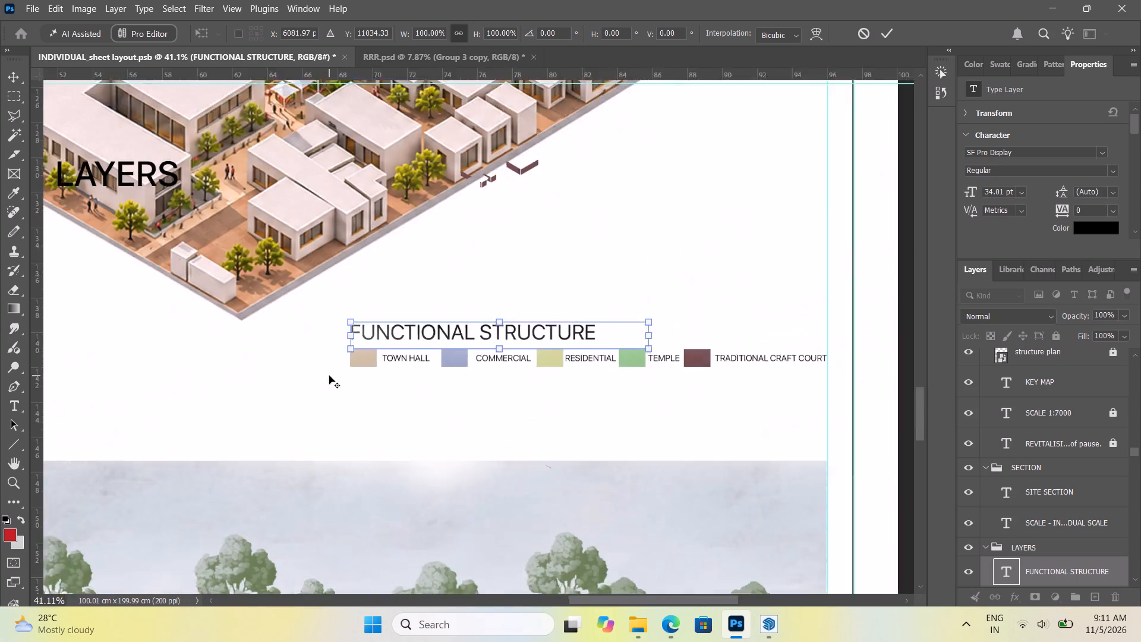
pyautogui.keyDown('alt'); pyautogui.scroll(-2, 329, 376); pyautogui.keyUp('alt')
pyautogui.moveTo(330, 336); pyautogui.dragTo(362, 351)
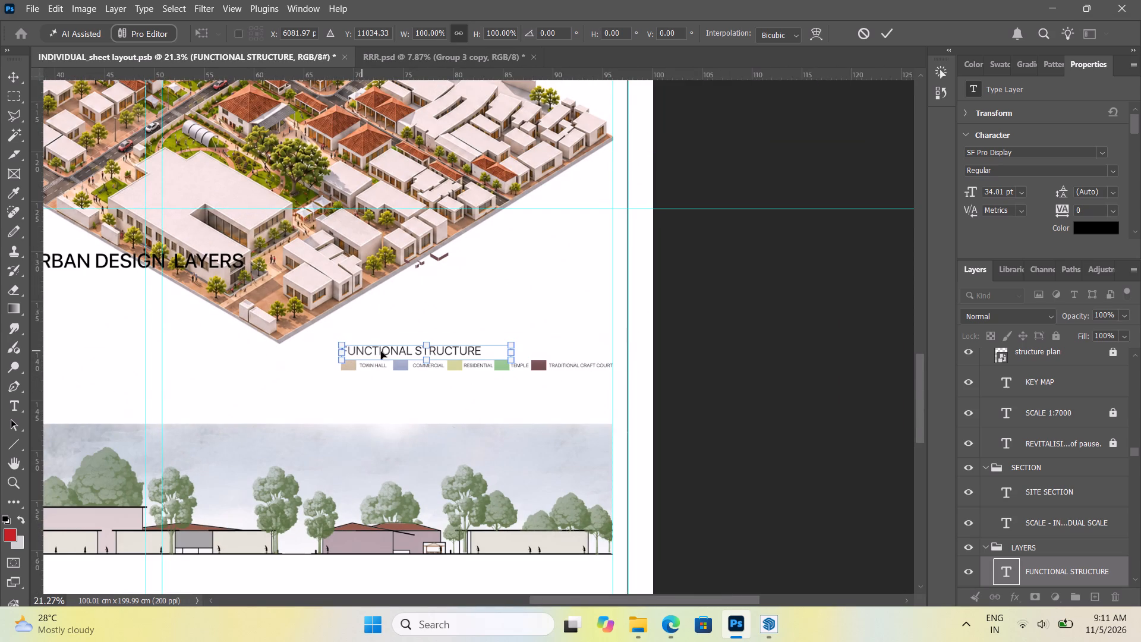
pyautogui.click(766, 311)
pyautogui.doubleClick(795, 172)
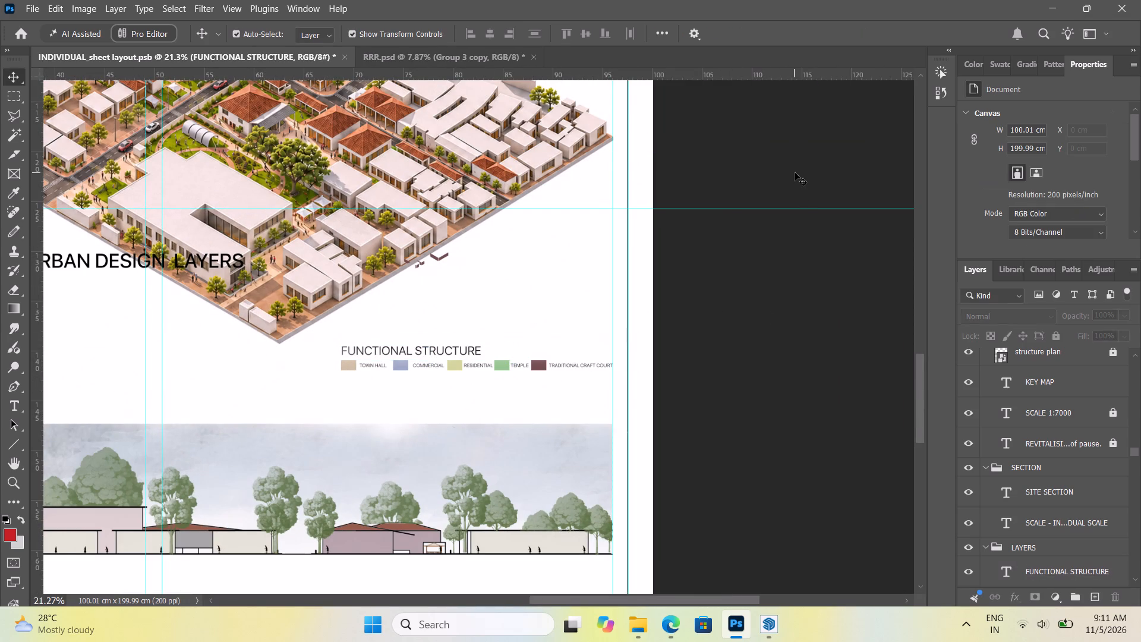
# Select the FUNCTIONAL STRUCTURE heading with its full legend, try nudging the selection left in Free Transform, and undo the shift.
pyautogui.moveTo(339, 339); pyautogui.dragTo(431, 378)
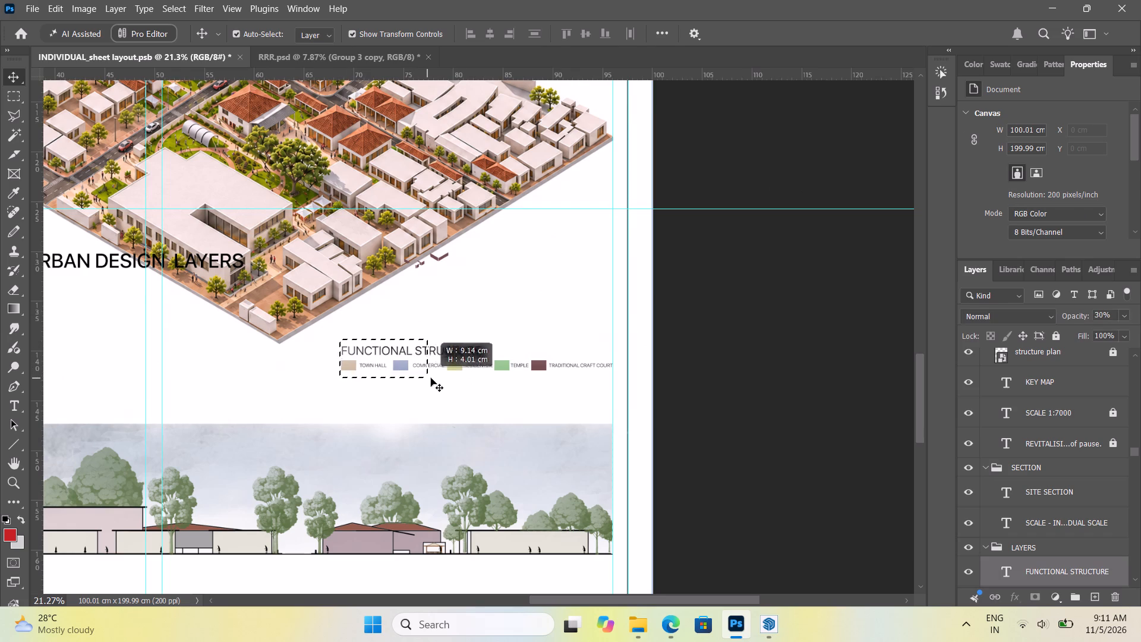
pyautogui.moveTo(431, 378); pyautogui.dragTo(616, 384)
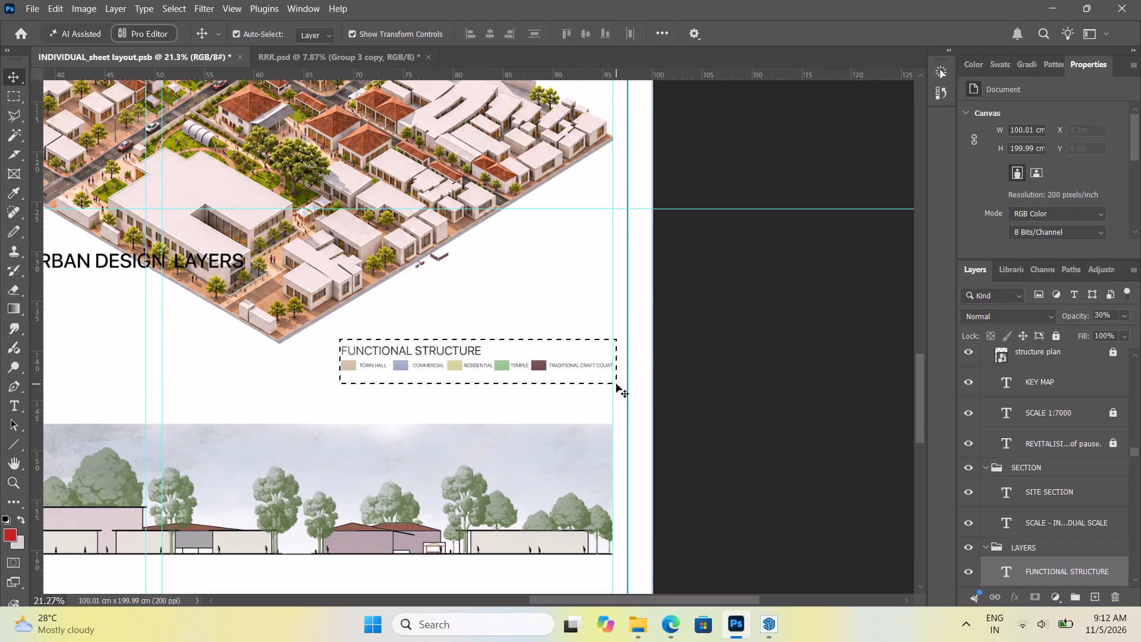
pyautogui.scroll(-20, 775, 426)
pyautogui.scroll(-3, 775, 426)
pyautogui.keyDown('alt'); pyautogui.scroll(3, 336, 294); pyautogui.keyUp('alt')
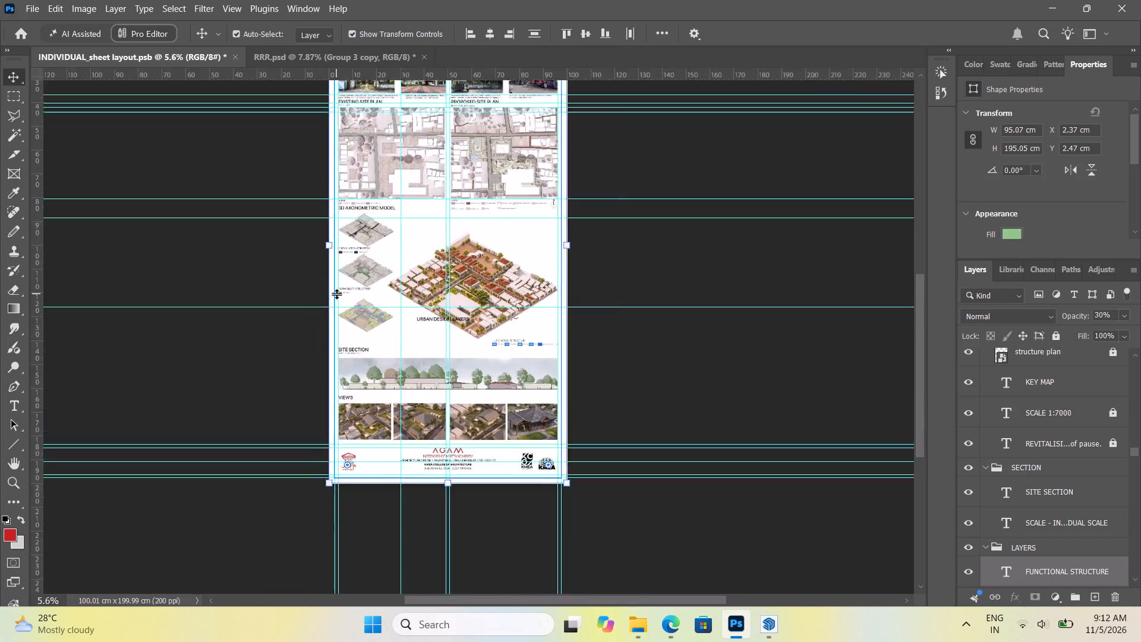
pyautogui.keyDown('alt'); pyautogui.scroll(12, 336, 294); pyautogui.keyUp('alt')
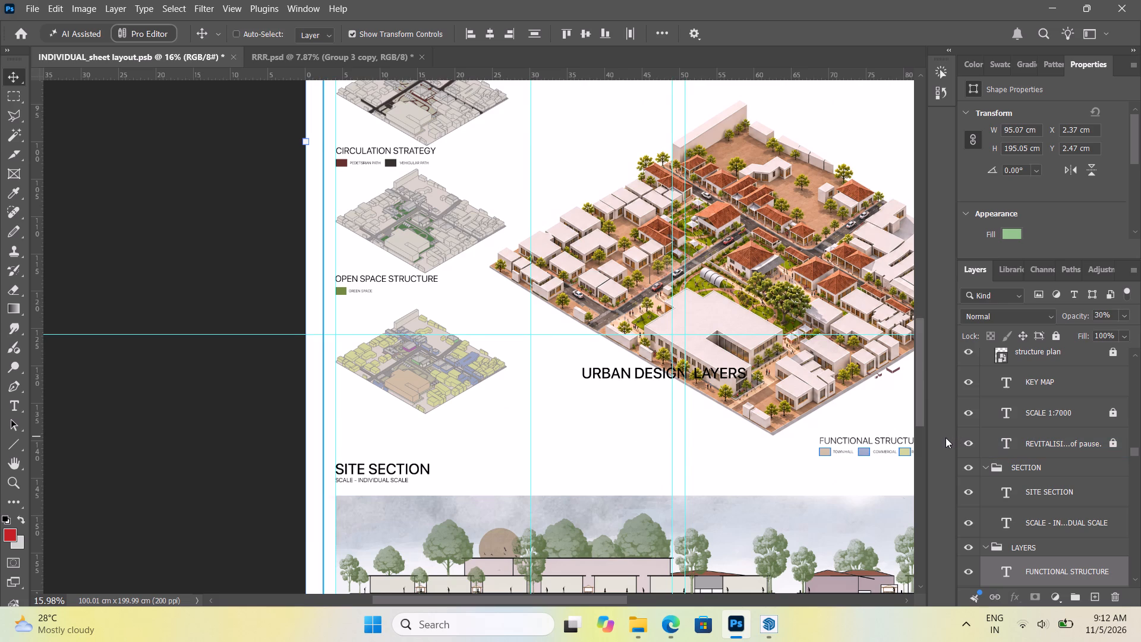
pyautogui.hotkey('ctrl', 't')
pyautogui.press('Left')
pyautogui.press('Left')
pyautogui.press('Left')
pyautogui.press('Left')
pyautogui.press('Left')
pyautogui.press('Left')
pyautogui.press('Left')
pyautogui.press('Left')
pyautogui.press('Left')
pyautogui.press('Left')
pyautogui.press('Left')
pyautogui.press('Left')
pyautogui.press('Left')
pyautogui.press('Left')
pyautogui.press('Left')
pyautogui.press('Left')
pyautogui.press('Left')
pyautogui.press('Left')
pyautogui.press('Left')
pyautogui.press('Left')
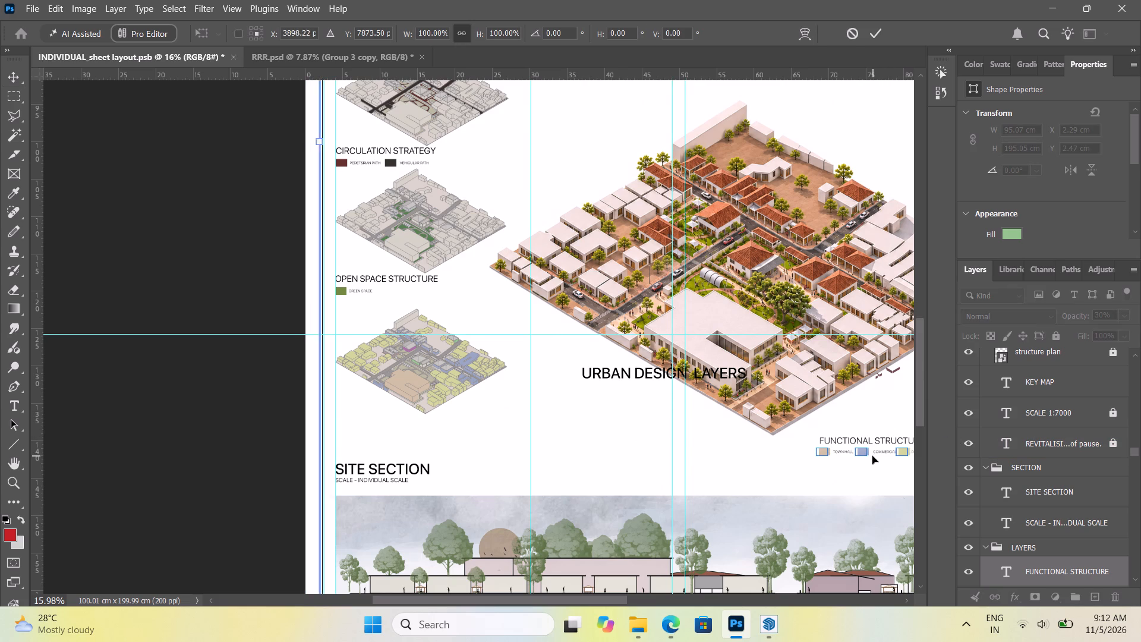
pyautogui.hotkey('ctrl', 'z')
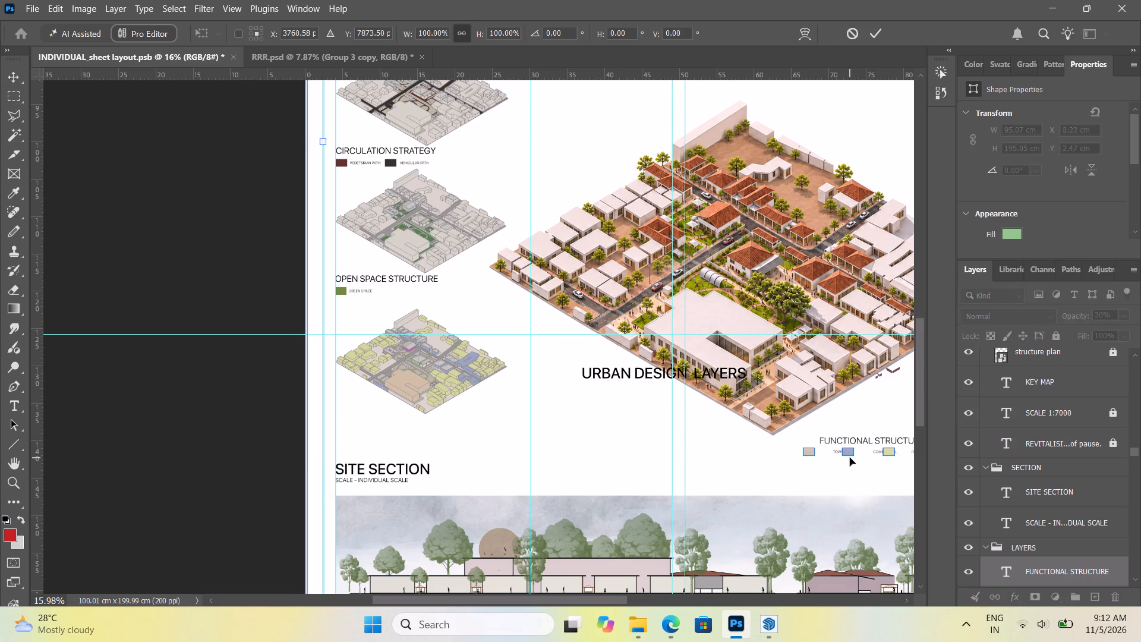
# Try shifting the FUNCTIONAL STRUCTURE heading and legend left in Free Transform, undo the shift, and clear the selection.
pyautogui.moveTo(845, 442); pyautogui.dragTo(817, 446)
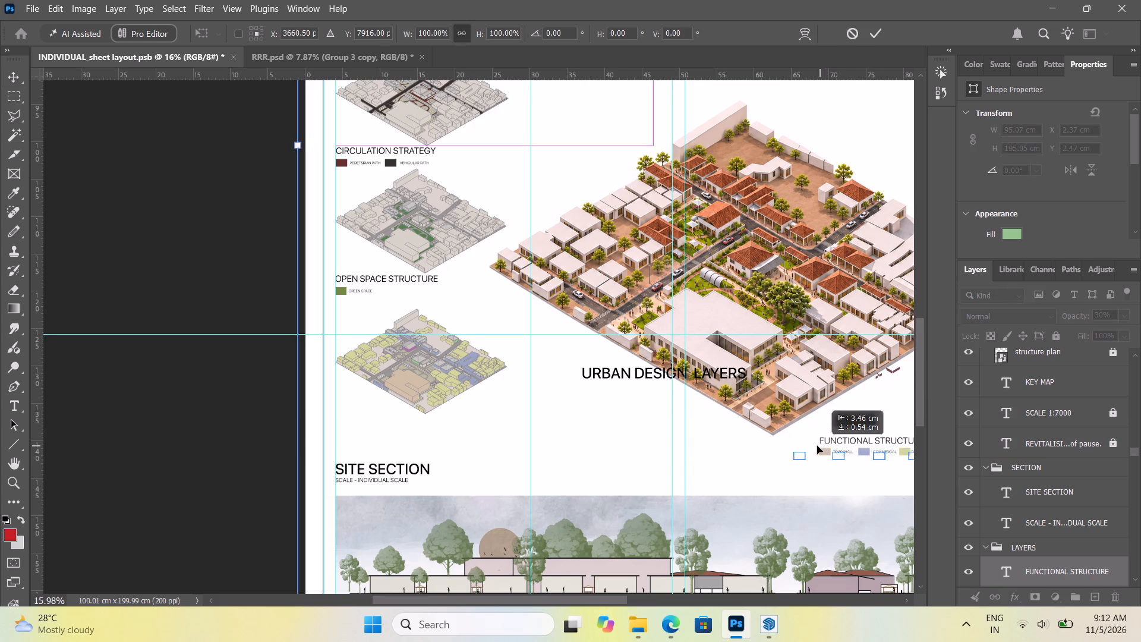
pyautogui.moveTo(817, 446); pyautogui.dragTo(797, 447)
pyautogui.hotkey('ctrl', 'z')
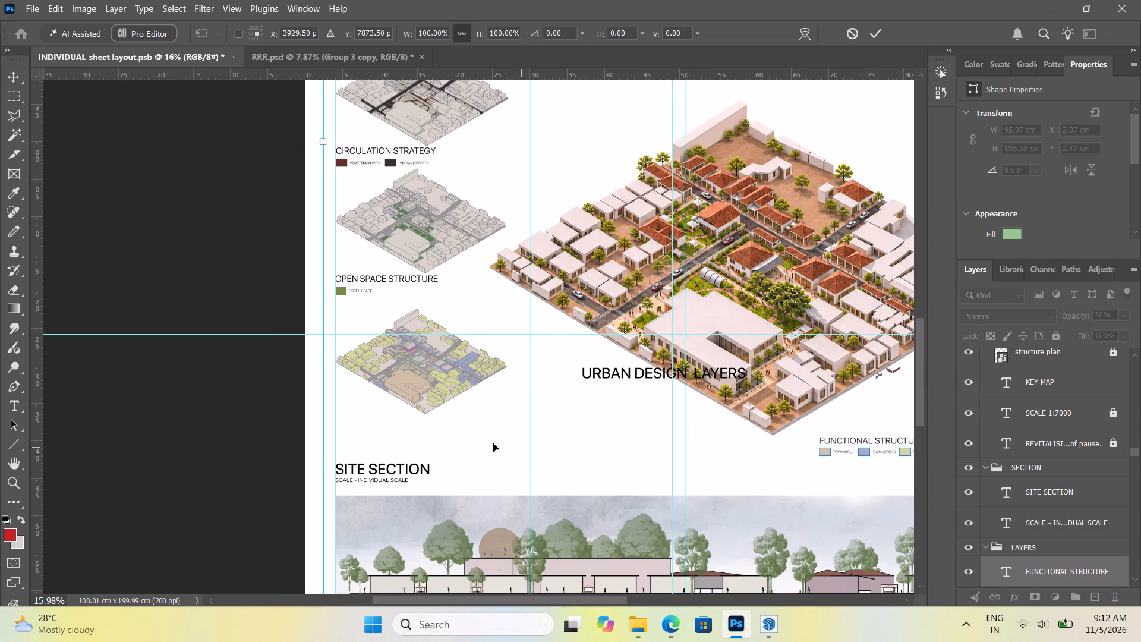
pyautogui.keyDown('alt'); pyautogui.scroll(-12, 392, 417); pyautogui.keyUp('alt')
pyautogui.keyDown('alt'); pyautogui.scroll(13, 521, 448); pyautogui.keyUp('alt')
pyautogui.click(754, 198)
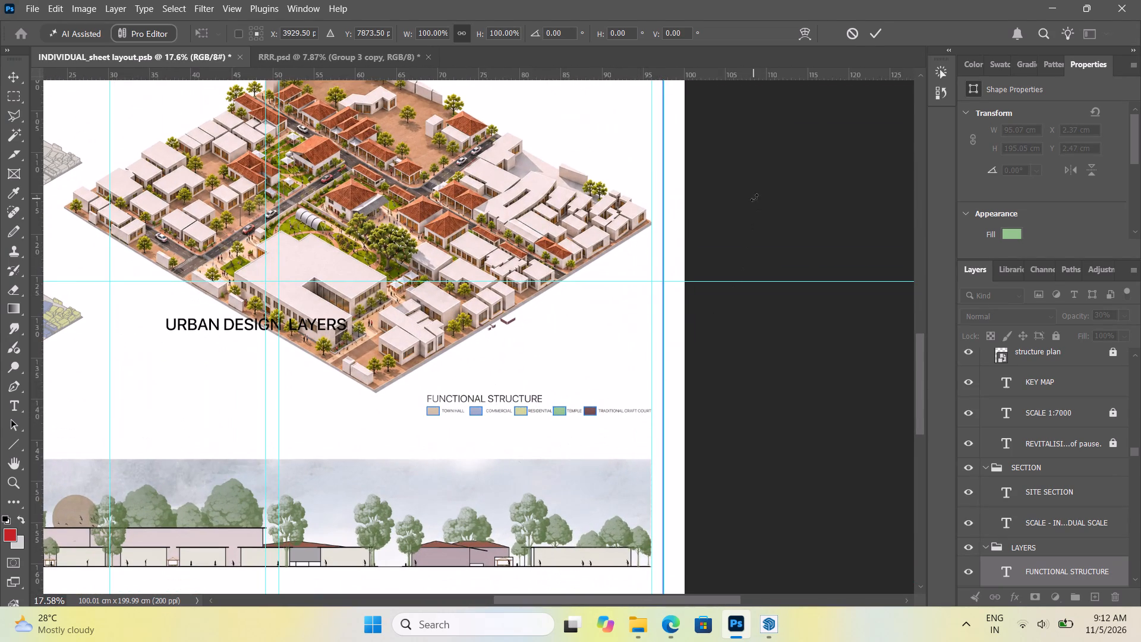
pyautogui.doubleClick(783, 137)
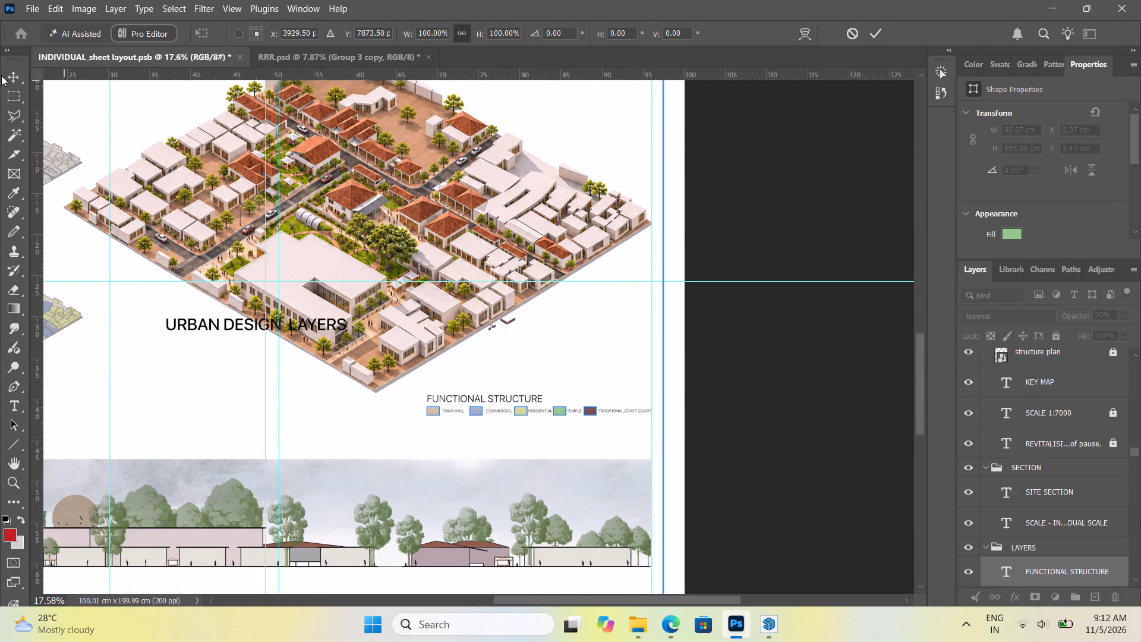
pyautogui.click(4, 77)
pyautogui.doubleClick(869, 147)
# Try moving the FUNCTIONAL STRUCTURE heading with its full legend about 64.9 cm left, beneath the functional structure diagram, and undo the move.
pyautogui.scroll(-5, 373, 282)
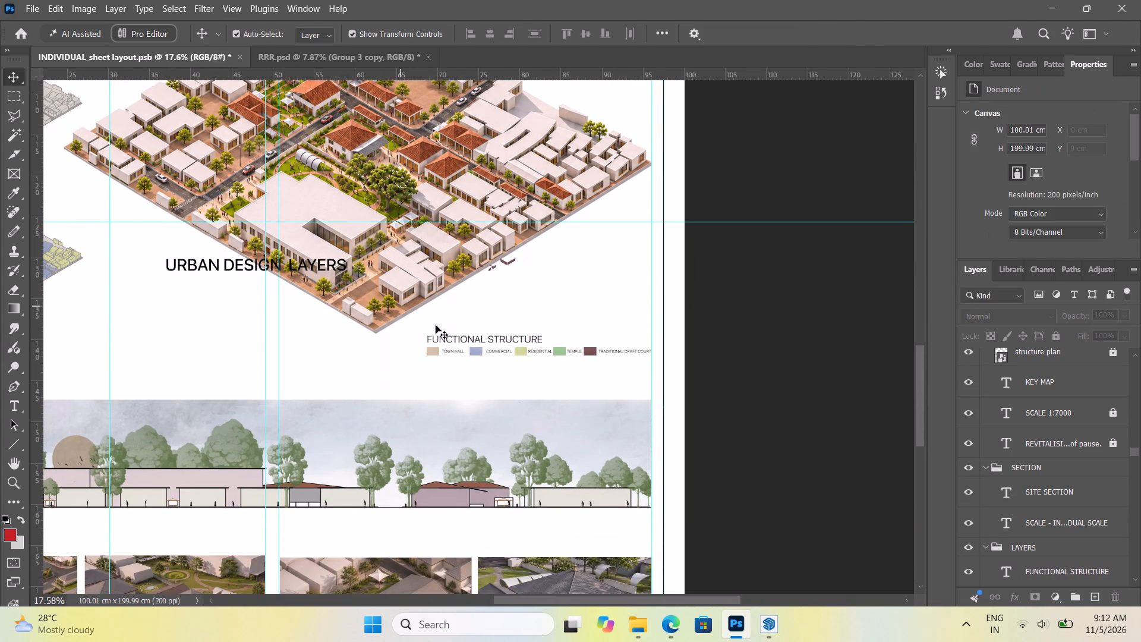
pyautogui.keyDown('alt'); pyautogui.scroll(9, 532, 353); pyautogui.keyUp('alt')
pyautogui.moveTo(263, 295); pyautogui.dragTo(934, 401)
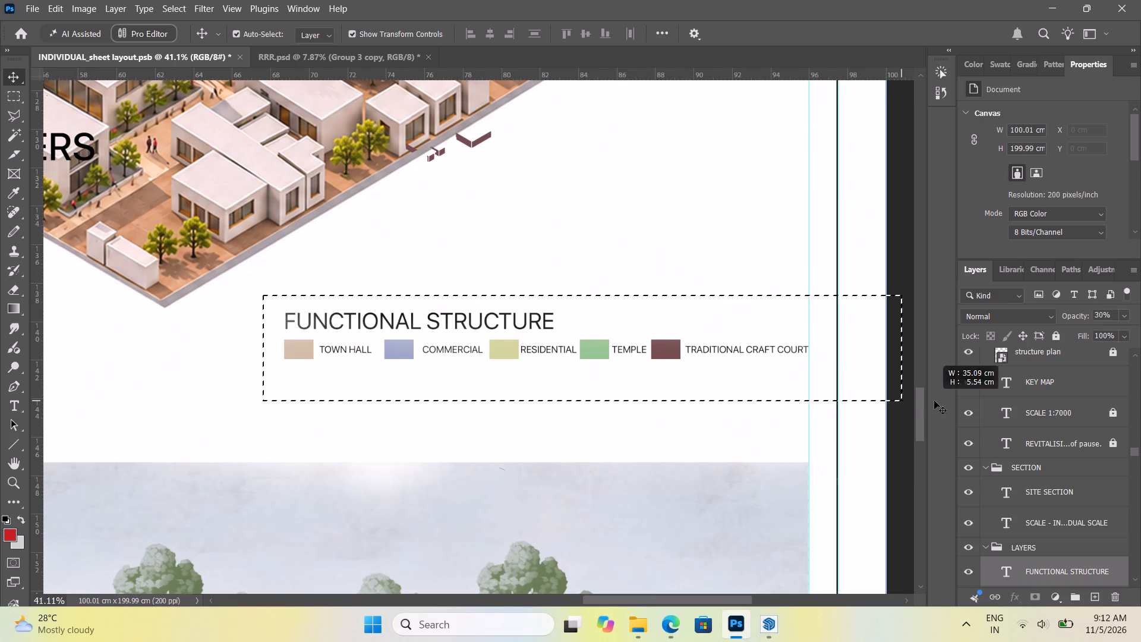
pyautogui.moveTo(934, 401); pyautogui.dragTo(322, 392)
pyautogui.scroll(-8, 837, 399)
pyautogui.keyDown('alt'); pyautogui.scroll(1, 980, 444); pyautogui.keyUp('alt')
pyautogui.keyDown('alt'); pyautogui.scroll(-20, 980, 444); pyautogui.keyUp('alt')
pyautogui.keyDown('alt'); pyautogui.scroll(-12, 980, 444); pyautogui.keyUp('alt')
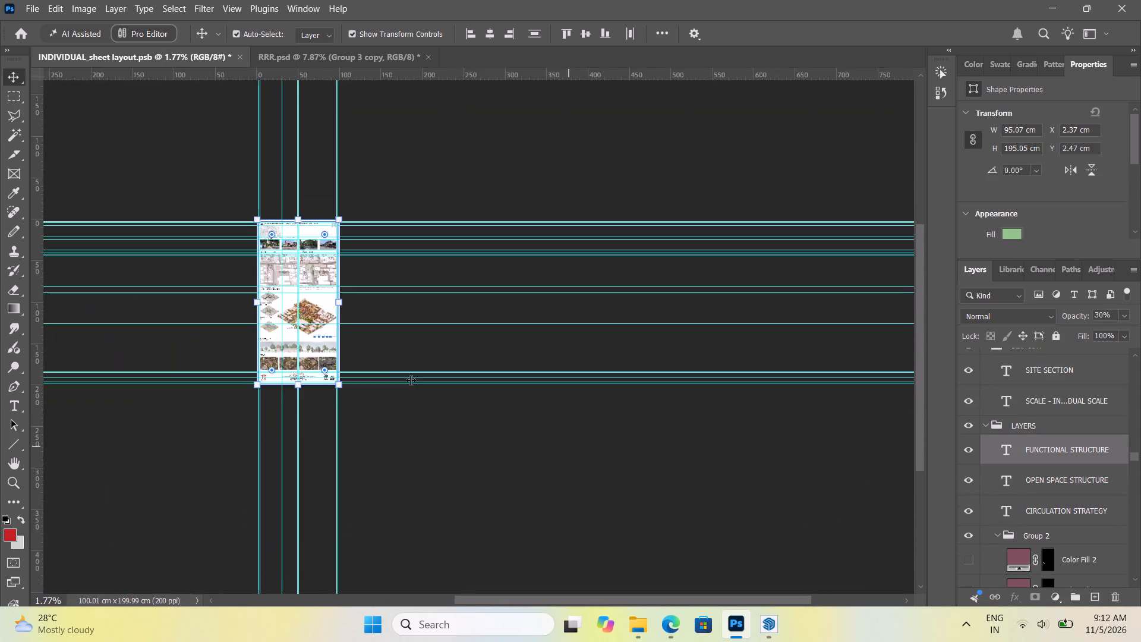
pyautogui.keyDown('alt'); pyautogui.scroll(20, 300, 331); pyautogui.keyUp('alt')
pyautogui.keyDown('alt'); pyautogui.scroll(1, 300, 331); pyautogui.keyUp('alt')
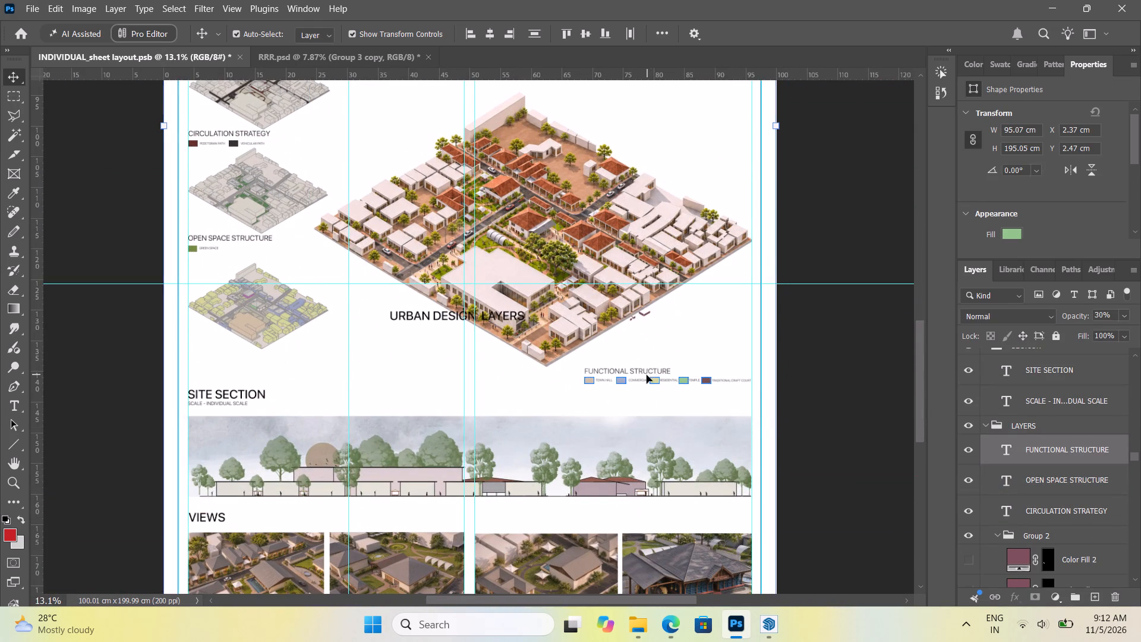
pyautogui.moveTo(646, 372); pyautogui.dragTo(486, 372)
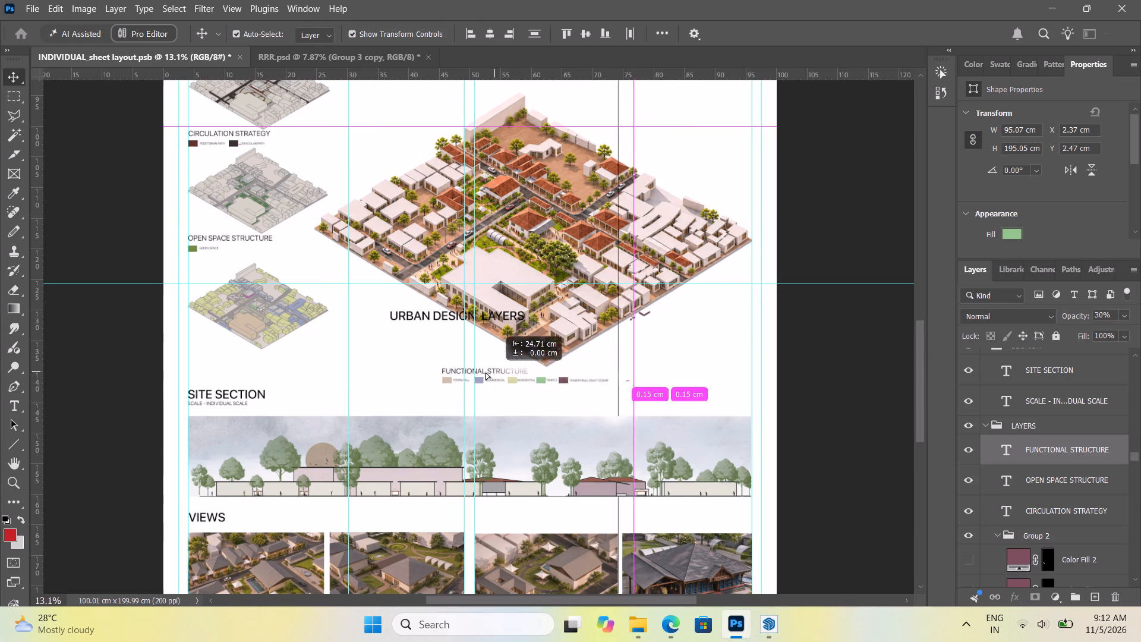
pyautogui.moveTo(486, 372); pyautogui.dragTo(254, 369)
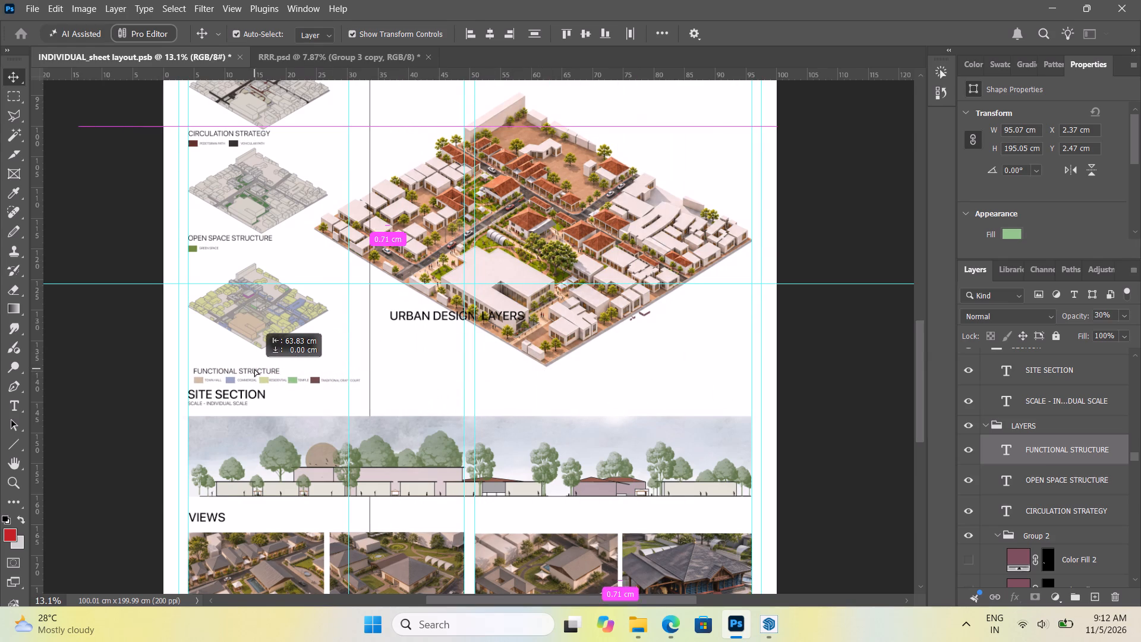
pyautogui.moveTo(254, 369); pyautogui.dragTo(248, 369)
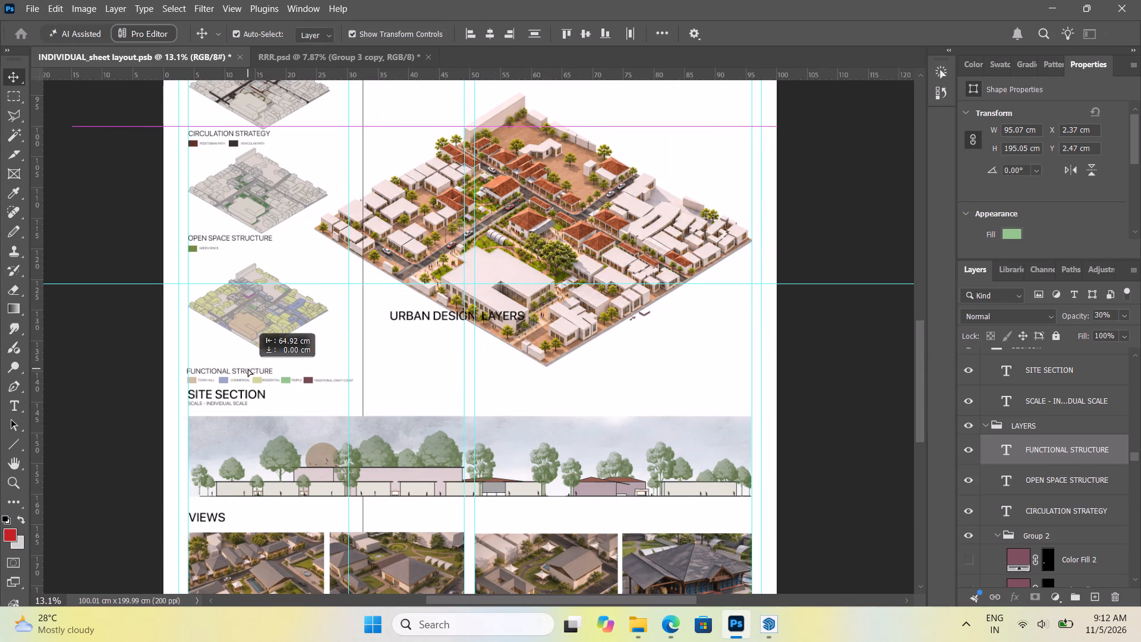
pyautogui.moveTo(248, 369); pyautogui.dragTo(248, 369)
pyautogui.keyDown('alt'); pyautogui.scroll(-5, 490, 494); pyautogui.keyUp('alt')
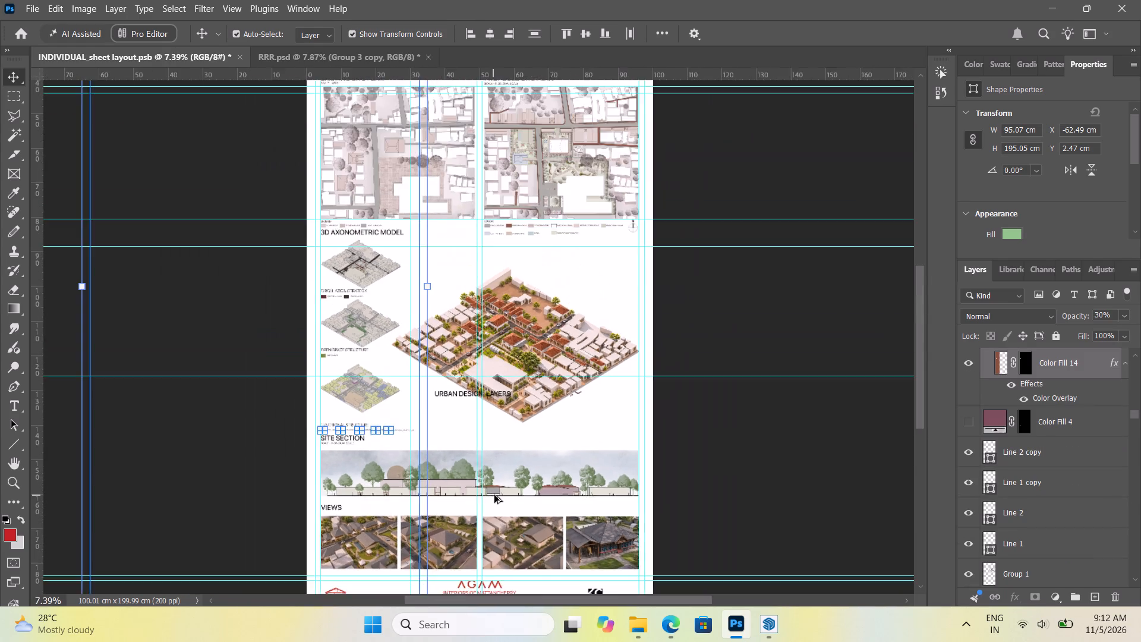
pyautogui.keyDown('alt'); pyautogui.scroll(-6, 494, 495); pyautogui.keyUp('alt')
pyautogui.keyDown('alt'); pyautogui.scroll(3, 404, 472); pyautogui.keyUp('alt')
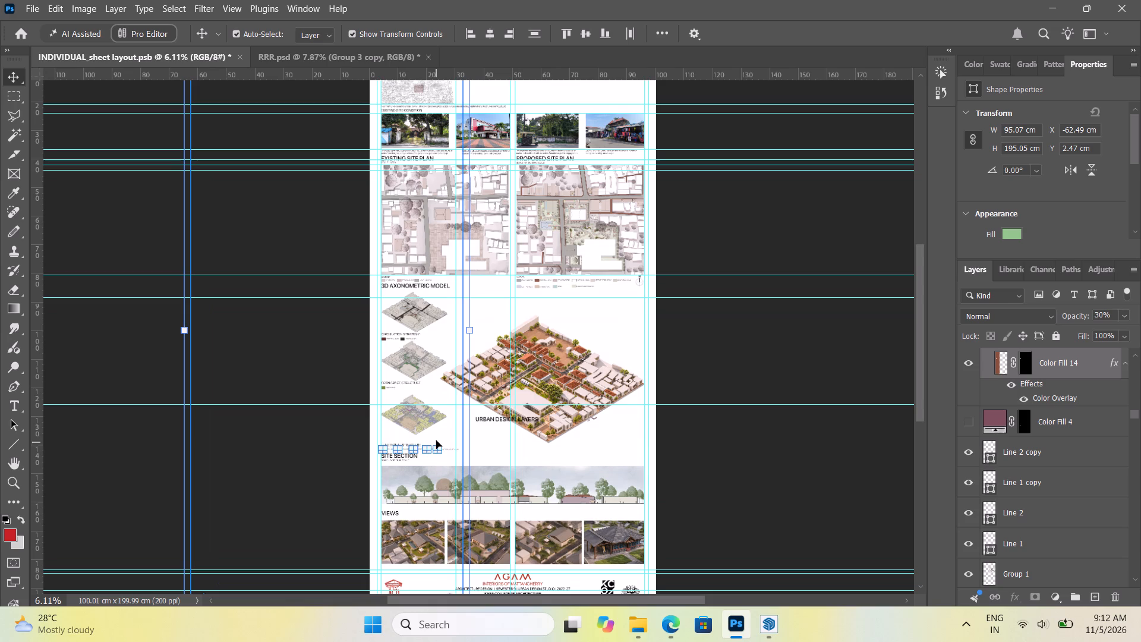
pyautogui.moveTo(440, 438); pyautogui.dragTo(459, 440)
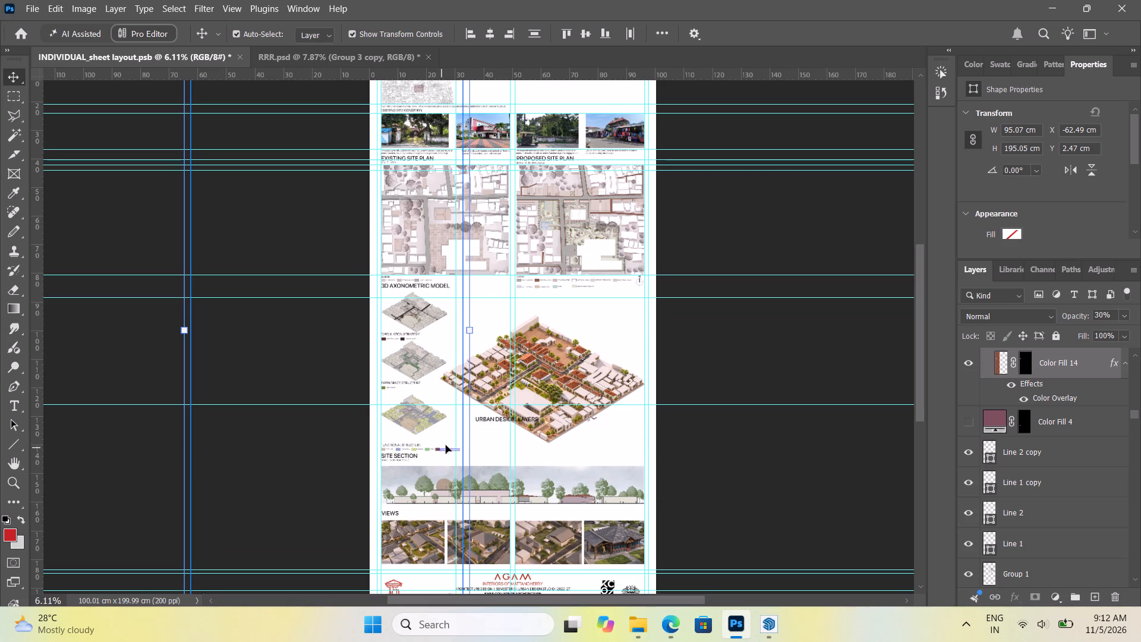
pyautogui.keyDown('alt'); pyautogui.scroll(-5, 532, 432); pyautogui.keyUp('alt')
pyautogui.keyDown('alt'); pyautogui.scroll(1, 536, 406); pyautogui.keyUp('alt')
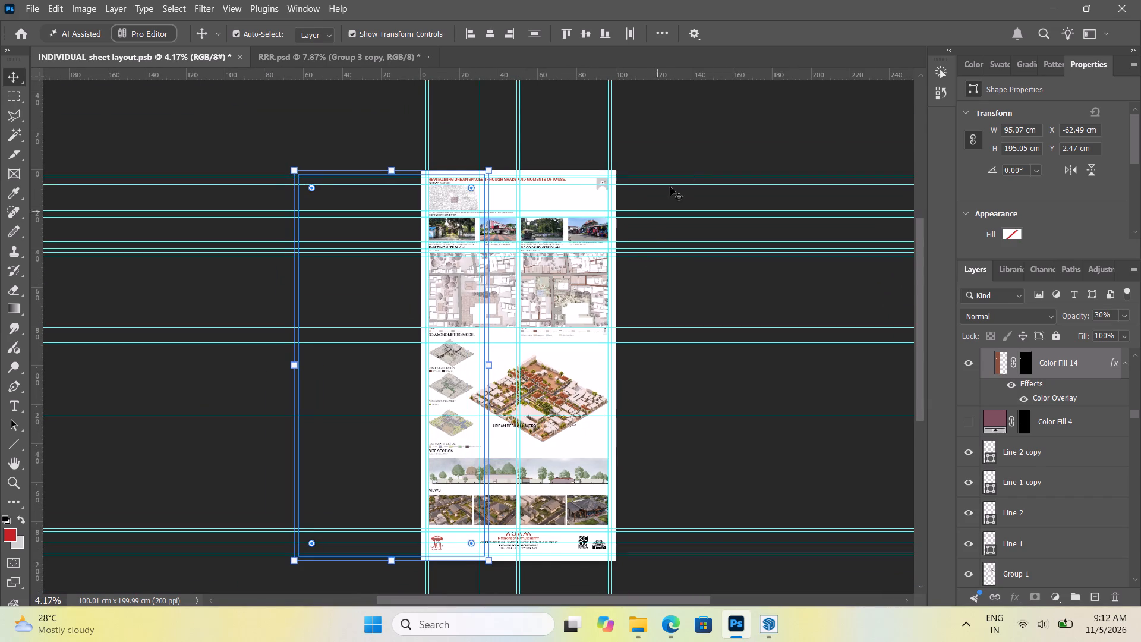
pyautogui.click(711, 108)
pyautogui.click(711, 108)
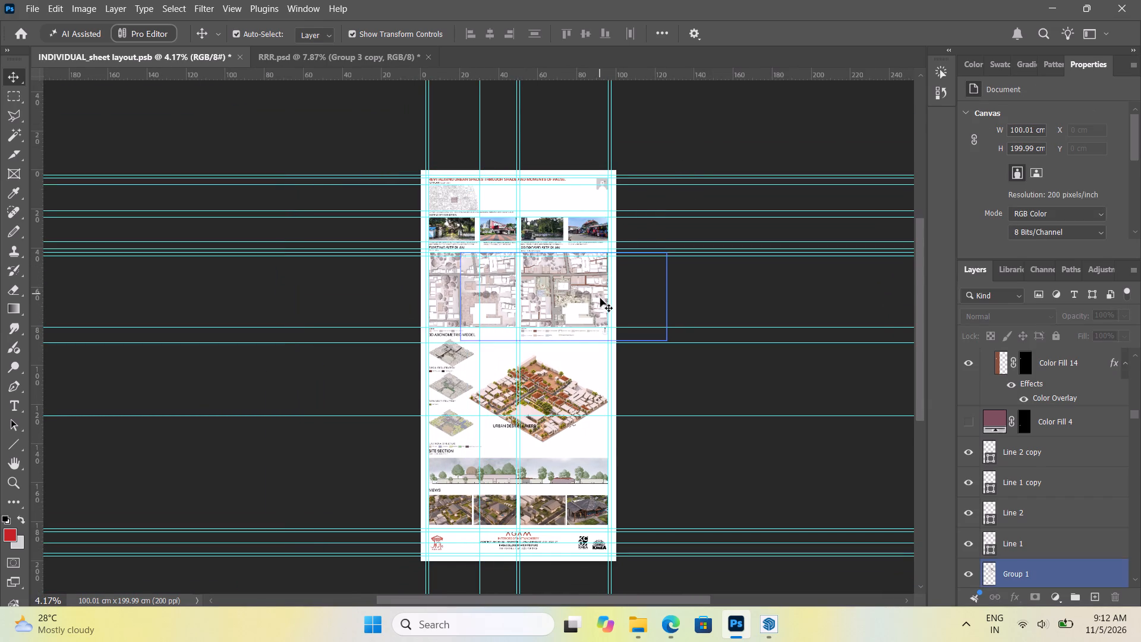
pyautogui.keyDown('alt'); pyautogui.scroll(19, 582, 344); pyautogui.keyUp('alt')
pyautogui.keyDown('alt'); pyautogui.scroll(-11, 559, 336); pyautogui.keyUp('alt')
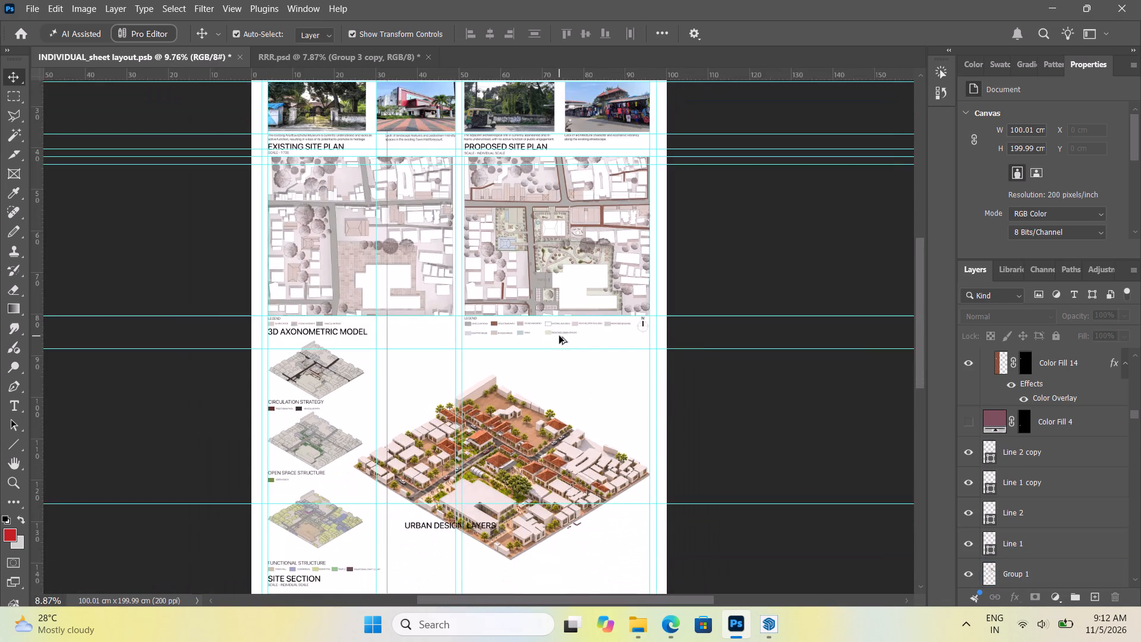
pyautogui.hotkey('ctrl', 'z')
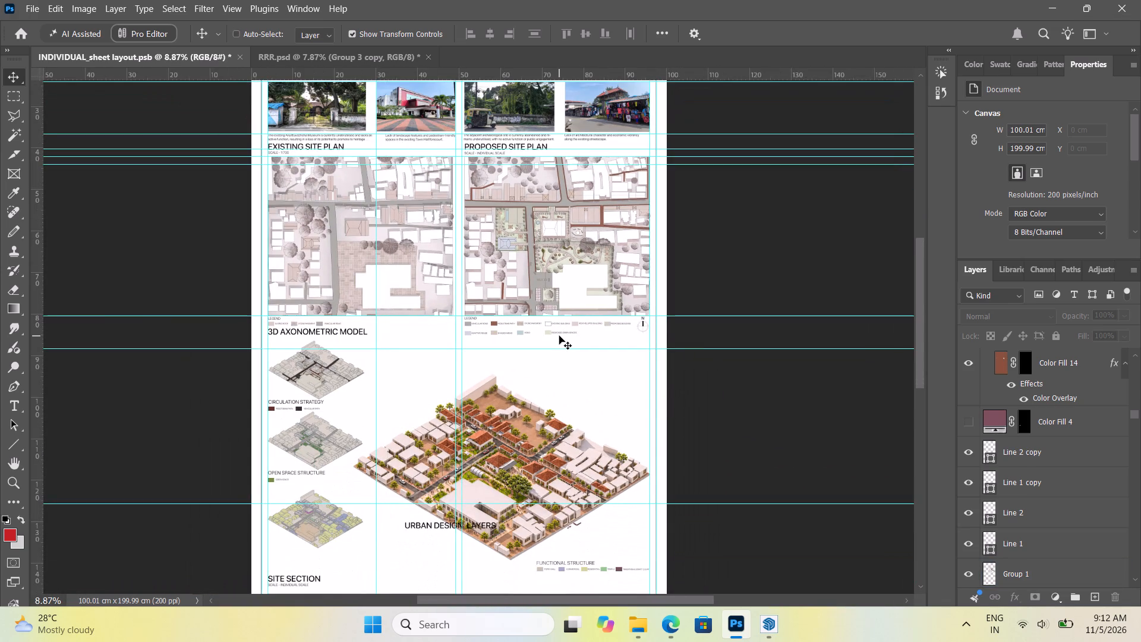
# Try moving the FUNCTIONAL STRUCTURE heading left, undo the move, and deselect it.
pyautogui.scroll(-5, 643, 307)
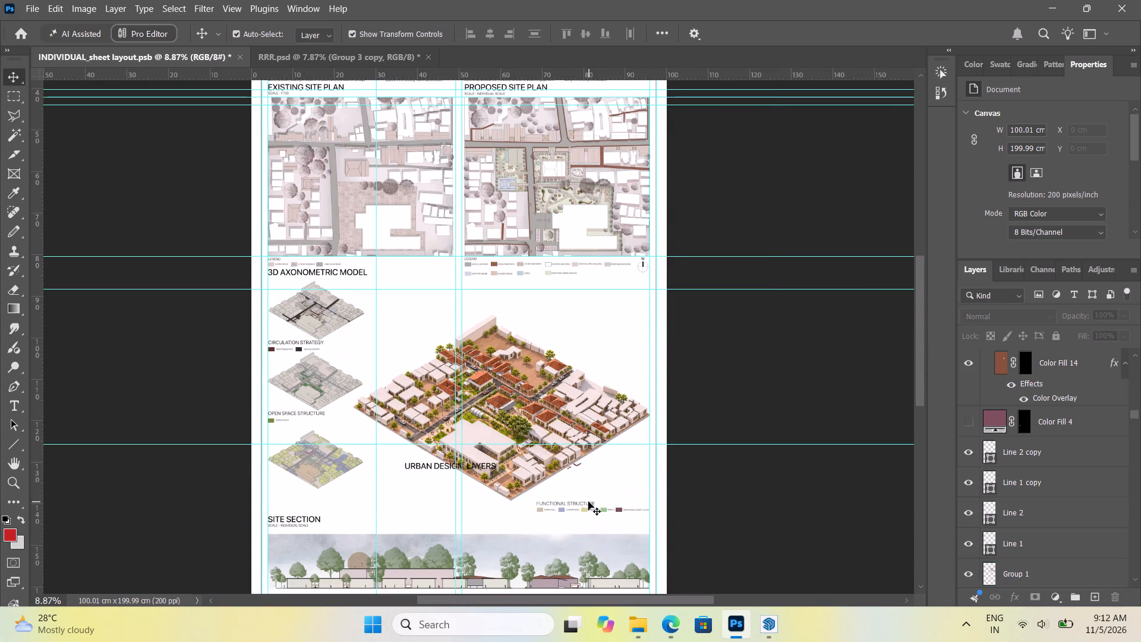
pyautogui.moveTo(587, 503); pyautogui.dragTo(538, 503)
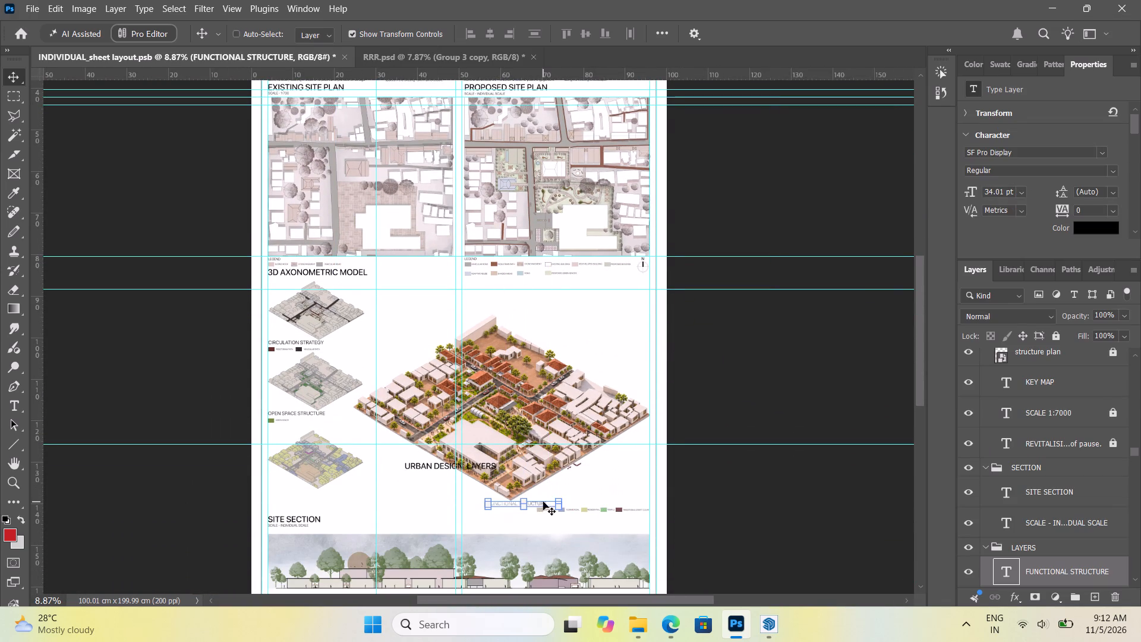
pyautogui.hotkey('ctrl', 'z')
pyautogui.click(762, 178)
# Examine the functional structure legend, its diagram, and the stray dark red shapes beside the axonometric render.
pyautogui.scroll(-5, 471, 326)
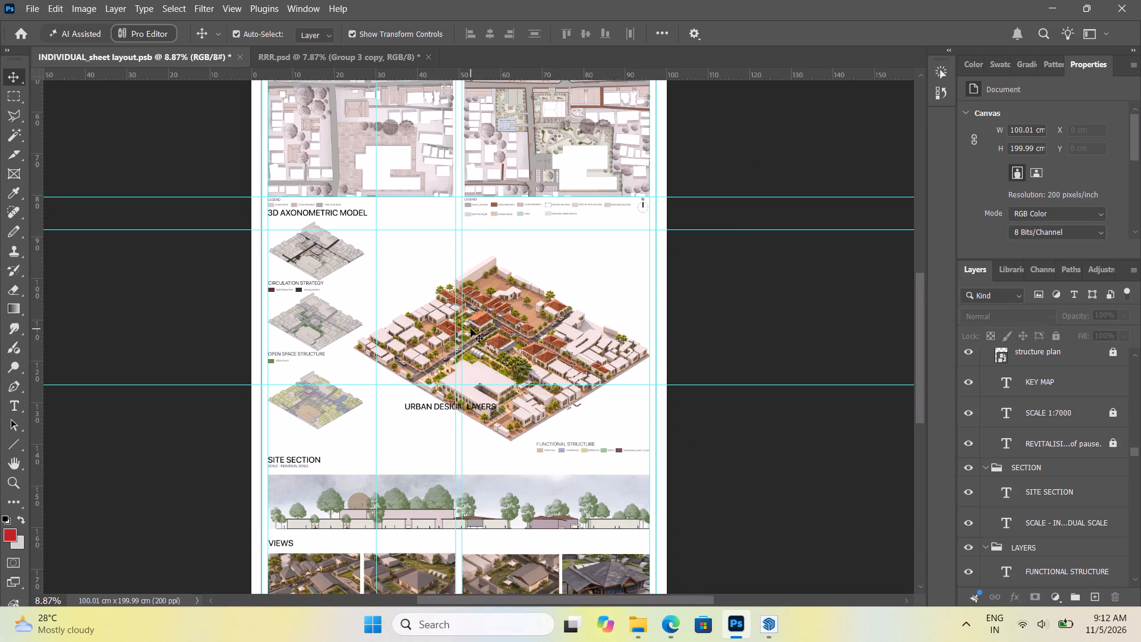
pyautogui.keyDown('alt'); pyautogui.scroll(14, 577, 461); pyautogui.keyUp('alt')
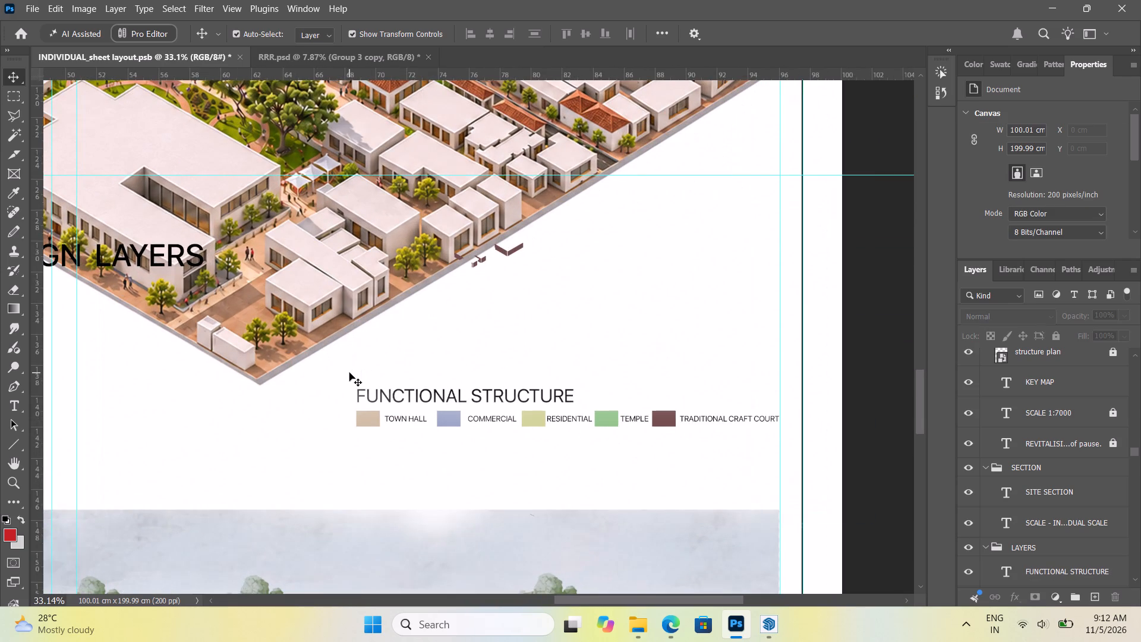
pyautogui.keyDown('alt'); pyautogui.scroll(15, 508, 234); pyautogui.keyUp('alt')
pyautogui.keyDown('alt'); pyautogui.scroll(-4, 535, 338); pyautogui.keyUp('alt')
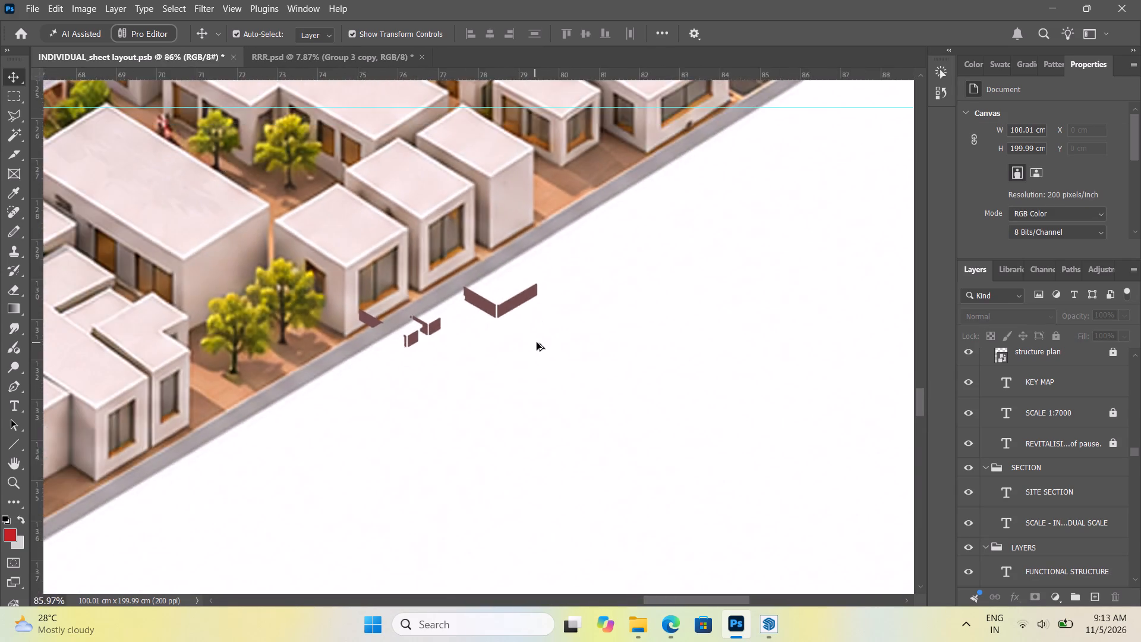
pyautogui.keyDown('alt'); pyautogui.scroll(-20, 537, 342); pyautogui.keyUp('alt')
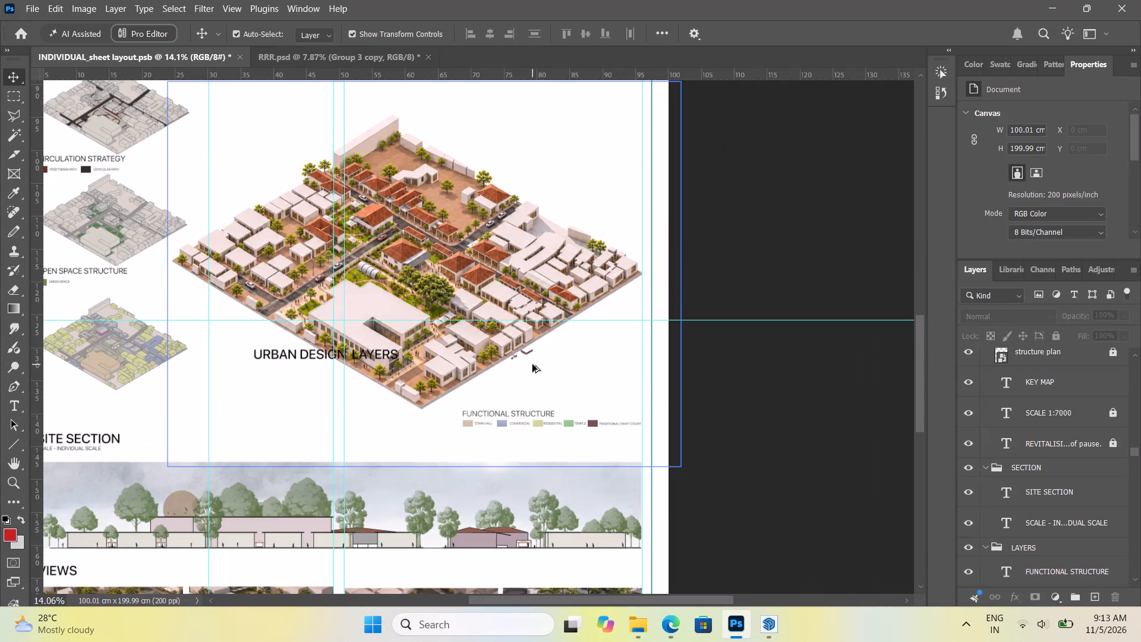
pyautogui.keyDown('alt'); pyautogui.scroll(10, 520, 363); pyautogui.keyUp('alt')
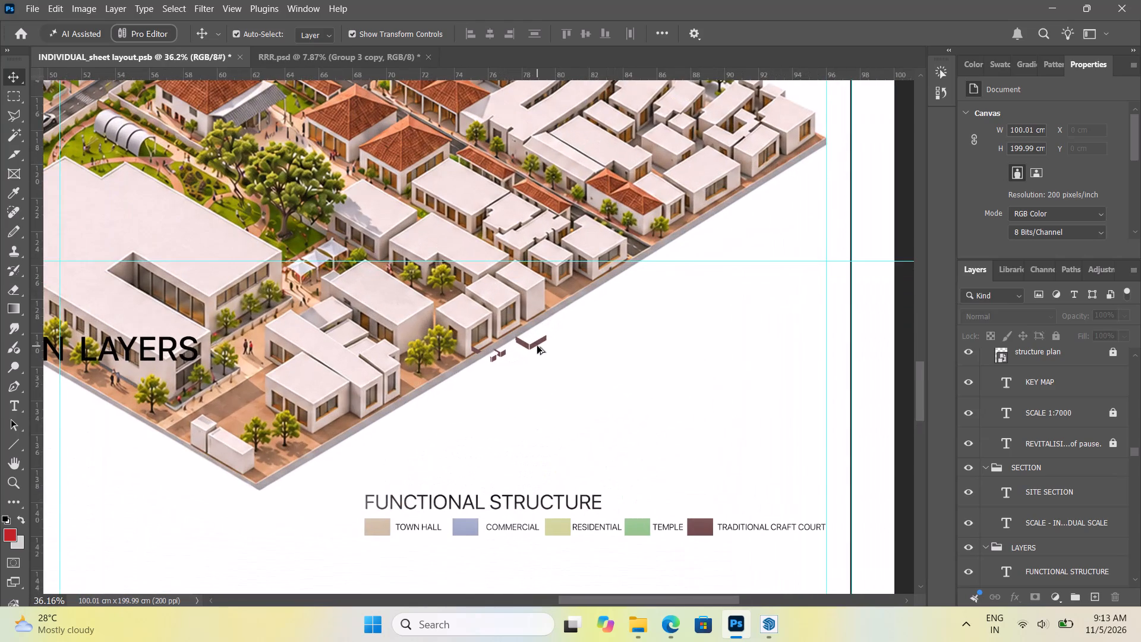
pyautogui.keyDown('alt'); pyautogui.scroll(-13, 571, 401); pyautogui.keyUp('alt')
pyautogui.keyDown('alt'); pyautogui.scroll(2, 342, 402); pyautogui.keyUp('alt')
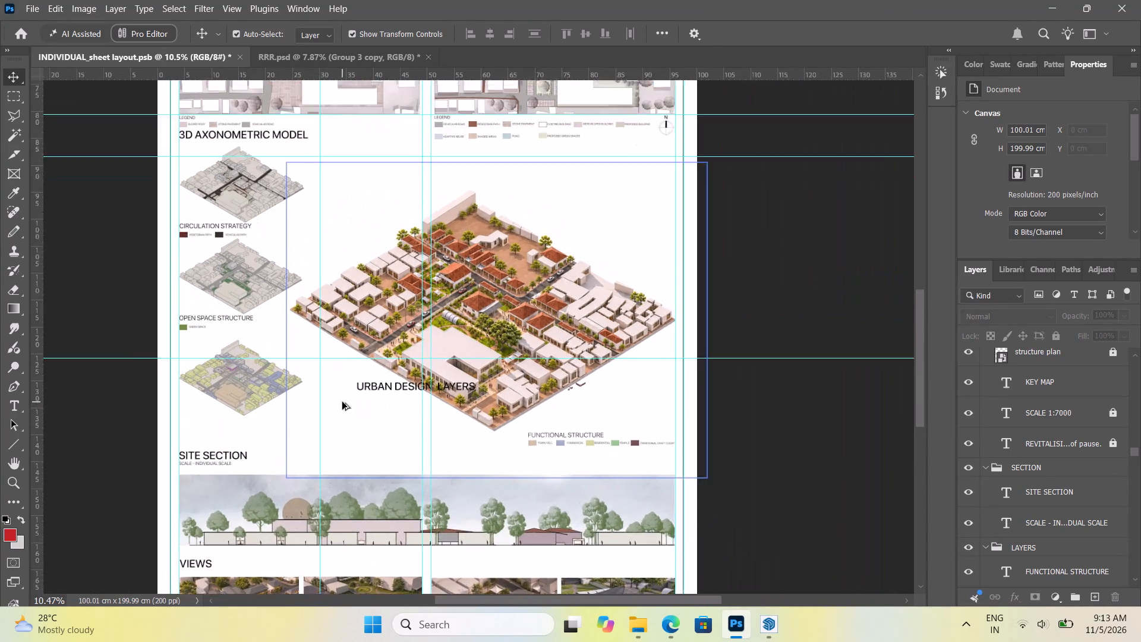
pyautogui.keyDown('alt'); pyautogui.scroll(2, 342, 402); pyautogui.keyUp('alt')
pyautogui.keyDown('alt'); pyautogui.scroll(5, 265, 391); pyautogui.keyUp('alt')
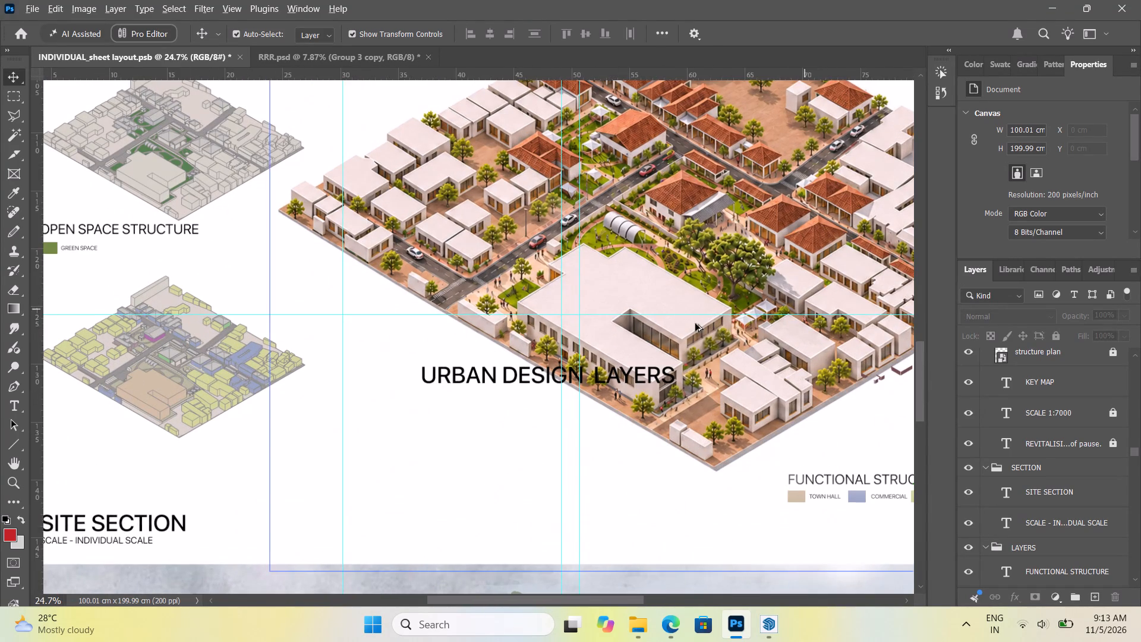
pyautogui.keyDown('alt'); pyautogui.scroll(-7, 366, 413); pyautogui.keyUp('alt')
pyautogui.keyDown('alt'); pyautogui.scroll(3, 216, 423); pyautogui.keyUp('alt')
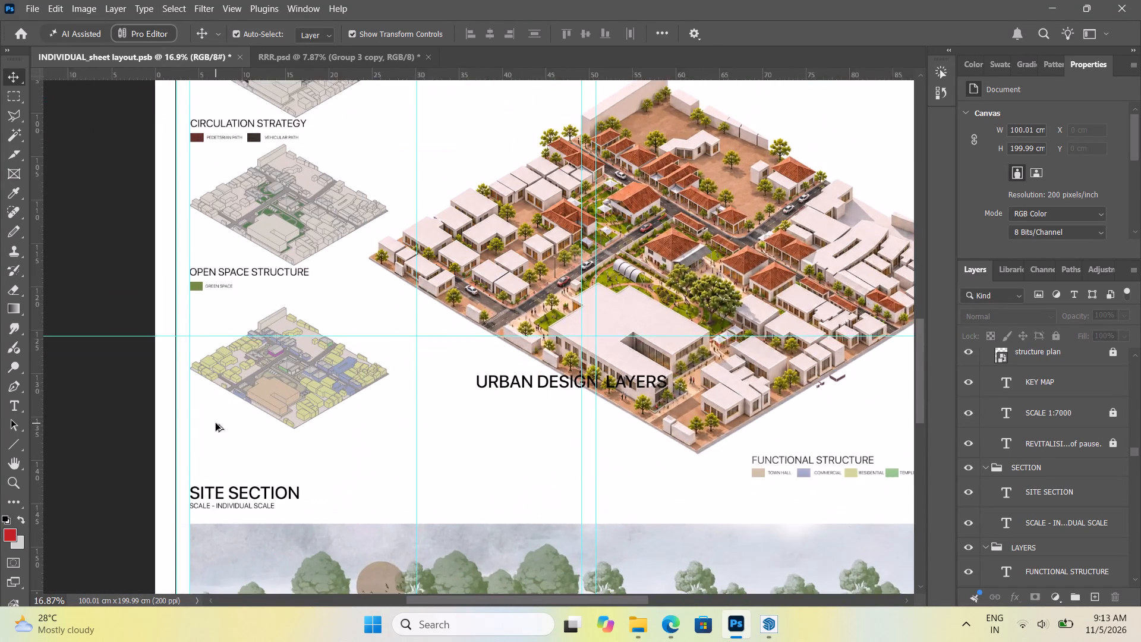
pyautogui.keyDown('alt'); pyautogui.scroll(2, 216, 423); pyautogui.keyUp('alt')
pyautogui.keyDown('alt'); pyautogui.scroll(-6, 216, 423); pyautogui.keyUp('alt')
pyautogui.keyDown('alt'); pyautogui.scroll(6, 674, 423); pyautogui.keyUp('alt')
pyautogui.keyDown('alt'); pyautogui.scroll(5, 661, 473); pyautogui.keyUp('alt')
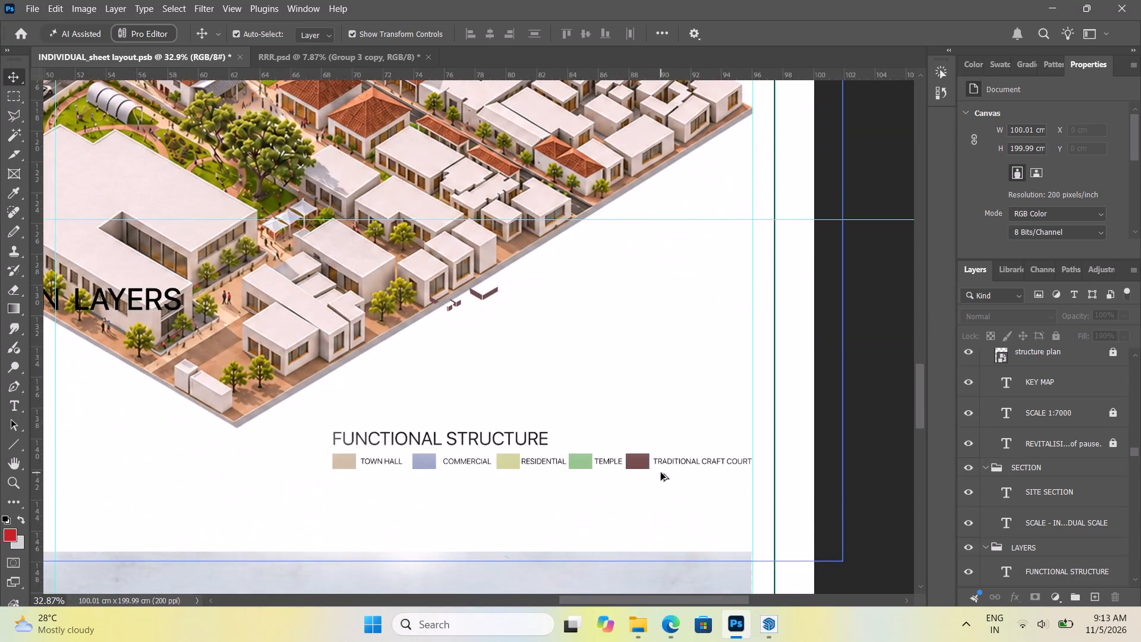
pyautogui.keyDown('alt'); pyautogui.scroll(-13, 660, 473); pyautogui.keyUp('alt')
pyautogui.keyDown('alt'); pyautogui.scroll(10, 274, 418); pyautogui.keyUp('alt')
pyautogui.keyDown('alt'); pyautogui.scroll(-2, 301, 416); pyautogui.keyUp('alt')
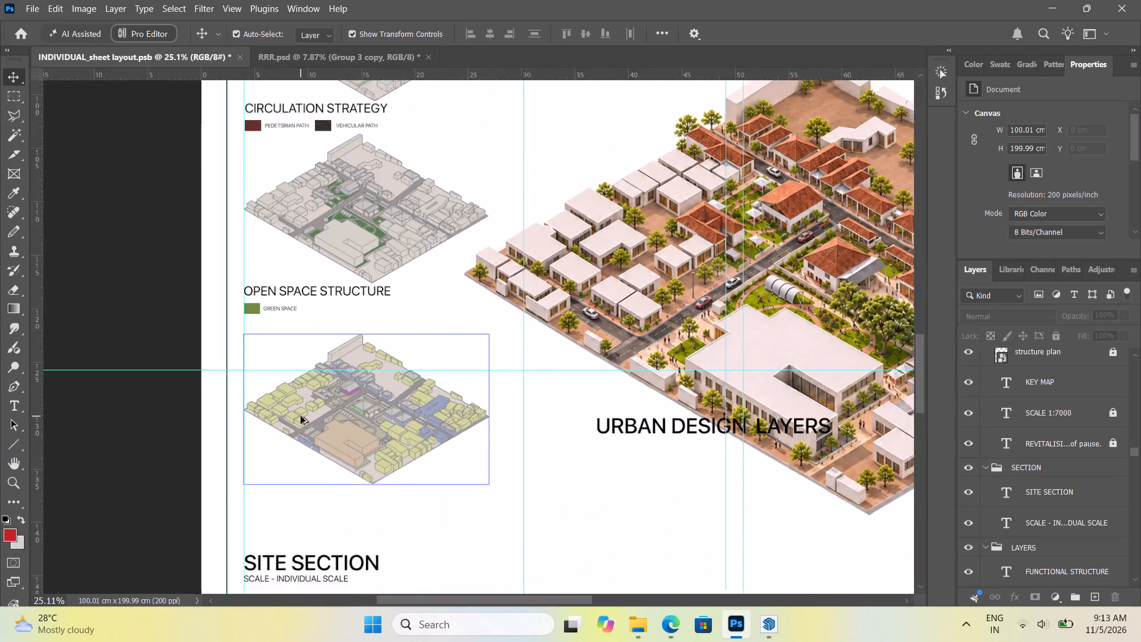
pyautogui.keyDown('alt'); pyautogui.scroll(-9, 301, 416); pyautogui.keyUp('alt')
# Move the stray dark red Color Fill 15 shapes from beside the axonometric render onto the functional structure diagram.
pyautogui.keyDown('alt'); pyautogui.scroll(9, 534, 411); pyautogui.keyUp('alt')
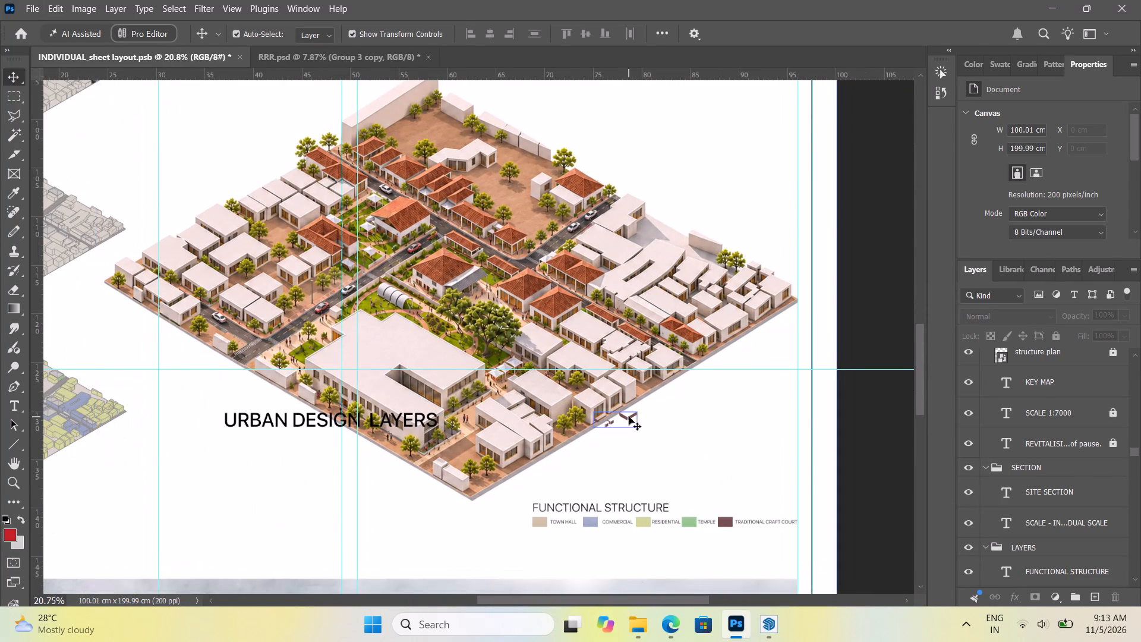
pyautogui.moveTo(629, 417); pyautogui.dragTo(198, 388)
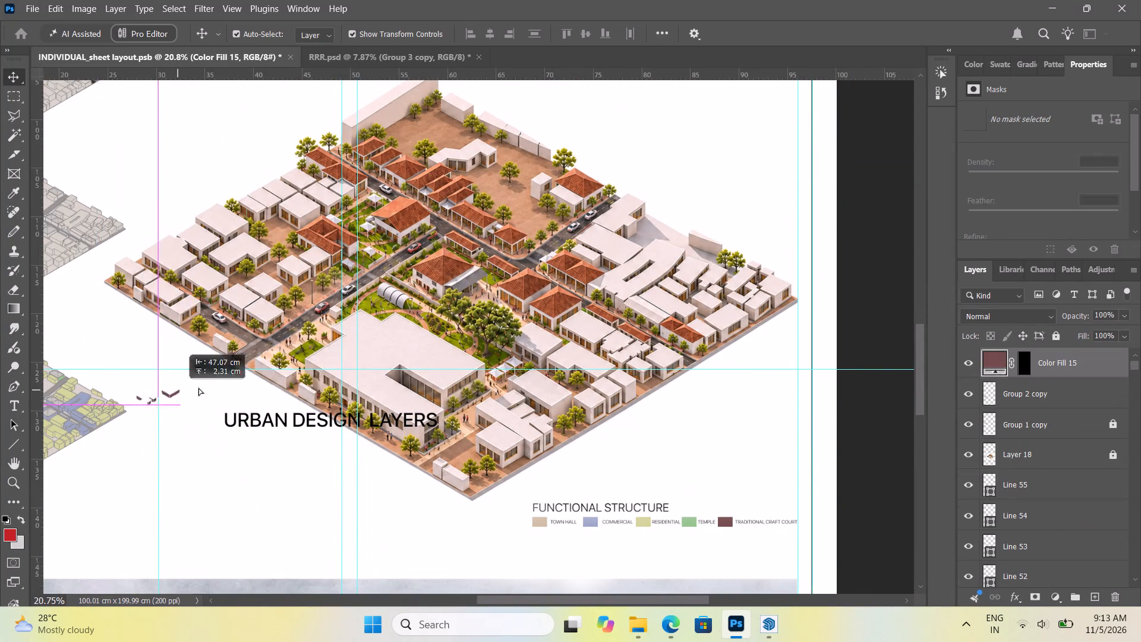
pyautogui.moveTo(198, 388); pyautogui.dragTo(237, 391)
pyautogui.keyDown('alt'); pyautogui.scroll(-7, 584, 506); pyautogui.keyUp('alt')
pyautogui.keyDown('alt'); pyautogui.scroll(13, 281, 465); pyautogui.keyUp('alt')
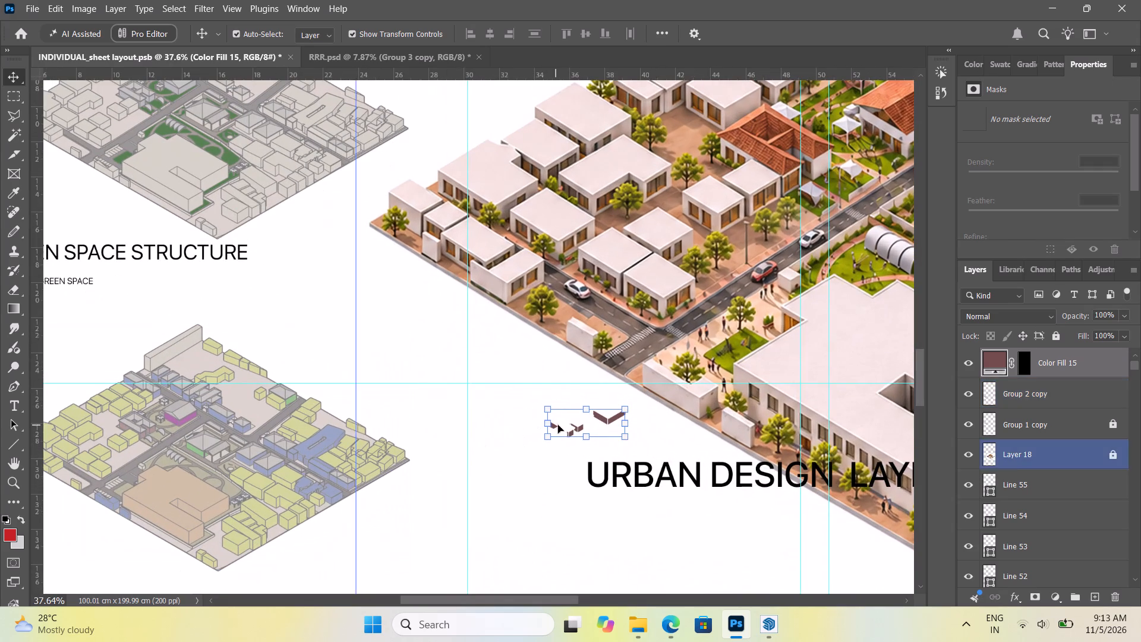
pyautogui.moveTo(600, 418); pyautogui.dragTo(235, 422)
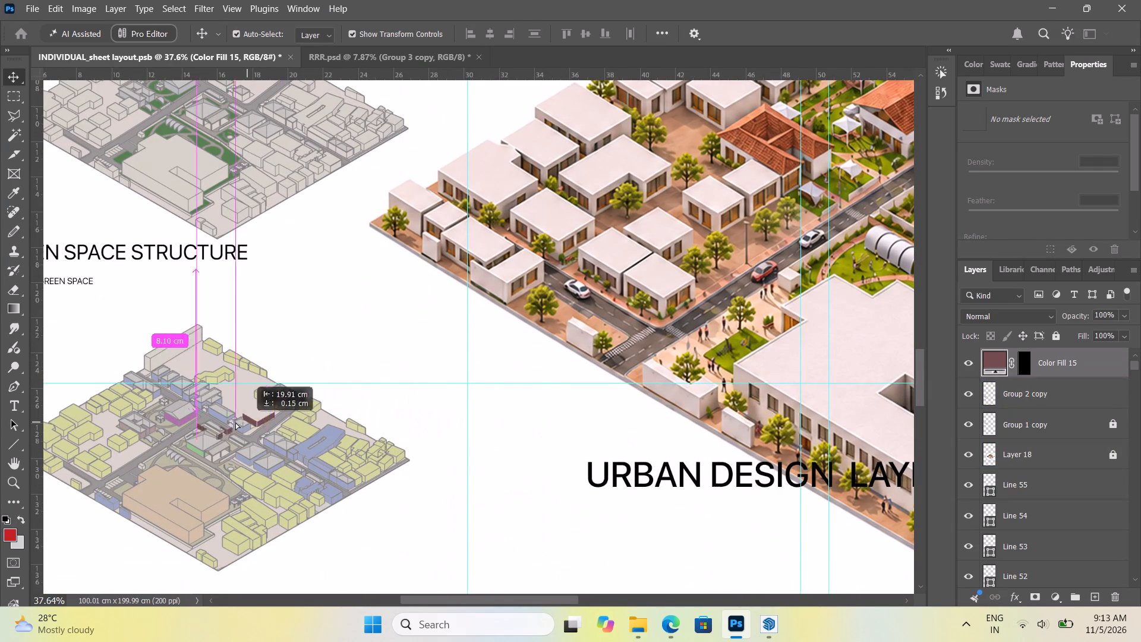
pyautogui.moveTo(235, 422); pyautogui.dragTo(171, 420)
# Align the dark red fill shapes with the walls of the traditional craft court buildings in the functional structure diagram.
pyautogui.keyDown('alt'); pyautogui.scroll(20, 169, 419); pyautogui.keyUp('alt')
pyautogui.keyDown('alt'); pyautogui.scroll(3, 169, 419); pyautogui.keyUp('alt')
pyautogui.moveTo(197, 407); pyautogui.dragTo(207, 426)
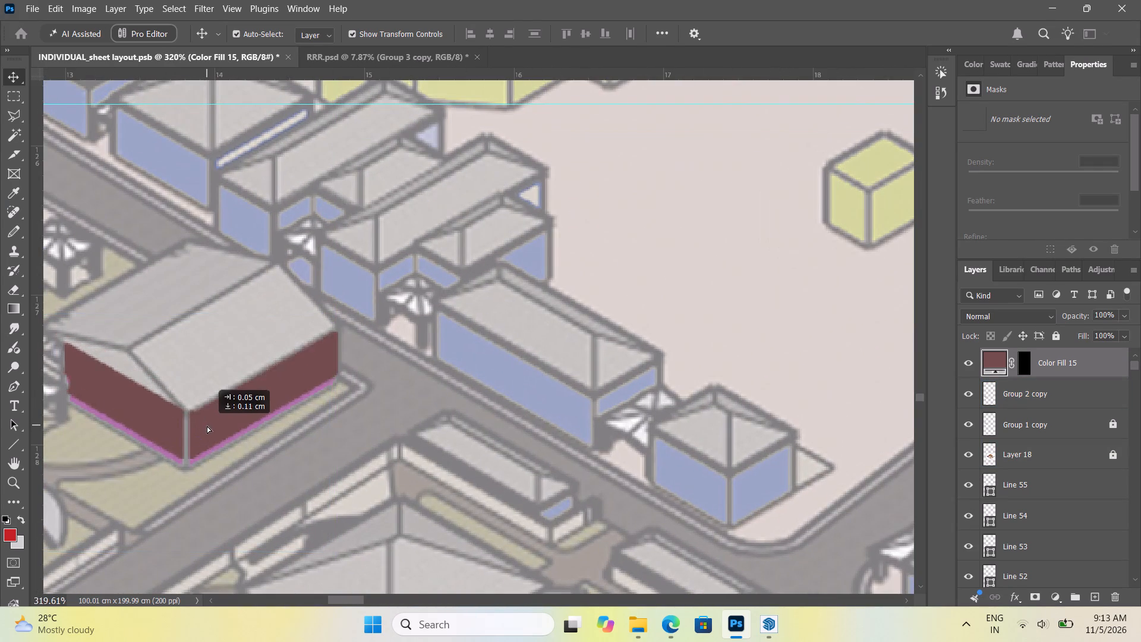
pyautogui.moveTo(207, 426); pyautogui.dragTo(203, 432)
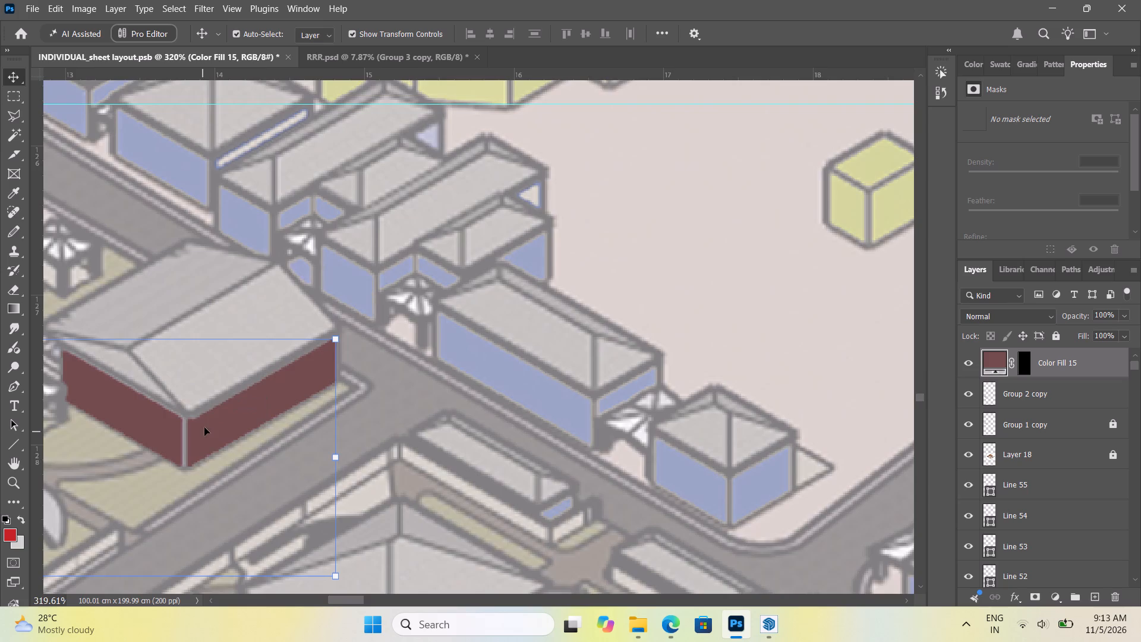
pyautogui.keyDown('alt'); pyautogui.scroll(-12, 488, 379); pyautogui.keyUp('alt')
pyautogui.keyDown('alt'); pyautogui.scroll(10, 311, 435); pyautogui.keyUp('alt')
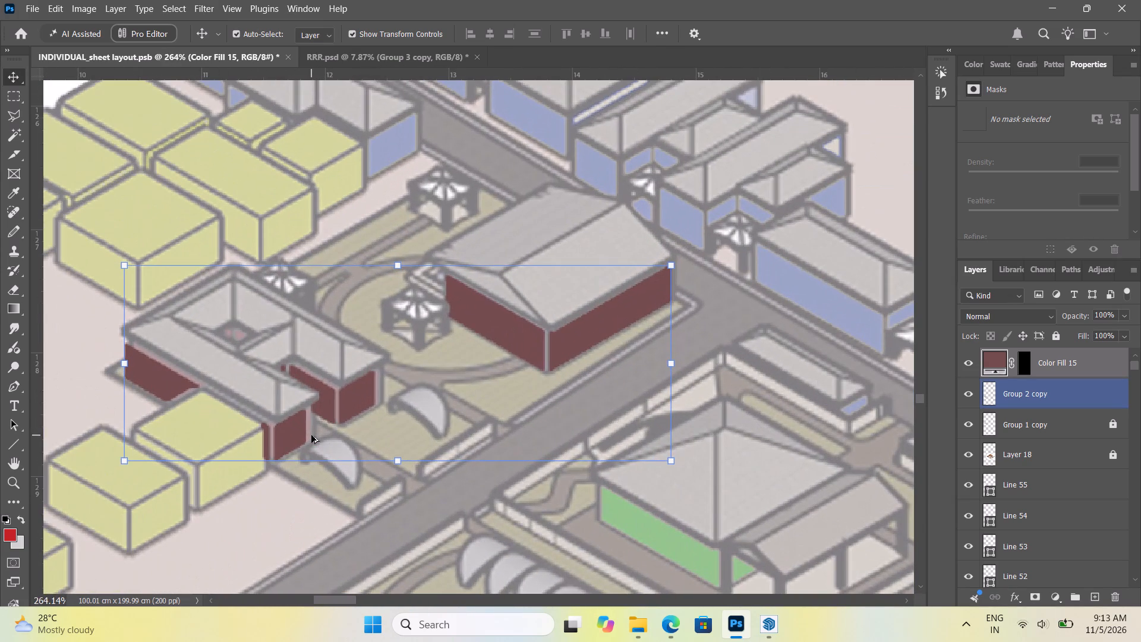
pyautogui.keyDown('alt'); pyautogui.scroll(-6, 311, 435); pyautogui.keyUp('alt')
pyautogui.keyDown('alt'); pyautogui.scroll(-6, 247, 336); pyautogui.keyUp('alt')
pyautogui.keyDown('alt'); pyautogui.scroll(7, 239, 379); pyautogui.keyUp('alt')
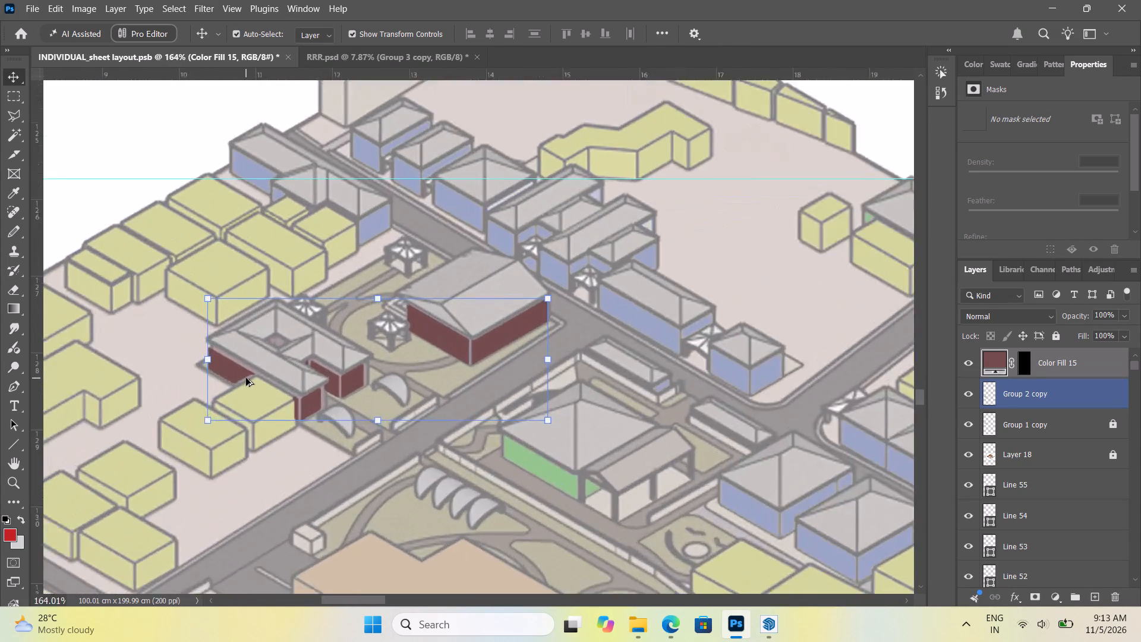
pyautogui.keyDown('alt'); pyautogui.scroll(8, 246, 378); pyautogui.keyUp('alt')
pyautogui.moveTo(226, 361); pyautogui.dragTo(236, 361)
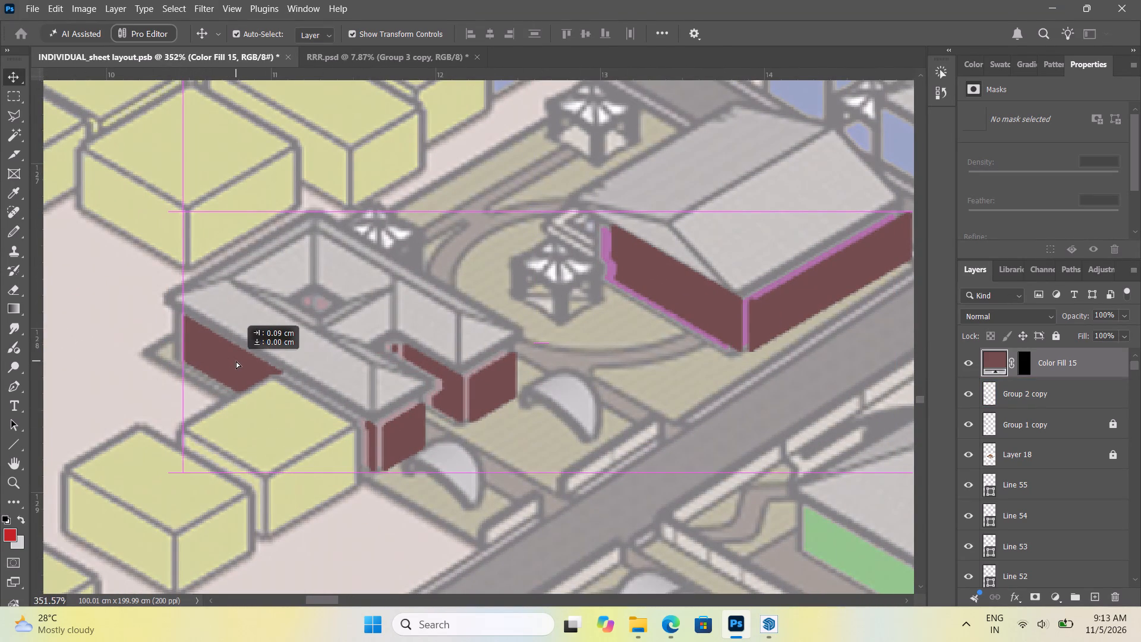
pyautogui.moveTo(236, 361); pyautogui.dragTo(234, 361)
# Scale the dark red fill to about 100.76% so it meets the craft court walls, and deselect it.
pyautogui.keyDown('alt'); pyautogui.scroll(-5, 219, 386); pyautogui.keyUp('alt')
pyautogui.keyDown('alt'); pyautogui.scroll(5, 506, 313); pyautogui.keyUp('alt')
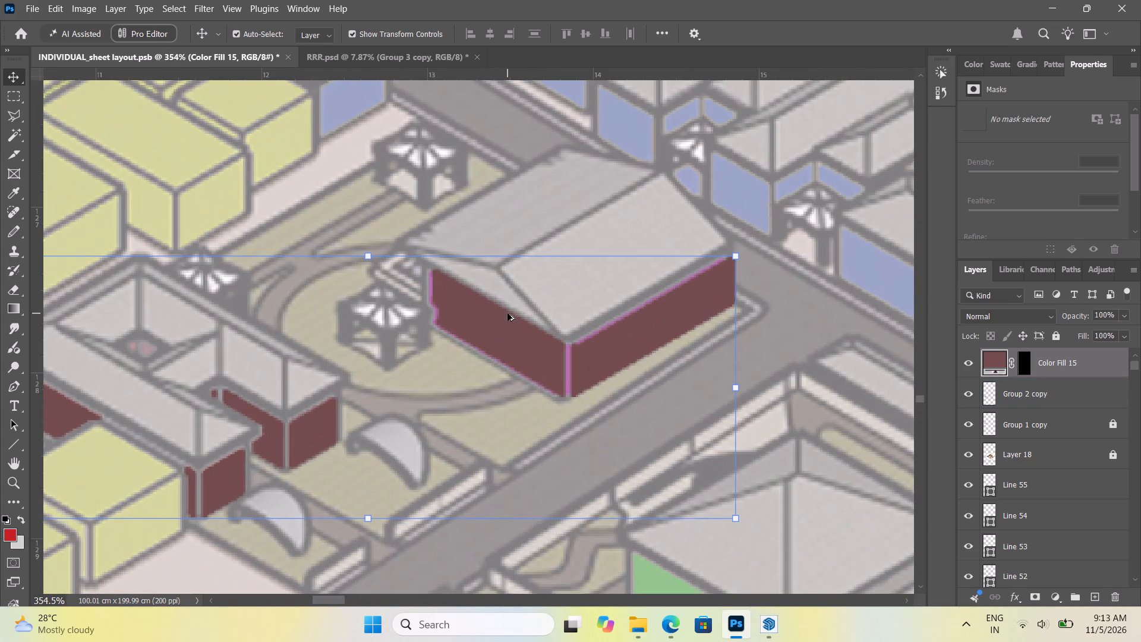
pyautogui.keyDown('alt'); pyautogui.scroll(-7, 671, 356); pyautogui.keyUp('alt')
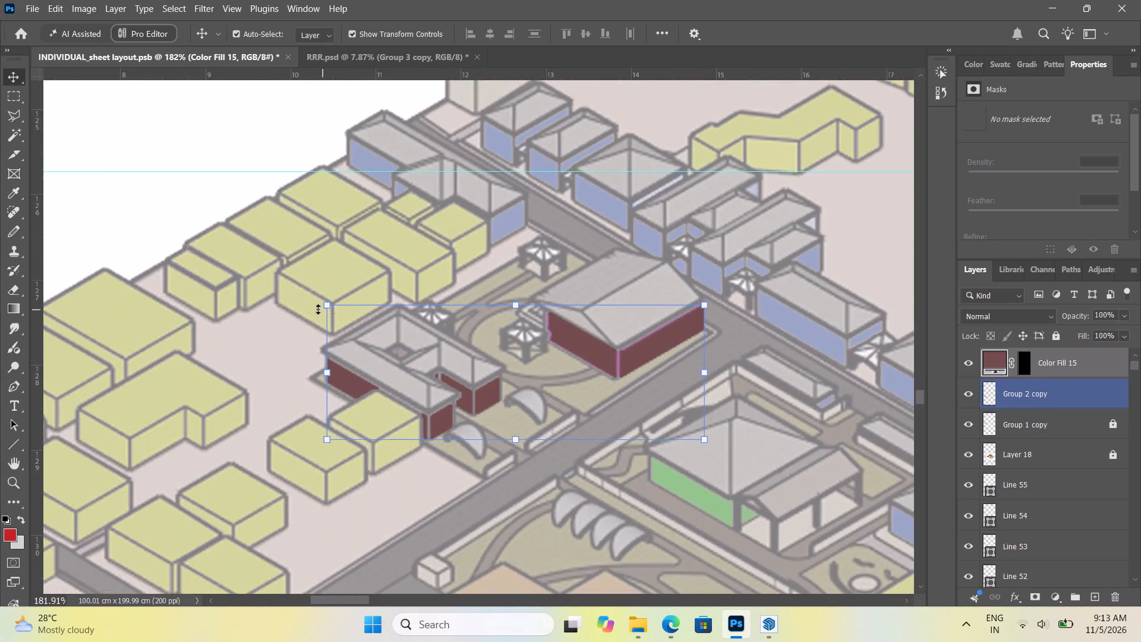
pyautogui.keyDown('alt'); pyautogui.scroll(5, 317, 308); pyautogui.keyUp('alt')
pyautogui.click(331, 303)
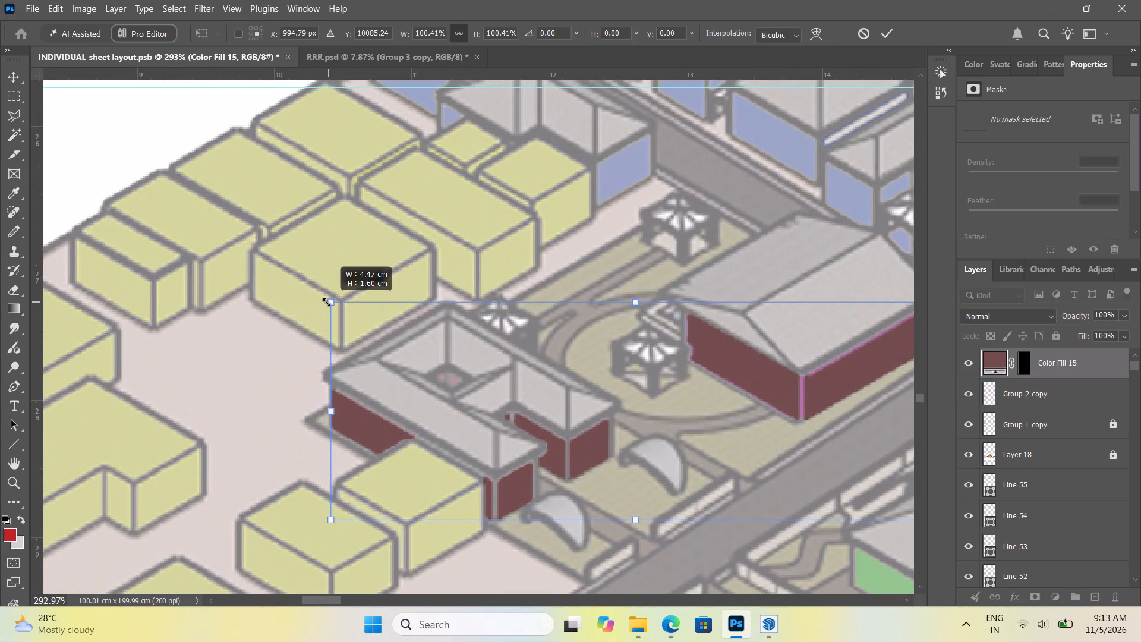
pyautogui.keyDown('alt'); pyautogui.scroll(-6, 352, 304); pyautogui.keyUp('alt')
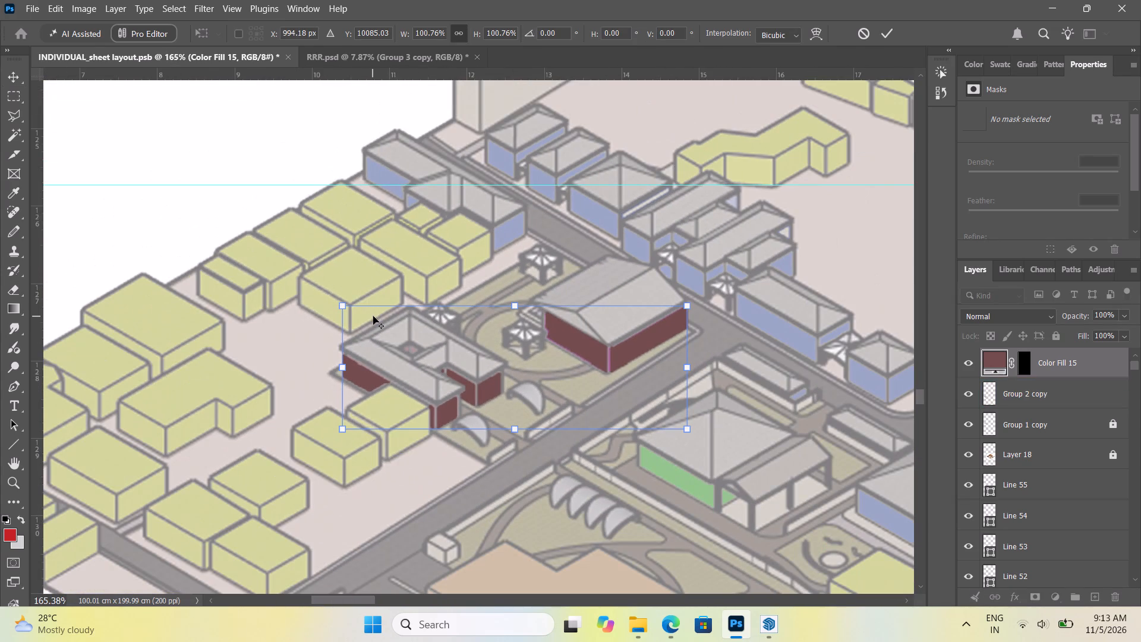
pyautogui.keyDown('alt'); pyautogui.scroll(-12, 536, 361); pyautogui.keyUp('alt')
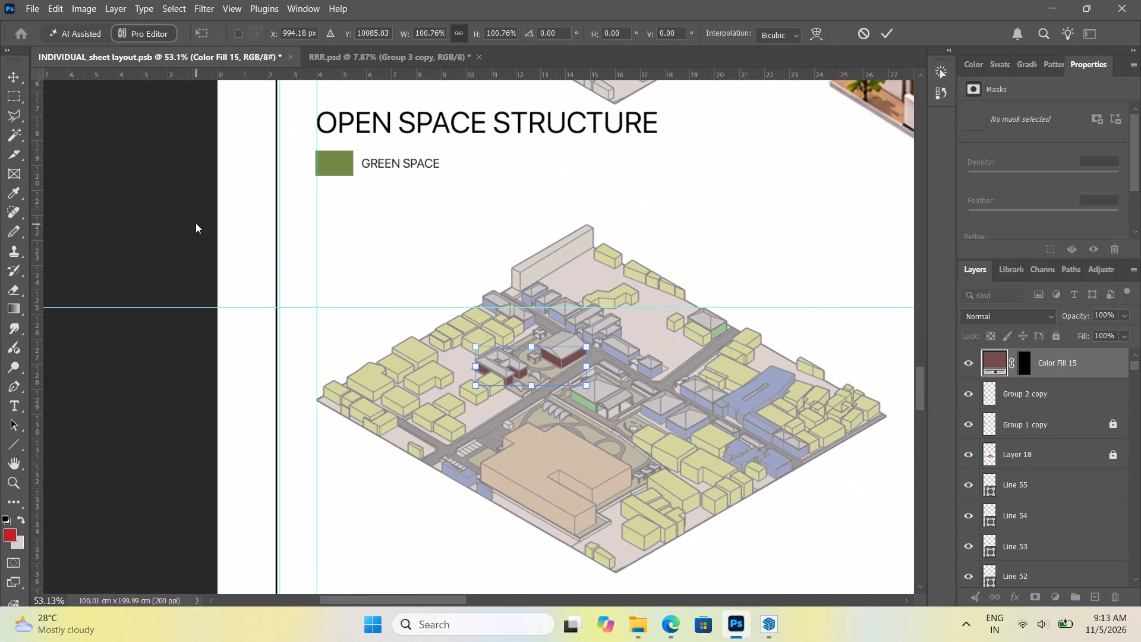
pyautogui.click(189, 210)
pyautogui.click(169, 178)
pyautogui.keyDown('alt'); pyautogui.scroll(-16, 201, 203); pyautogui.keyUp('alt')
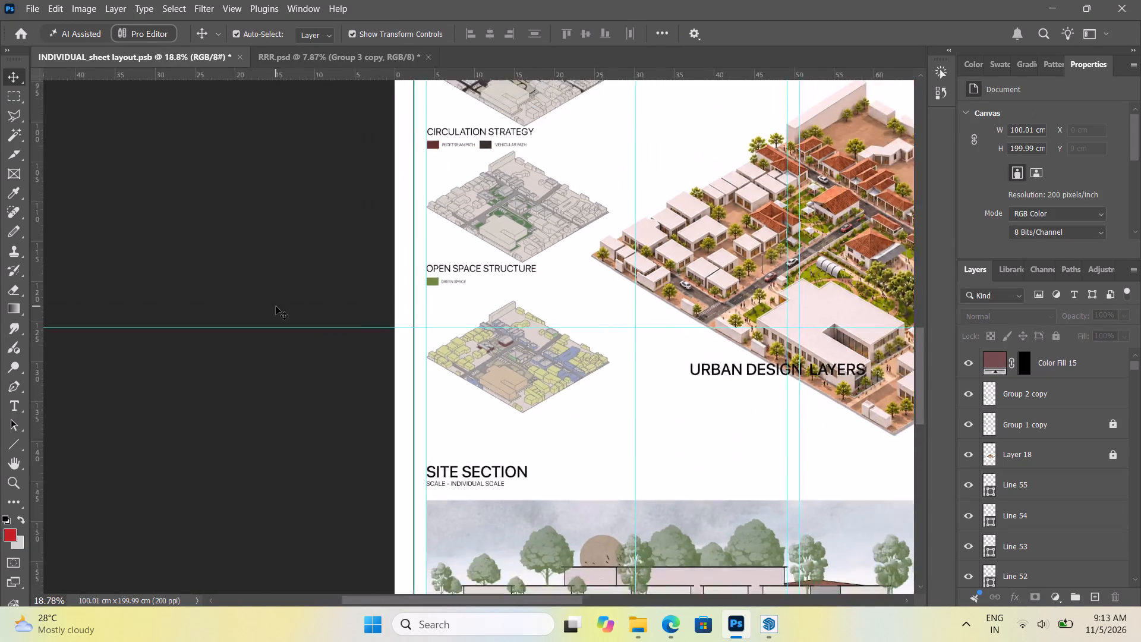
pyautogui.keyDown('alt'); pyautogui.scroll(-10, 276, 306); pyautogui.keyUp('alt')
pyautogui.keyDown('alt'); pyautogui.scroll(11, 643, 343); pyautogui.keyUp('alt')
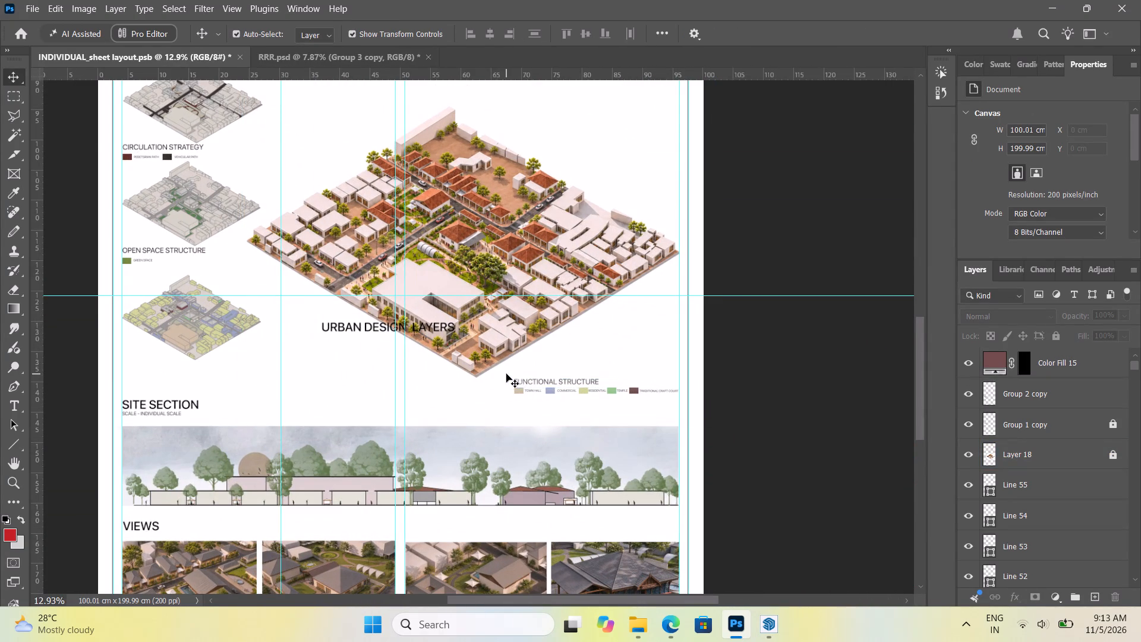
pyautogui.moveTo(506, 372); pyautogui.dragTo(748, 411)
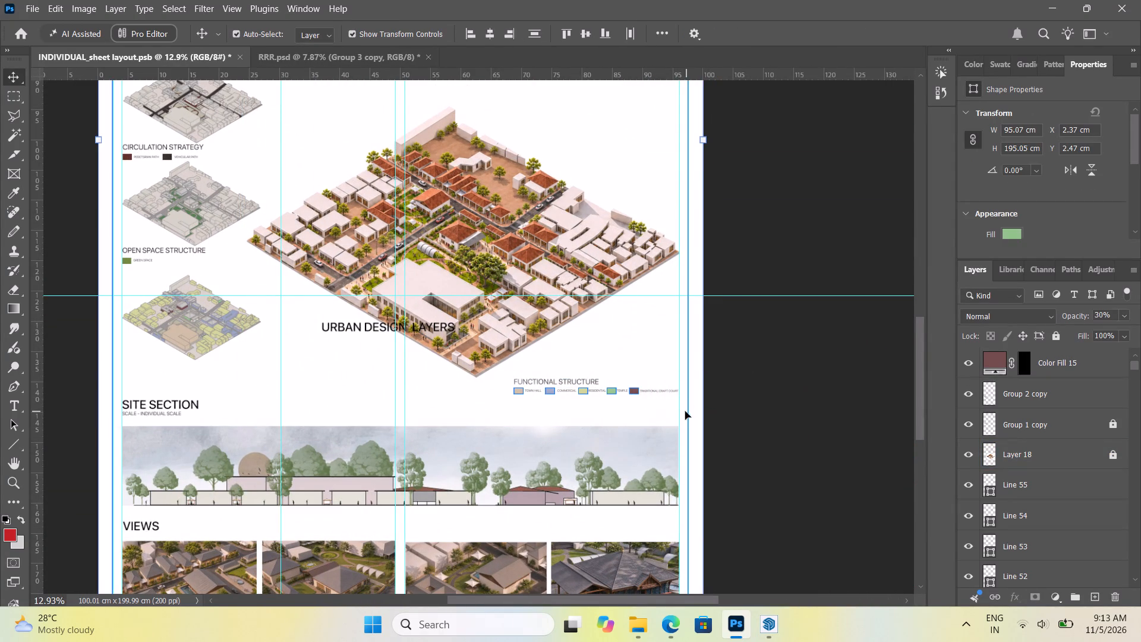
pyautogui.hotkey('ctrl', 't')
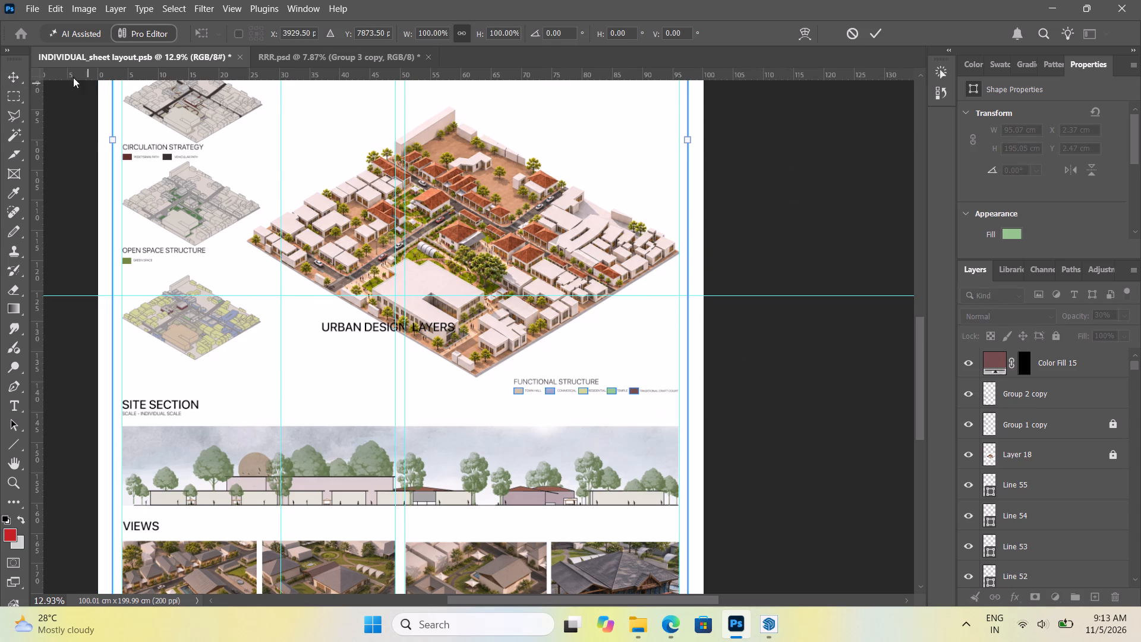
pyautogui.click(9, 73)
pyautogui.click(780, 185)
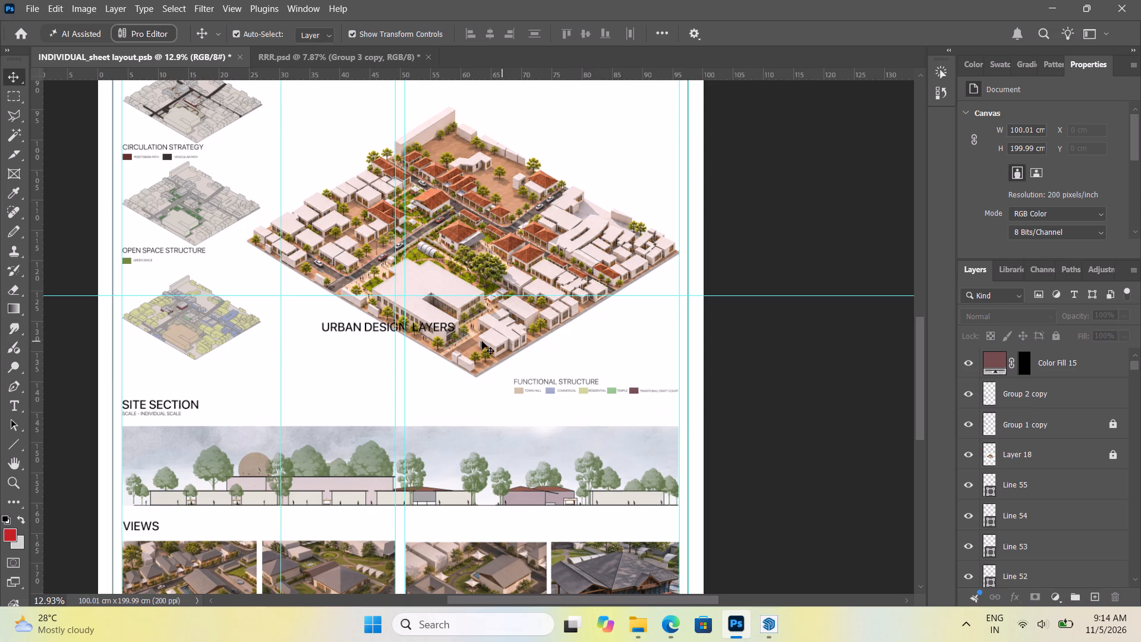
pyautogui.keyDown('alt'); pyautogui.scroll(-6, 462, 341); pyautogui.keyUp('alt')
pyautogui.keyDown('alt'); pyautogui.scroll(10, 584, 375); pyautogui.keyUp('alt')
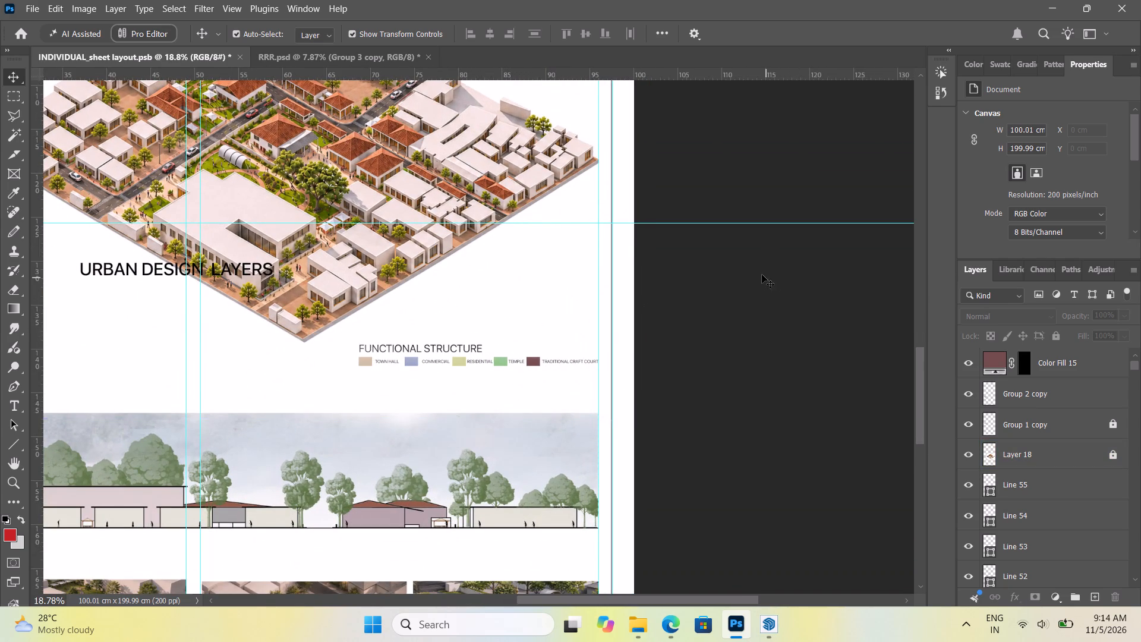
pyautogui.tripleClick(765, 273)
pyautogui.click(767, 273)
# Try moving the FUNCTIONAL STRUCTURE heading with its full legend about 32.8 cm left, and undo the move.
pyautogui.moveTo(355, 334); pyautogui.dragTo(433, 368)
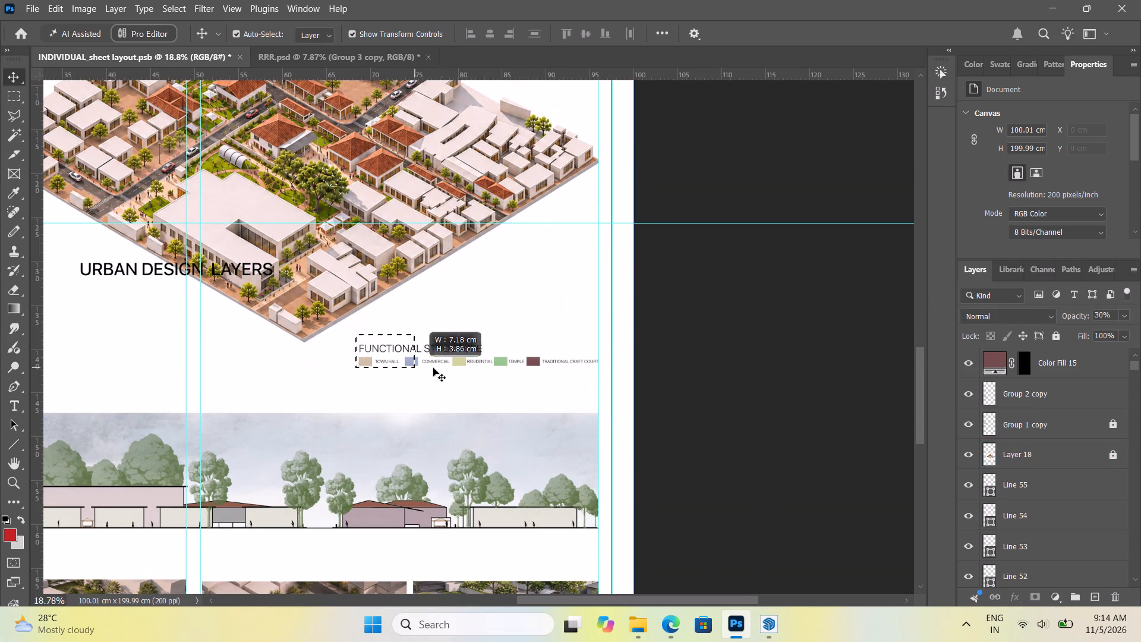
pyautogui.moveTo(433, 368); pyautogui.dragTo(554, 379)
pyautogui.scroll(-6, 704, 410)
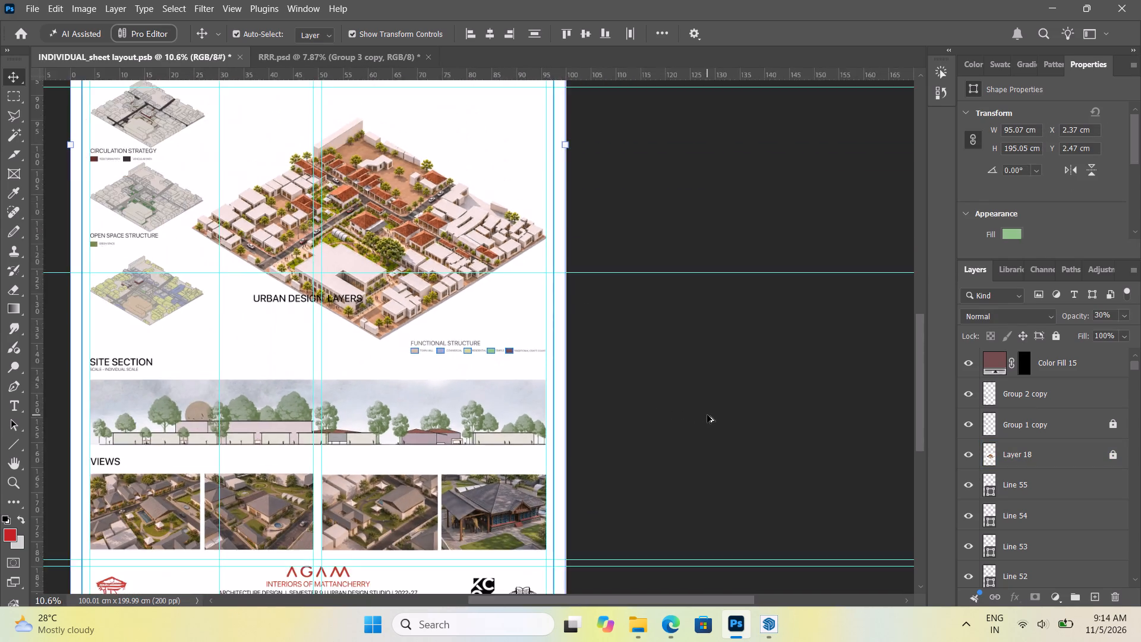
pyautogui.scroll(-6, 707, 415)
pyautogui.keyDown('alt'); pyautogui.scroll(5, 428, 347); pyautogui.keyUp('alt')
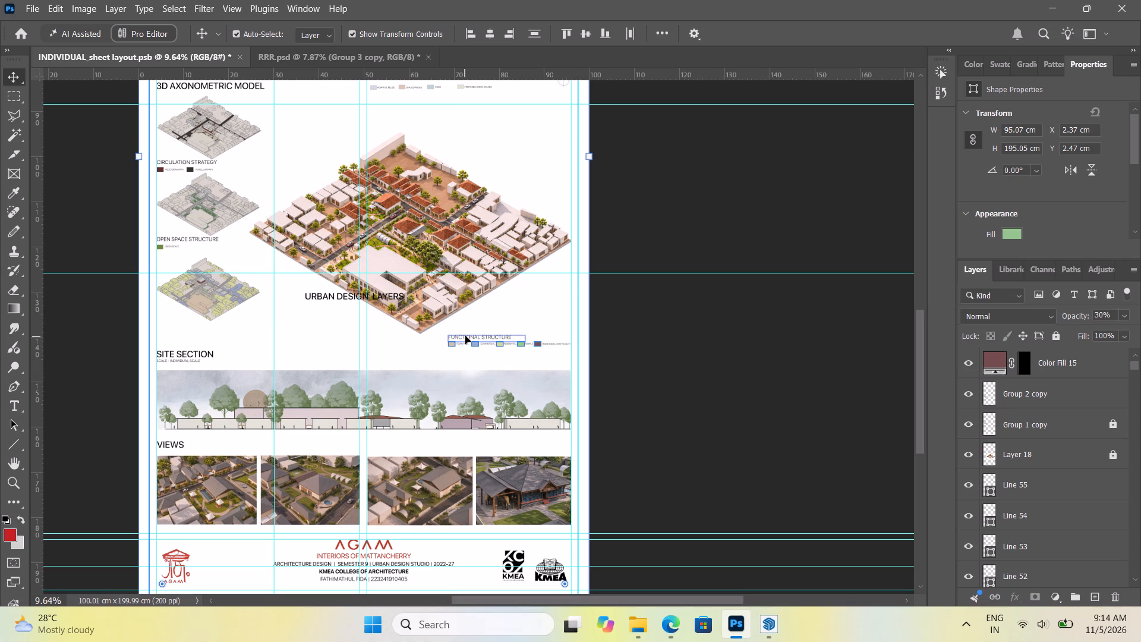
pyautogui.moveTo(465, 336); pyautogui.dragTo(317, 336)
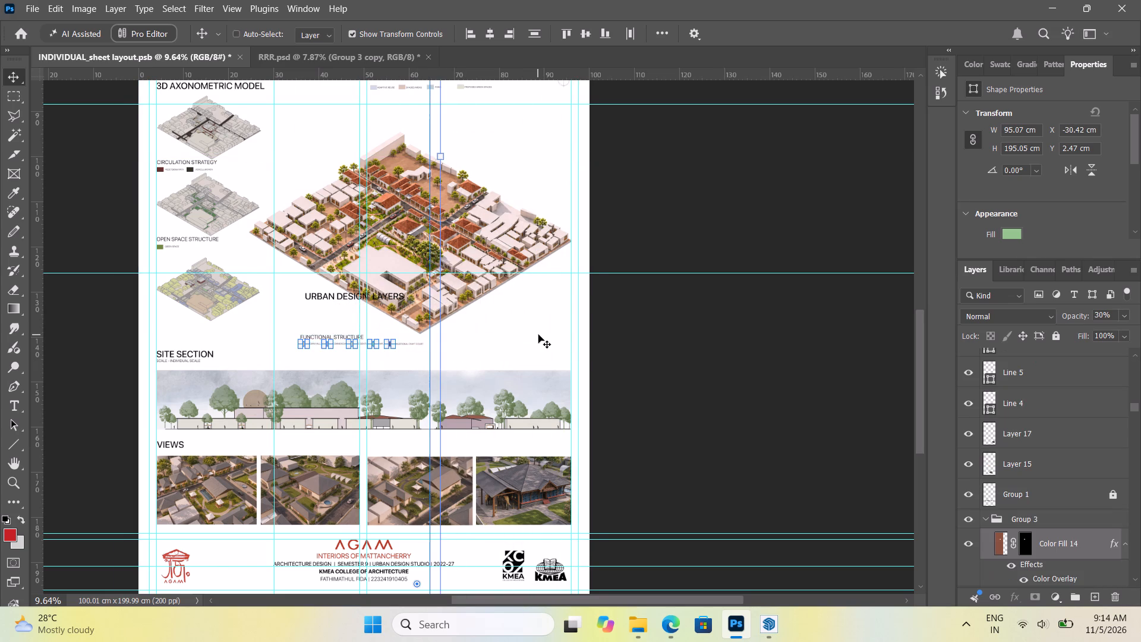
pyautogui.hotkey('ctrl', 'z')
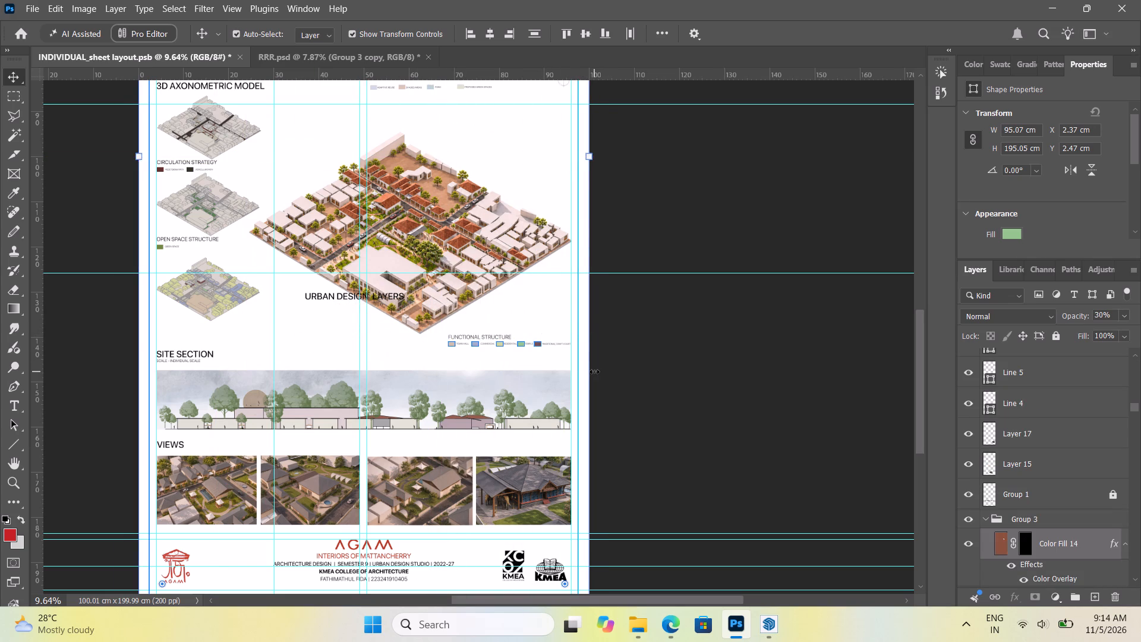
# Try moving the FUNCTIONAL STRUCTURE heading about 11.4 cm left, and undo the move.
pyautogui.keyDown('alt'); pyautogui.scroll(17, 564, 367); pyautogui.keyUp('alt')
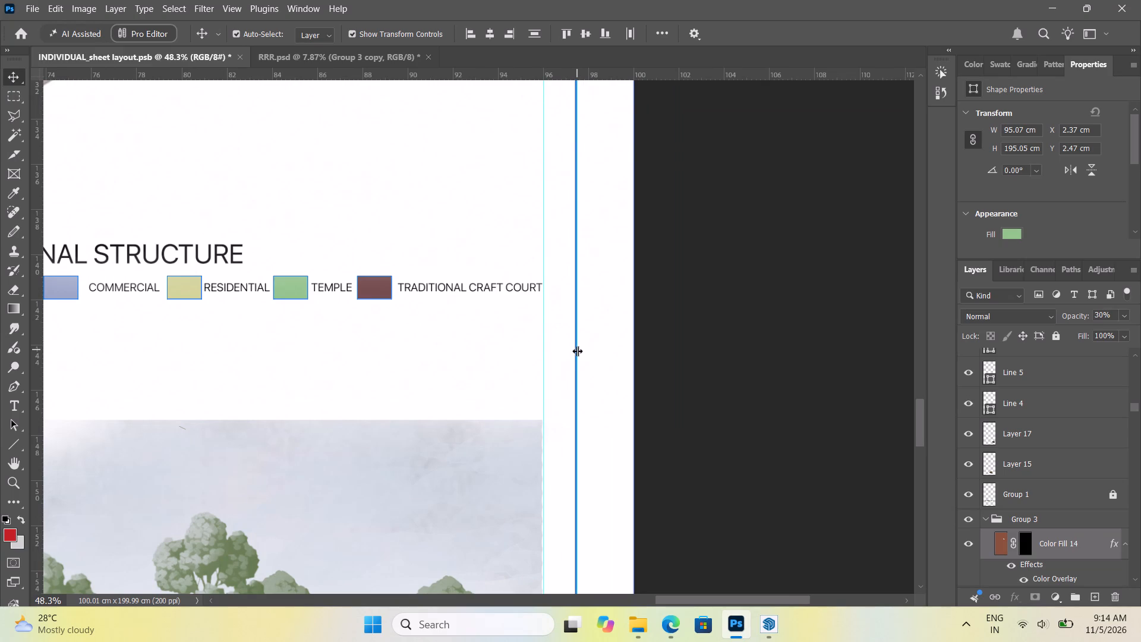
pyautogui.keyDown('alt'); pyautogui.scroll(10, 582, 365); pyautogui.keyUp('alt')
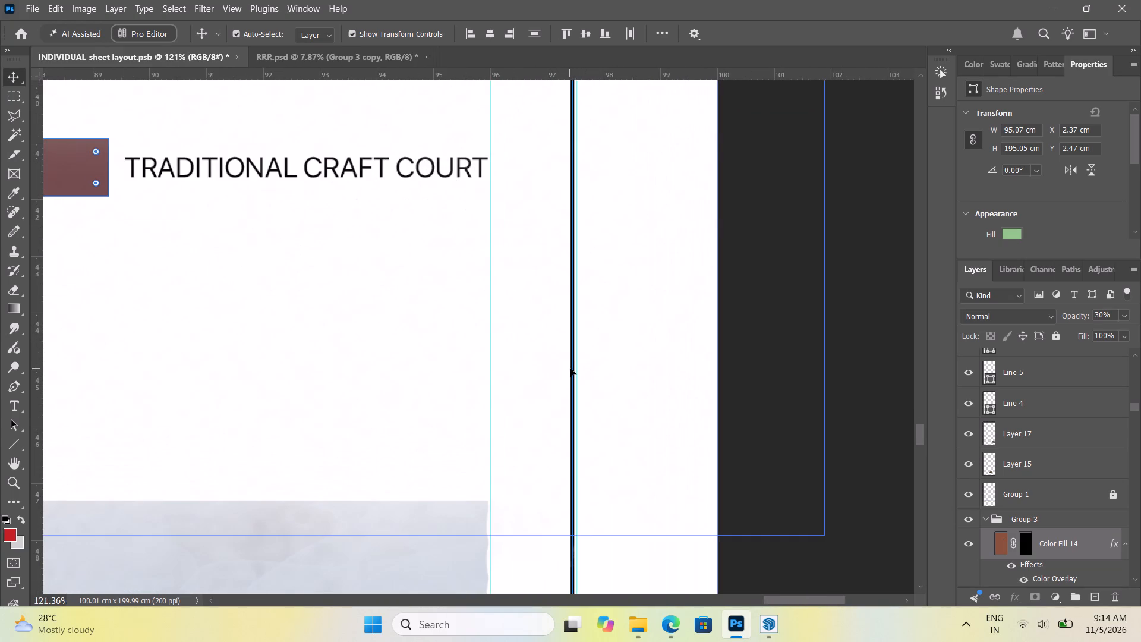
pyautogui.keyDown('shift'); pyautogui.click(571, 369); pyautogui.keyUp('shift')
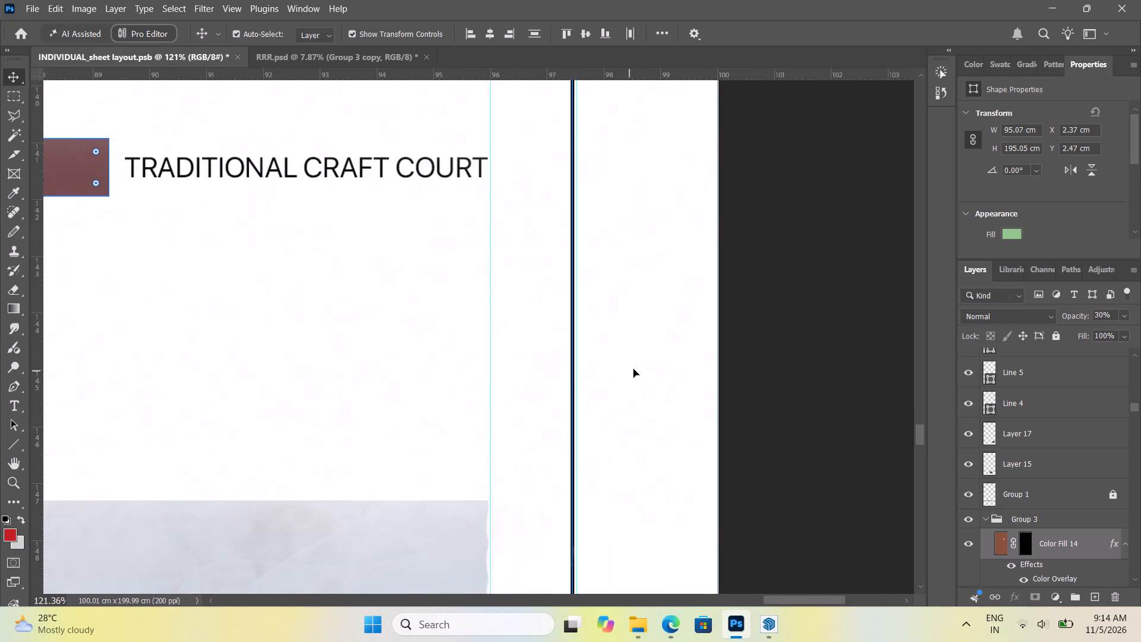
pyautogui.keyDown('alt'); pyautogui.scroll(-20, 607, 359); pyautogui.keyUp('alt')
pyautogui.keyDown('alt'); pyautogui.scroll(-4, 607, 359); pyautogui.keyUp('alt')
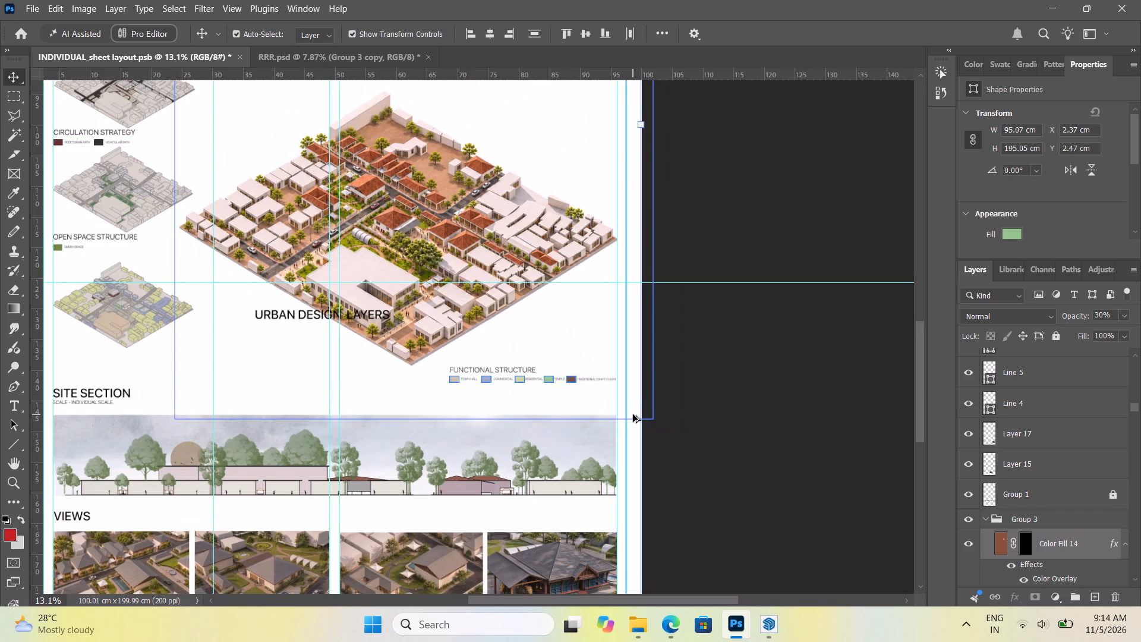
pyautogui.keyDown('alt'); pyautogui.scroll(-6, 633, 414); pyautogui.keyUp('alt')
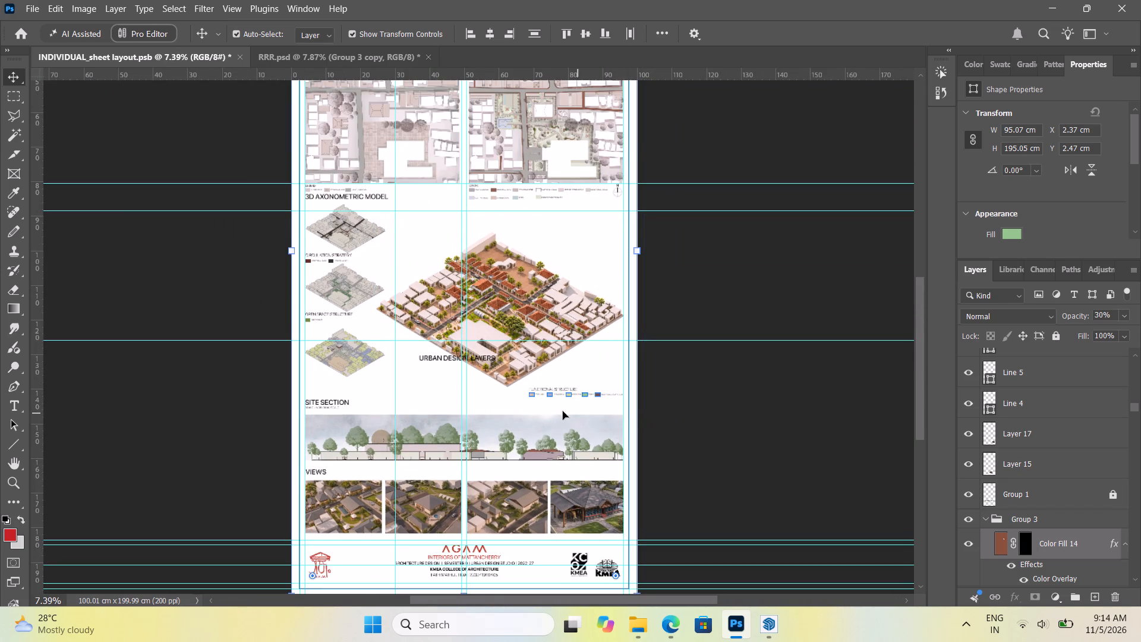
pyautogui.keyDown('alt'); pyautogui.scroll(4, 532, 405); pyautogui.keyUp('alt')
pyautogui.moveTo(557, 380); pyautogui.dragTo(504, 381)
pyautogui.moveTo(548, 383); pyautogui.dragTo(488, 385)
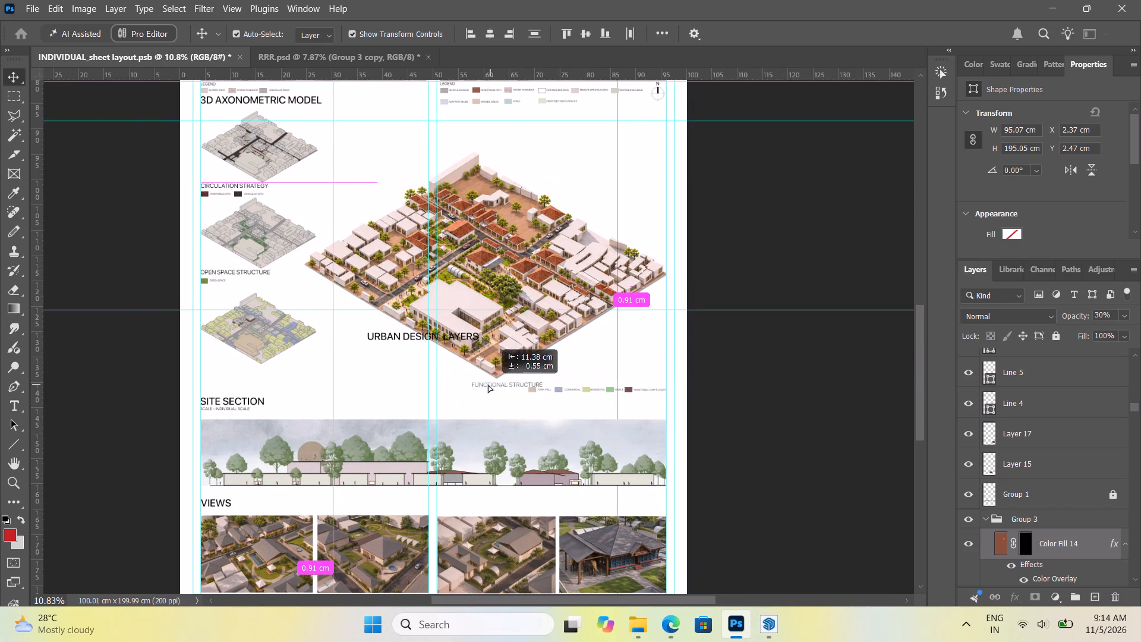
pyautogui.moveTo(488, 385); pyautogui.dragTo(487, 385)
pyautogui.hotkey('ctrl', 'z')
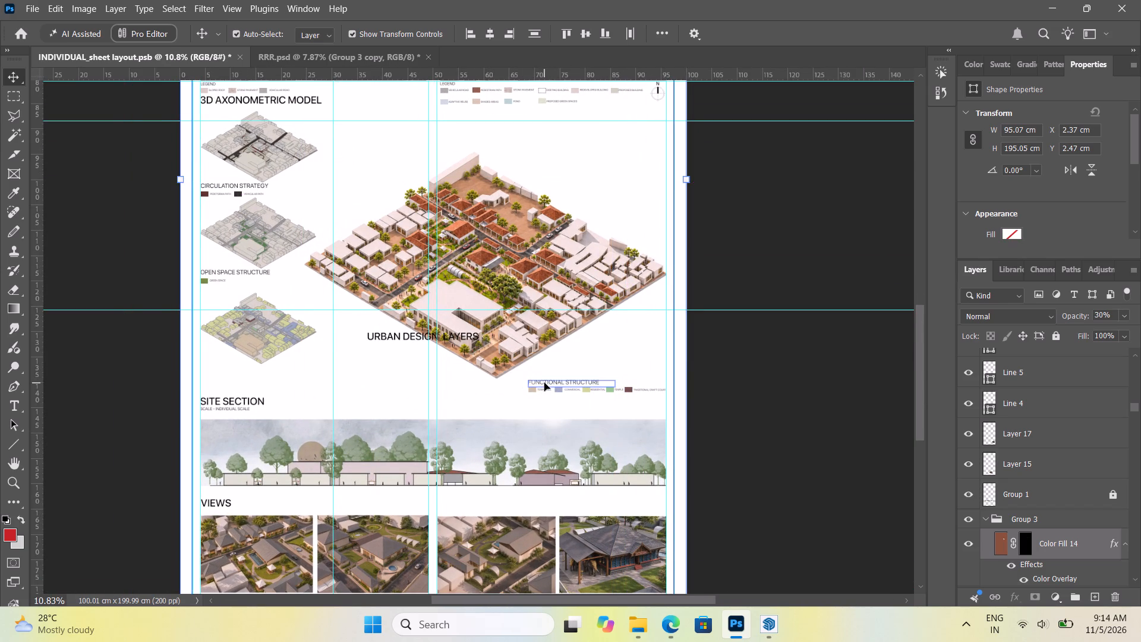
# Clear the selection and lock the Rectangle 1 page border layer in the LAYOUT PLESE DONT UNLOCK group.
pyautogui.click(757, 301)
pyautogui.doubleClick(725, 238)
pyautogui.keyDown('alt'); pyautogui.scroll(13, 698, 377); pyautogui.keyUp('alt')
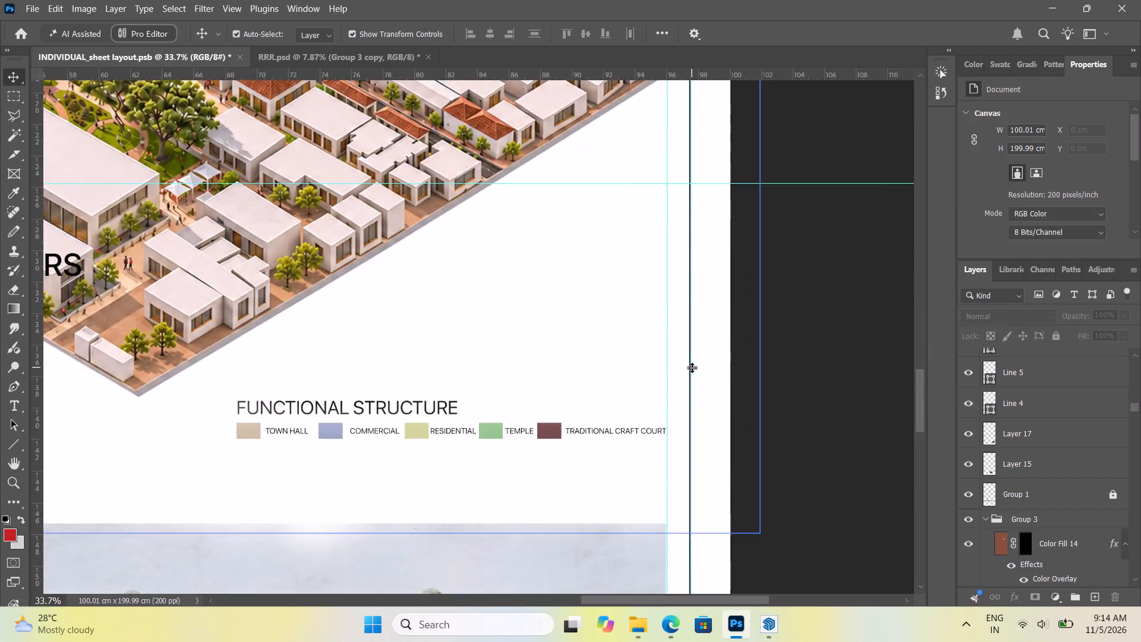
pyautogui.keyDown('alt'); pyautogui.scroll(14, 692, 367); pyautogui.keyUp('alt')
pyautogui.click(689, 344)
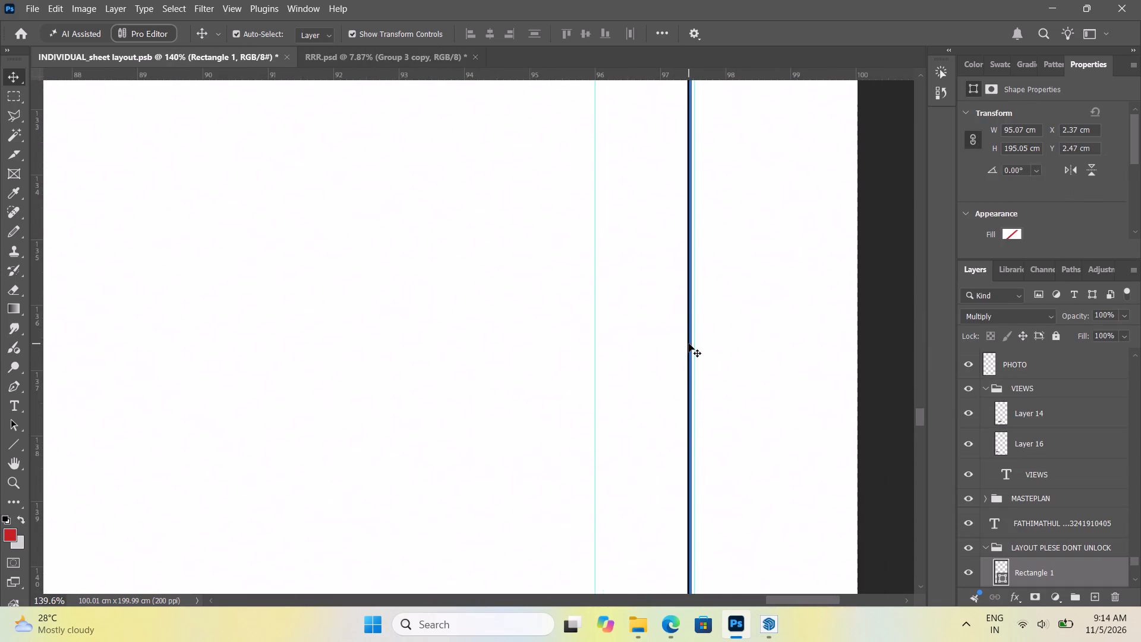
pyautogui.click(1055, 335)
pyautogui.keyDown('alt'); pyautogui.scroll(-3, 665, 298); pyautogui.keyUp('alt')
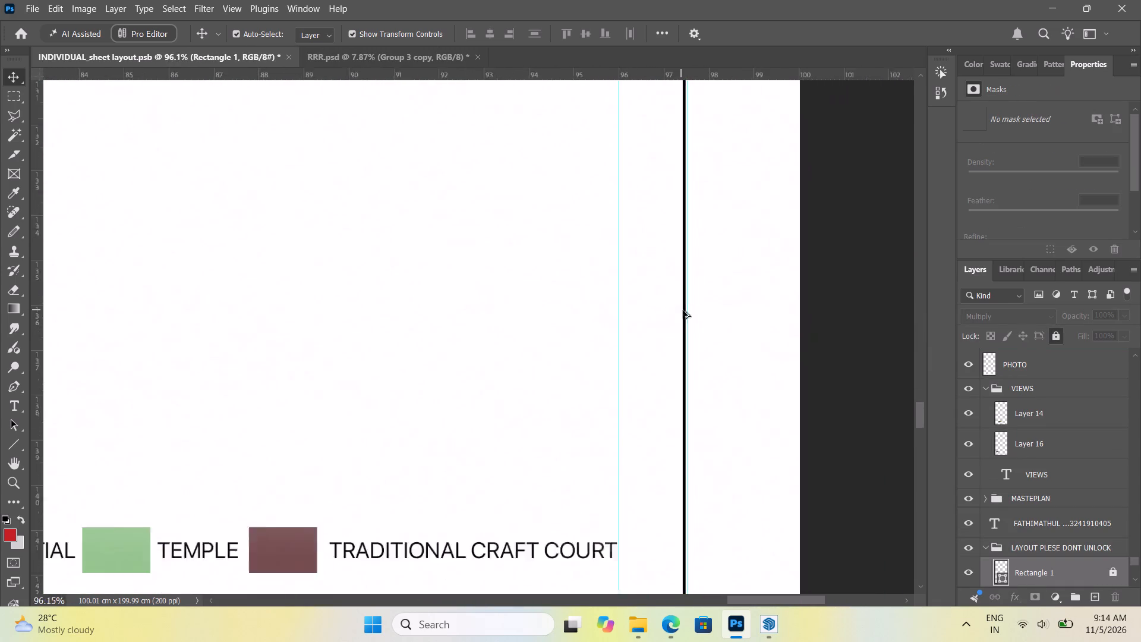
# Select the large axonometric render's layer, Layer 18, to check its lock, and clear the selection.
pyautogui.keyDown('alt'); pyautogui.scroll(-16, 683, 310); pyautogui.keyUp('alt')
pyautogui.keyDown('alt'); pyautogui.scroll(-12, 694, 336); pyautogui.keyUp('alt')
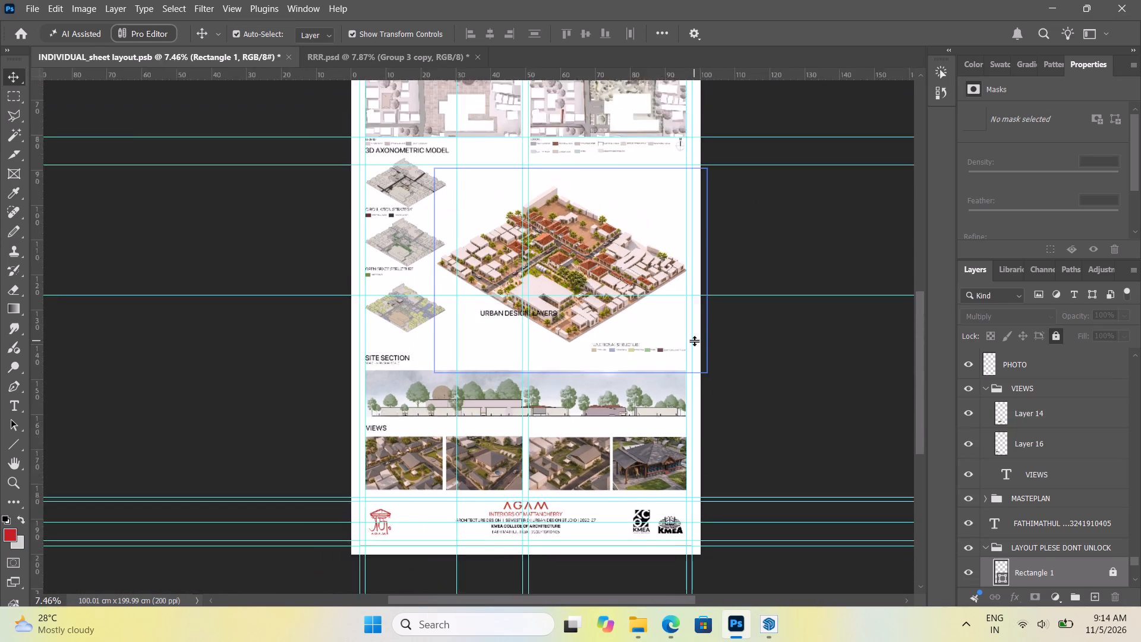
pyautogui.keyDown('alt'); pyautogui.scroll(-1, 694, 341); pyautogui.keyUp('alt')
pyautogui.keyDown('alt'); pyautogui.scroll(2, 488, 247); pyautogui.keyUp('alt')
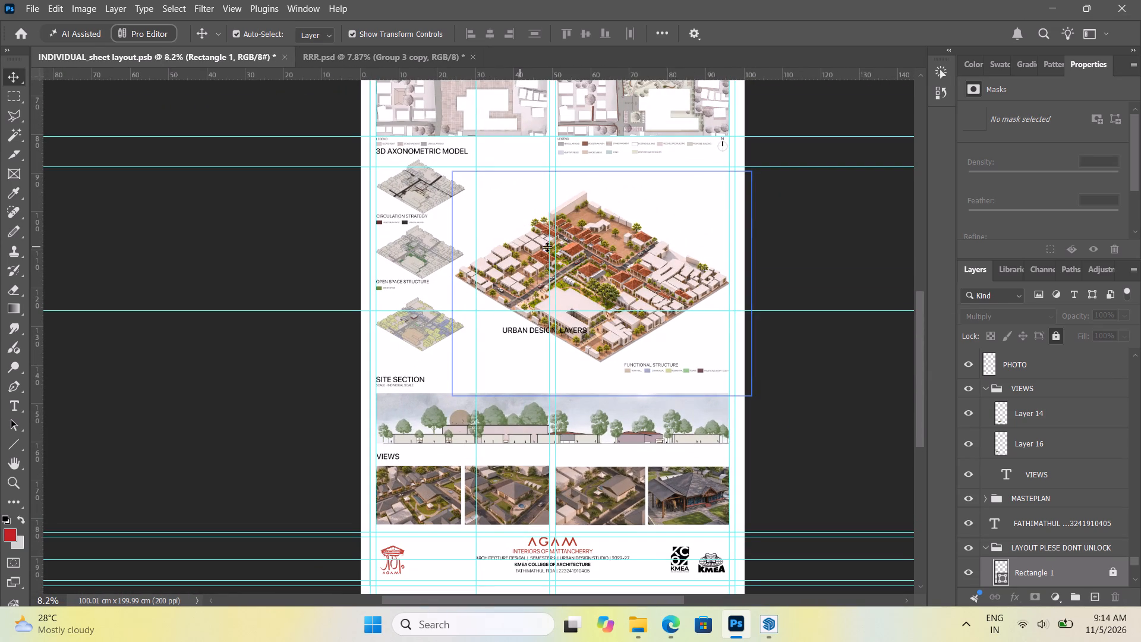
pyautogui.click(812, 118)
pyautogui.click(658, 272)
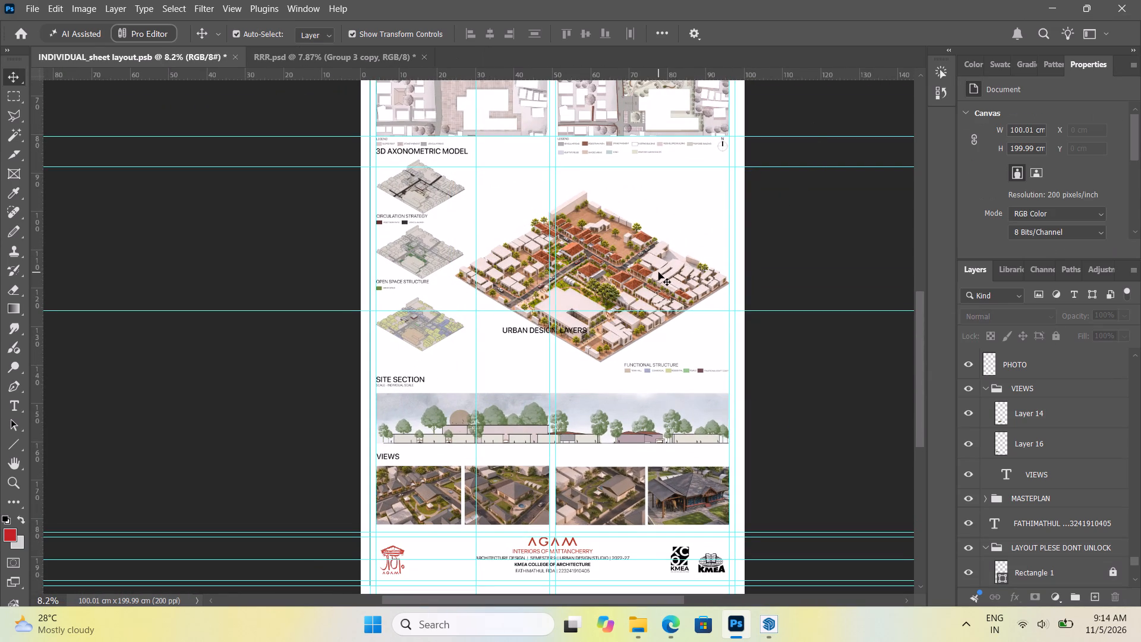
pyautogui.rightClick(658, 272)
pyautogui.click(680, 277)
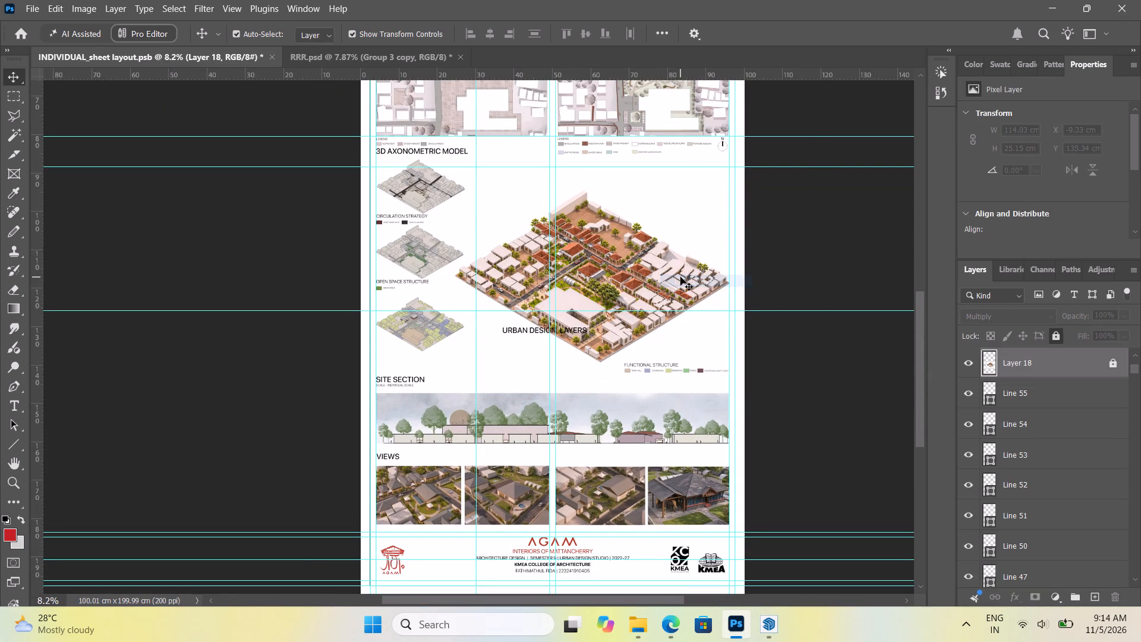
pyautogui.click(773, 231)
# Move the FUNCTIONAL STRUCTURE heading with its full legend about 64.7 cm left and 1.5 cm up, beneath the multicoloured third diagram, and deselect them.
pyautogui.keyDown('alt'); pyautogui.scroll(-4, 644, 340); pyautogui.keyUp('alt')
pyautogui.keyDown('alt'); pyautogui.scroll(3, 644, 344); pyautogui.keyUp('alt')
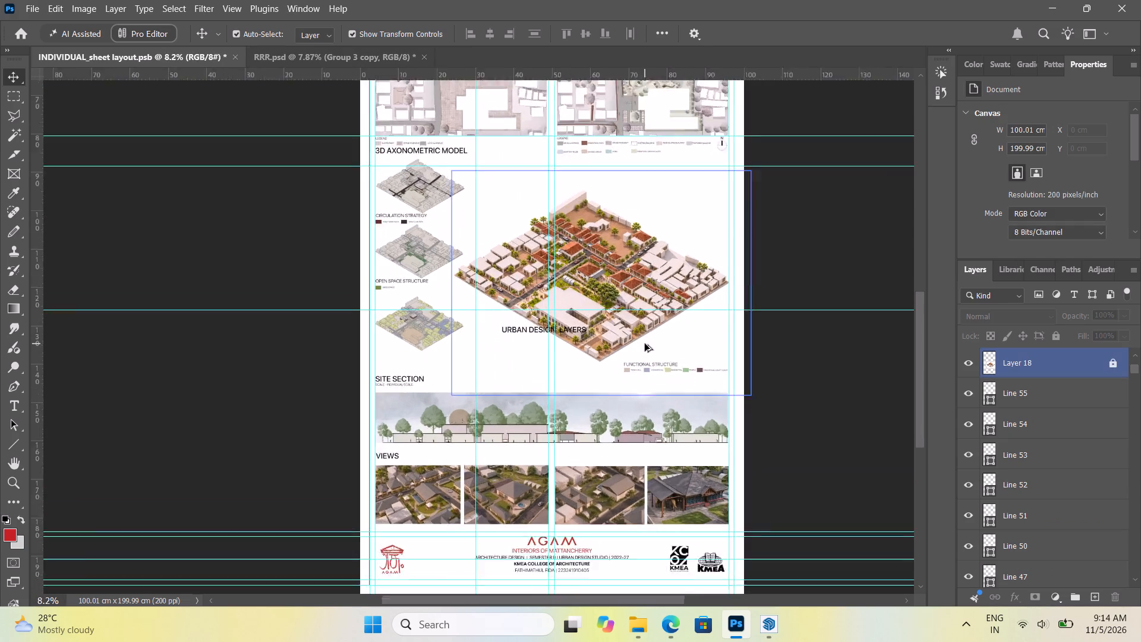
pyautogui.keyDown('alt'); pyautogui.scroll(11, 645, 344); pyautogui.keyUp('alt')
pyautogui.moveTo(580, 355); pyautogui.dragTo(802, 414)
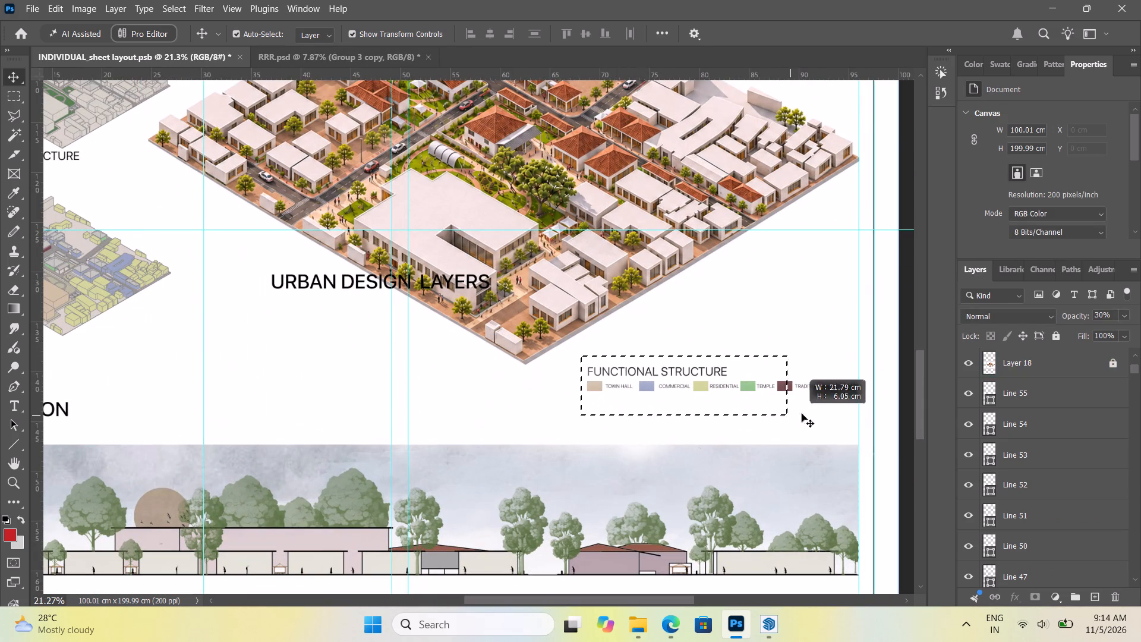
pyautogui.moveTo(802, 414); pyautogui.dragTo(831, 407)
pyautogui.keyDown('alt'); pyautogui.scroll(-6, 867, 430); pyautogui.keyUp('alt')
pyautogui.keyDown('alt'); pyautogui.scroll(4, 791, 414); pyautogui.keyUp('alt')
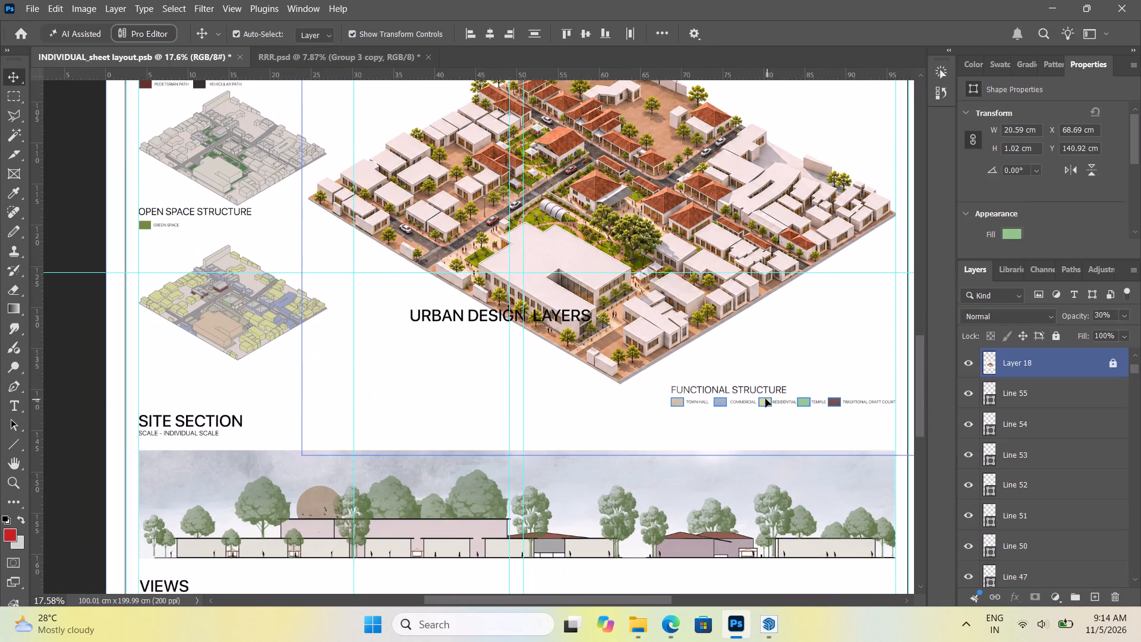
pyautogui.moveTo(758, 391); pyautogui.dragTo(364, 373)
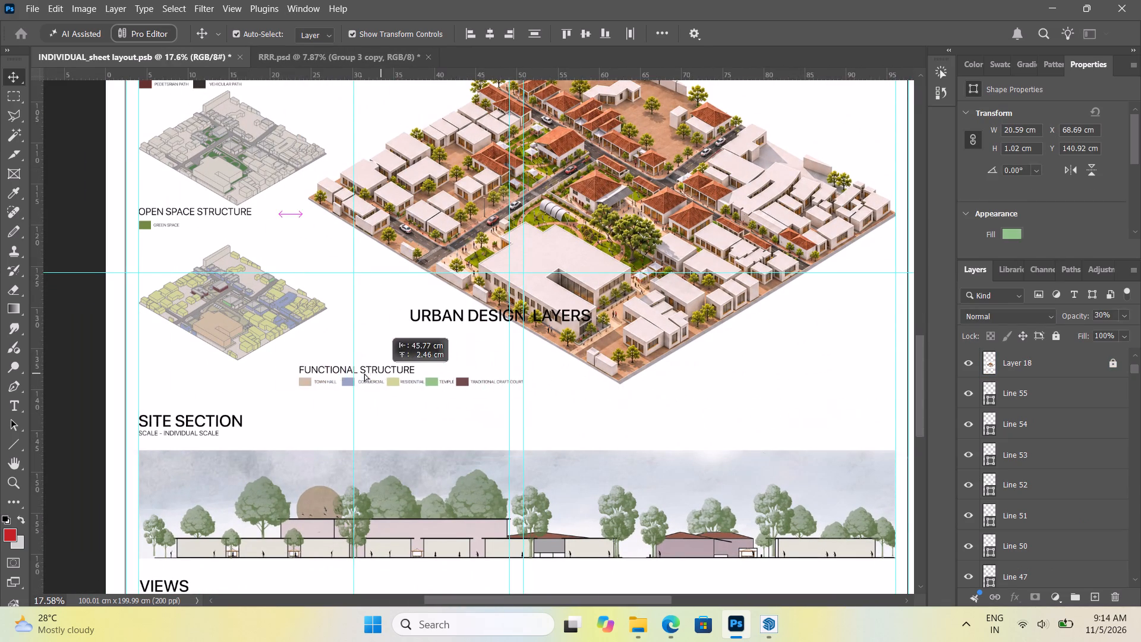
pyautogui.moveTo(364, 373); pyautogui.dragTo(271, 383)
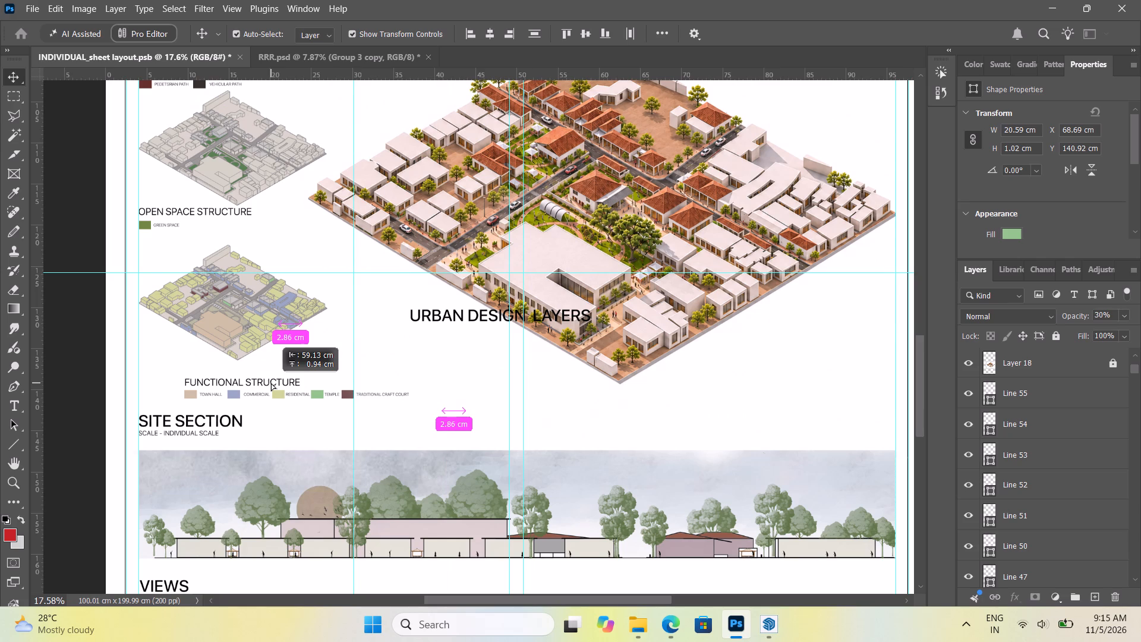
pyautogui.moveTo(271, 383); pyautogui.dragTo(1049, 227)
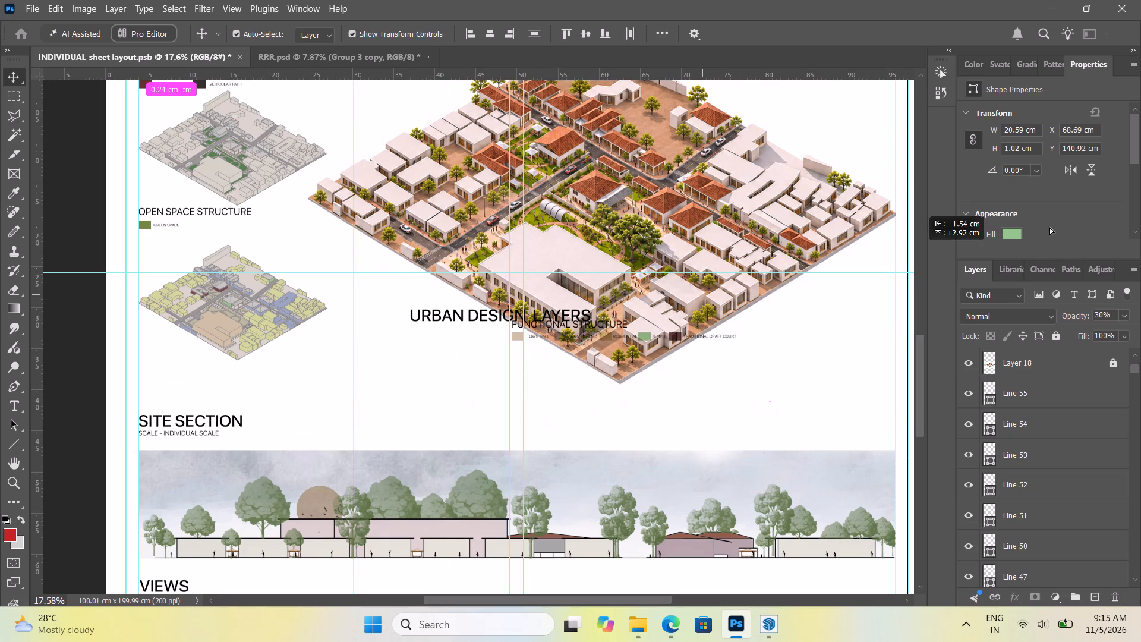
pyautogui.moveTo(1049, 227); pyautogui.dragTo(222, 386)
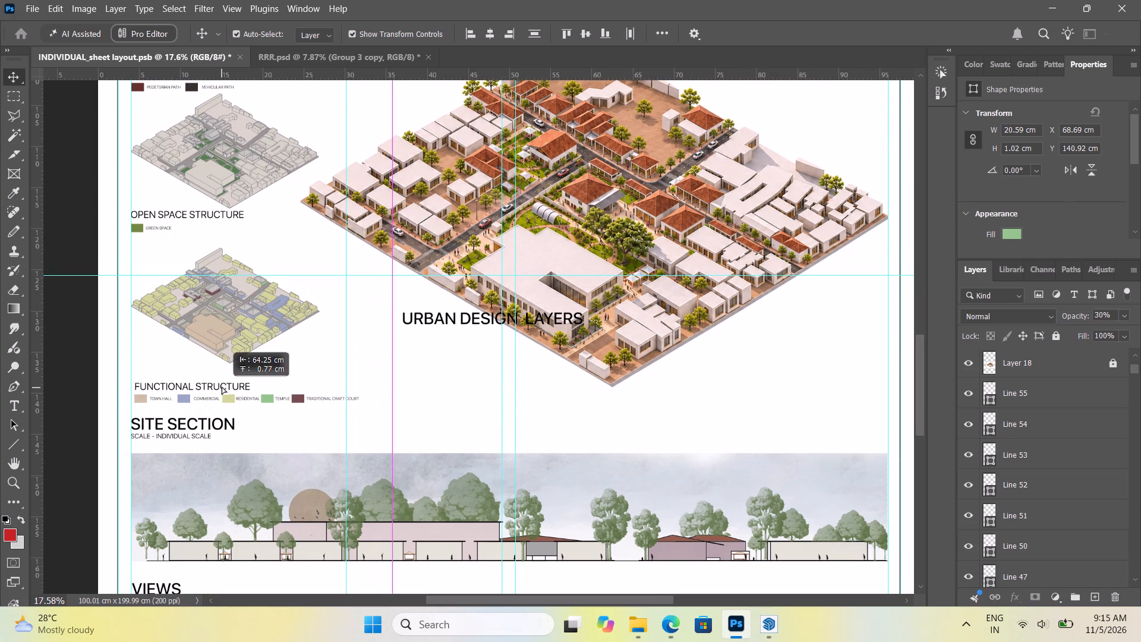
pyautogui.moveTo(222, 386); pyautogui.dragTo(223, 383)
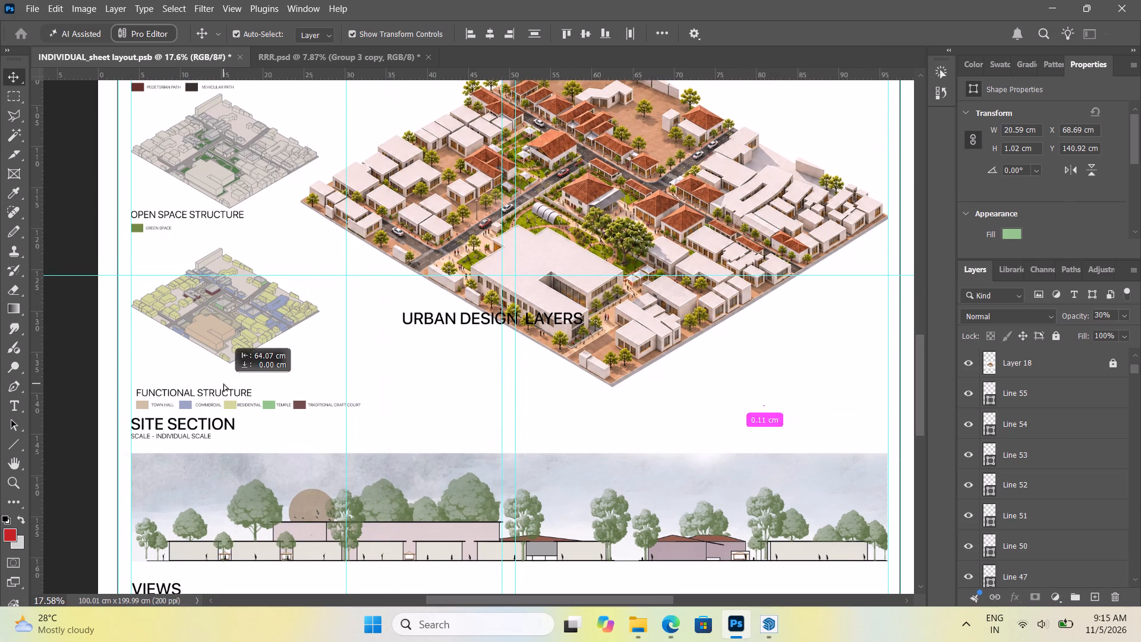
pyautogui.moveTo(223, 383); pyautogui.dragTo(218, 381)
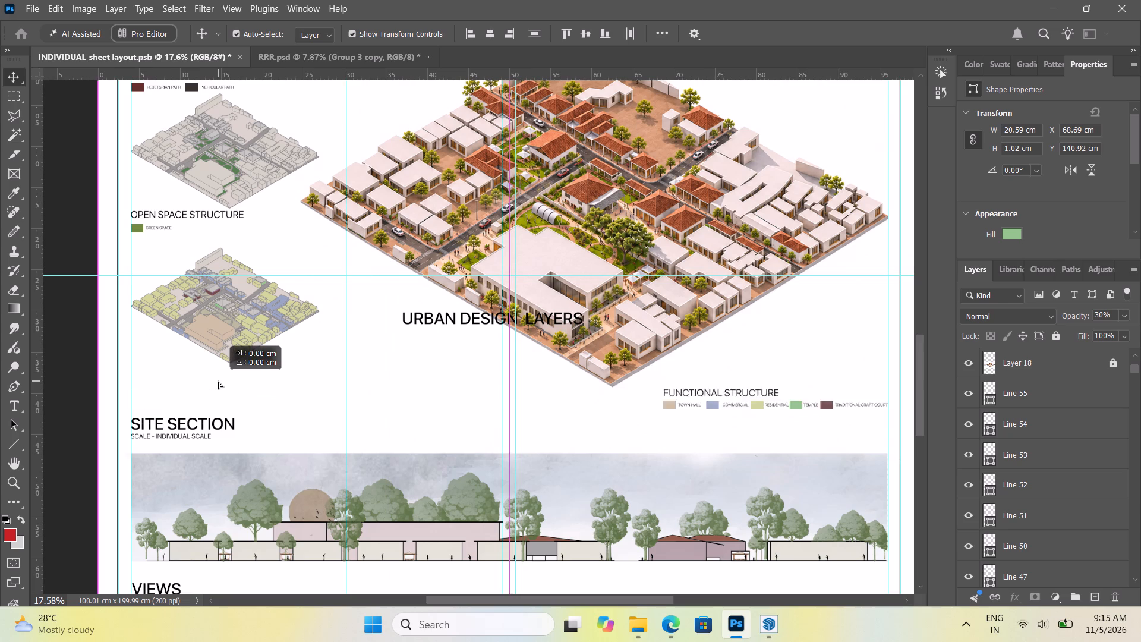
pyautogui.moveTo(218, 381); pyautogui.dragTo(218, 379)
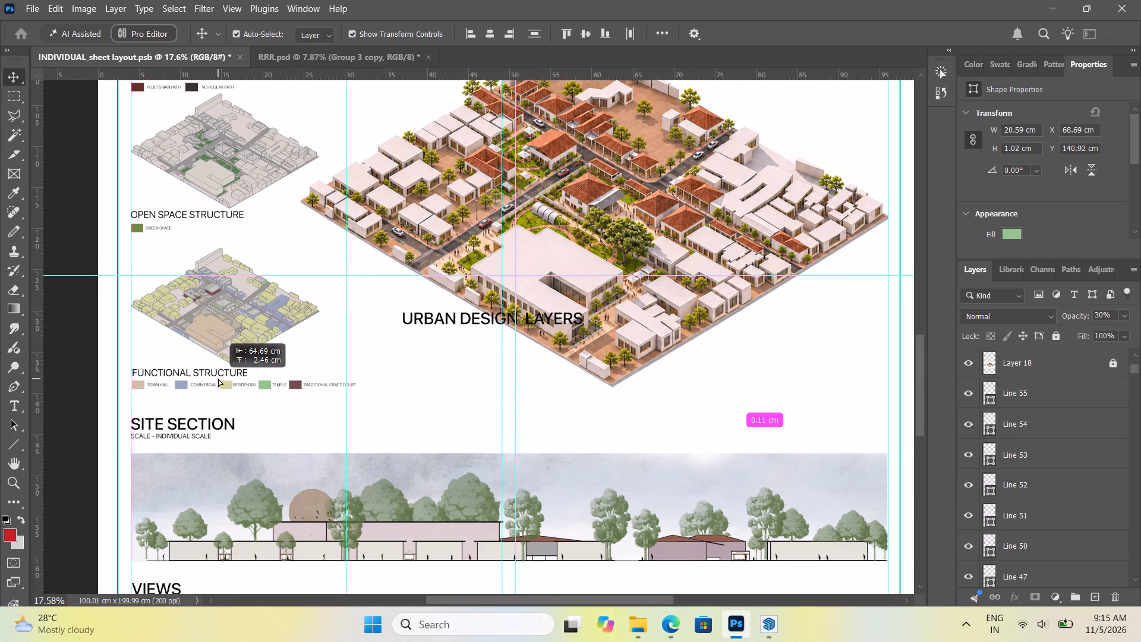
pyautogui.moveTo(218, 379); pyautogui.dragTo(218, 379)
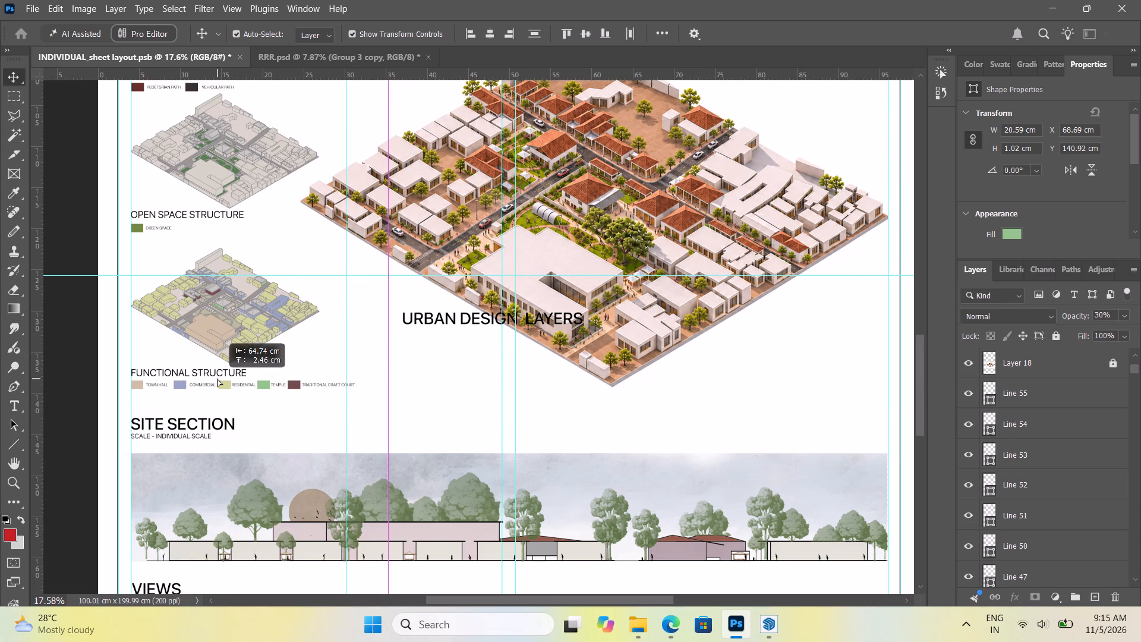
pyautogui.moveTo(218, 379); pyautogui.dragTo(218, 382)
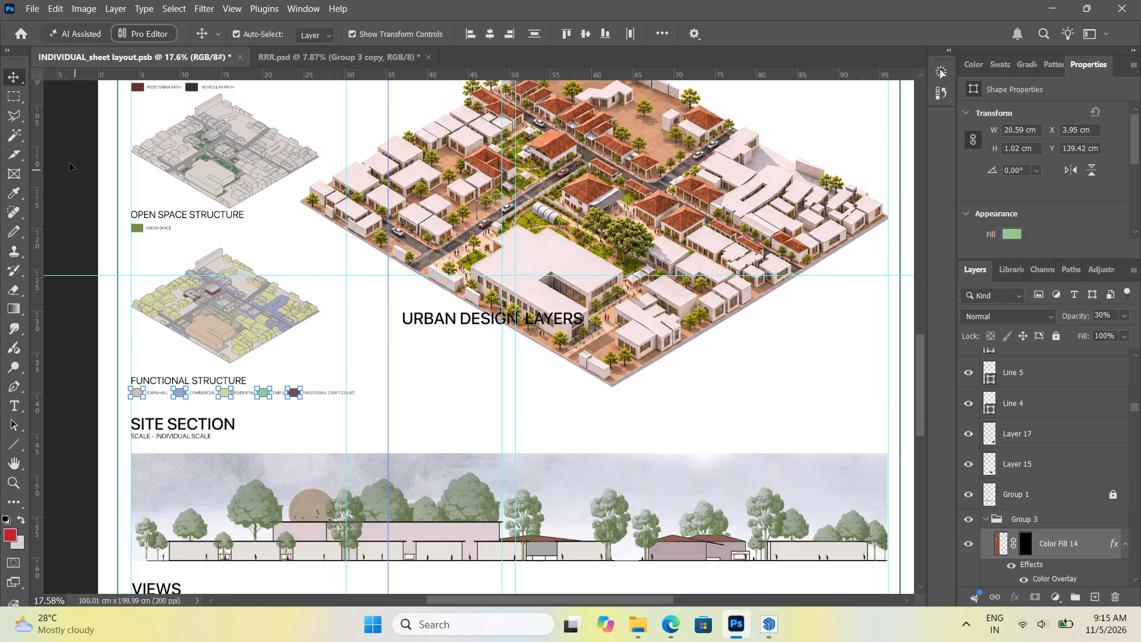
pyautogui.click(69, 162)
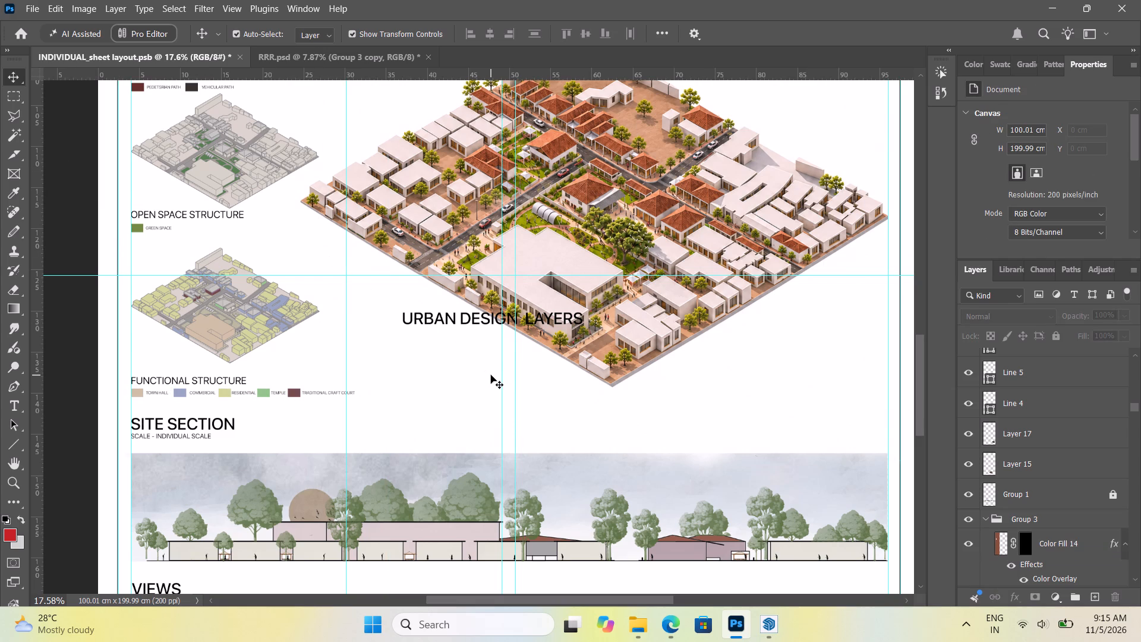
pyautogui.keyDown('alt'); pyautogui.scroll(-10, 444, 389); pyautogui.keyUp('alt')
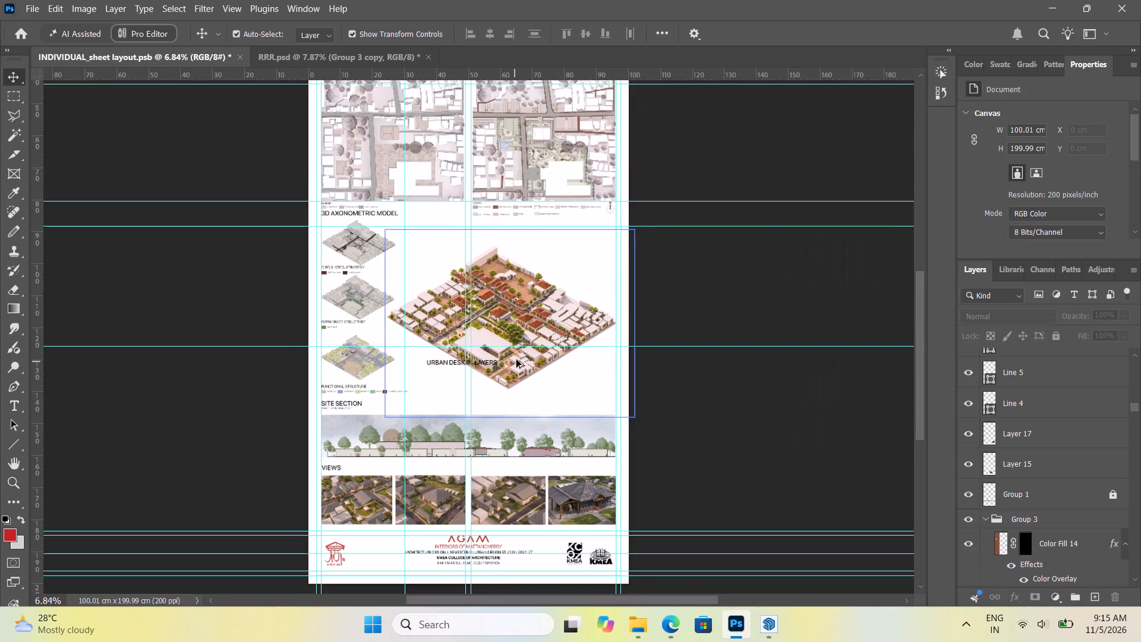
pyautogui.keyDown('alt'); pyautogui.scroll(5, 524, 350); pyautogui.keyUp('alt')
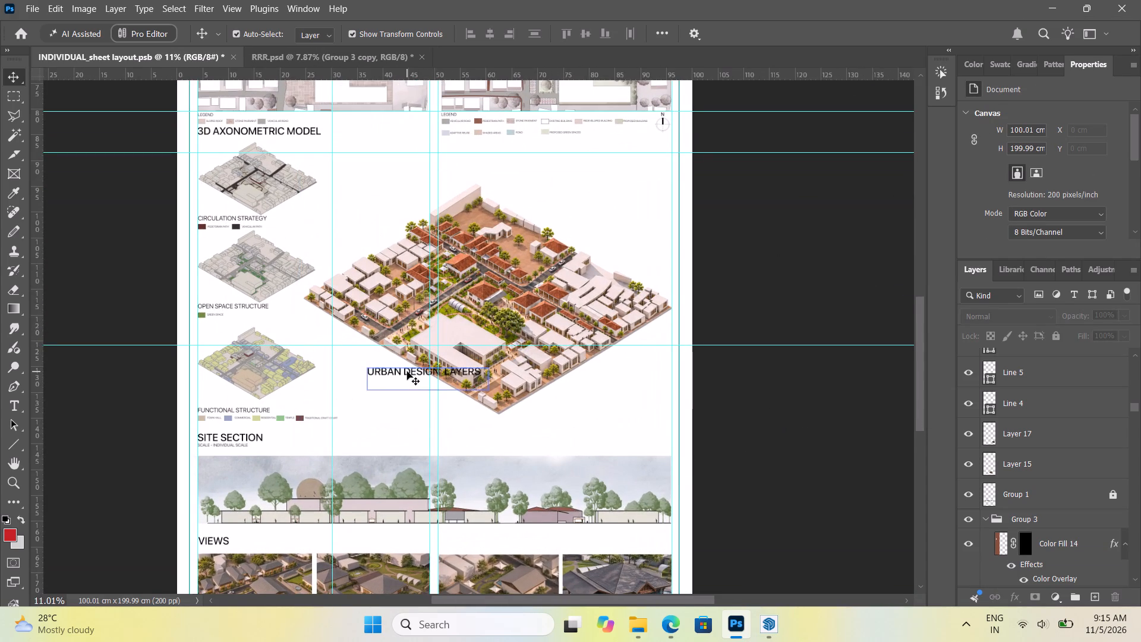
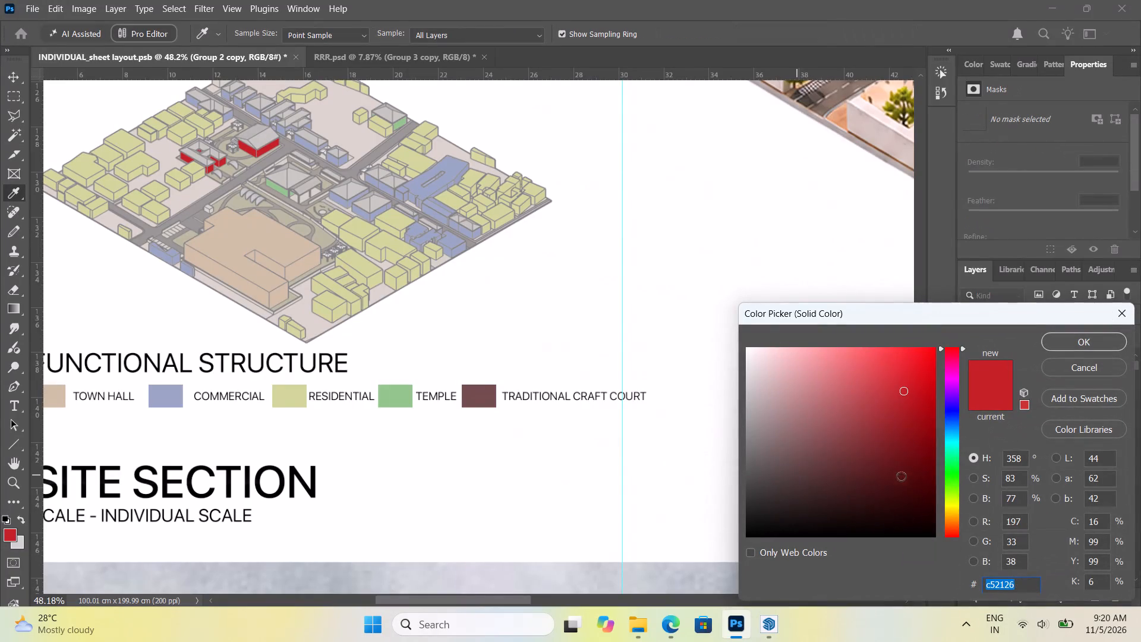
# Set the solid colour fill of the red buildings to #734d4e, sampled from the Traditional Craft Court legend swatch, and deselect the layer.
pyautogui.click(490, 399)
pyautogui.click(1051, 338)
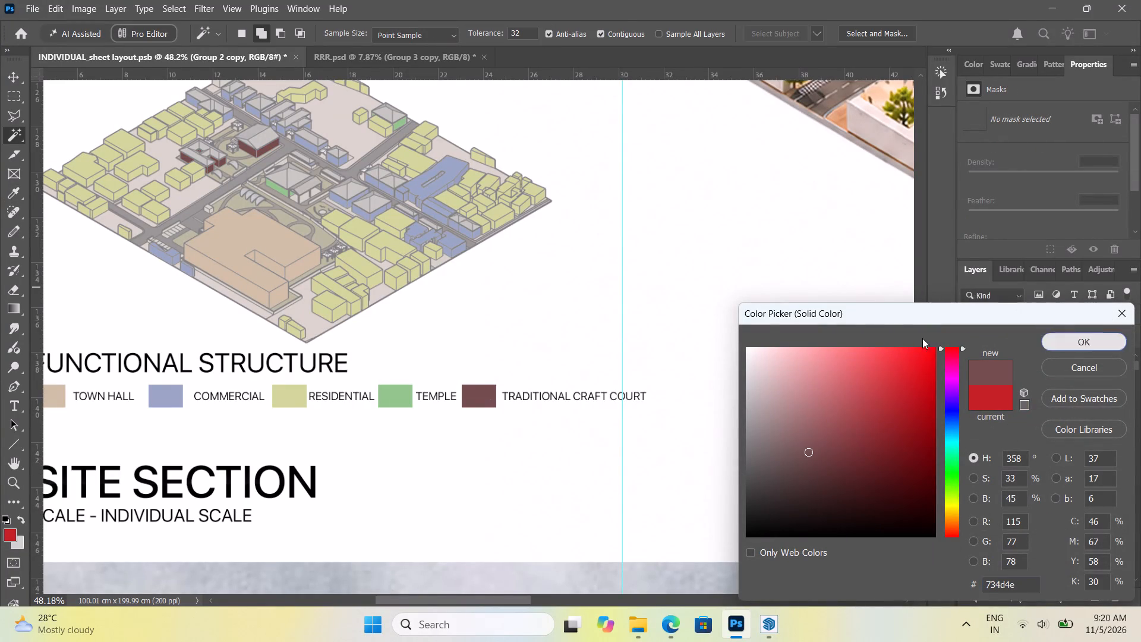
pyautogui.keyDown('alt'); pyautogui.scroll(-12, 718, 369); pyautogui.keyUp('alt')
pyautogui.click(388, 231)
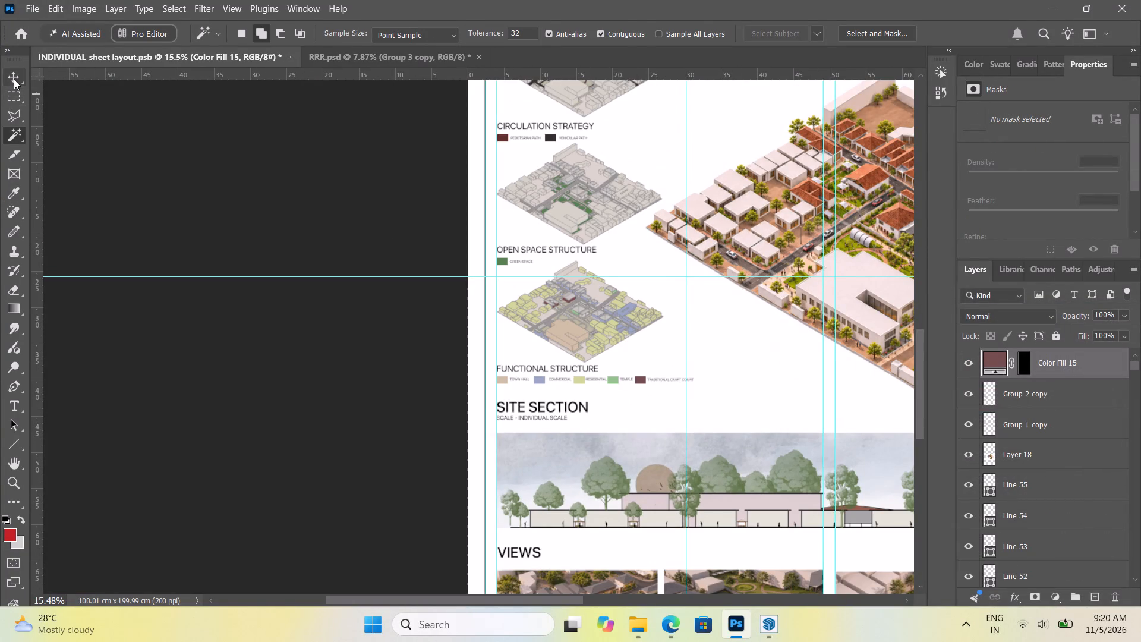
pyautogui.click(14, 79)
pyautogui.click(152, 177)
# Examine the sheet layout around the urban design layers and the 3D axonometric model.
pyautogui.scroll(-19, 74, 306)
pyautogui.keyDown('alt'); pyautogui.scroll(4, 562, 314); pyautogui.keyUp('alt')
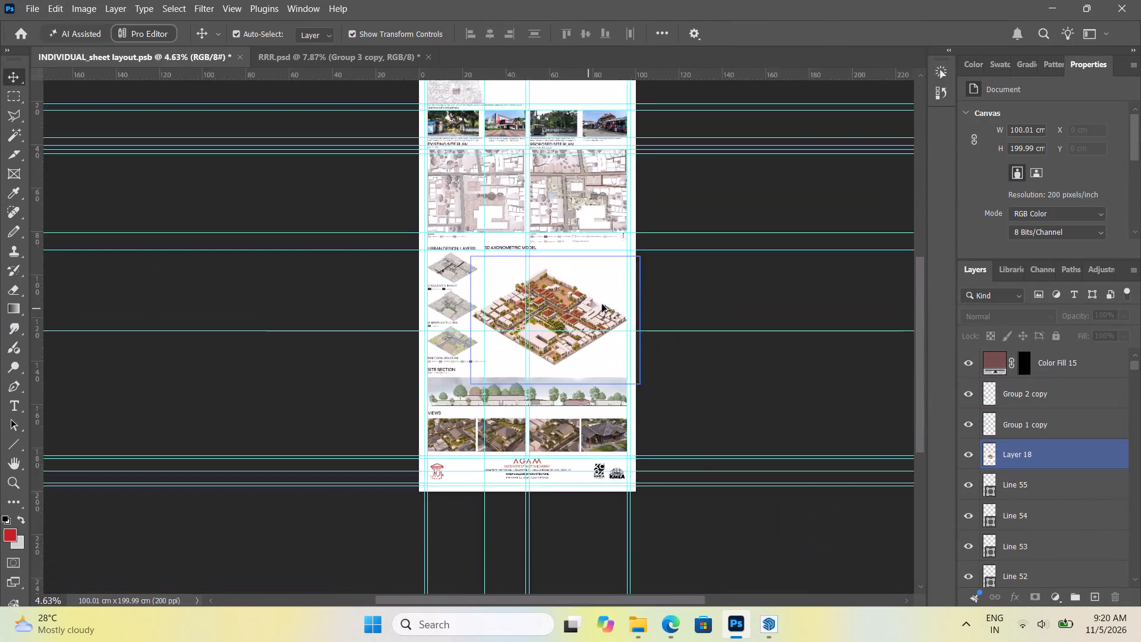
pyautogui.keyDown('alt'); pyautogui.scroll(11, 602, 304); pyautogui.keyUp('alt')
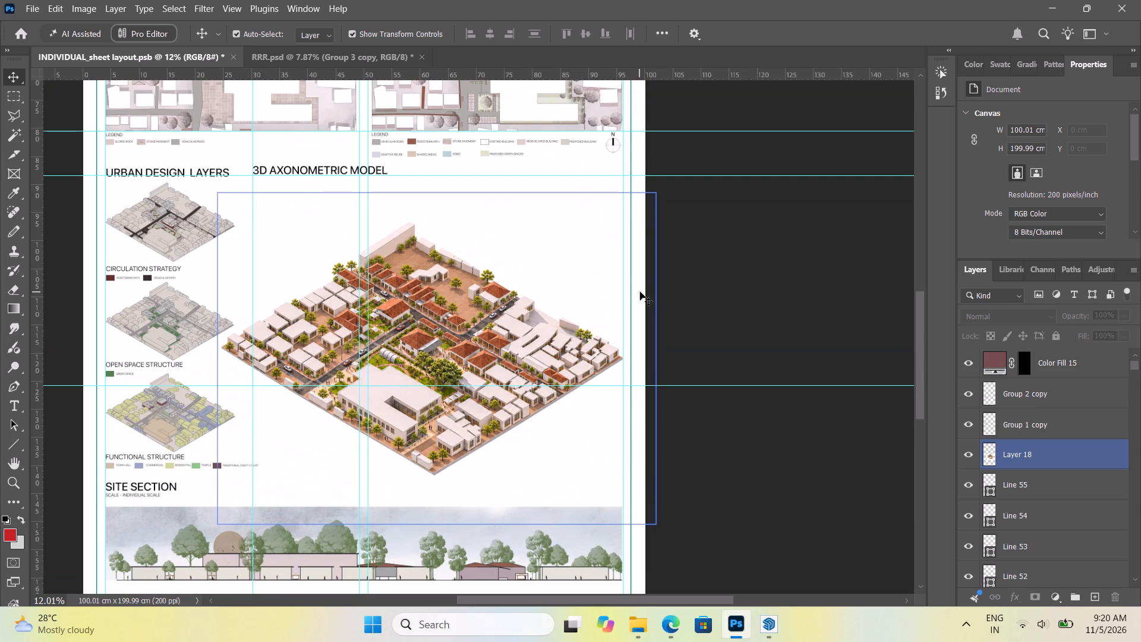
pyautogui.click(716, 234)
pyautogui.keyDown('alt'); pyautogui.scroll(11, 431, 373); pyautogui.keyUp('alt')
pyautogui.keyDown('alt'); pyautogui.scroll(-11, 433, 392); pyautogui.keyUp('alt')
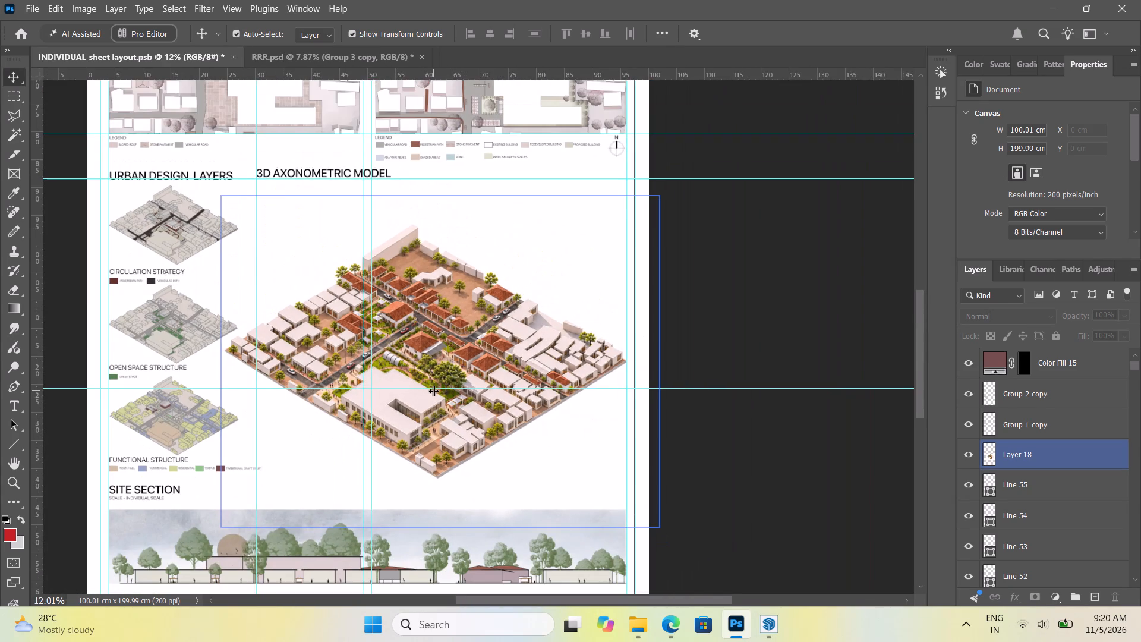
pyautogui.keyDown('alt'); pyautogui.scroll(7, 404, 417); pyautogui.keyUp('alt')
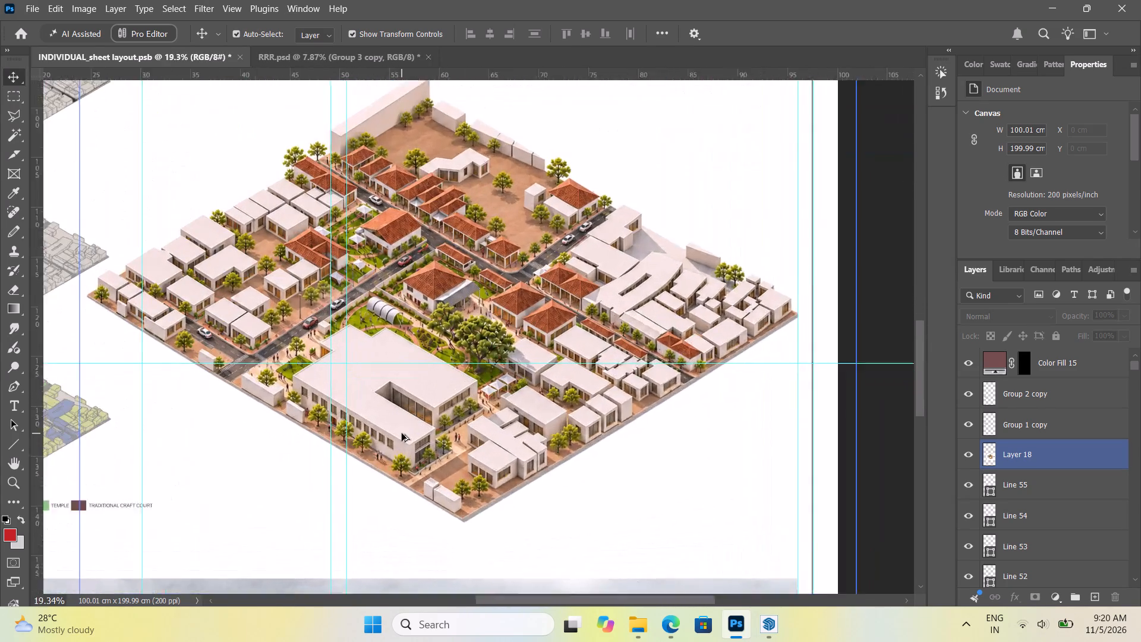
pyautogui.keyDown('alt'); pyautogui.scroll(2, 402, 433); pyautogui.keyUp('alt')
pyautogui.keyDown('alt'); pyautogui.scroll(-12, 404, 434); pyautogui.keyUp('alt')
# Save the INDIVIDUAL_sheet layout.psb document with nothing selected.
pyautogui.click(754, 171)
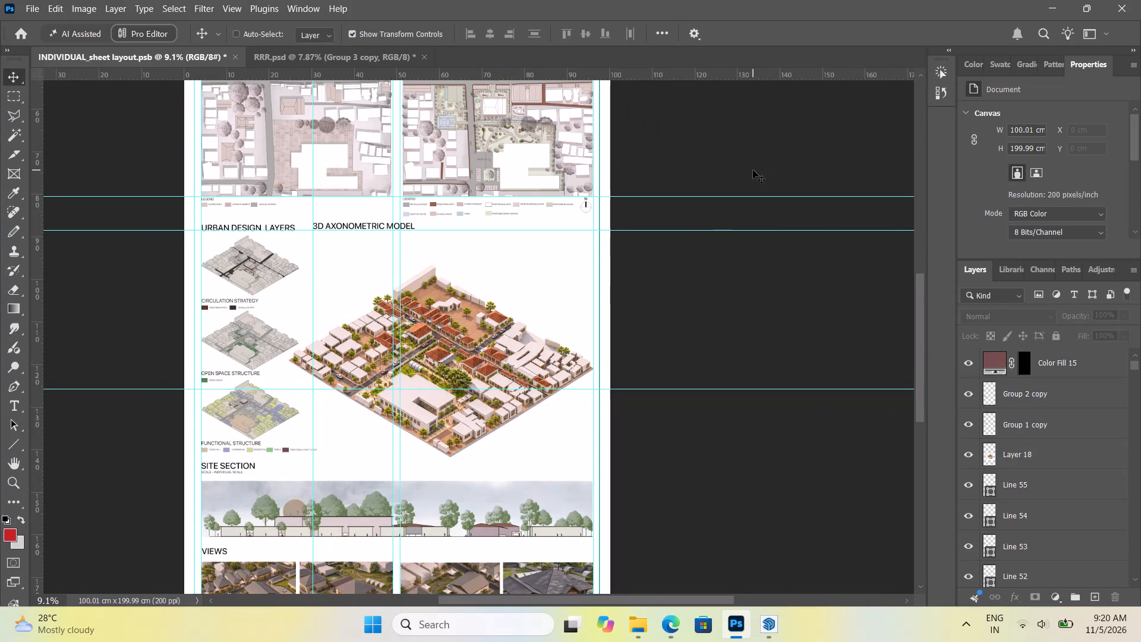
pyautogui.hotkey('ctrl', 's')
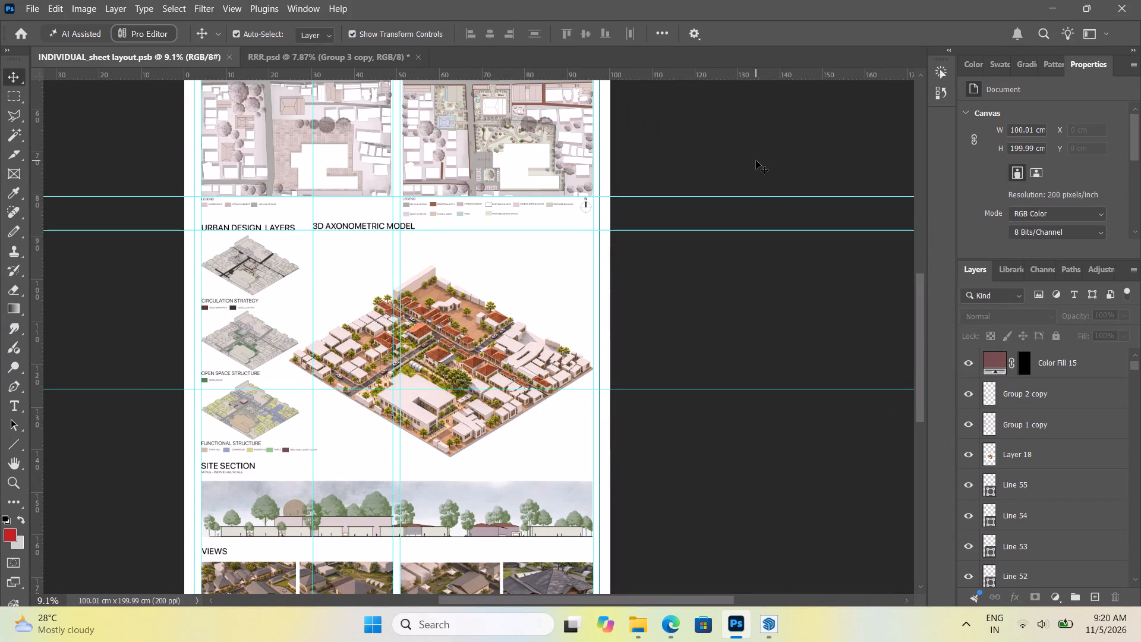
# Examine the existing and proposed site plans on the sheet, checking the proposed plan's details up close.
pyautogui.keyDown('alt'); pyautogui.scroll(-11, 630, 414); pyautogui.keyUp('alt')
pyautogui.keyDown('alt'); pyautogui.scroll(13, 435, 199); pyautogui.keyUp('alt')
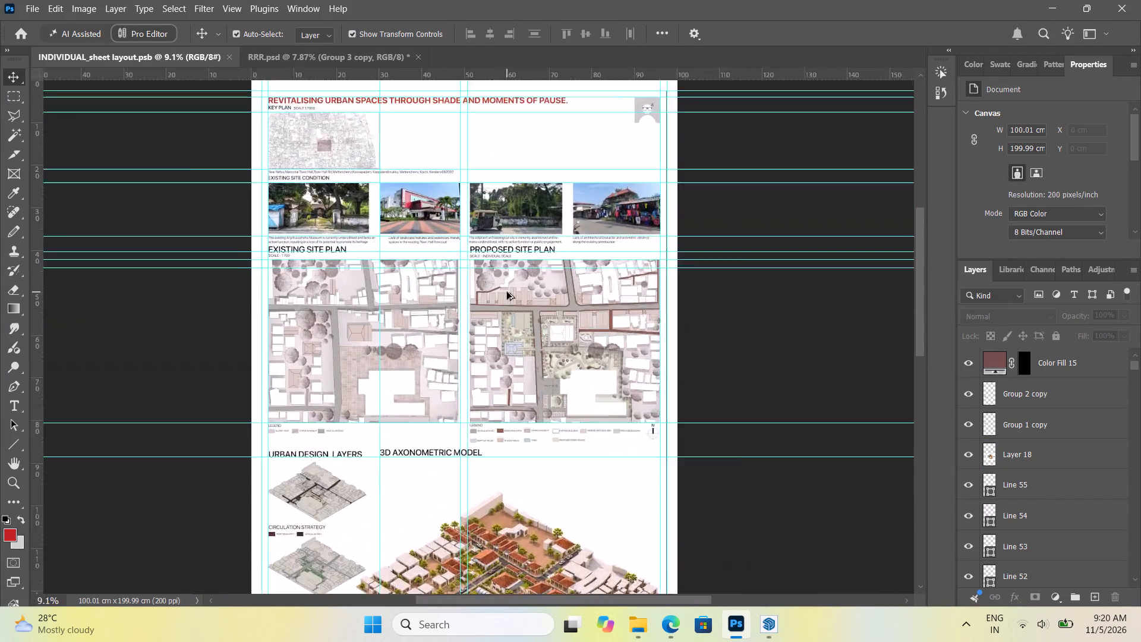
pyautogui.keyDown('alt'); pyautogui.scroll(6, 507, 292); pyautogui.keyUp('alt')
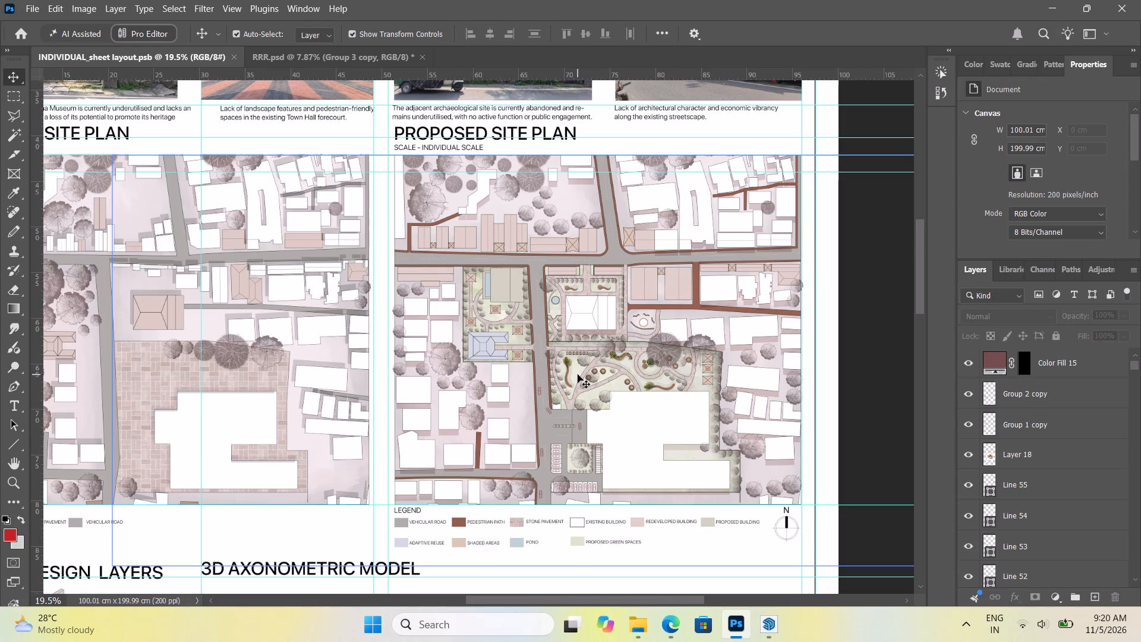
pyautogui.scroll(4, 578, 374)
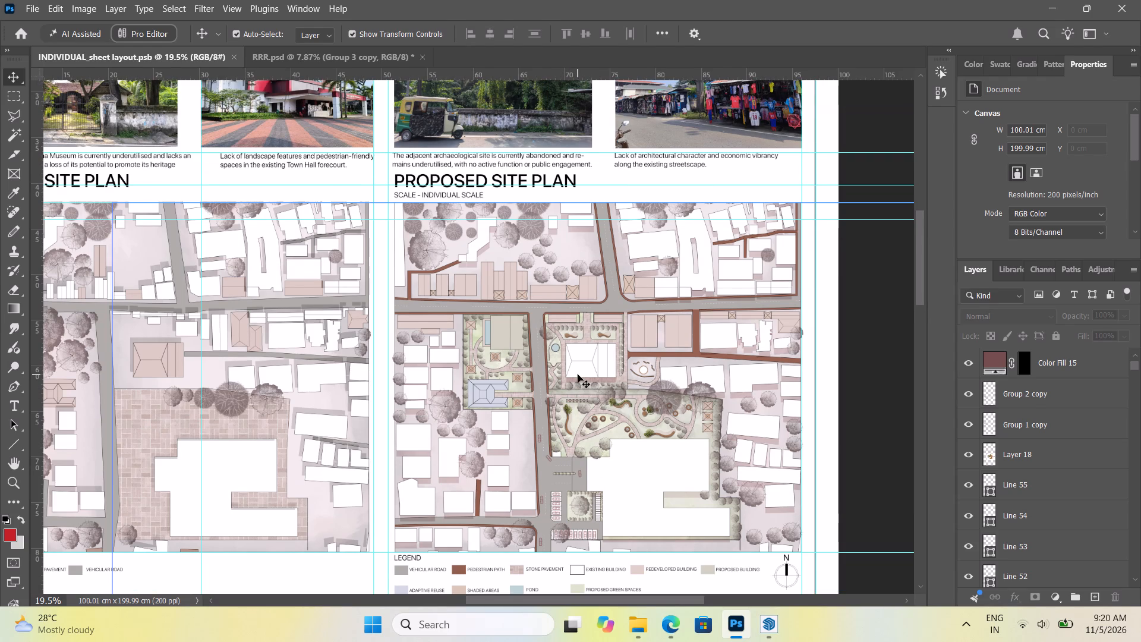
pyautogui.scroll(11, 541, 319)
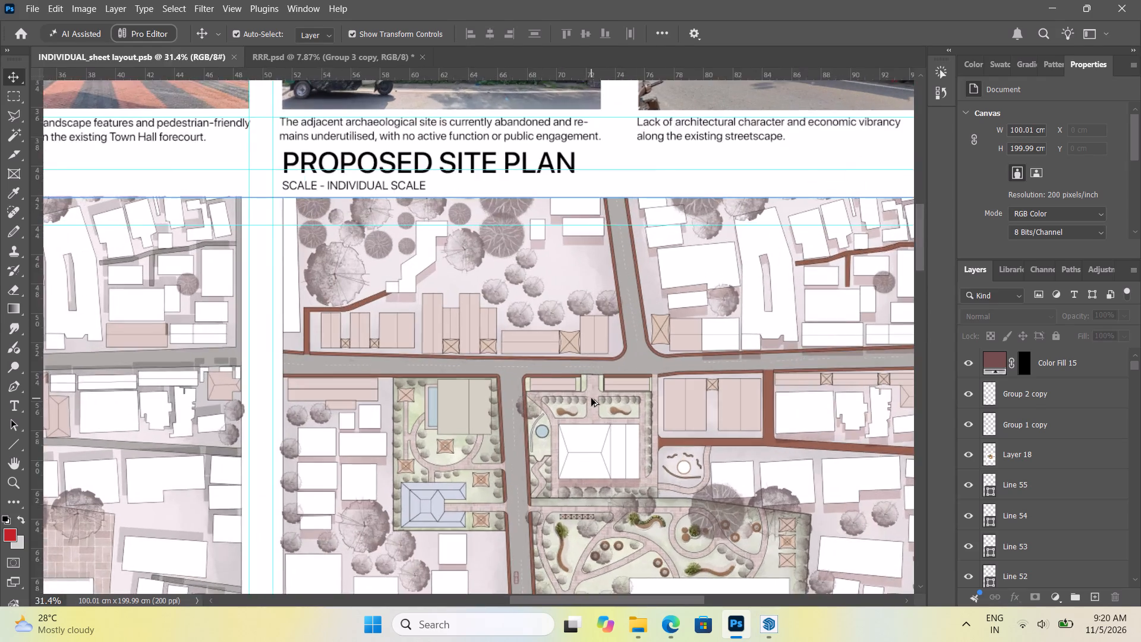
pyautogui.scroll(11, 591, 398)
pyautogui.keyDown('alt'); pyautogui.scroll(6, 609, 379); pyautogui.keyUp('alt')
pyautogui.keyDown('alt'); pyautogui.scroll(-6, 611, 379); pyautogui.keyUp('alt')
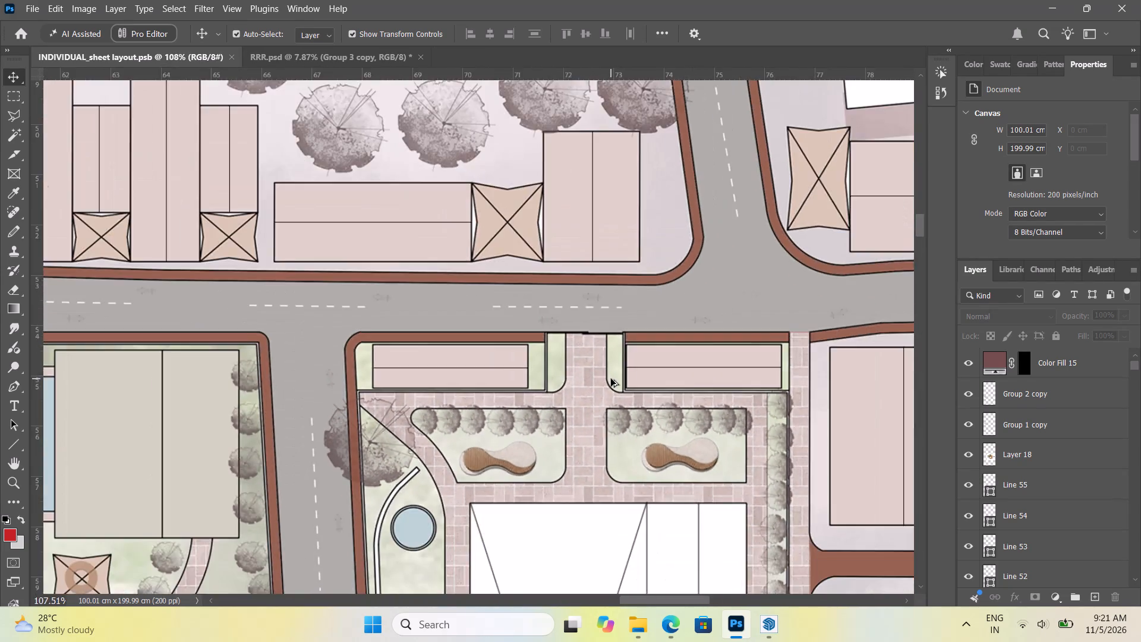
pyautogui.keyDown('alt'); pyautogui.scroll(-10, 611, 379); pyautogui.keyUp('alt')
pyautogui.keyDown('alt'); pyautogui.scroll(-13, 591, 370); pyautogui.keyUp('alt')
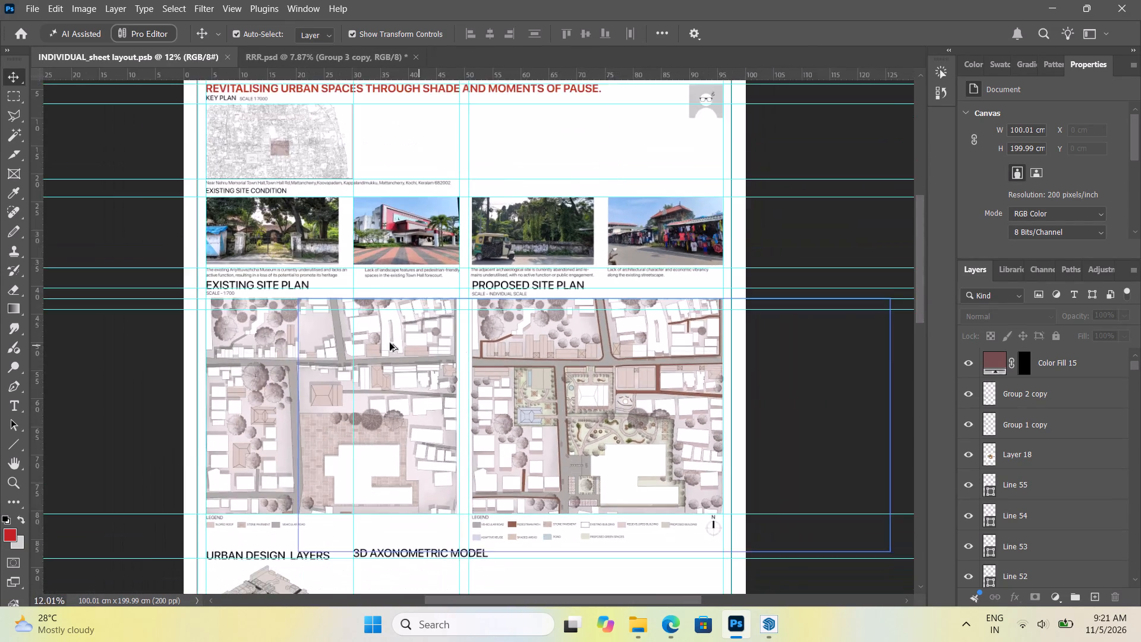
pyautogui.keyDown('alt'); pyautogui.scroll(9, 264, 348); pyautogui.keyUp('alt')
pyautogui.keyDown('alt'); pyautogui.scroll(-11, 351, 316); pyautogui.keyUp('alt')
pyautogui.keyDown('alt'); pyautogui.scroll(1, 589, 334); pyautogui.keyUp('alt')
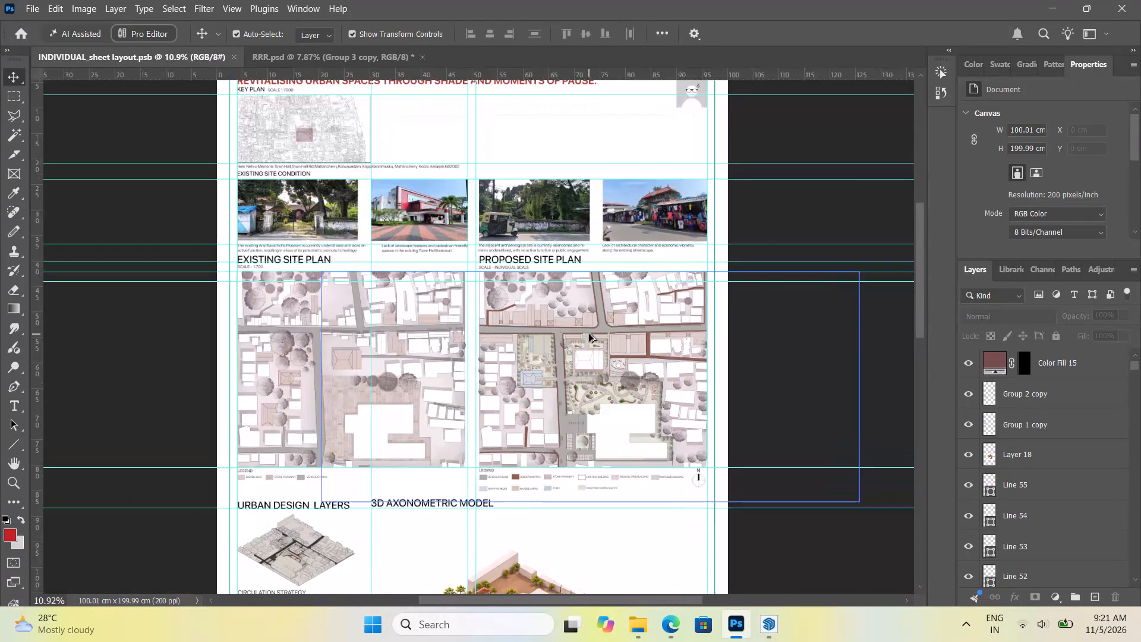
# Save the sheet layout document again with nothing selected.
pyautogui.click(819, 131)
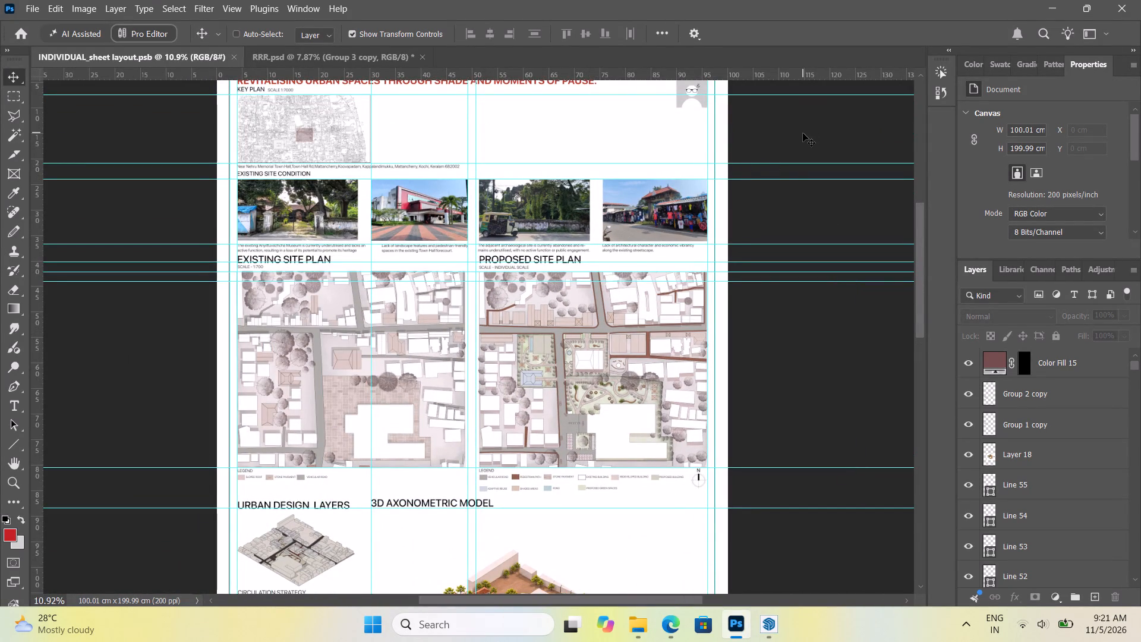
pyautogui.hotkey('ctrl', 's')
# Quit Photoshop, saving the changes to RRR.psd.
pyautogui.scroll(-20, 642, 324)
pyautogui.scroll(-8, 642, 324)
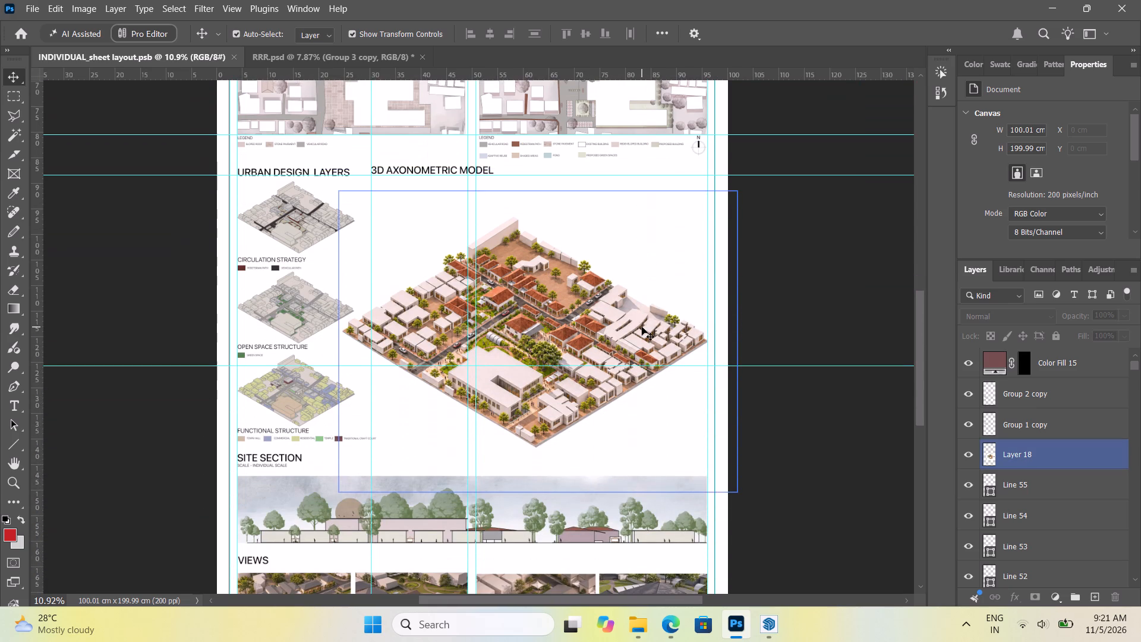
pyautogui.click(1122, 4)
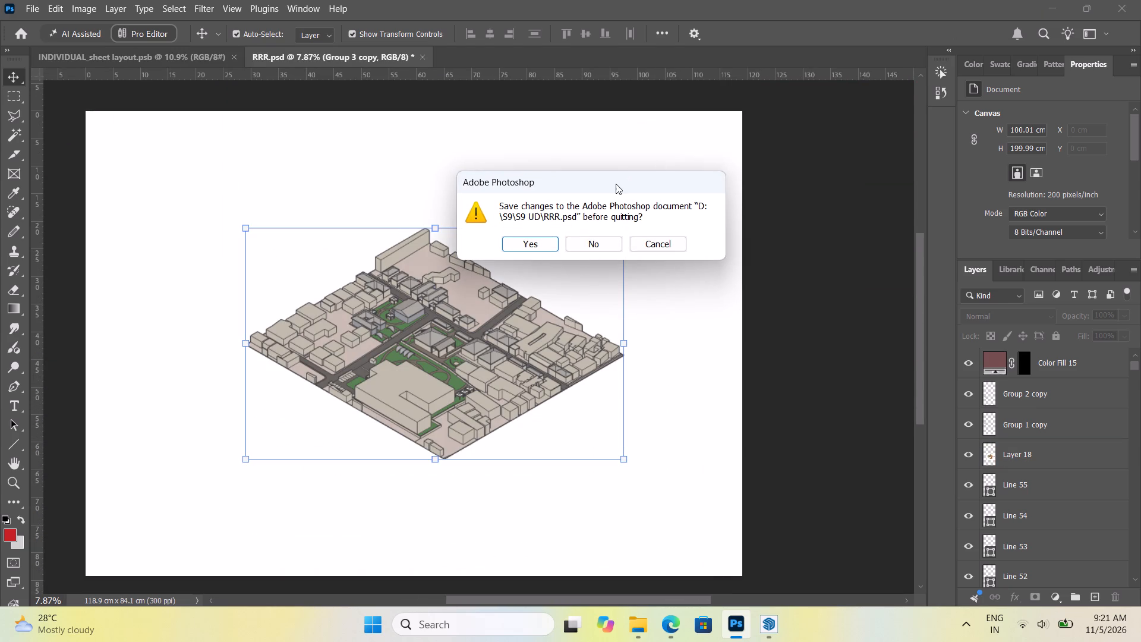
pyautogui.click(541, 244)
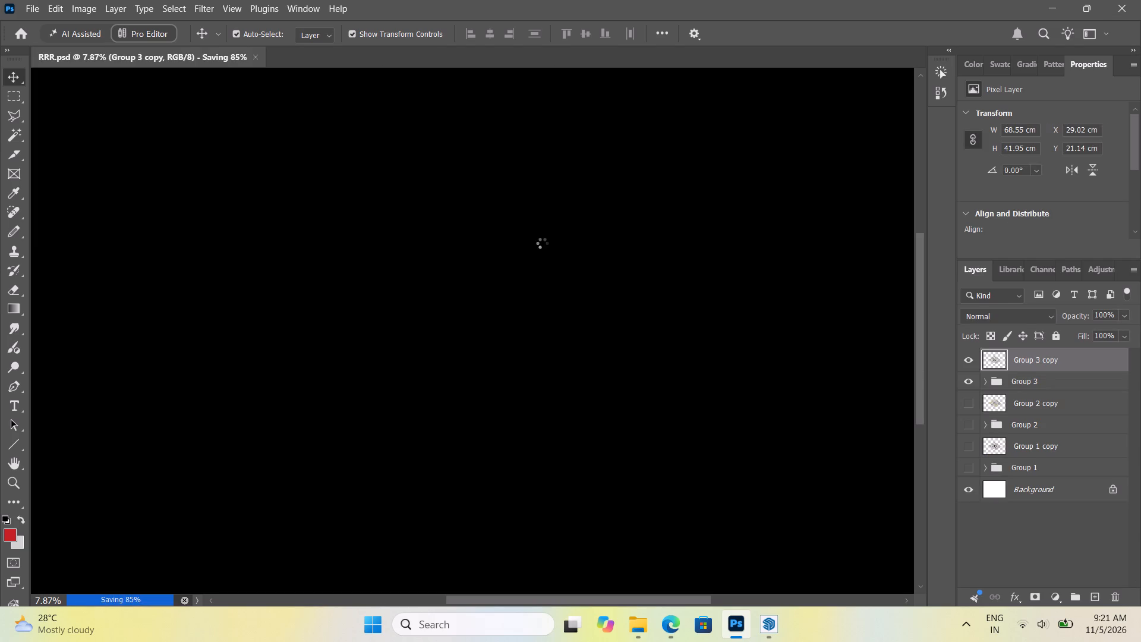
# Close the Microsoft Edge window.
pyautogui.tripleClick(1124, 14)
# Close SketchUp, saving the changes to the 3D model.
pyautogui.doubleClick(1124, 14)
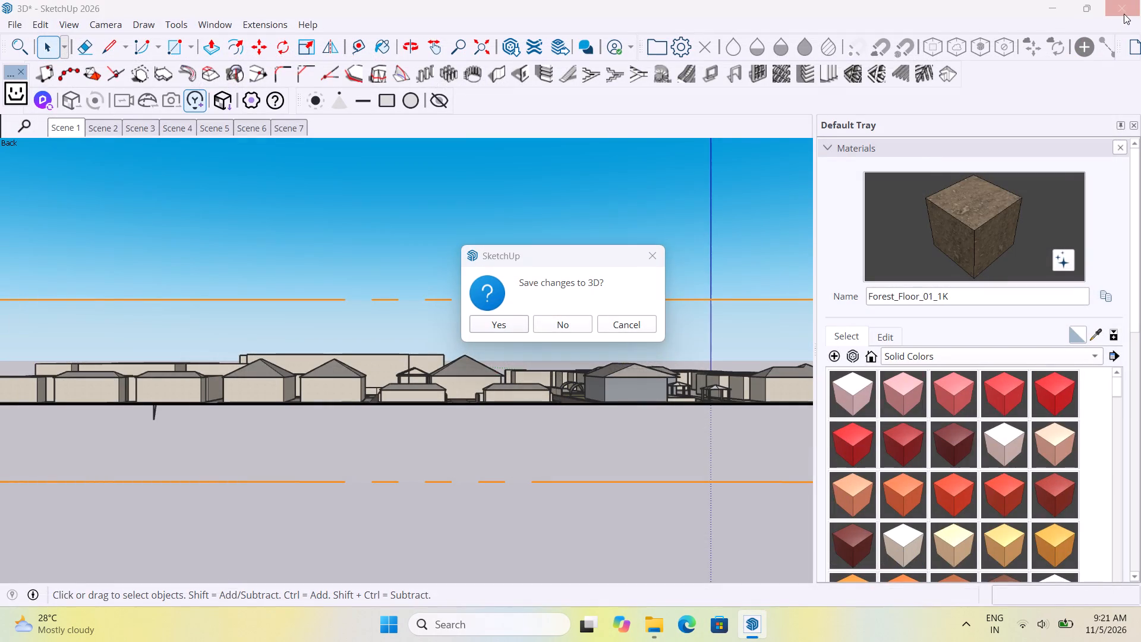
pyautogui.click(502, 325)
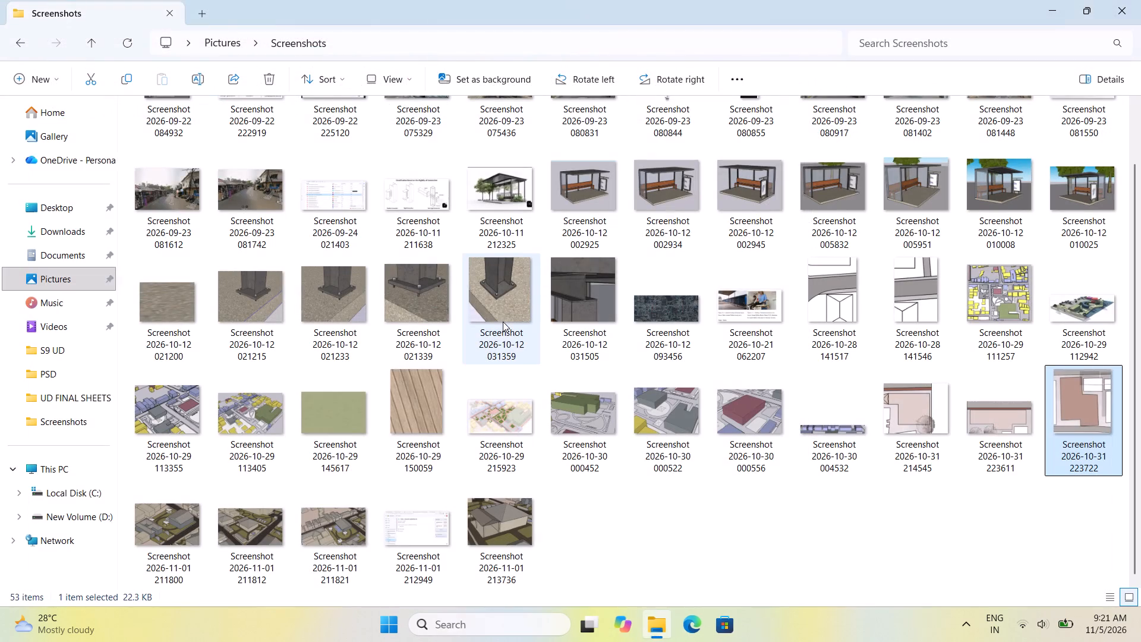
# Close the File Explorer window showing the Screenshots folder.
pyautogui.tripleClick(1126, 5)
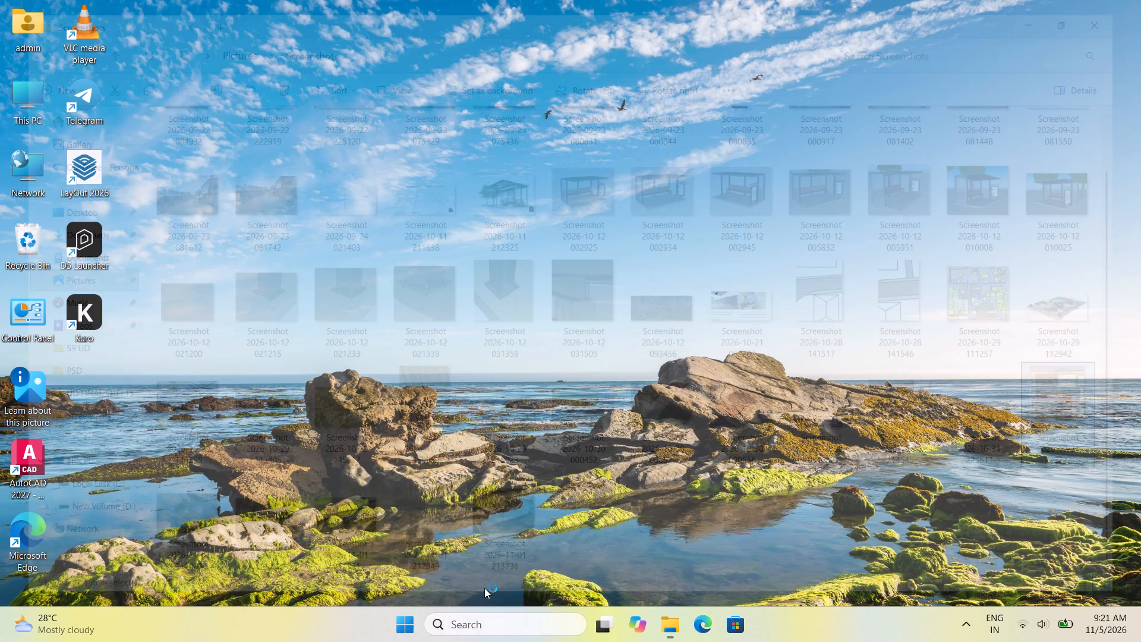
# Bring up the Windows power options for shutting down the computer.
pyautogui.click(418, 616)
pyautogui.click(680, 575)
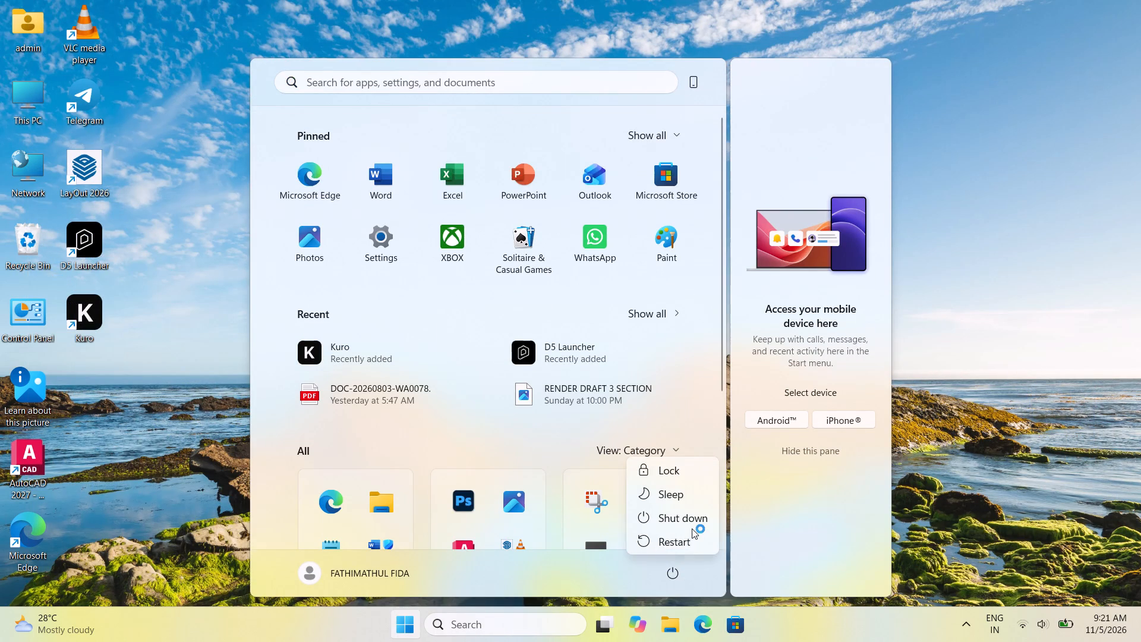